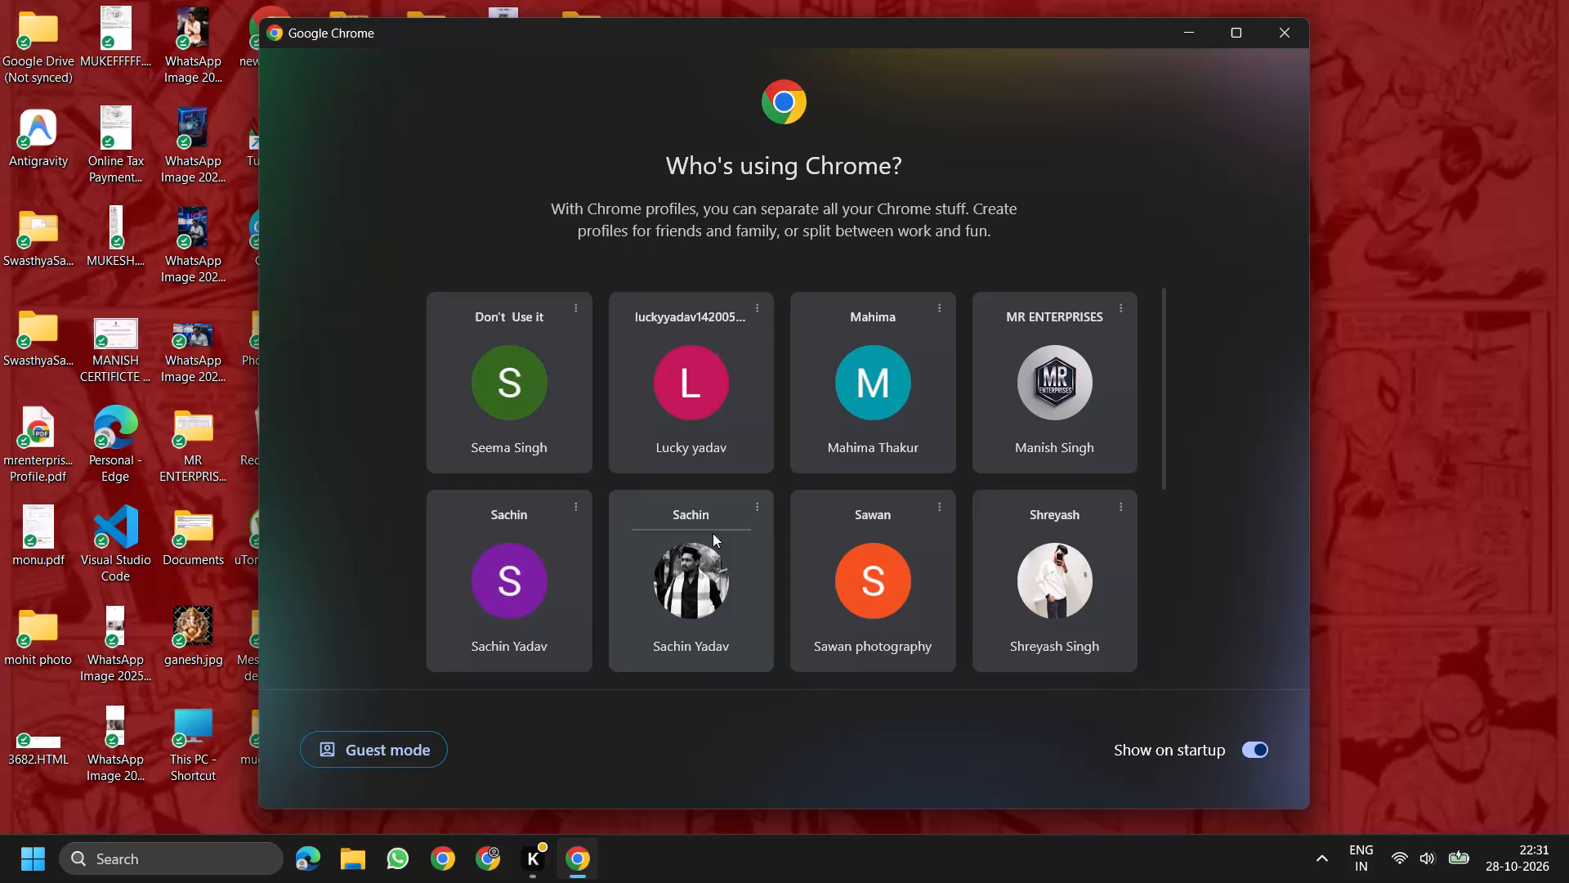
# Open a browser profile from further down the profile list and load the Canva home page at canva.com.
pyautogui.scroll(-4, 726, 455)
pyautogui.click(501, 397)
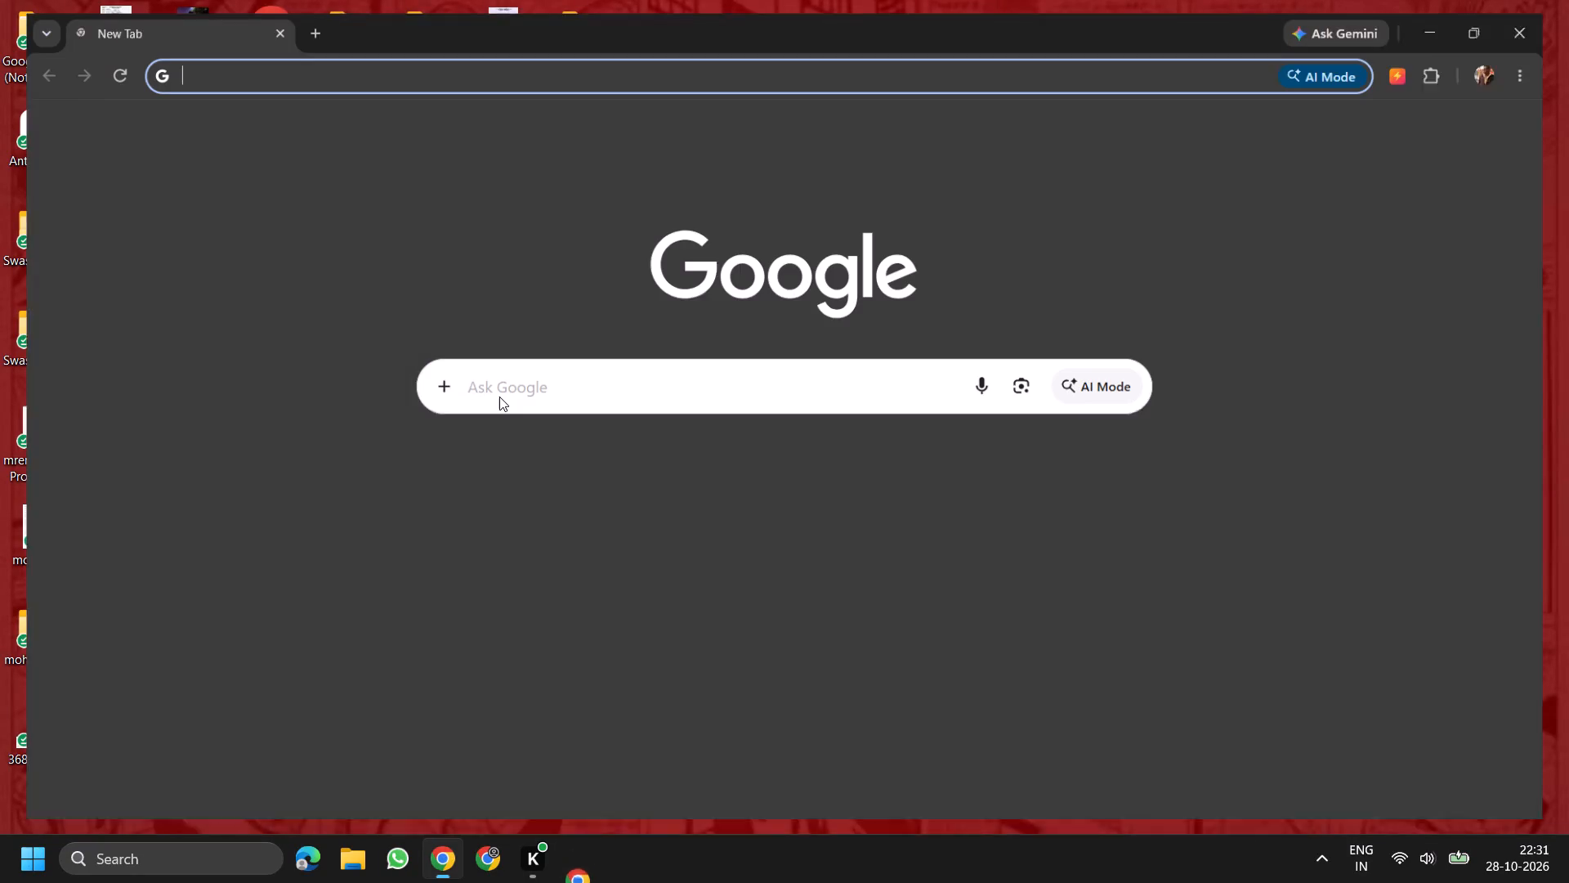
pyautogui.press('c')
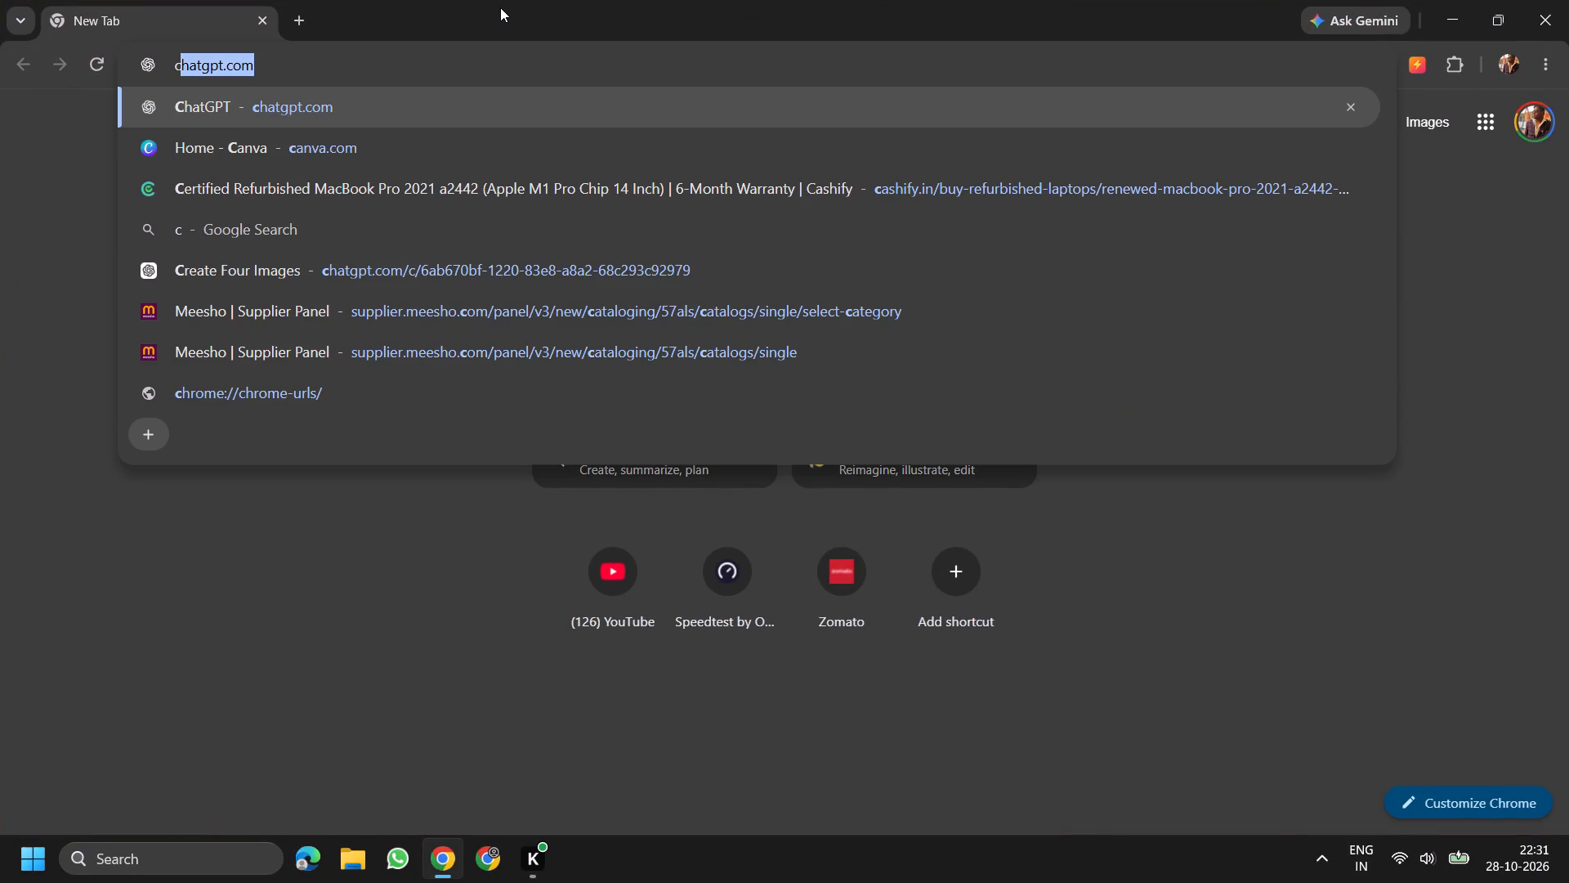
pyautogui.click(433, 146)
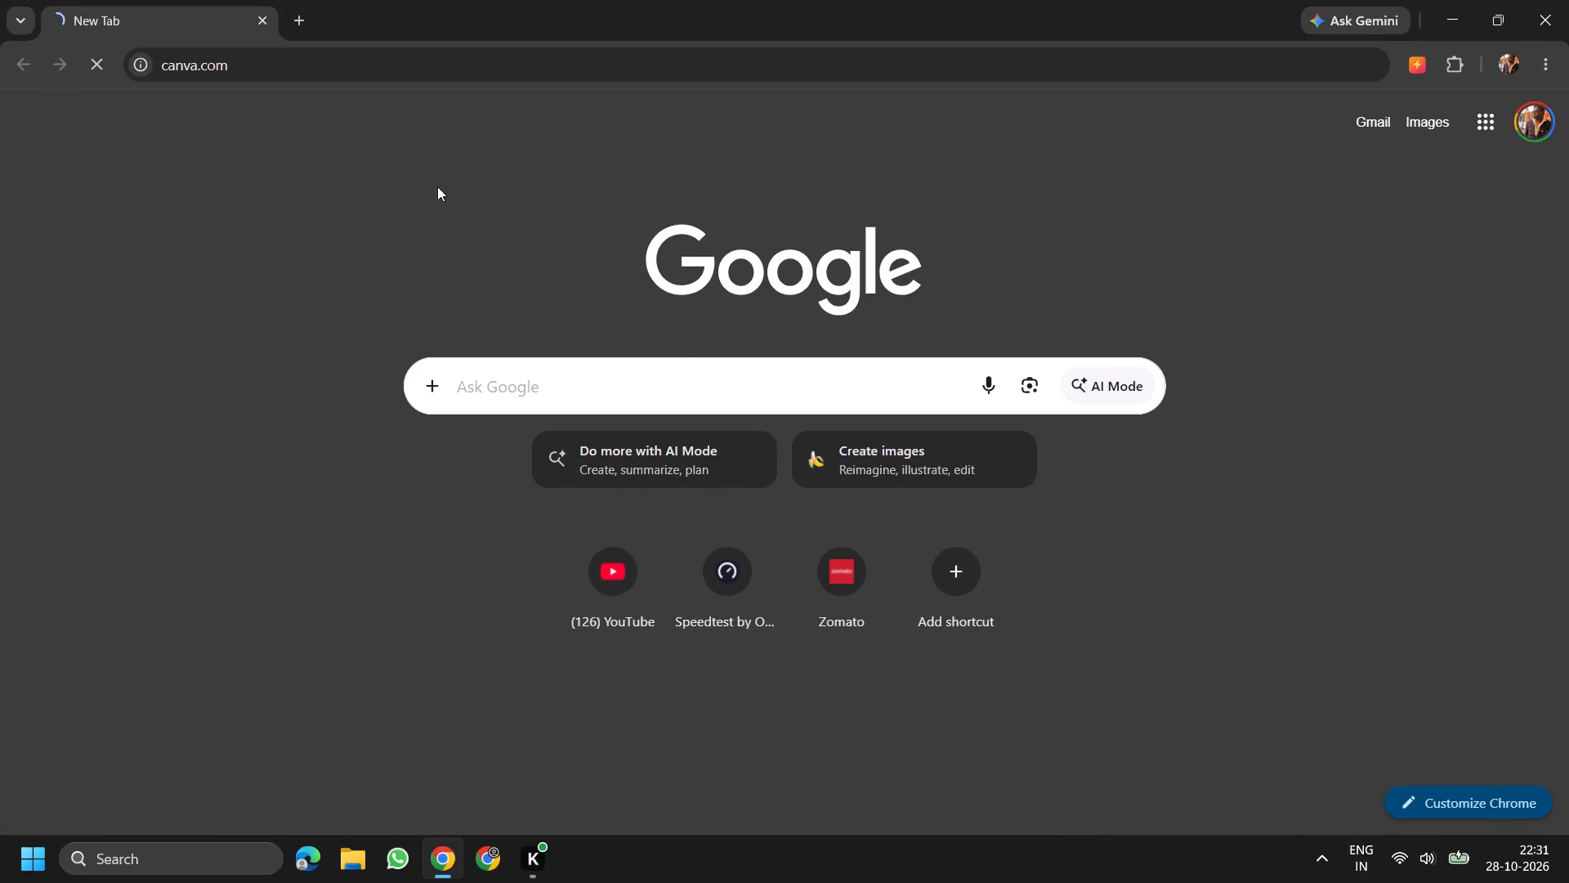
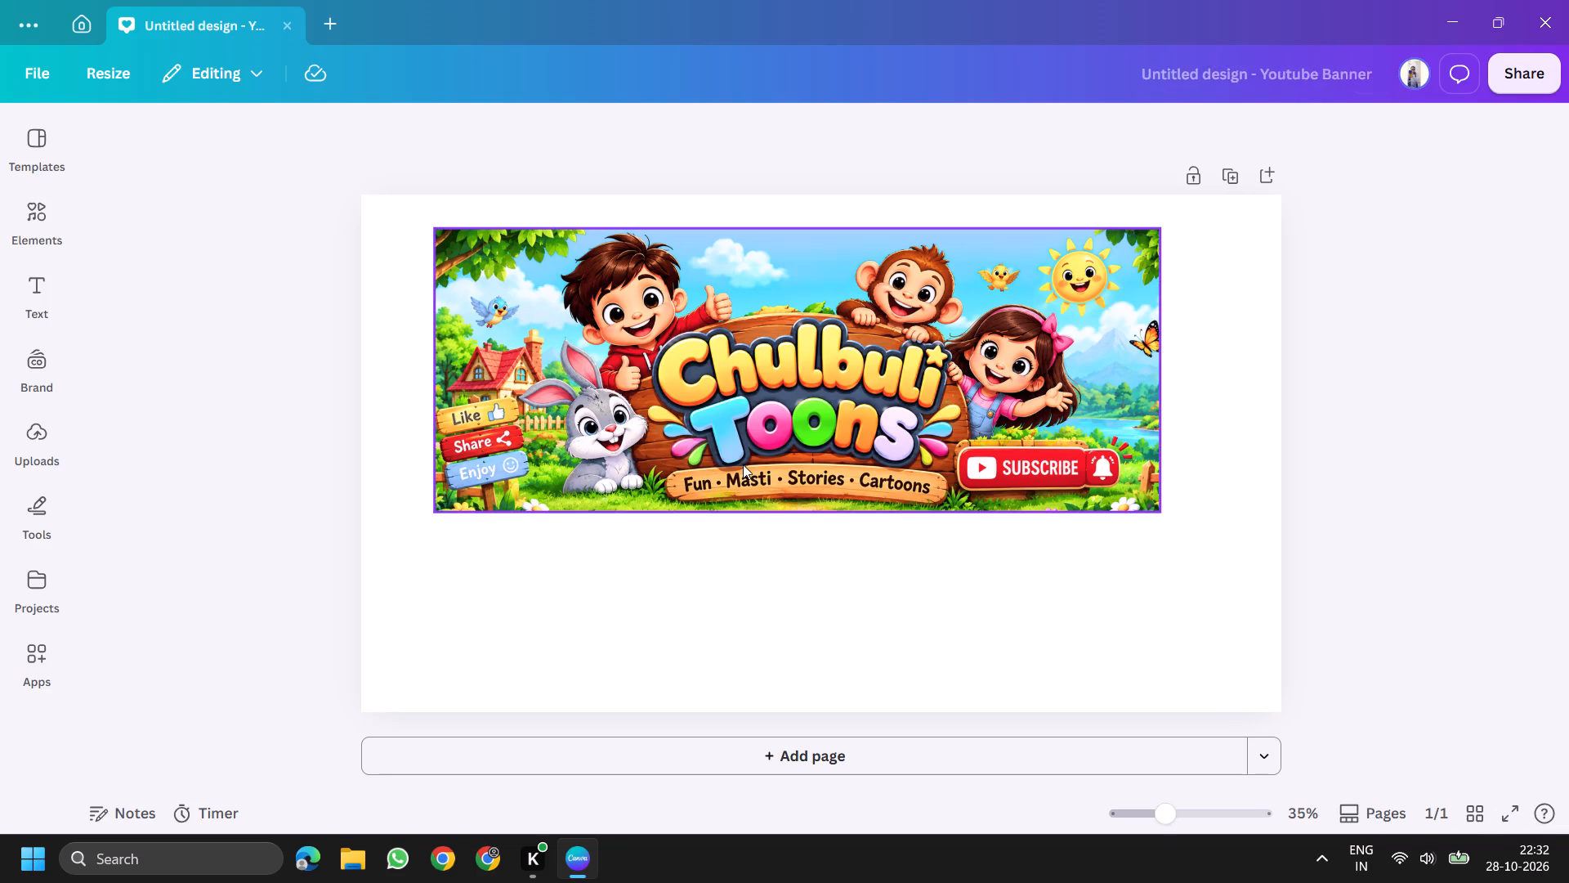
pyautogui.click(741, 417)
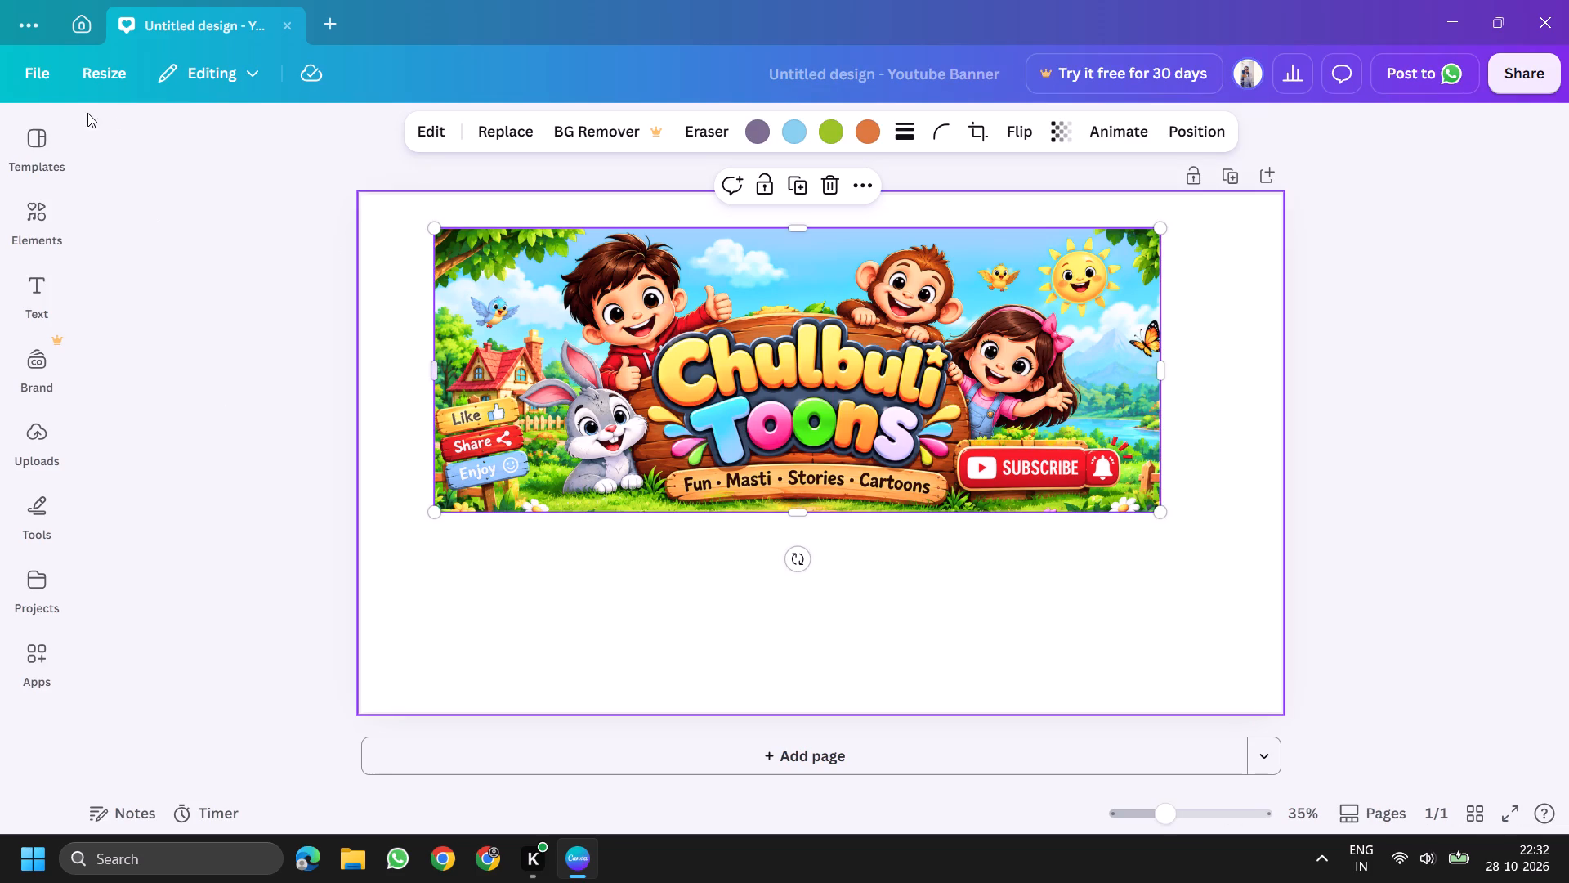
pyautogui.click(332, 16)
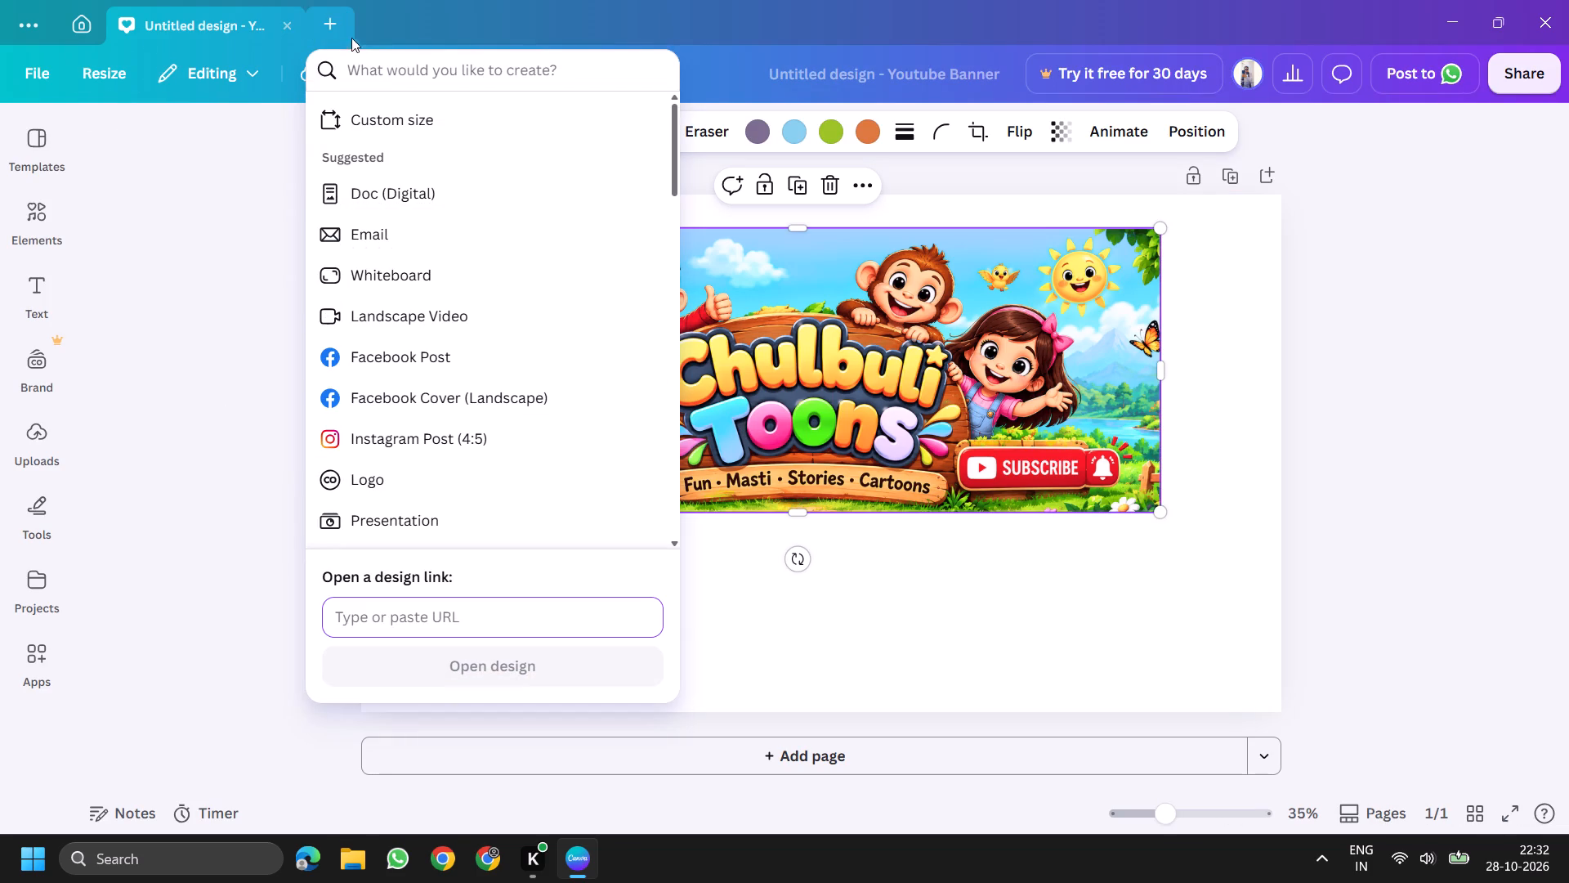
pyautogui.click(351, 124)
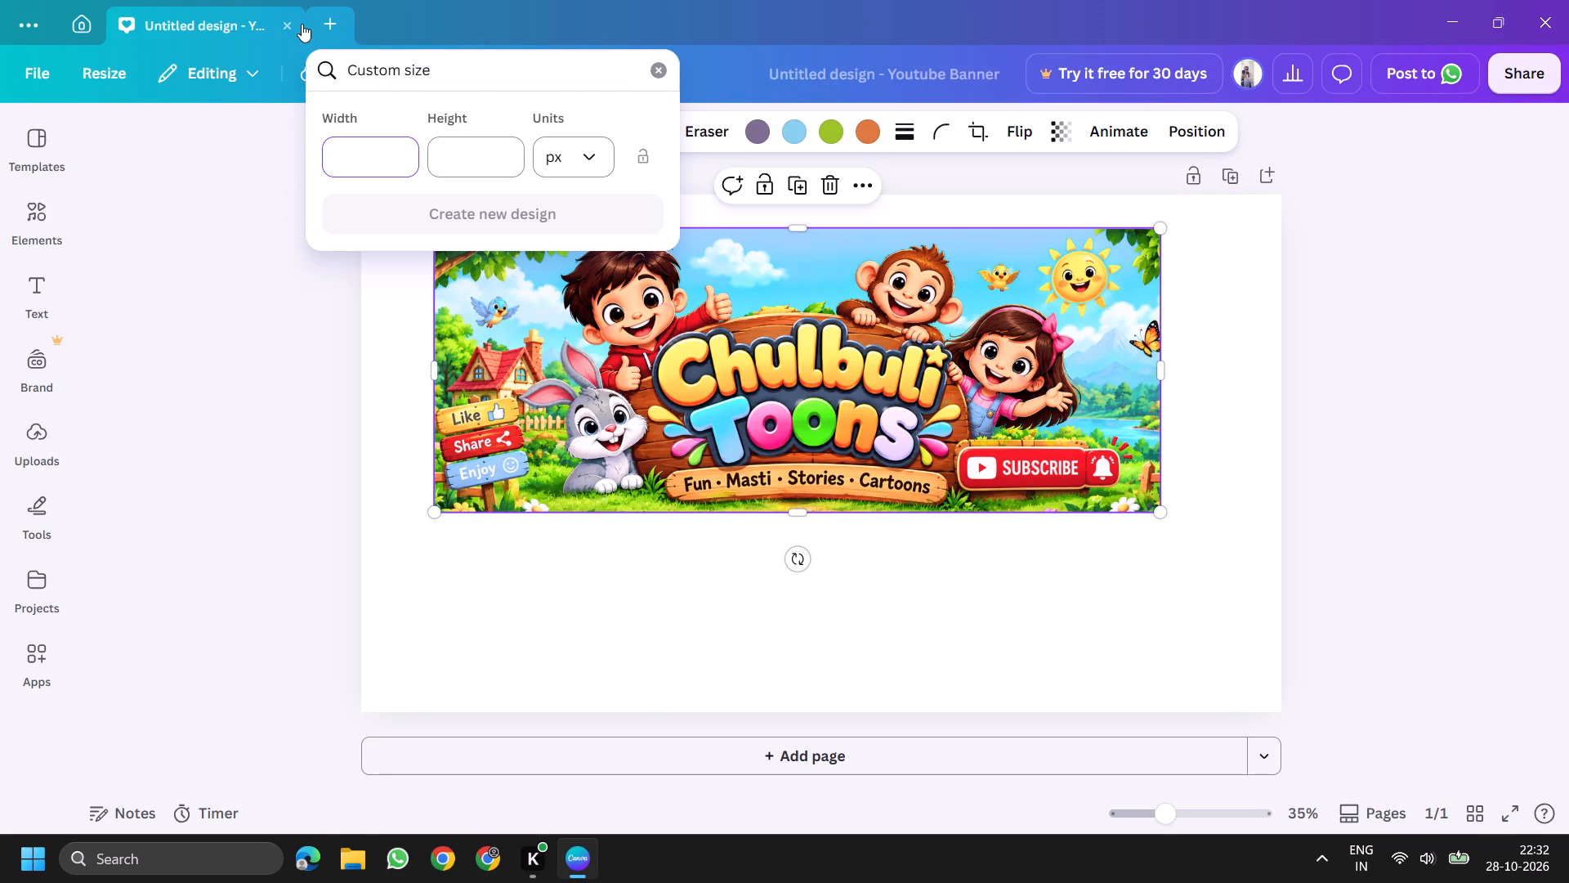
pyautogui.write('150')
# Create a new Desktop Wallpaper design instead of a custom-size one, and close the Youtube Banner design.
pyautogui.click(389, 68)
pyautogui.press('BackSpace')
pyautogui.press('BackSpace')
pyautogui.press('BackSpace')
pyautogui.press('BackSpace')
pyautogui.press('BackSpace')
pyautogui.press('BackSpace')
pyautogui.press('BackSpace')
pyautogui.press('BackSpace')
pyautogui.press('BackSpace')
pyautogui.press('BackSpace')
pyautogui.press('BackSpace')
pyautogui.press('BackSpace')
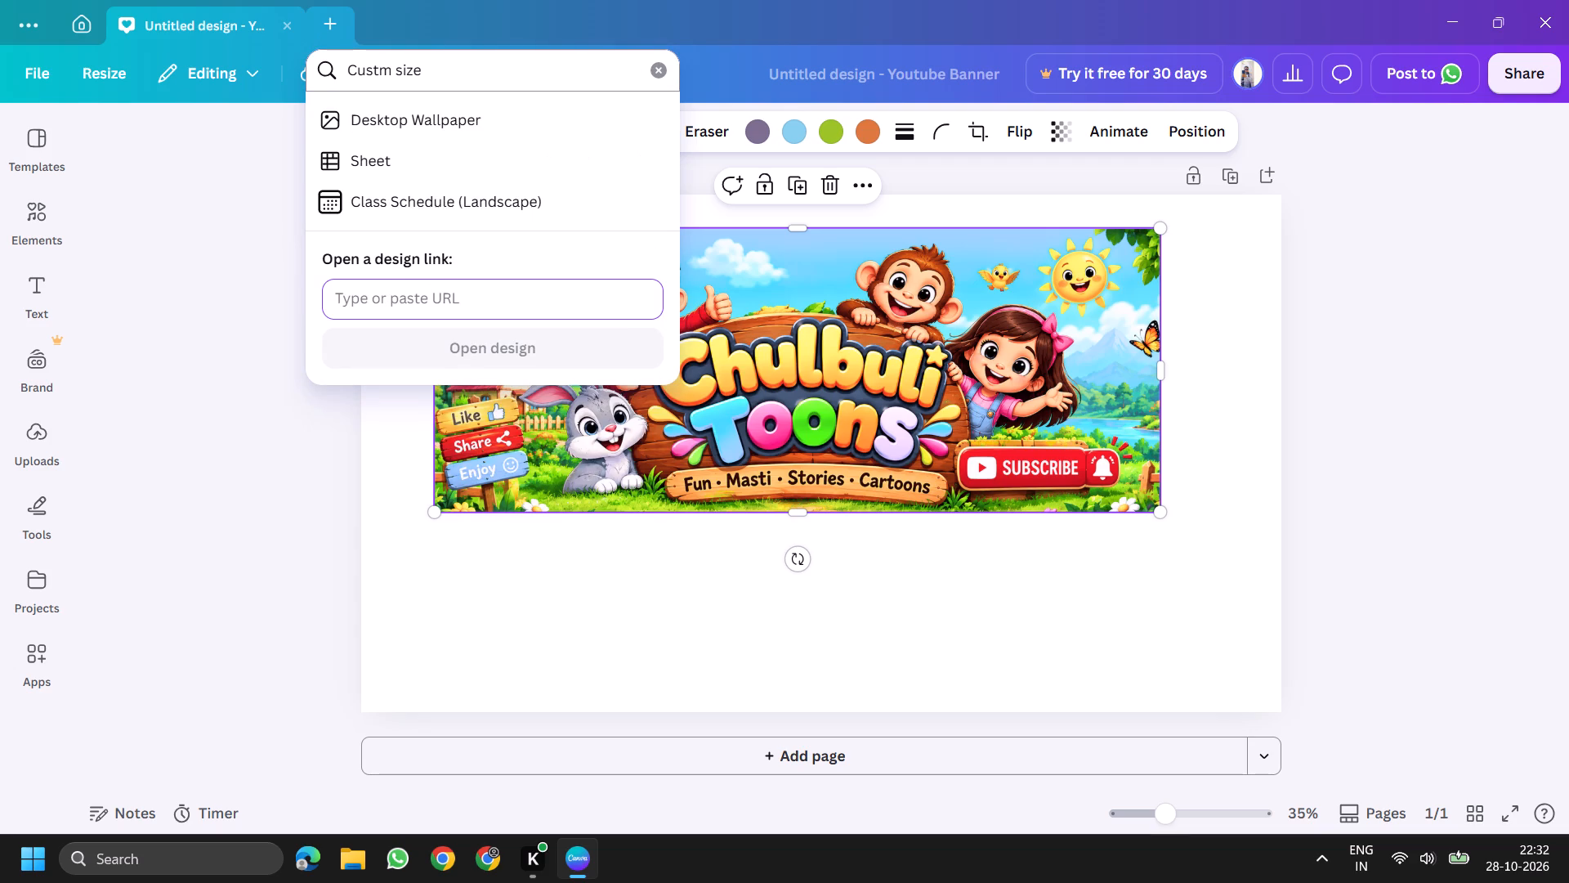
pyautogui.click(432, 121)
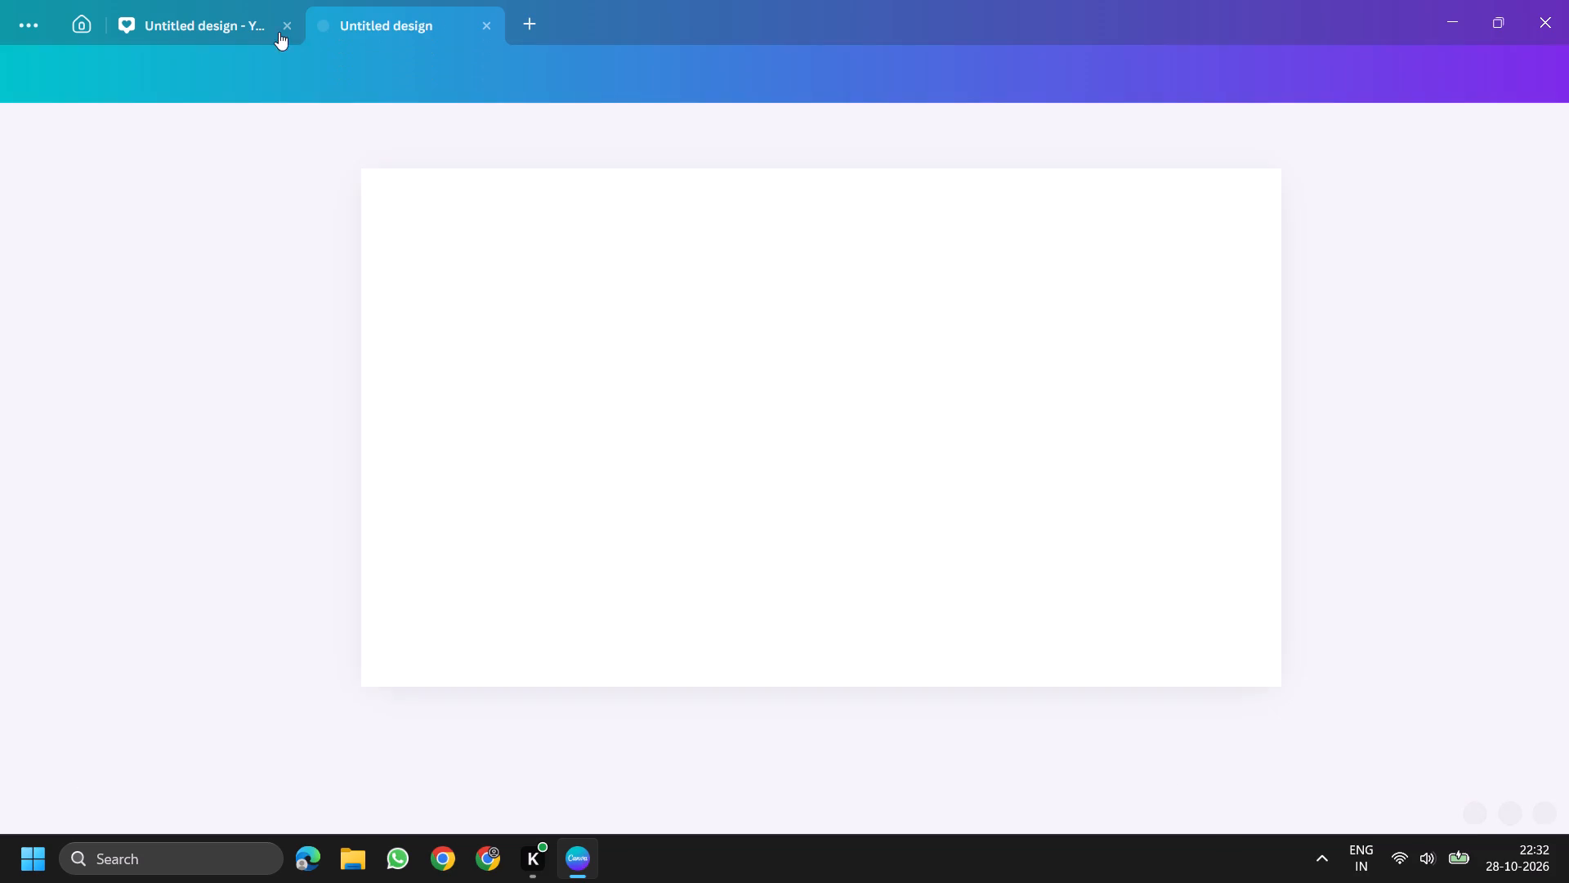
pyautogui.click(288, 23)
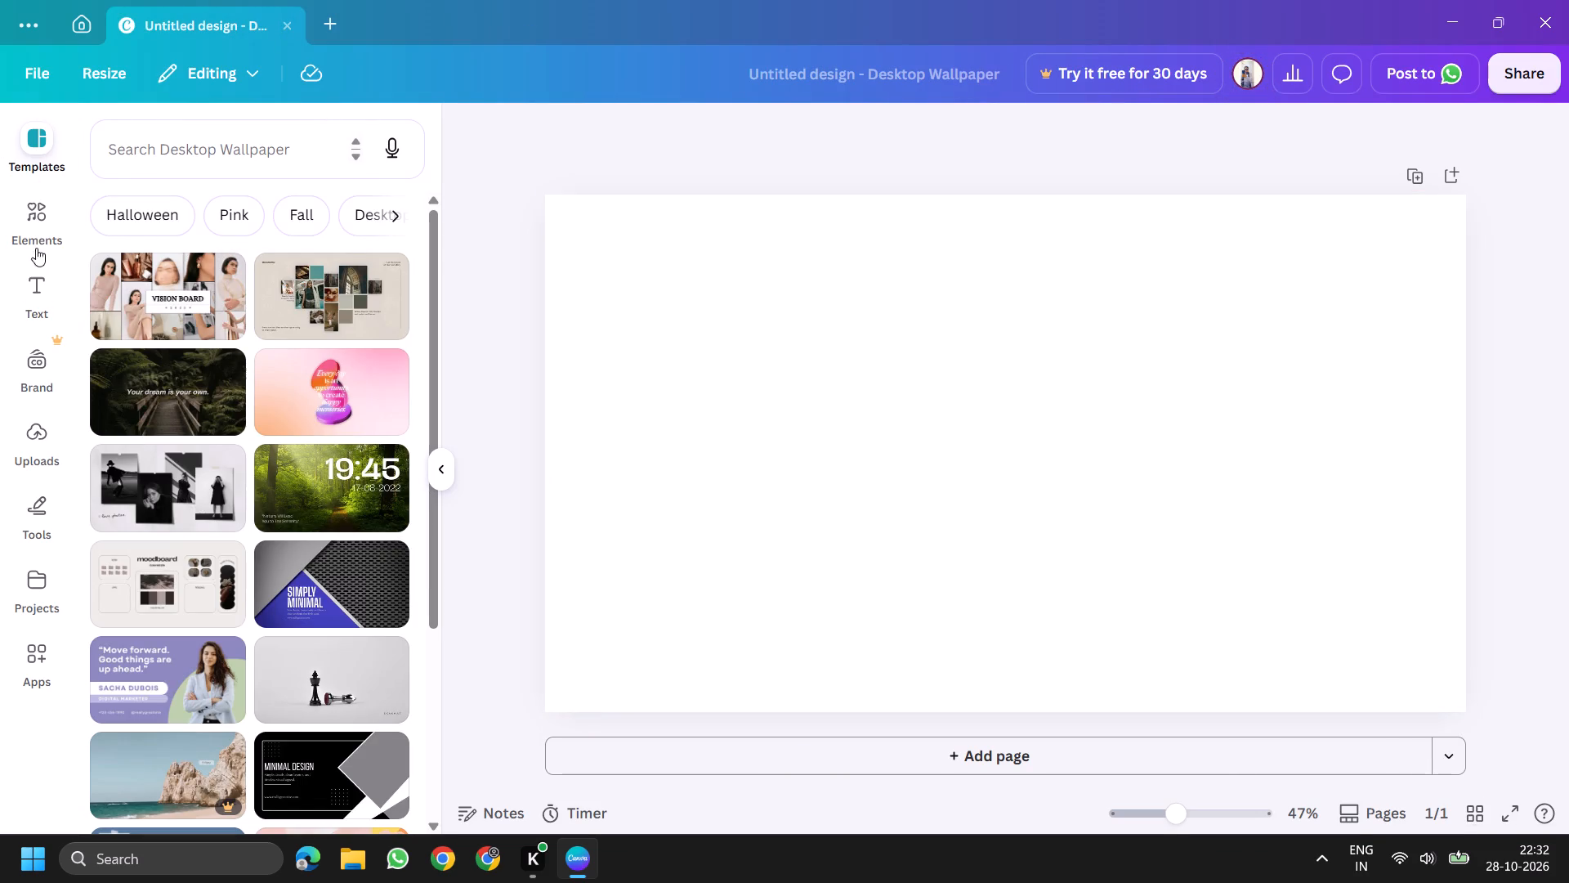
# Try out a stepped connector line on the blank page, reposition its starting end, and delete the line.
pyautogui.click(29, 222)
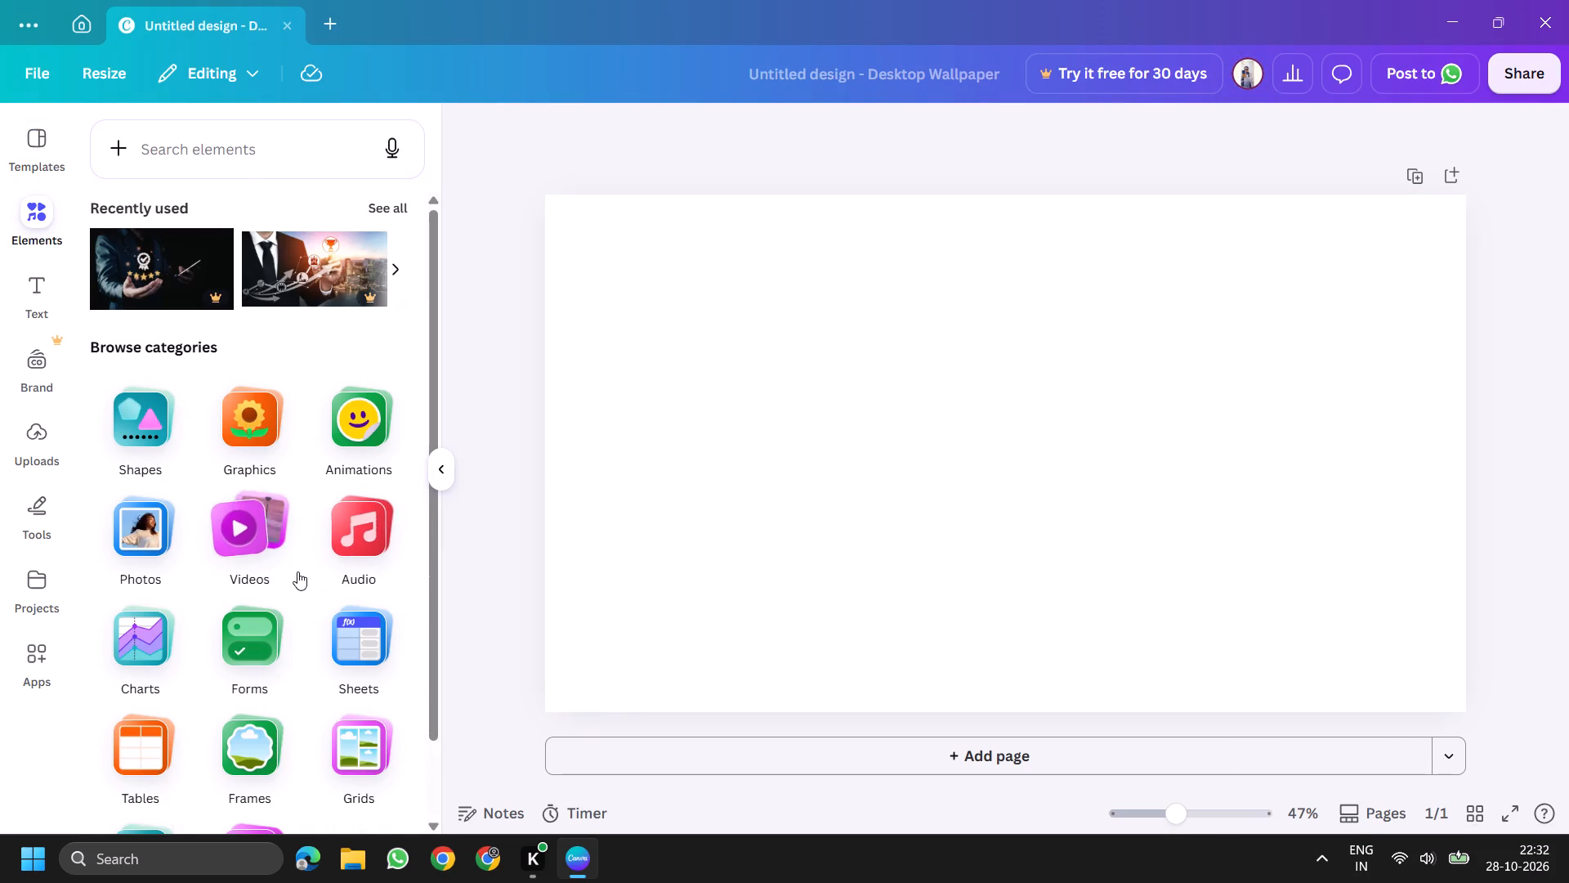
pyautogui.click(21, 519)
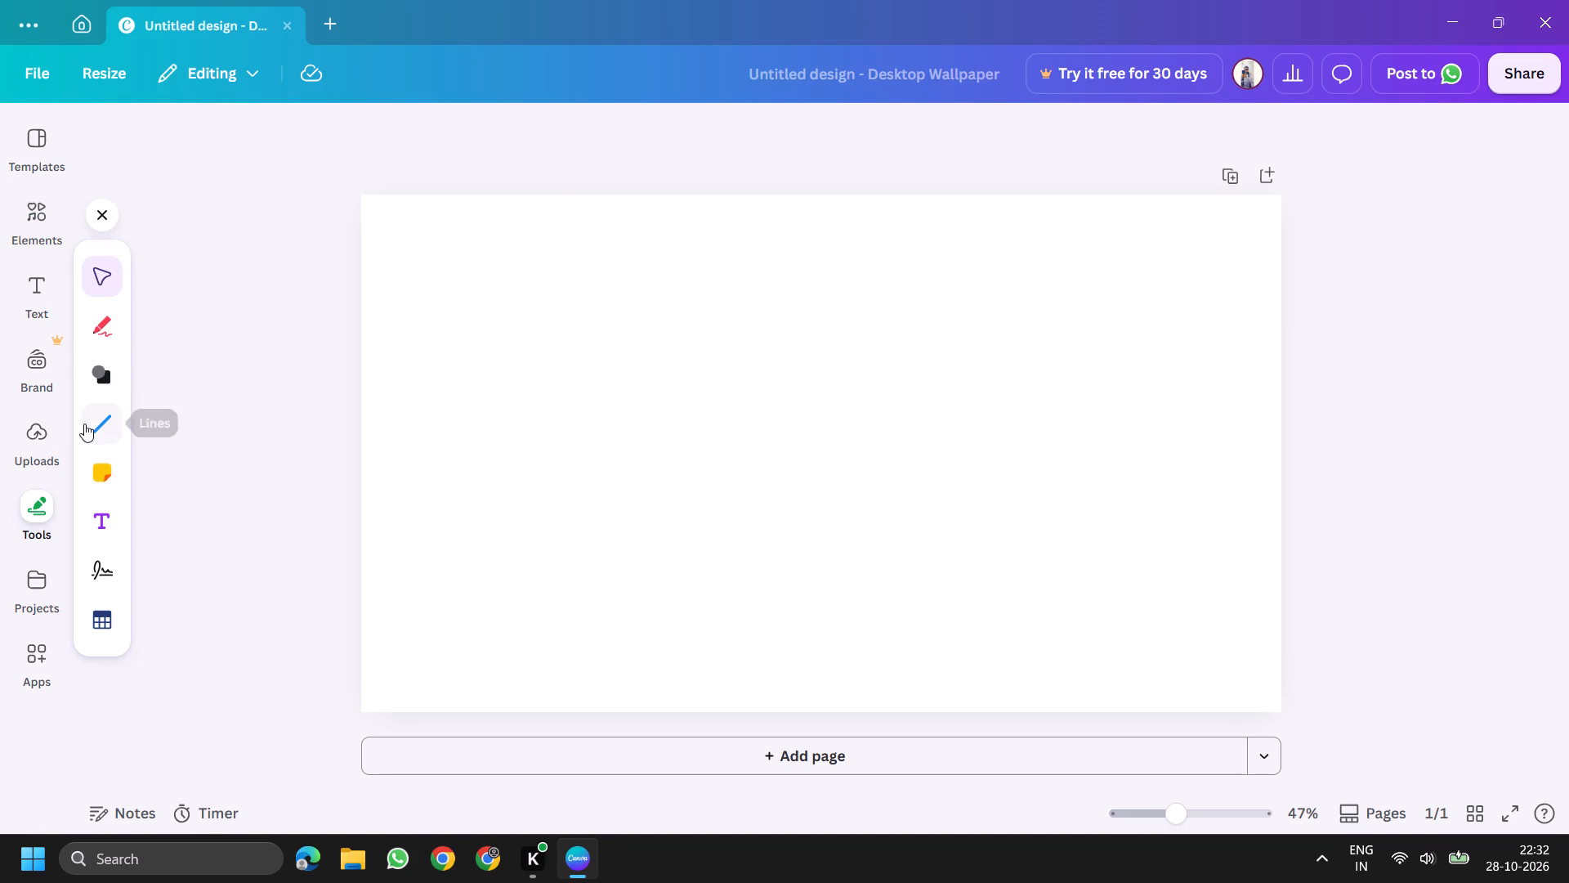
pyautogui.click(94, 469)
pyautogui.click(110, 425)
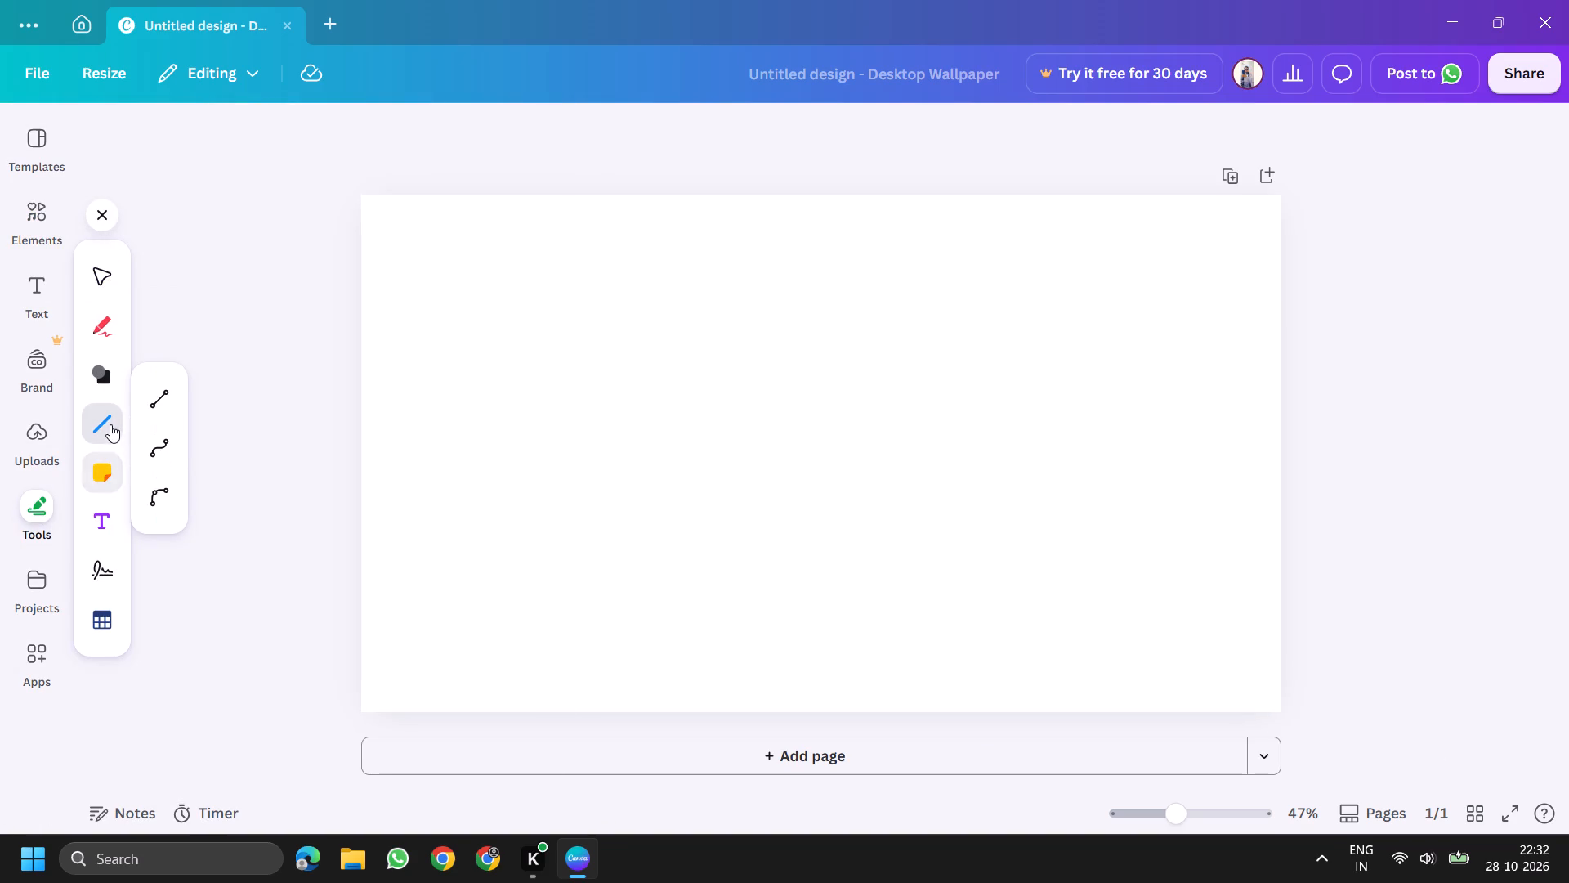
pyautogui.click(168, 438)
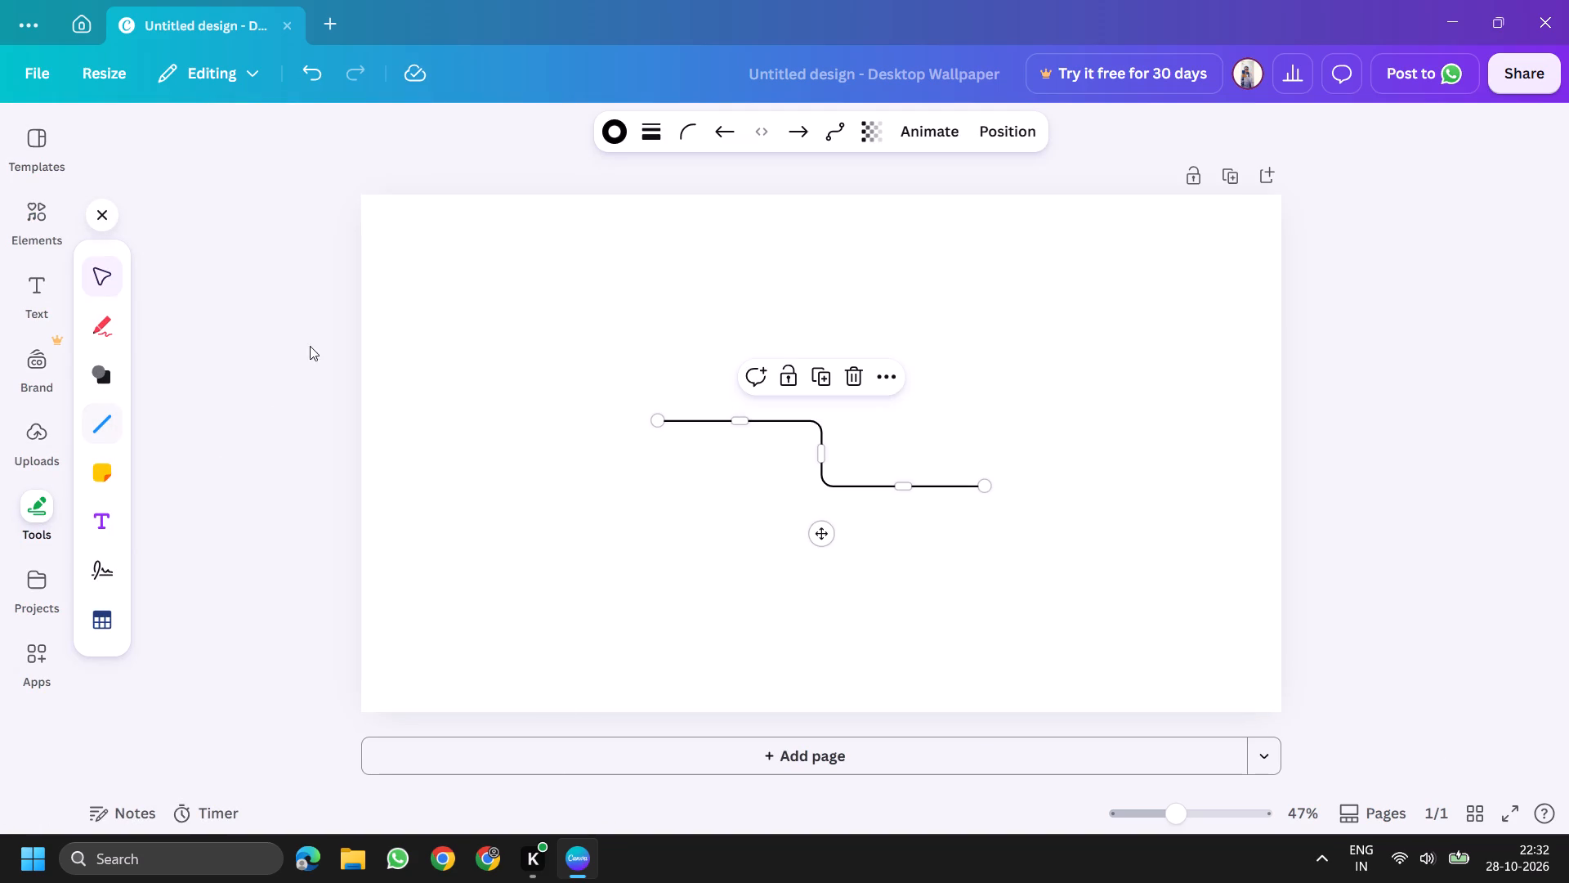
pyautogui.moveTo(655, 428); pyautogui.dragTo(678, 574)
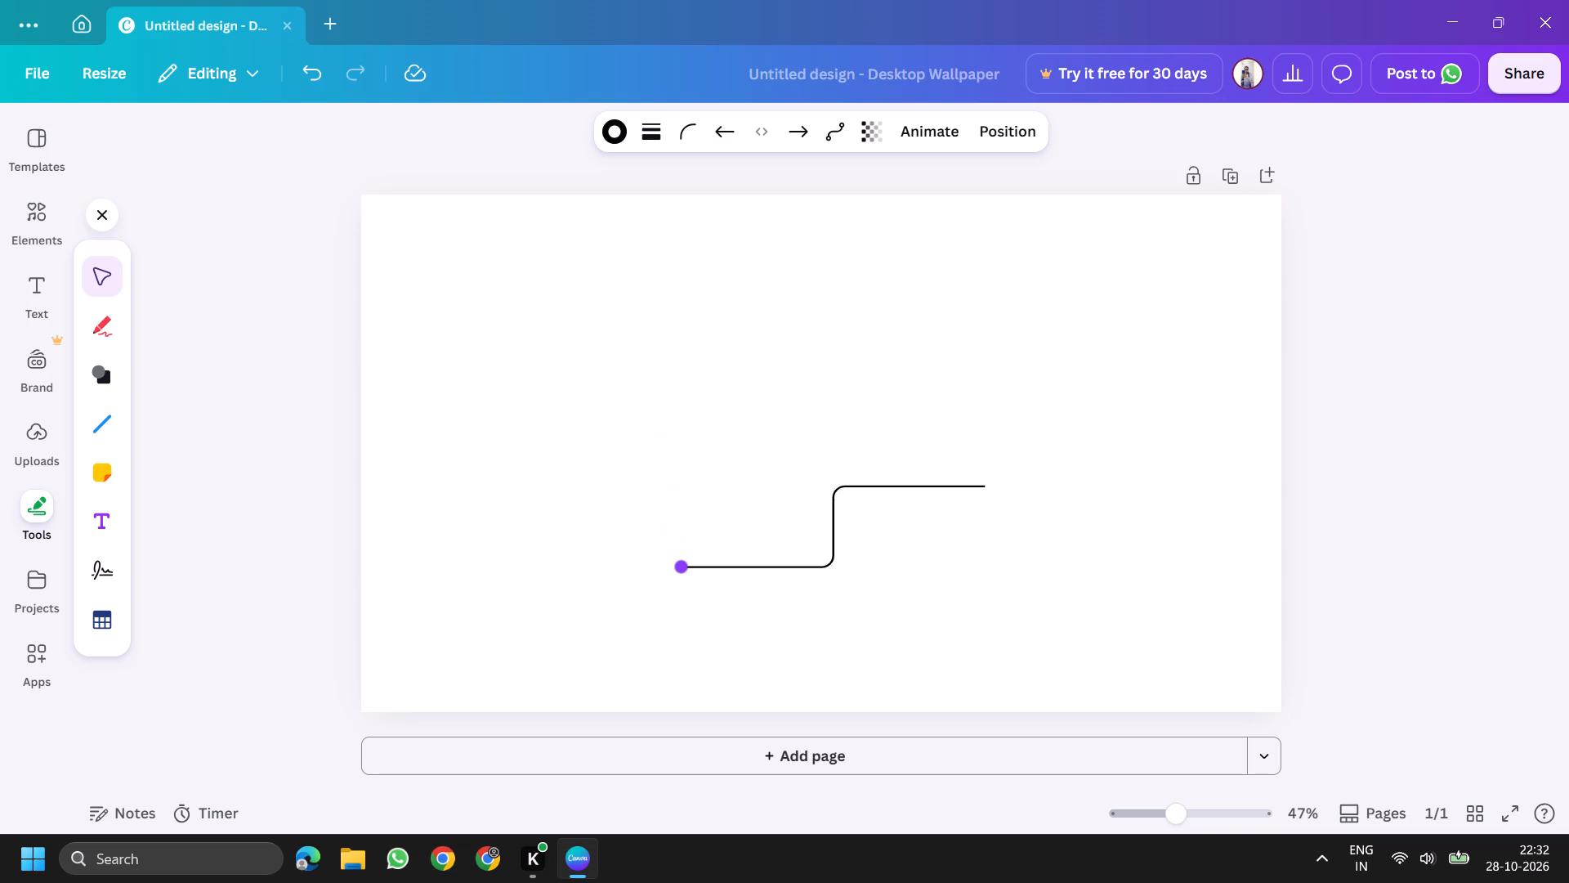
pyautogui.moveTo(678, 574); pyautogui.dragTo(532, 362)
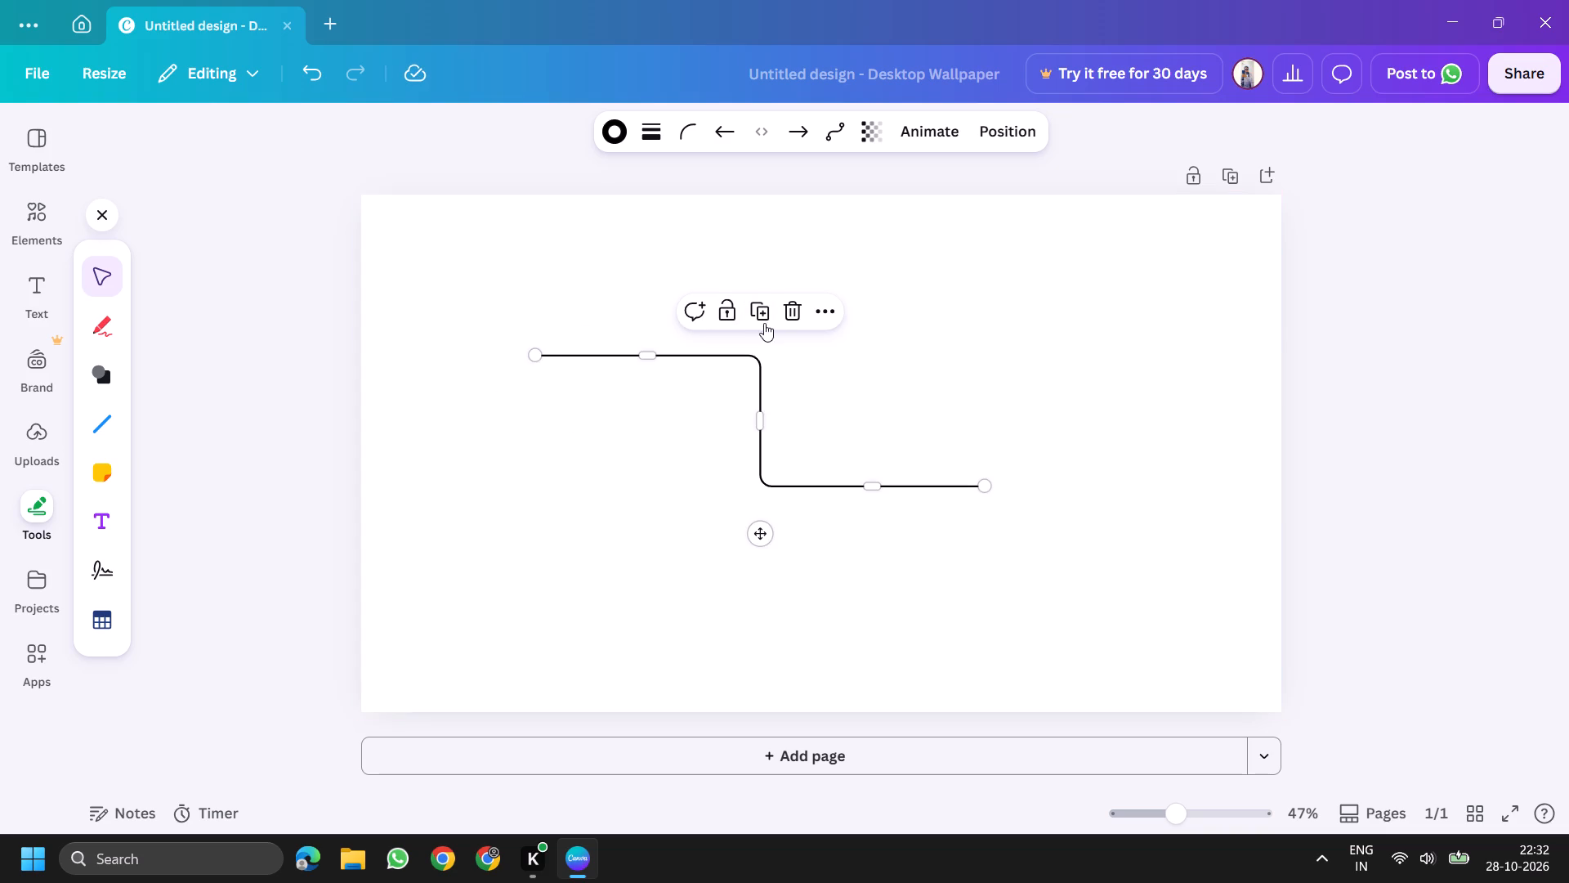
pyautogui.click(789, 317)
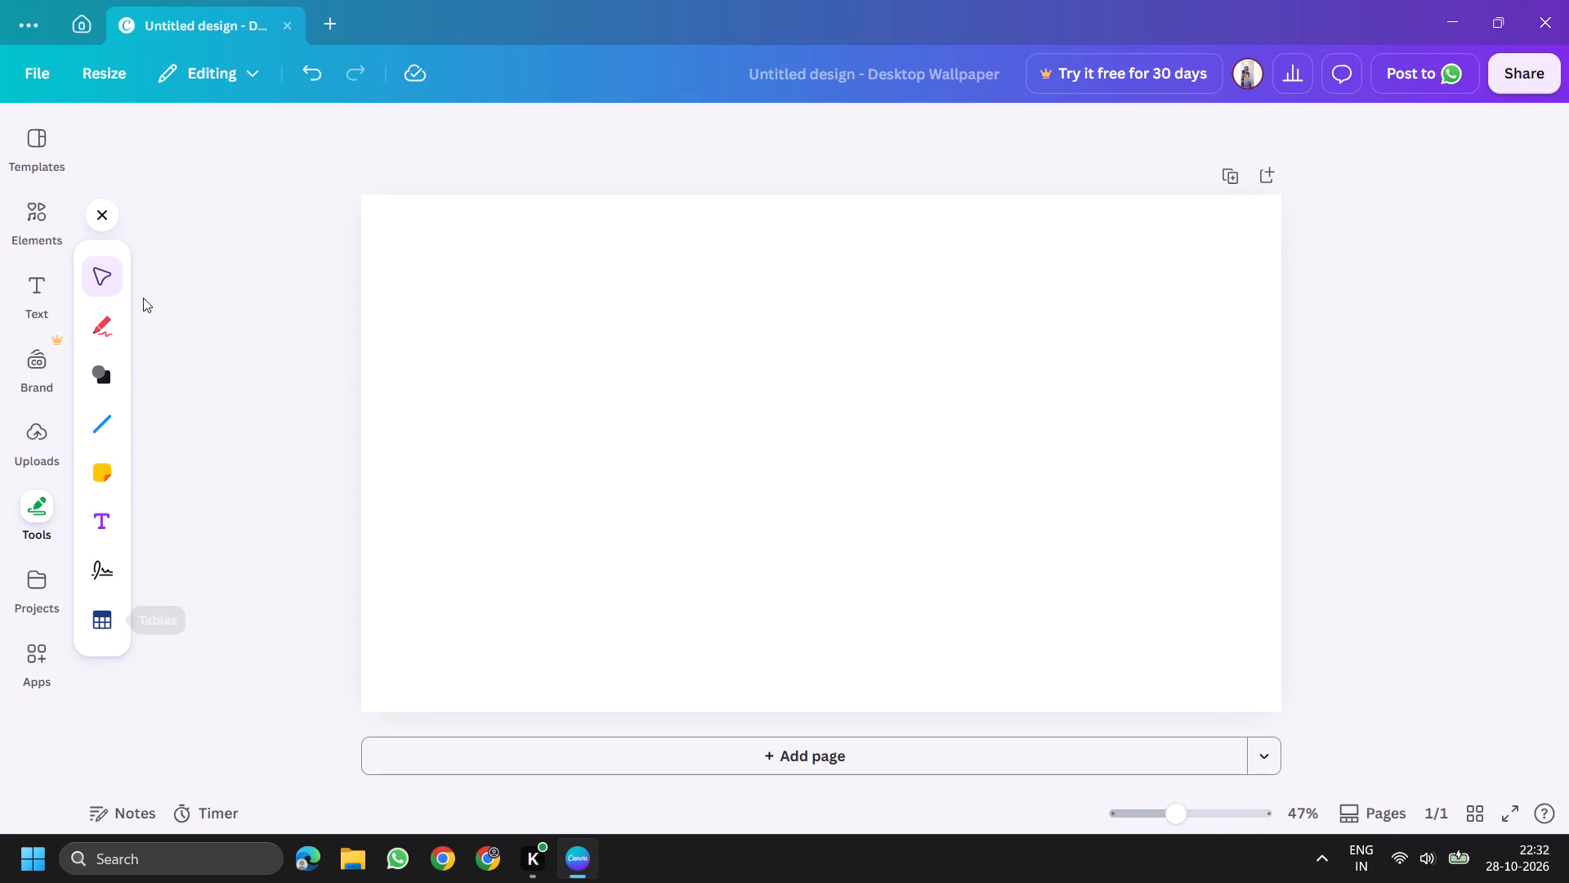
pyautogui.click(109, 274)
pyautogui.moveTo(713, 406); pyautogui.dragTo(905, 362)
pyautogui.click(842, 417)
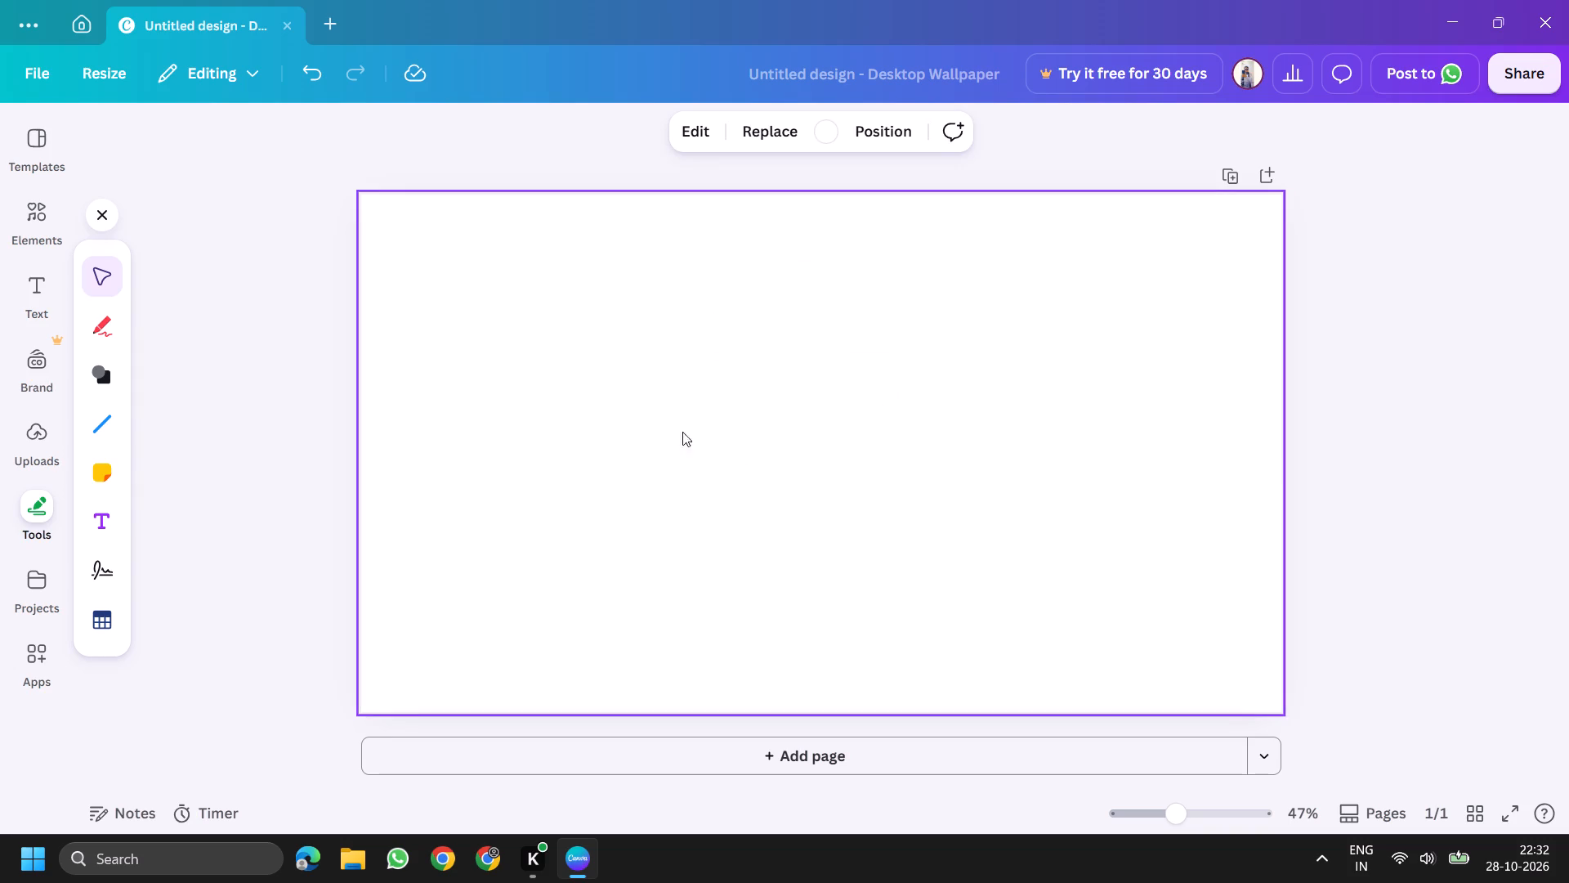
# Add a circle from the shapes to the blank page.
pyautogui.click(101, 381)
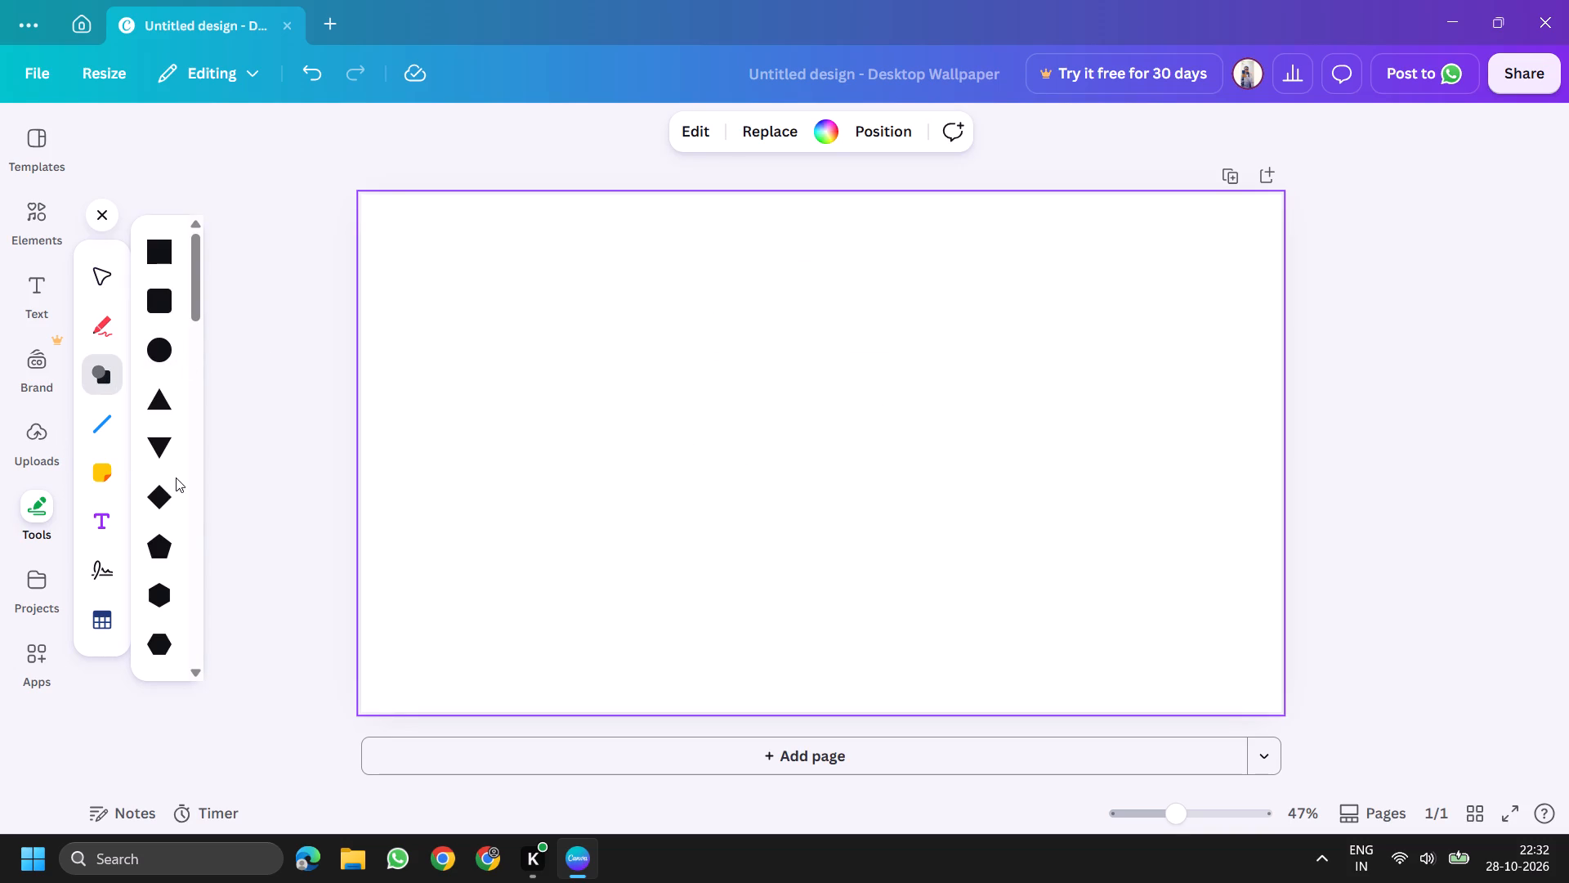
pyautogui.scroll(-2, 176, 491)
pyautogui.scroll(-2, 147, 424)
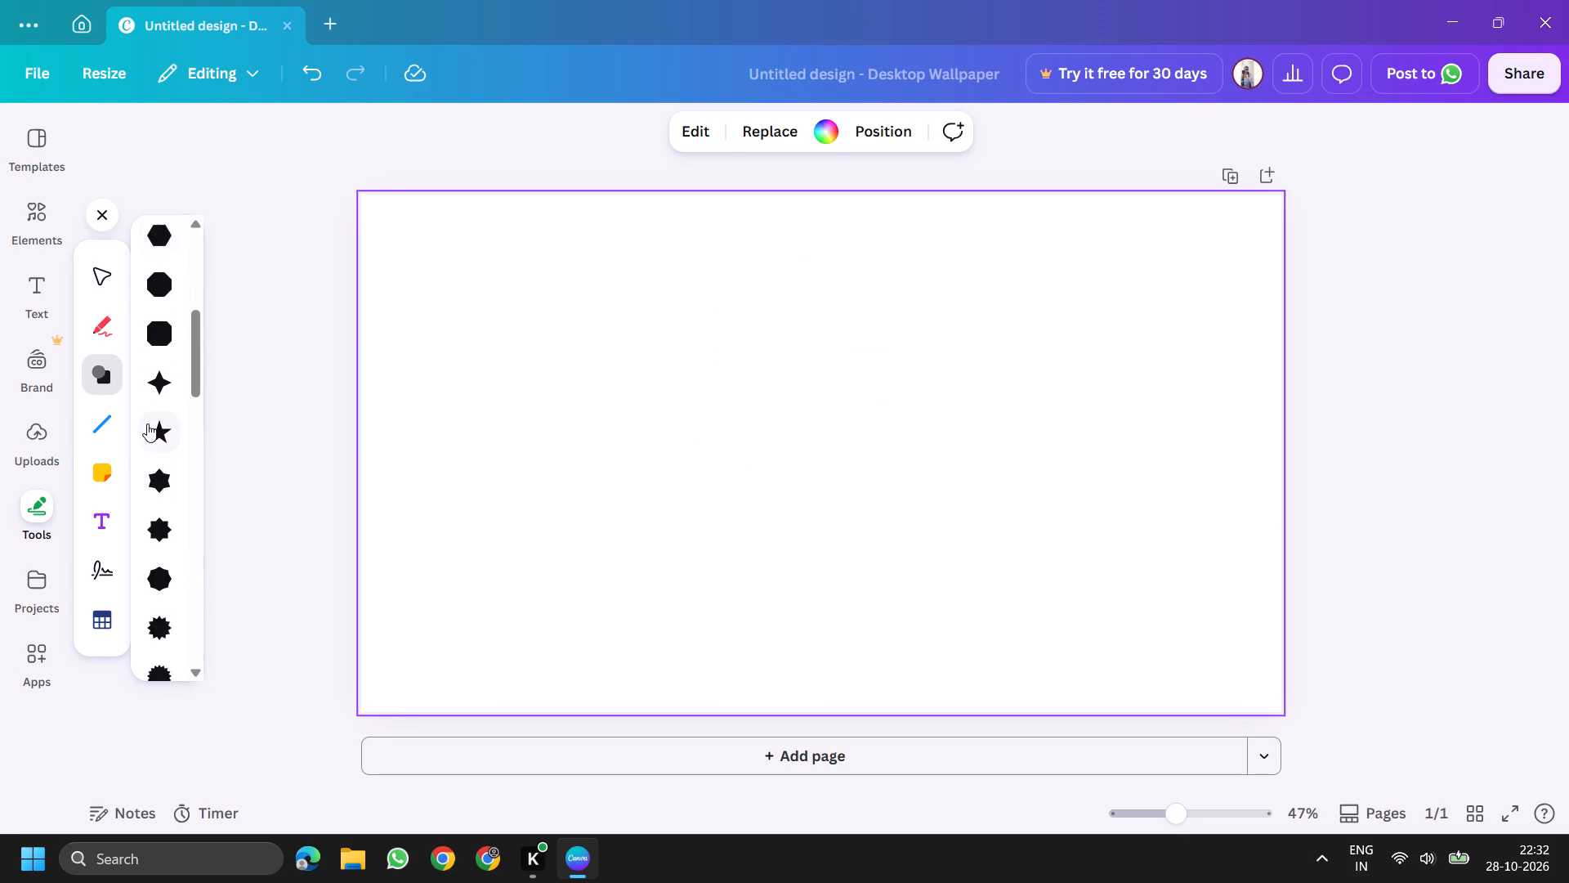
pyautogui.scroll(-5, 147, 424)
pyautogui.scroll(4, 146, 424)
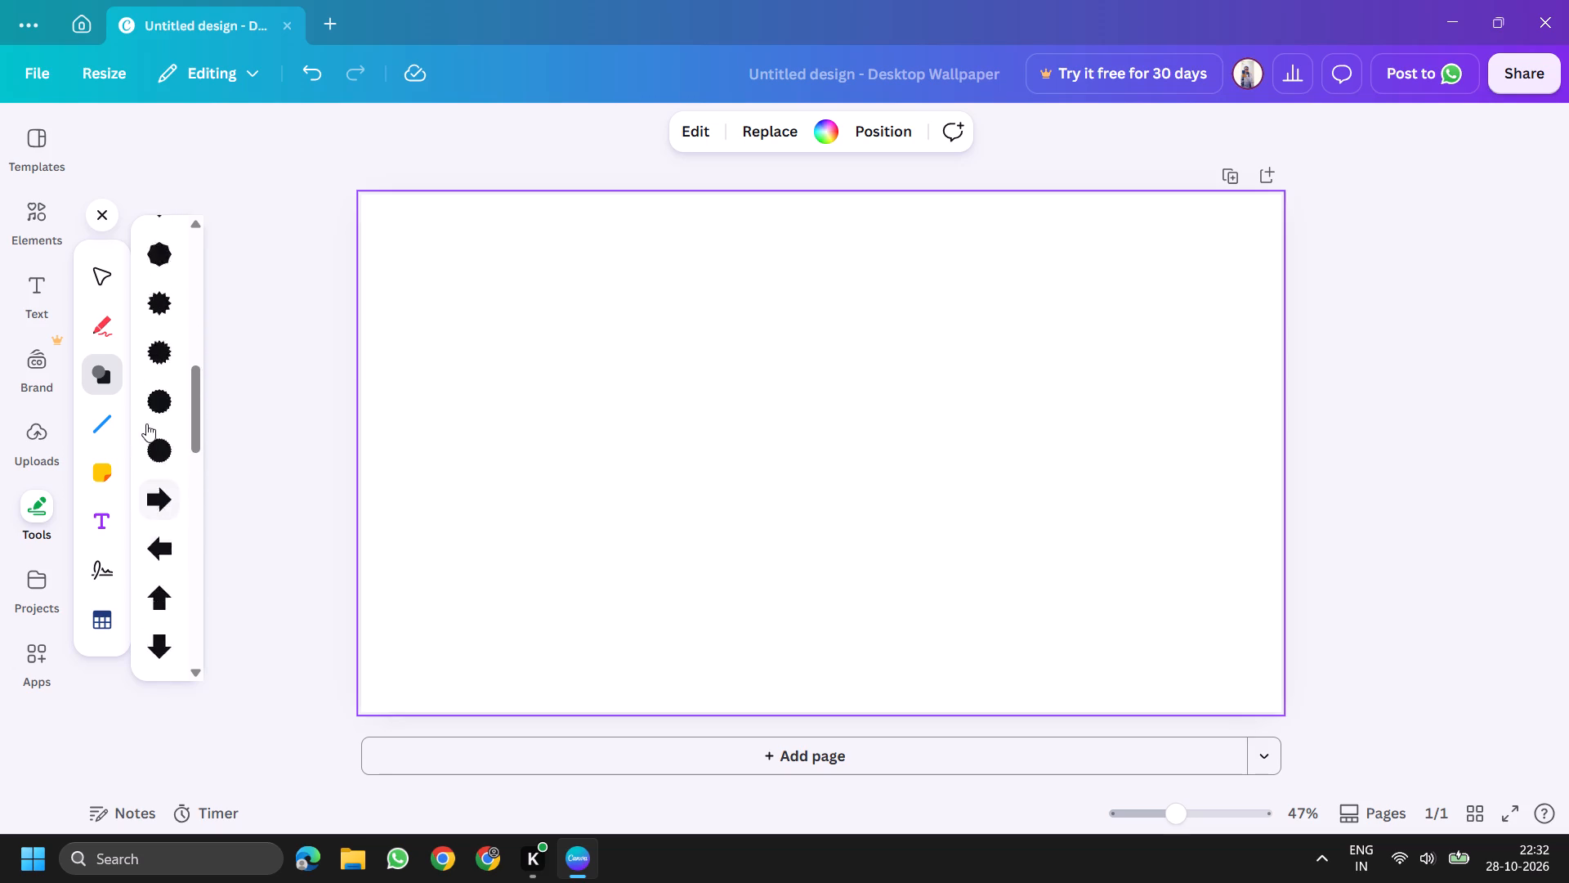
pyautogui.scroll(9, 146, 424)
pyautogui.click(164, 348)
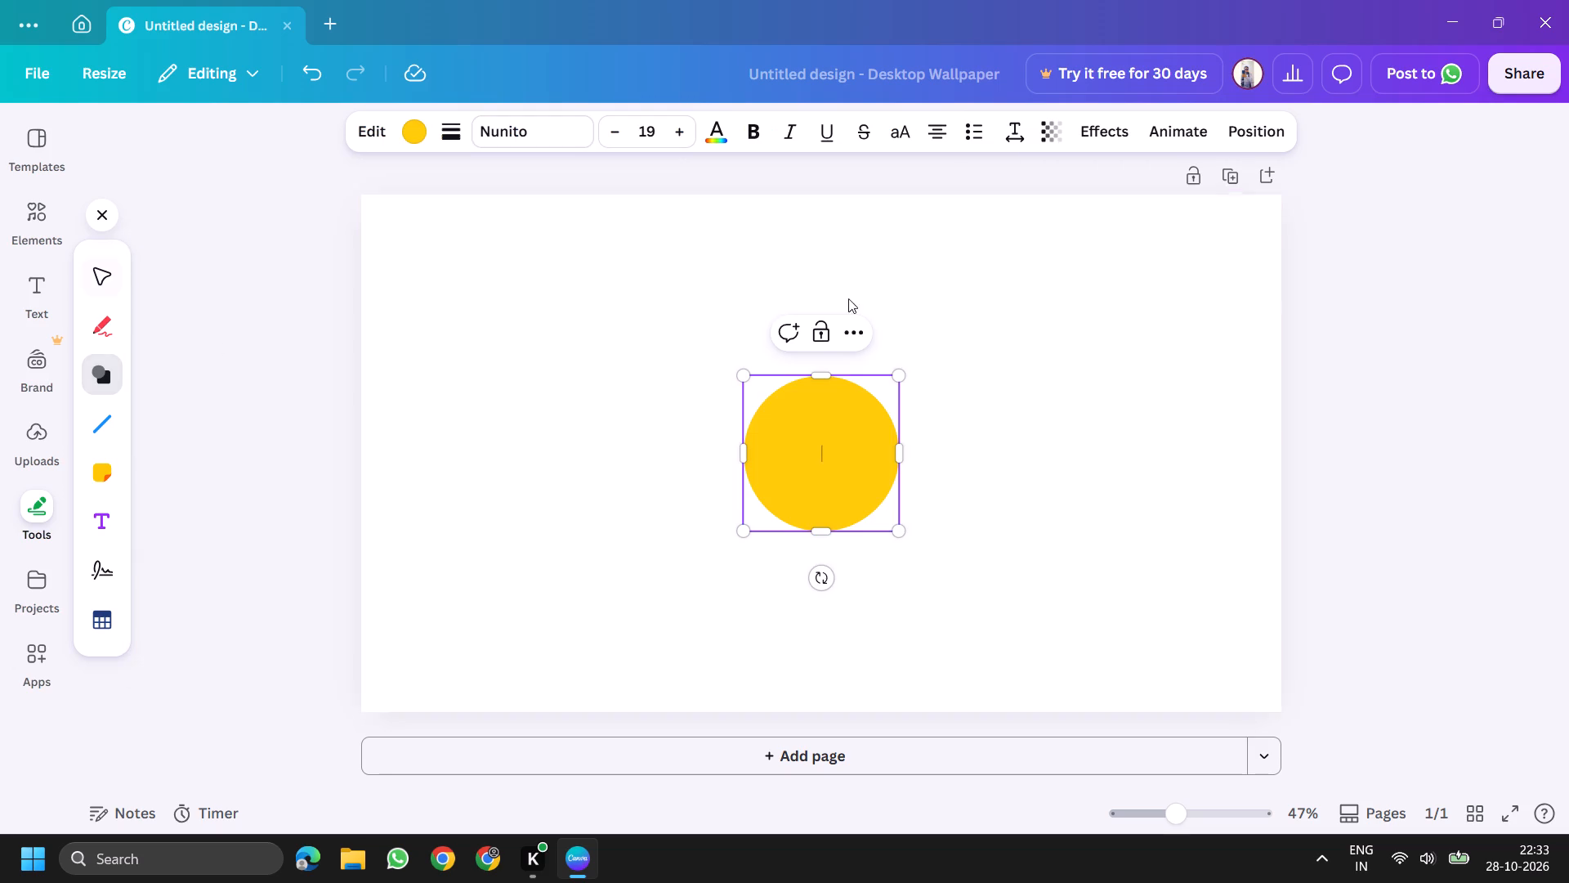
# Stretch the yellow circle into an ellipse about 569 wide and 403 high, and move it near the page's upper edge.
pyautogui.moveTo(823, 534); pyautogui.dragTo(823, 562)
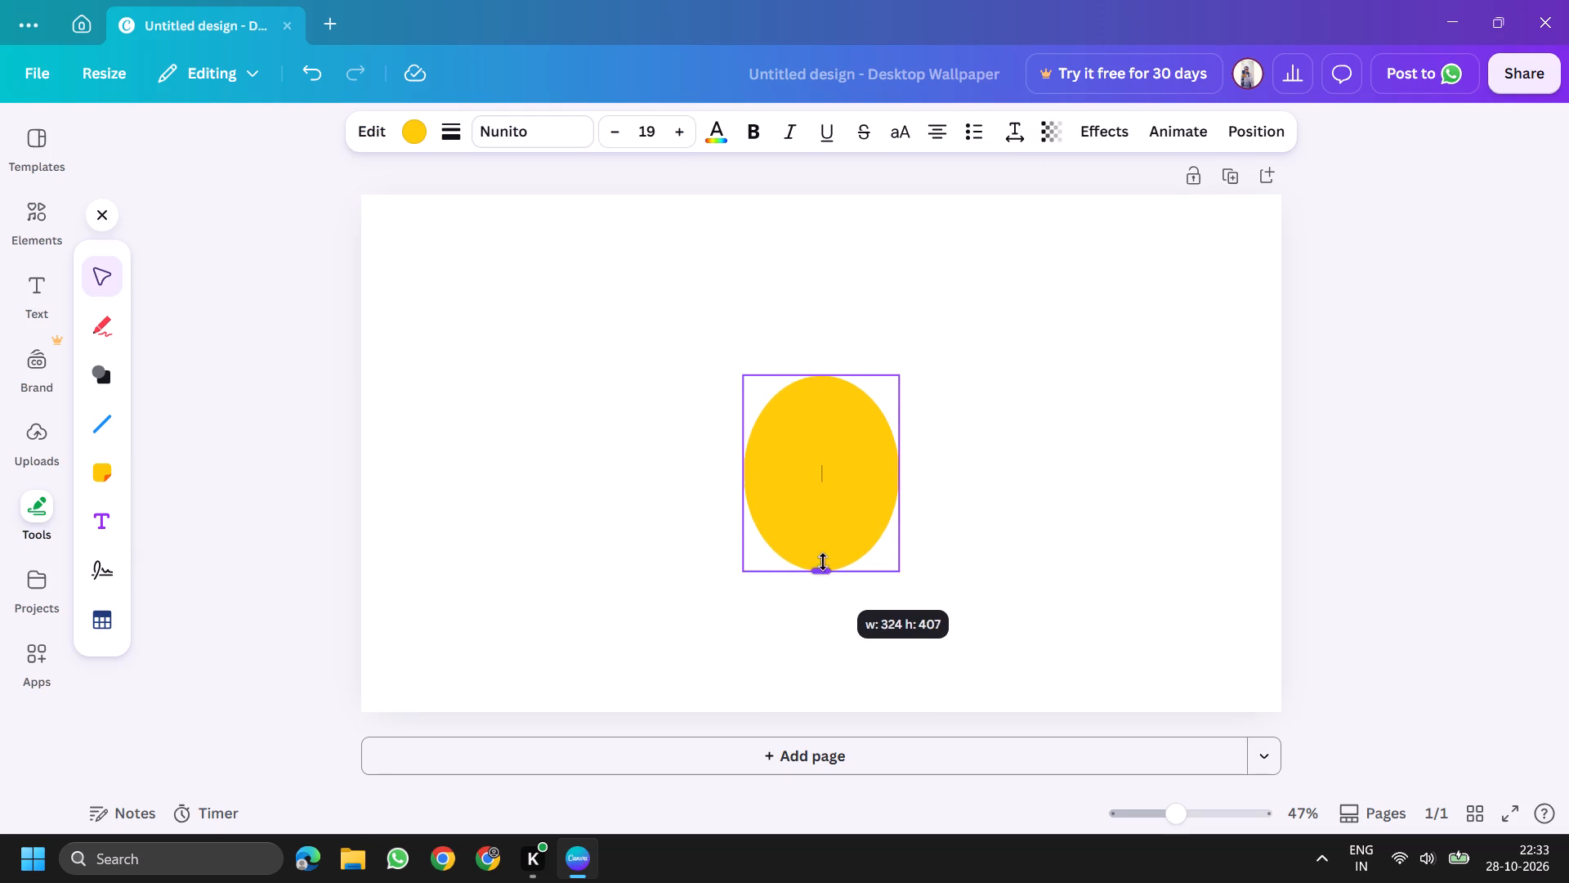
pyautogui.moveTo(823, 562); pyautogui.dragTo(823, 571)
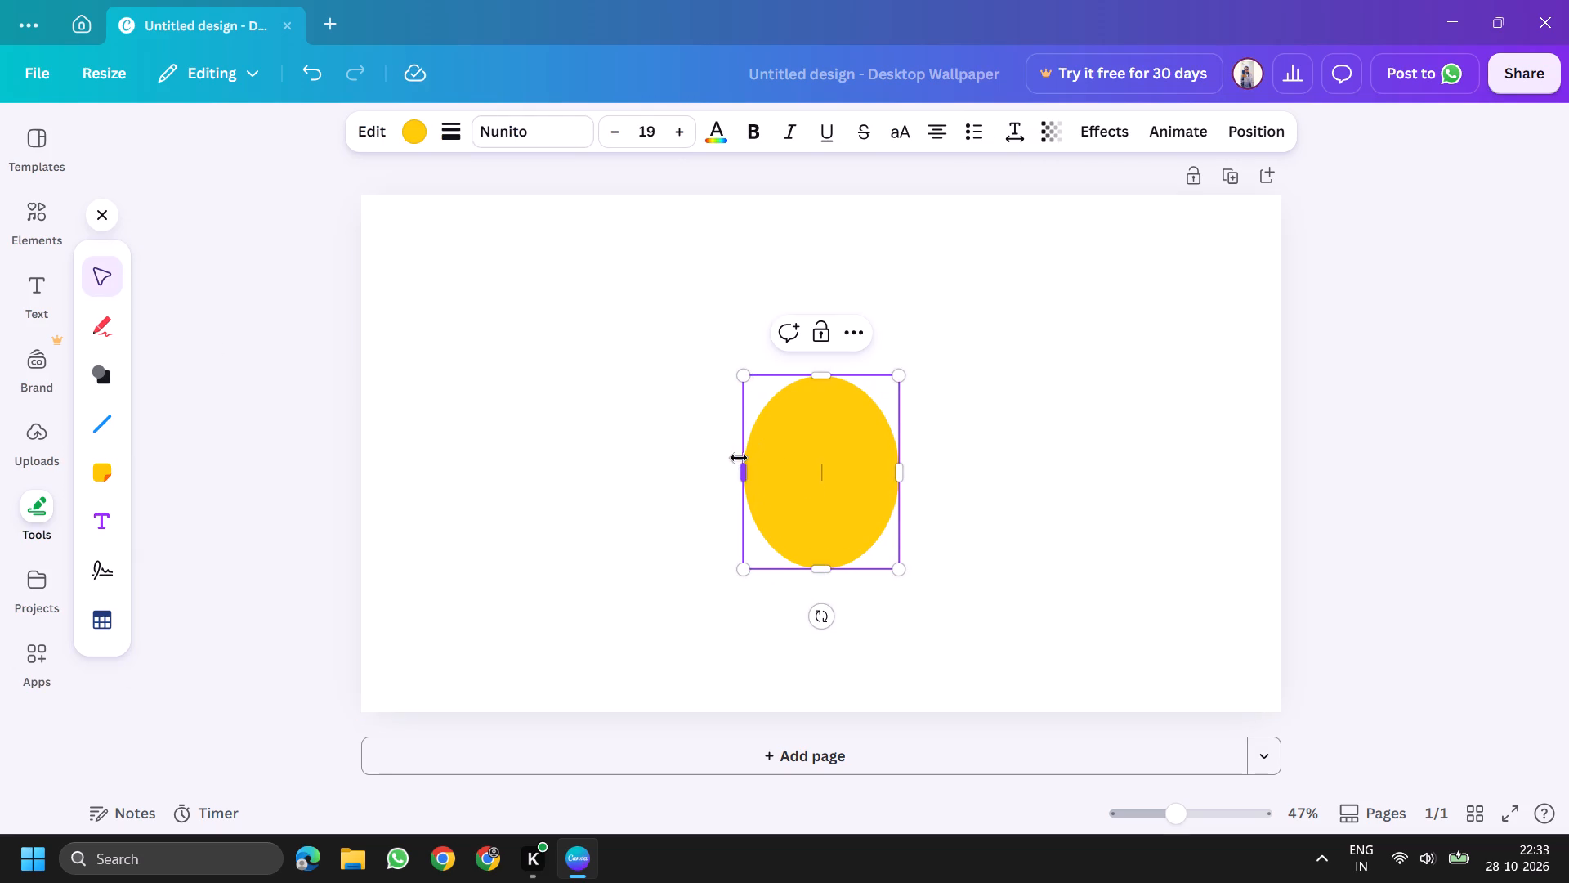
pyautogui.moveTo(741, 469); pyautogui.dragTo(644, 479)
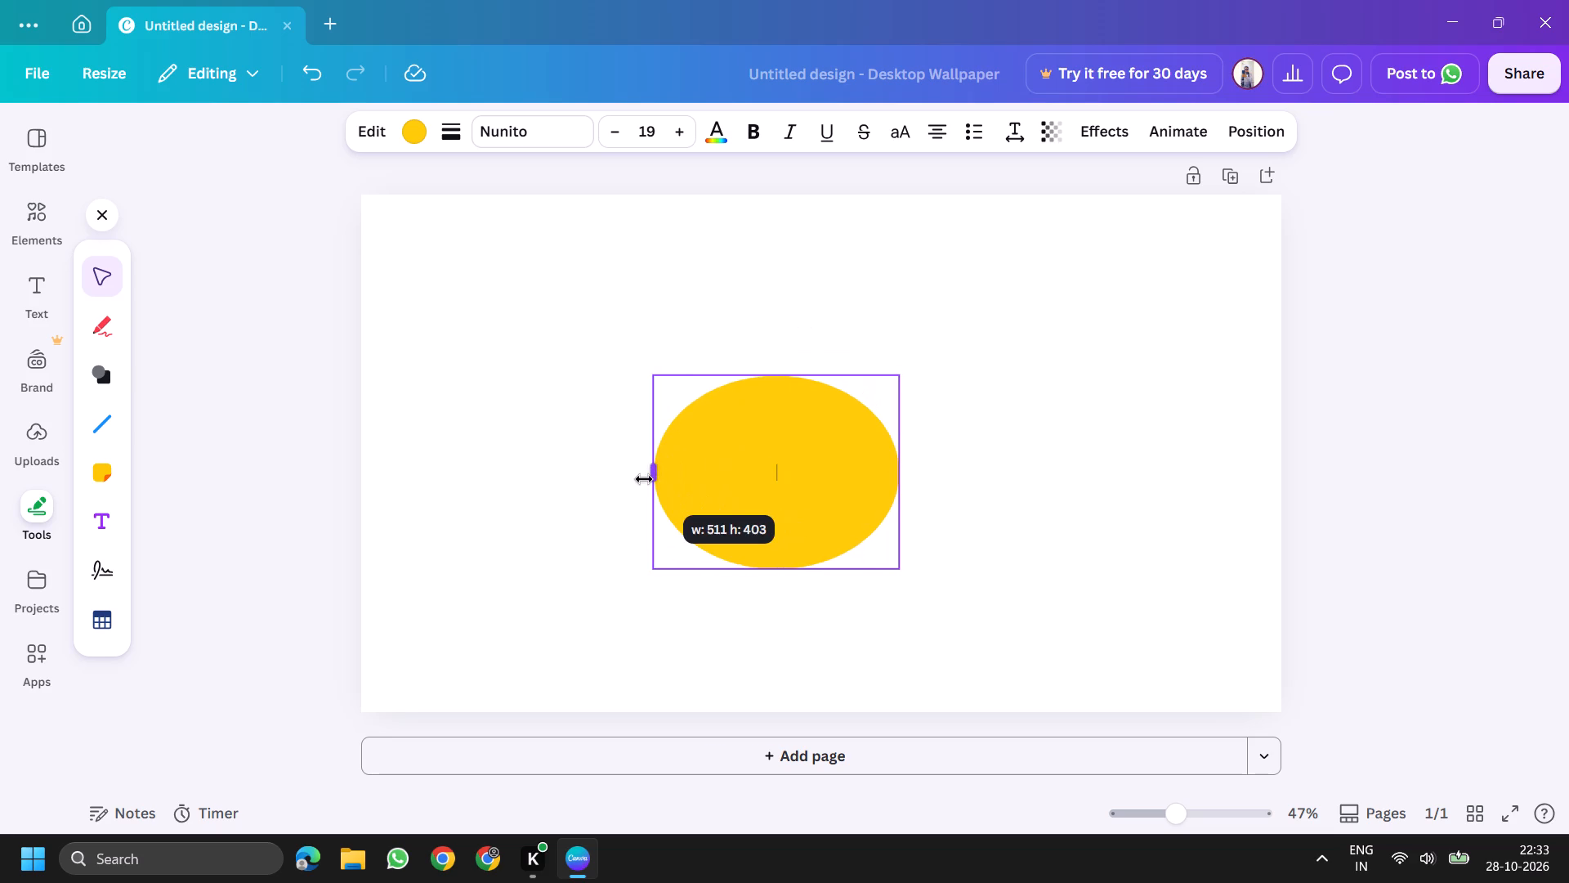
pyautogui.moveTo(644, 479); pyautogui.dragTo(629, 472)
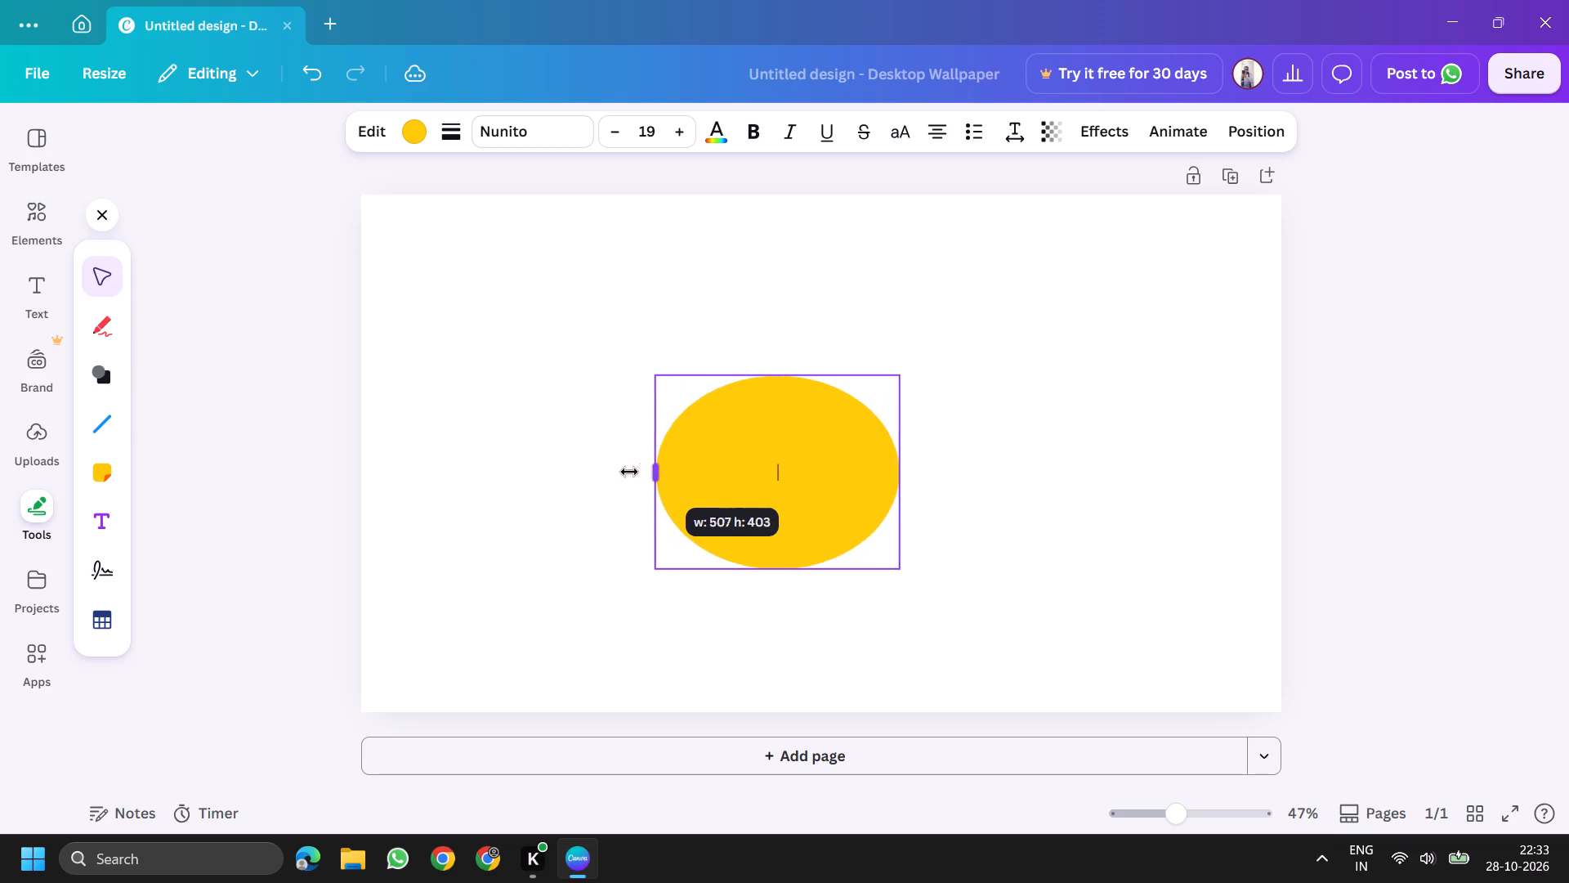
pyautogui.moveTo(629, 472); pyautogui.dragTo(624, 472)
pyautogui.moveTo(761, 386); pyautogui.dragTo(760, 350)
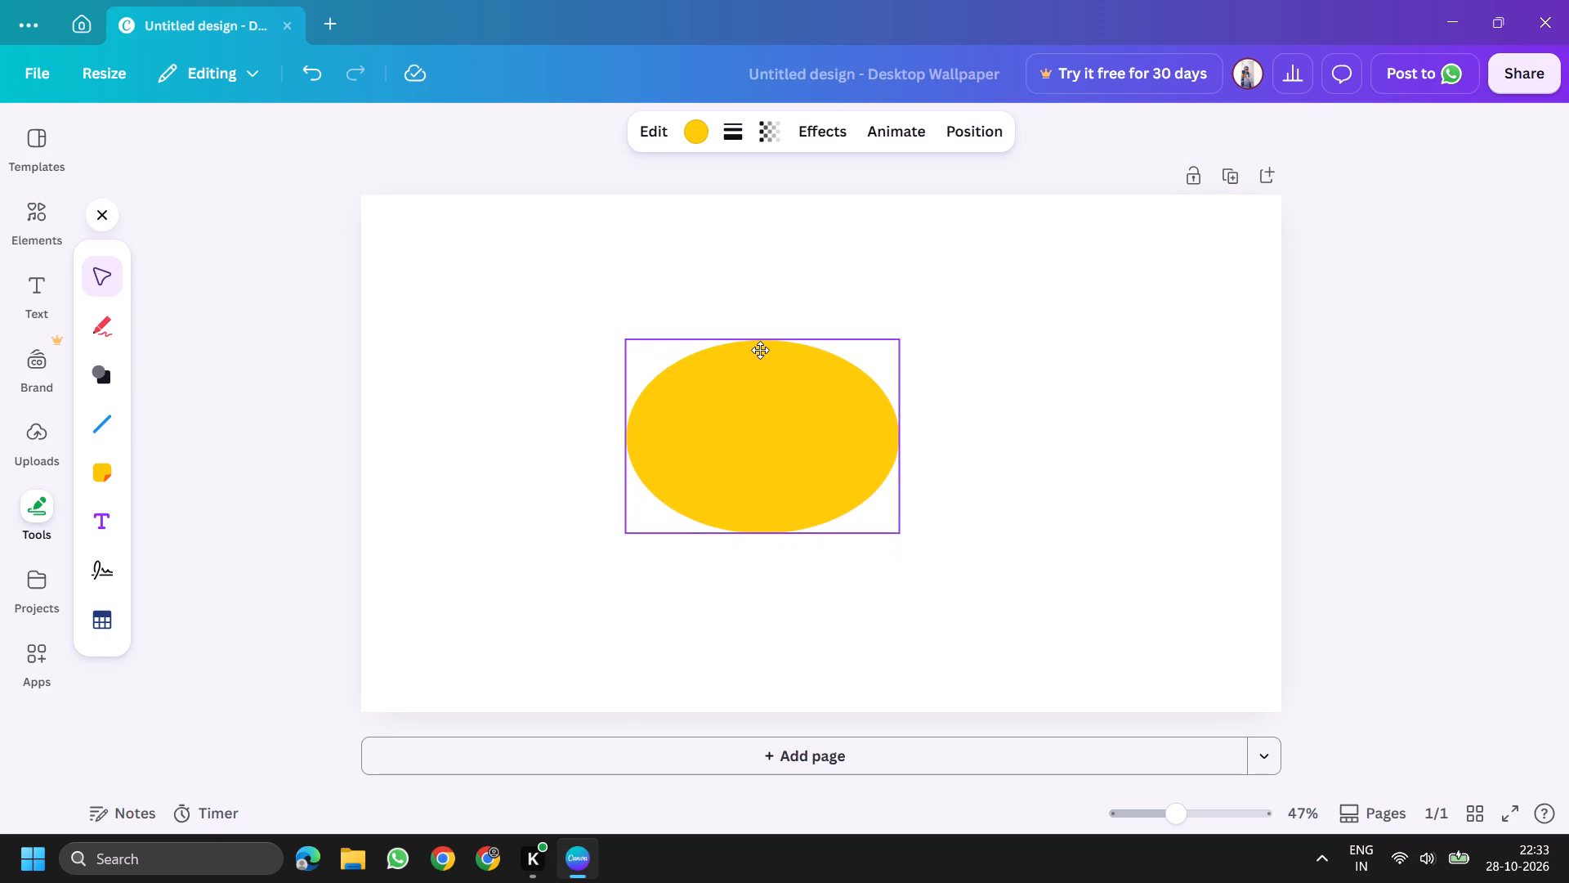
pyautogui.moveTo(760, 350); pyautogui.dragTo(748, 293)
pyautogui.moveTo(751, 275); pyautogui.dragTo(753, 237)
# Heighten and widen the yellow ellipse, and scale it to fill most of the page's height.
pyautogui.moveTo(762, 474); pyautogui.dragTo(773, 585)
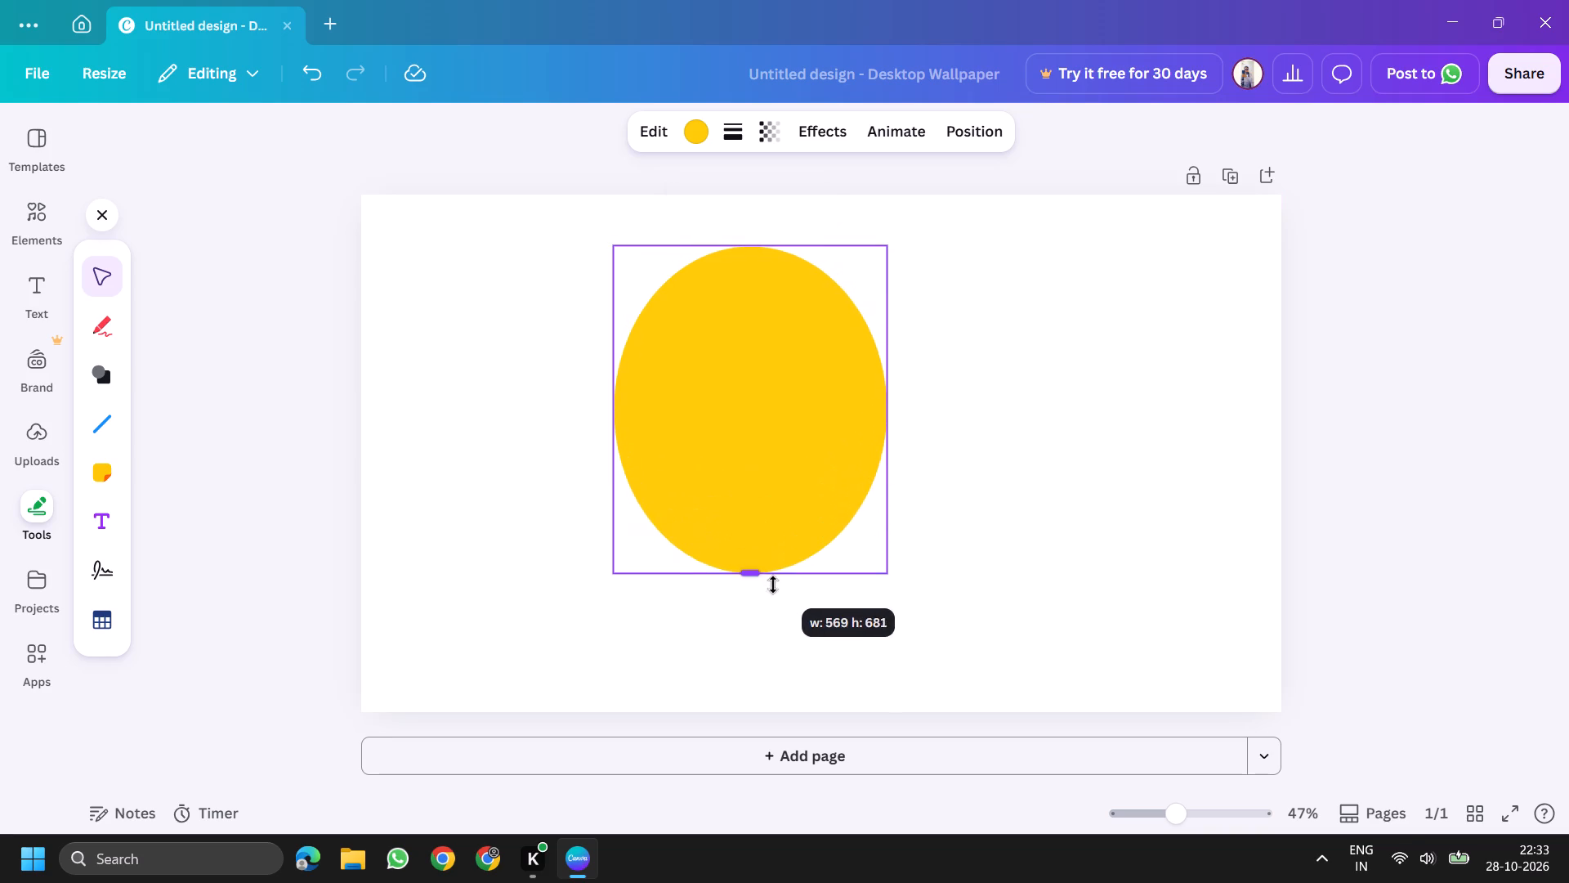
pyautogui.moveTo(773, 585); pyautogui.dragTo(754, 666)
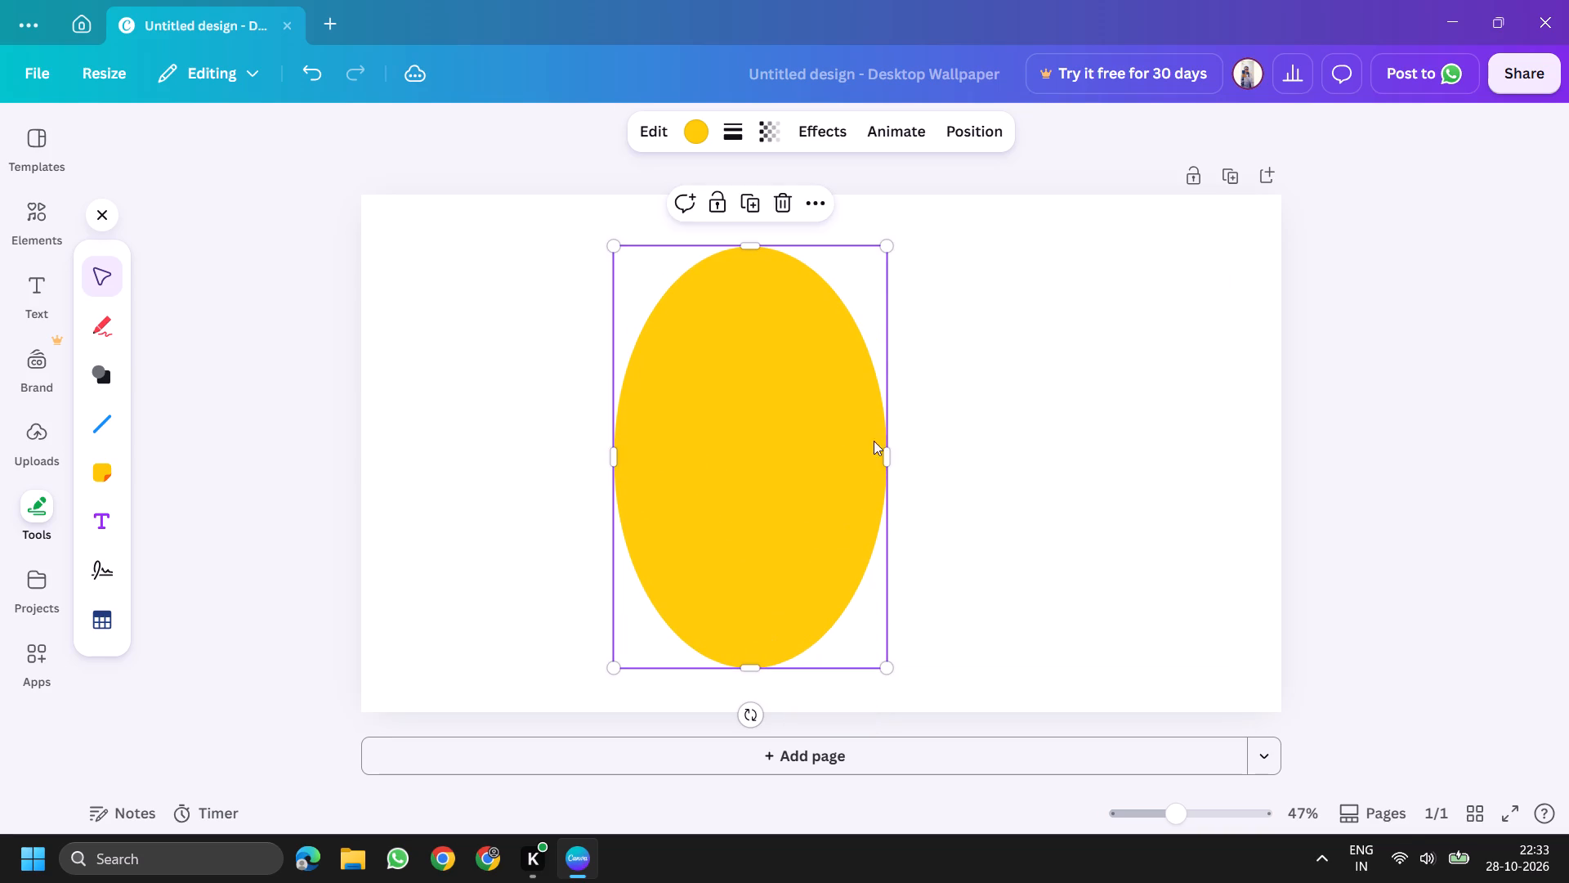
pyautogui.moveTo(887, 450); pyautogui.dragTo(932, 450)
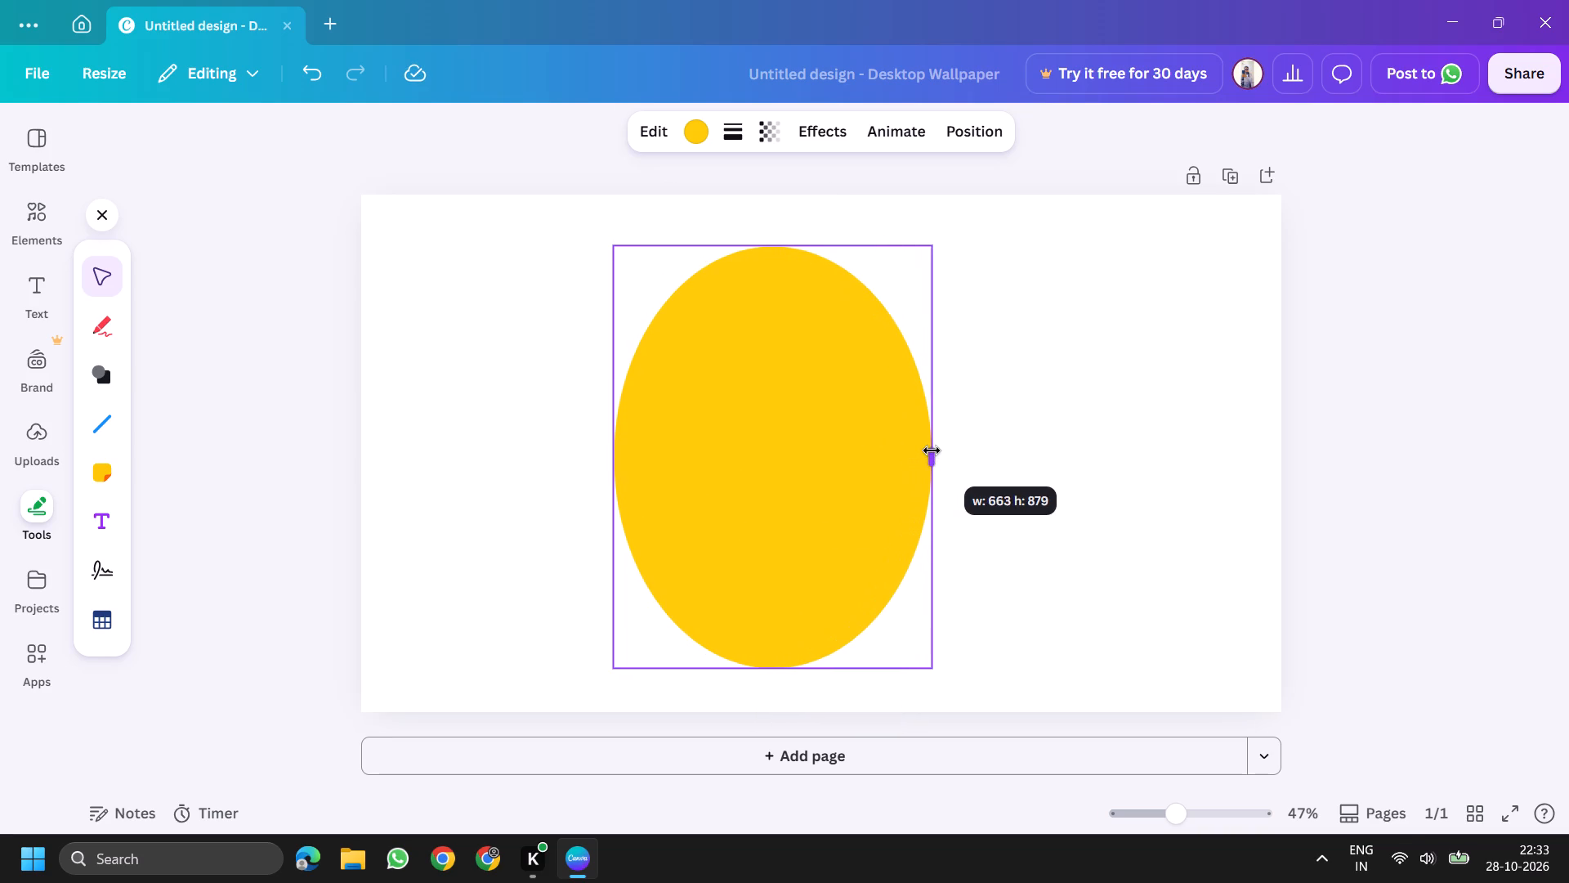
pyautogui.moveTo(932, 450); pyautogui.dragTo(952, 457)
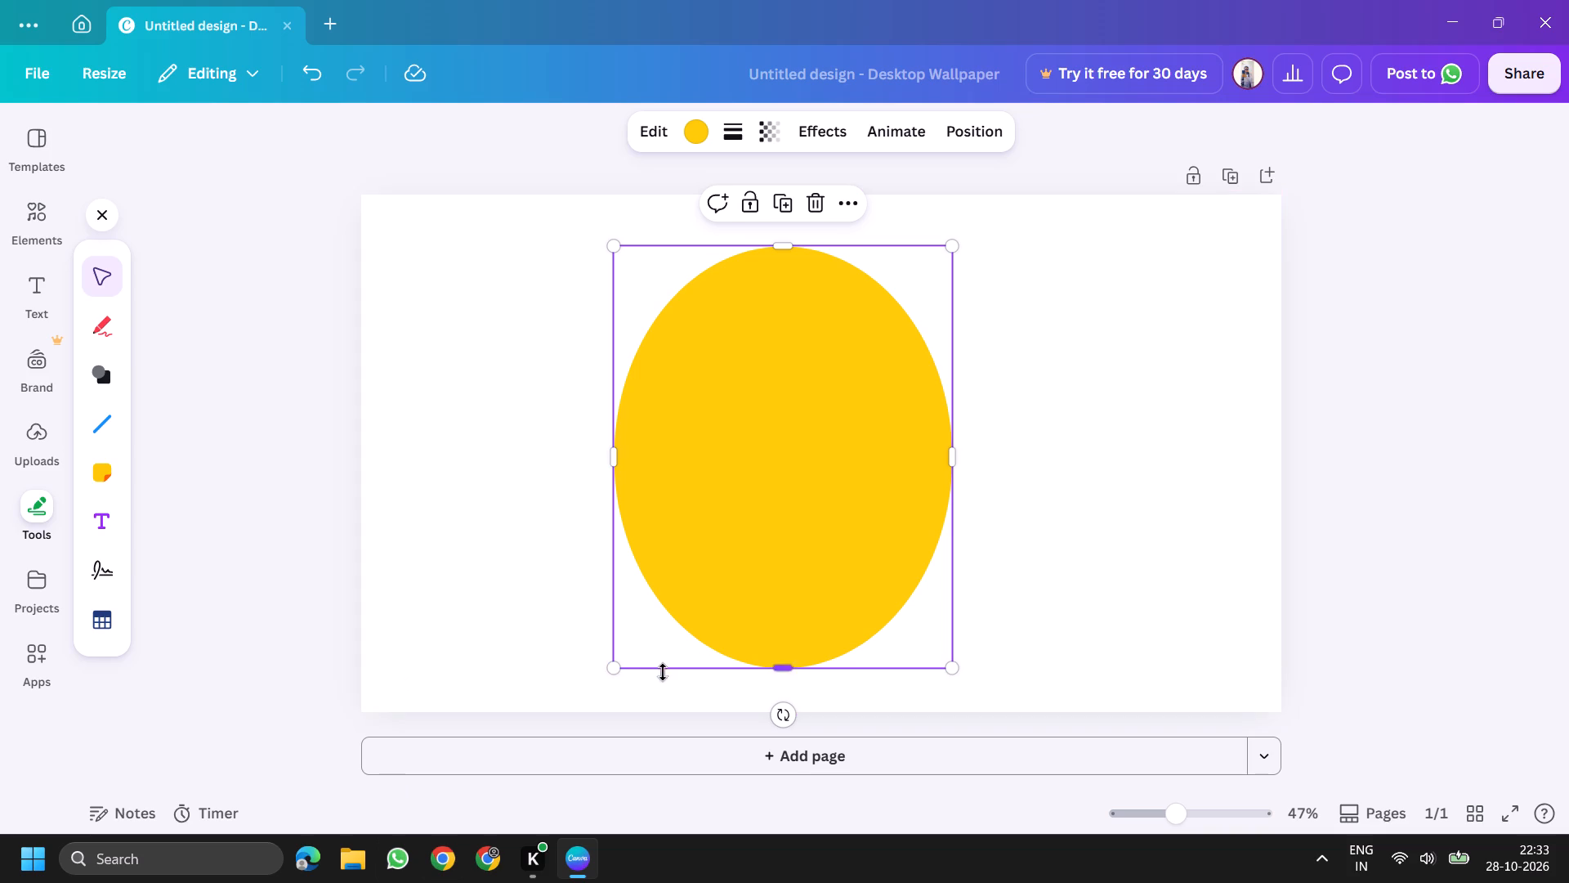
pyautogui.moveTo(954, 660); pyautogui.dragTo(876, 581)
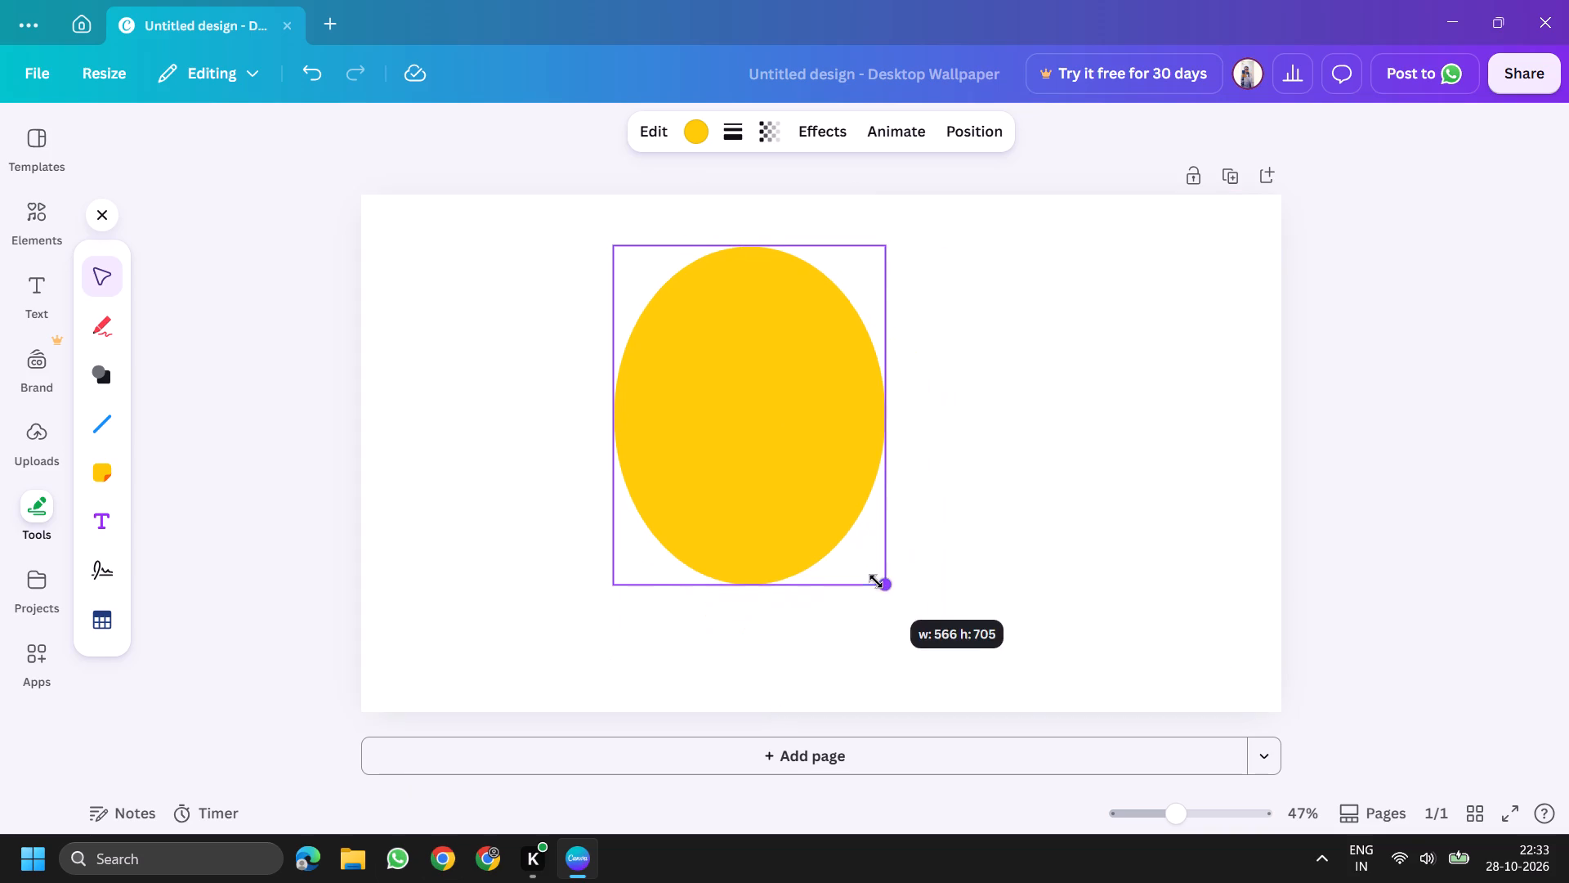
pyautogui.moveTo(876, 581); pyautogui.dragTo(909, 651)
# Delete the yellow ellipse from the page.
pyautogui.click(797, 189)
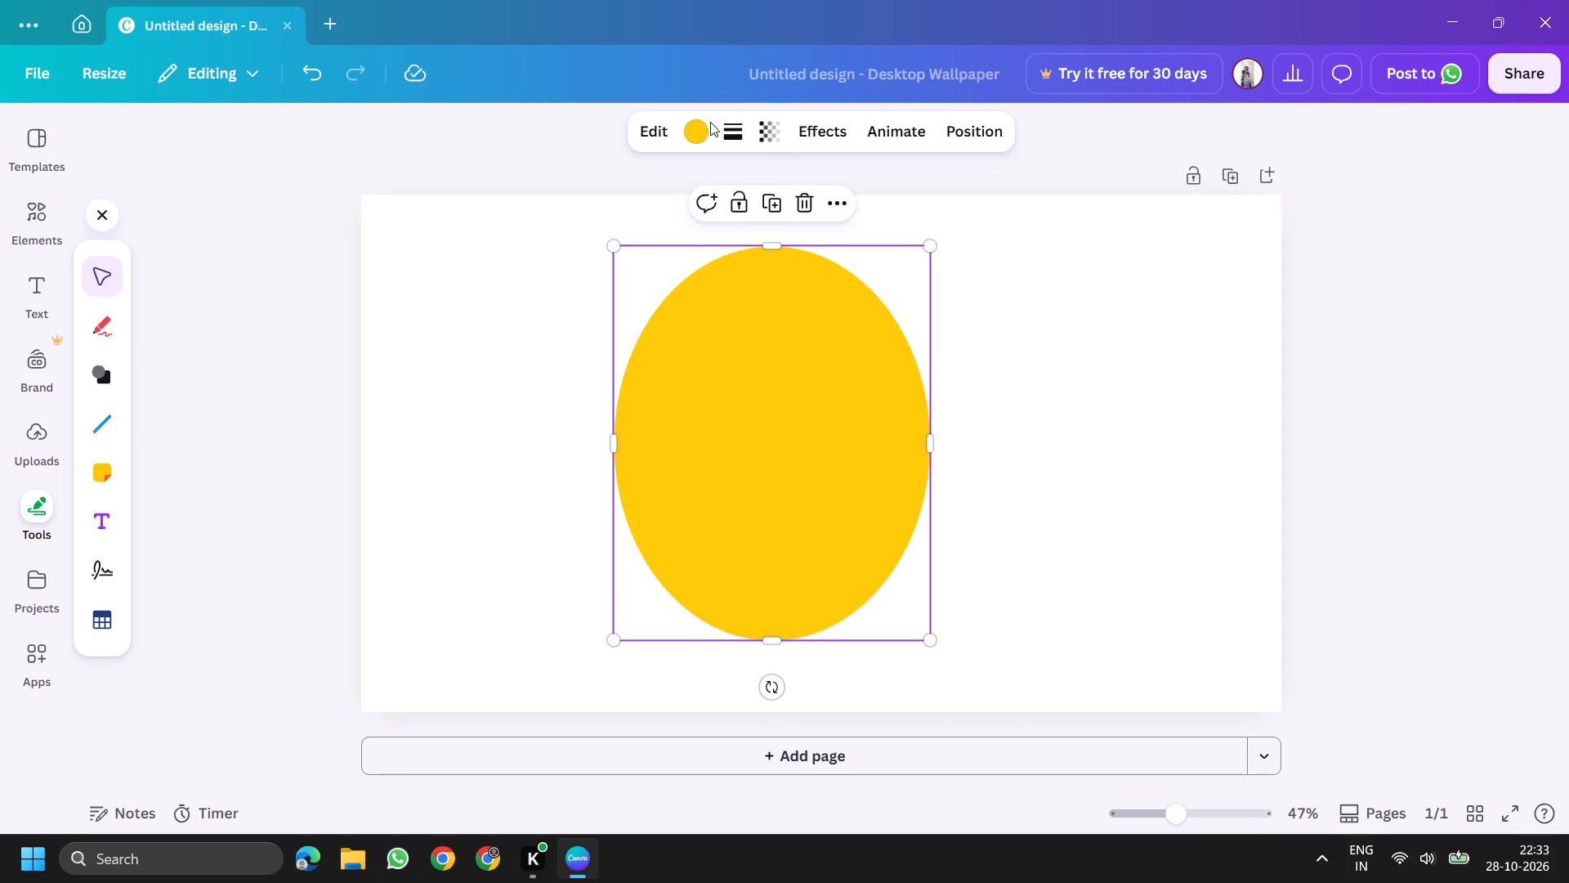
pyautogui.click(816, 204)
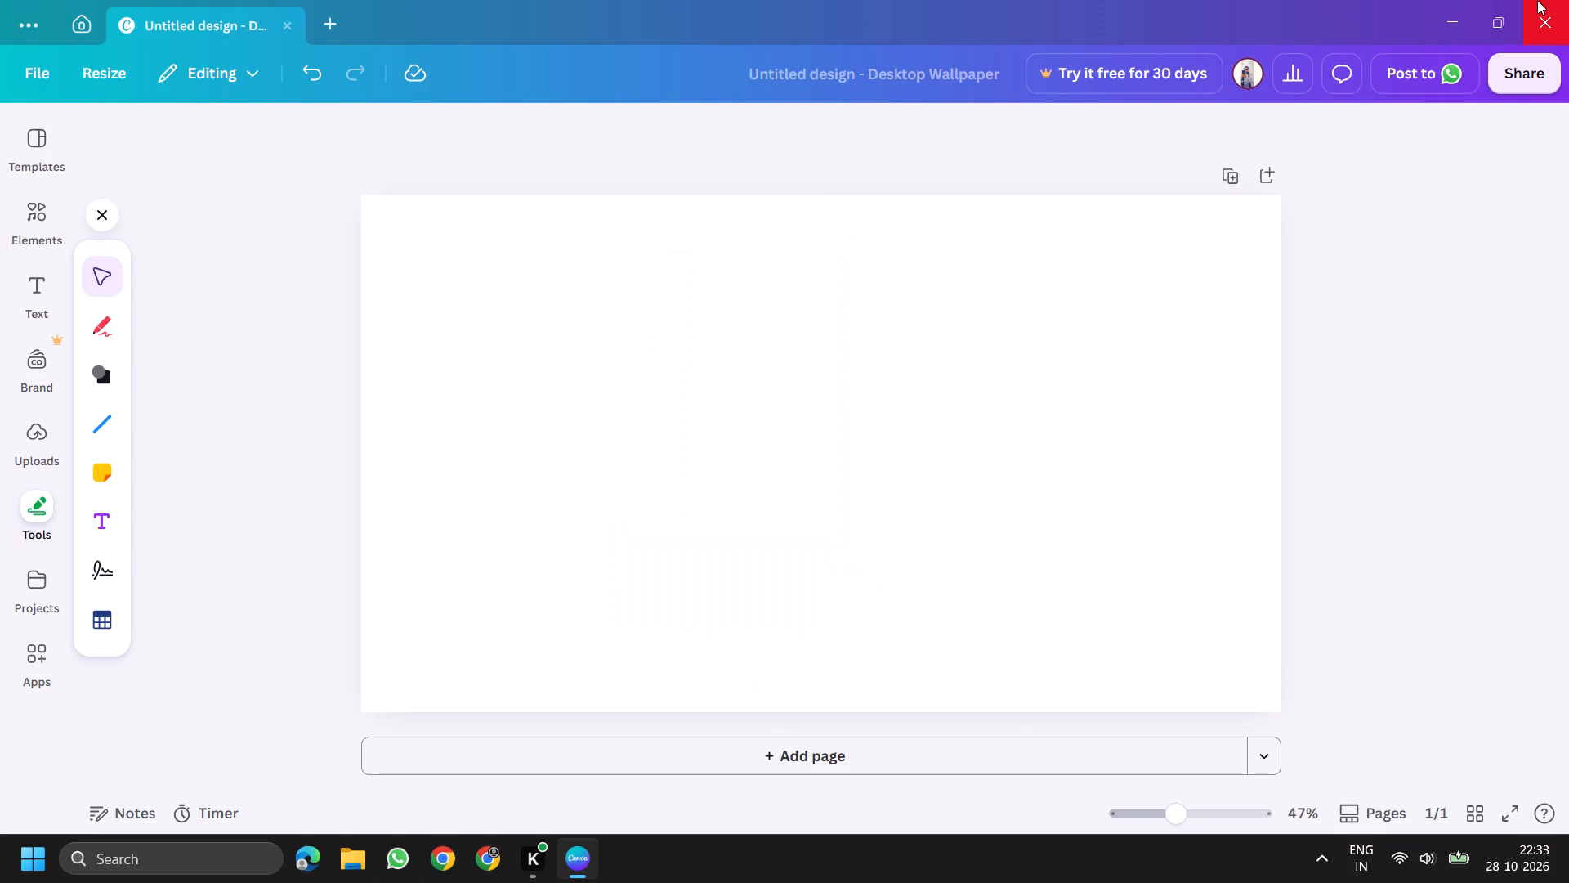
# Fit the Canva window into one half of the screen.
pyautogui.click(1345, 65)
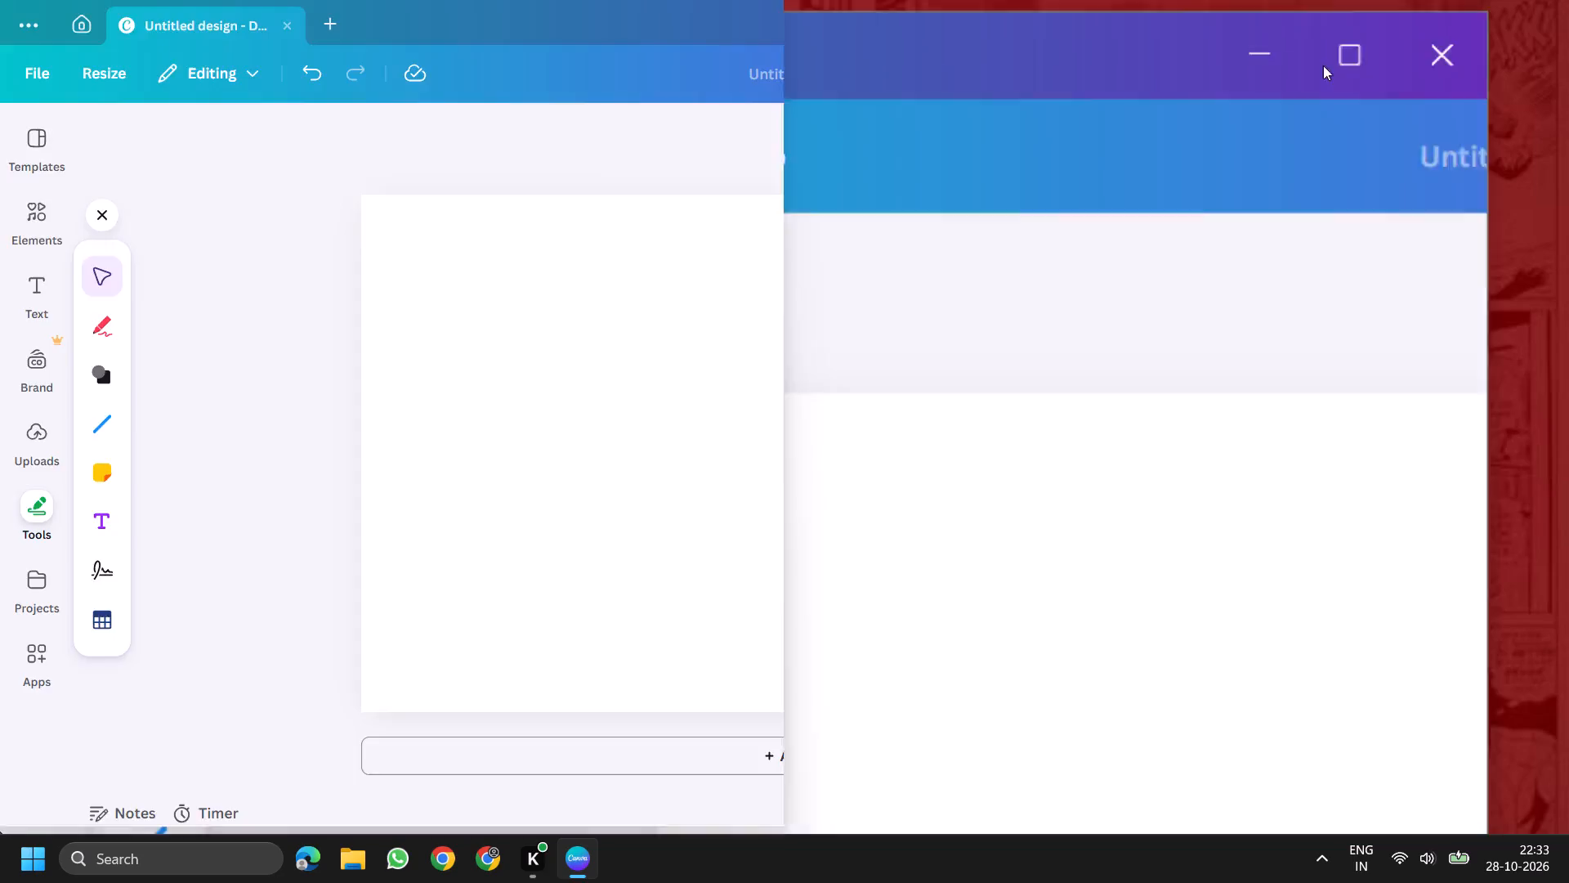
# Switch to Chrome and search the web for spider man brand new day.
pyautogui.click(434, 869)
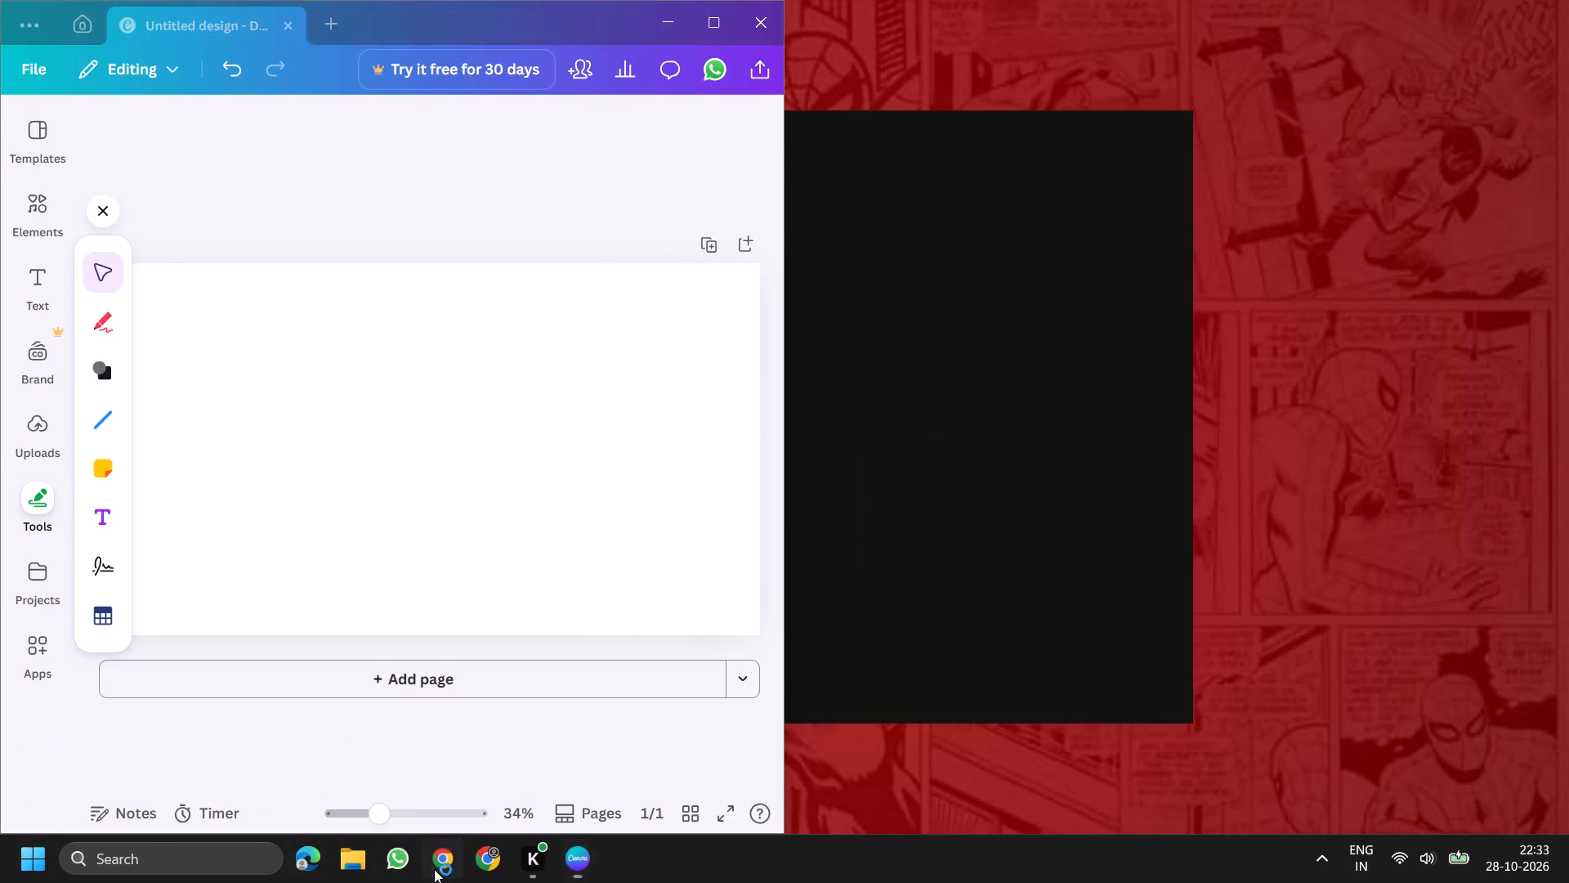
pyautogui.scroll(-3, 711, 564)
pyautogui.click(481, 450)
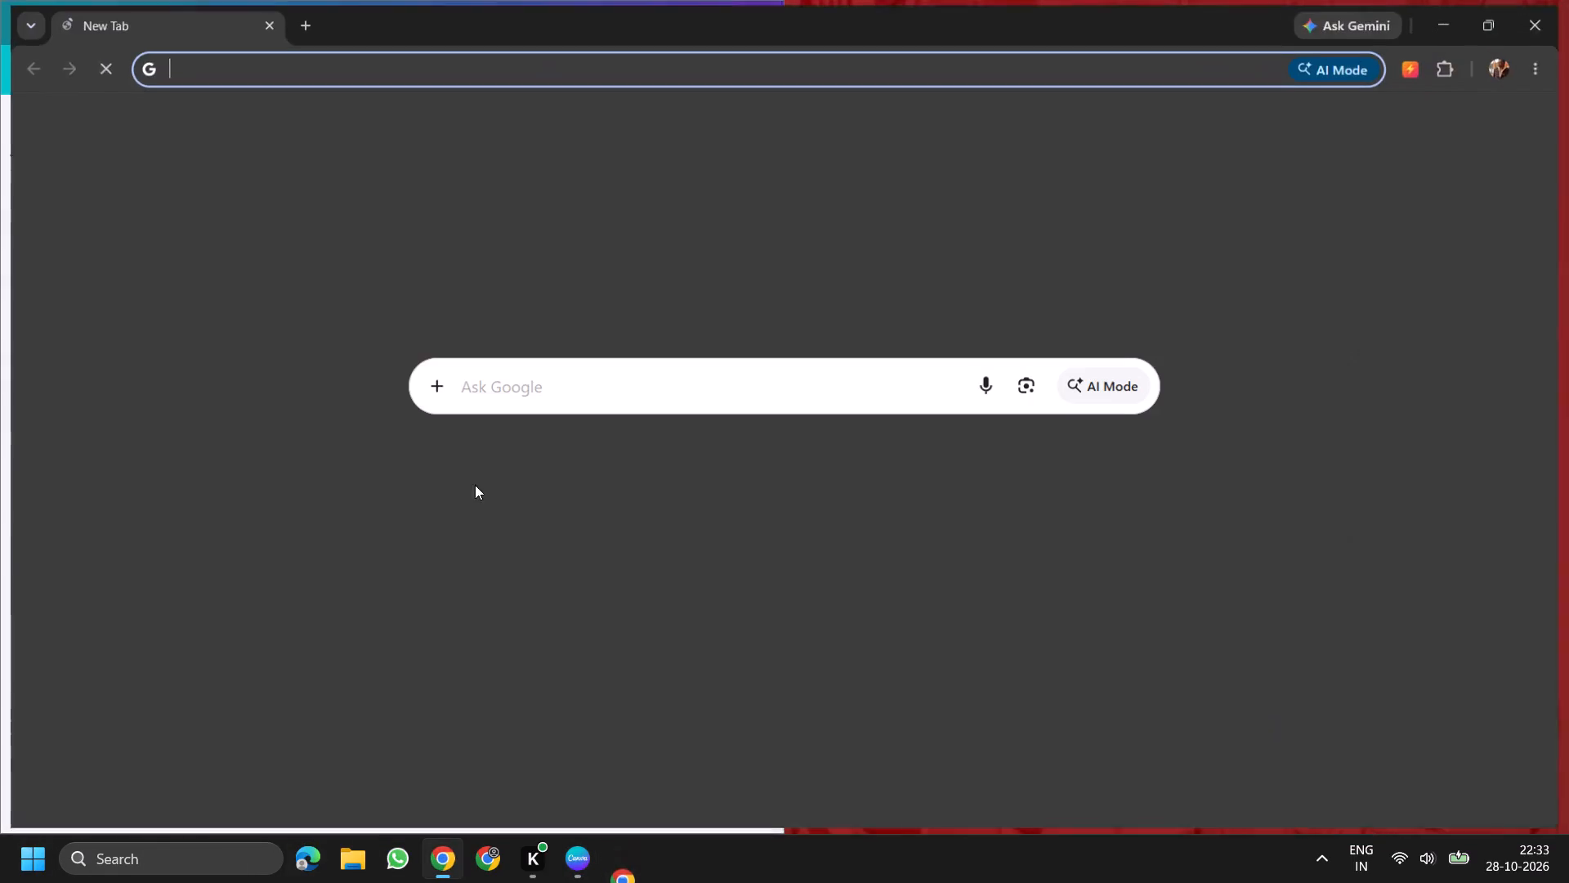
pyautogui.write('spider')
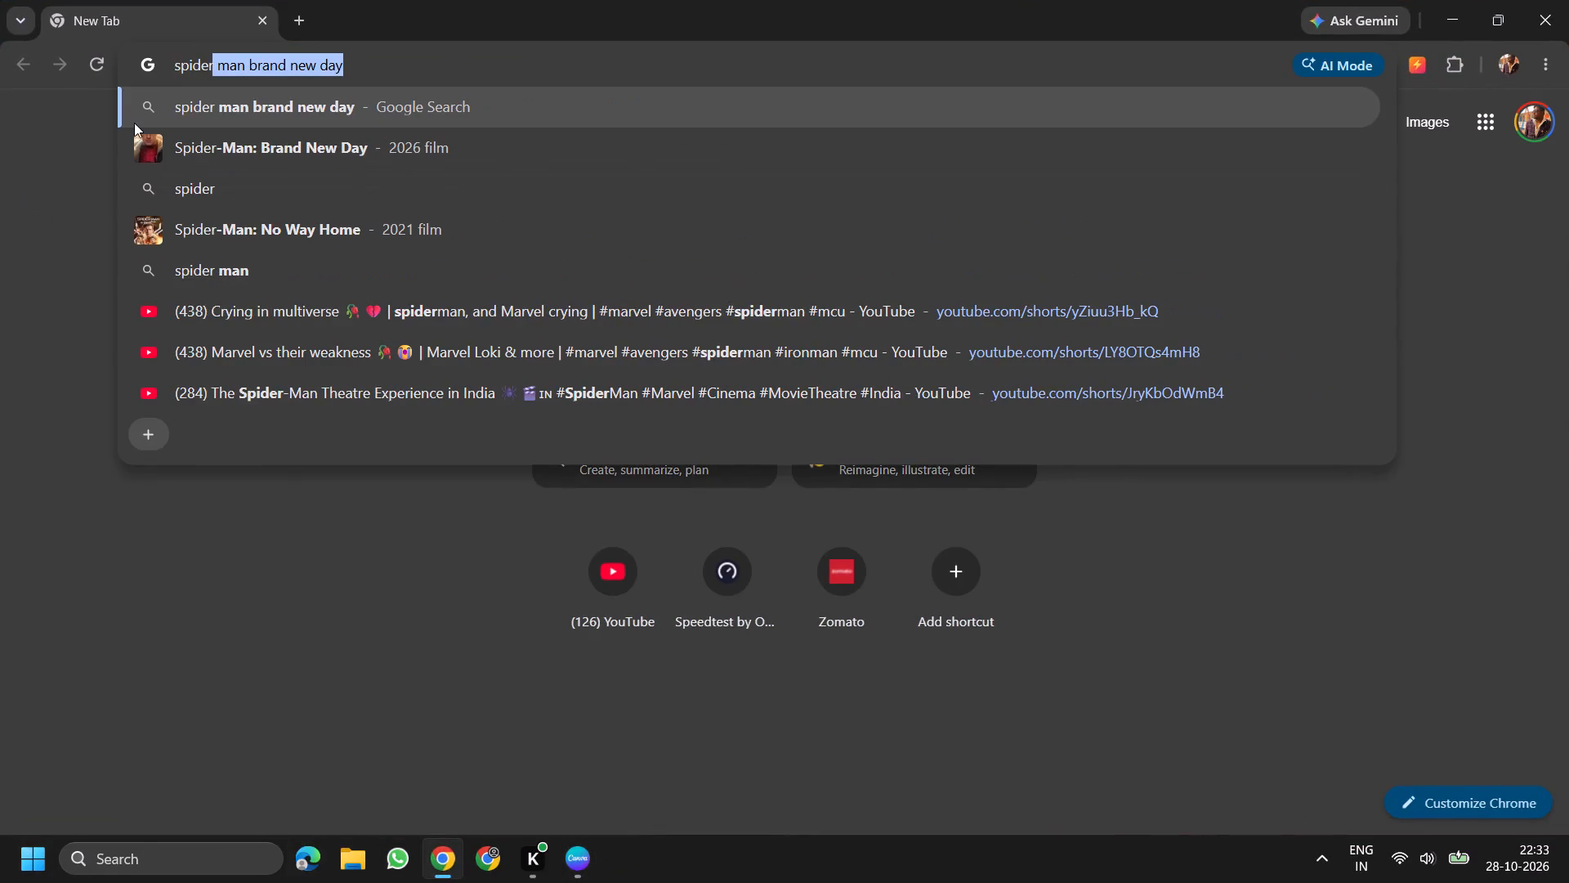
pyautogui.press('space')
pyautogui.write('man')
pyautogui.press('space')
pyautogui.press('Return')
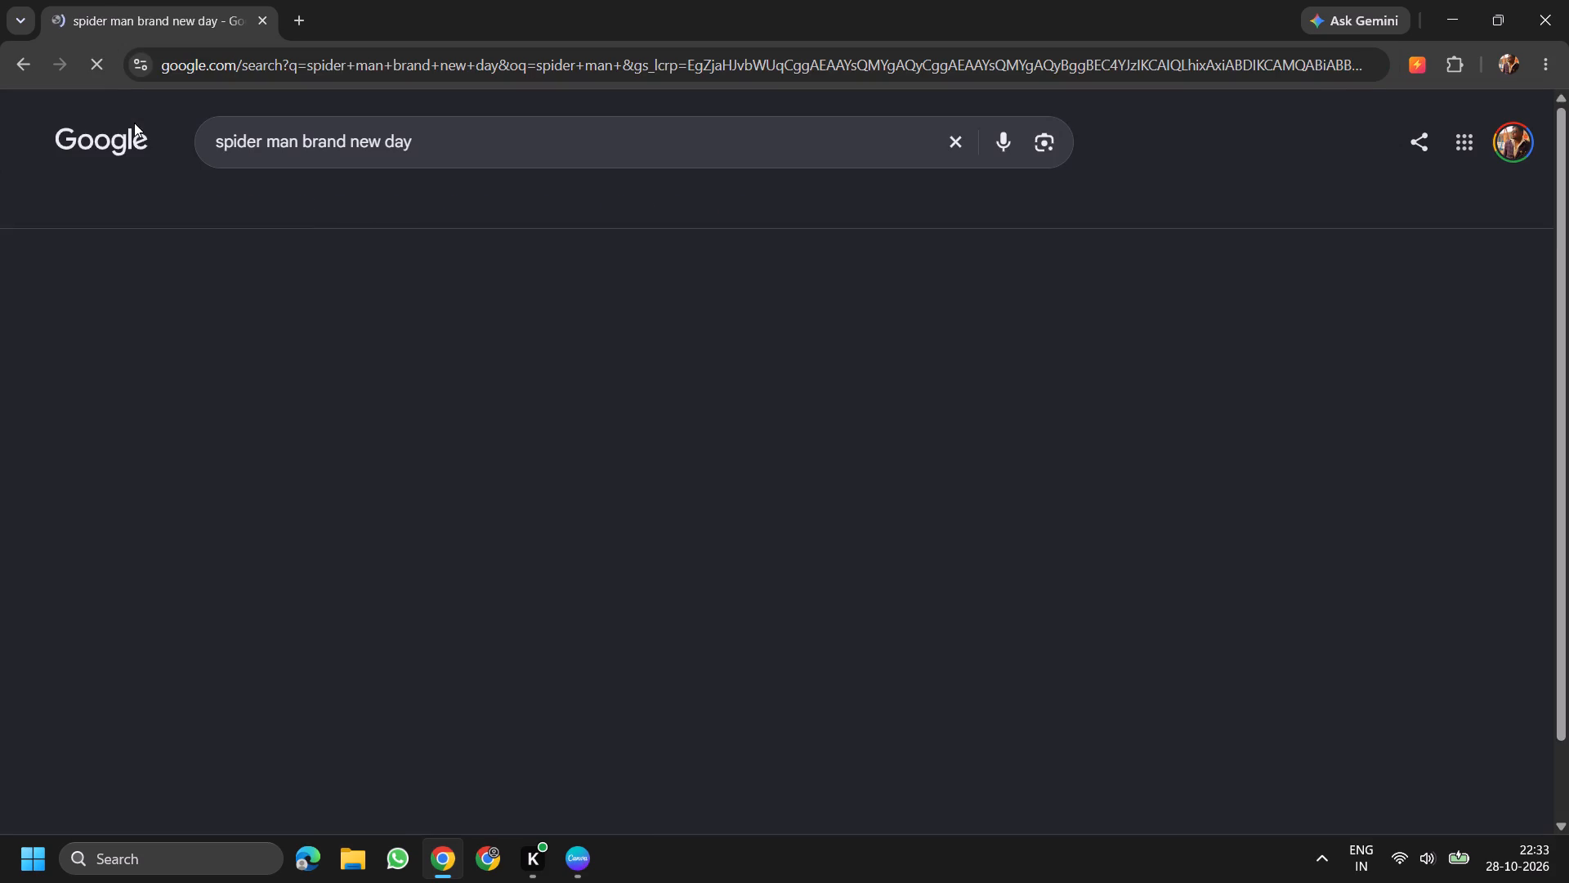
pyautogui.click(302, 10)
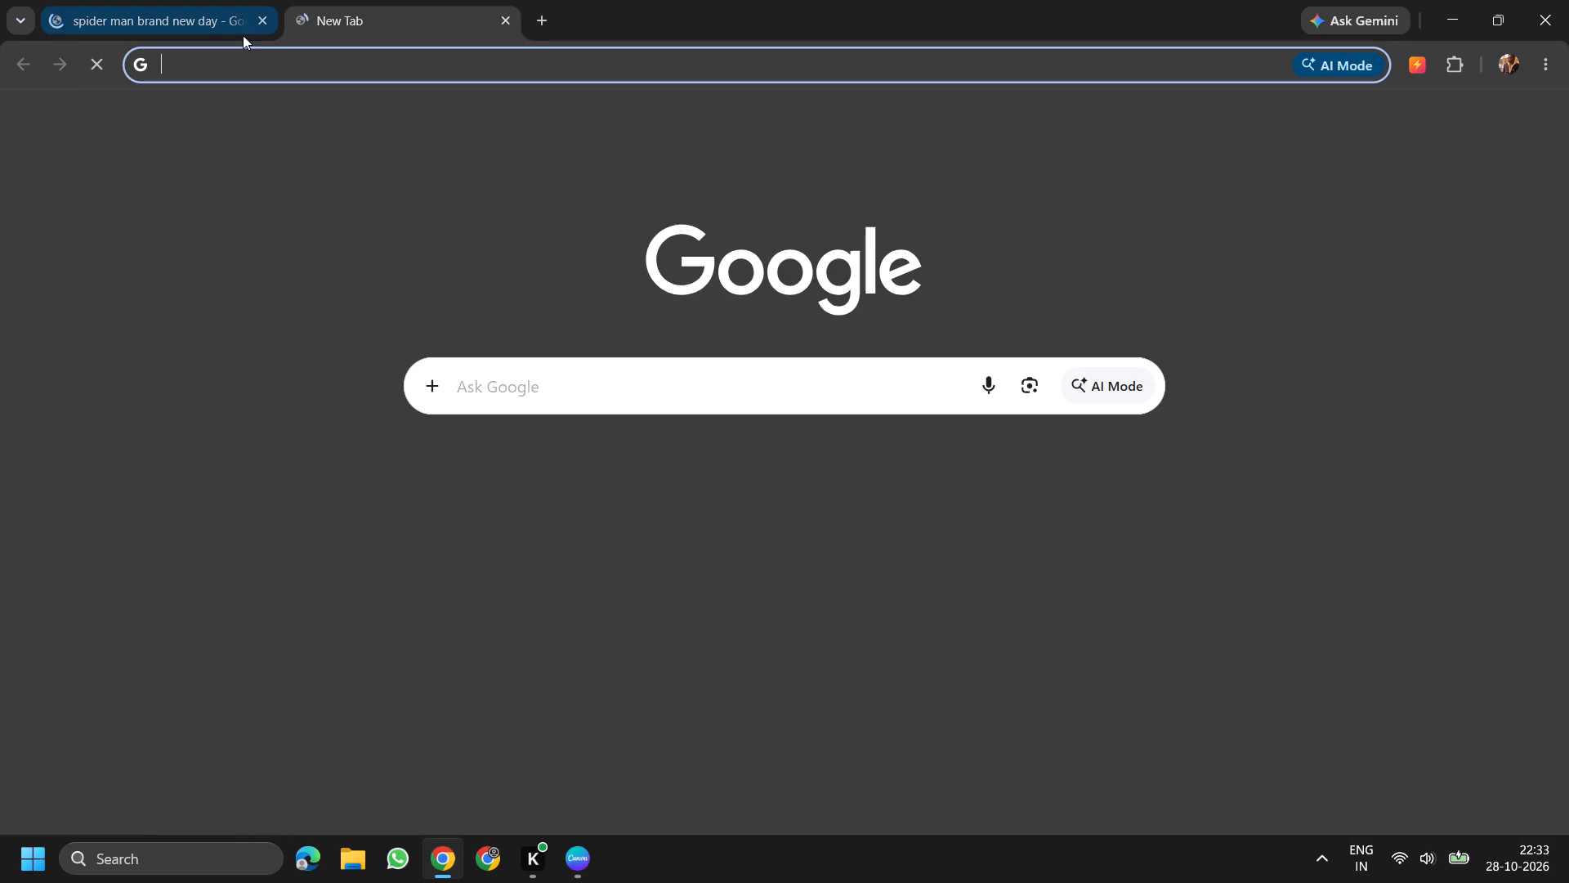
pyautogui.click(261, 15)
# Open Pinterest in a new tab and search it for spiderman.
pyautogui.write('pj')
pyautogui.press('BackSpace')
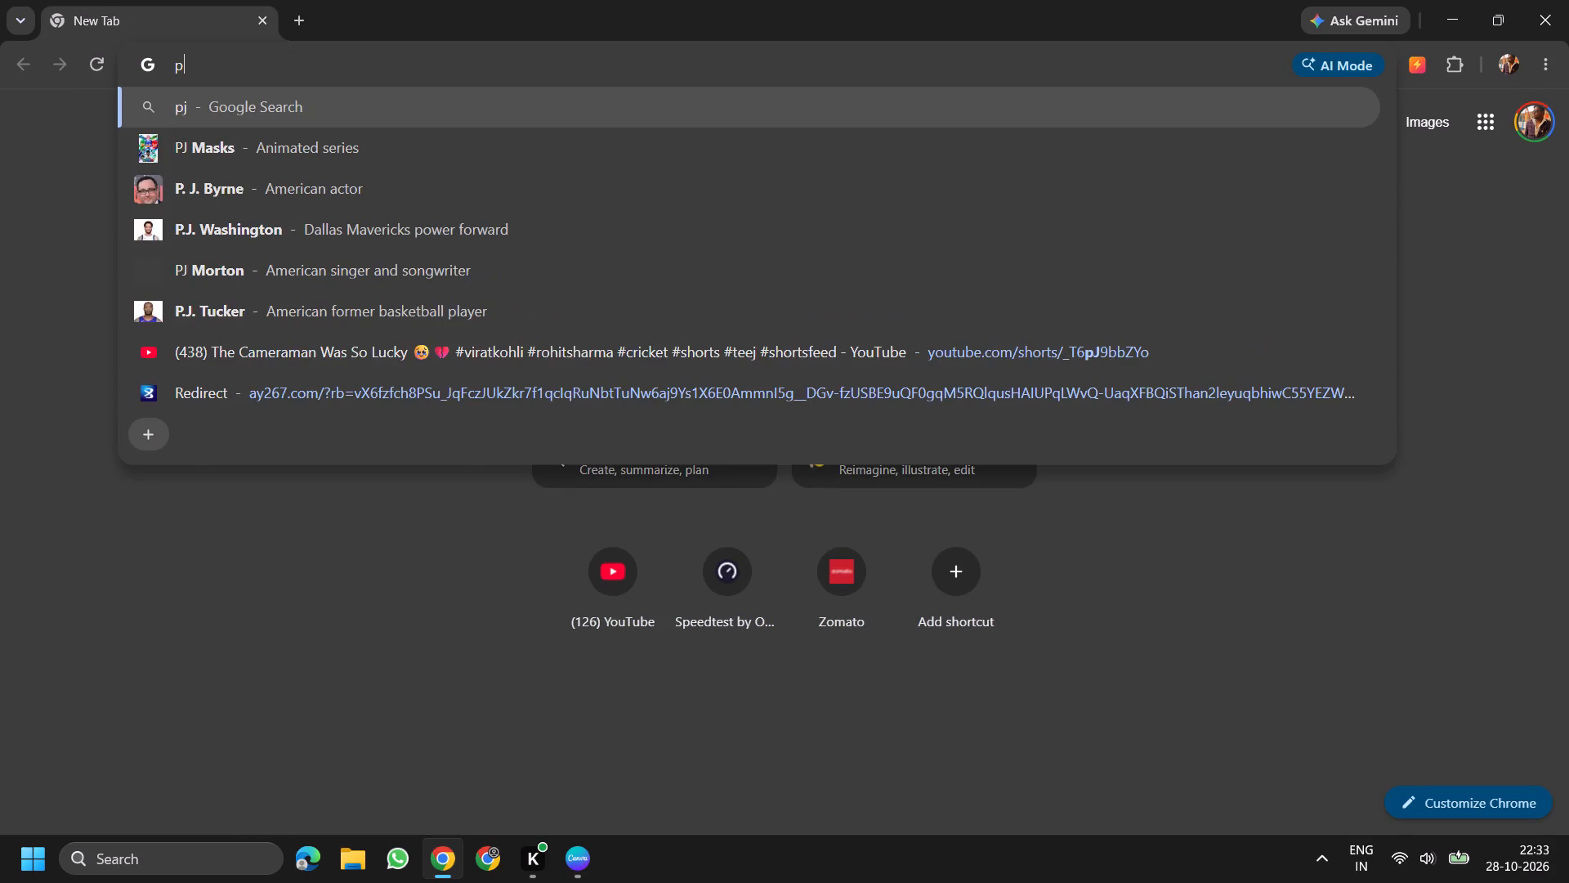
pyautogui.click(205, 151)
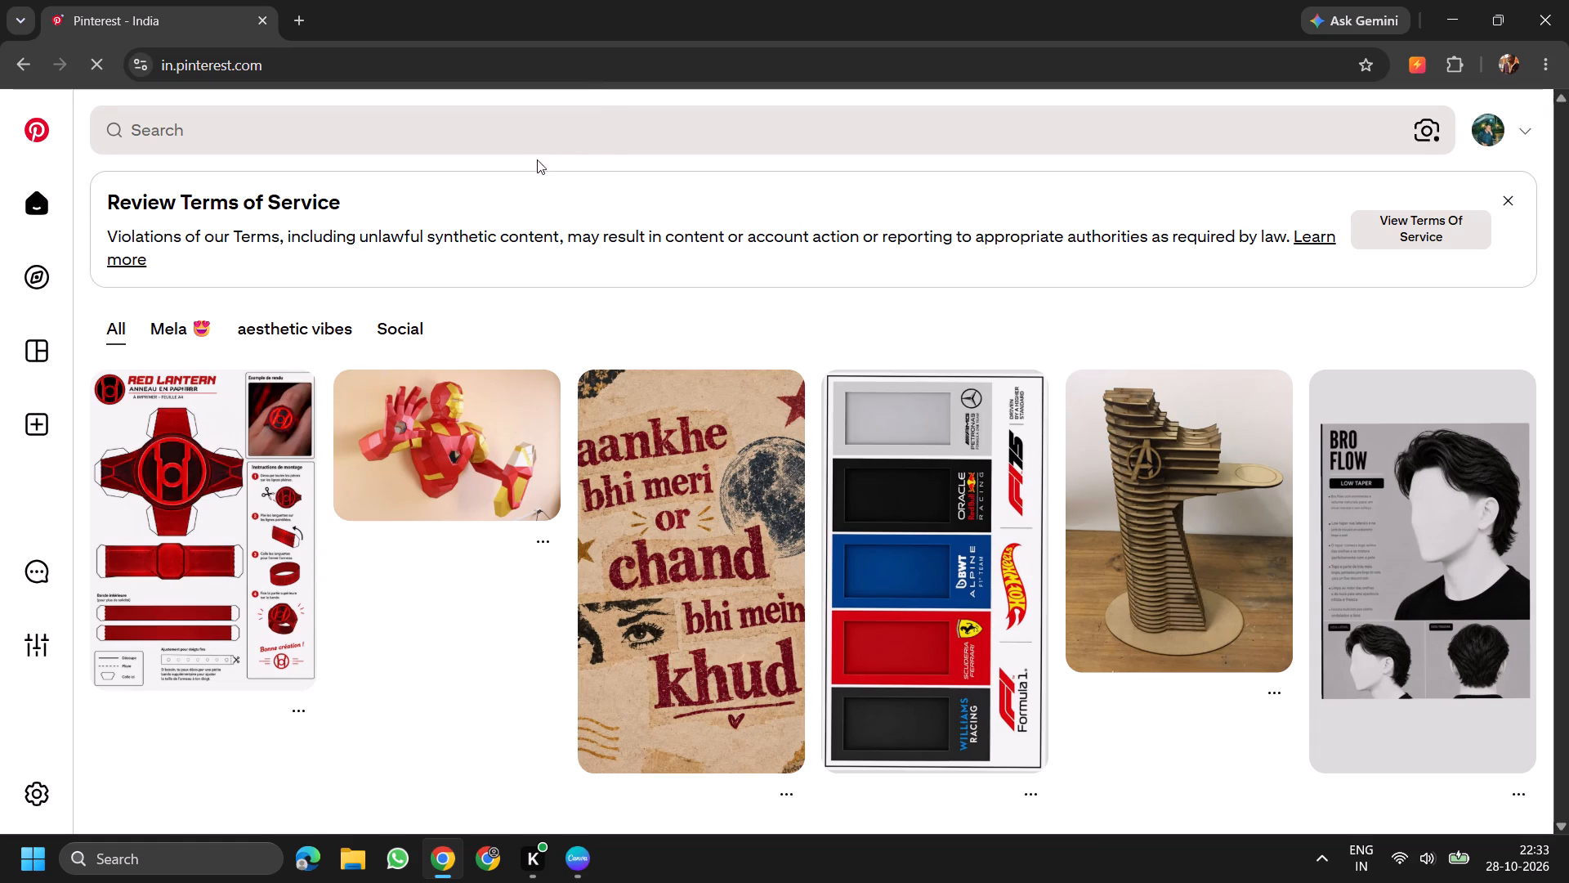
pyautogui.click(539, 132)
pyautogui.write('spider')
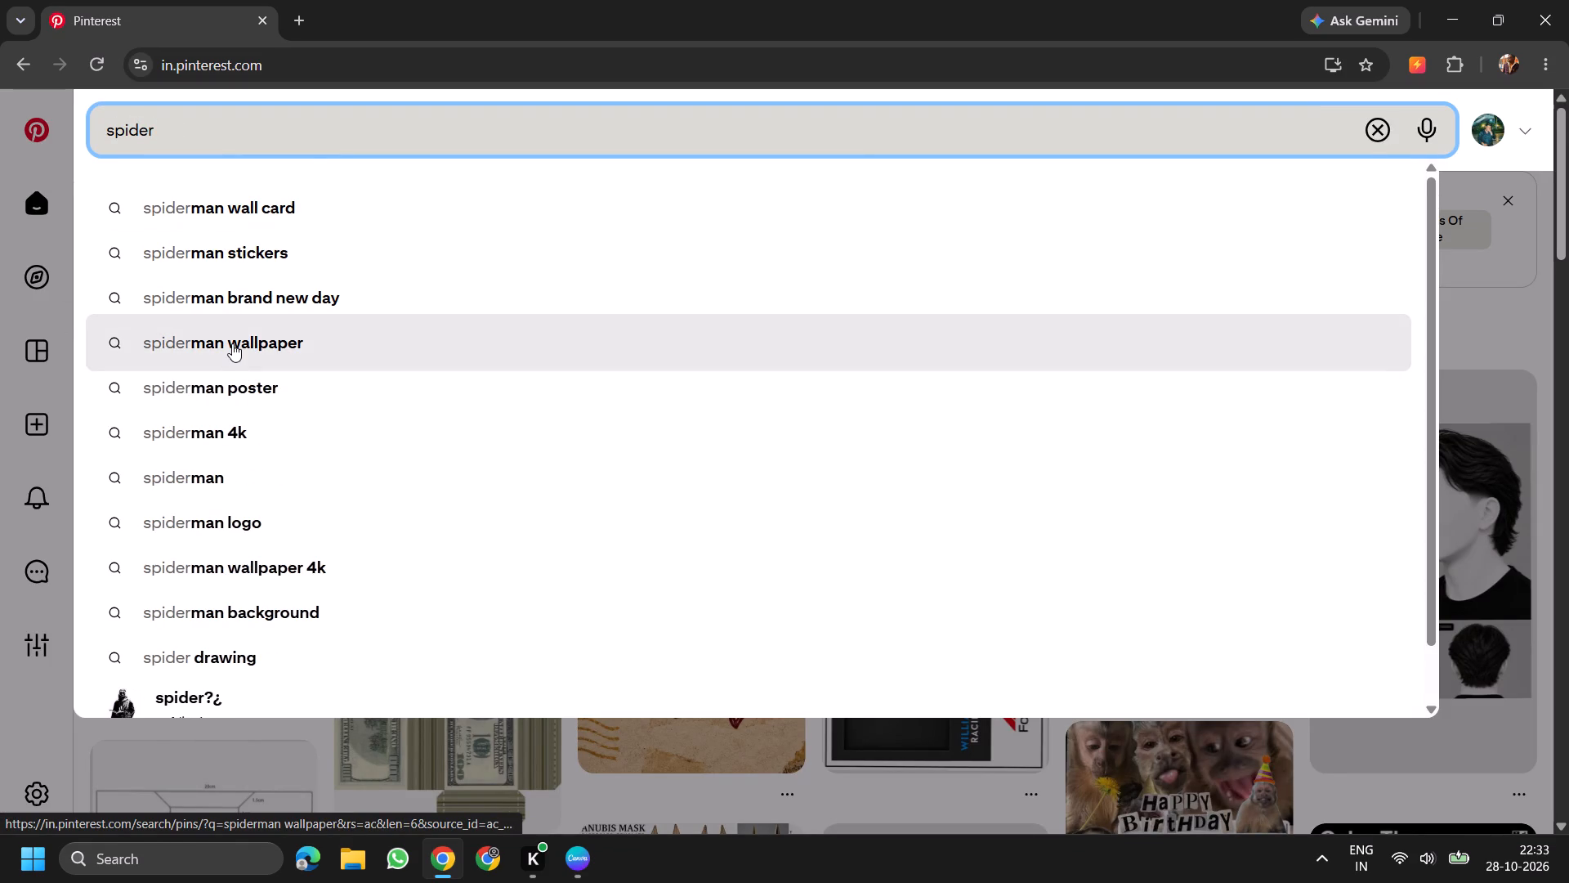
pyautogui.click(230, 481)
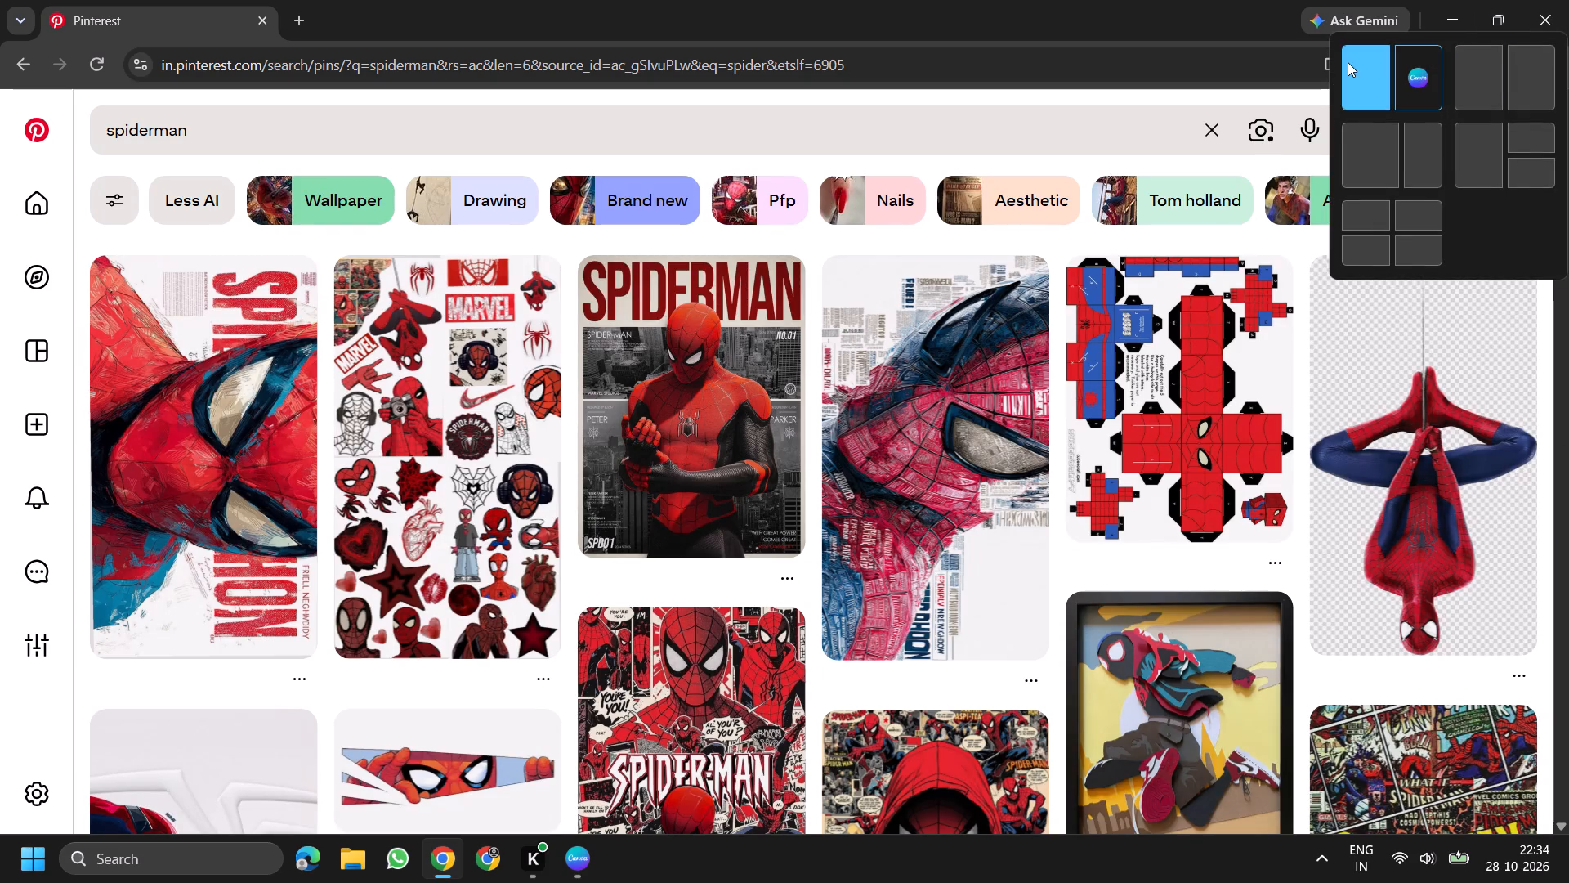
# Arrange the Chrome window side by side with the Canva window.
pyautogui.click(1348, 62)
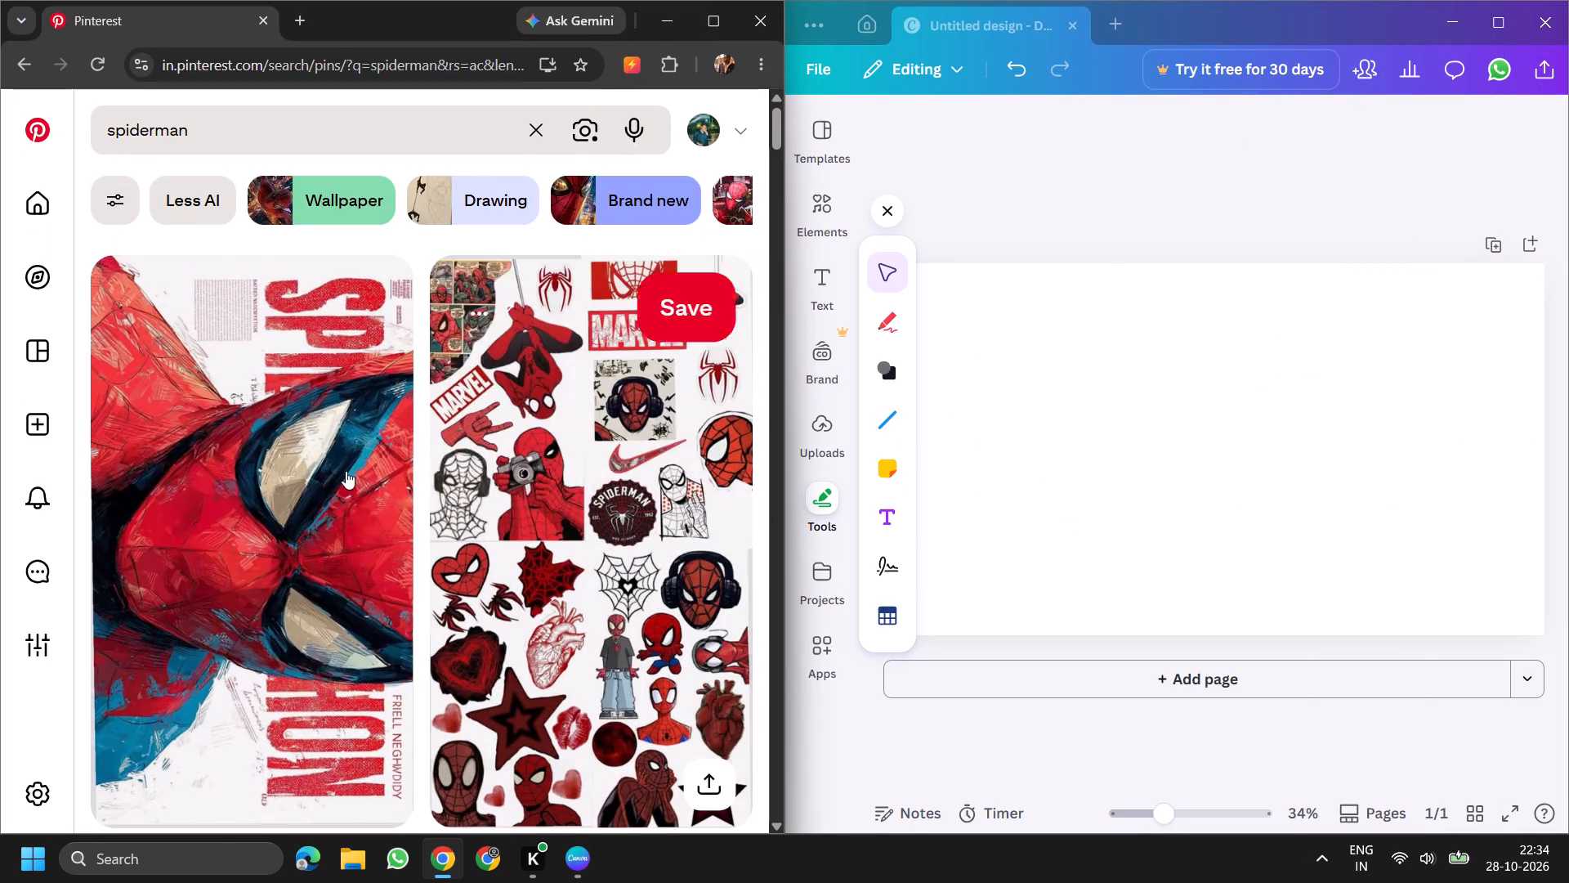
# Look through the Pinterest spiderman results for a suitable reference image.
pyautogui.scroll(-7, 348, 474)
pyautogui.scroll(-4, 436, 453)
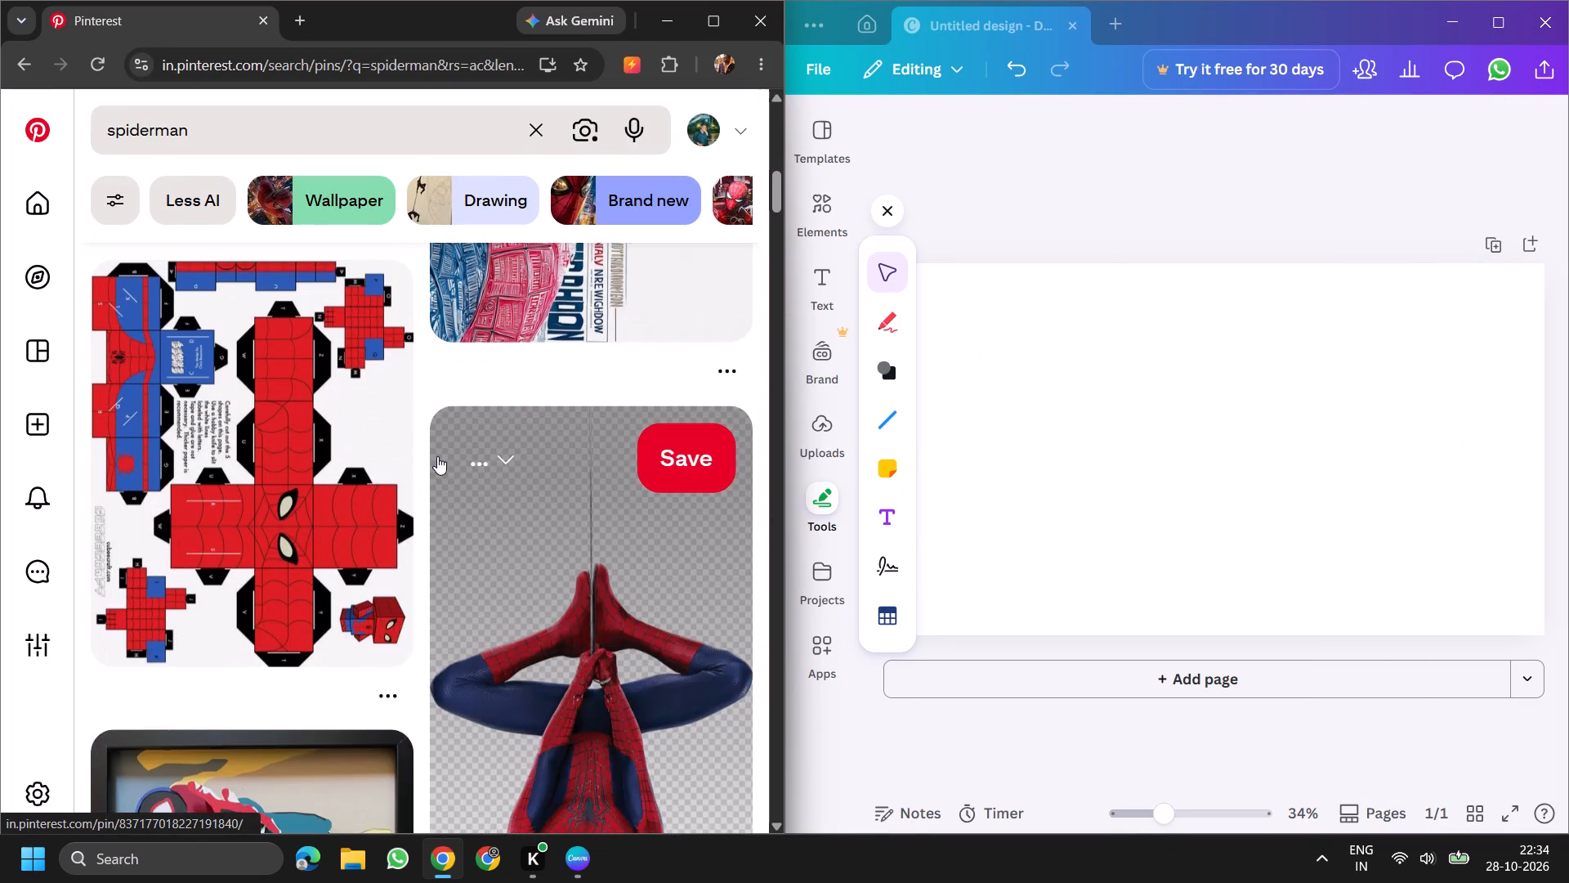
pyautogui.scroll(-13, 437, 456)
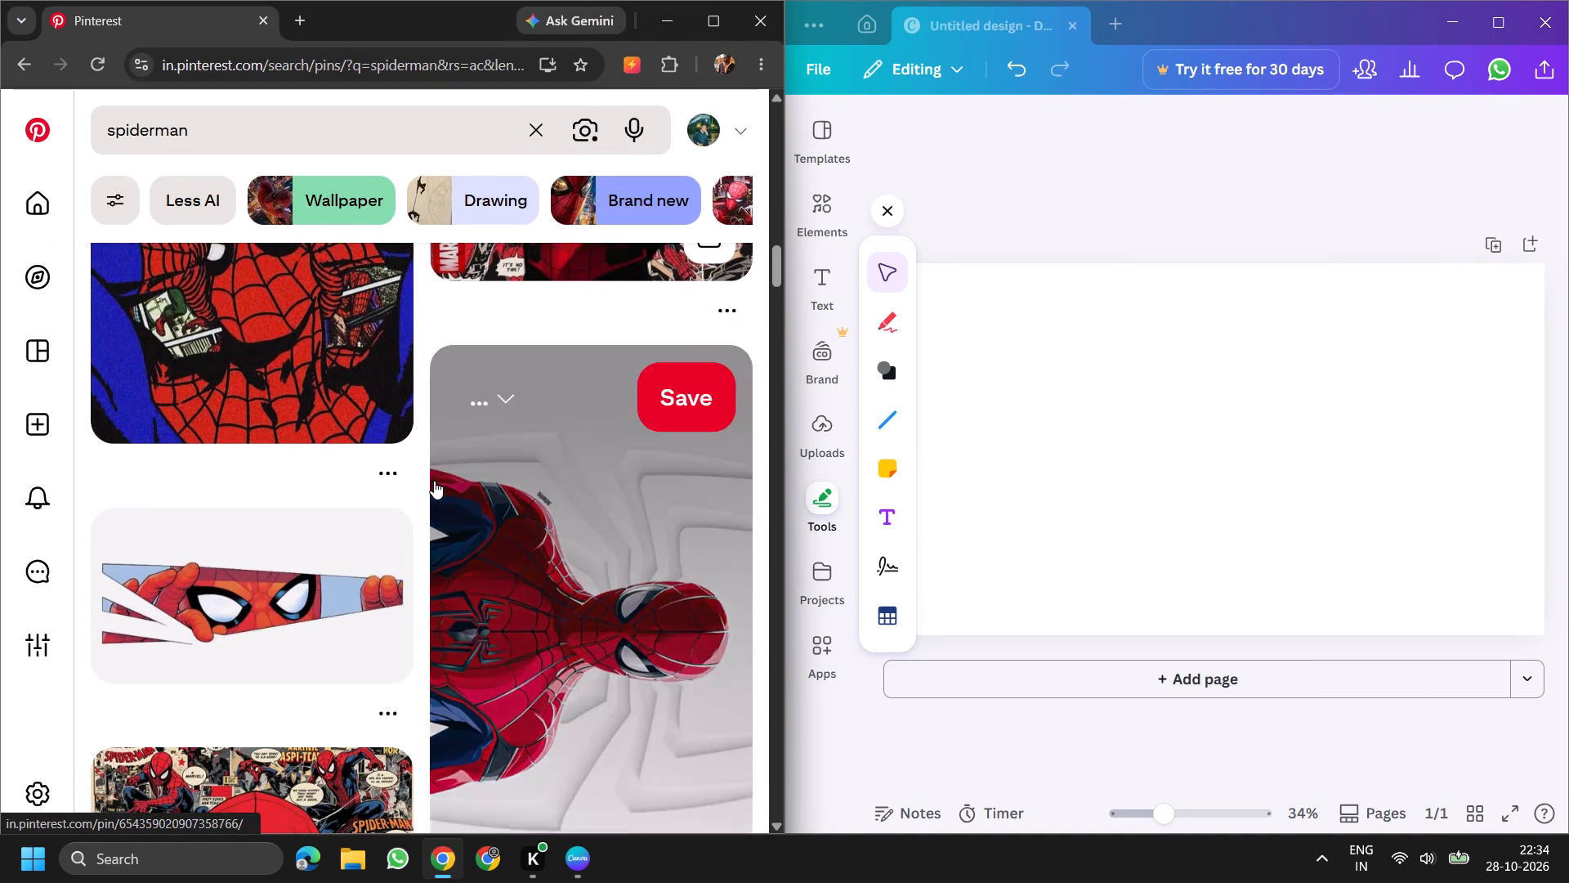
pyautogui.scroll(-7, 434, 481)
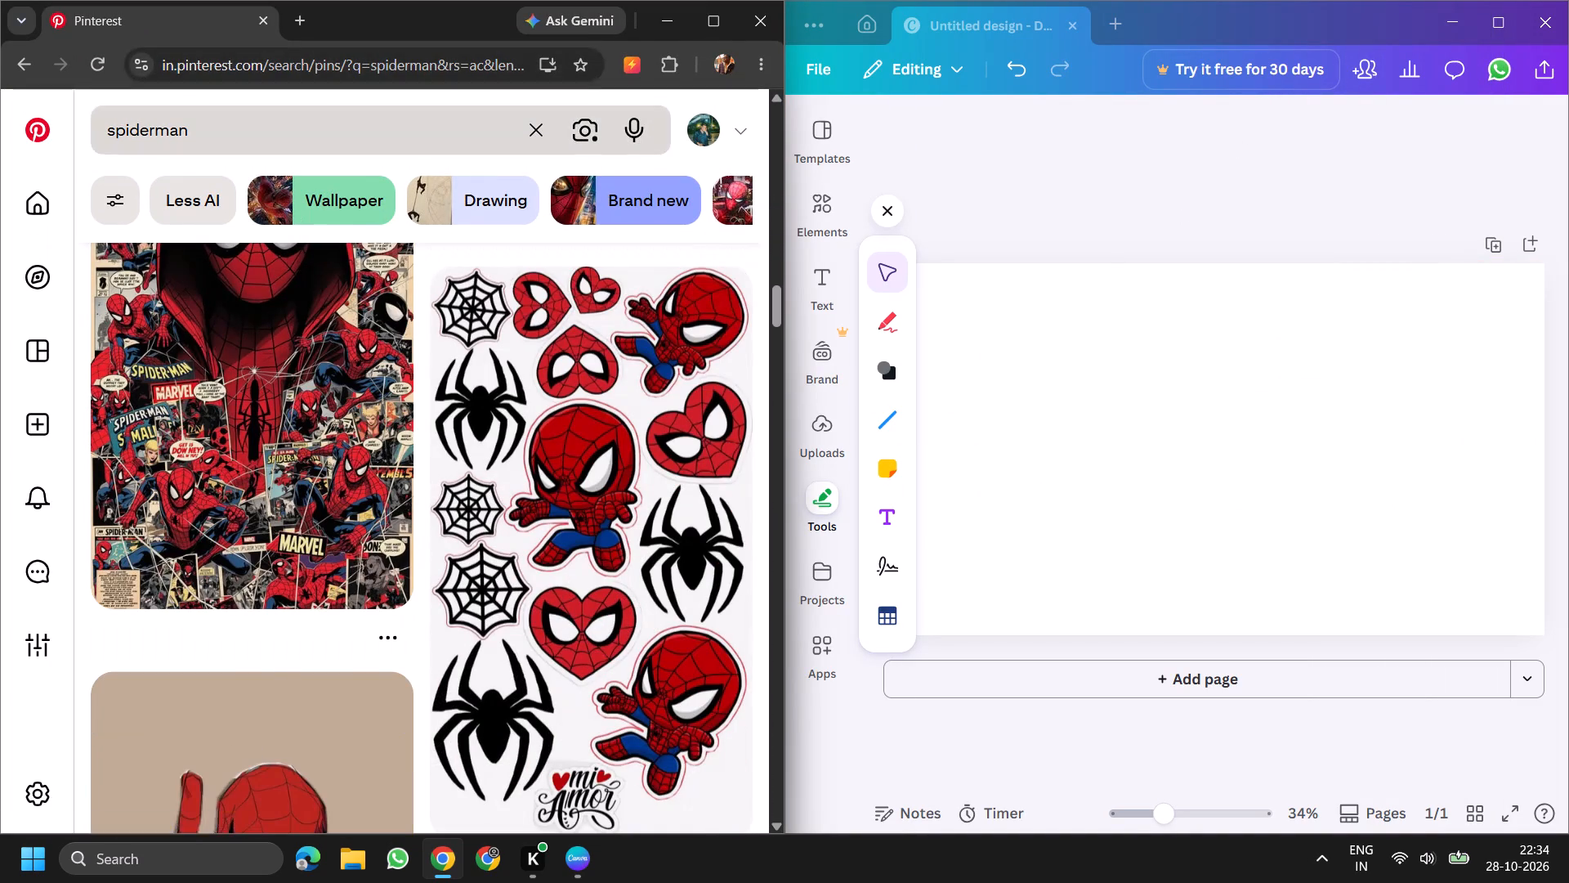
# Search Pinterest for spiderman face.
pyautogui.click(205, 137)
pyautogui.press('space')
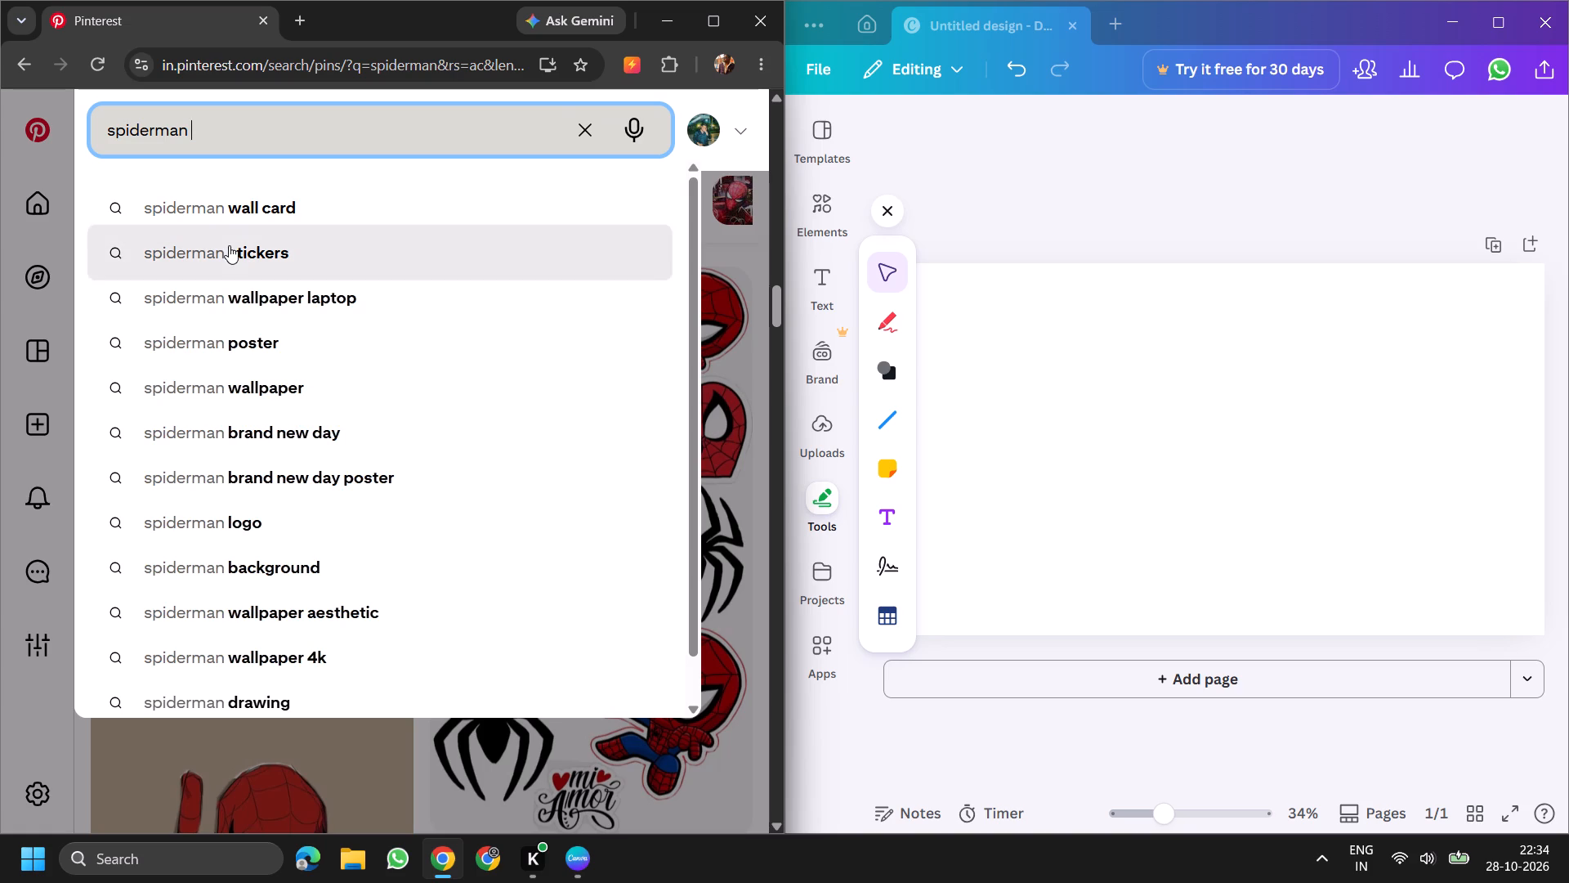
pyautogui.write('face')
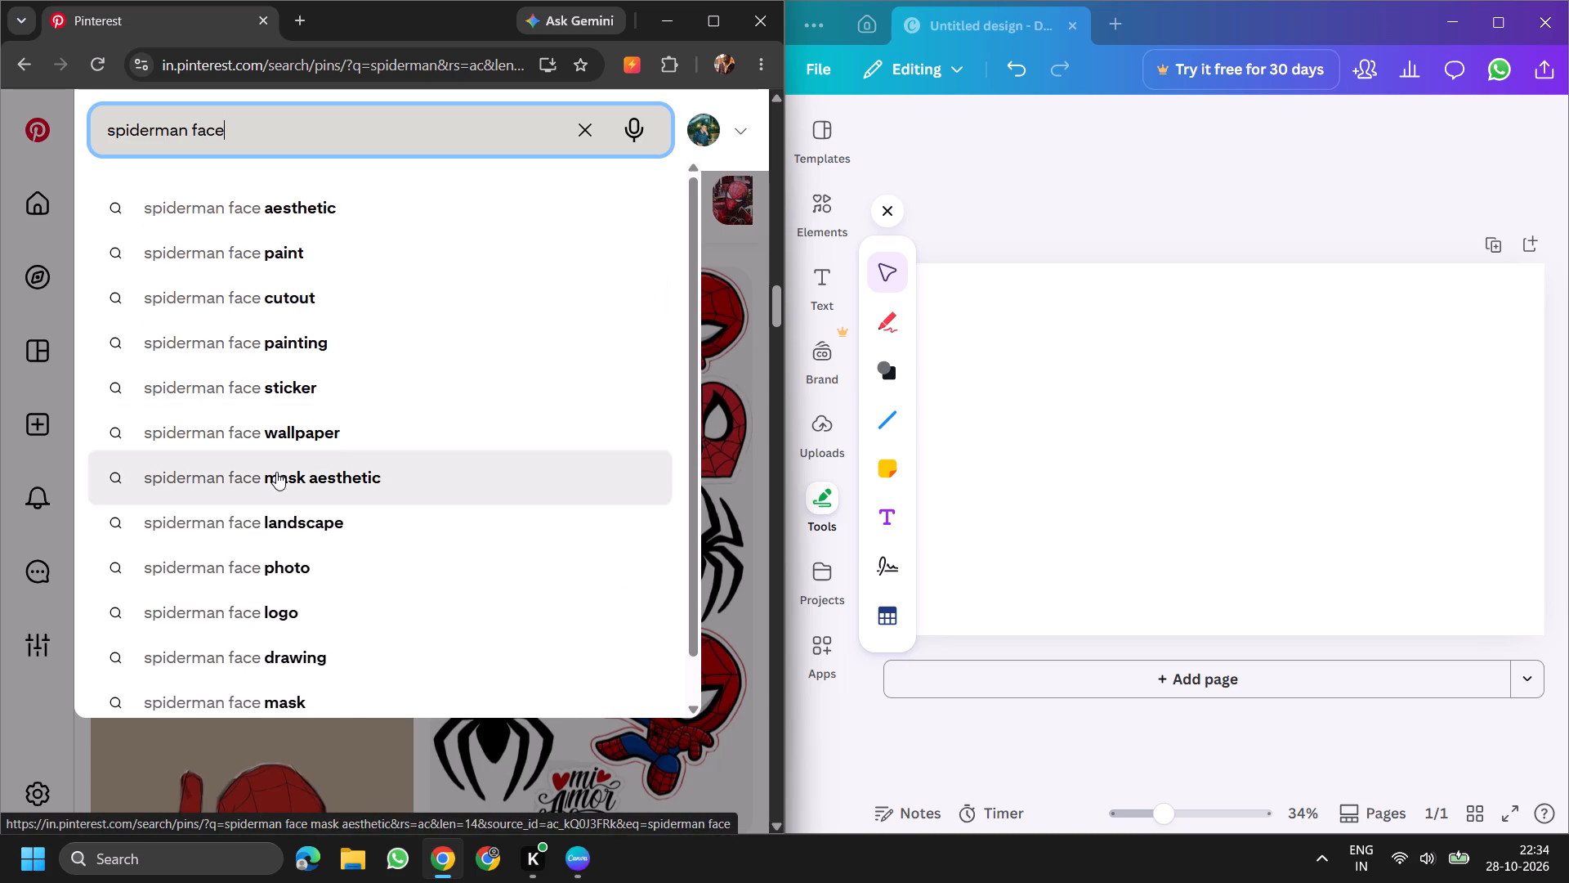
pyautogui.press('Return')
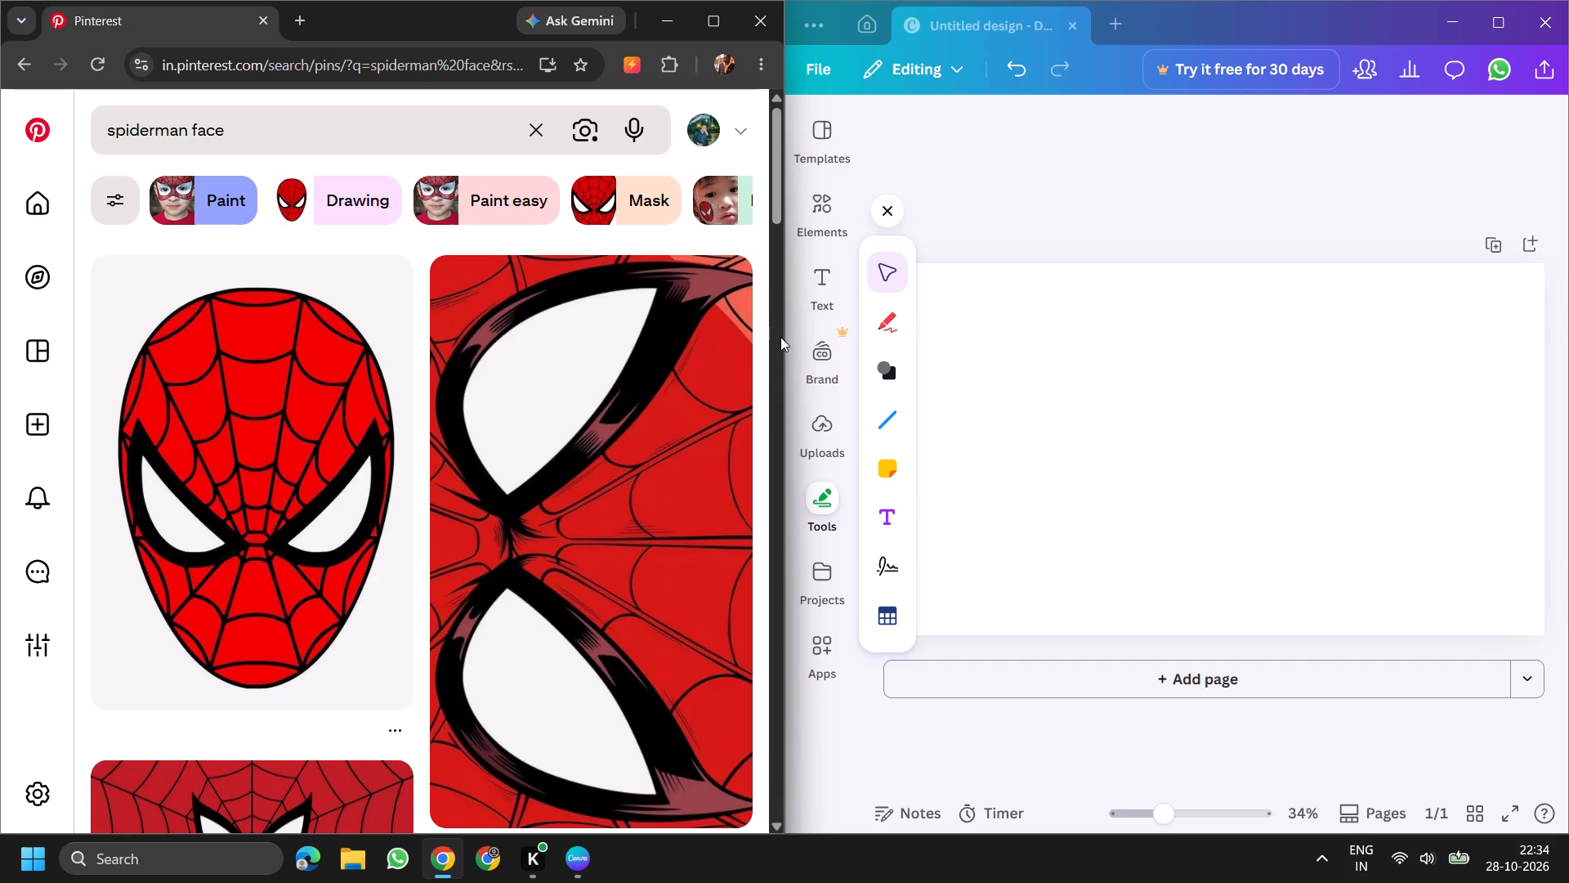
# Resize the split so Pinterest takes about one third of the screen and Canva the rest.
pyautogui.moveTo(784, 370); pyautogui.dragTo(610, 325)
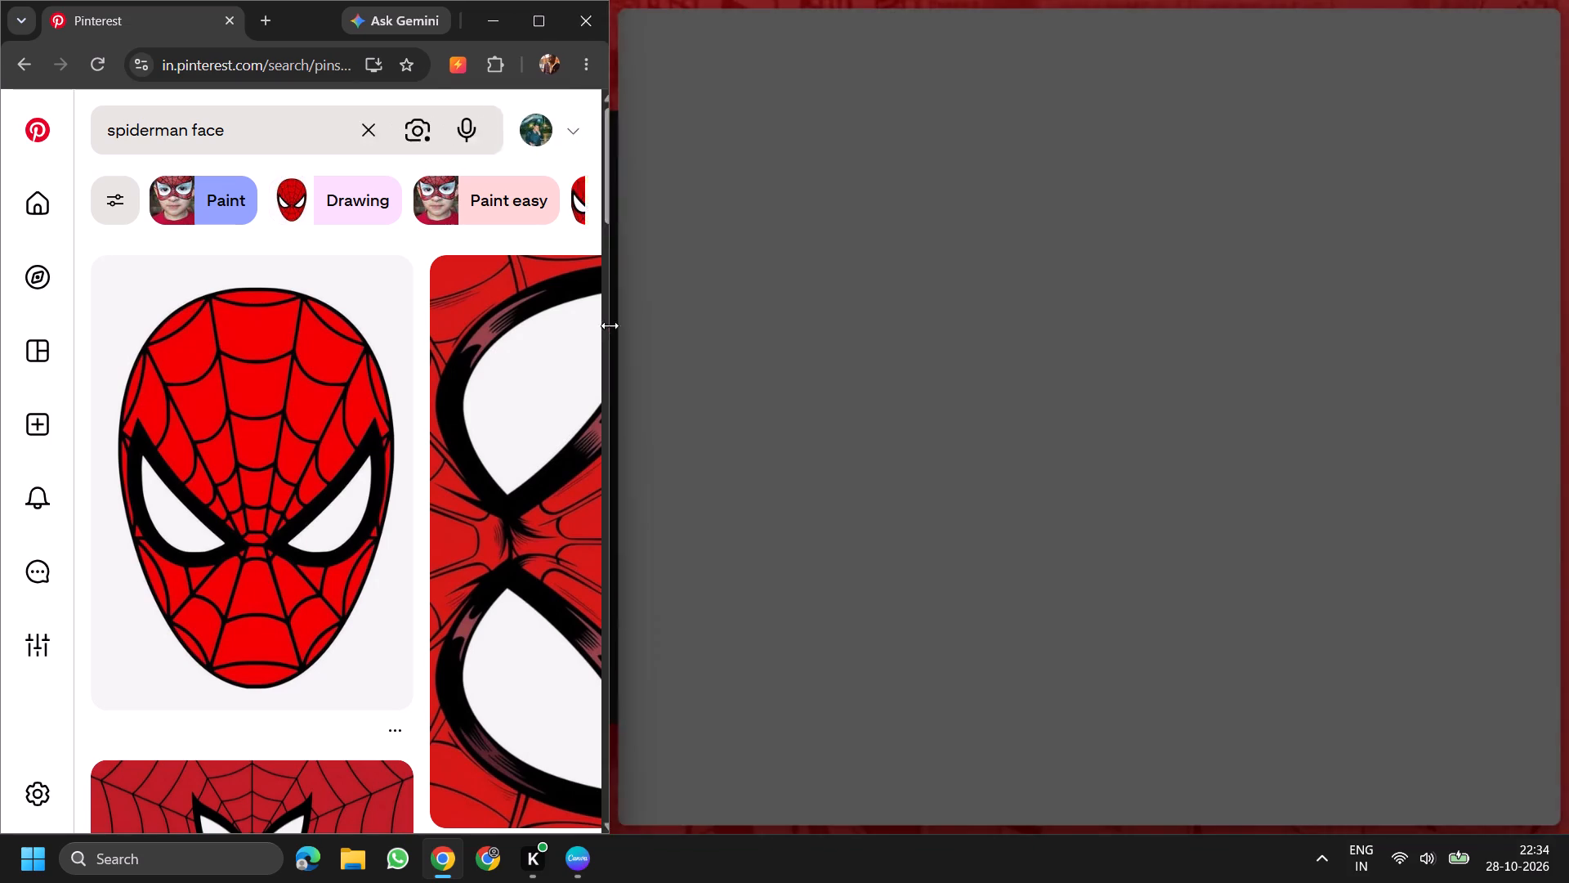
pyautogui.moveTo(610, 325); pyautogui.dragTo(383, 206)
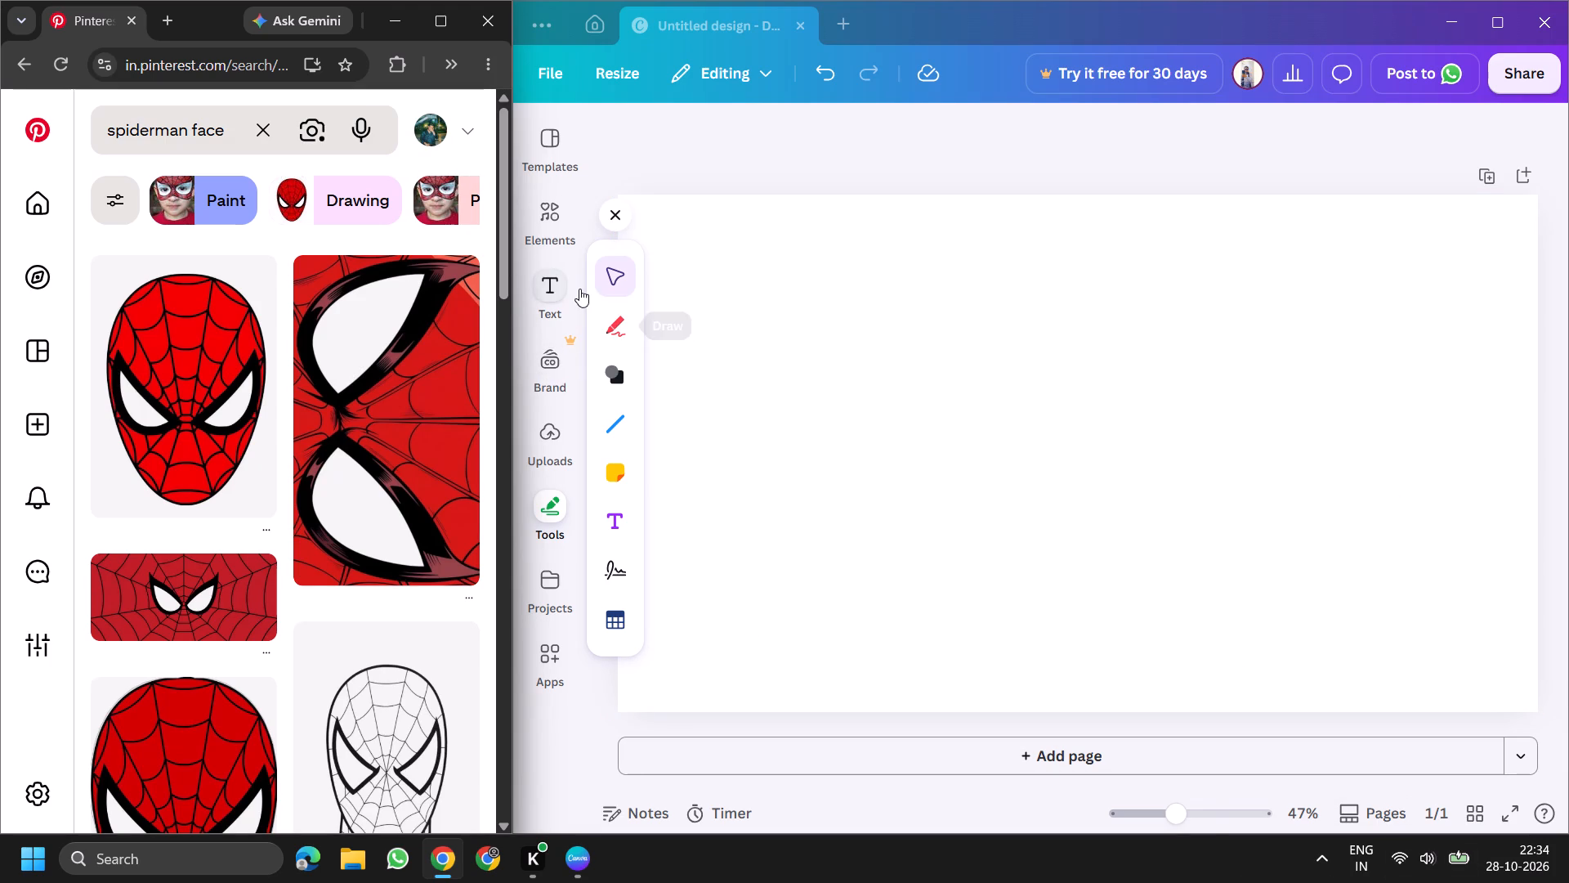
# In Canva, add a circle shape to the page and move it to the page's upper middle.
pyautogui.click(607, 276)
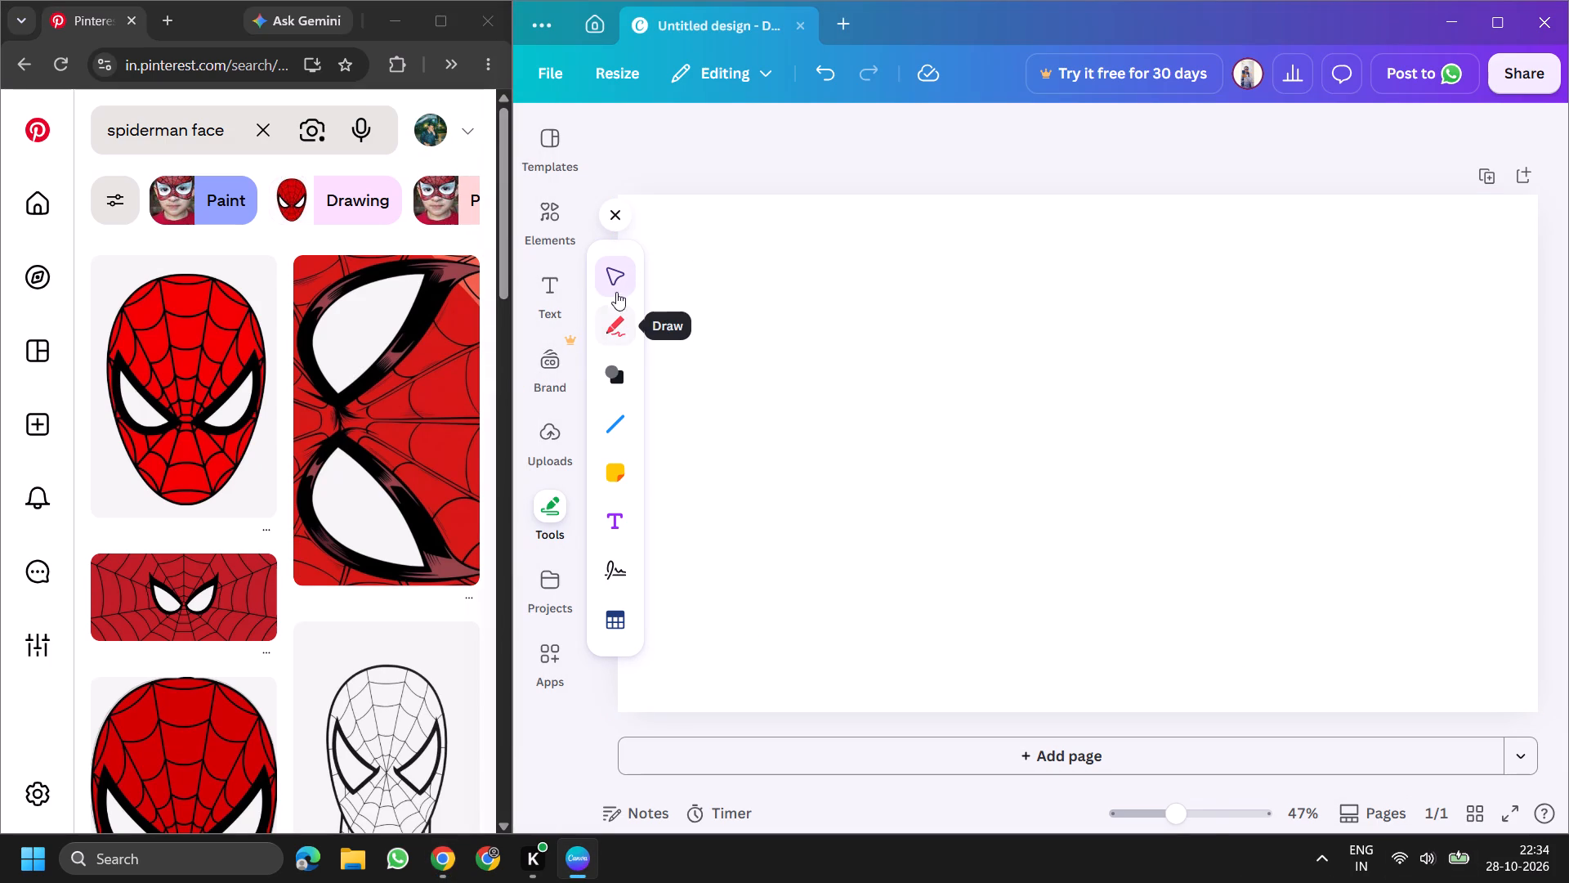
pyautogui.click(625, 331)
pyautogui.click(614, 373)
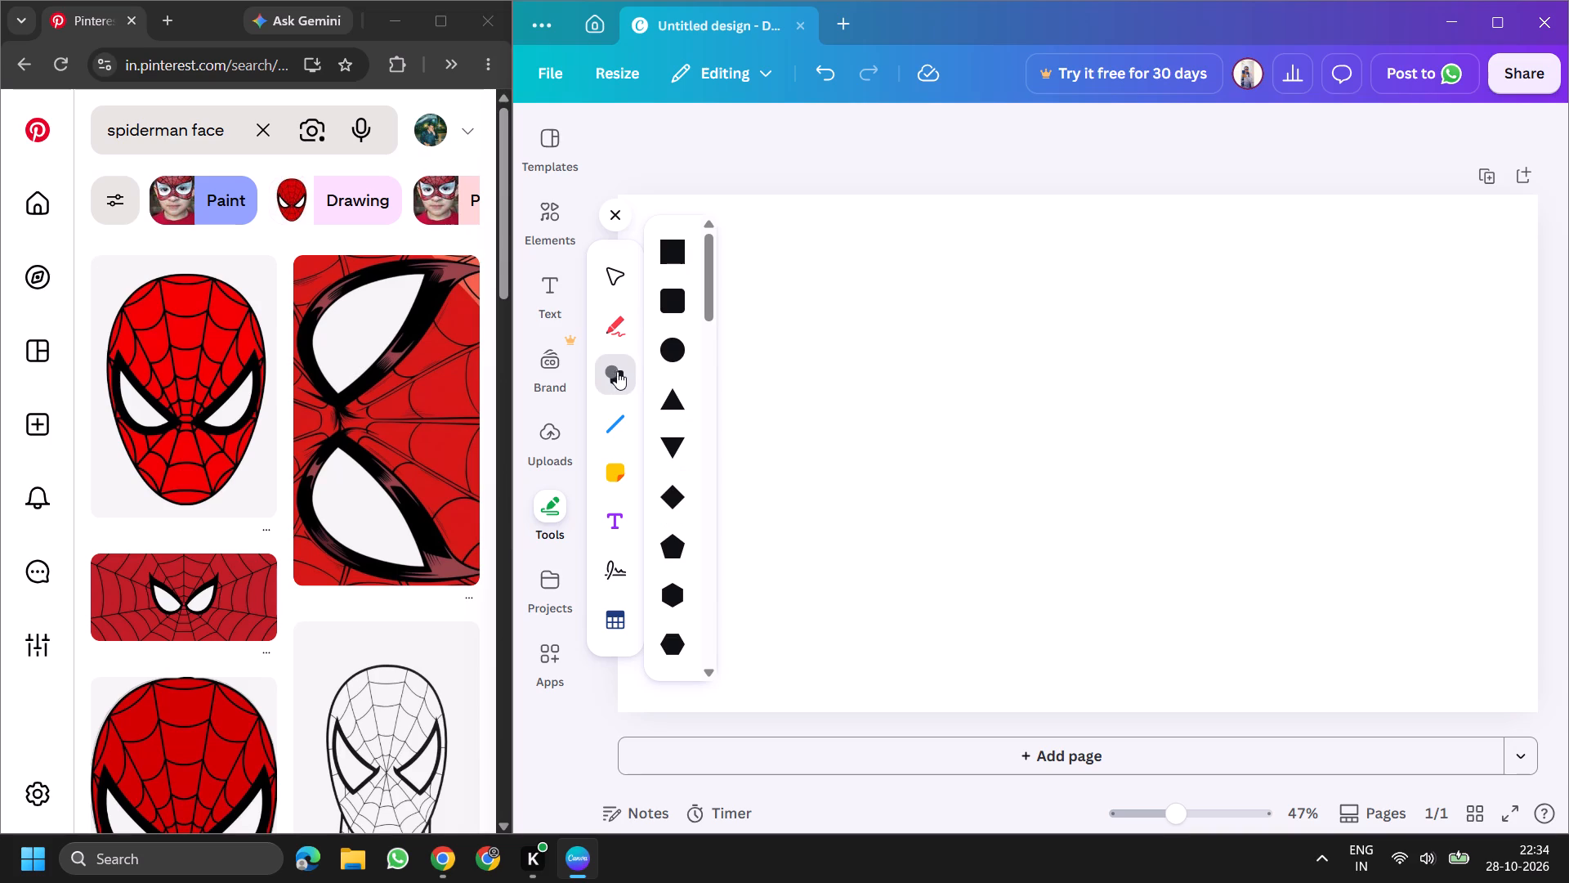
pyautogui.scroll(-4, 671, 353)
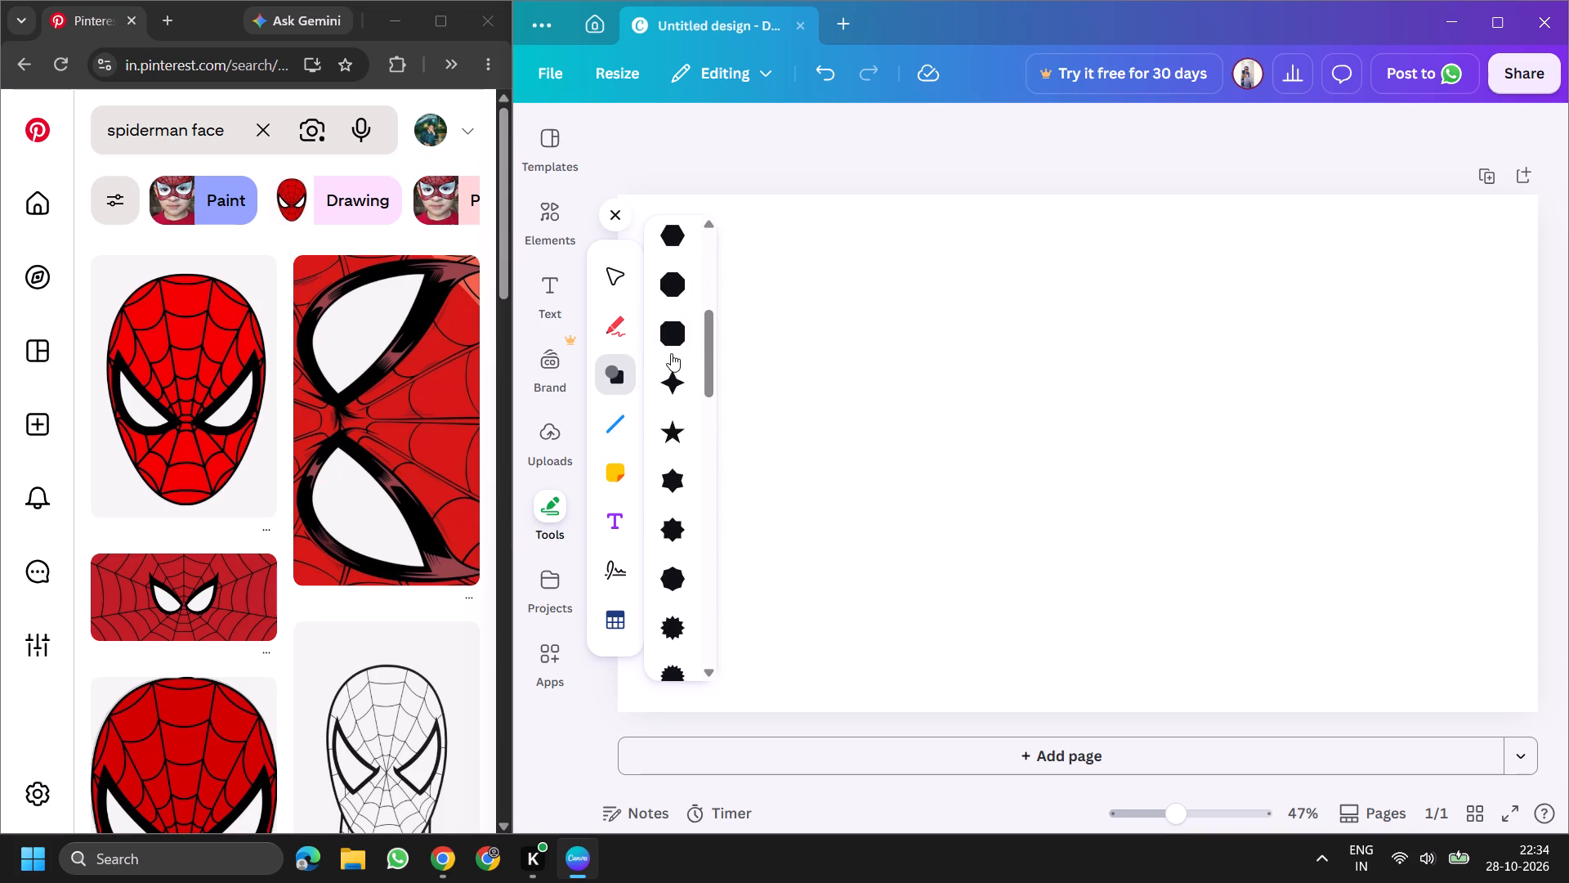
pyautogui.scroll(-12, 671, 353)
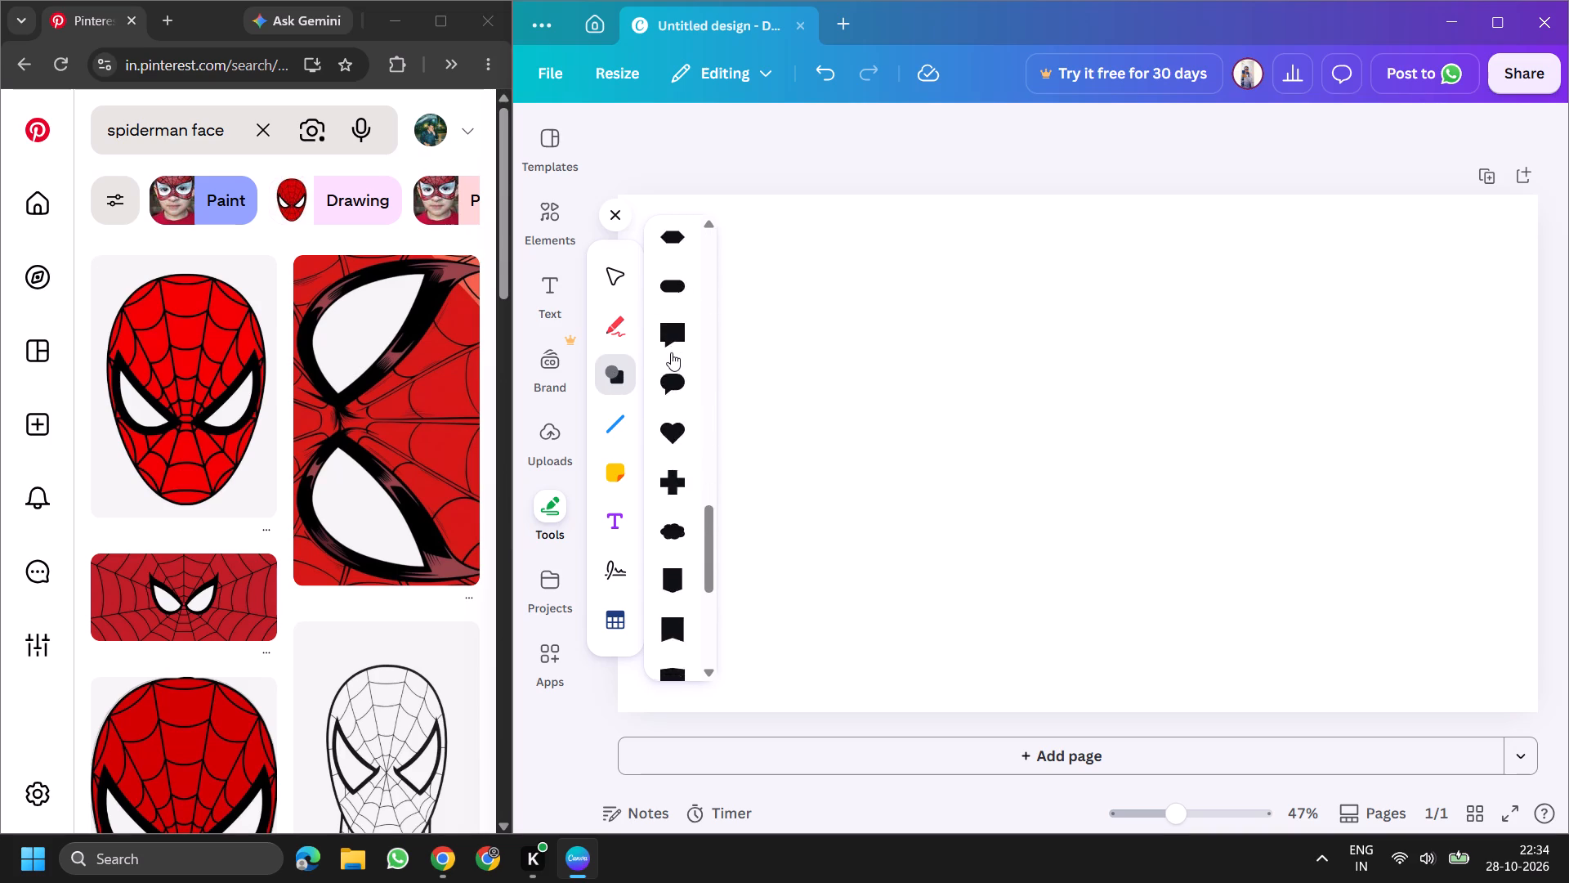
pyautogui.scroll(-1, 671, 352)
pyautogui.scroll(13, 671, 352)
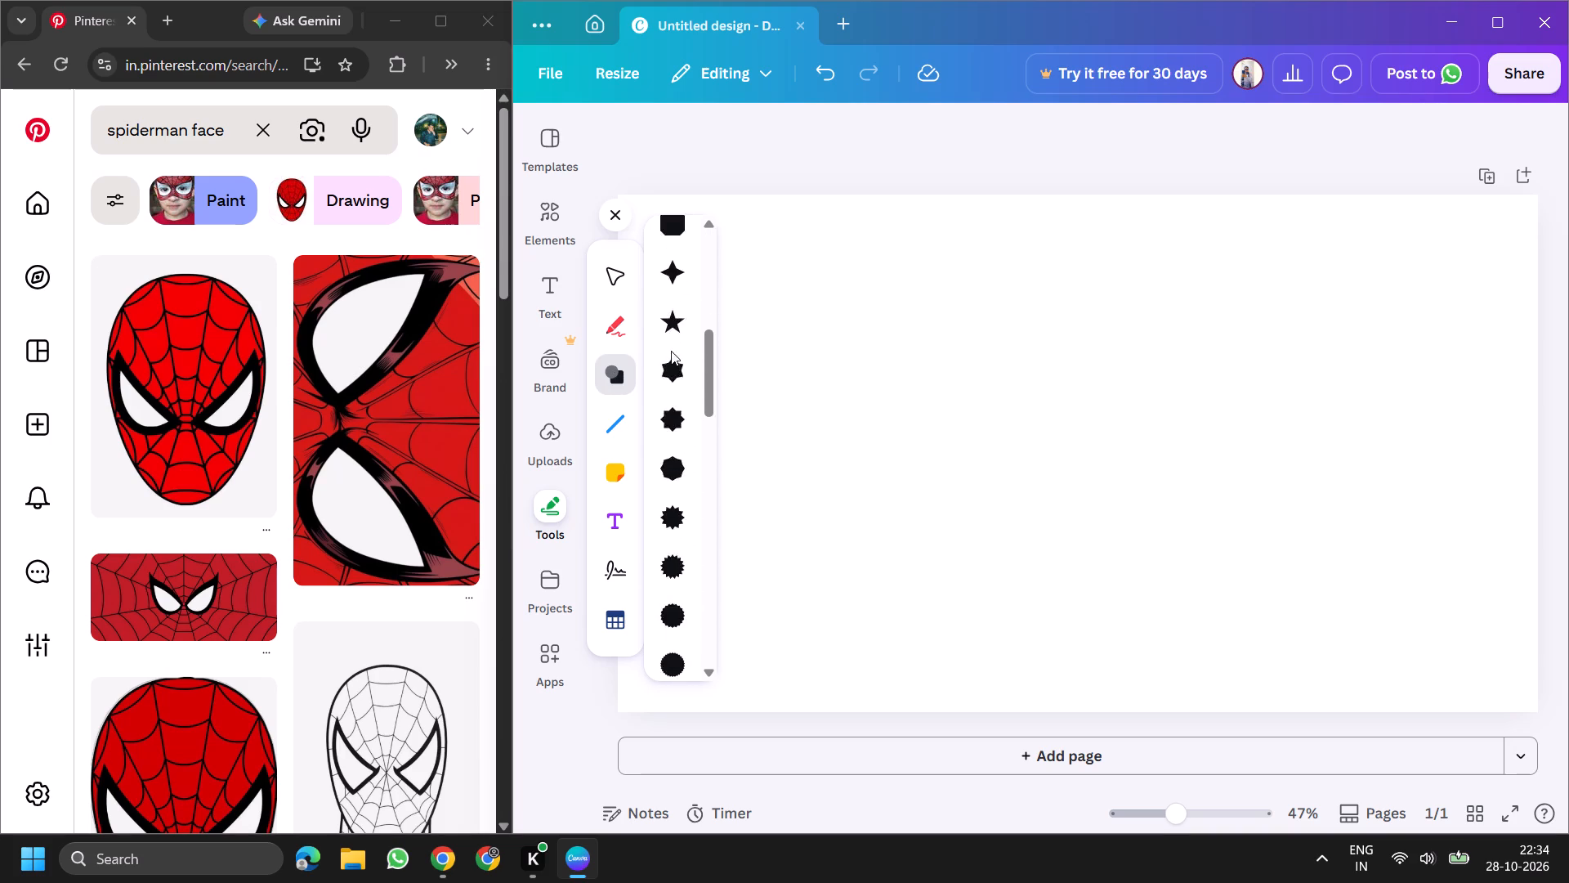
pyautogui.scroll(13, 671, 351)
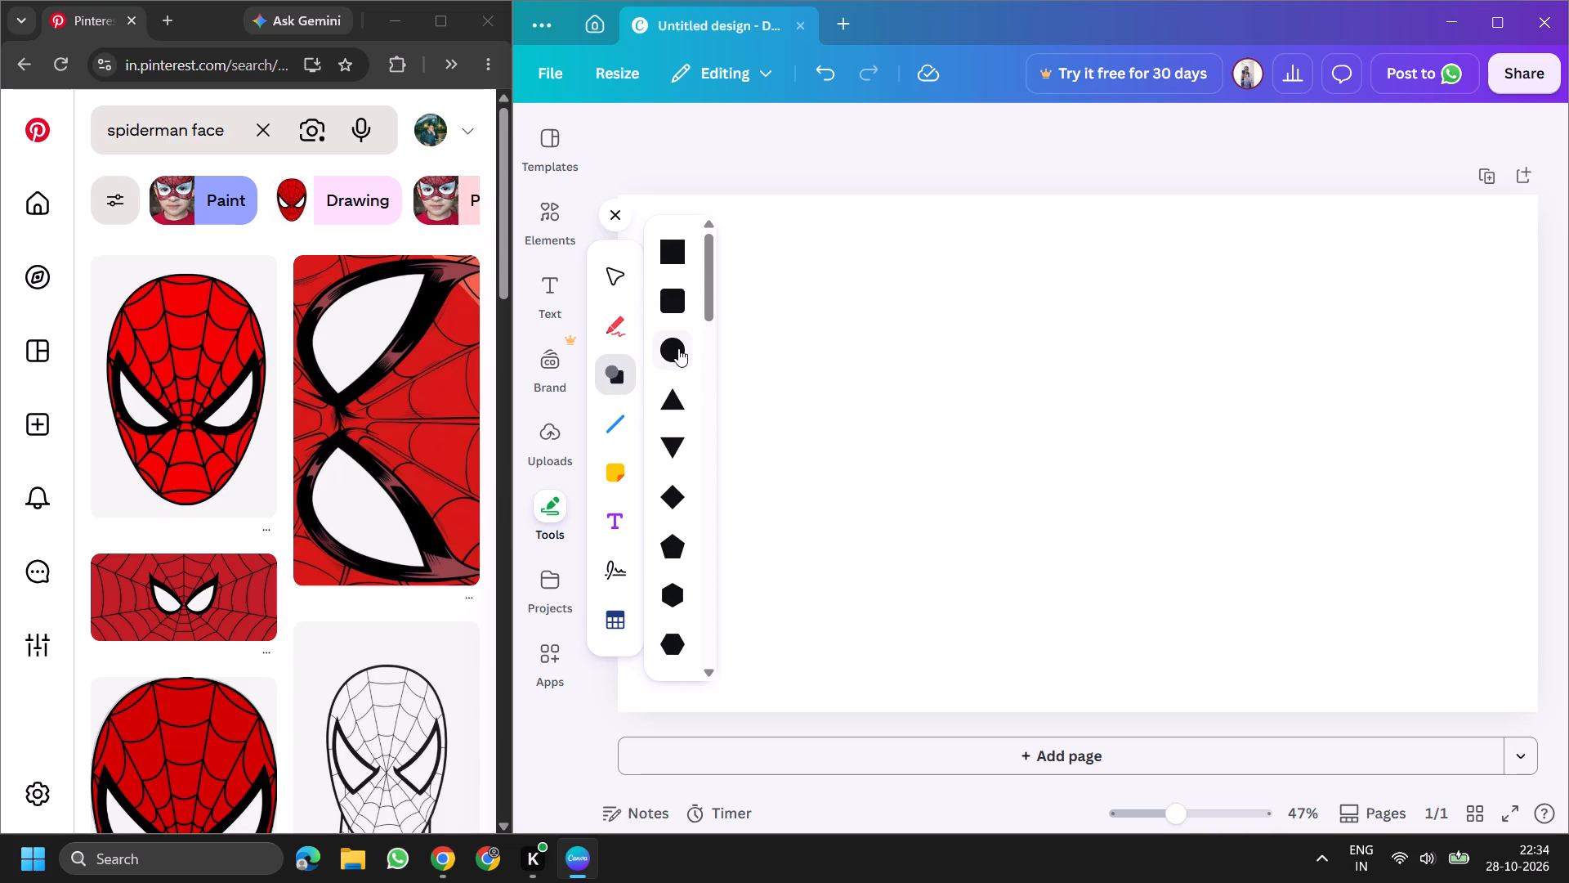
pyautogui.click(678, 348)
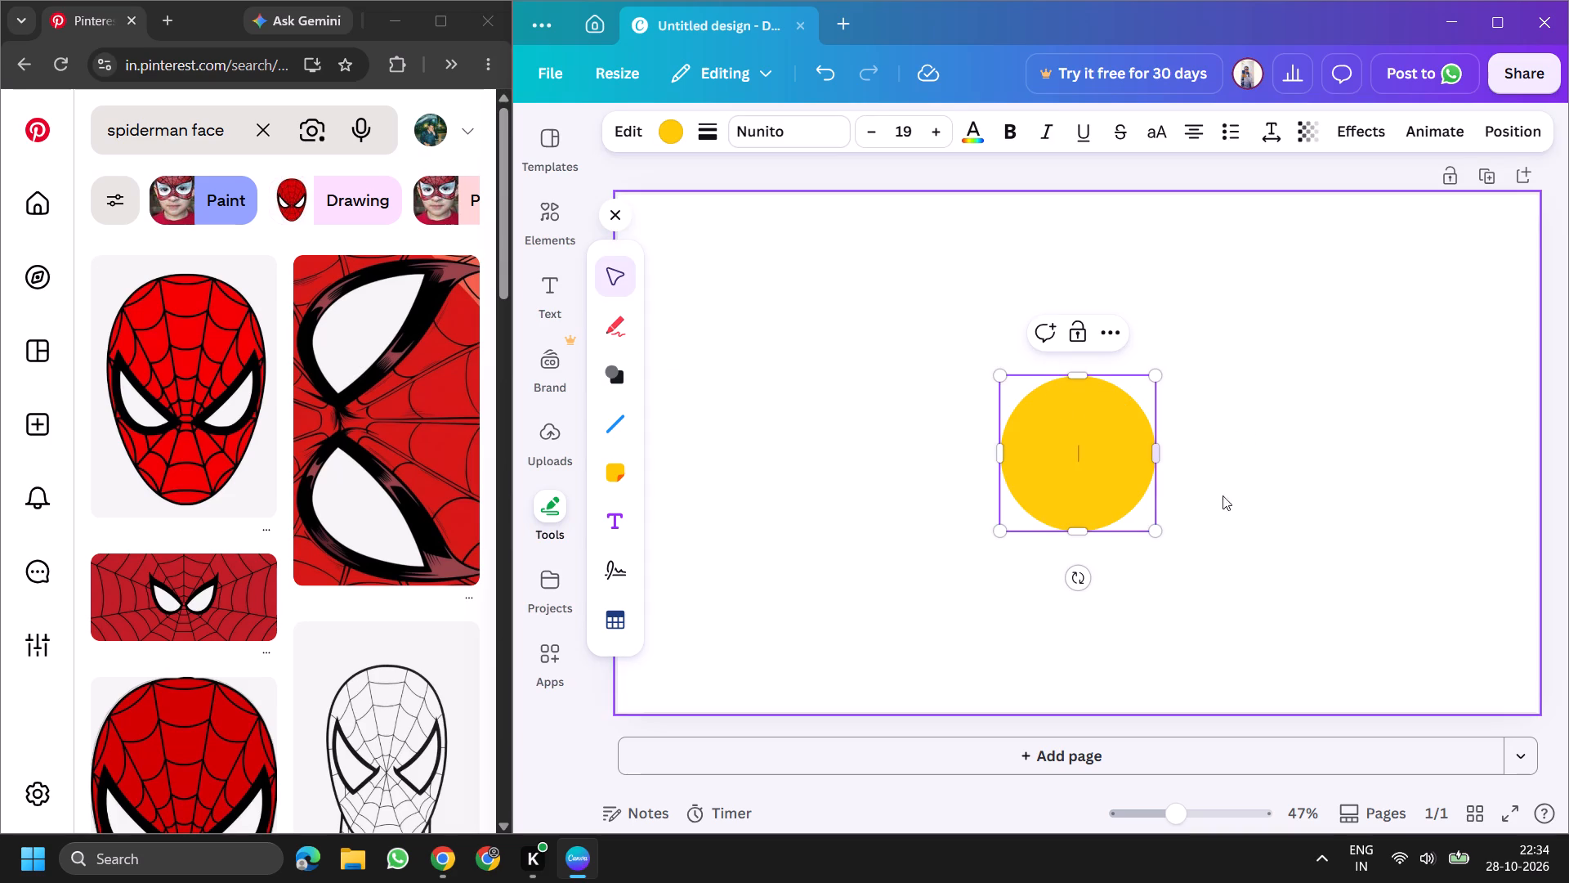
pyautogui.moveTo(1097, 410); pyautogui.dragTo(1082, 297)
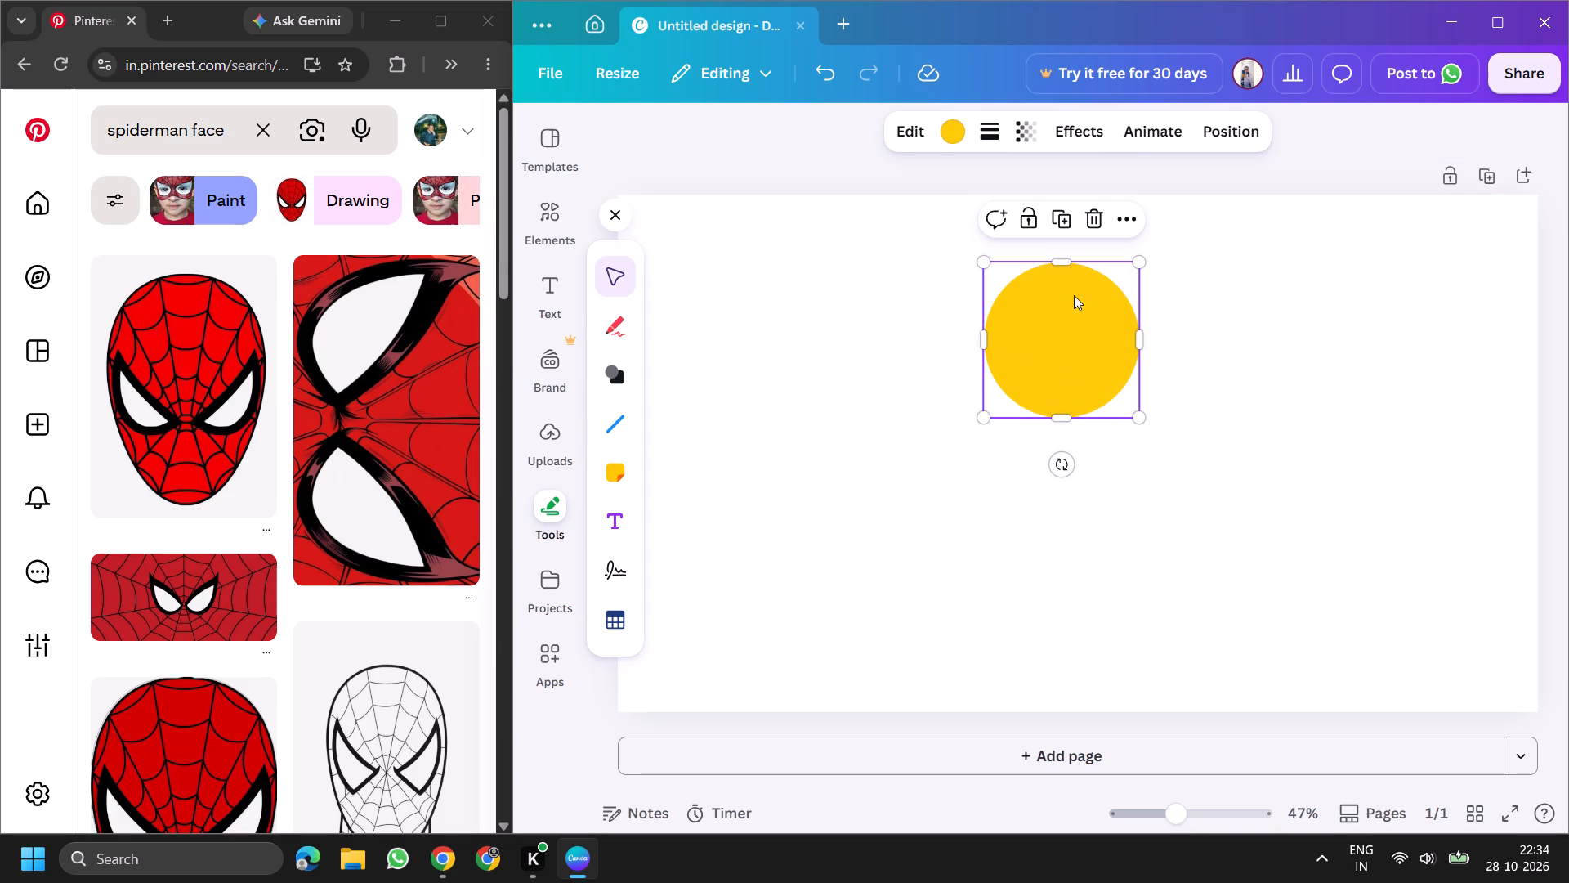
# Stretch the yellow circle downwards into an upright oval, keeping its width of 324.
pyautogui.moveTo(1052, 417); pyautogui.dragTo(1052, 416)
pyautogui.moveTo(1052, 416); pyautogui.dragTo(1057, 439)
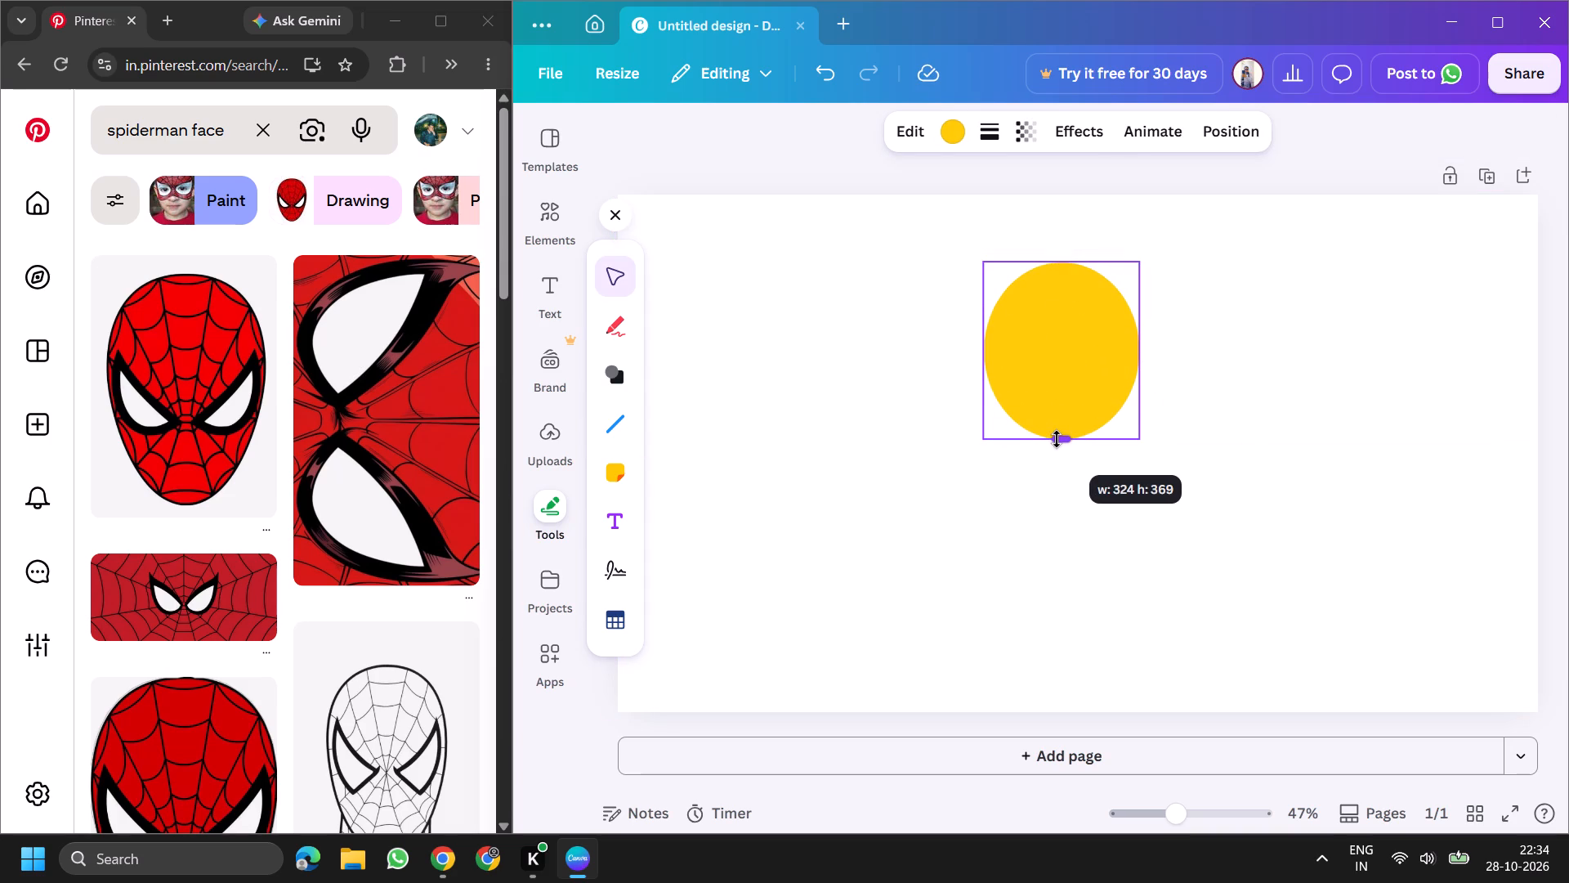
pyautogui.moveTo(1057, 439); pyautogui.dragTo(1060, 444)
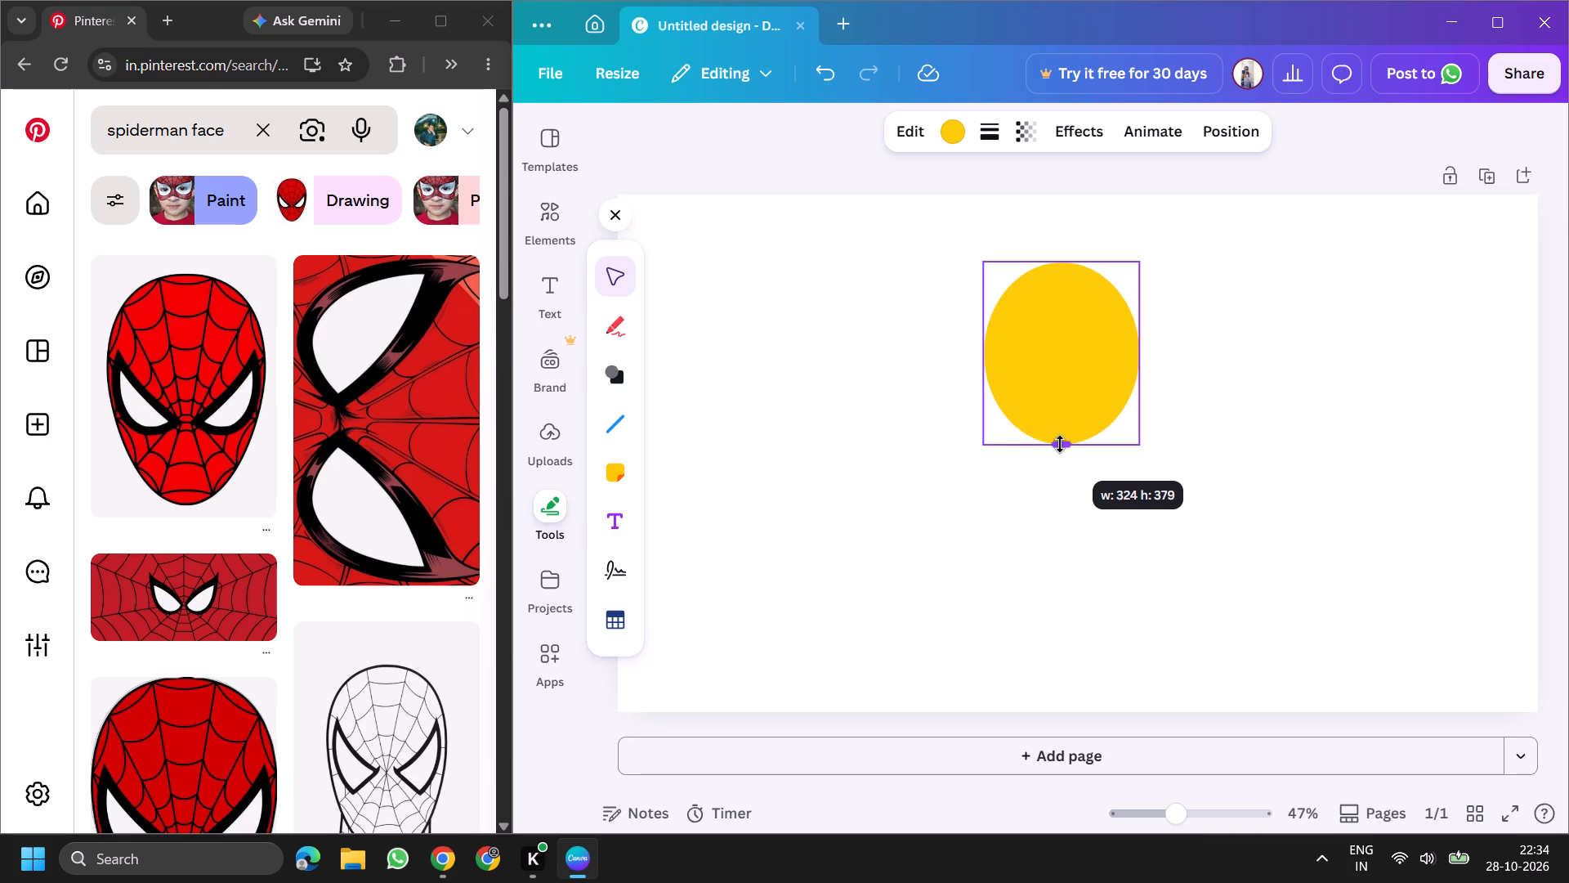
pyautogui.moveTo(1060, 444); pyautogui.dragTo(1061, 454)
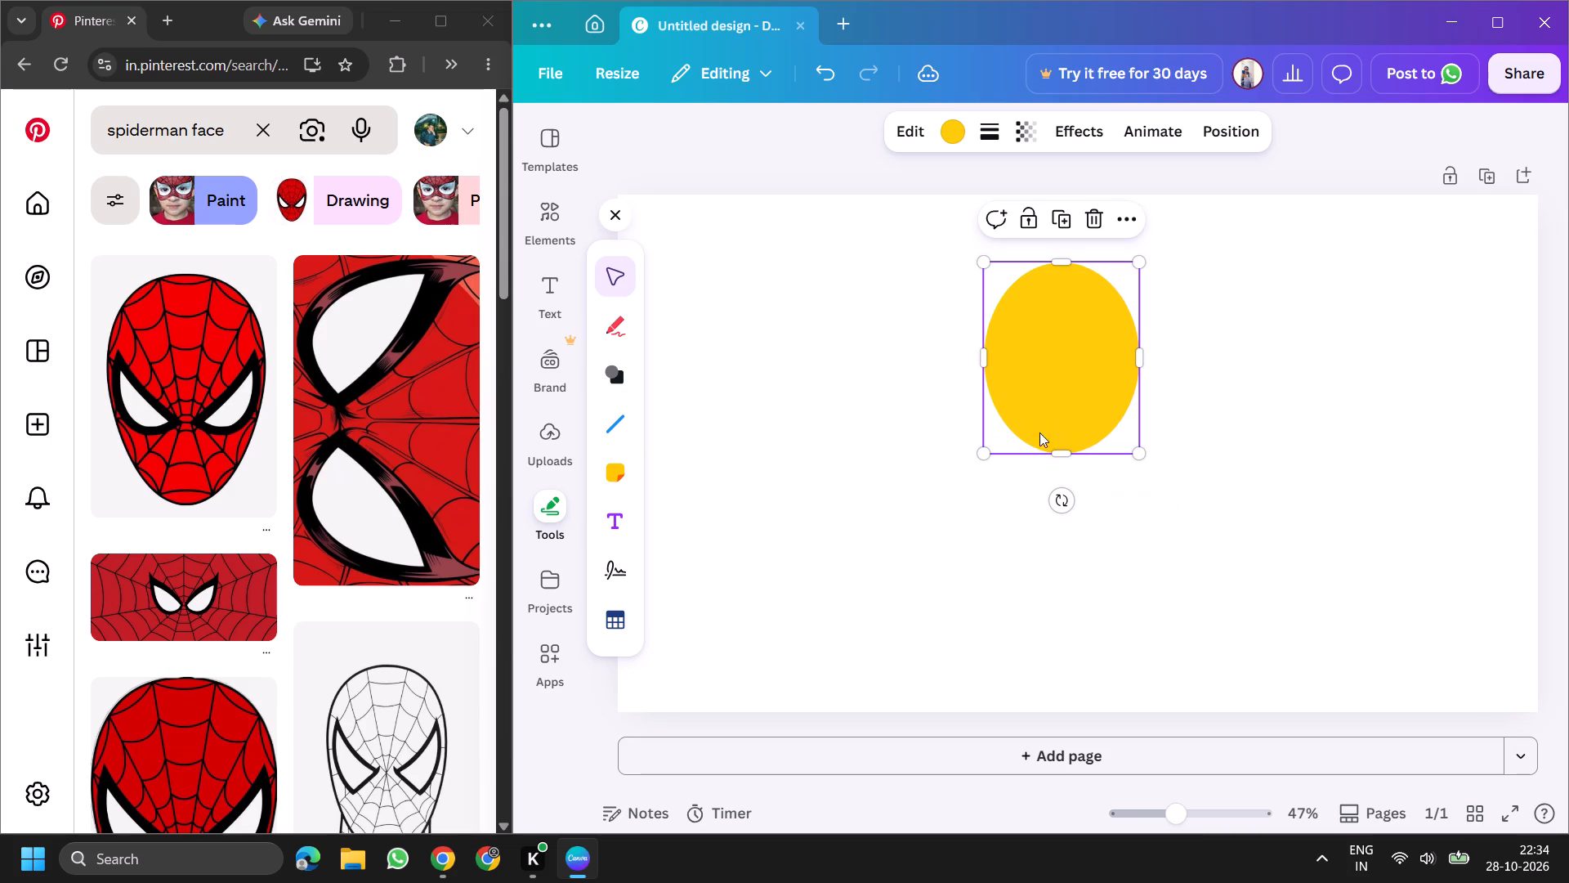
# Change the oval's fill colour to red #ff3131.
pyautogui.click(954, 131)
pyautogui.click(611, 640)
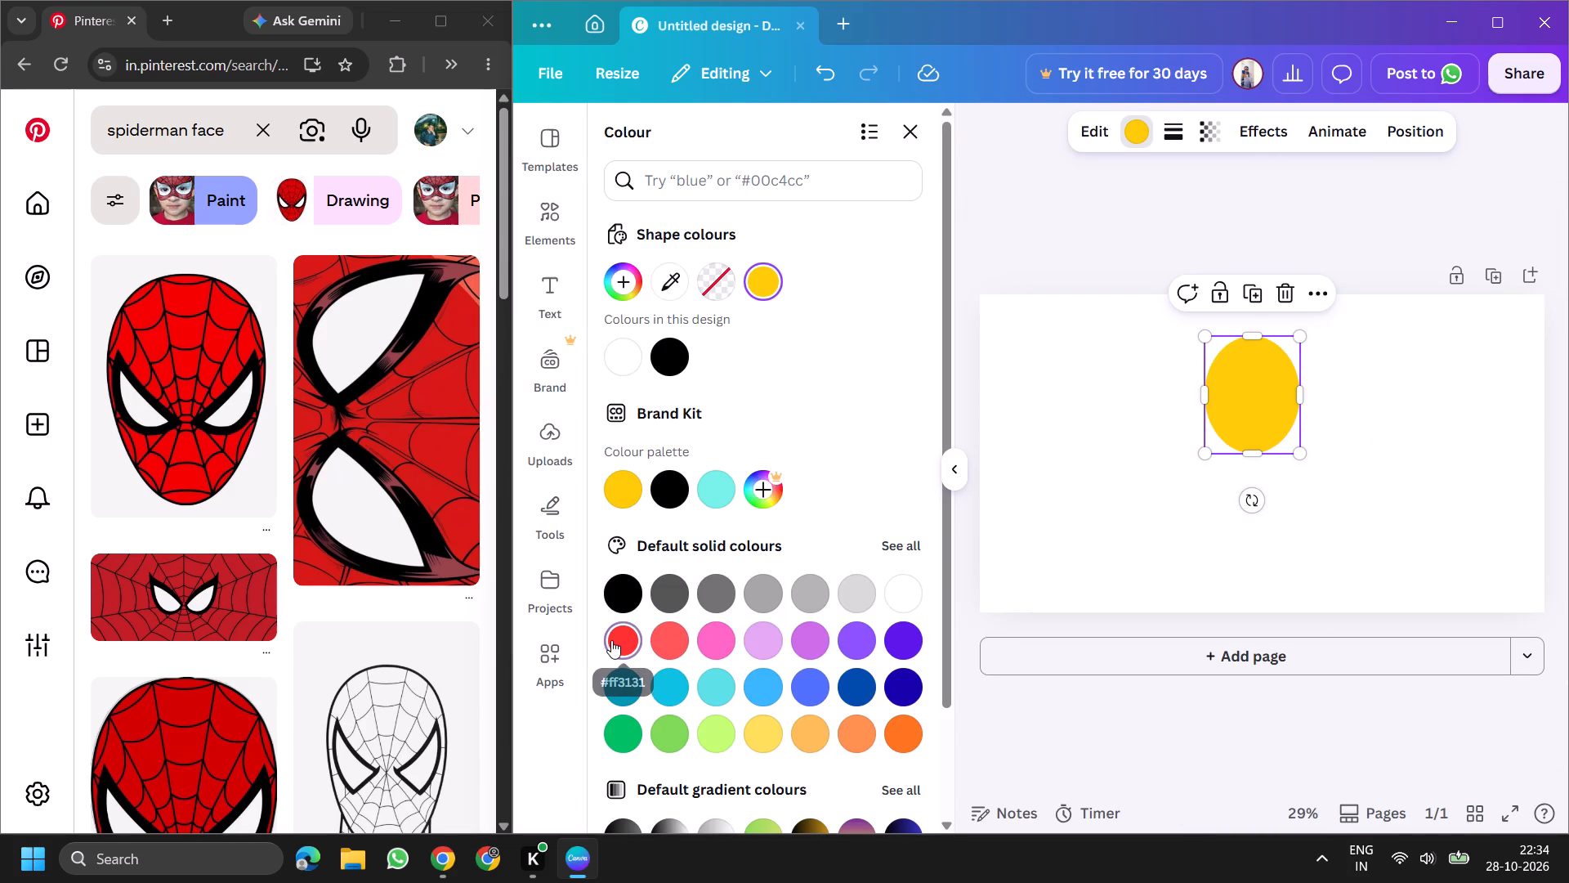
pyautogui.scroll(-3, 725, 600)
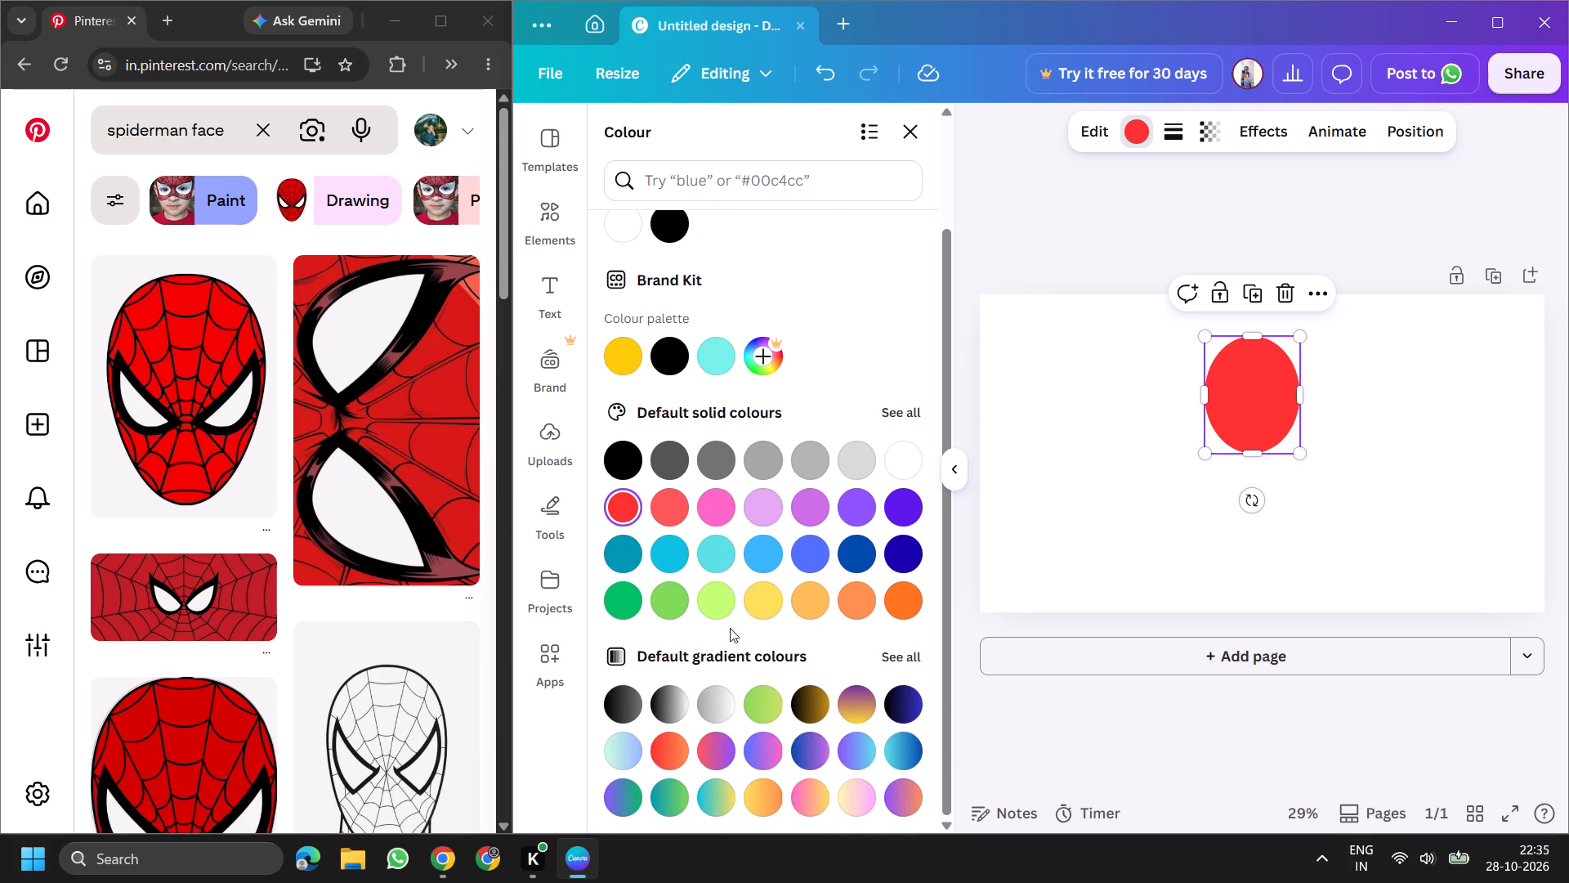
pyautogui.scroll(-3, 730, 626)
pyautogui.scroll(3, 775, 269)
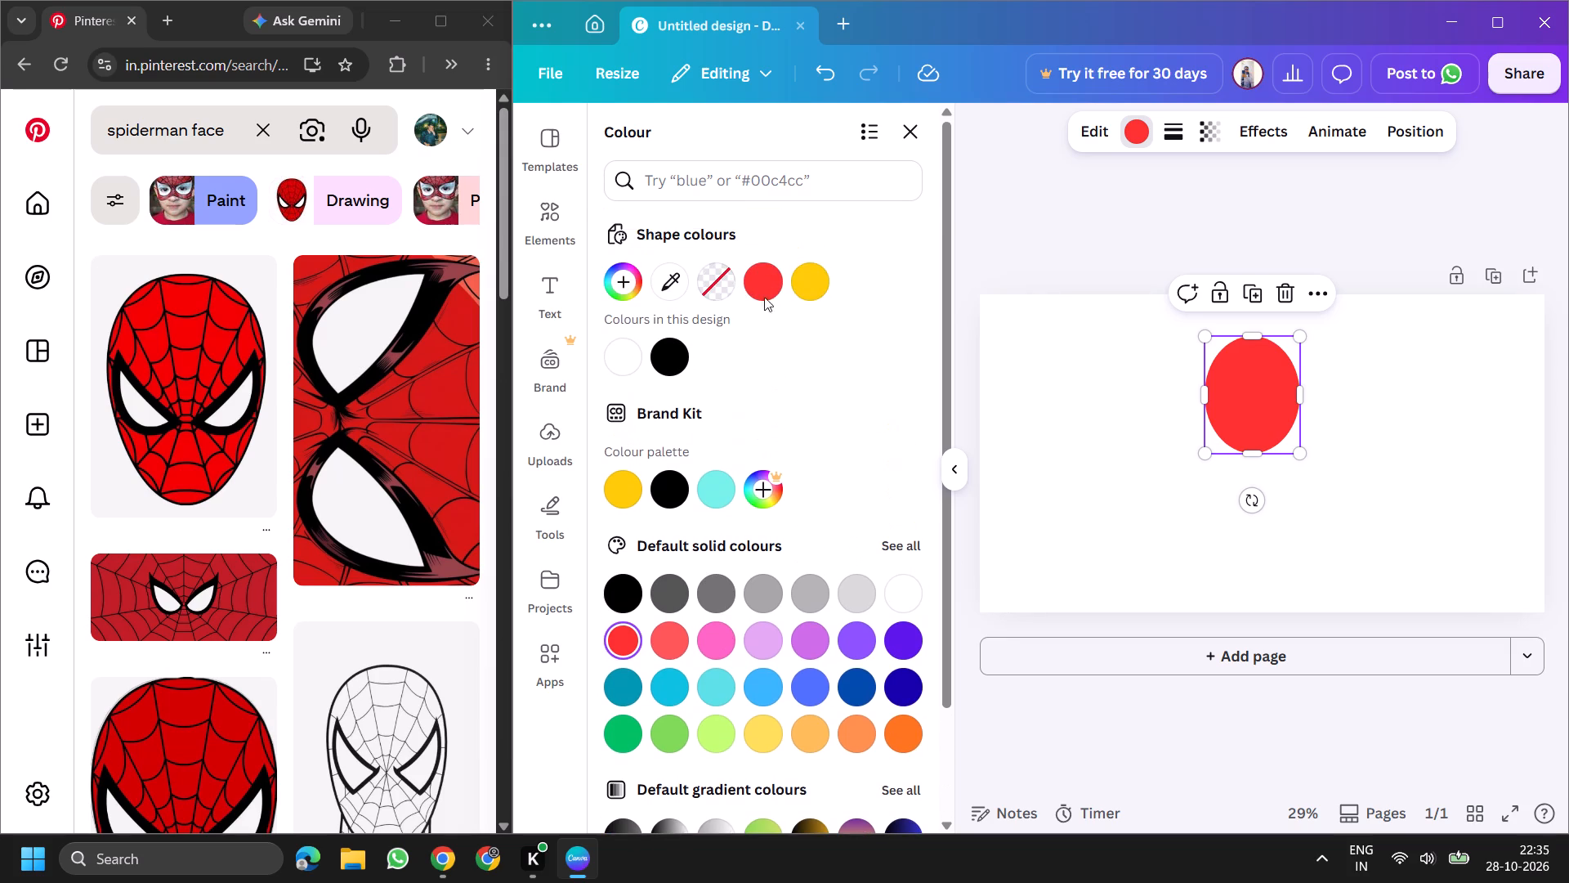
pyautogui.click(1150, 363)
pyautogui.click(1289, 385)
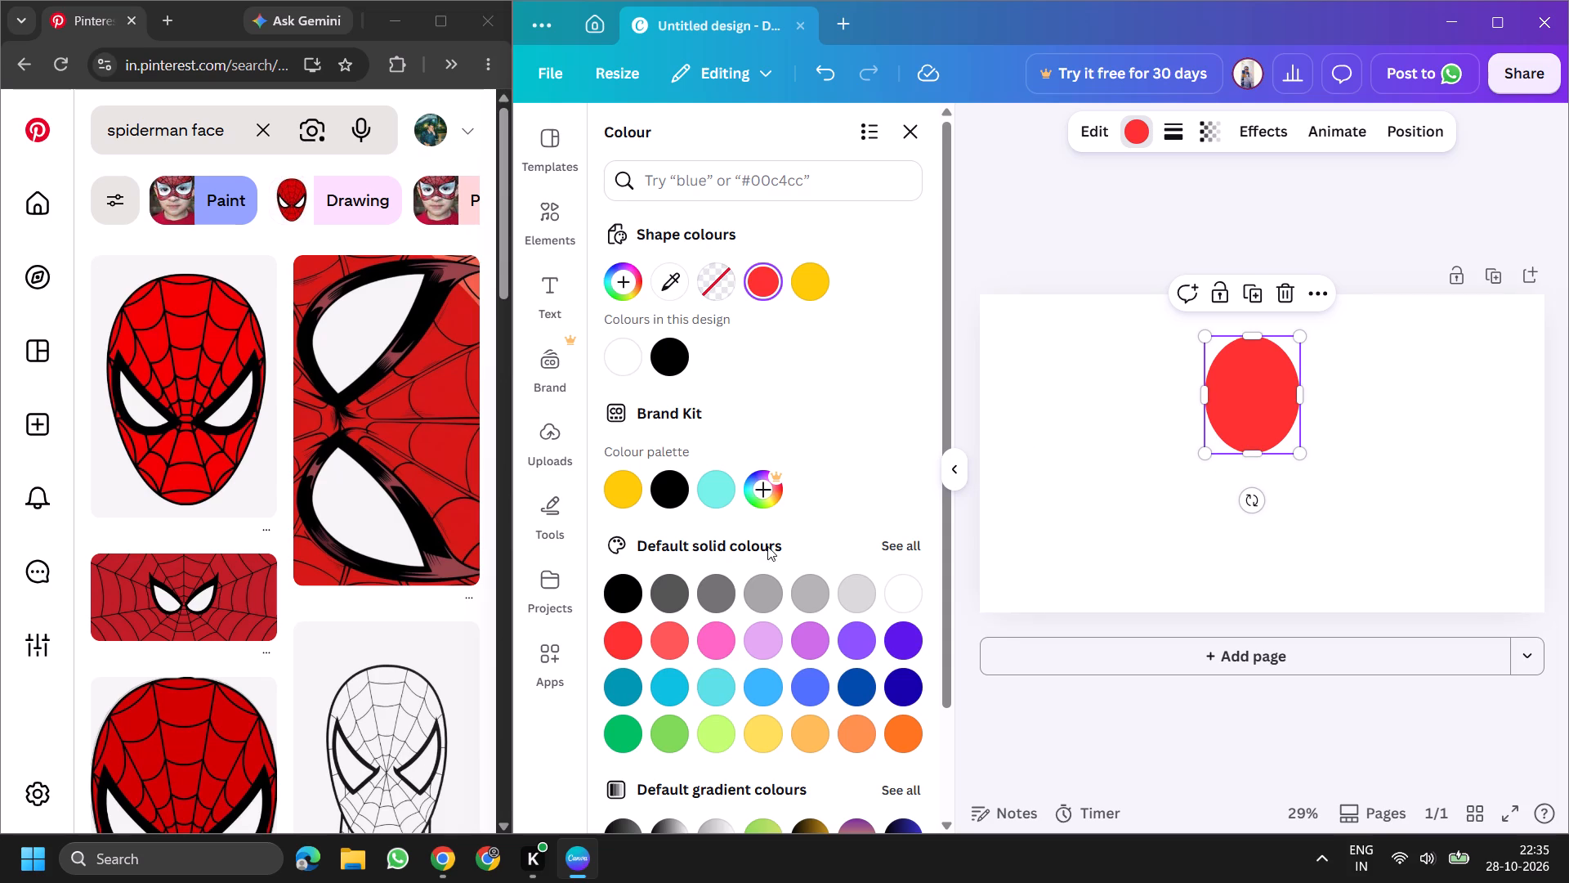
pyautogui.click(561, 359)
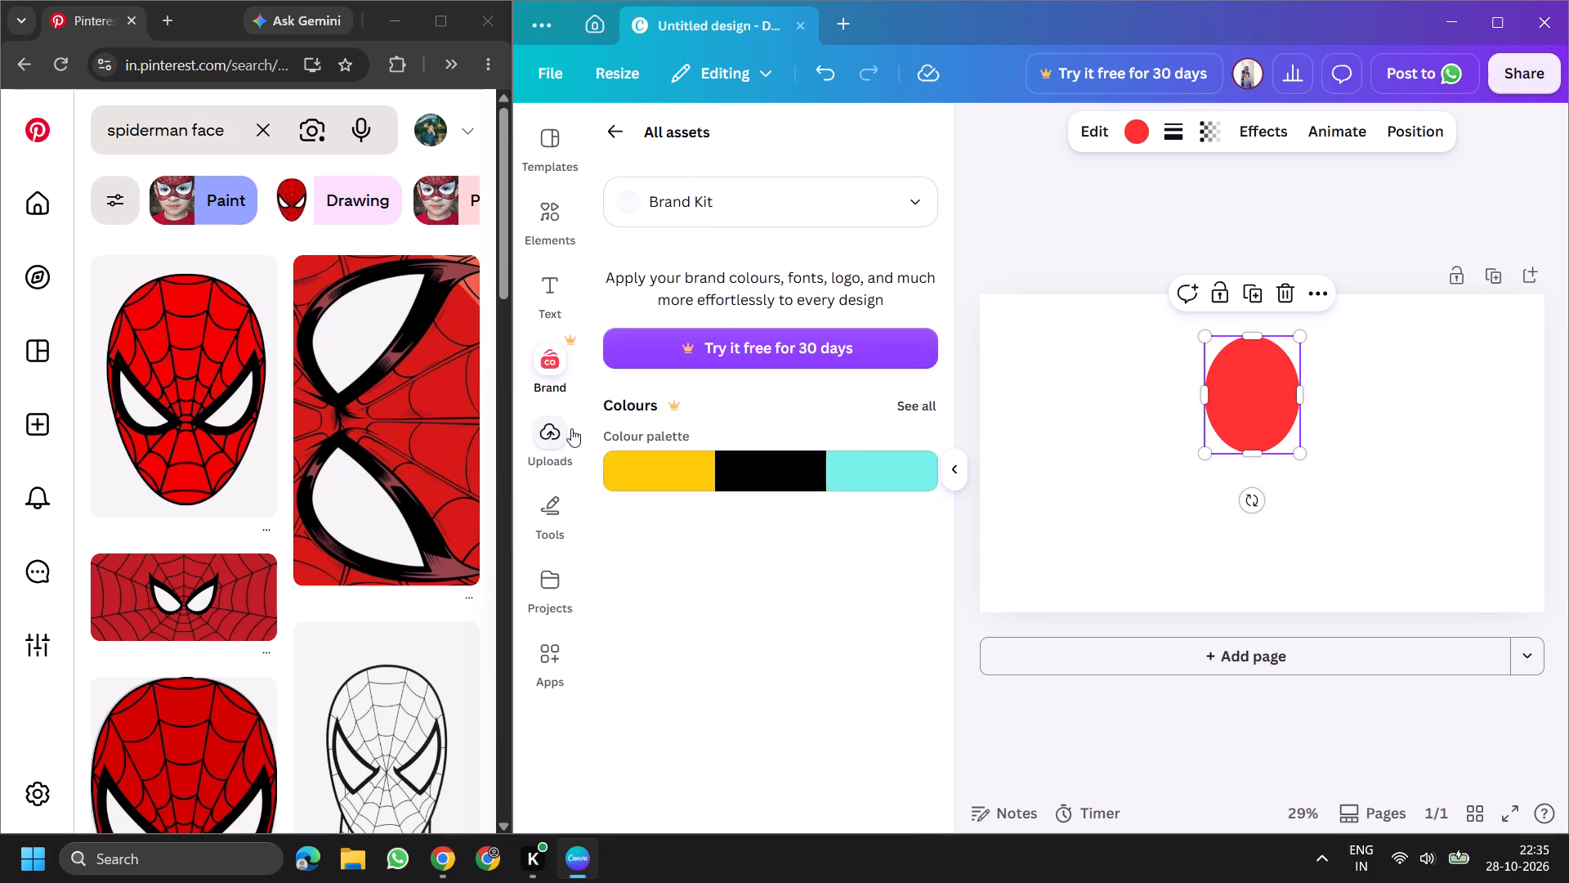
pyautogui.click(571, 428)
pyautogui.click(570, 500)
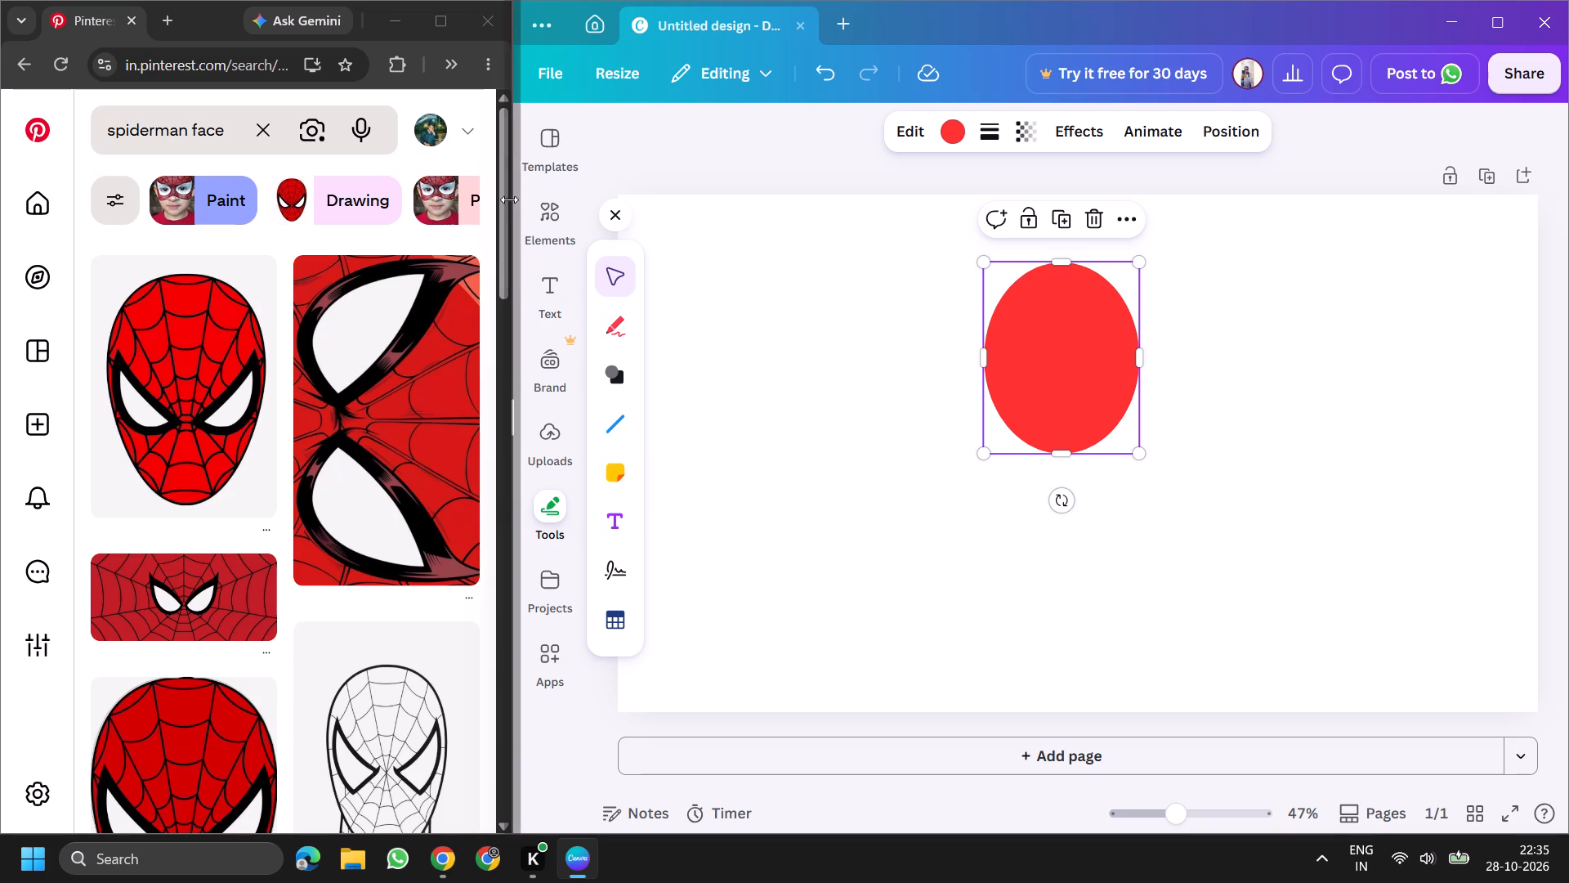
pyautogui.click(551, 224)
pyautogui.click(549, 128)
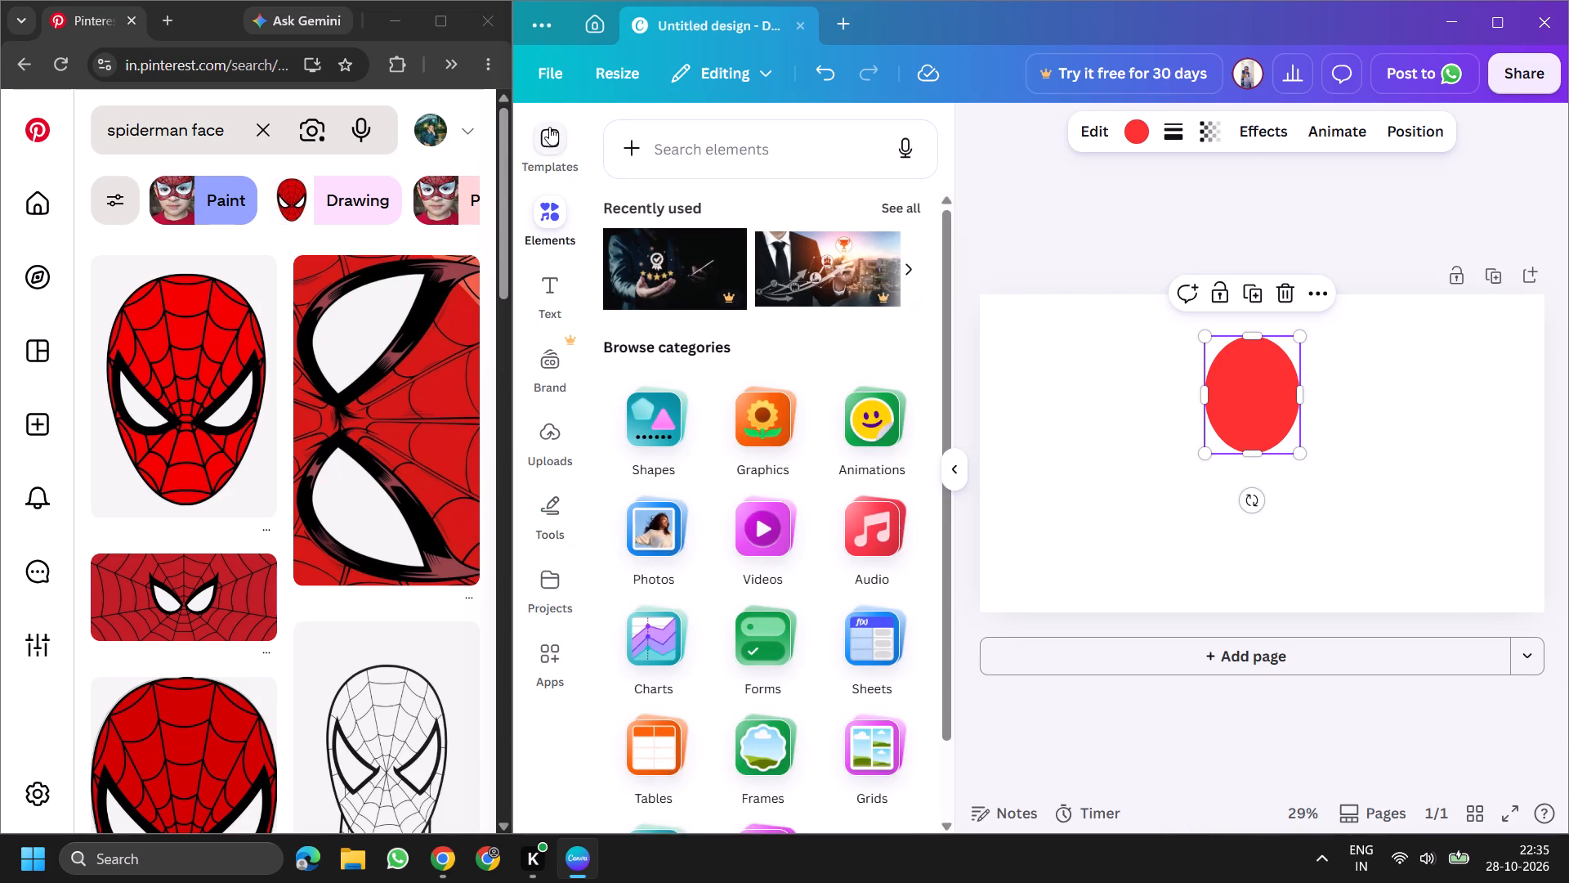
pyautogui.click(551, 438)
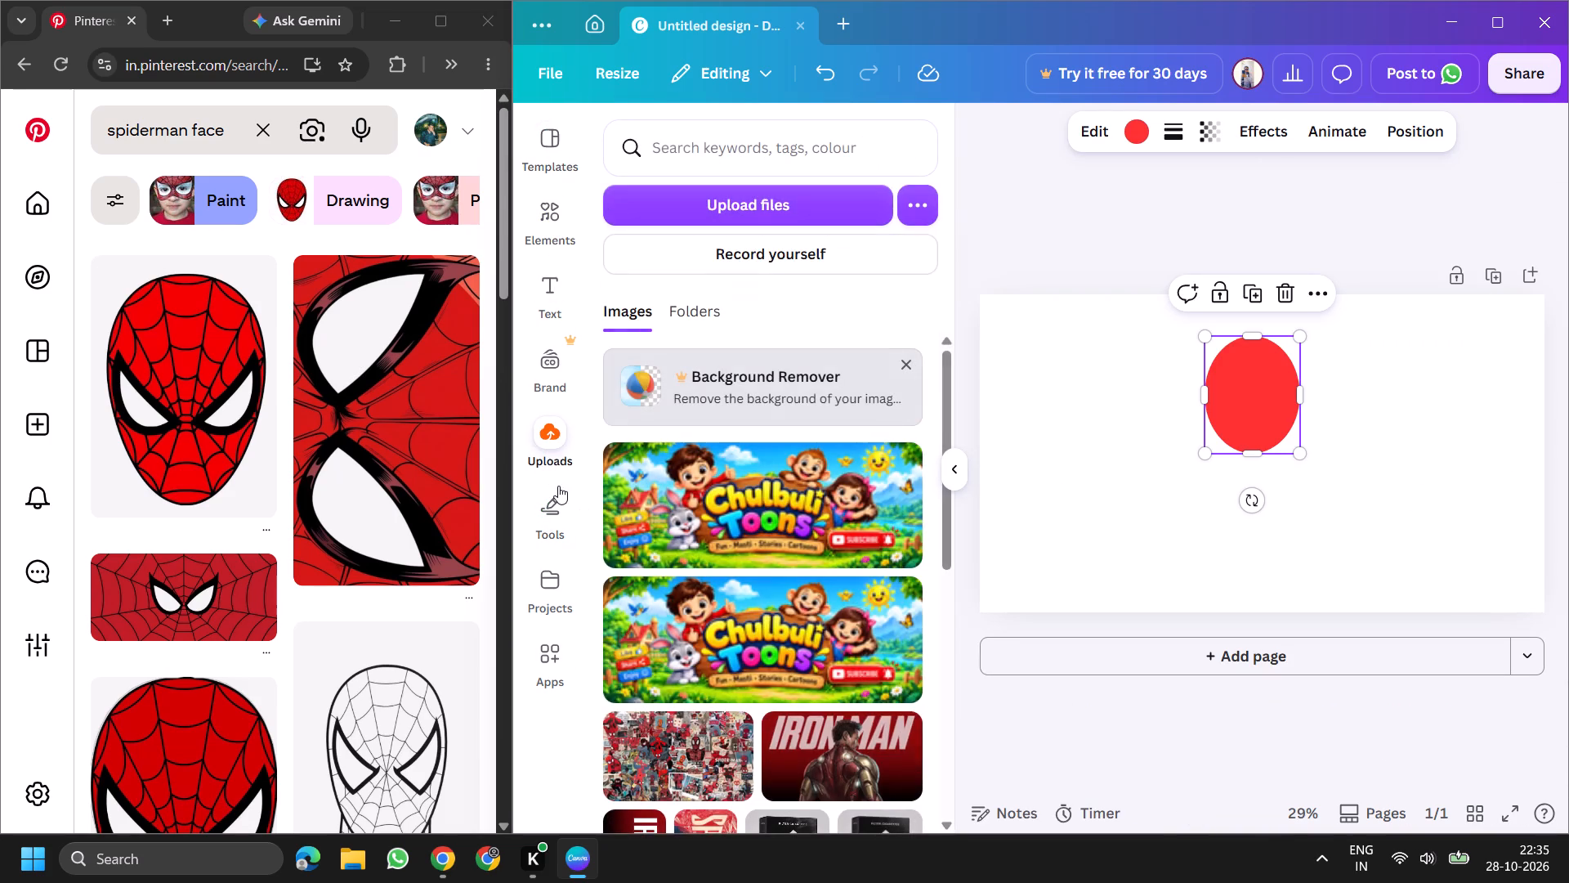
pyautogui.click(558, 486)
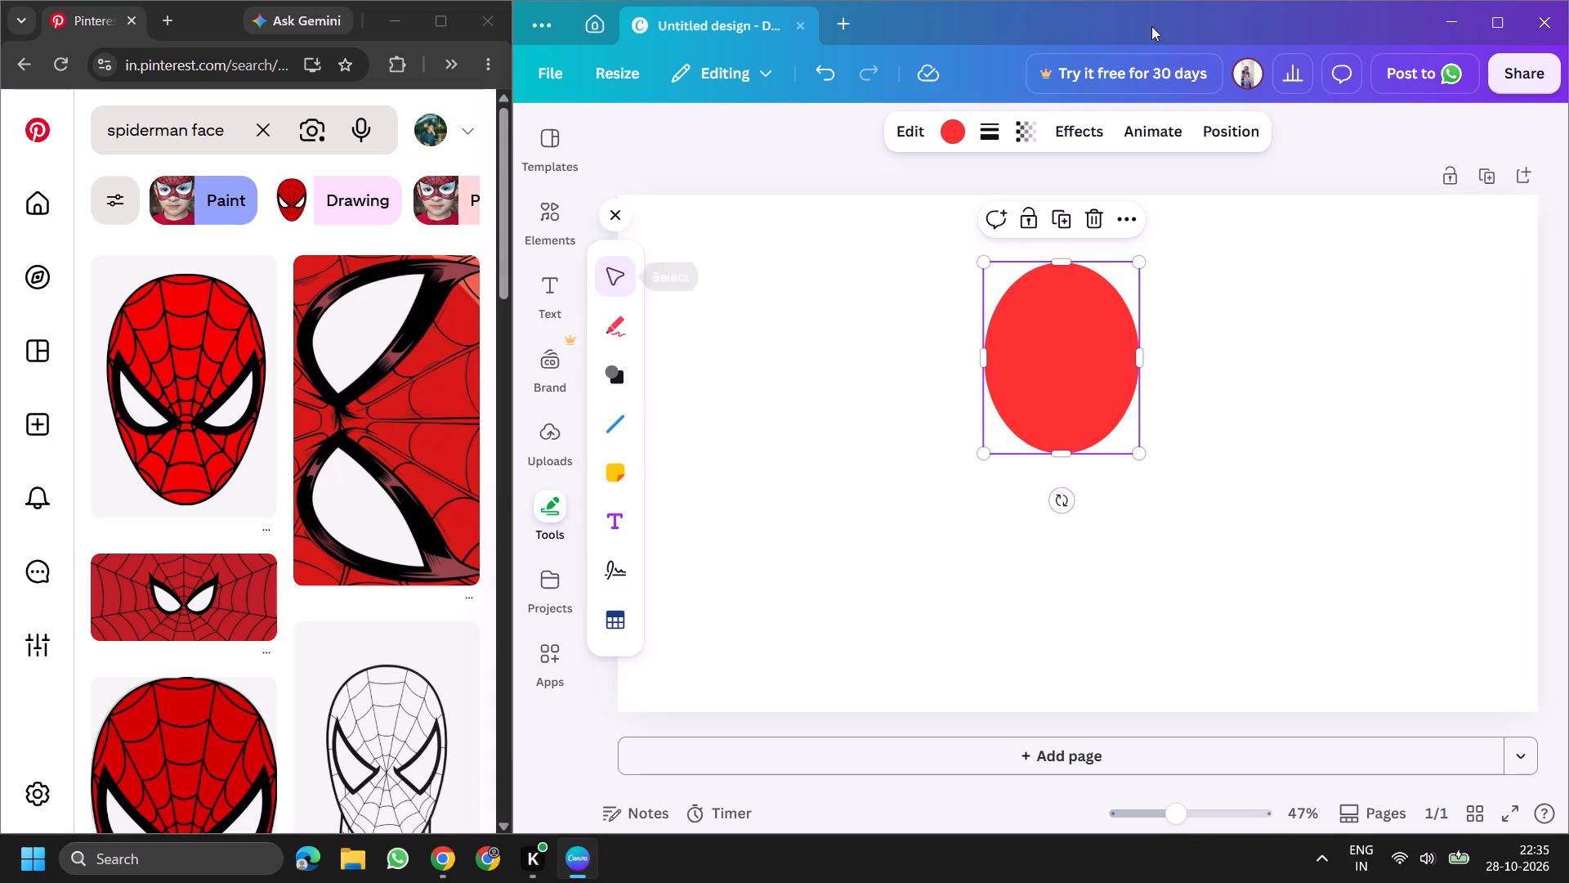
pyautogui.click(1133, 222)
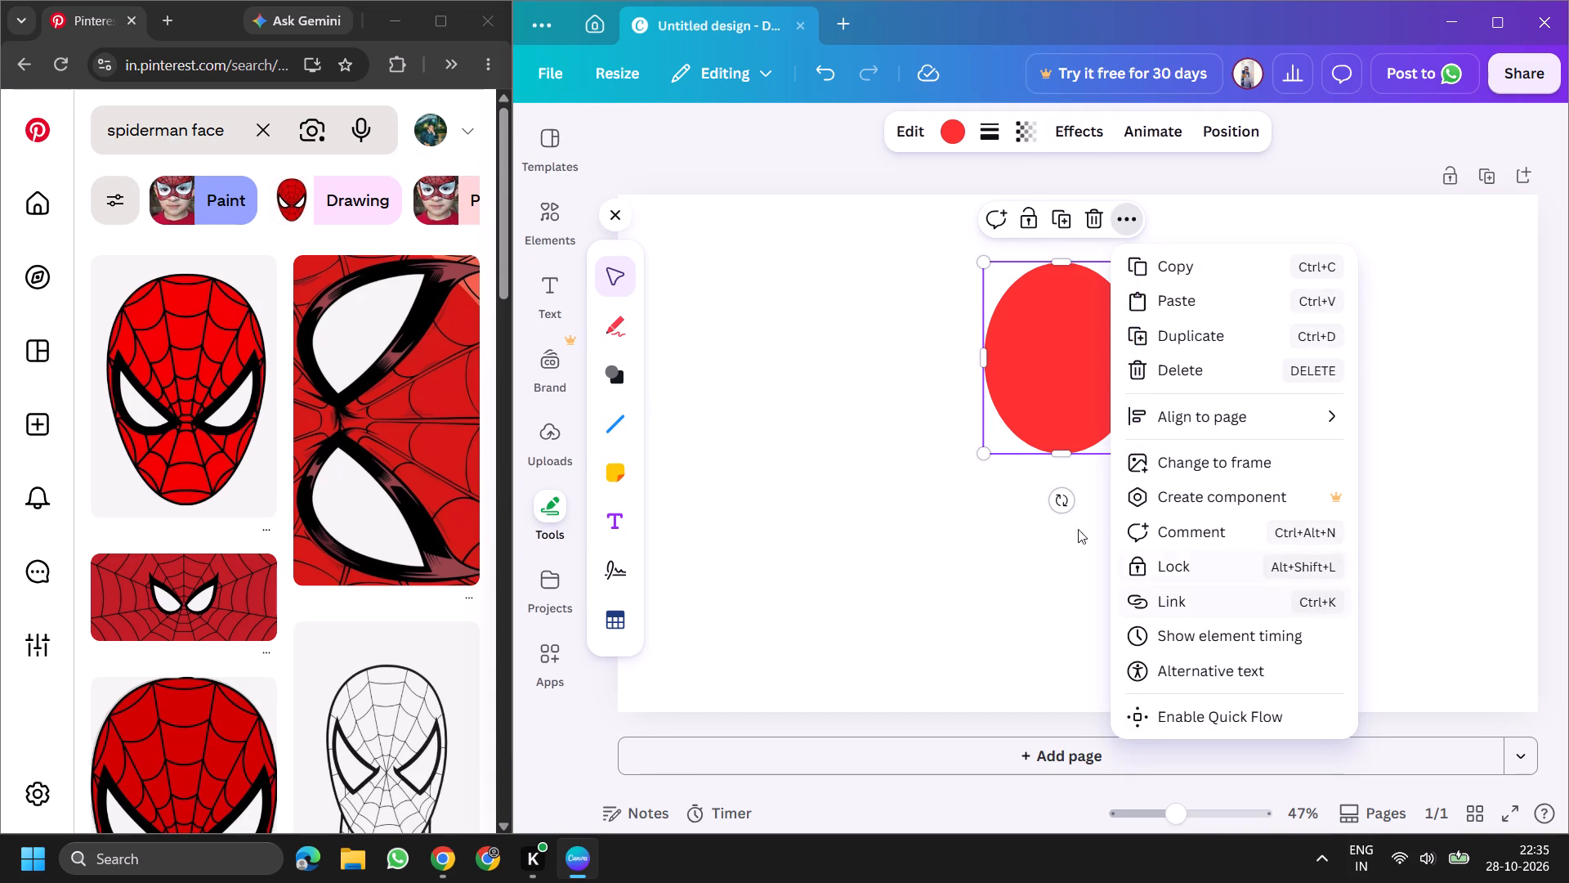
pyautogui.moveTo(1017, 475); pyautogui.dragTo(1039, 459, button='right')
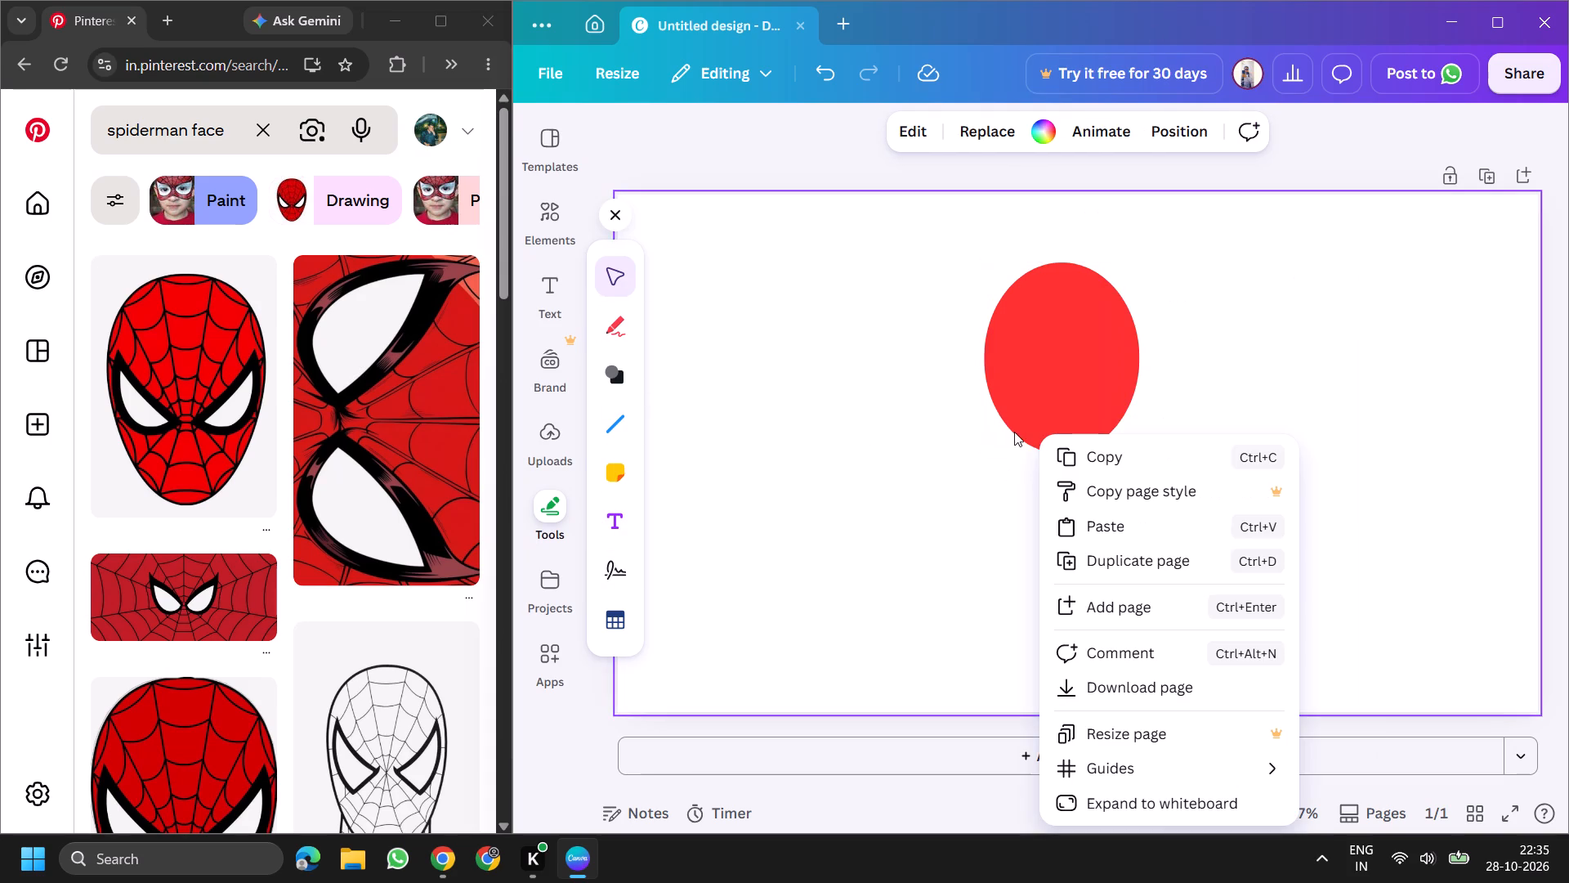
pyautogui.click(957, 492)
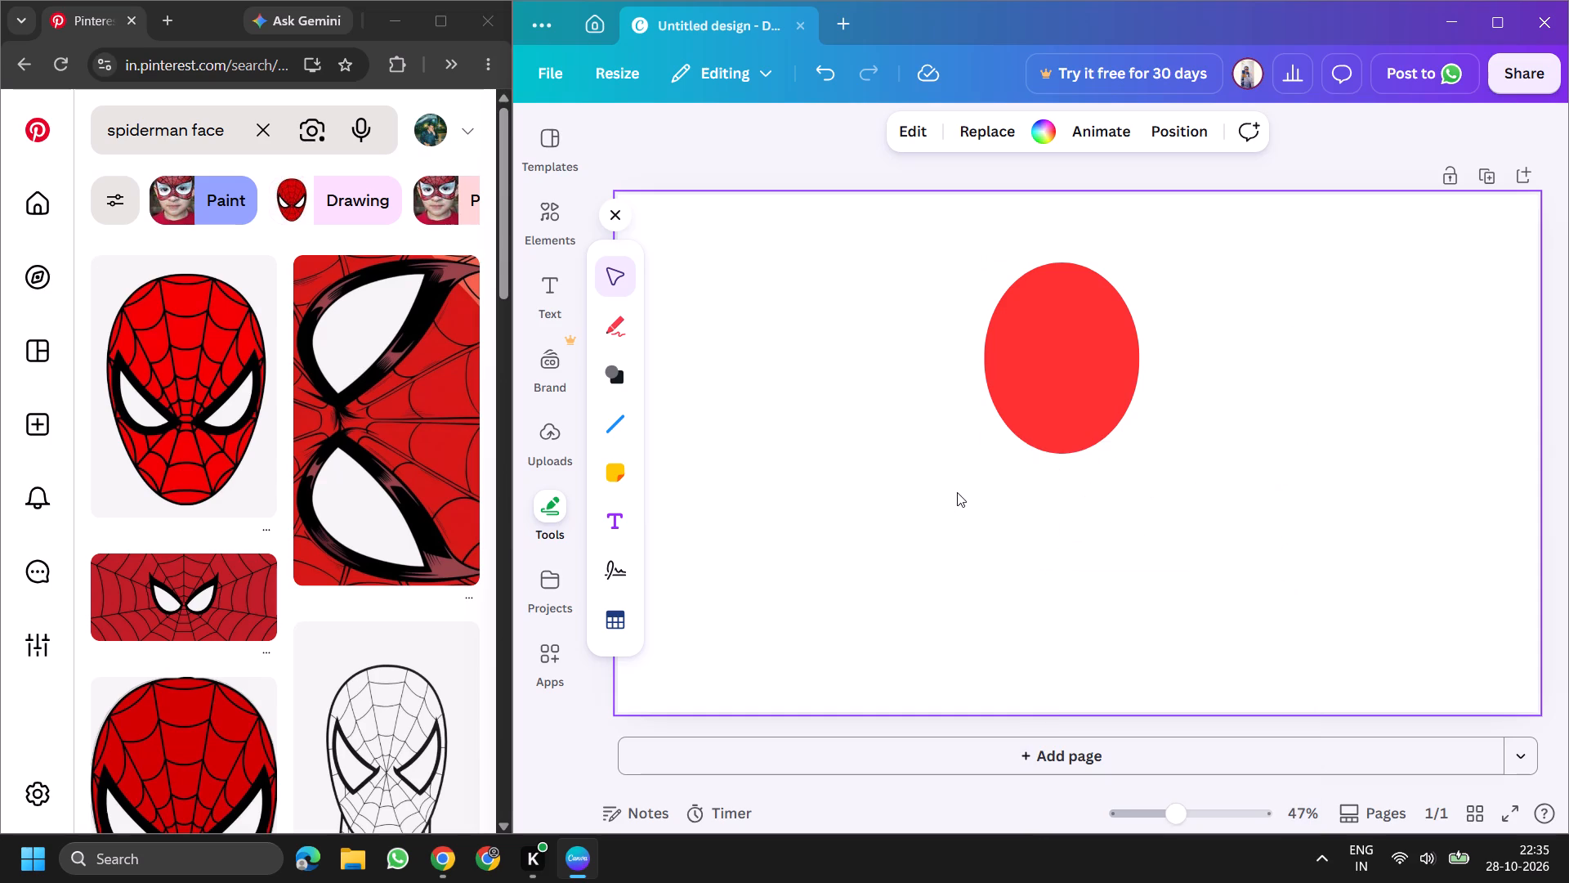
# Delete the red oval from the page.
pyautogui.click(1089, 382)
pyautogui.click(1093, 228)
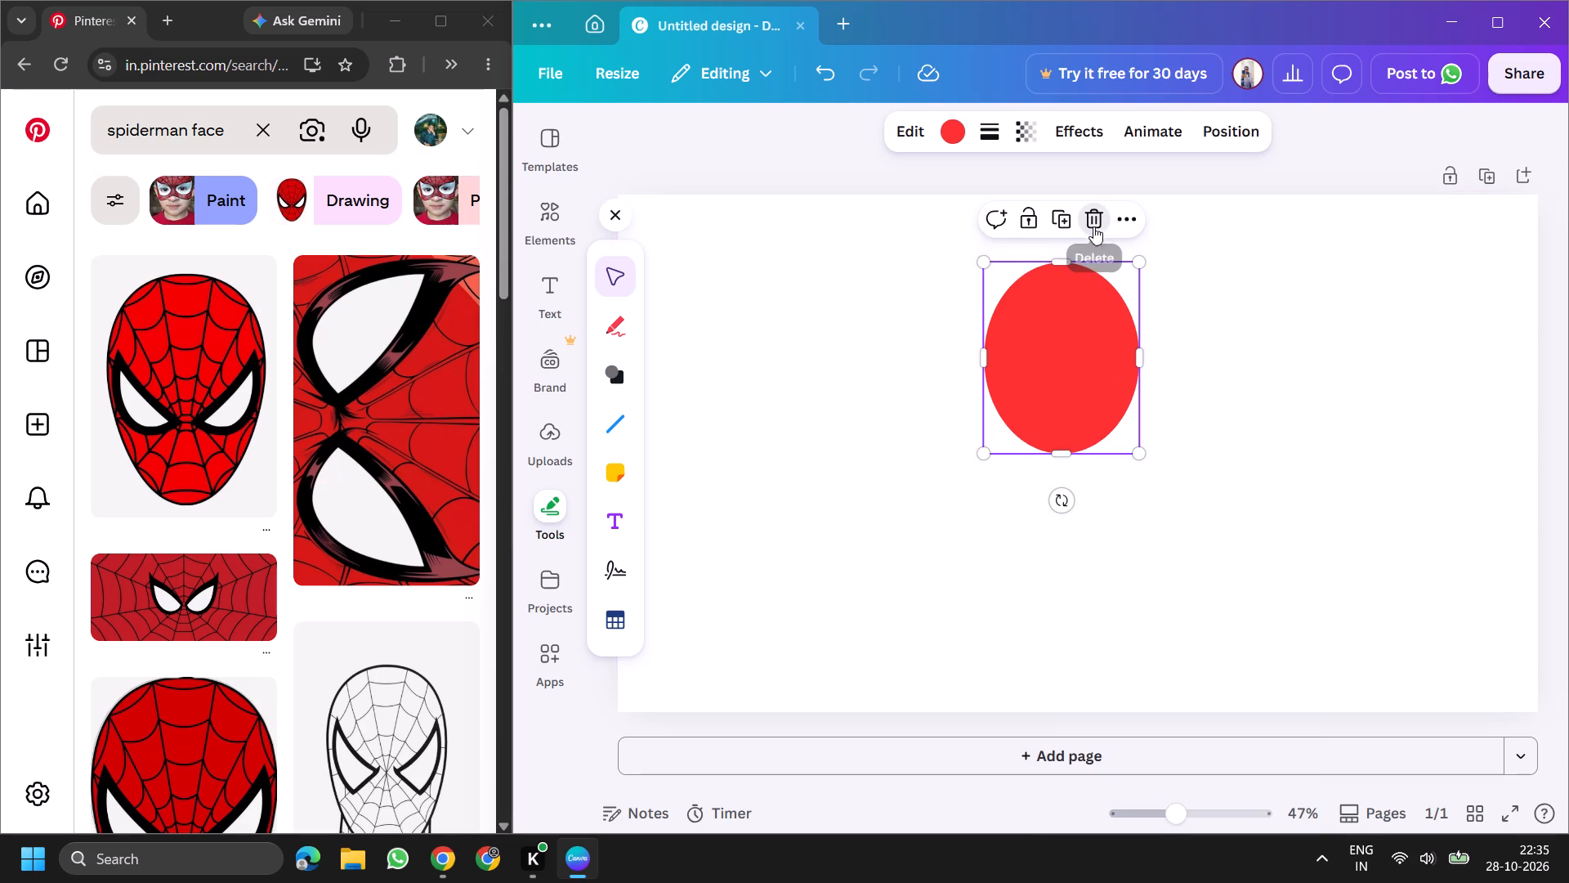
# Open the first Spider-Man face pin in Pinterest, copy its image and paste it onto the blank Canva page.
pyautogui.moveTo(144, 374); pyautogui.dragTo(910, 422)
pyautogui.rightClick(226, 368)
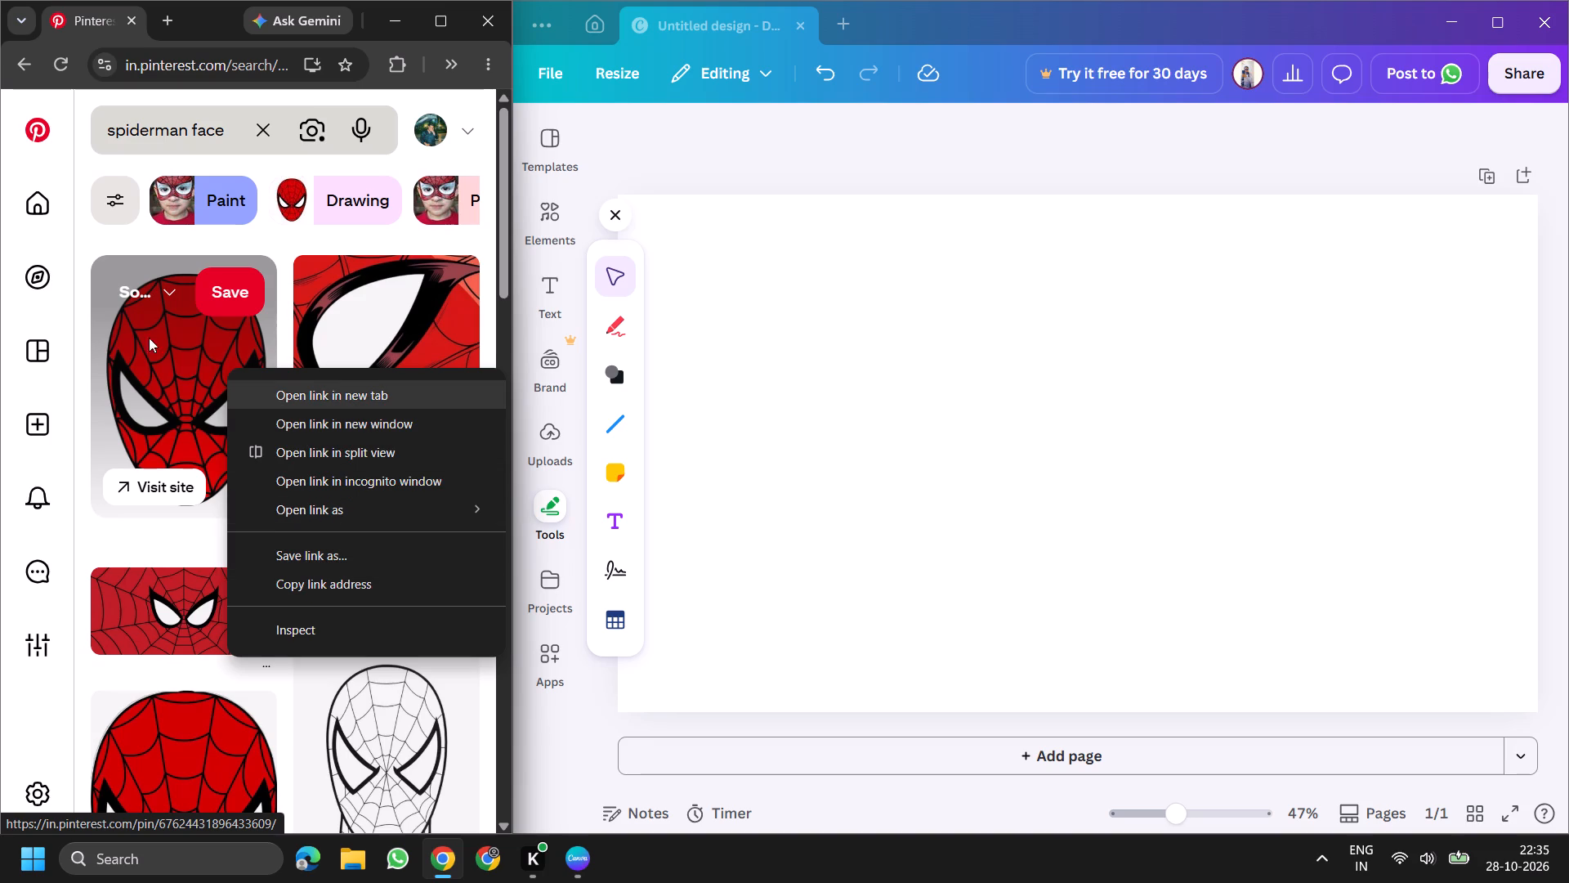
pyautogui.doubleClick(189, 373)
pyautogui.rightClick(258, 348)
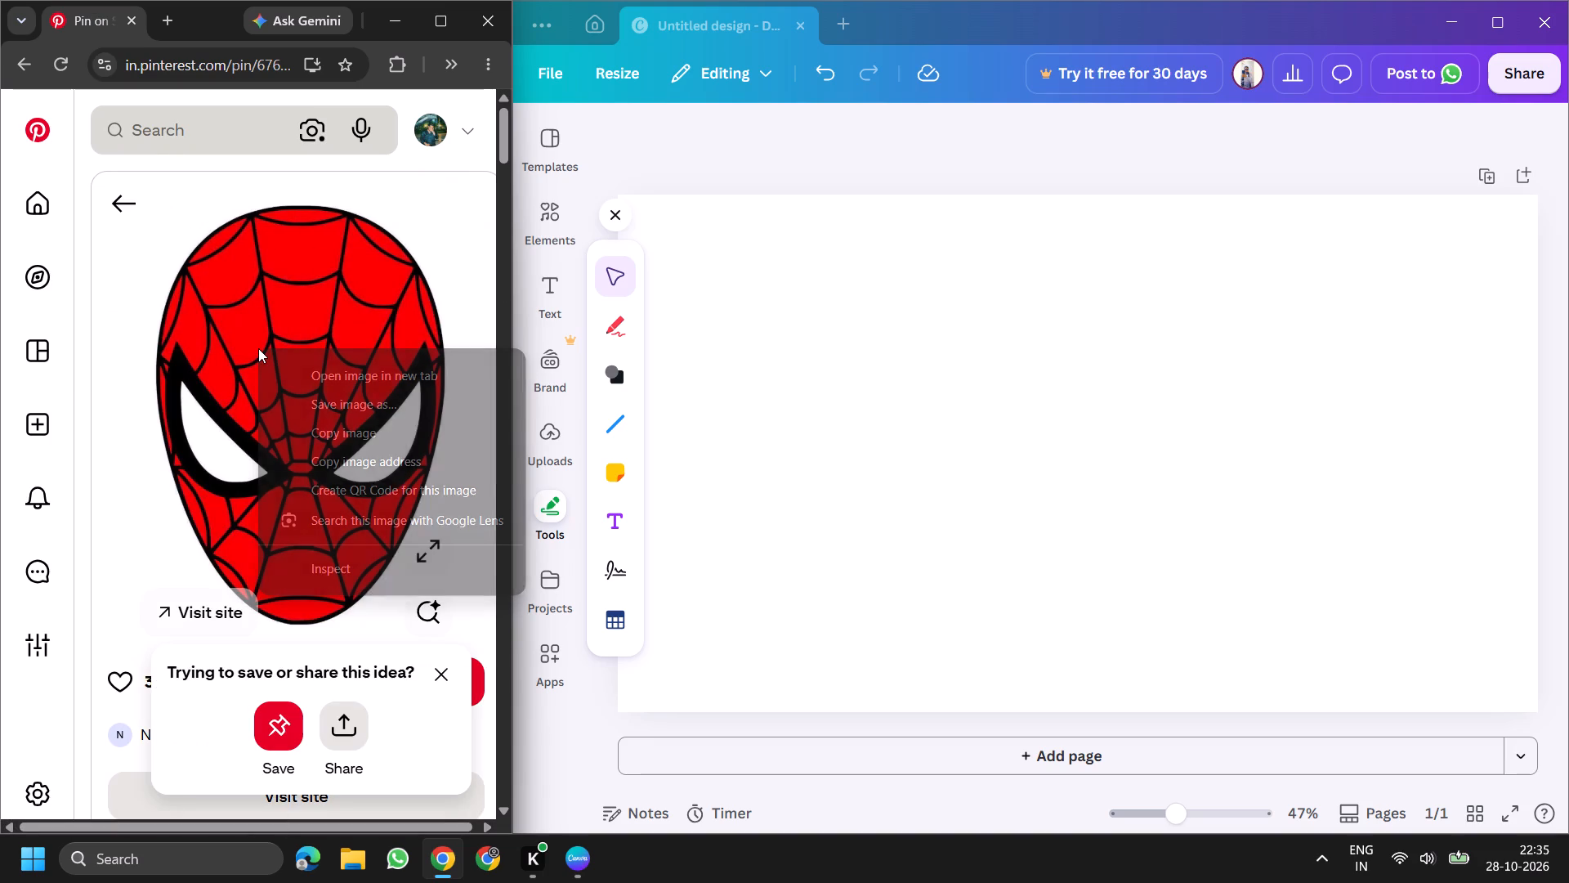
pyautogui.click(369, 430)
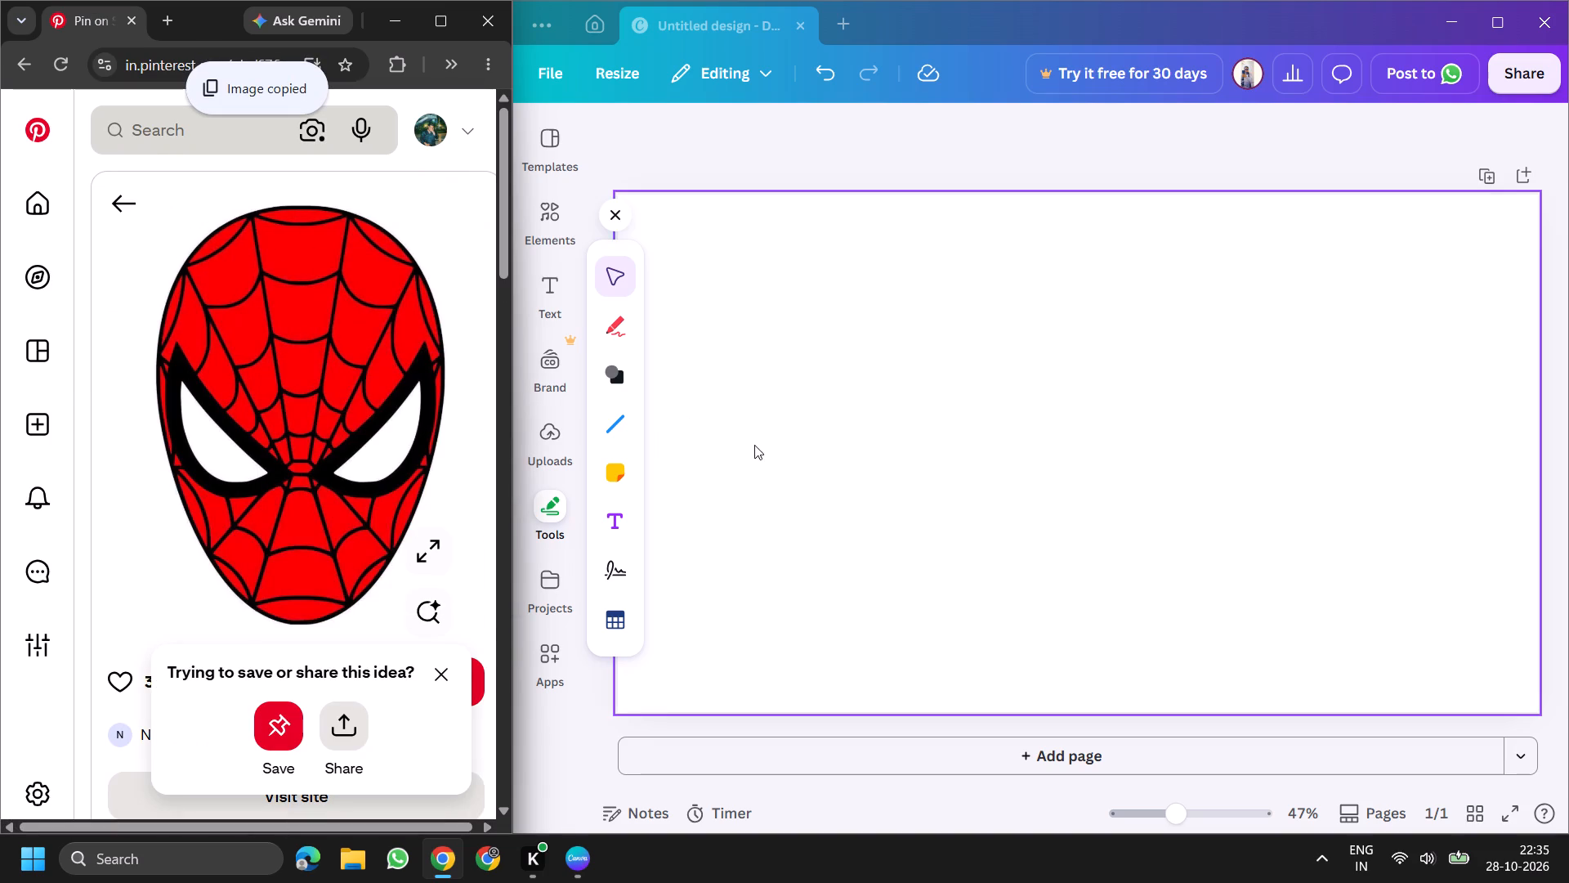
pyautogui.click(888, 415)
pyautogui.hotkey('ctrl', 'v')
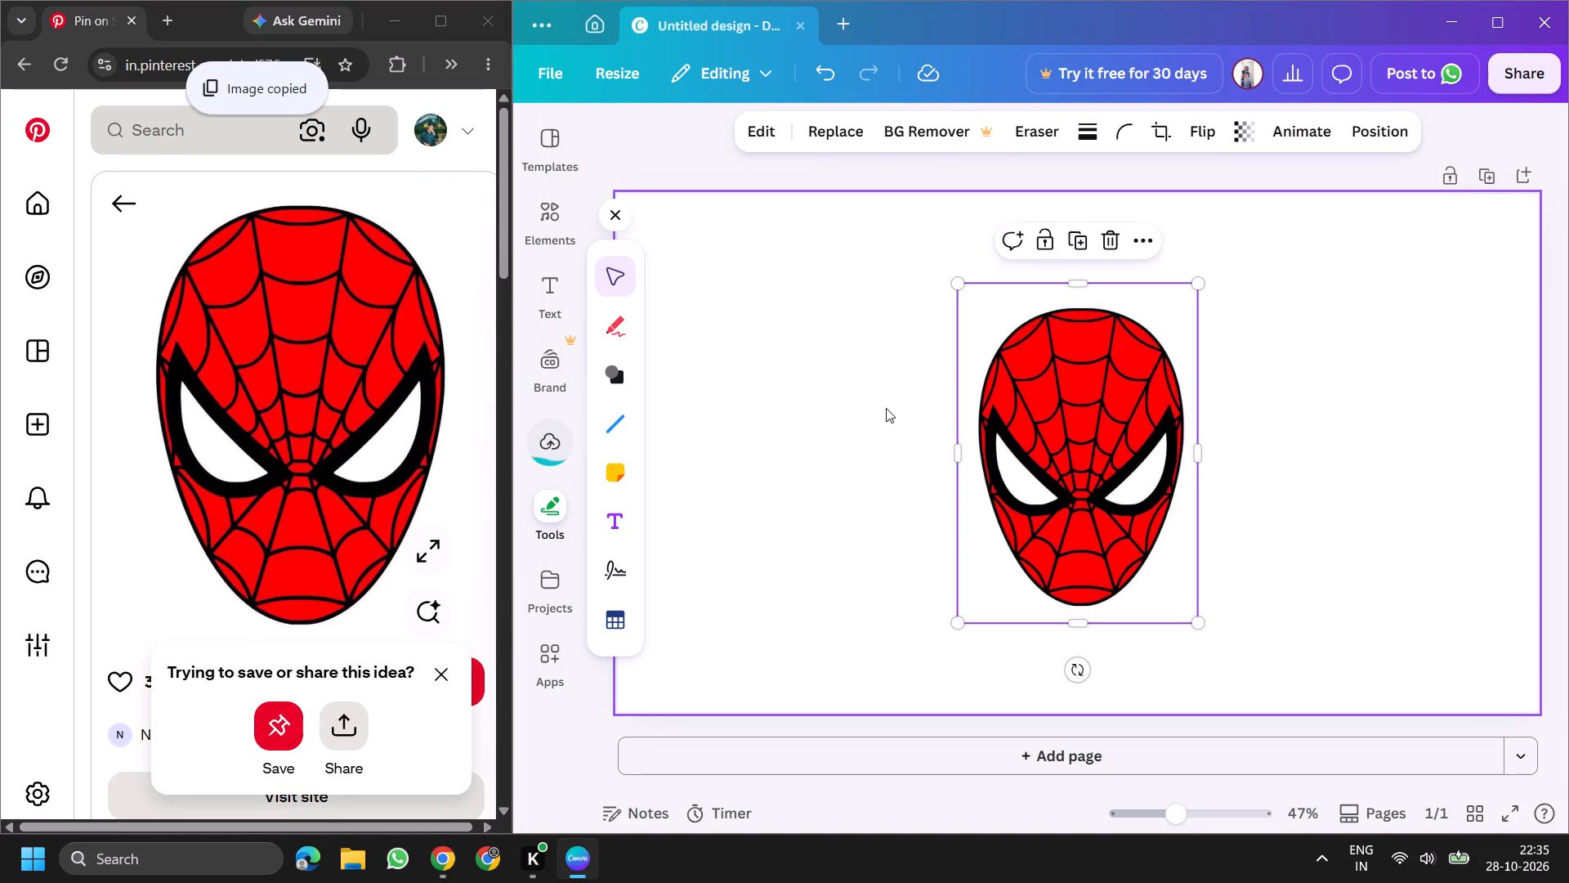
# Minimise the Pinterest window and maximise Canva.
pyautogui.click(387, 29)
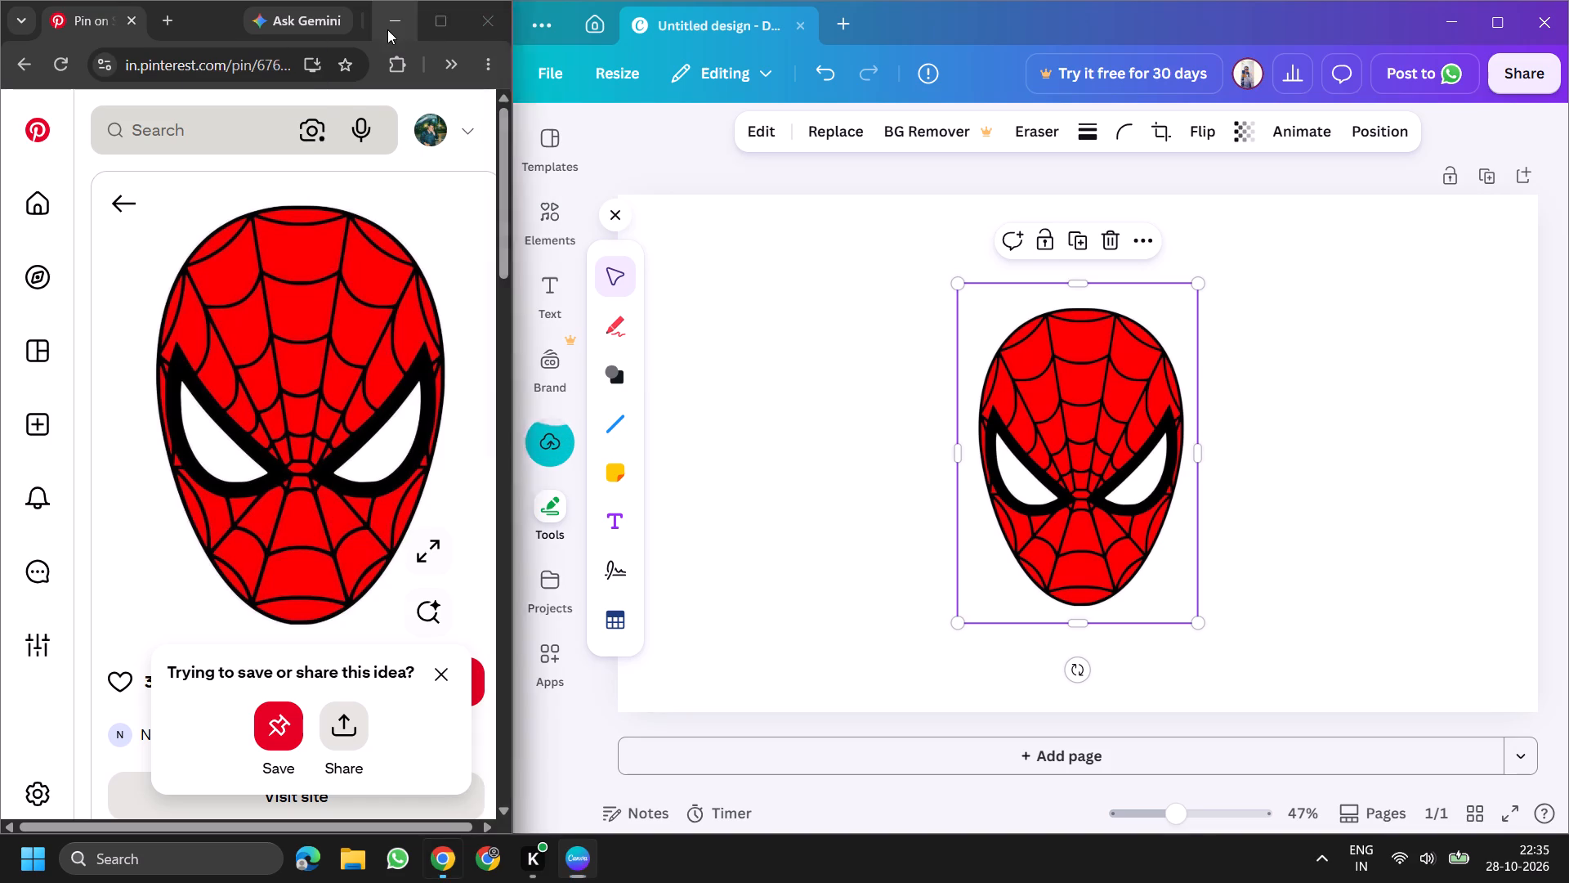
pyautogui.click(1508, 25)
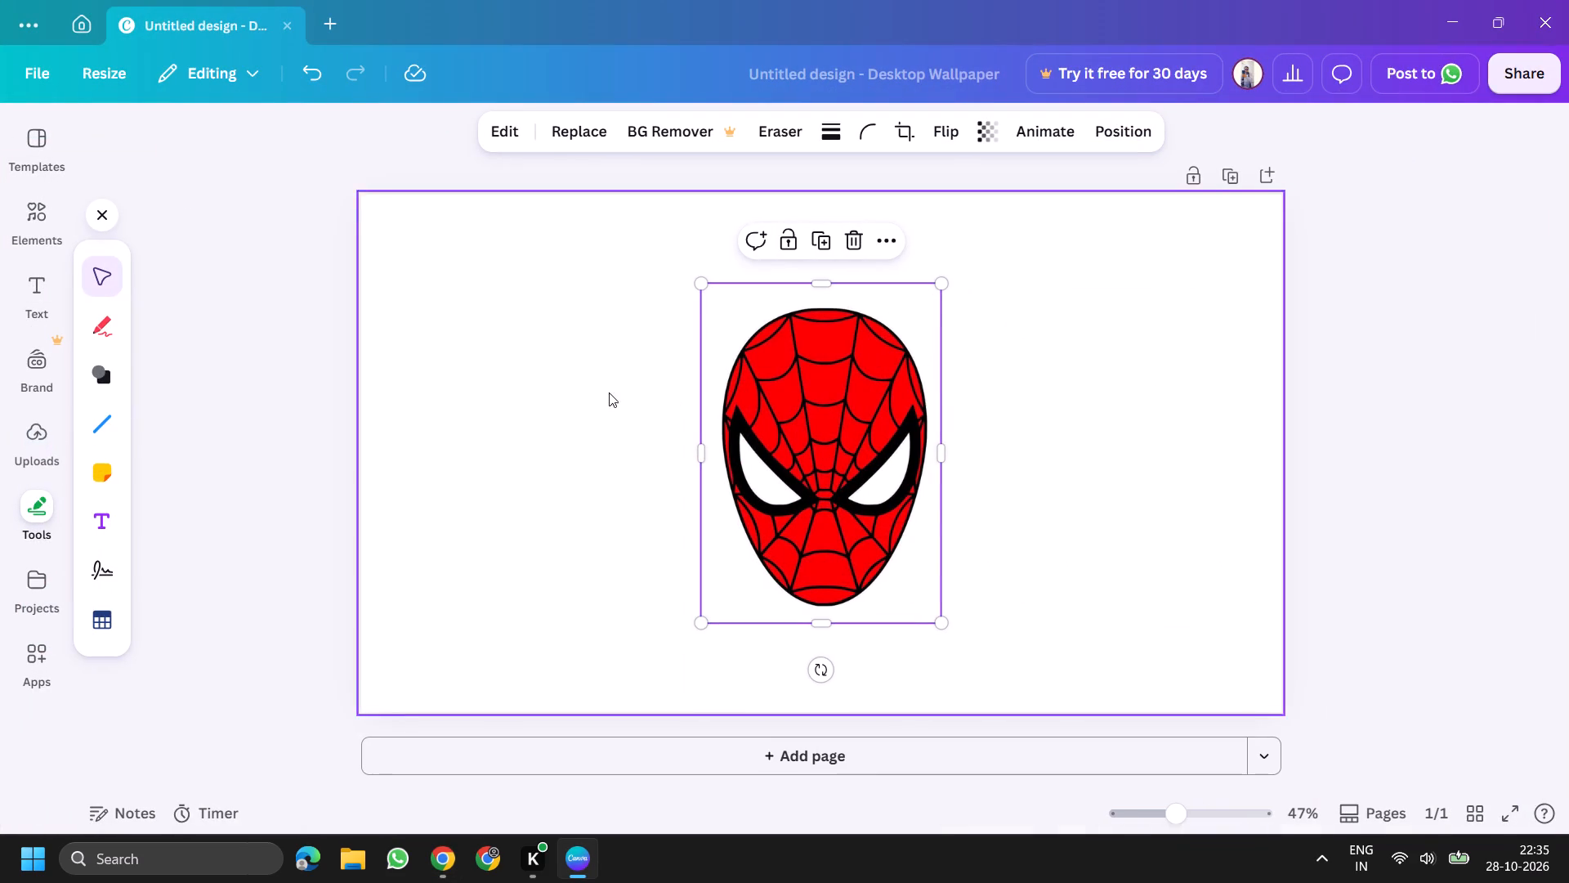
# Widen the Spider-Man face image slightly and move it to the page's upper-left corner, with about half the face past the left edge.
pyautogui.moveTo(936, 441); pyautogui.dragTo(936, 441)
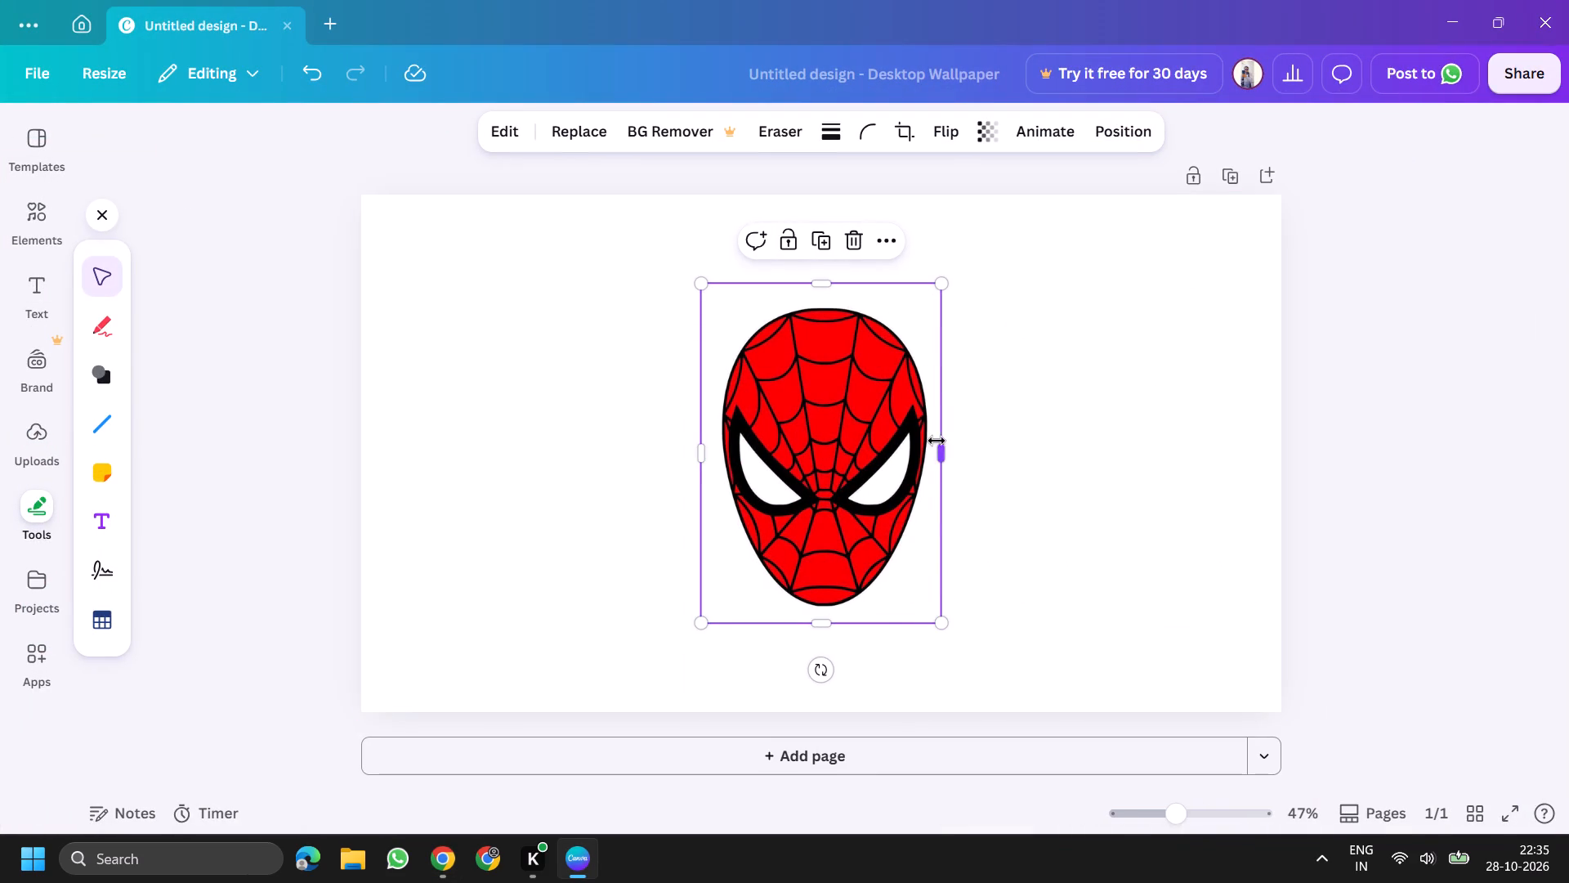
pyautogui.moveTo(936, 441); pyautogui.dragTo(949, 456)
pyautogui.moveTo(920, 448); pyautogui.dragTo(864, 370)
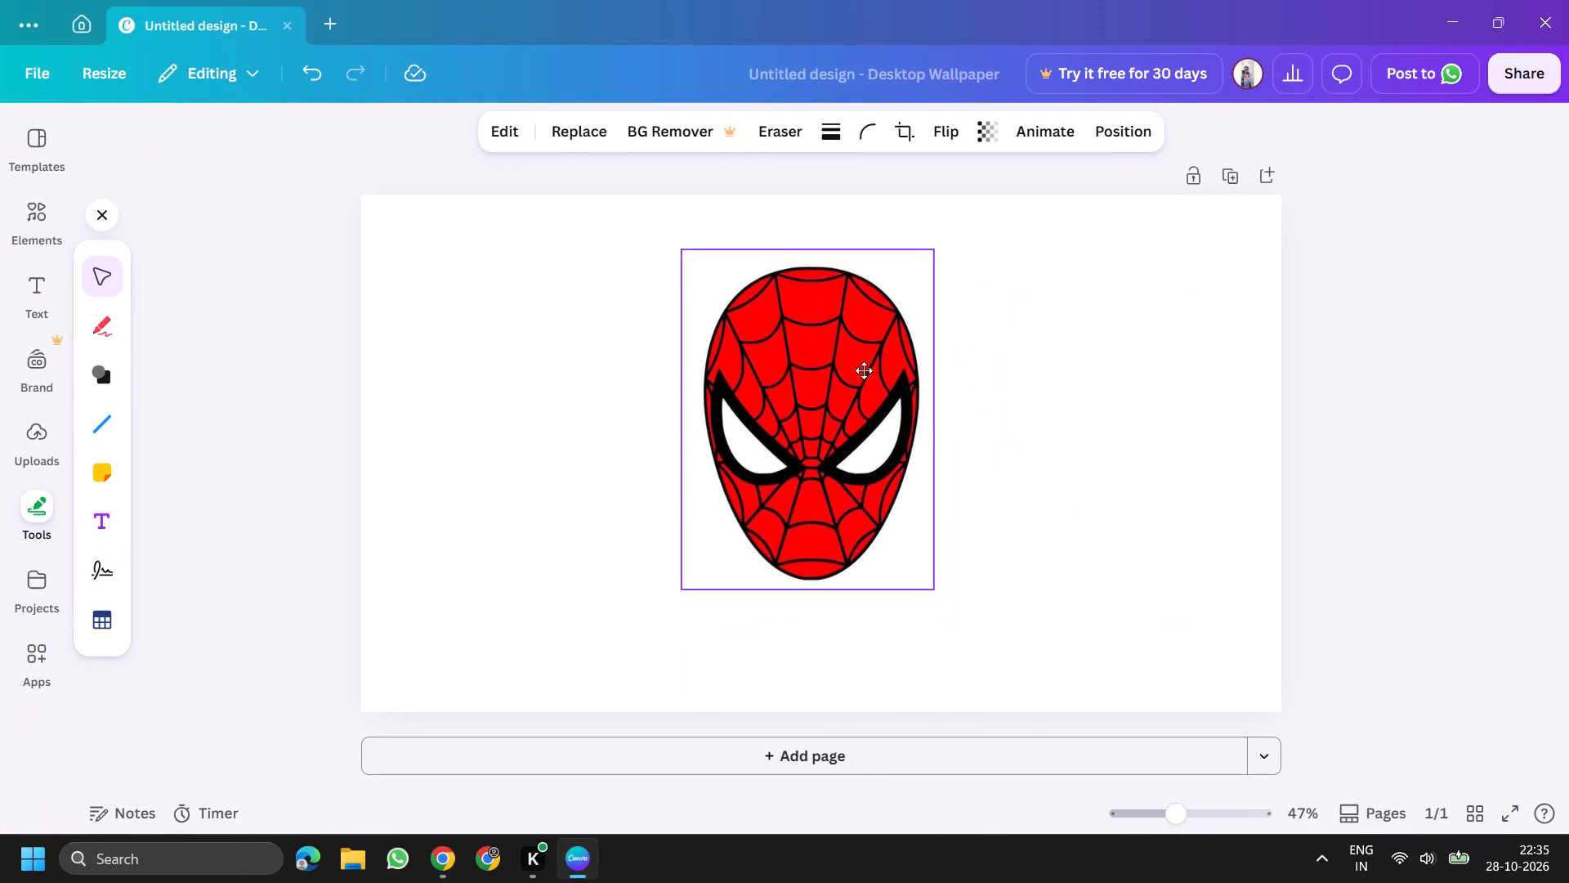
pyautogui.moveTo(864, 370); pyautogui.dragTo(530, 225)
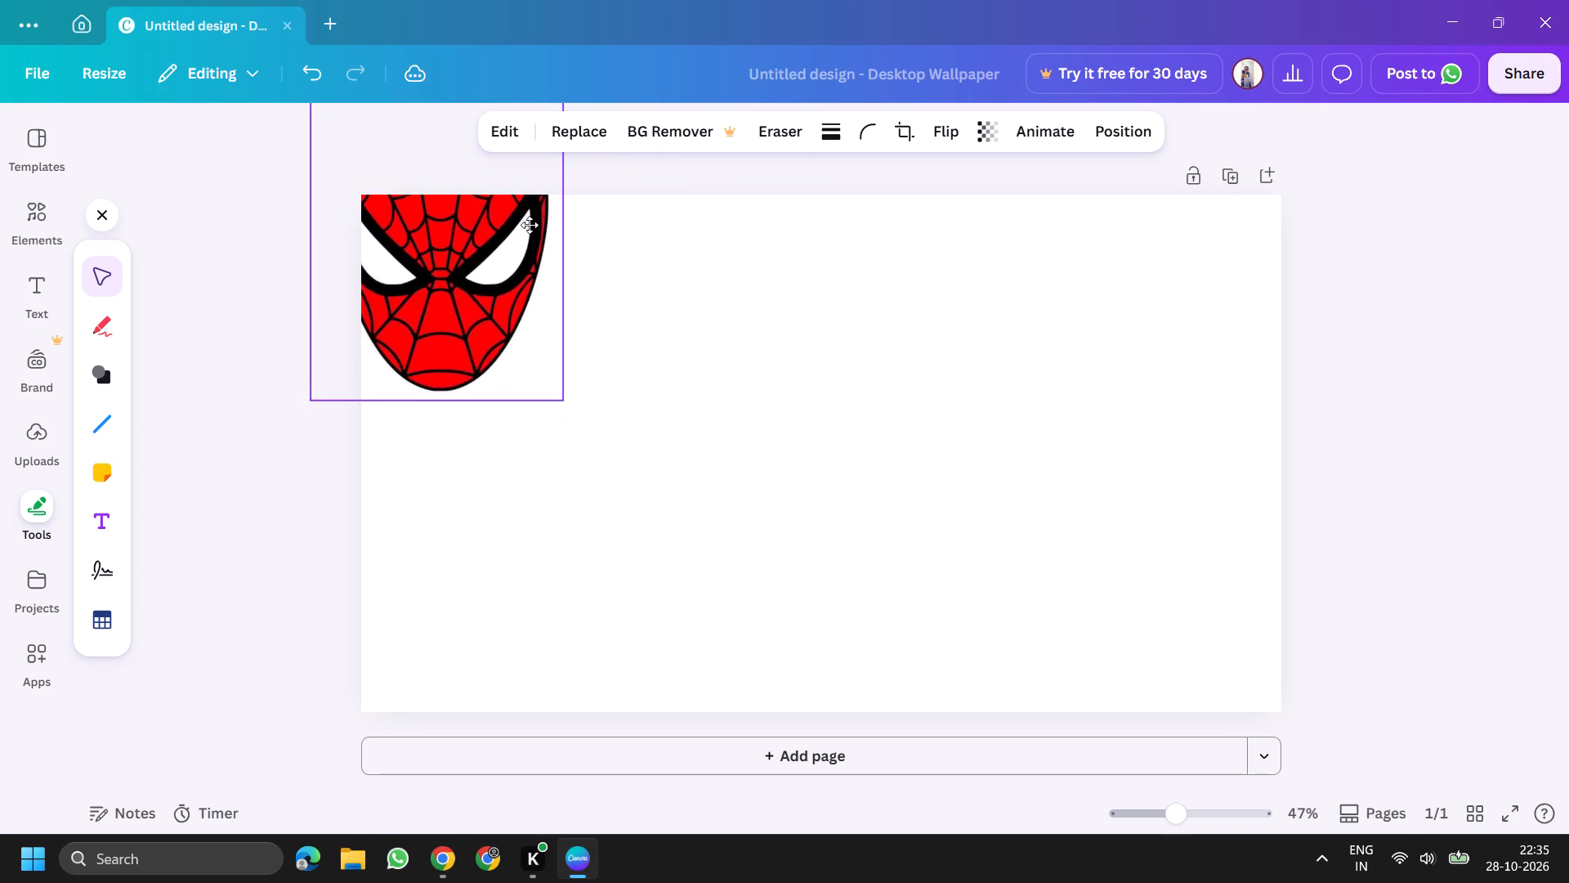
pyautogui.moveTo(530, 225); pyautogui.dragTo(444, 249)
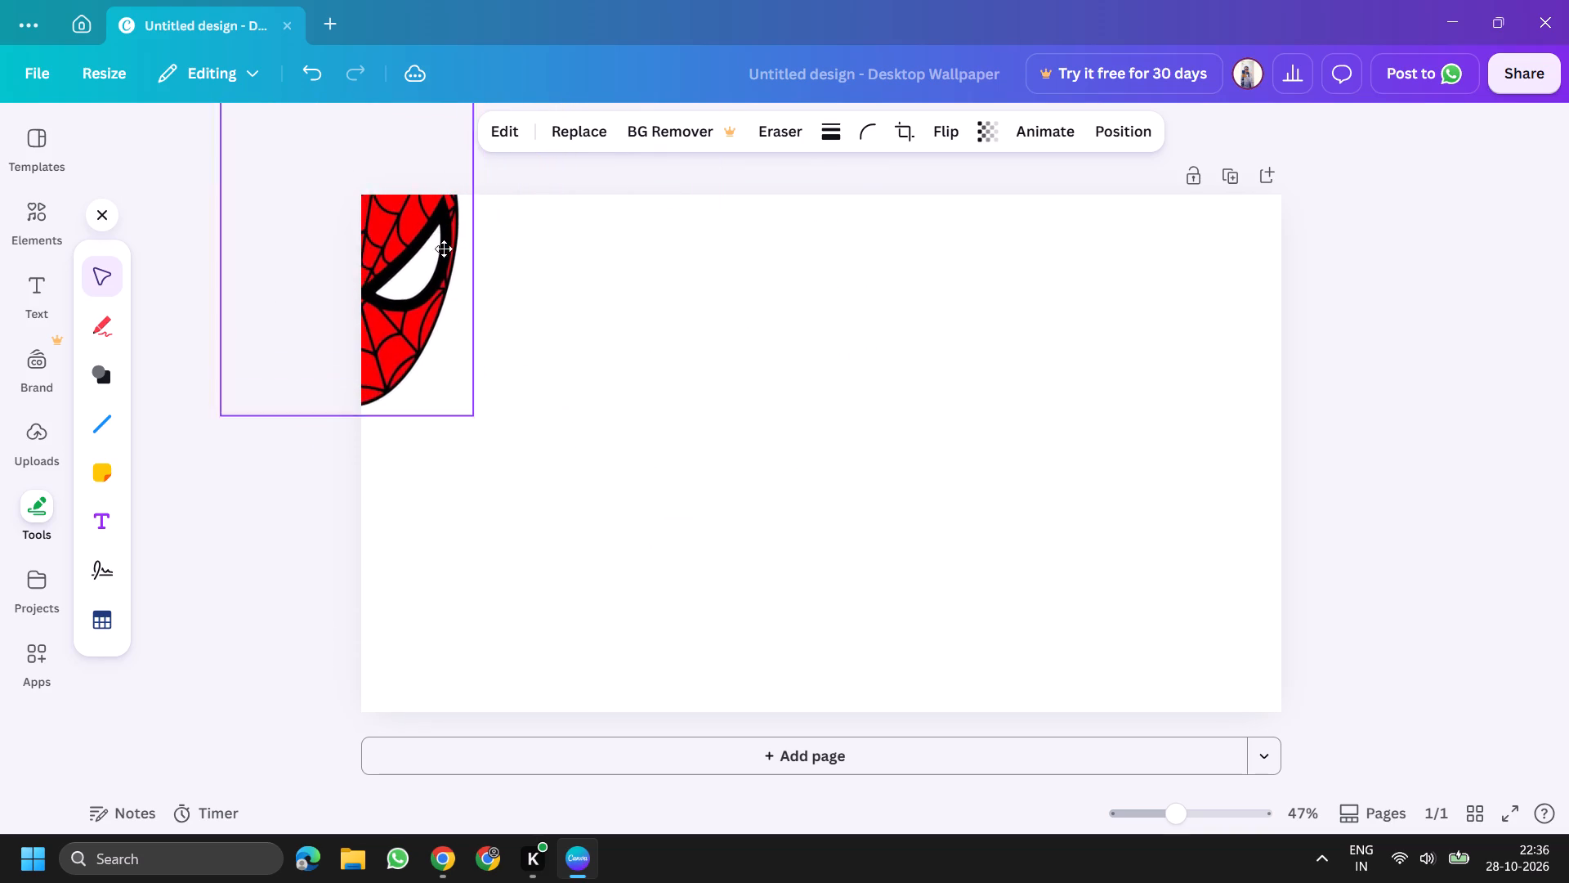
pyautogui.moveTo(444, 249); pyautogui.dragTo(451, 315)
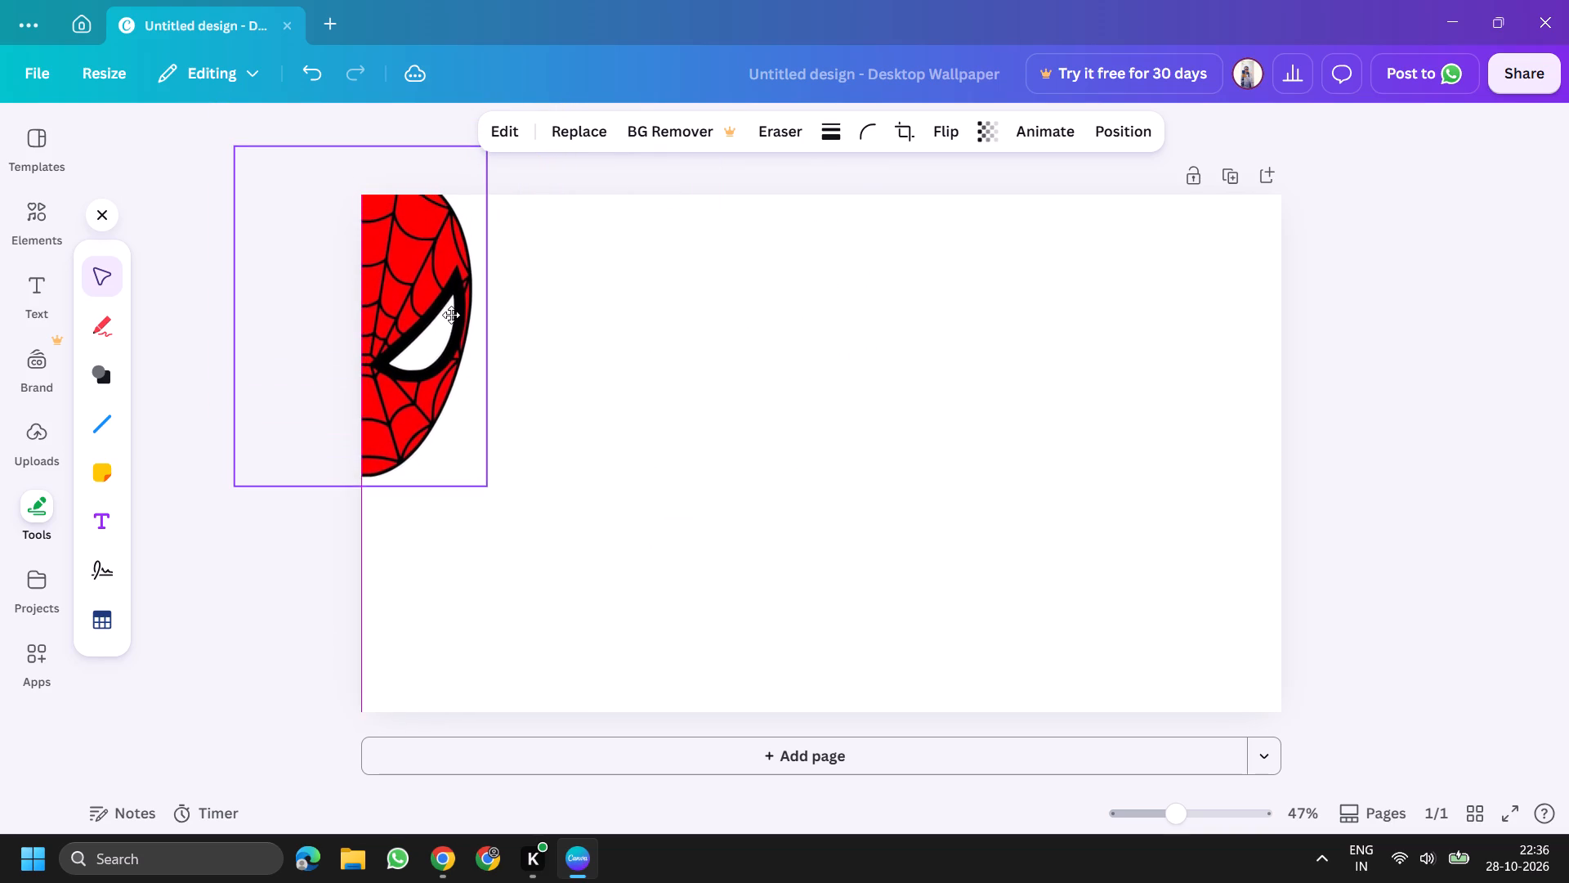
pyautogui.moveTo(451, 315); pyautogui.dragTo(476, 316)
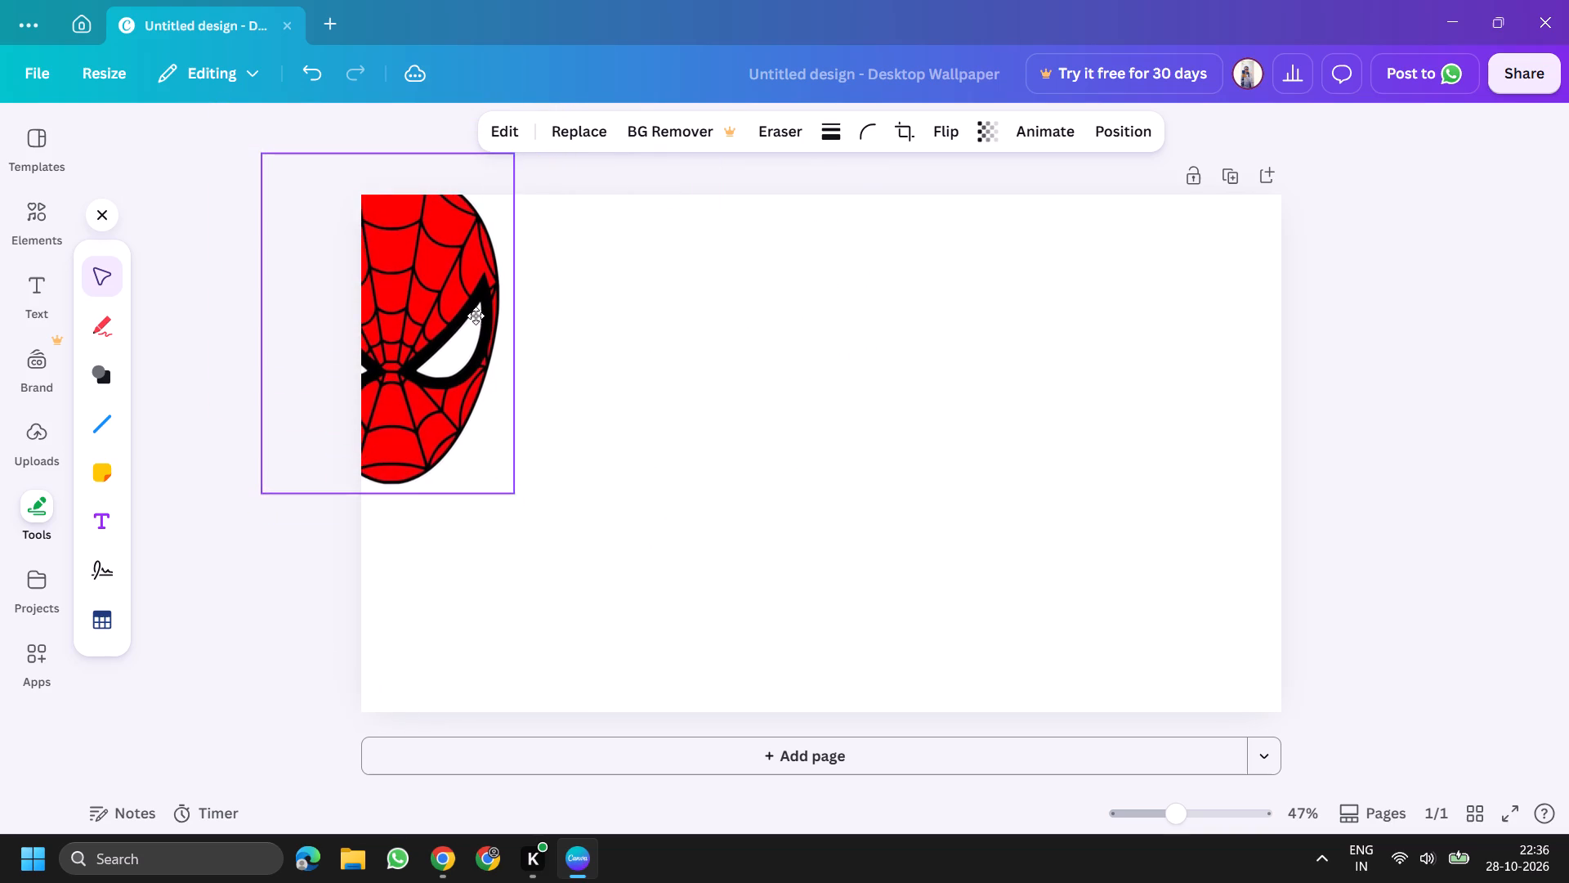
pyautogui.moveTo(476, 316); pyautogui.dragTo(481, 309)
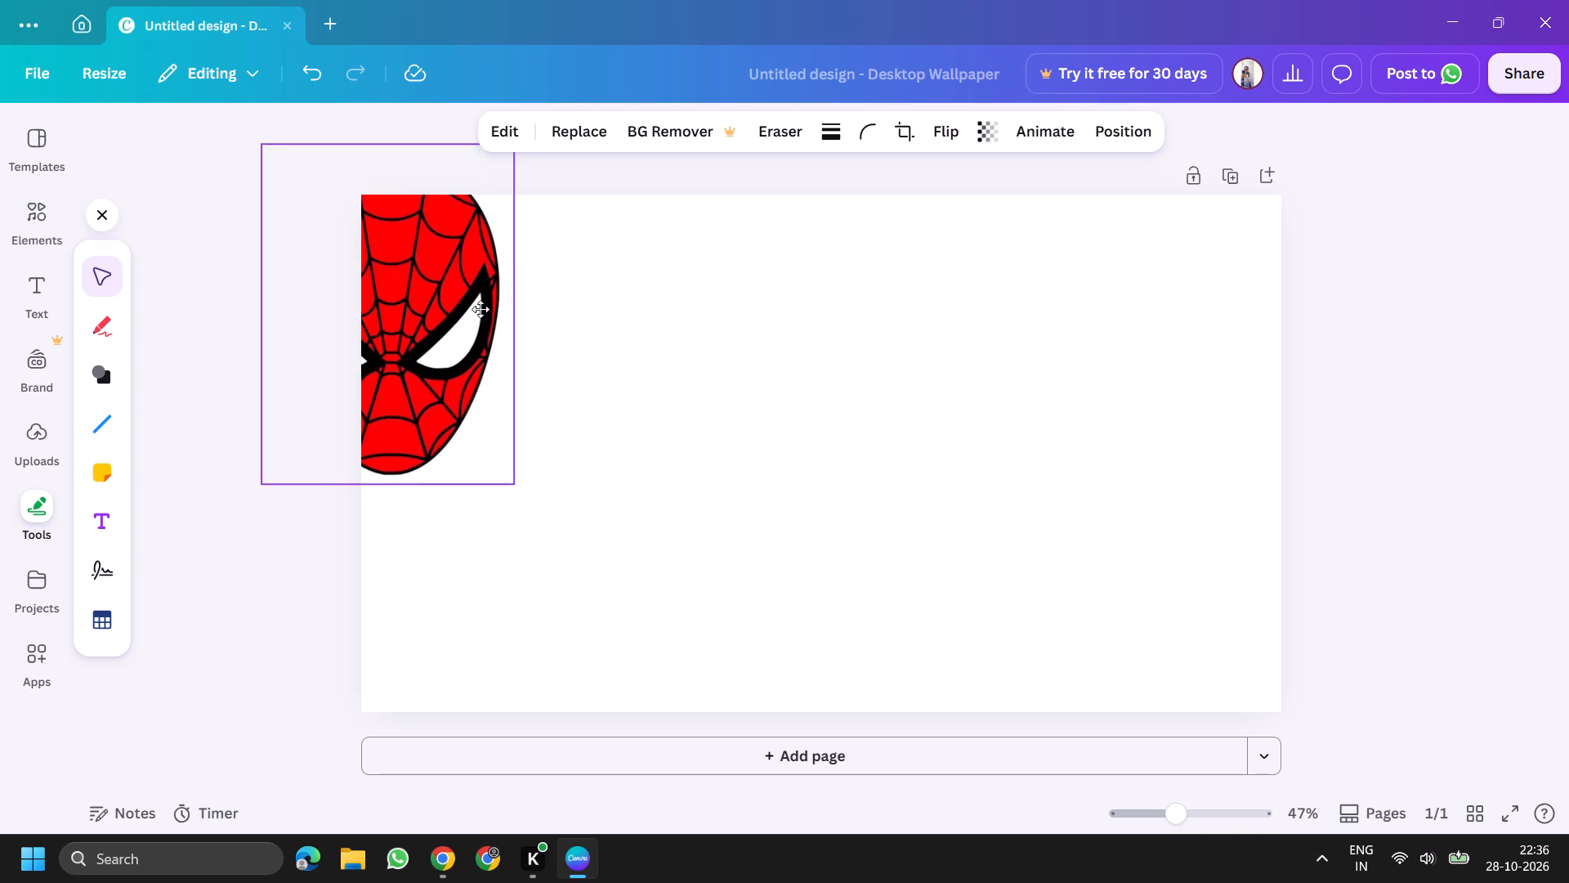
pyautogui.moveTo(481, 309); pyautogui.dragTo(494, 319)
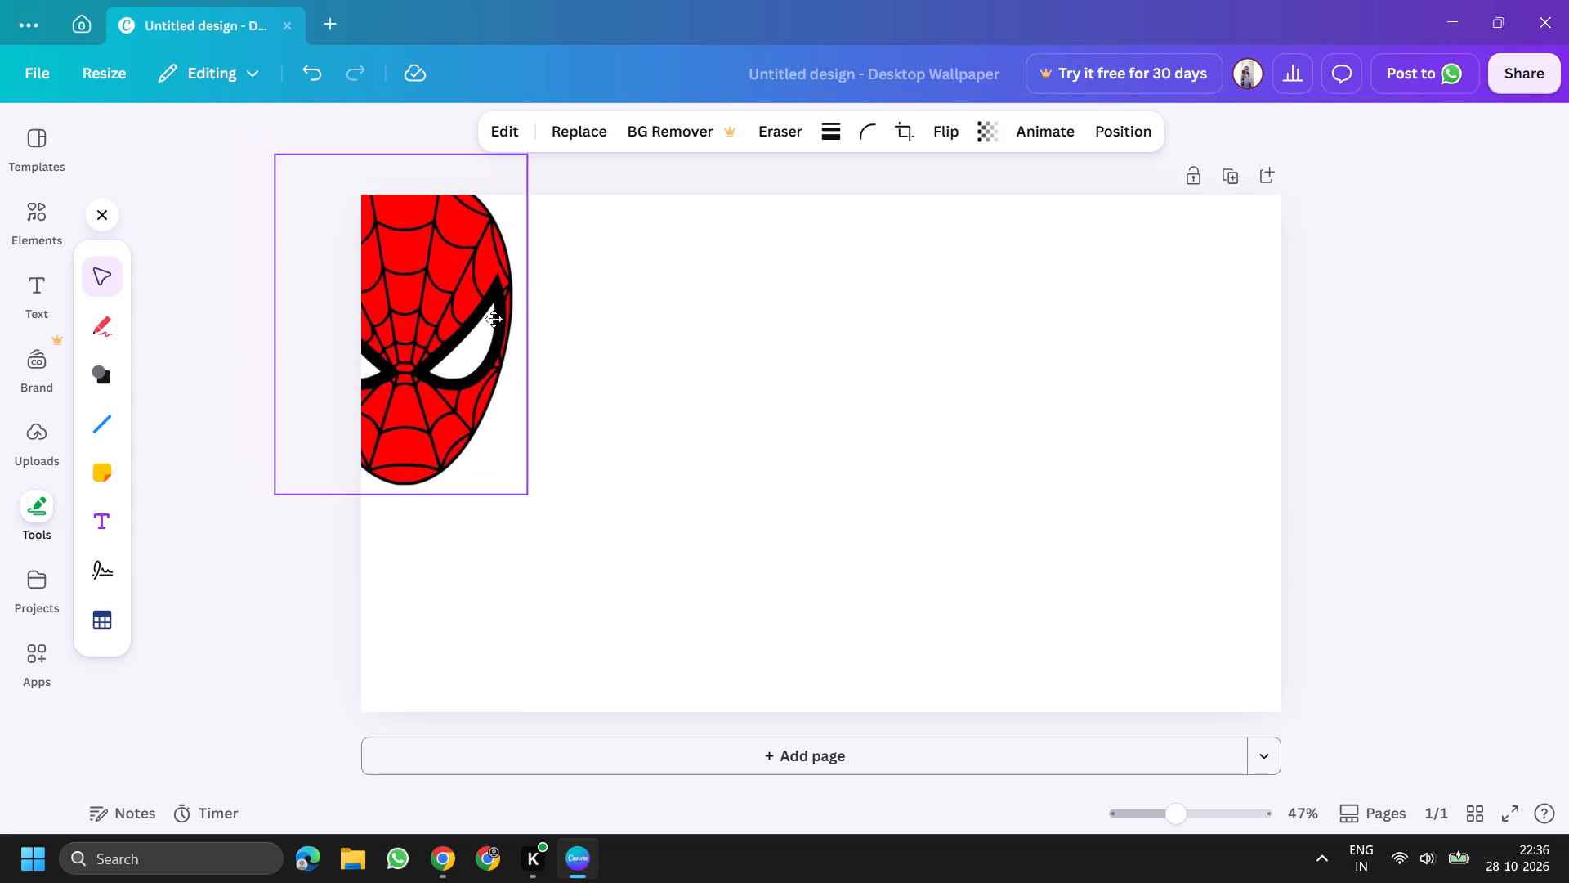
pyautogui.moveTo(494, 319); pyautogui.dragTo(467, 307)
pyautogui.click(281, 271)
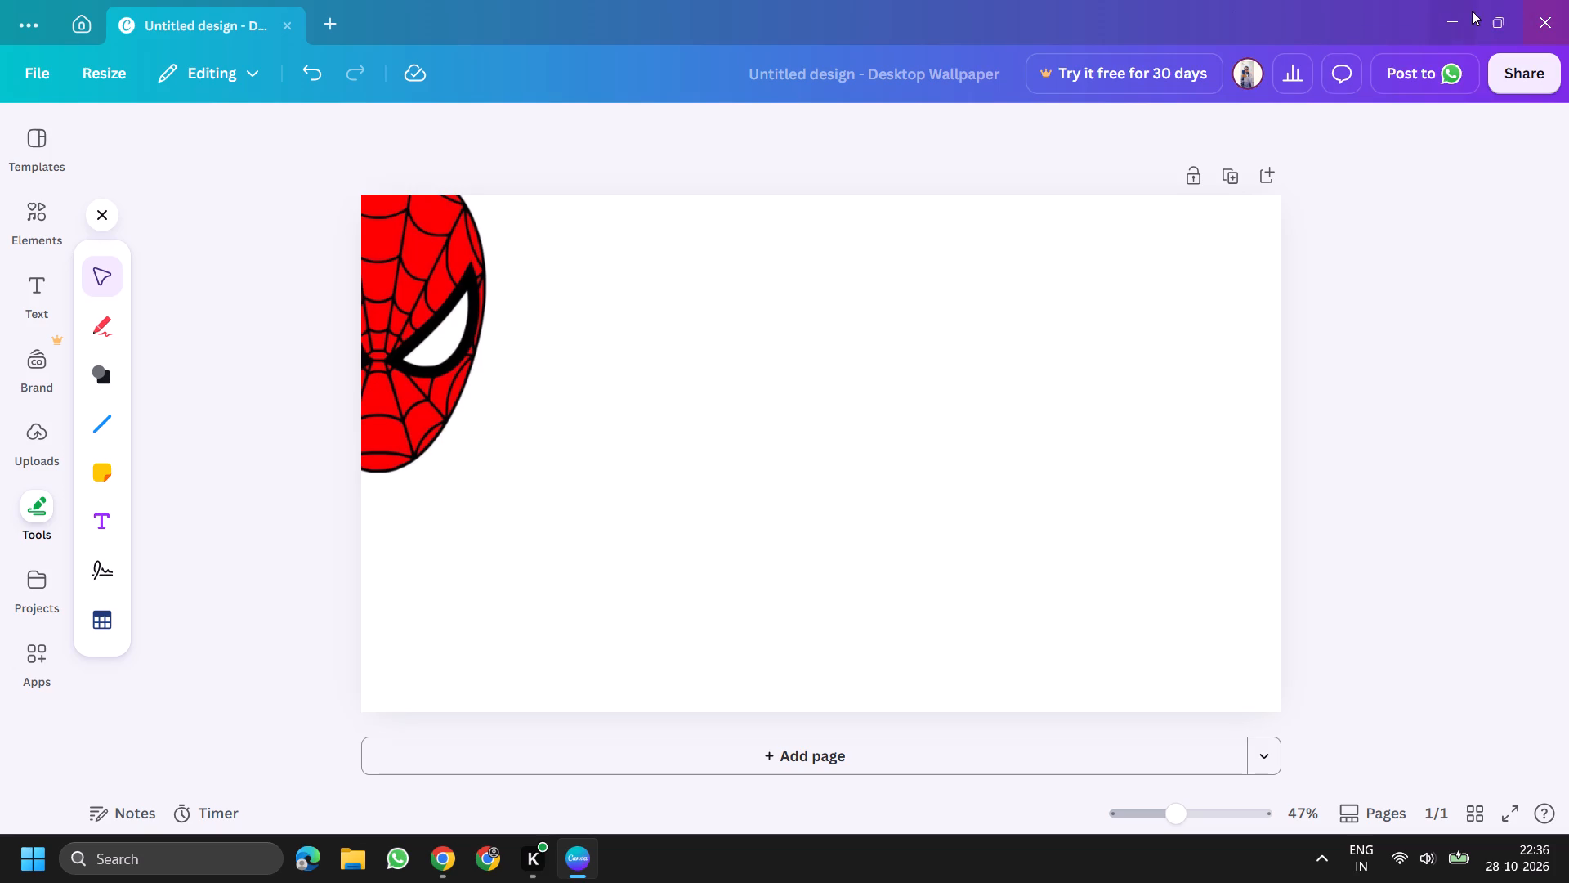
# Arrange Canva and Pinterest side by side, with Canva on the left taking about two thirds of the screen.
pyautogui.click(1387, 99)
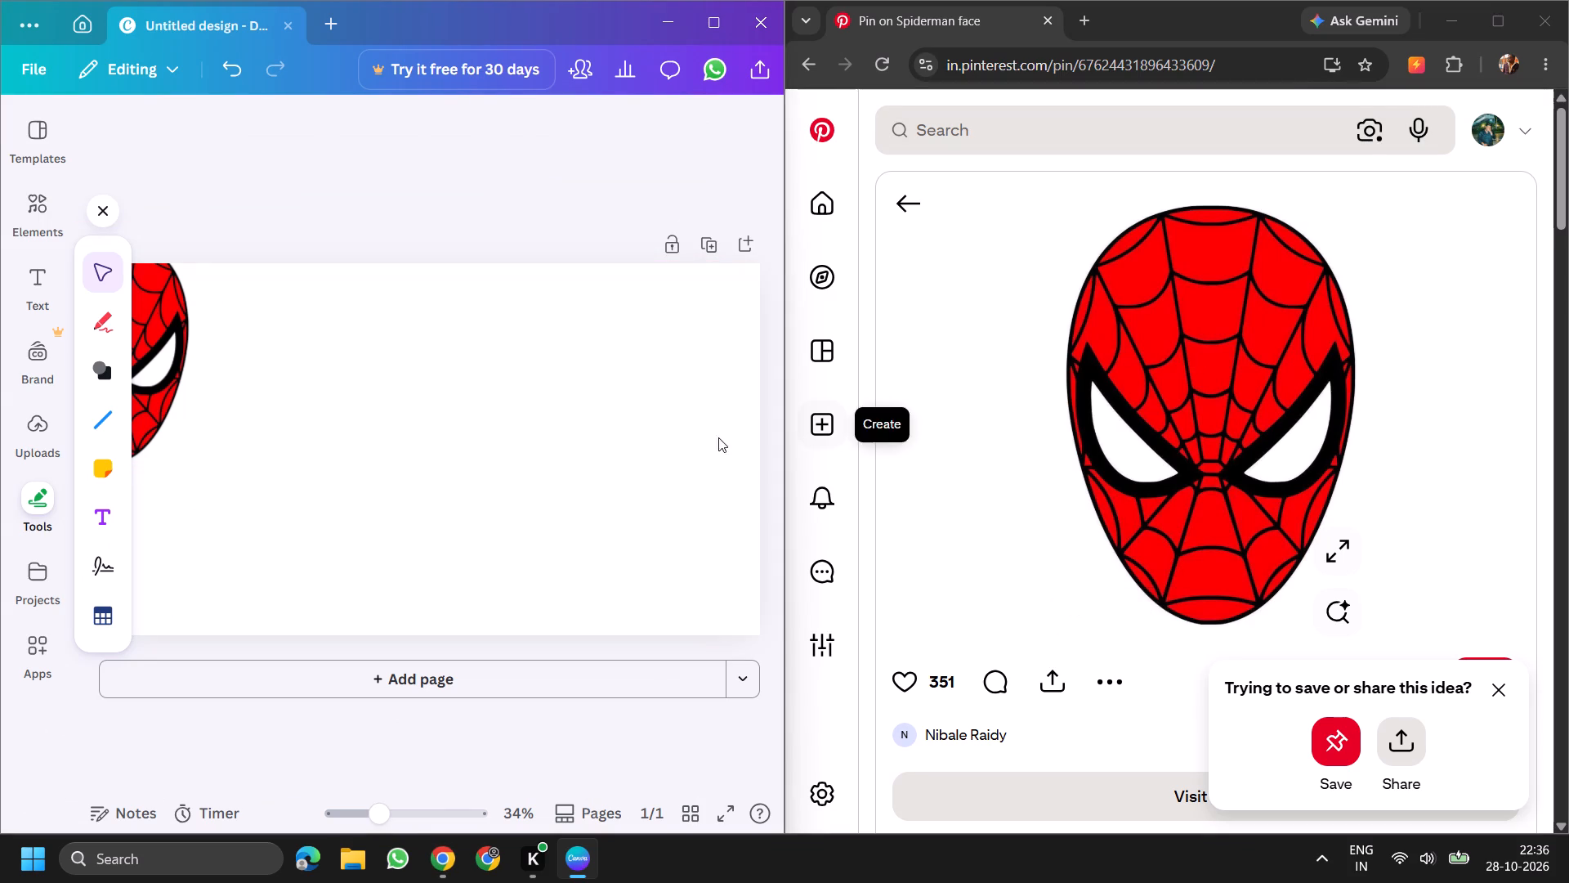
pyautogui.moveTo(788, 430); pyautogui.dragTo(1331, 383)
# Look through the related pins below the Spider-Man face pin, close the save-or-share prompt, and return to the search results.
pyautogui.click(1315, 371)
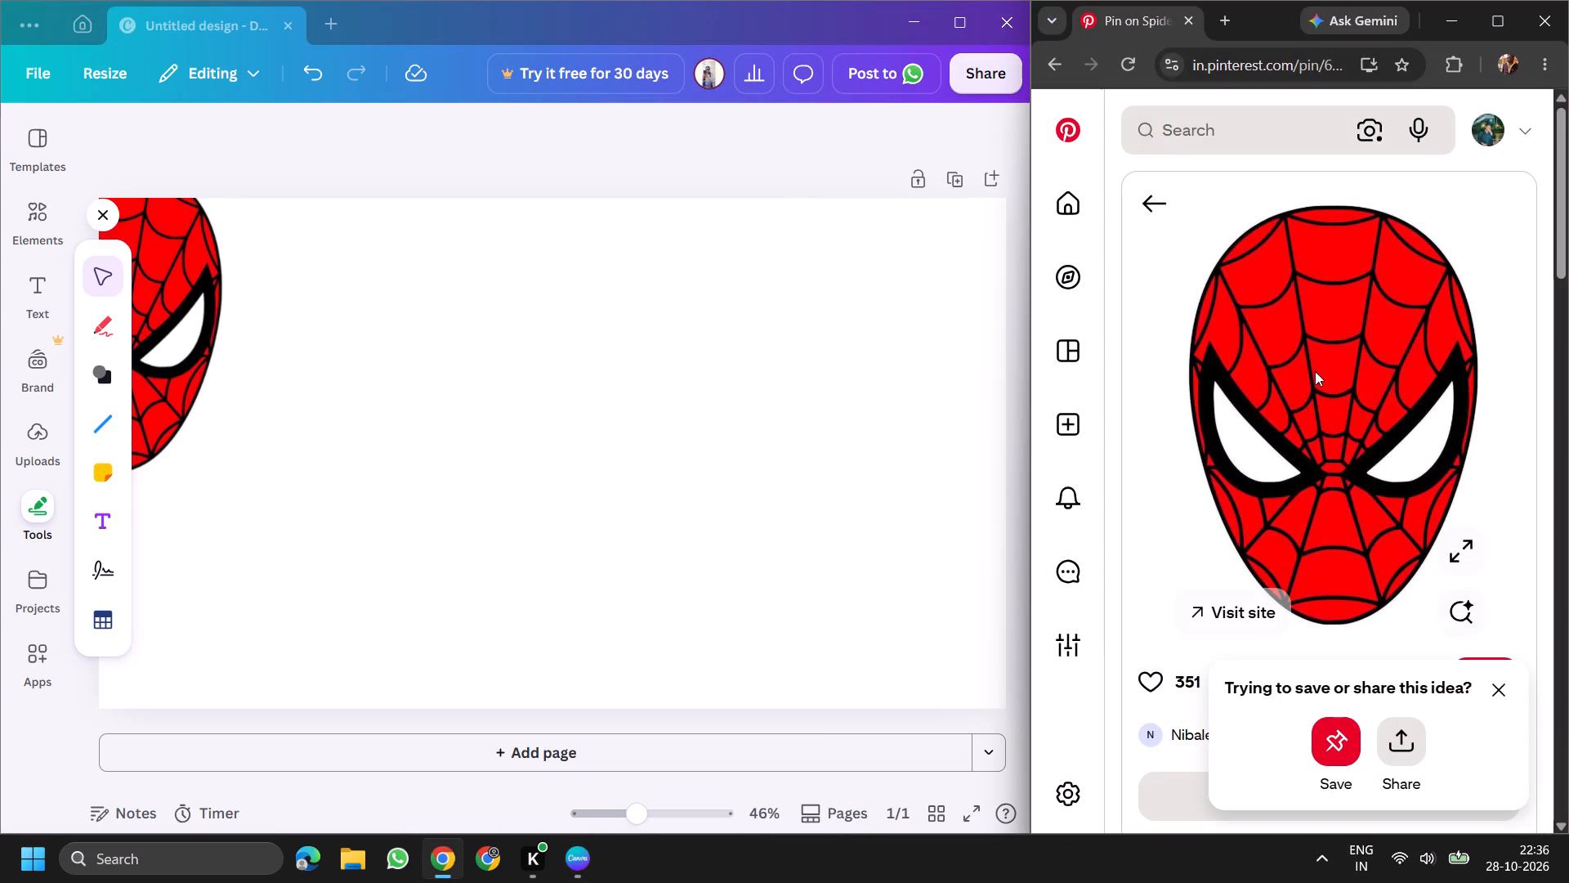
pyautogui.click(1315, 371)
pyautogui.scroll(-4, 1321, 377)
pyautogui.scroll(-3, 1300, 439)
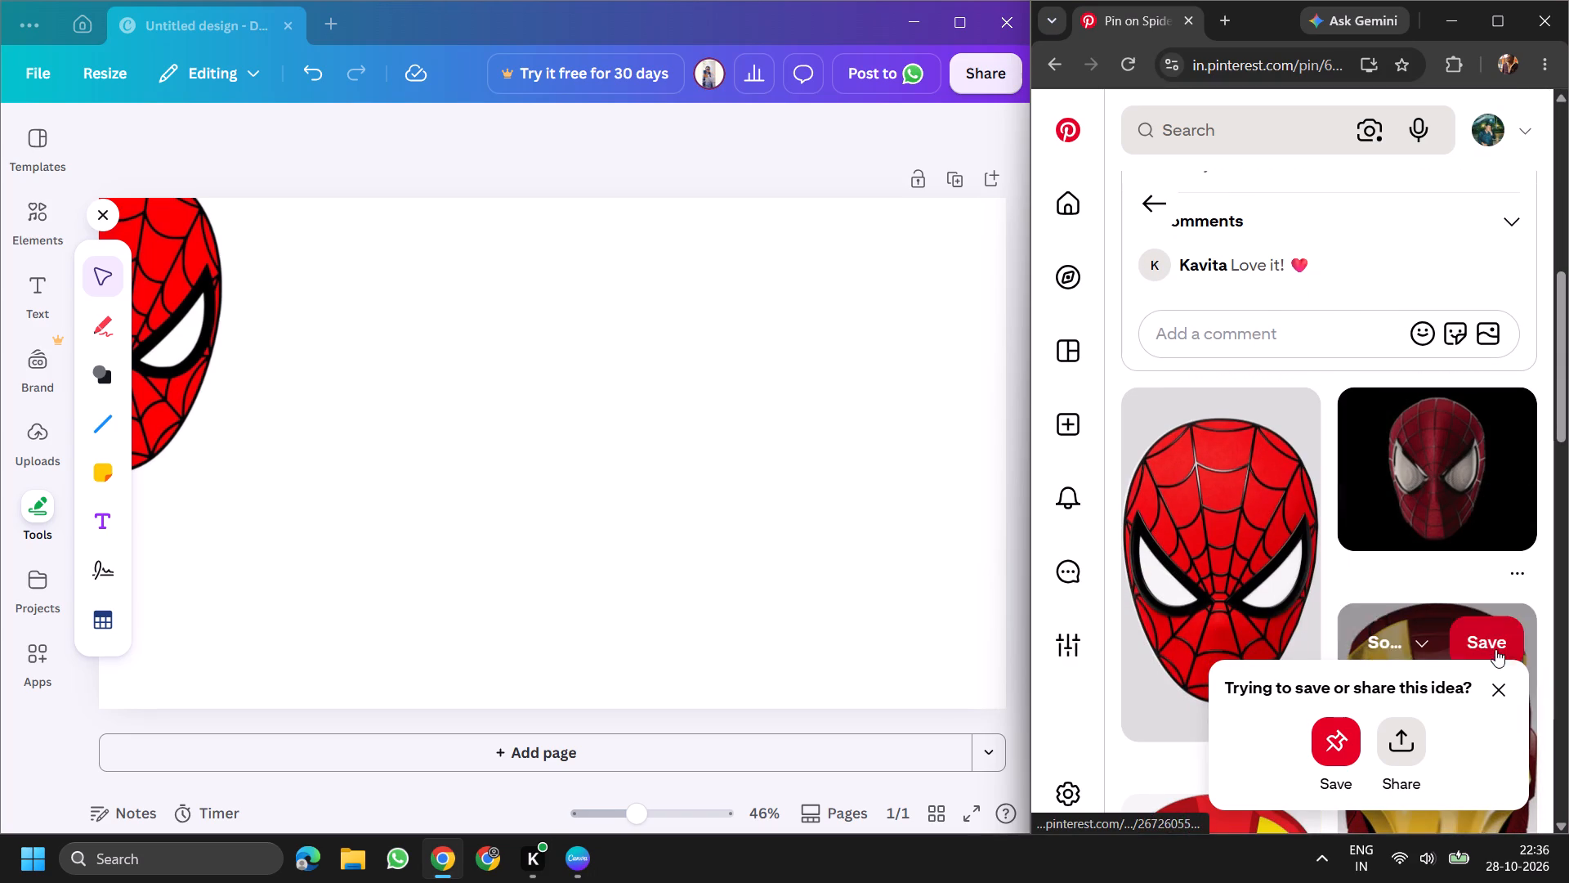
pyautogui.click(1491, 686)
pyautogui.scroll(-4, 1485, 675)
pyautogui.scroll(-6, 1465, 571)
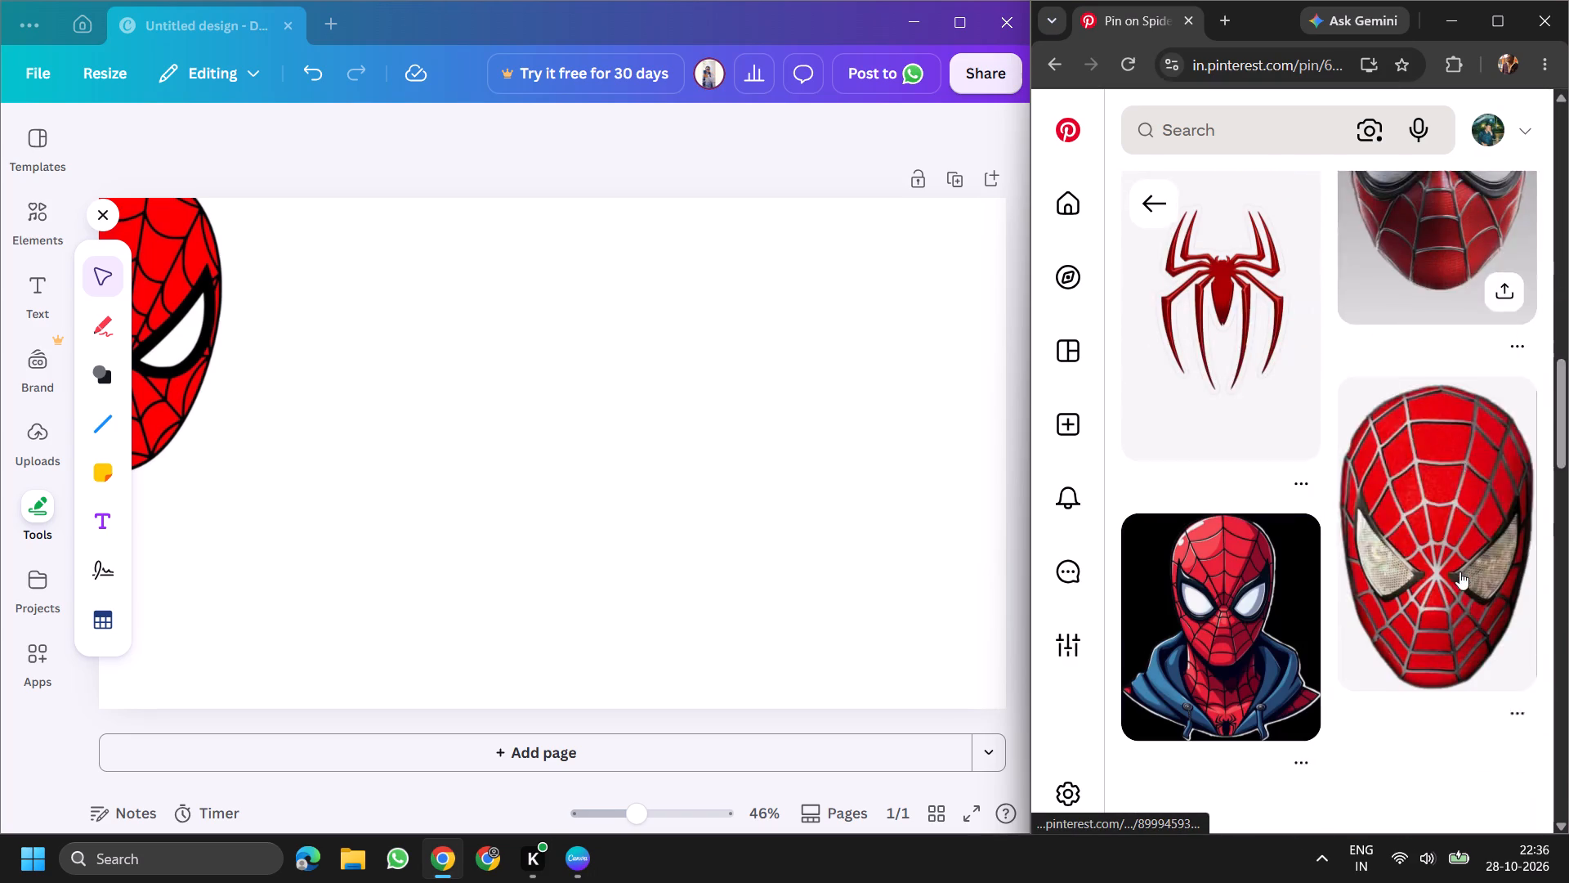
pyautogui.click(1158, 209)
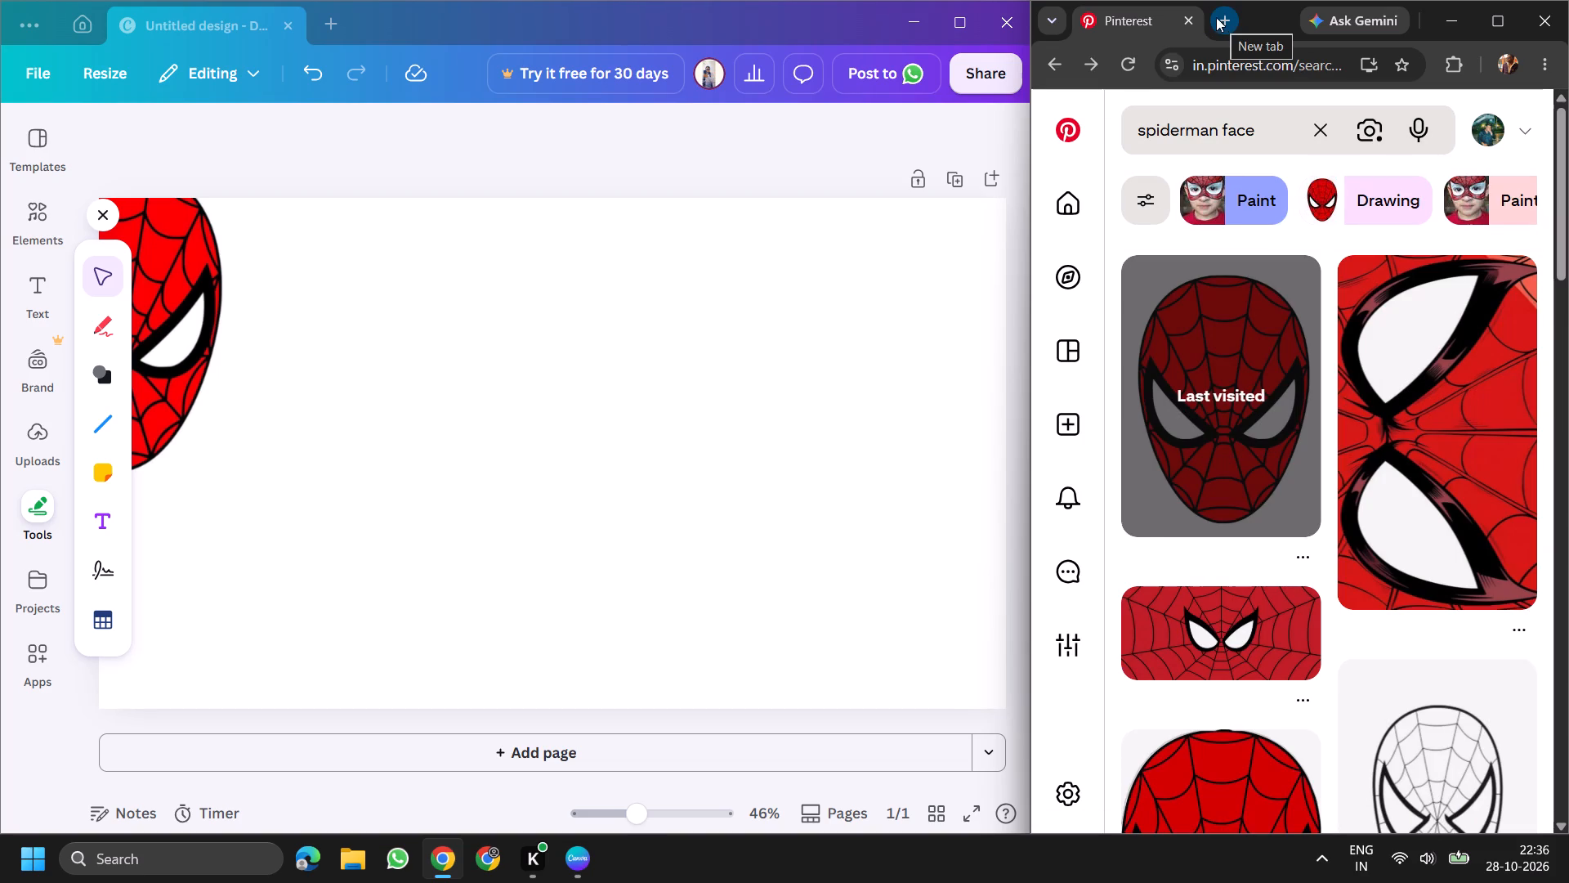
# Change the Pinterest search to "spiderman" and look through the resulting pins.
pyautogui.click(1262, 120)
pyautogui.moveTo(1262, 123); pyautogui.dragTo(1247, 128)
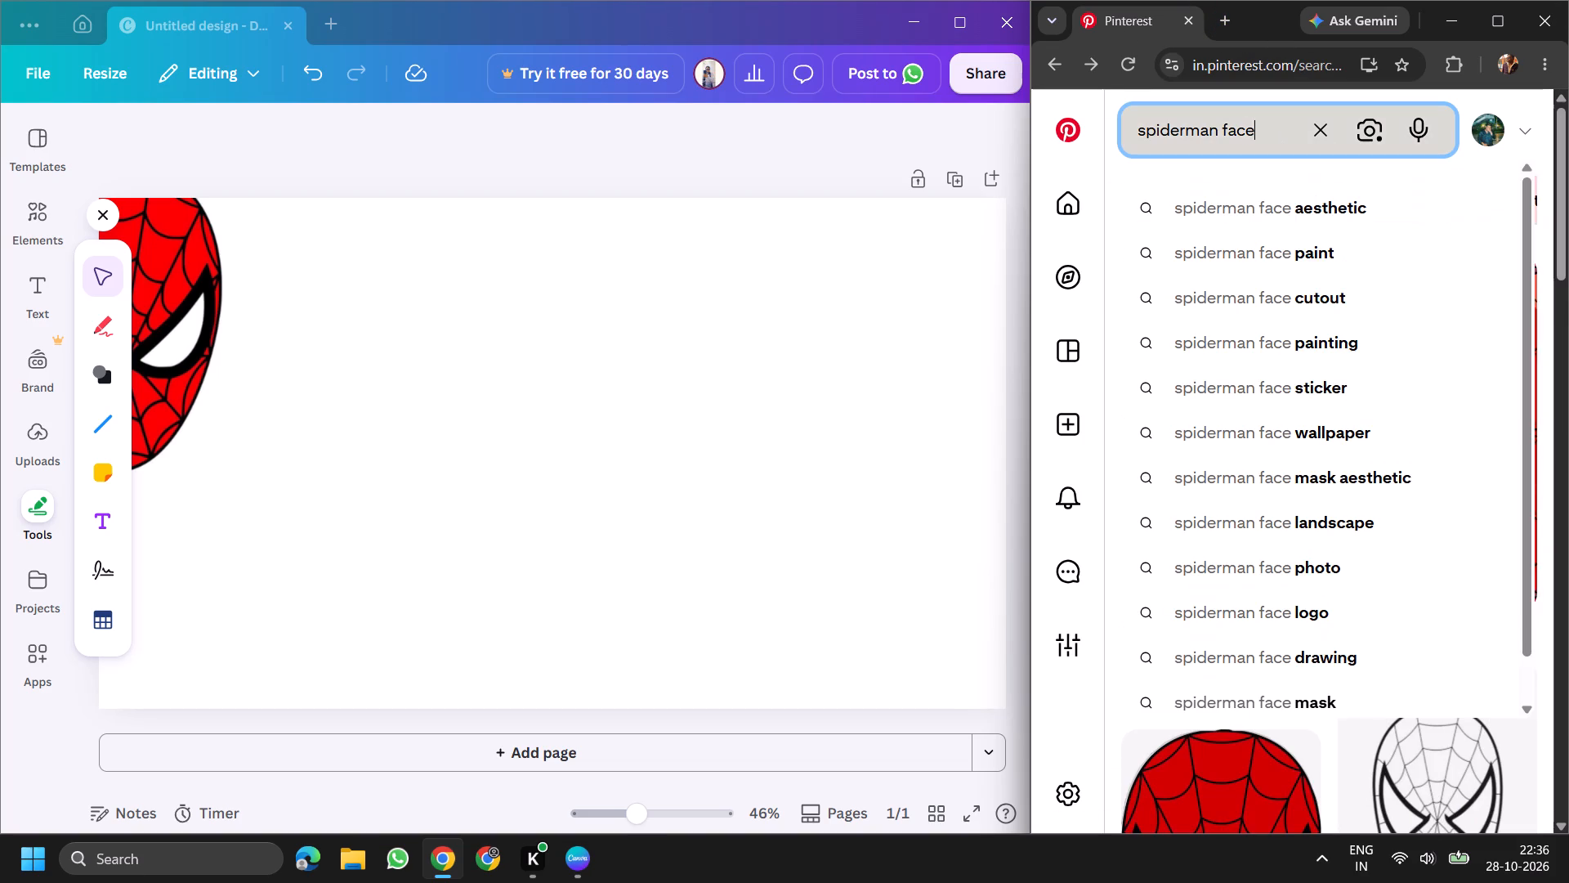
pyautogui.moveTo(1247, 128); pyautogui.dragTo(1212, 128)
pyautogui.click(1219, 129)
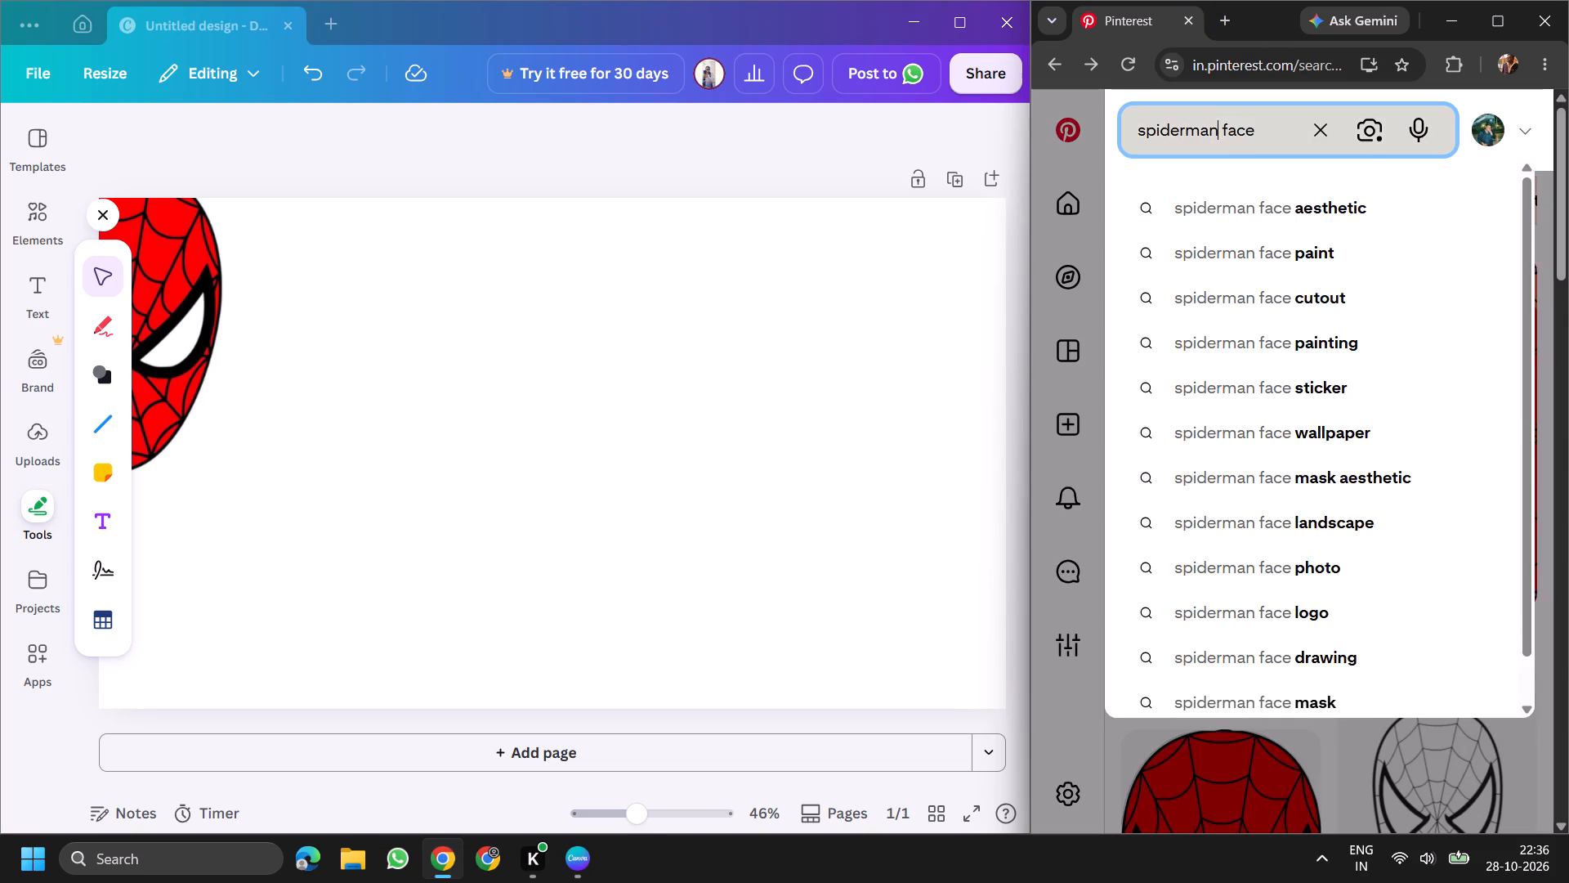
pyautogui.moveTo(1219, 129); pyautogui.dragTo(1265, 131)
pyautogui.press('BackSpace')
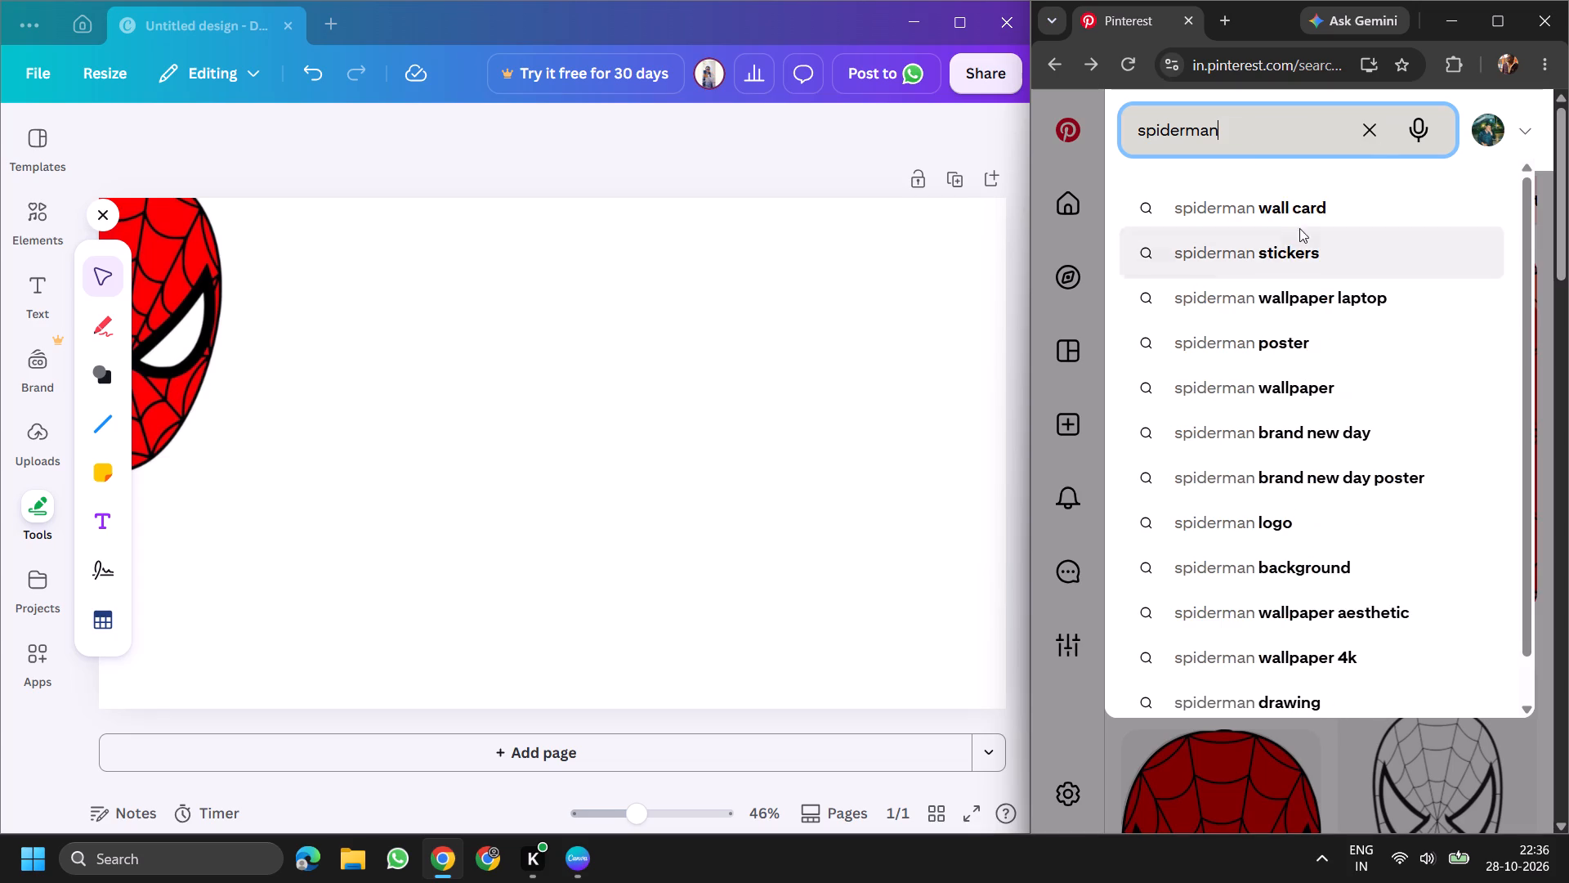
pyautogui.press('Return')
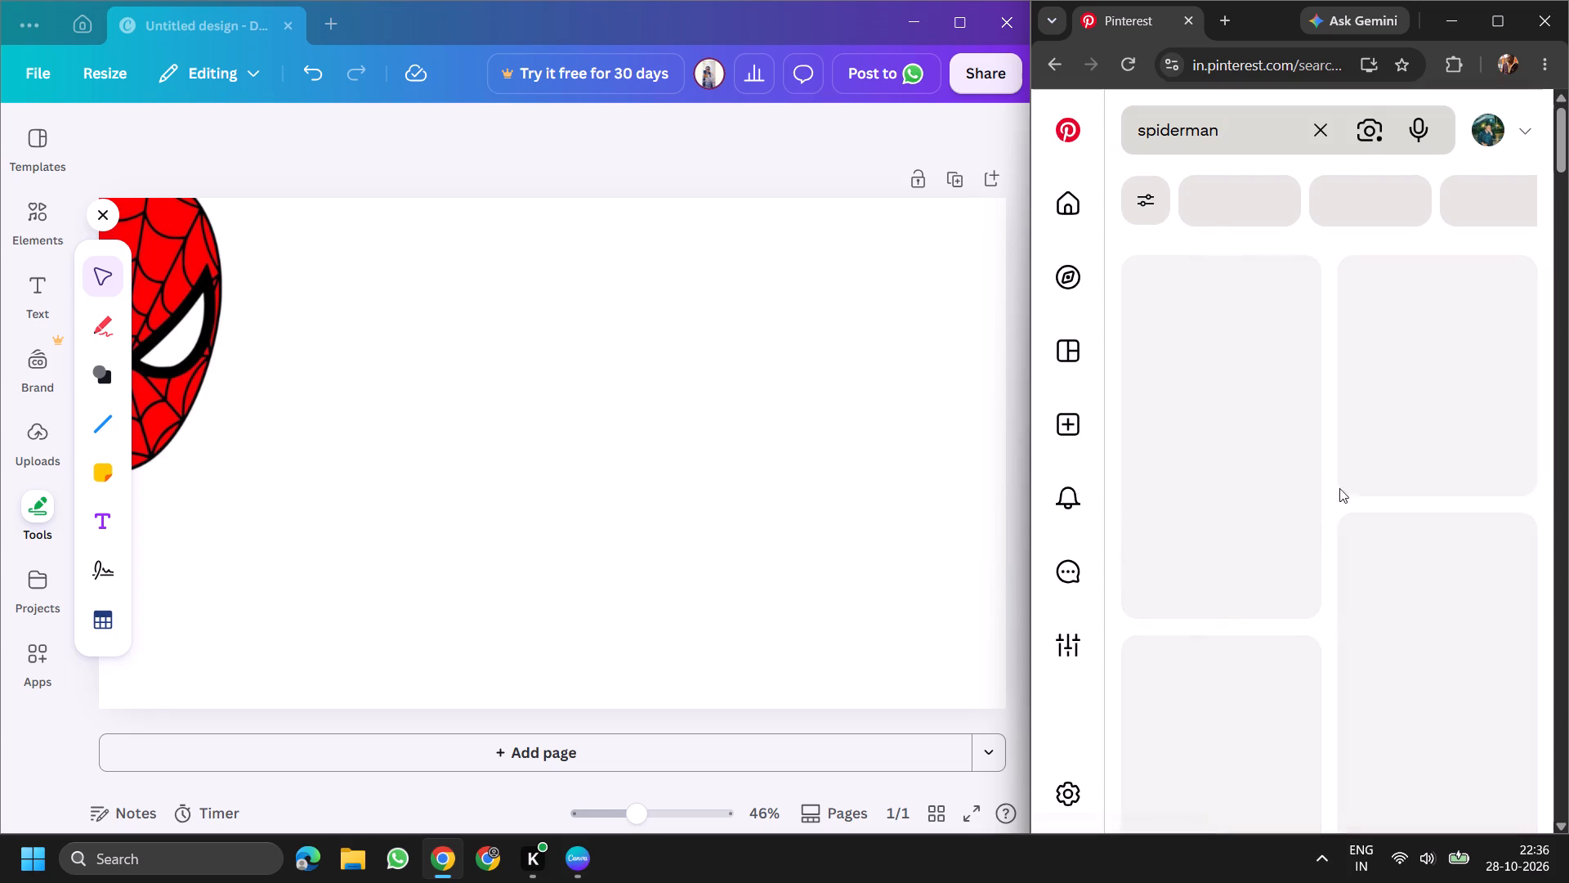
pyautogui.scroll(-4, 1365, 525)
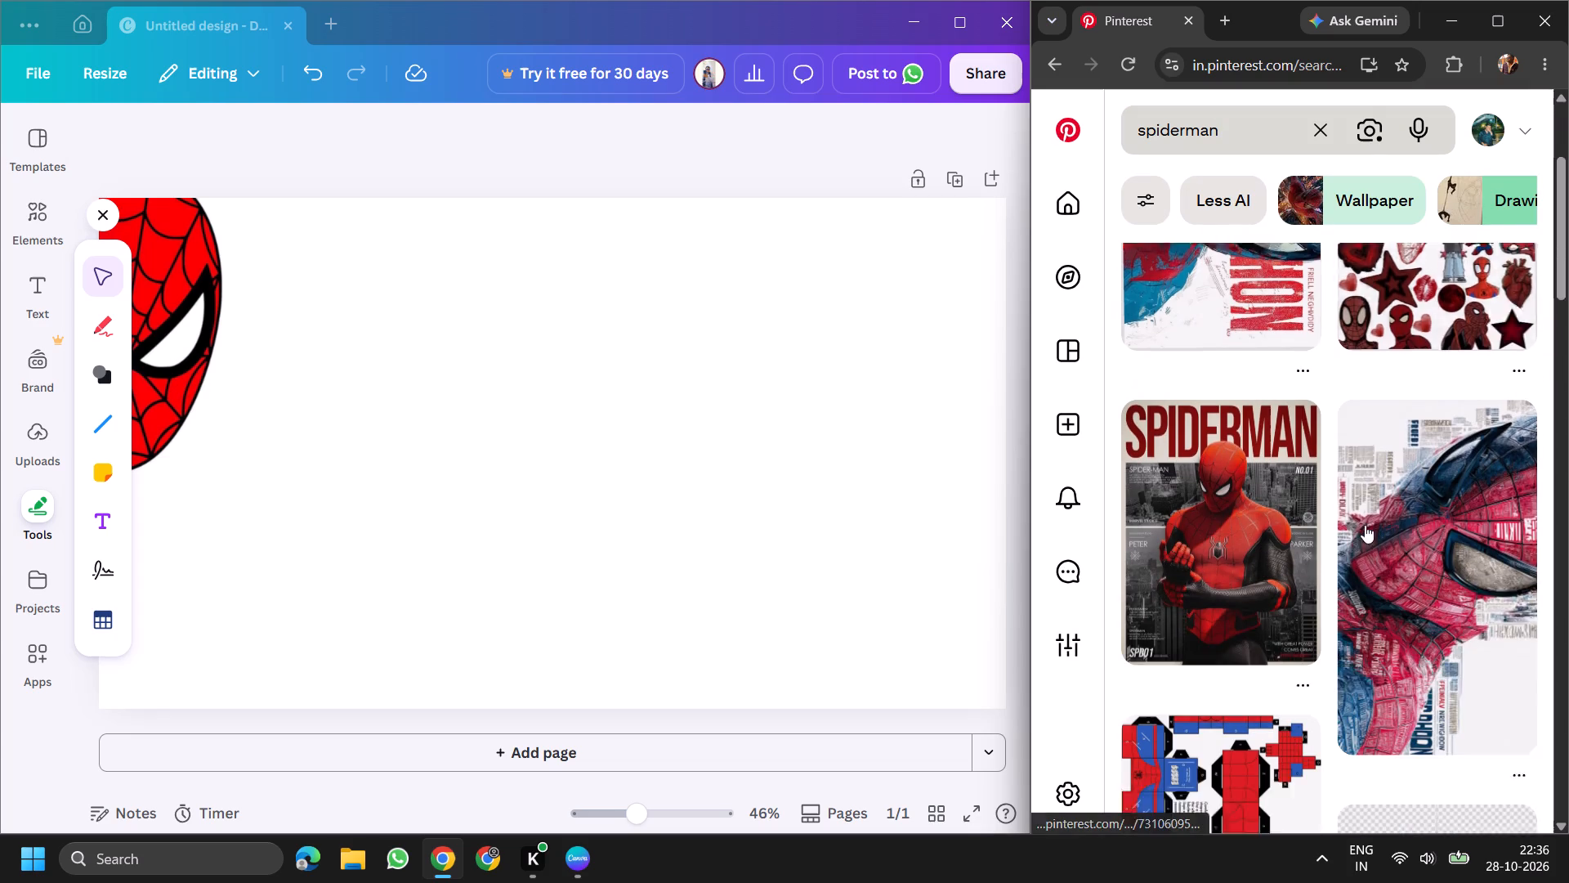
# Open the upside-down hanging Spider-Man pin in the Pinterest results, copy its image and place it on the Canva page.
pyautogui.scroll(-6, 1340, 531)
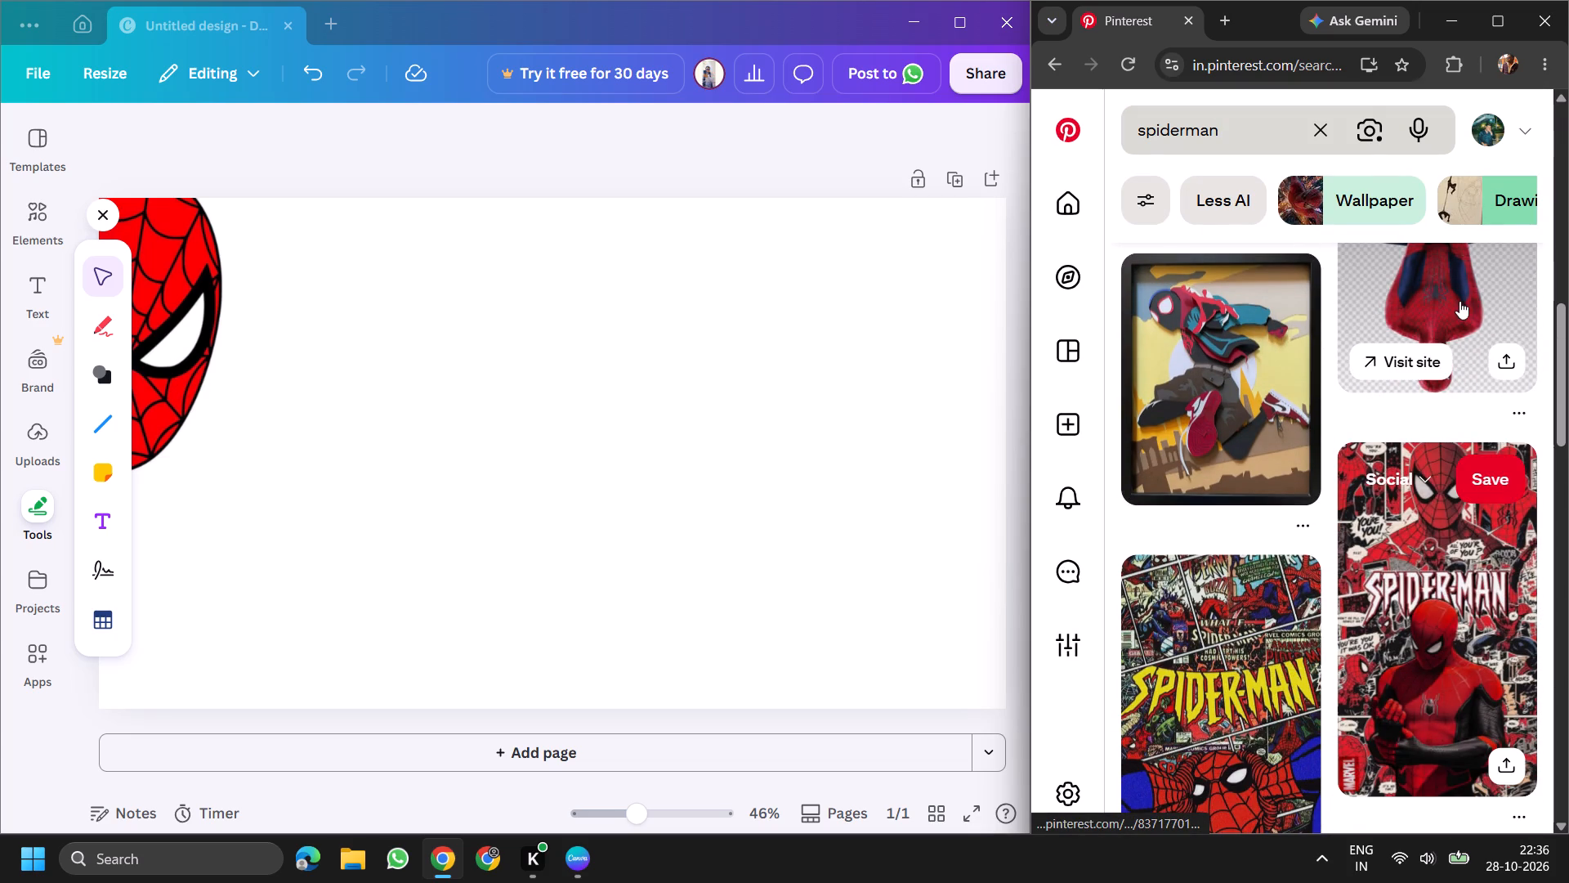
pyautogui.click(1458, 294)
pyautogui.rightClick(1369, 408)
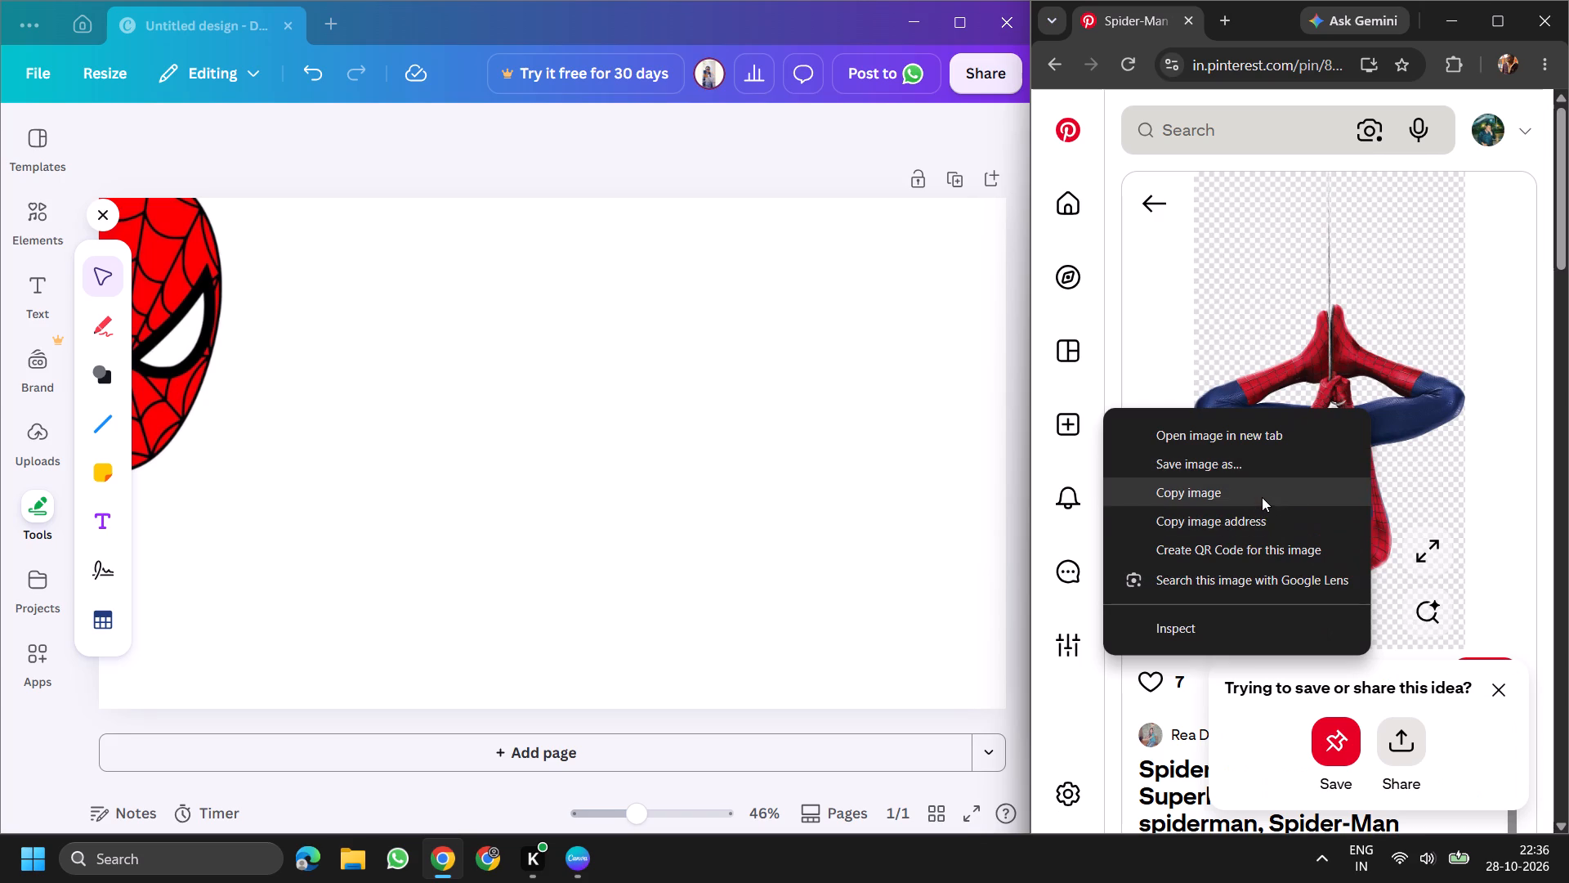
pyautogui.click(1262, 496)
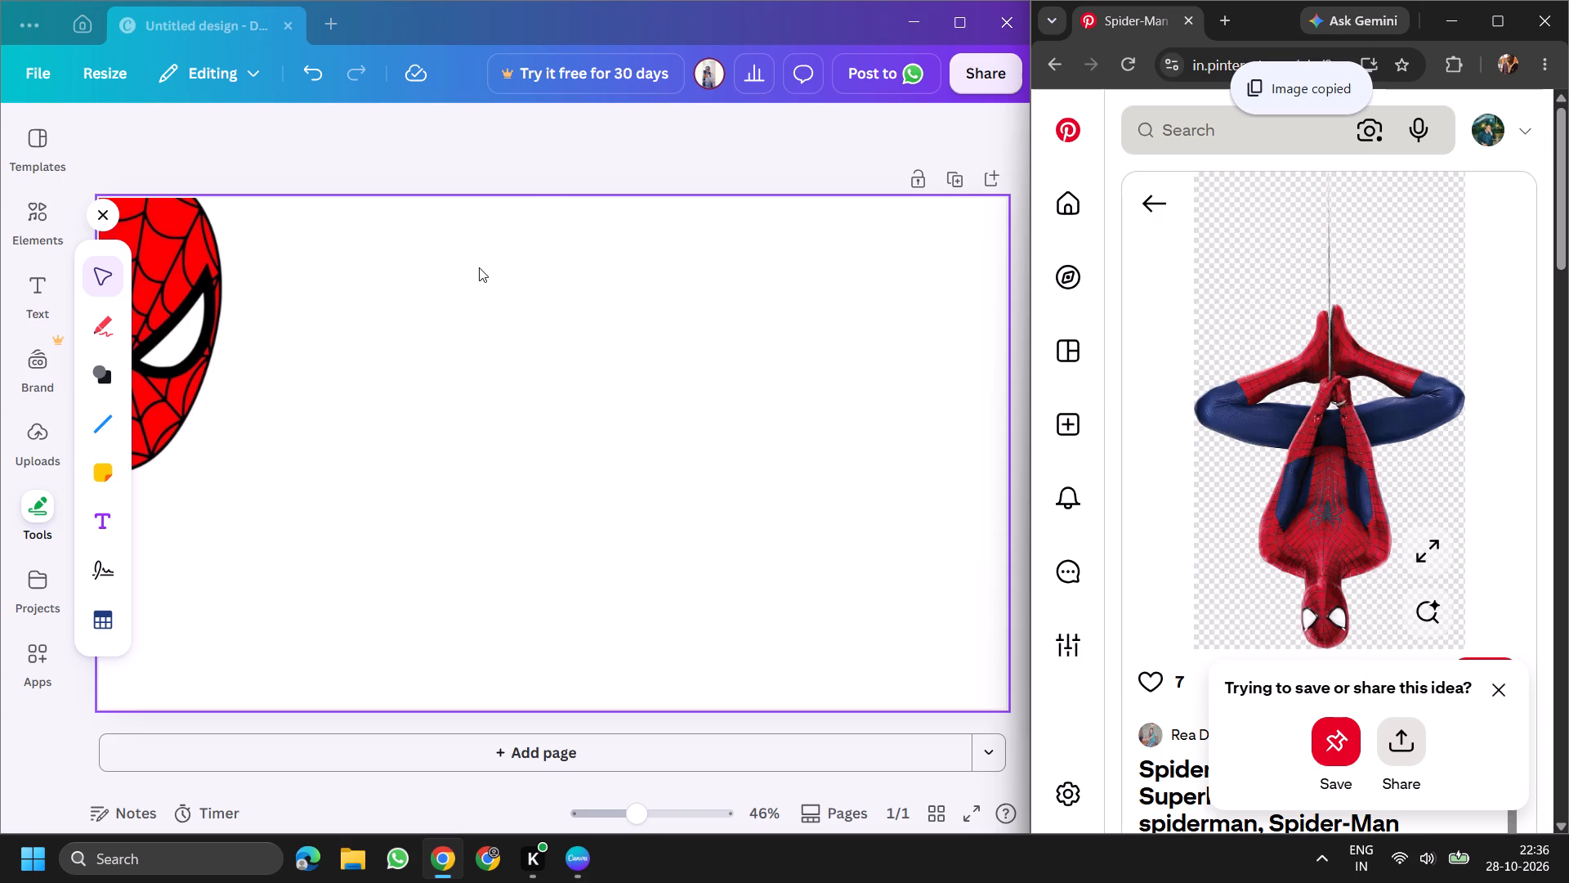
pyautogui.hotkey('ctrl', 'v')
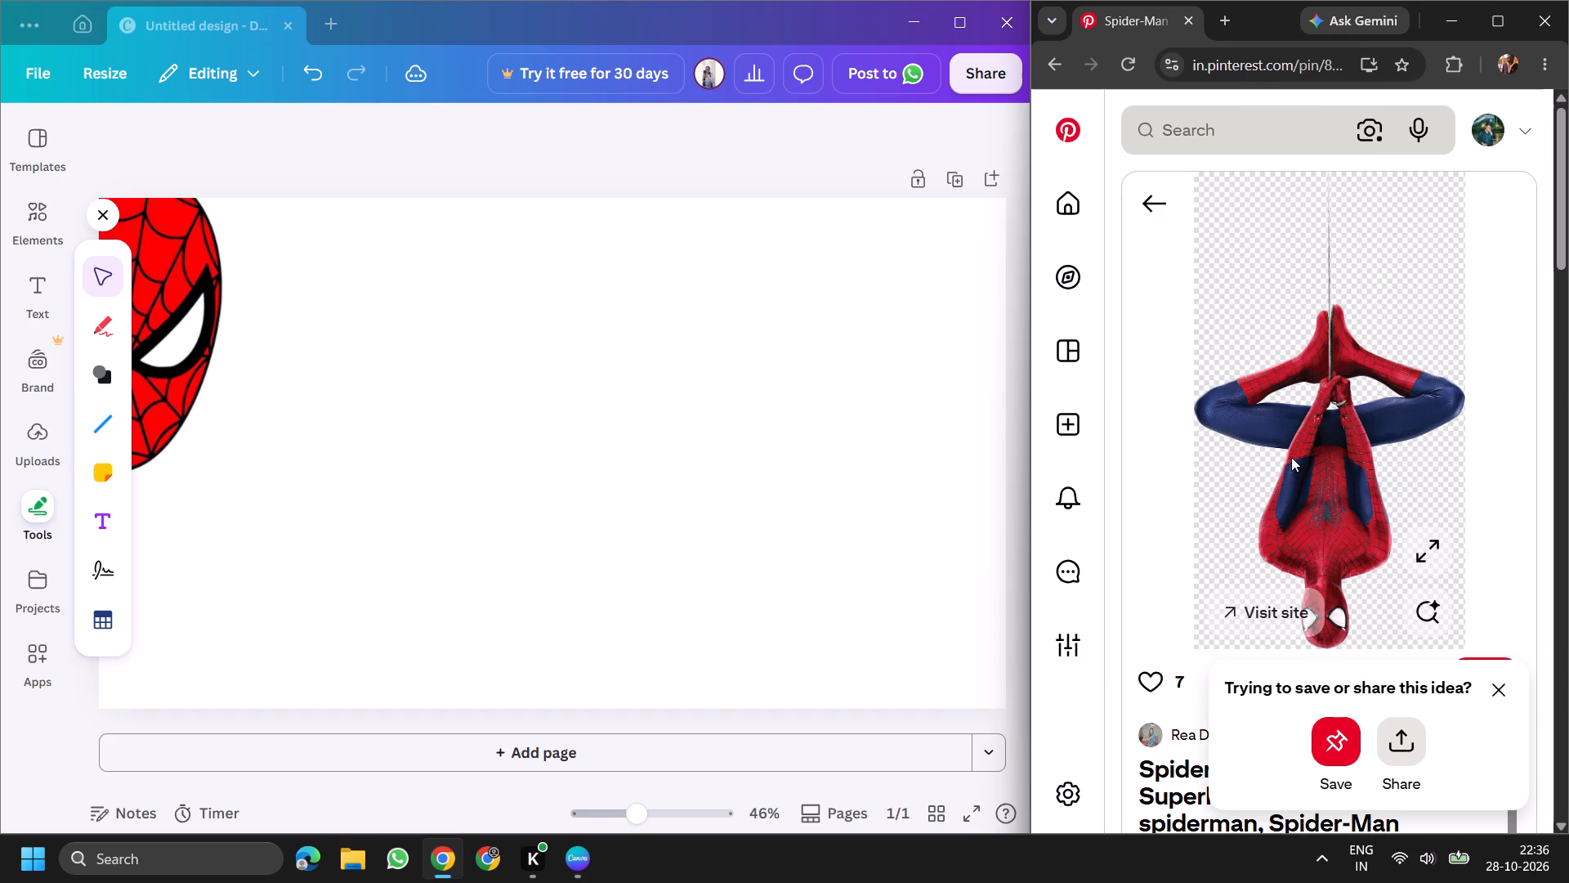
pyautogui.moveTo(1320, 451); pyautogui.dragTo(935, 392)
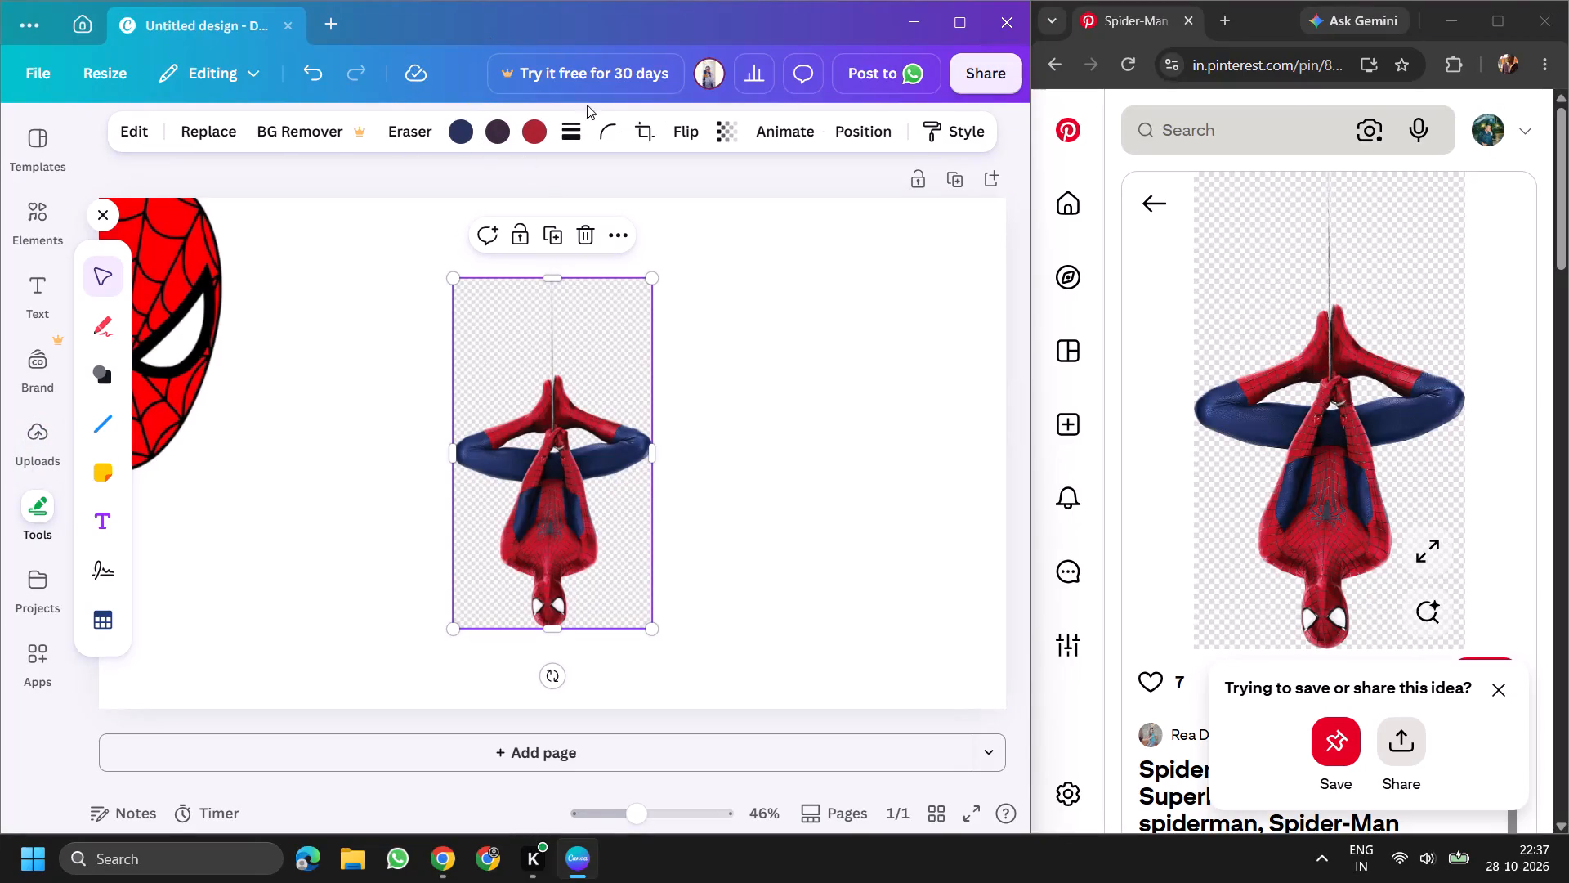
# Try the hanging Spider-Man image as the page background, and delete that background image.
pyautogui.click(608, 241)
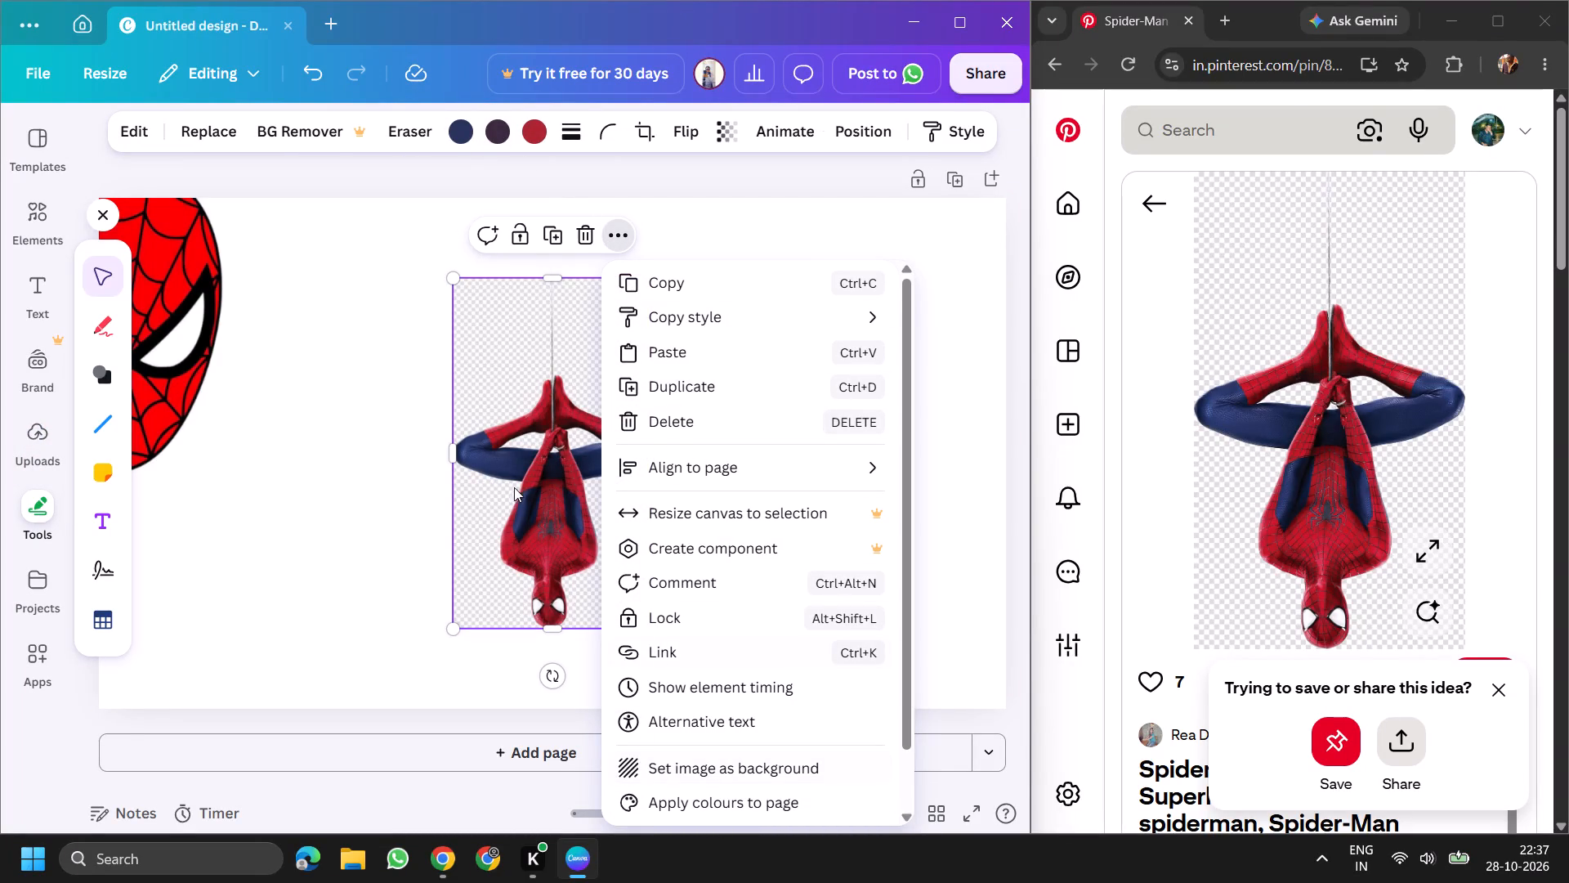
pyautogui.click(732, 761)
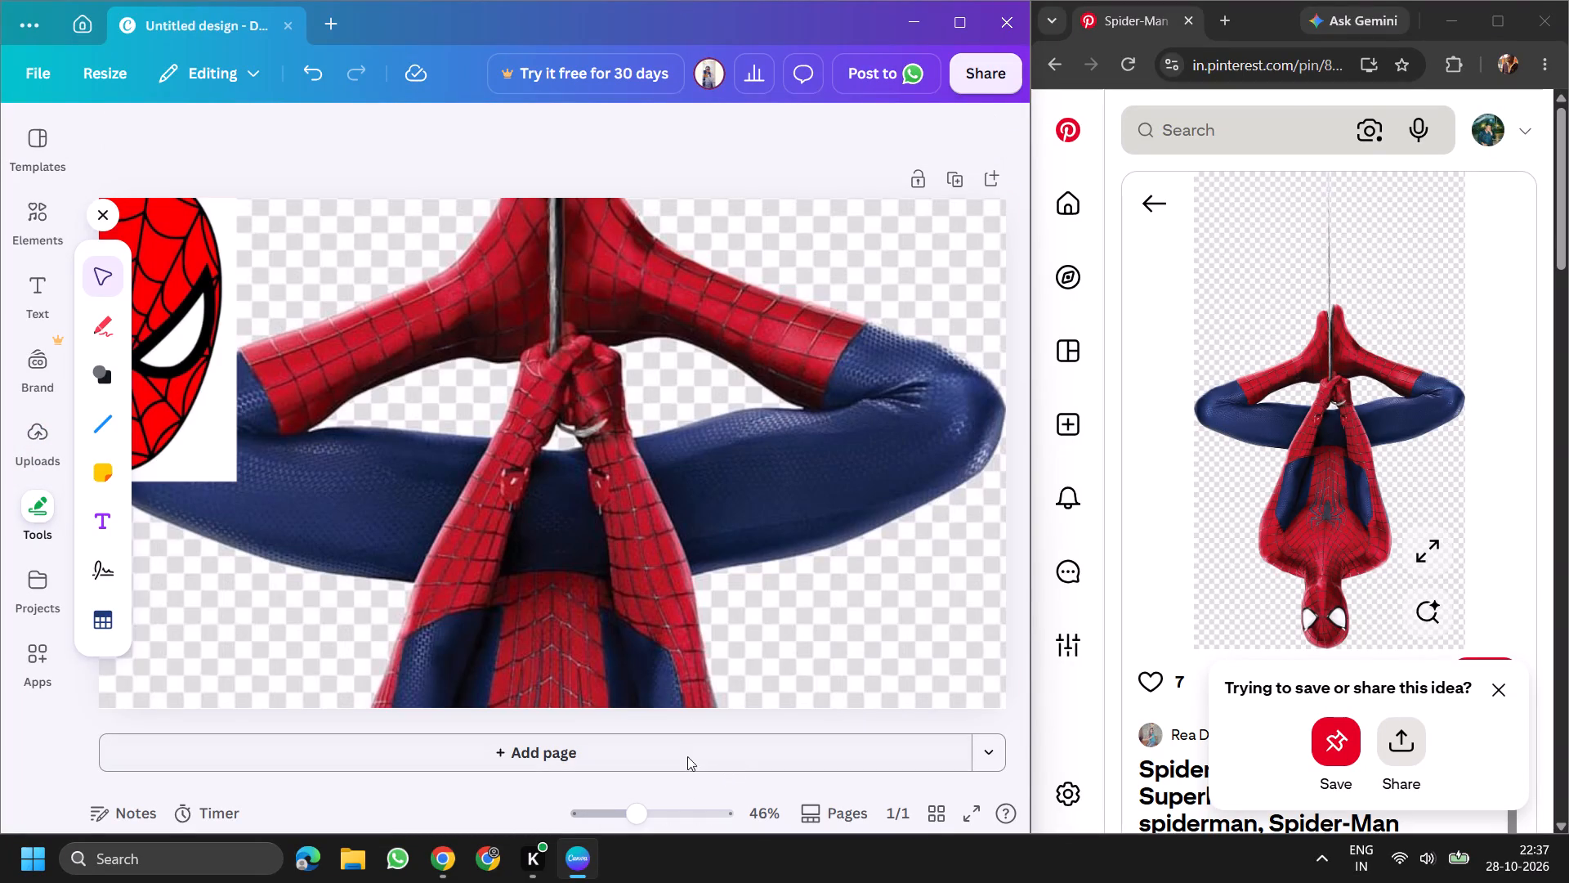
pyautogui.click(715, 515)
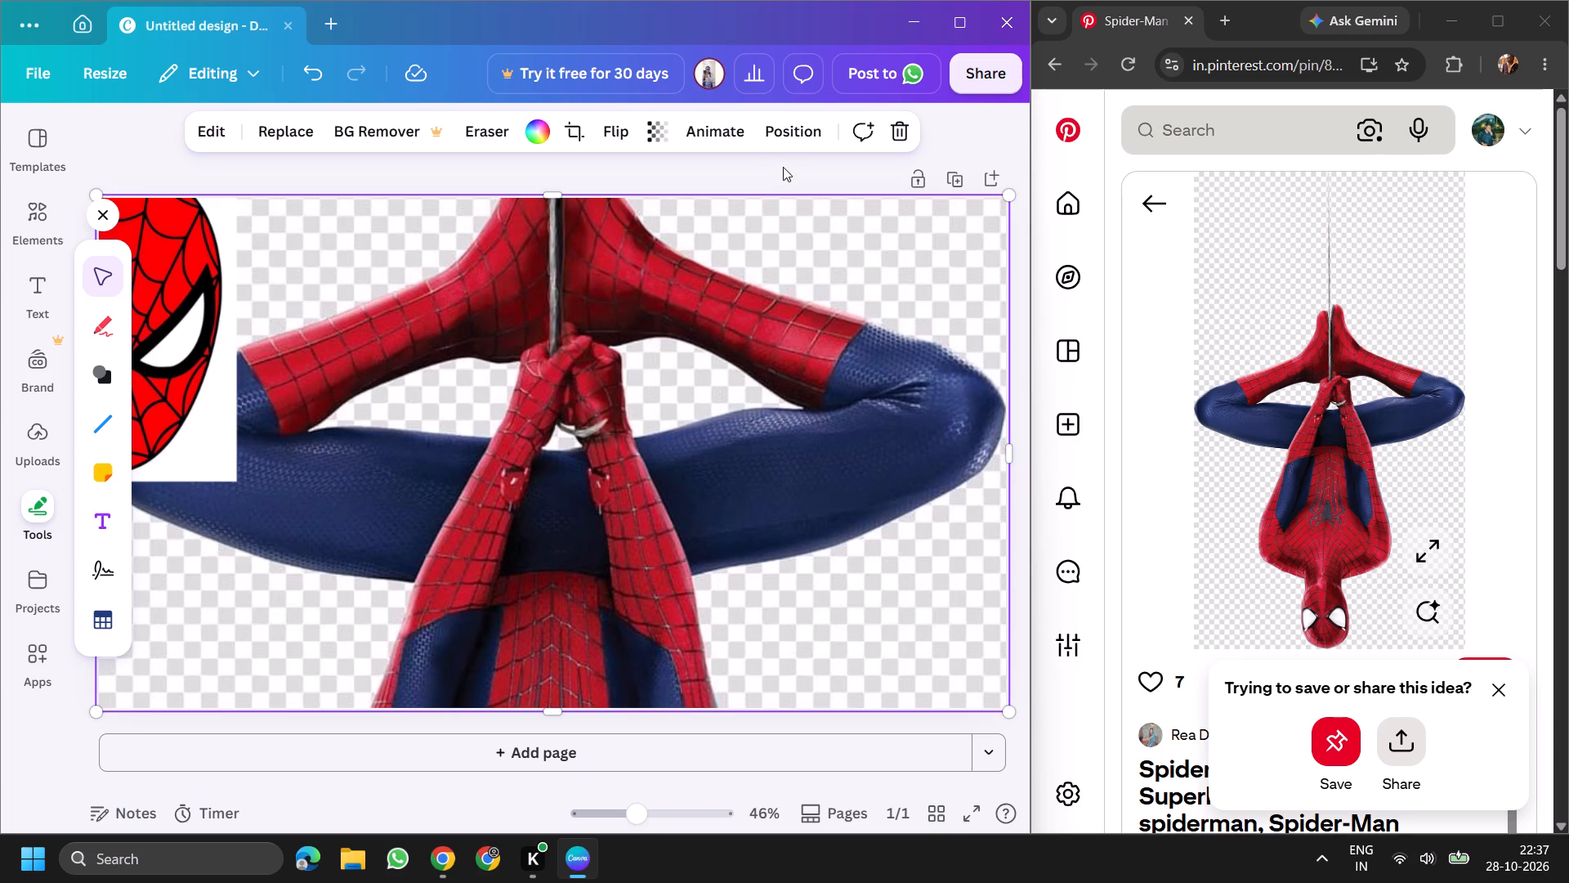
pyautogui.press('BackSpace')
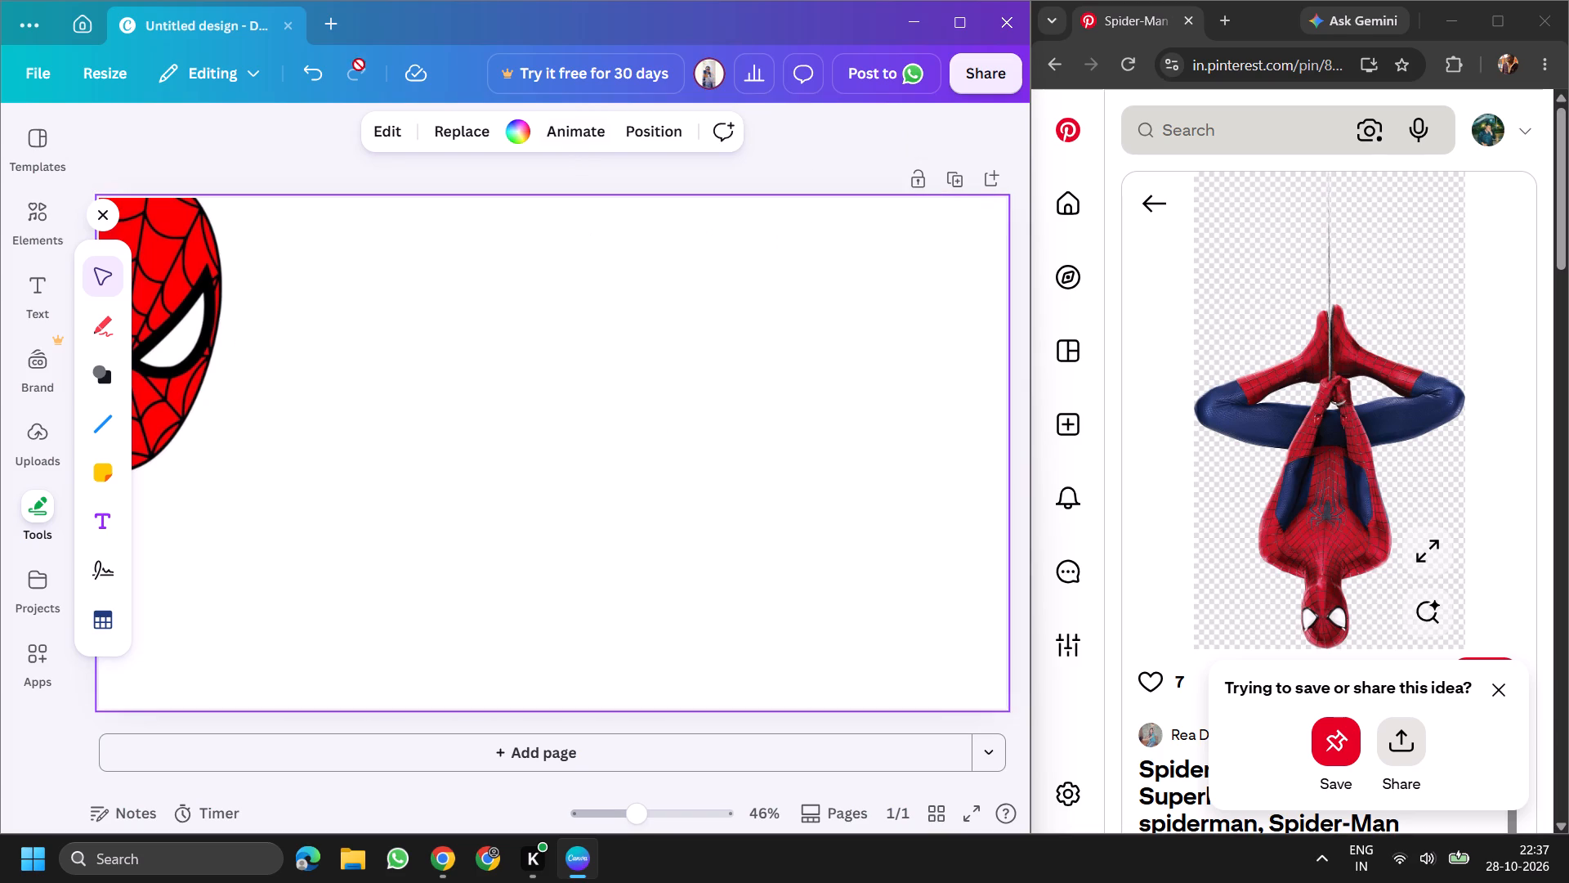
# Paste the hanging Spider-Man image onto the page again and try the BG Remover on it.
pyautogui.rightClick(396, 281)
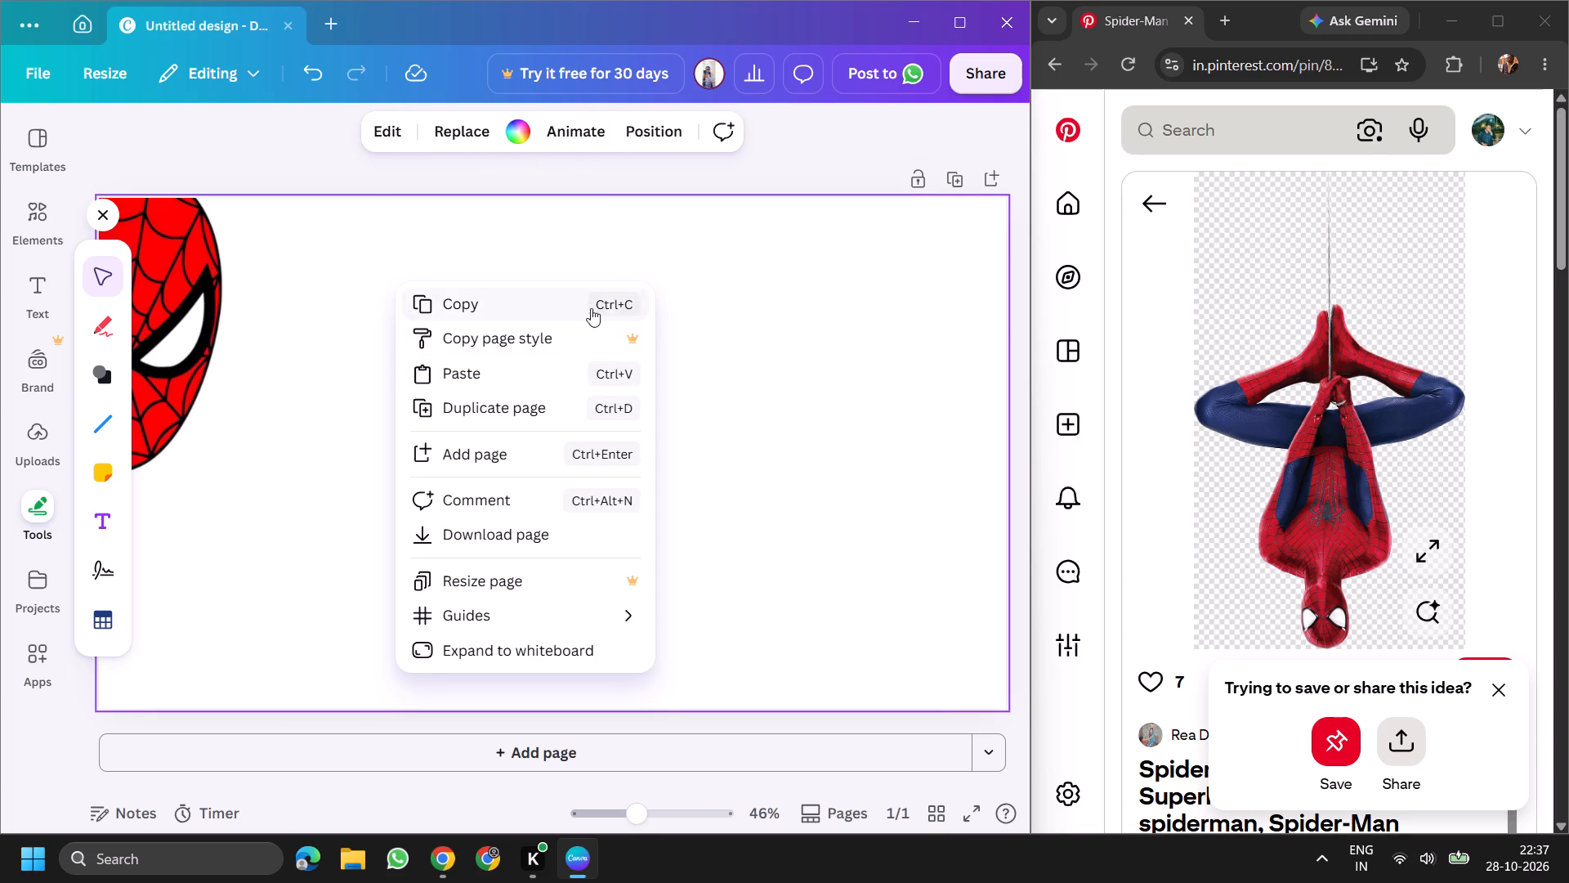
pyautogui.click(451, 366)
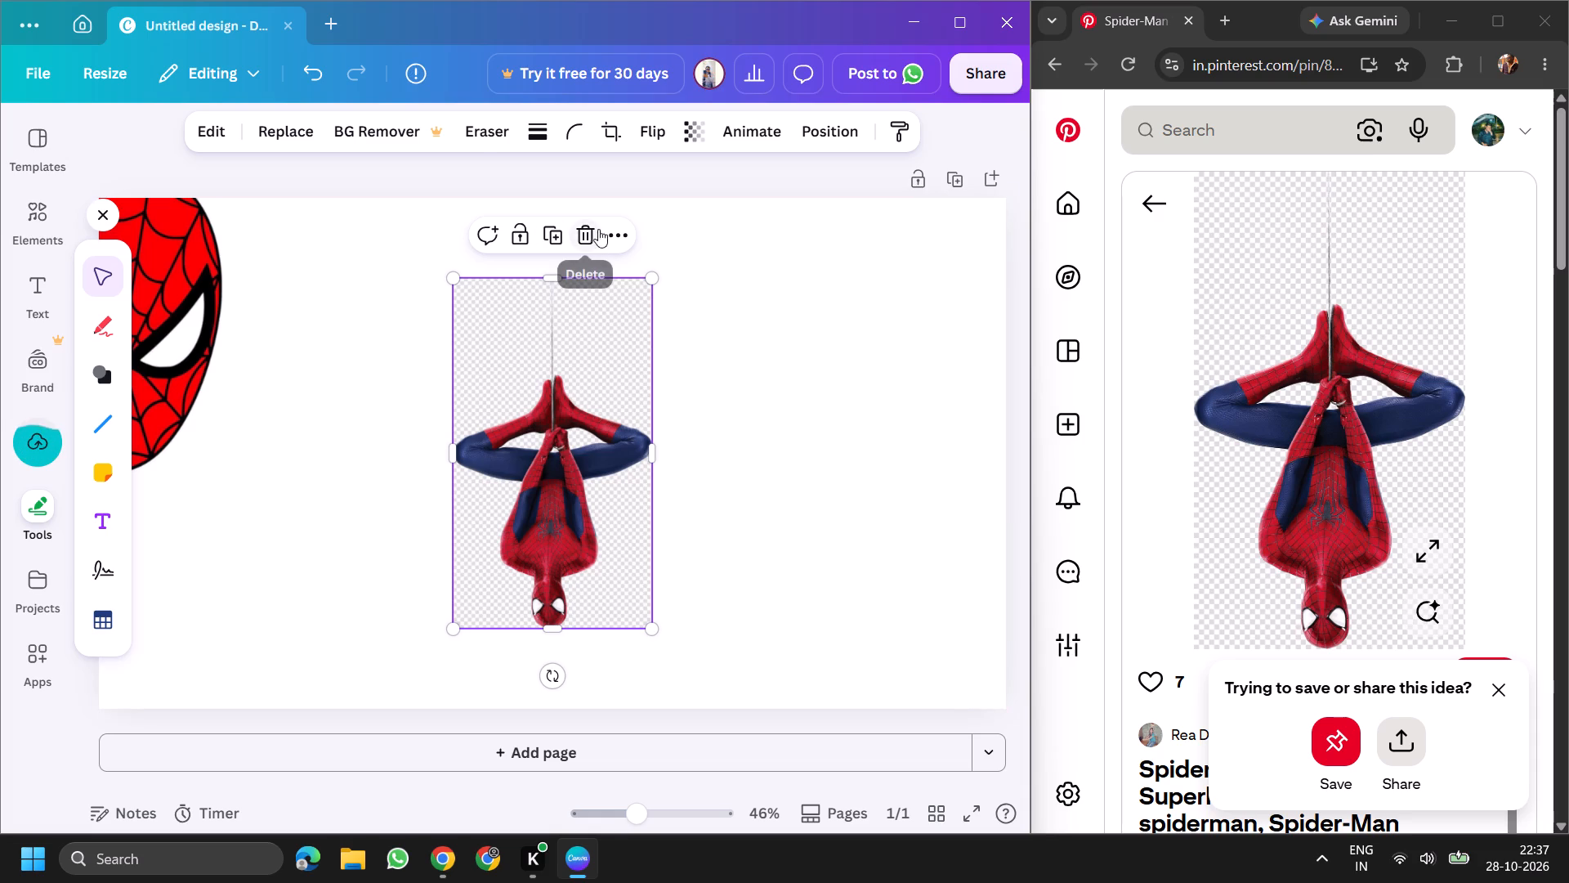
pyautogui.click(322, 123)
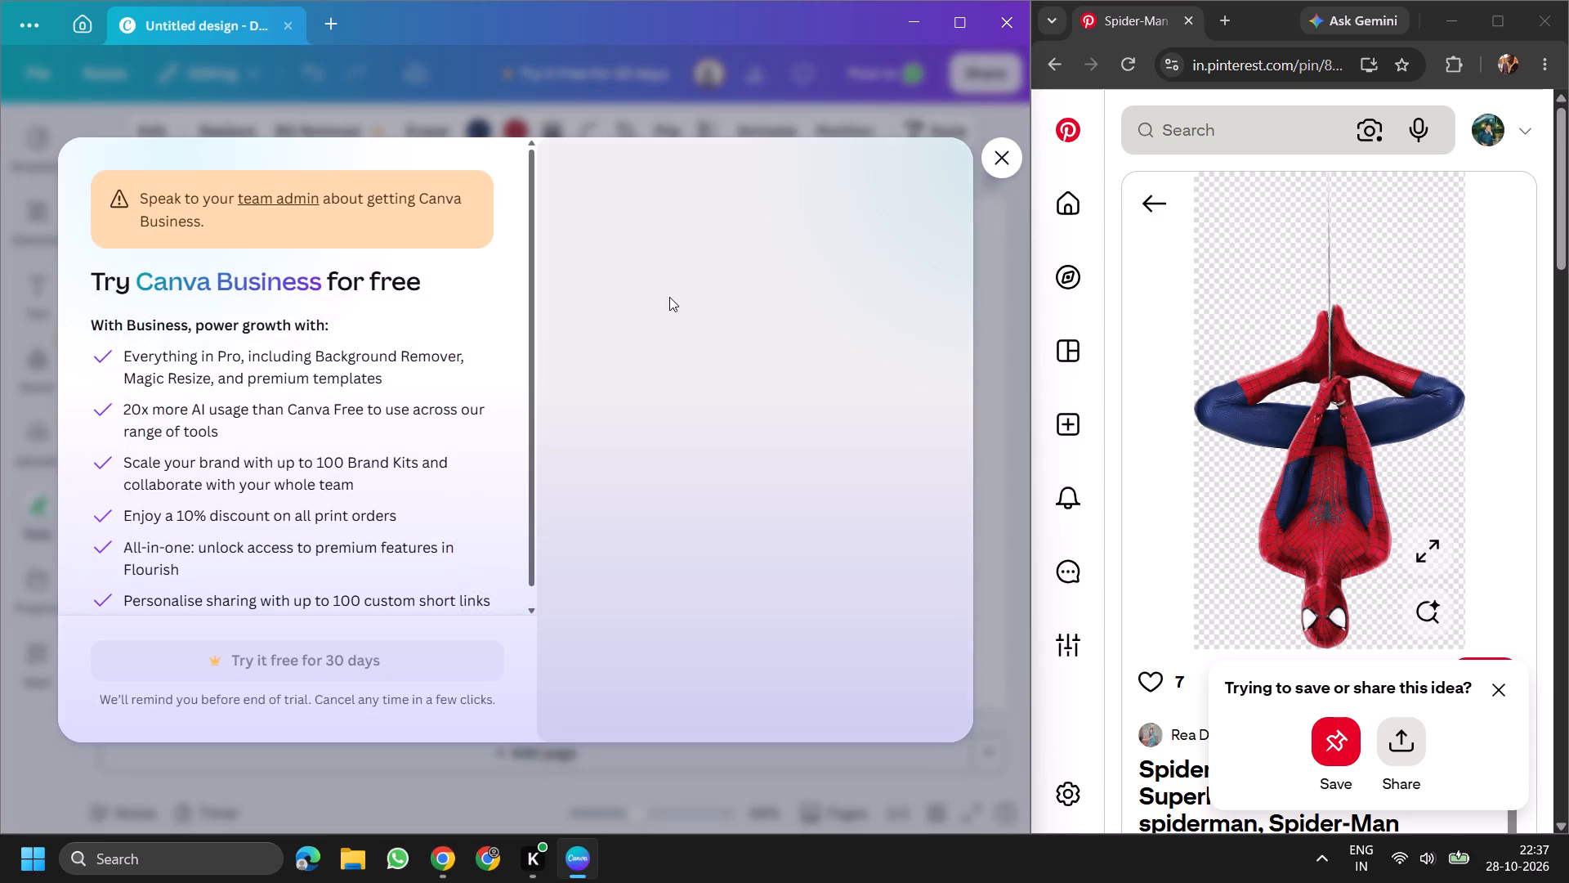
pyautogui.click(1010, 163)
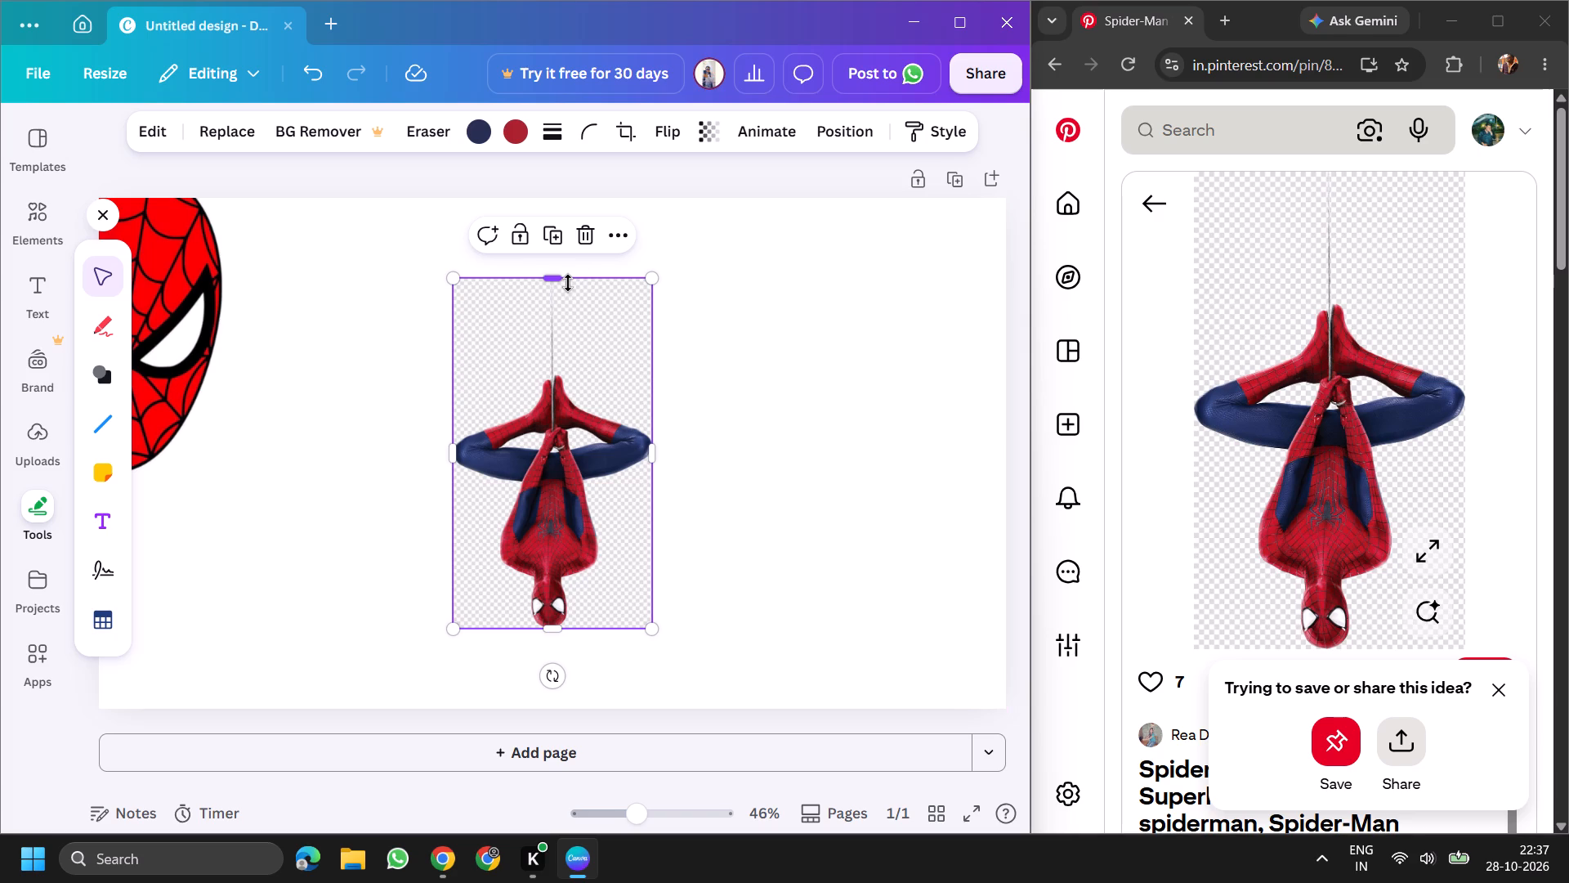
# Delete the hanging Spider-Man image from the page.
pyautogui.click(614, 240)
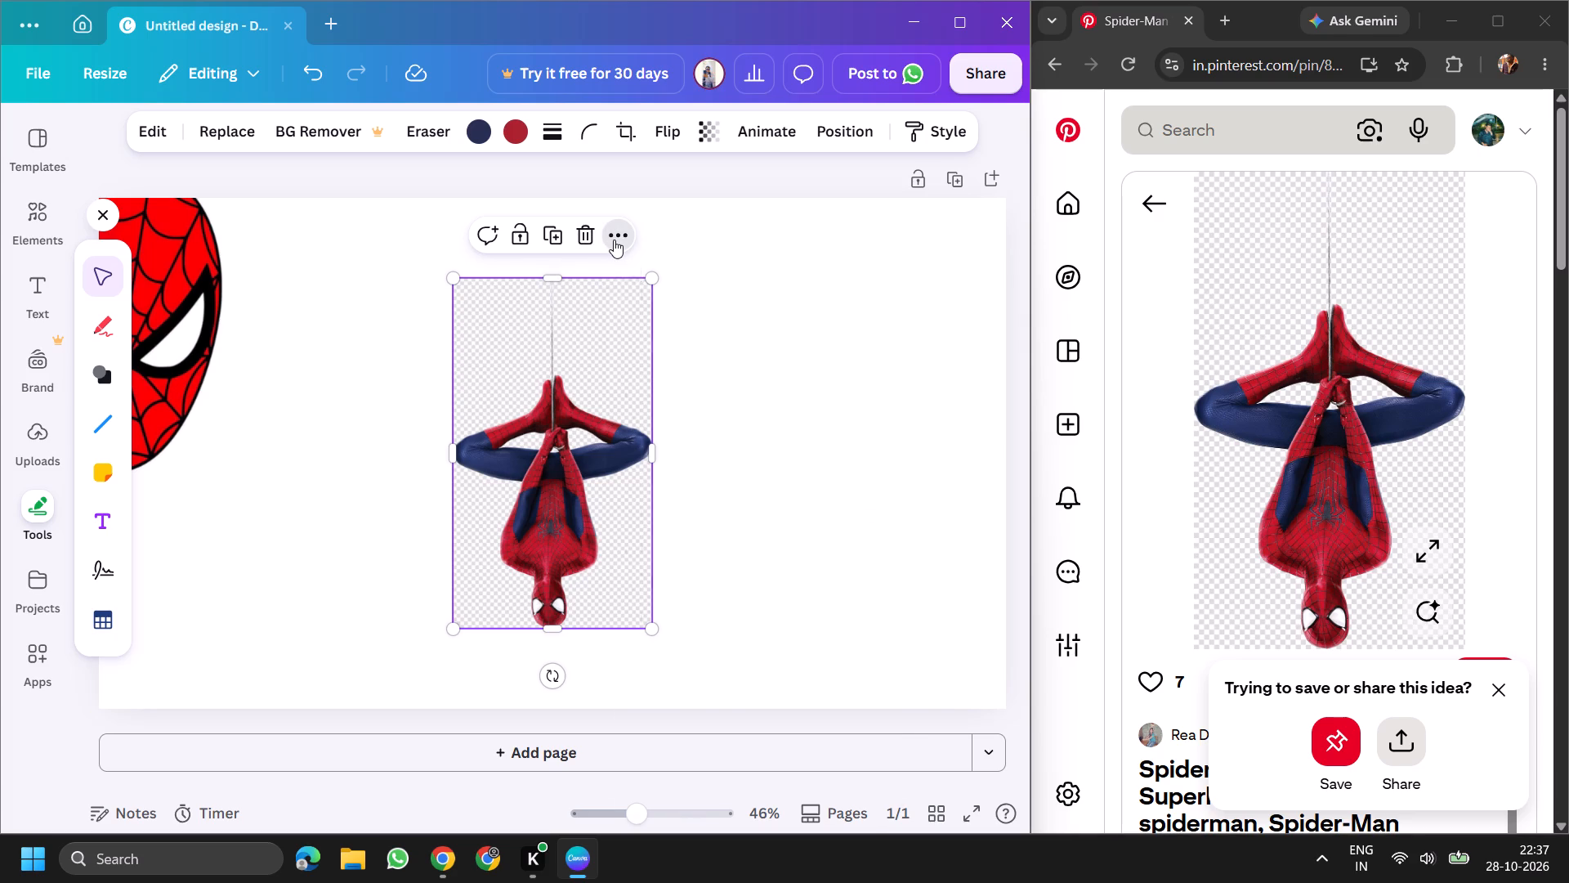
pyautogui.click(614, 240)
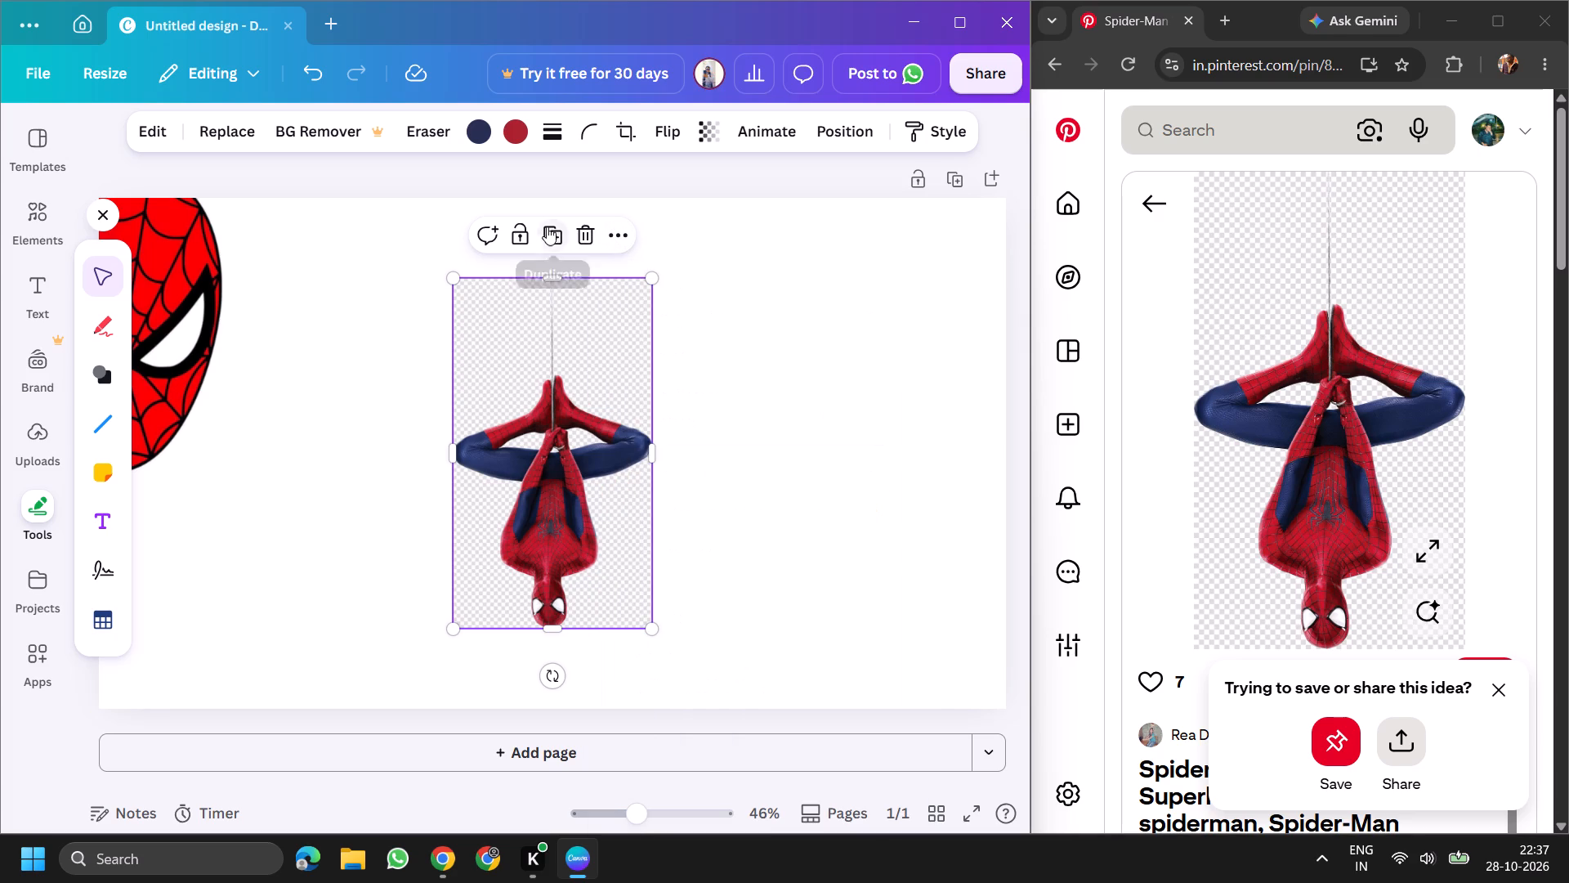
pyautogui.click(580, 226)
# From the Pinterest "spiderman" results, copy the image of Spider-Man peering through a torn strip and paste it onto the Canva page.
pyautogui.scroll(-9, 1328, 553)
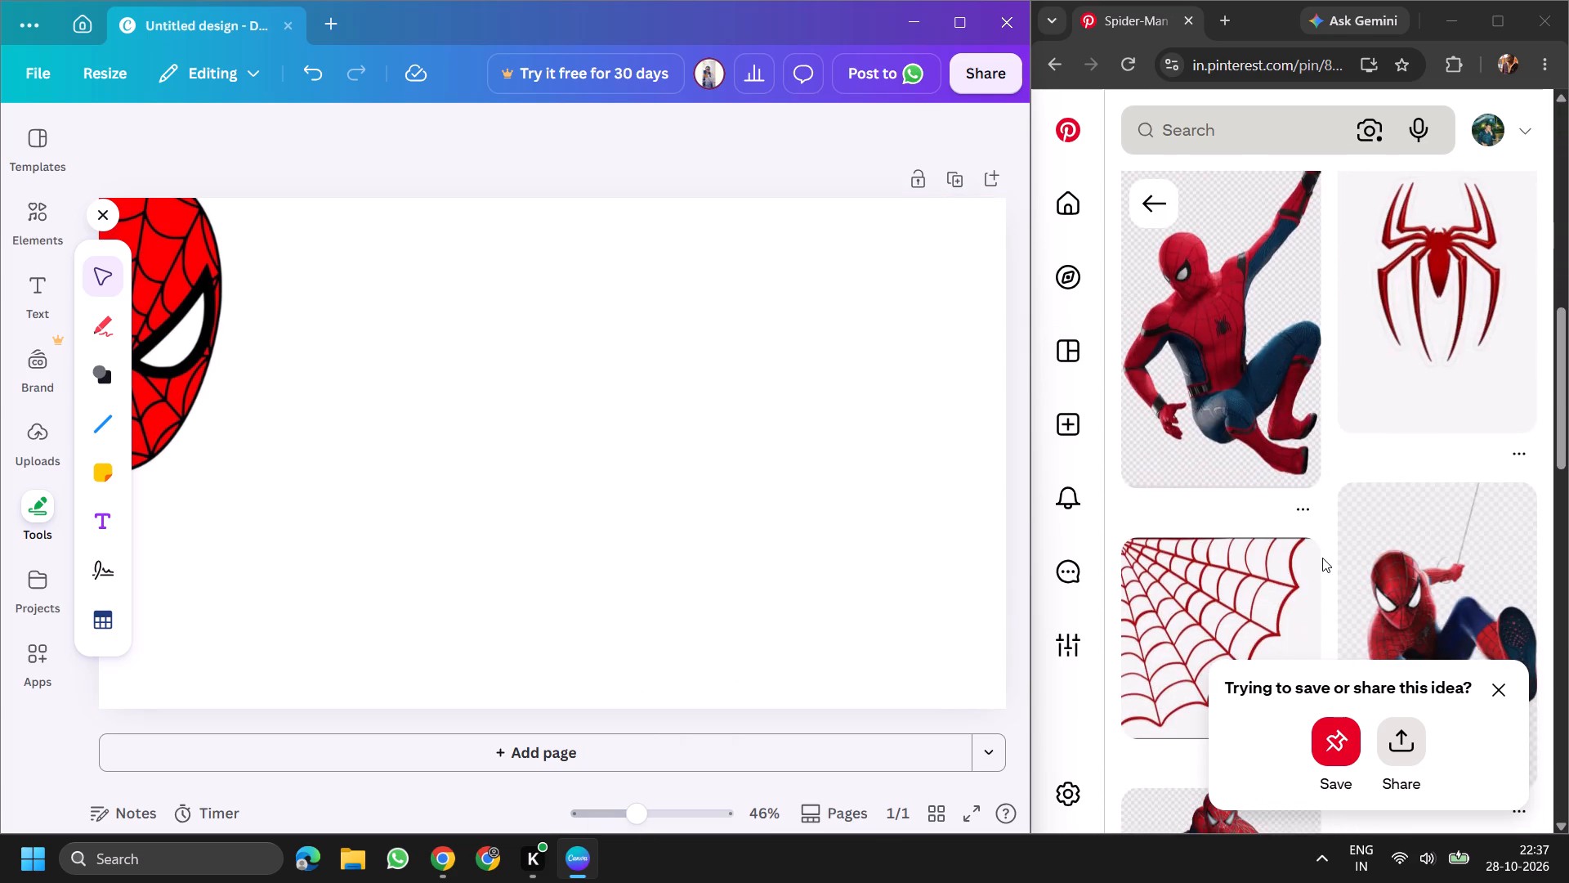
pyautogui.scroll(-4, 1322, 558)
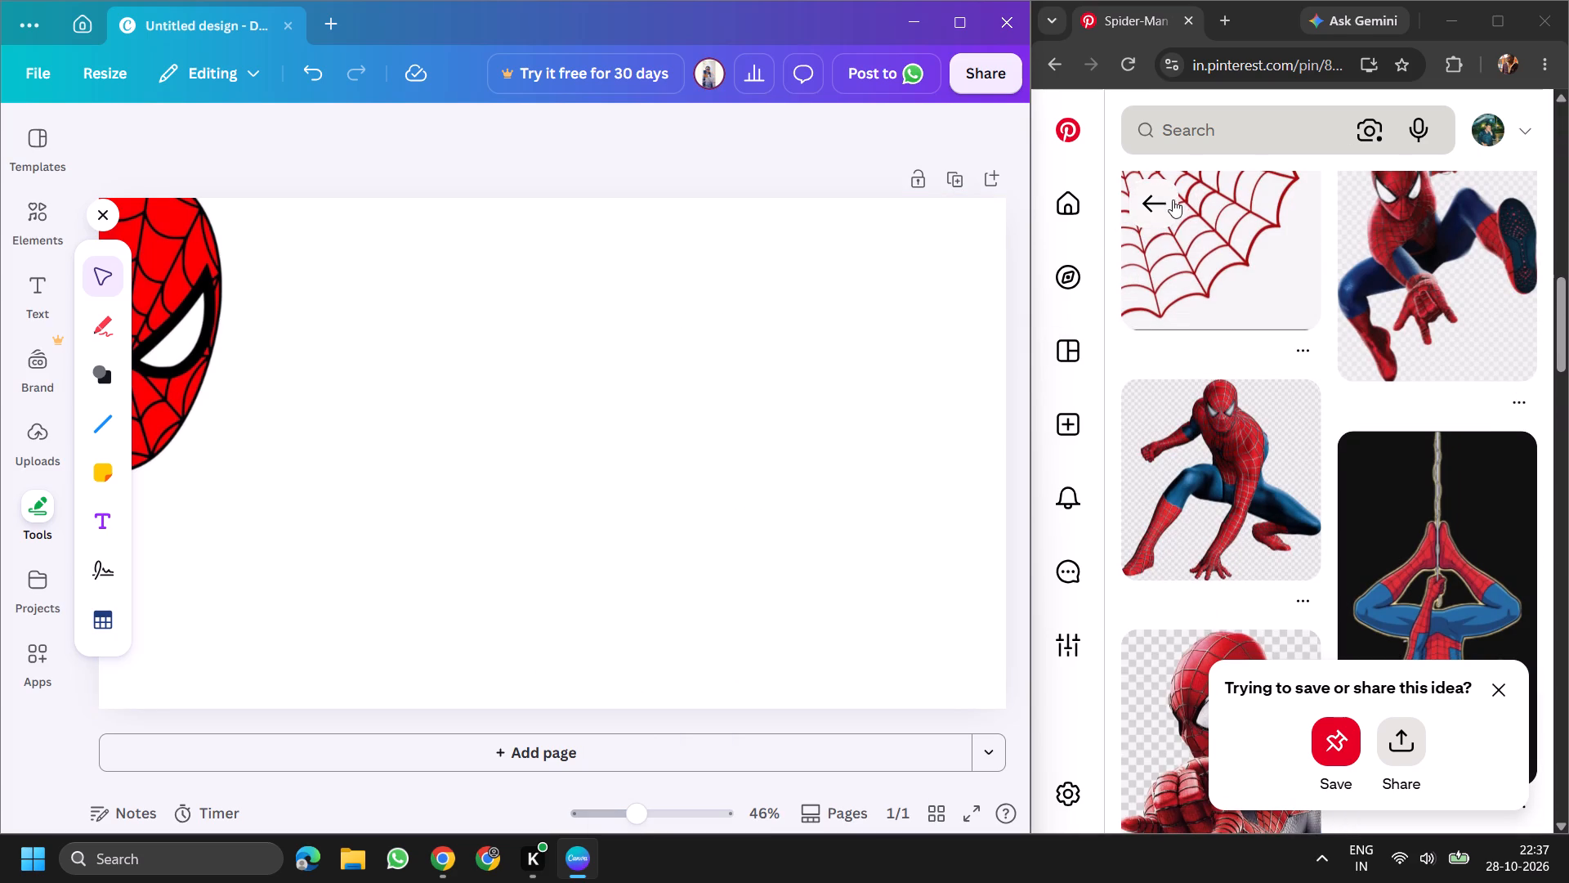
pyautogui.click(1164, 206)
pyautogui.scroll(-5, 1279, 592)
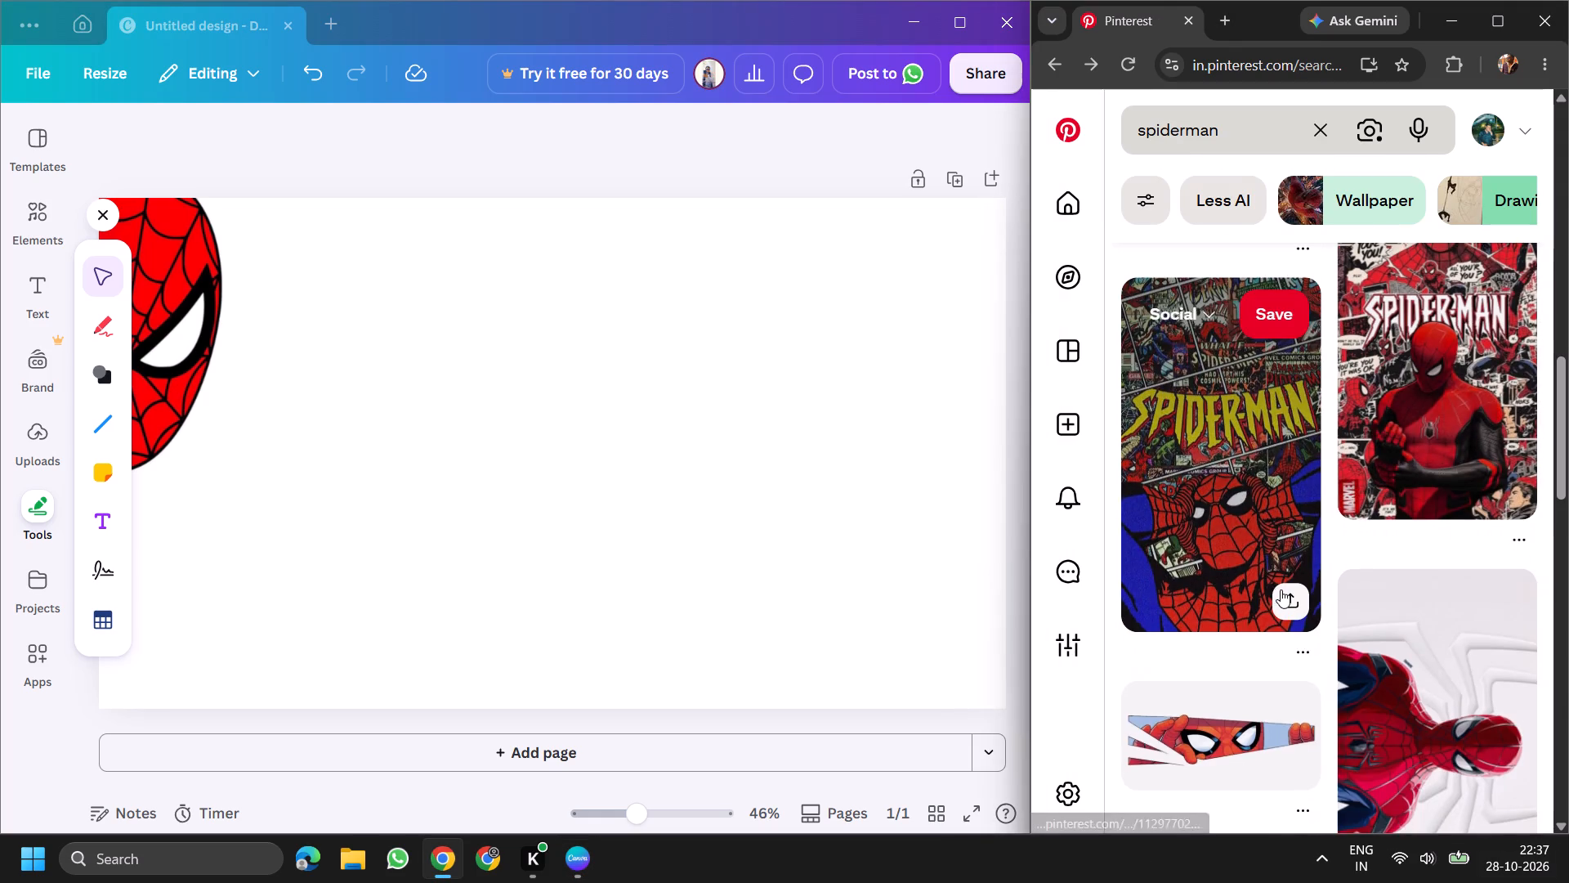
pyautogui.scroll(-3, 1281, 589)
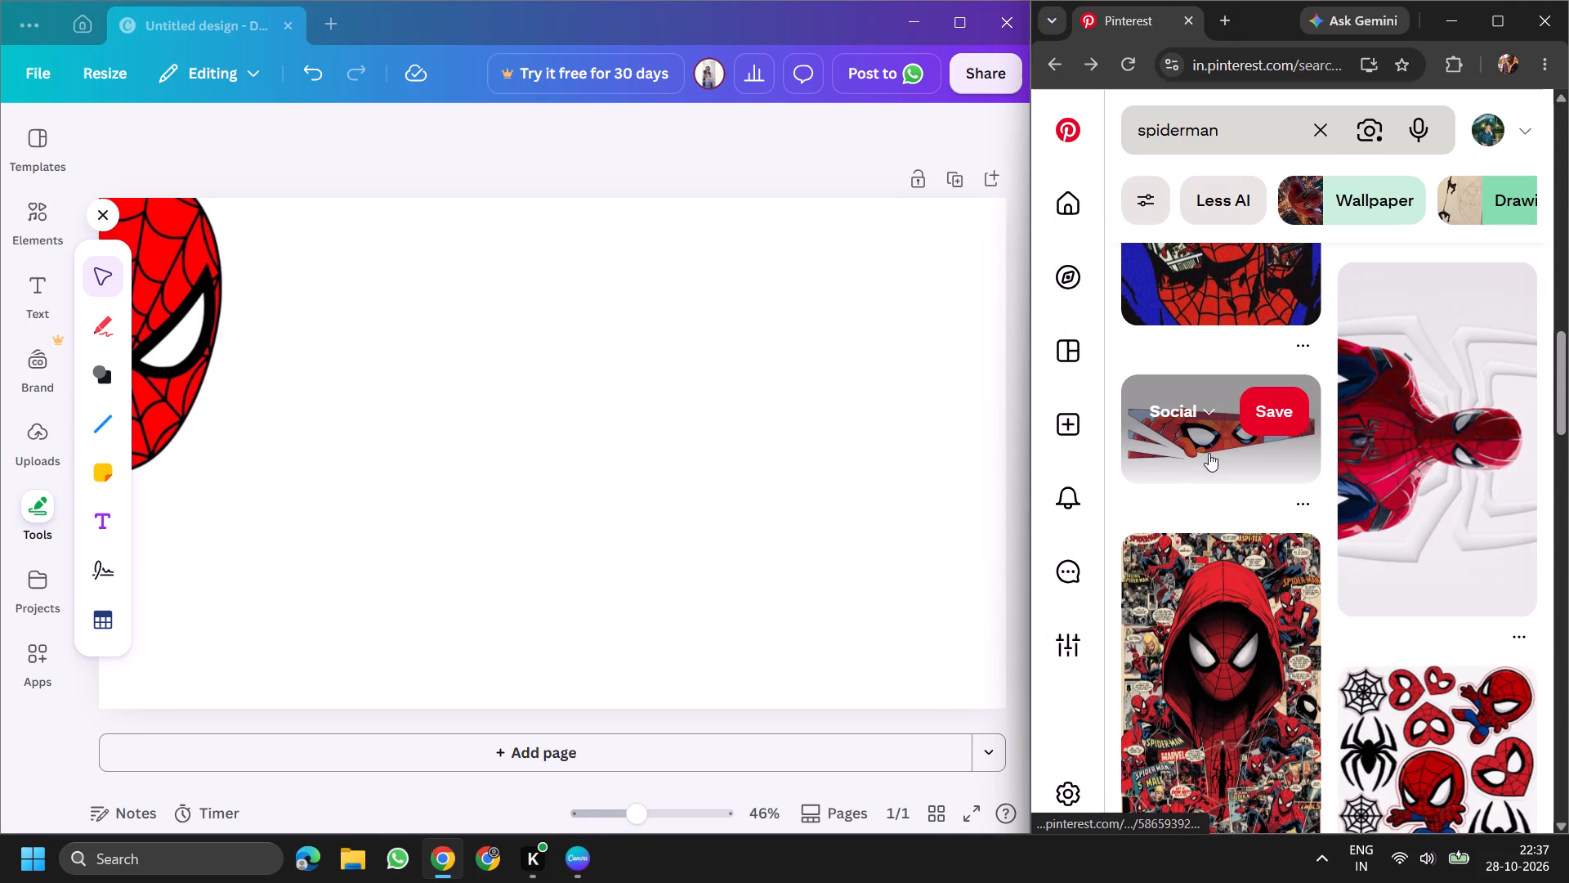
pyautogui.click(1209, 453)
pyautogui.rightClick(1249, 279)
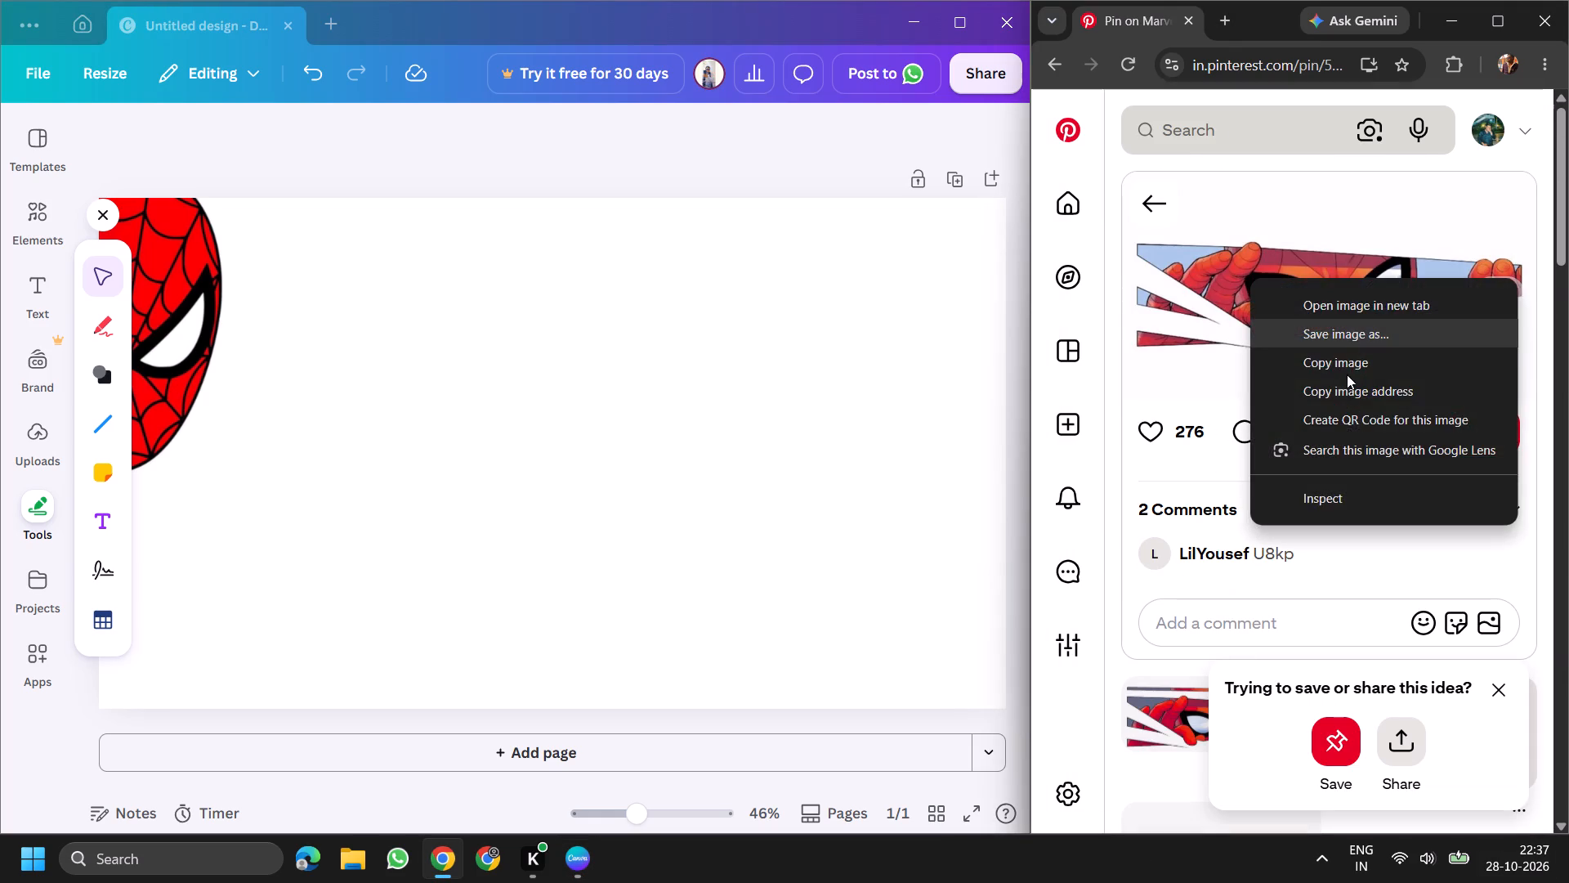
pyautogui.click(1347, 374)
pyautogui.hotkey('ctrl', 'v')
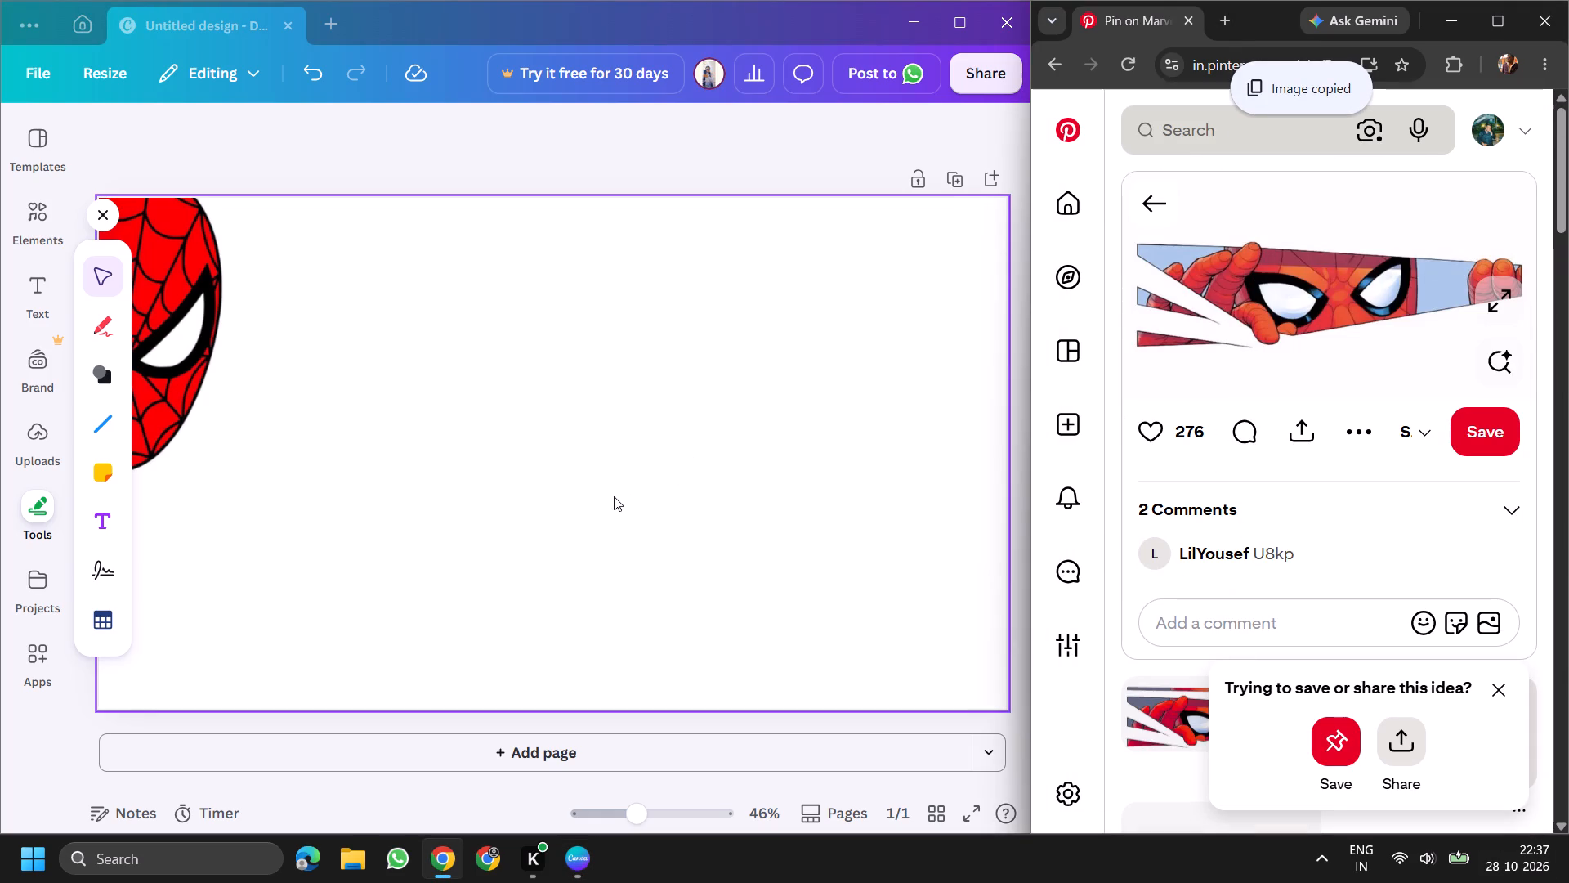
pyautogui.click(448, 463)
pyautogui.rightClick(464, 409)
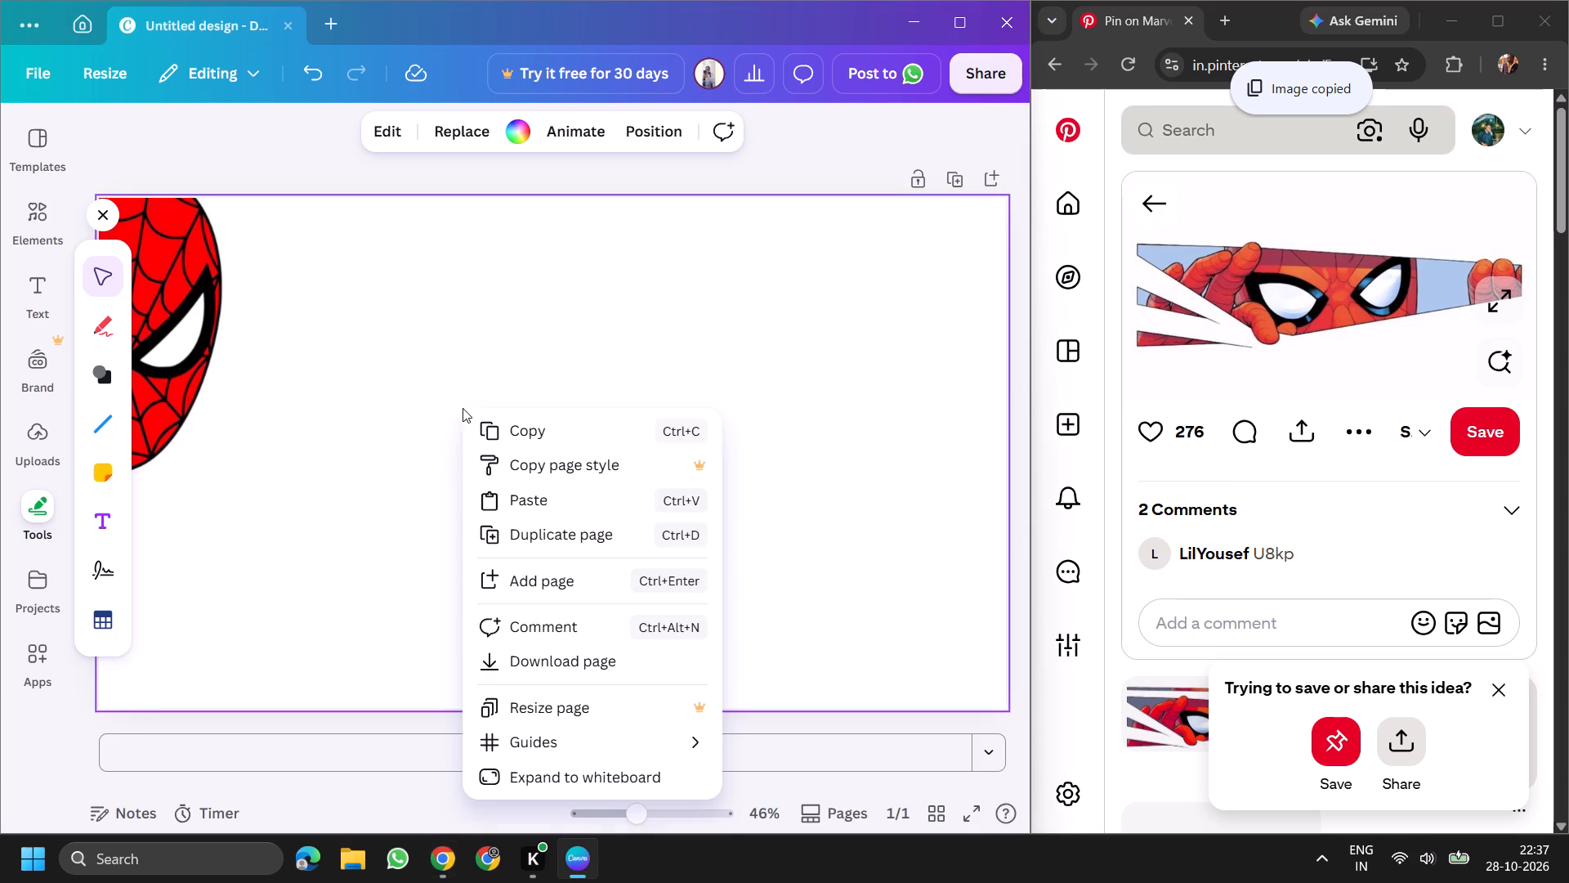
pyautogui.click(525, 495)
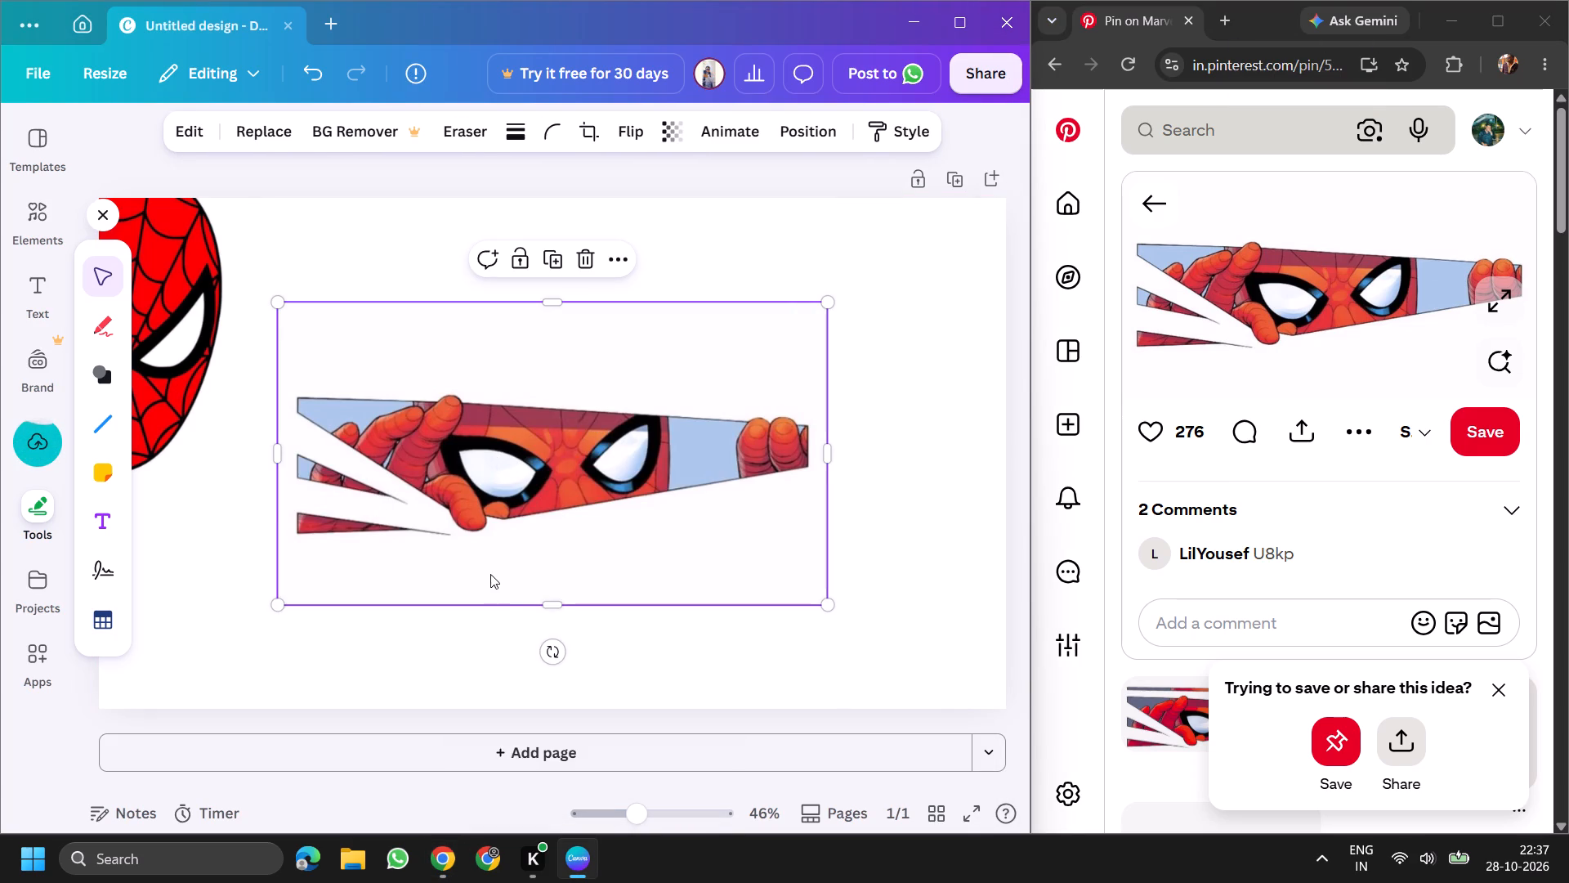
# Shrink the torn-strip Spider-Man image to just over a third of its pasted width, keeping it near the top of the page.
pyautogui.moveTo(471, 548); pyautogui.dragTo(371, 341)
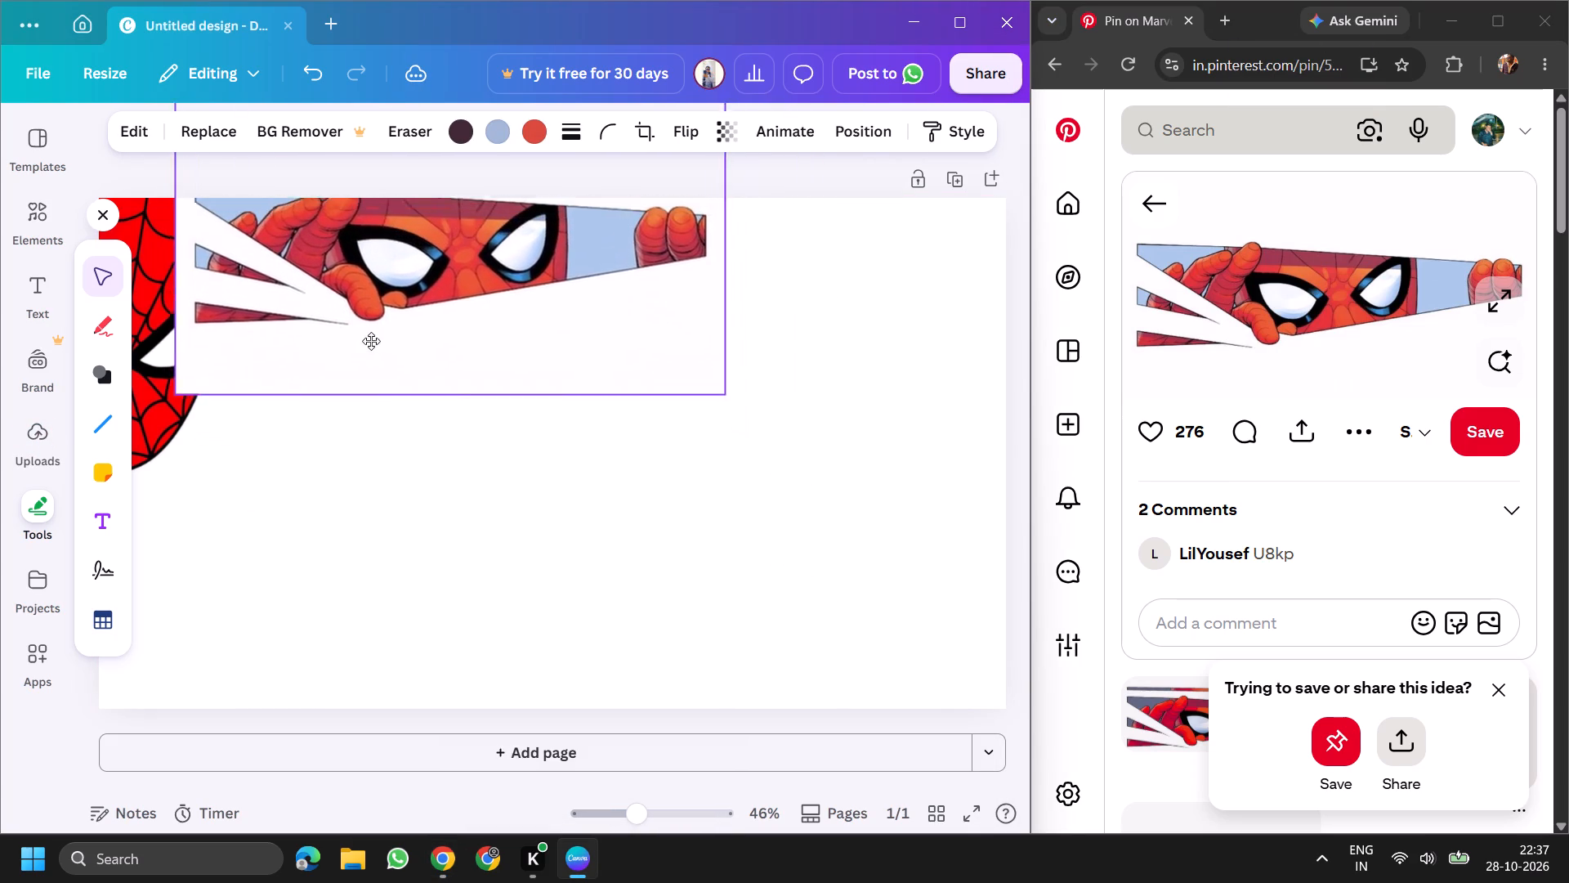
pyautogui.moveTo(371, 341); pyautogui.dragTo(402, 388)
pyautogui.moveTo(208, 444); pyautogui.dragTo(234, 431)
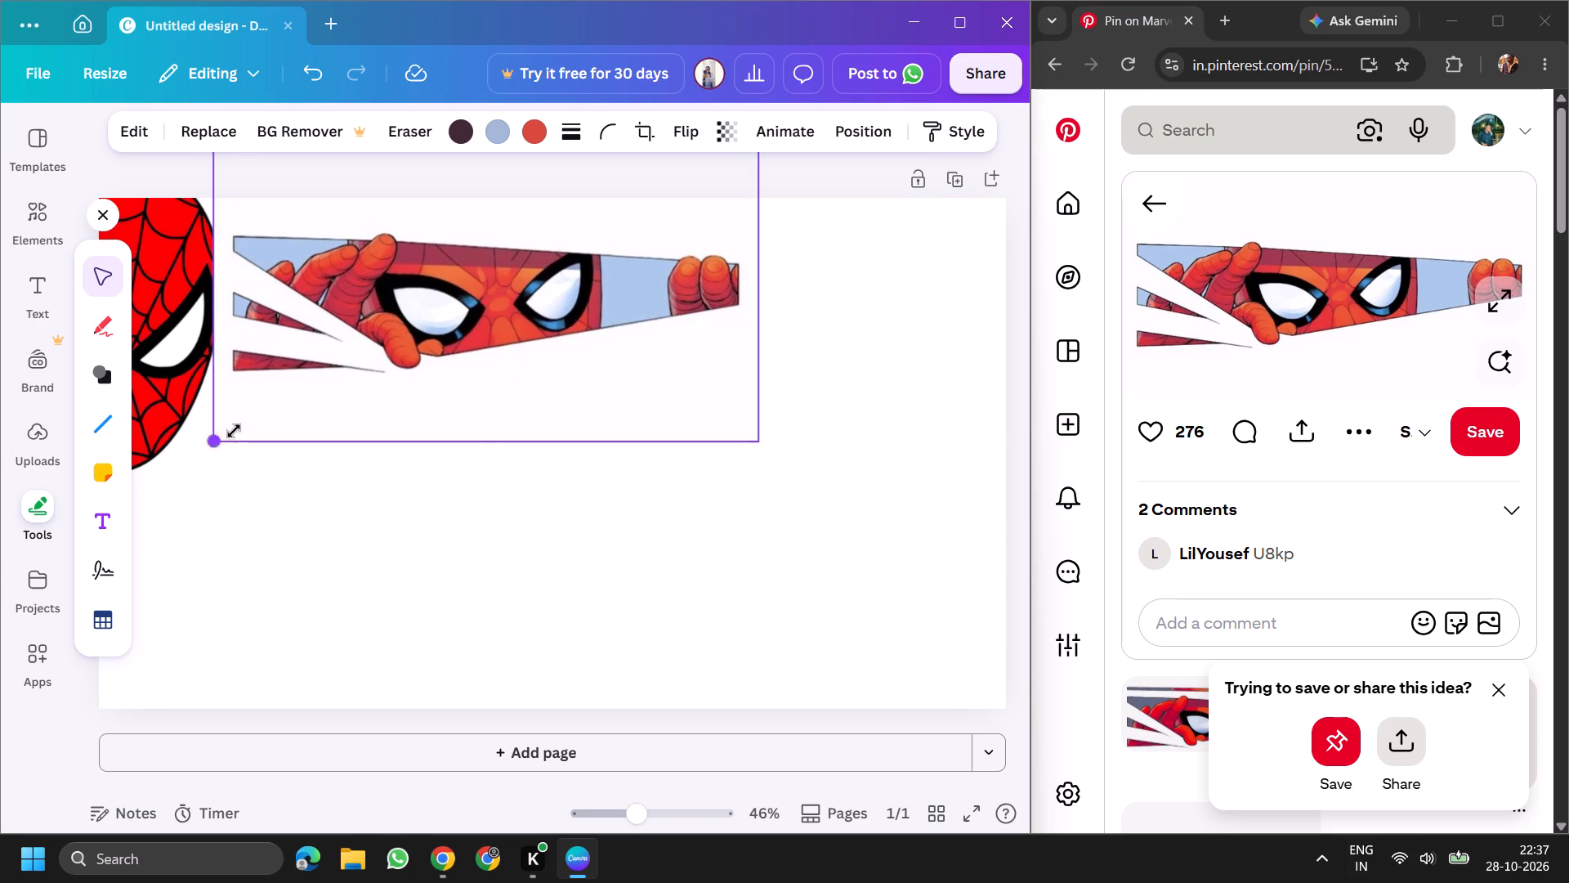
pyautogui.moveTo(234, 431); pyautogui.dragTo(898, 29)
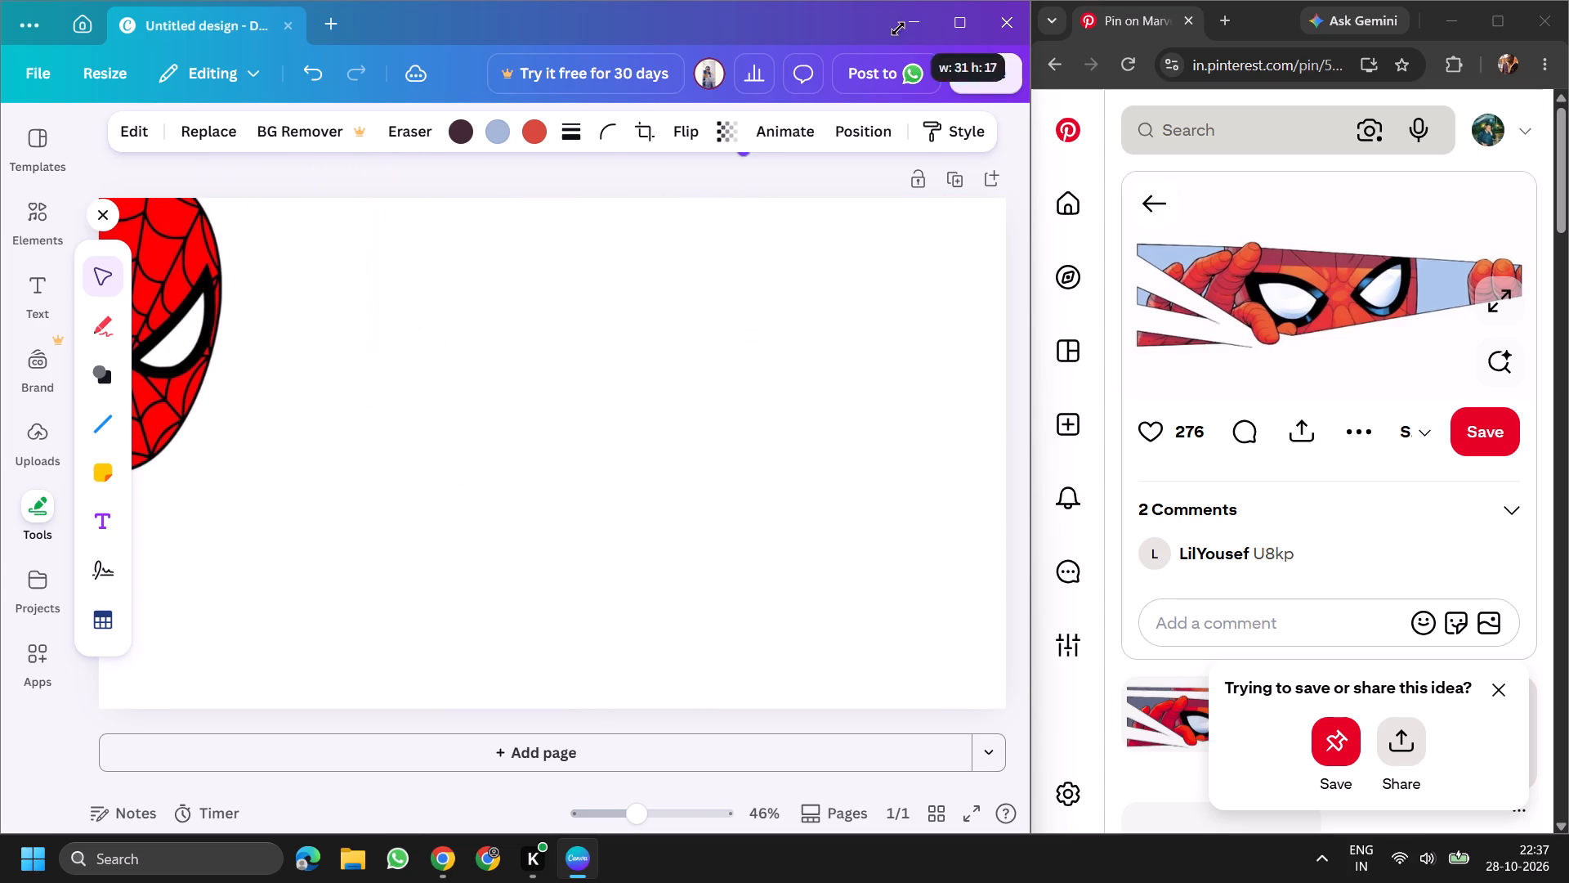
pyautogui.moveTo(898, 29); pyautogui.dragTo(502, 388)
pyautogui.moveTo(516, 386); pyautogui.dragTo(584, 531)
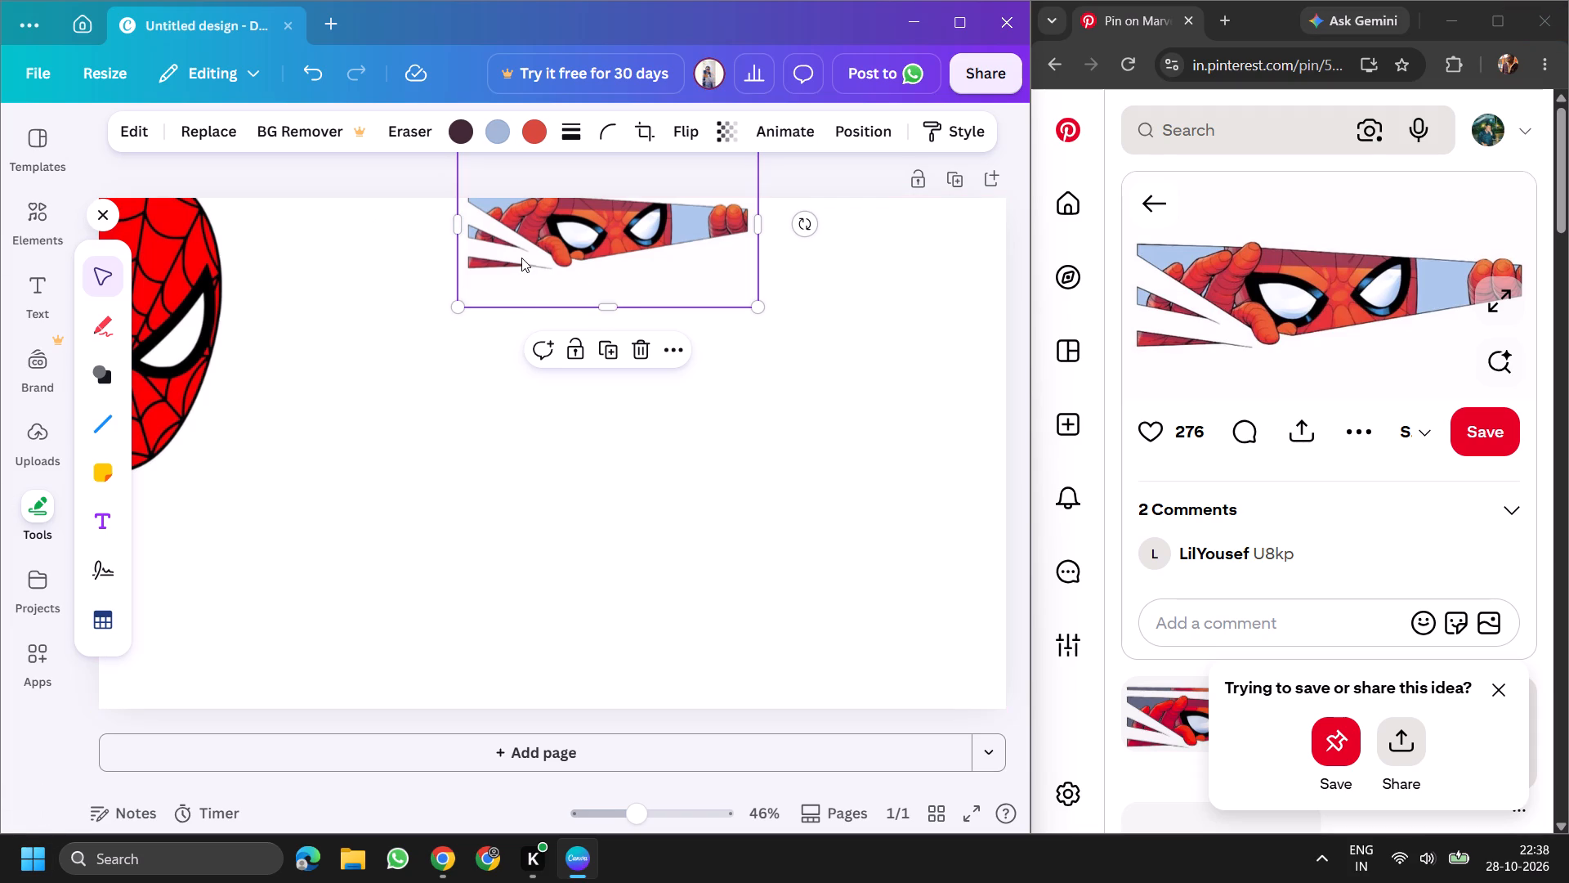
pyautogui.moveTo(521, 258); pyautogui.dragTo(379, 328)
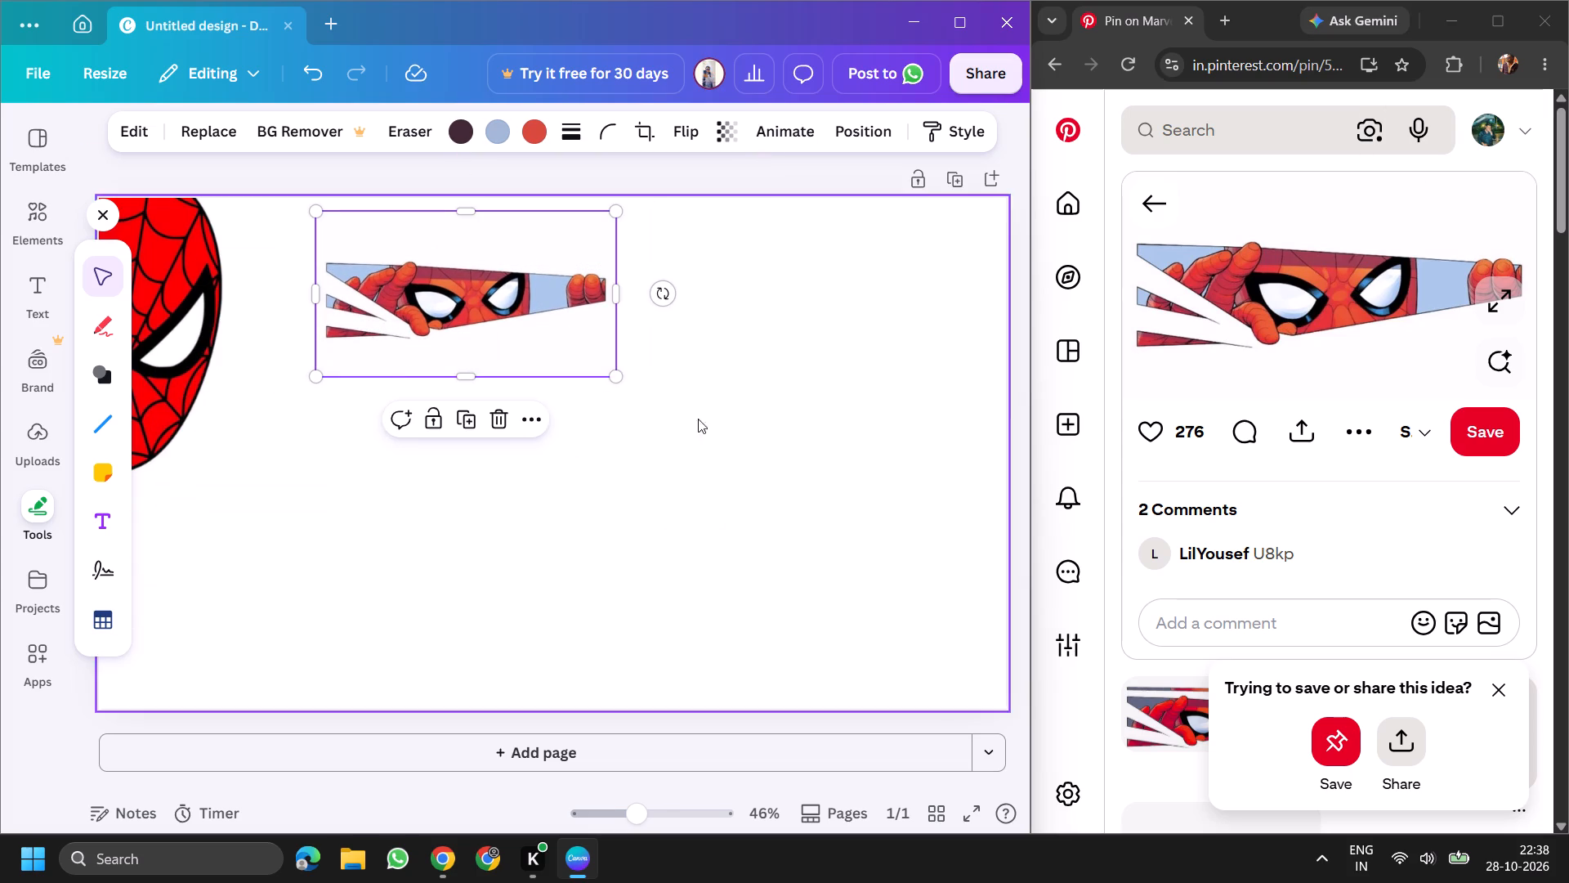
pyautogui.moveTo(619, 377); pyautogui.dragTo(485, 334)
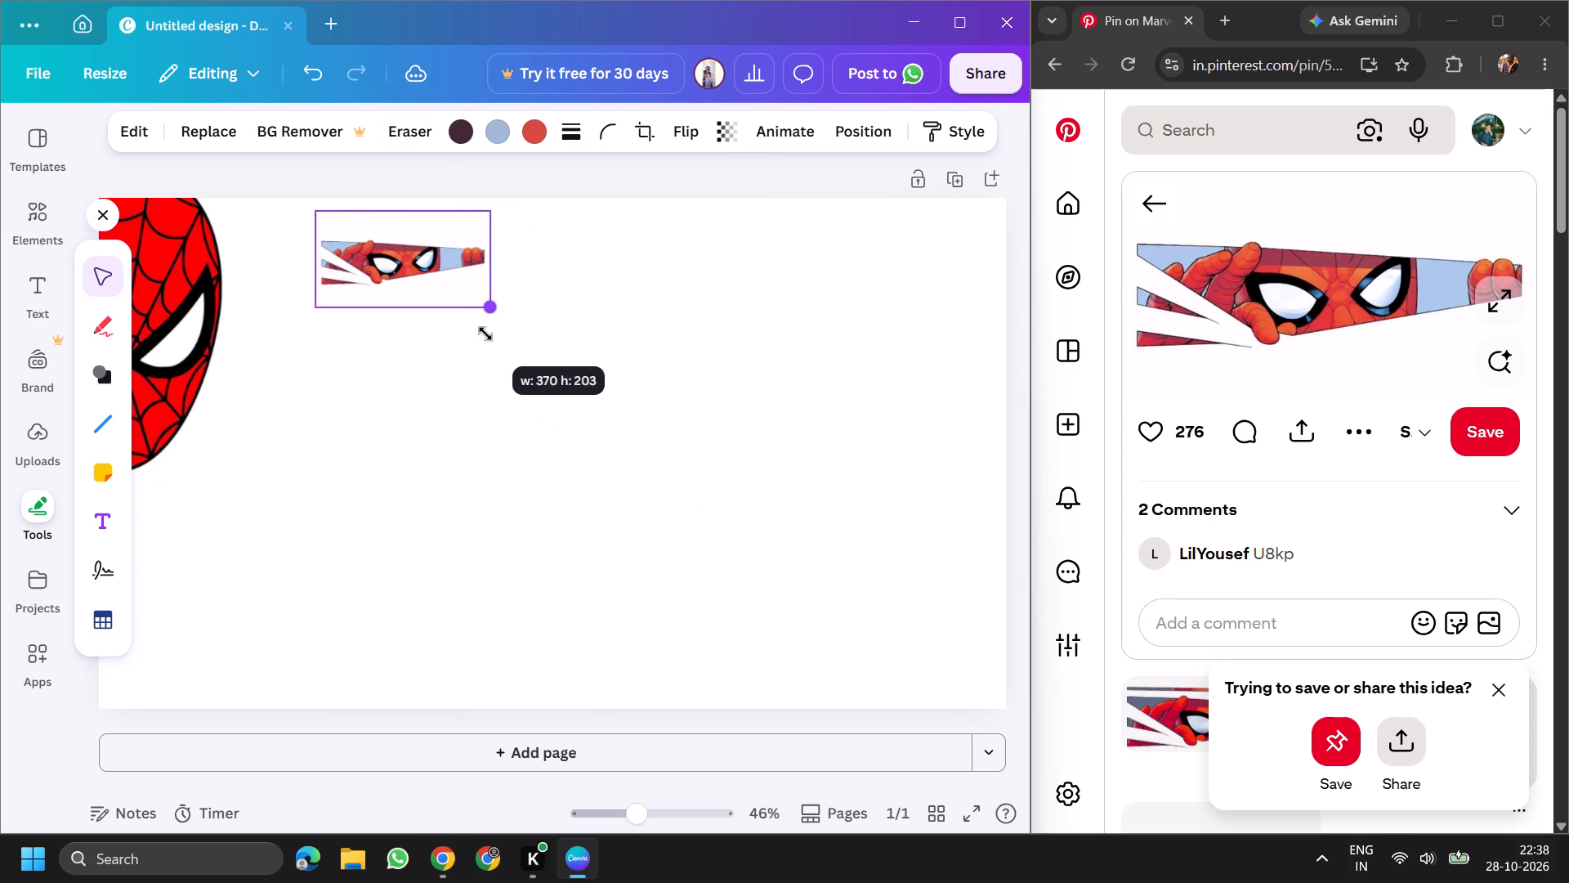
pyautogui.moveTo(485, 334); pyautogui.dragTo(518, 334)
# Move the torn-strip image to the page's top edge beside the face and crop off the white area below its artwork.
pyautogui.moveTo(447, 311); pyautogui.dragTo(346, 273)
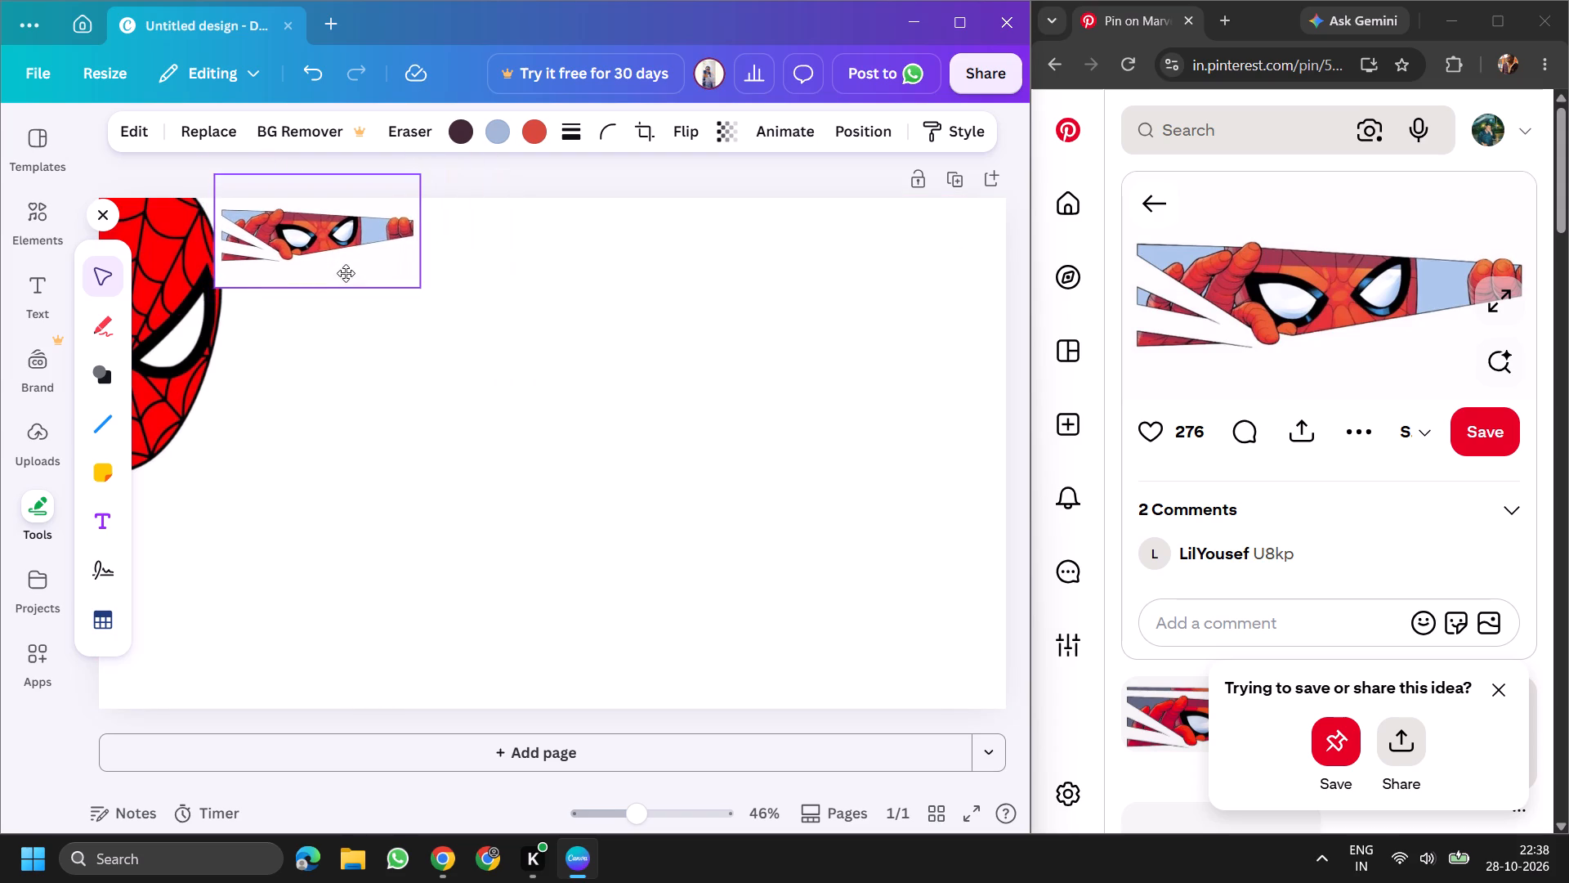
pyautogui.moveTo(346, 273); pyautogui.dragTo(329, 256)
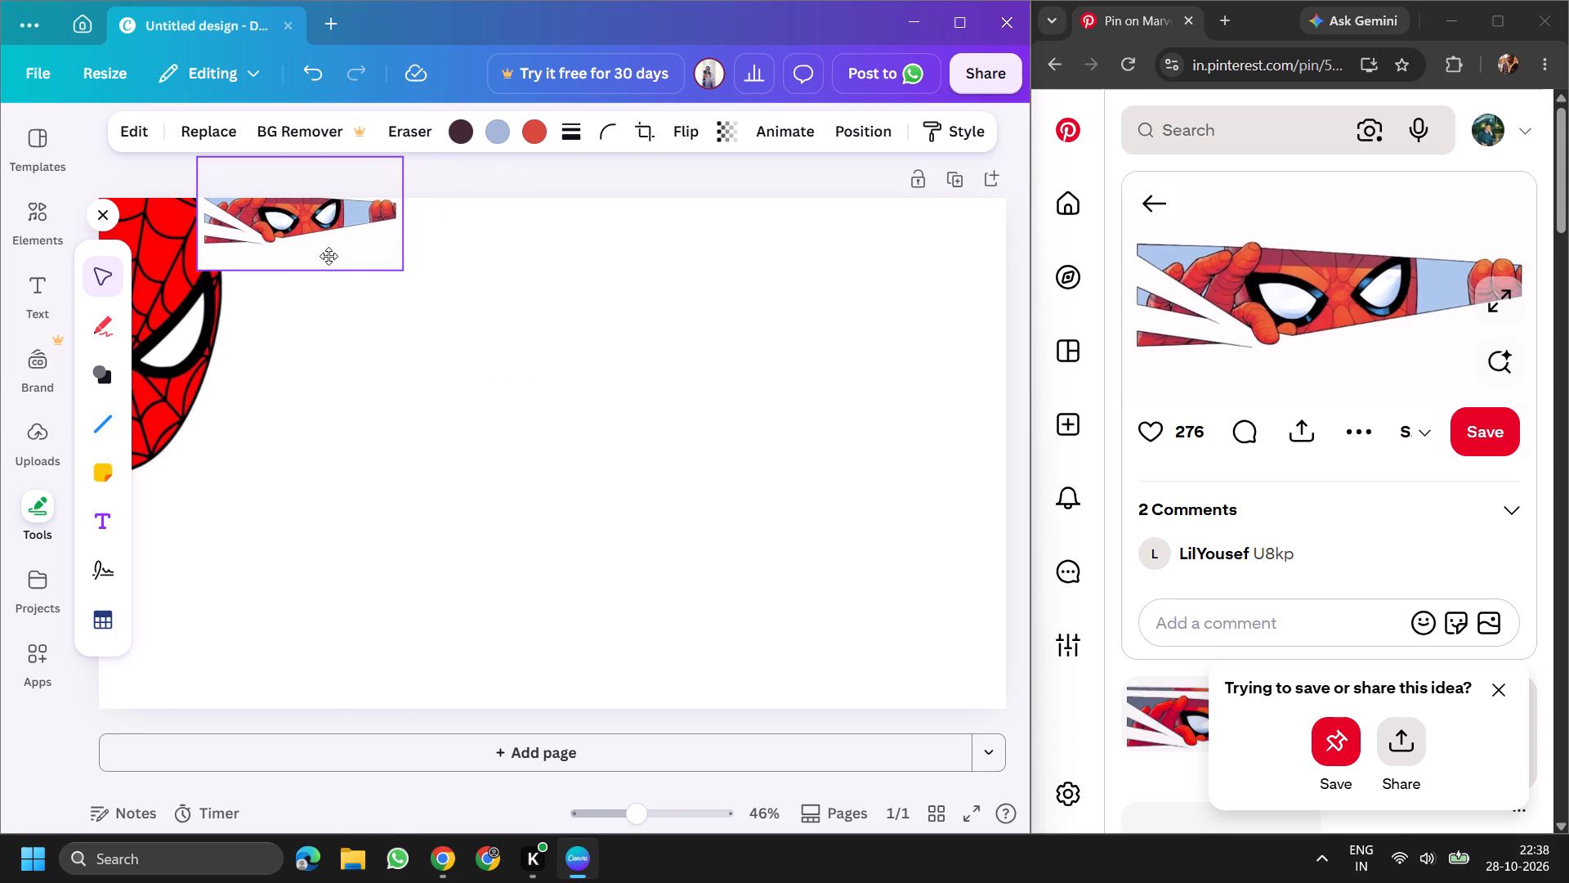
pyautogui.moveTo(329, 256); pyautogui.dragTo(329, 256)
pyautogui.moveTo(309, 267); pyautogui.dragTo(345, 233)
# Move the torn-strip Spider-Man image from beside the face to near the page's top-right corner.
pyautogui.moveTo(322, 187); pyautogui.dragTo(356, 200)
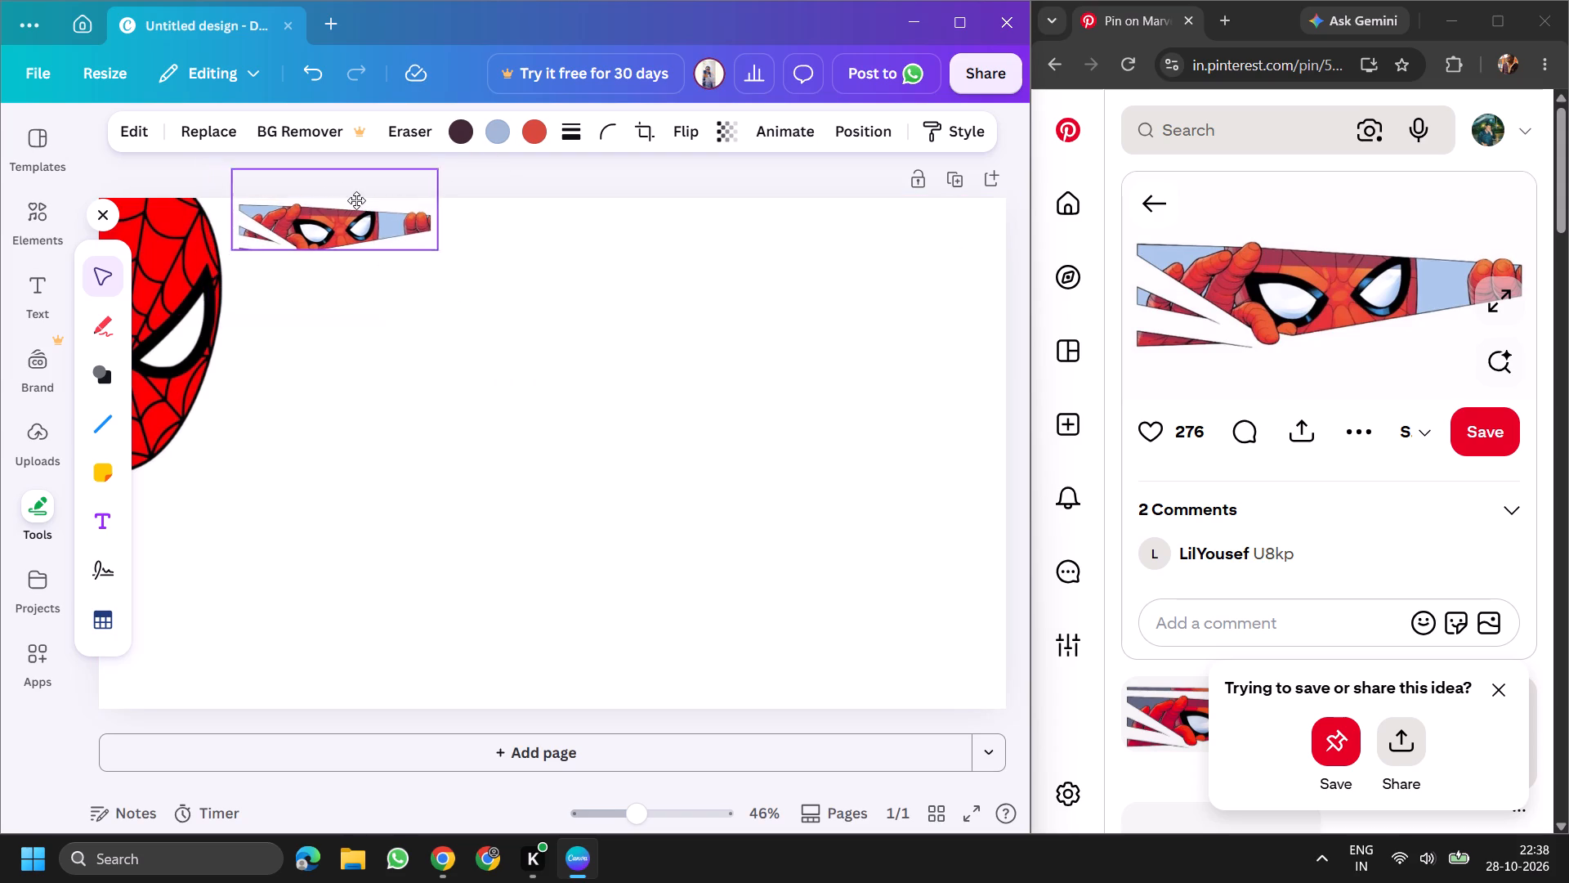
pyautogui.moveTo(356, 200); pyautogui.dragTo(361, 397)
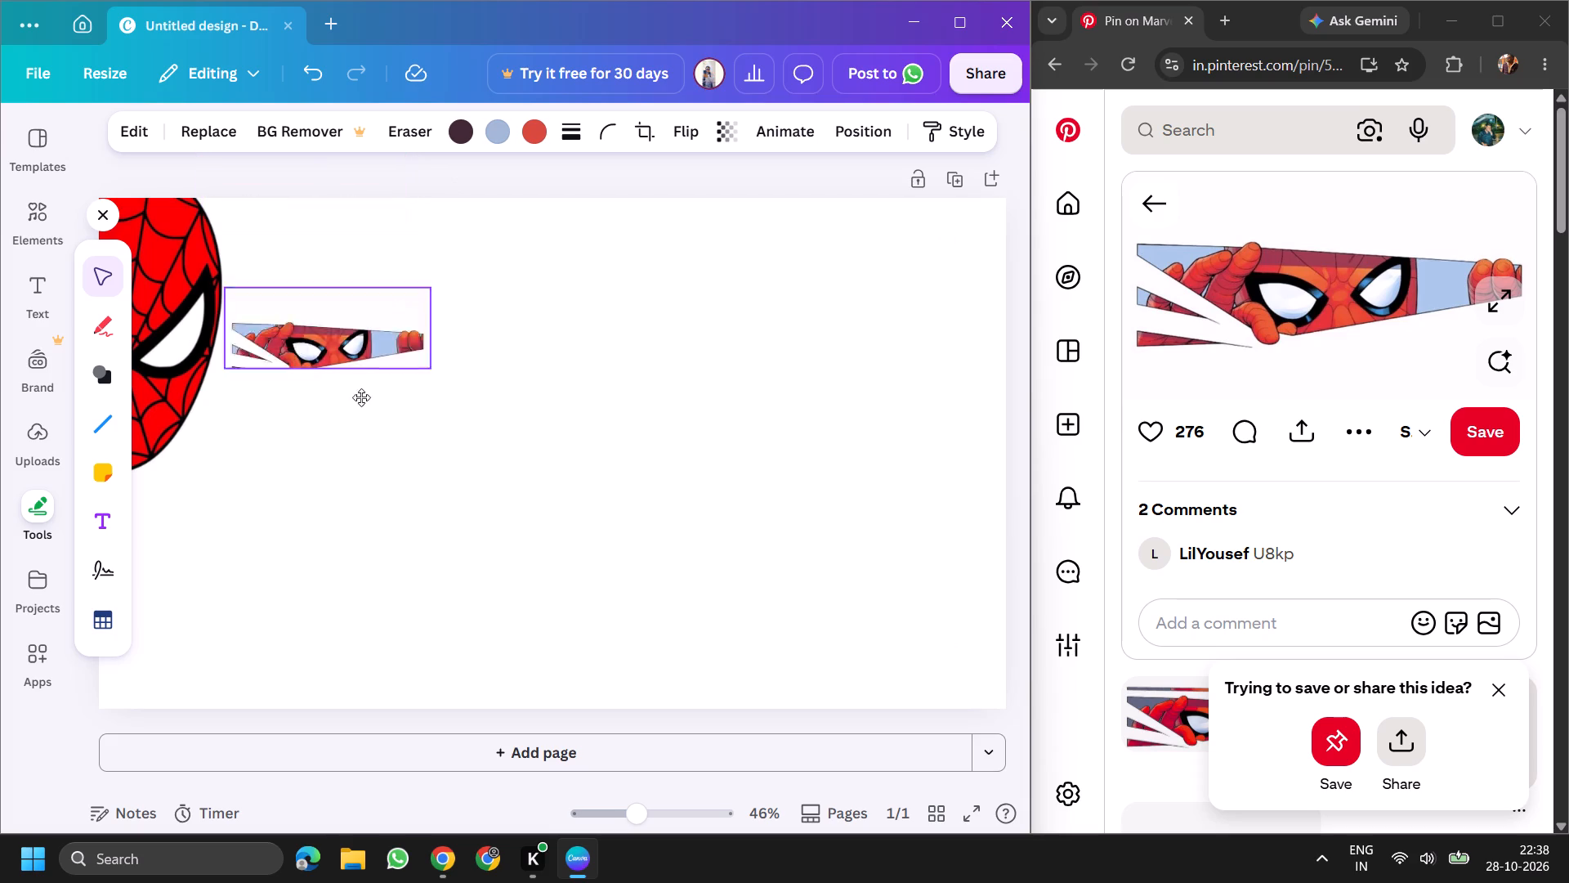
pyautogui.moveTo(361, 397); pyautogui.dragTo(351, 411)
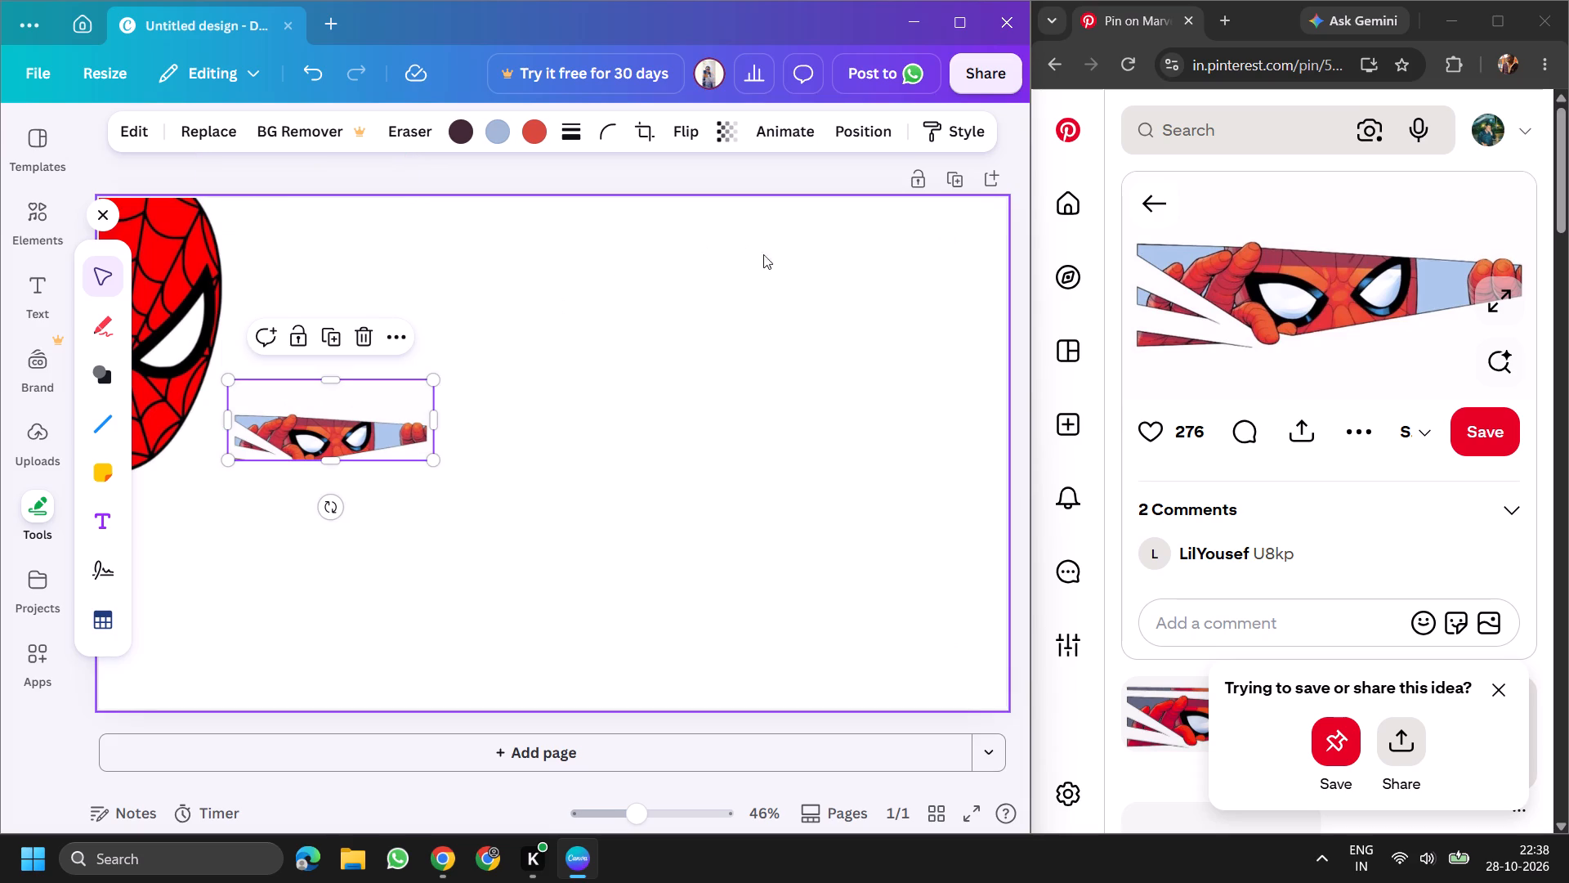
pyautogui.moveTo(396, 405); pyautogui.dragTo(461, 377)
pyautogui.moveTo(395, 393); pyautogui.dragTo(939, 204)
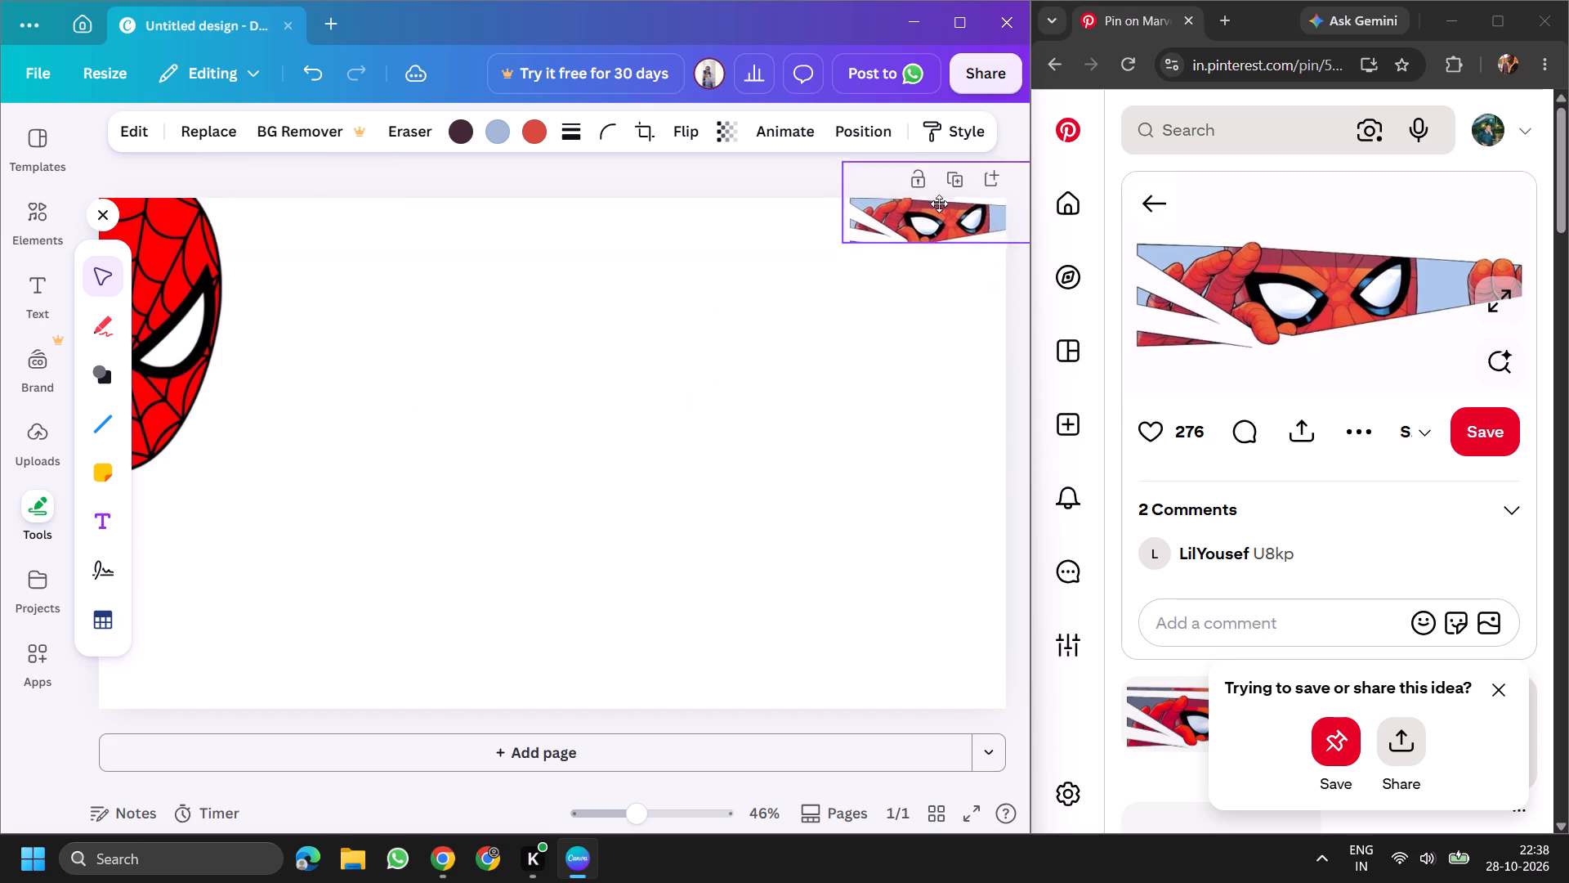
pyautogui.moveTo(939, 204); pyautogui.dragTo(908, 196)
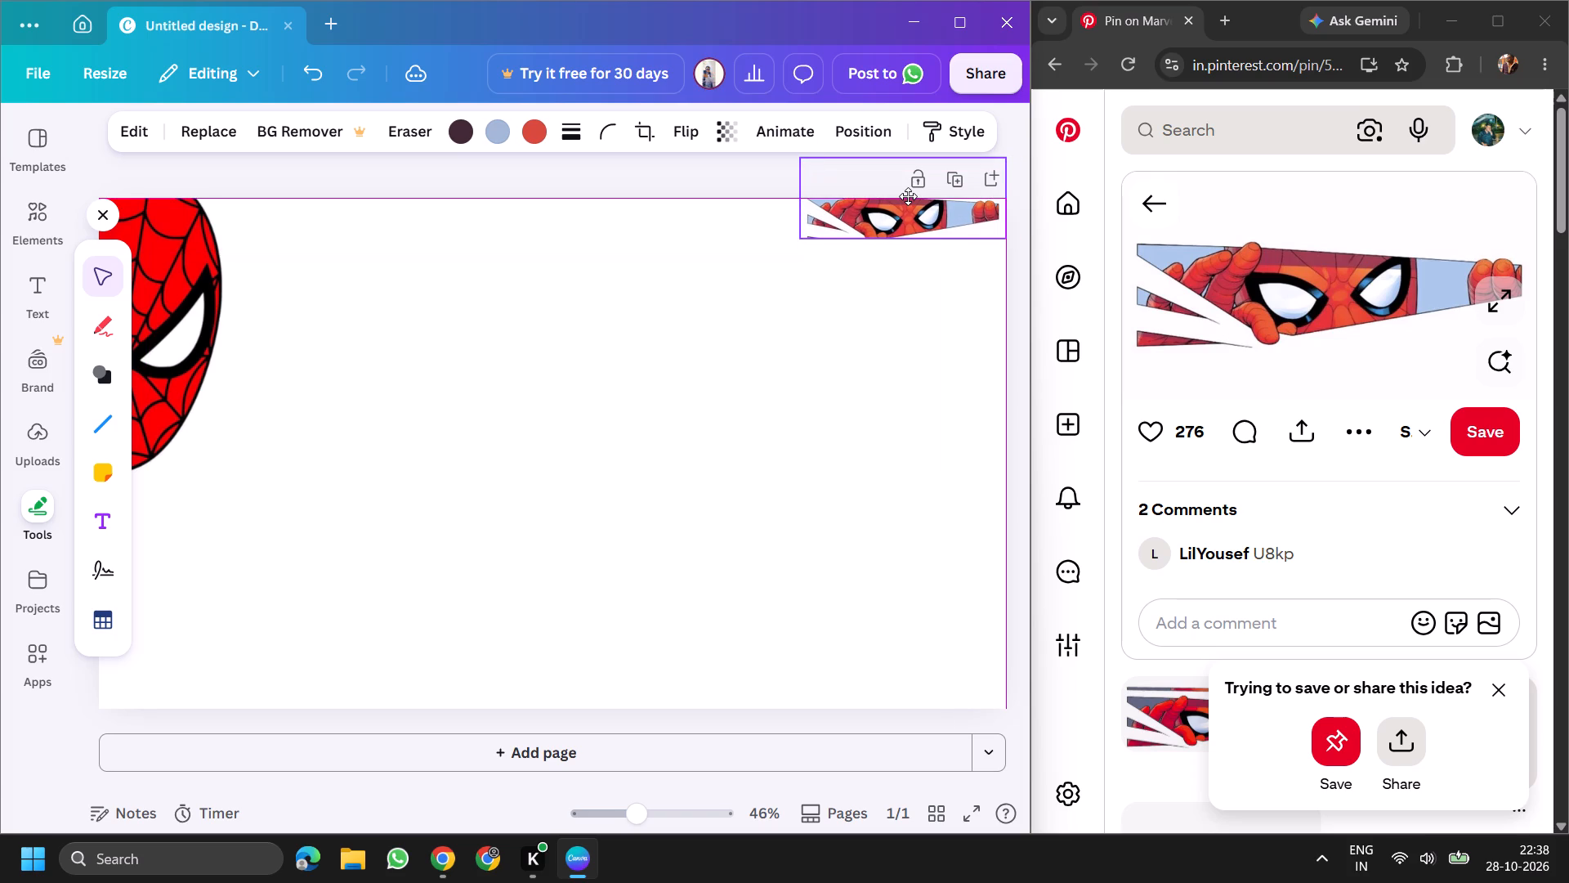
pyautogui.moveTo(908, 196); pyautogui.dragTo(892, 234)
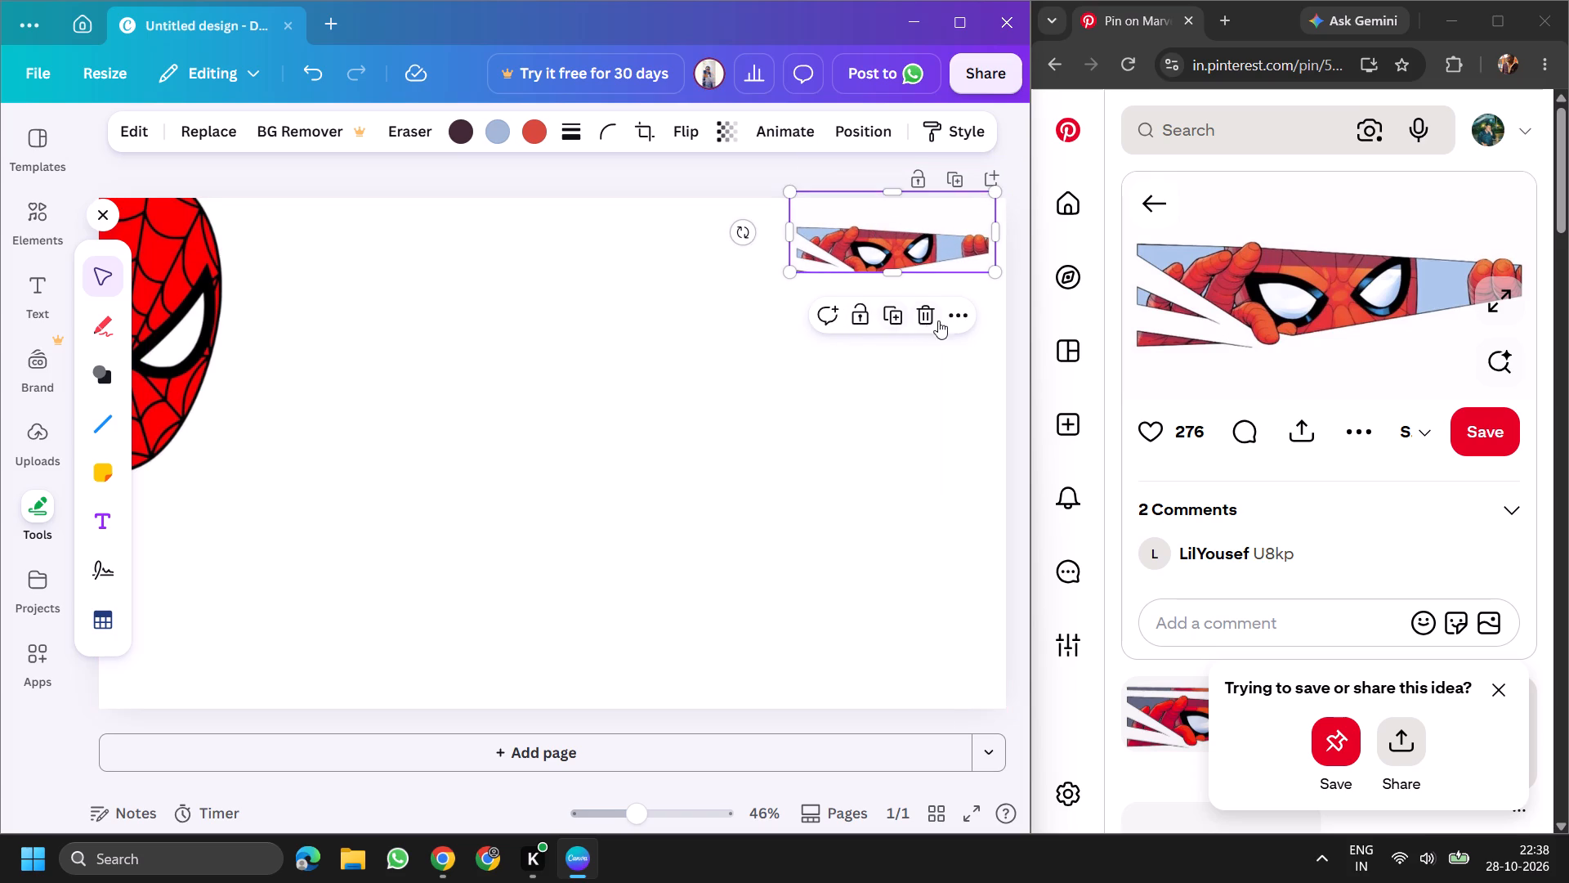
# Tilt the torn-strip image a few degrees counter-clockwise and fit its artwork against the page's top and right edges.
pyautogui.moveTo(735, 231); pyautogui.dragTo(738, 245)
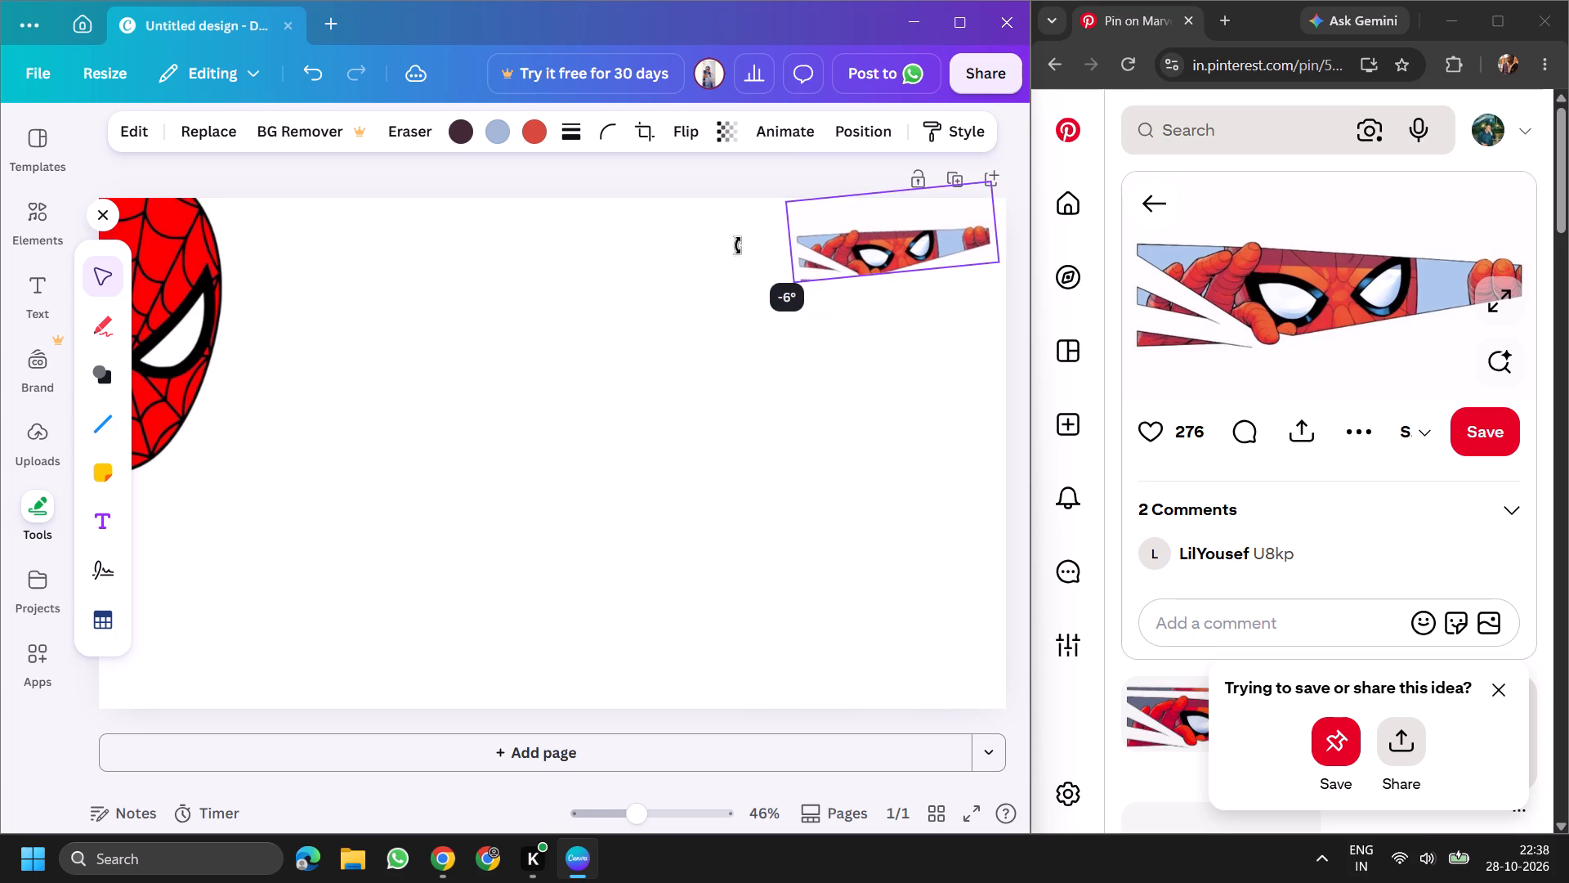
pyautogui.moveTo(738, 245); pyautogui.dragTo(738, 239)
pyautogui.moveTo(899, 248); pyautogui.dragTo(910, 228)
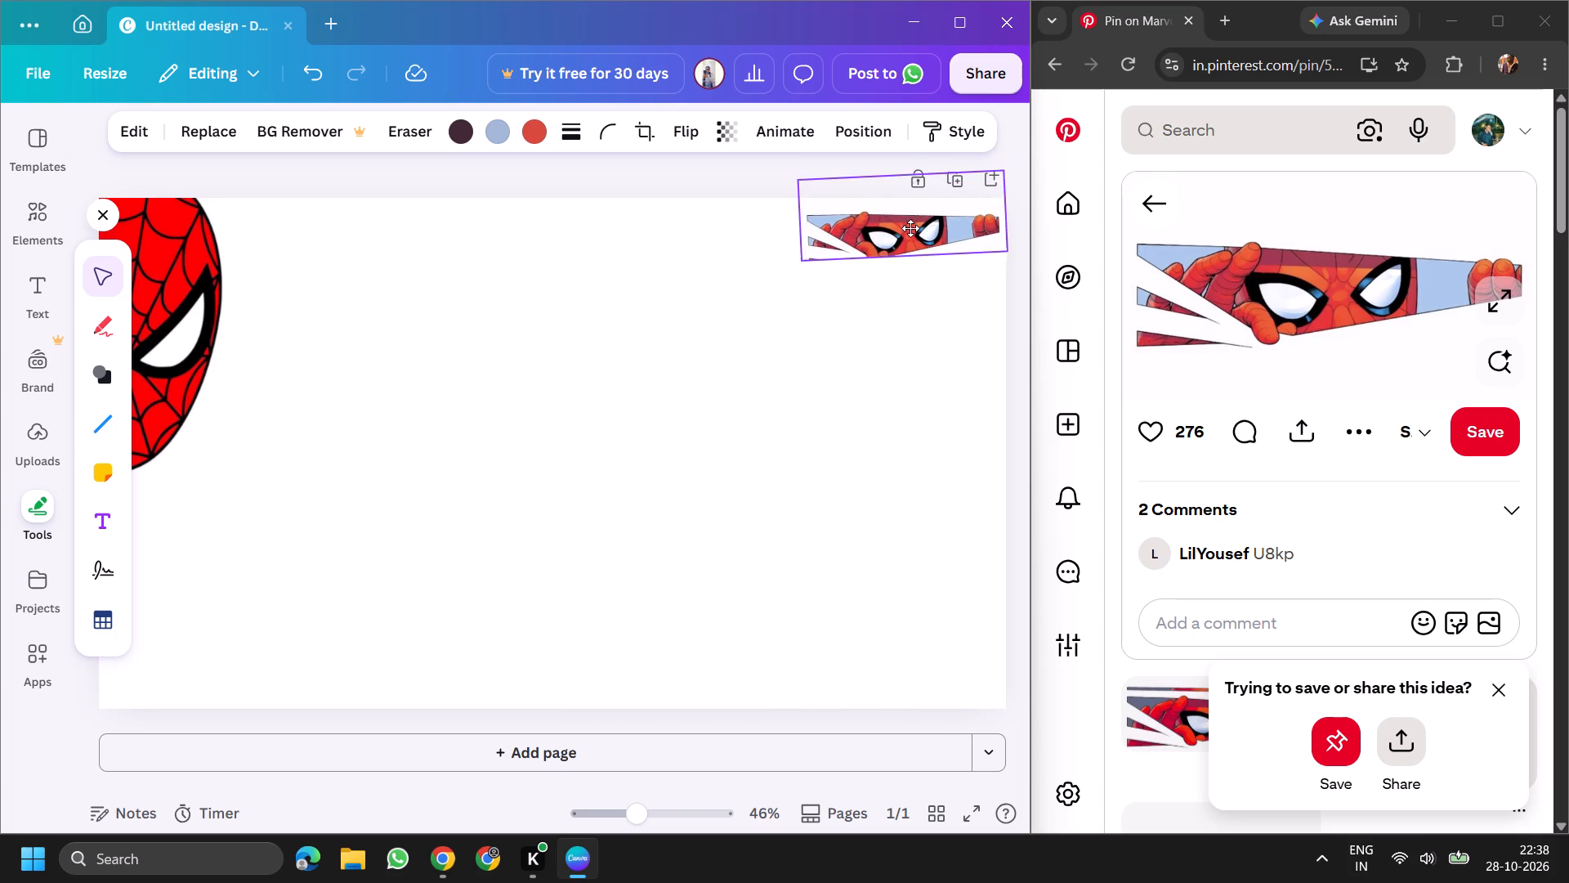
pyautogui.moveTo(910, 228); pyautogui.dragTo(918, 216)
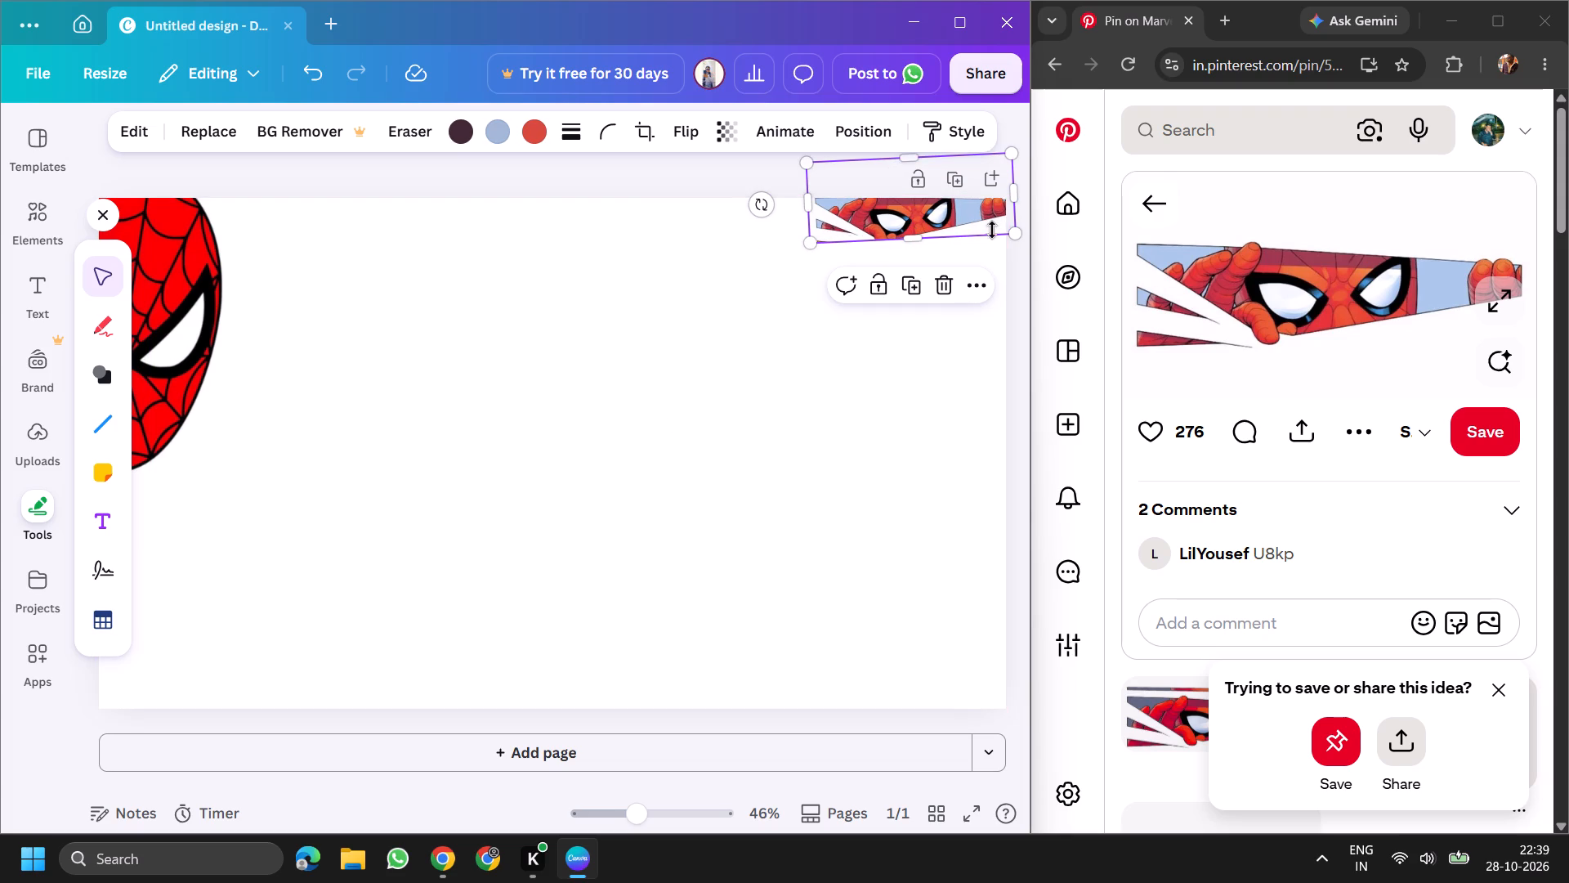
pyautogui.click(661, 300)
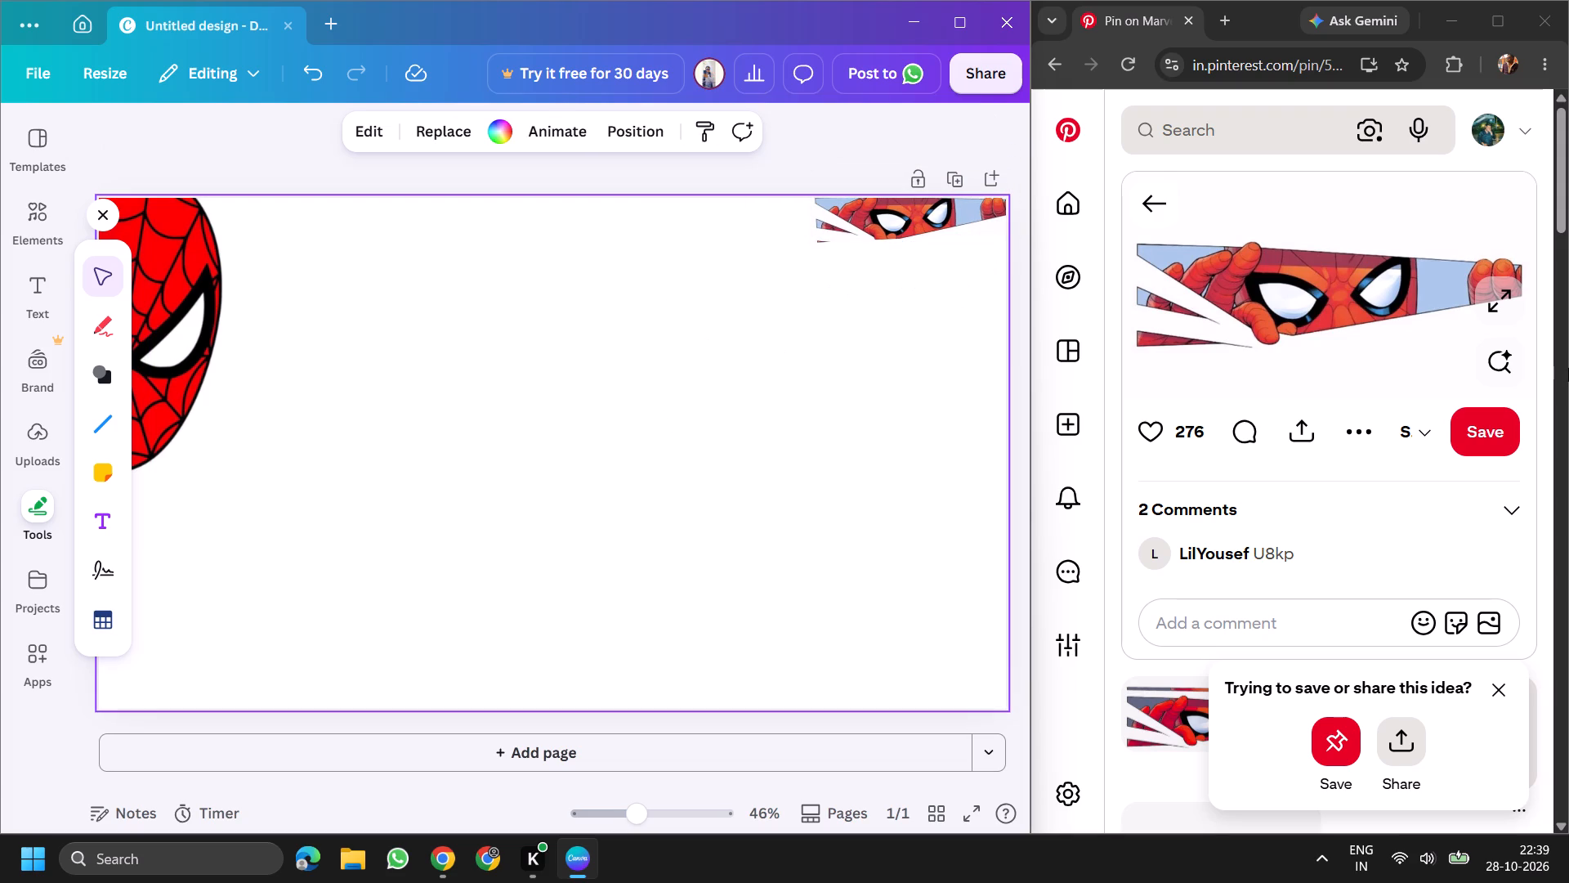
# Browse the Pinterest pins related to the torn-strip image for another Spider-Man graphic, including the red spider-web pin.
pyautogui.scroll(-3, 1410, 459)
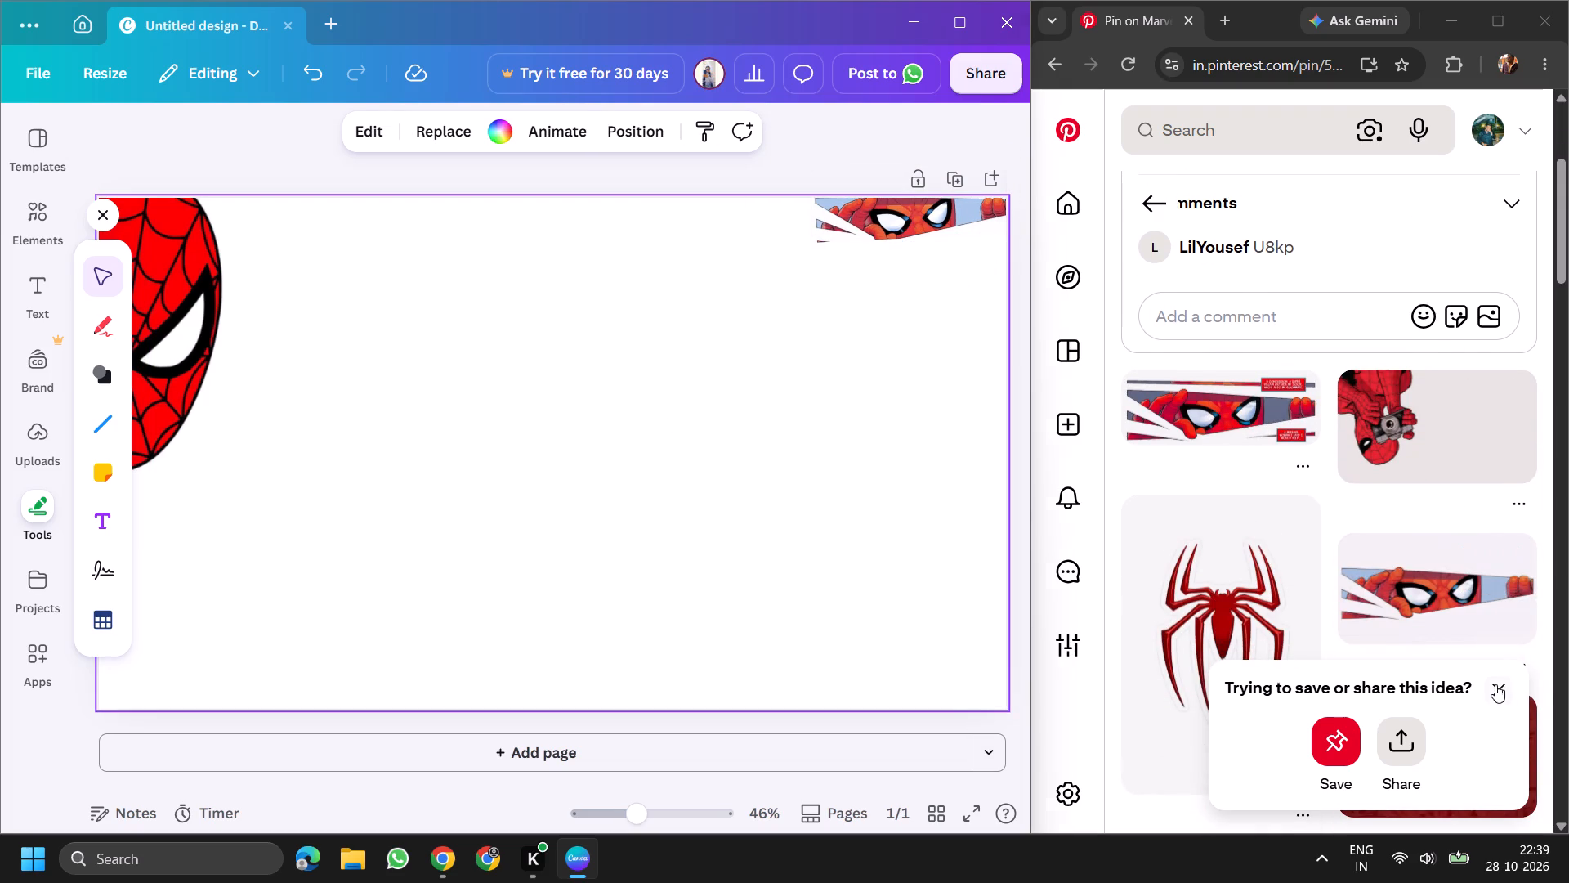
pyautogui.click(1495, 684)
pyautogui.rightClick(1239, 635)
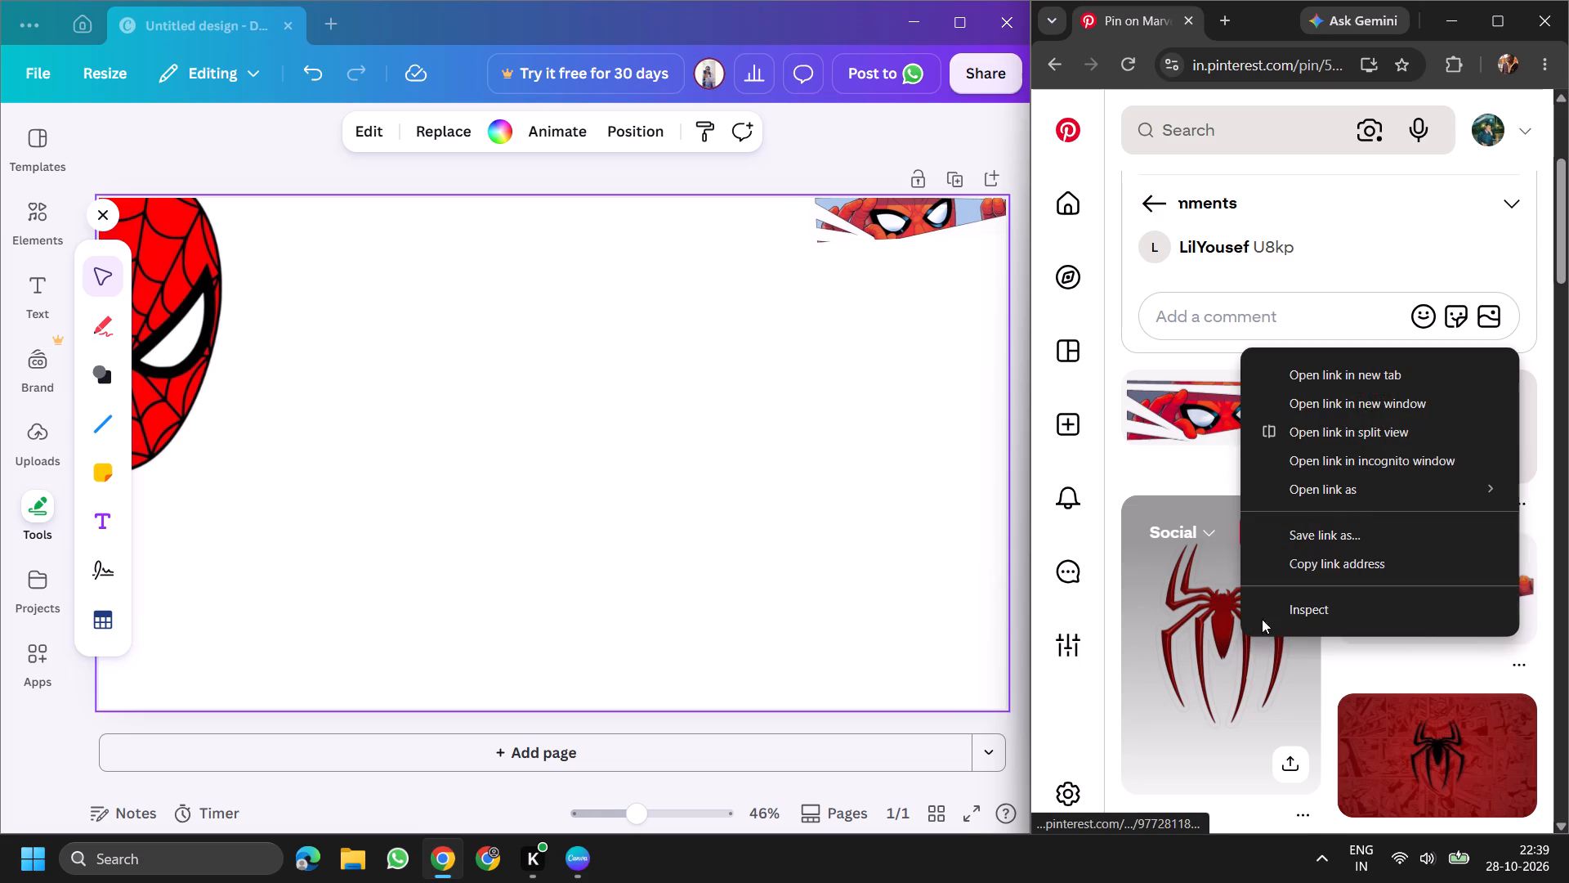
pyautogui.scroll(-2, 1219, 689)
pyautogui.scroll(-2, 1216, 600)
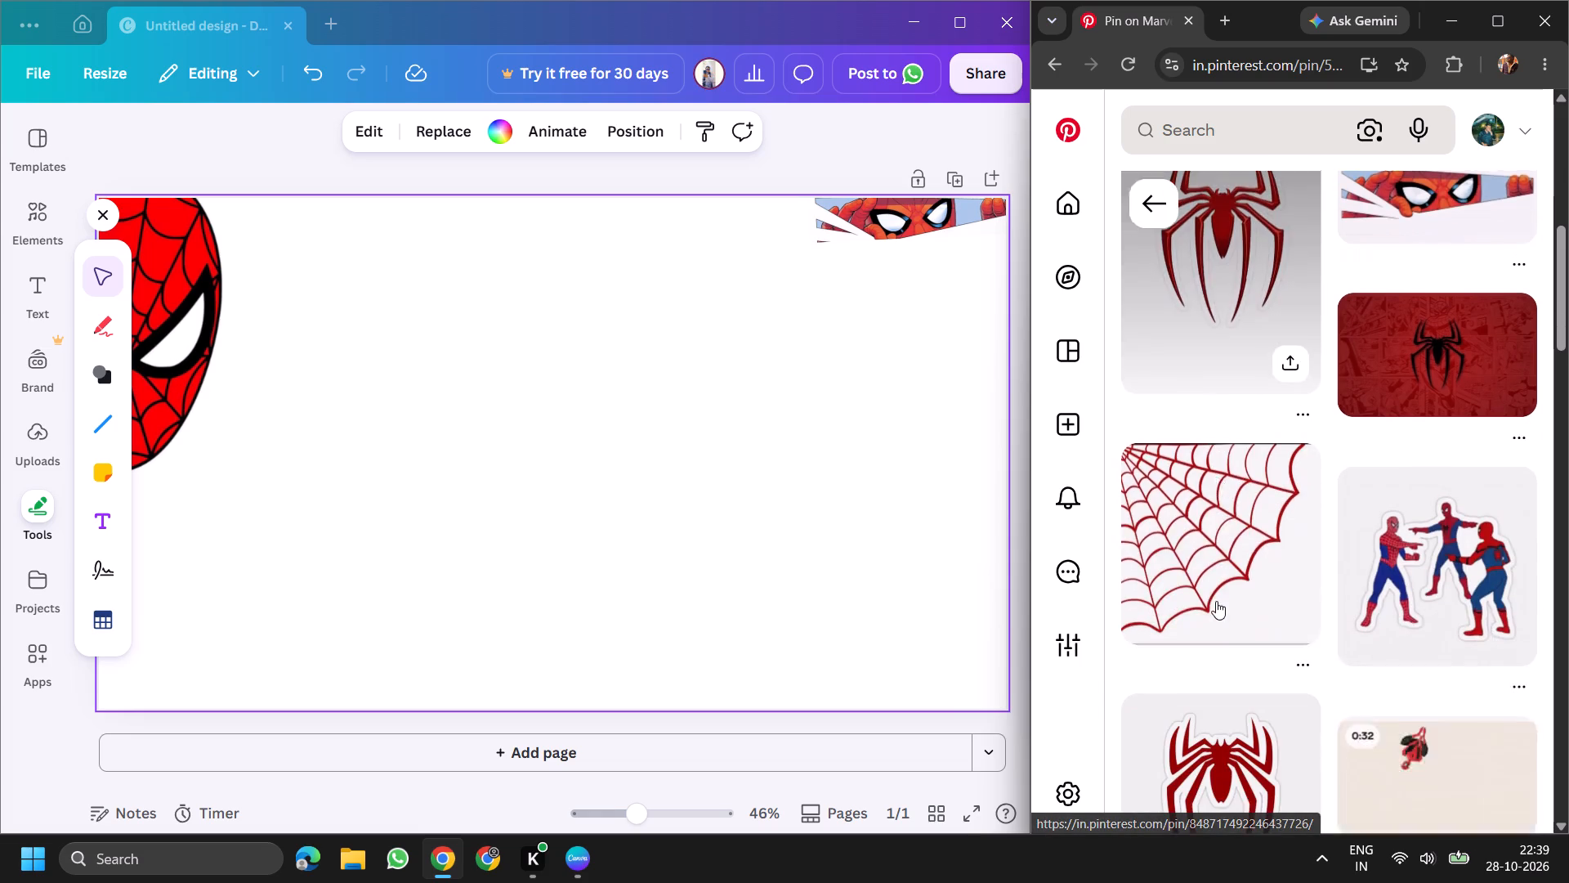
pyautogui.click(1236, 541)
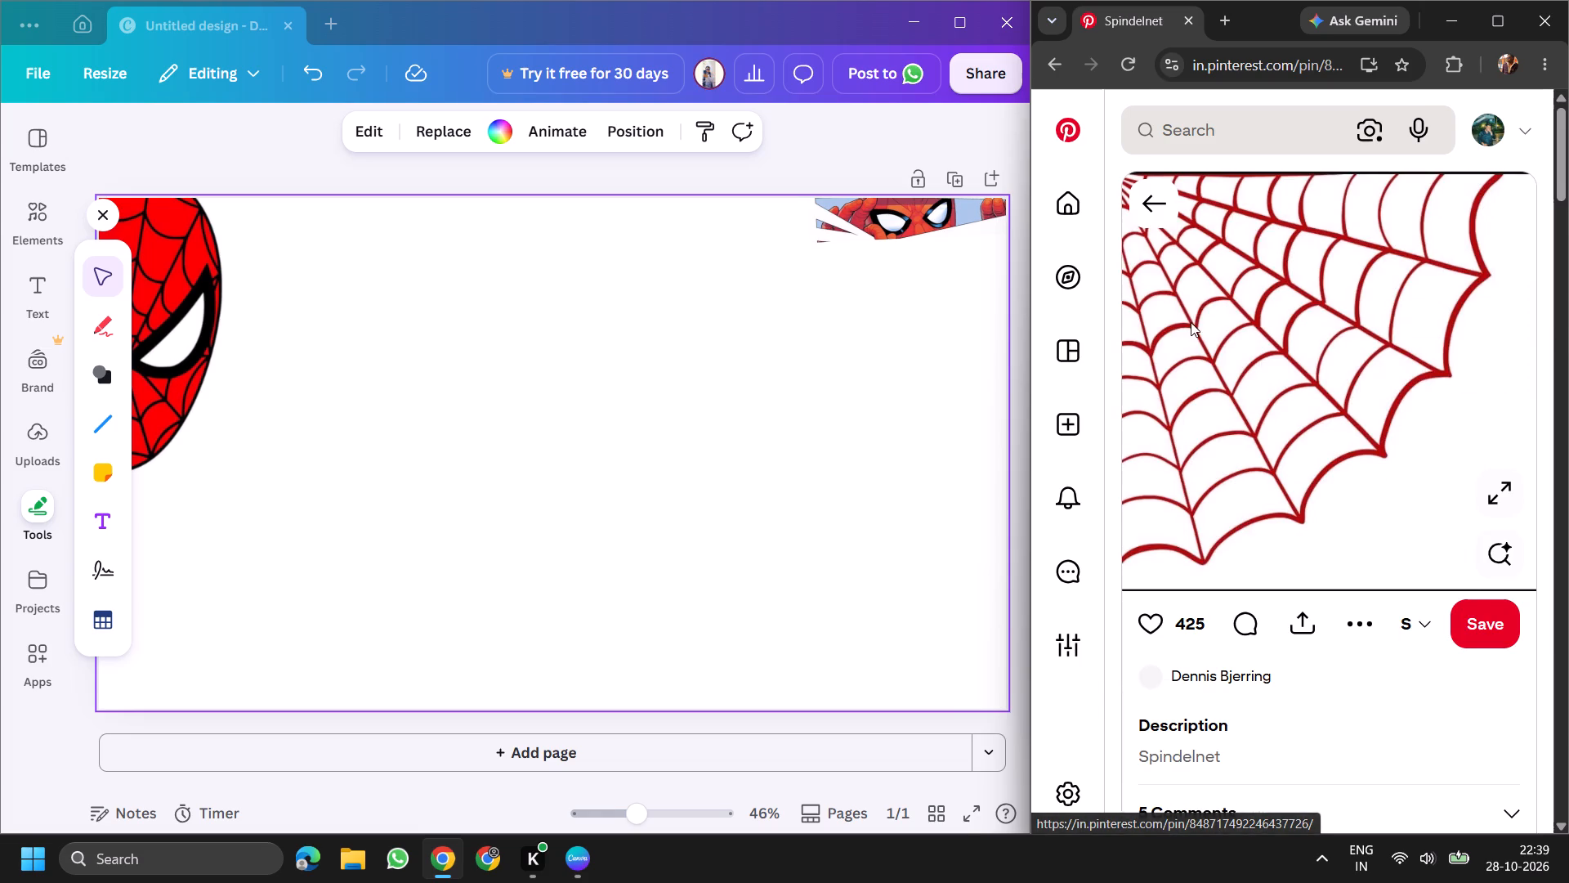
pyautogui.click(1142, 204)
pyautogui.scroll(1, 1178, 303)
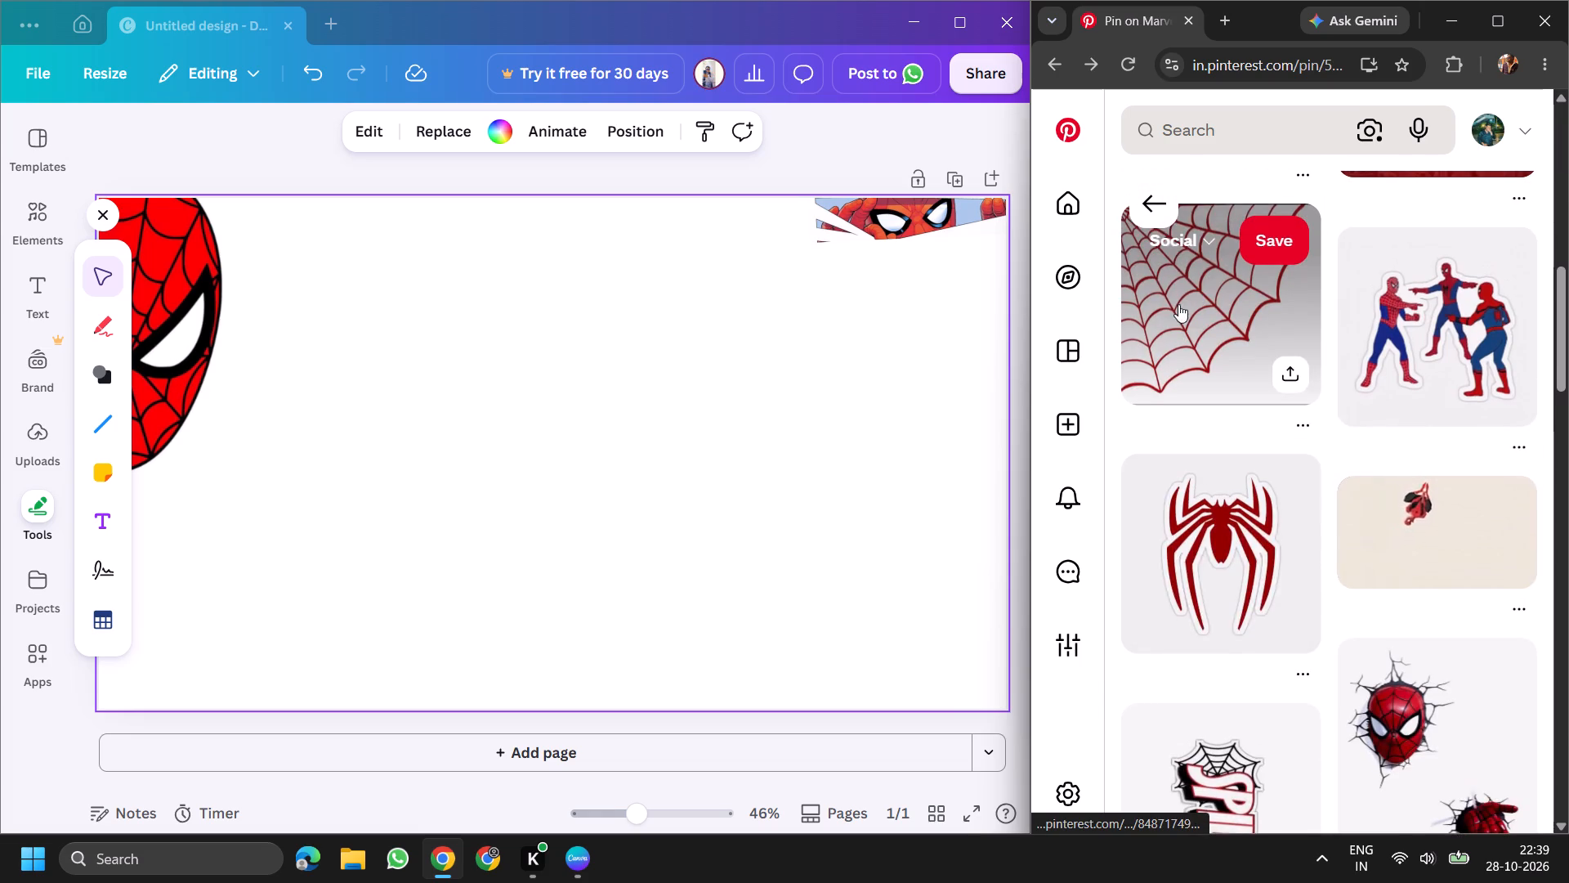
pyautogui.scroll(2, 1294, 595)
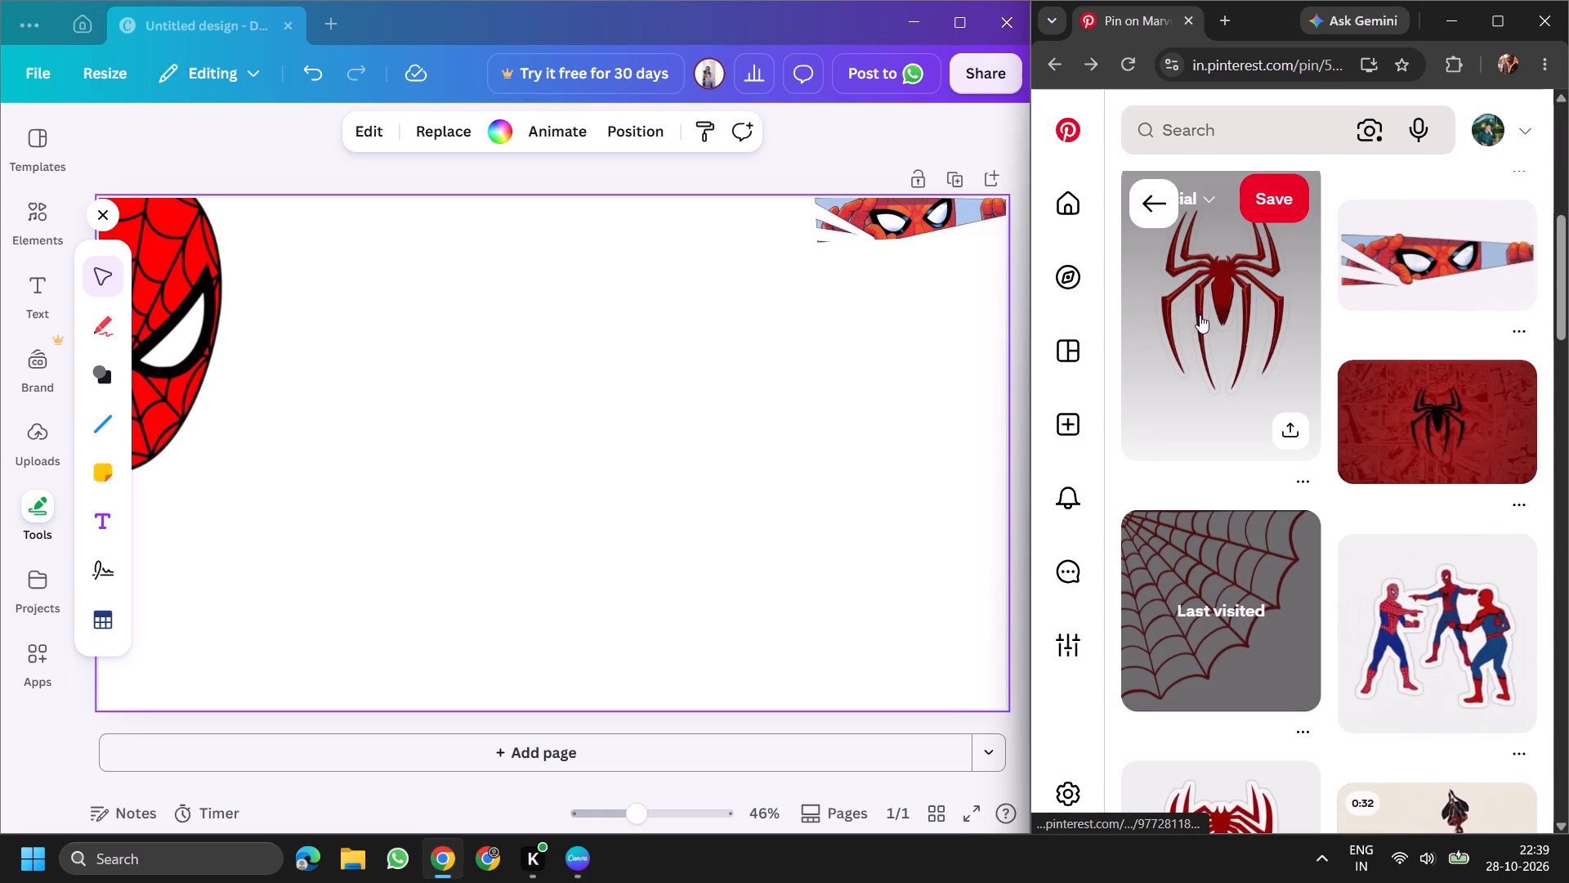
pyautogui.scroll(-5, 1243, 384)
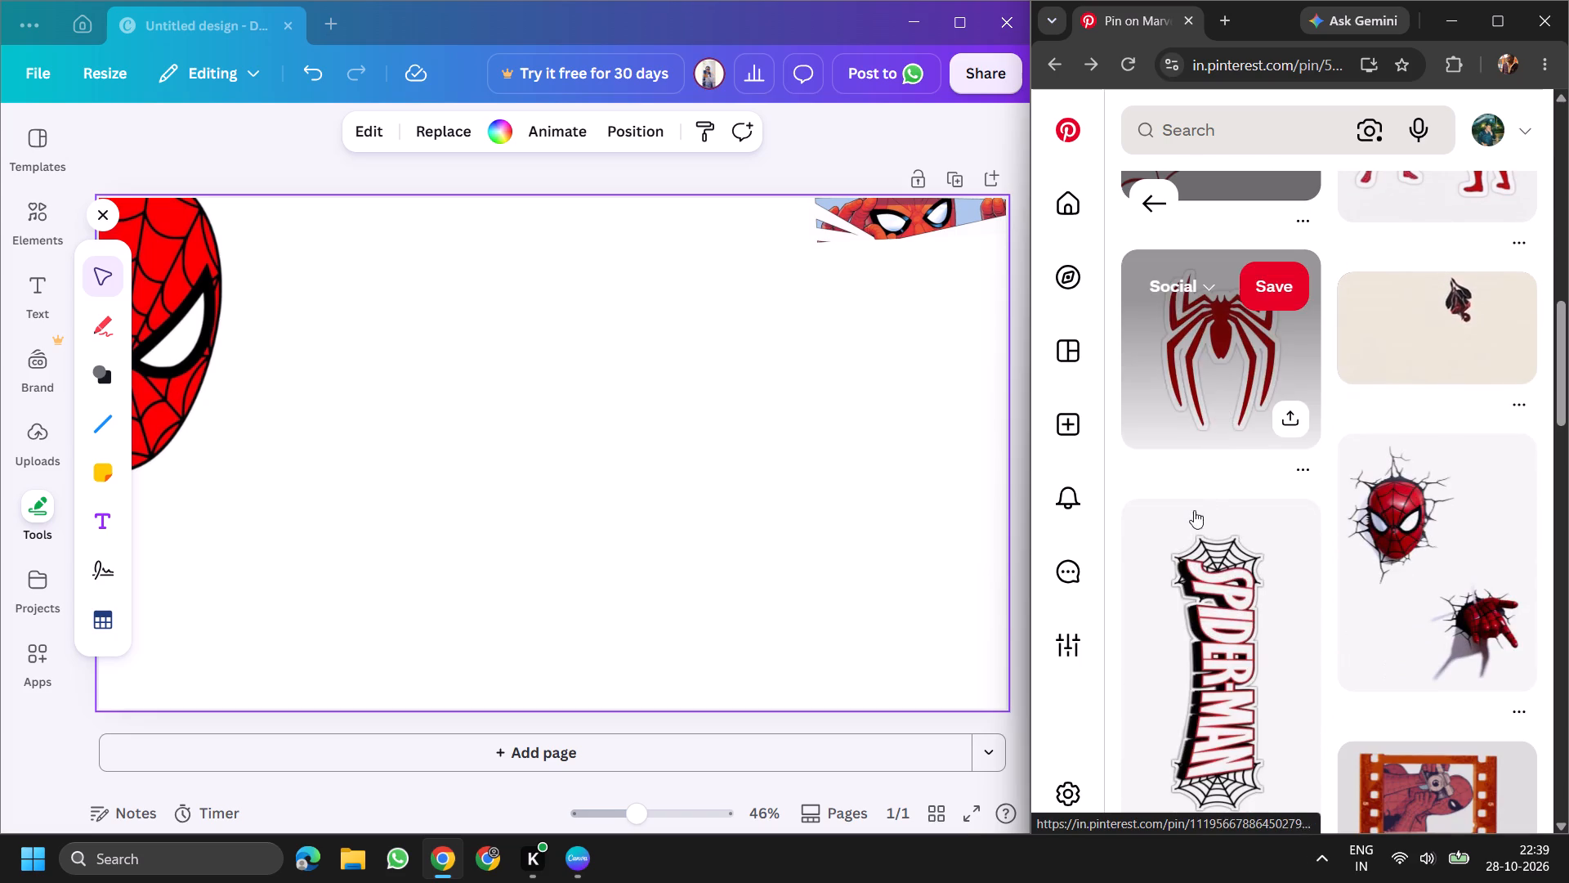
# Copy the vertical SPIDER-MAN logo with spider webs from its Pinterest pin and paste it onto the Canva page.
pyautogui.click(1256, 720)
pyautogui.moveTo(1368, 486); pyautogui.dragTo(1356, 493, button='right')
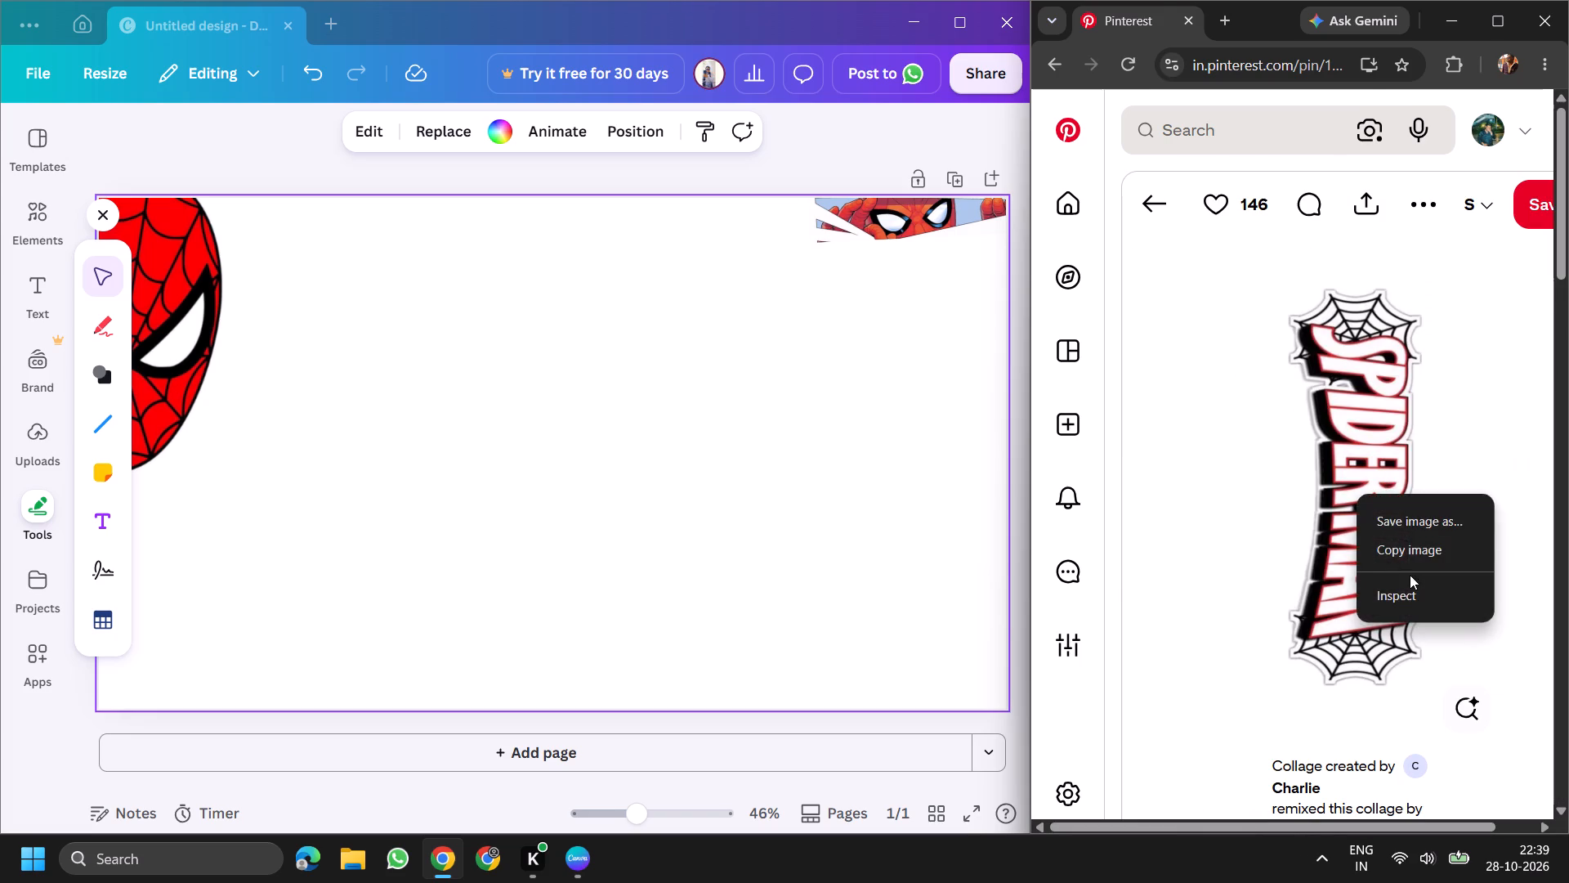
pyautogui.click(1410, 545)
pyautogui.rightClick(523, 451)
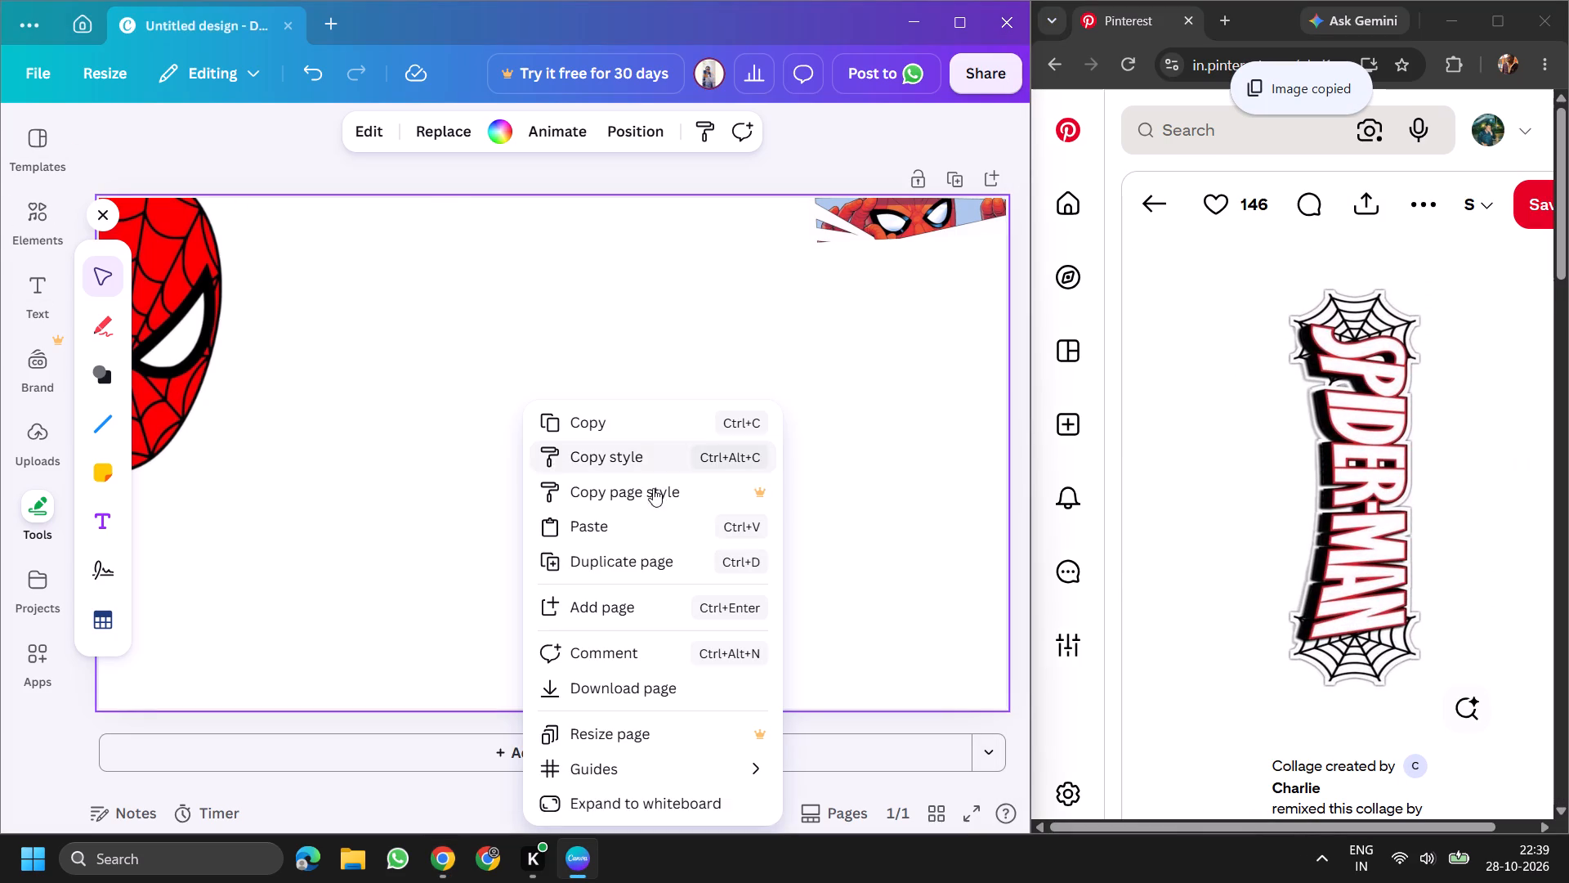
pyautogui.click(611, 536)
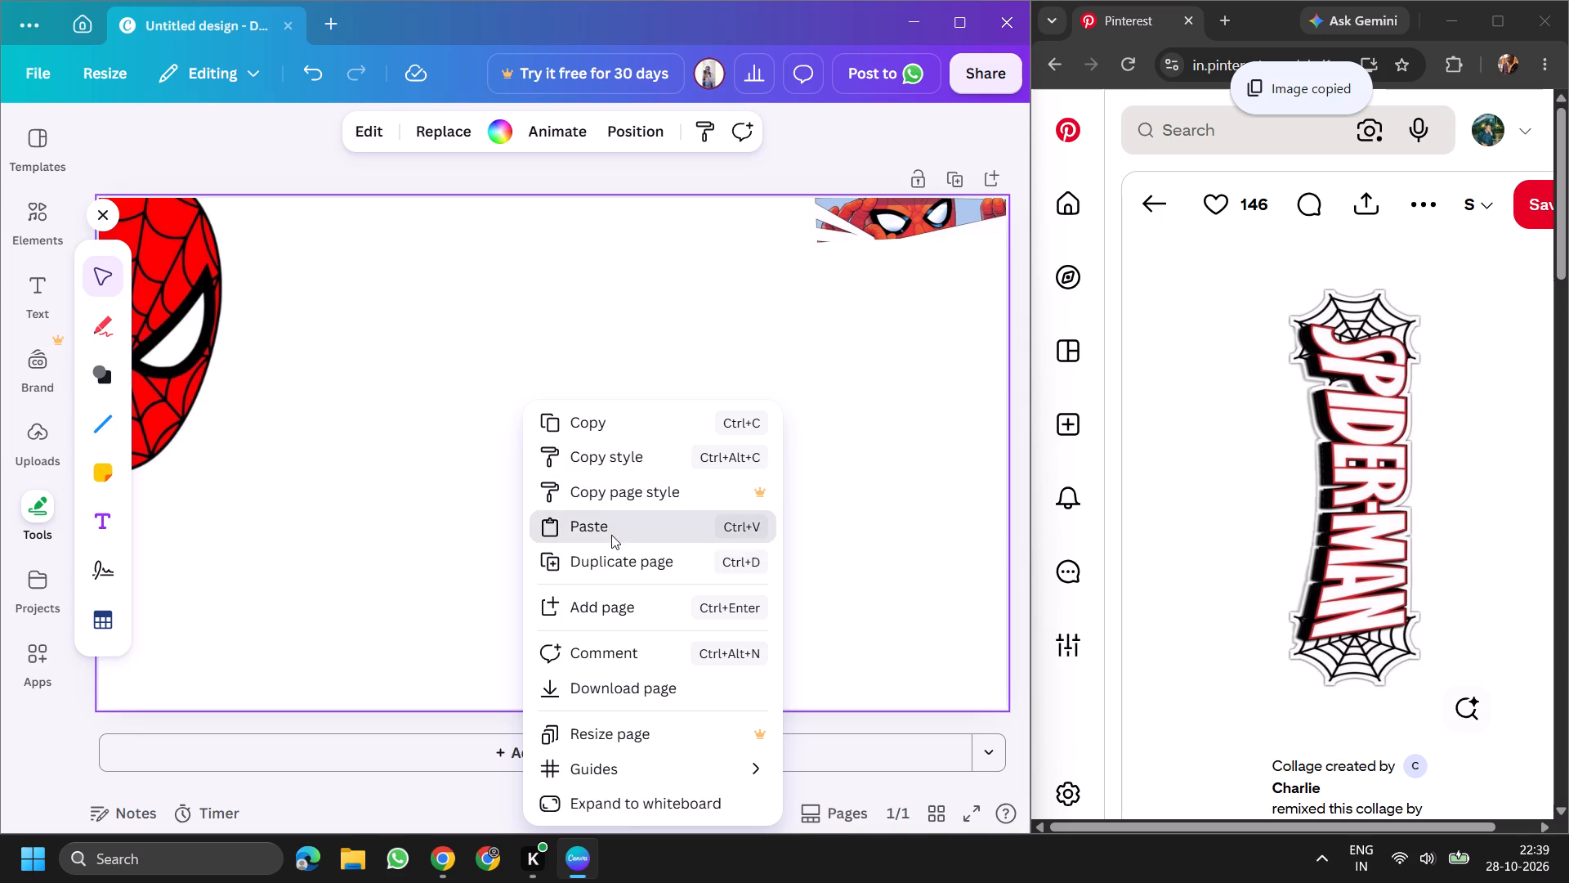
# Rotate the SPIDER-MAN logo 90 degrees counter-clockwise so its lettering reads horizontally.
pyautogui.moveTo(556, 692); pyautogui.dragTo(619, 681)
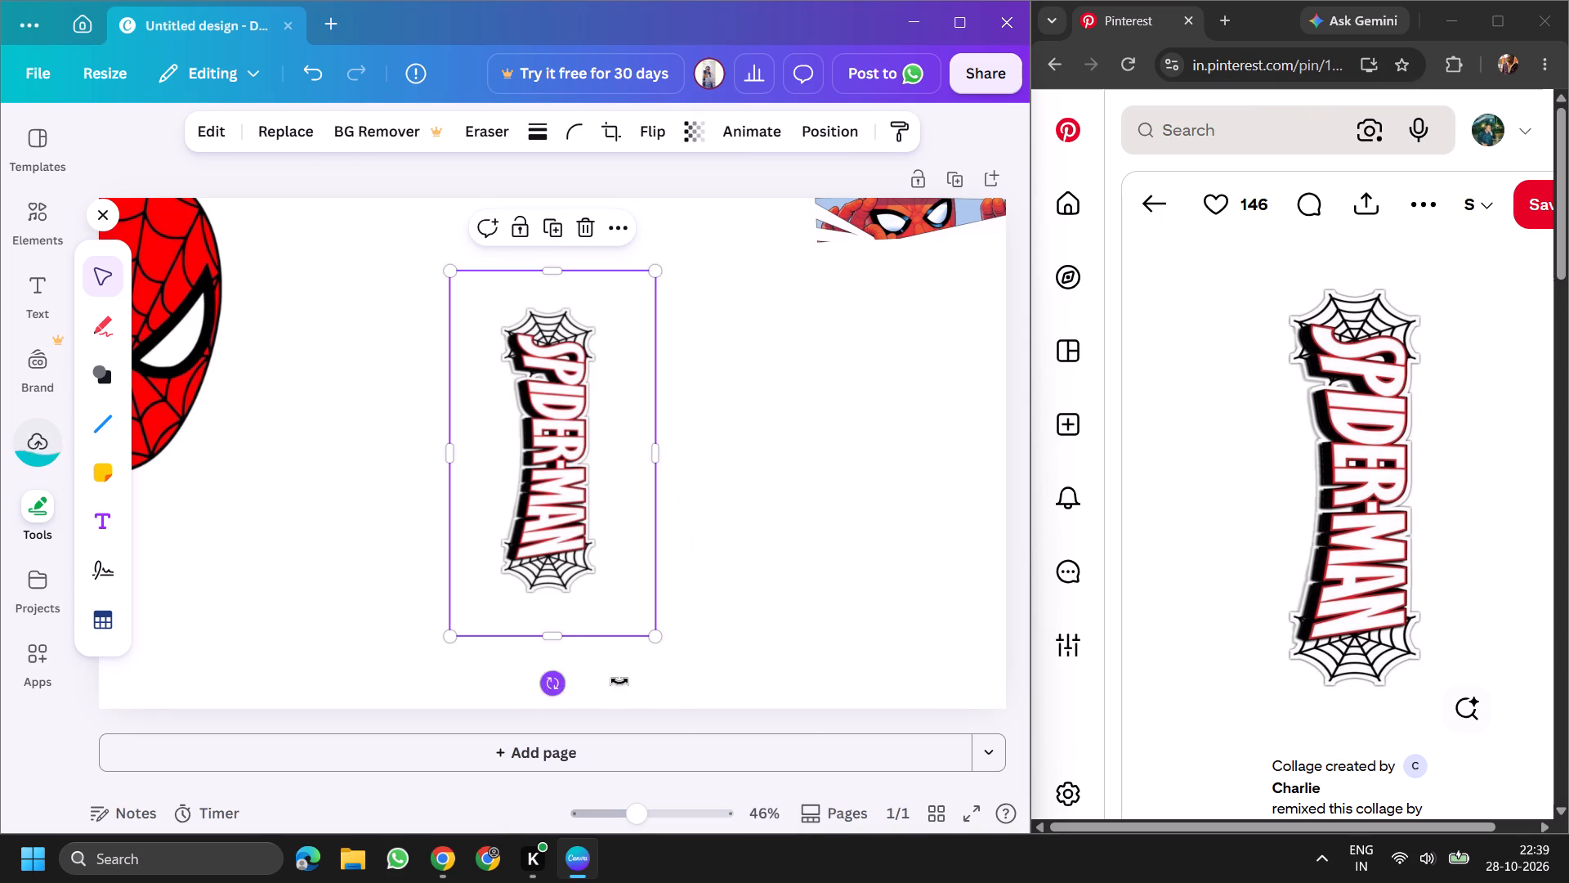
pyautogui.moveTo(619, 681); pyautogui.dragTo(781, 441)
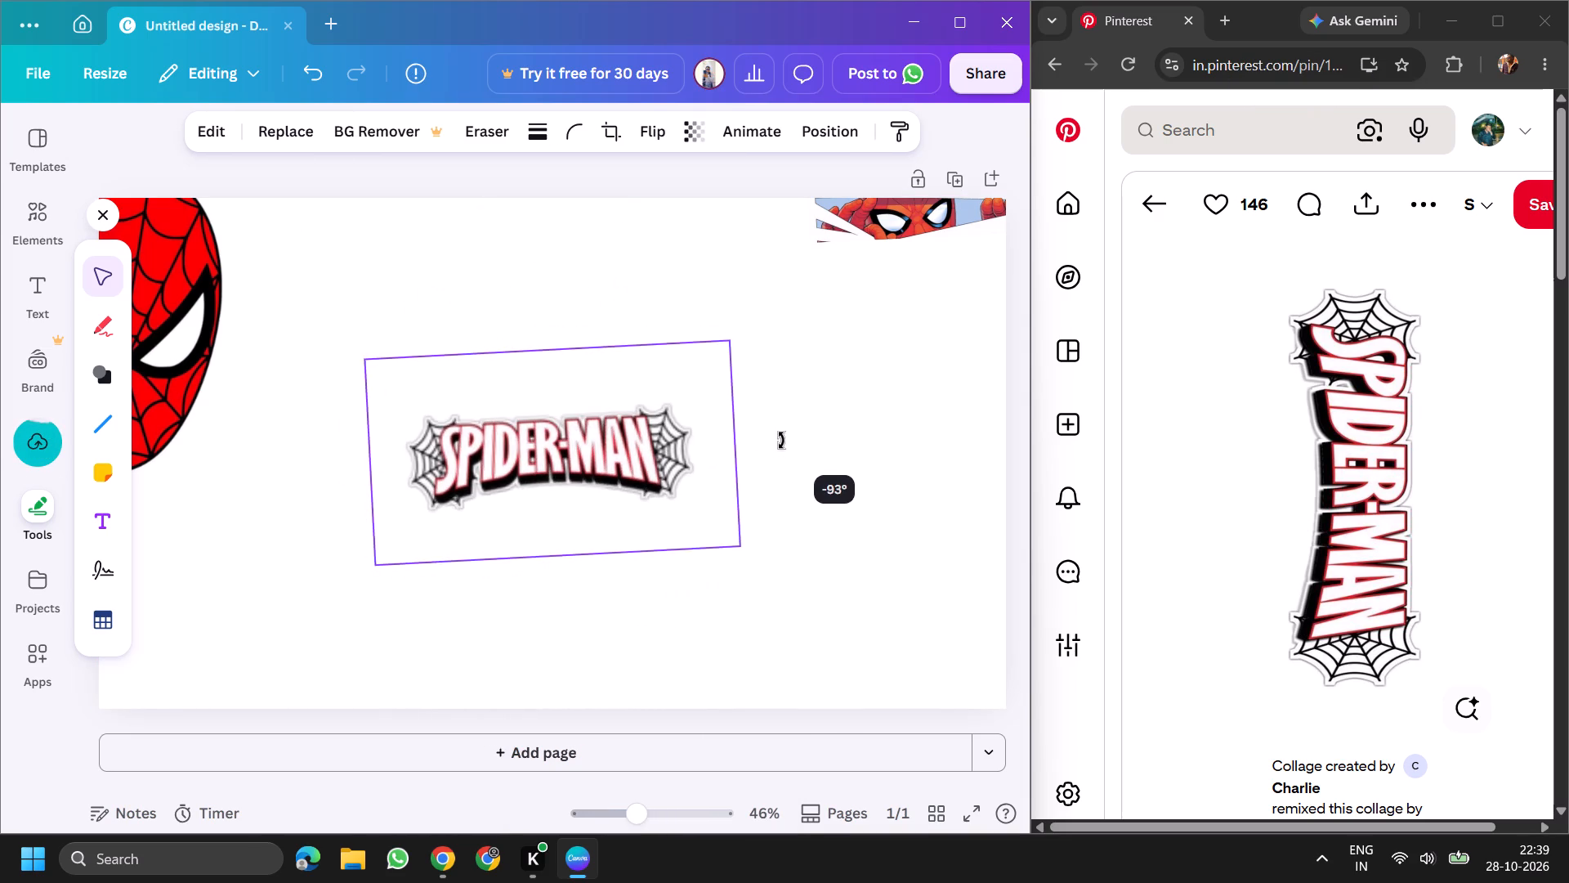
pyautogui.moveTo(781, 441); pyautogui.dragTo(784, 447)
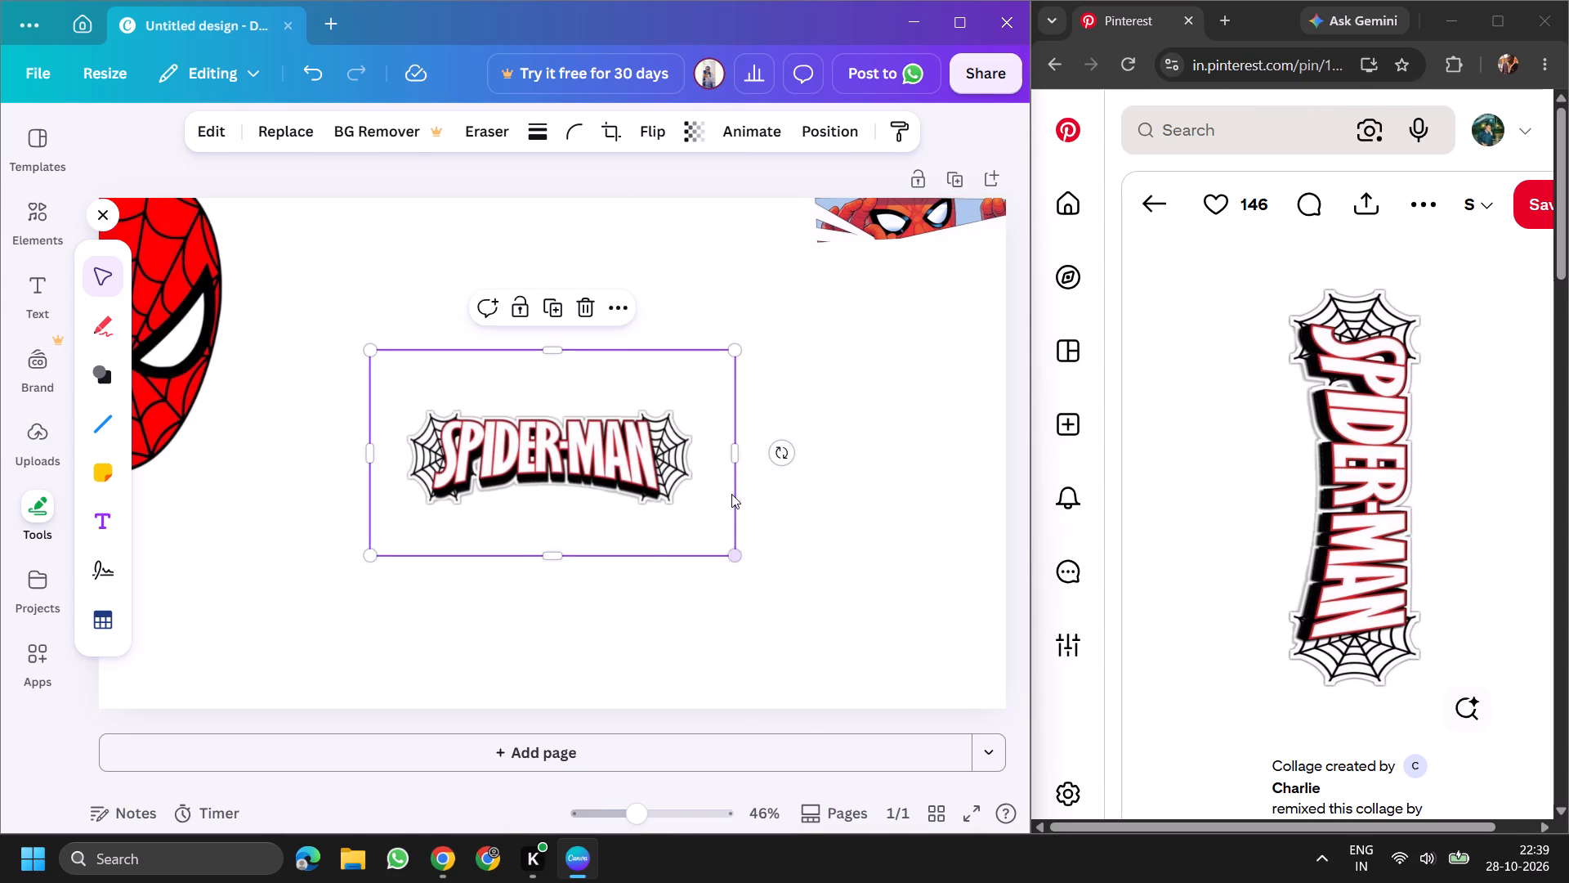
# Enlarge the SPIDER-MAN logo to about 664 wide by 1,430 high and place it around the middle of the page.
pyautogui.moveTo(731, 560); pyautogui.dragTo(932, 652)
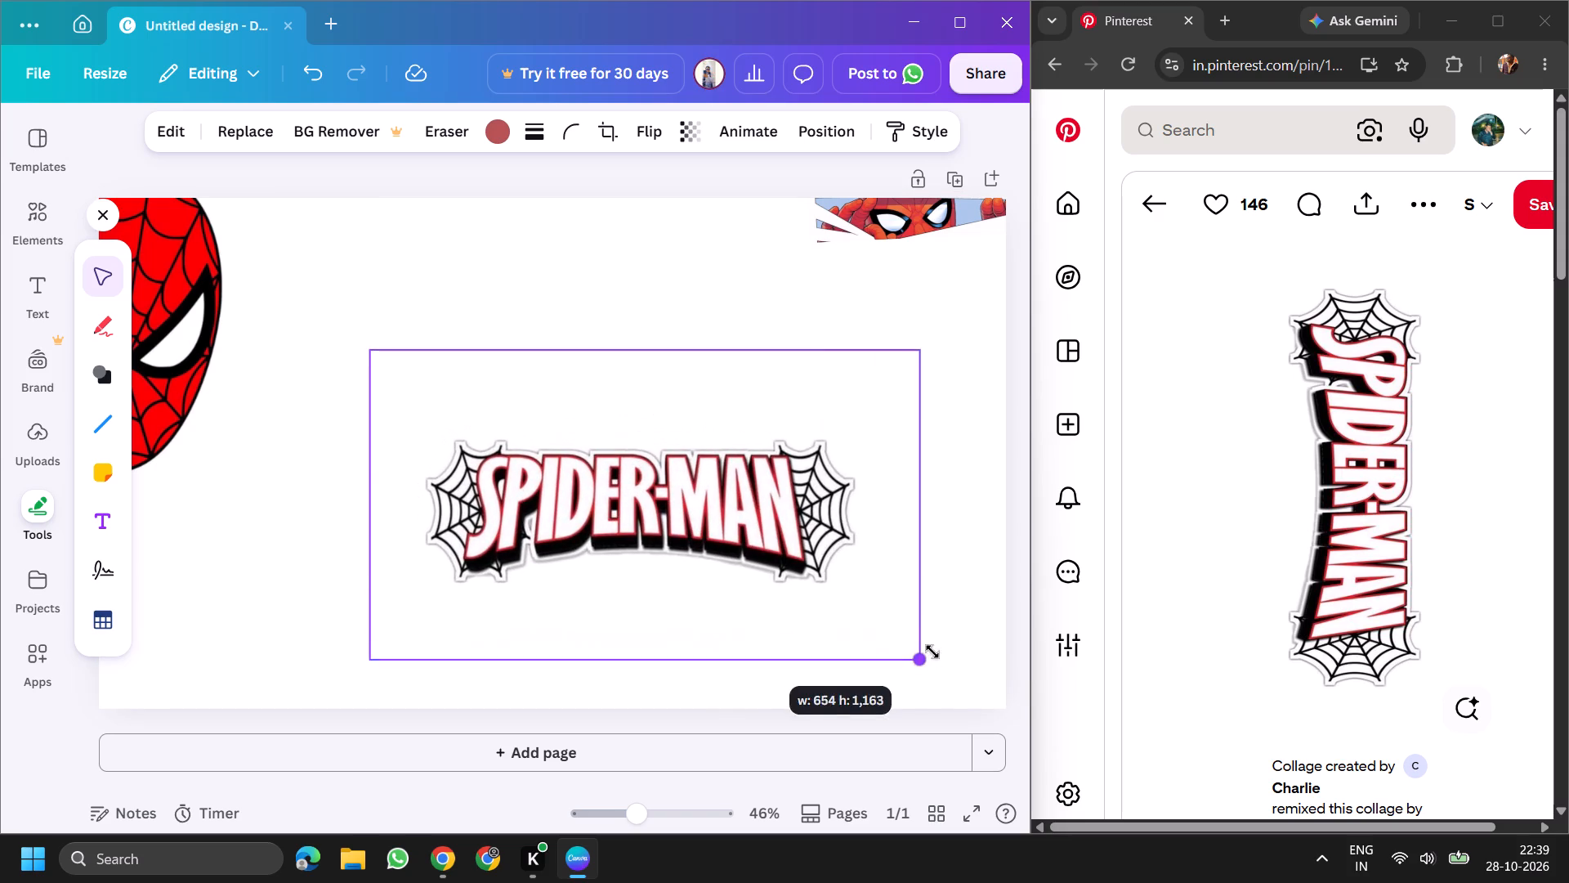
pyautogui.moveTo(932, 652); pyautogui.dragTo(934, 652)
pyautogui.moveTo(717, 491); pyautogui.dragTo(668, 431)
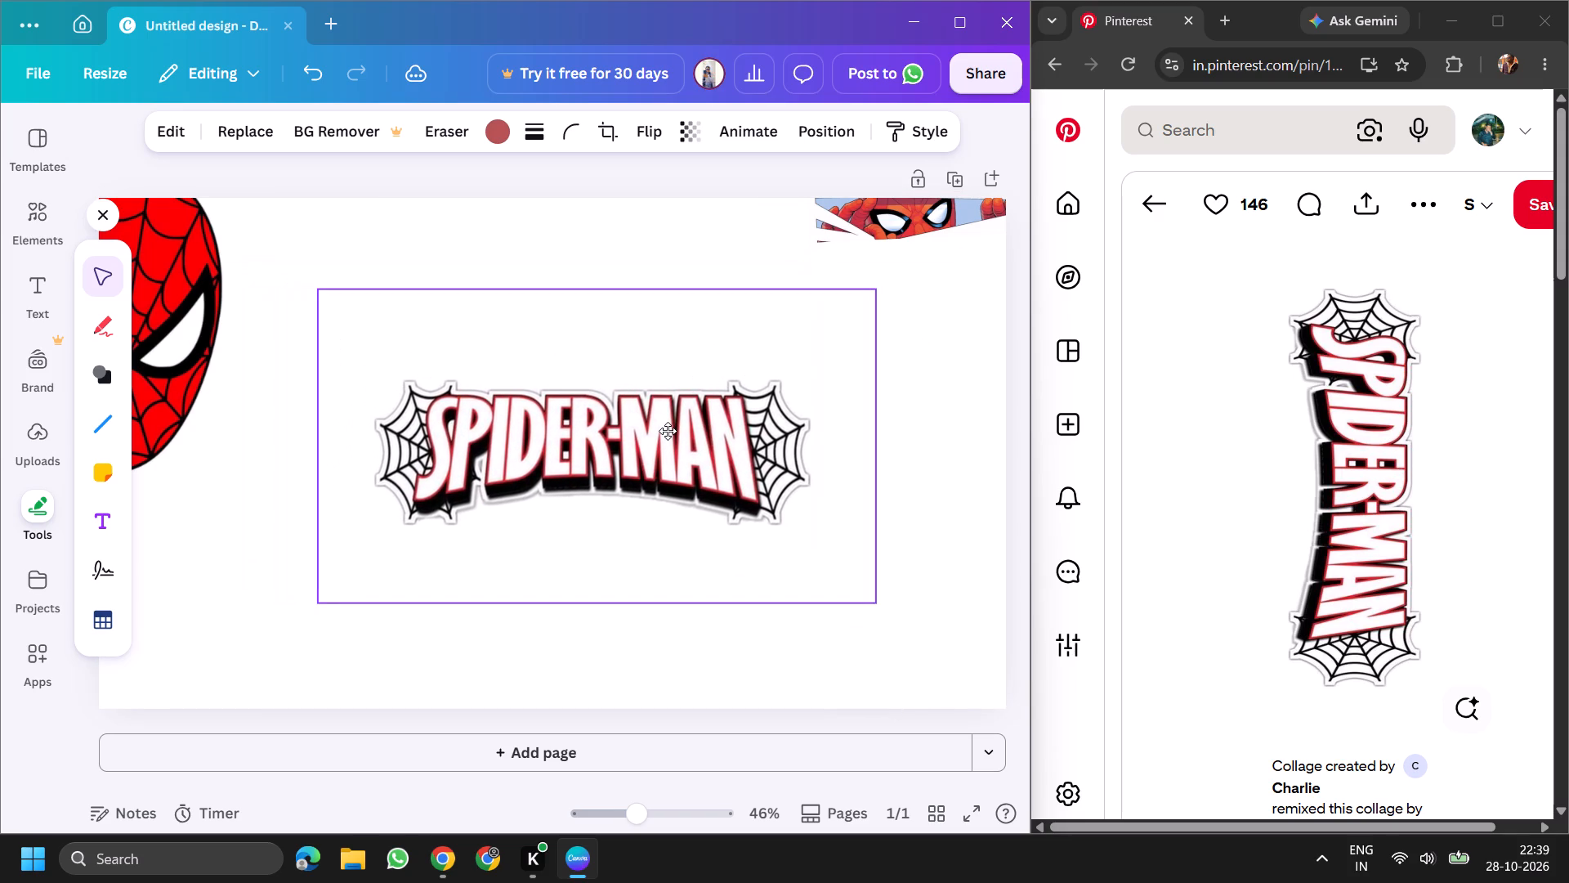
pyautogui.moveTo(668, 431); pyautogui.dragTo(659, 437)
pyautogui.moveTo(870, 452); pyautogui.dragTo(990, 437)
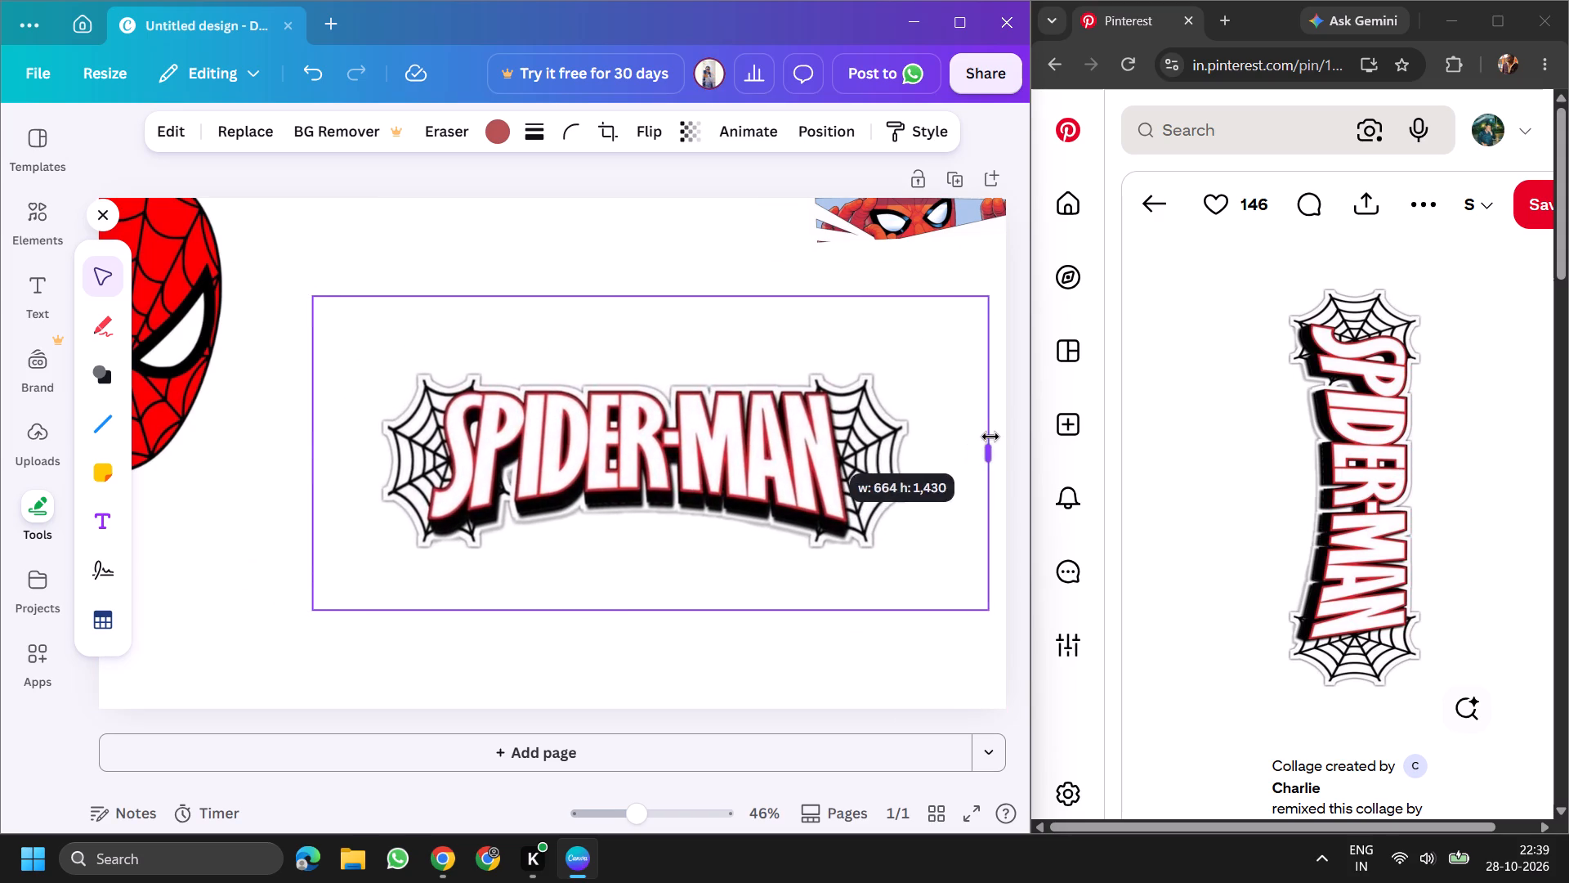
pyautogui.moveTo(990, 437); pyautogui.dragTo(995, 437)
pyautogui.moveTo(668, 424); pyautogui.dragTo(586, 416)
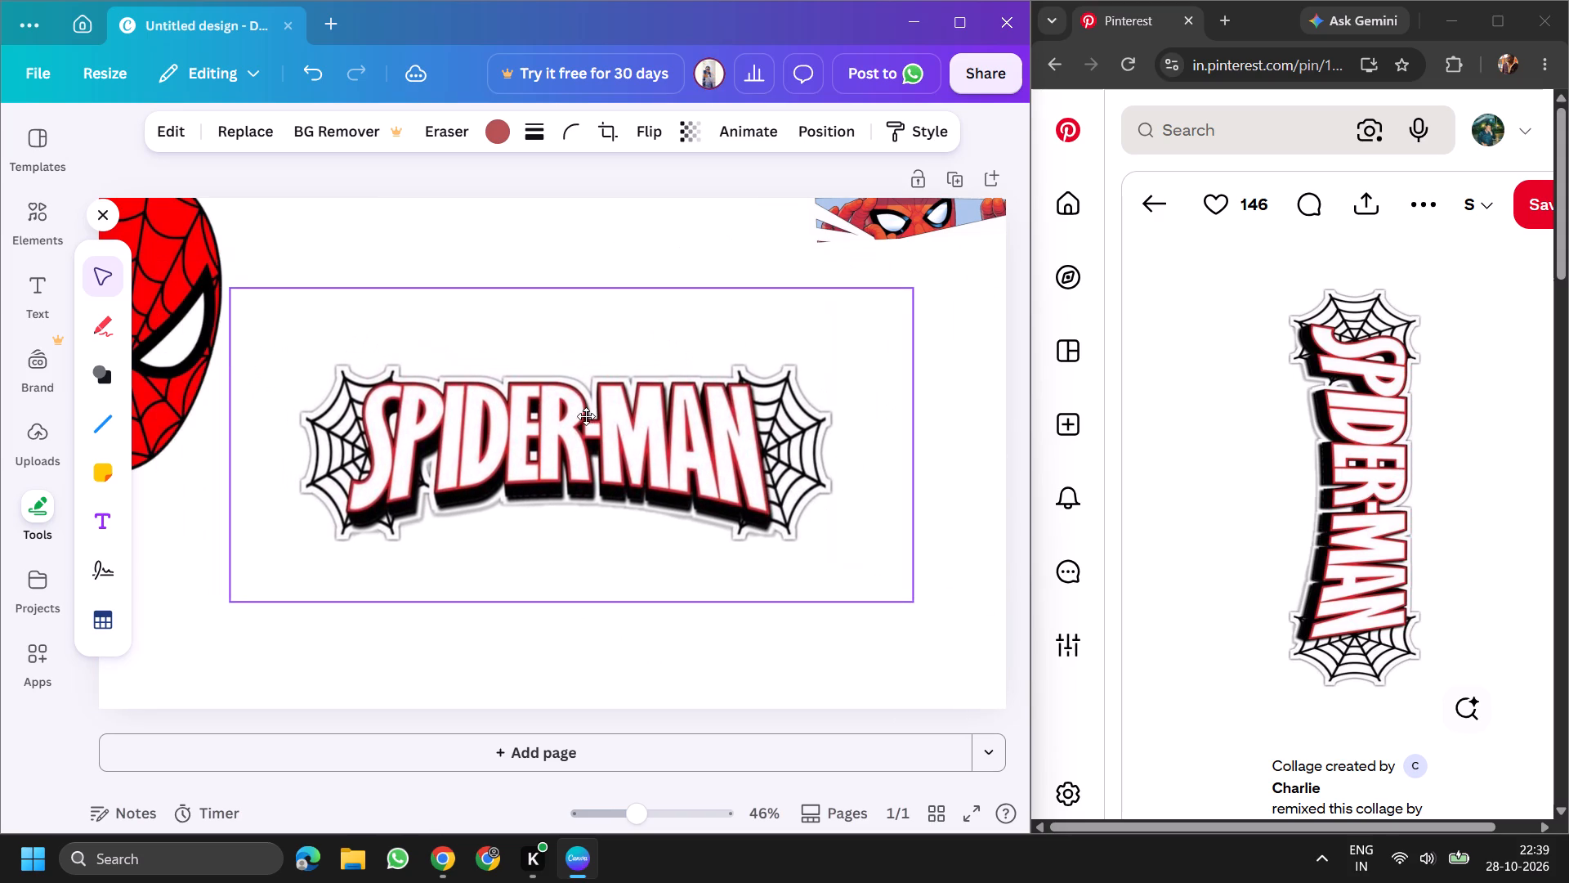
pyautogui.moveTo(586, 416); pyautogui.dragTo(579, 415)
pyautogui.click(633, 245)
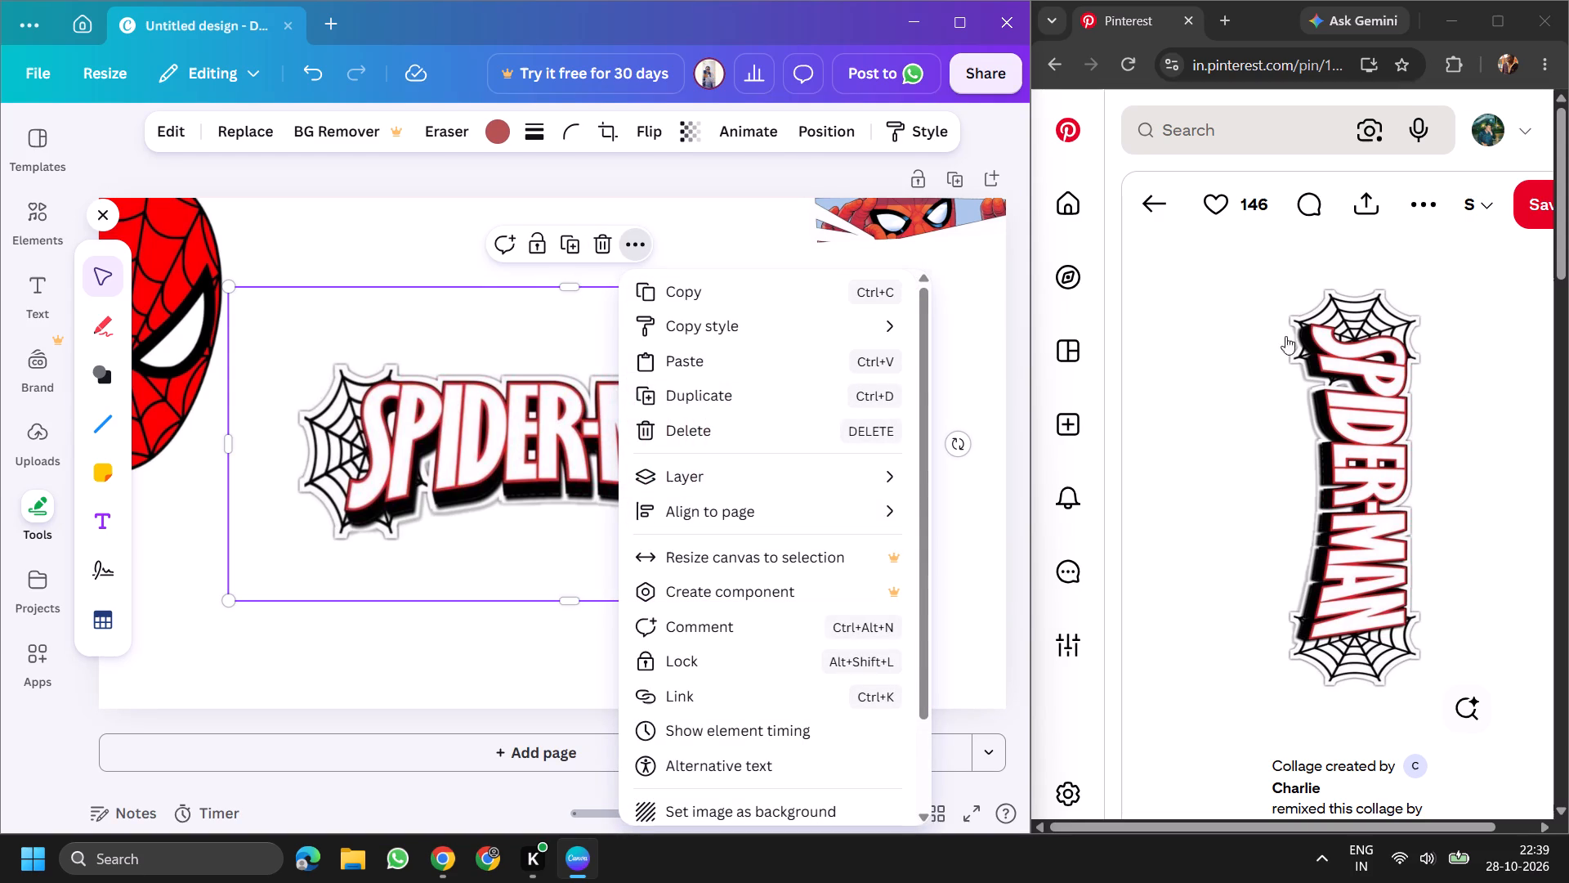
# Copy the red spider emblem sticker from the related Pinterest pins and paste it onto the Canva page.
pyautogui.click(1162, 208)
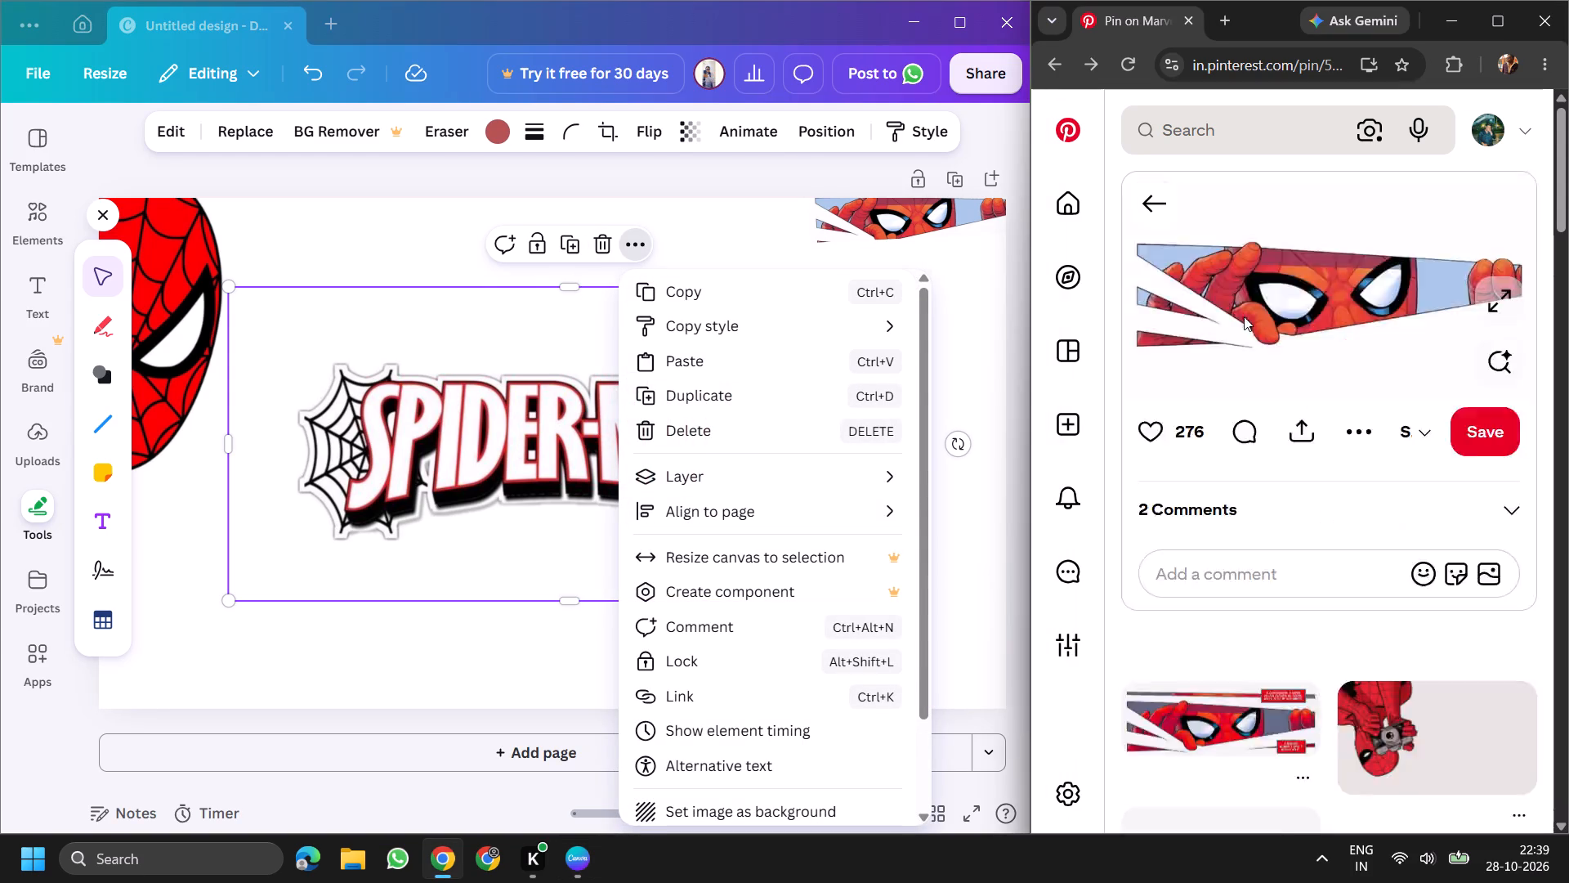
pyautogui.scroll(3, 1284, 473)
pyautogui.click(1228, 362)
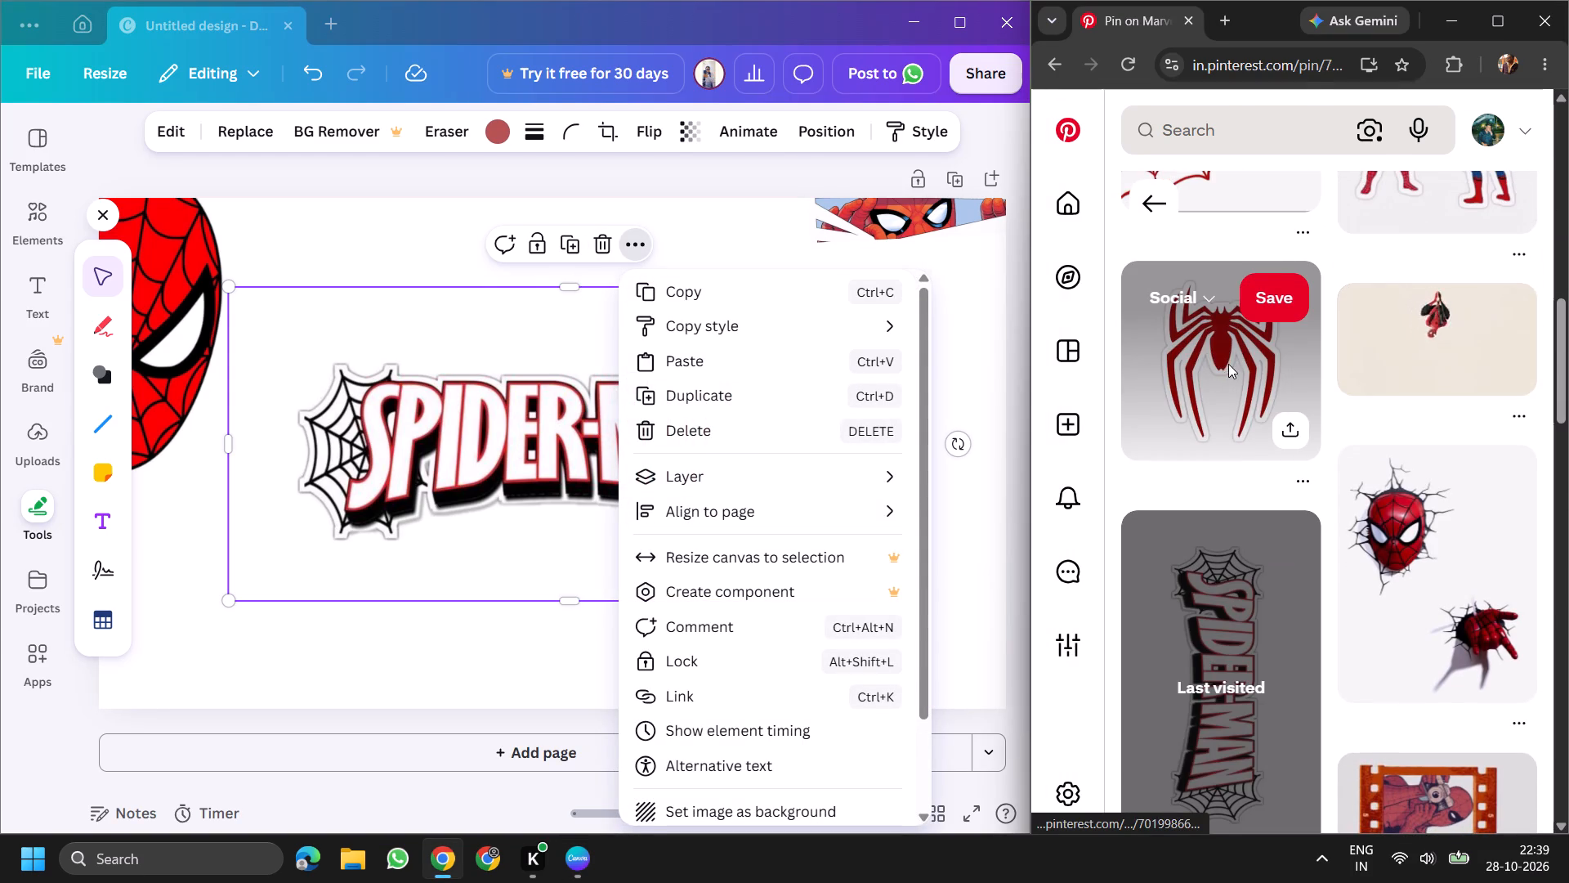
pyautogui.rightClick(1390, 354)
pyautogui.click(1237, 428)
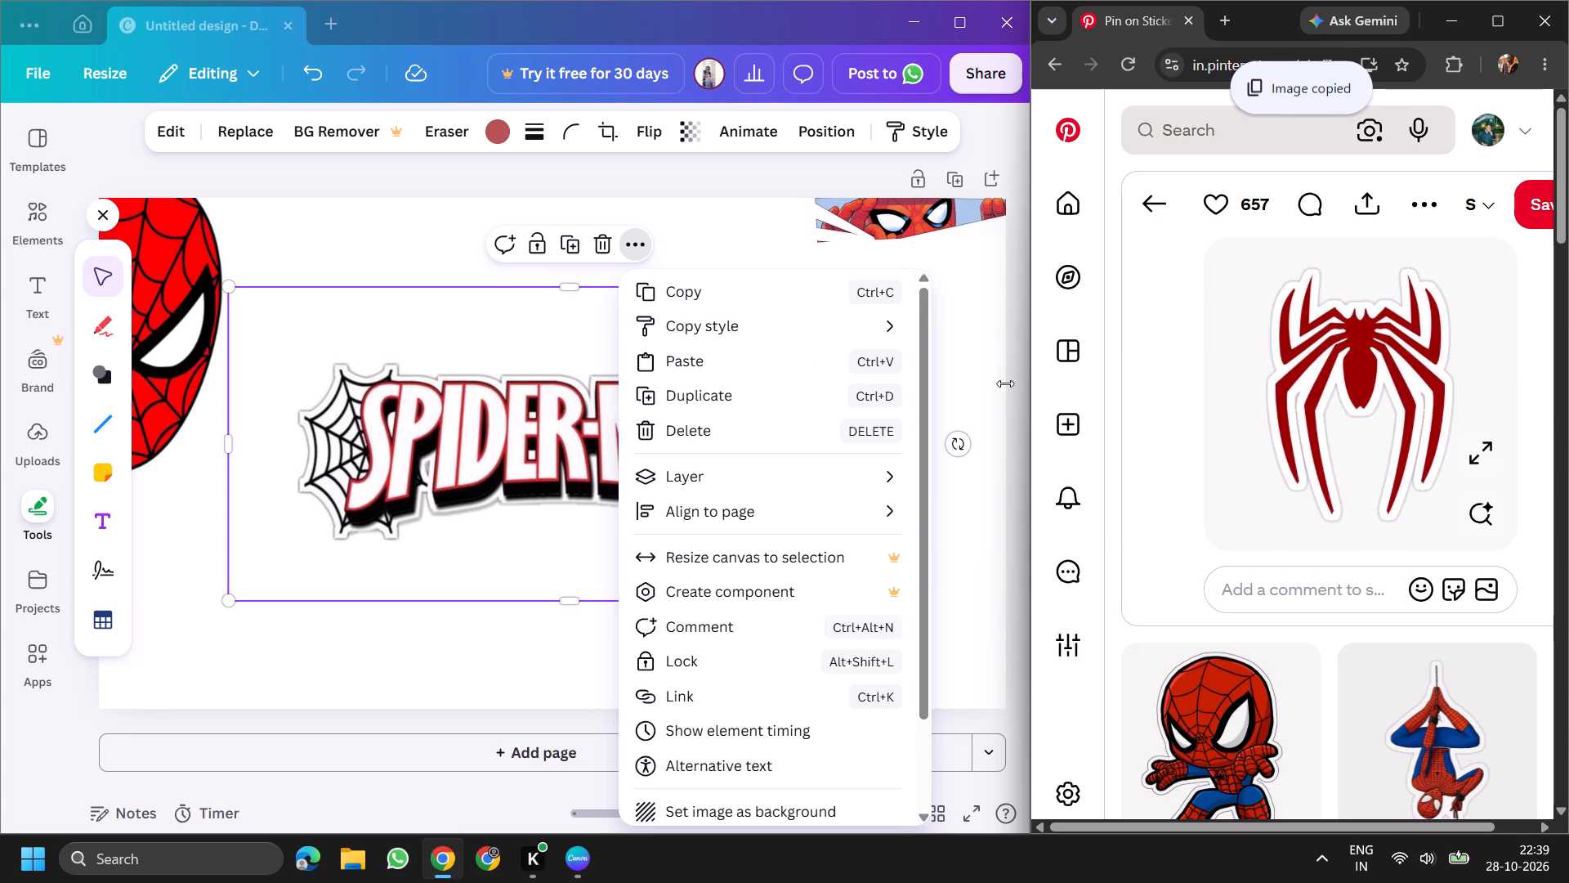
pyautogui.click(411, 217)
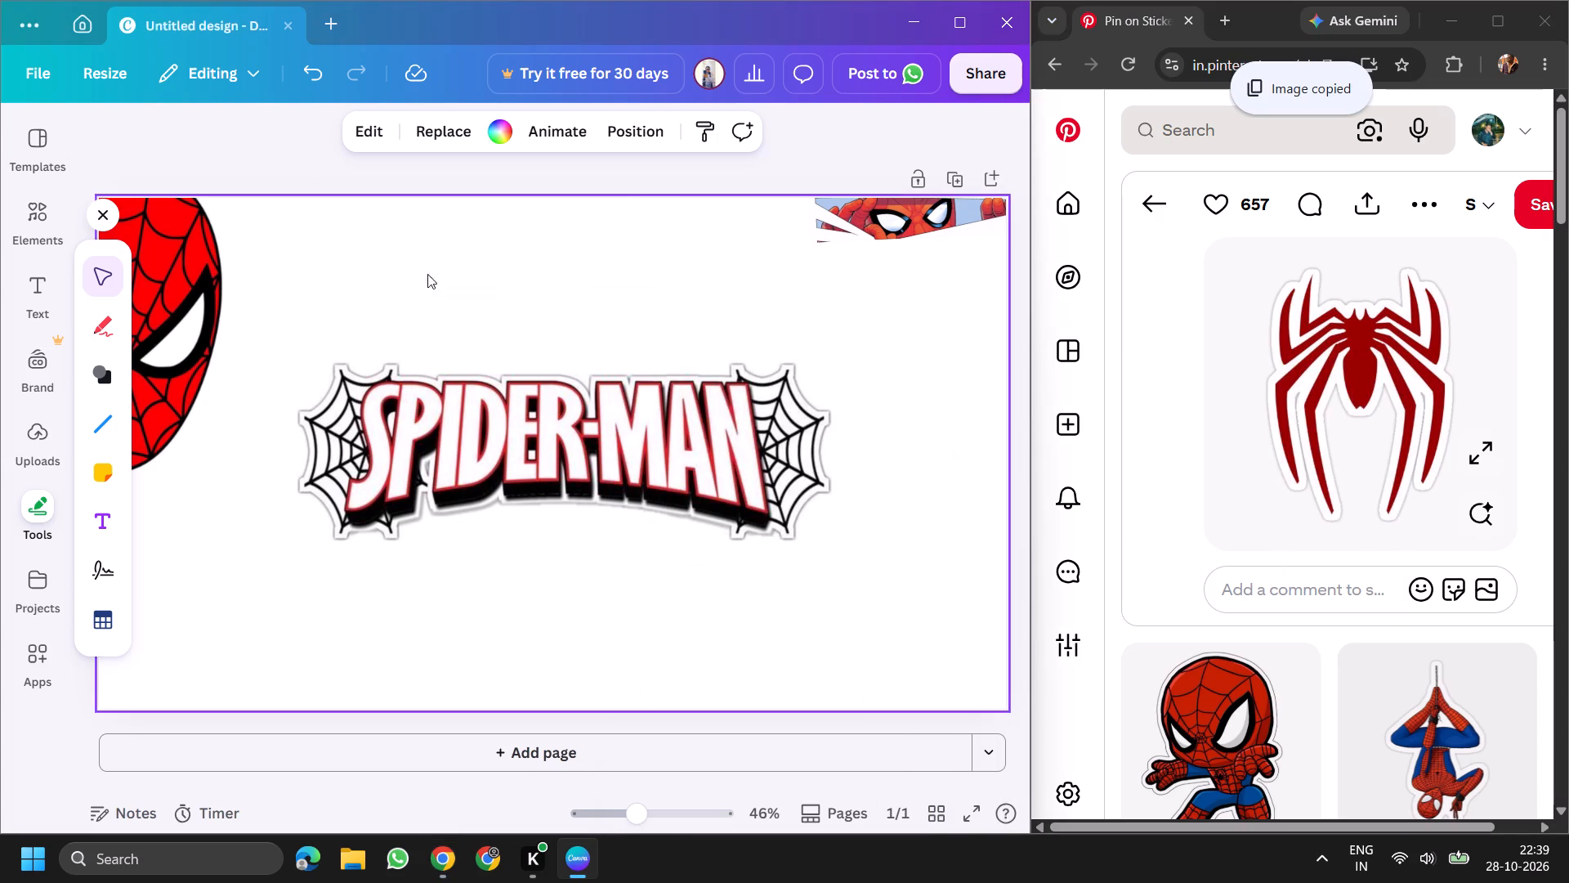
pyautogui.hotkey('ctrl', 'v')
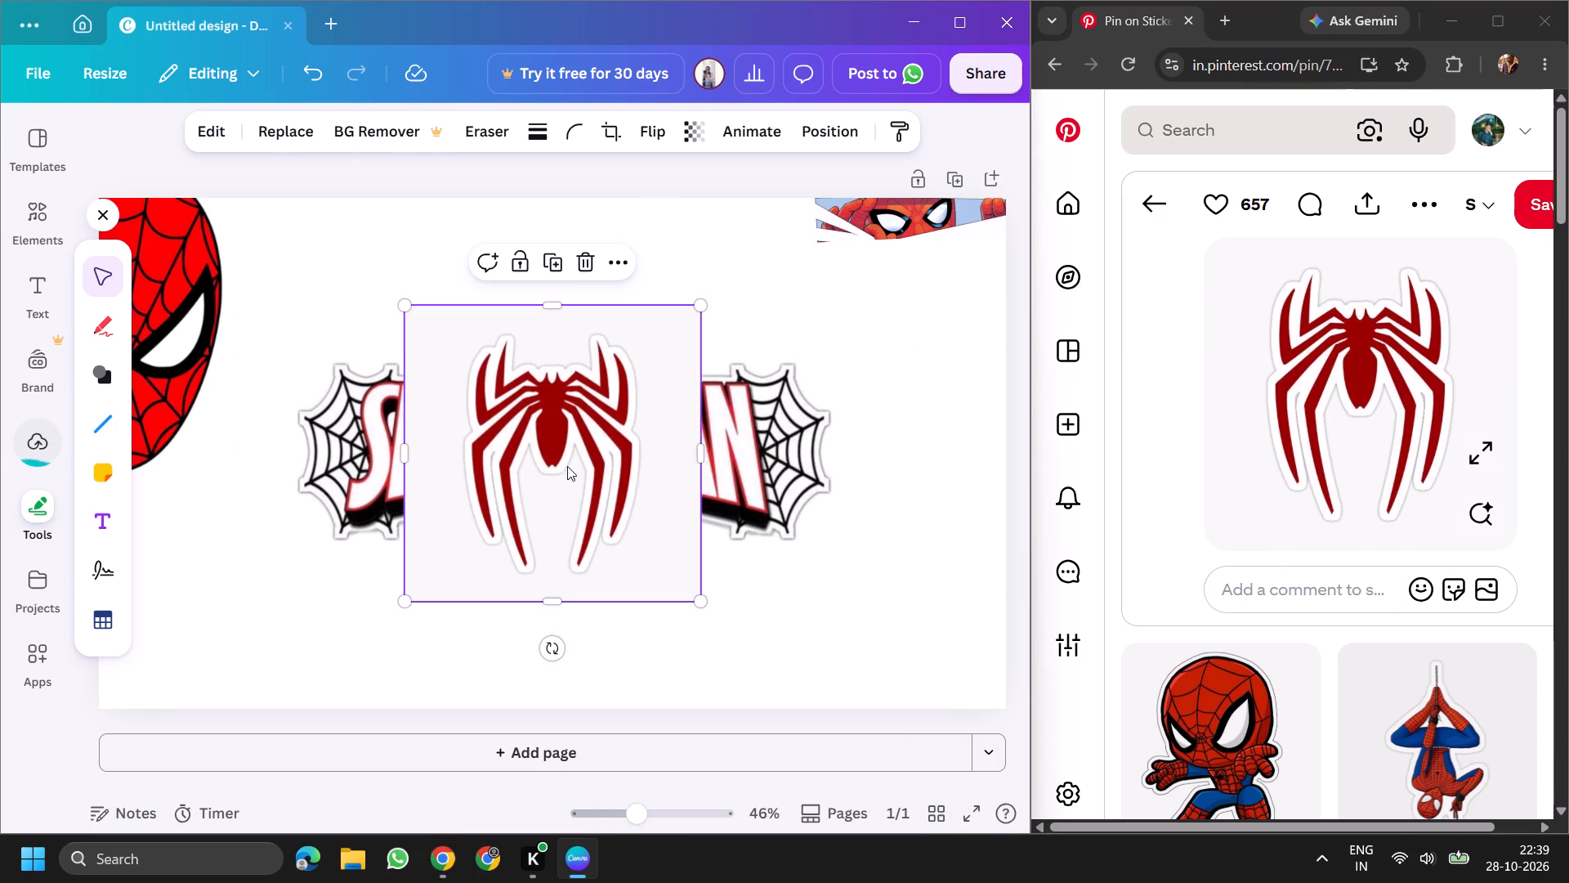
# Delete the red spider emblem sticker from the Canva page.
pyautogui.click(612, 264)
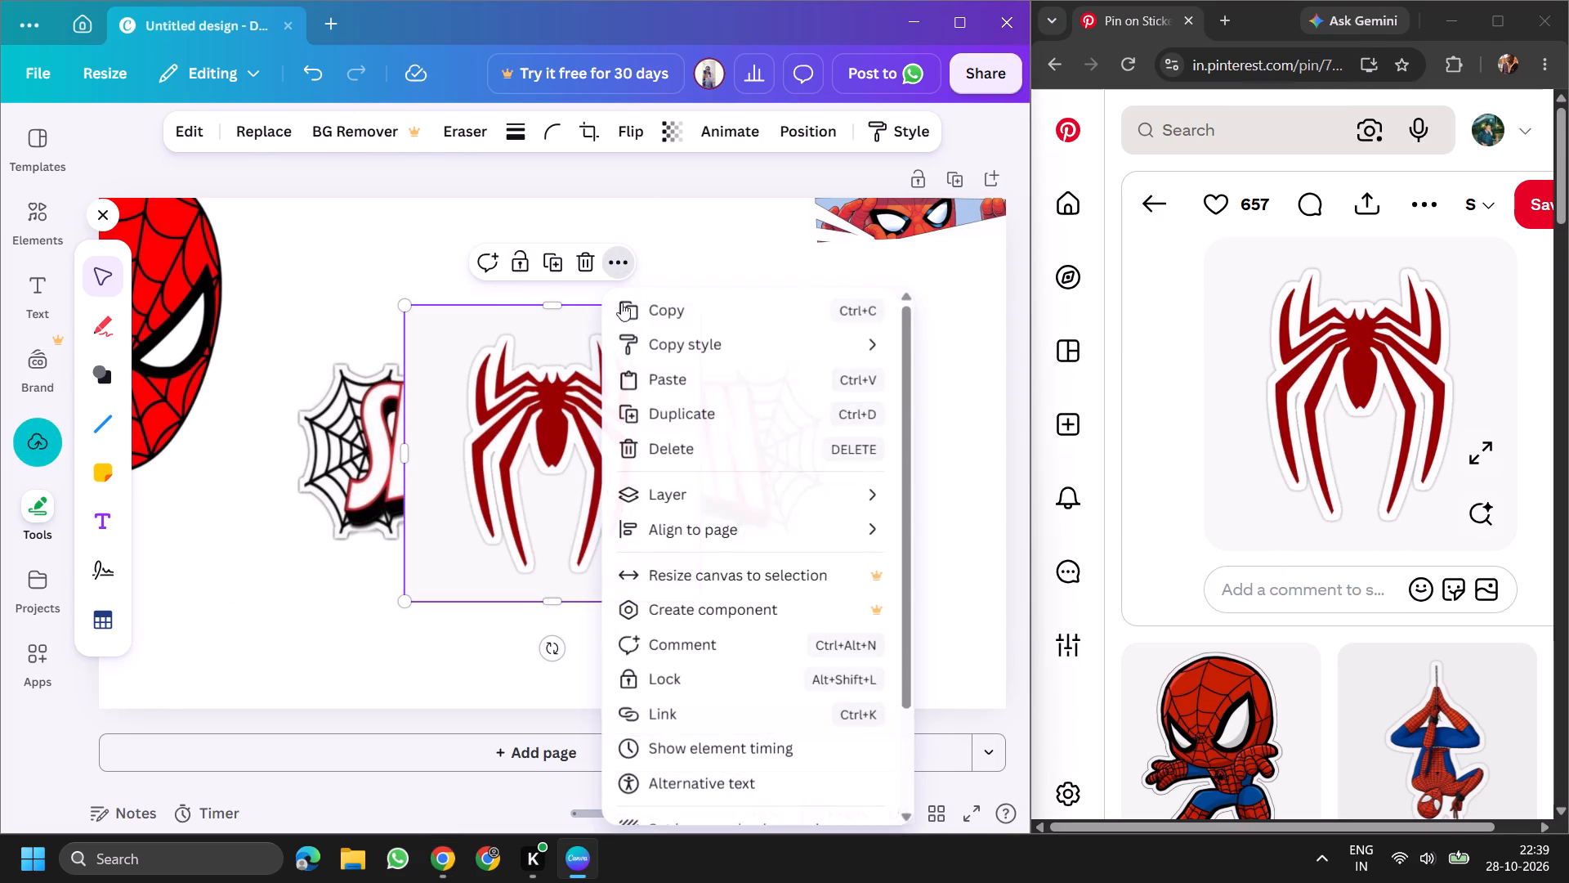
pyautogui.scroll(-3, 744, 471)
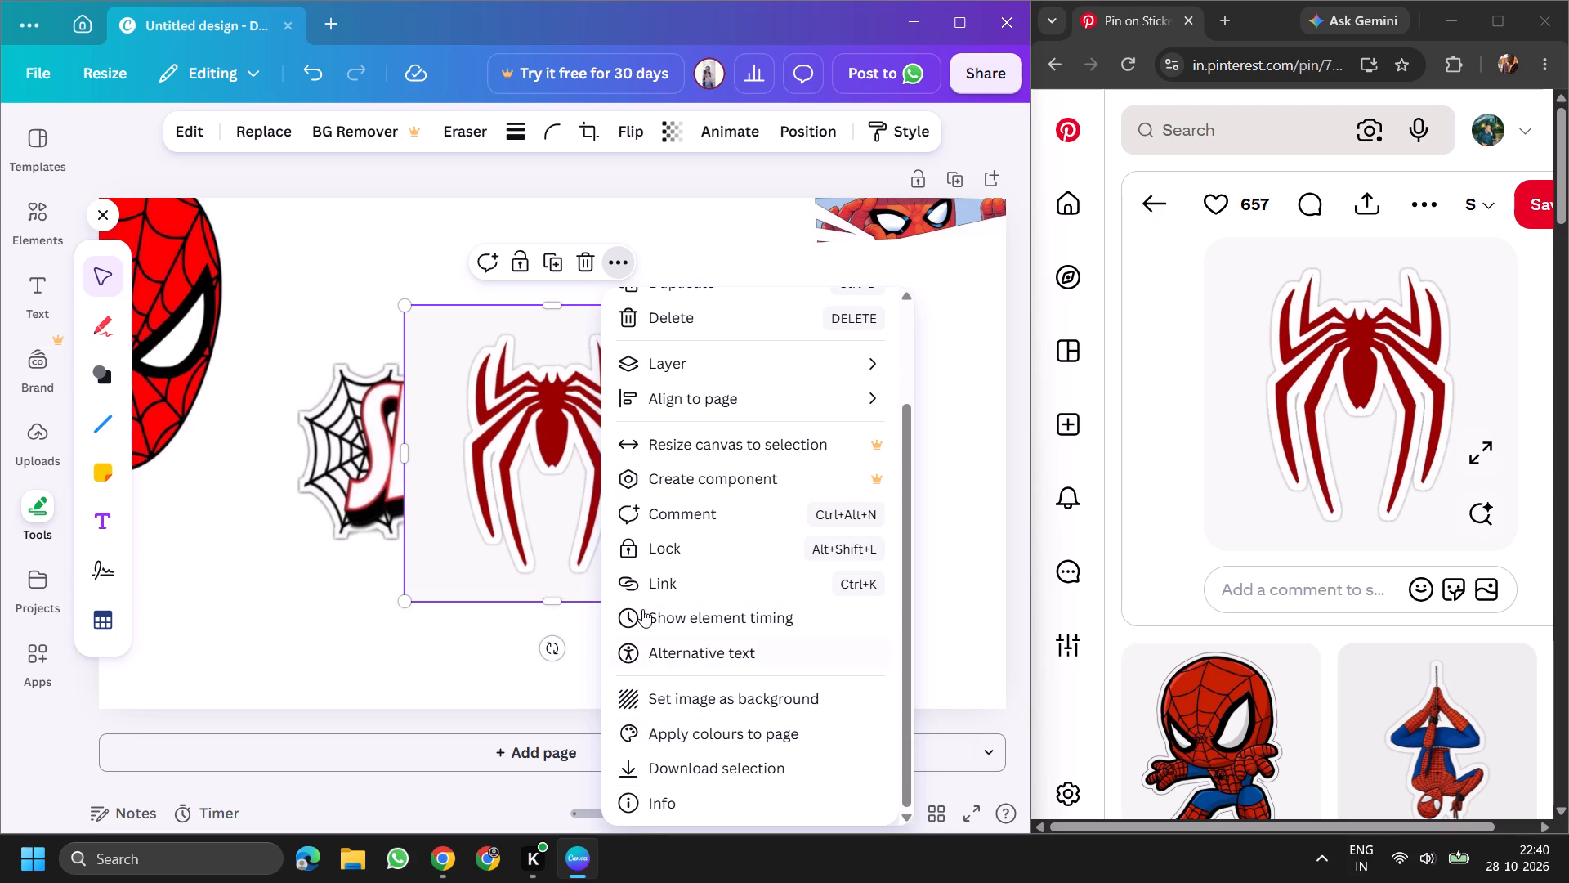
pyautogui.scroll(4, 811, 546)
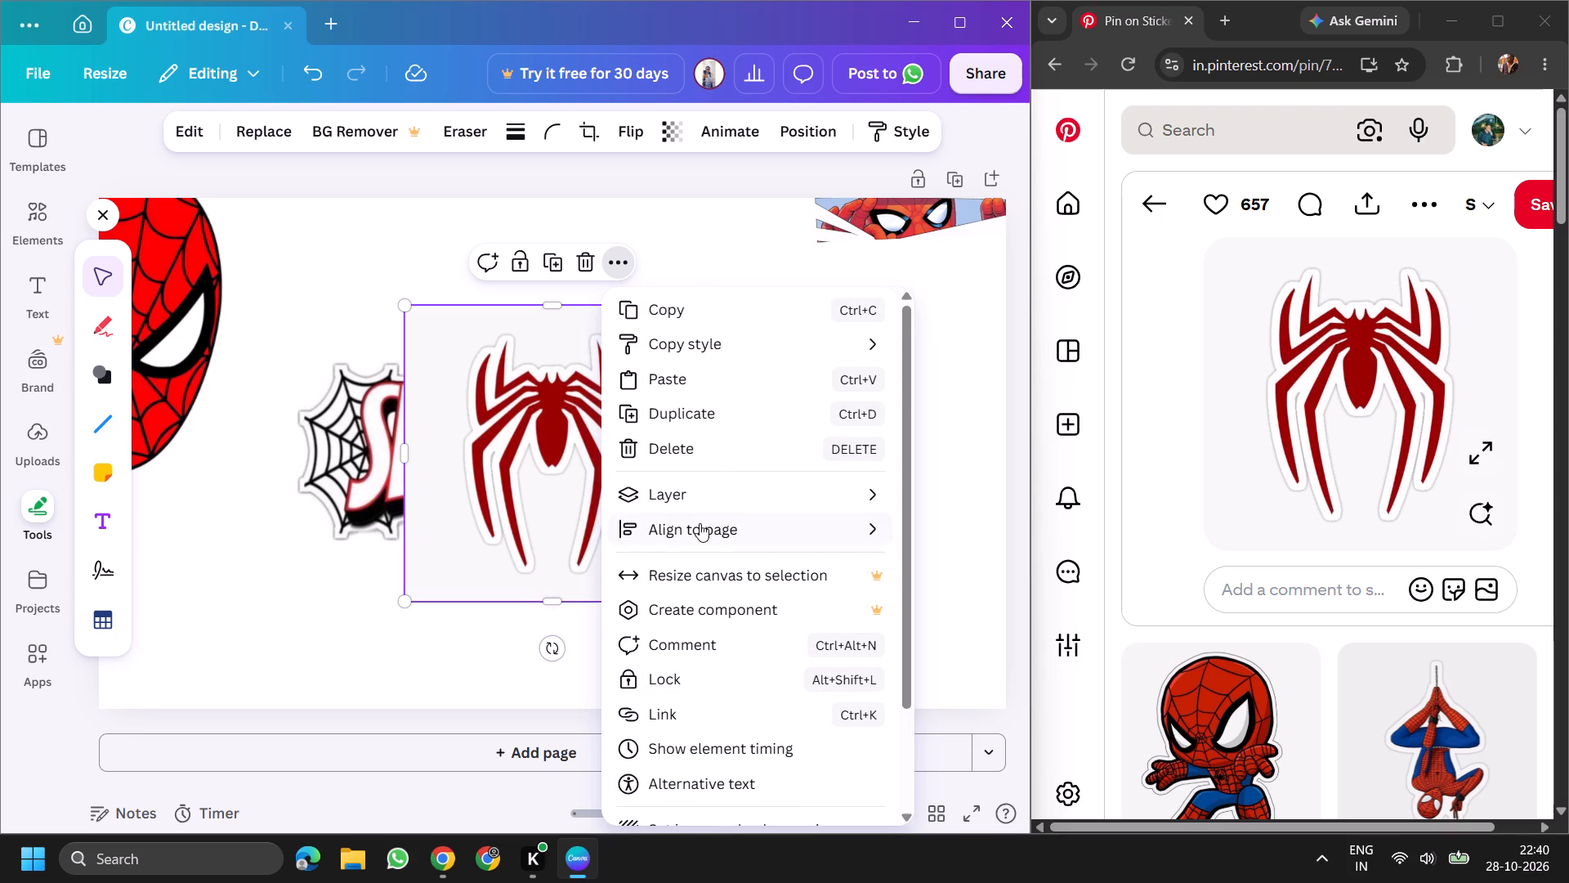
pyautogui.click(594, 260)
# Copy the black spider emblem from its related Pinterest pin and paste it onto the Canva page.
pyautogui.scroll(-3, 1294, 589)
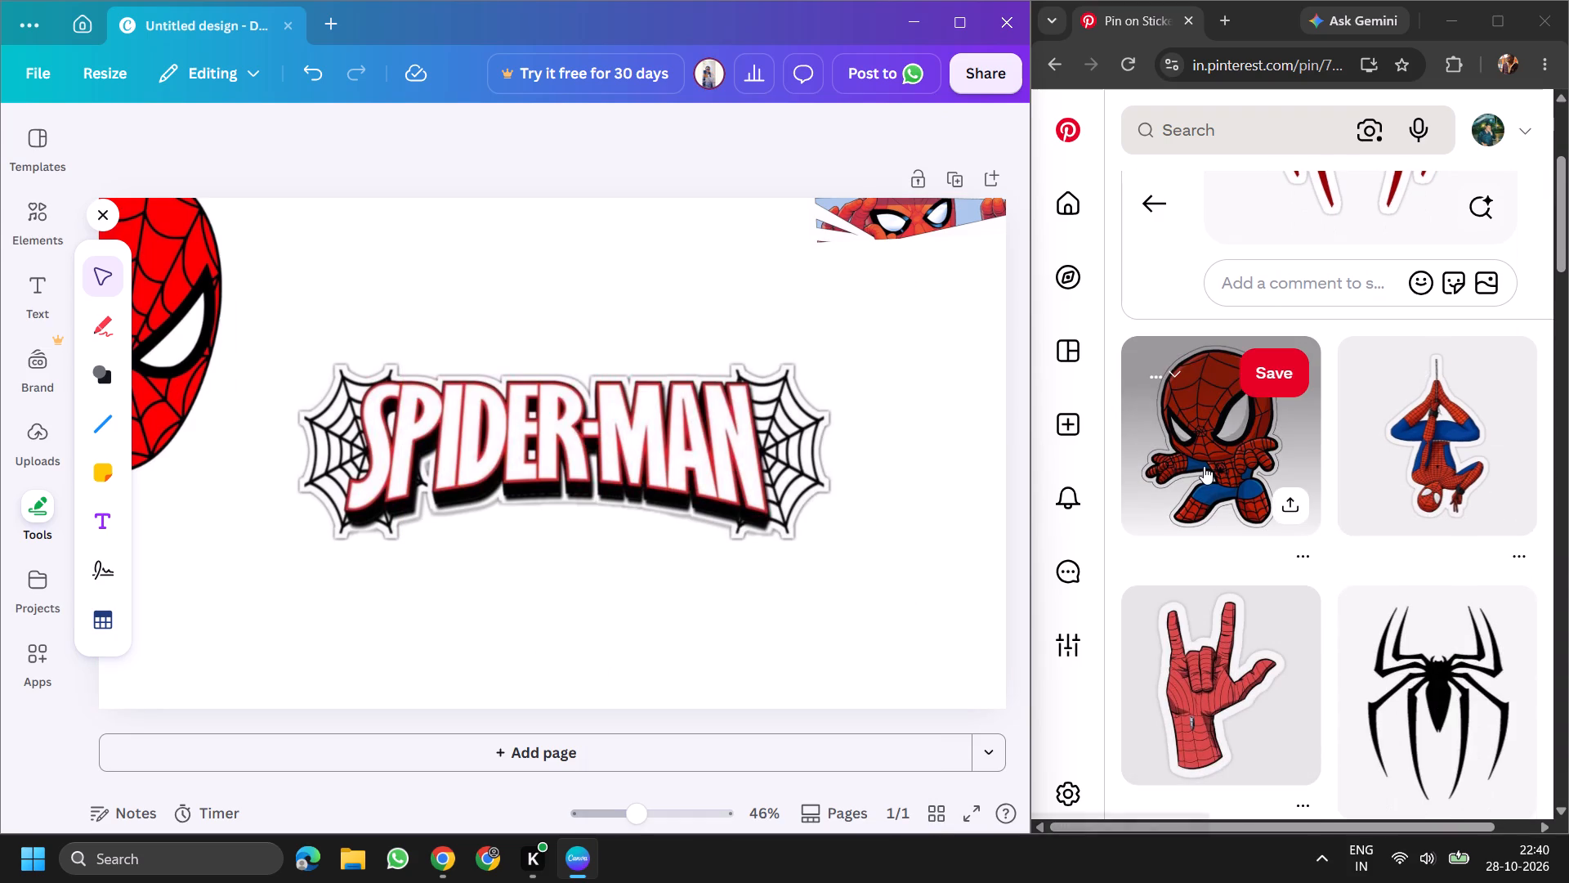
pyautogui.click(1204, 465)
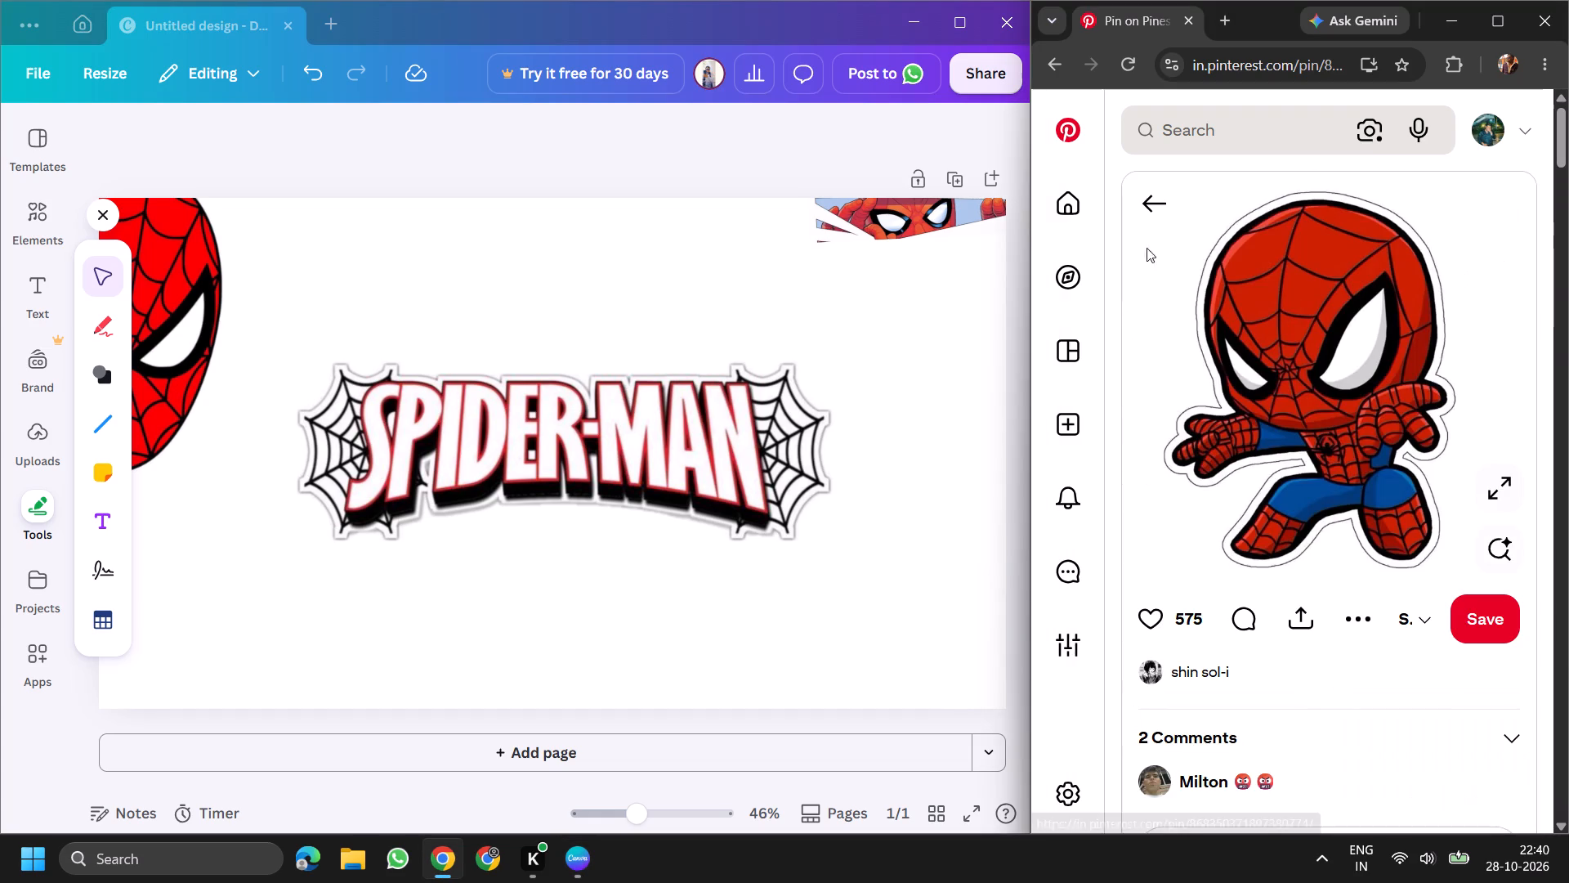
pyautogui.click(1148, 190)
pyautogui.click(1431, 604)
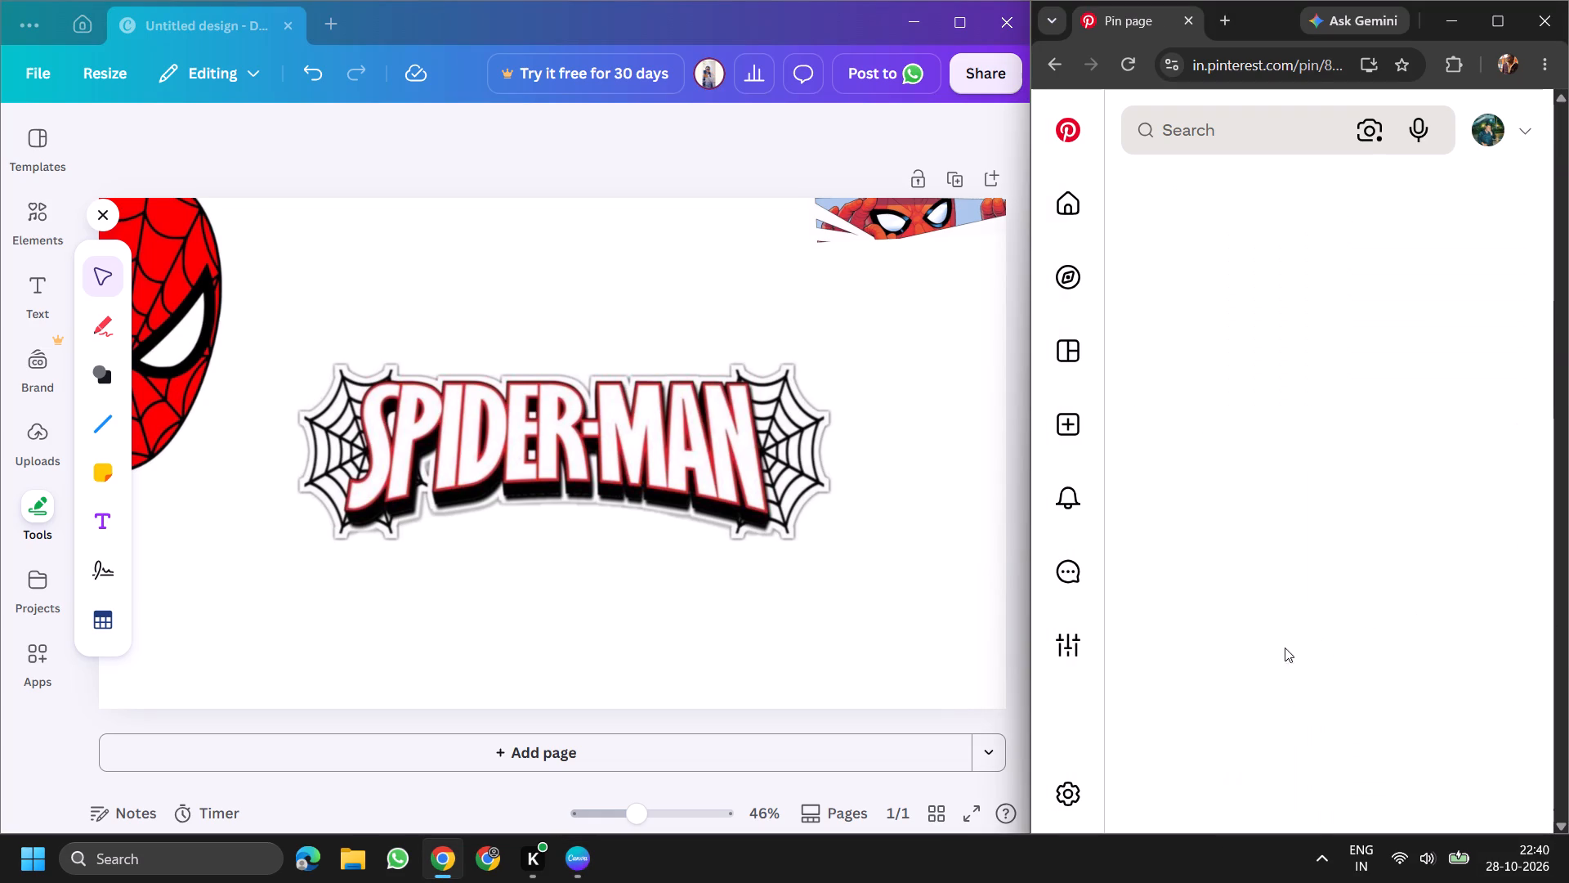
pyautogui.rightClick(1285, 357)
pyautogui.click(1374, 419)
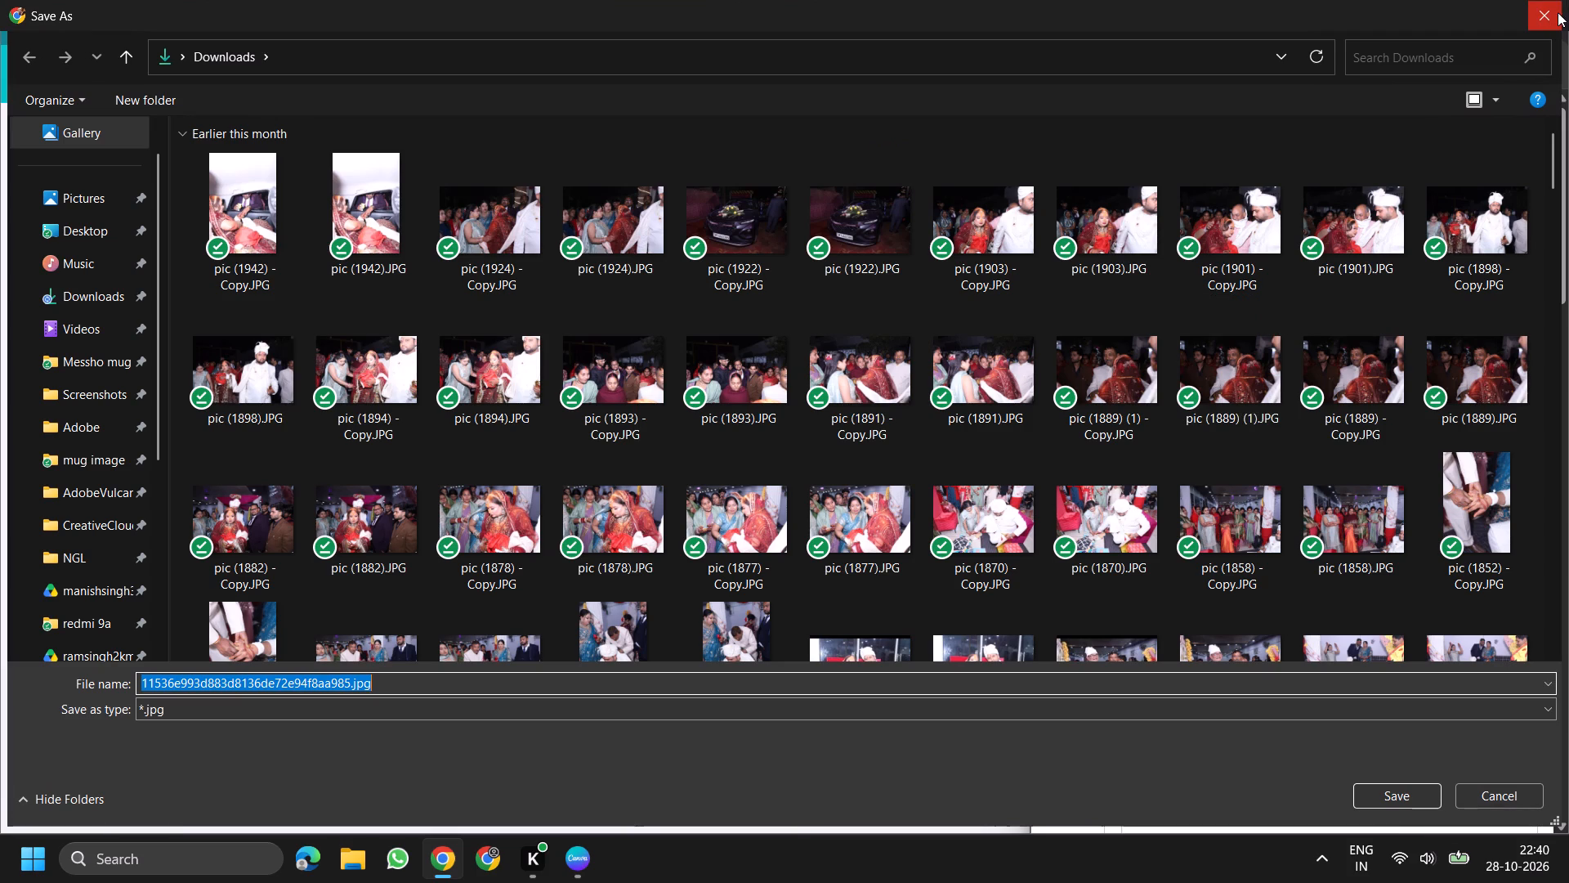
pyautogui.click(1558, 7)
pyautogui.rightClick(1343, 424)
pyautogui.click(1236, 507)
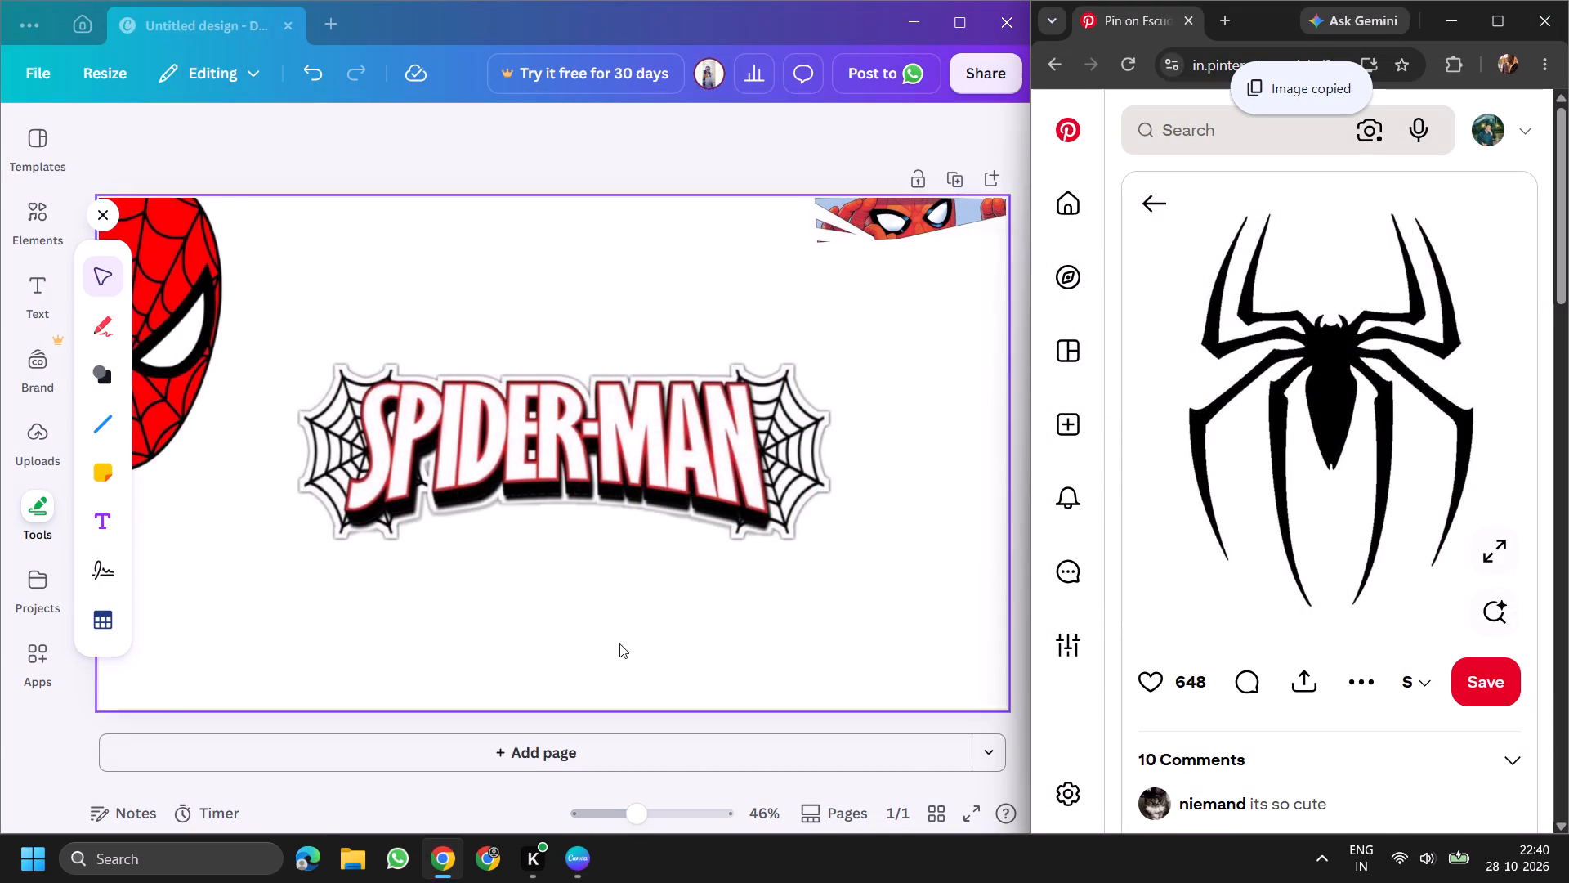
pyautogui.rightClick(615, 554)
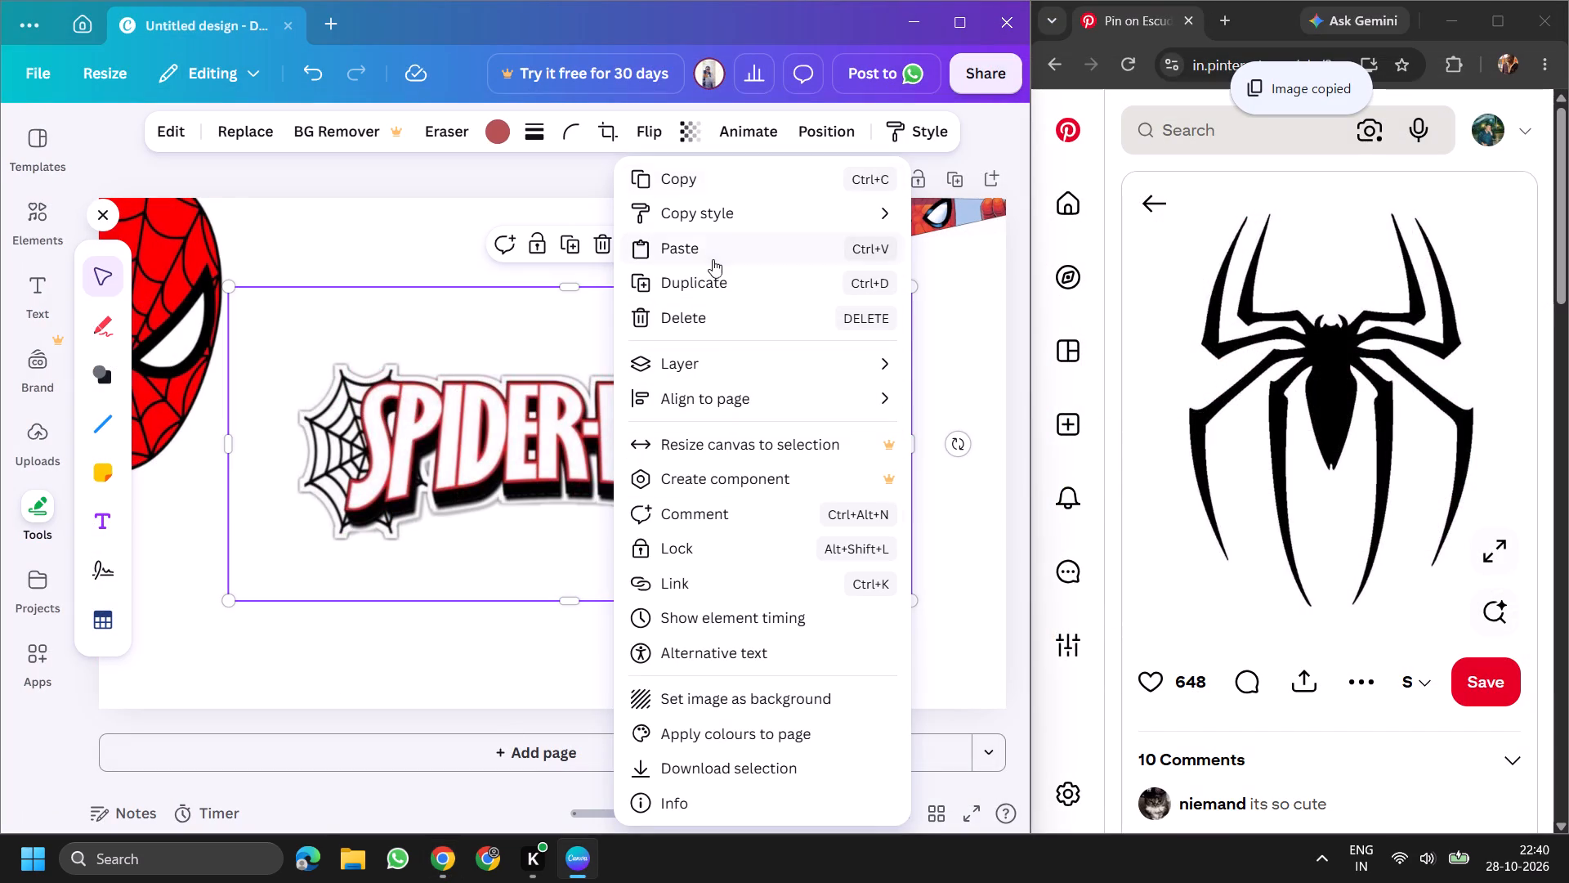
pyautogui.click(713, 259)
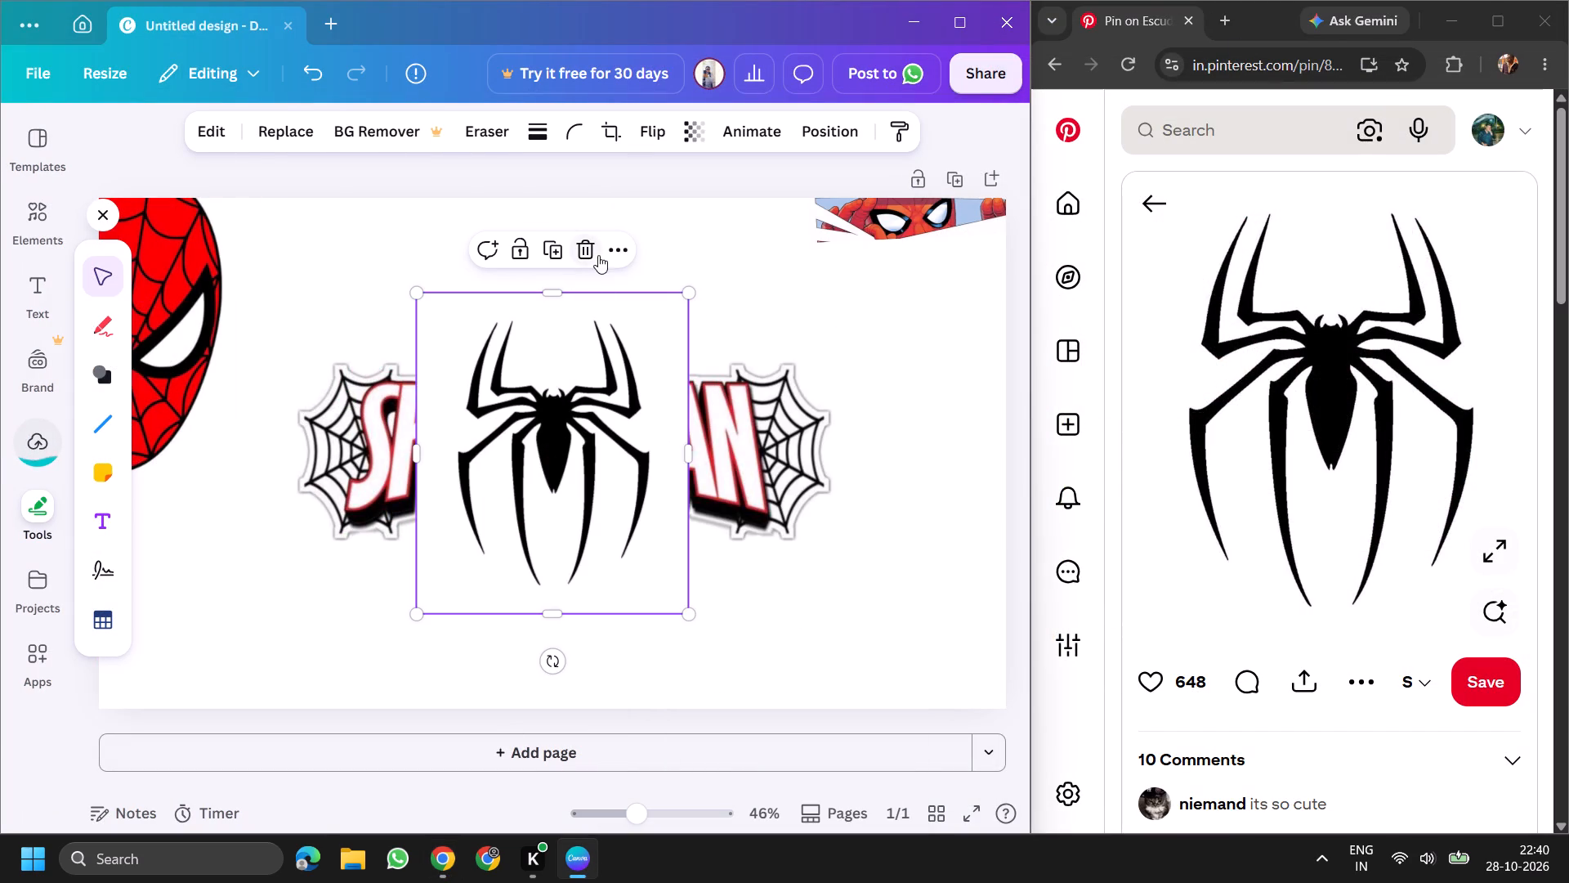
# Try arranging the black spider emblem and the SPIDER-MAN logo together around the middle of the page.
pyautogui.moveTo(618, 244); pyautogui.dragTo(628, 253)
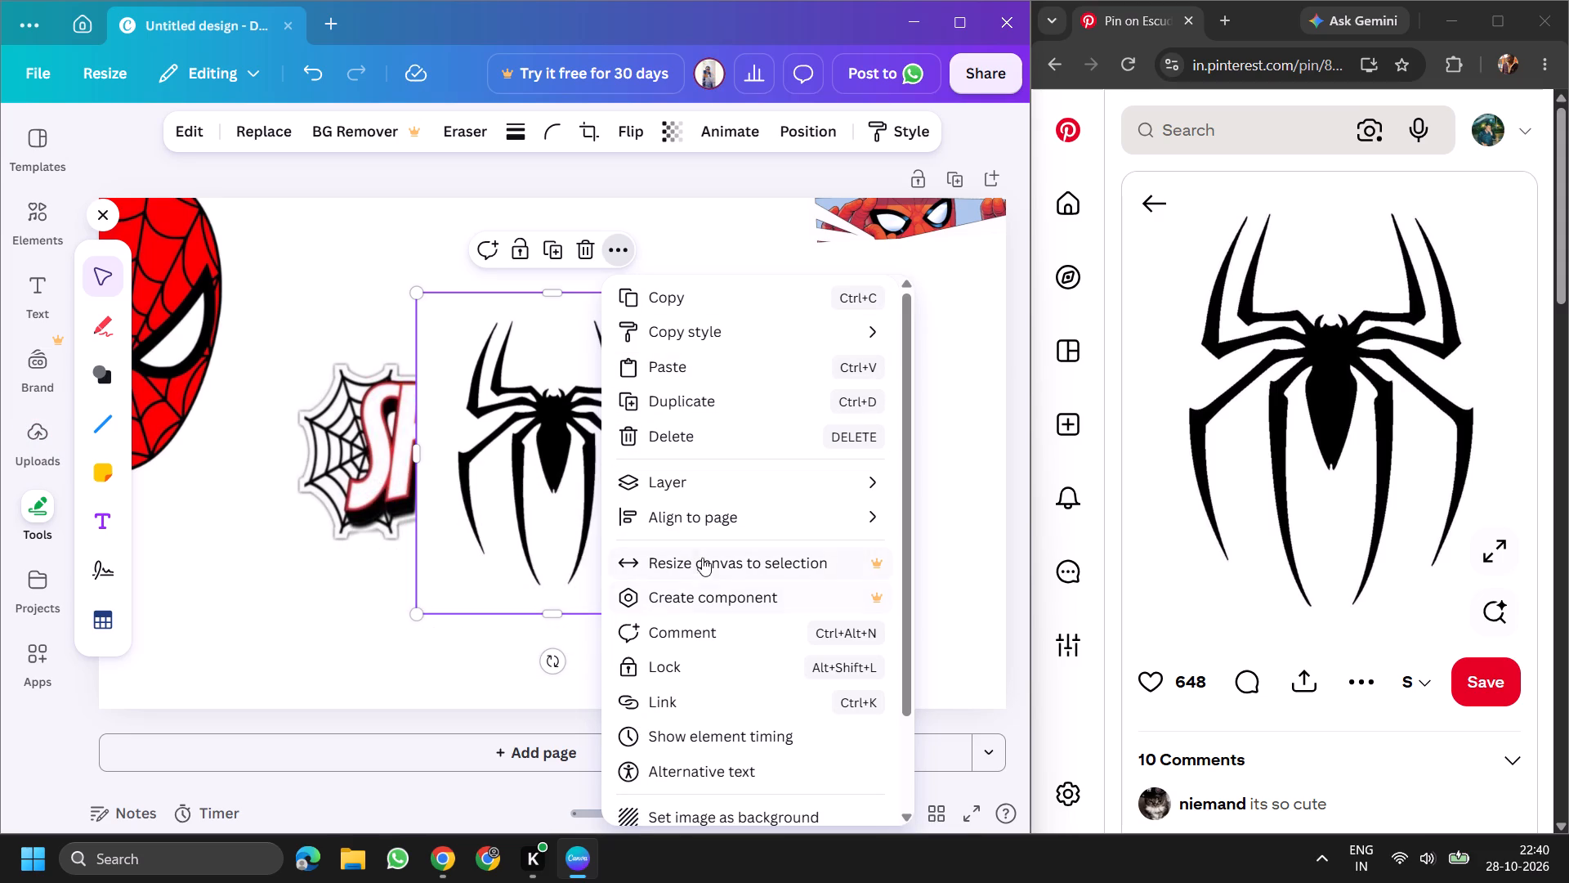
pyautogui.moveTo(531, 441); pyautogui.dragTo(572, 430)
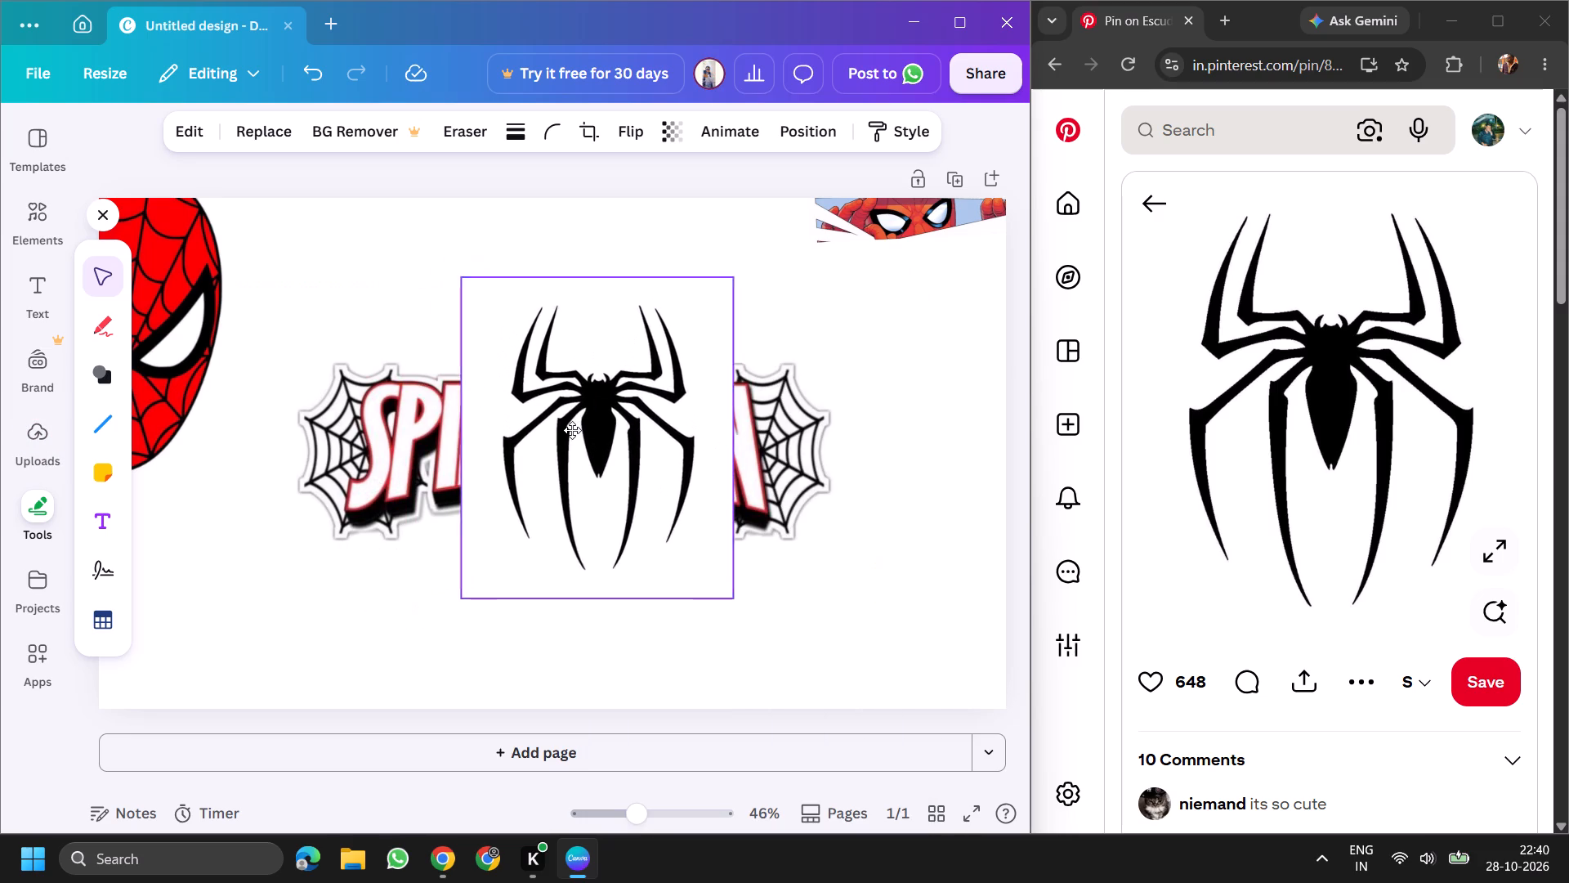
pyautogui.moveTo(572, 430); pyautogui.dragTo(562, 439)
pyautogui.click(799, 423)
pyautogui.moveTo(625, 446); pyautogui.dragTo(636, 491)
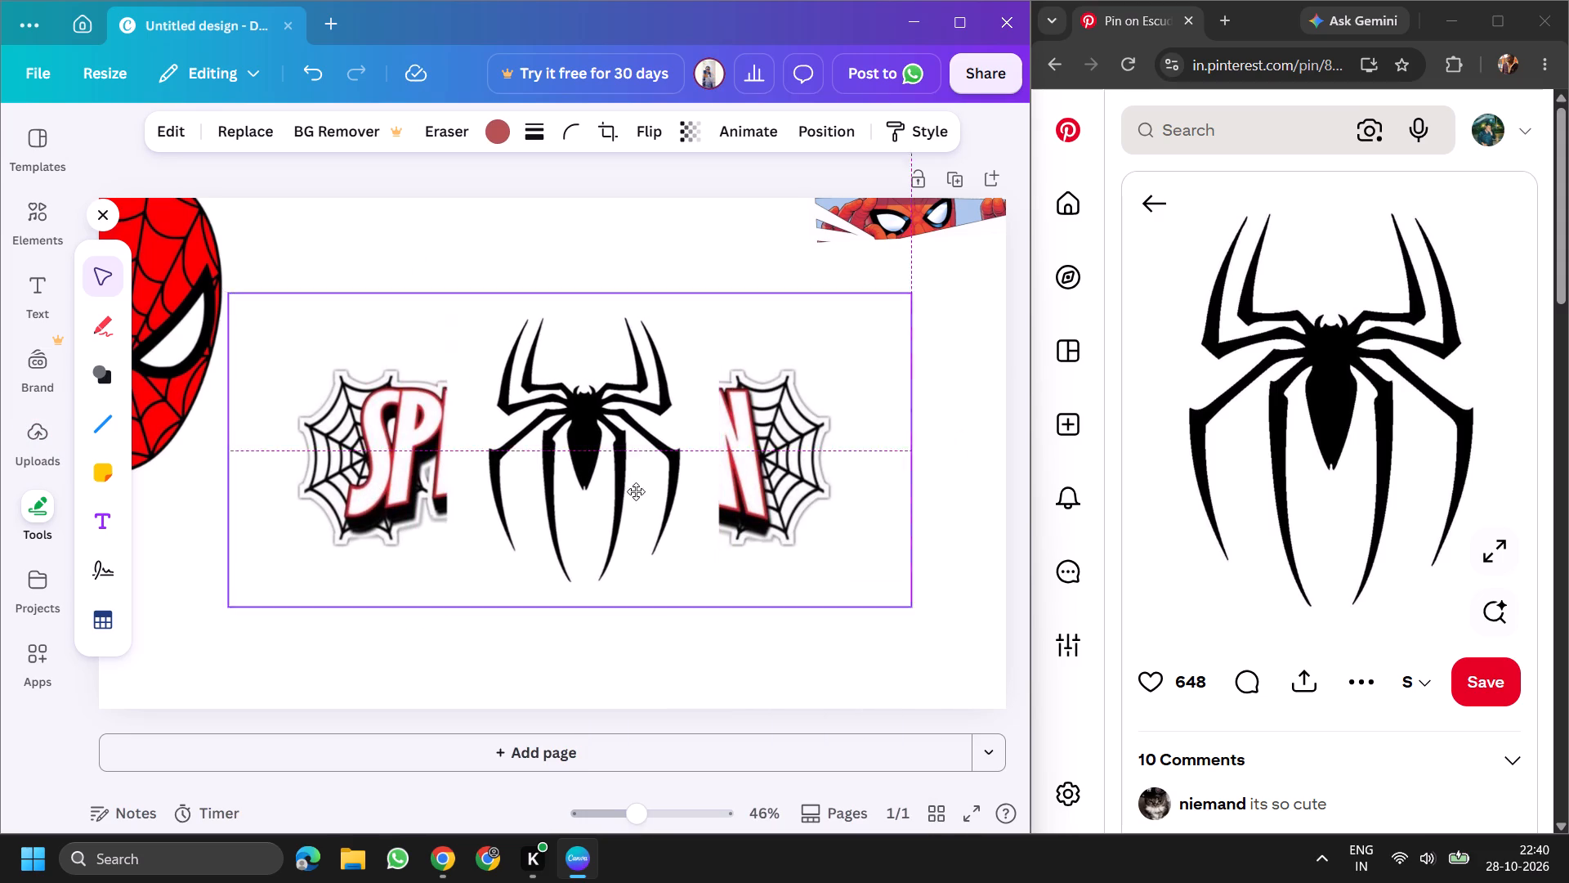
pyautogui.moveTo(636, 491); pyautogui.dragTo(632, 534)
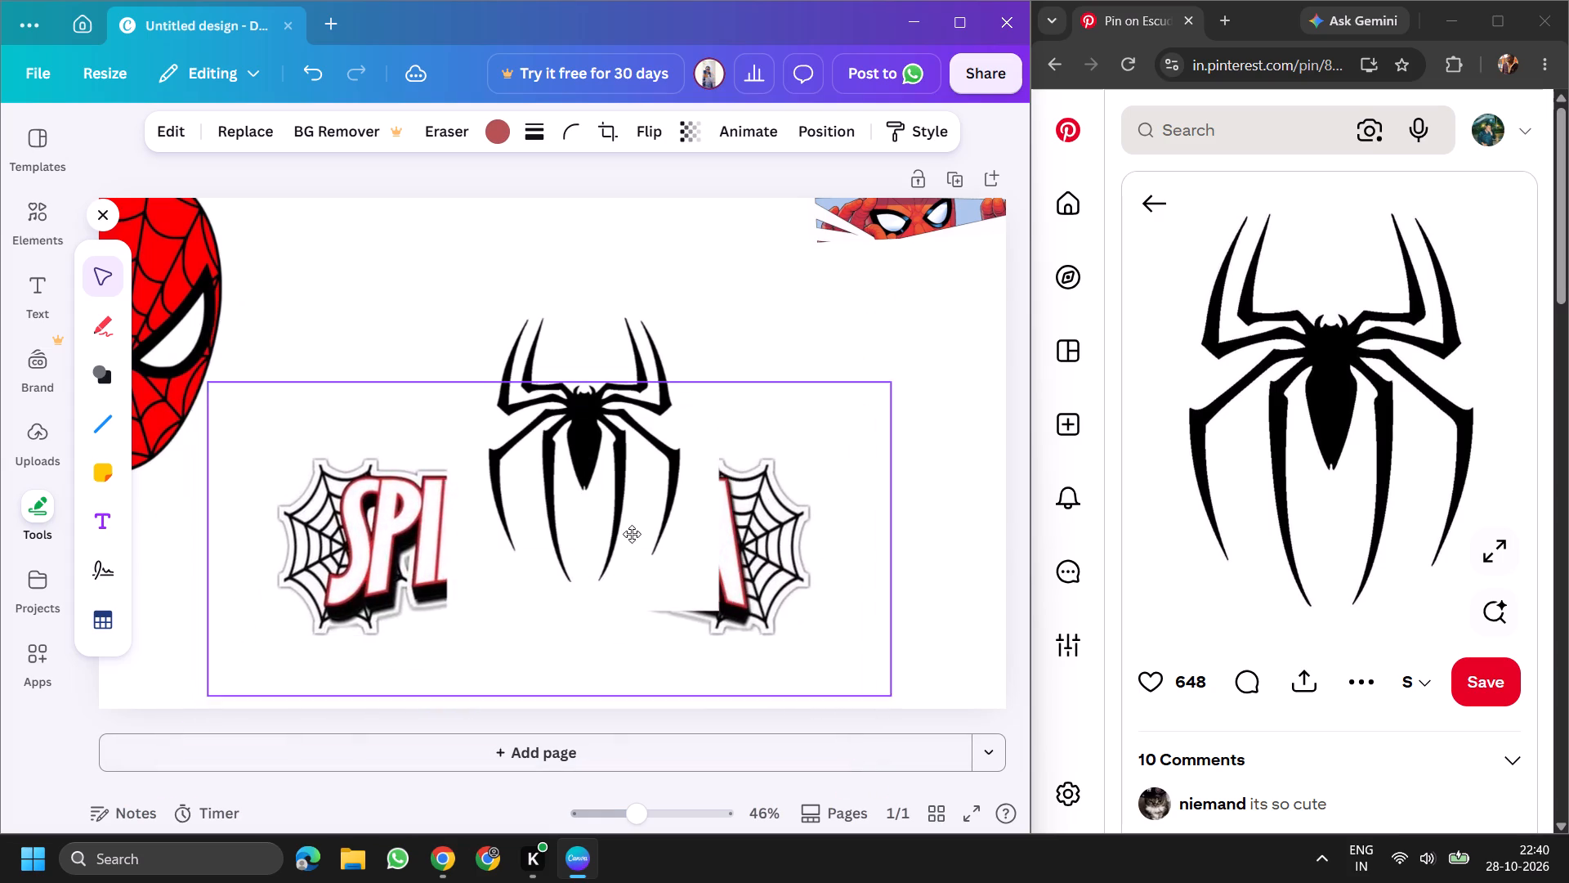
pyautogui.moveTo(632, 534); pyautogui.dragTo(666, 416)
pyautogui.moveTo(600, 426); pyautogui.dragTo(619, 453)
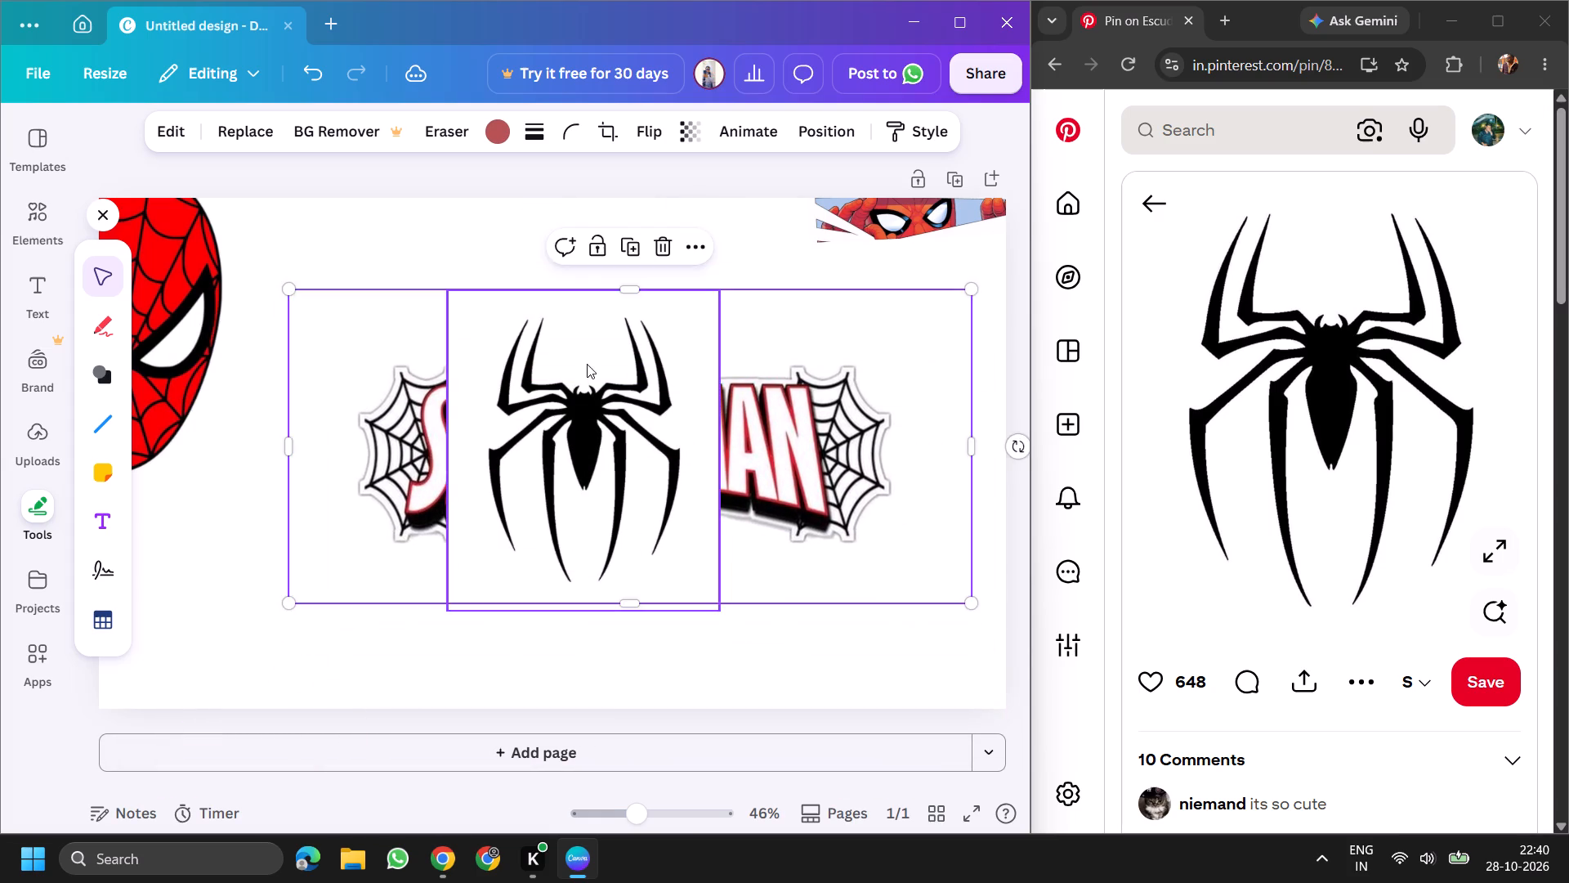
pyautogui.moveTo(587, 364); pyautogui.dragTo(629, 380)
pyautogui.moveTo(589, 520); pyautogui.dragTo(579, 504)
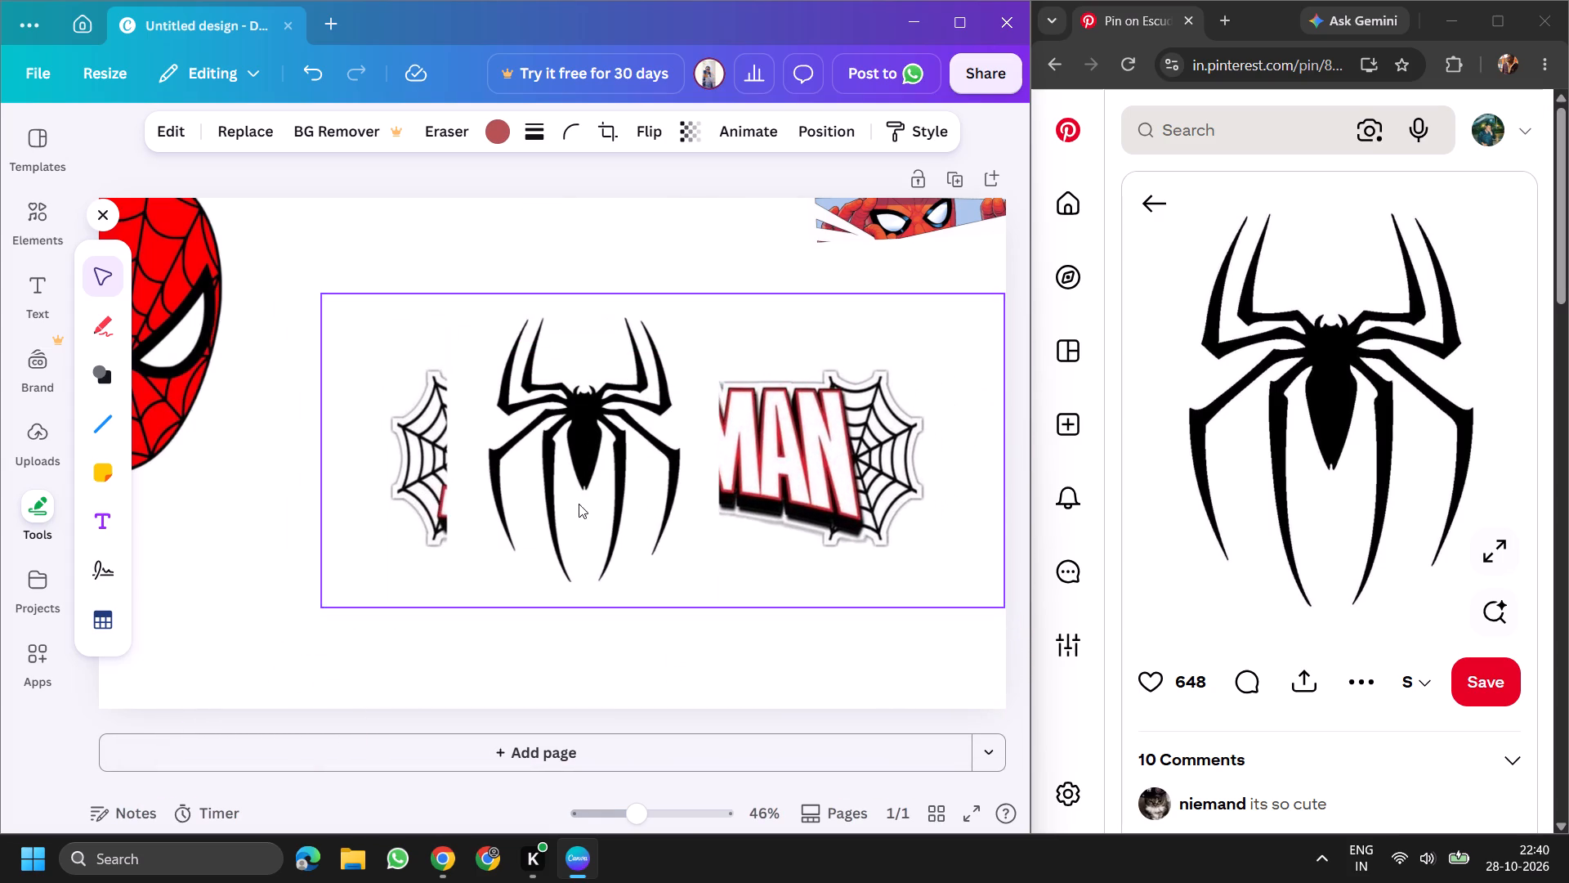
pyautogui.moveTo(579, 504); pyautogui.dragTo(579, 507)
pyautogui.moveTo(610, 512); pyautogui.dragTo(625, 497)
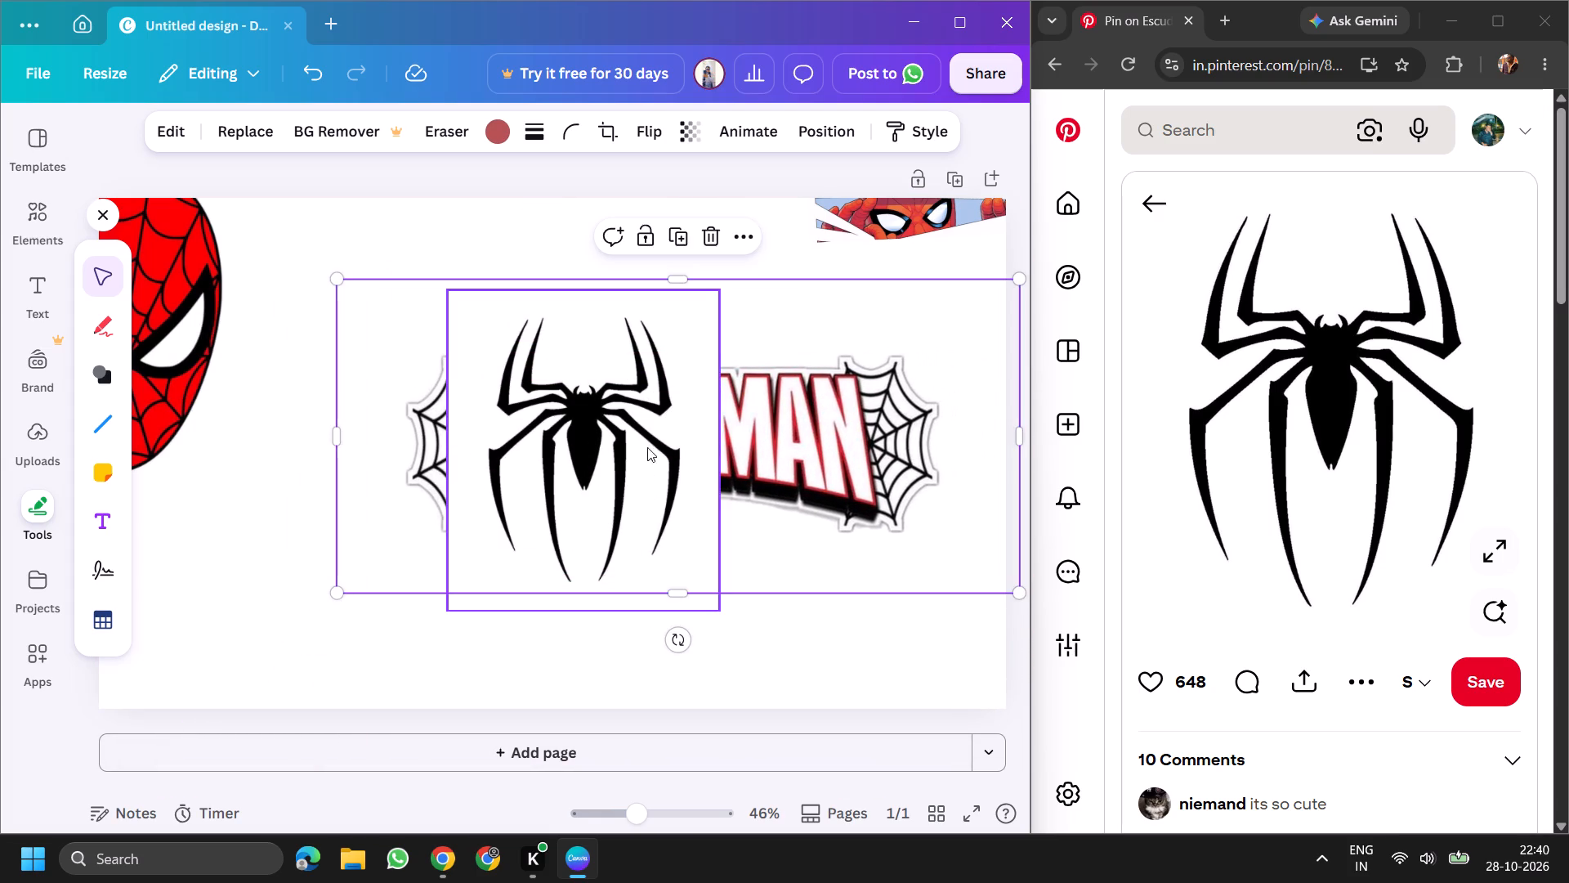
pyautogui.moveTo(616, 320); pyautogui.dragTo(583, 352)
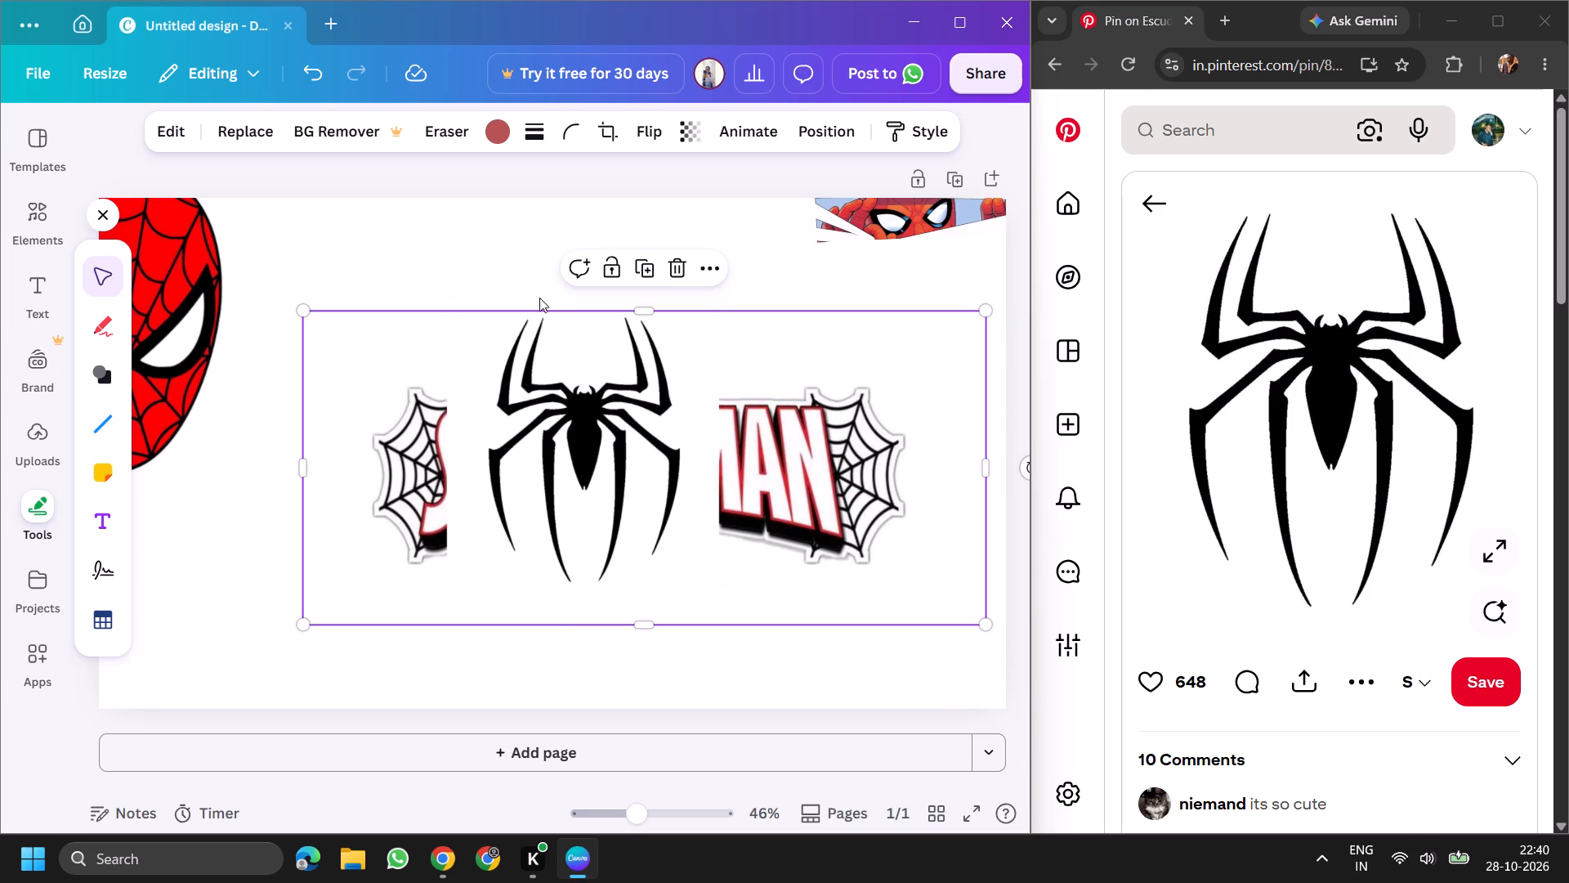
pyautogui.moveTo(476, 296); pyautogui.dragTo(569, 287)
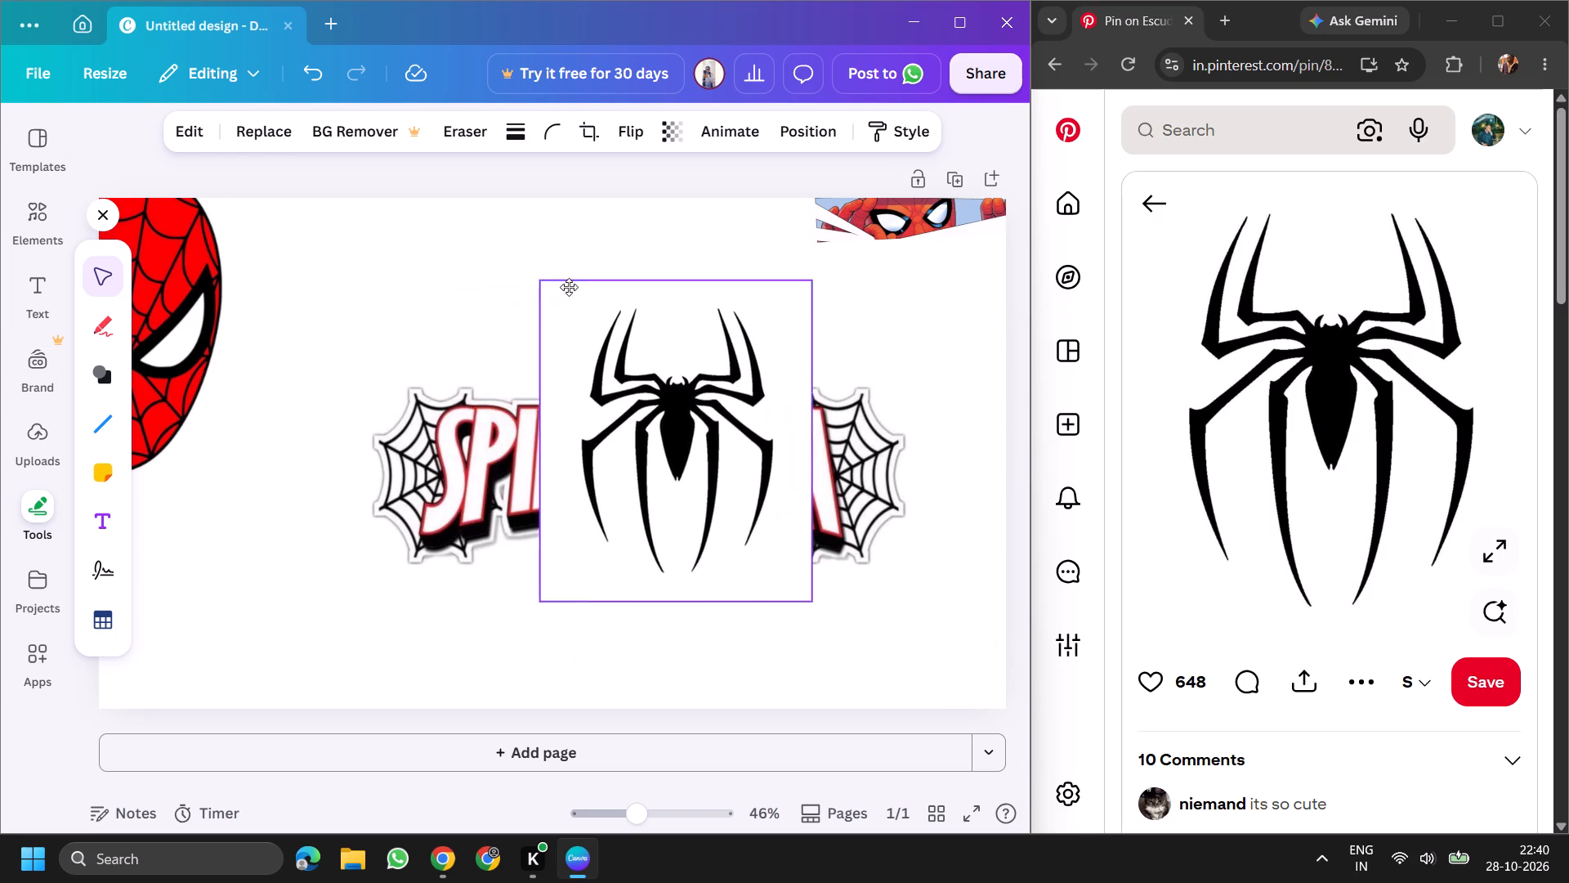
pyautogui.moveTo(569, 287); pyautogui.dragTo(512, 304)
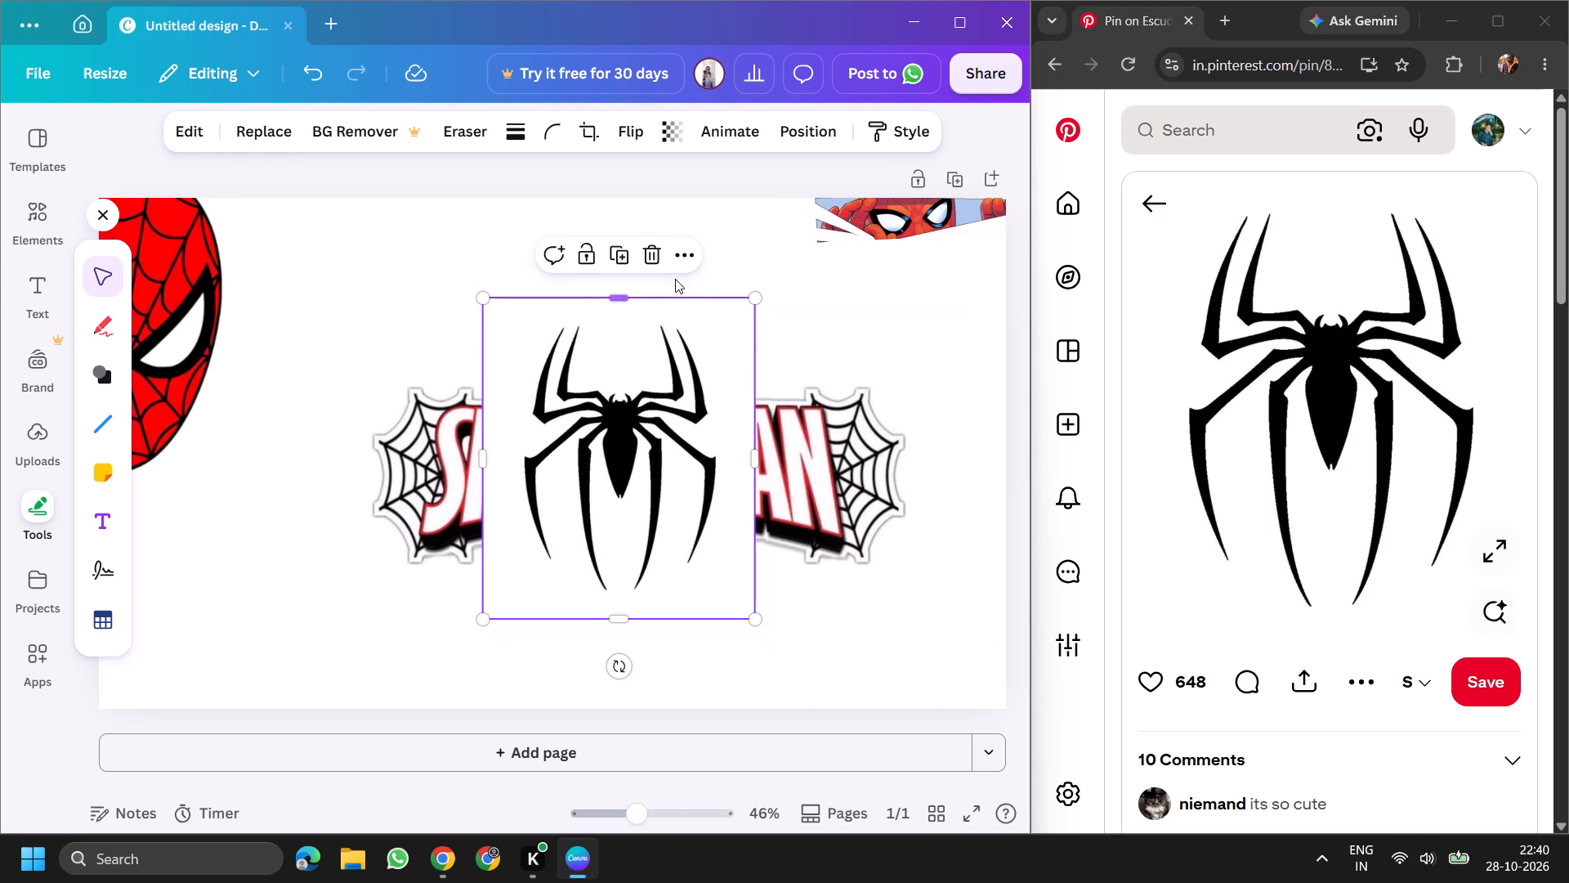
# Delete the black spider emblem and the SPIDER-MAN logo from the Canva page.
pyautogui.click(660, 260)
pyautogui.click(726, 484)
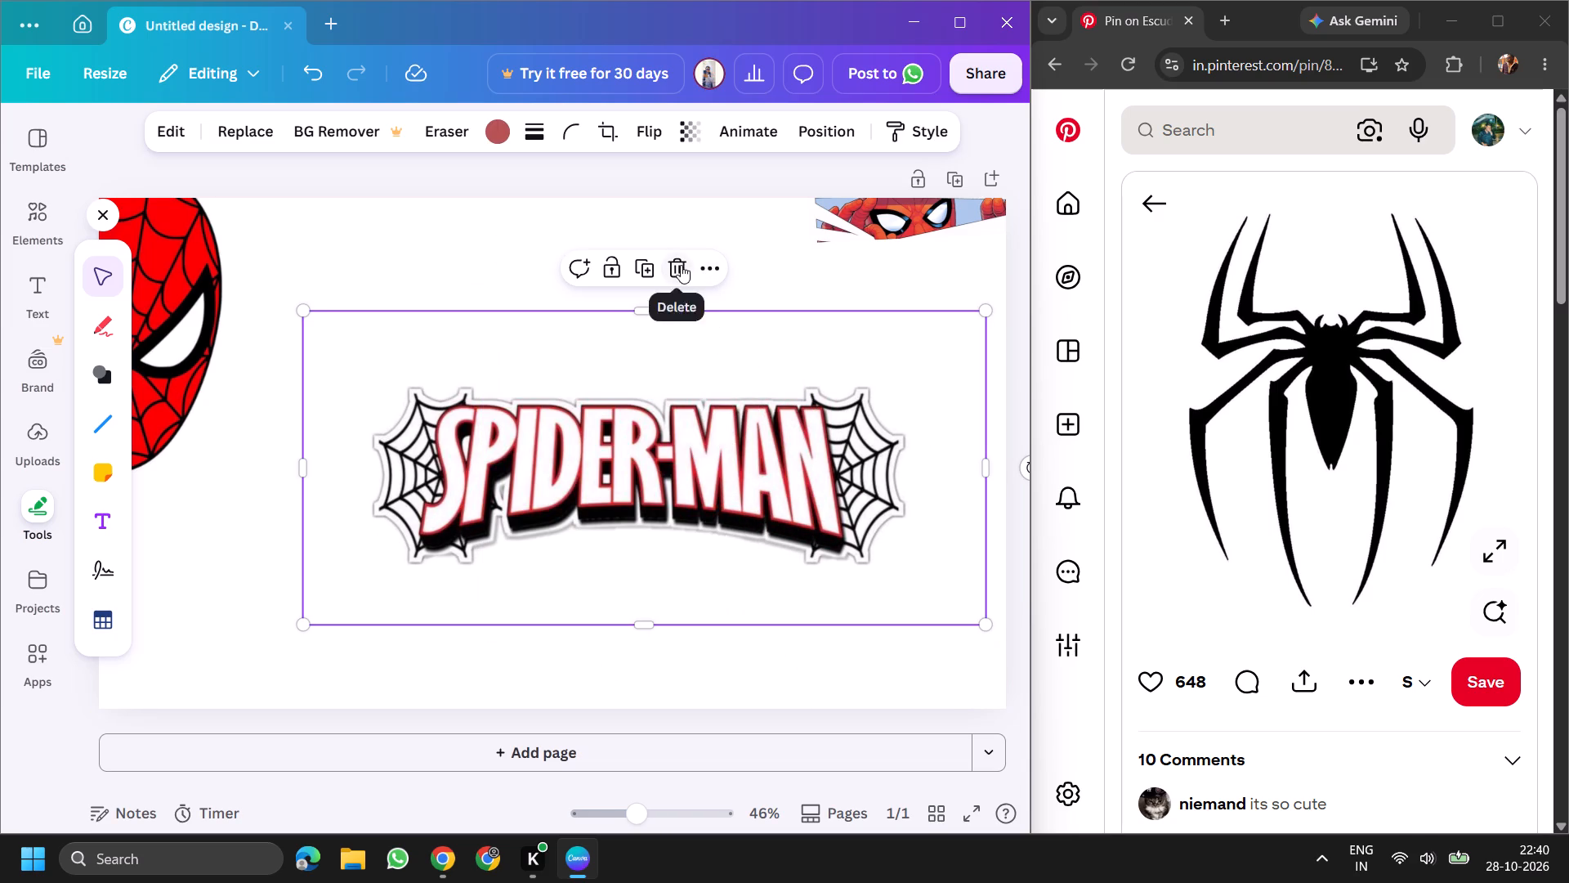
pyautogui.click(681, 267)
# Copy the sticker of Spider-Man hanging upside down from the related Pinterest pins and paste it onto the Canva page.
pyautogui.click(1147, 199)
pyautogui.scroll(1, 1340, 571)
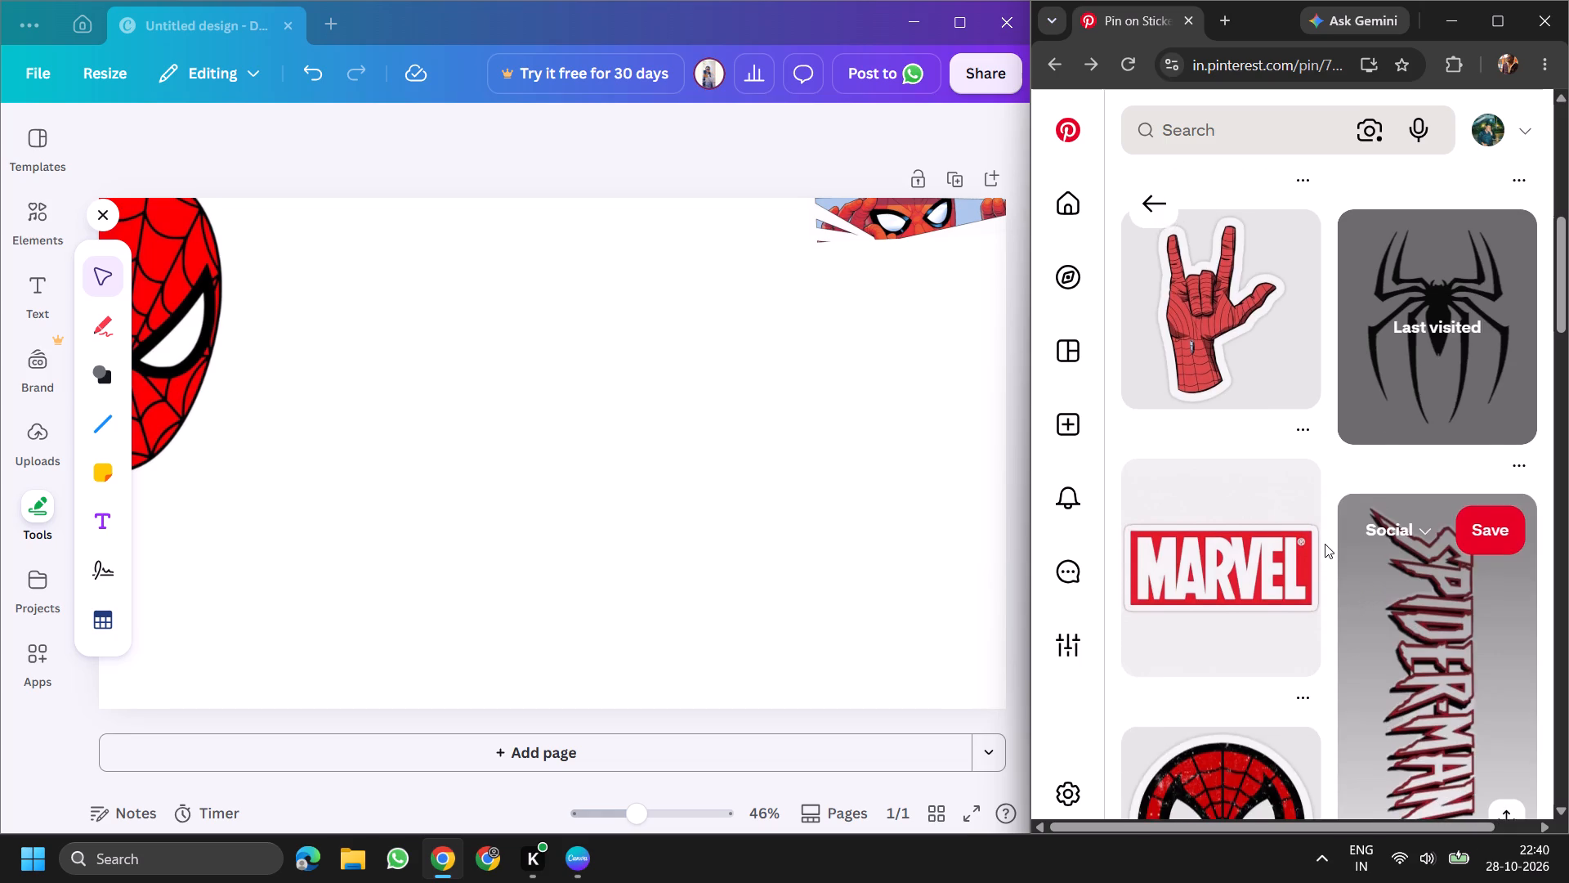
pyautogui.scroll(-4, 1240, 461)
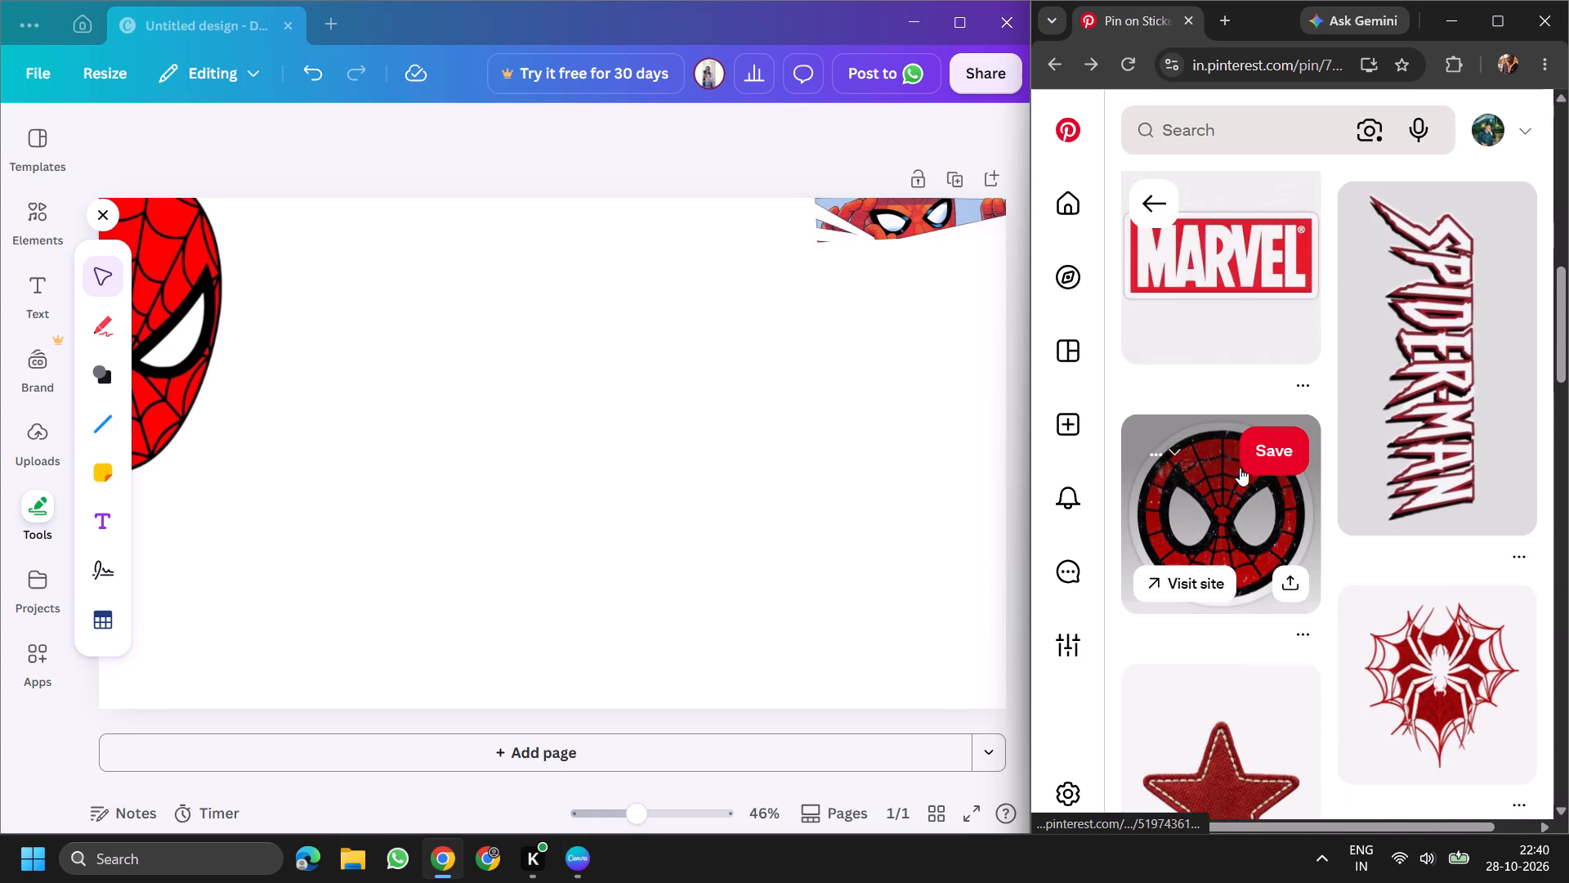
pyautogui.scroll(-2, 1239, 596)
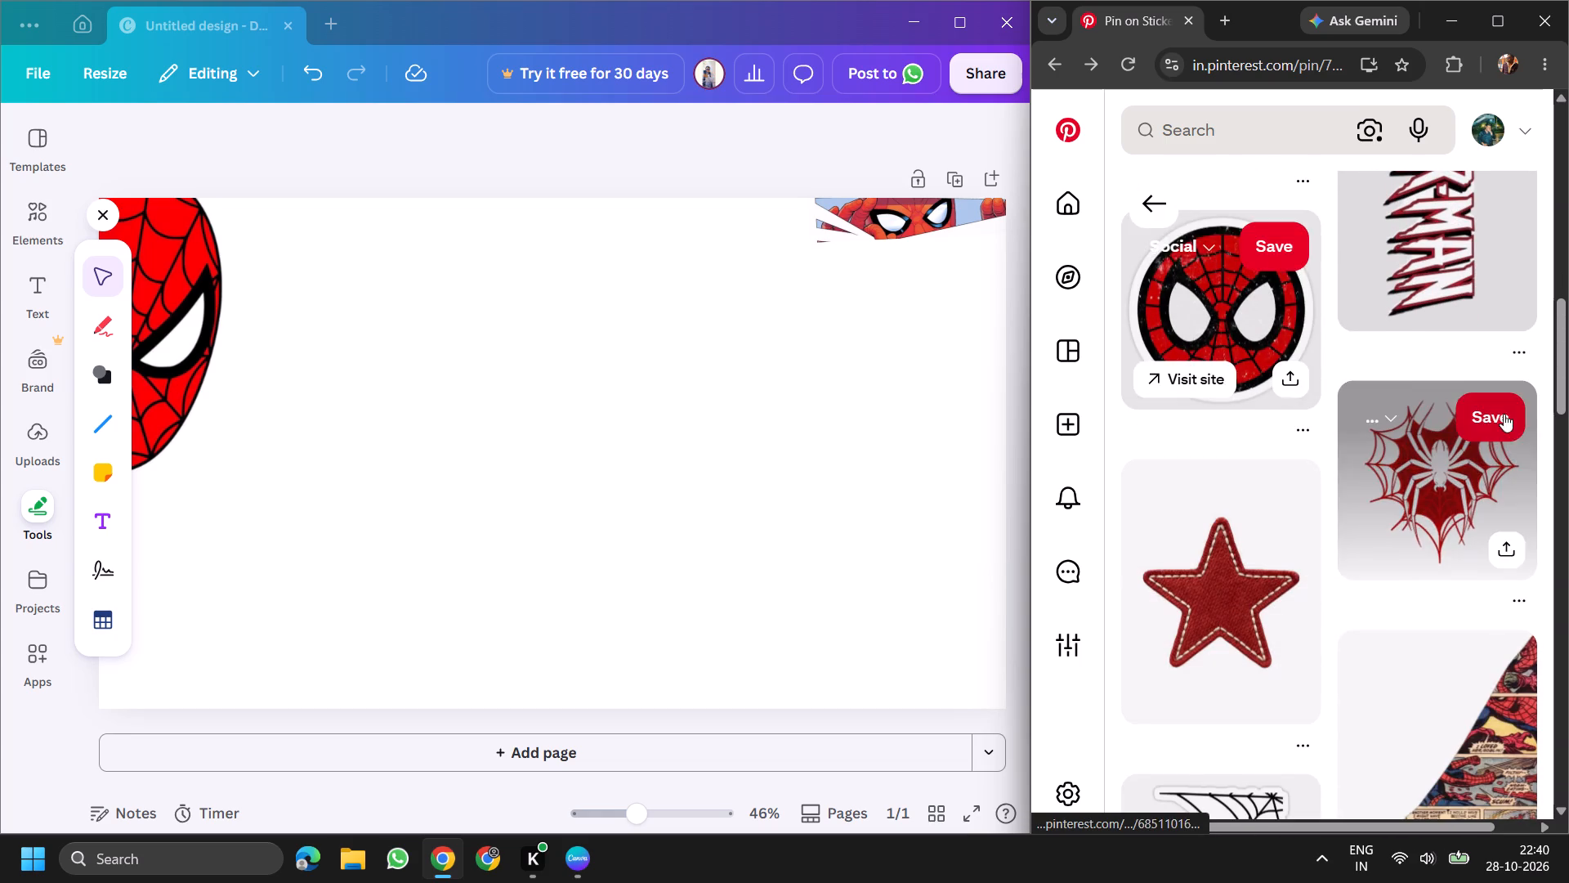
pyautogui.scroll(2, 1509, 424)
pyautogui.scroll(6, 1325, 431)
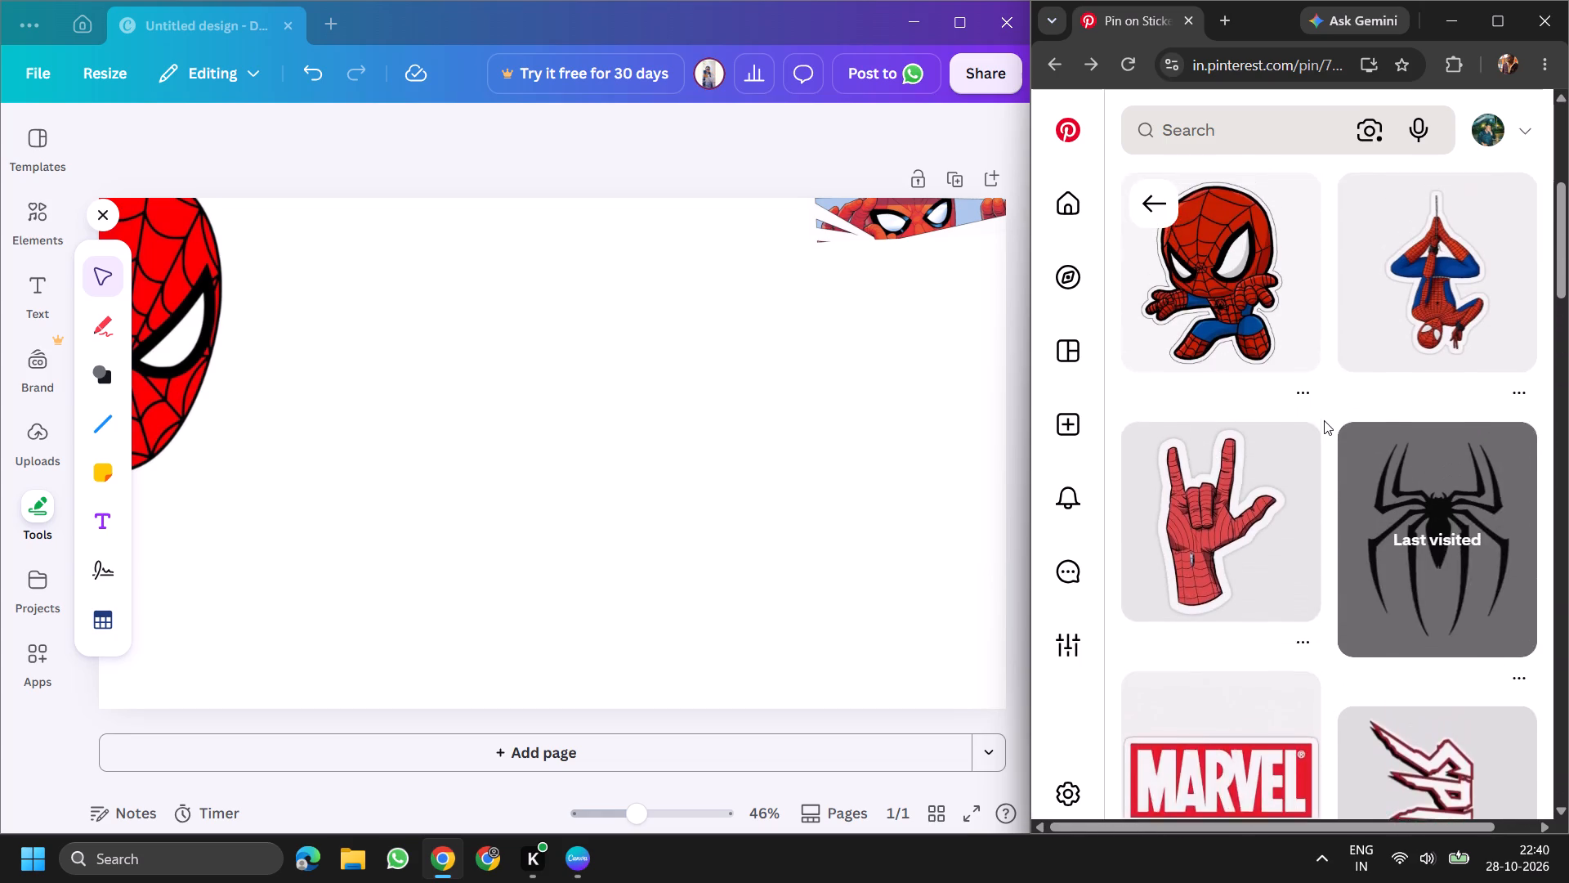
pyautogui.scroll(1, 1324, 420)
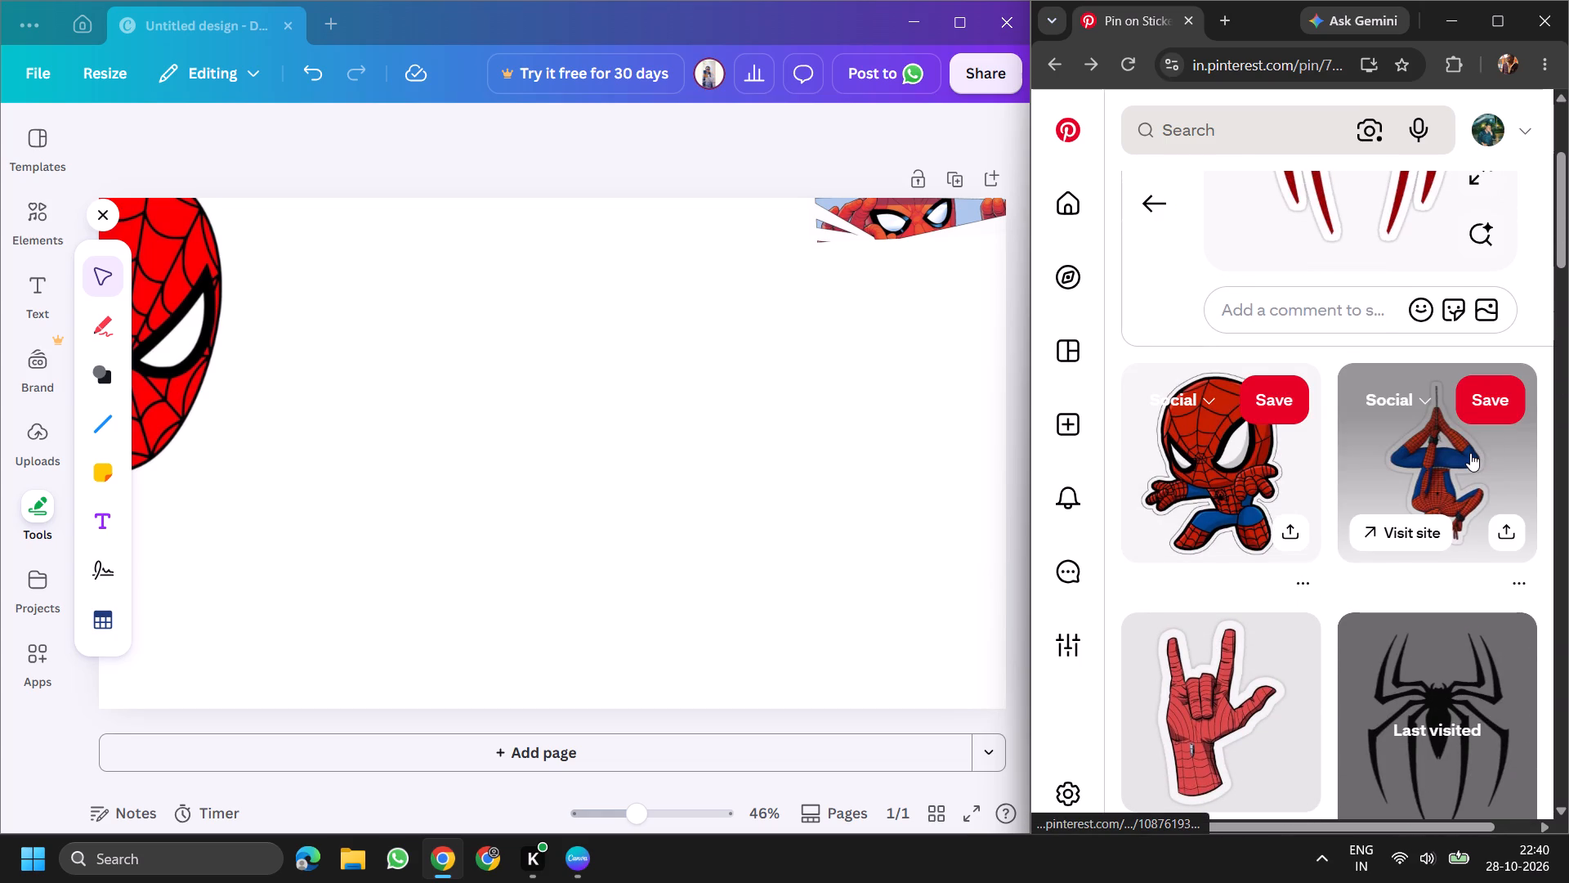
pyautogui.click(1470, 453)
pyautogui.rightClick(1299, 402)
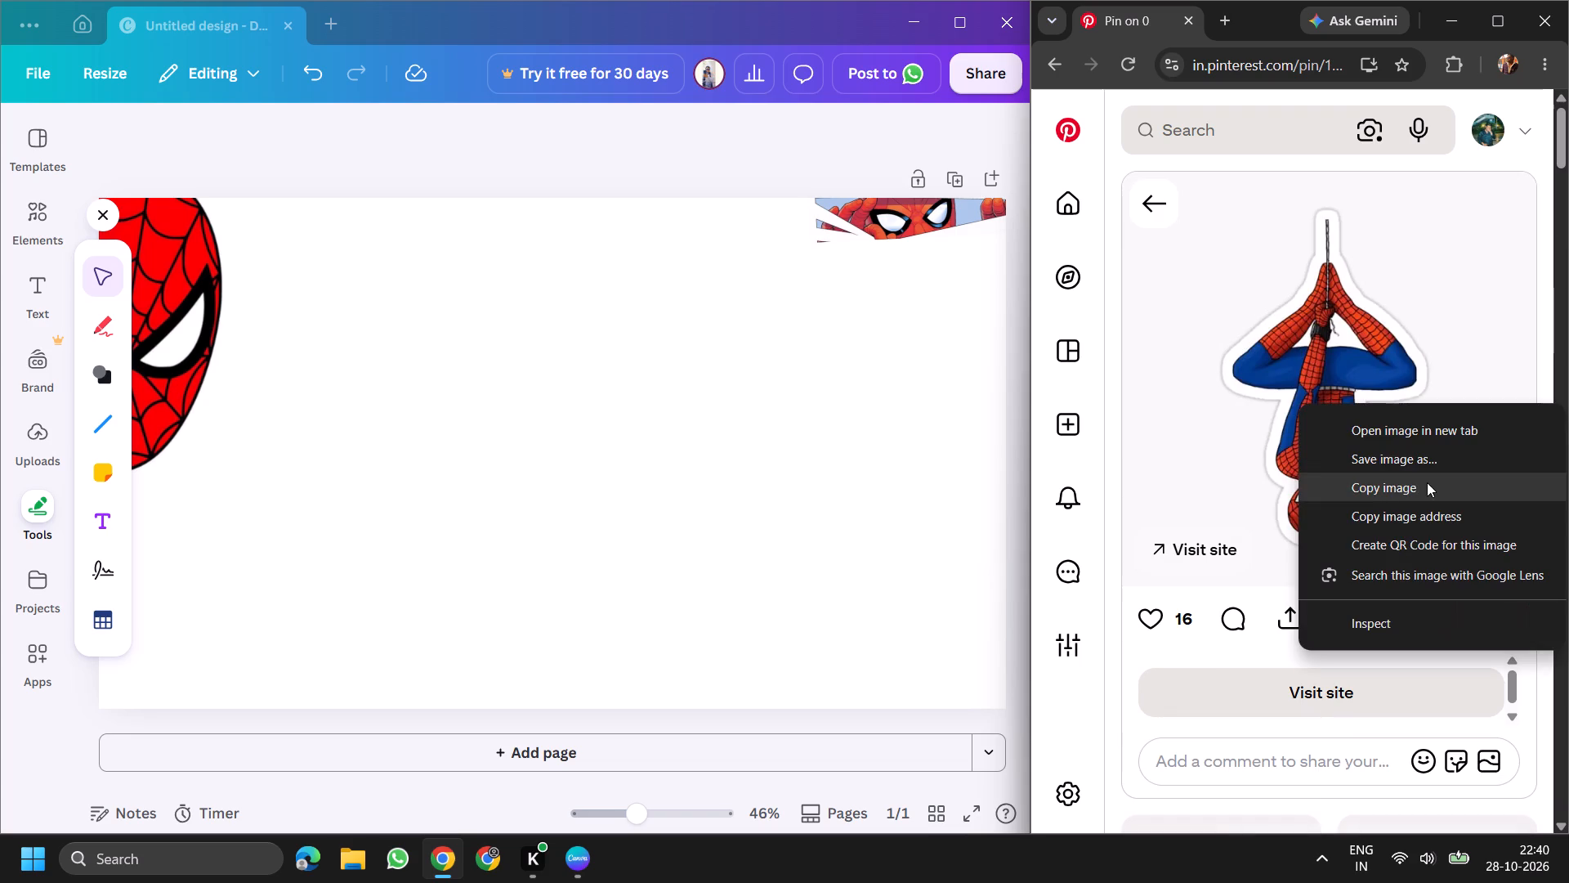
pyautogui.click(1414, 490)
pyautogui.hotkey('ctrl', 'v')
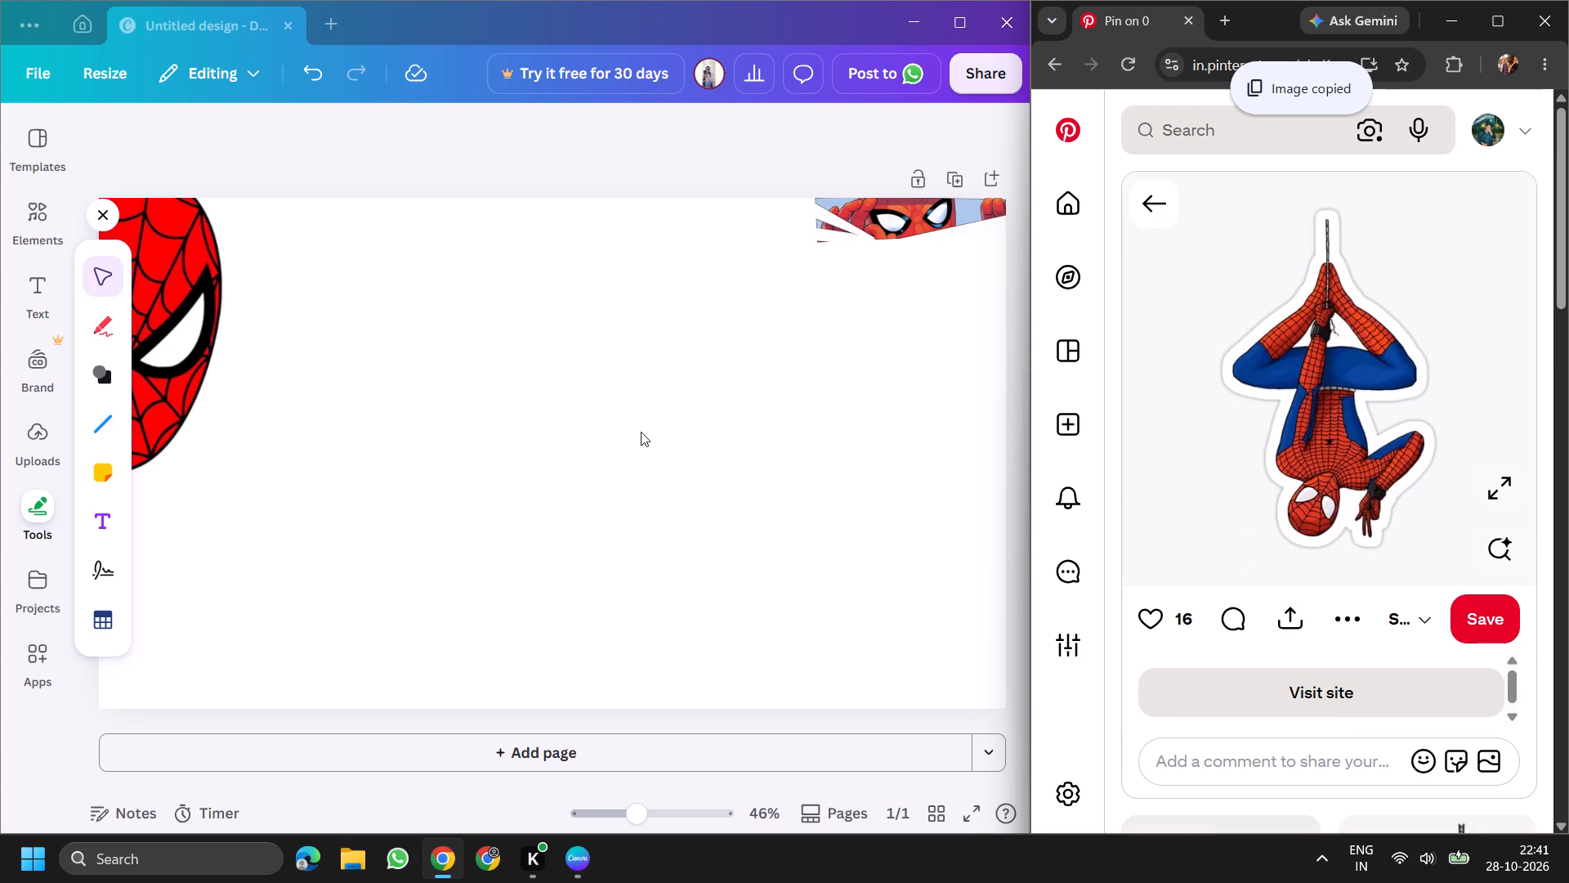
pyautogui.rightClick(574, 333)
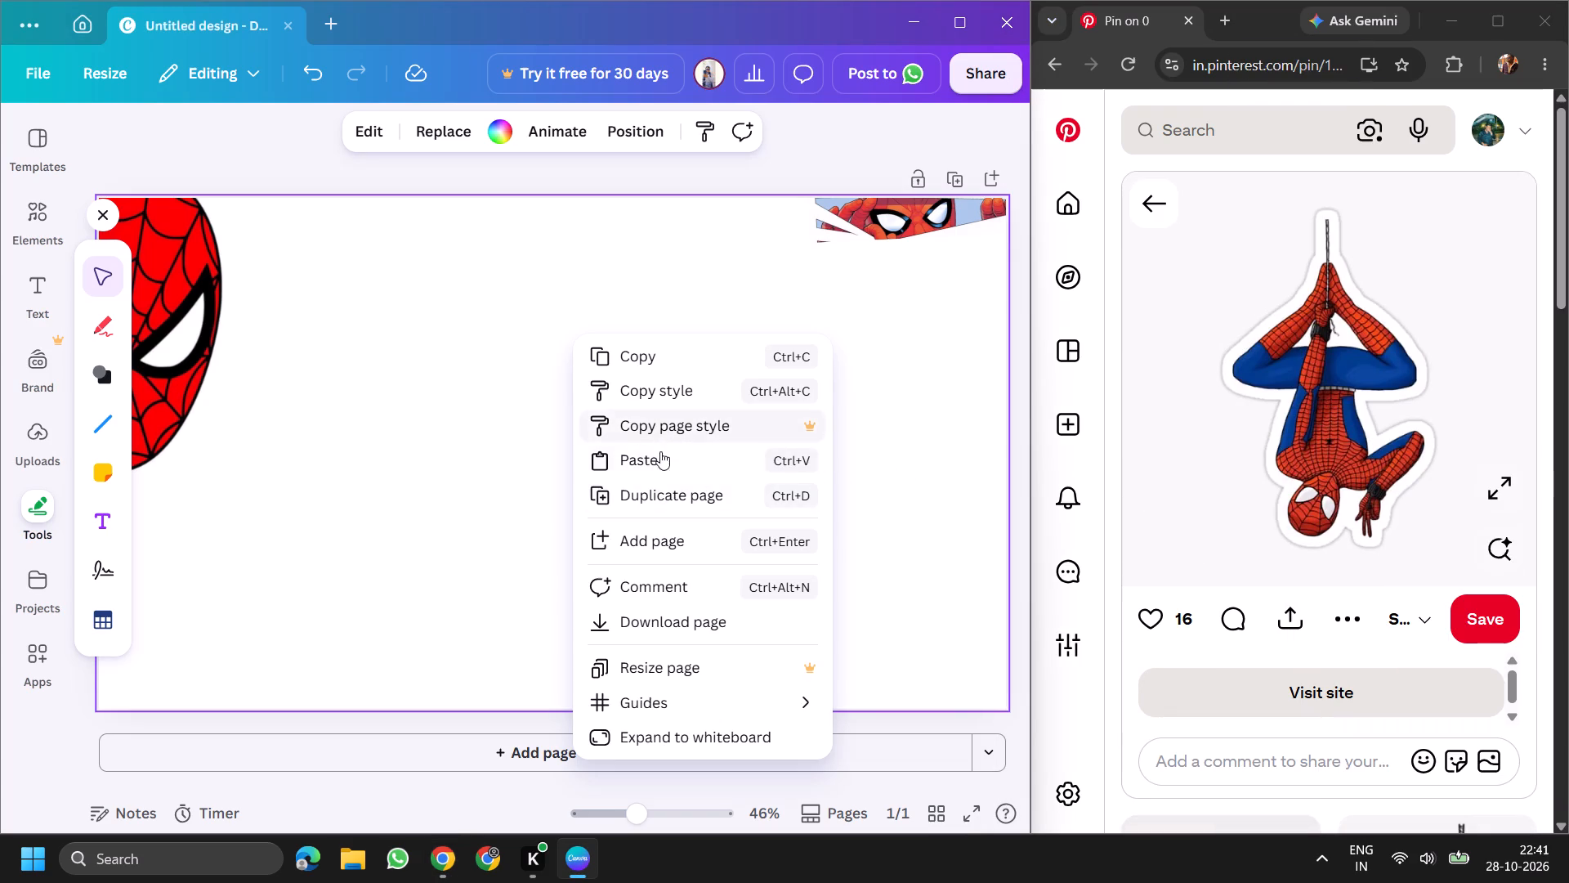
pyautogui.click(662, 456)
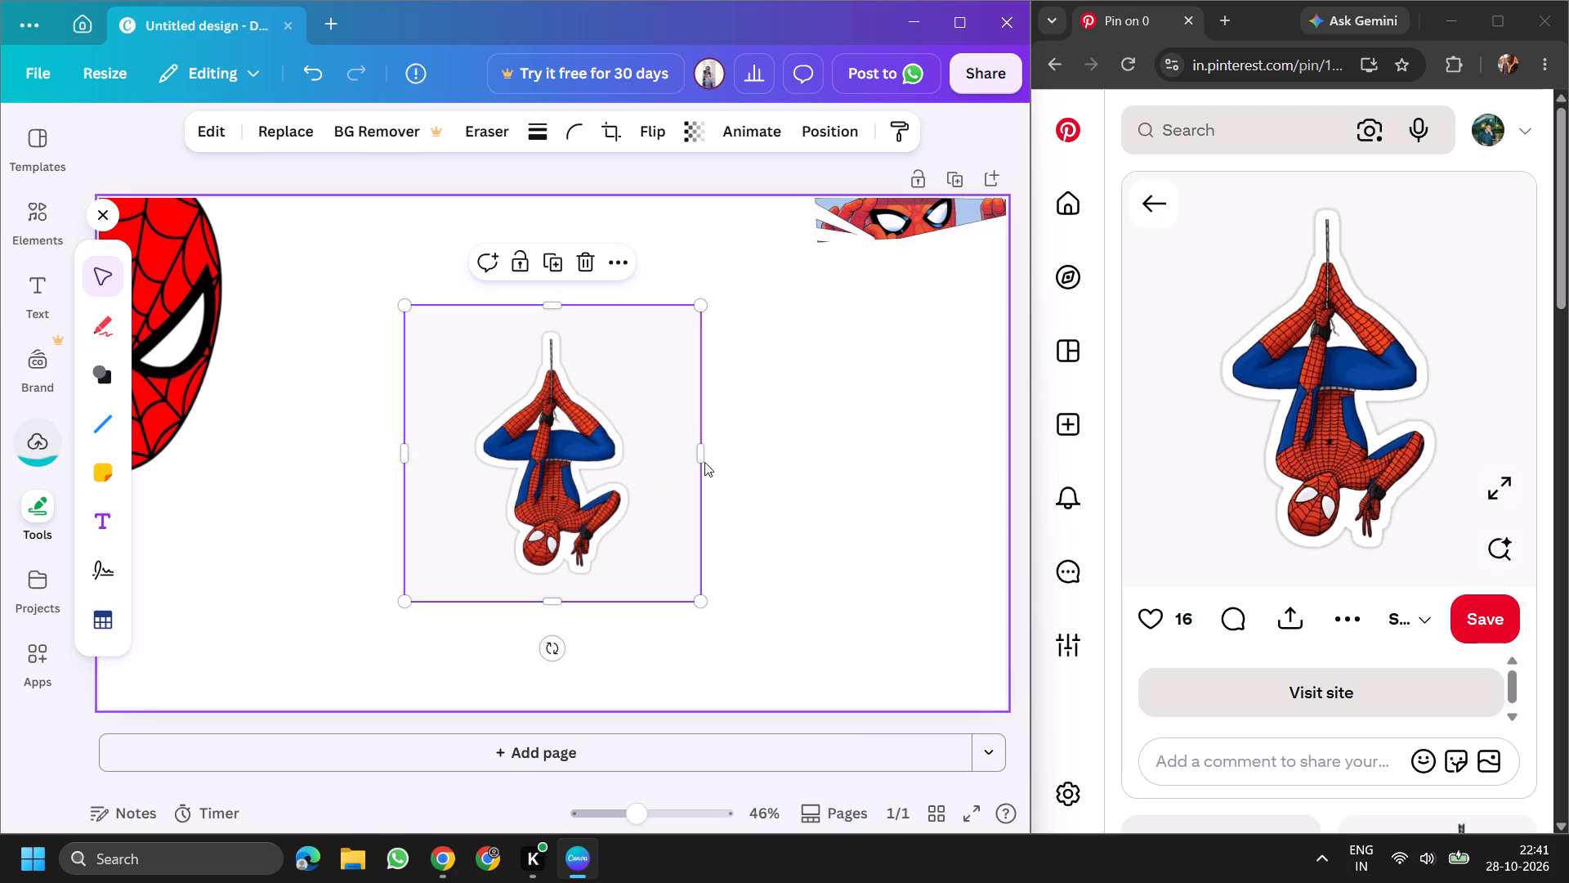
# Move the hanging Spider-Man sticker to the lower part of the page, left of its centre.
pyautogui.moveTo(601, 437); pyautogui.dragTo(349, 304)
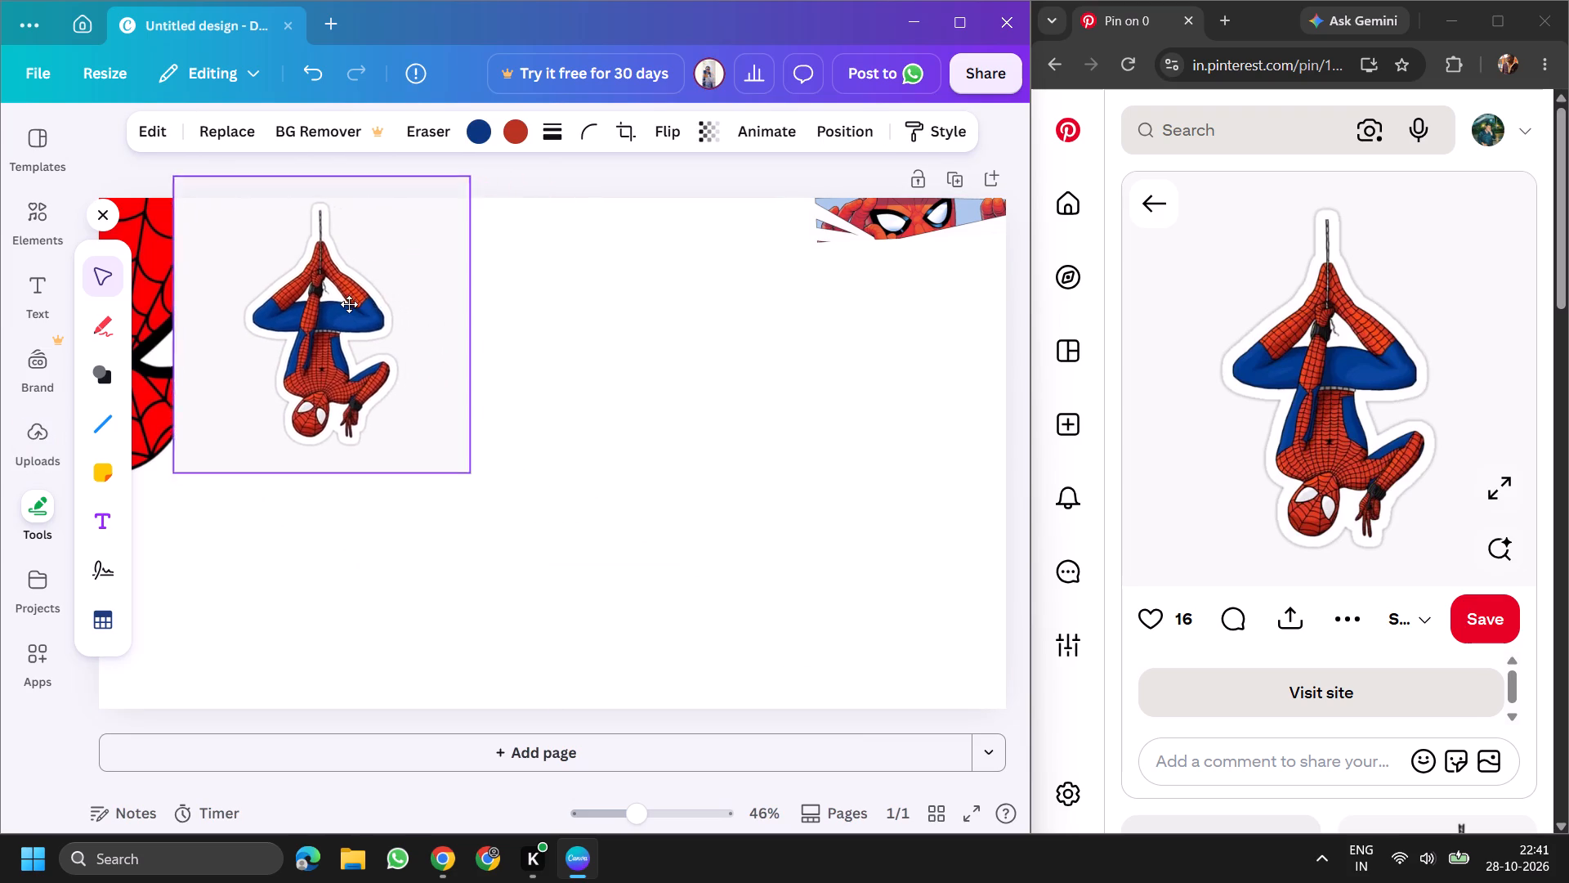
pyautogui.moveTo(349, 304); pyautogui.dragTo(867, 474)
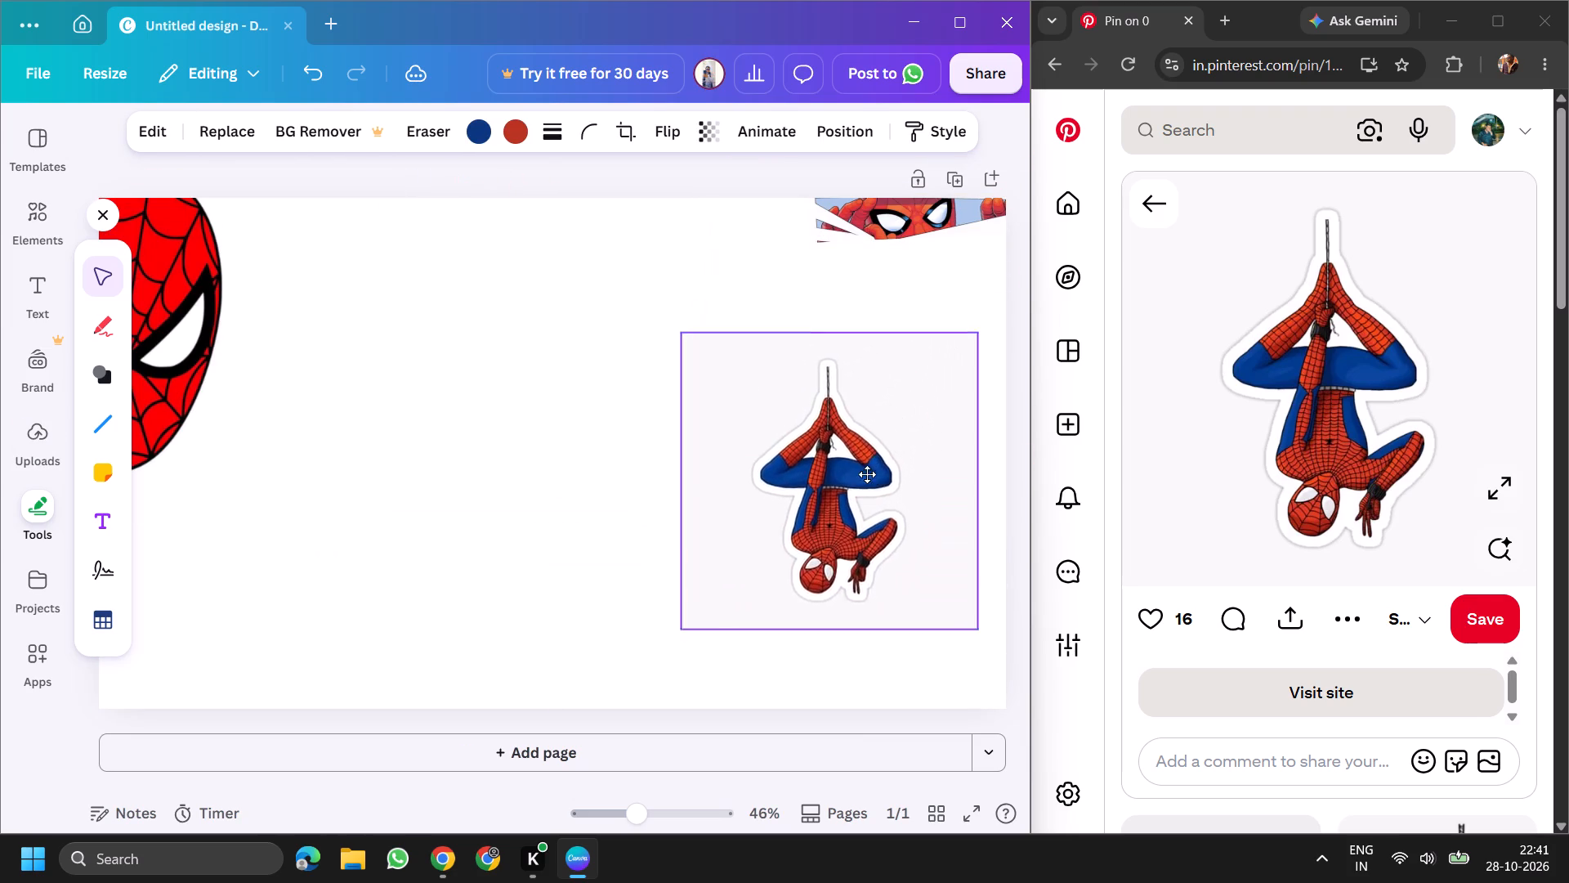
pyautogui.moveTo(867, 474); pyautogui.dragTo(504, 522)
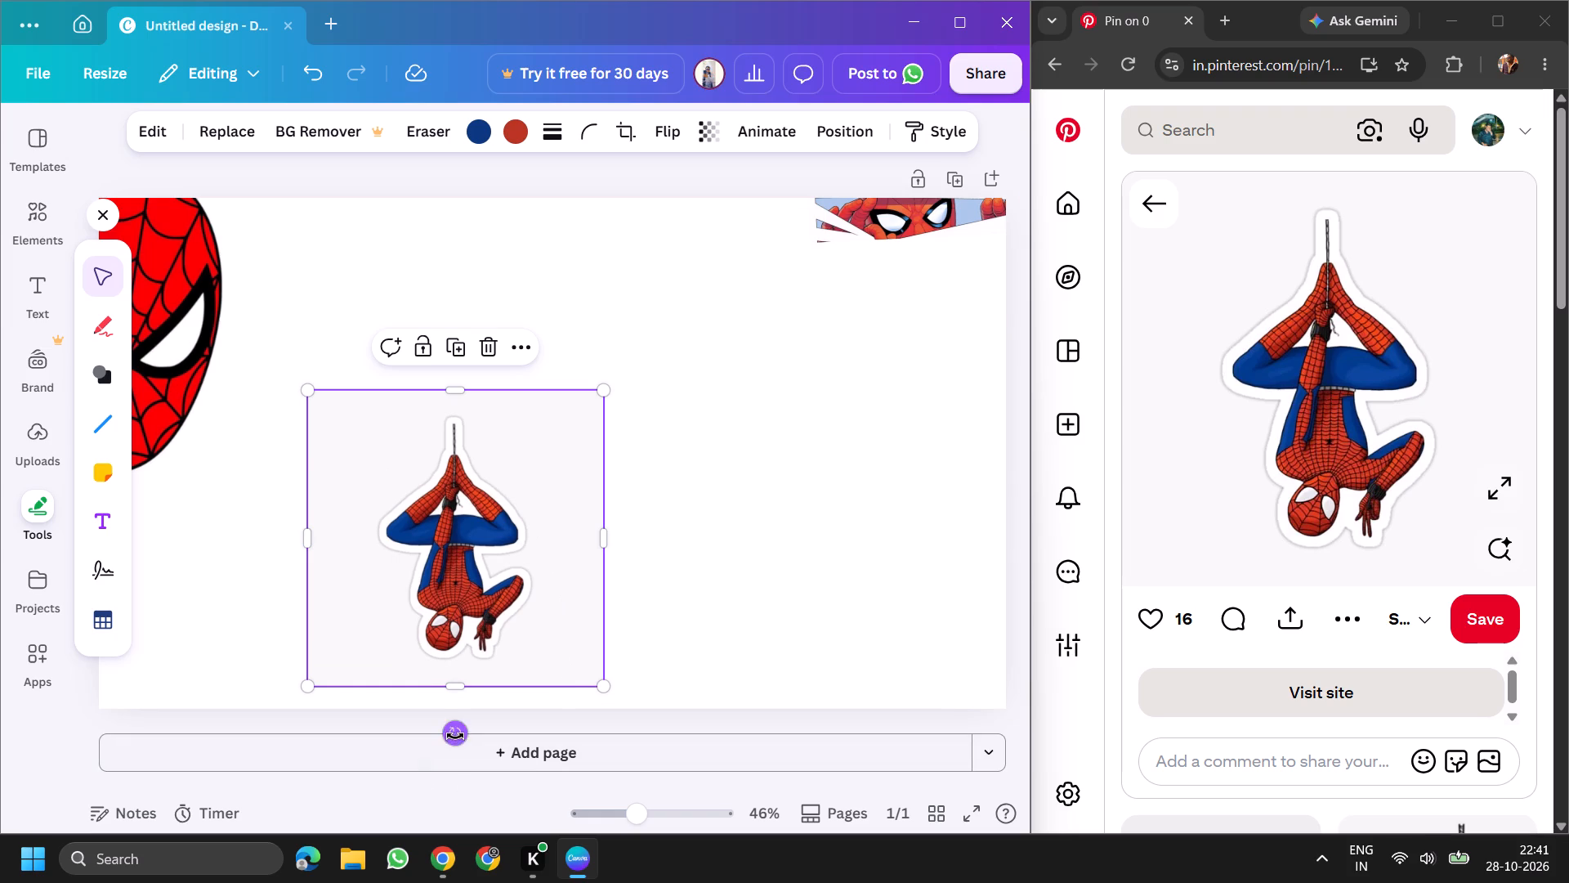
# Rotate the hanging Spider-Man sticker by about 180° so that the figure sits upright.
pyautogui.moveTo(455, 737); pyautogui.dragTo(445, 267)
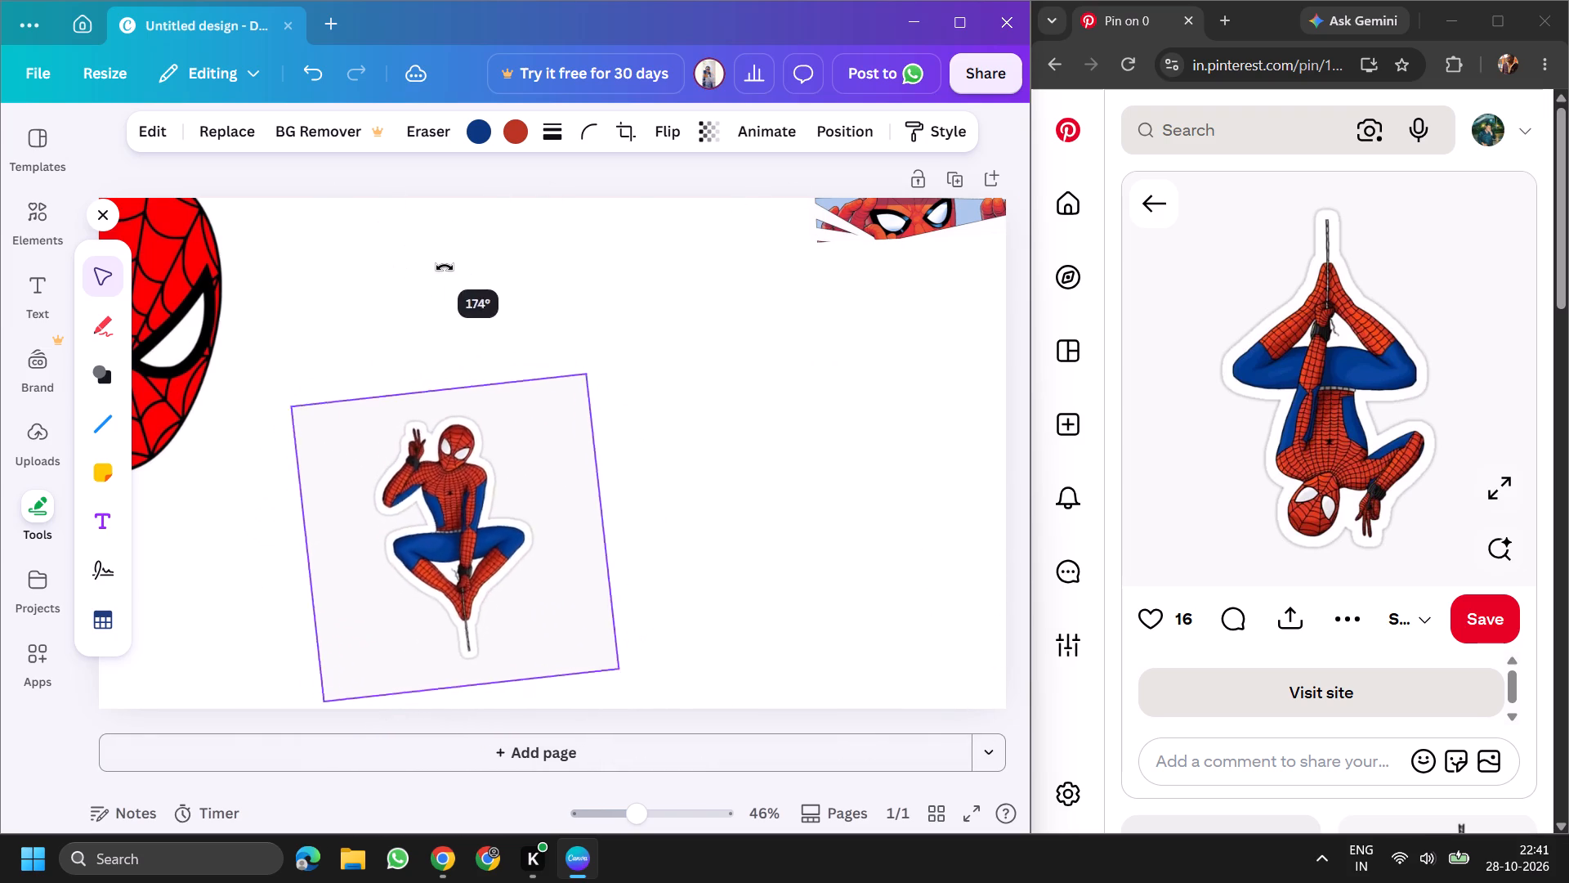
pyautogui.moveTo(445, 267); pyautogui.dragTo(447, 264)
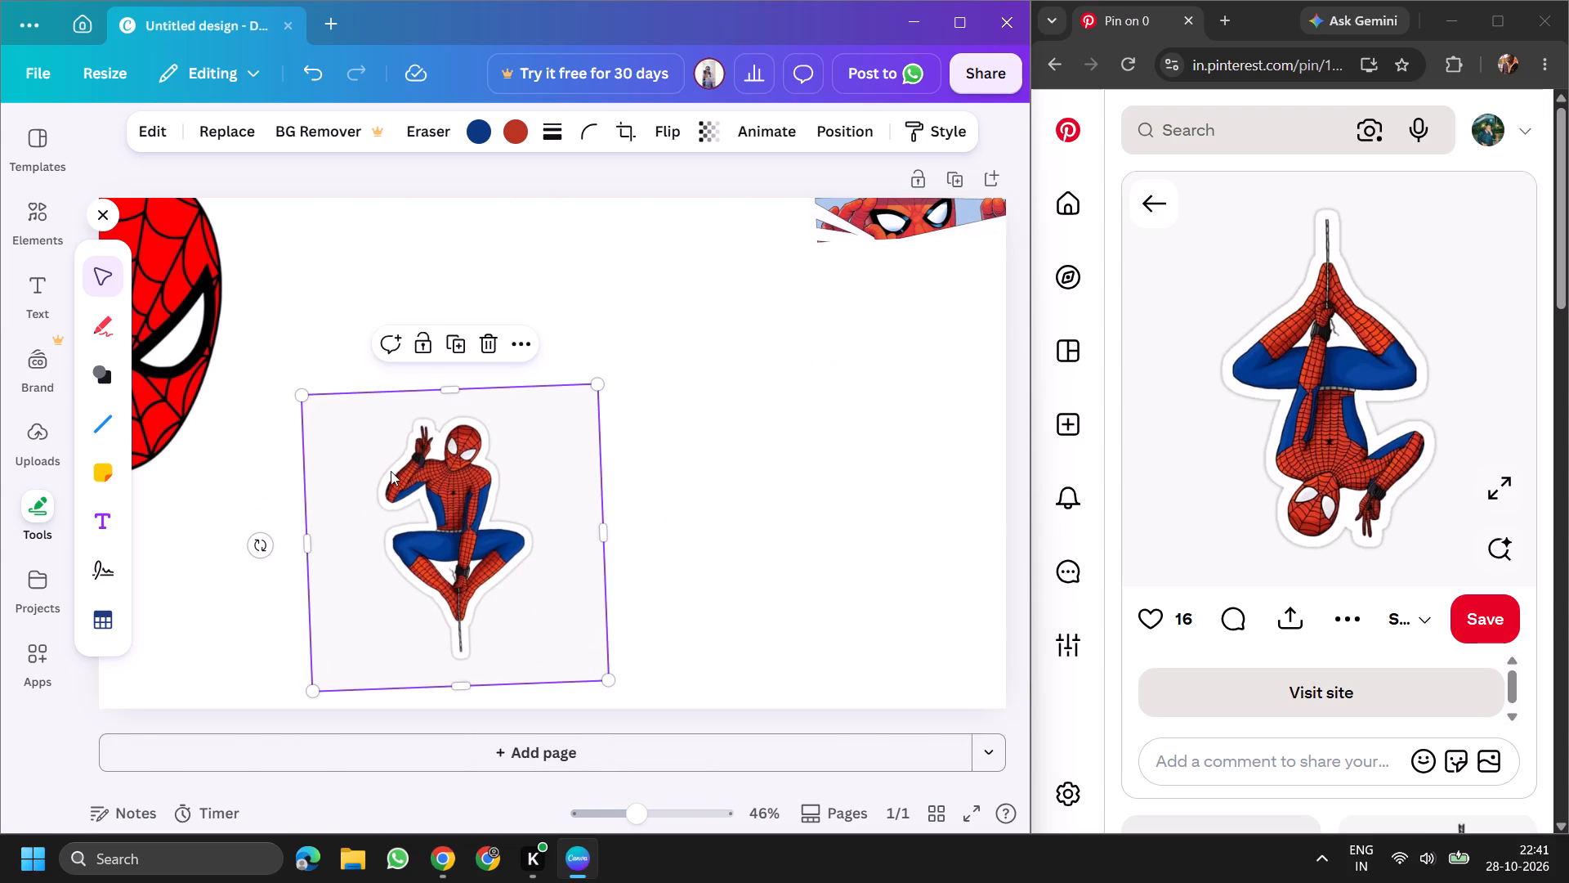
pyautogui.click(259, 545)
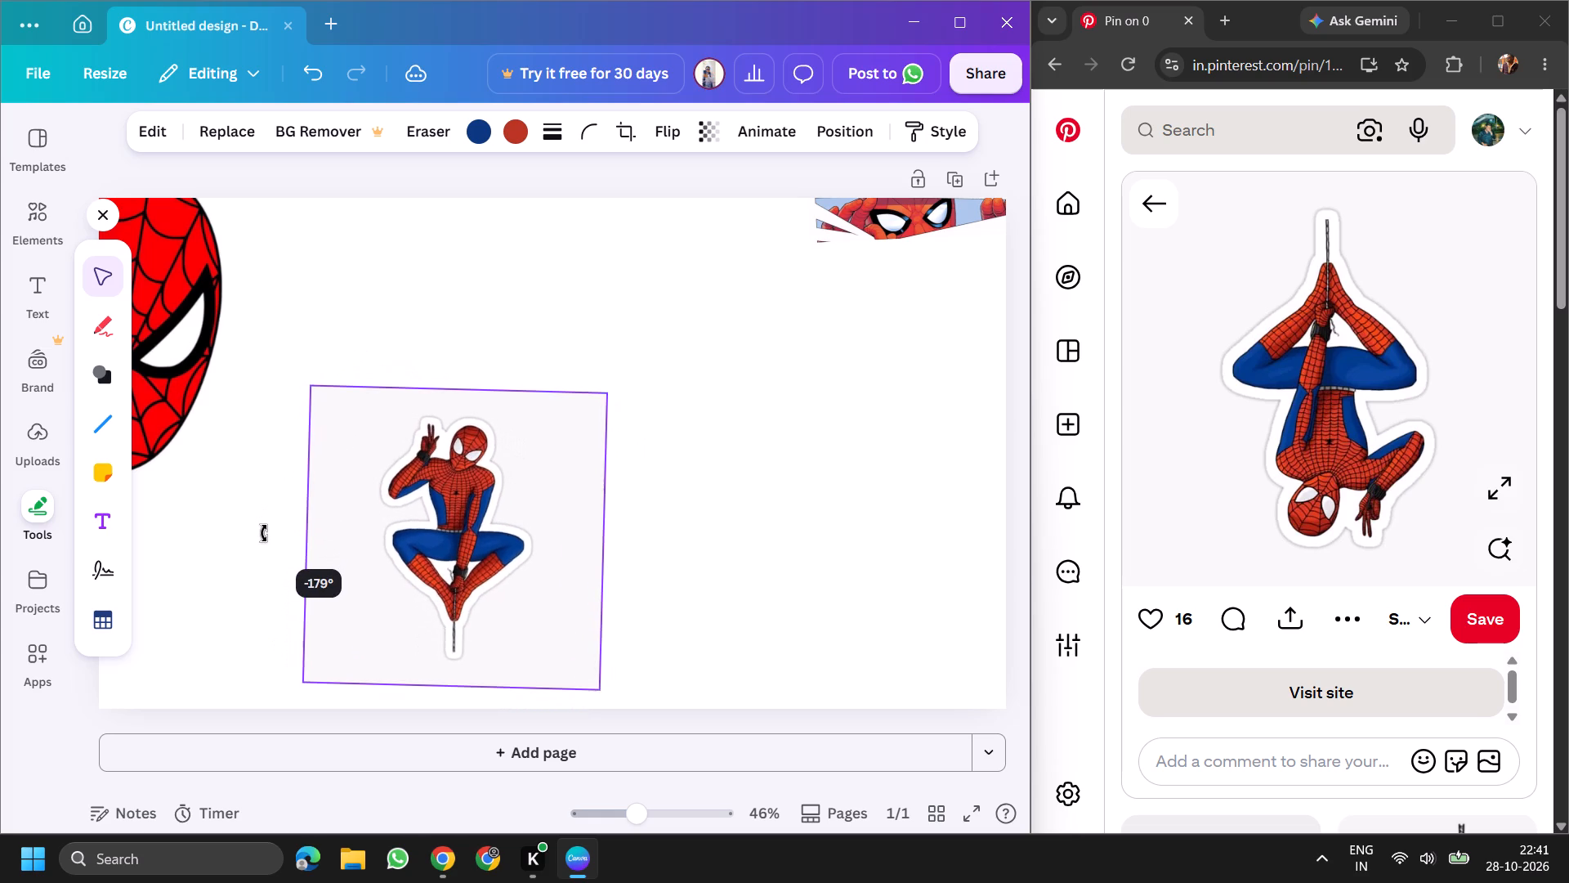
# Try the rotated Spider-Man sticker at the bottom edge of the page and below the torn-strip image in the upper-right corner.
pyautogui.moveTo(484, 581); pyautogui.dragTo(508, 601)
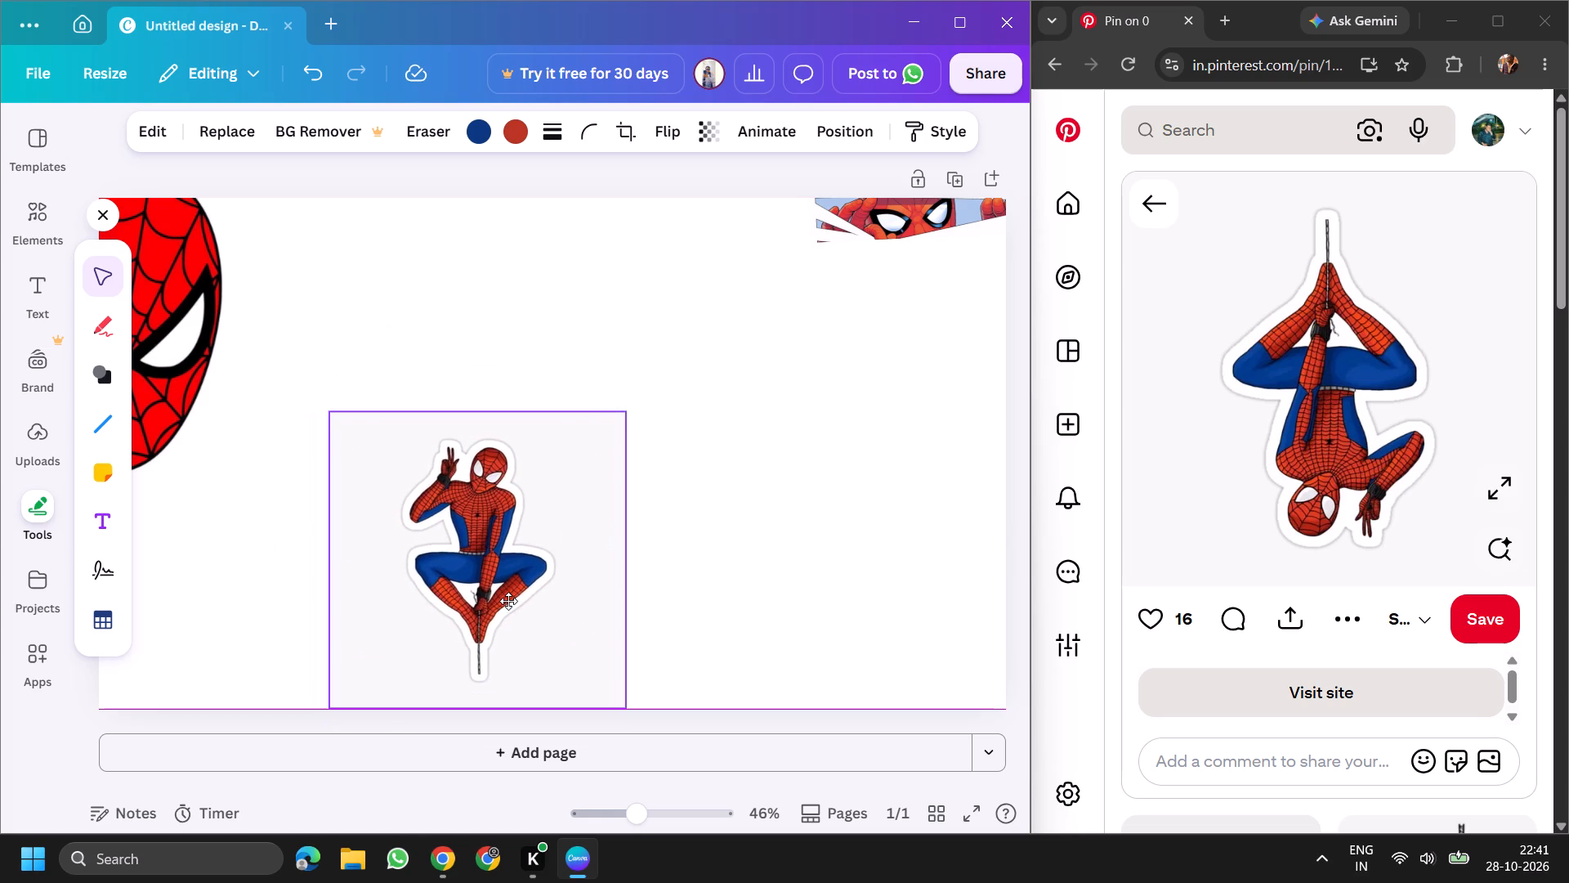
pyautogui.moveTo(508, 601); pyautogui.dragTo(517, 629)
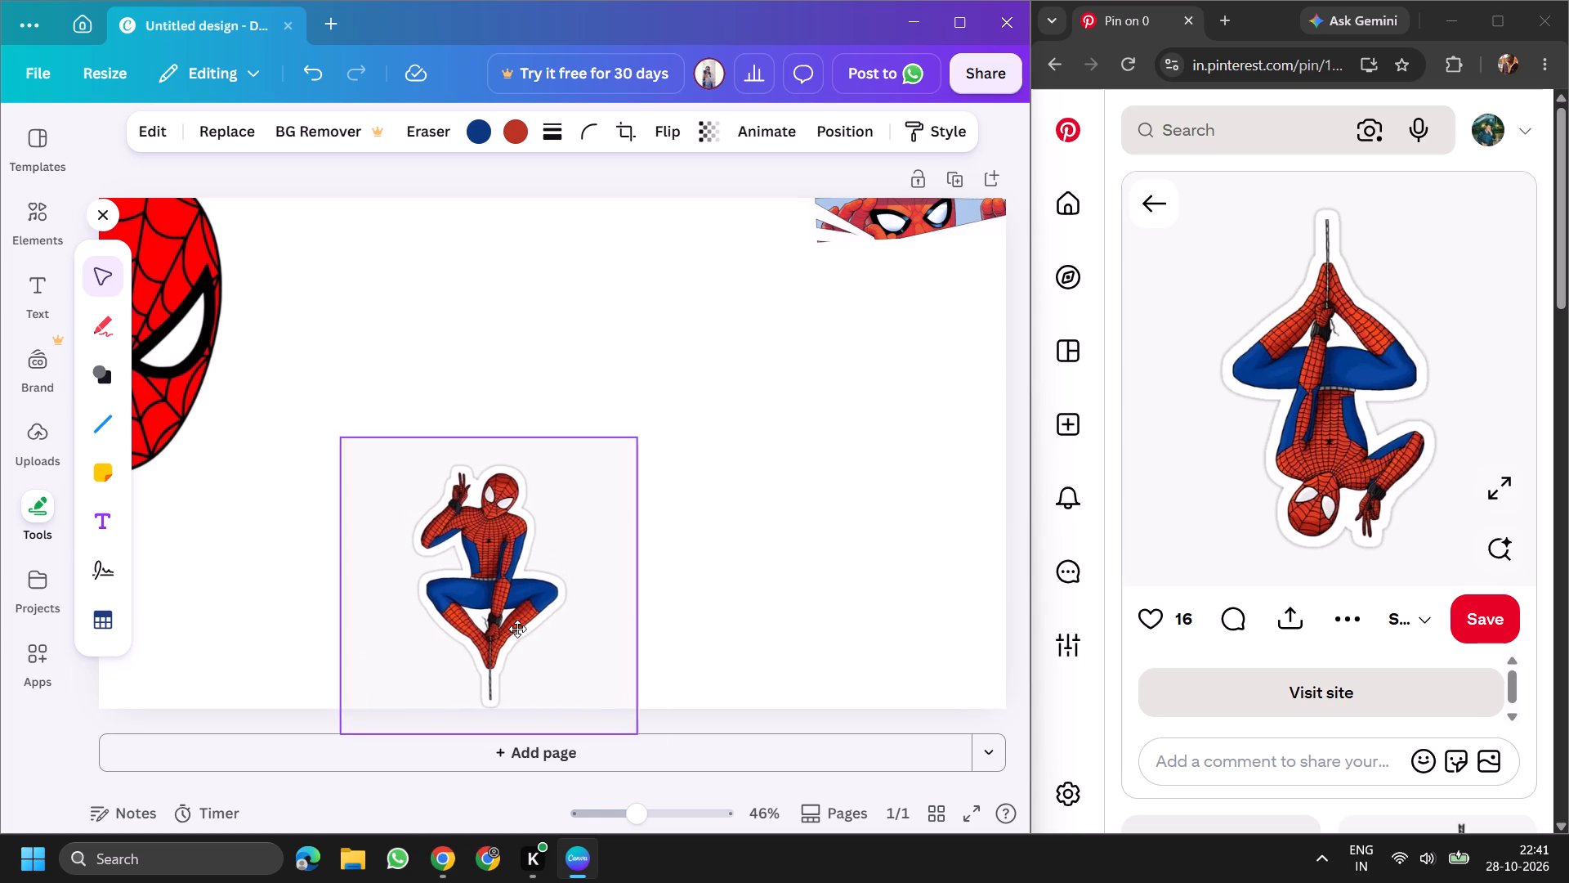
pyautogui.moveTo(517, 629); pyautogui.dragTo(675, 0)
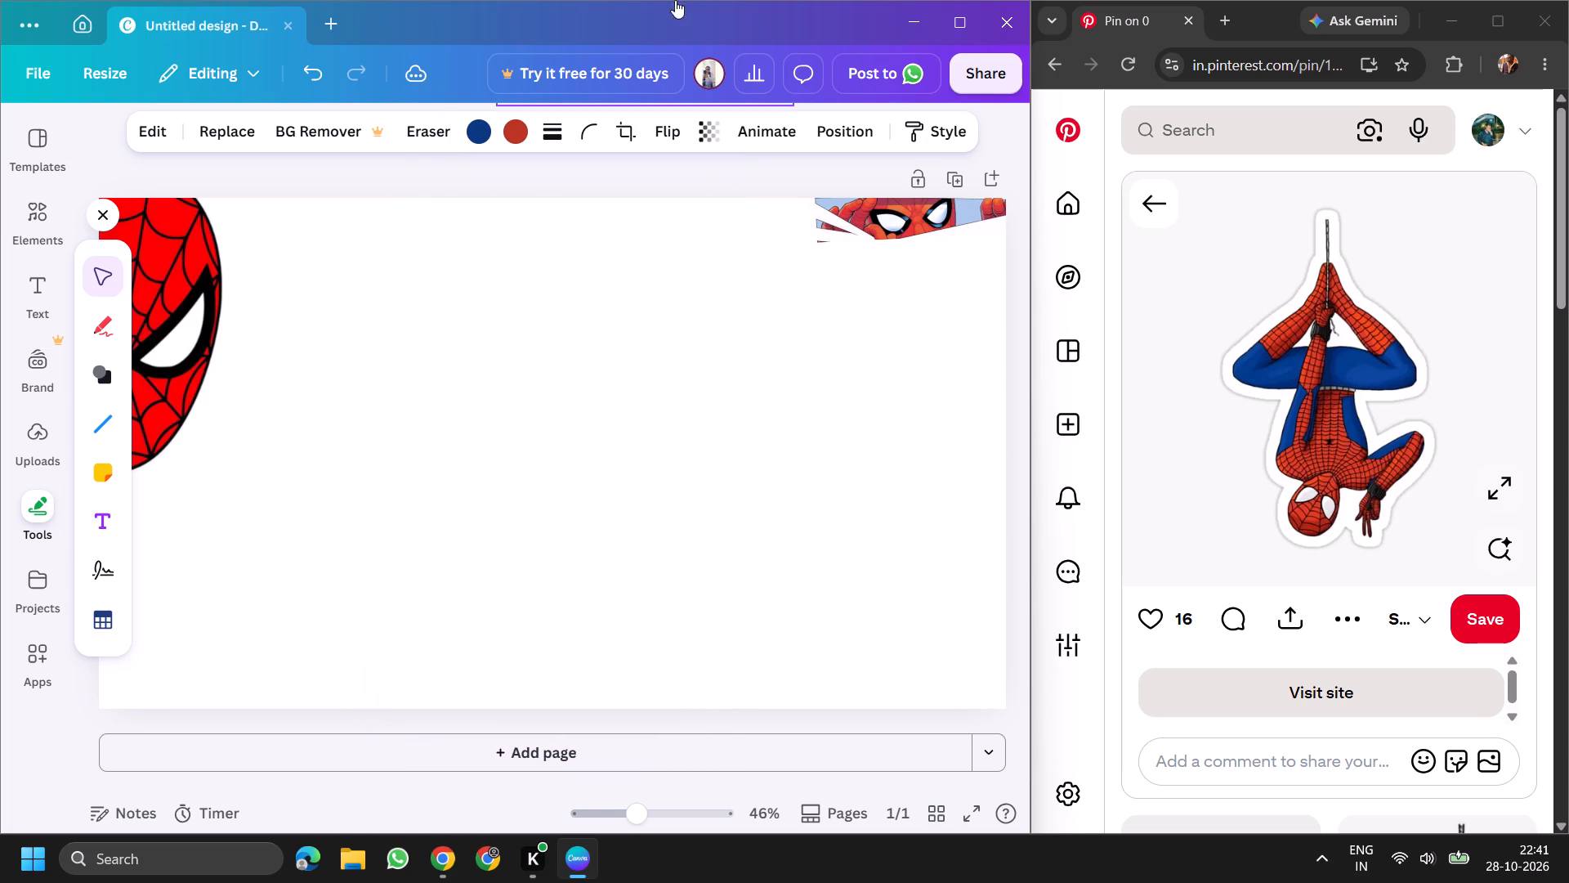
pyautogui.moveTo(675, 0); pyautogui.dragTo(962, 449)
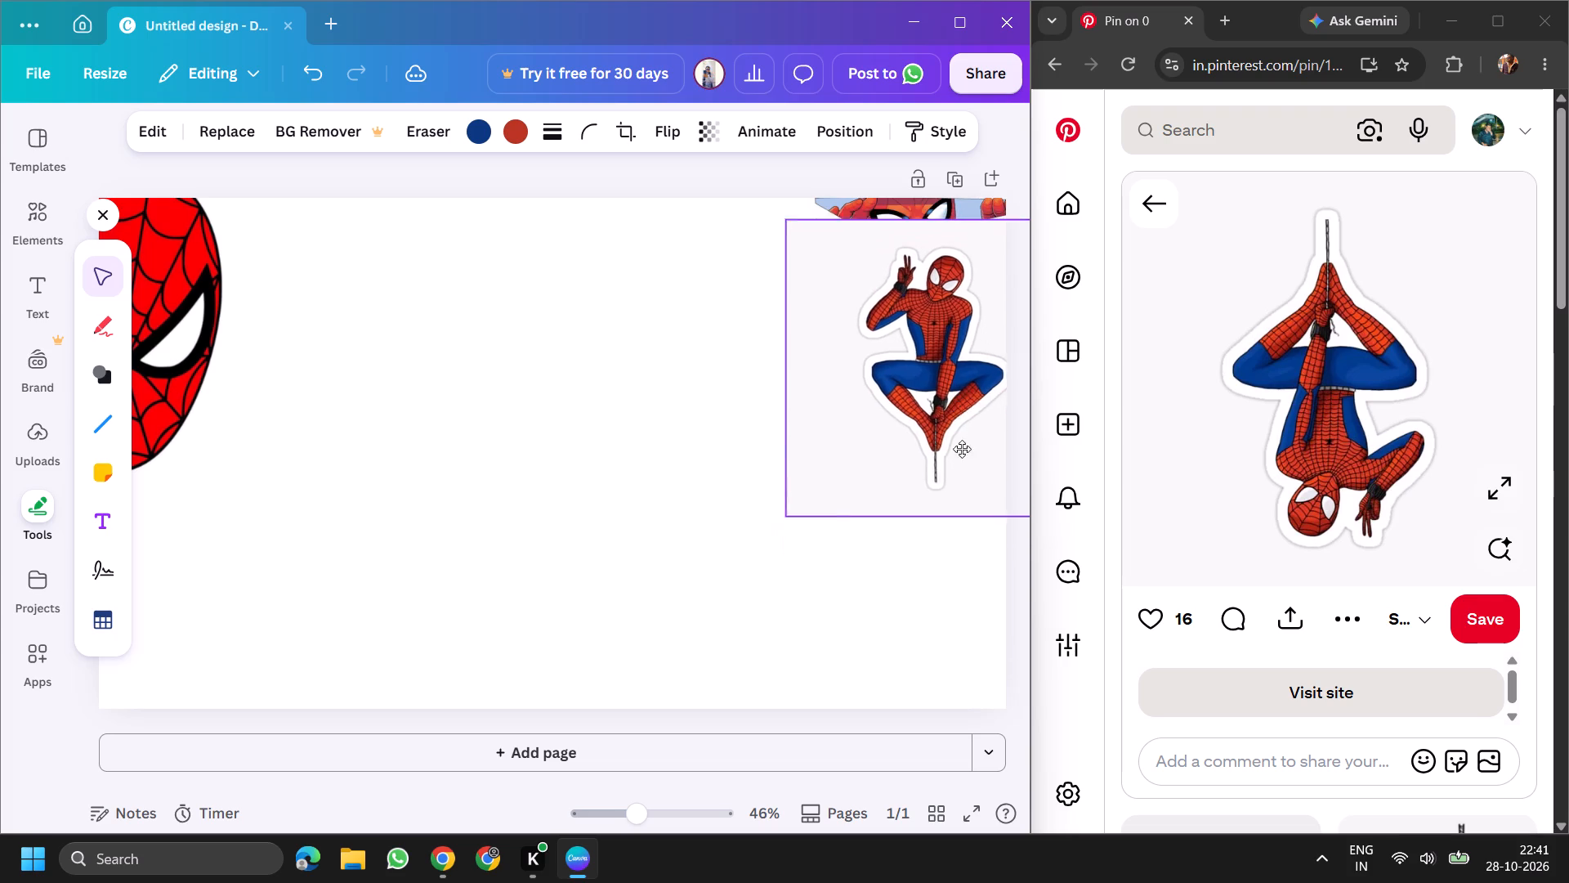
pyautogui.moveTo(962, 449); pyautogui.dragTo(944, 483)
# Delete the rotated Spider-Man sticker from the Canva page.
pyautogui.click(936, 247)
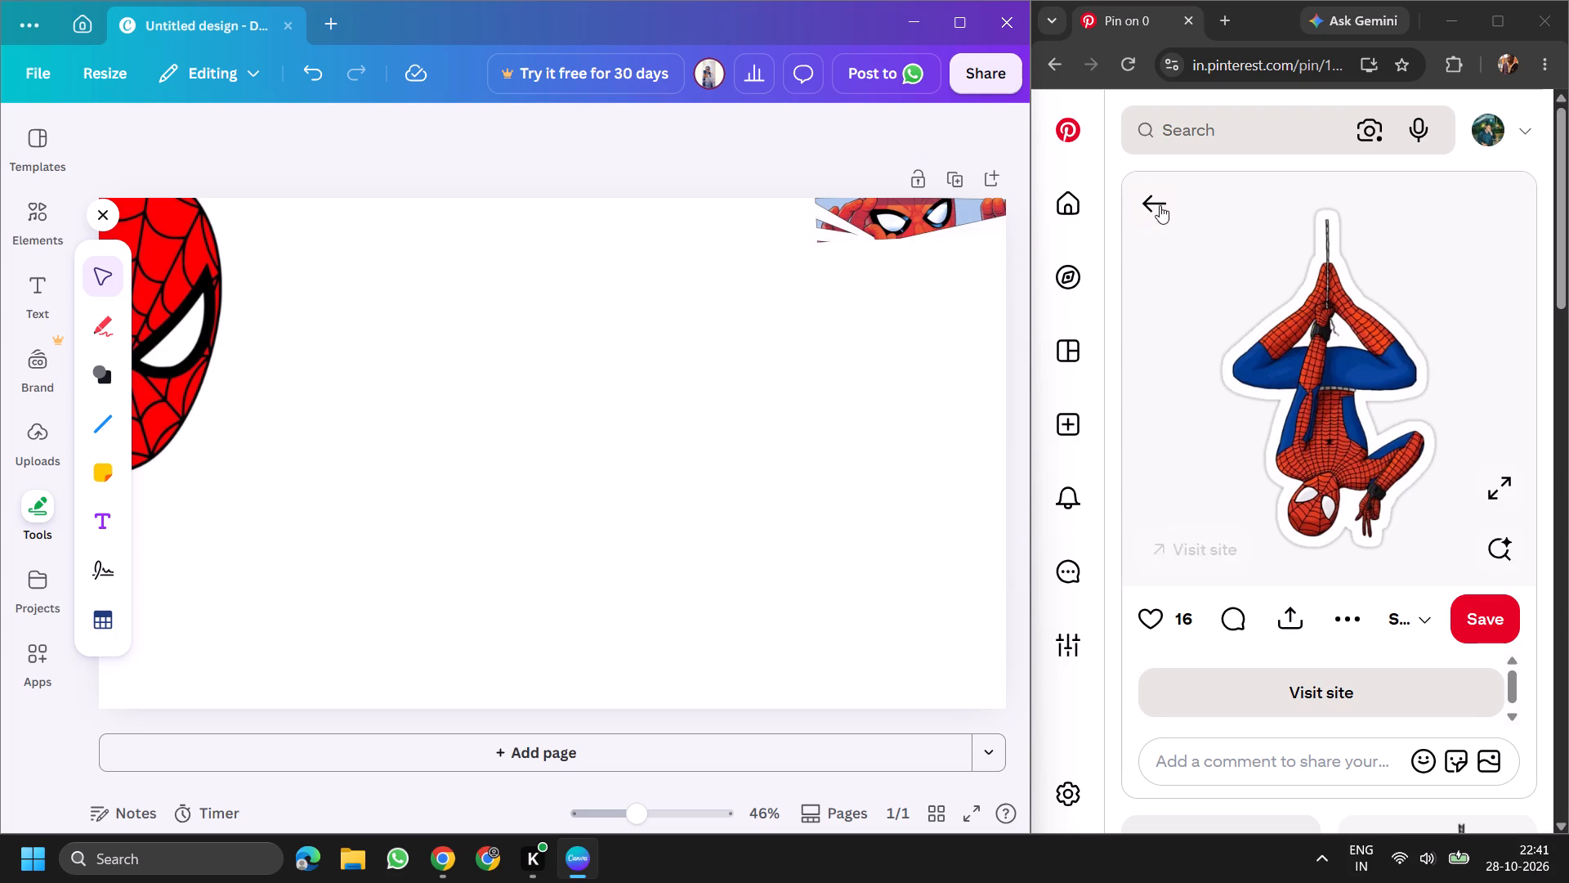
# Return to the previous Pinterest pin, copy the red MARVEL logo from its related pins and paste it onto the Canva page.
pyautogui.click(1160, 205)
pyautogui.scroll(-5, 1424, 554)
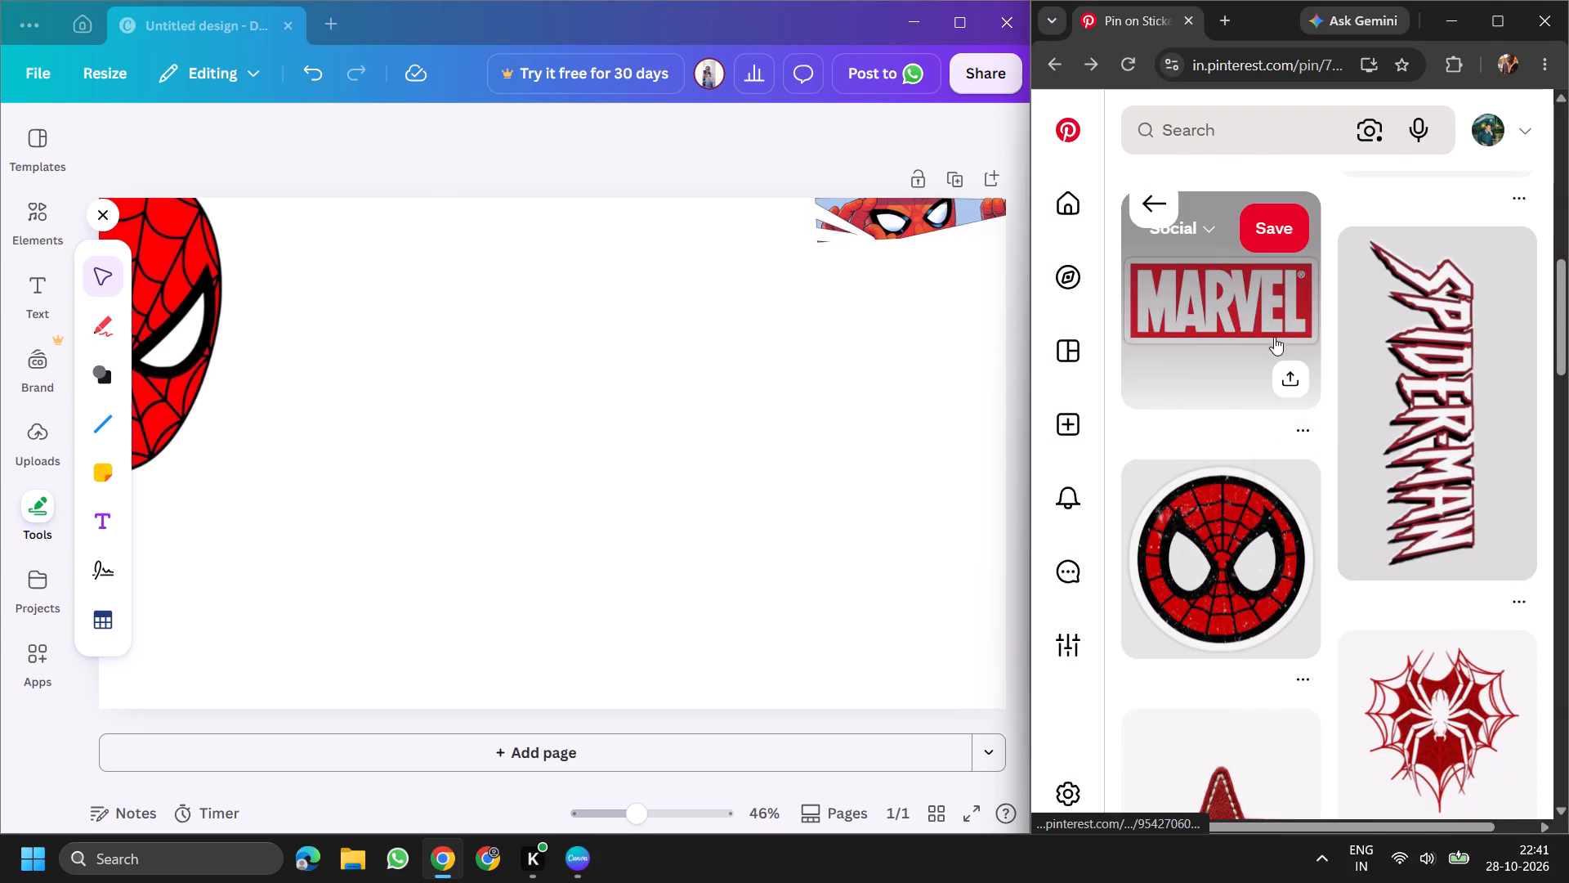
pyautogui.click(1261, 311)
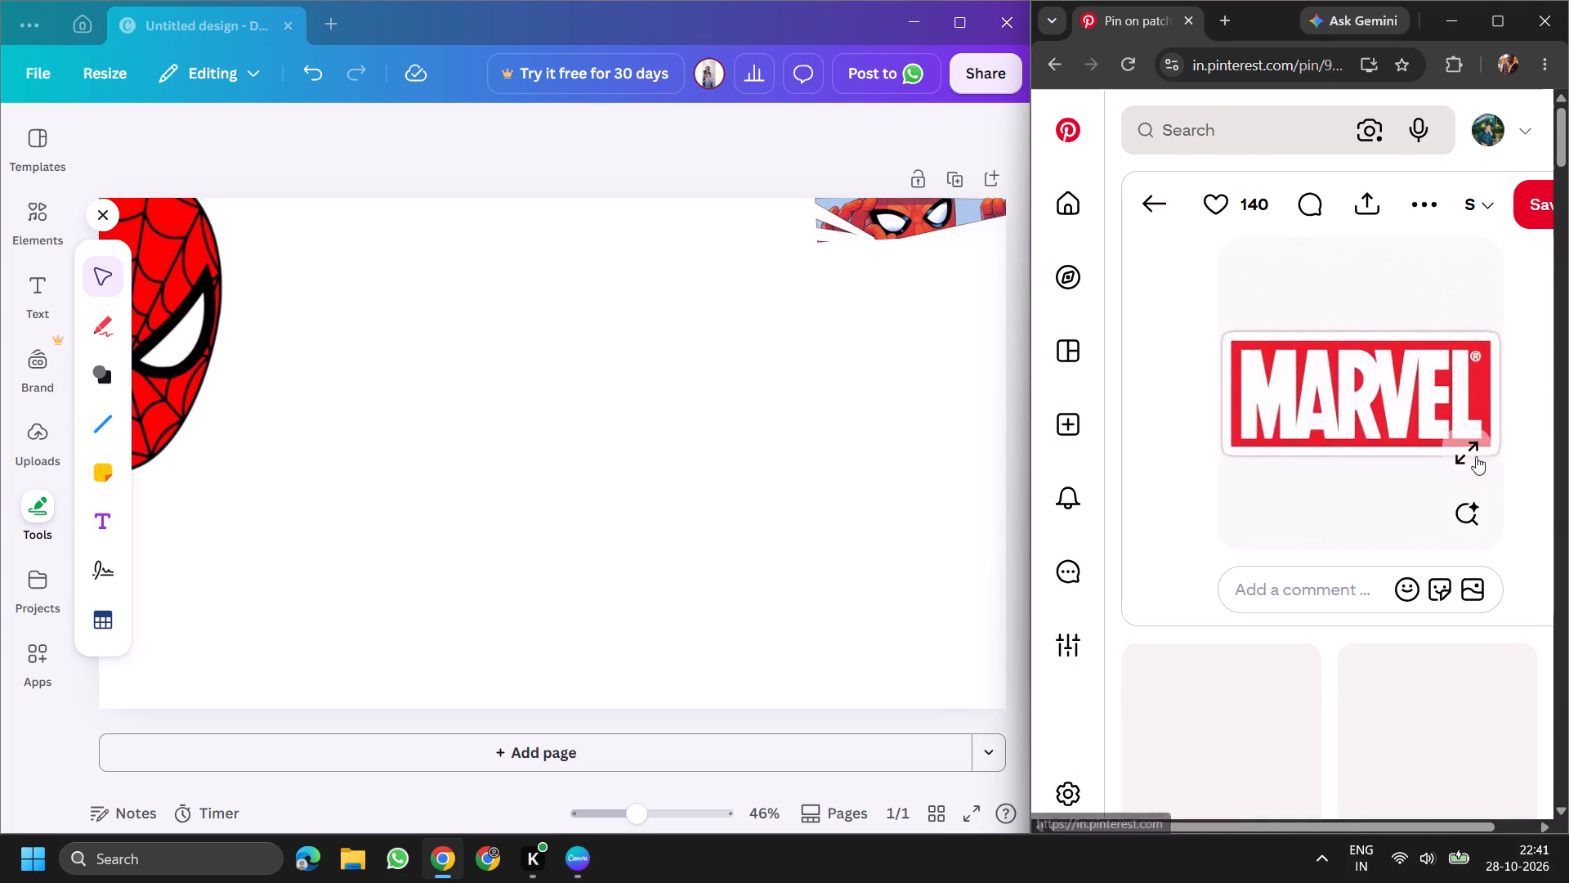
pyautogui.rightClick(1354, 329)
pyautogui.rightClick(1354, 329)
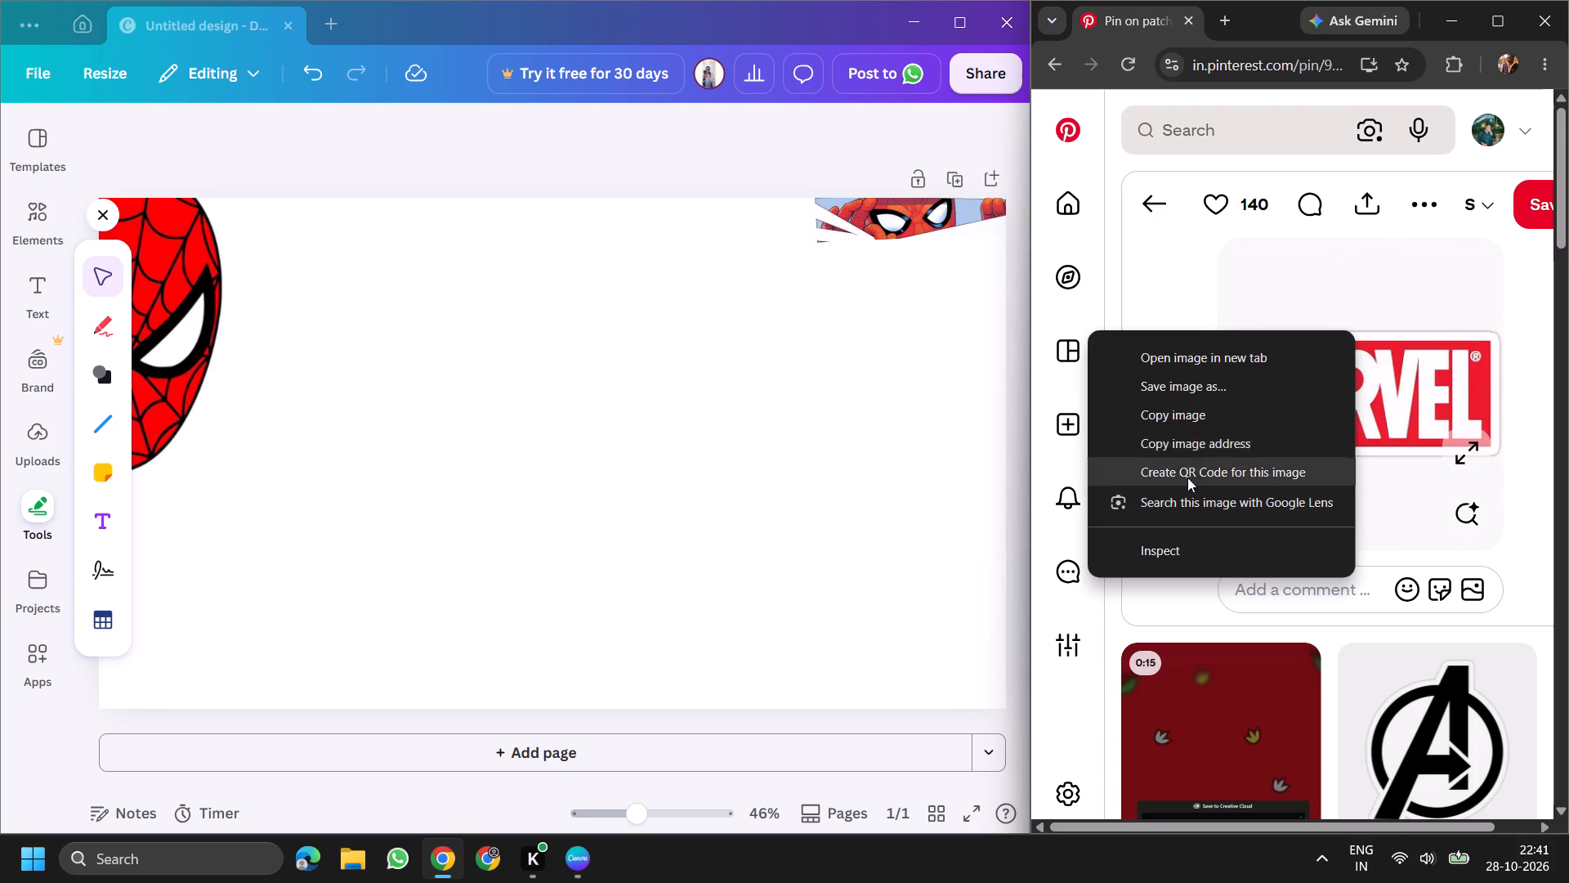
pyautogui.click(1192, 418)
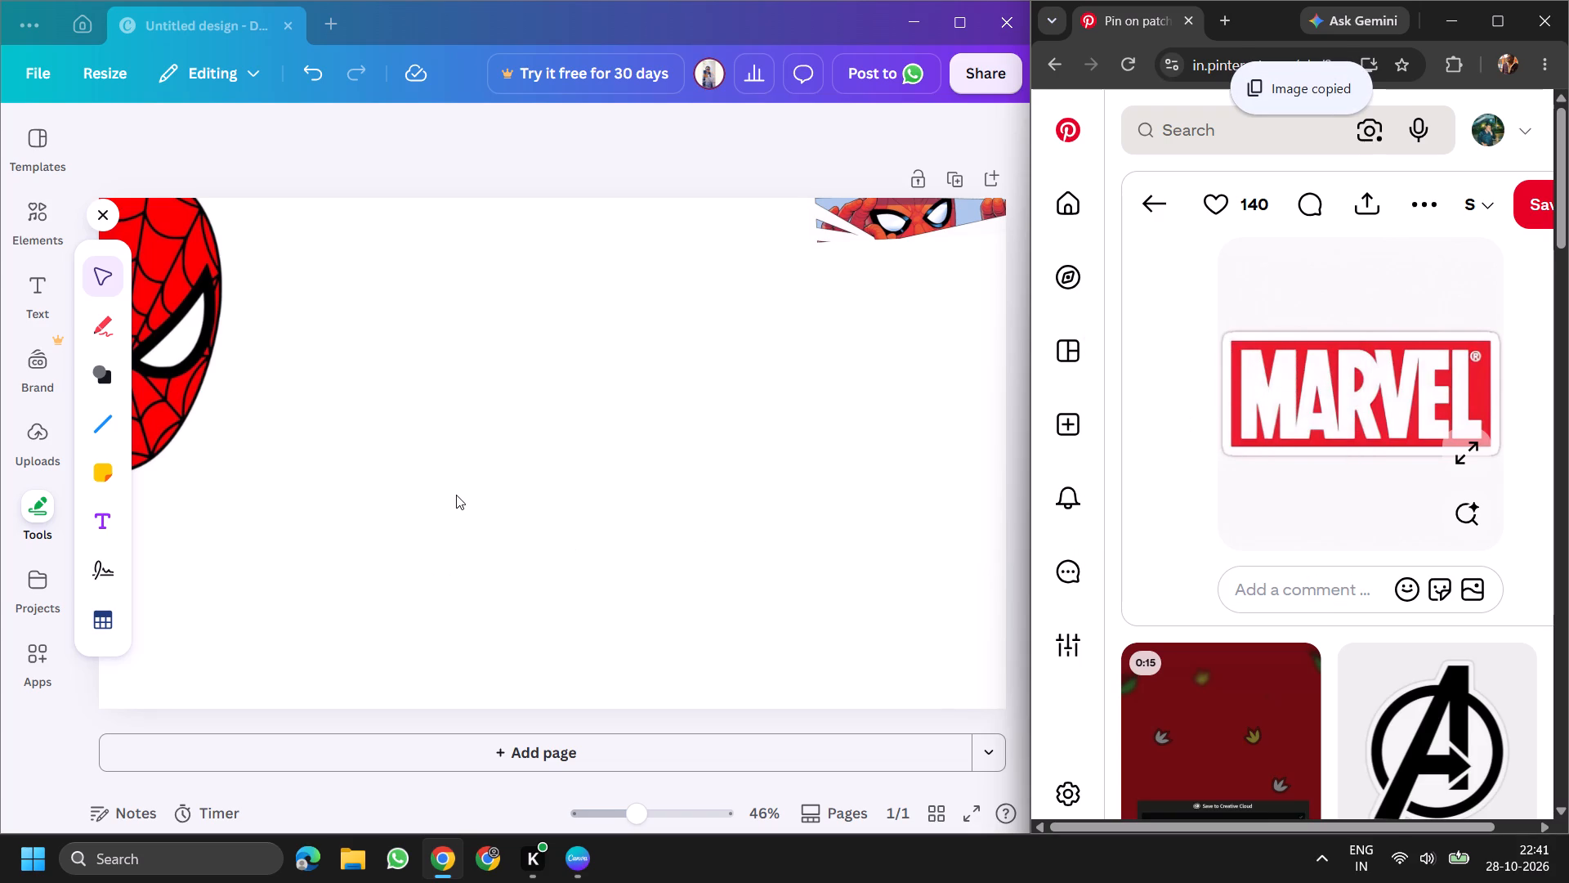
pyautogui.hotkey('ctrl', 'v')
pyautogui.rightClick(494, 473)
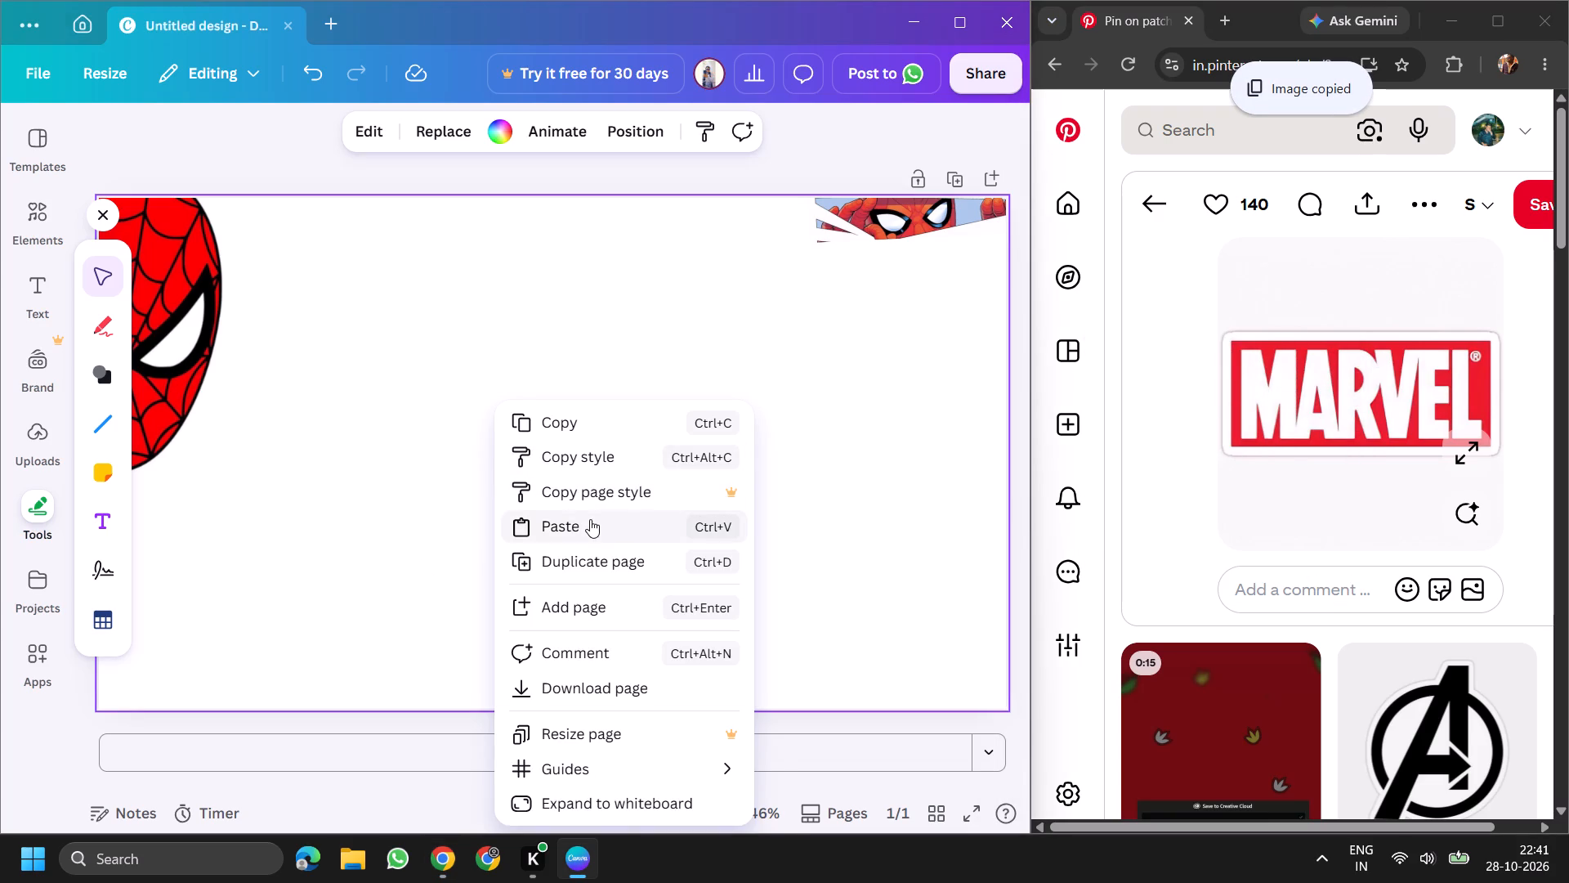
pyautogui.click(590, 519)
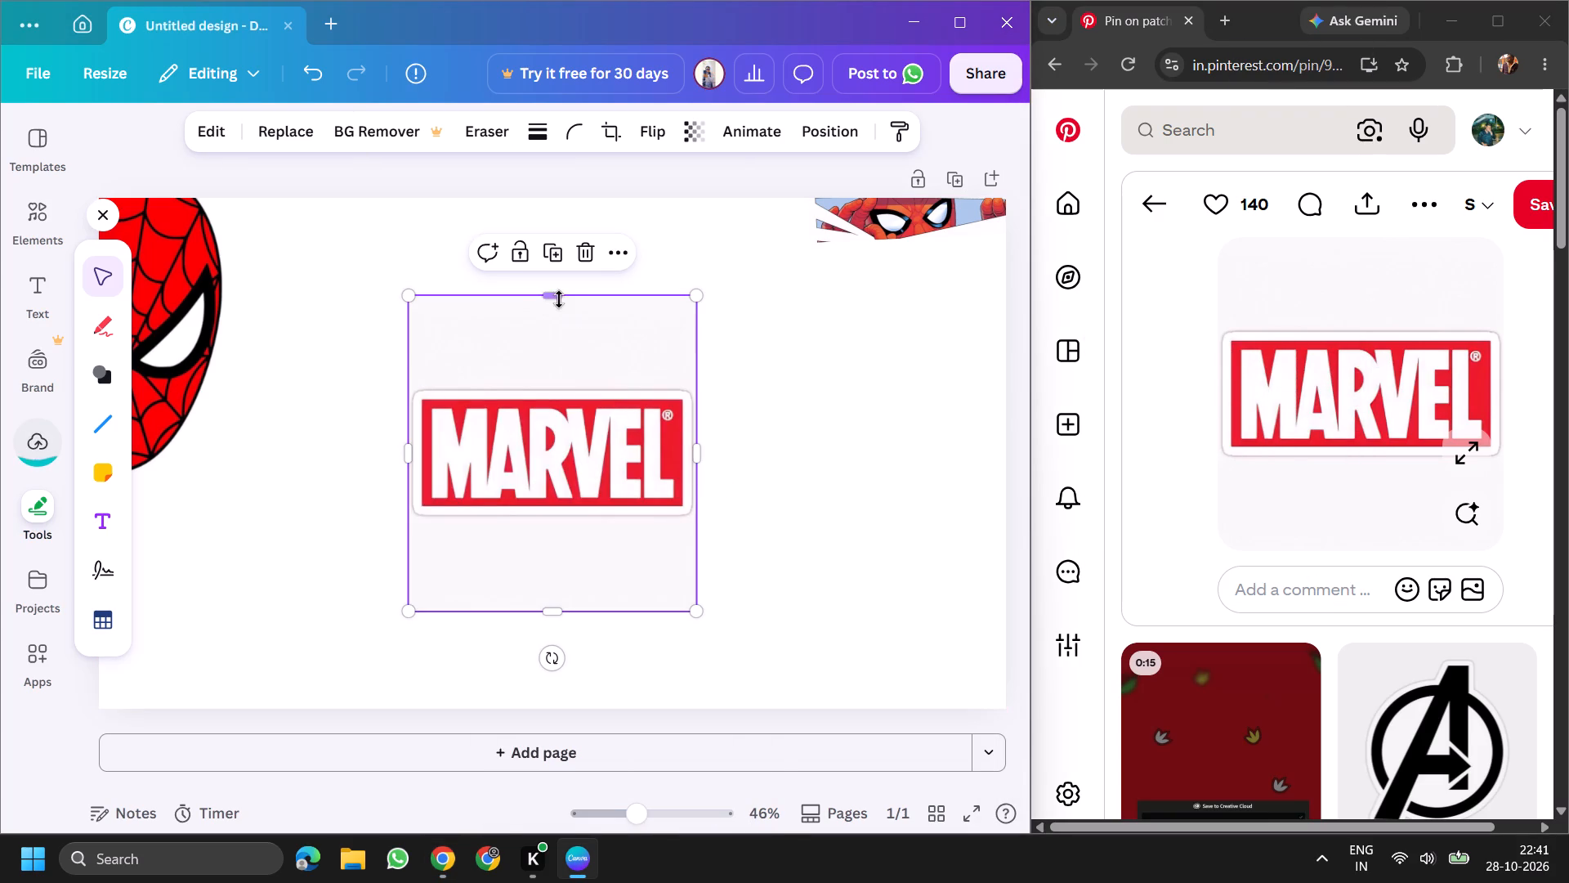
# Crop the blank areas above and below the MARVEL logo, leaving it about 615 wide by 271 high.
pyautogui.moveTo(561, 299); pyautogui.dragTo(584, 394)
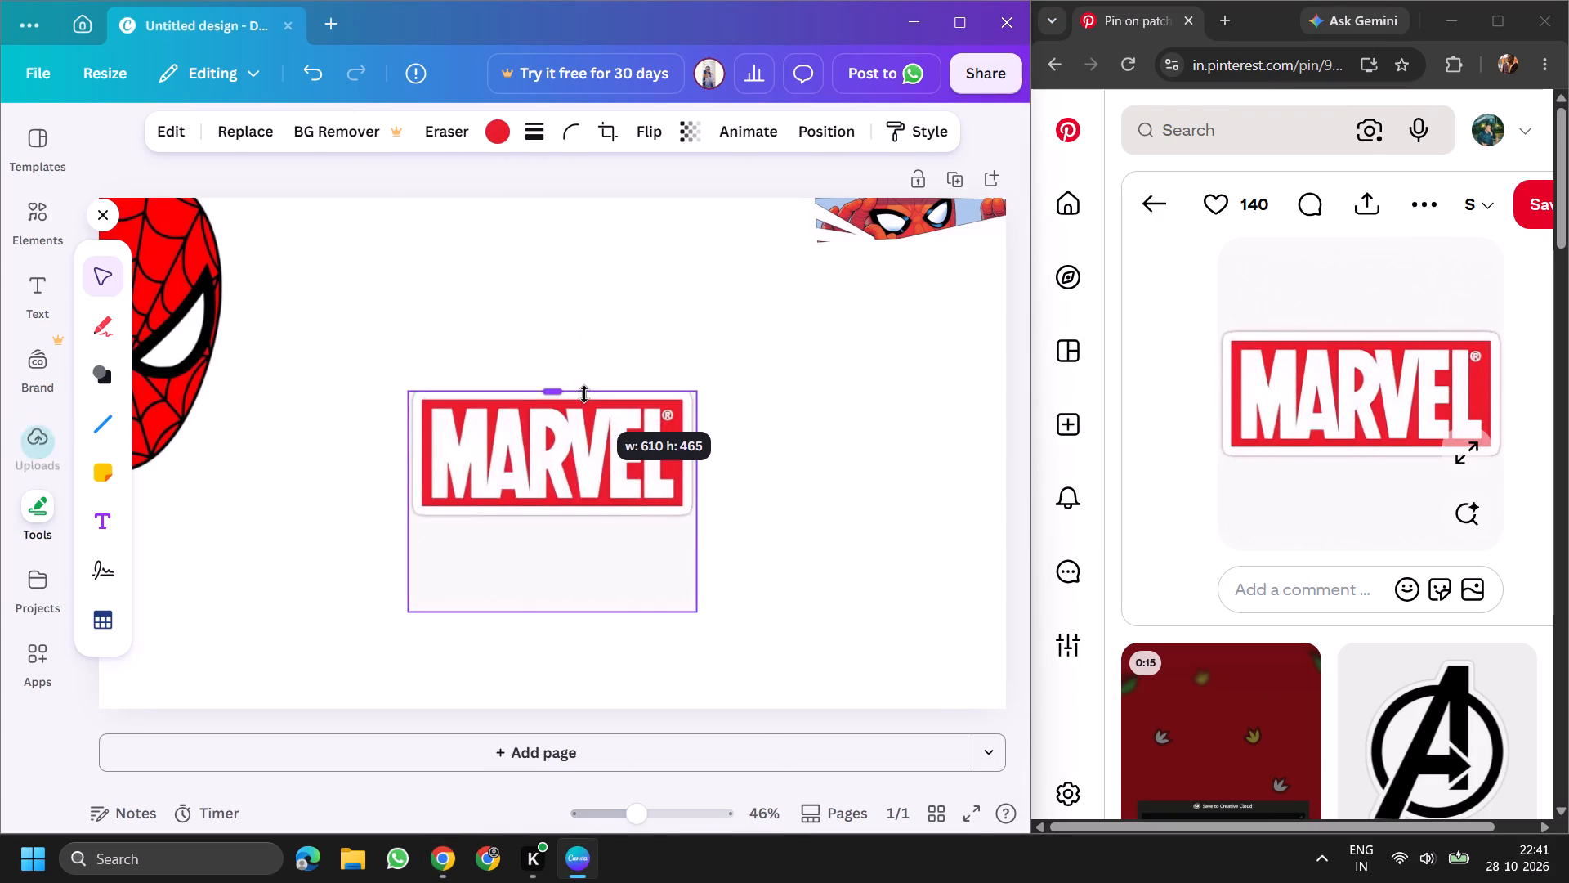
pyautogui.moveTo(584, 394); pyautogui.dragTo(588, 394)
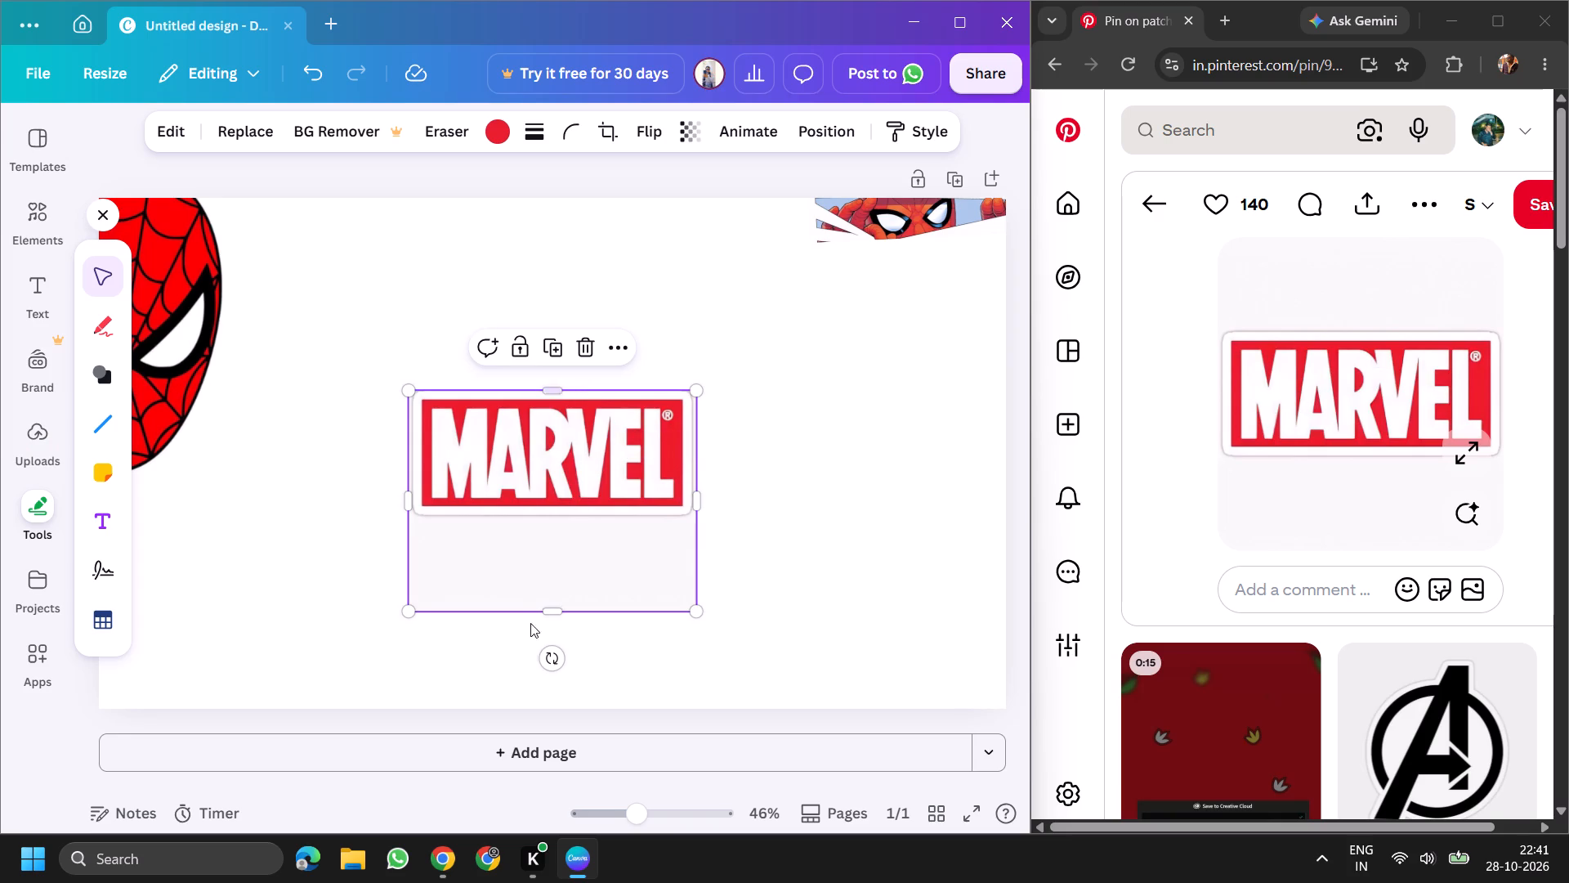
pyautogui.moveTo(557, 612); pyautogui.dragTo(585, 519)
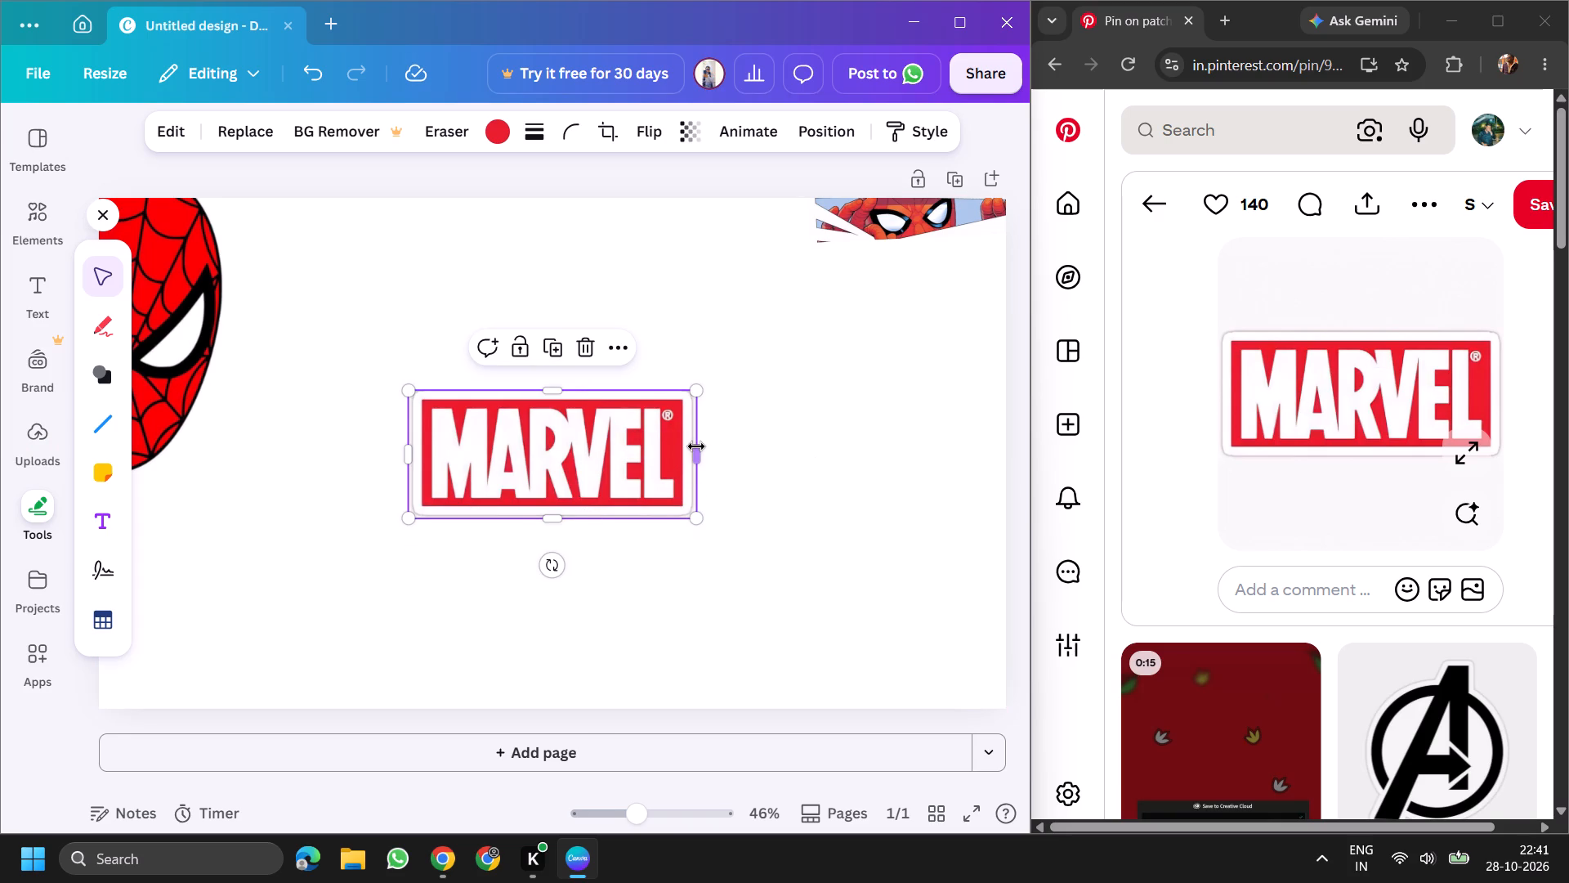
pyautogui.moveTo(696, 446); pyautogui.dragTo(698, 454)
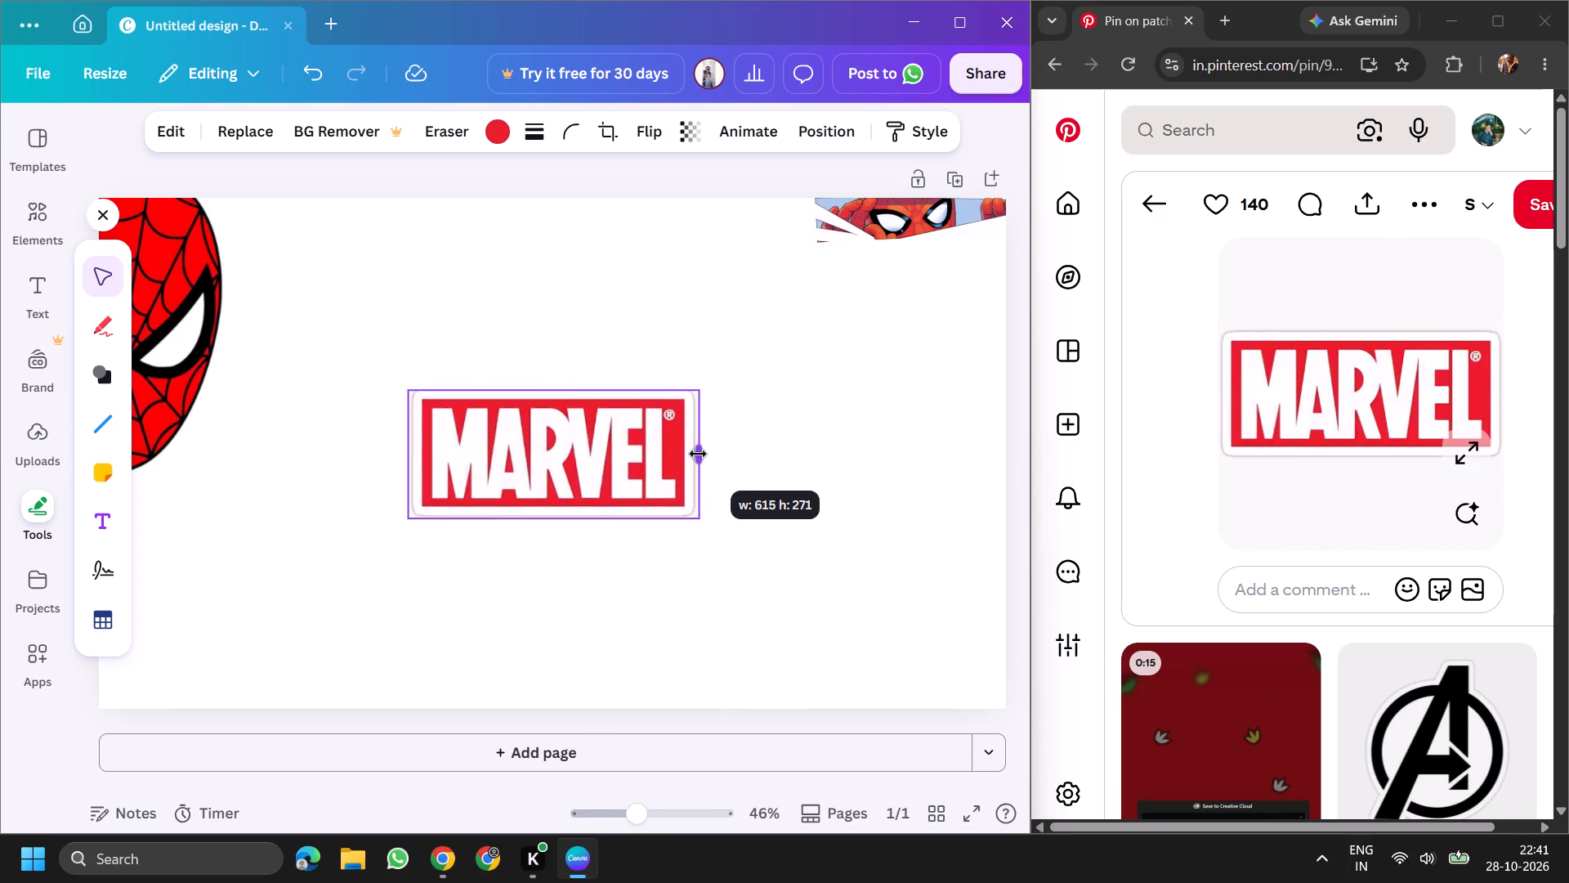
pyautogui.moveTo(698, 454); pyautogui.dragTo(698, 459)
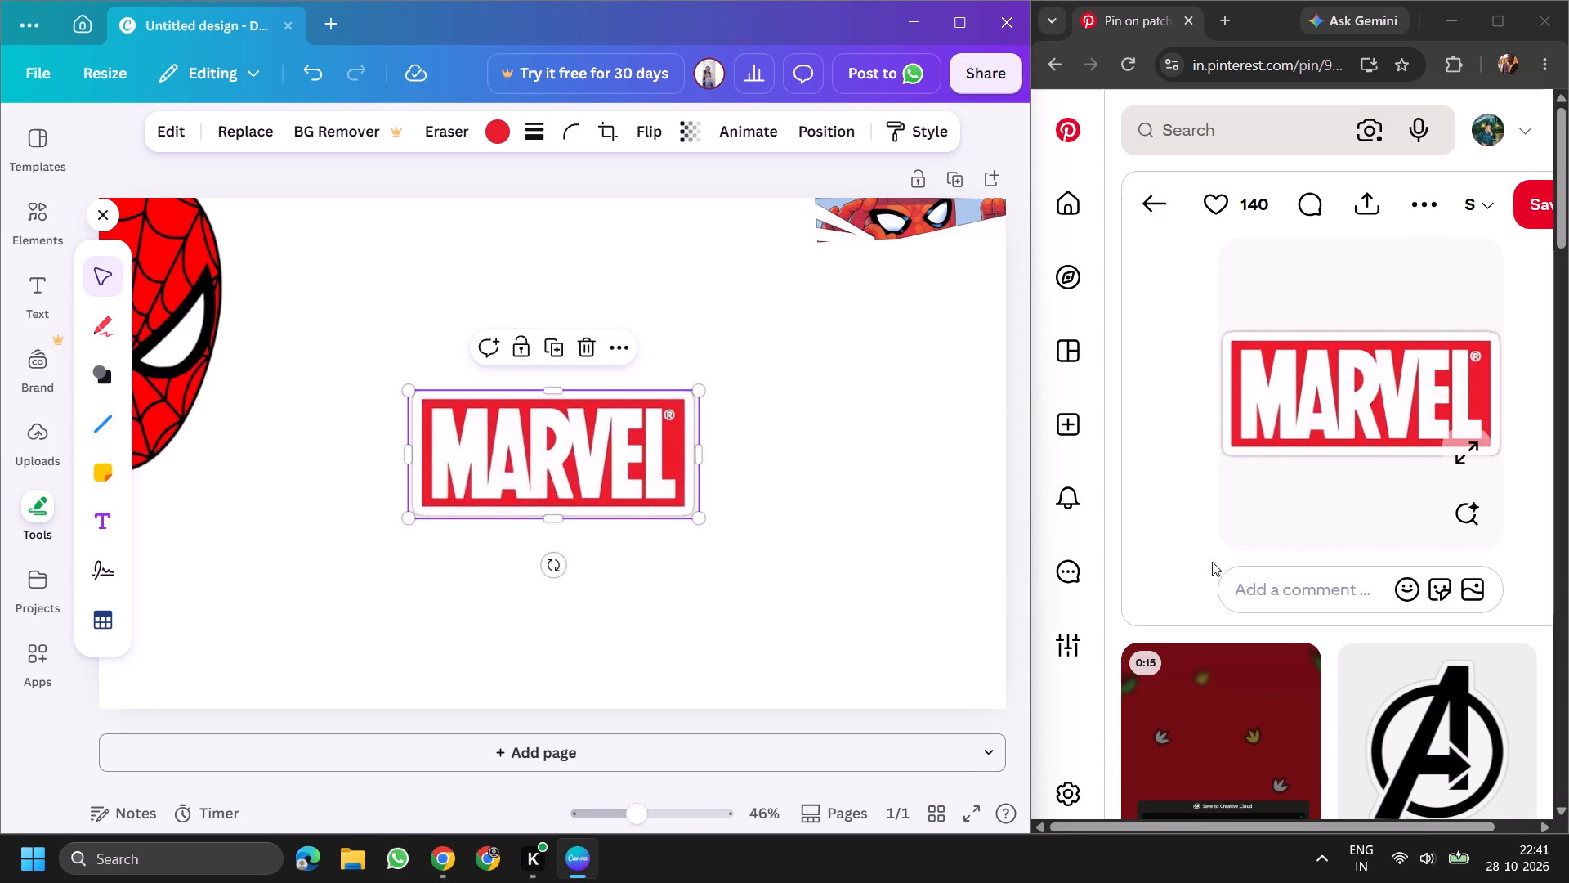
# Find the "HELLO my name is Peter Parker" name tag among the related Pinterest pins and copy its image.
pyautogui.scroll(-2, 1476, 557)
pyautogui.scroll(-6, 1361, 594)
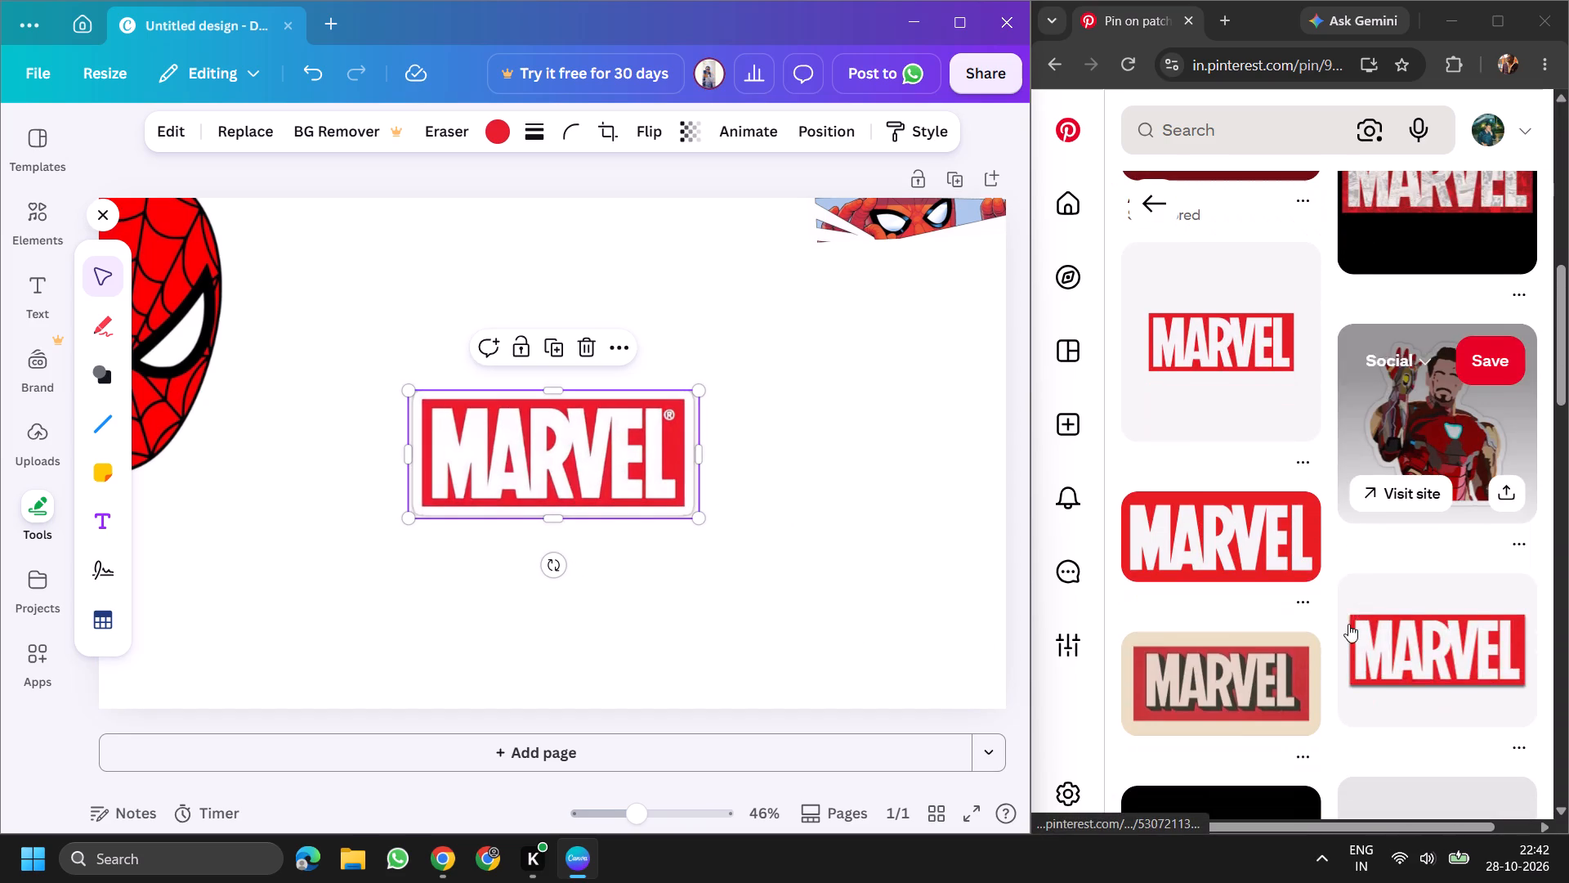
pyautogui.scroll(-2, 1340, 596)
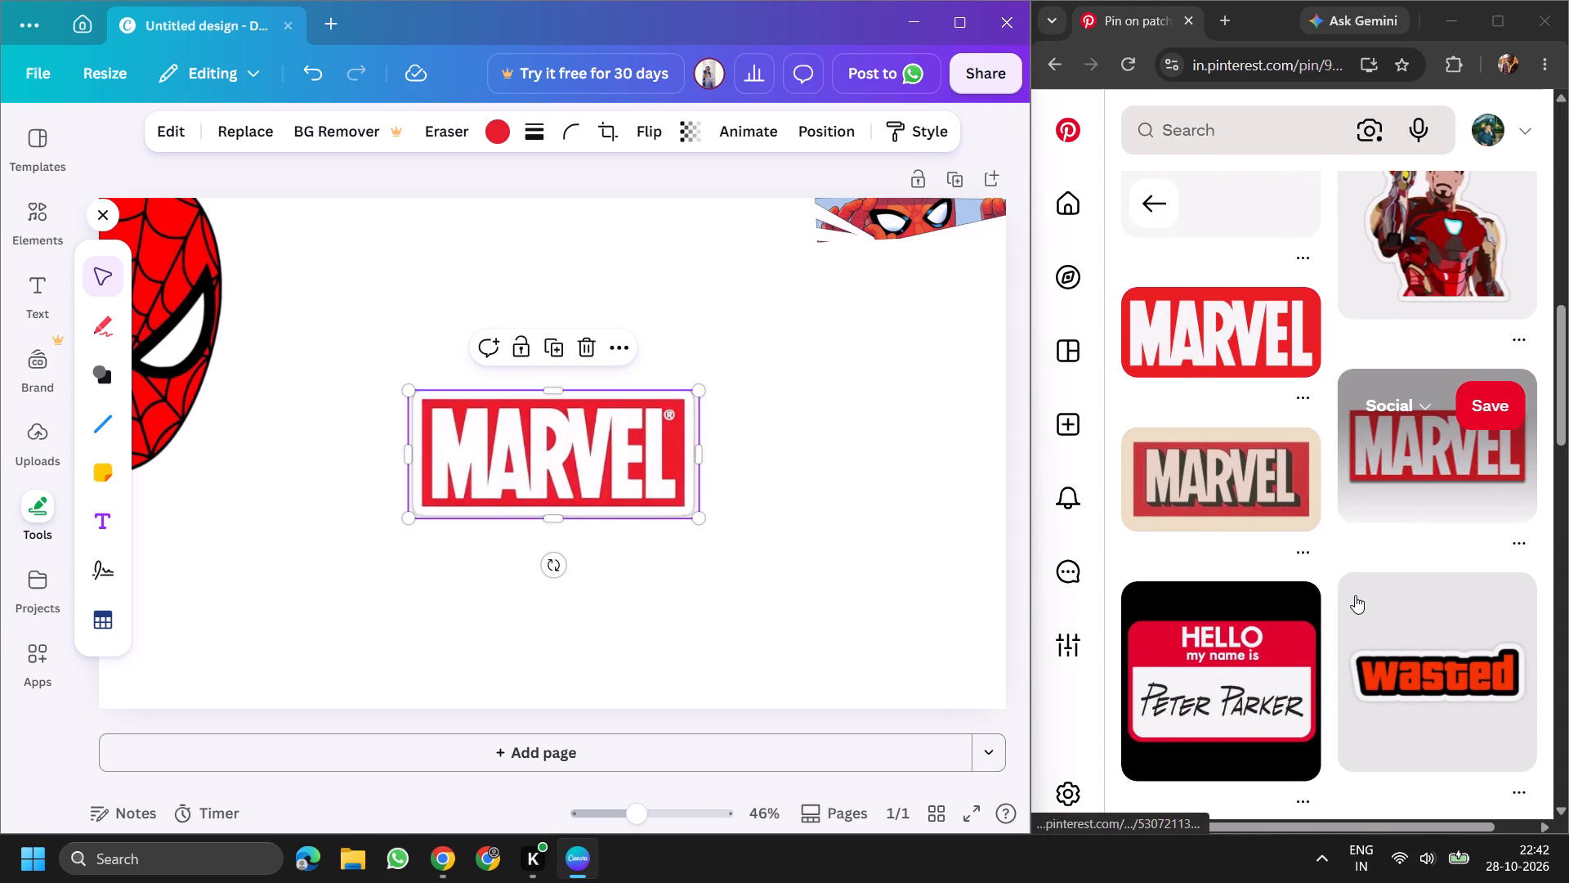
pyautogui.scroll(-1, 1355, 595)
pyautogui.scroll(-1, 1241, 469)
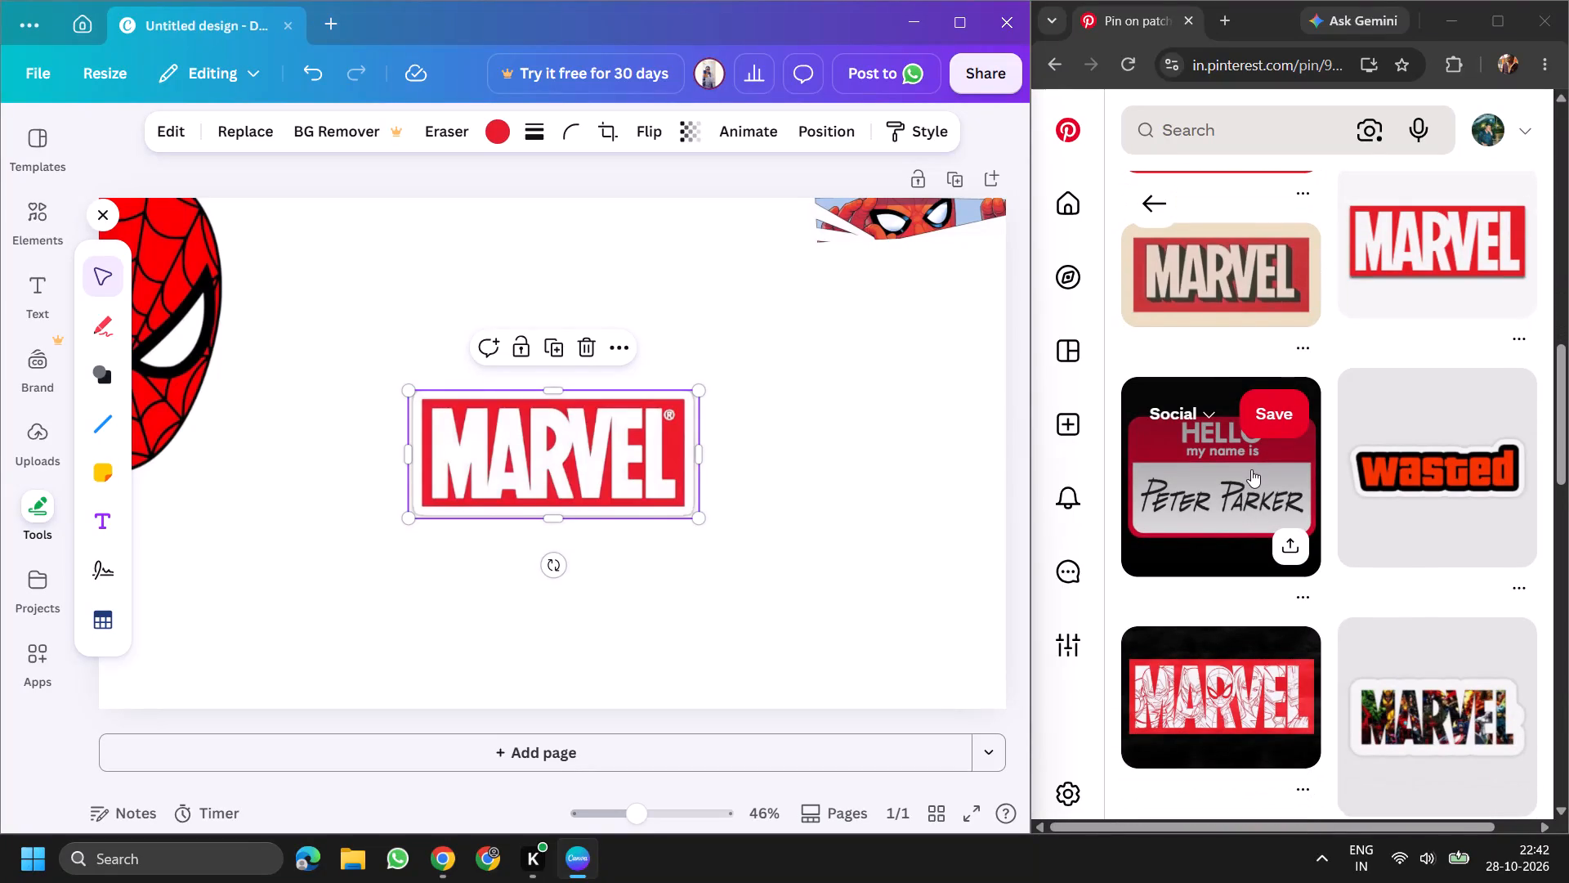
pyautogui.click(1184, 500)
pyautogui.rightClick(1276, 339)
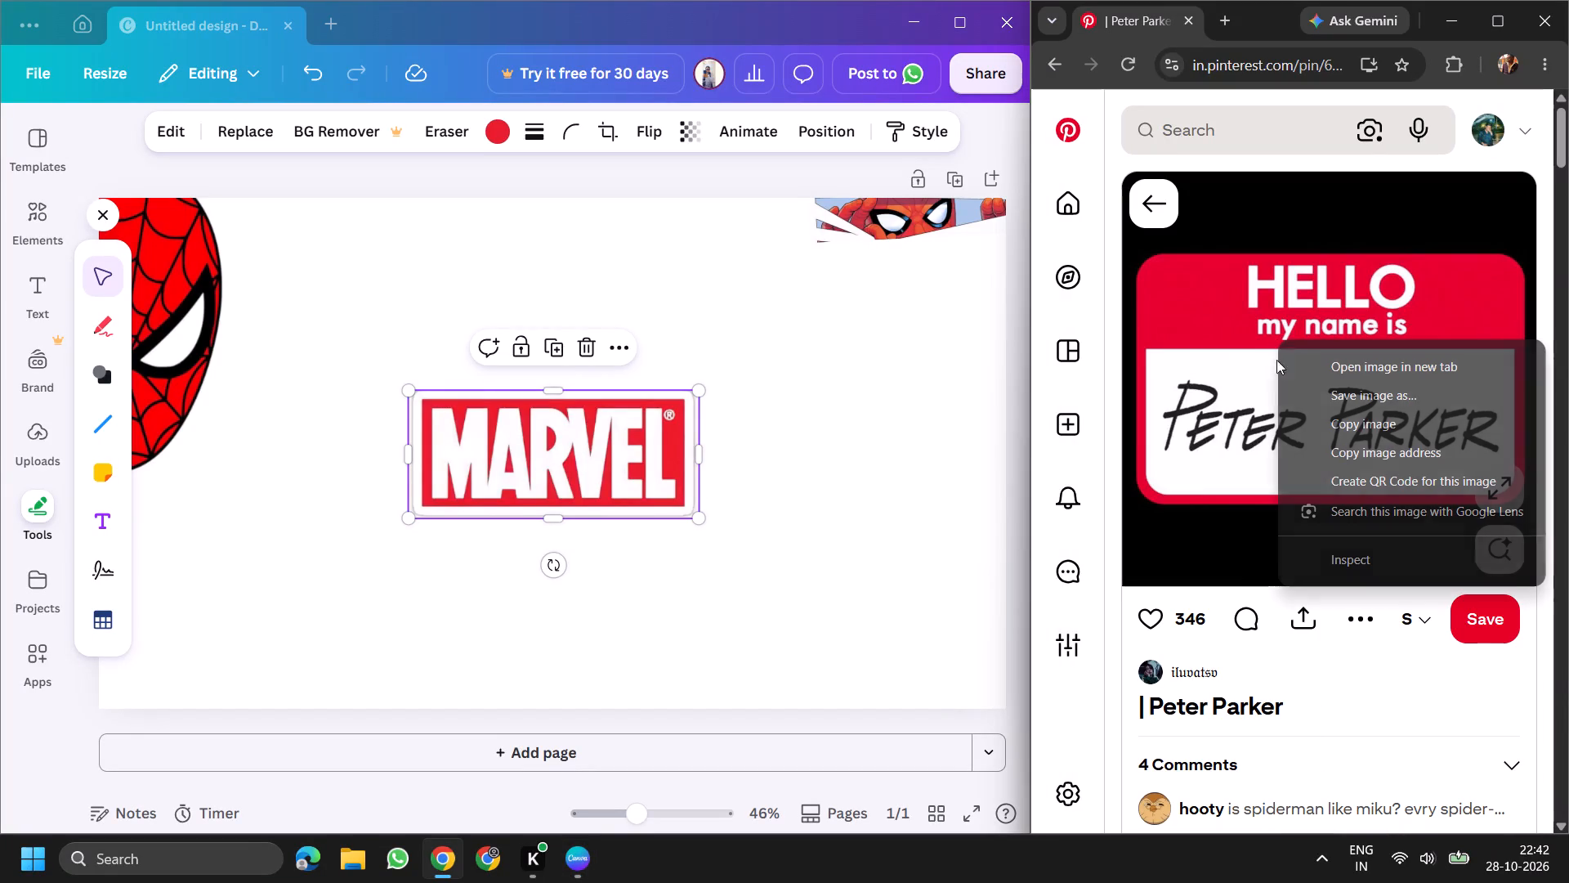
pyautogui.click(1365, 424)
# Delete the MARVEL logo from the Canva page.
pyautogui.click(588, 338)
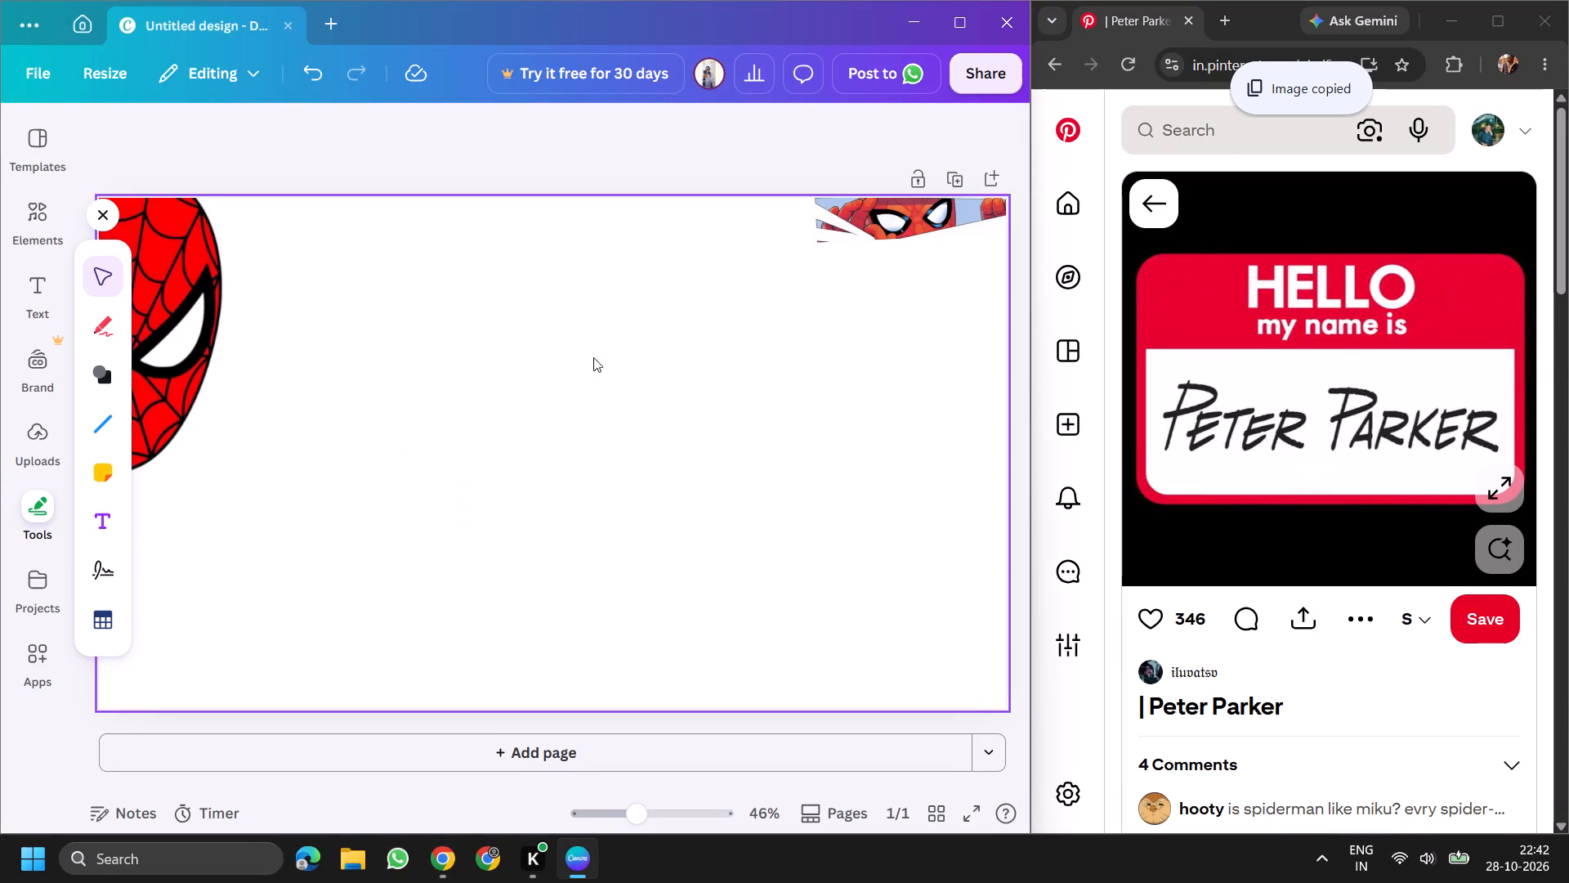
# Paste the Peter Parker name tag onto the Canva page and crop most of the black area above the tag.
pyautogui.hotkey('ctrl', 'v')
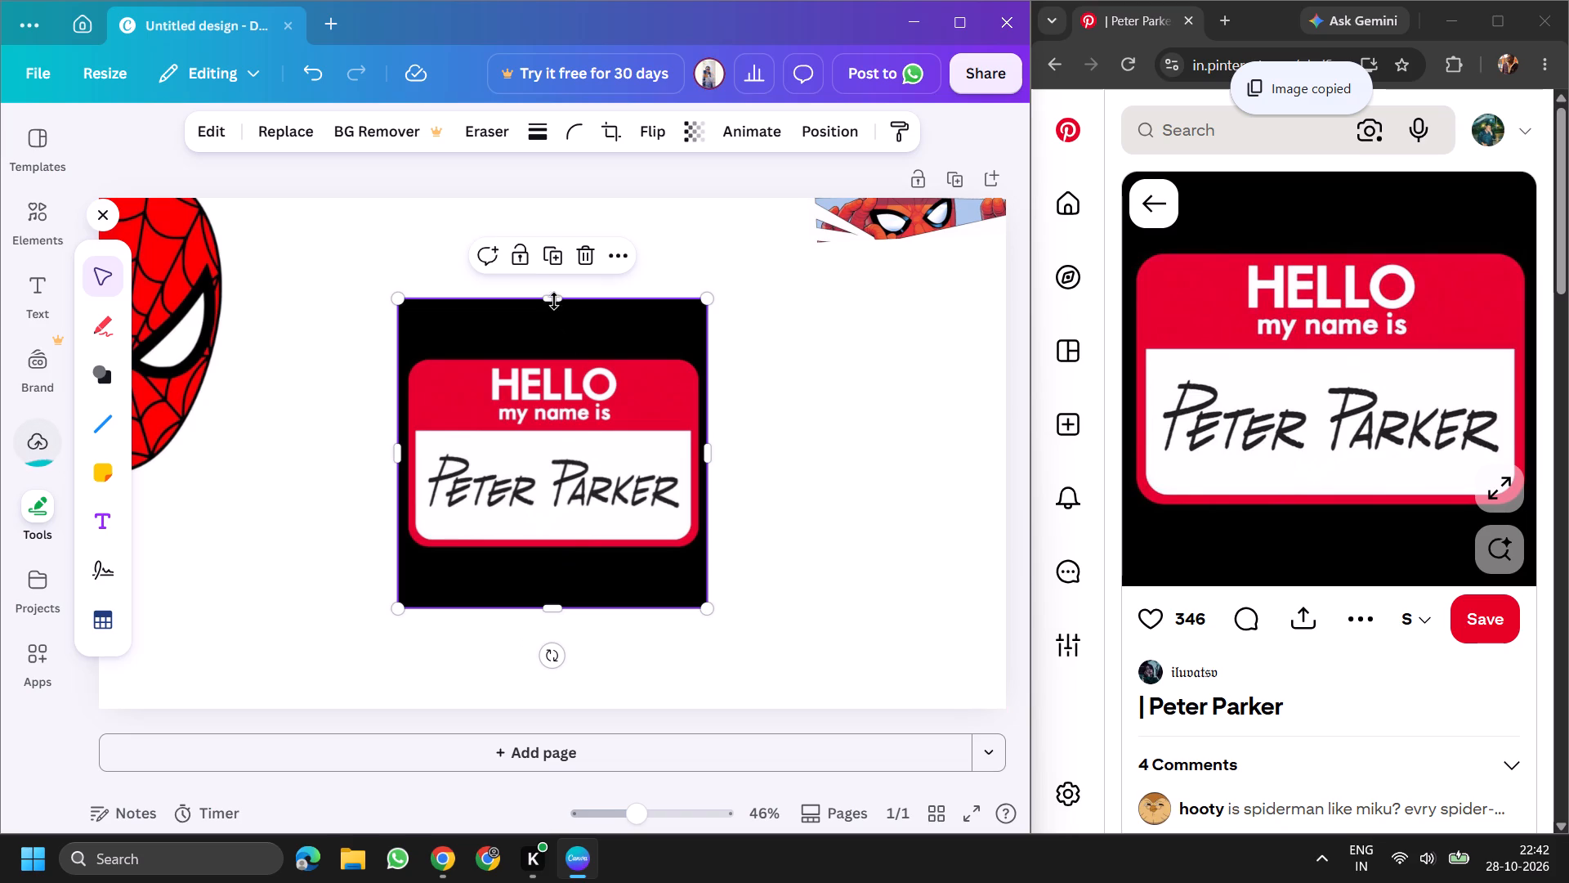
pyautogui.moveTo(557, 302); pyautogui.dragTo(565, 344)
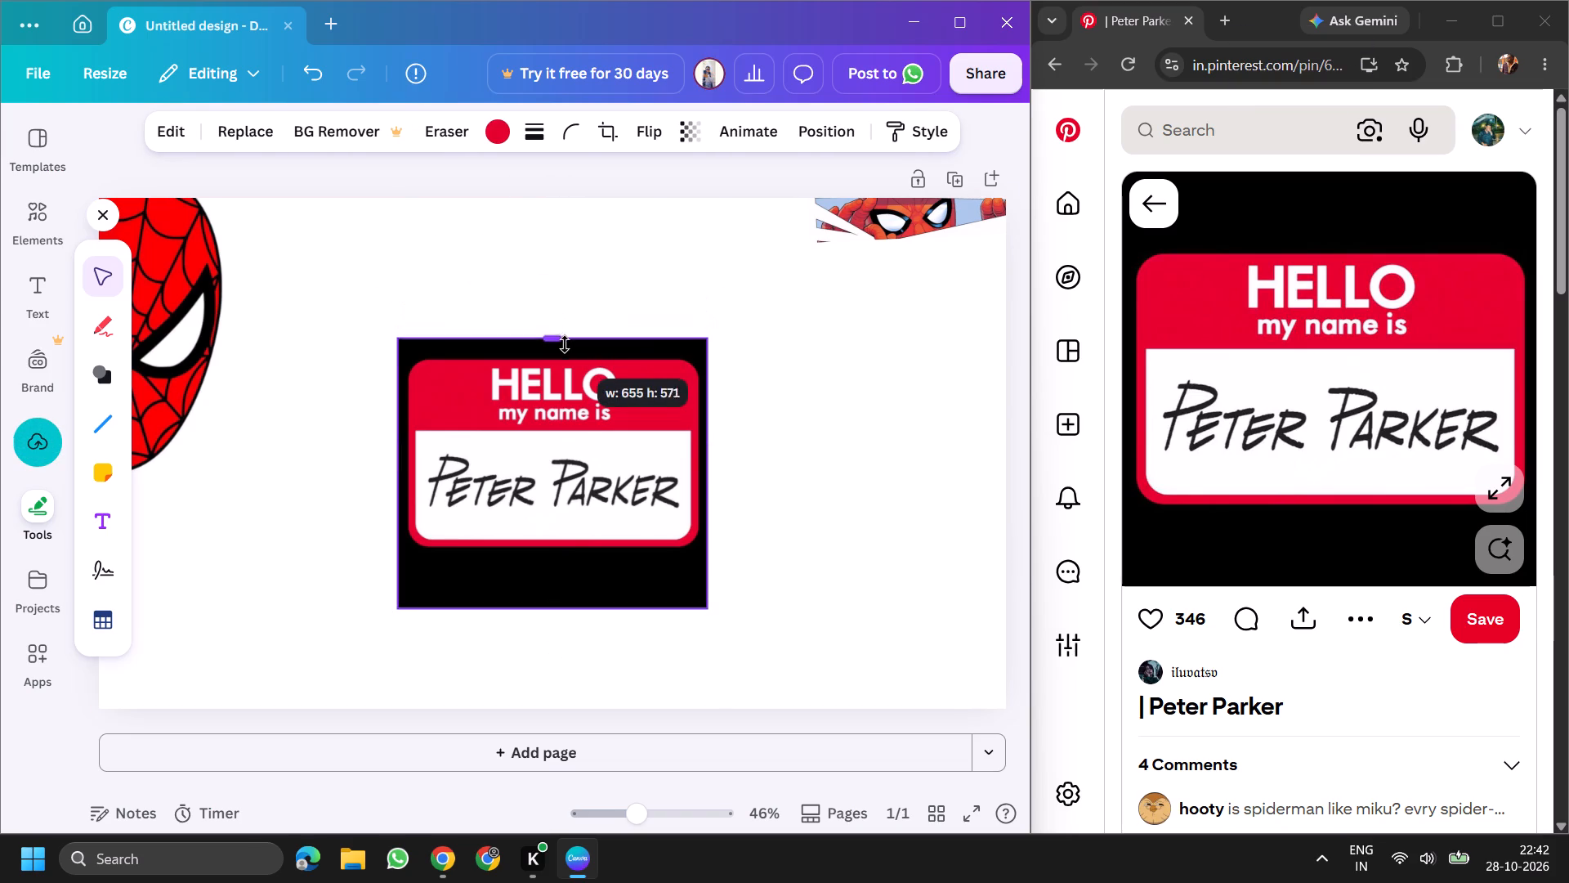
pyautogui.moveTo(565, 344); pyautogui.dragTo(567, 348)
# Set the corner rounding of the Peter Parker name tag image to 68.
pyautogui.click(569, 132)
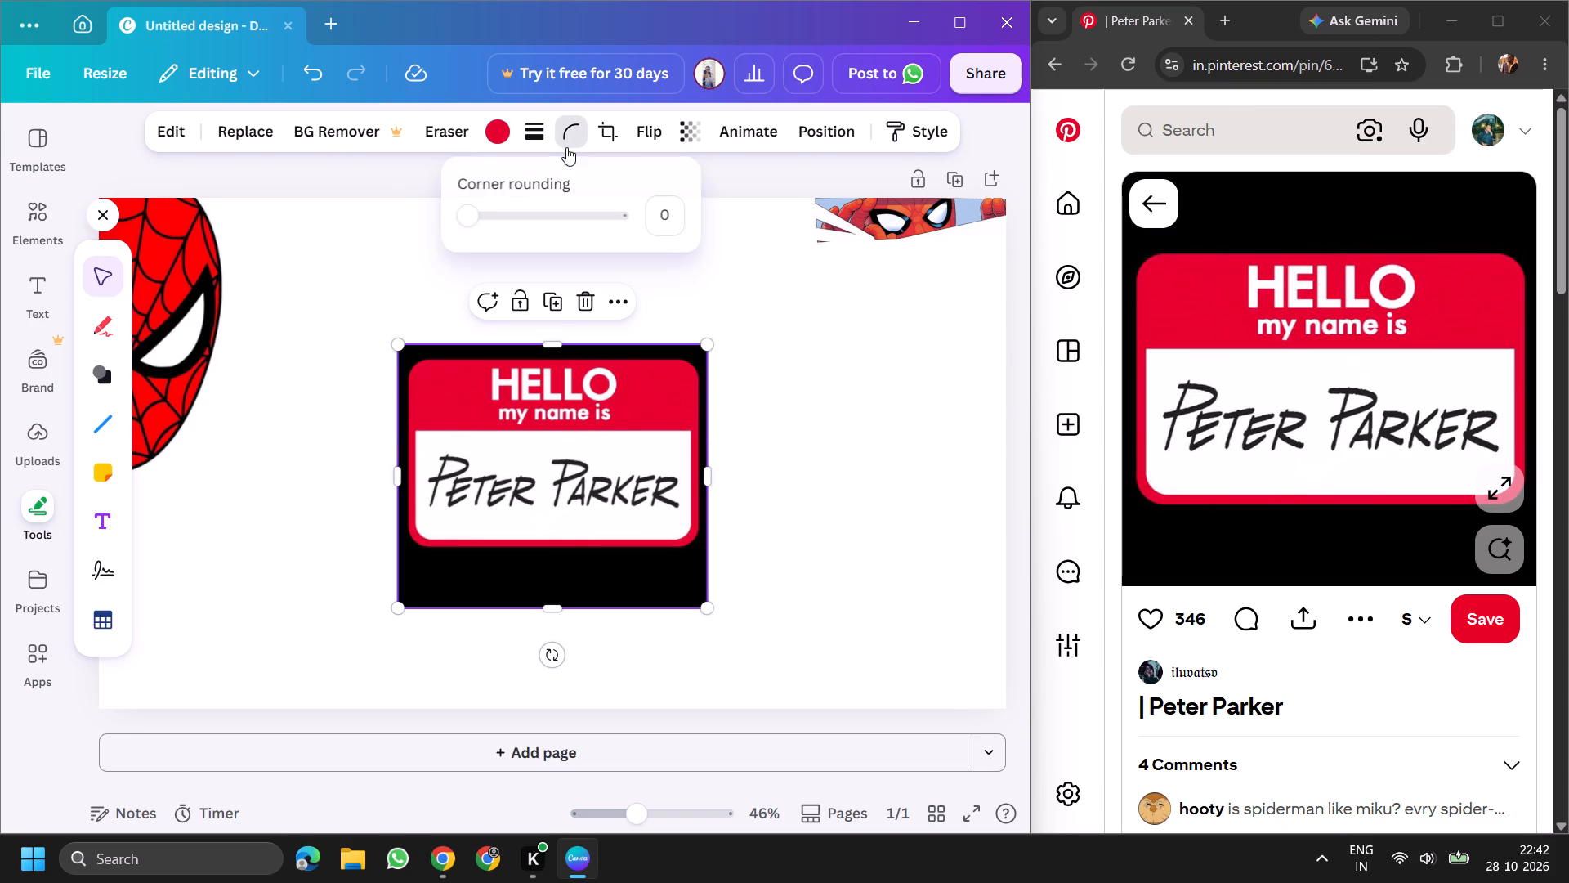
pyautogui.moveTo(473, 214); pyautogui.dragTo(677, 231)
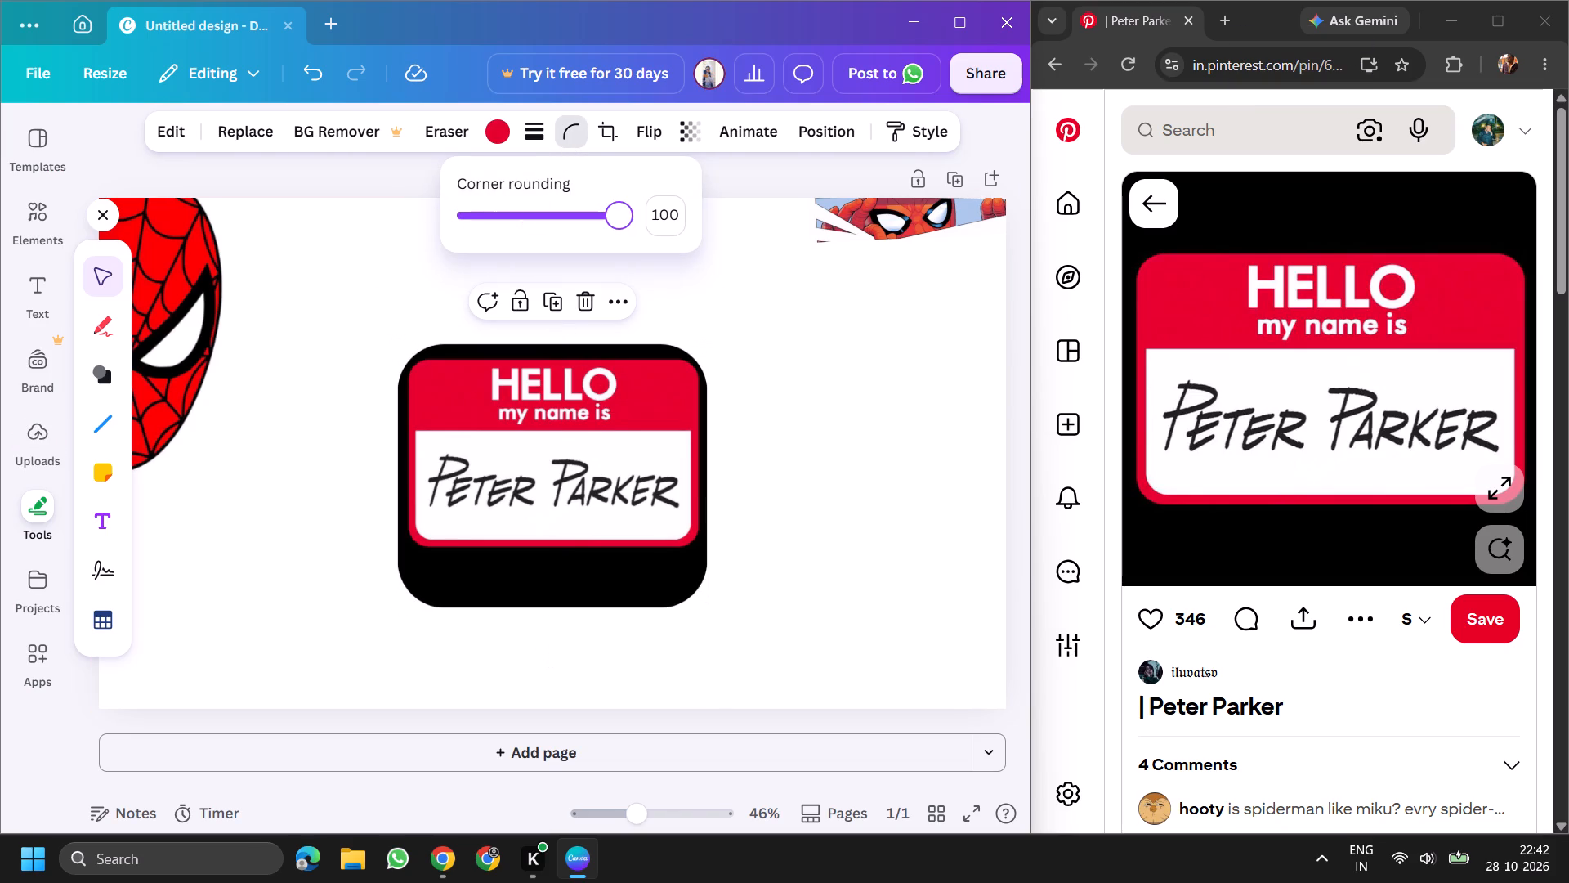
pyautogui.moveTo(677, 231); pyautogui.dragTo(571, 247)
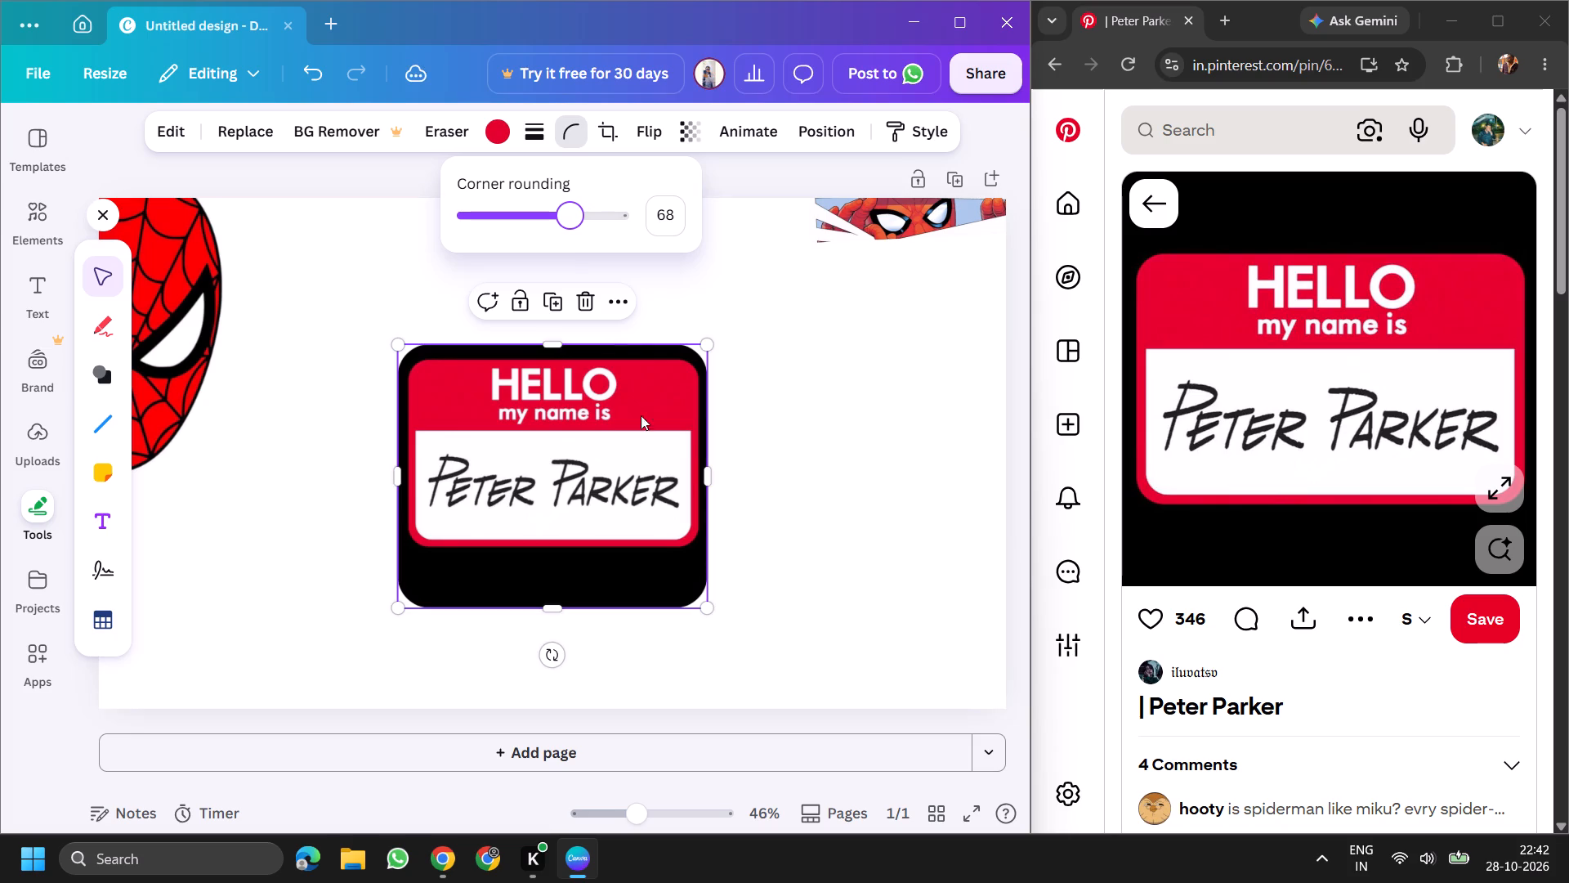
# Crop the name tag image at its top and bottom so that only a thin black border surrounds the tag.
pyautogui.click(557, 342)
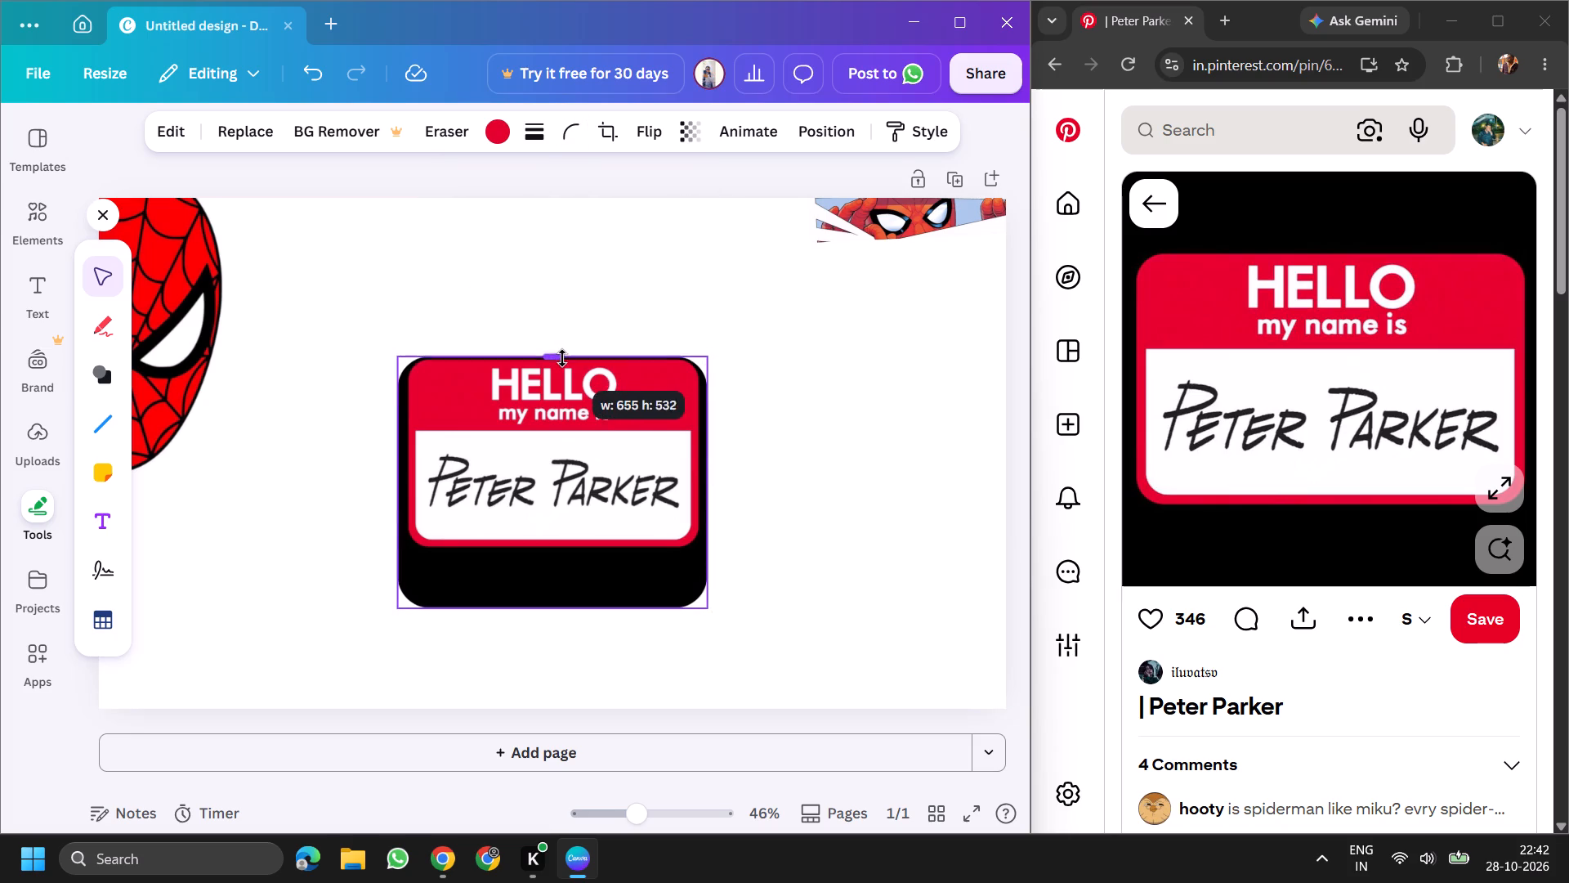
pyautogui.moveTo(552, 607); pyautogui.dragTo(552, 605)
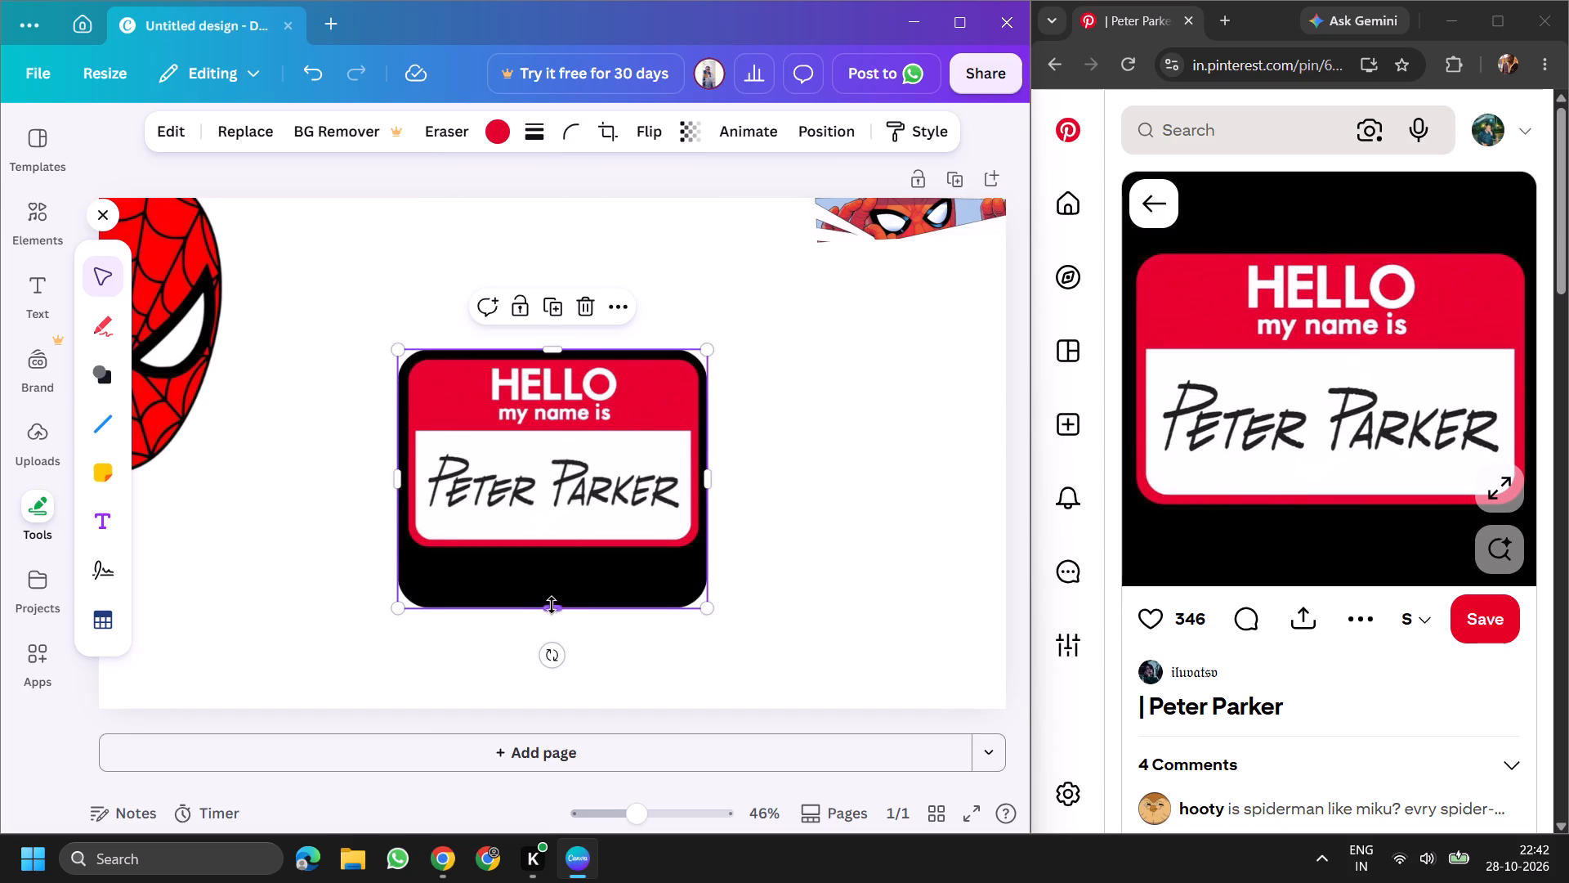
pyautogui.moveTo(552, 605); pyautogui.dragTo(563, 556)
# Readjust the name tag's corner rounding, trying 100 and reducing it so the black border follows the tag's rounded corners.
pyautogui.click(574, 134)
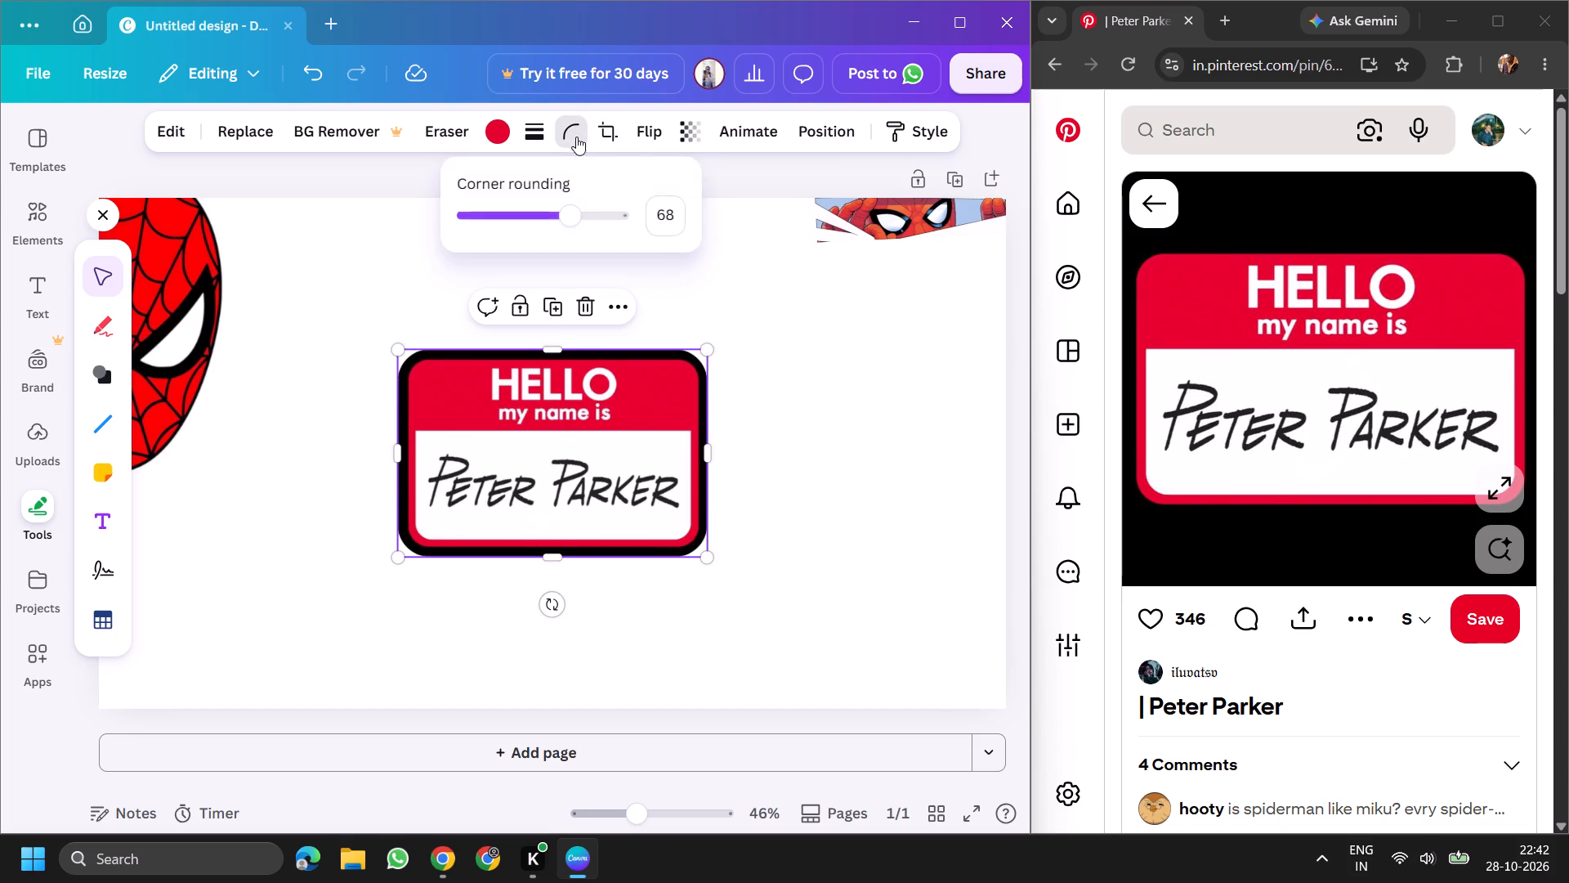
pyautogui.moveTo(575, 226); pyautogui.dragTo(655, 238)
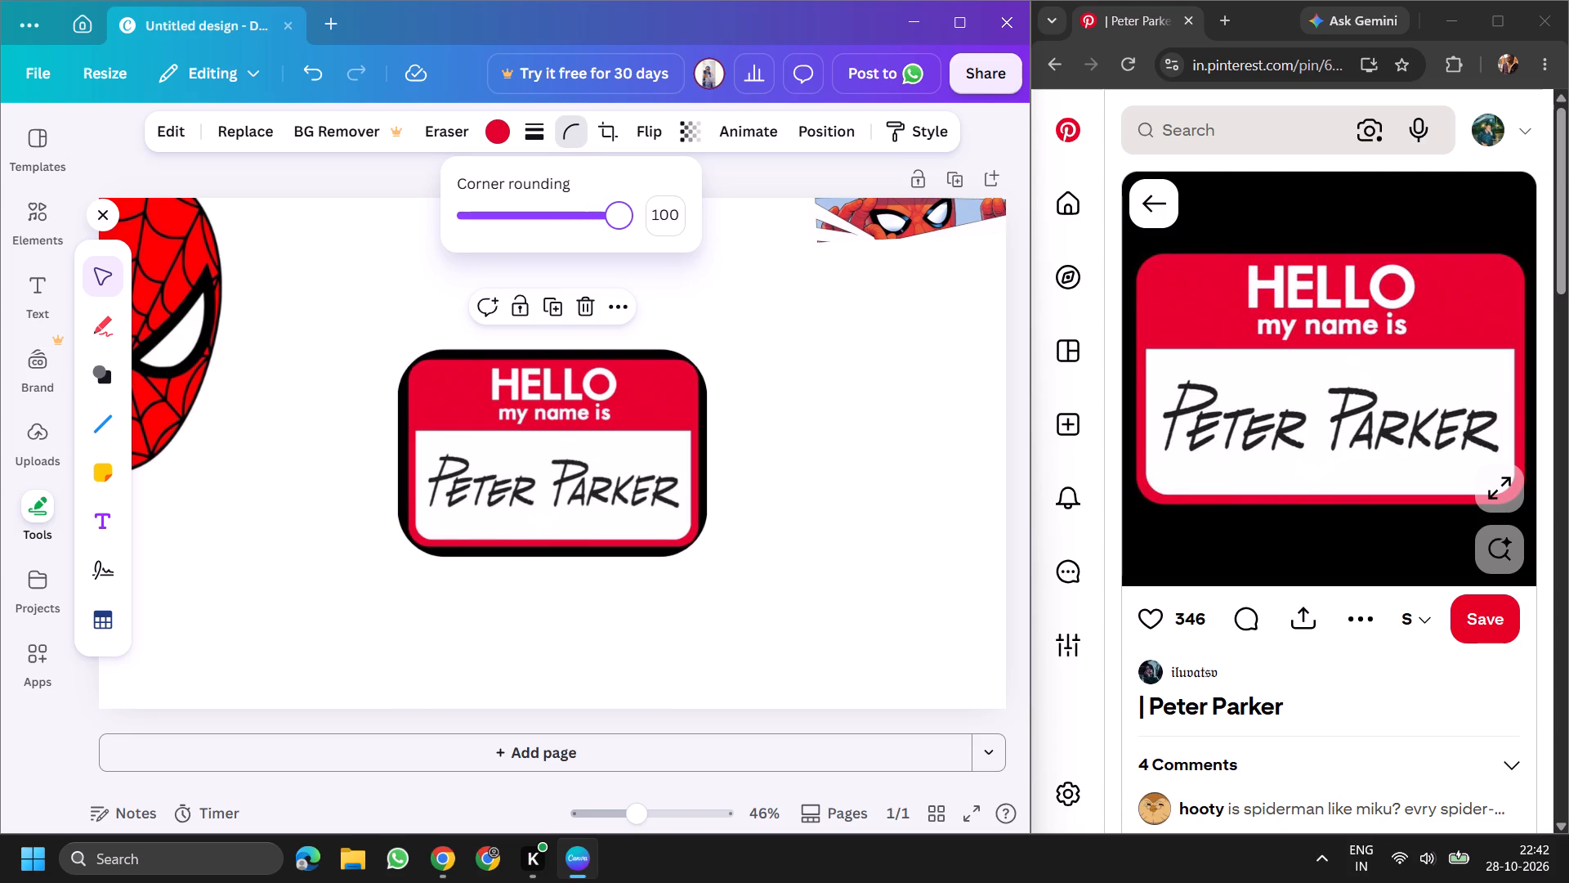
pyautogui.moveTo(655, 238); pyautogui.dragTo(556, 256)
pyautogui.click(841, 464)
# Scale the Peter Parker name tag down slightly from its lower-right corner.
pyautogui.click(638, 462)
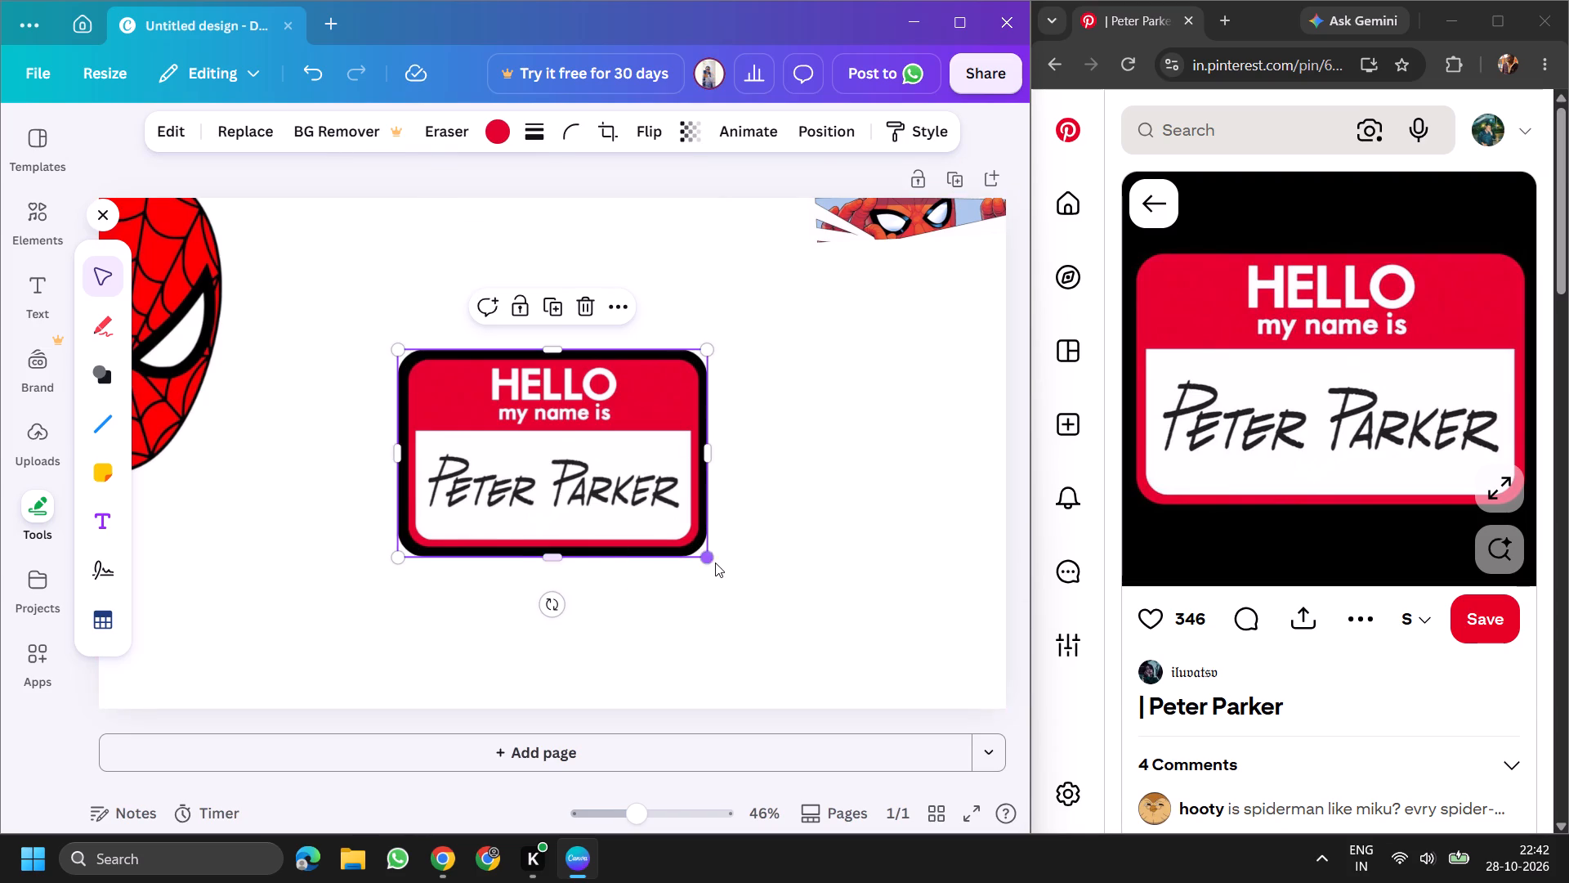
pyautogui.moveTo(709, 554); pyautogui.dragTo(669, 523)
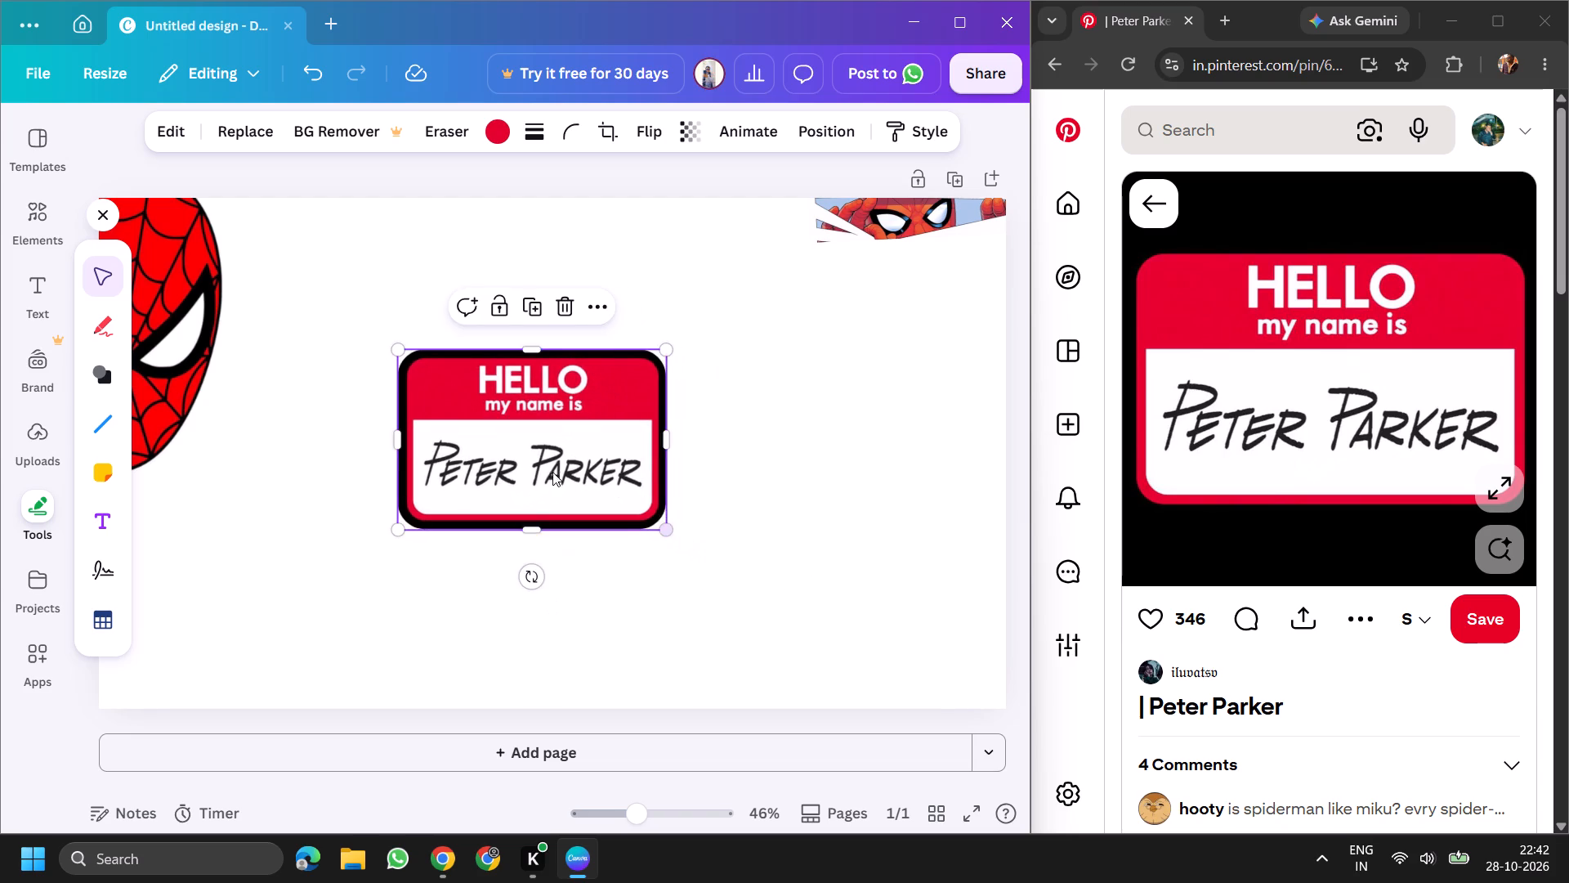
# Scale the Peter Parker name tag down to about three quarters of its size and place it near the page centre.
pyautogui.moveTo(550, 469); pyautogui.dragTo(608, 493)
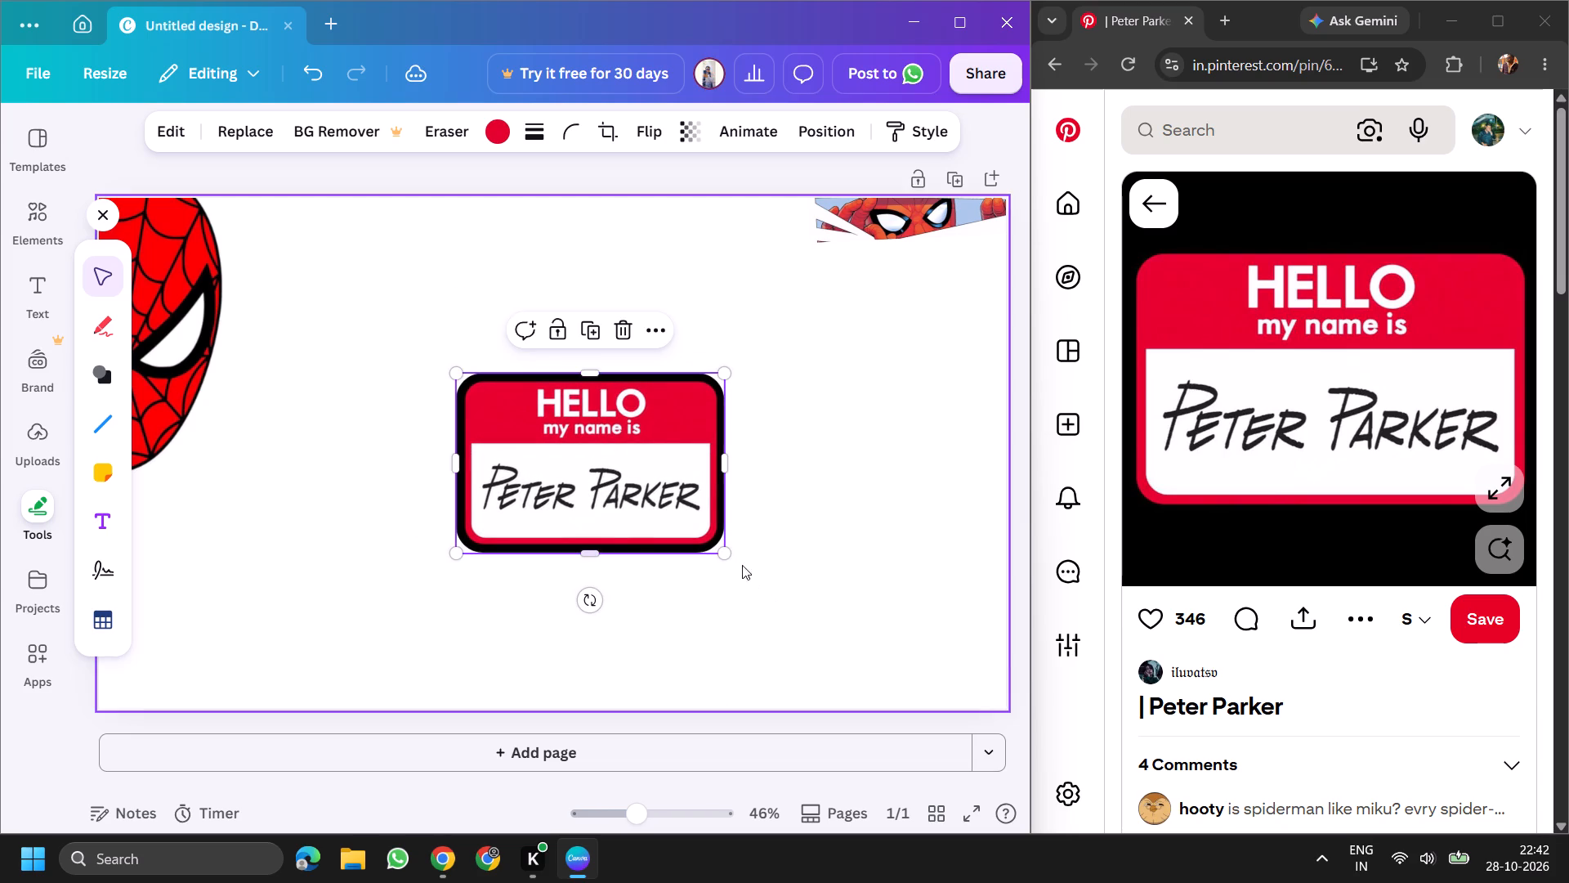
pyautogui.moveTo(721, 549); pyautogui.dragTo(646, 508)
pyautogui.moveTo(530, 440); pyautogui.dragTo(516, 451)
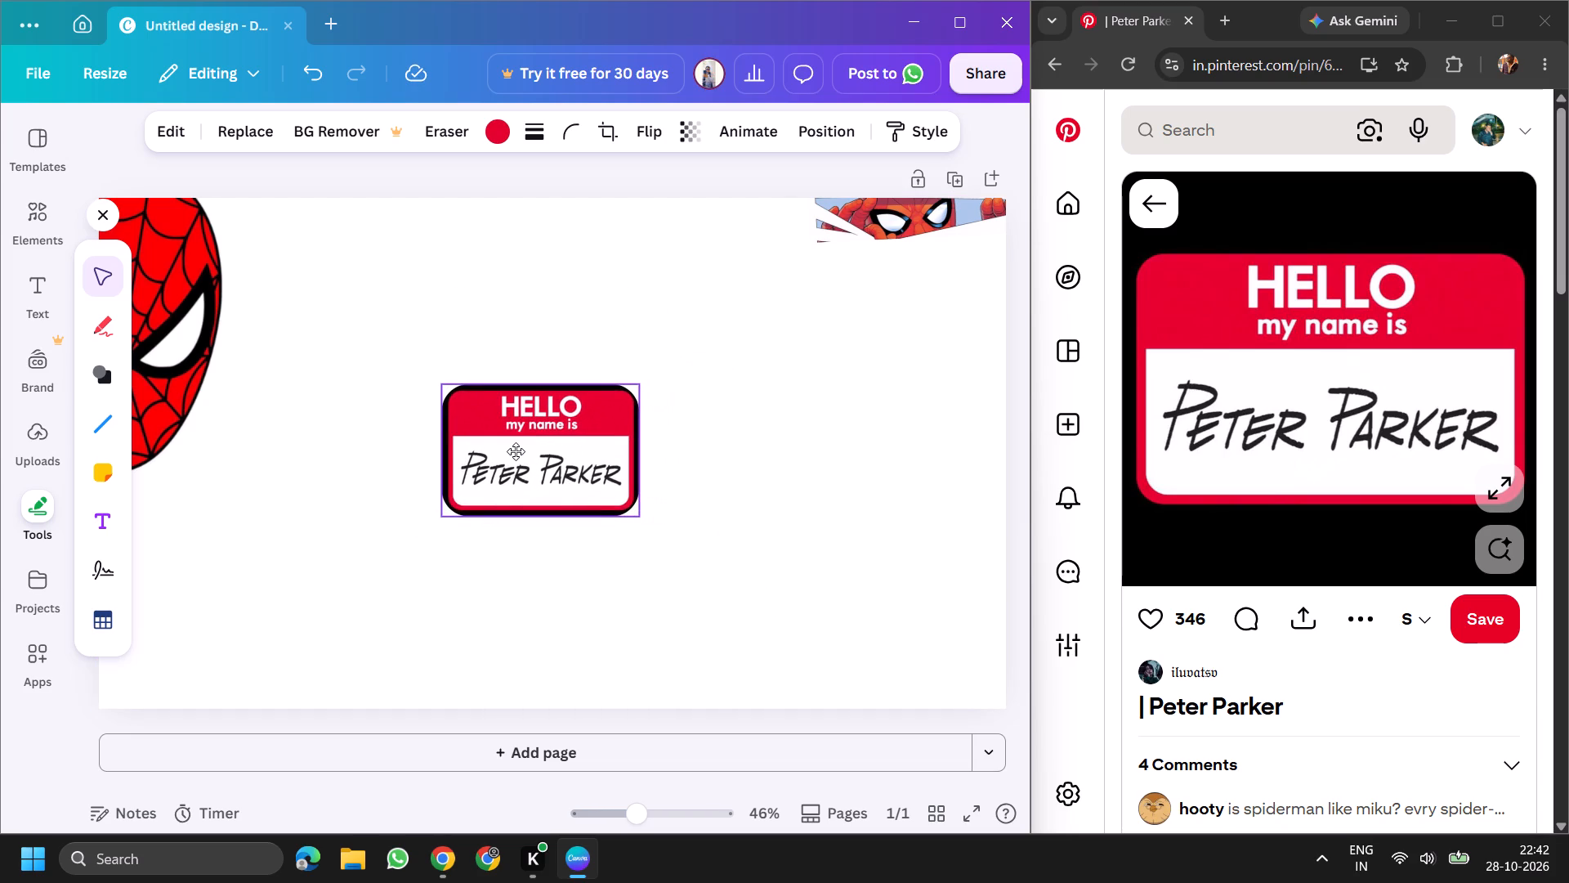
pyautogui.moveTo(516, 451); pyautogui.dragTo(533, 446)
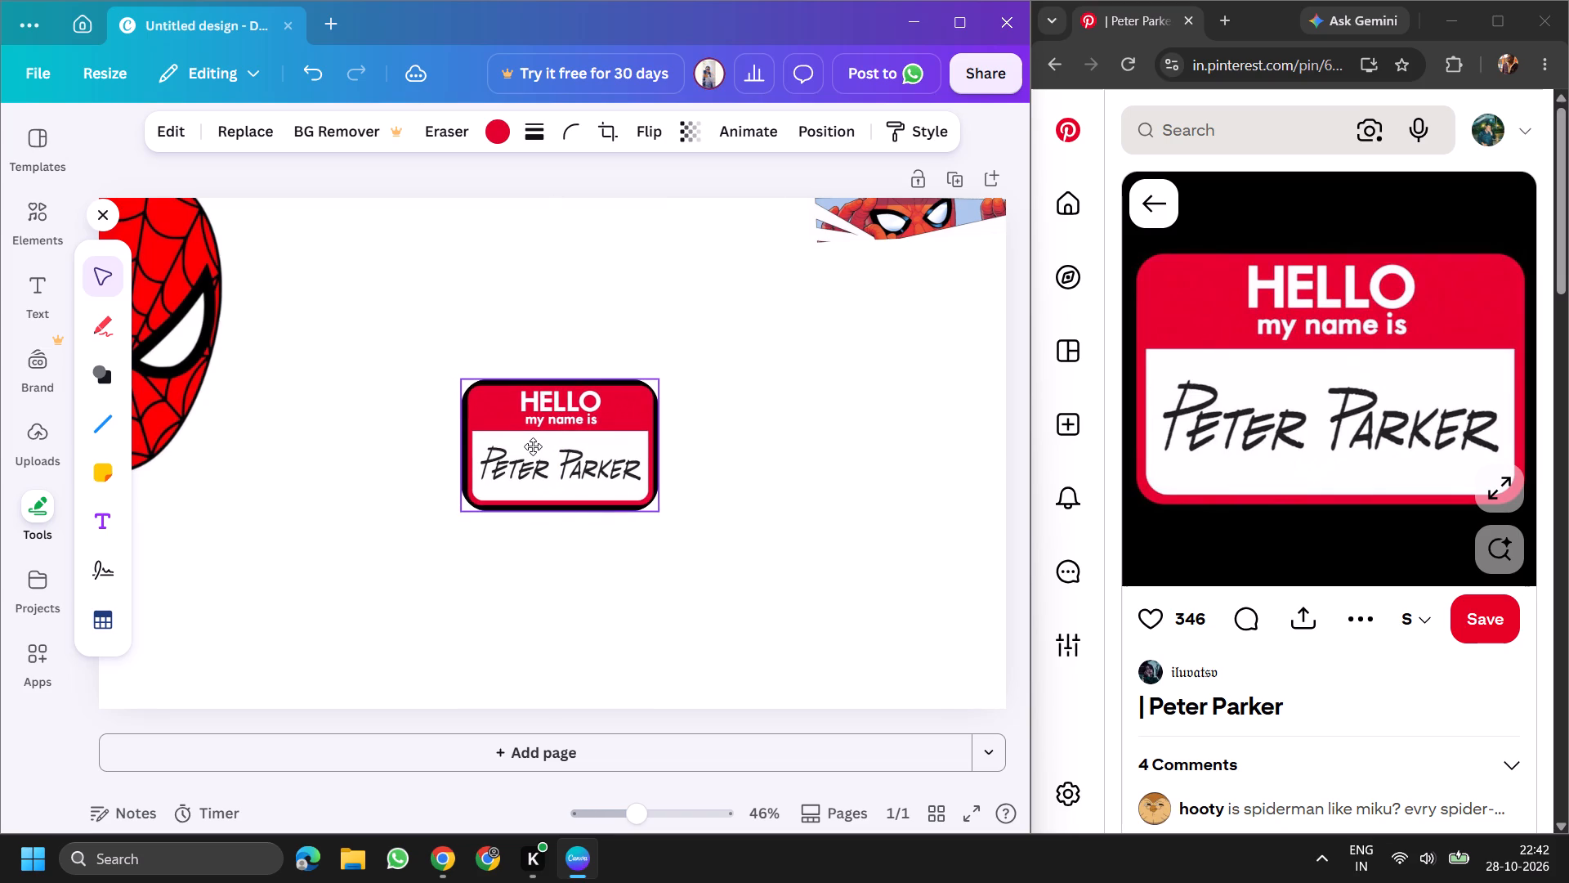
pyautogui.moveTo(533, 446); pyautogui.dragTo(527, 455)
pyautogui.click(954, 483)
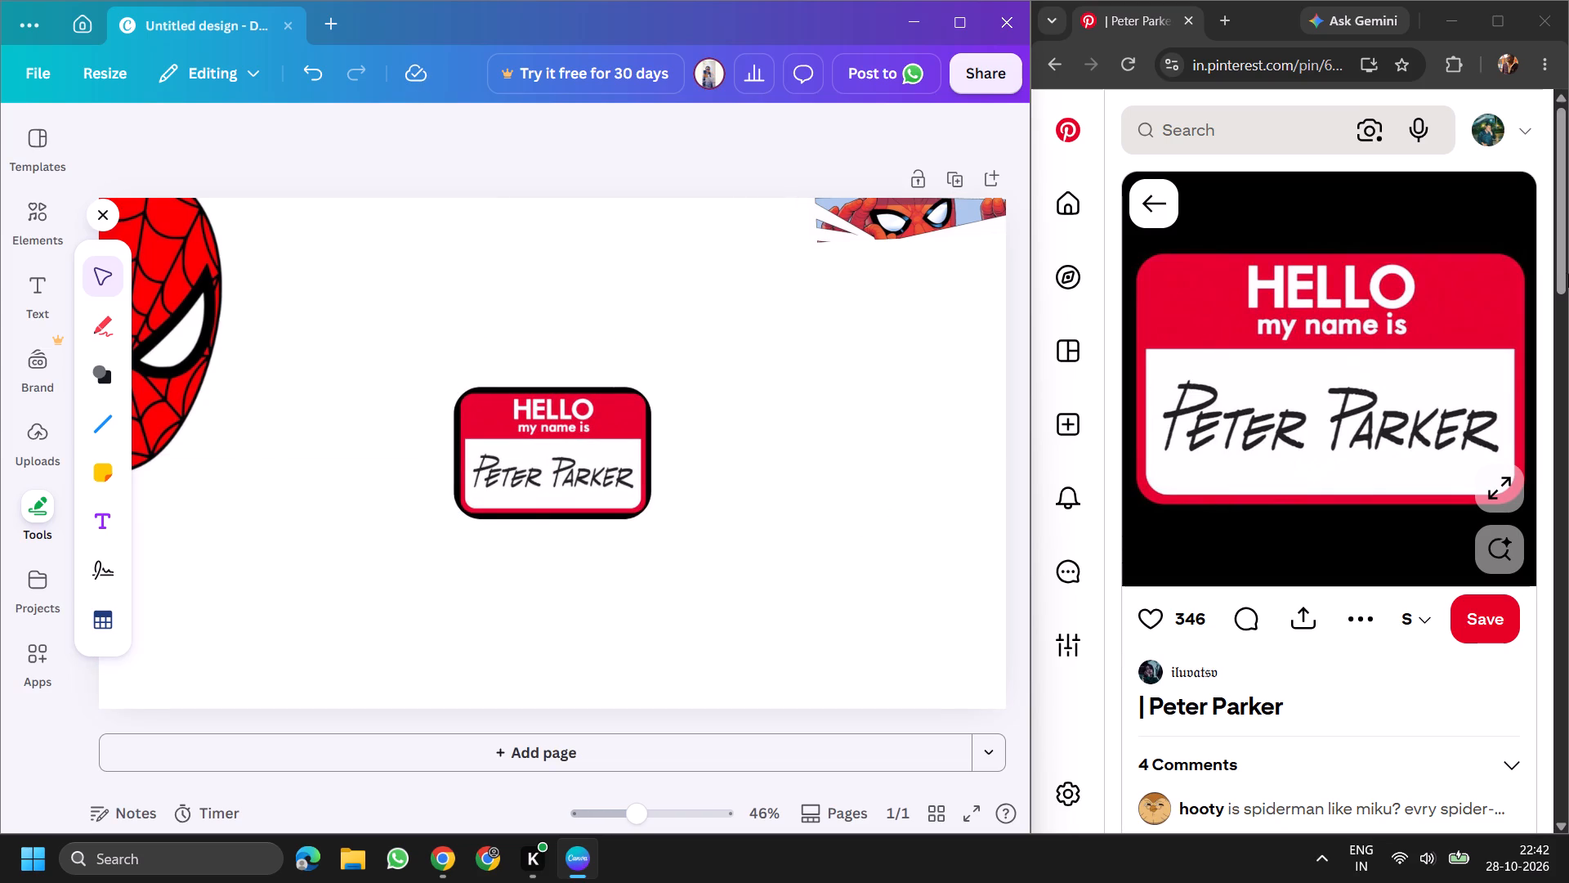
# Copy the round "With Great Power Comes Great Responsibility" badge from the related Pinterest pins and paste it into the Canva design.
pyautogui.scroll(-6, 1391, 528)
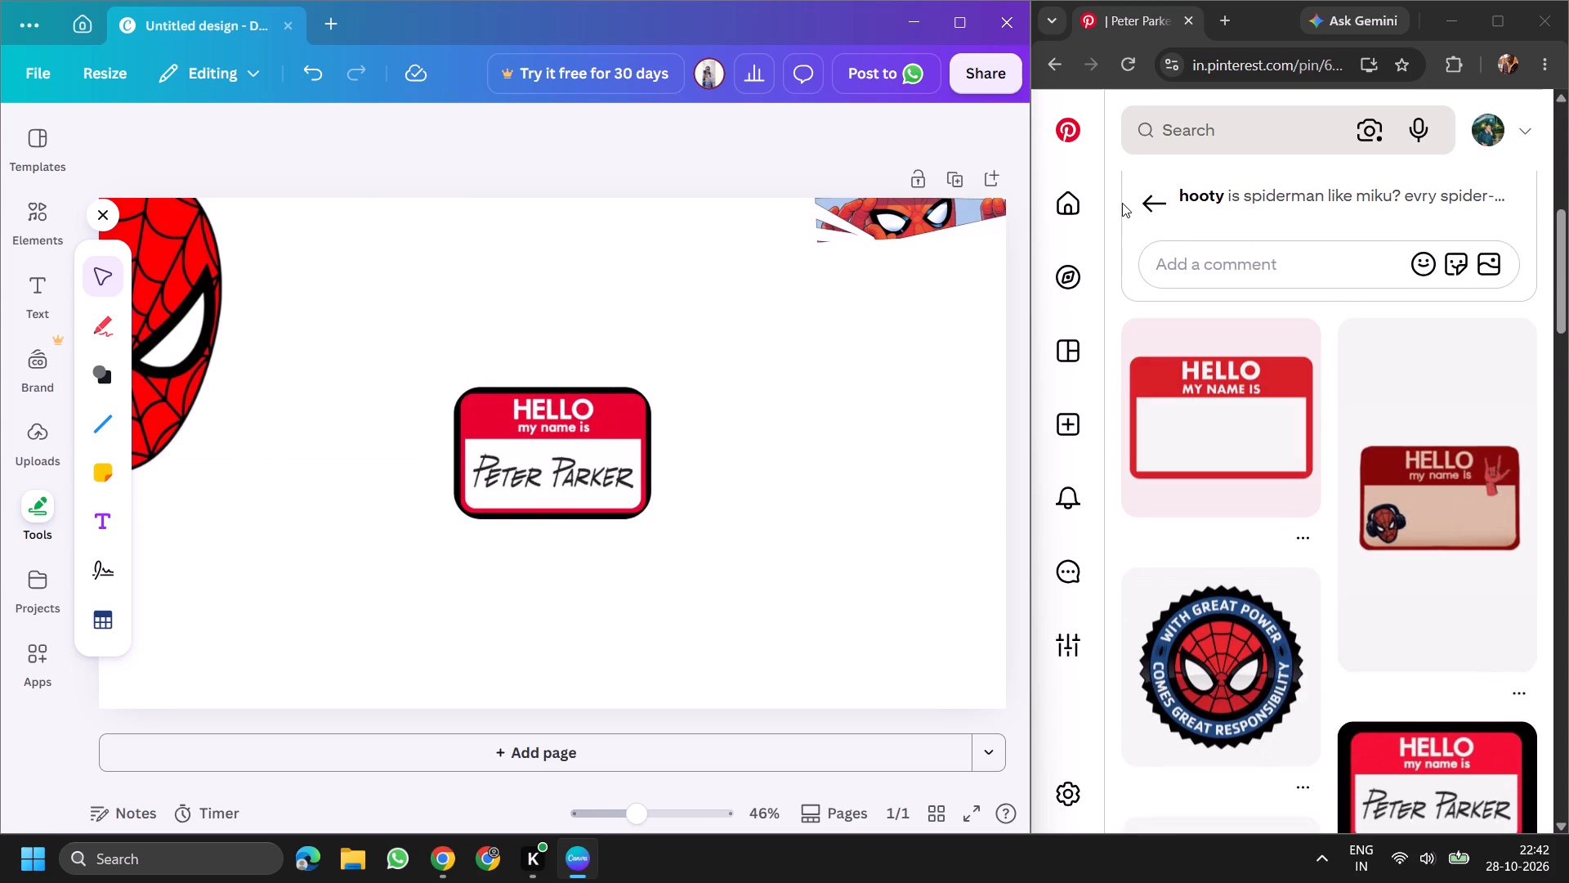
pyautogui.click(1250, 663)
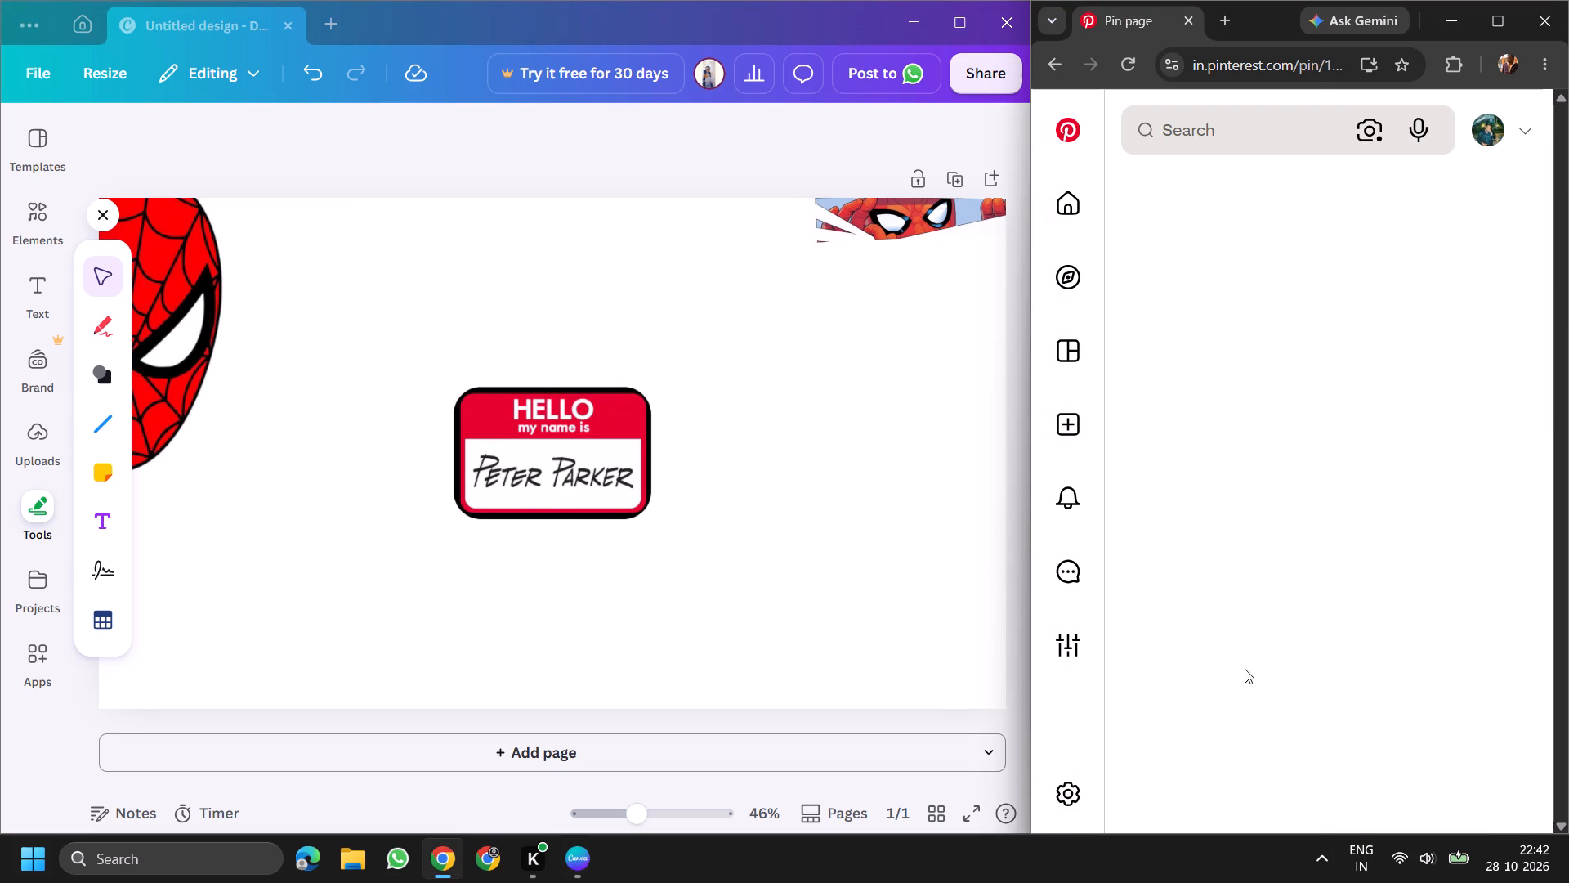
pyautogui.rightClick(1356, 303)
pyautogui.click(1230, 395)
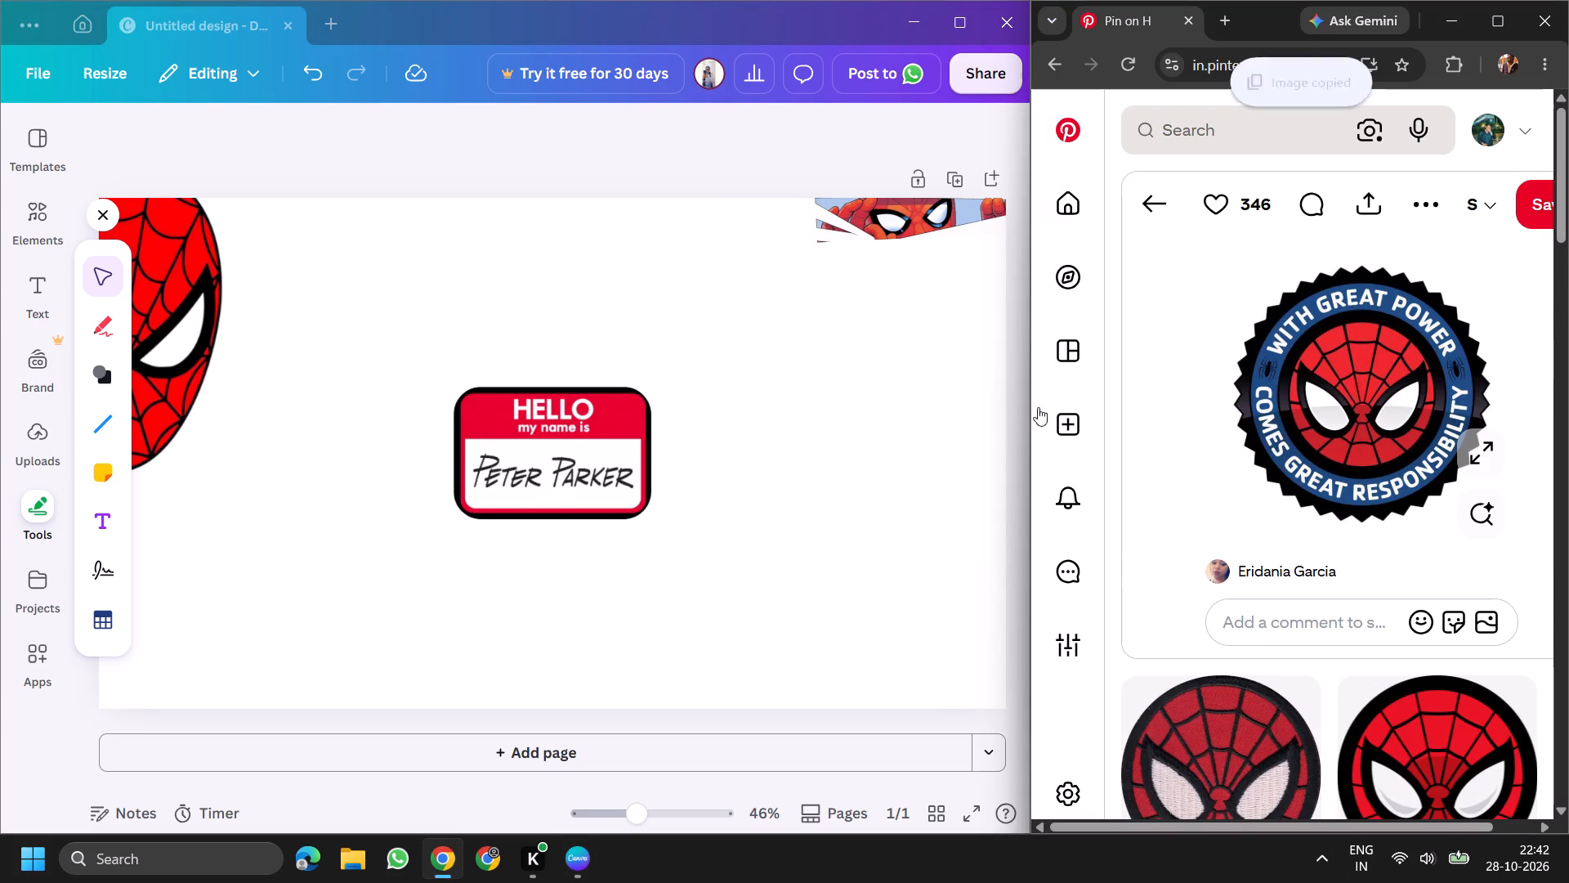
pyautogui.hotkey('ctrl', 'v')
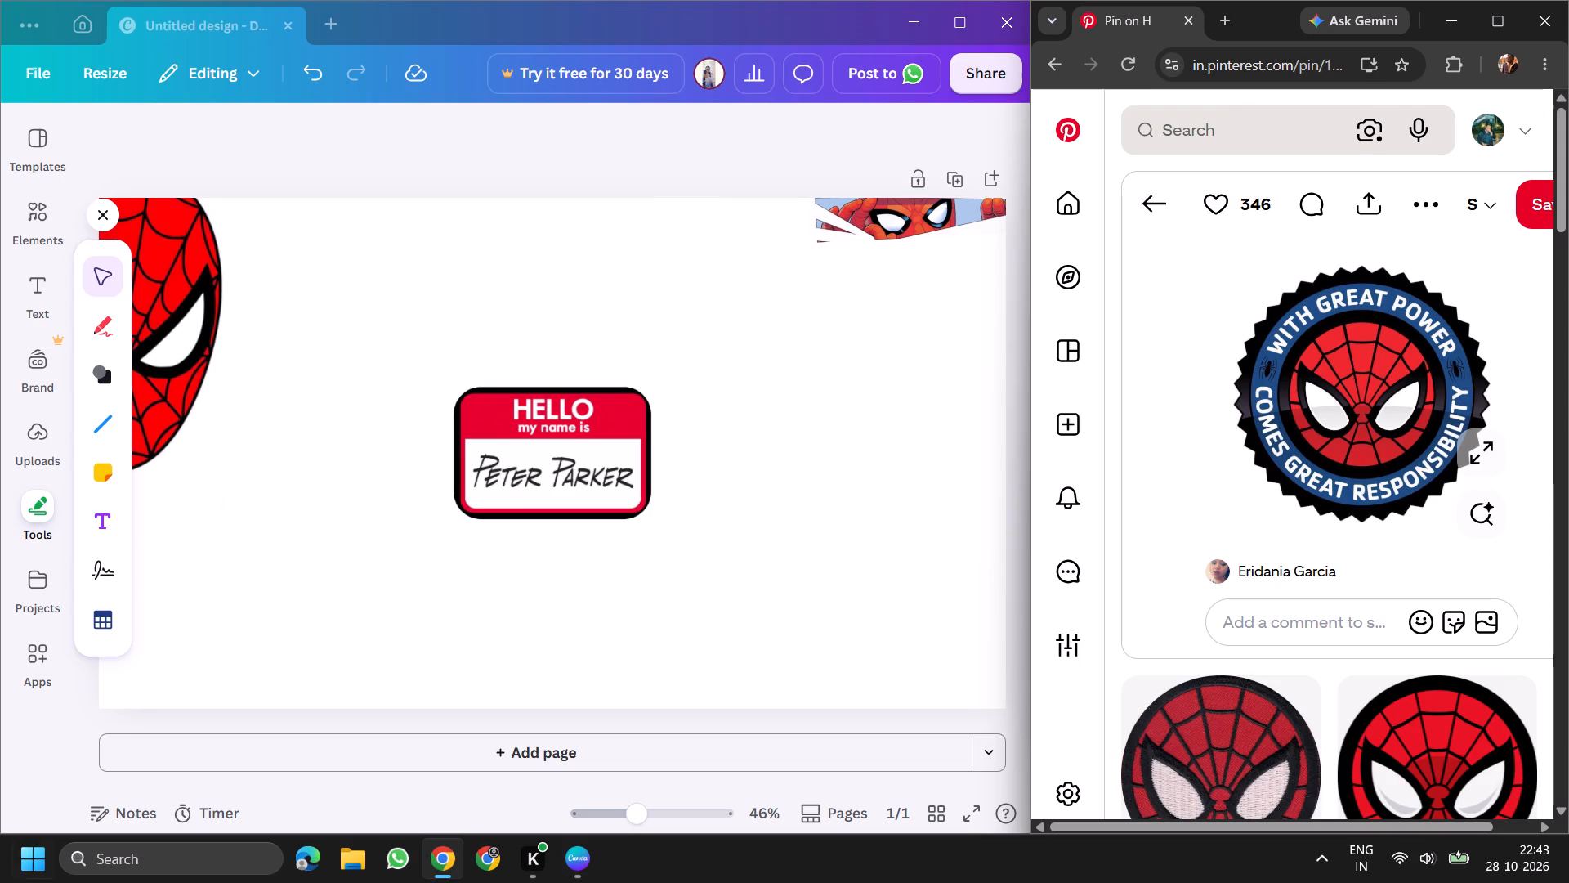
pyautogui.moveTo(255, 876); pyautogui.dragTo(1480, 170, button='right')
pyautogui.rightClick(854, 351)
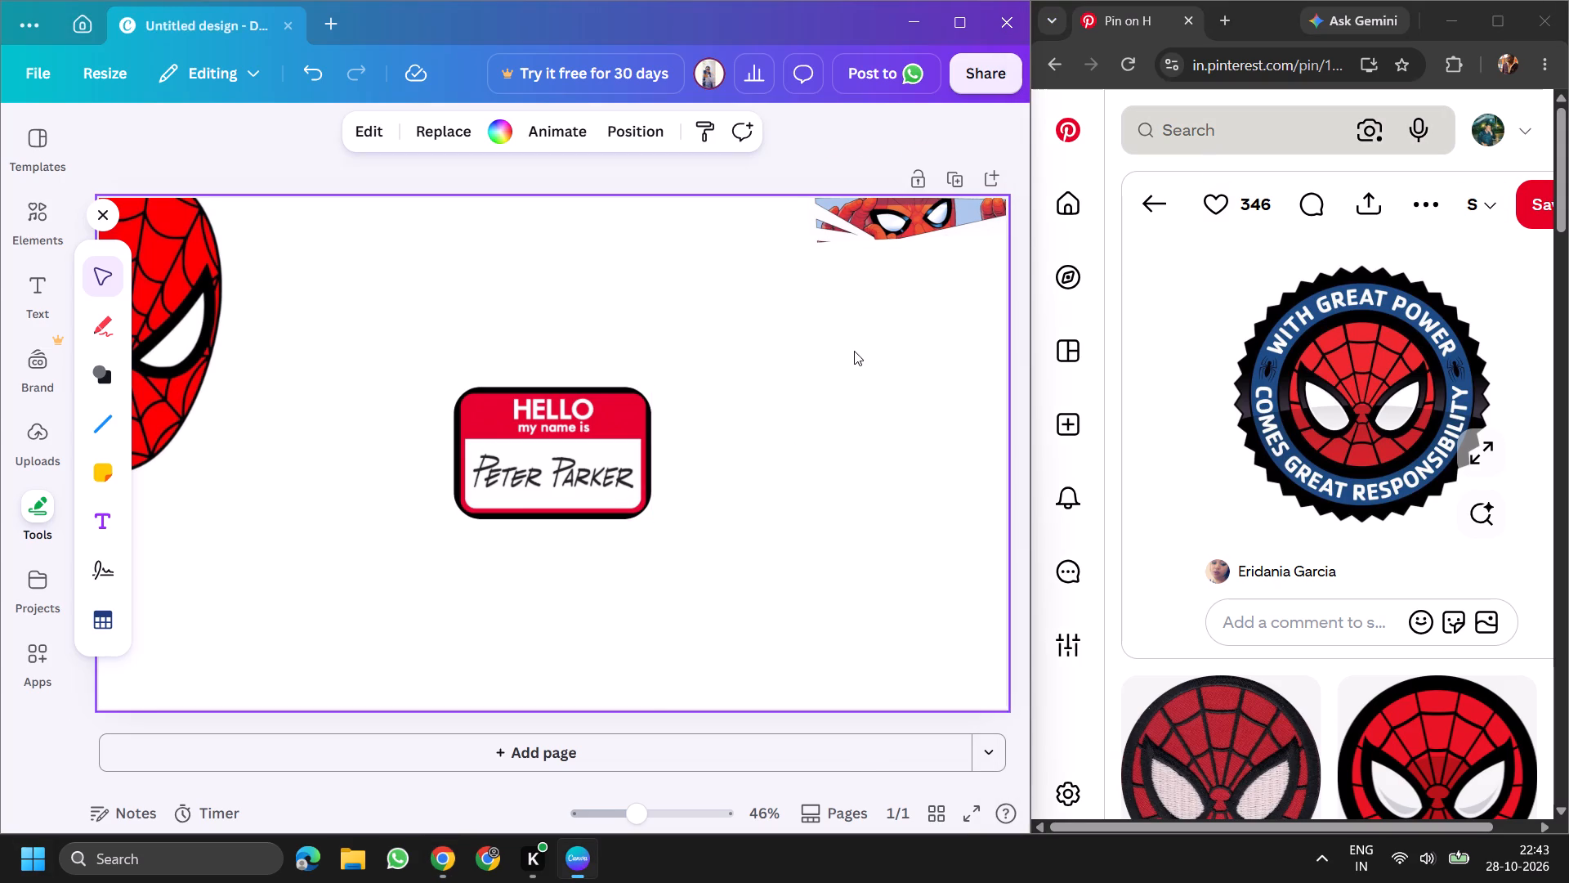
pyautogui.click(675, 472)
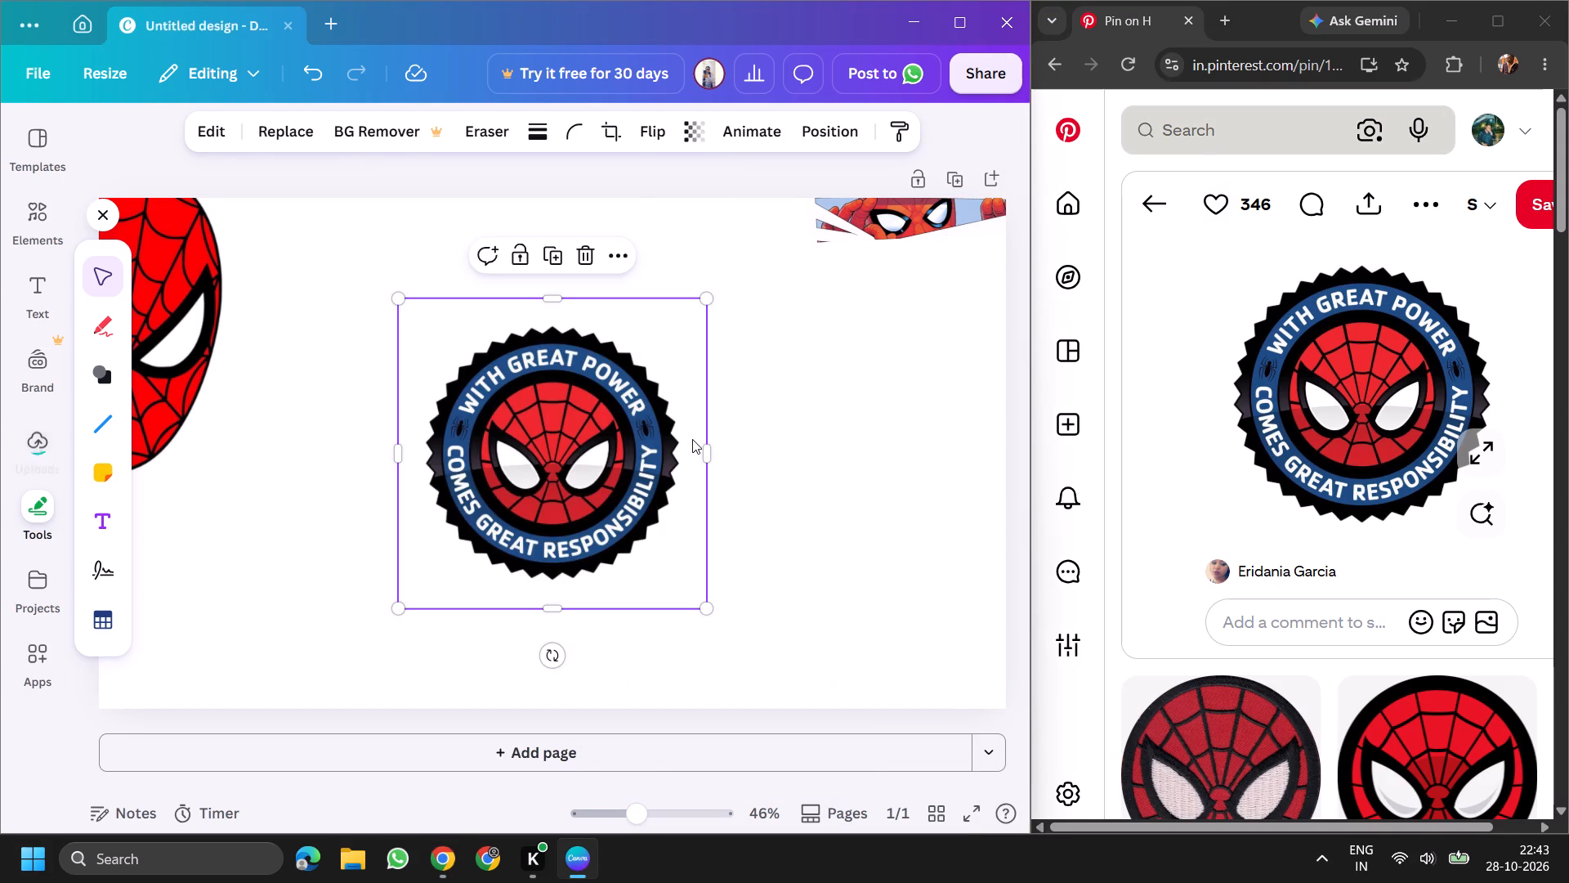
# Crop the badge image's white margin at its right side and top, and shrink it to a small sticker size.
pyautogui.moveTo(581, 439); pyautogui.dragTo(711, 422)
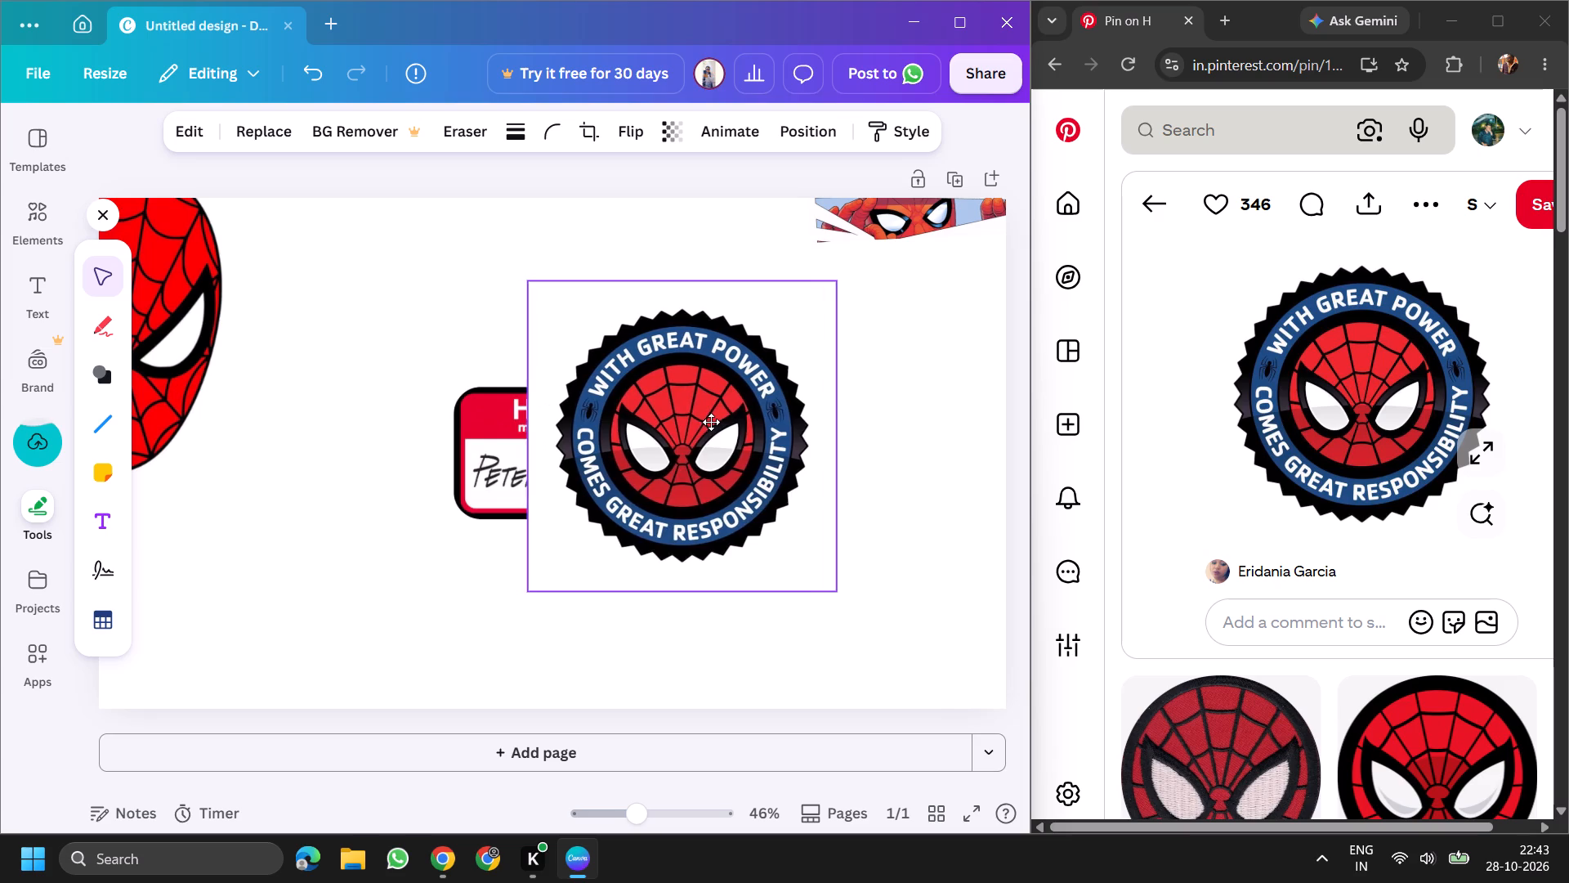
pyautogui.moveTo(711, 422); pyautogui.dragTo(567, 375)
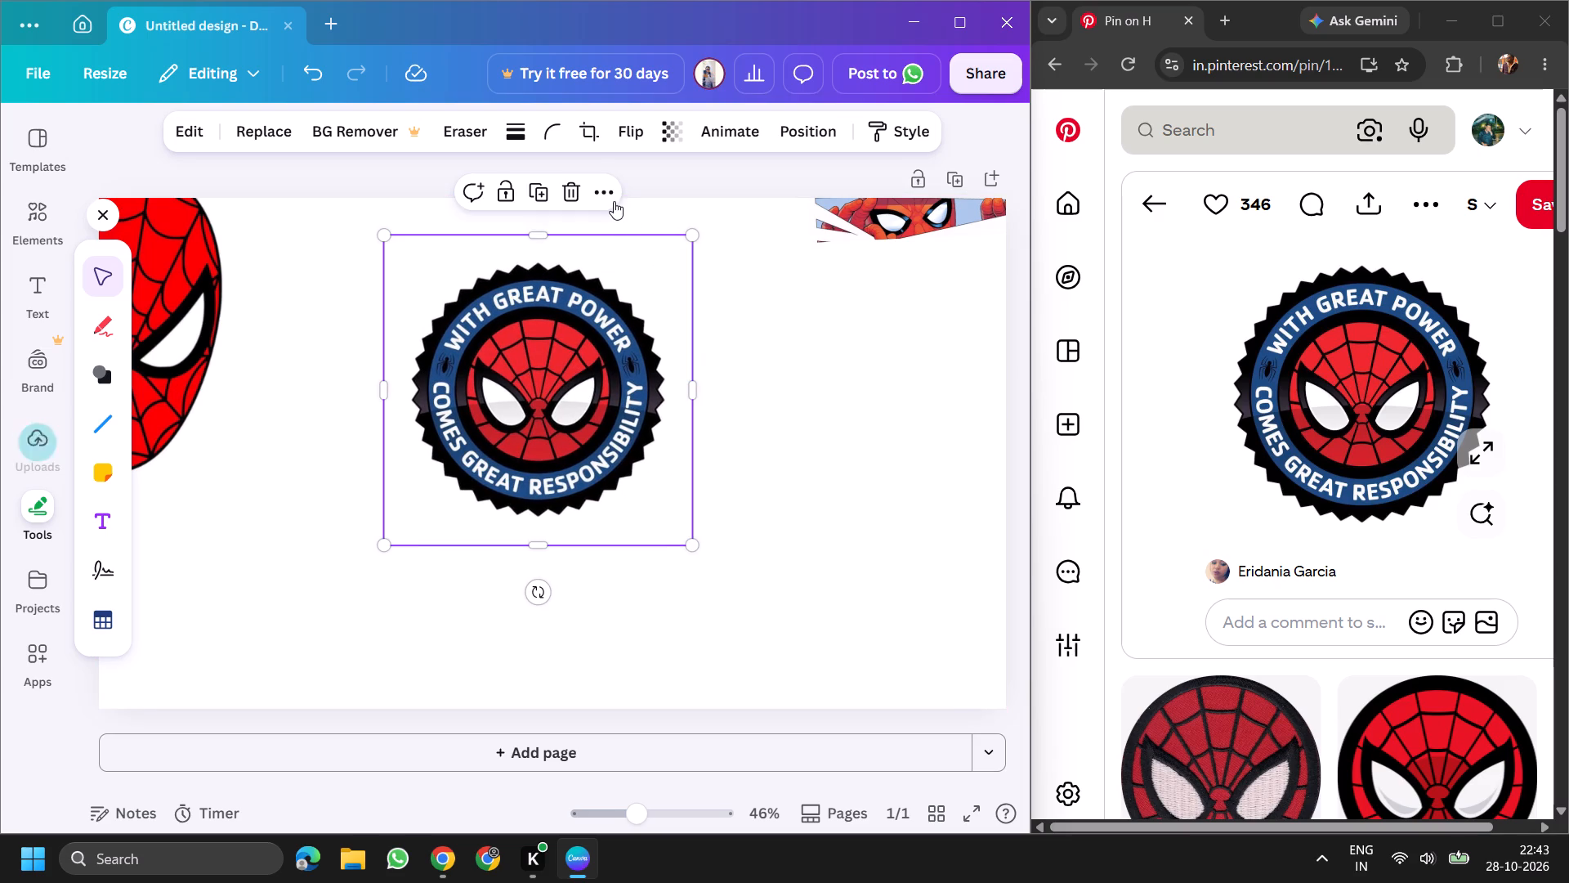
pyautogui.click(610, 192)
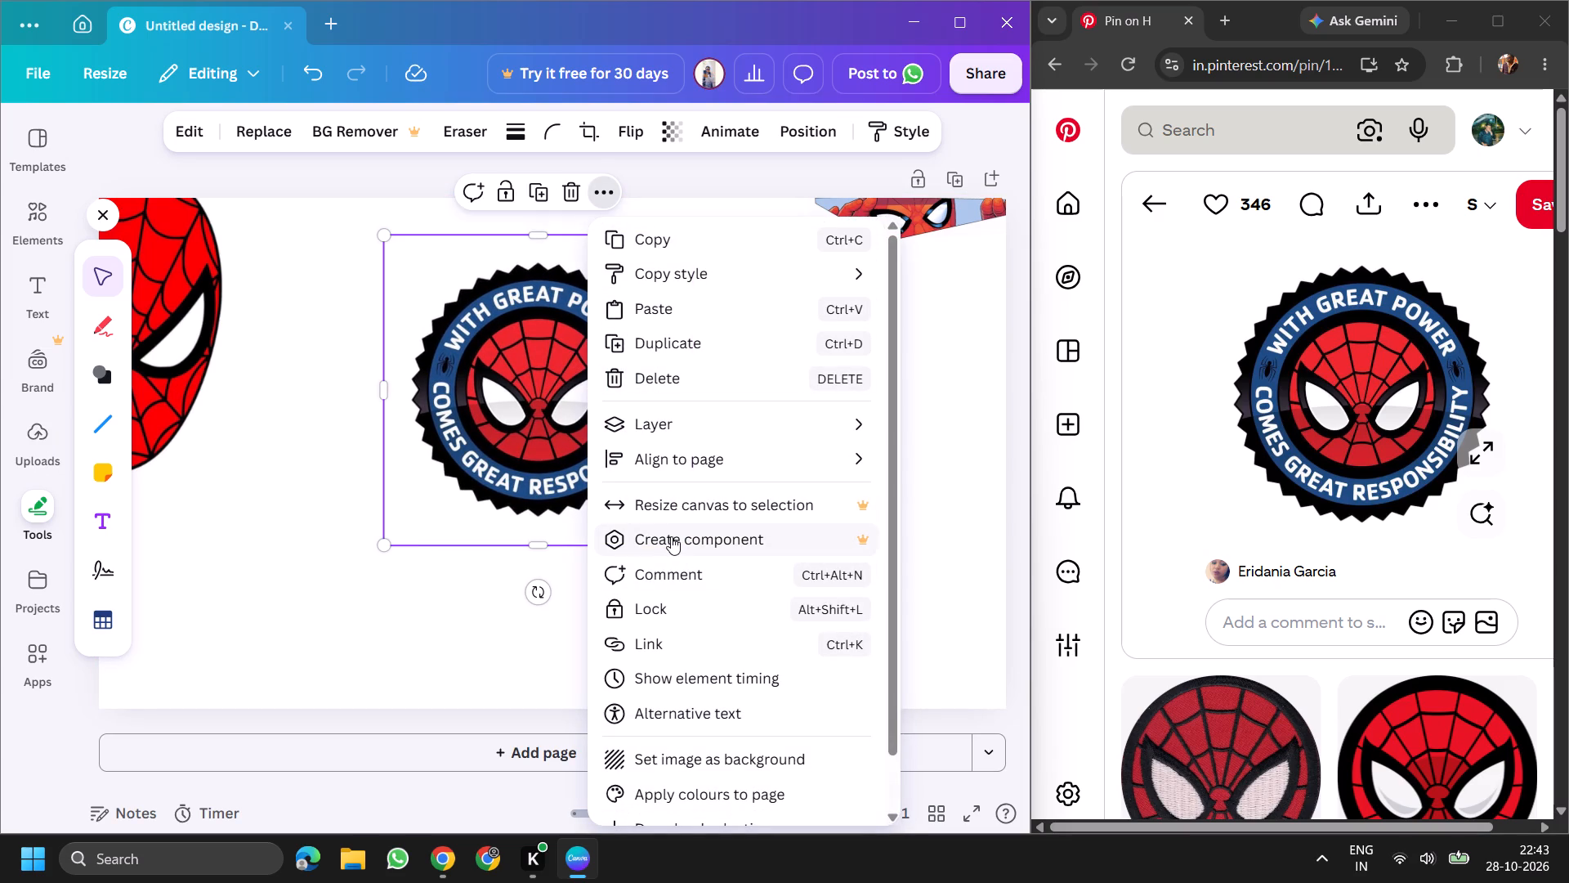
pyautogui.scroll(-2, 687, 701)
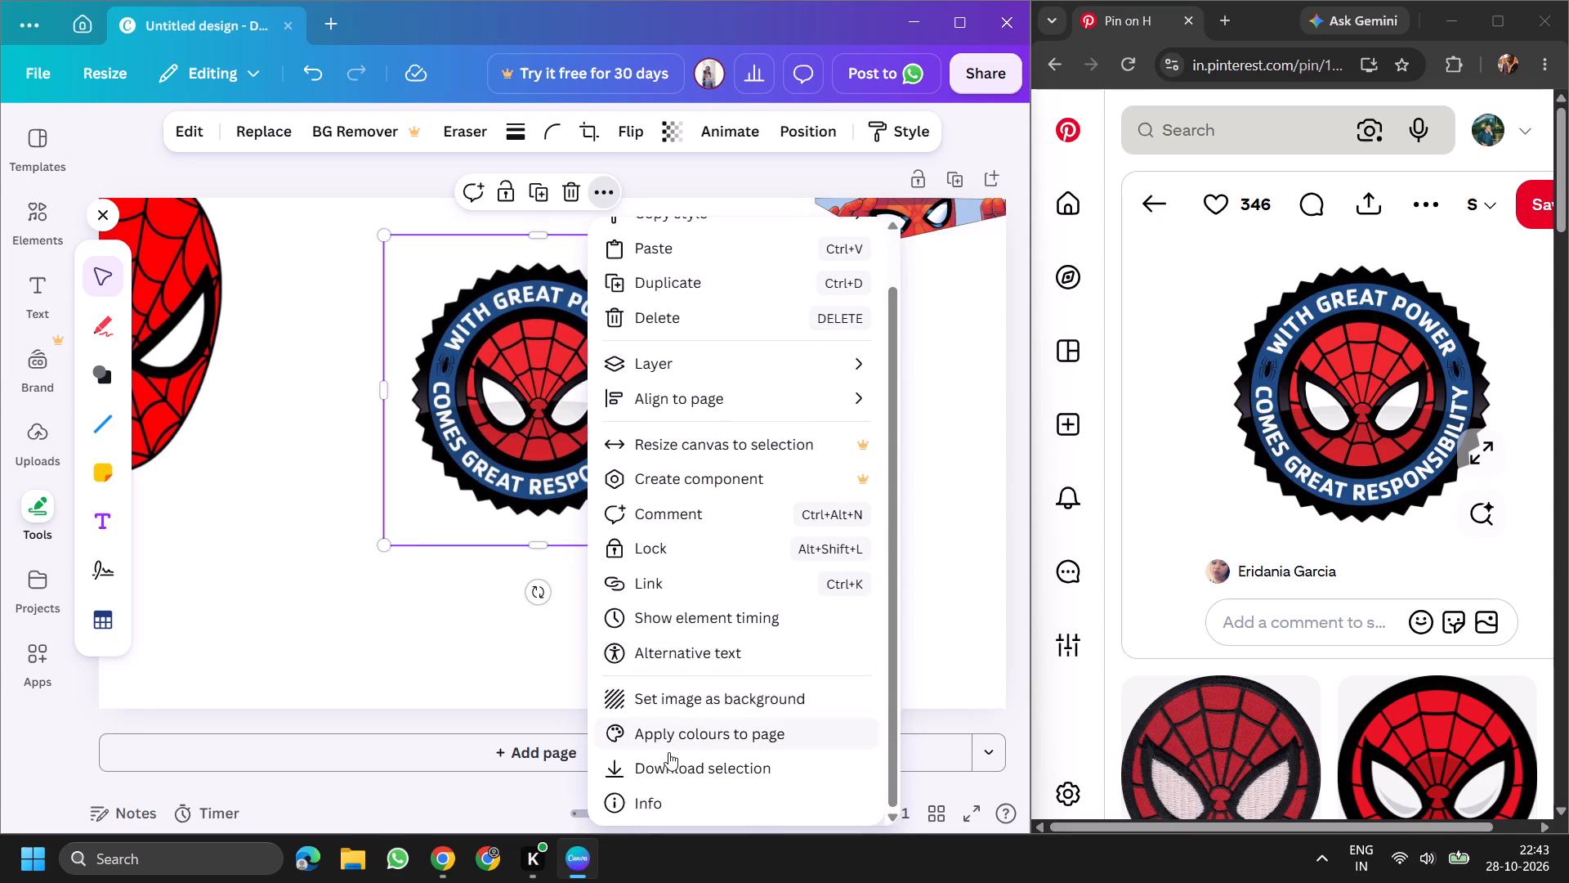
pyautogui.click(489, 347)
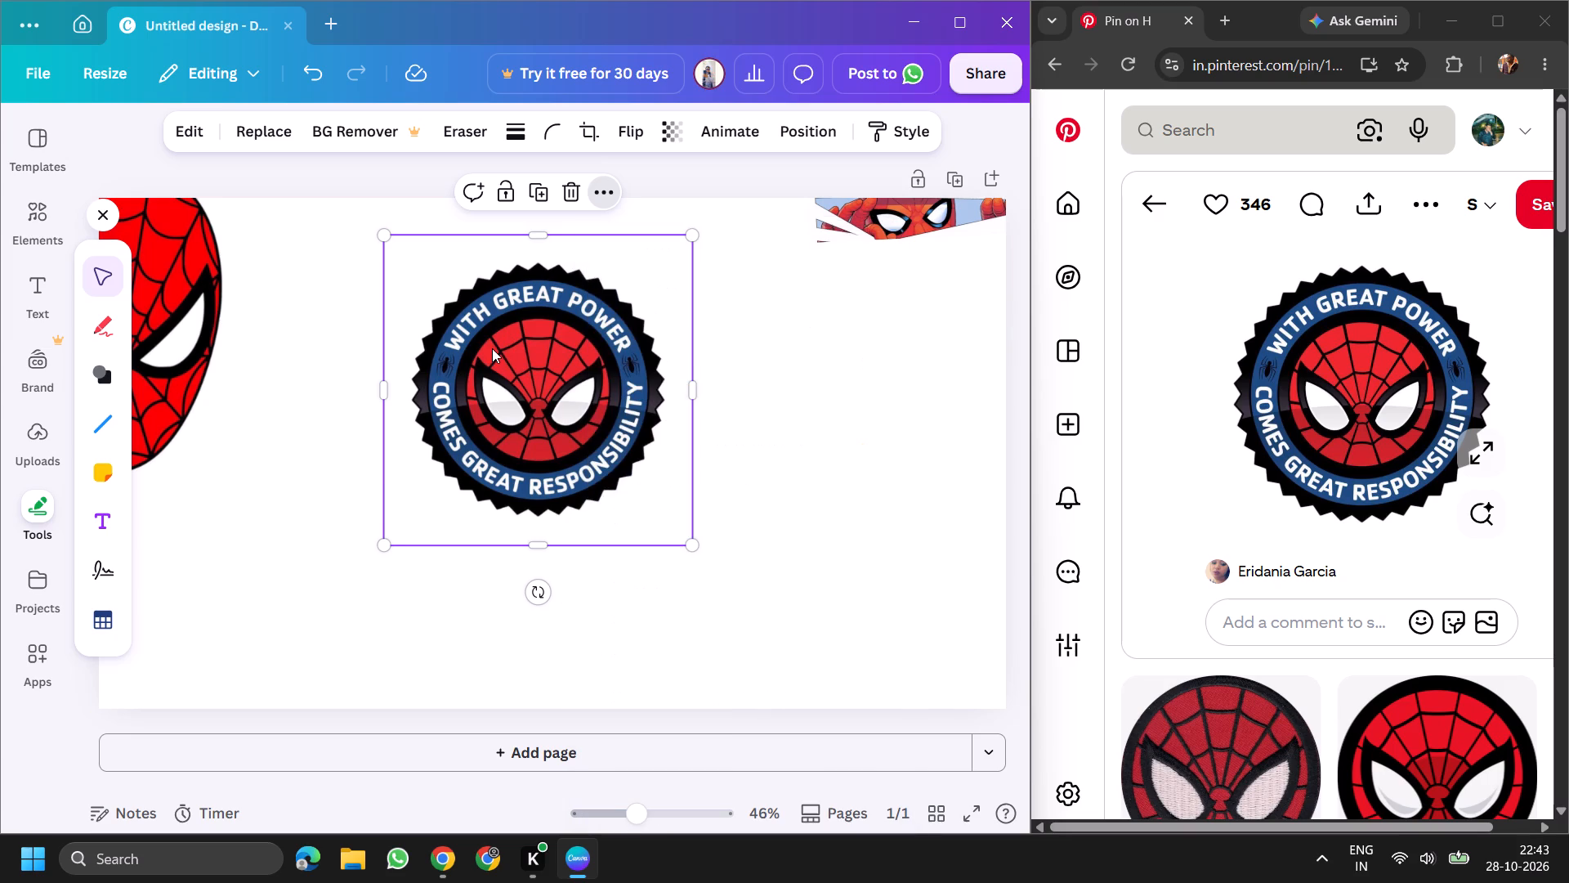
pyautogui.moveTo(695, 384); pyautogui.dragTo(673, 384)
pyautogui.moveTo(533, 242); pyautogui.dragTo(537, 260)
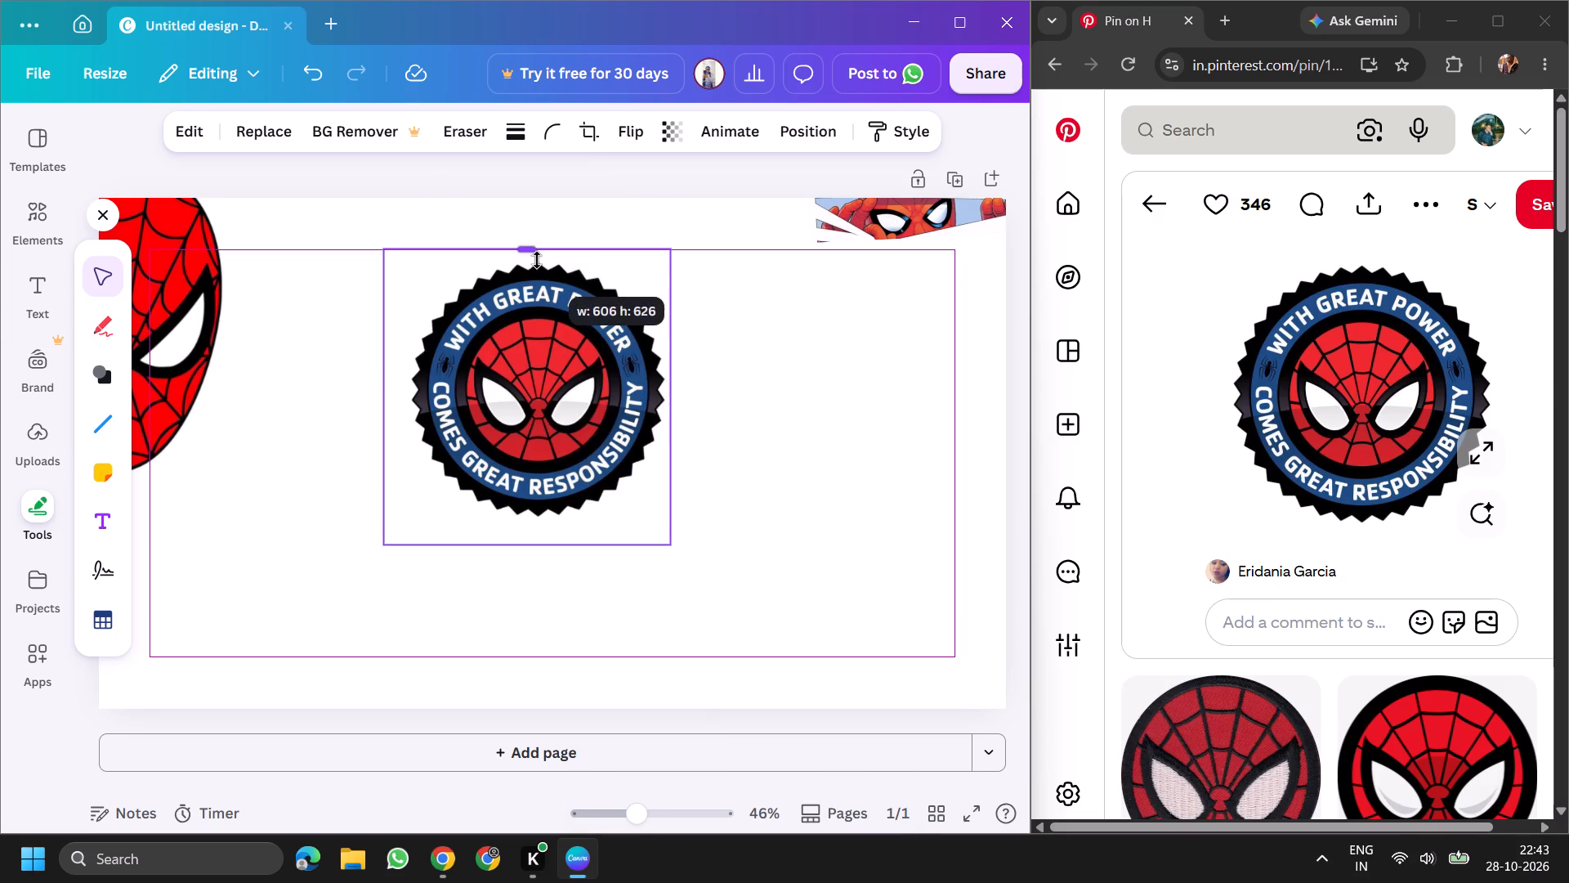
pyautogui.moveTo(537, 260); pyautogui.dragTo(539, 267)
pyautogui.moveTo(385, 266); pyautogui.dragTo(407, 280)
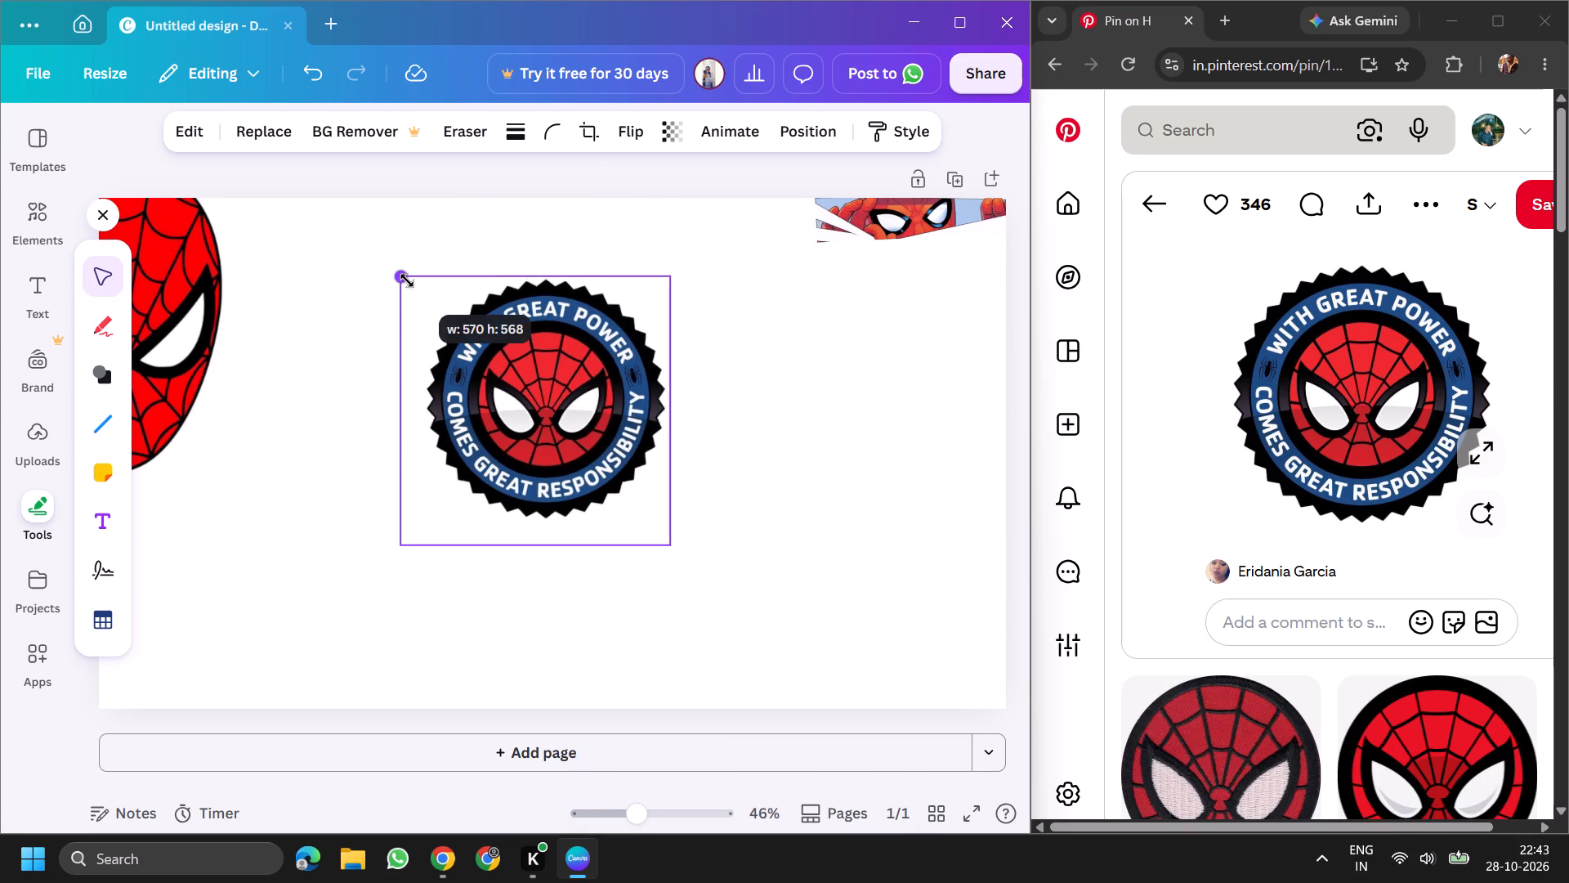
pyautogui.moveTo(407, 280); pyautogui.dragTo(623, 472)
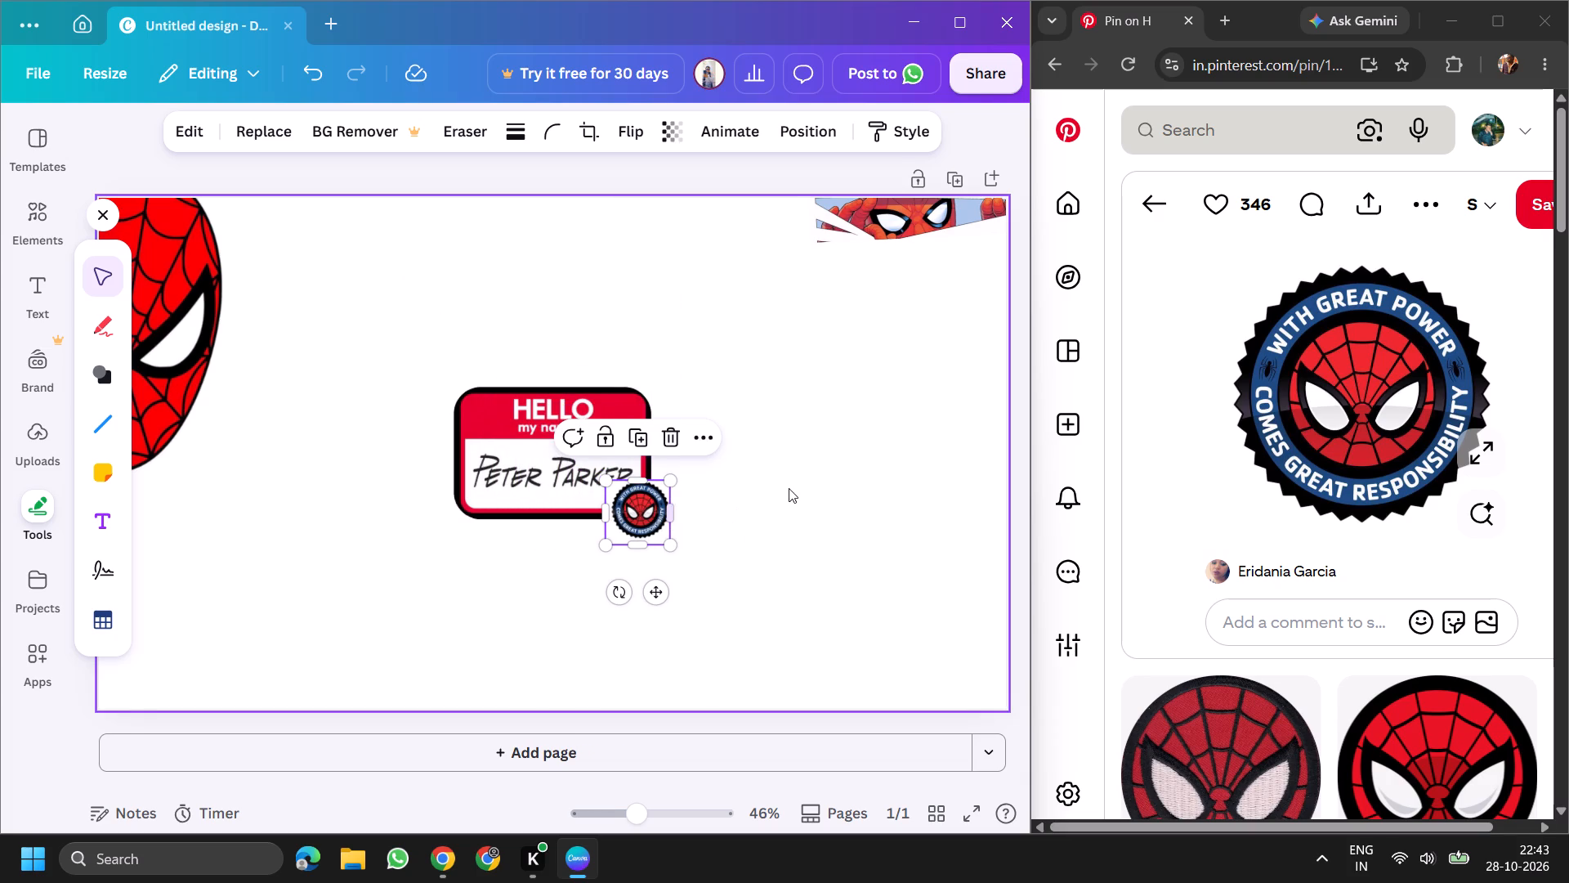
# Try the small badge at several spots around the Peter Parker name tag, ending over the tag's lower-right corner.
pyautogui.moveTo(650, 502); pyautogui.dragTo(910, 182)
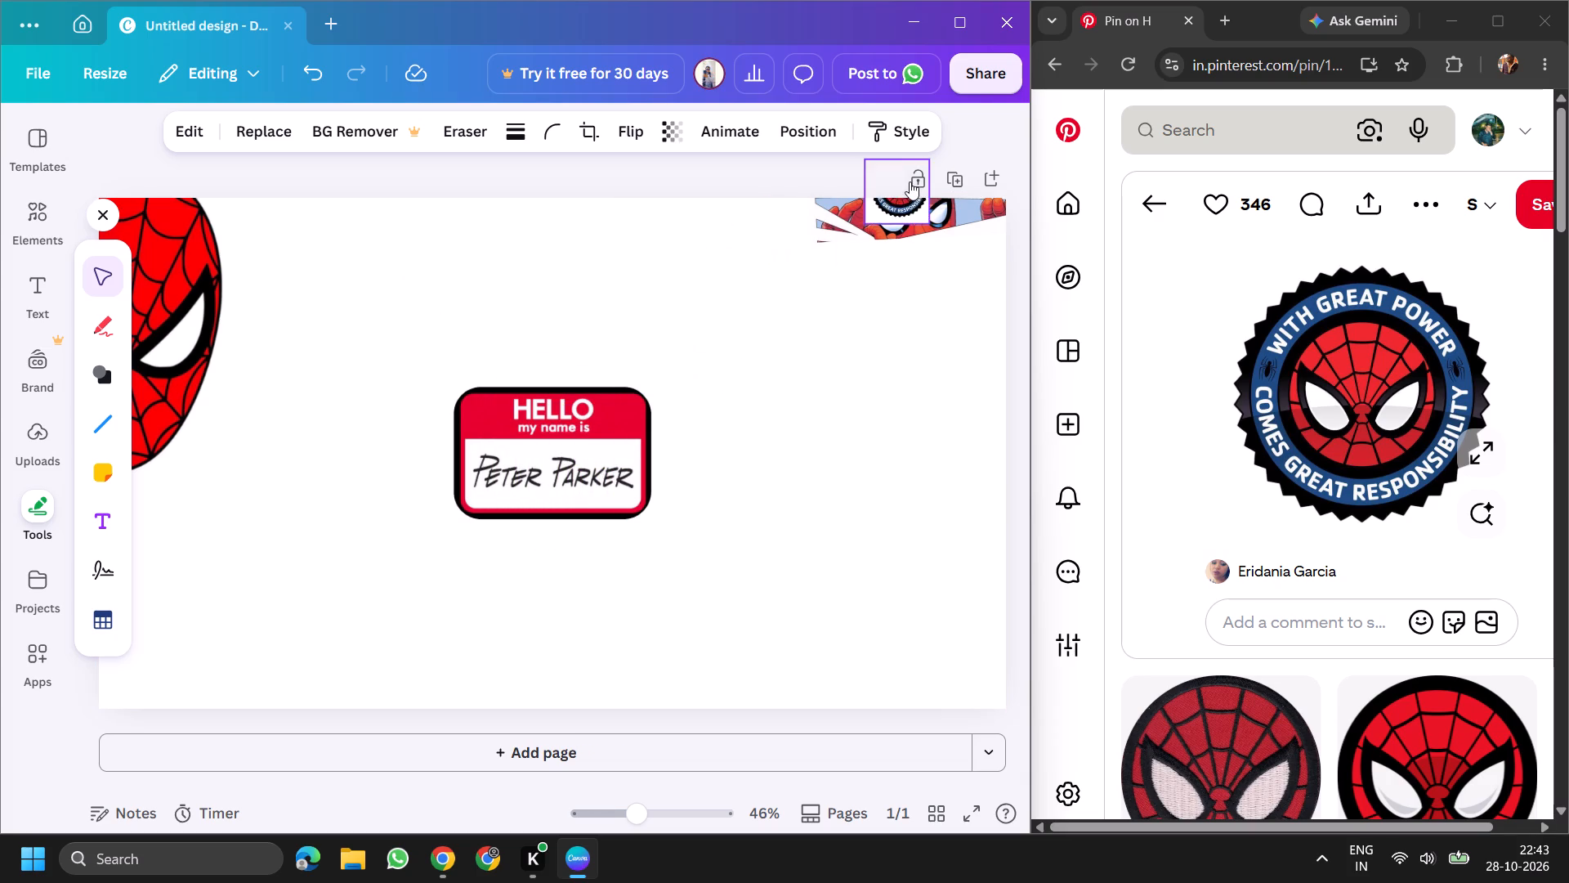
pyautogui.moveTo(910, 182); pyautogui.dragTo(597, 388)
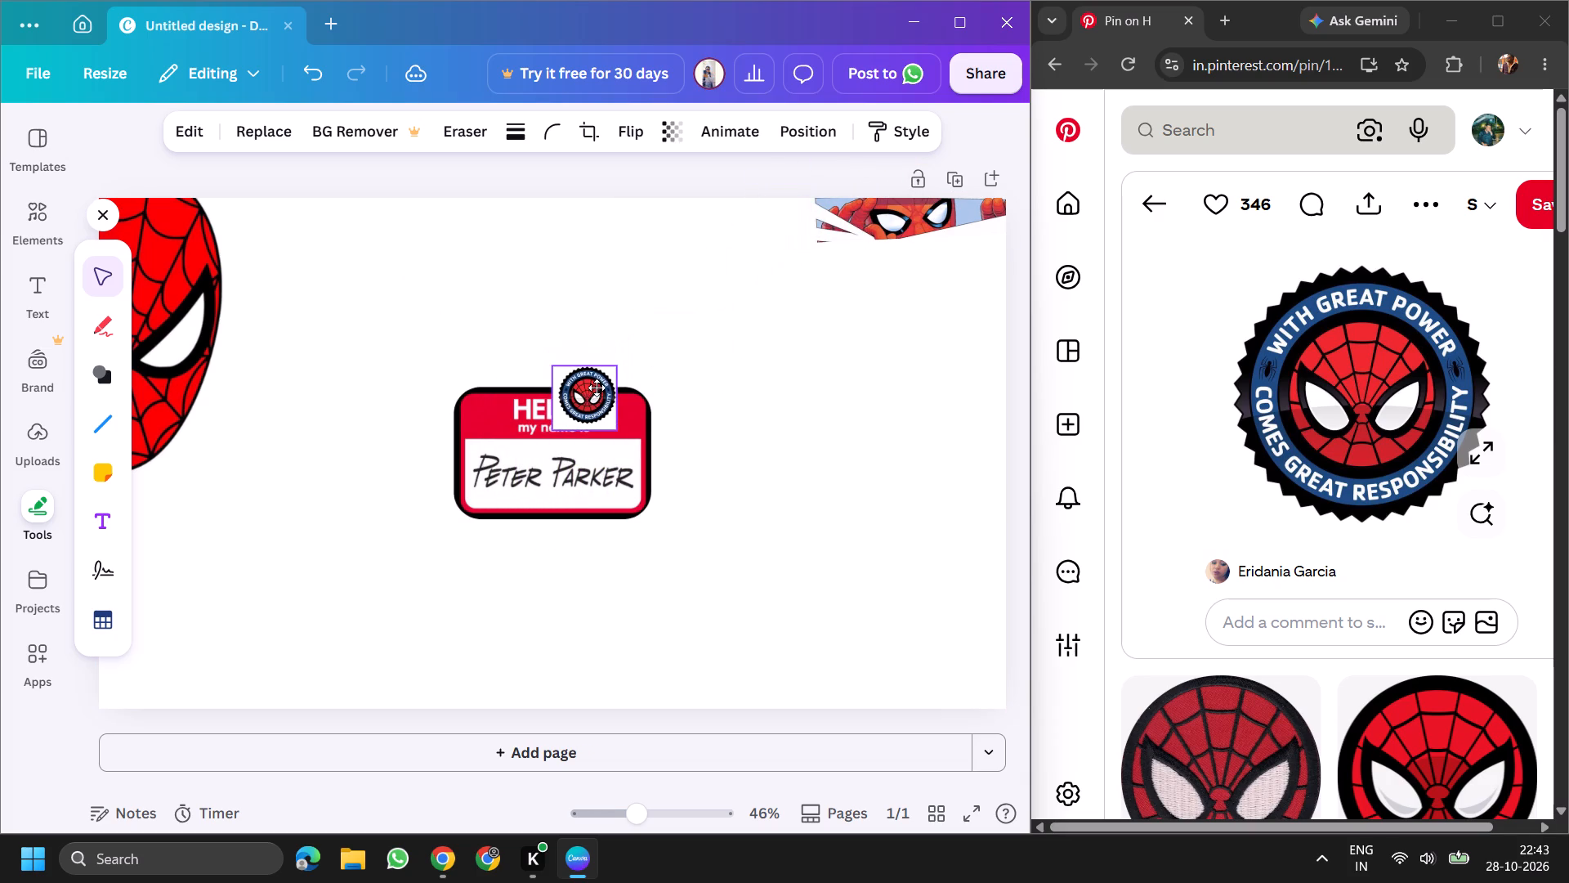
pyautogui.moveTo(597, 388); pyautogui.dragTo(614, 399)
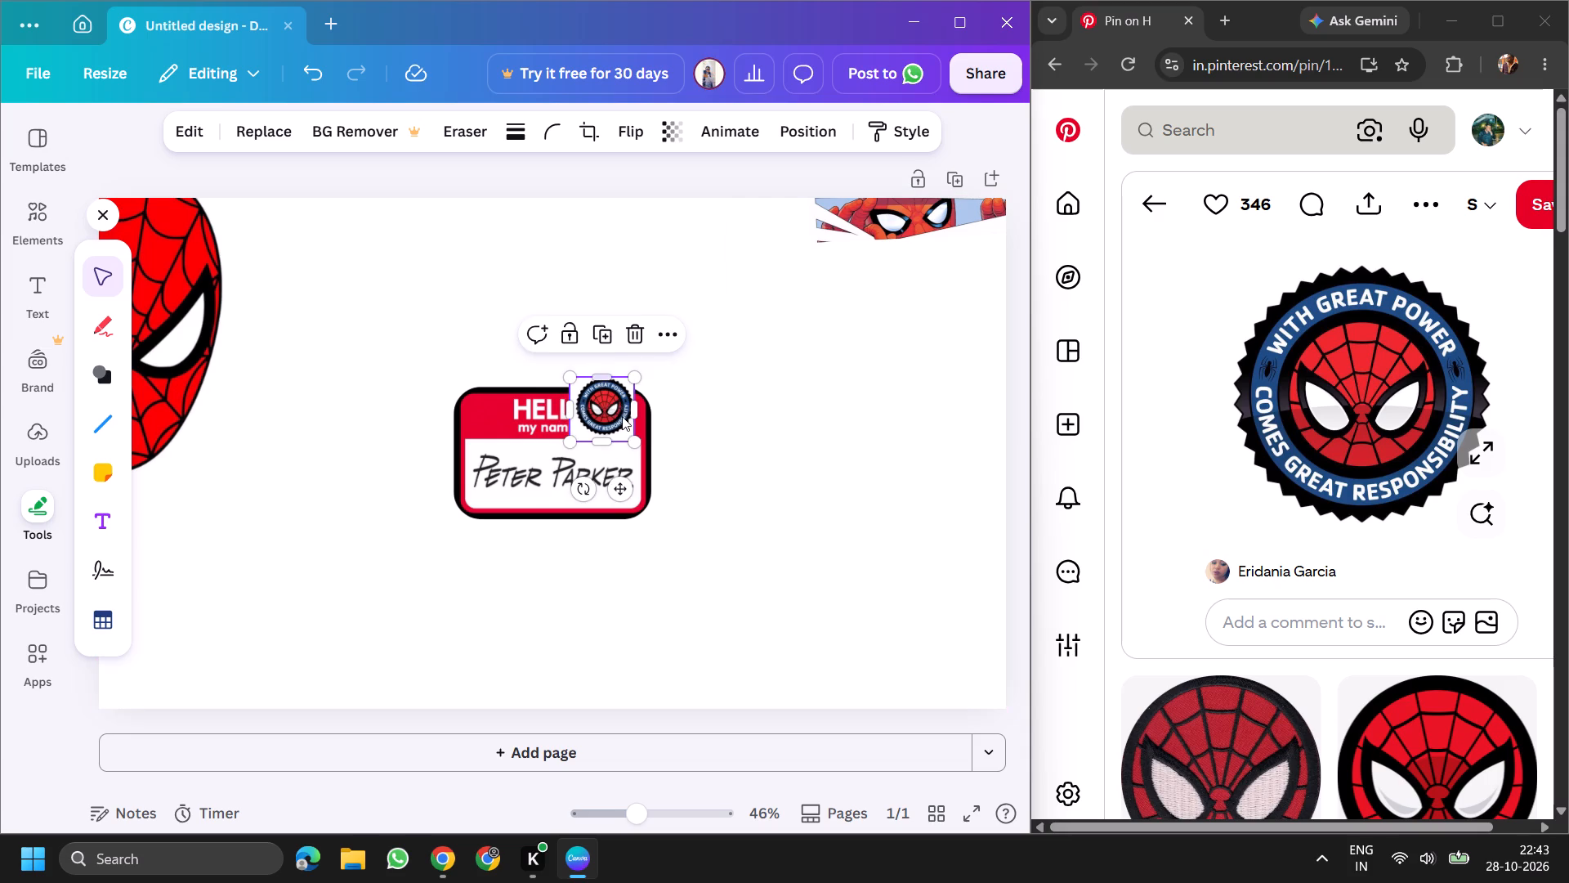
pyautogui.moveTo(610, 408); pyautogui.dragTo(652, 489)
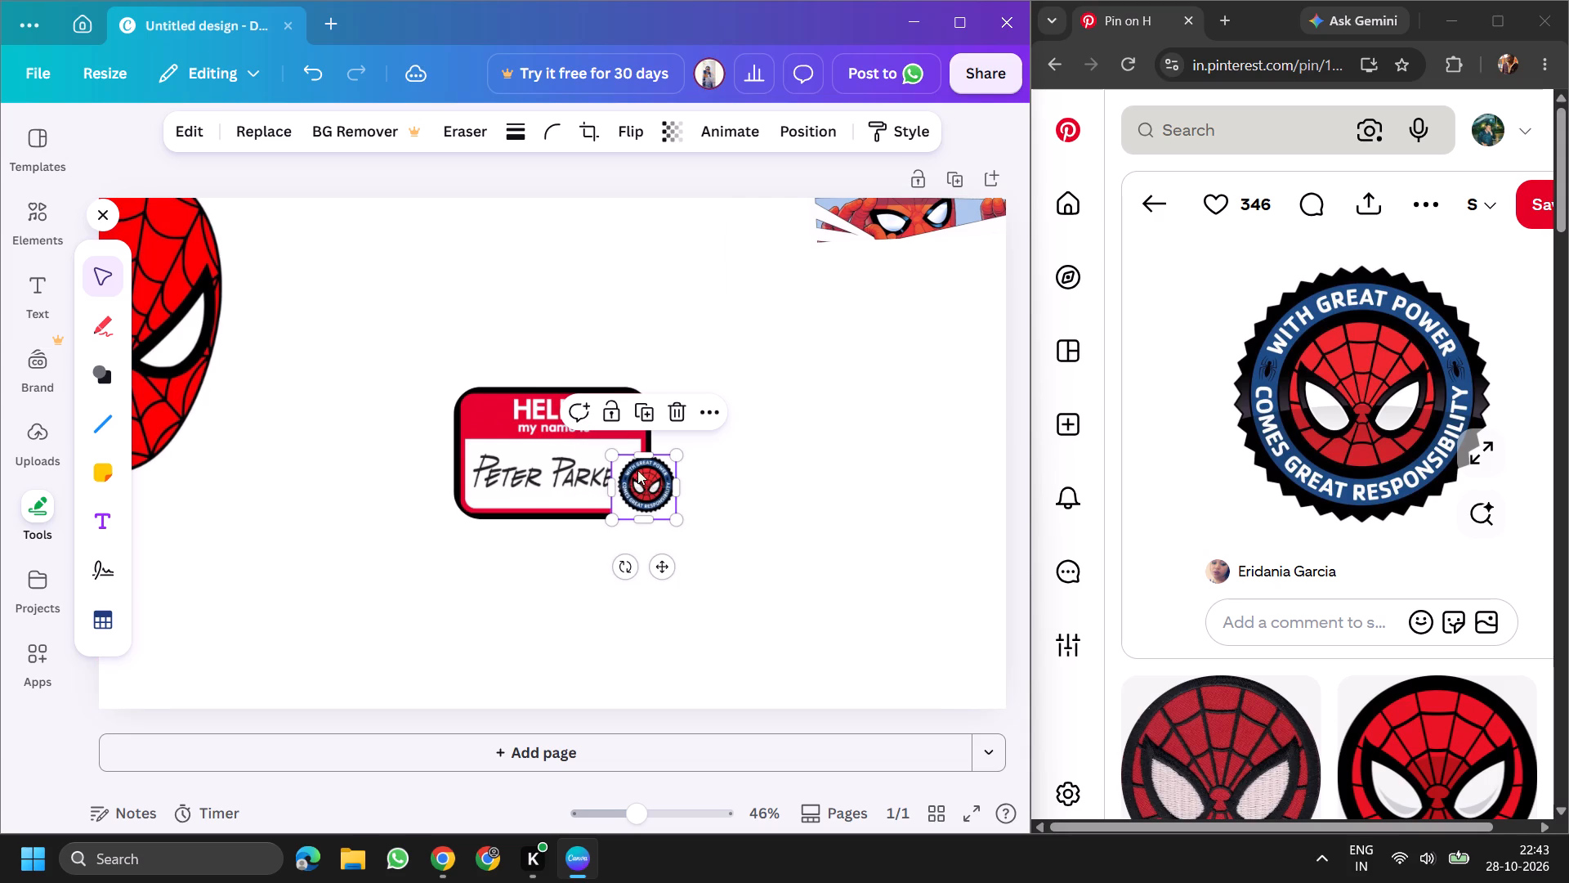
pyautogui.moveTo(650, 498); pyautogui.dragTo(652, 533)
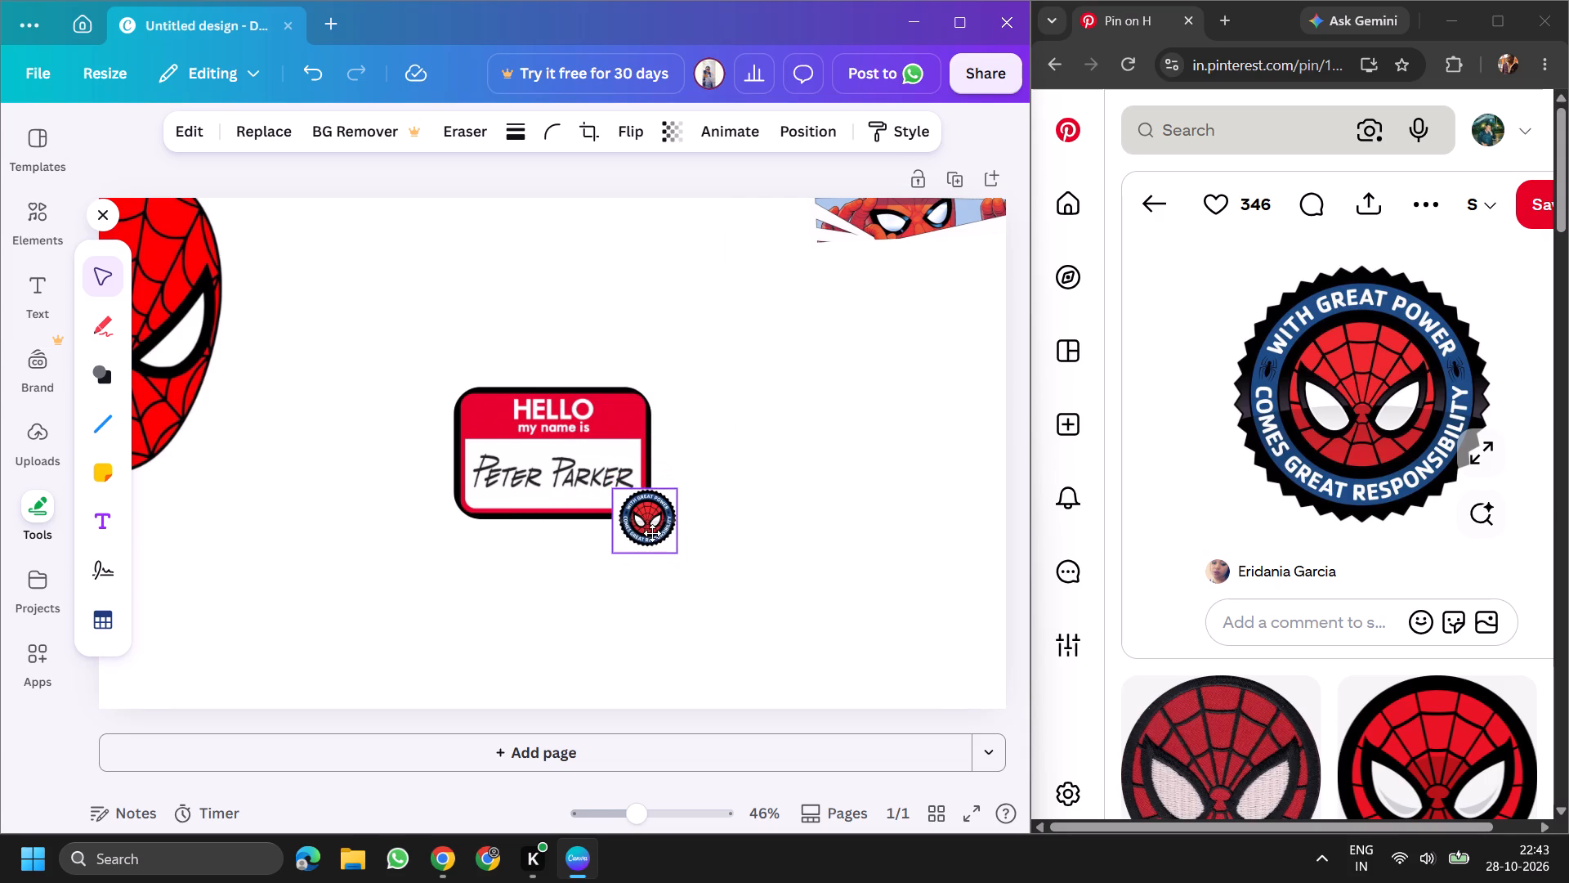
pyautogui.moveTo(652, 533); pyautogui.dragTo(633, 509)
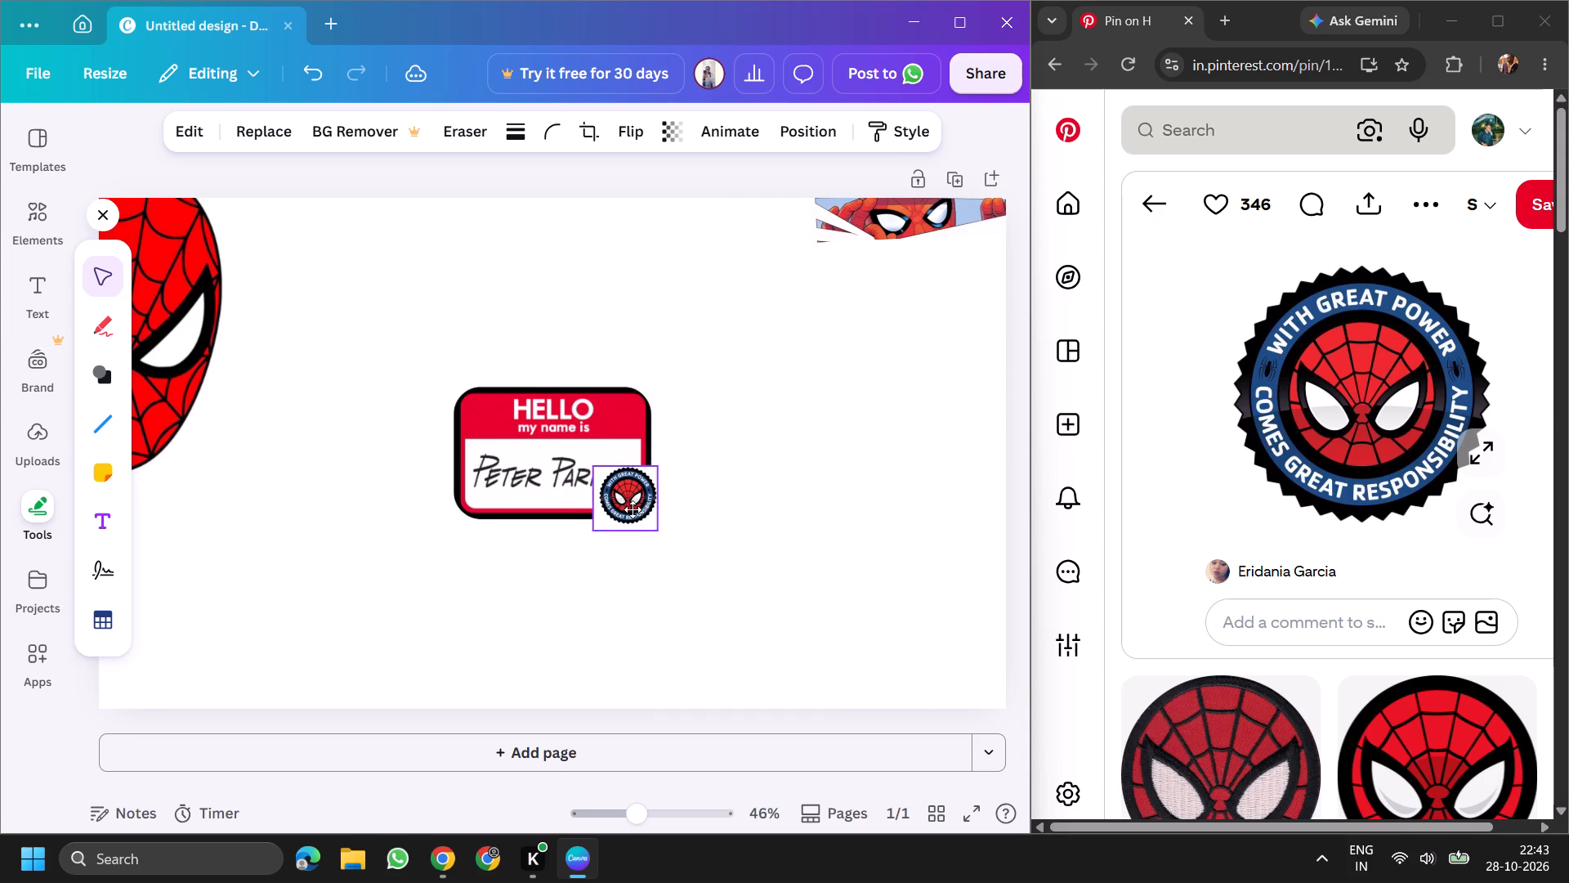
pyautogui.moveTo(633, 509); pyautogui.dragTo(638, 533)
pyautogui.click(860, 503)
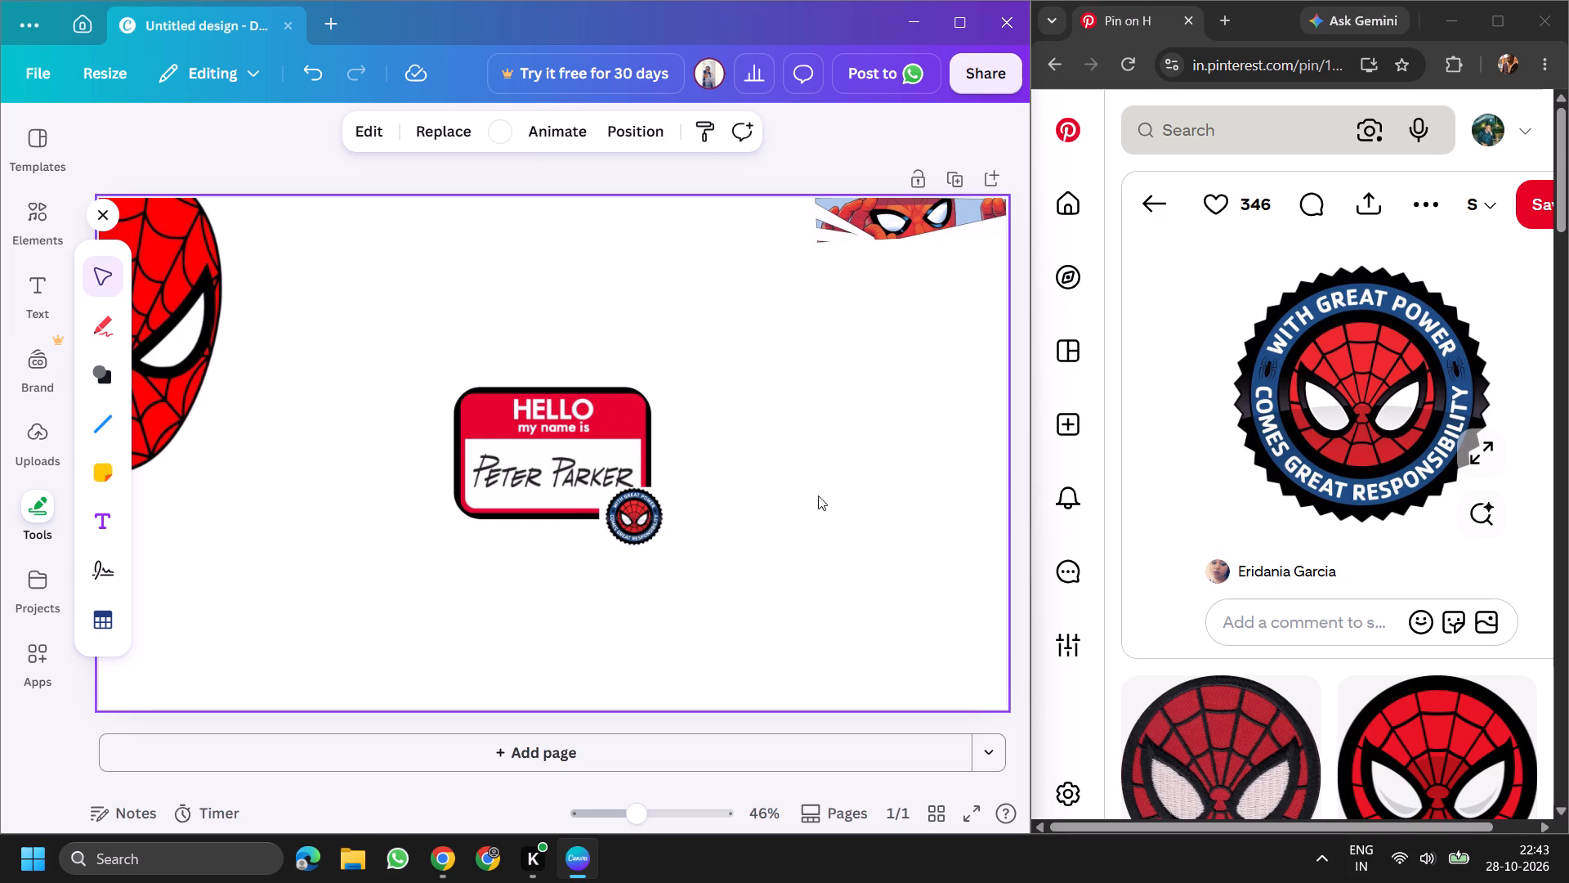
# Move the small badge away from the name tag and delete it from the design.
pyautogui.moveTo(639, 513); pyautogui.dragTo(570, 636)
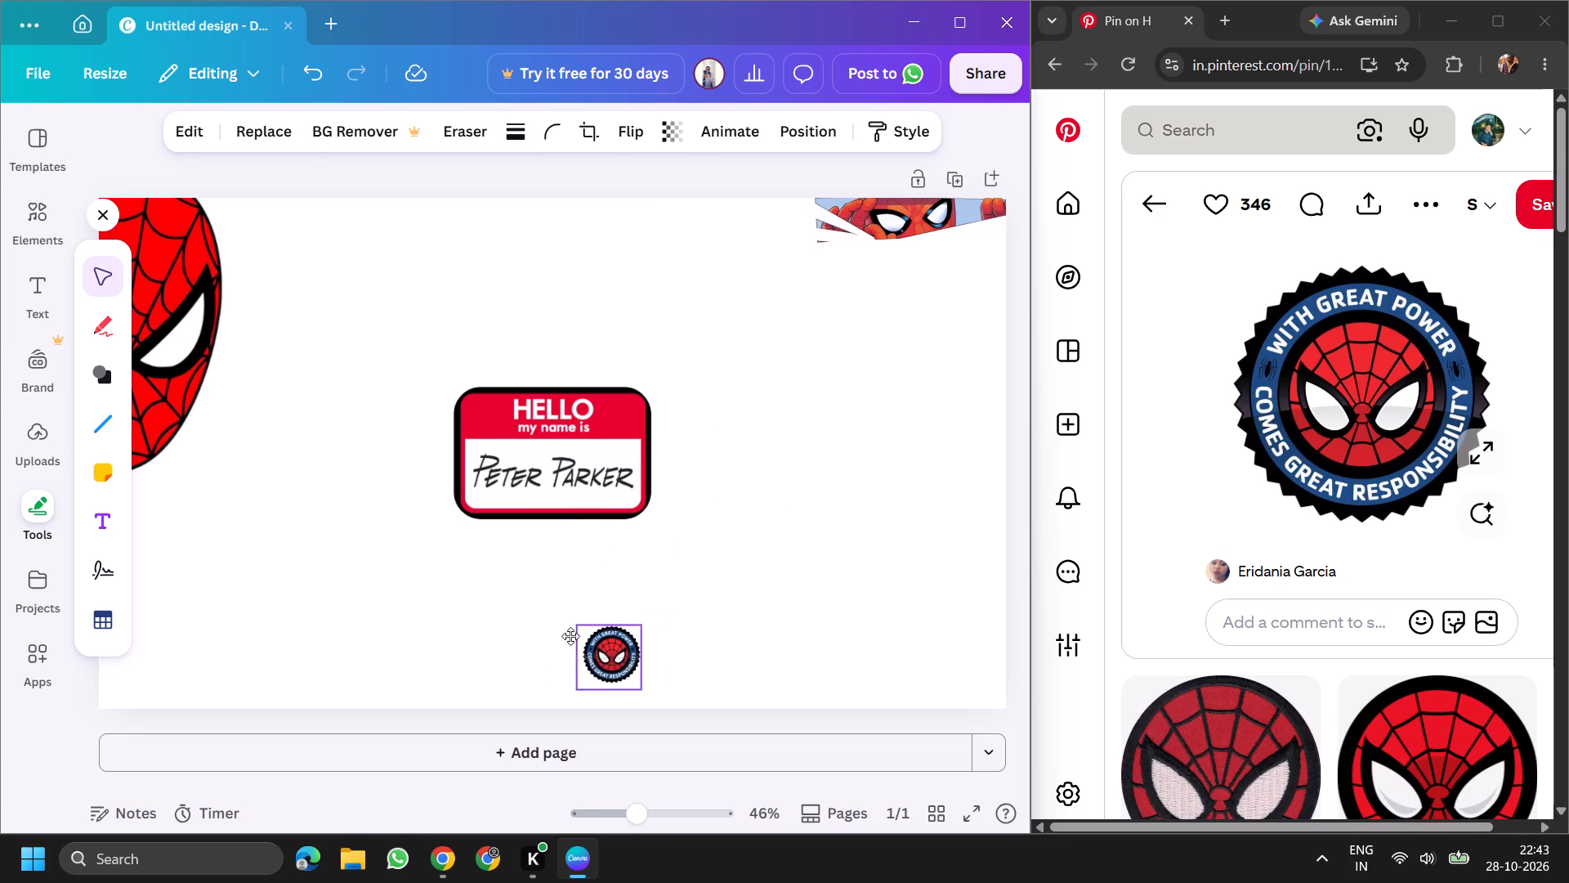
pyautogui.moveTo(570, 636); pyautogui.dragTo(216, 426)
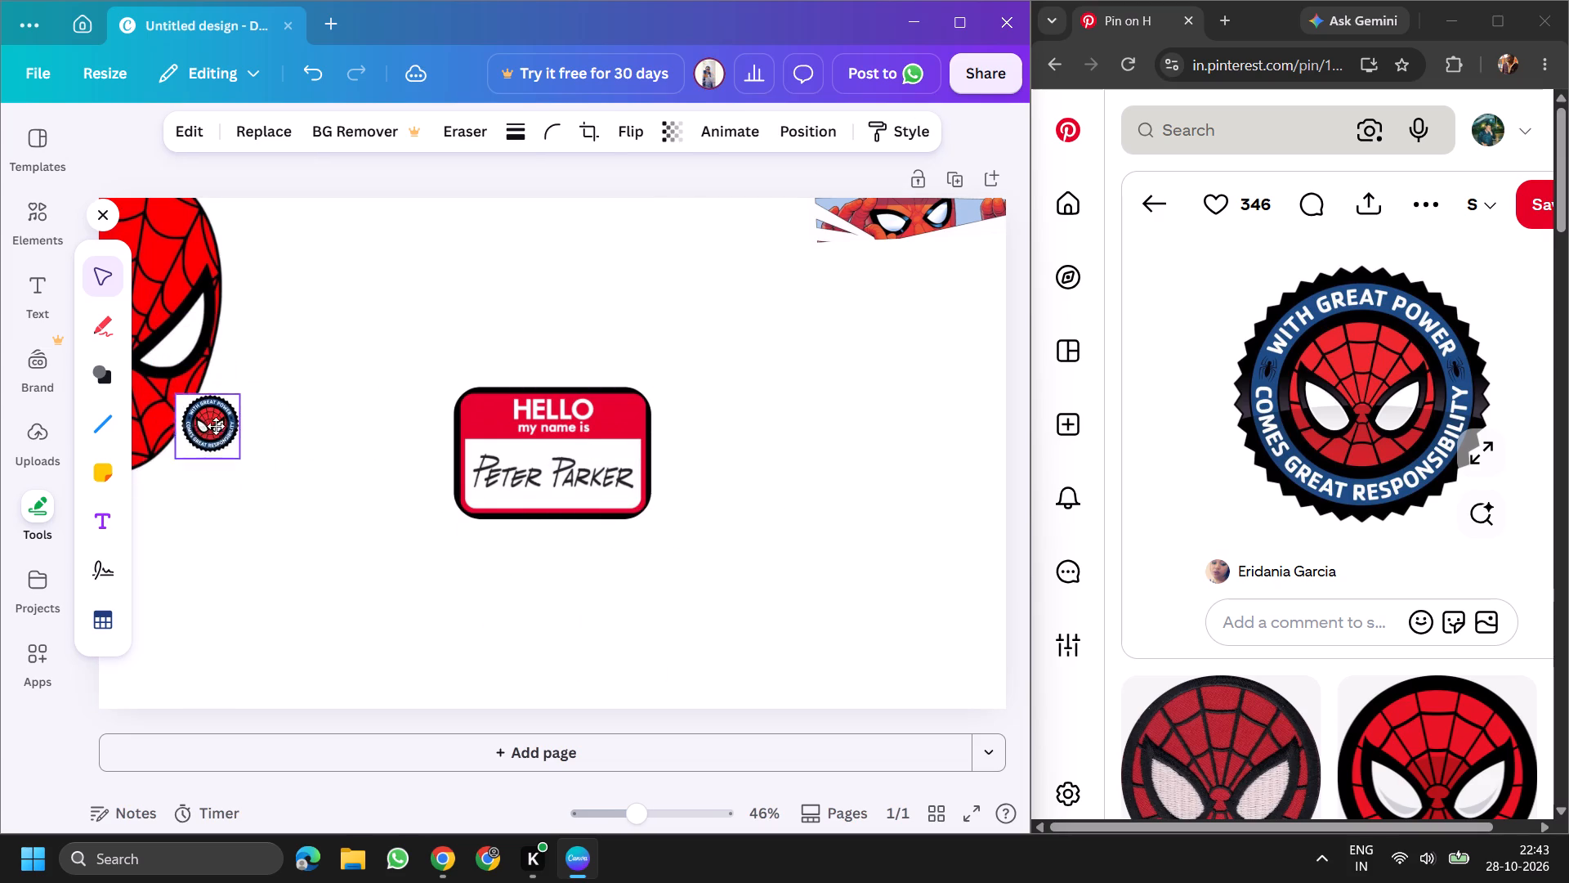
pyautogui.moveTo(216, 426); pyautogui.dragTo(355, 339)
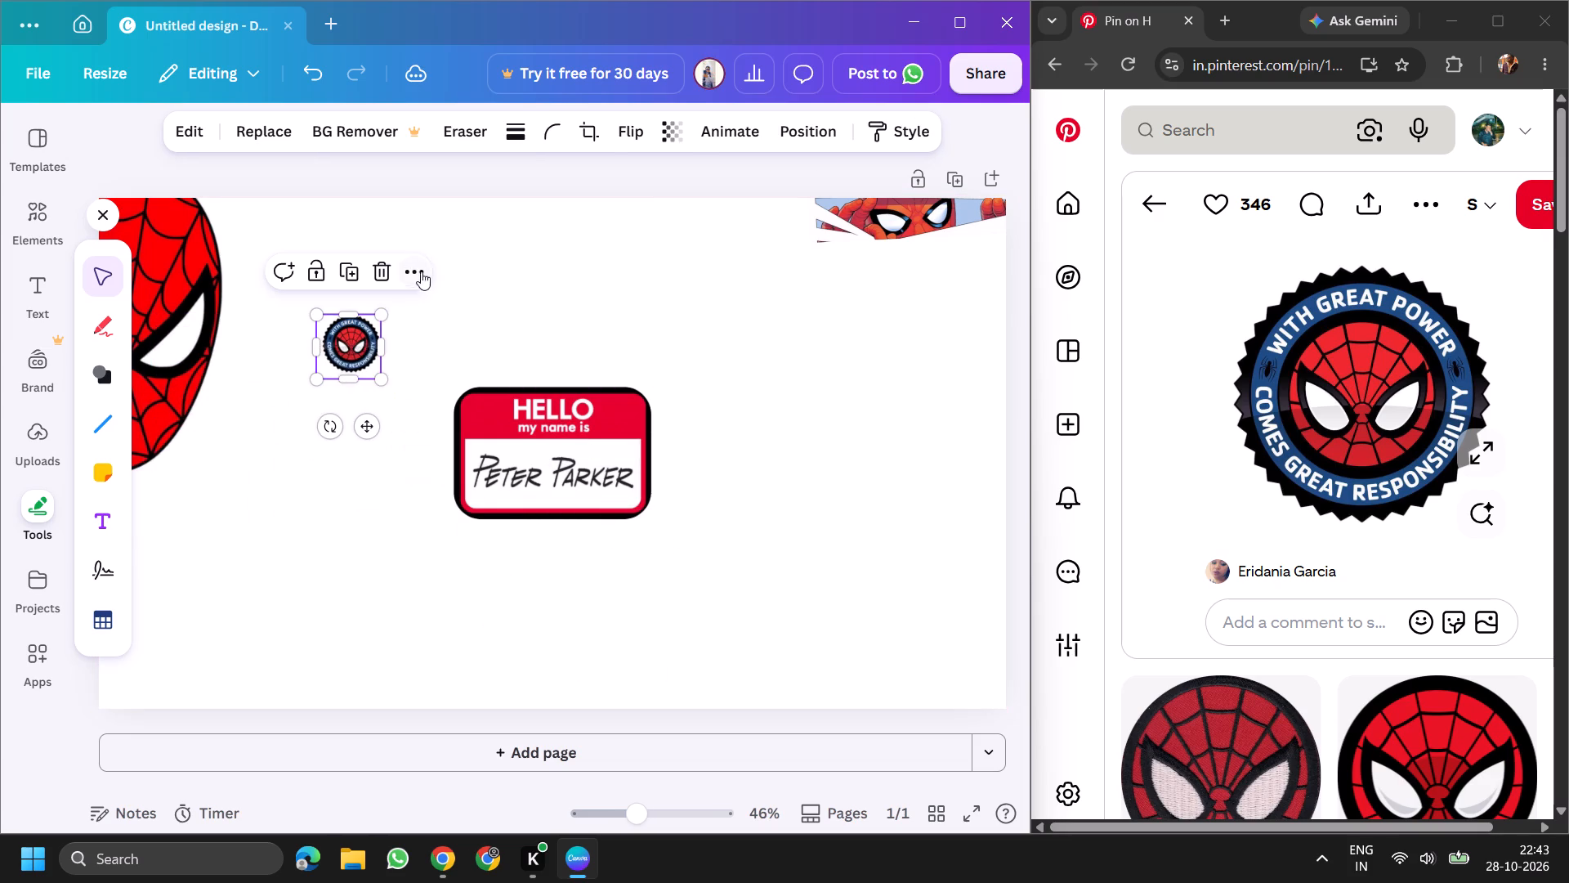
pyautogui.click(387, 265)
# Copy the black-and-white comic page image from Pinterest's "The Marvel Age of Comics" pin and paste it into the Canva design.
pyautogui.click(1173, 204)
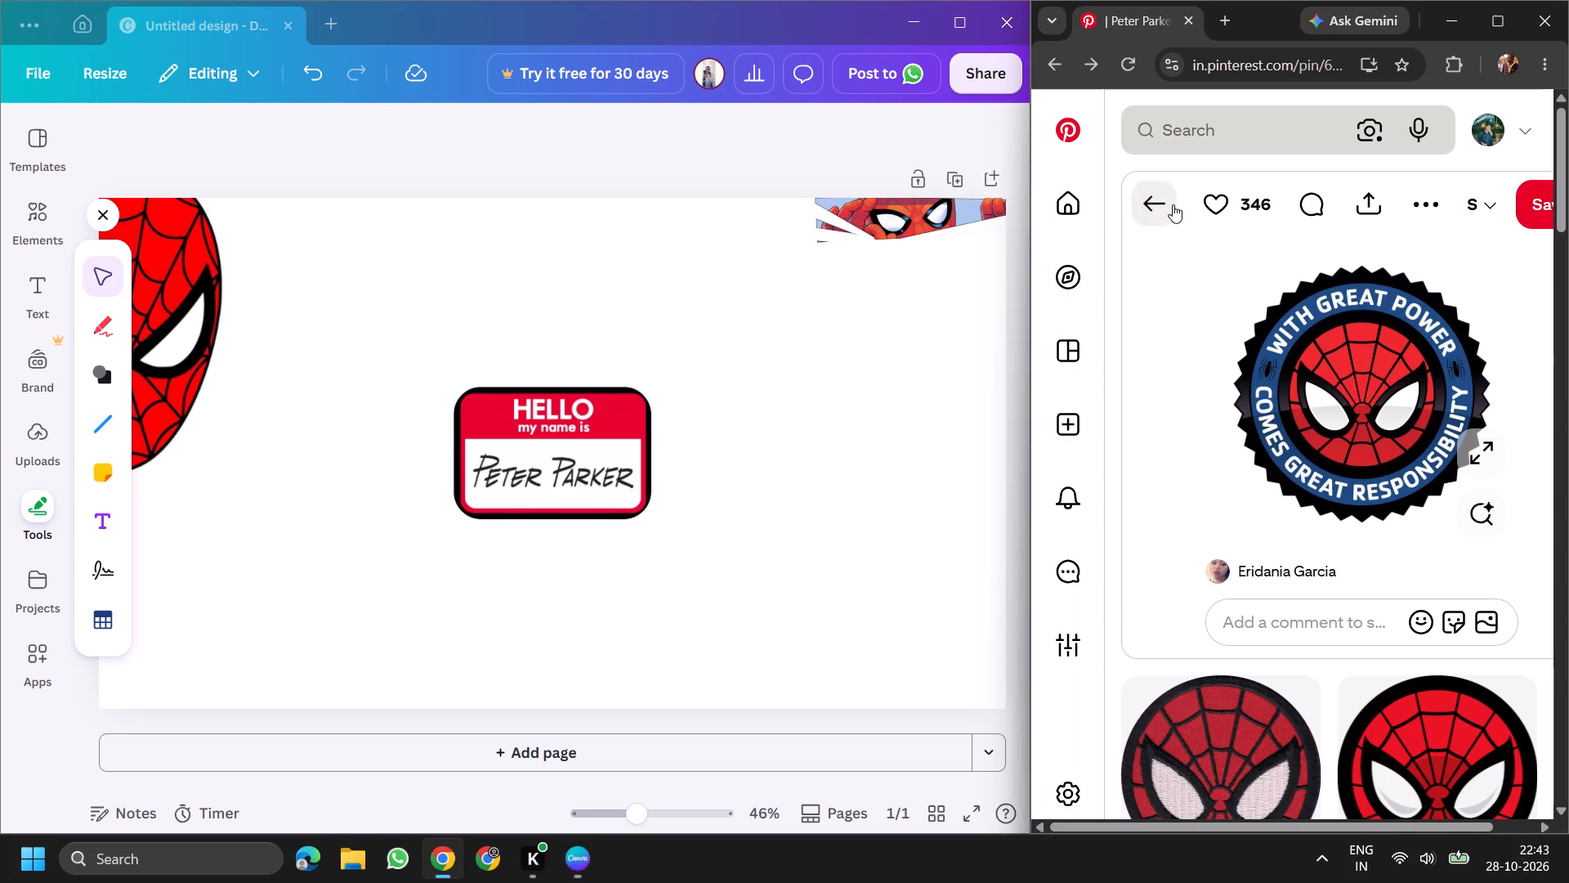
pyautogui.scroll(-4, 1491, 484)
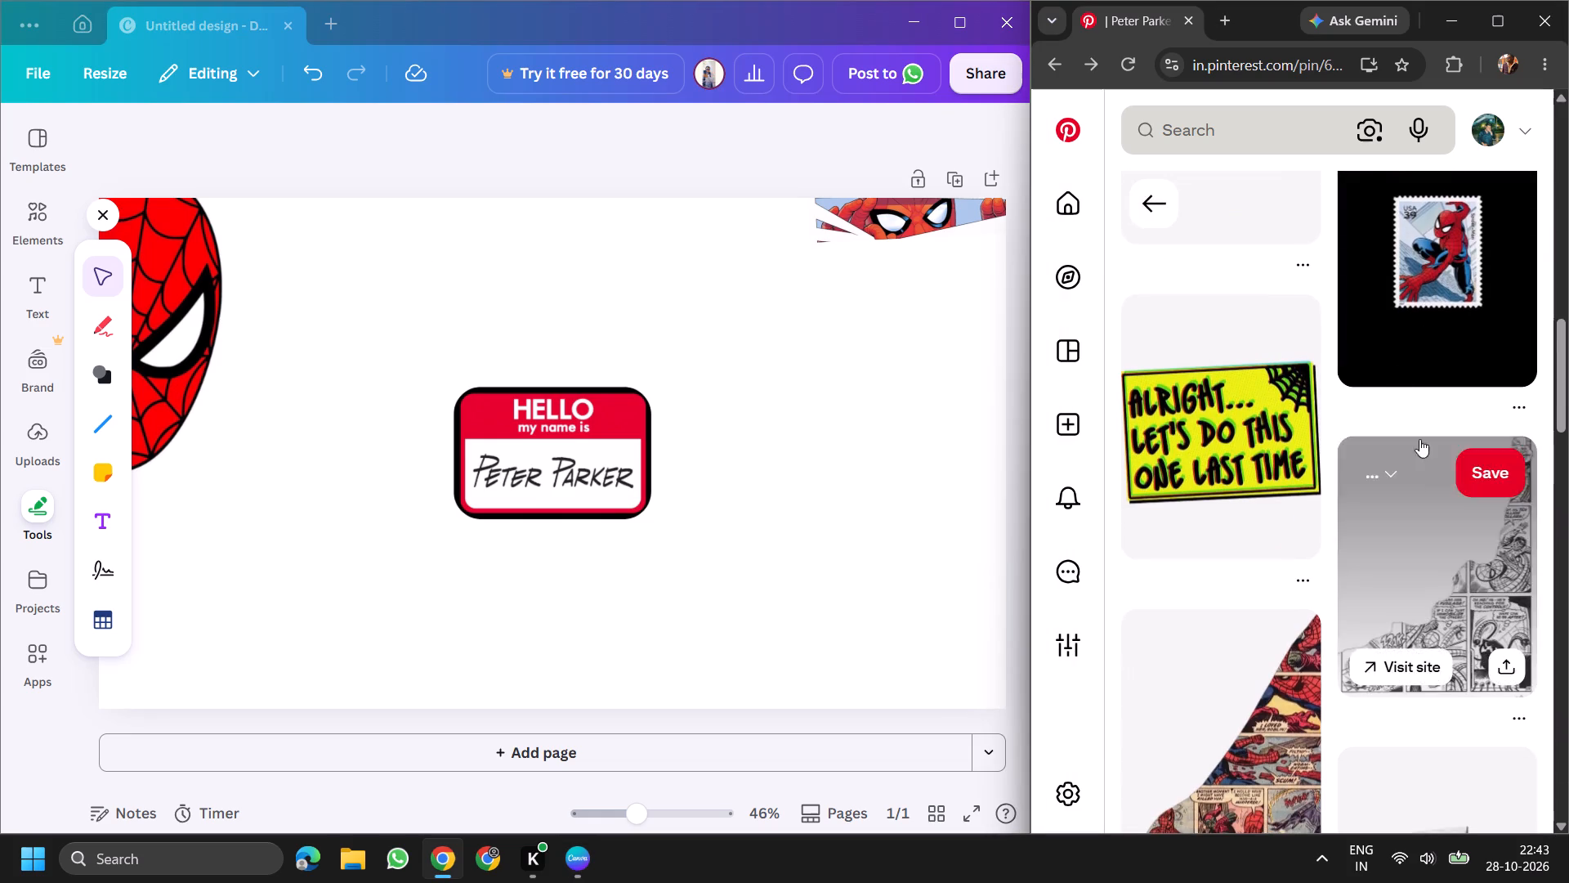
pyautogui.scroll(-3, 1444, 321)
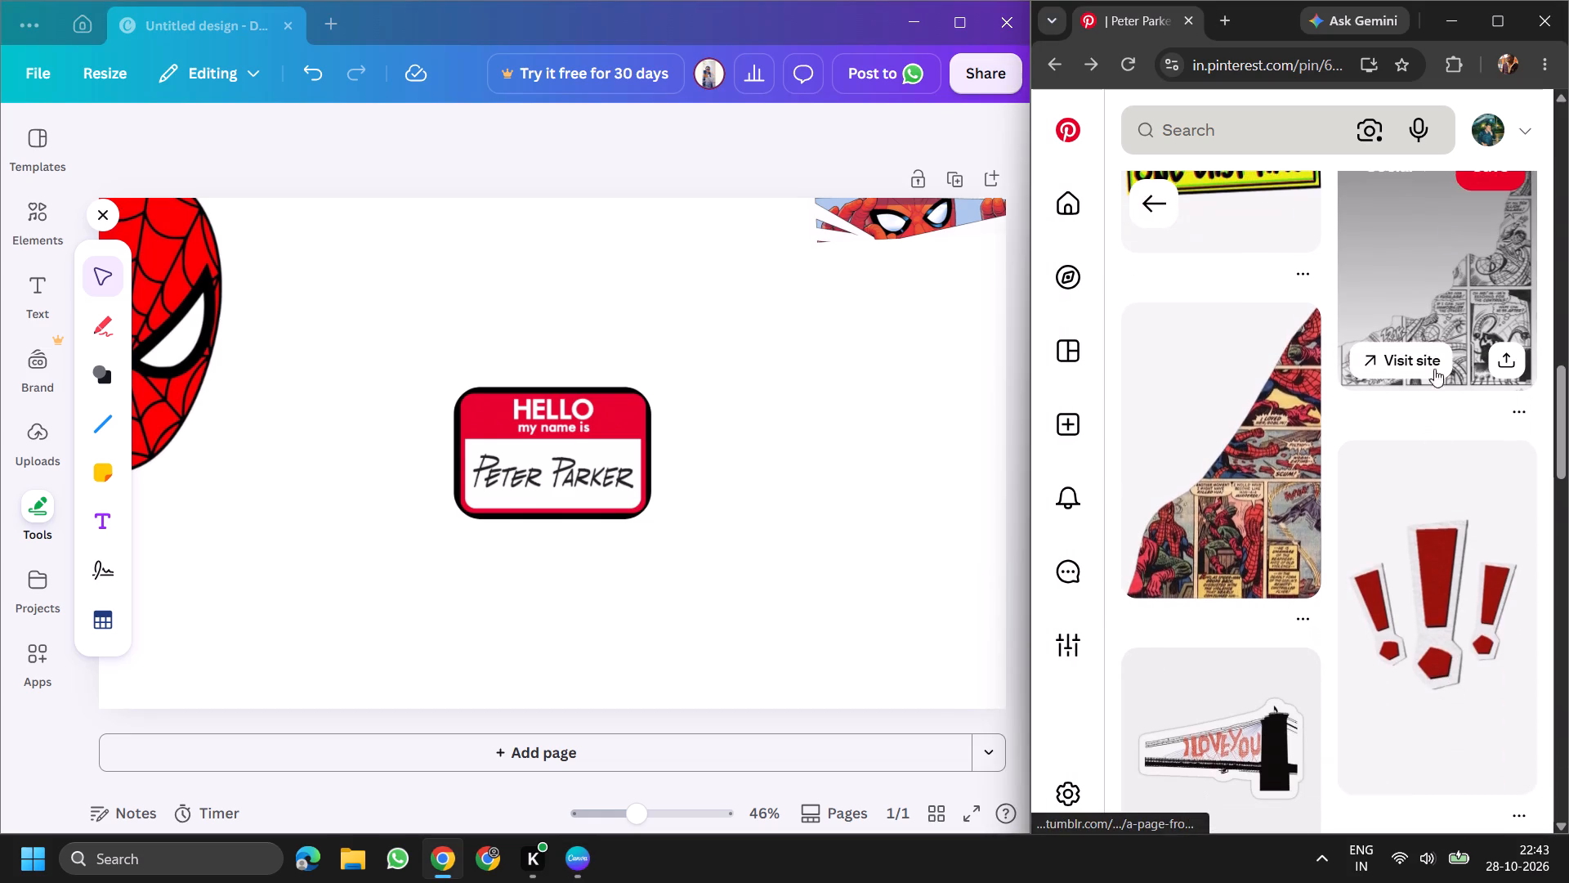
pyautogui.click(1459, 276)
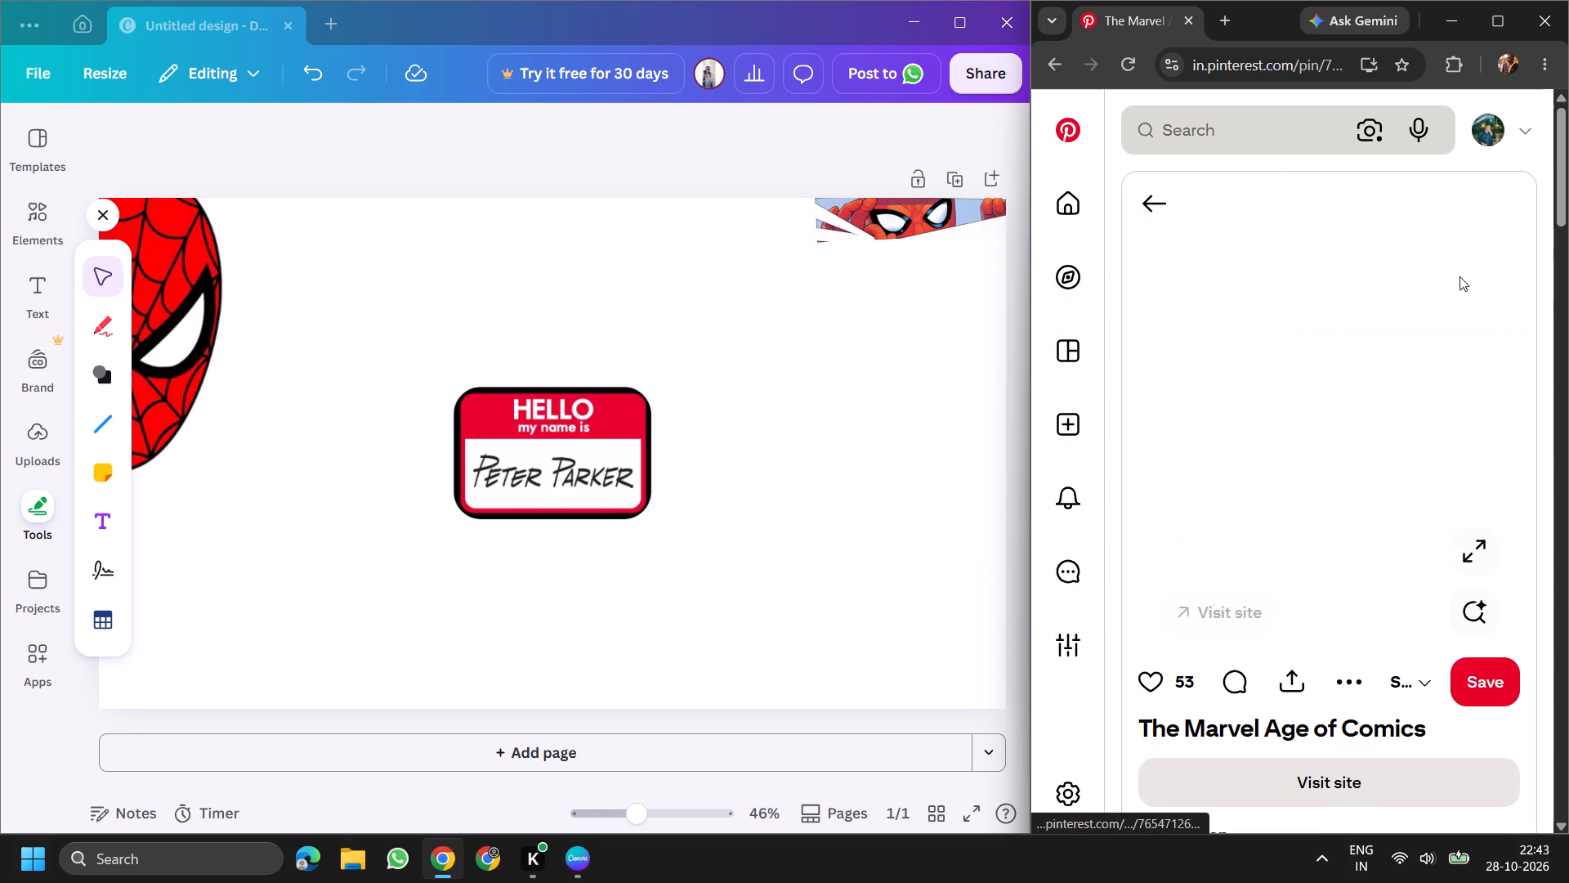
pyautogui.rightClick(1389, 456)
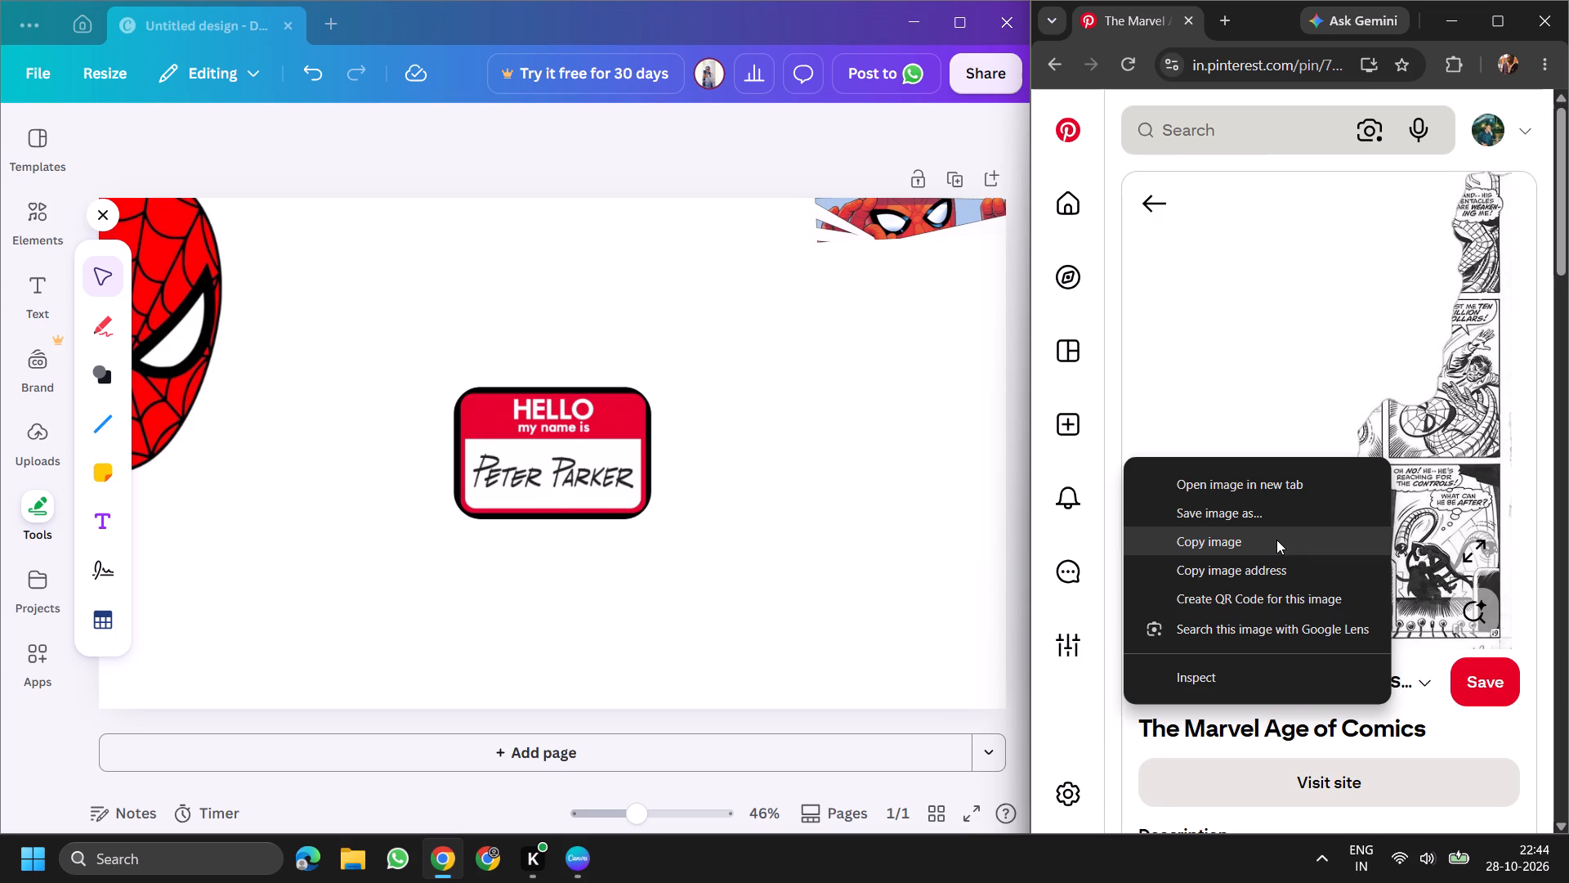
pyautogui.click(1276, 540)
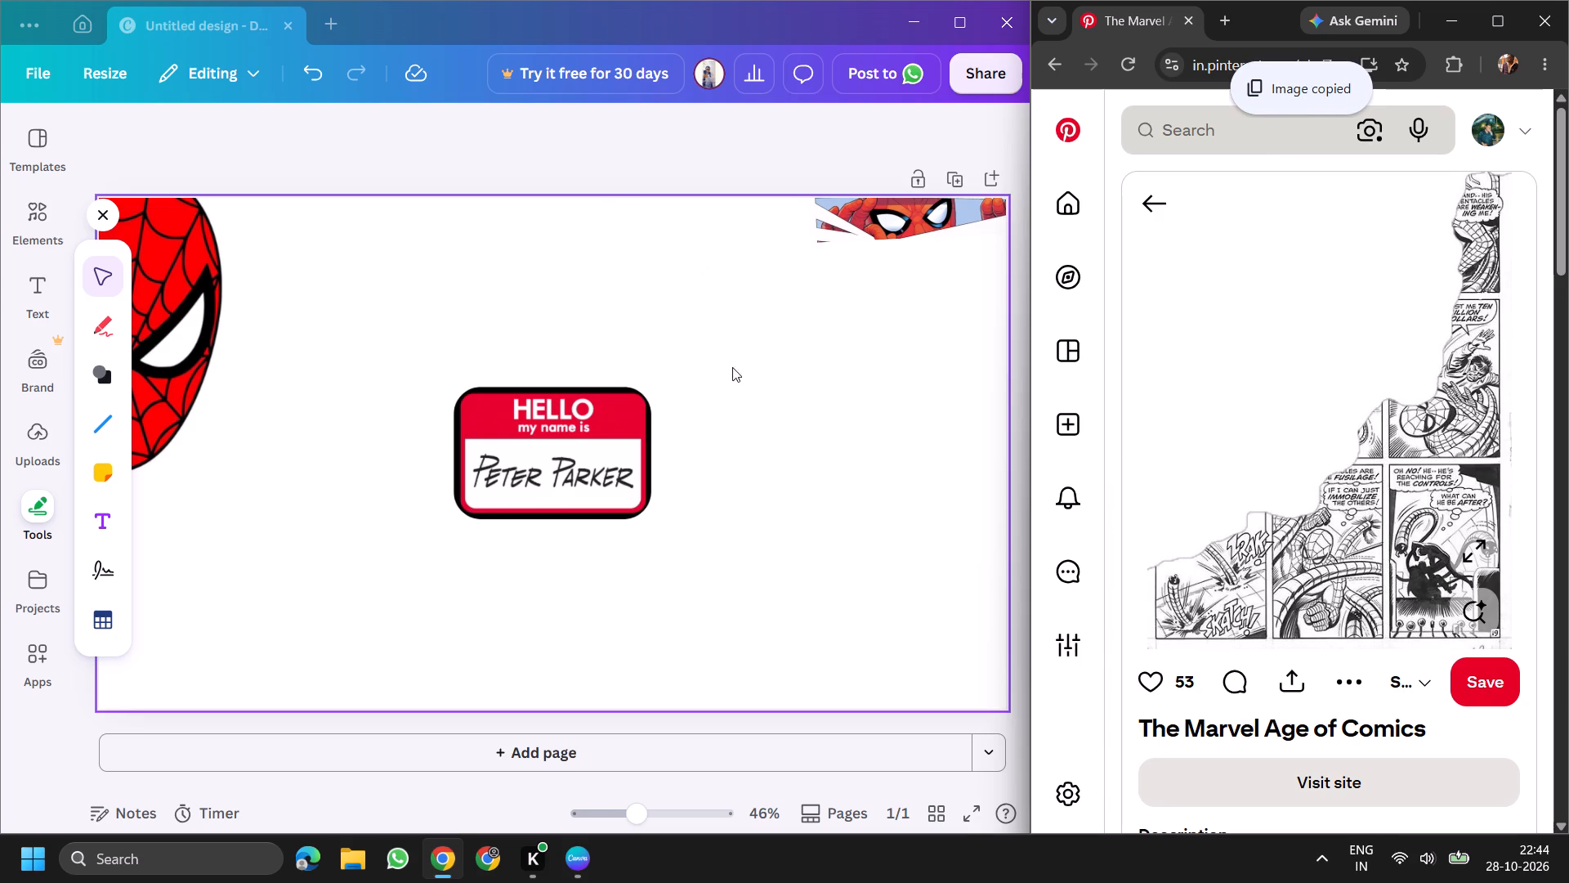
pyautogui.rightClick(719, 371)
pyautogui.click(750, 508)
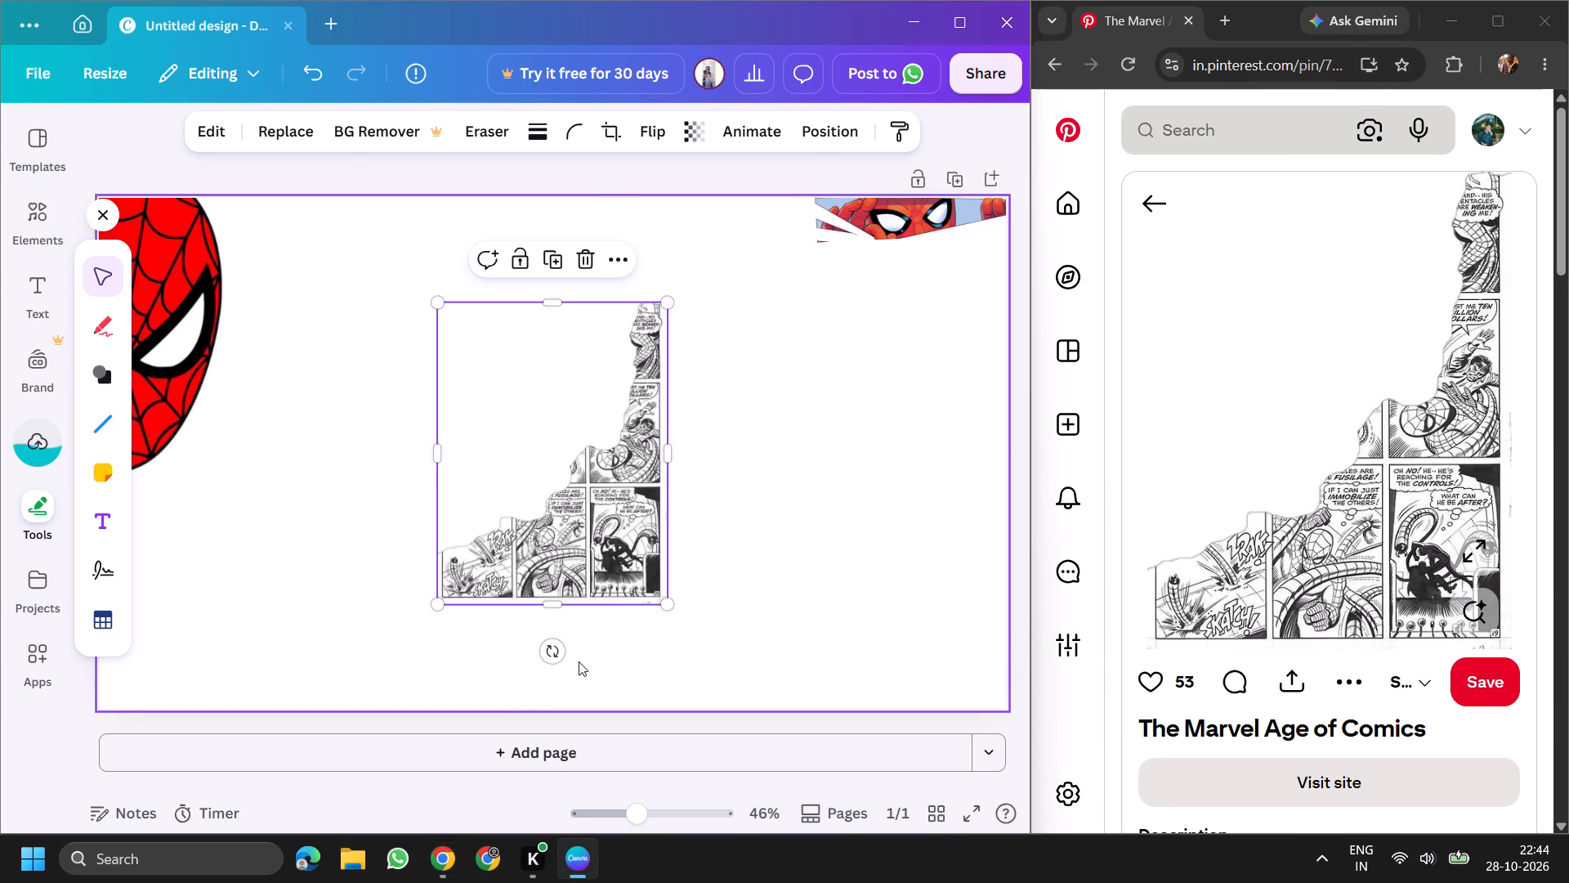
# Rotate the black-and-white comic page a quarter turn clockwise so its torn panels run along the left and bottom edges.
pyautogui.moveTo(557, 649); pyautogui.dragTo(686, 640)
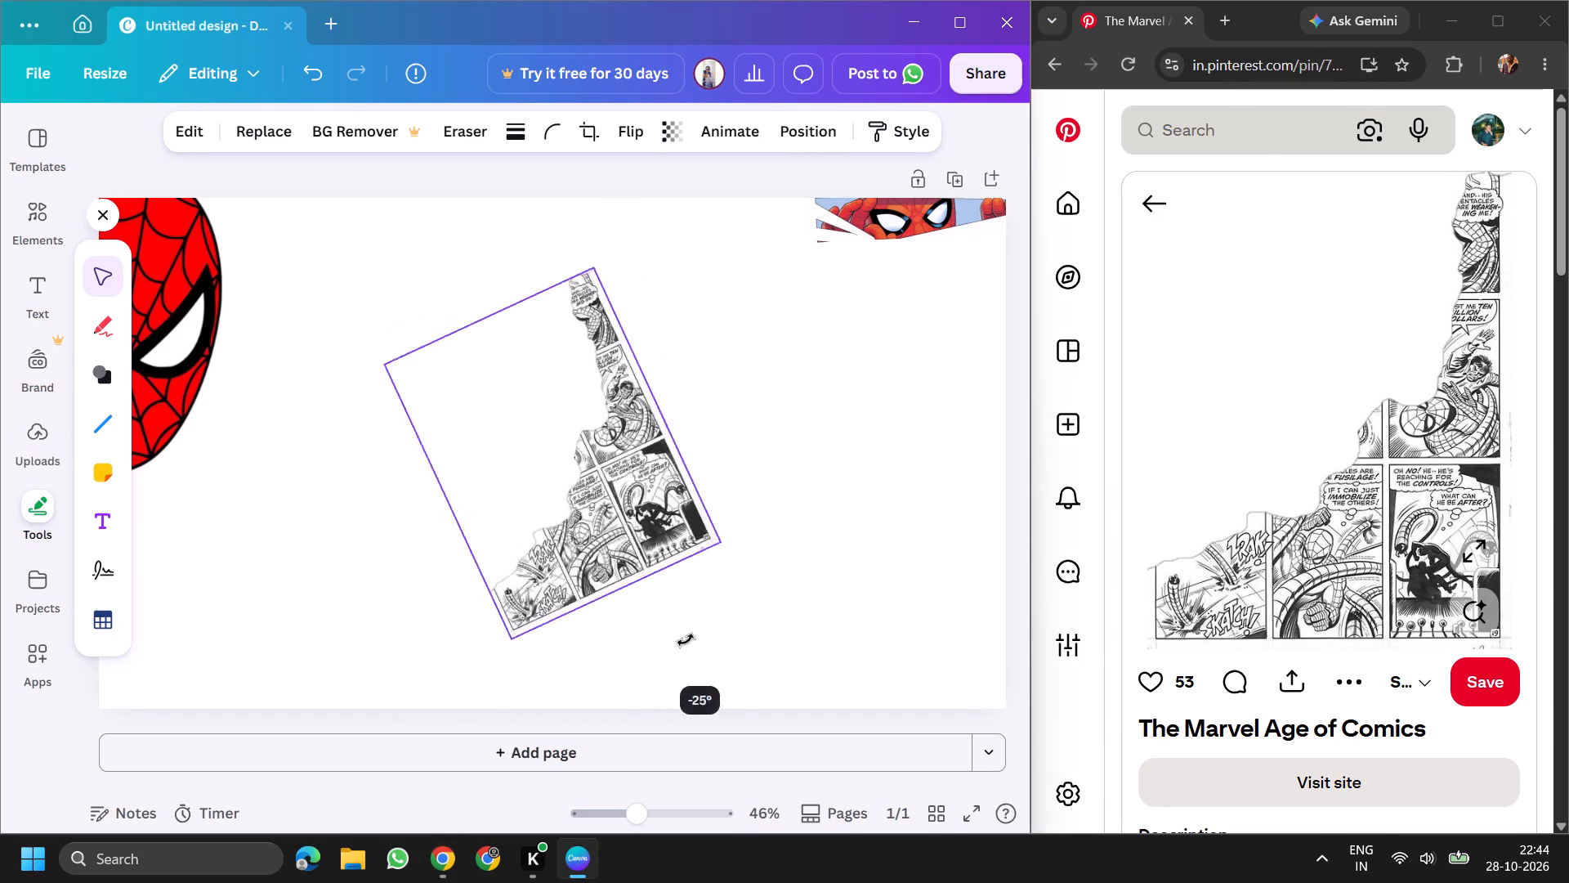
pyautogui.moveTo(686, 640); pyautogui.dragTo(371, 428)
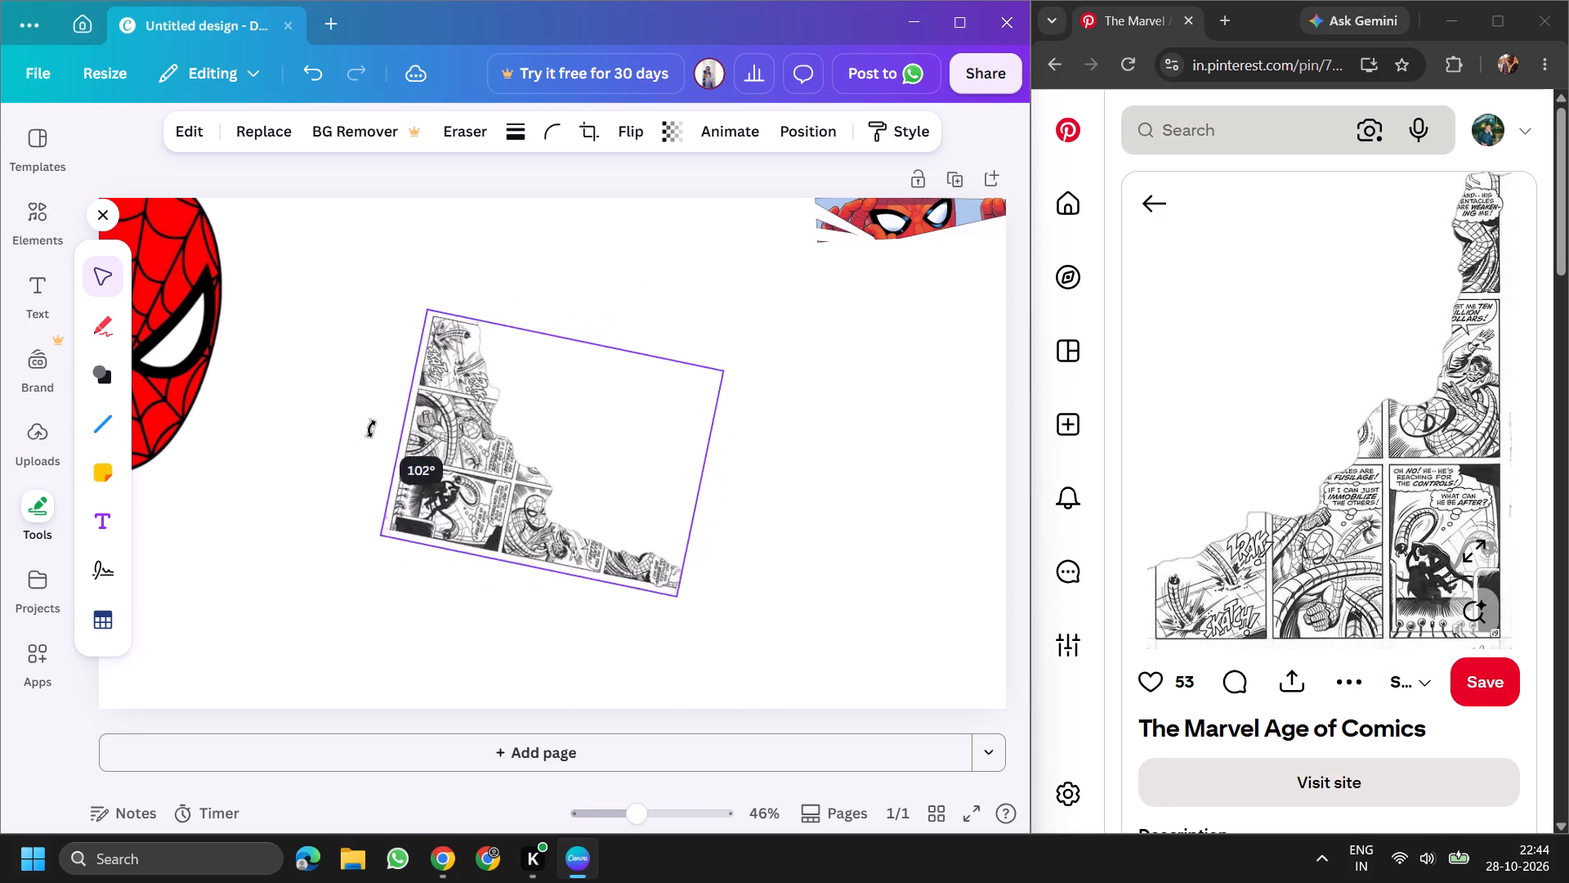
pyautogui.moveTo(371, 428); pyautogui.dragTo(370, 439)
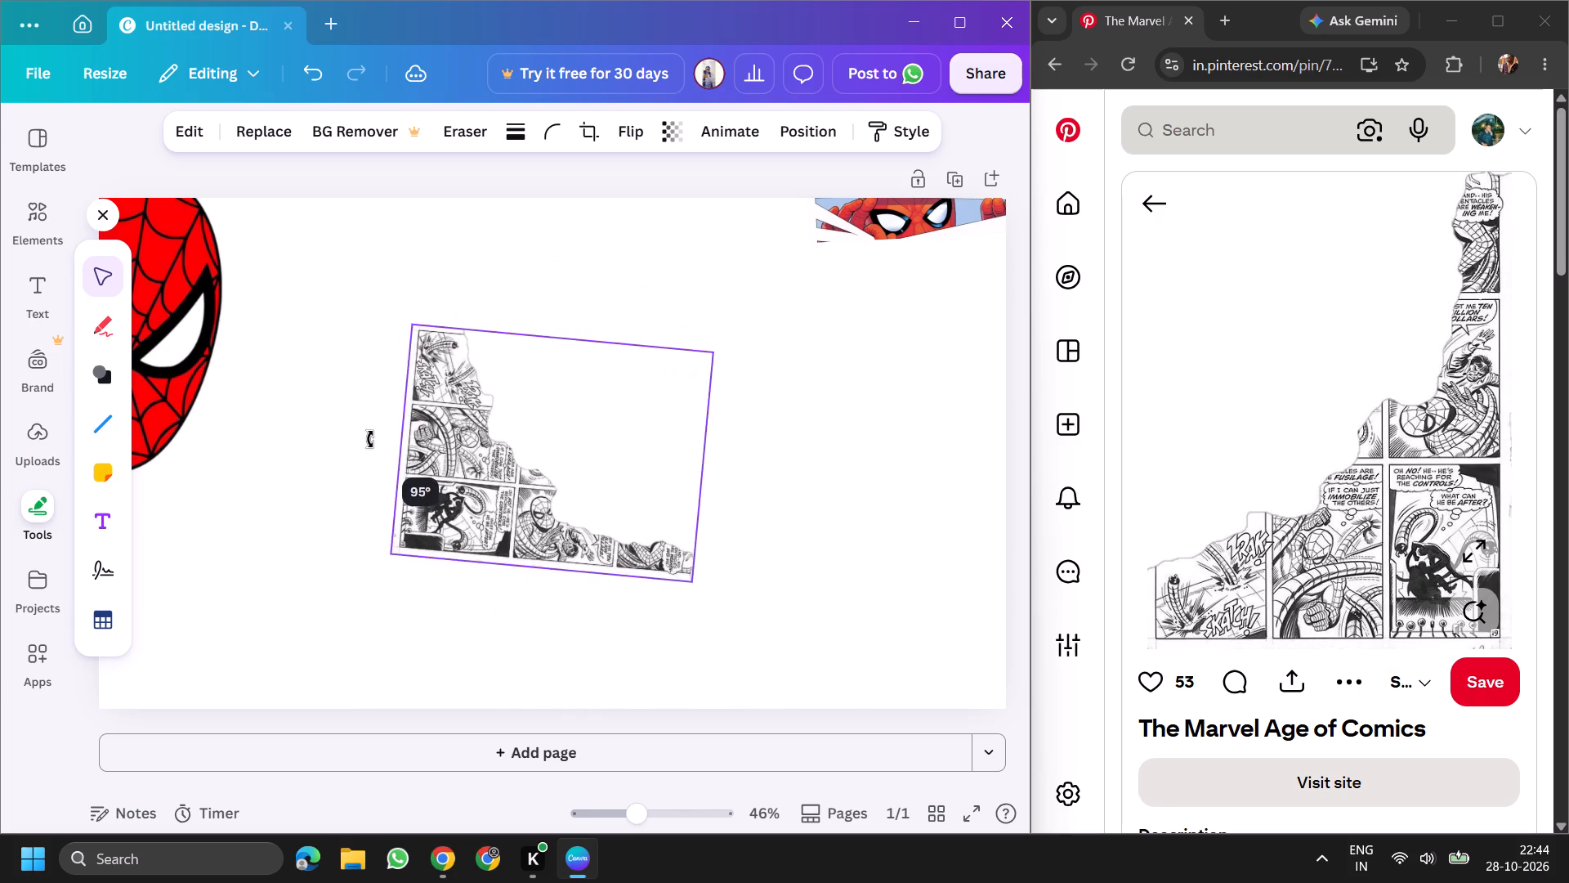
pyautogui.moveTo(370, 439); pyautogui.dragTo(378, 455)
# Send the comic page to the back so it lies behind the Peter Parker name tag.
pyautogui.click(615, 281)
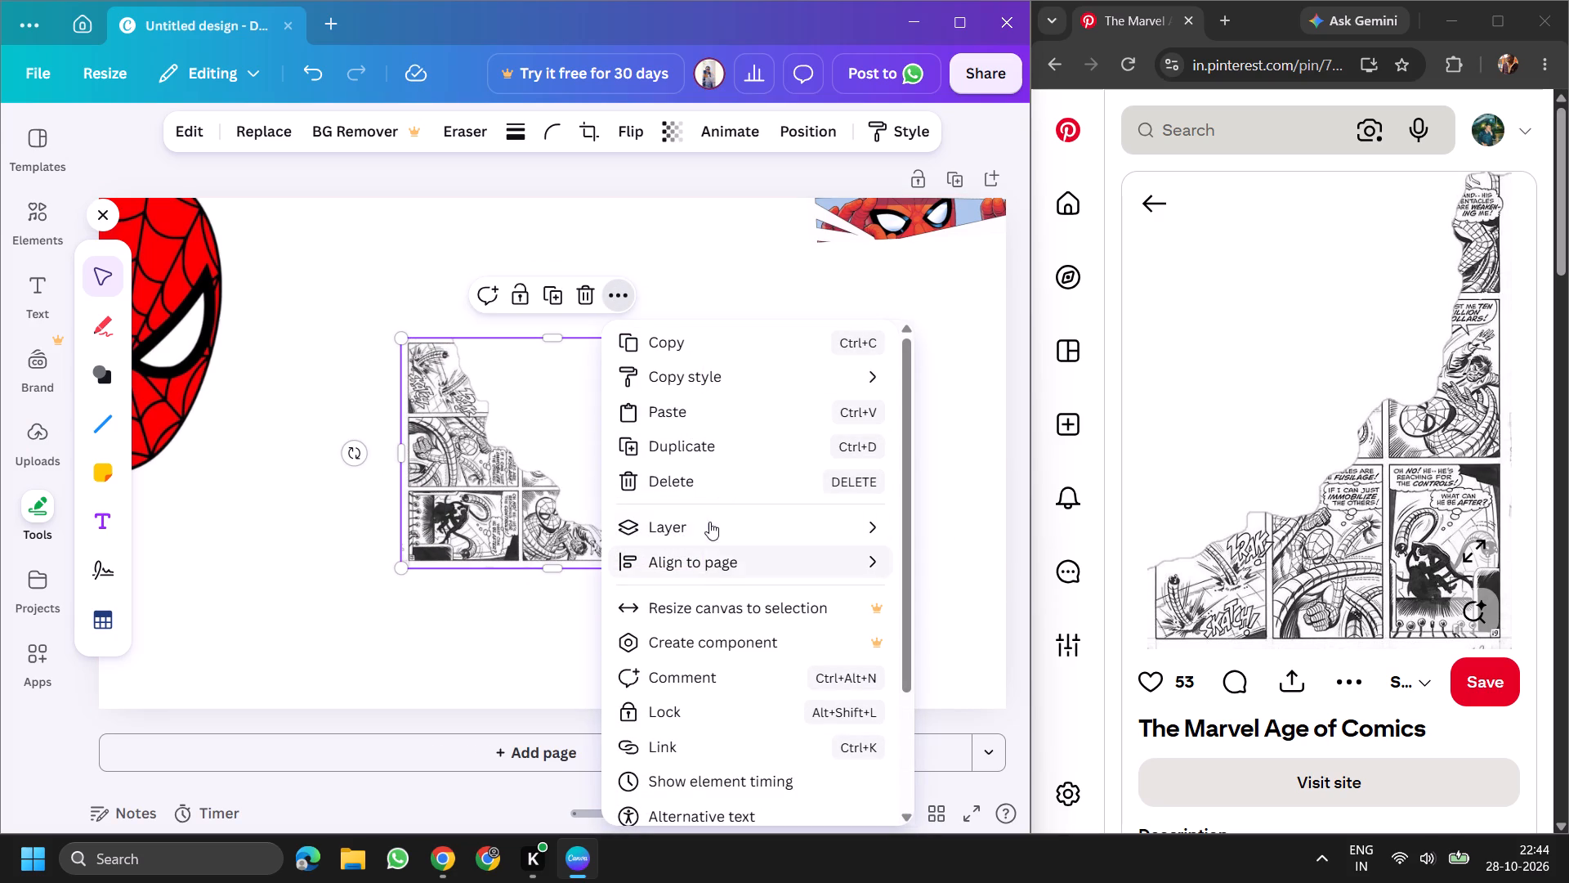
pyautogui.click(709, 520)
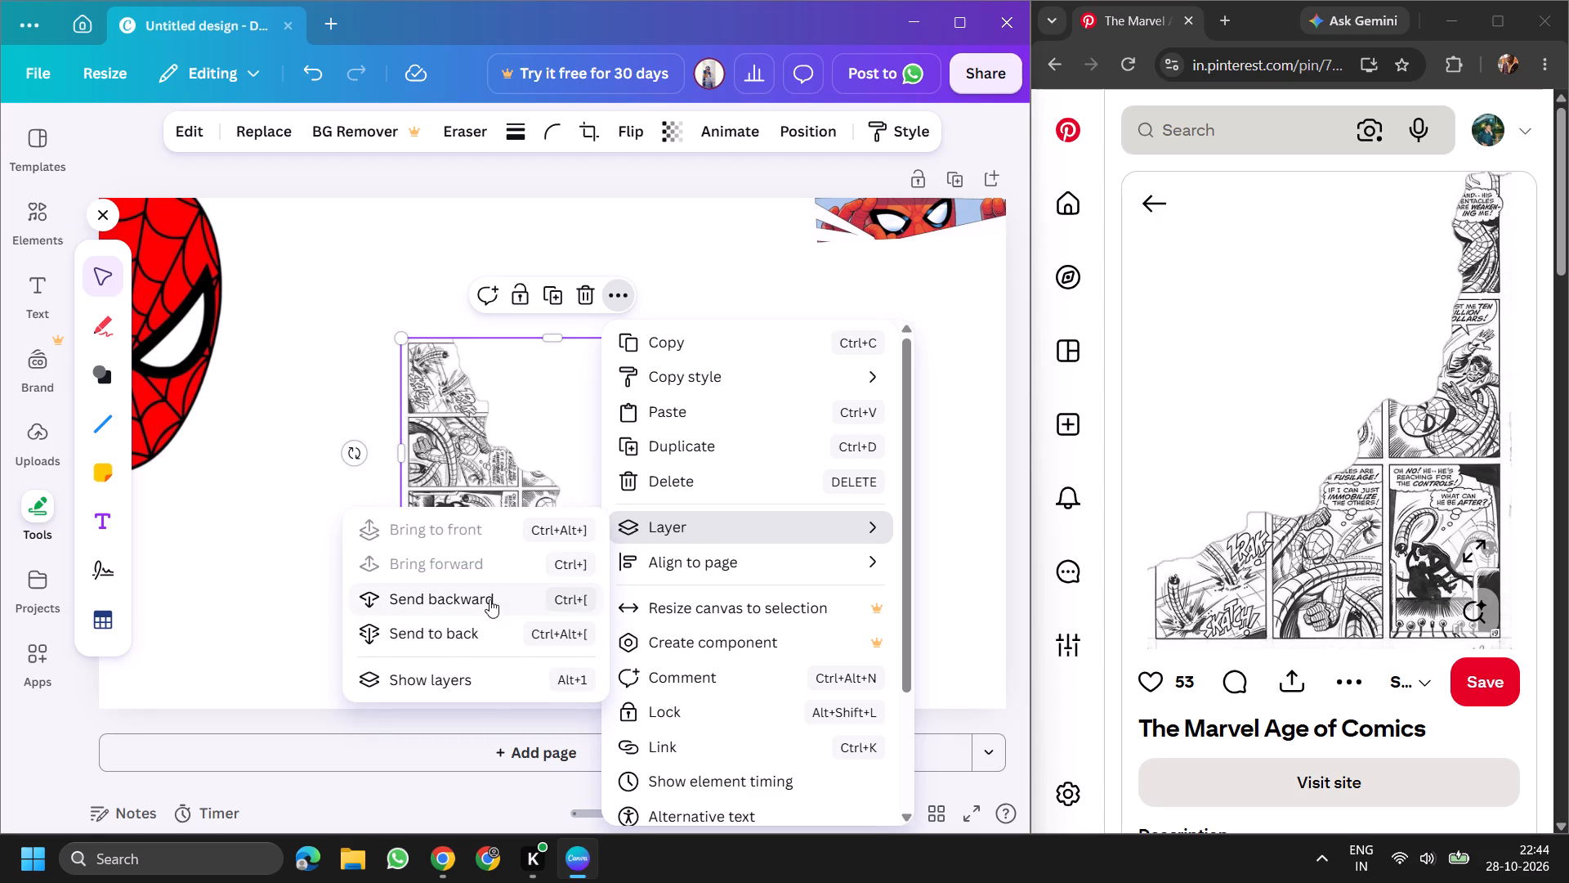
pyautogui.click(489, 629)
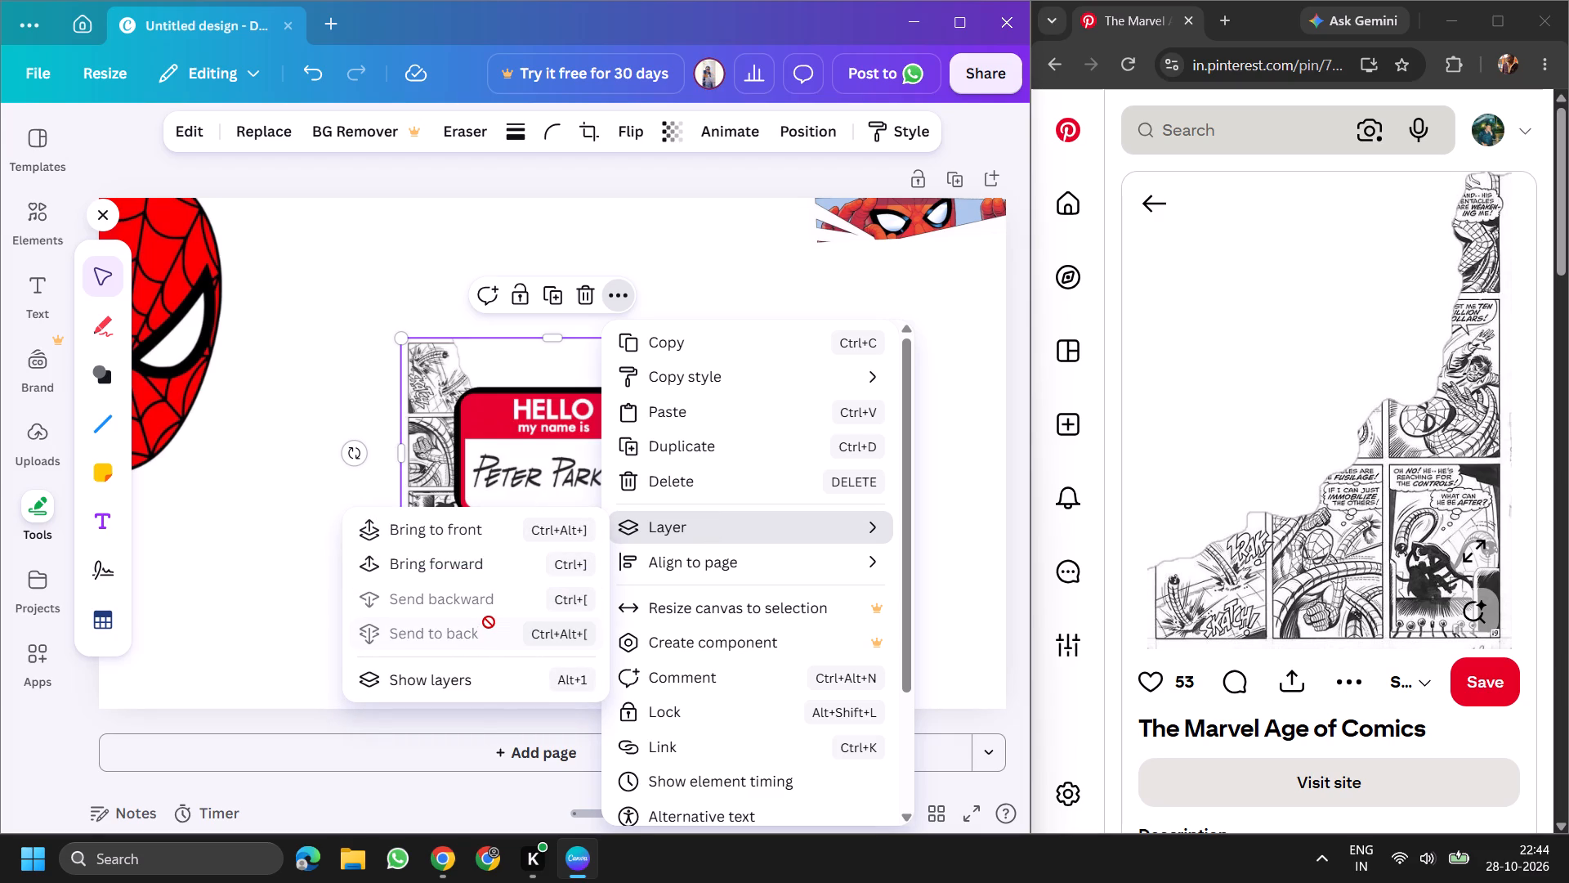
pyautogui.click(954, 477)
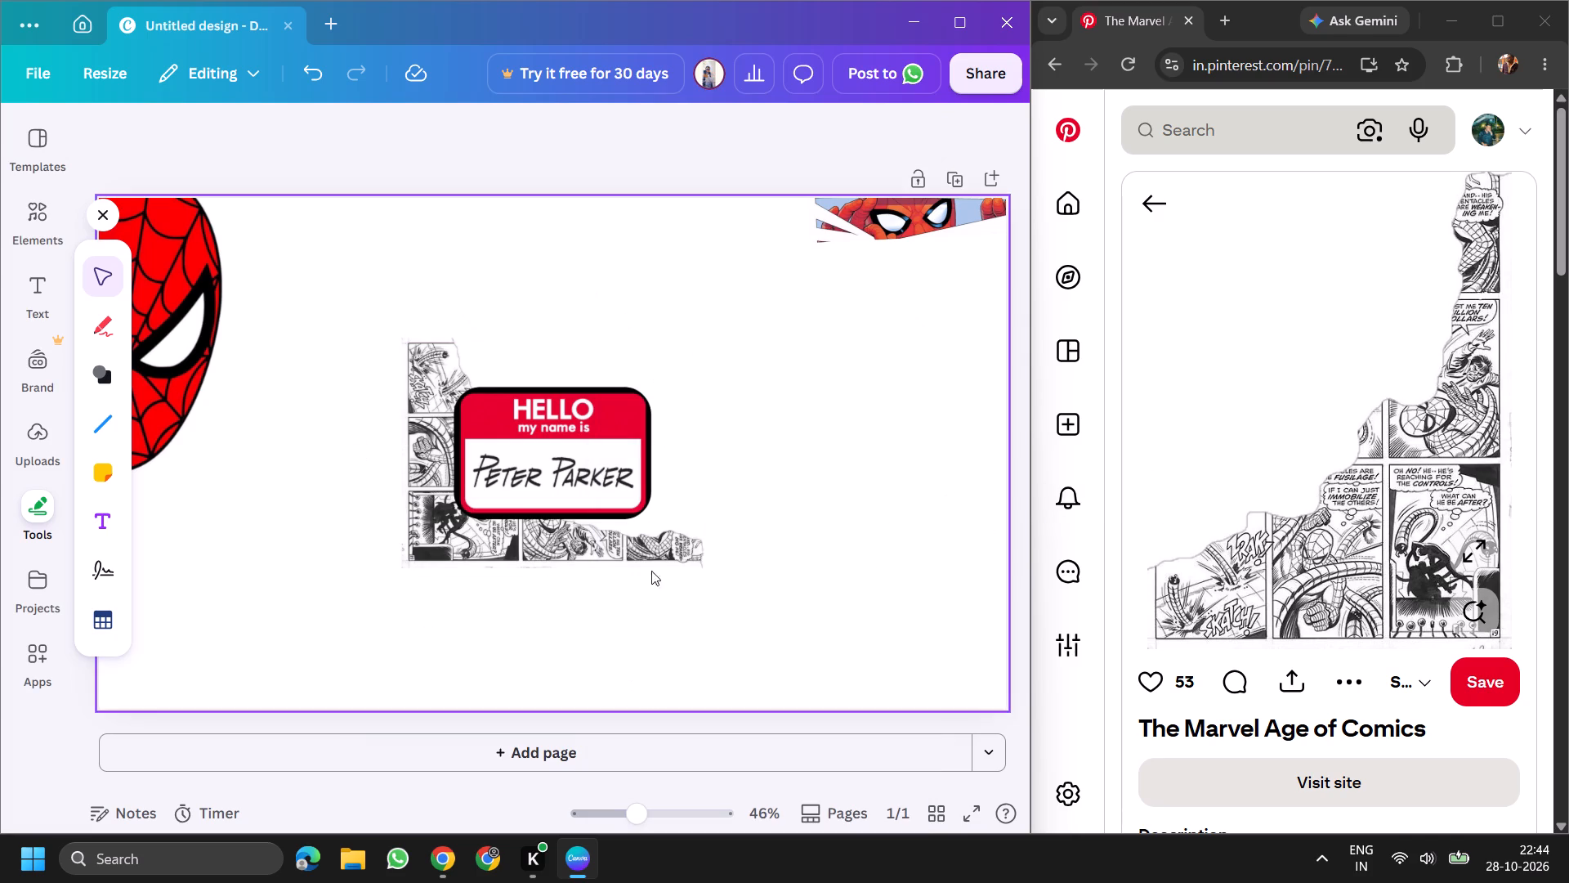
# Enlarge the comic page and place it in the design's lower-left corner, overhanging the page's left and bottom edges slightly.
pyautogui.moveTo(543, 549); pyautogui.dragTo(411, 663)
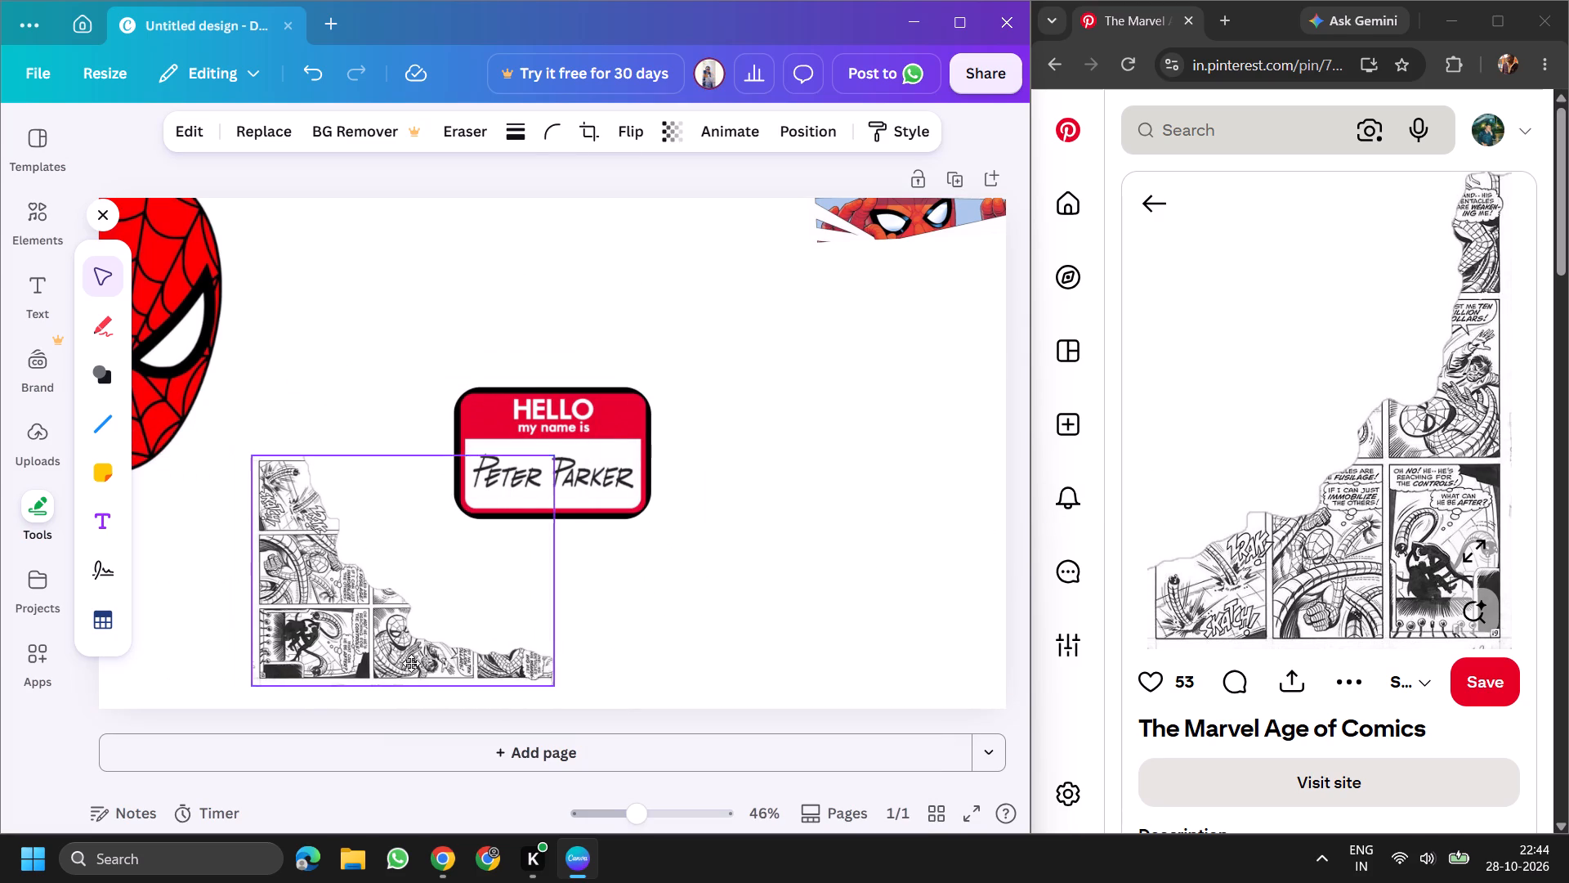
pyautogui.moveTo(411, 663); pyautogui.dragTo(450, 659)
pyautogui.moveTo(613, 672); pyautogui.dragTo(962, 710)
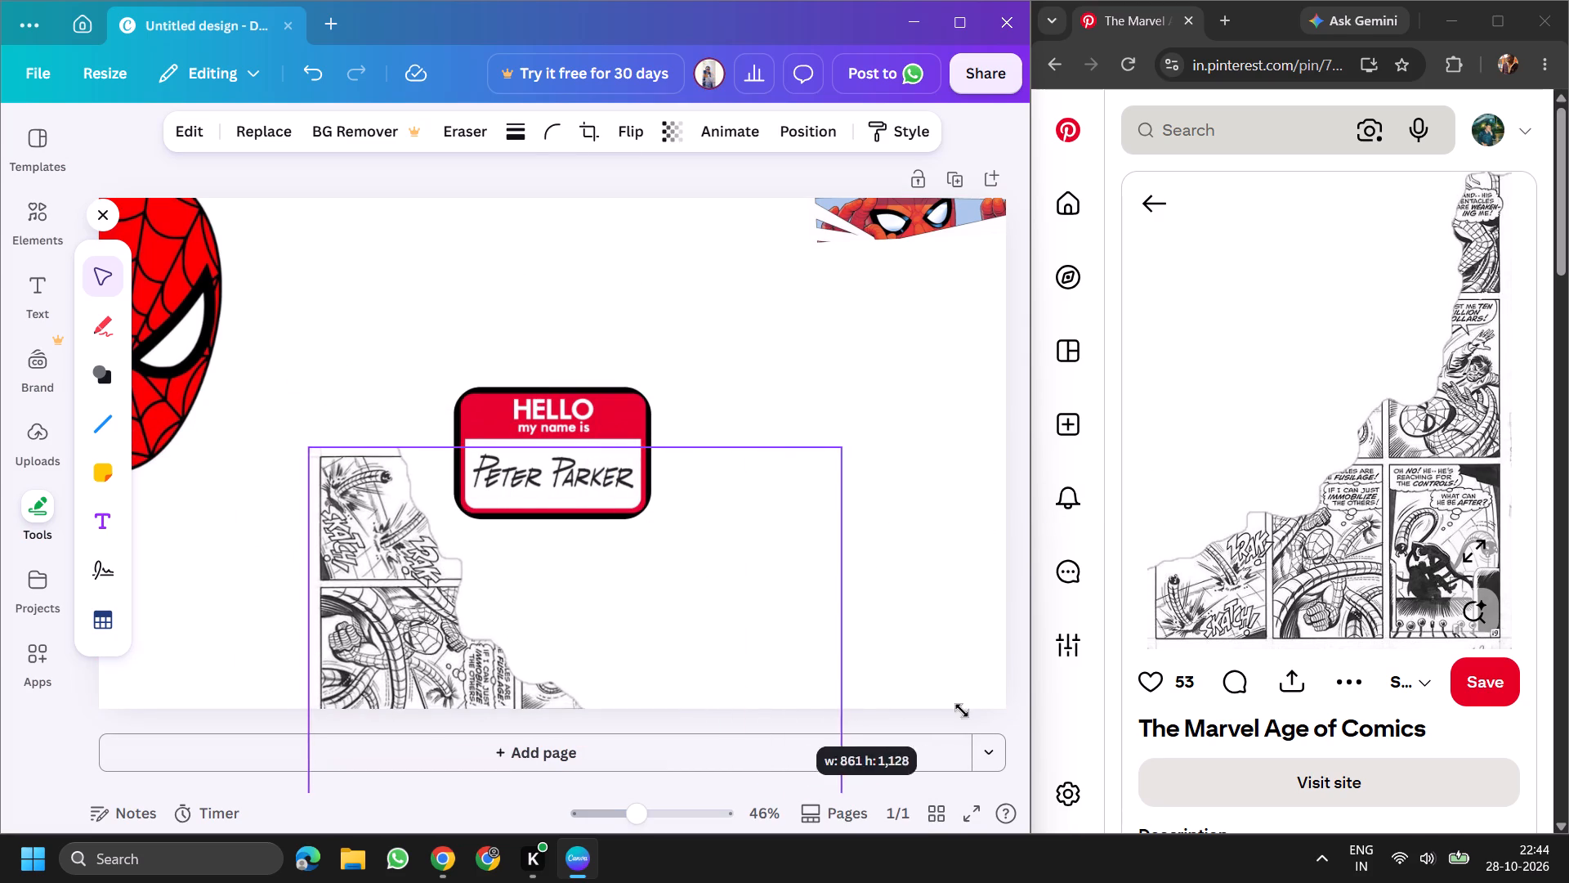
pyautogui.moveTo(962, 710); pyautogui.dragTo(966, 711)
pyautogui.moveTo(611, 625); pyautogui.dragTo(401, 466)
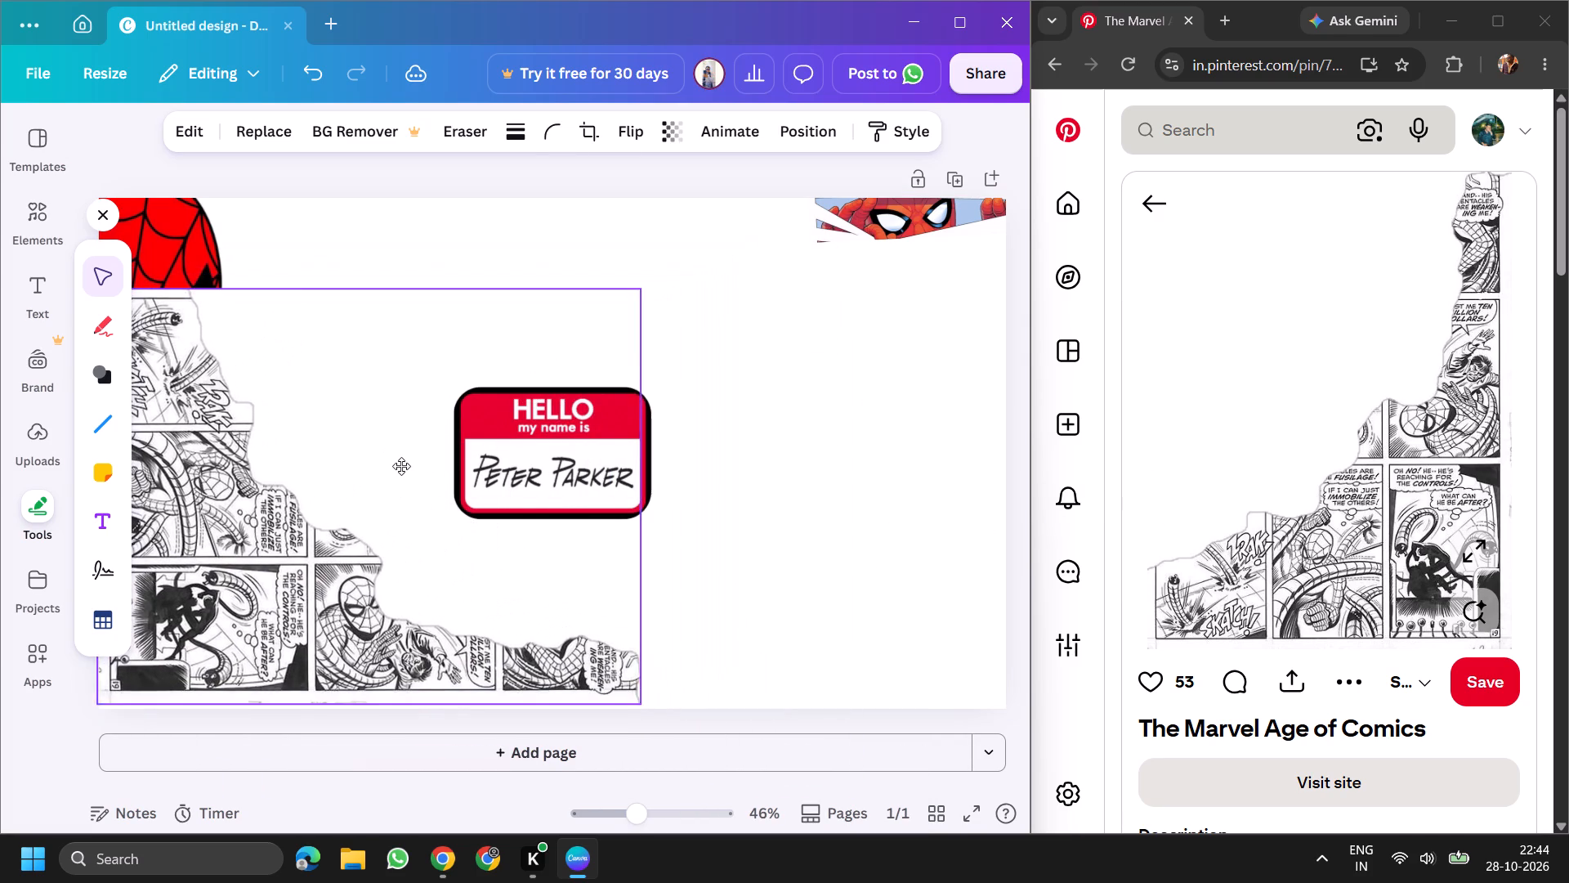
pyautogui.moveTo(401, 466); pyautogui.dragTo(389, 474)
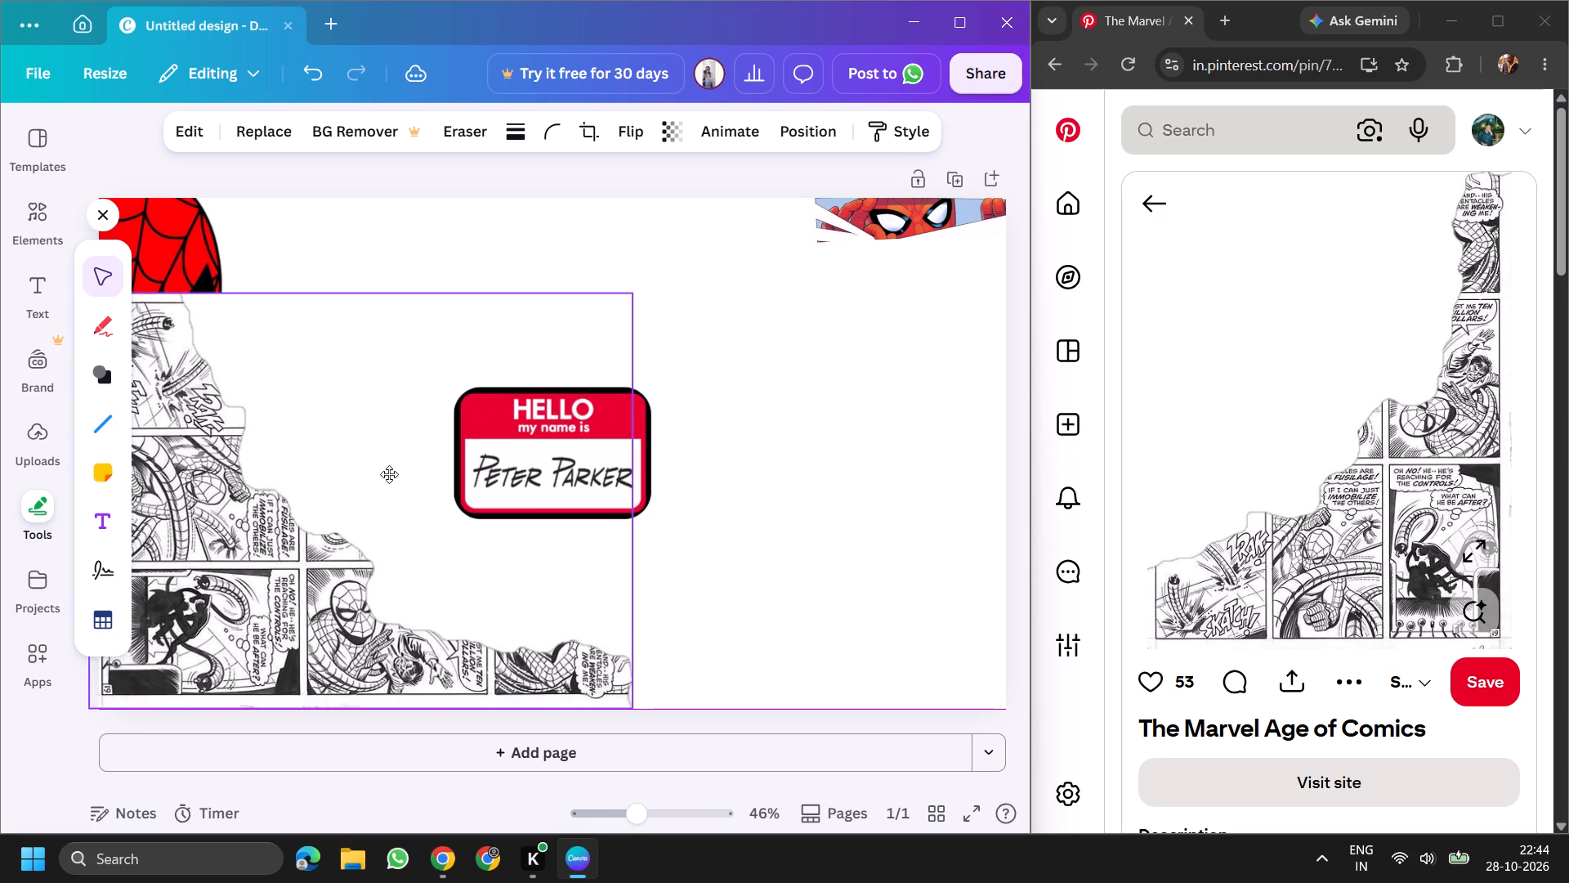
pyautogui.moveTo(389, 474); pyautogui.dragTo(389, 486)
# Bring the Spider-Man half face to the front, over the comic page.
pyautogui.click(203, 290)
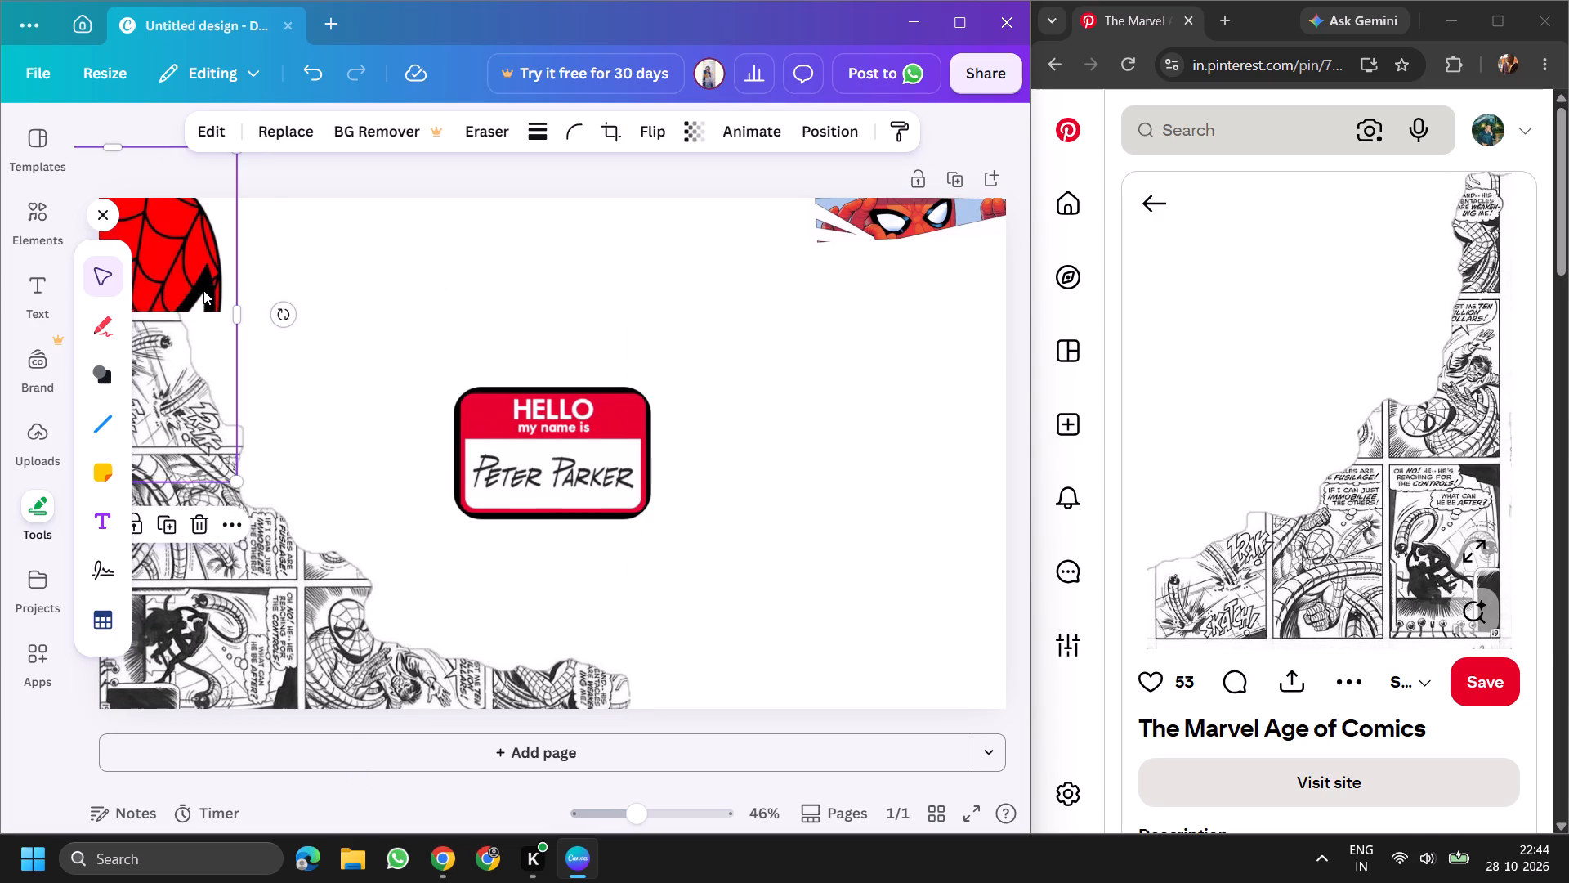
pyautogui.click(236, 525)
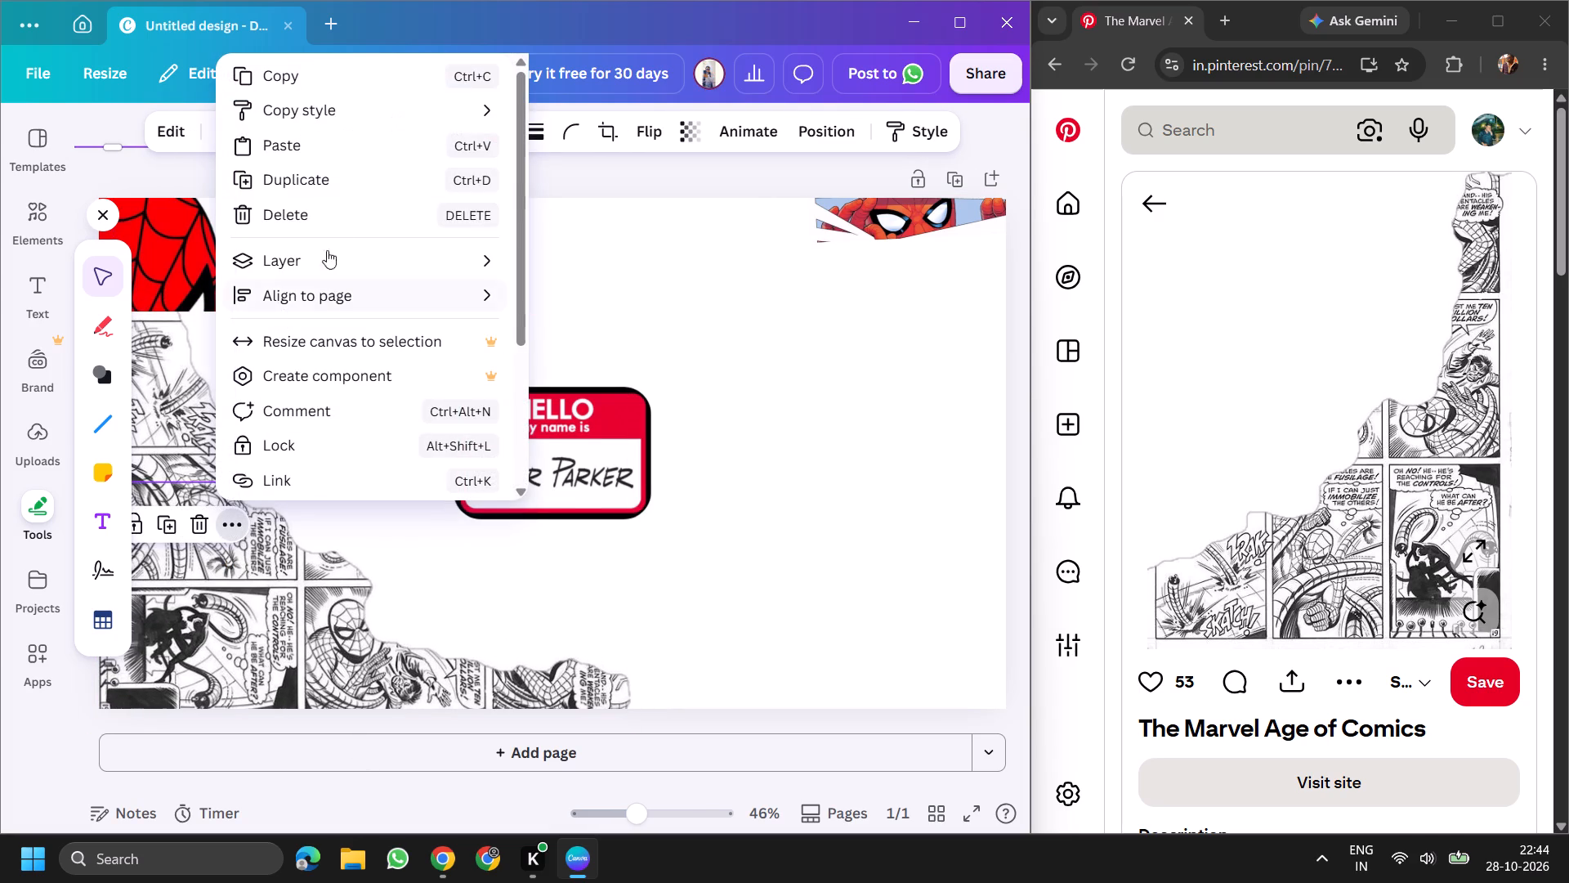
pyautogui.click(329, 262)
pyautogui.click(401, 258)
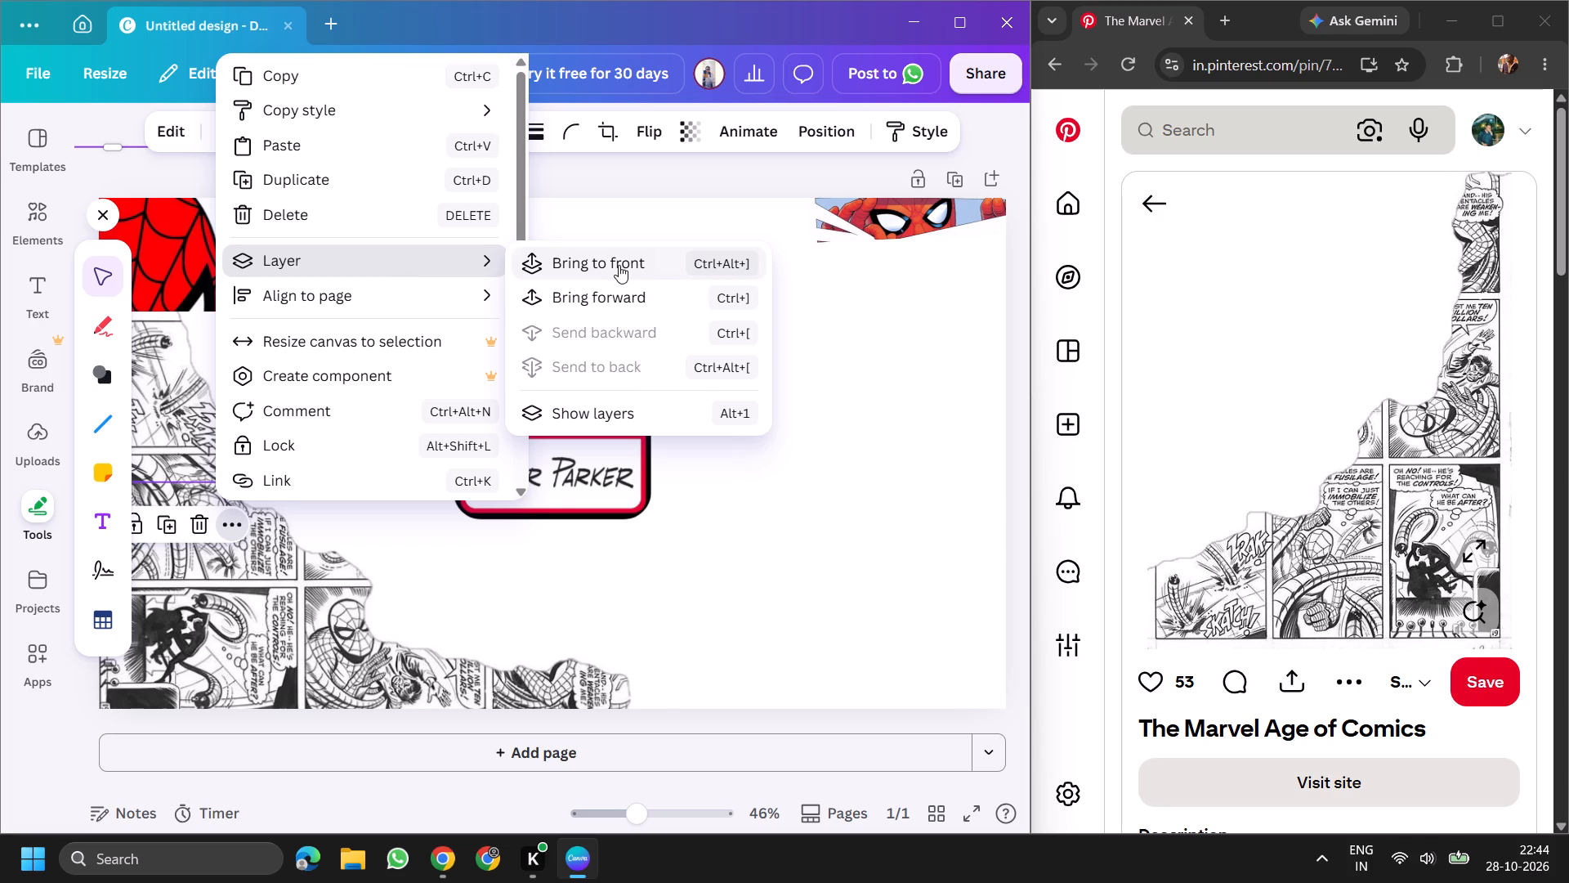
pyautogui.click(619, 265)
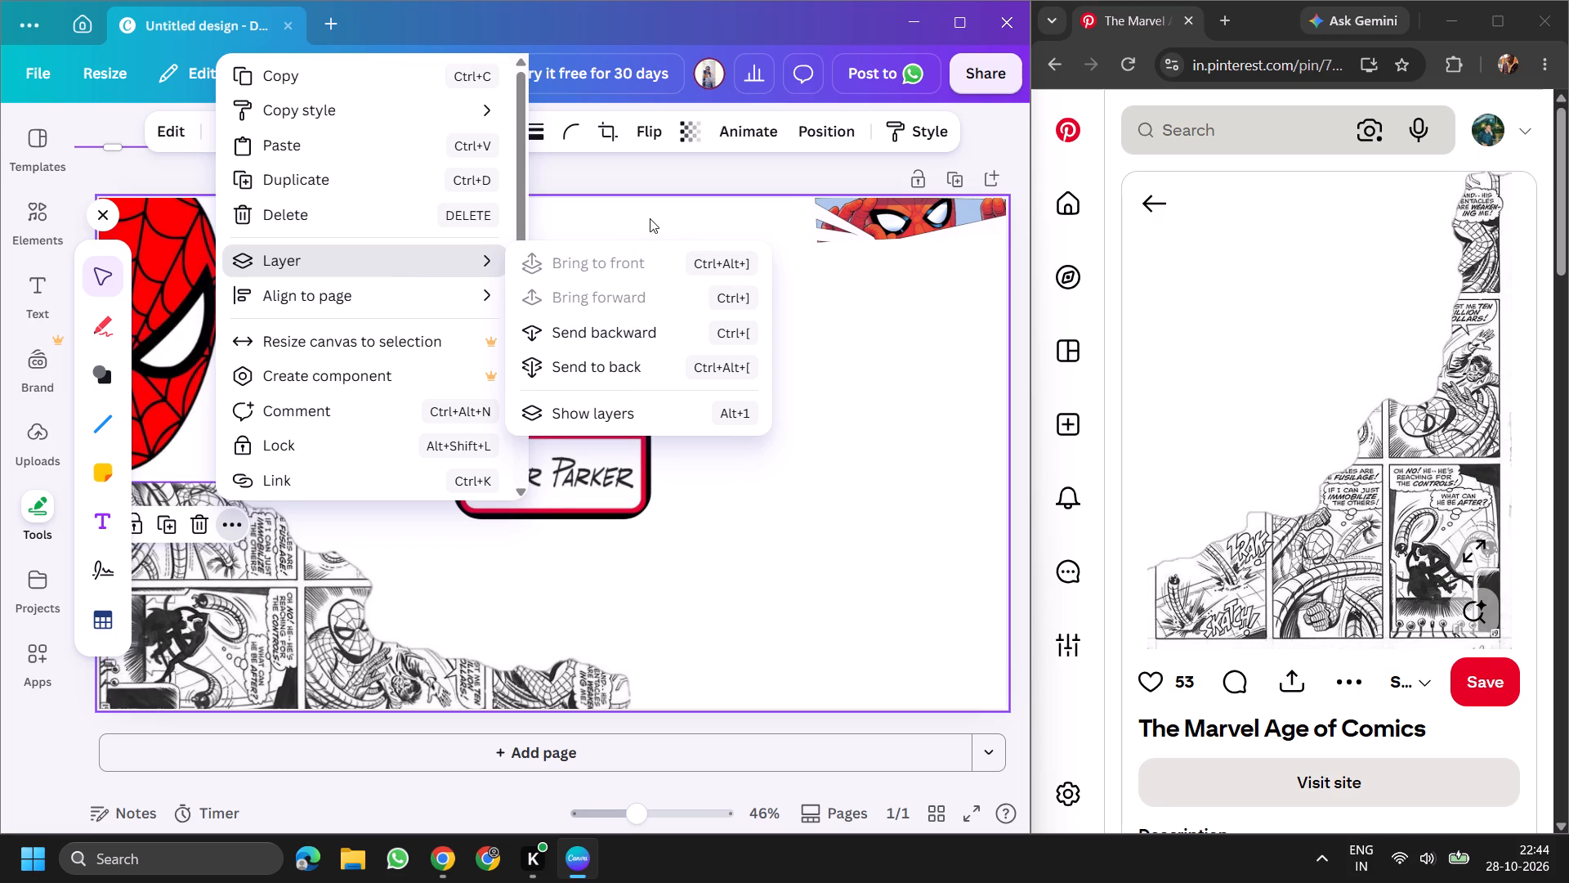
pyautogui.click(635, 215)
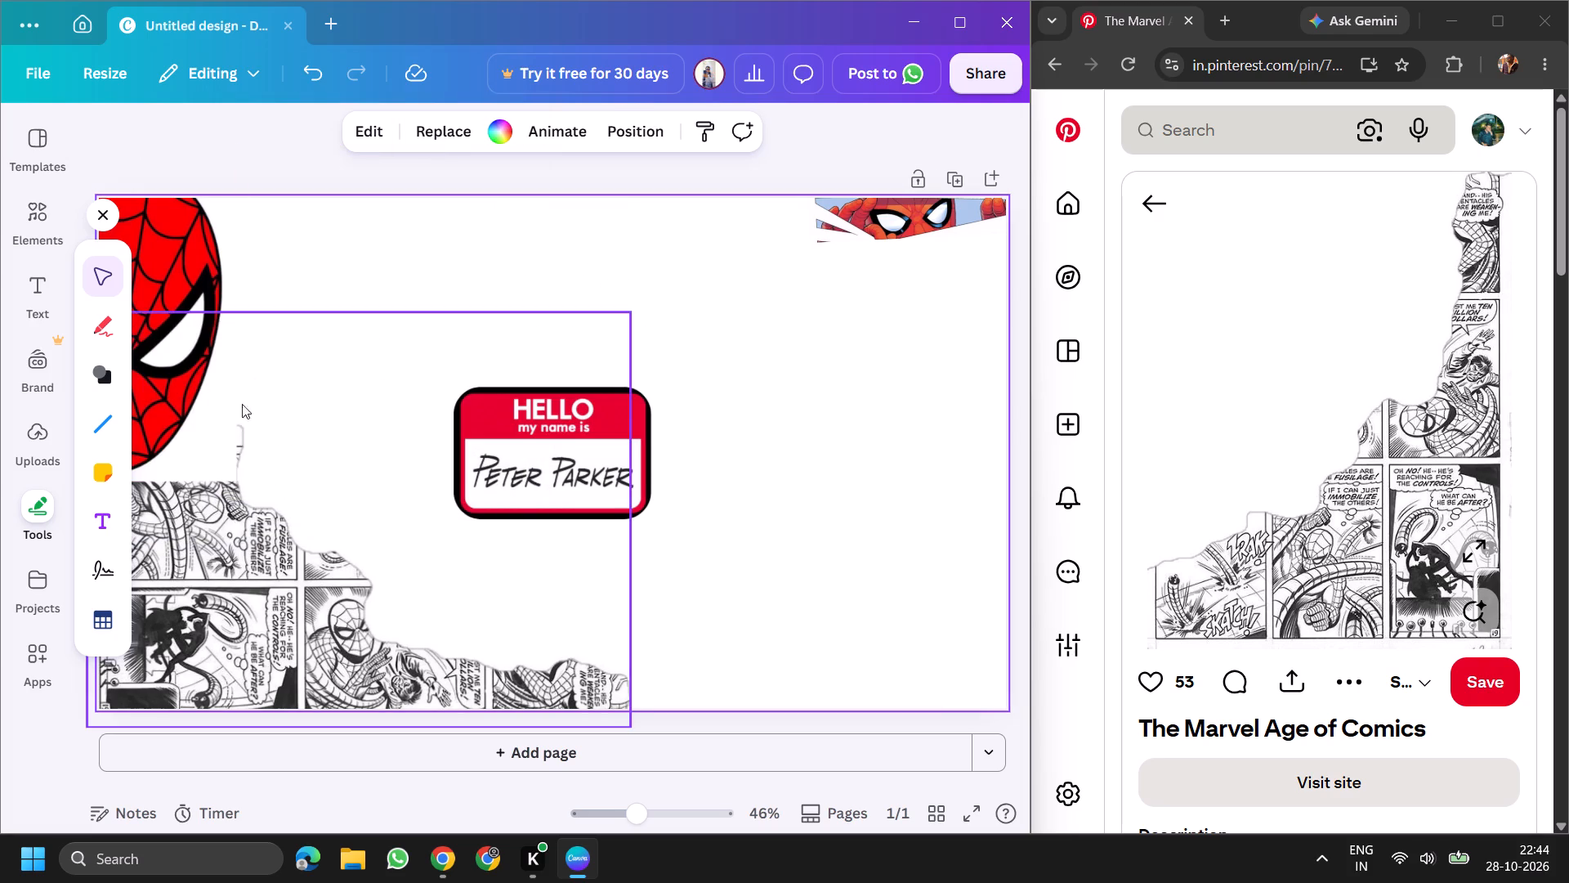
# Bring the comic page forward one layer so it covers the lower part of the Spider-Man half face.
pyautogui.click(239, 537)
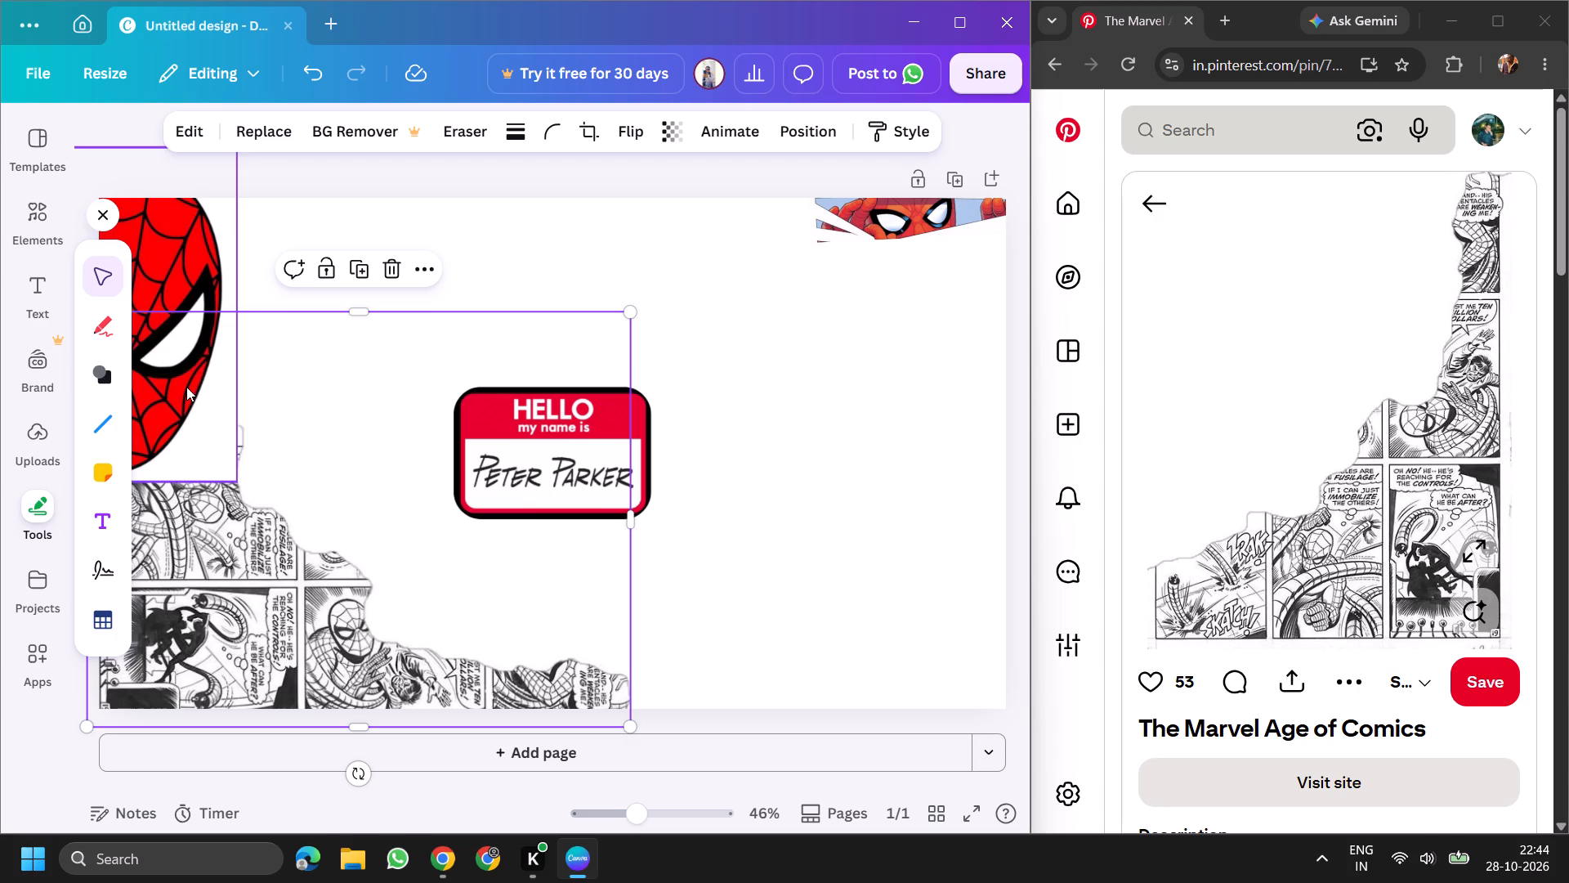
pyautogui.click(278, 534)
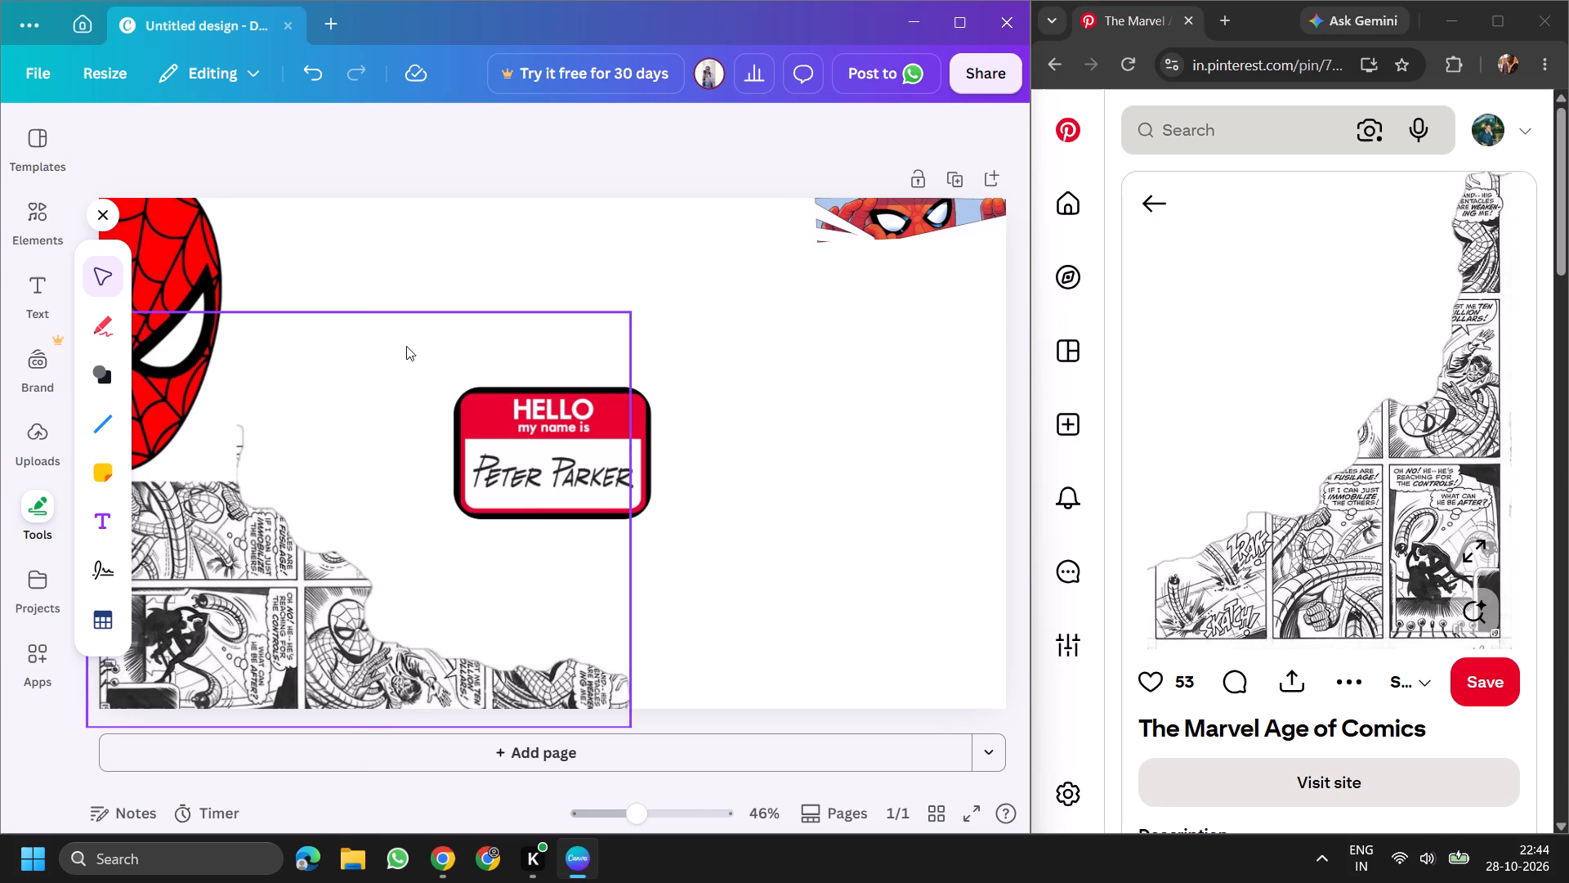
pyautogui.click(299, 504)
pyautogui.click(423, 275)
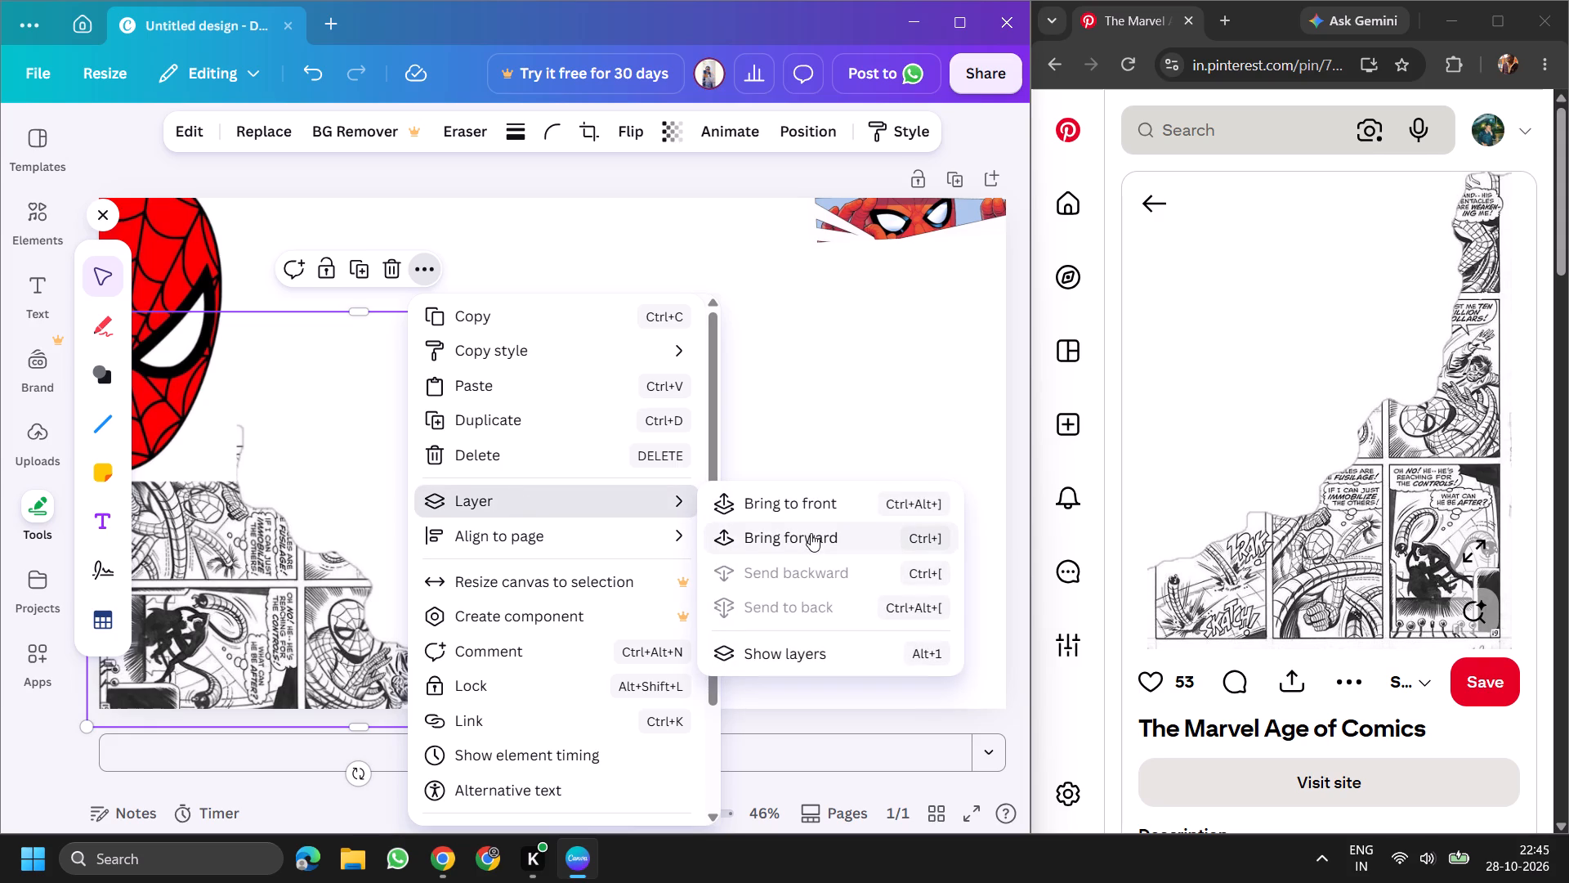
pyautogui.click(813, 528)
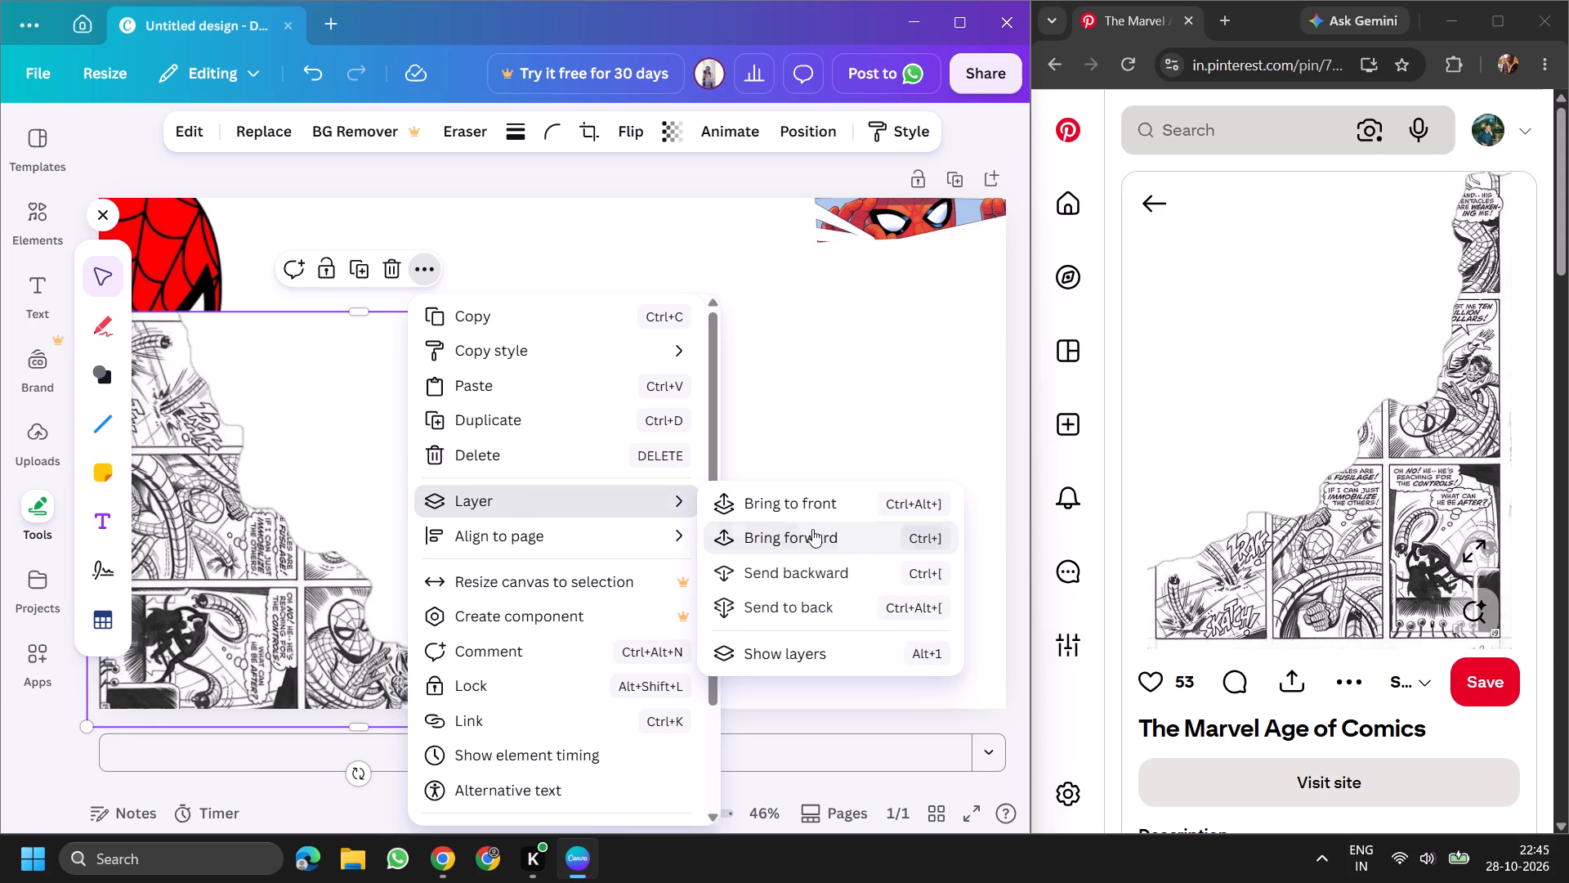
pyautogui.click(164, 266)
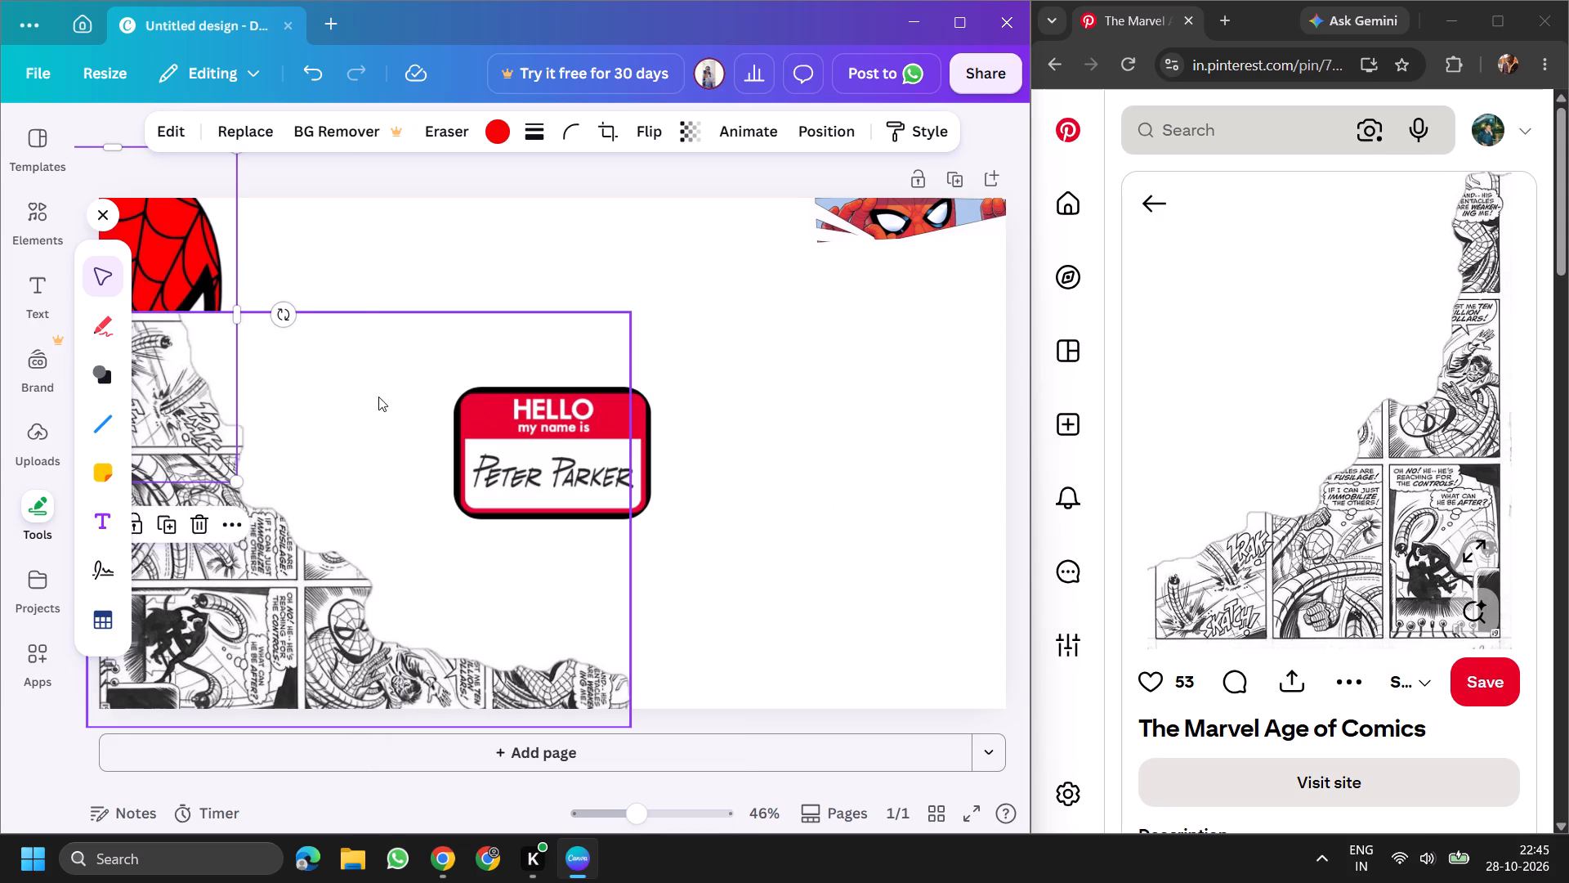
# Try the comic page lower on the design, then settle it back in the lower-left corner.
pyautogui.moveTo(326, 552); pyautogui.dragTo(337, 701)
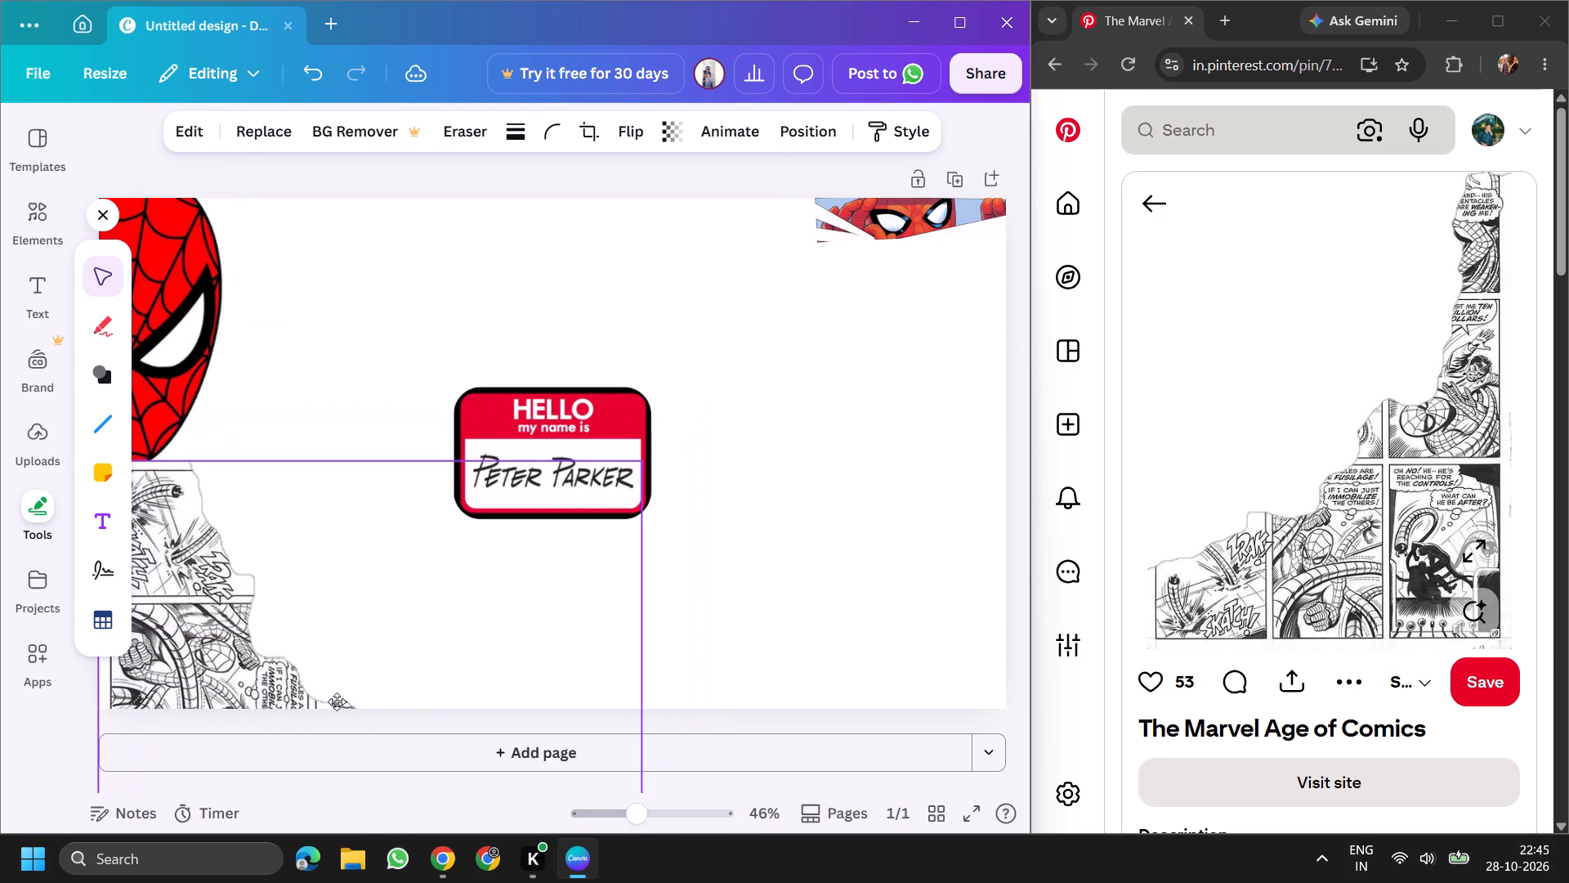
pyautogui.moveTo(337, 701); pyautogui.dragTo(344, 531)
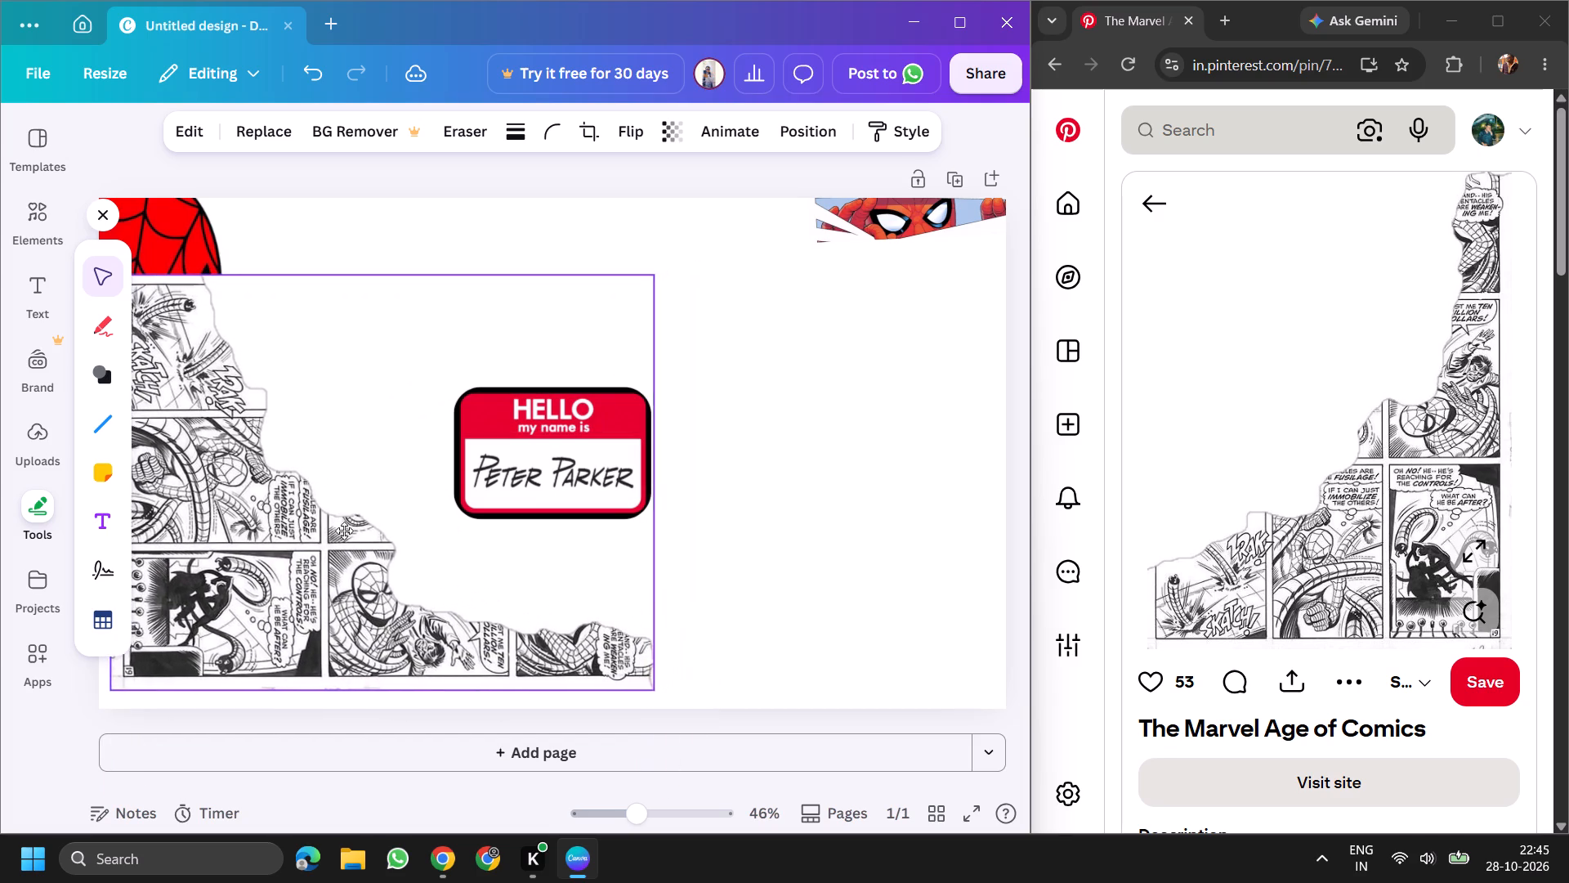
pyautogui.moveTo(344, 531); pyautogui.dragTo(316, 544)
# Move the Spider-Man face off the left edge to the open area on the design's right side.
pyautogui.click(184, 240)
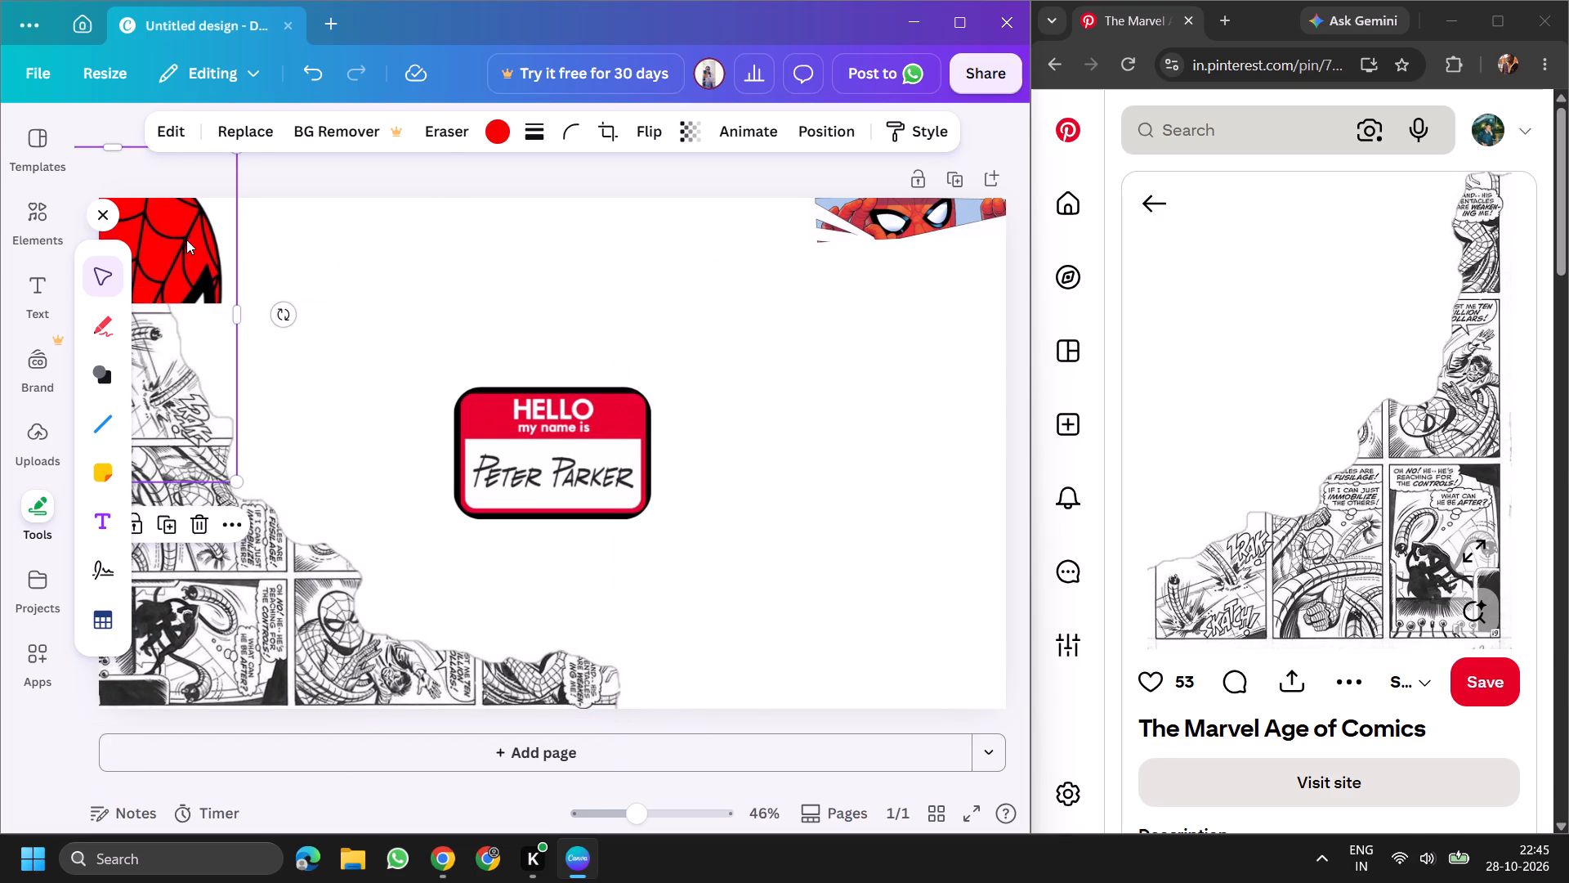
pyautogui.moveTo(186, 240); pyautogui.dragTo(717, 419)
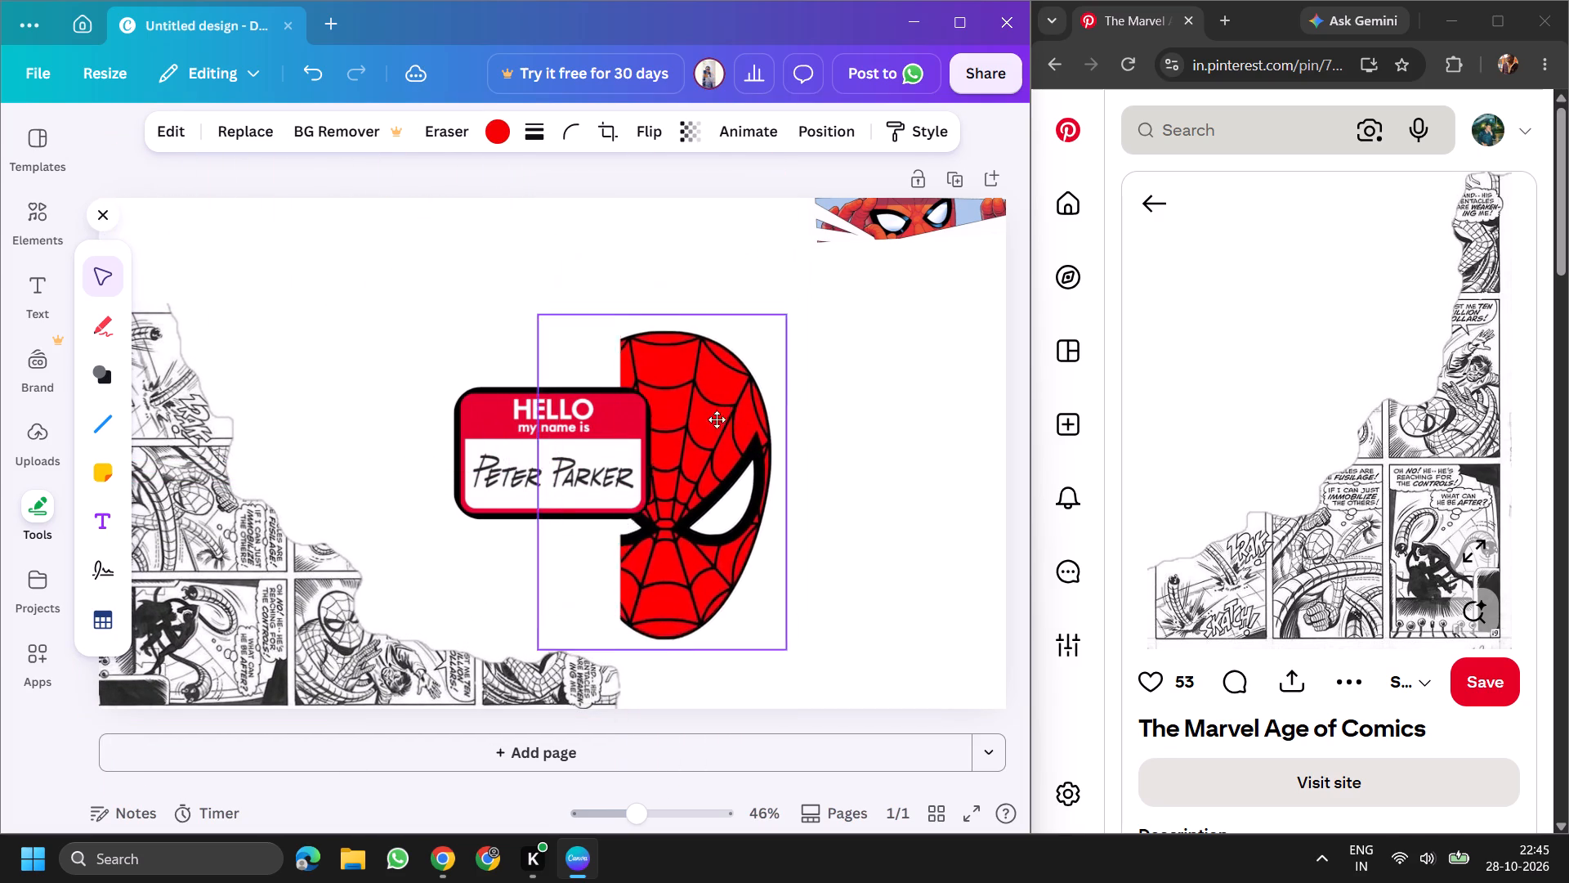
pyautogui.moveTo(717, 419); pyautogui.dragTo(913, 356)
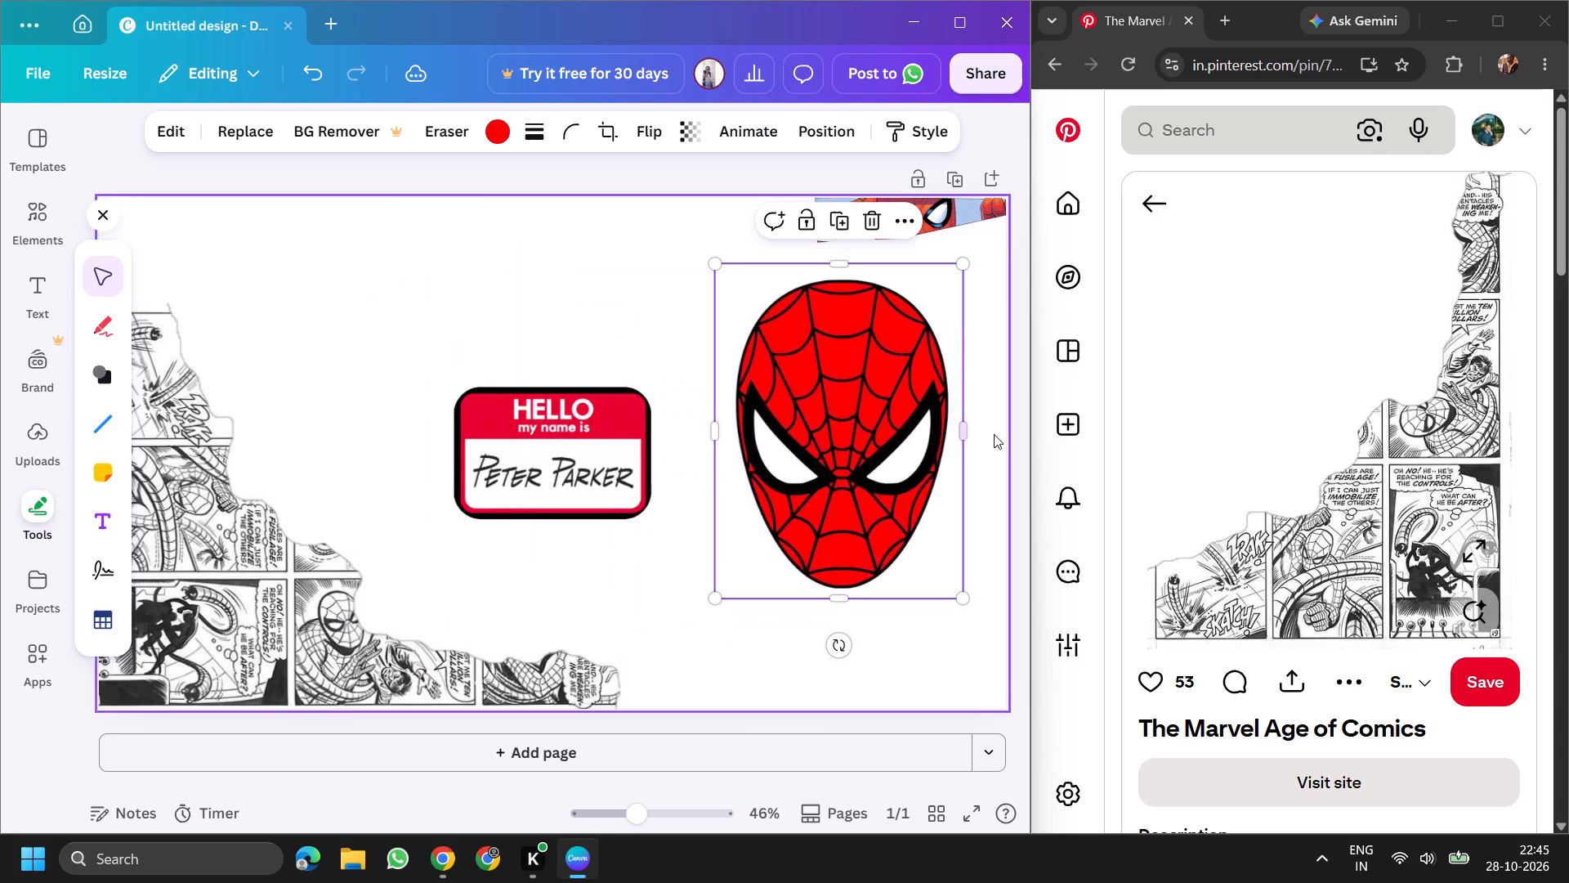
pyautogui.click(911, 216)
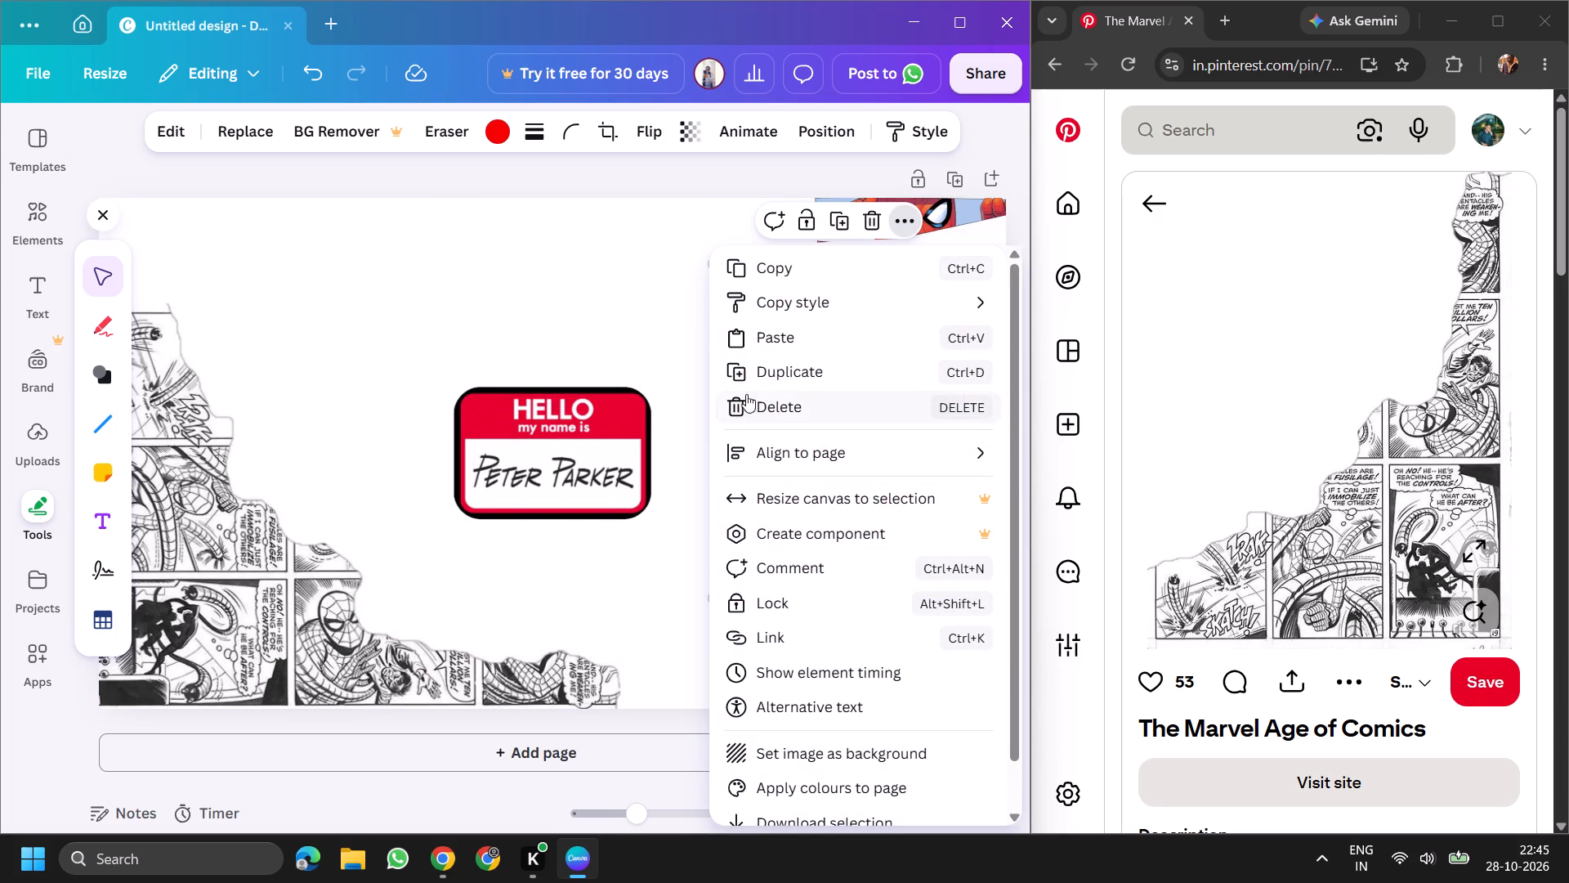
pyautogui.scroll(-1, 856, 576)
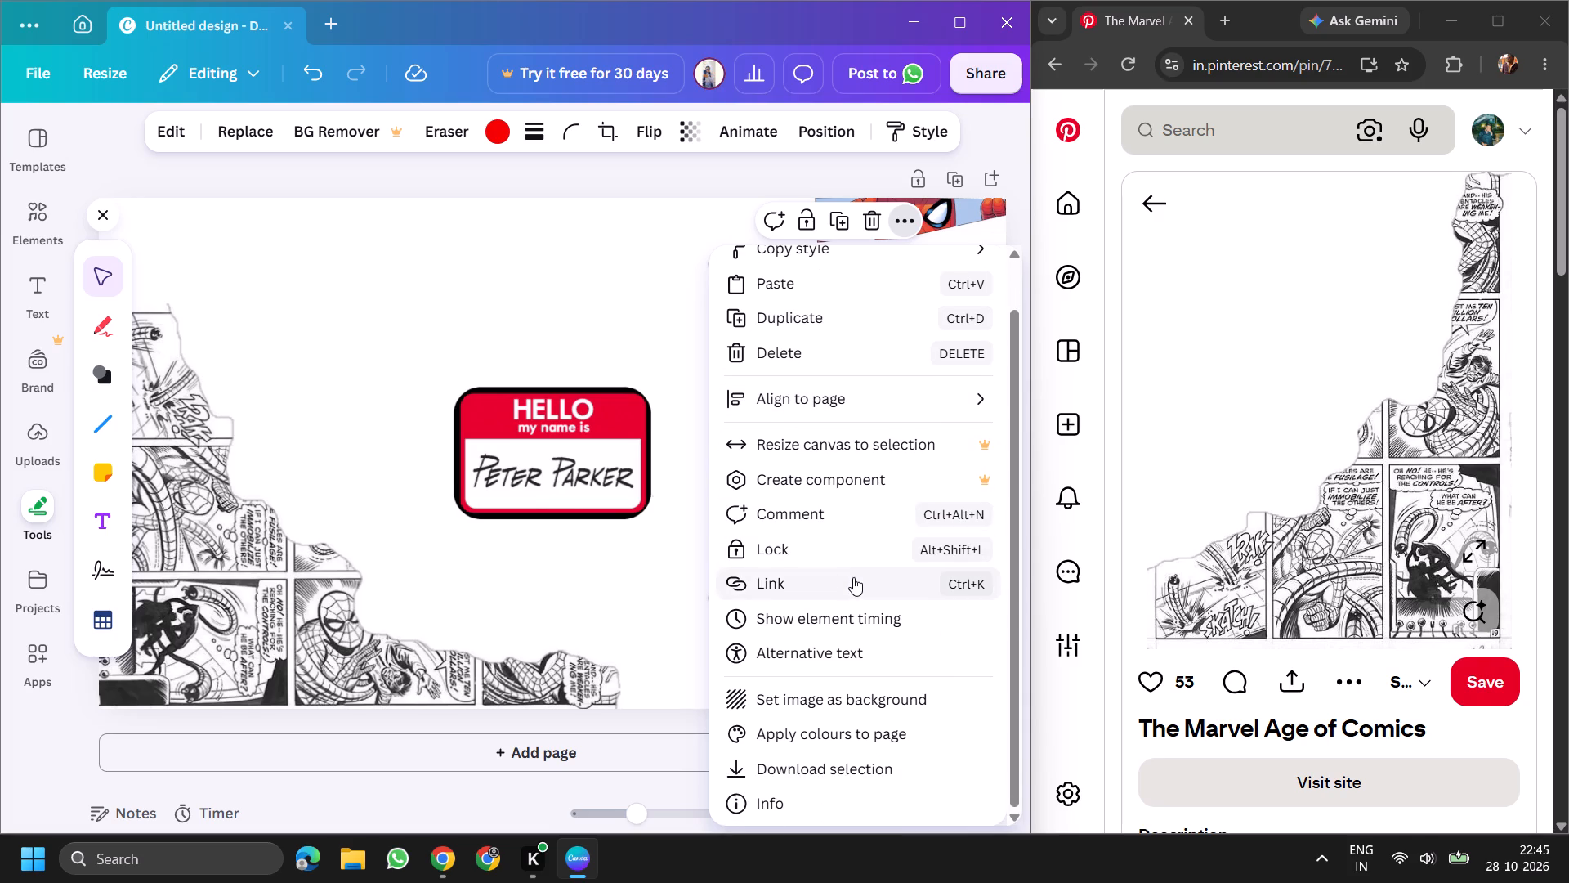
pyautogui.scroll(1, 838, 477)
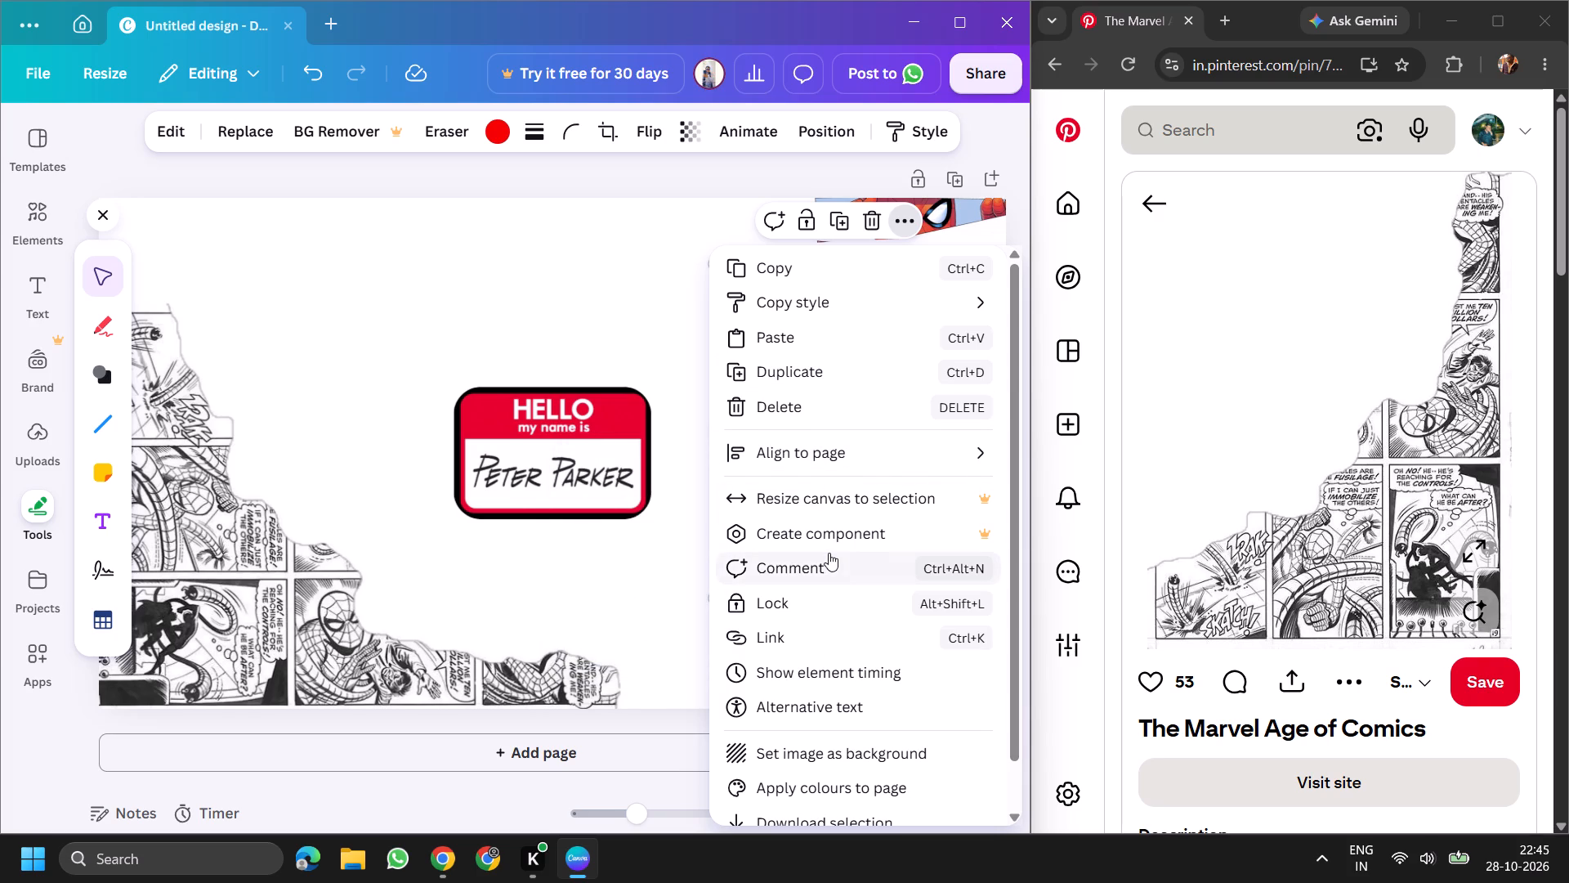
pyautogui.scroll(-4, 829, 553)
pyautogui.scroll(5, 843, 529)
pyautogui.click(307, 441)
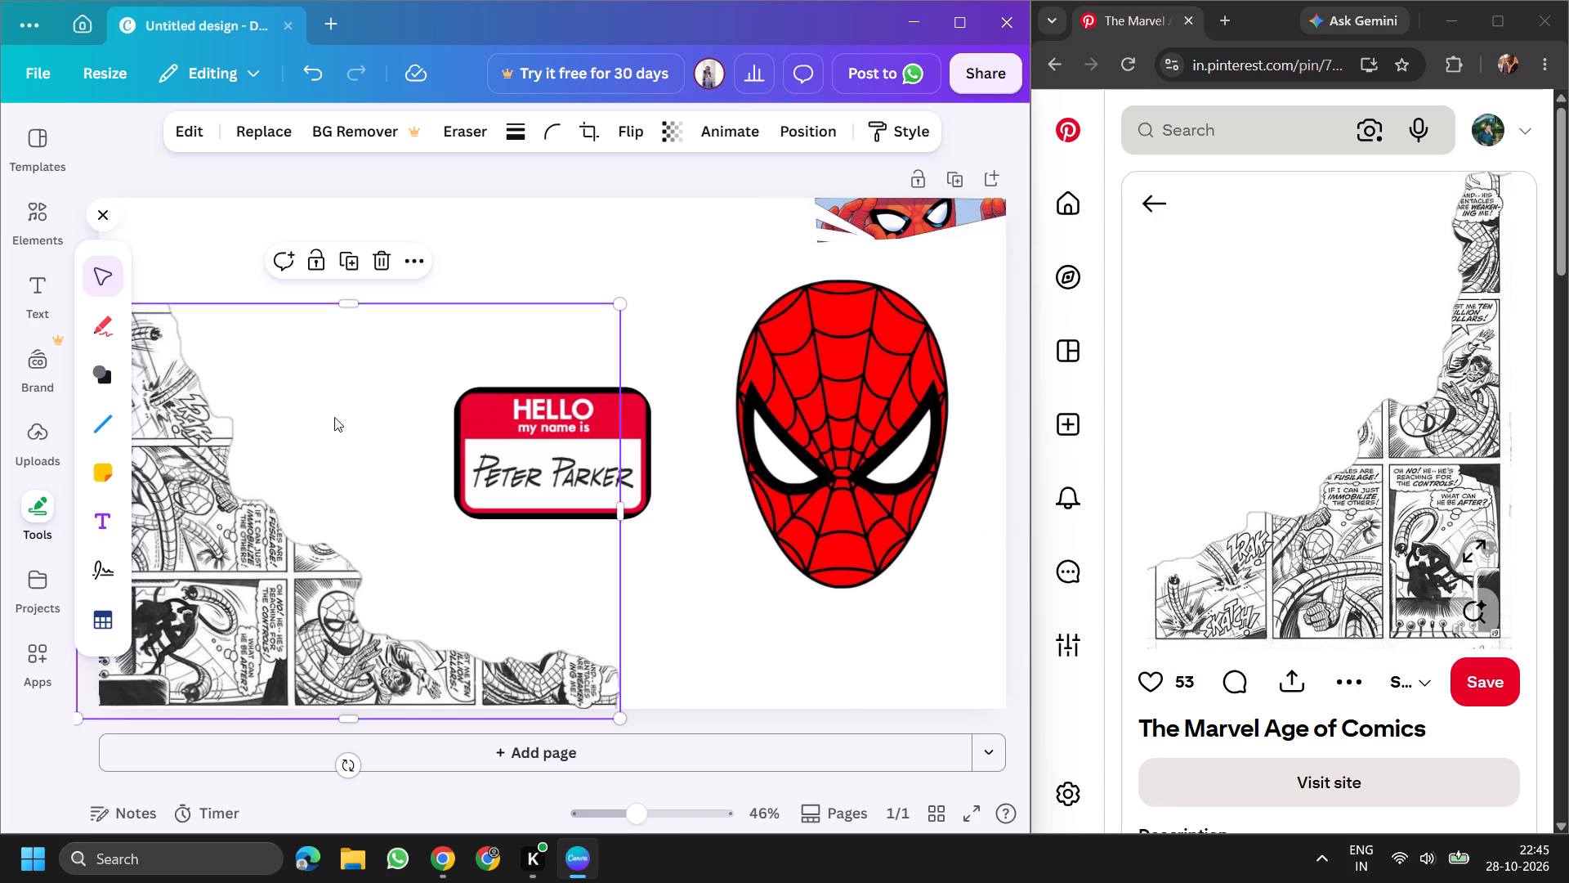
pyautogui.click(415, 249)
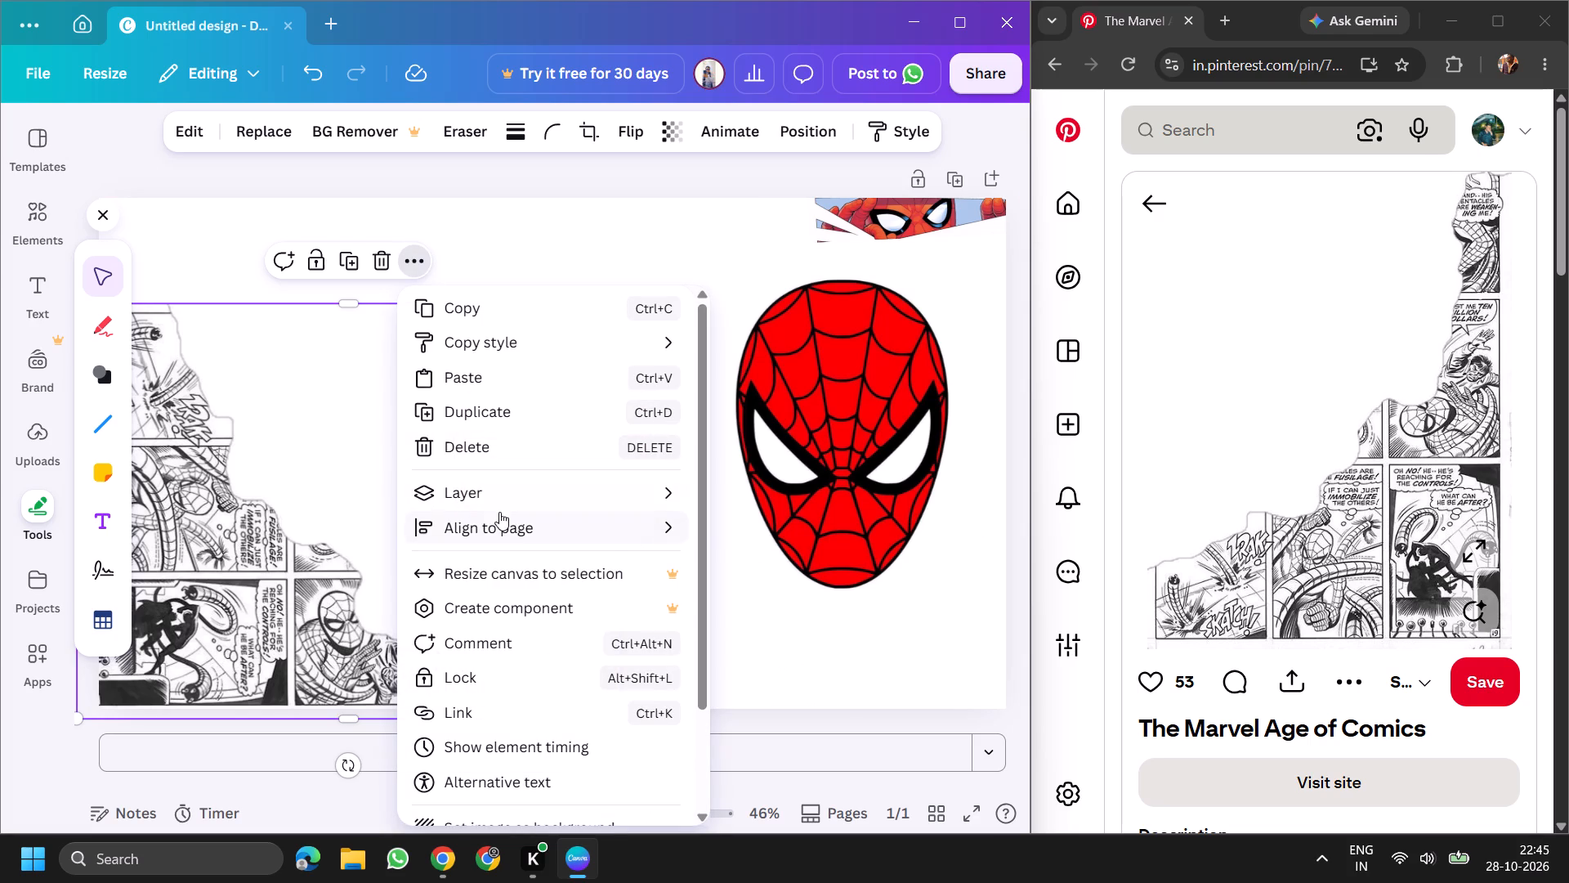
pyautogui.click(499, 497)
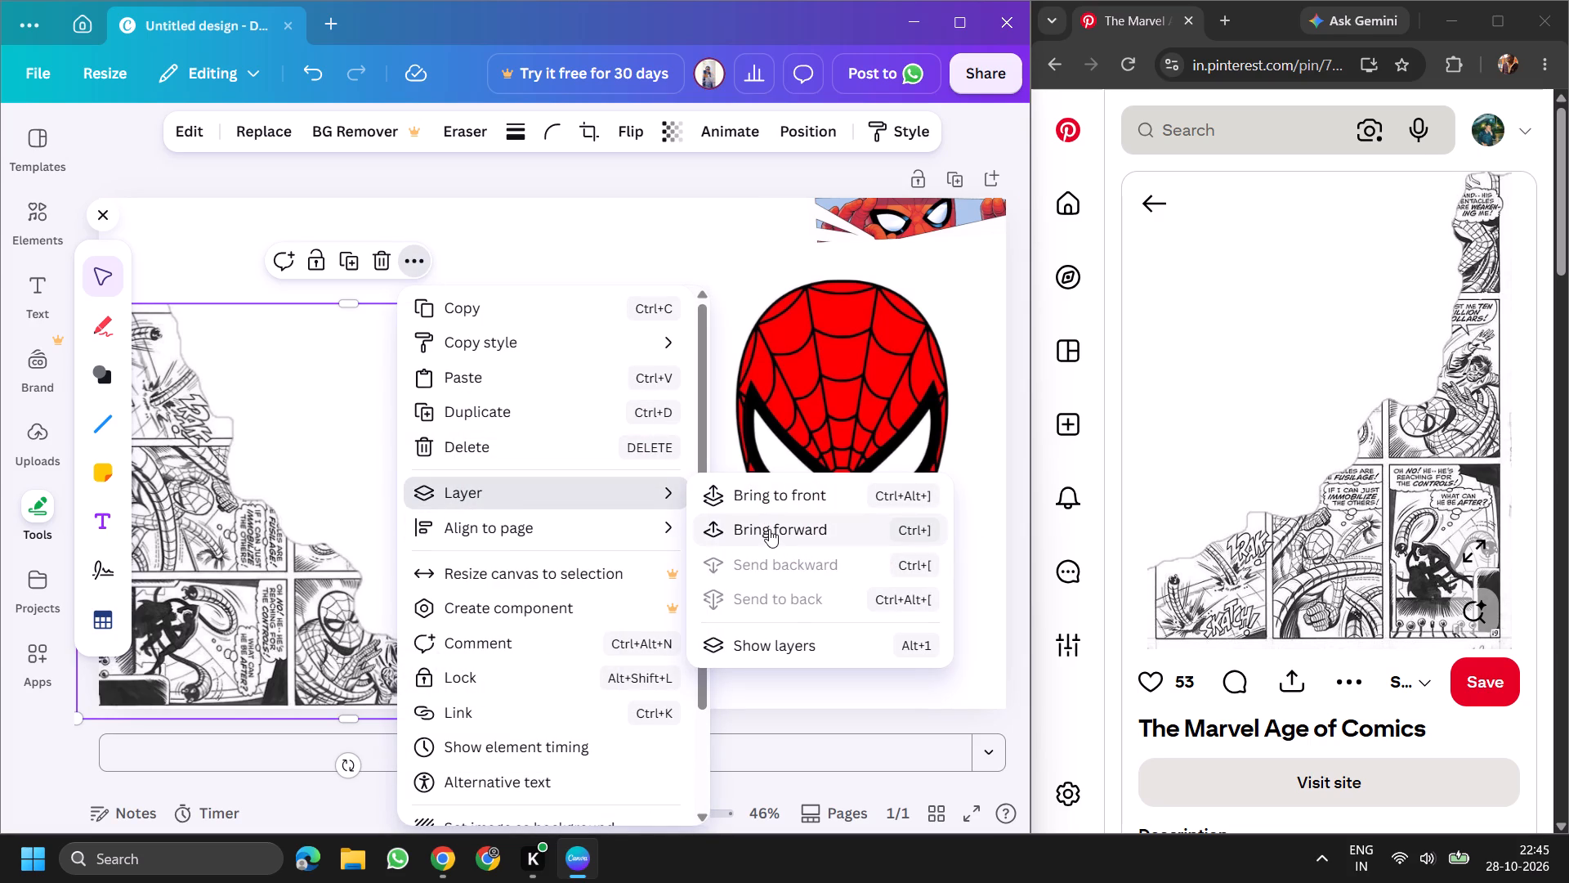
# Move the Spider-Man face back to the design's upper-left corner, partly off the page and behind the comic page.
pyautogui.click(894, 378)
pyautogui.moveTo(894, 378); pyautogui.dragTo(196, 161)
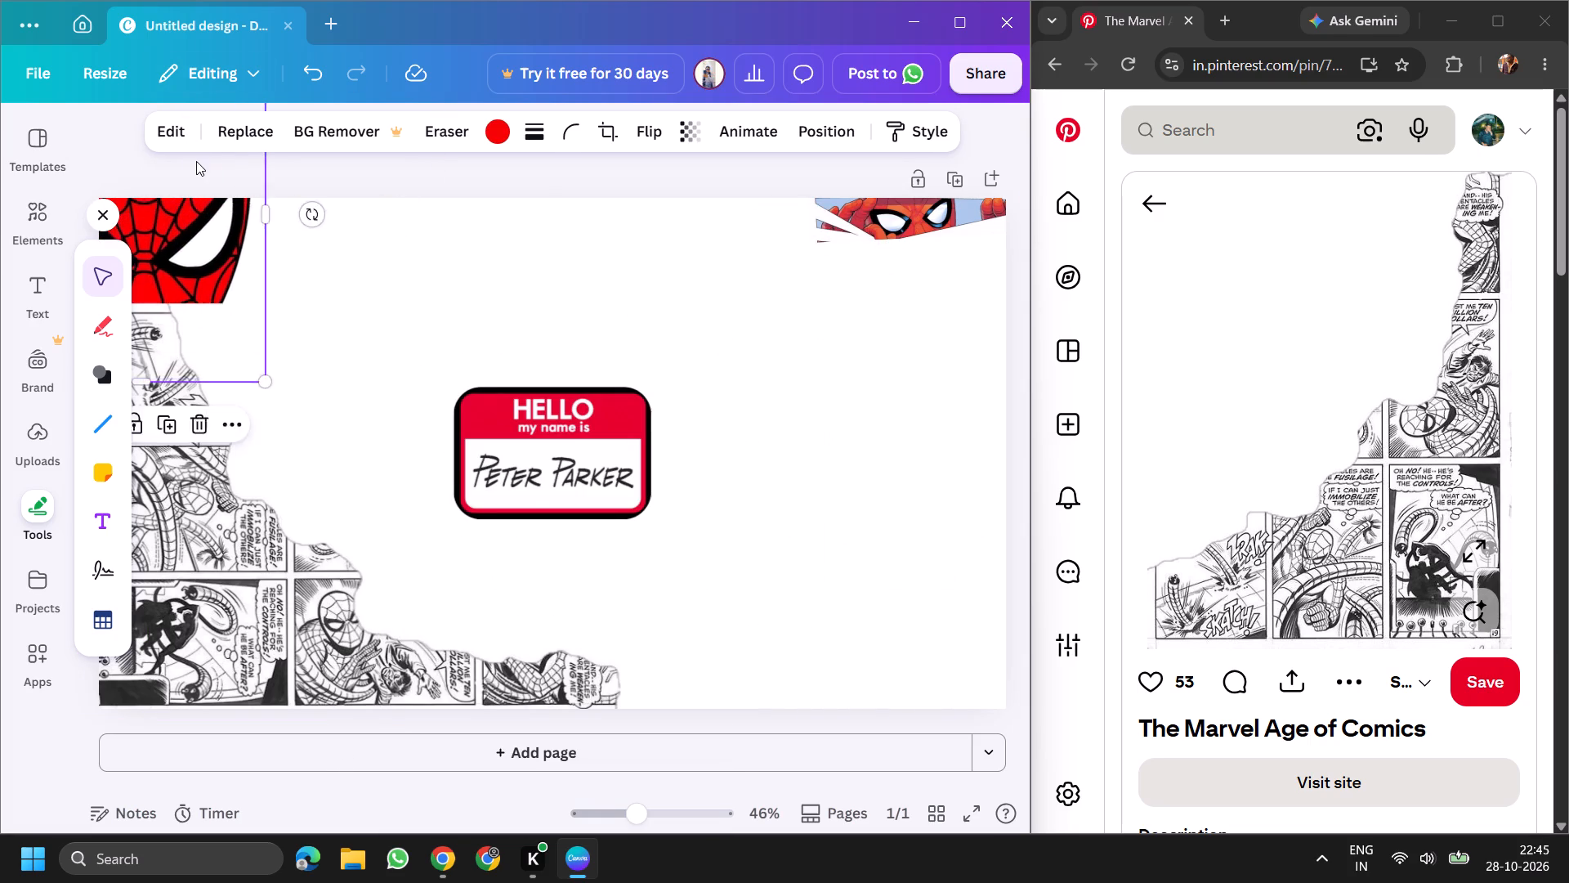
# Bring the Spider-Man face forward one layer so it sits in front of the black-and-white comic page.
pyautogui.click(236, 422)
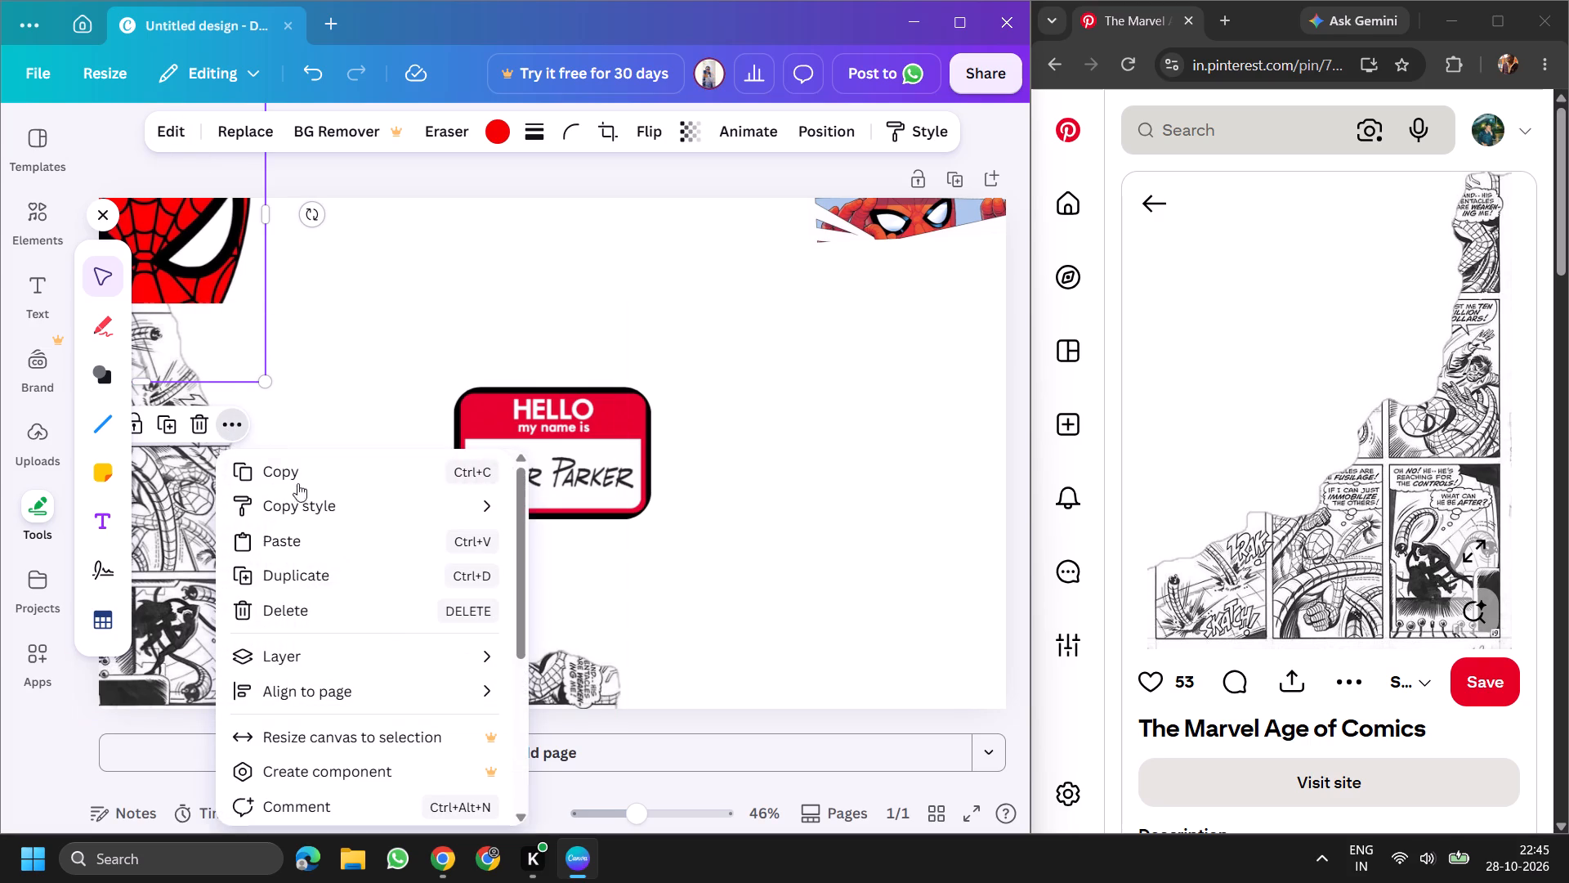
pyautogui.click(272, 640)
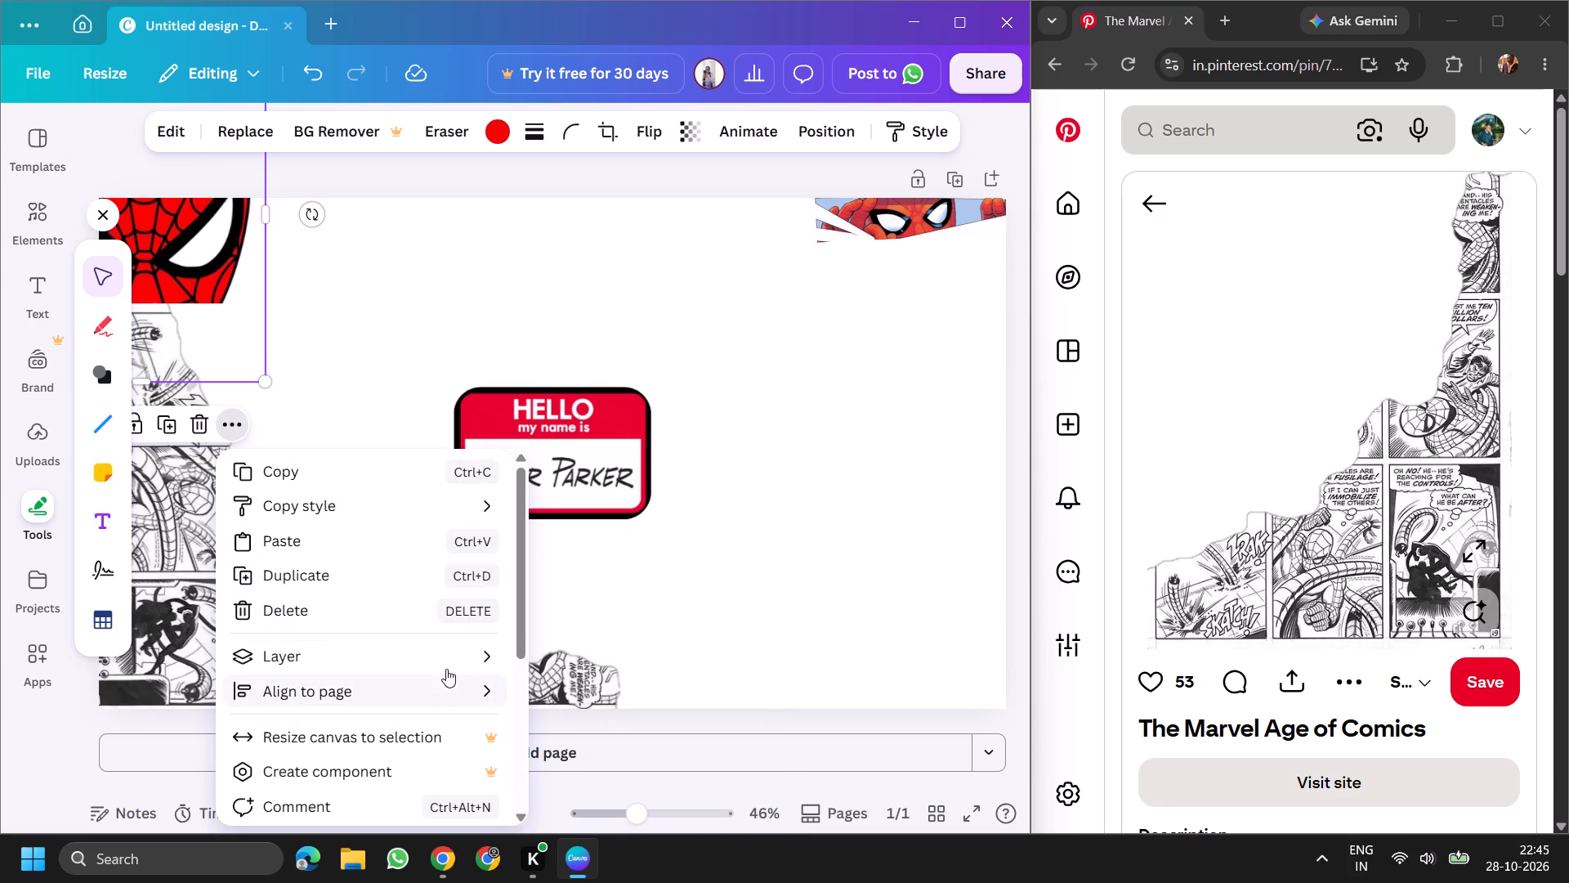
pyautogui.click(446, 661)
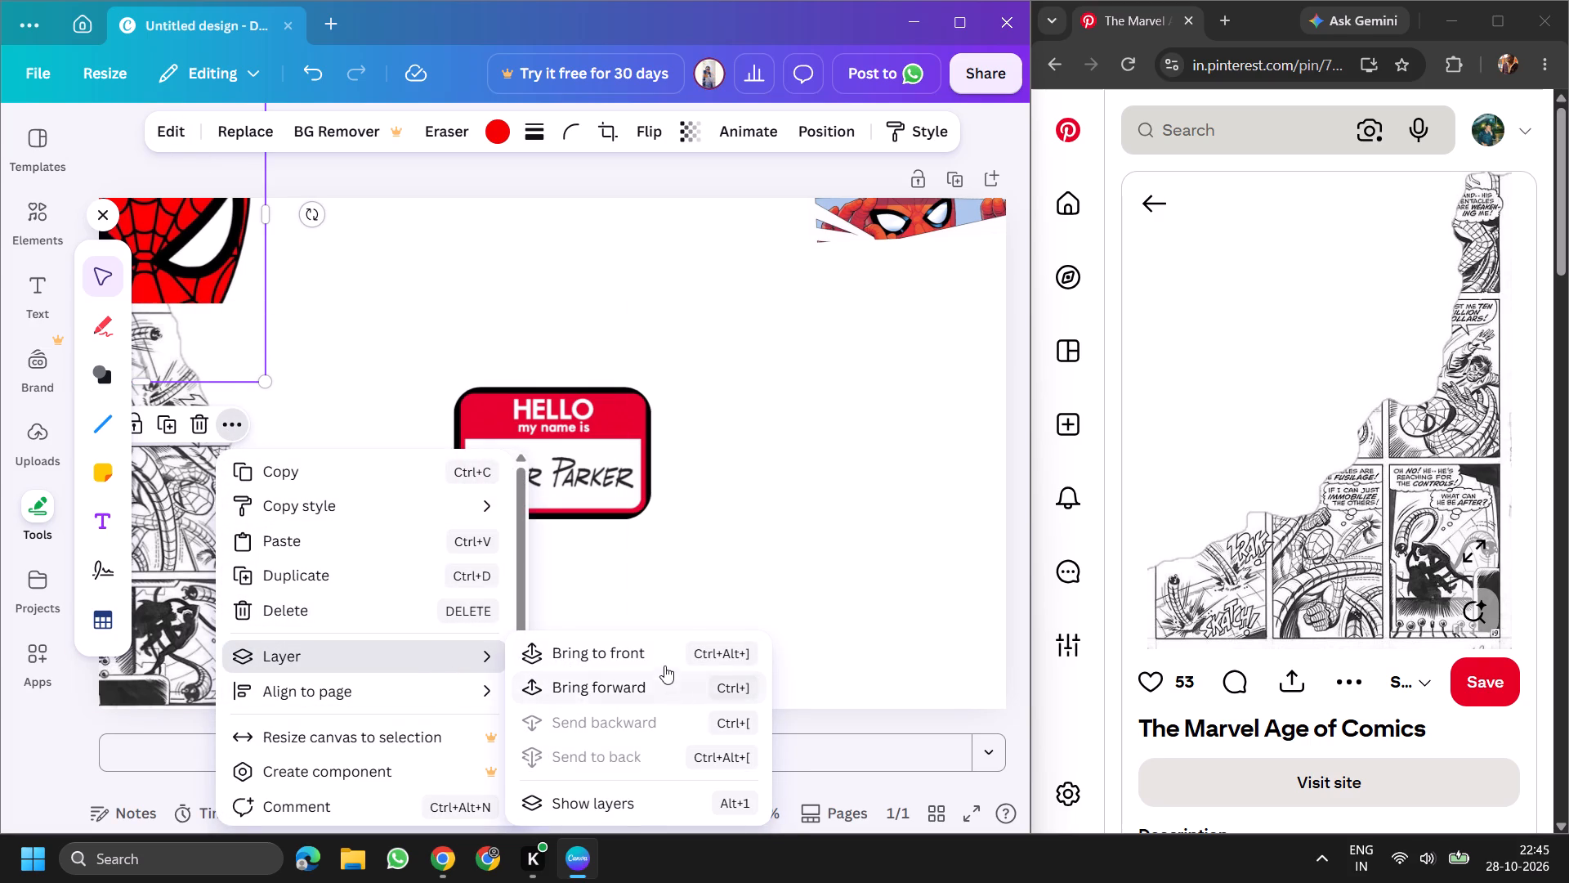
pyautogui.click(651, 678)
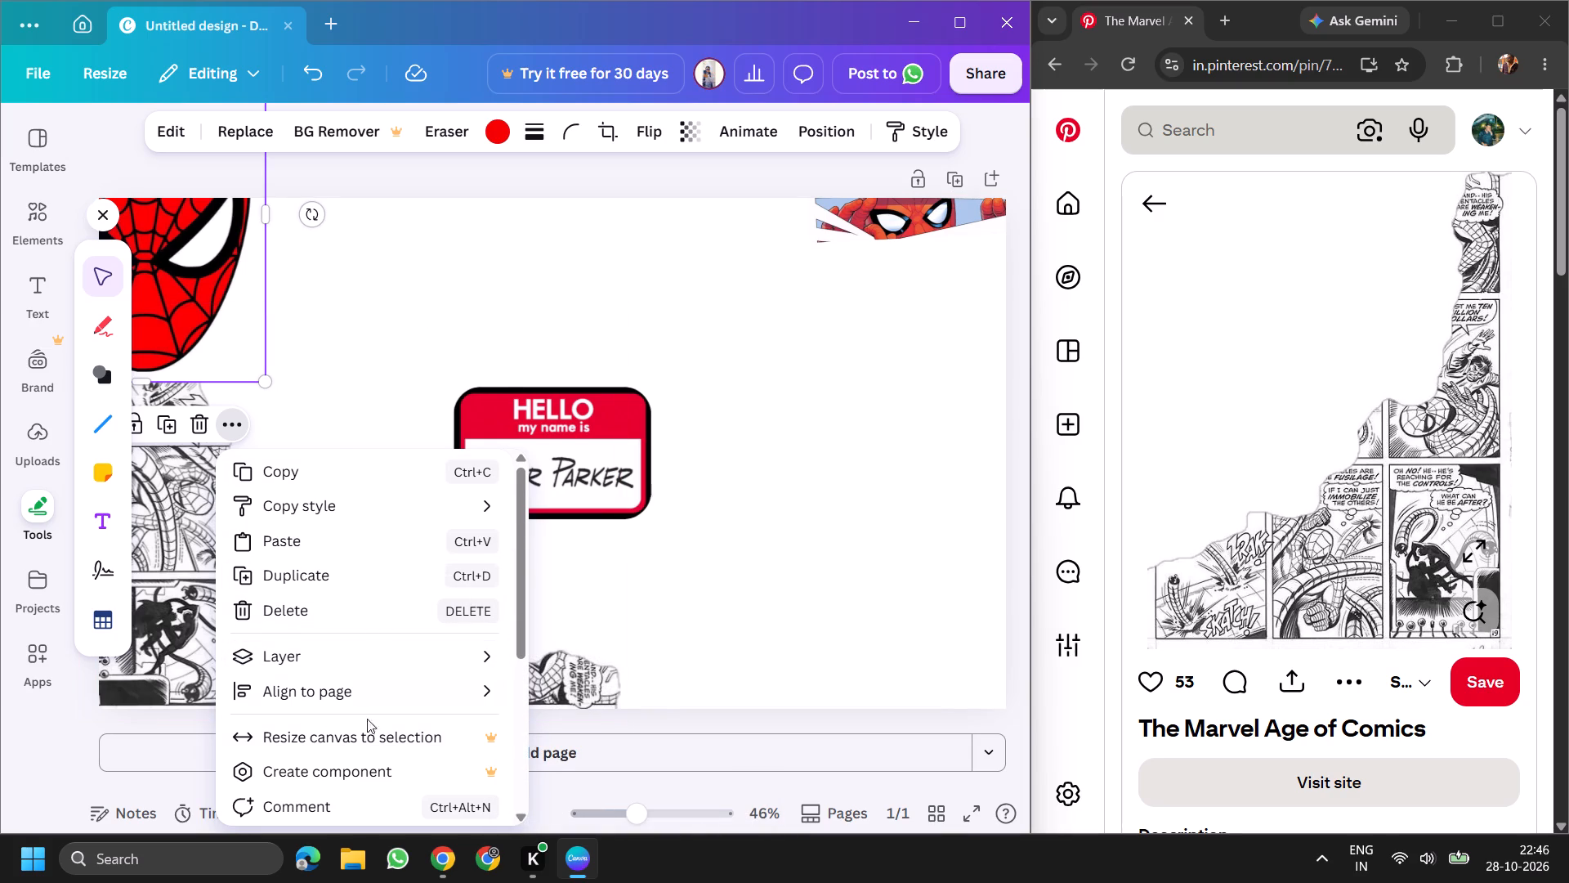
pyautogui.scroll(-1, 337, 693)
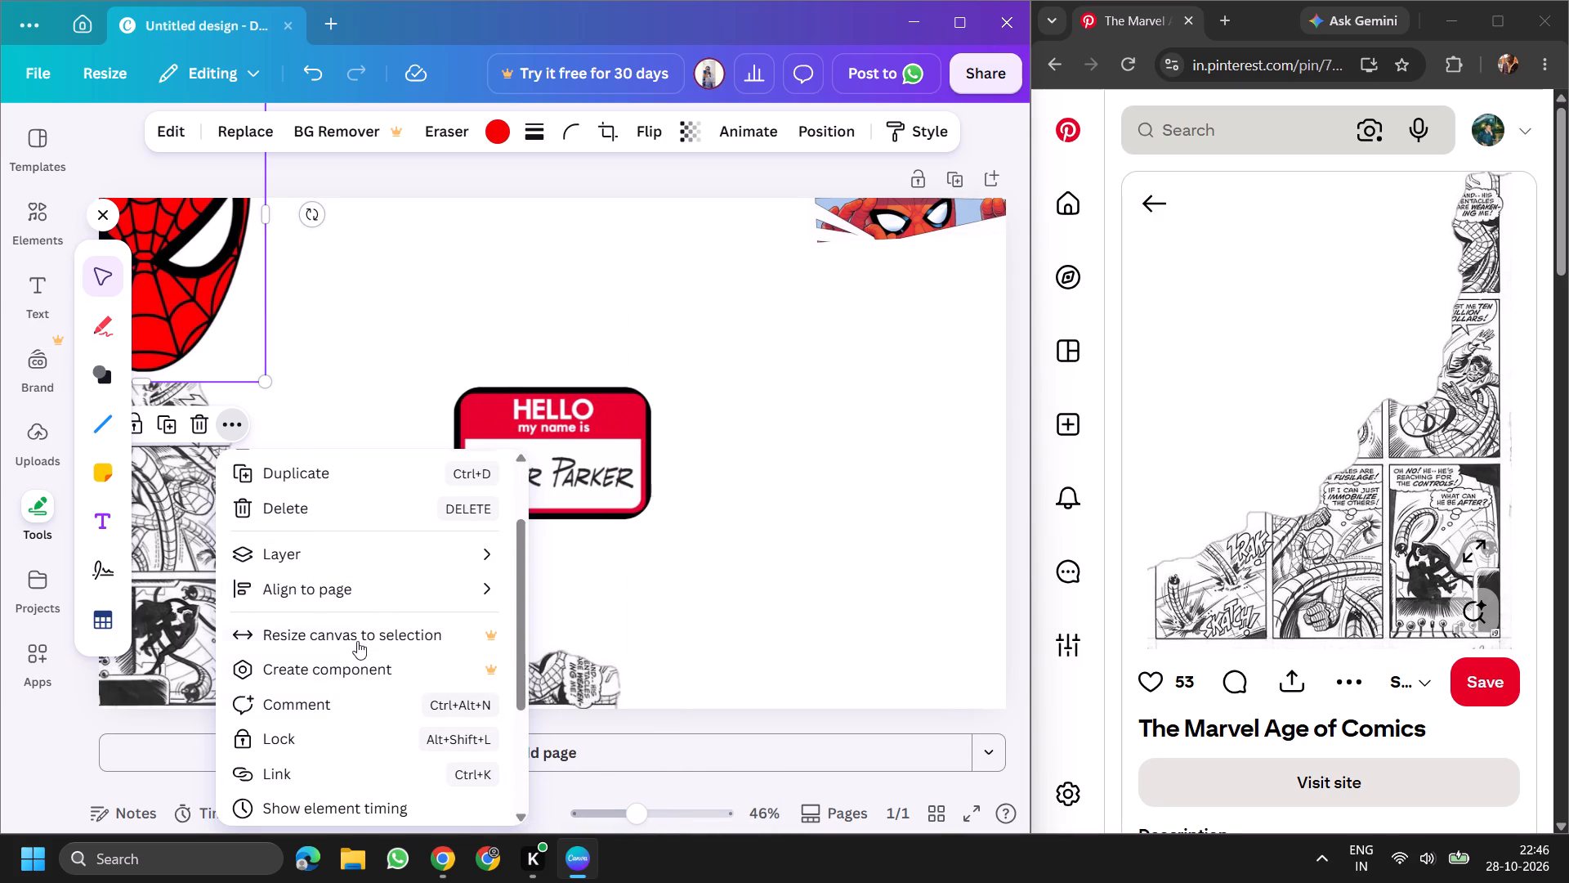
pyautogui.click(633, 258)
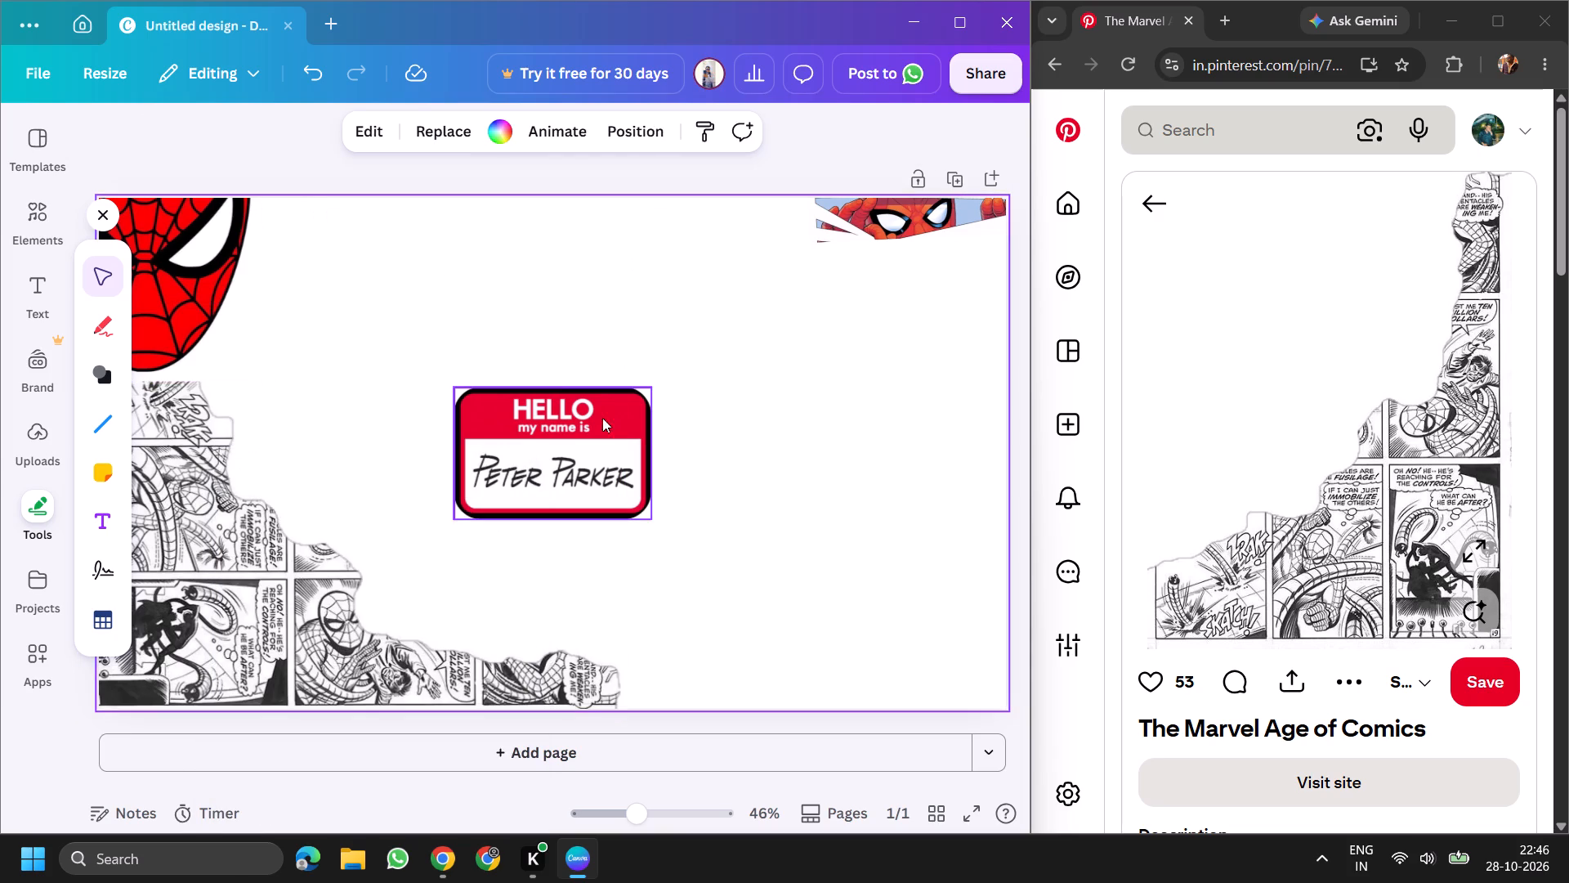
# Lock the Peter Parker name tag in place at the centre of the design.
pyautogui.click(588, 427)
pyautogui.click(621, 338)
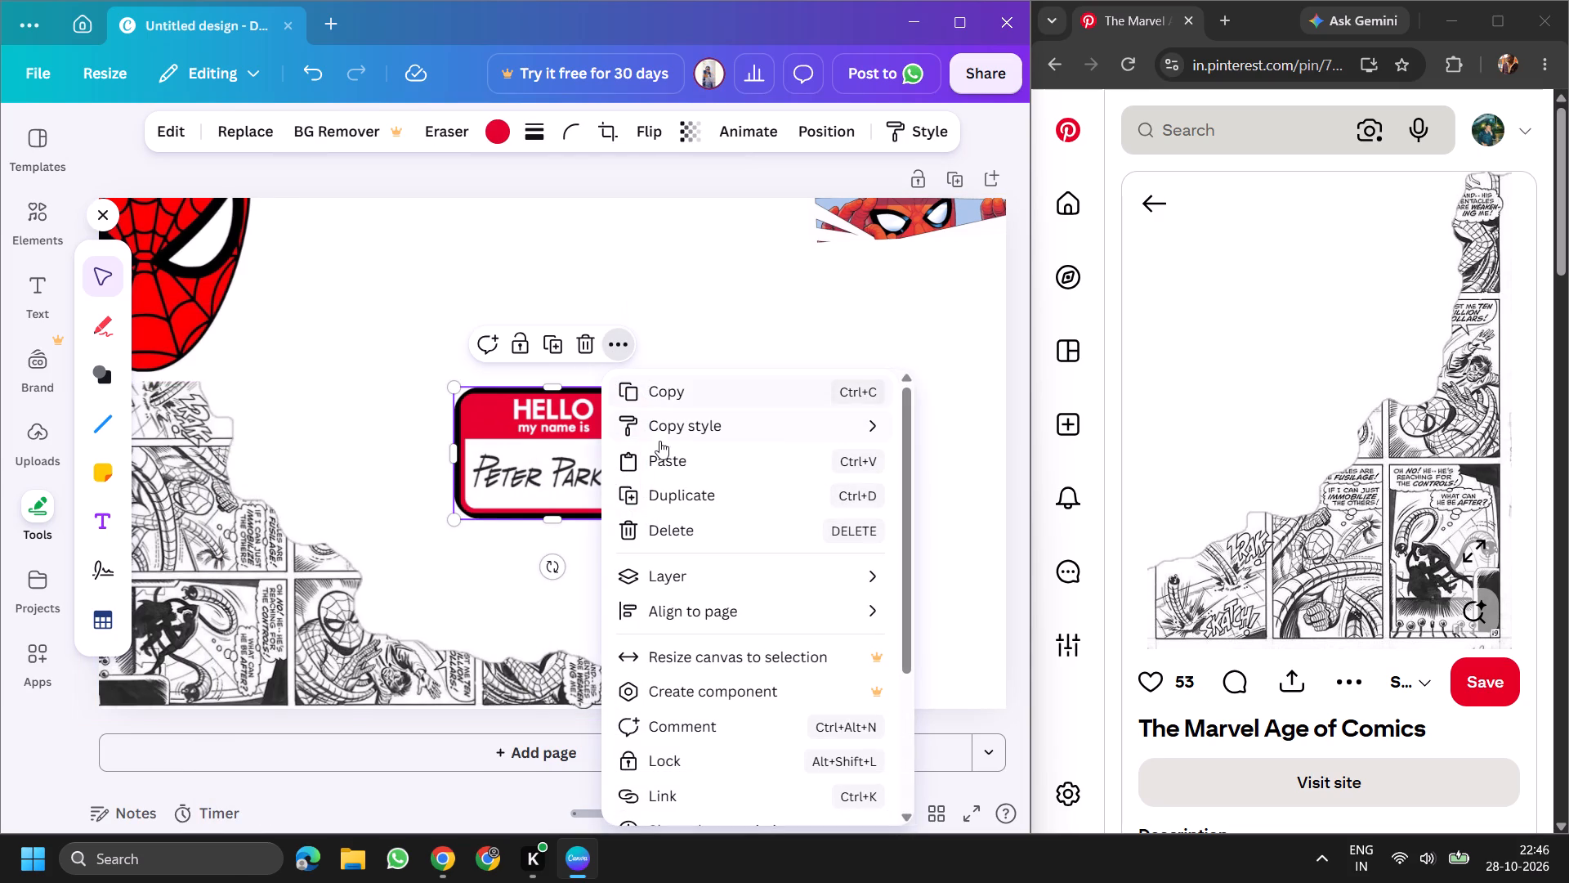
pyautogui.click(696, 767)
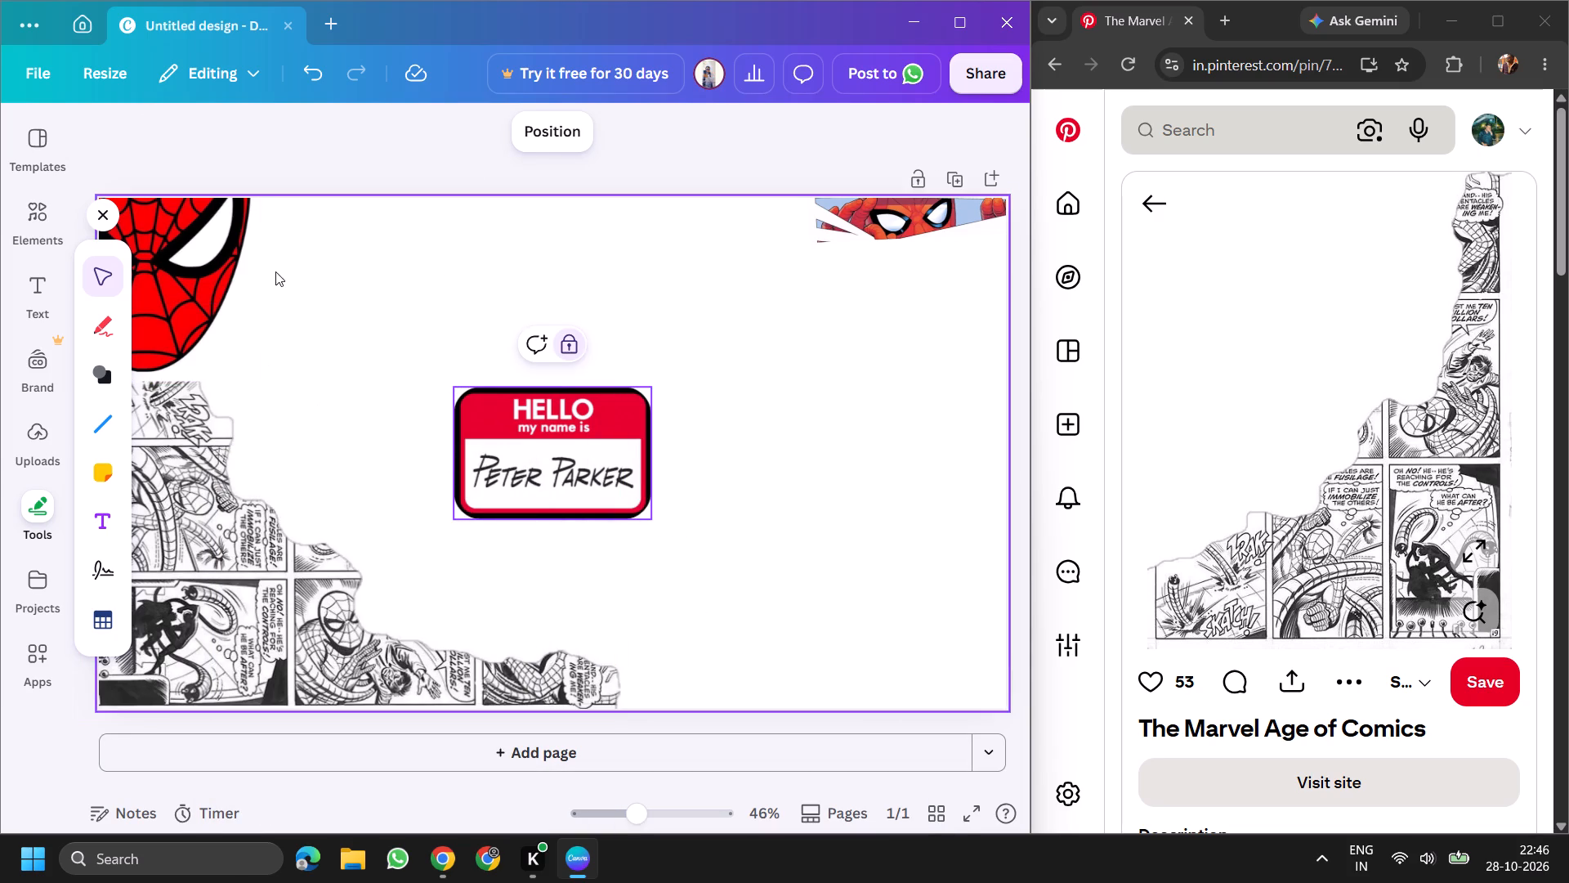
# Lock the torn Spider-Man eyes strip in the design's upper-right corner.
pyautogui.click(927, 229)
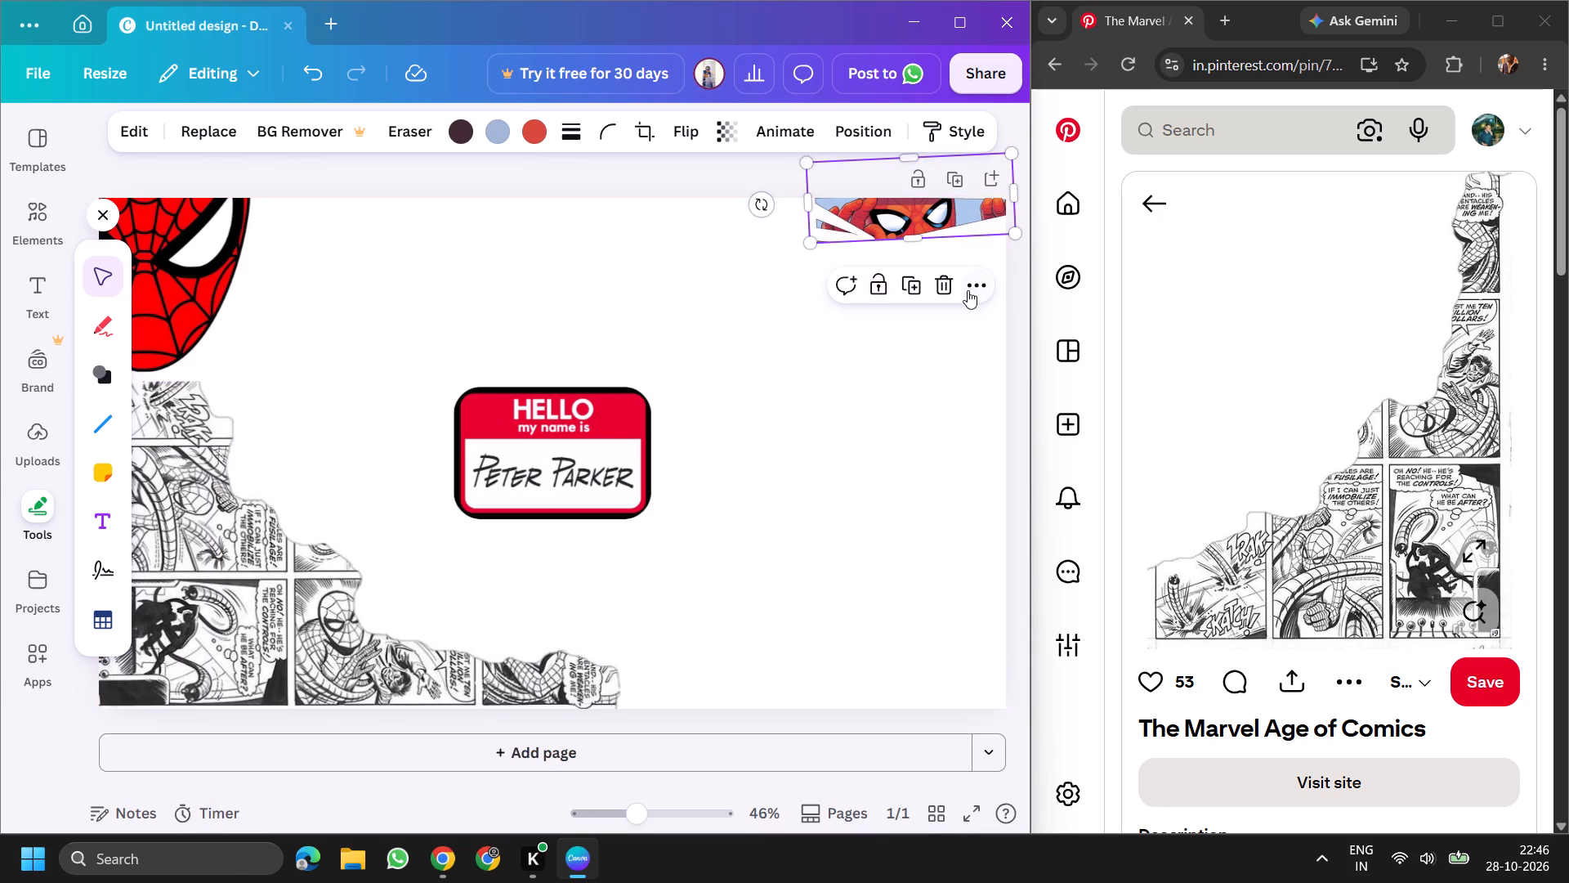
pyautogui.click(968, 289)
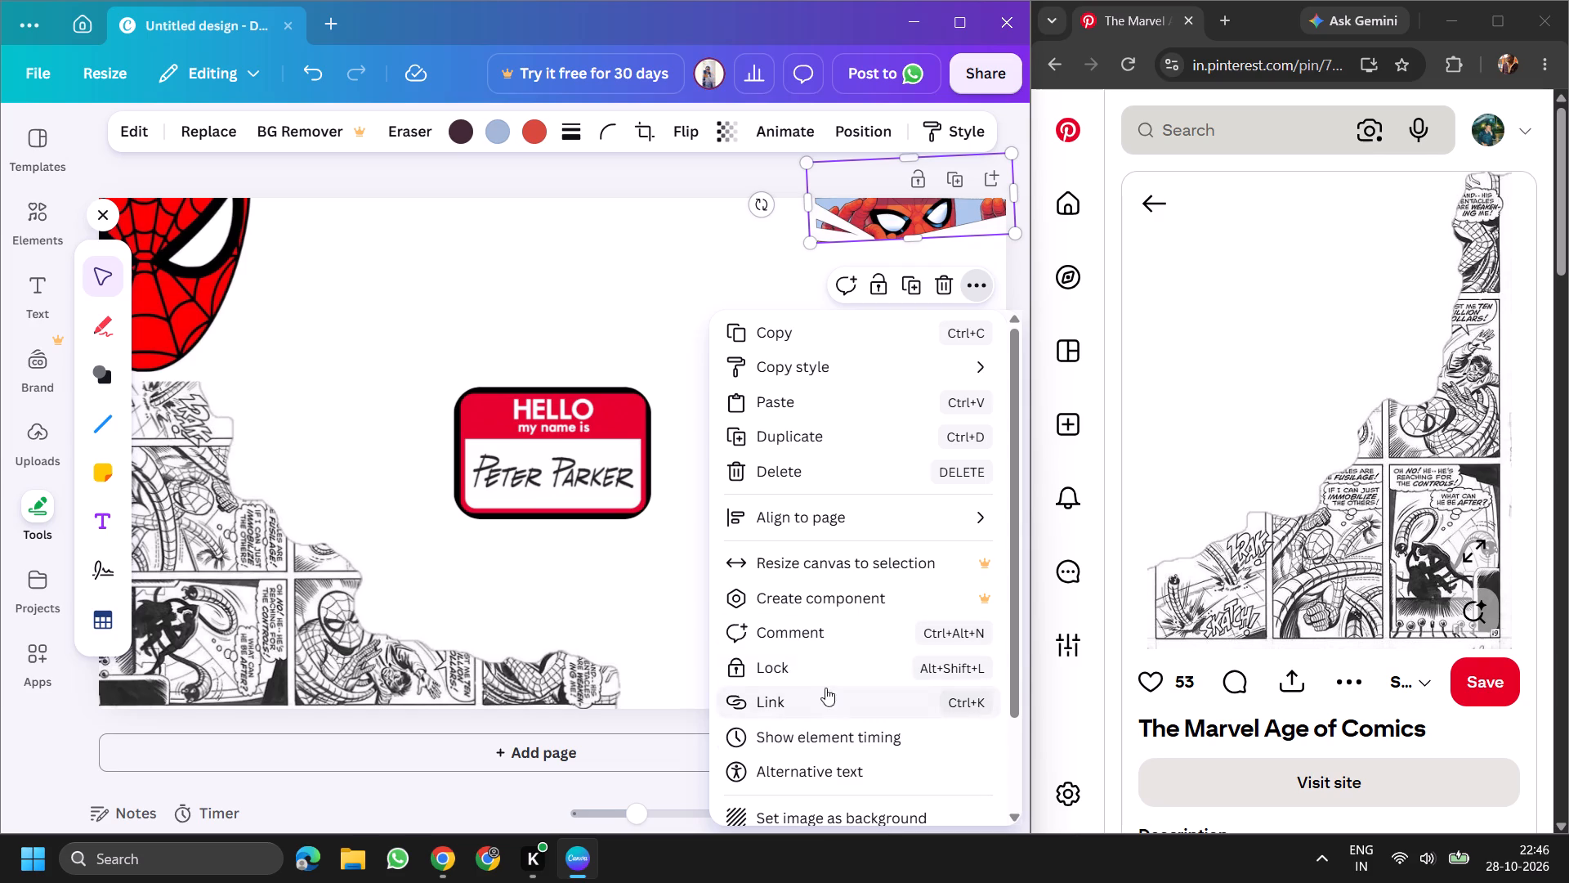
pyautogui.click(826, 669)
# Move the Spider-Man face lower and further off the design's left edge so only half shows, and dismiss the drawing tools.
pyautogui.moveTo(199, 298); pyautogui.dragTo(217, 352)
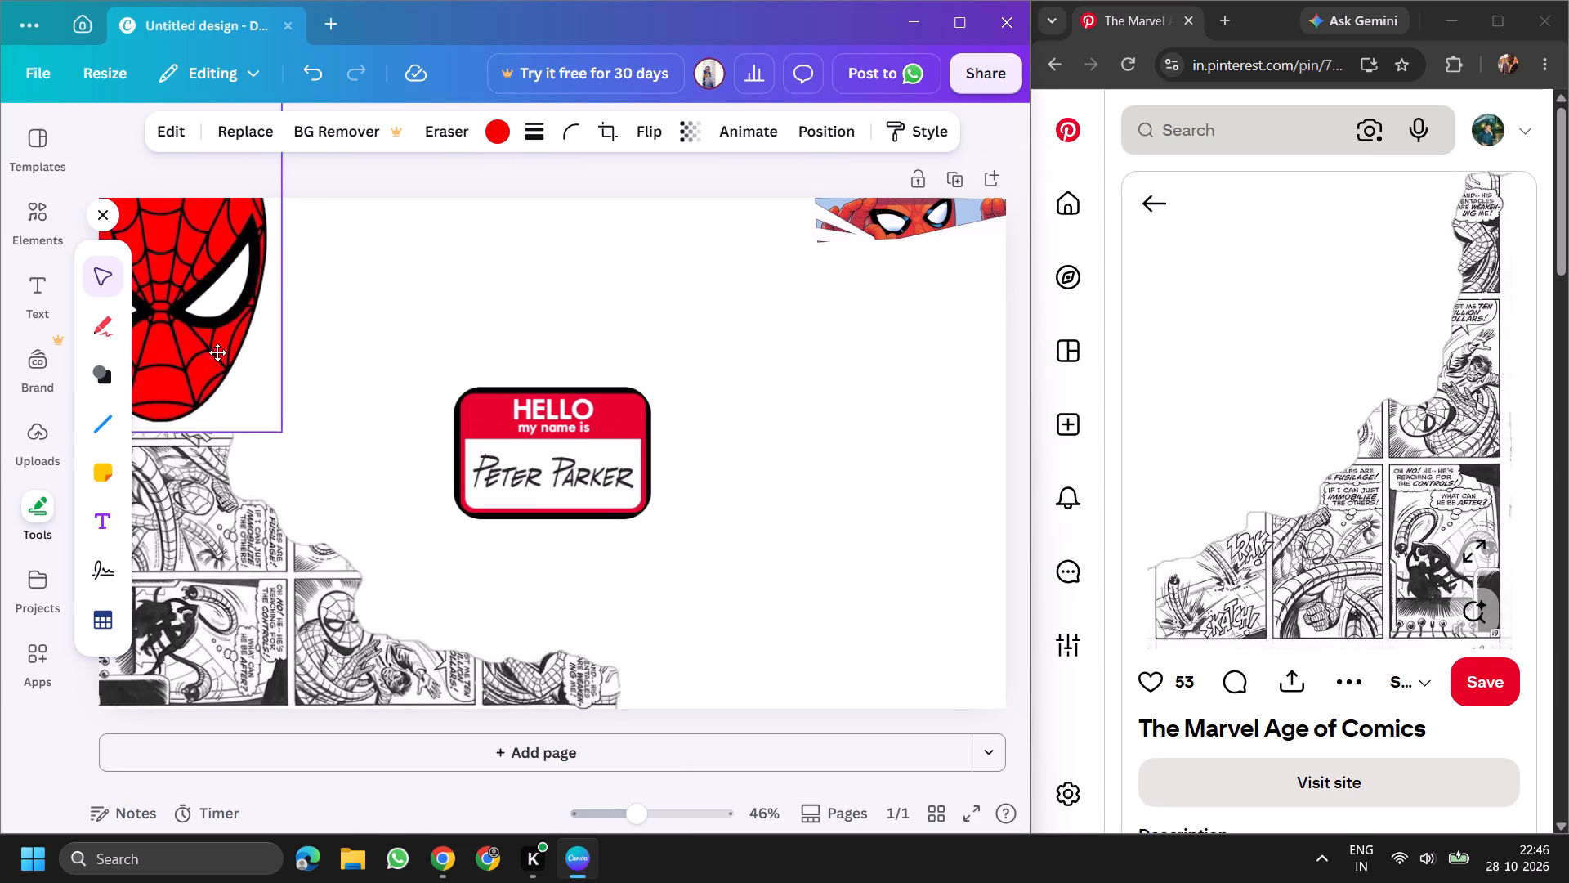
pyautogui.moveTo(217, 352); pyautogui.dragTo(171, 350)
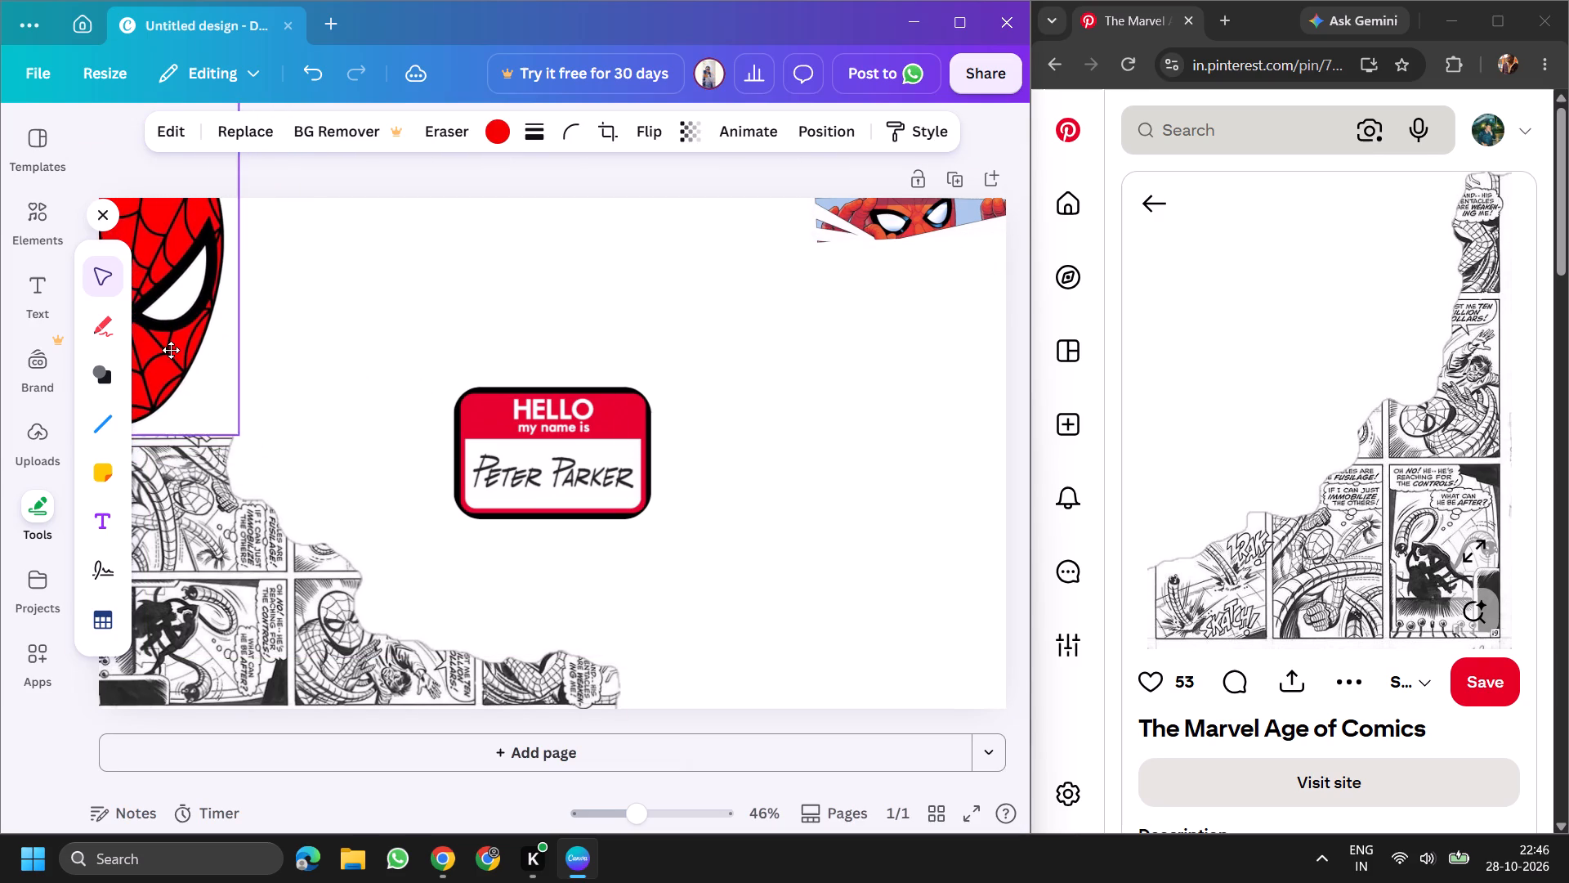
pyautogui.moveTo(171, 350); pyautogui.dragTo(157, 370)
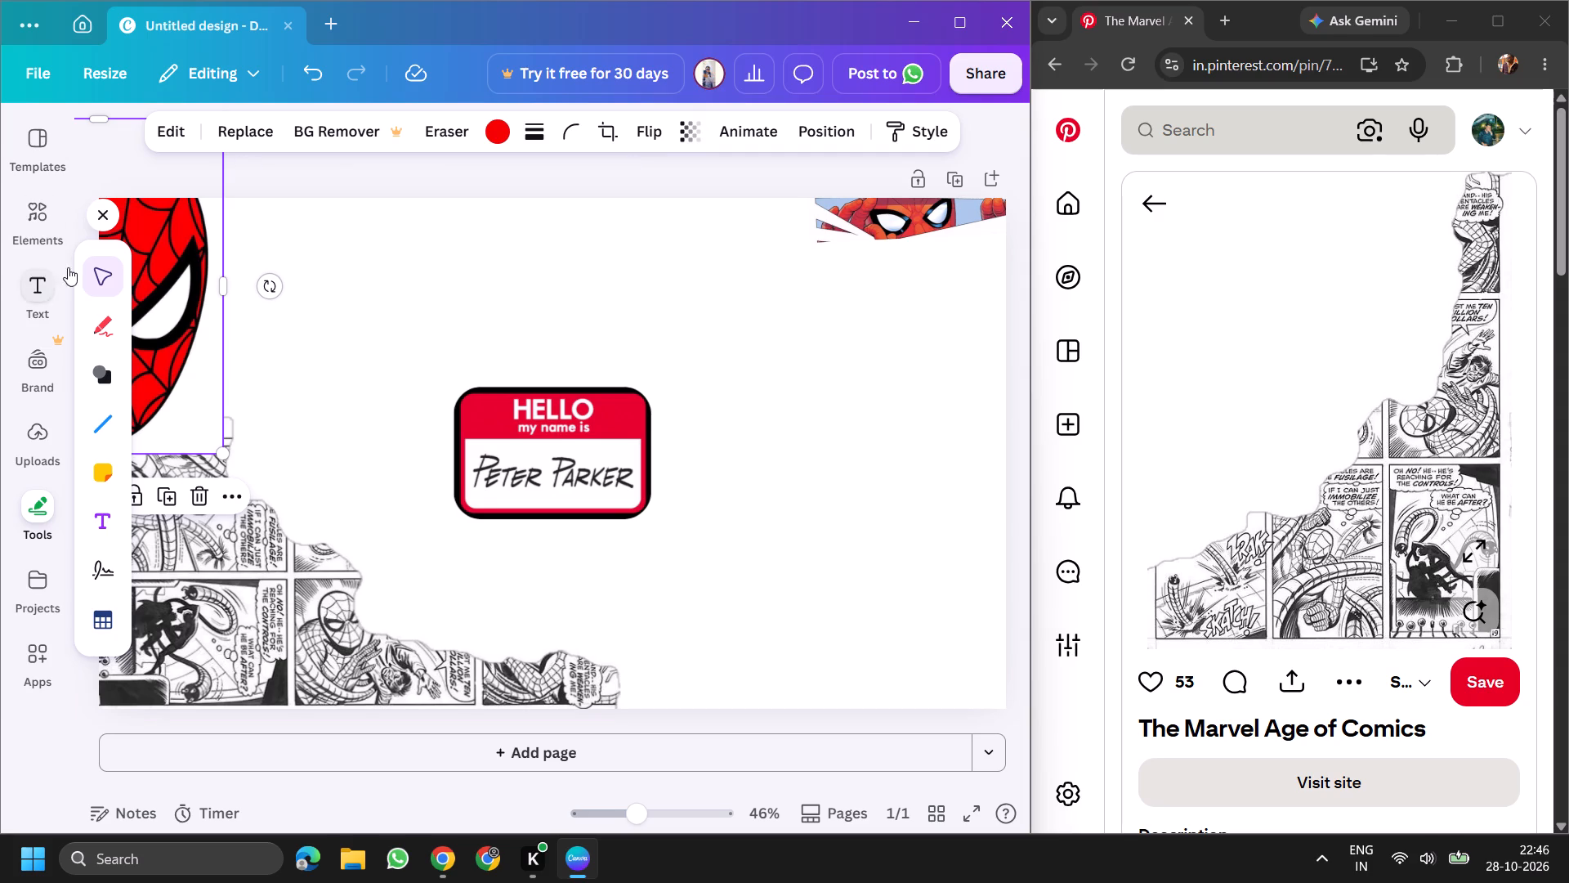
pyautogui.click(107, 217)
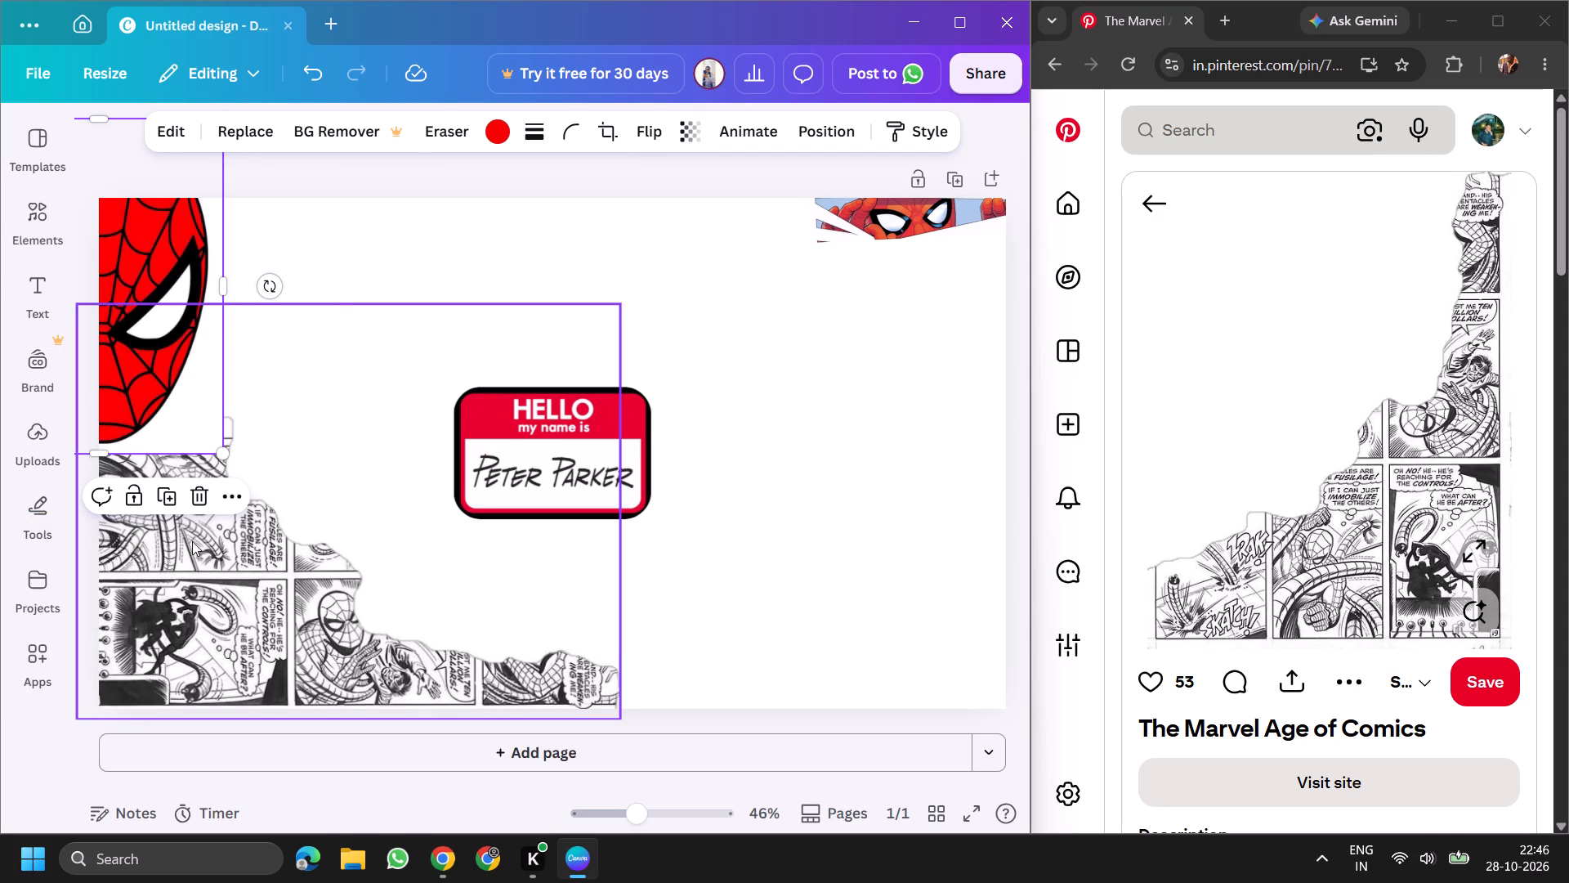
# Nudge the black-and-white comic page slightly down and inward in the design's lower-left corner, below the half face.
pyautogui.click(311, 569)
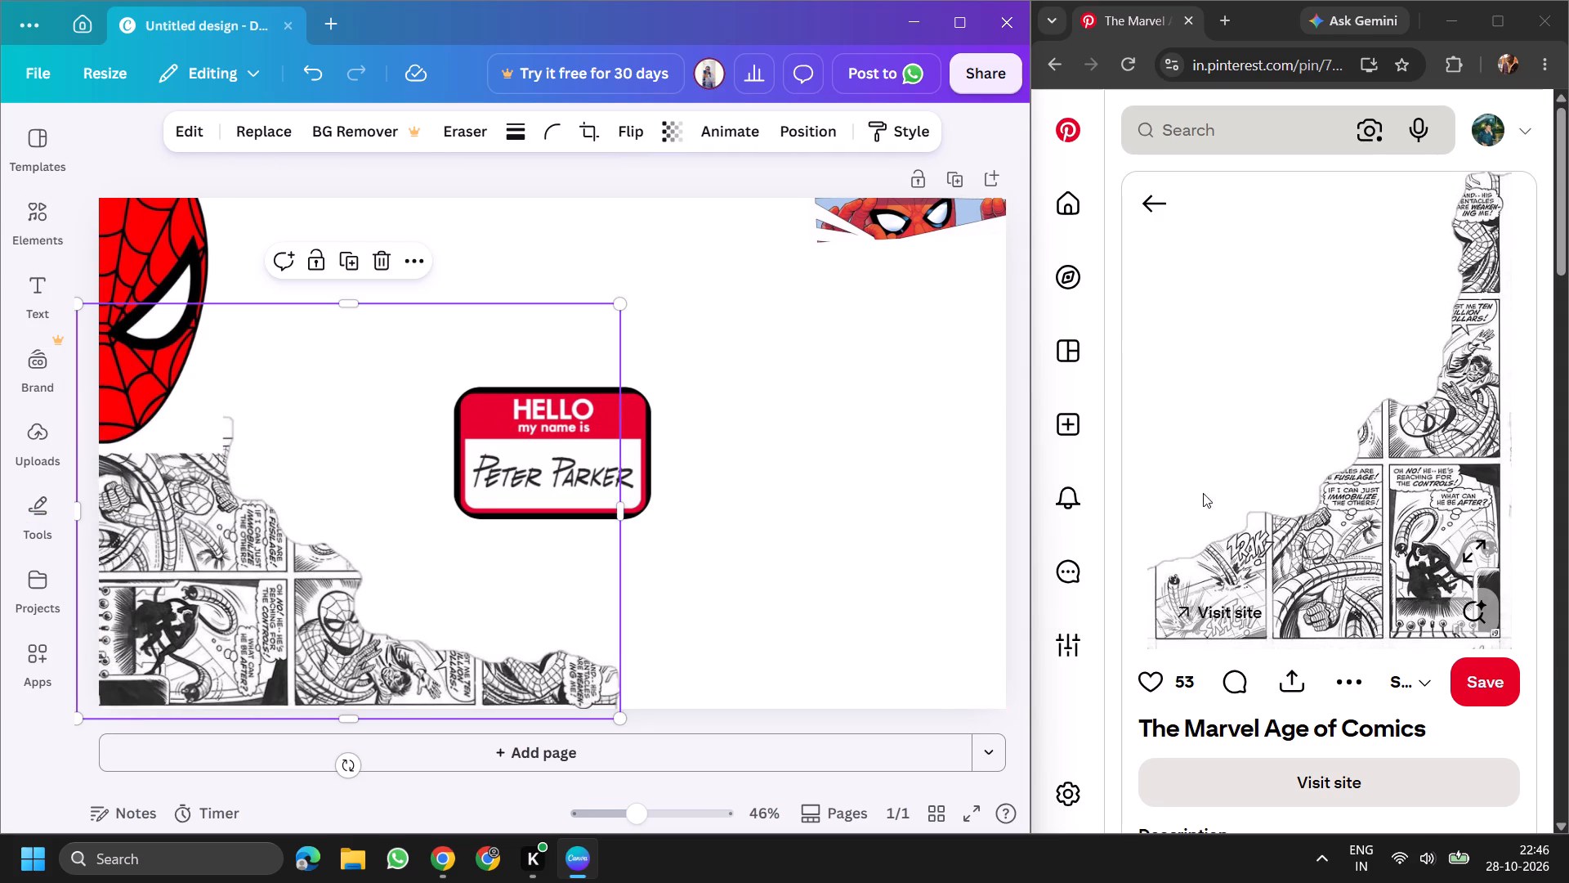
pyautogui.moveTo(255, 565); pyautogui.dragTo(253, 570)
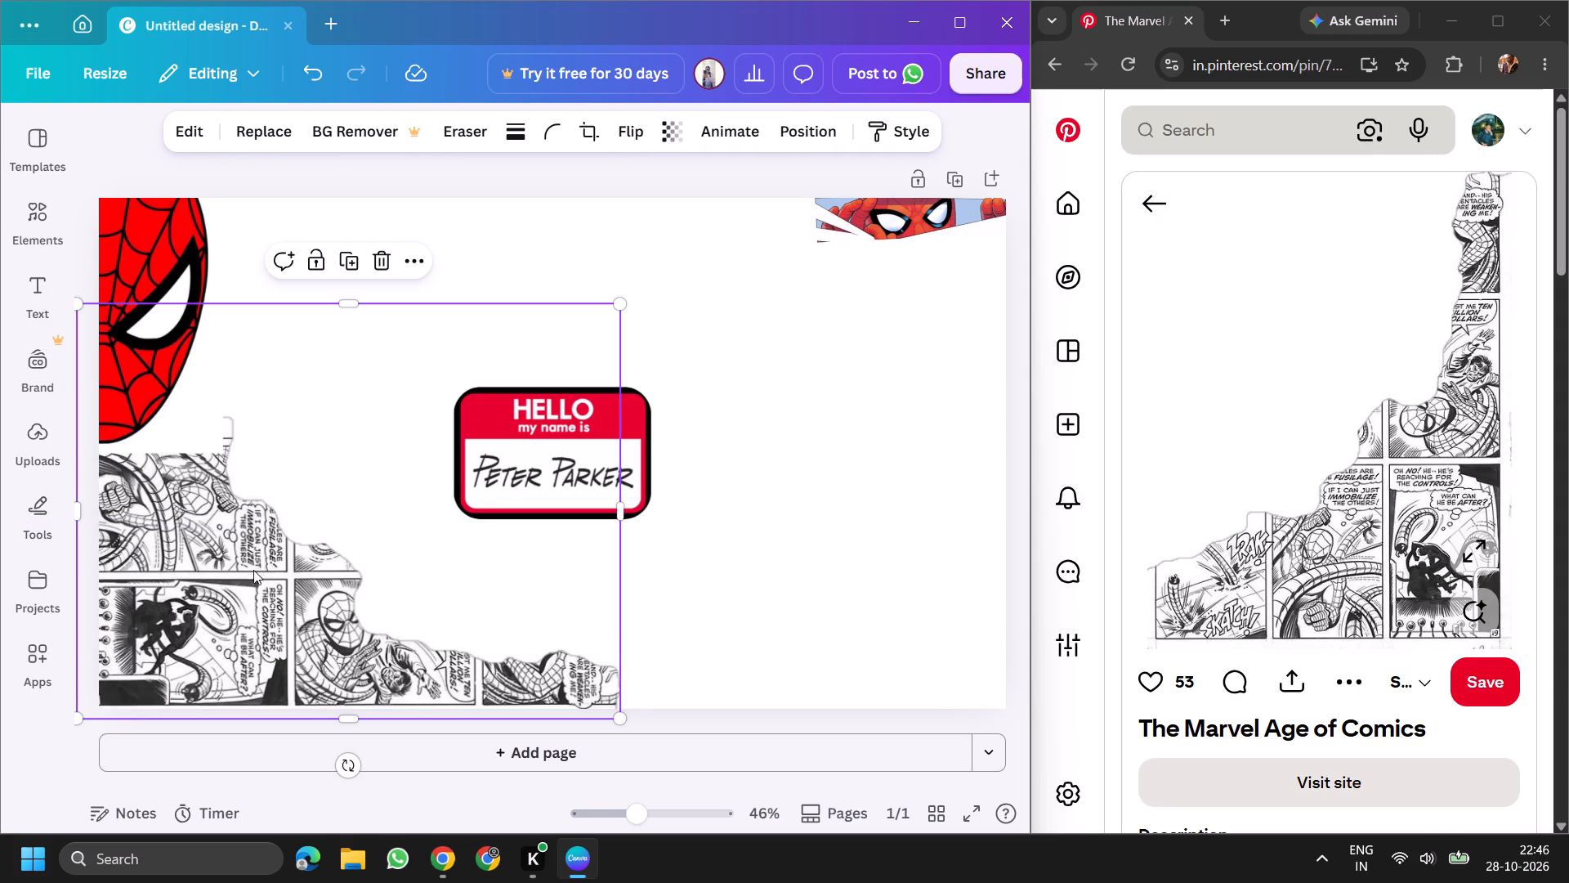
pyautogui.moveTo(253, 570); pyautogui.dragTo(282, 625)
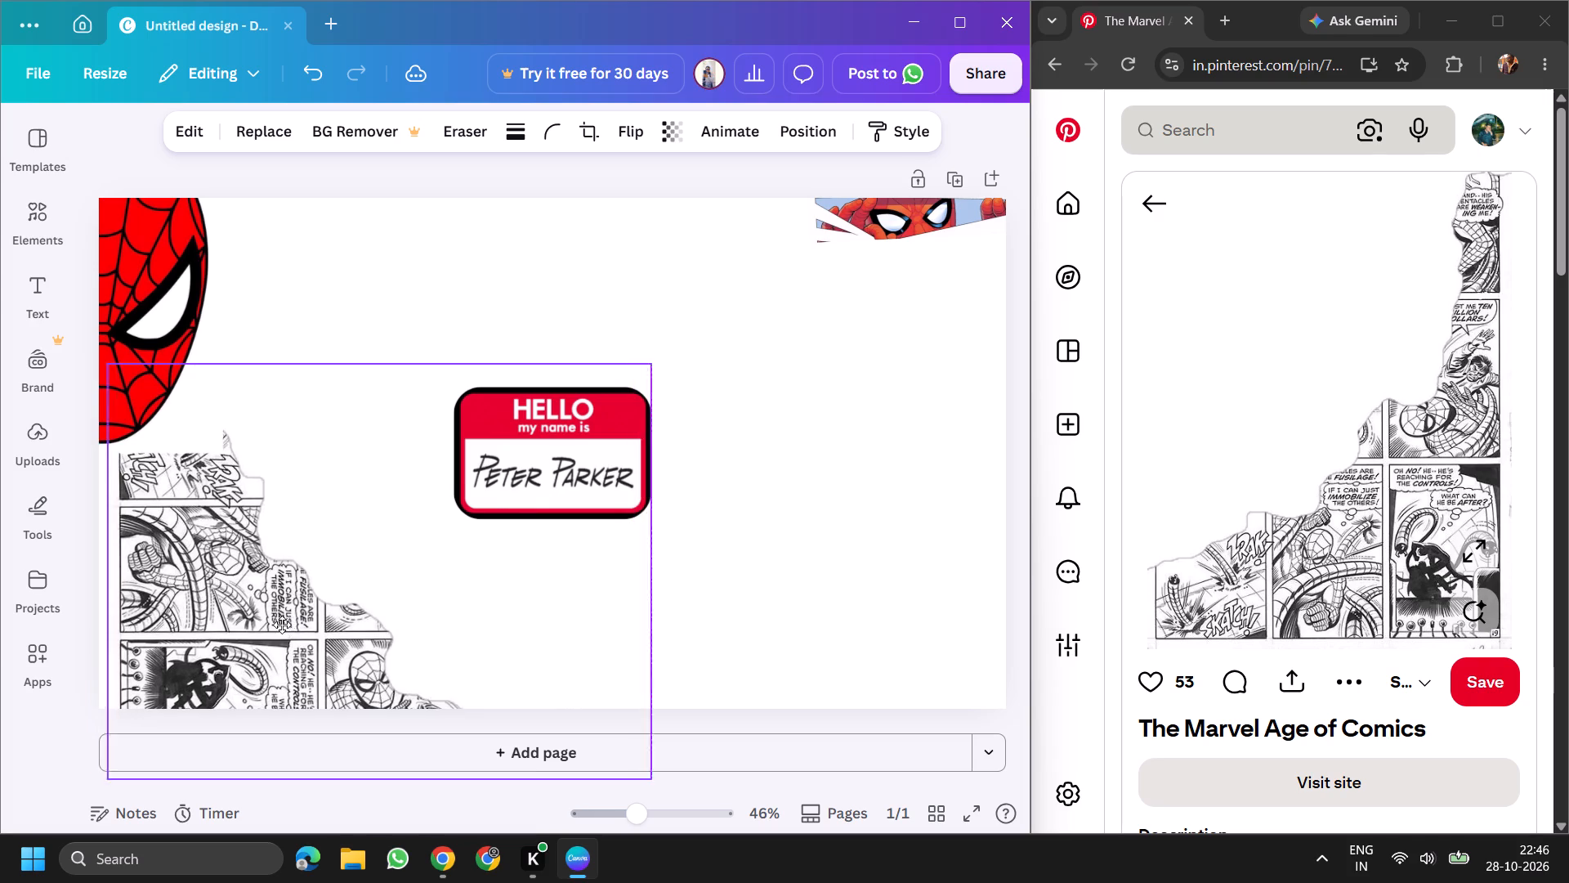
pyautogui.moveTo(282, 625); pyautogui.dragTo(265, 585)
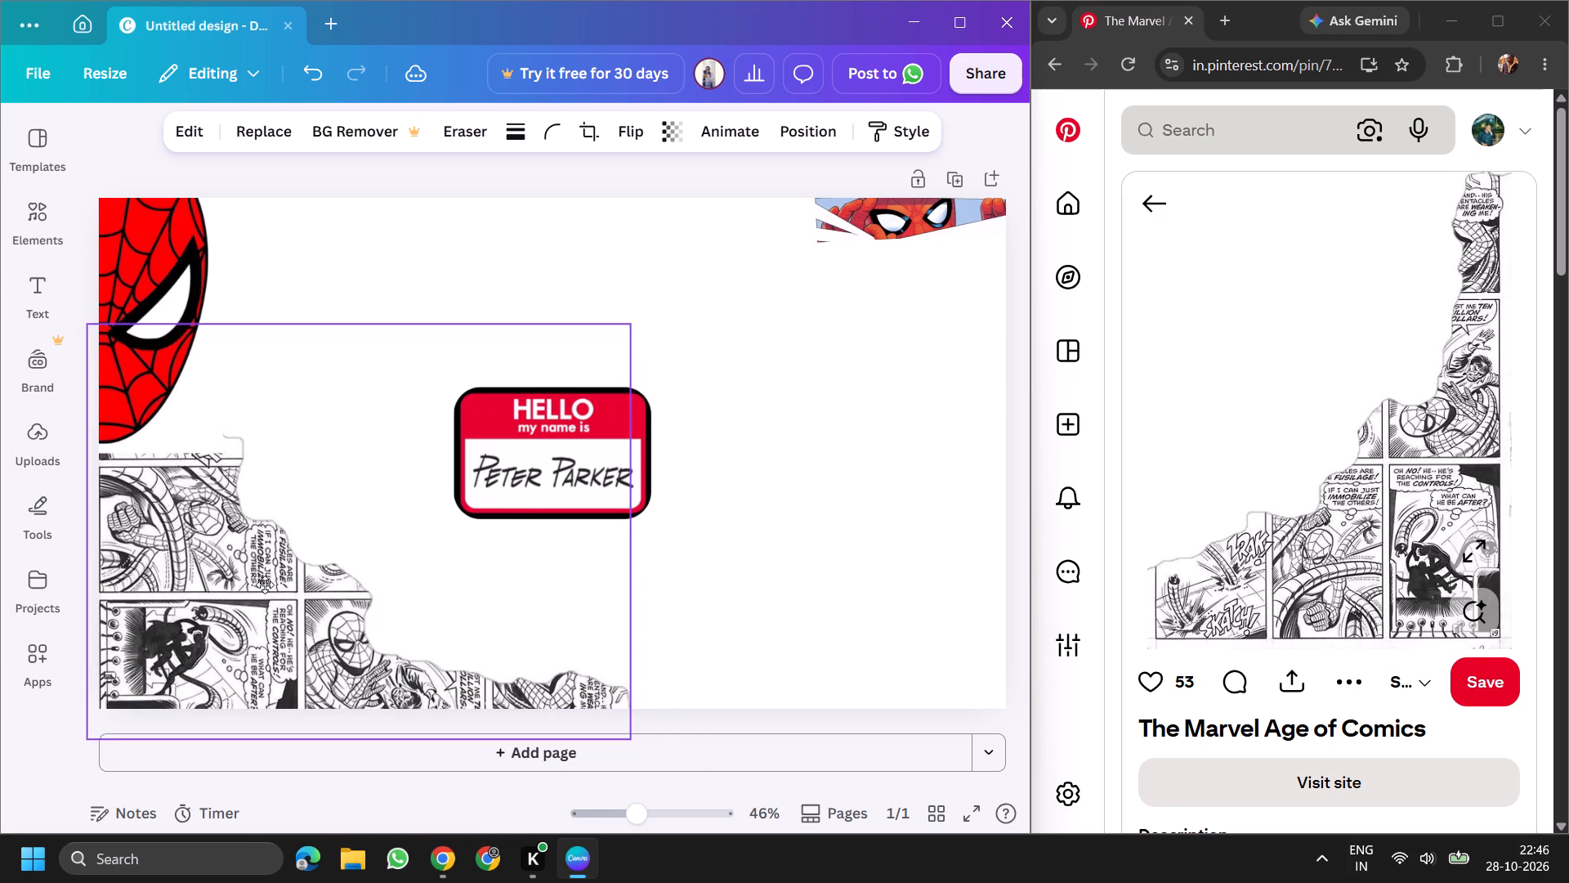
pyautogui.moveTo(265, 585); pyautogui.dragTo(265, 578)
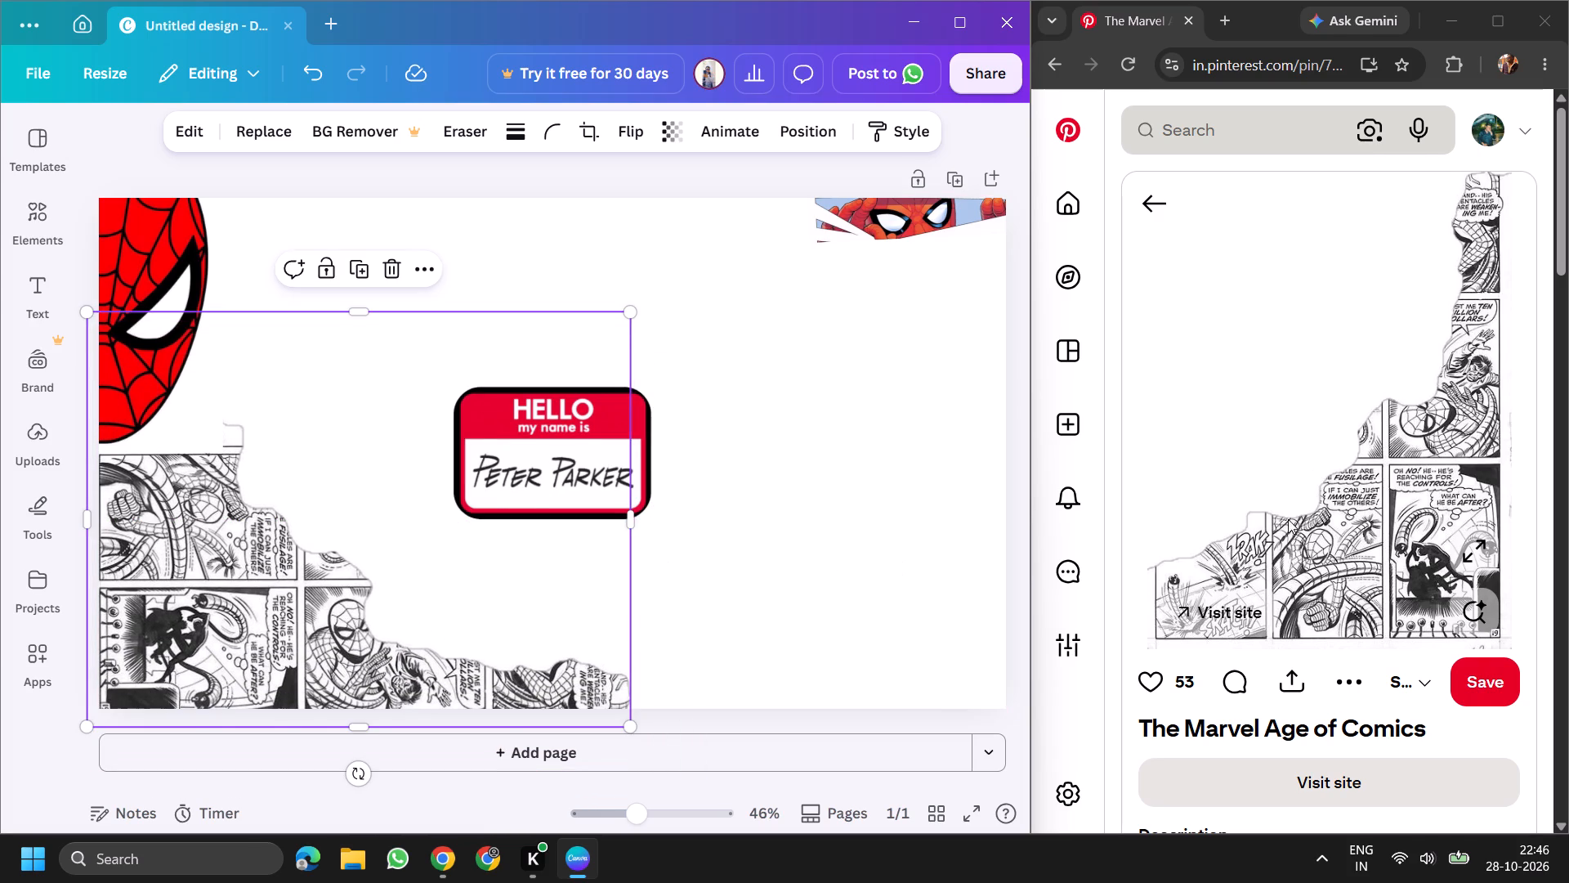
# Go back to the related Pinterest pins, open the coloured Spider-Man comic cut-out, and copy its image.
pyautogui.click(1158, 209)
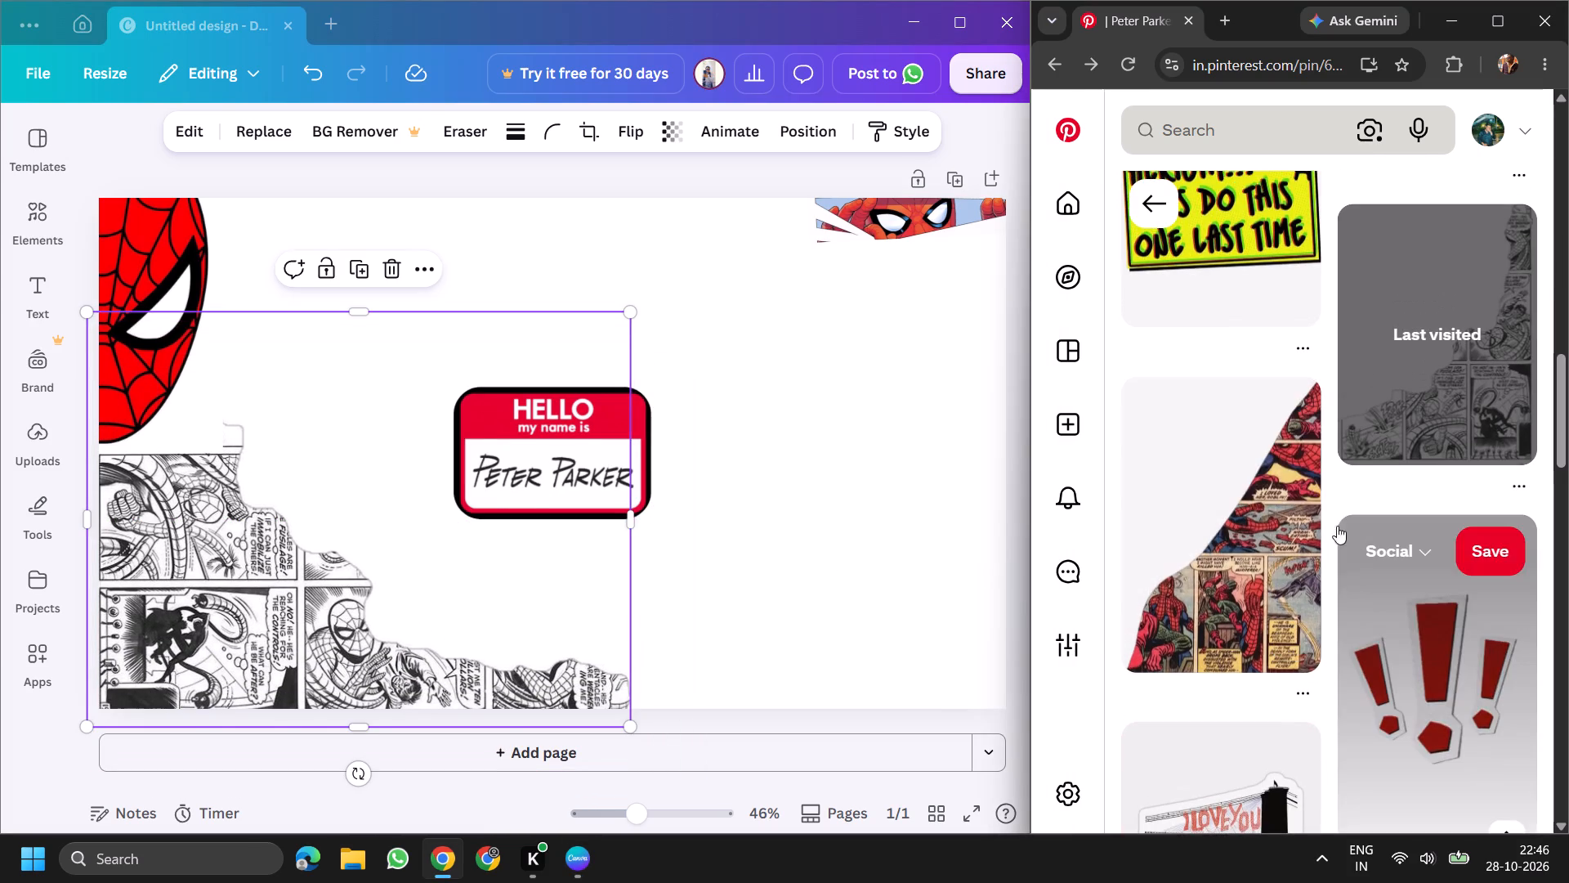
pyautogui.scroll(-3, 1321, 504)
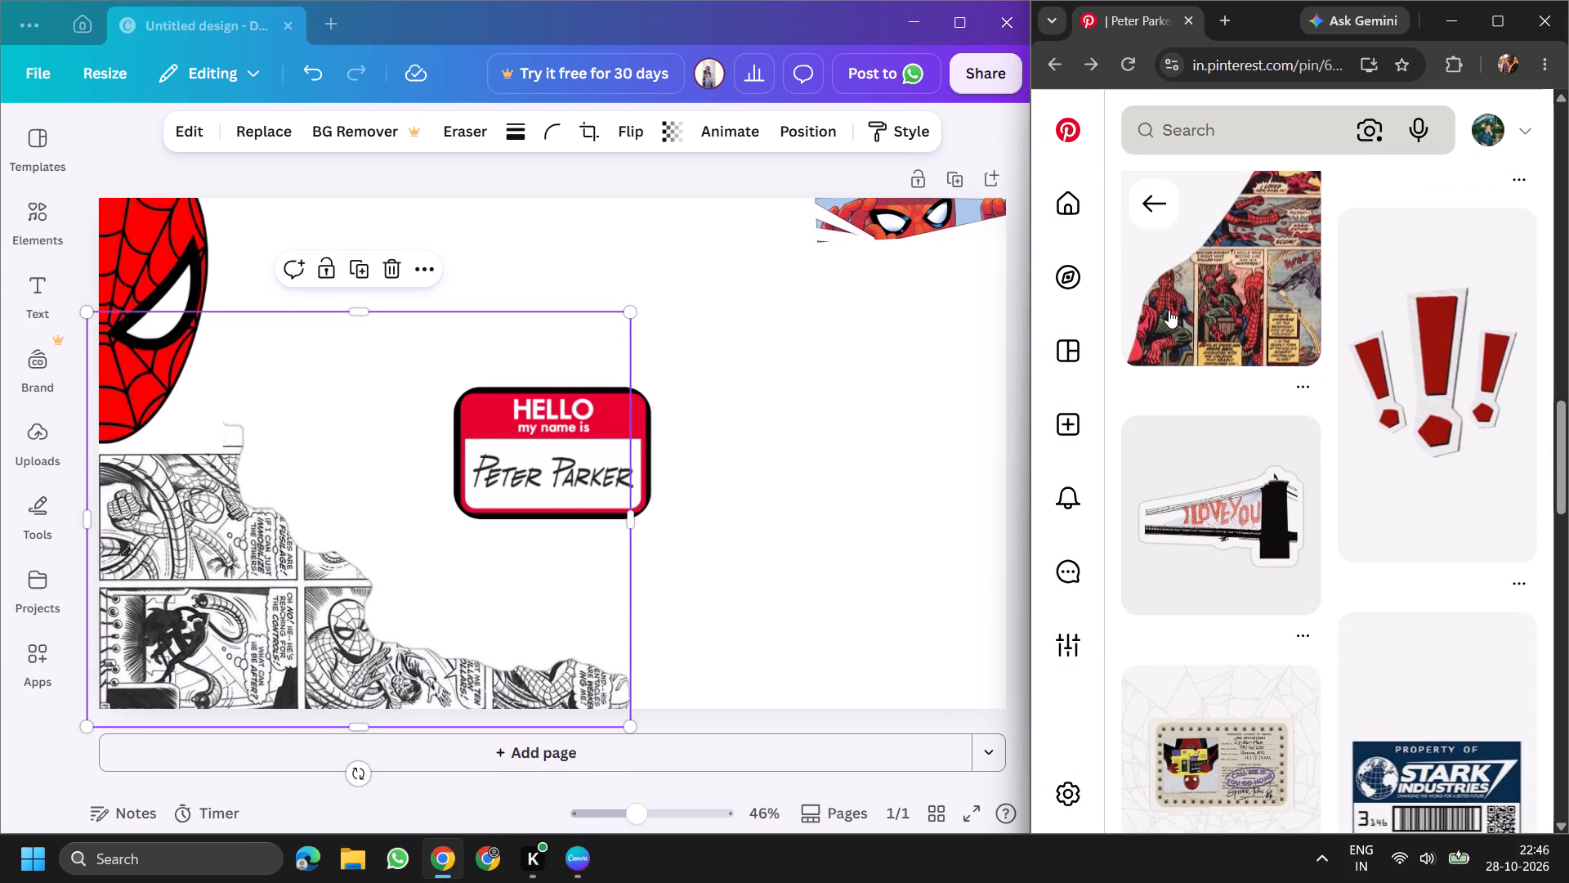
pyautogui.click(1211, 303)
pyautogui.rightClick(1374, 516)
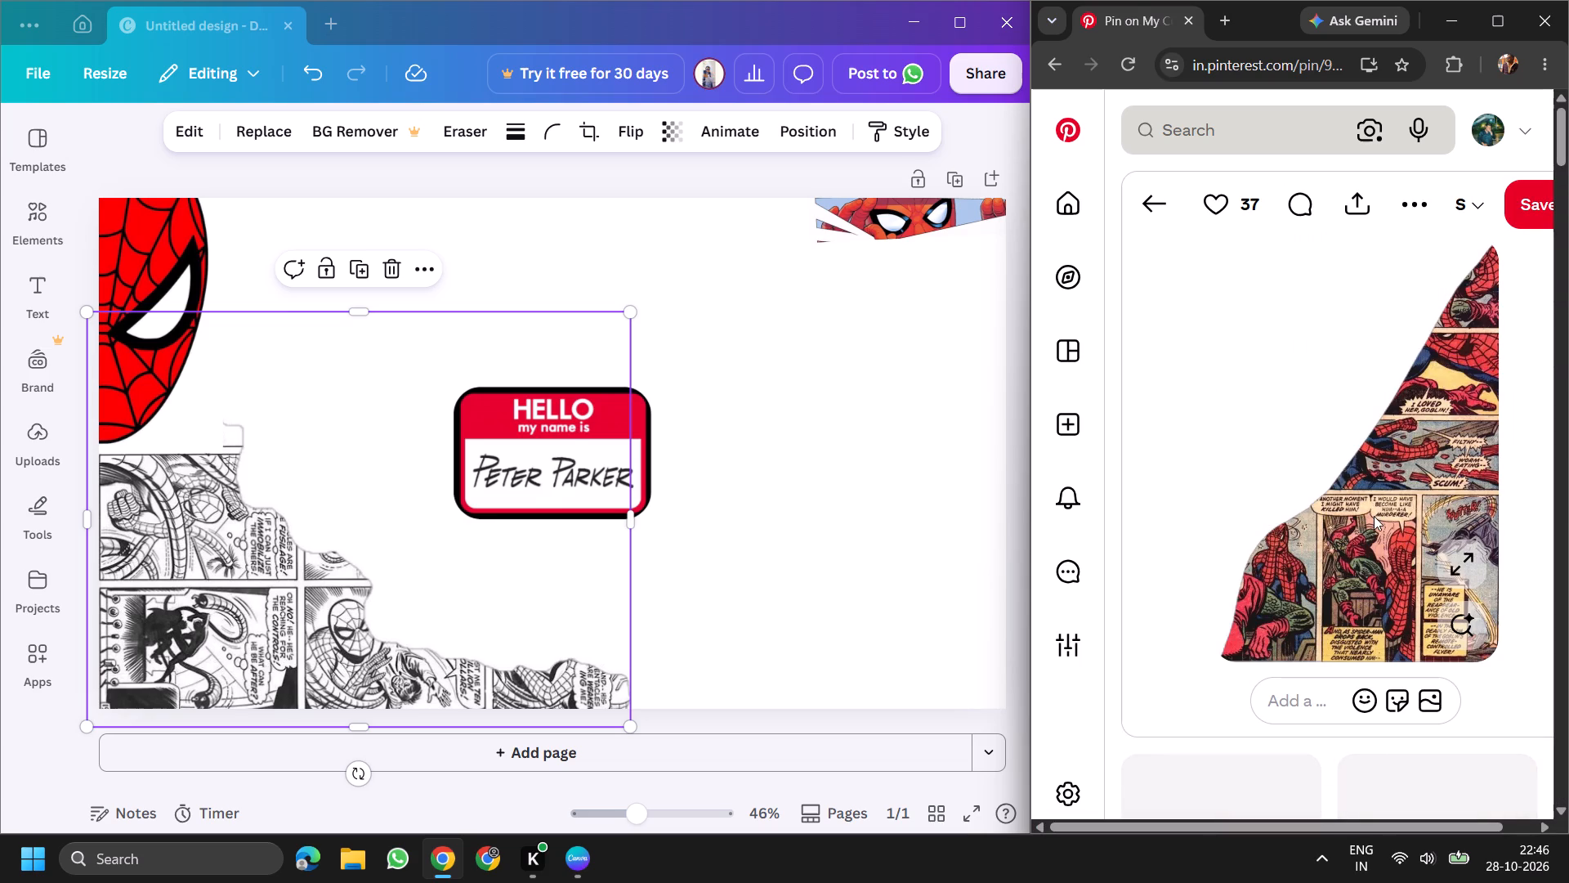
pyautogui.click(1226, 596)
# Paste the coloured comic cut-out into the Canva design and place it flush in the lower-right corner.
pyautogui.click(799, 531)
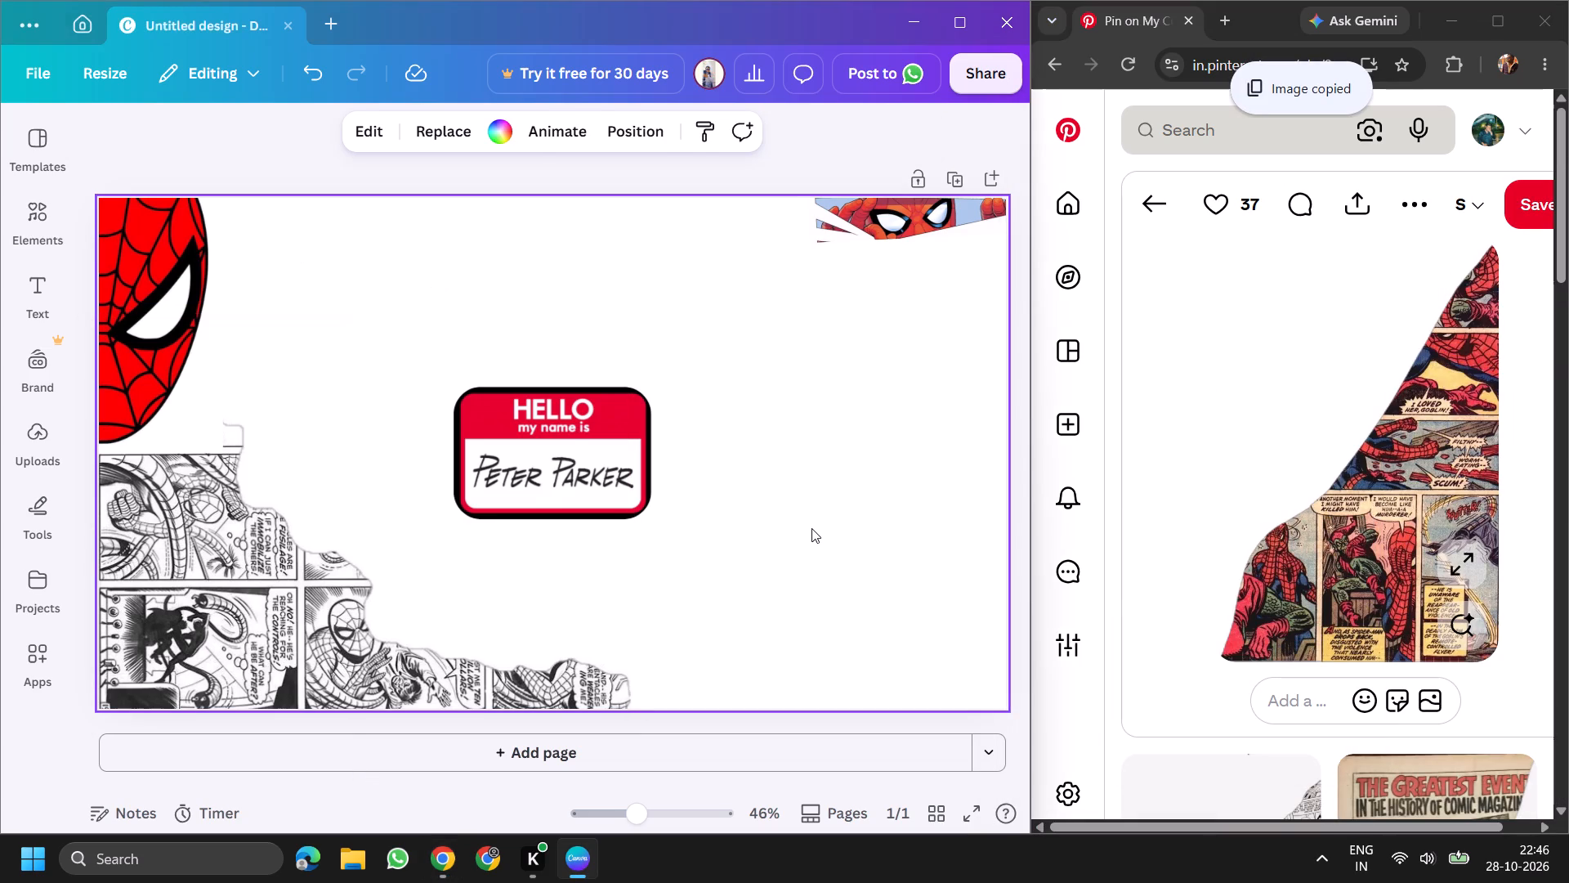
pyautogui.hotkey('ctrl', 'v')
pyautogui.rightClick(809, 492)
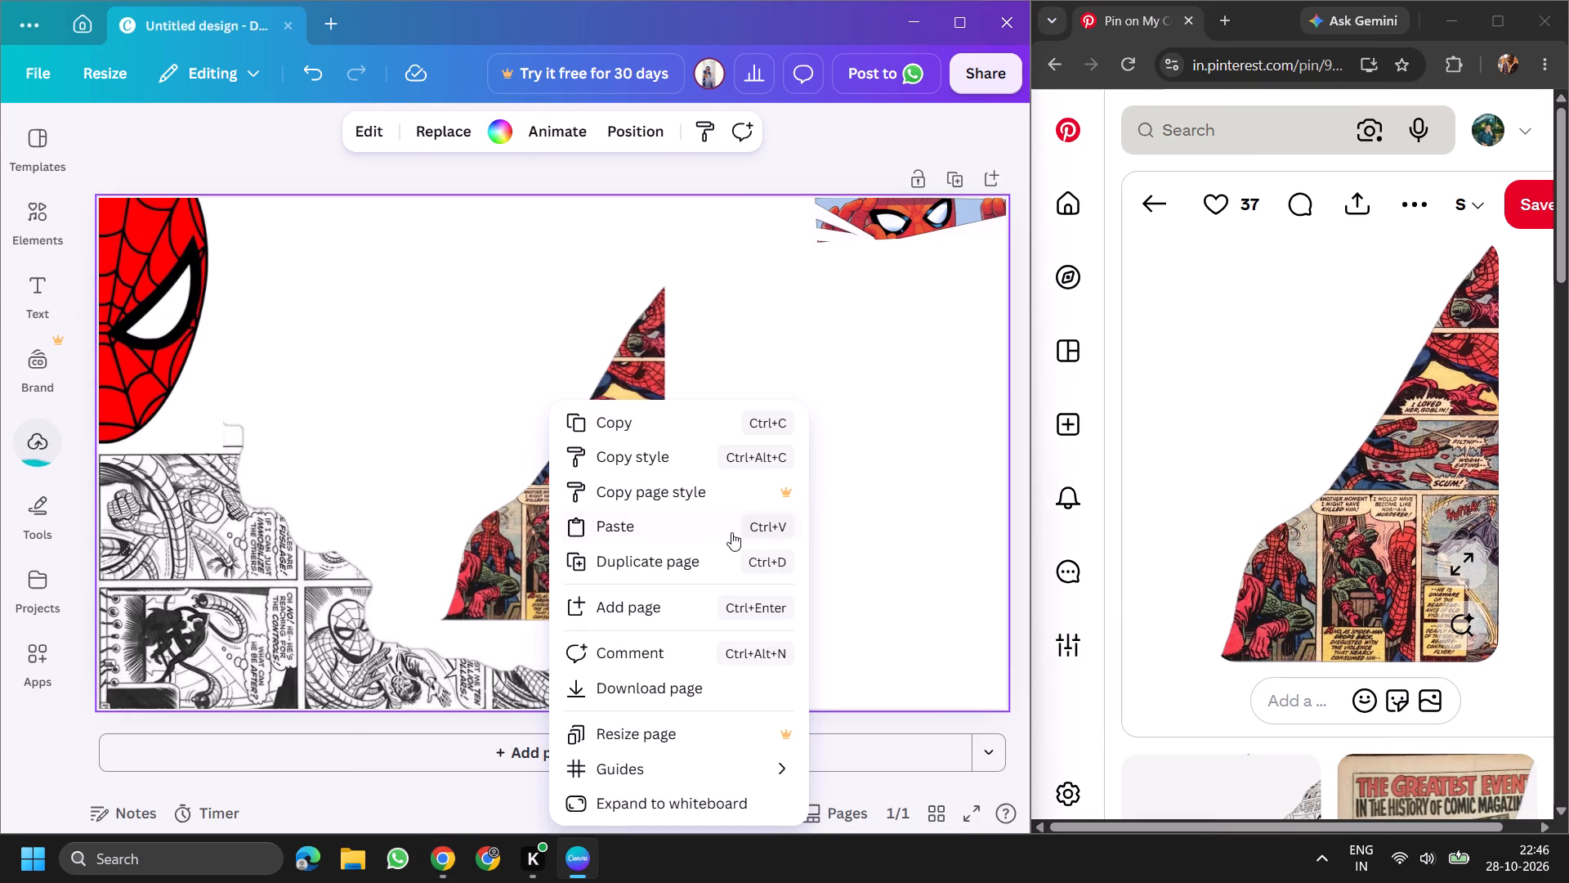
pyautogui.click(926, 446)
pyautogui.moveTo(615, 473); pyautogui.dragTo(968, 544)
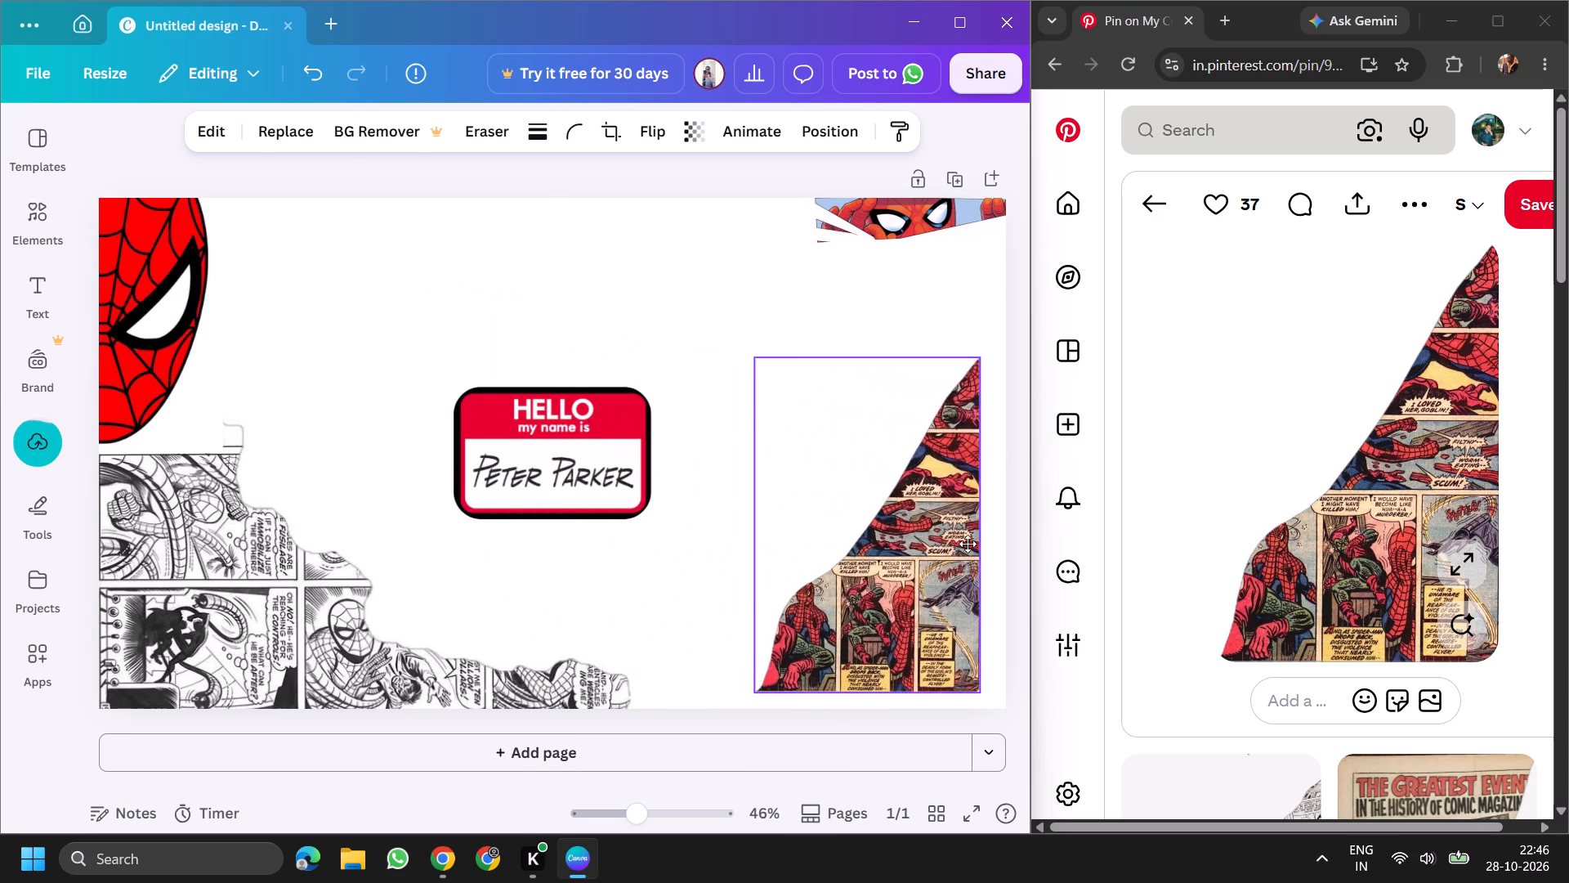
pyautogui.moveTo(968, 544); pyautogui.dragTo(950, 554)
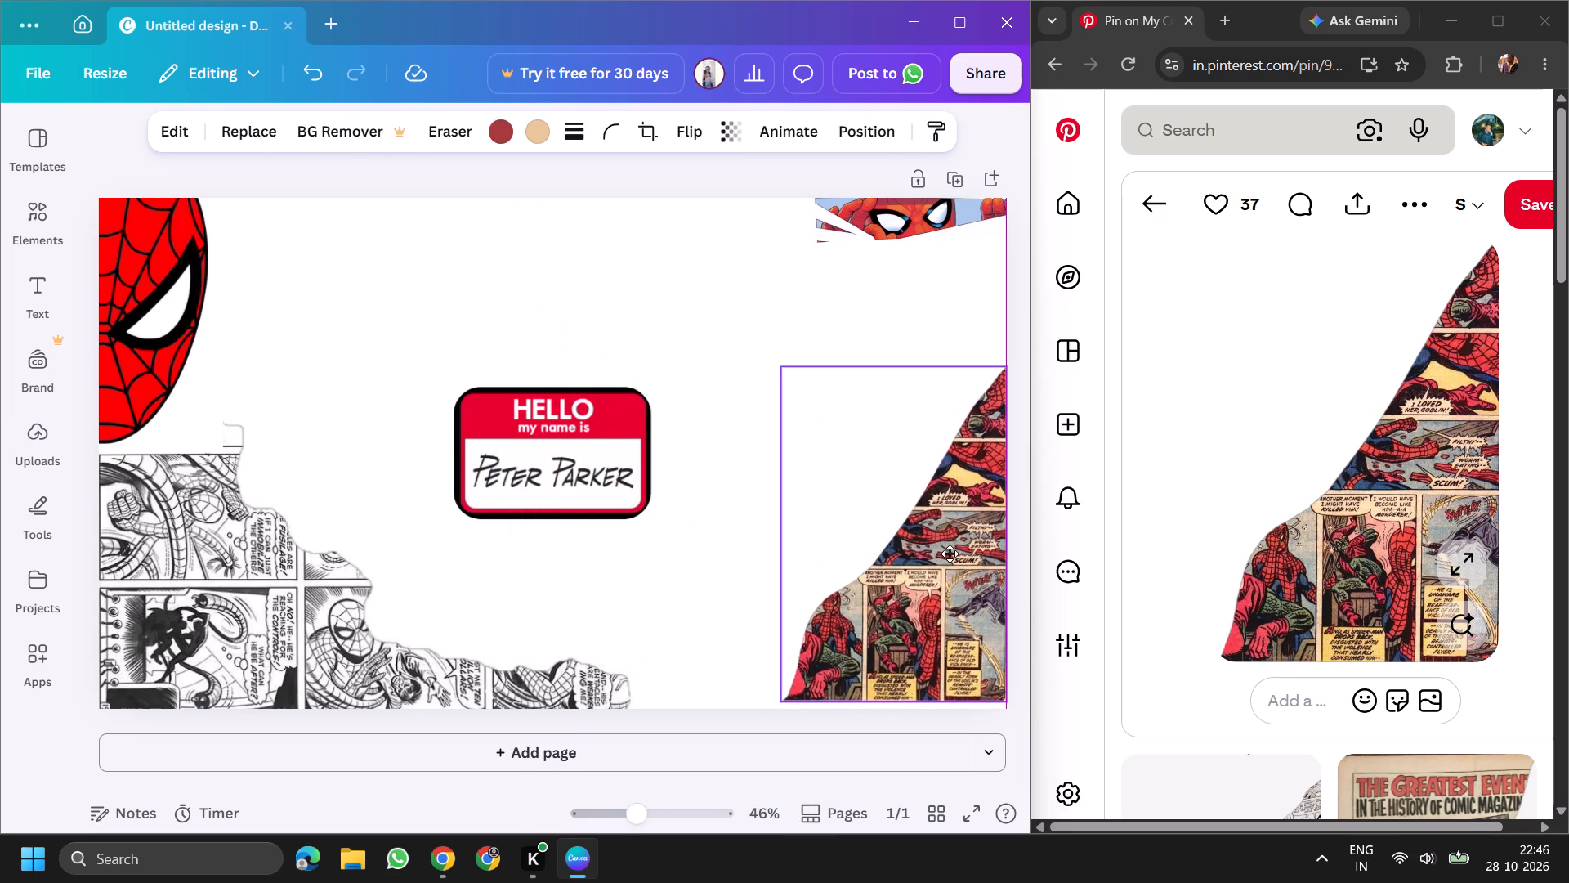
pyautogui.moveTo(950, 554); pyautogui.dragTo(952, 559)
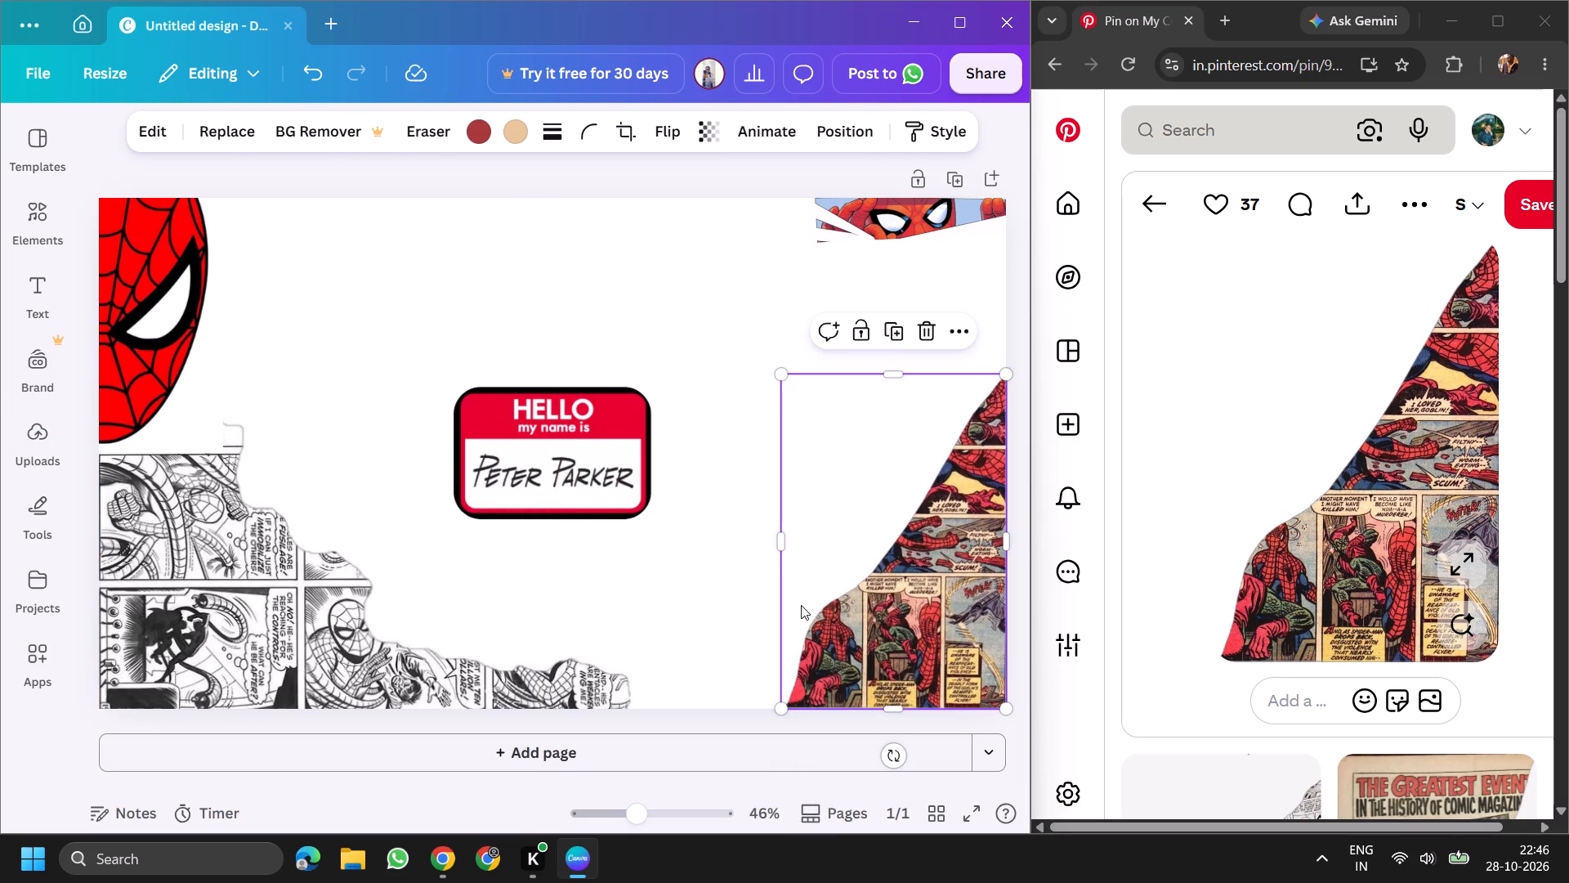
# Widen the coloured comic cut-out toward the name tag and move it up the design's right side, over the torn strip.
pyautogui.moveTo(786, 541); pyautogui.dragTo(686, 530)
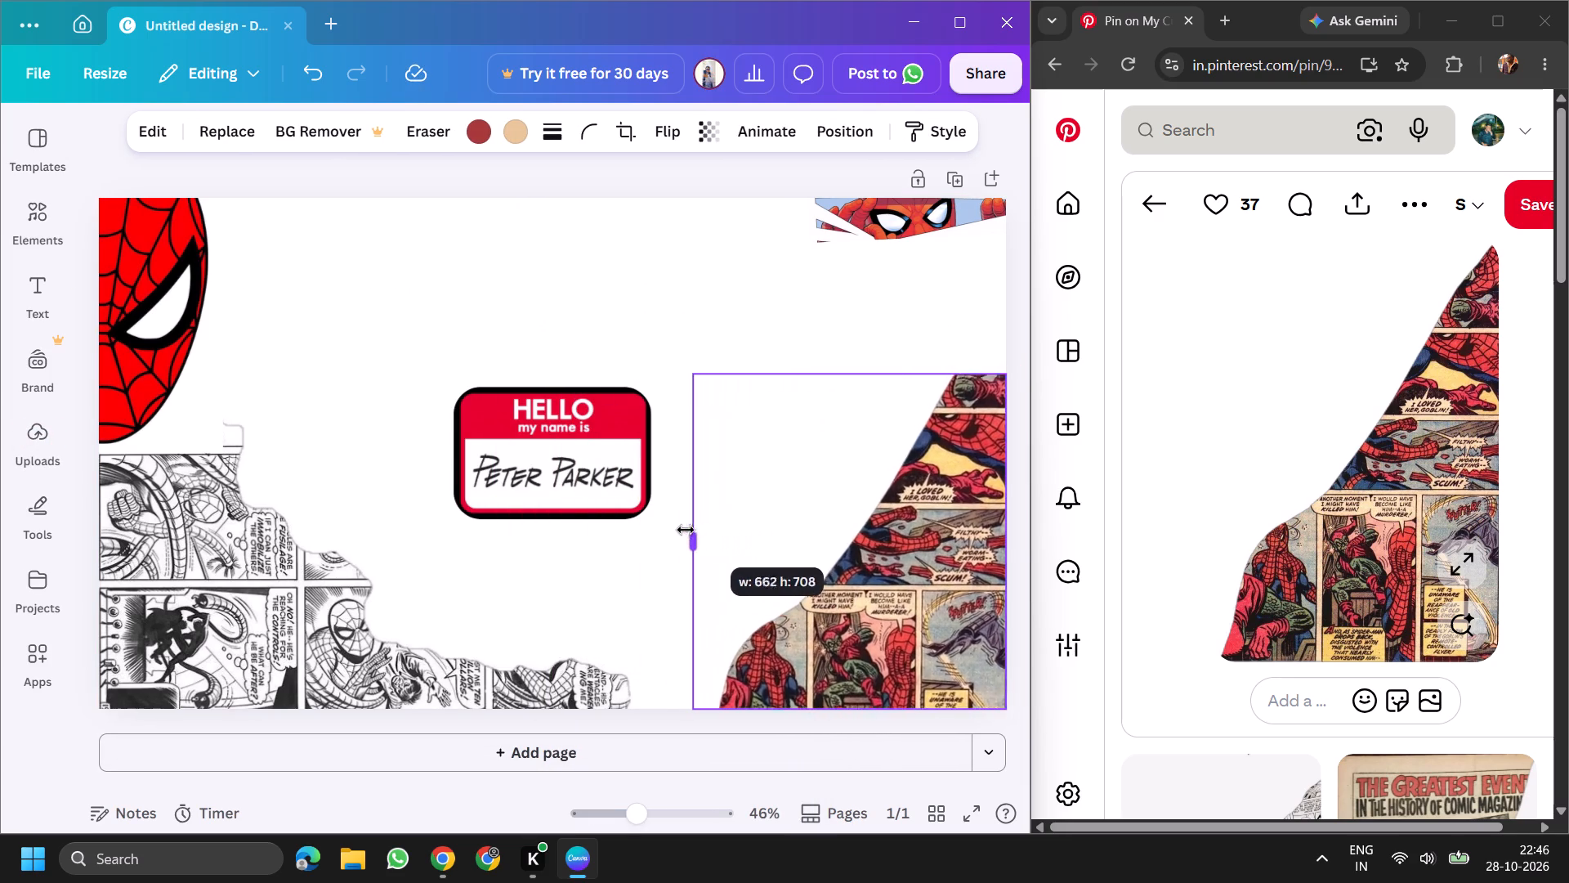
pyautogui.moveTo(686, 530); pyautogui.dragTo(592, 528)
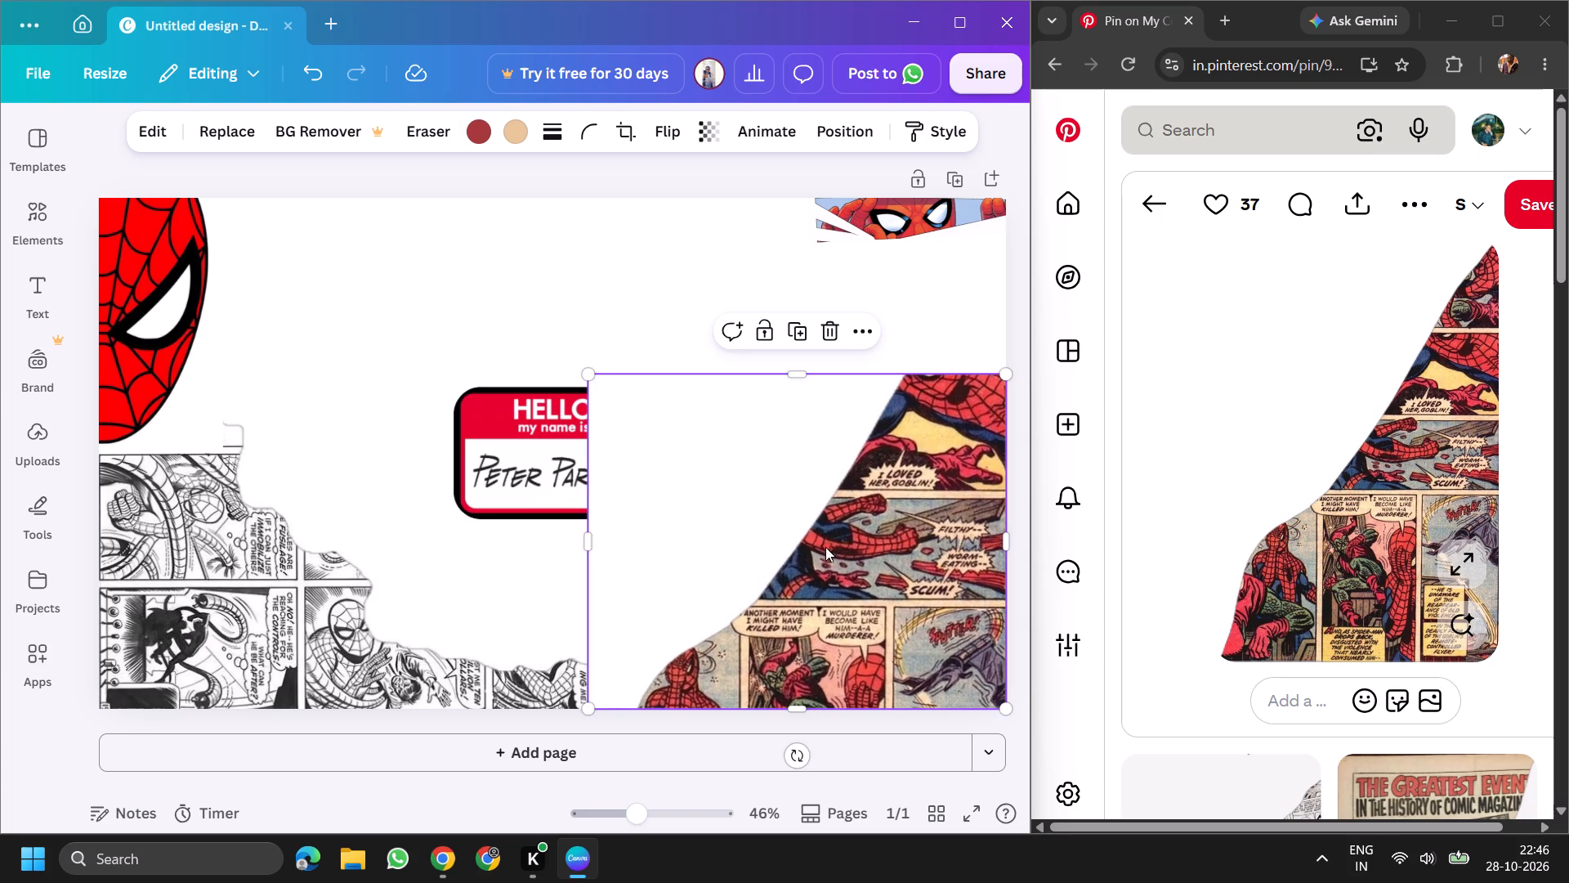
pyautogui.moveTo(825, 547); pyautogui.dragTo(822, 464)
pyautogui.moveTo(794, 617); pyautogui.dragTo(799, 624)
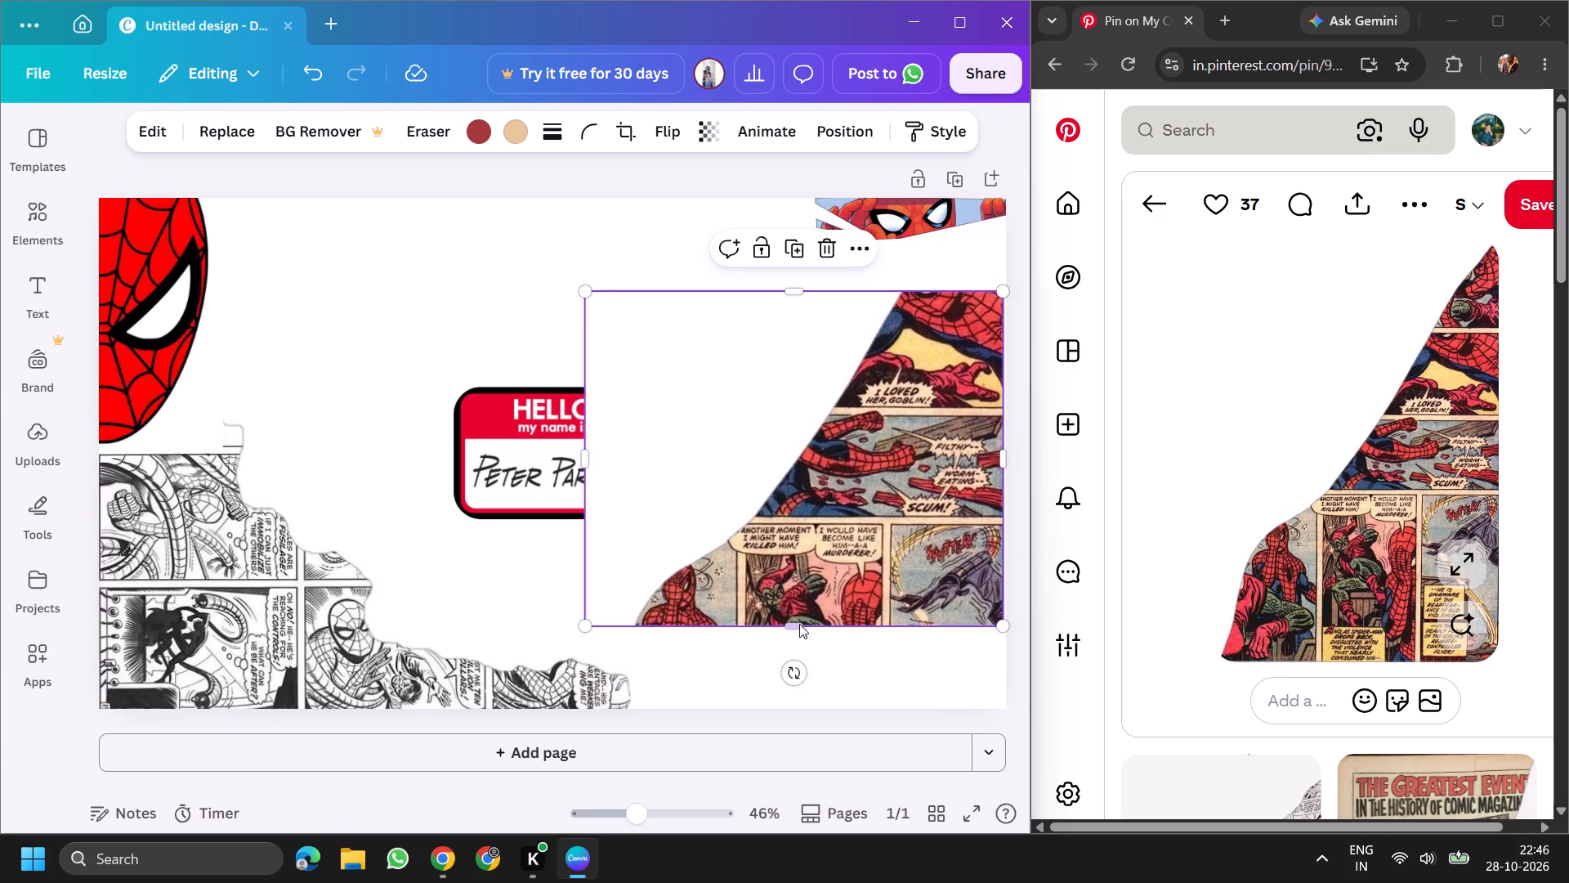
pyautogui.moveTo(799, 624); pyautogui.dragTo(802, 548)
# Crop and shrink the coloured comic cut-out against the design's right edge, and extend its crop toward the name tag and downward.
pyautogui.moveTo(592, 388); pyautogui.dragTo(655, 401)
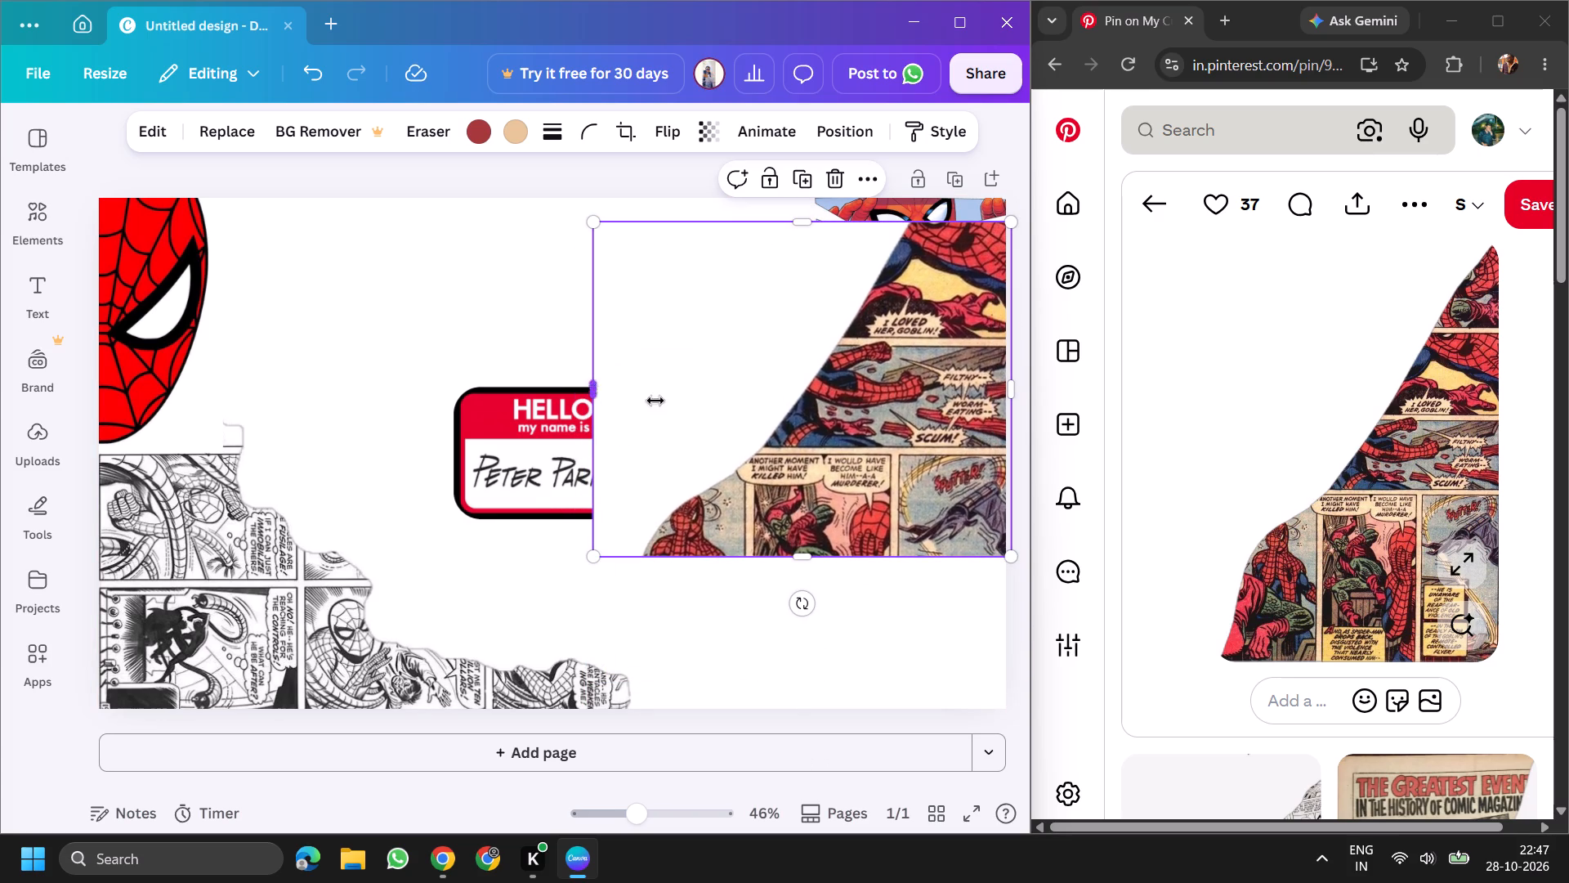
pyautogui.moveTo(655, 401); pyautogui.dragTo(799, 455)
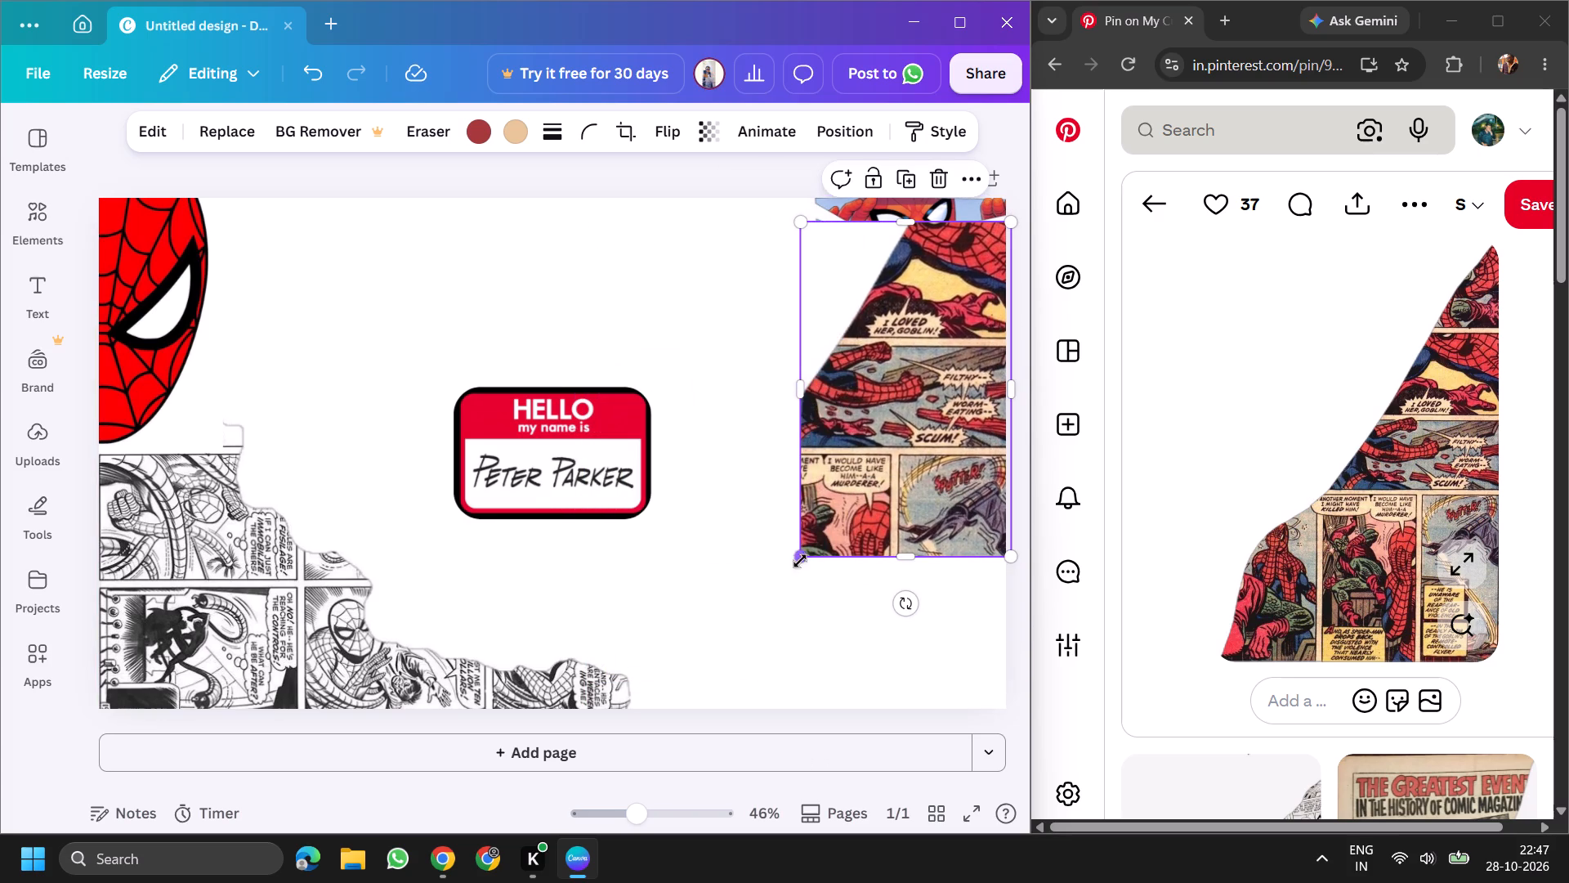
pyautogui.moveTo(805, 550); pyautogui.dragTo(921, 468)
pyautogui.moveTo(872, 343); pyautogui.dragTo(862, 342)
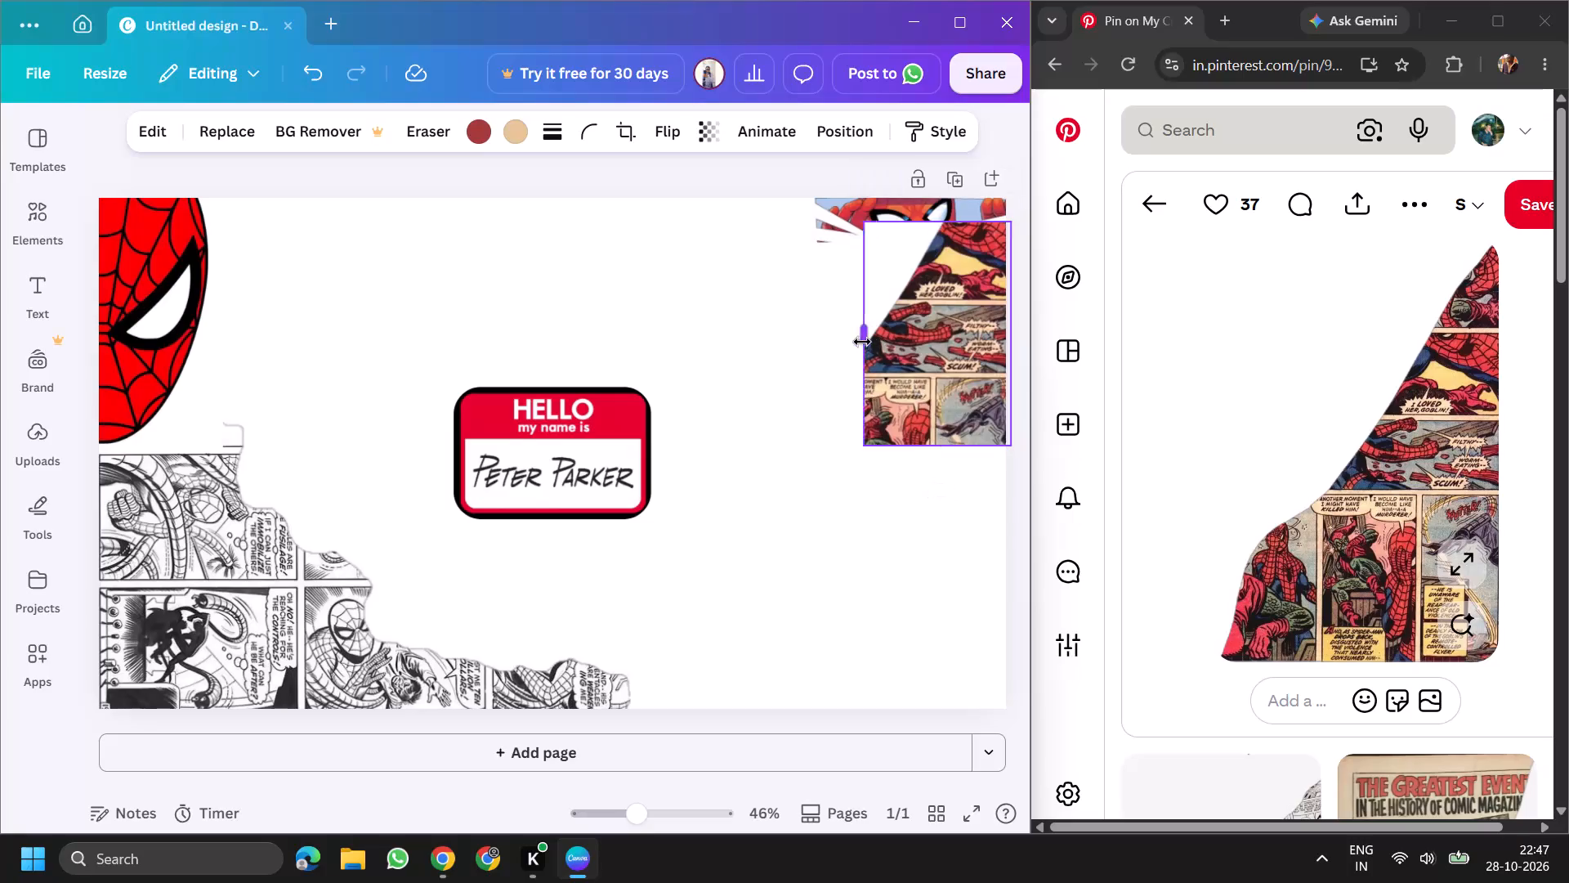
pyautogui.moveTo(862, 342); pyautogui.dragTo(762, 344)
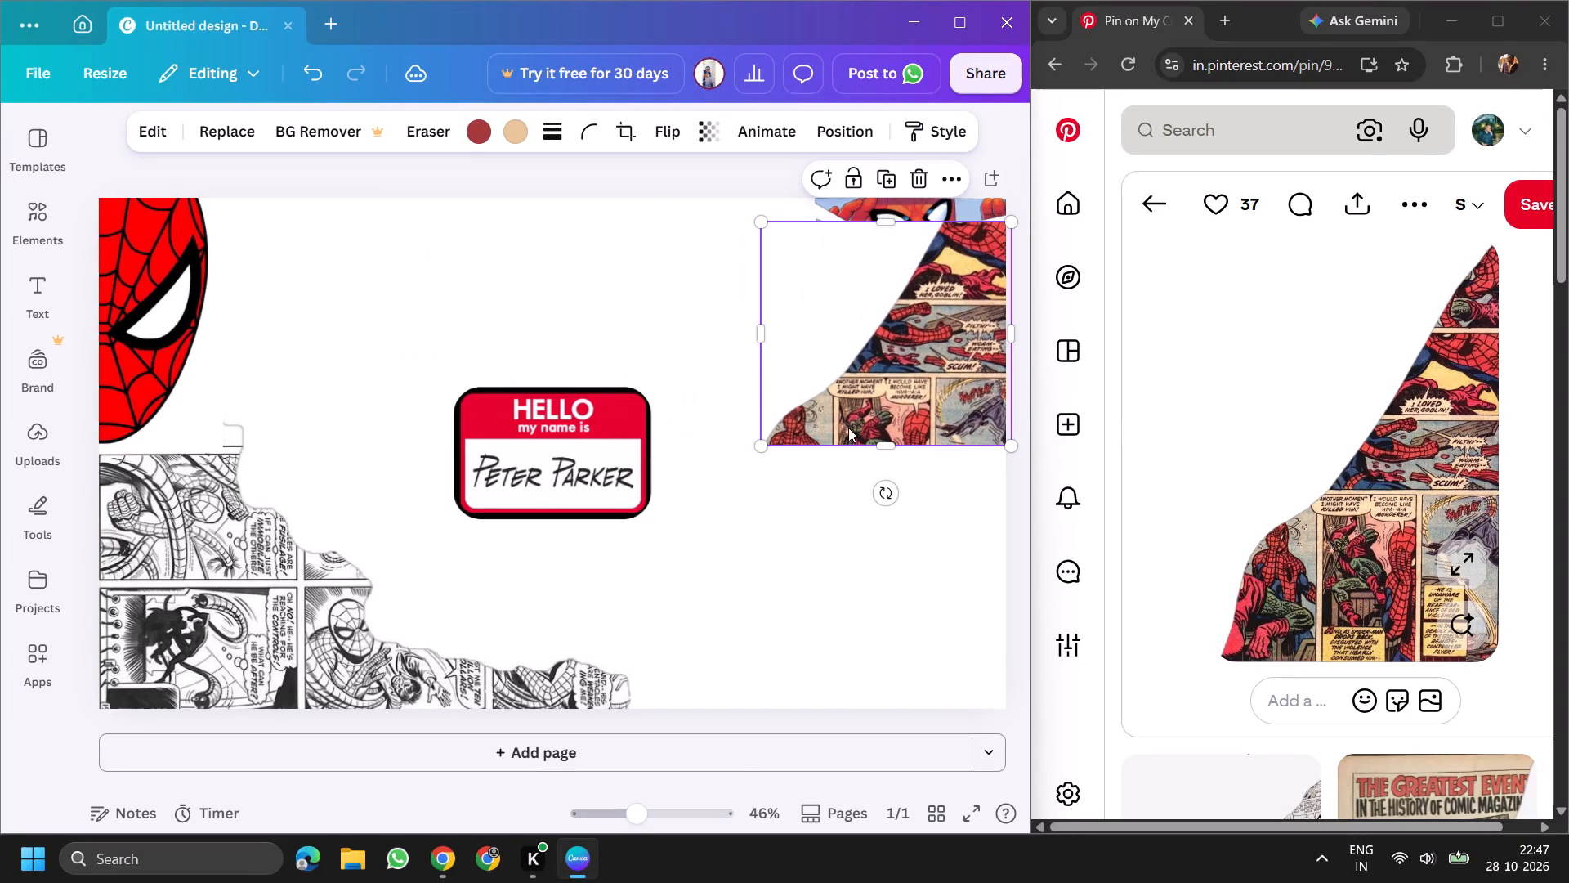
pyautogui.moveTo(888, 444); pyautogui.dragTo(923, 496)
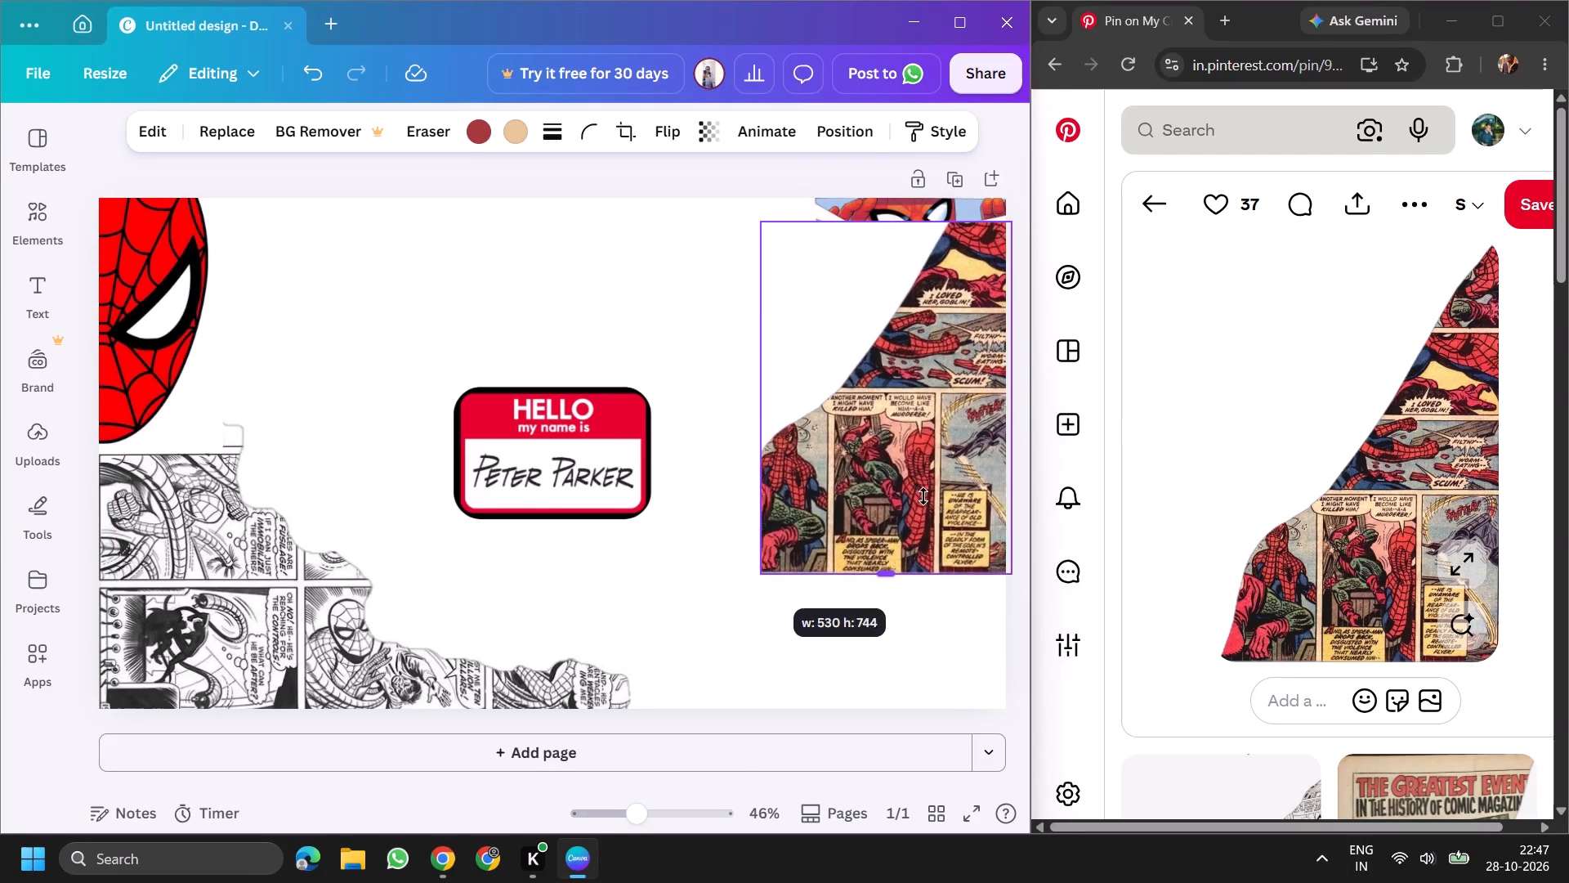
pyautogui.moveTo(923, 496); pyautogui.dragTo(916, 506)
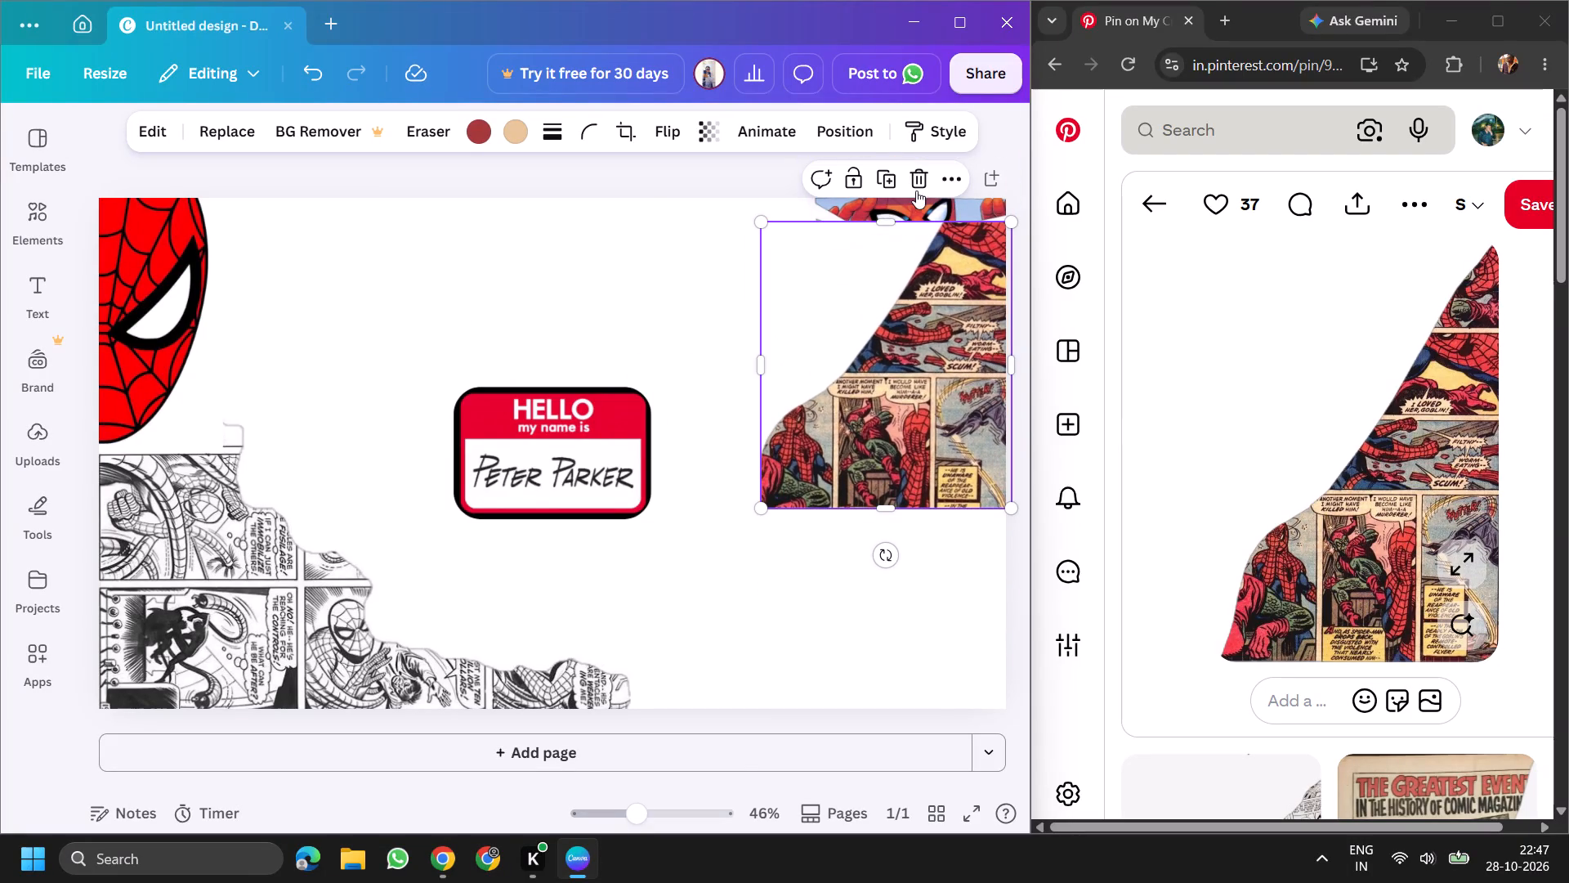
# Delete the cropped coloured comic cut-out and paste a fresh copy of it into the design.
pyautogui.click(919, 182)
pyautogui.rightClick(844, 520)
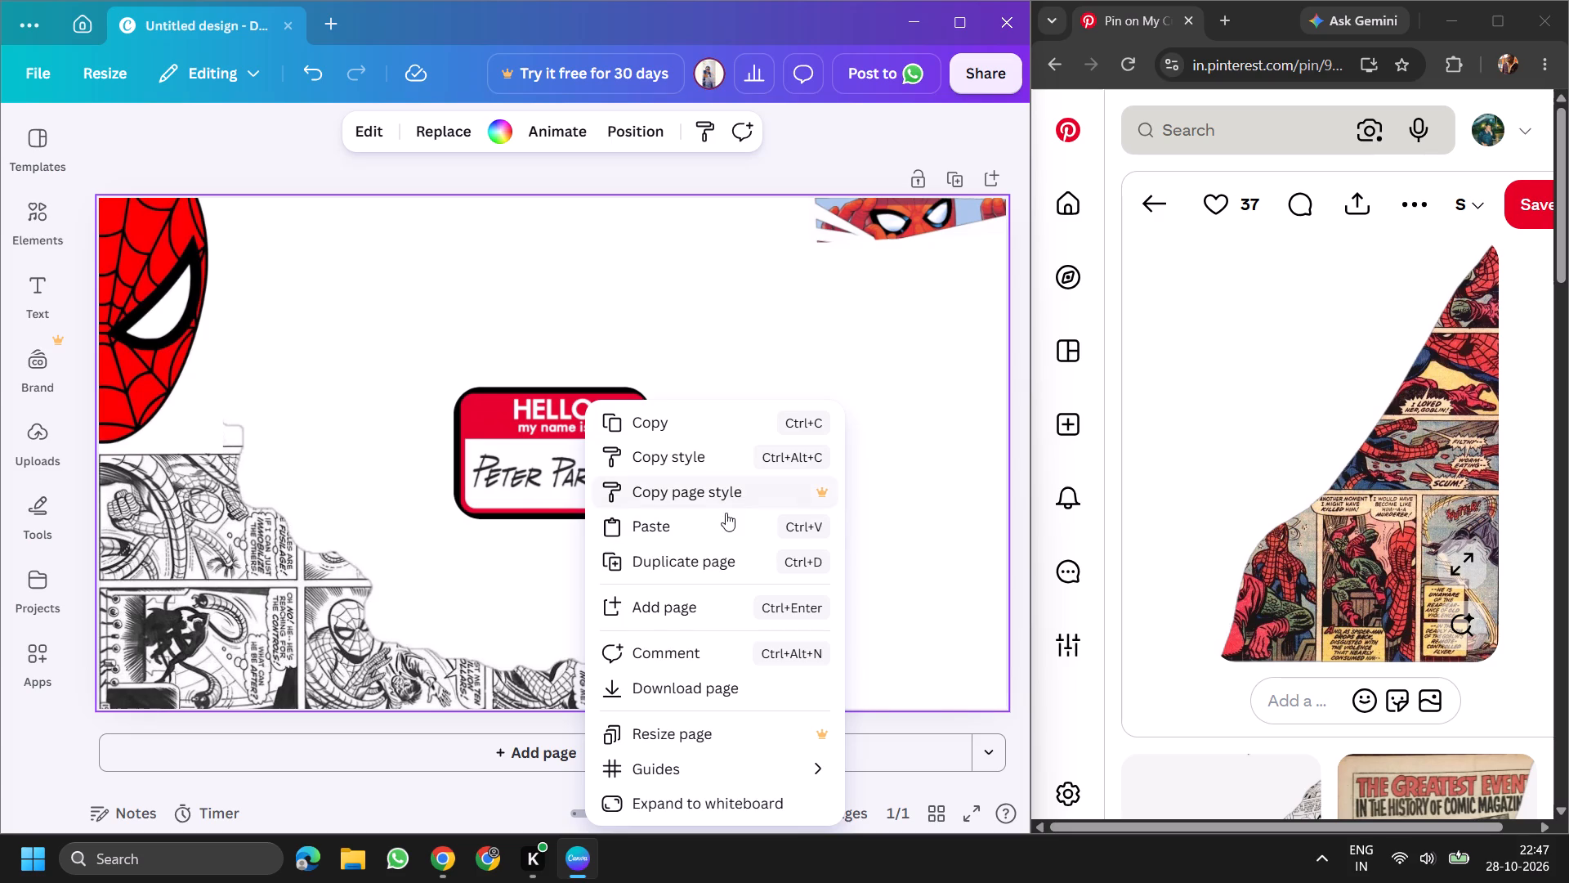
pyautogui.click(724, 515)
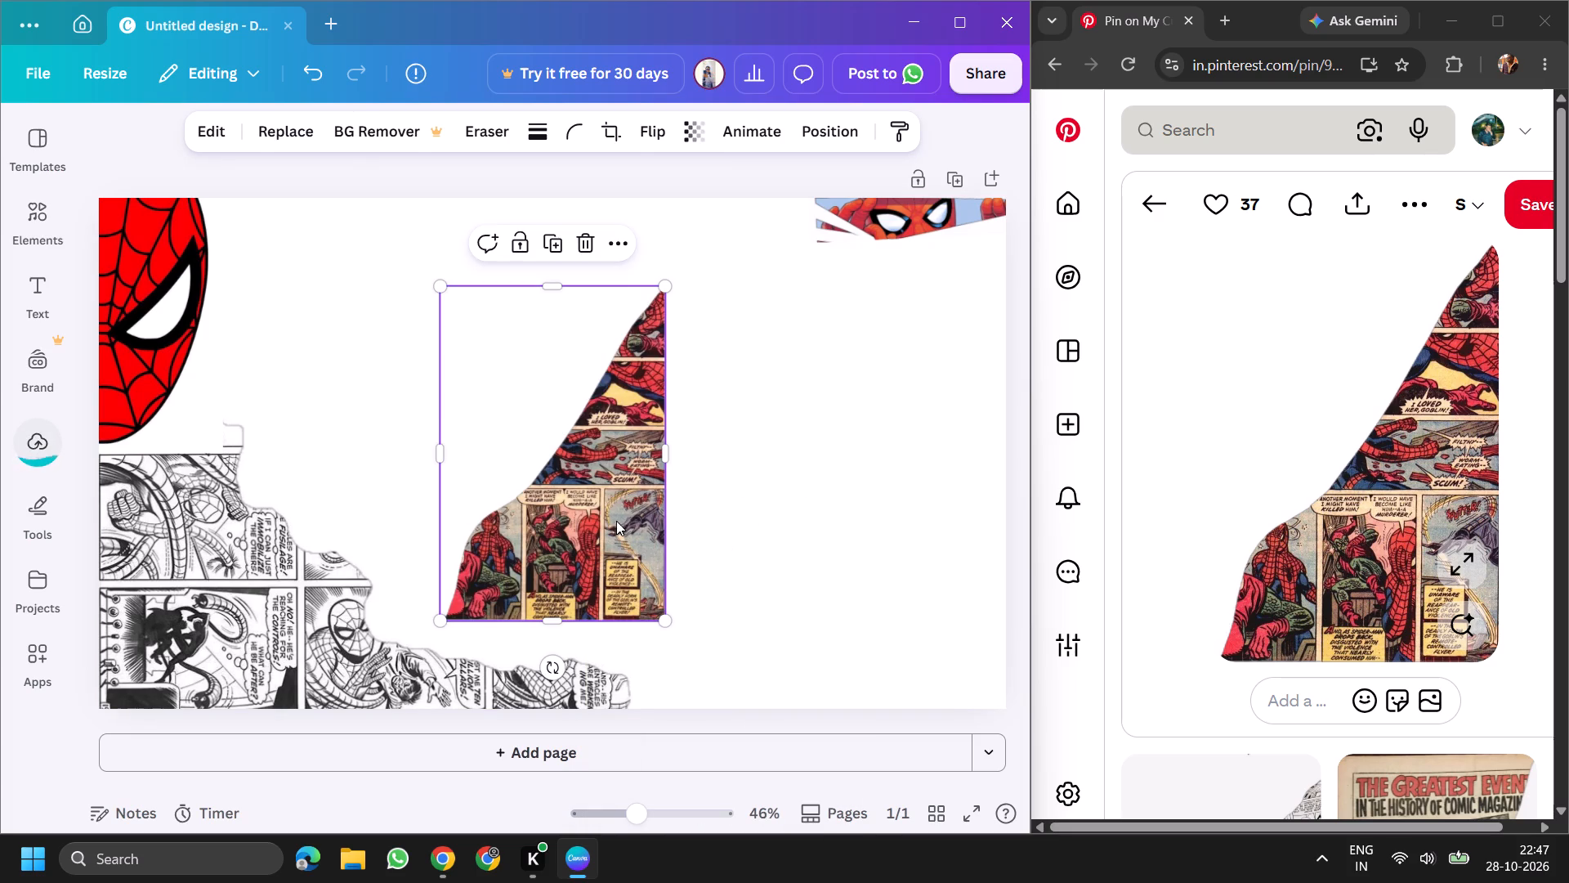
# Move the fresh comic cut-out to the right of the name tag and enlarge it proportionally to about the design's full height.
pyautogui.moveTo(616, 521); pyautogui.dragTo(878, 541)
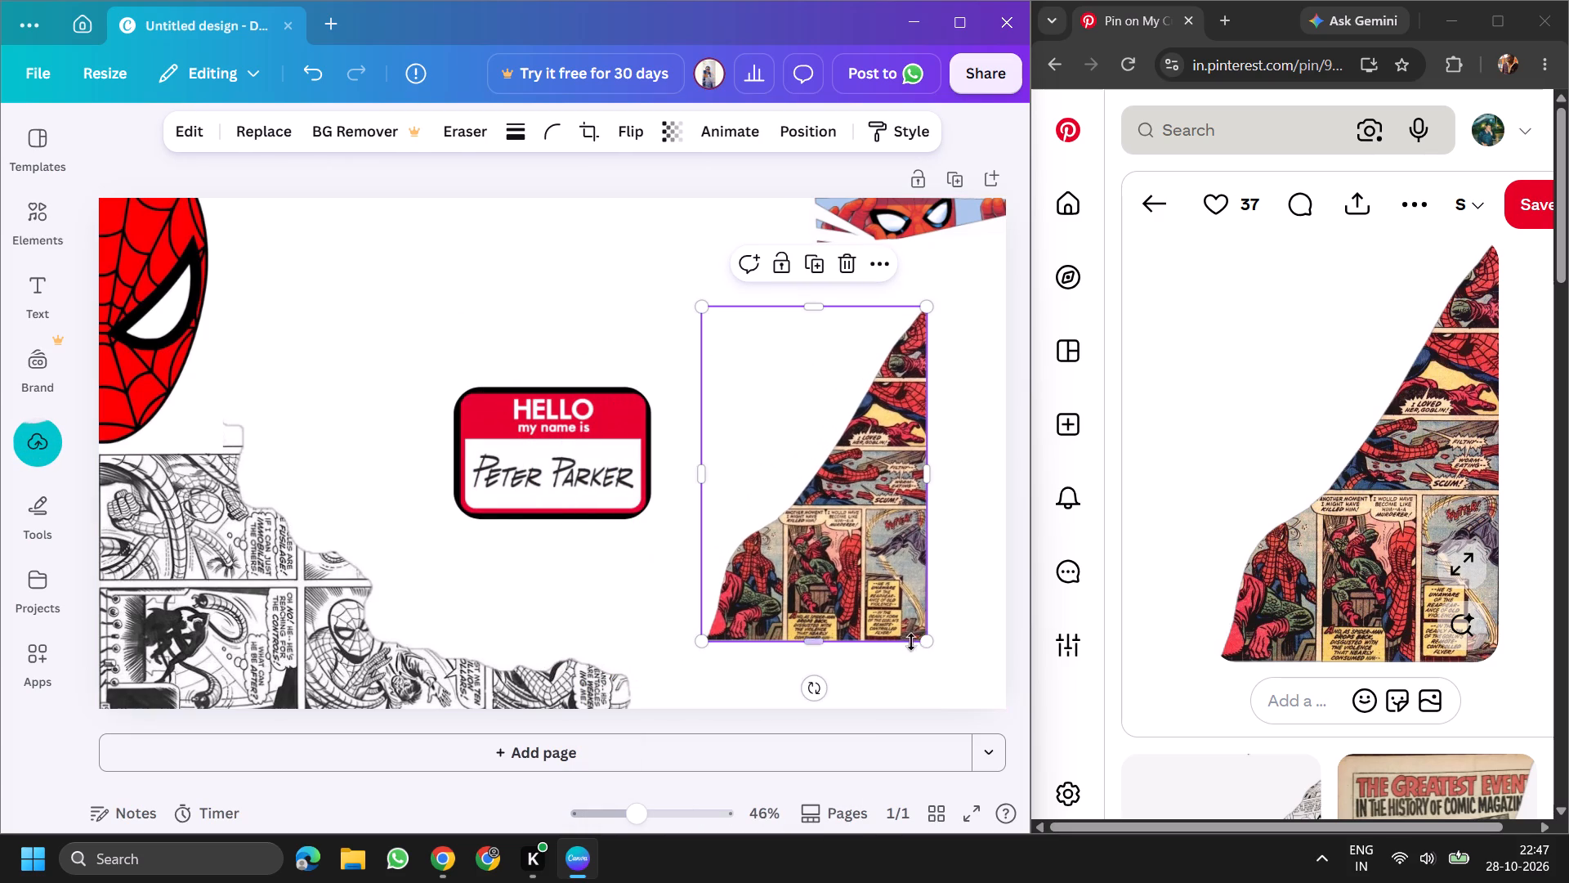
pyautogui.moveTo(930, 647); pyautogui.dragTo(1008, 710)
pyautogui.moveTo(866, 589); pyautogui.dragTo(907, 532)
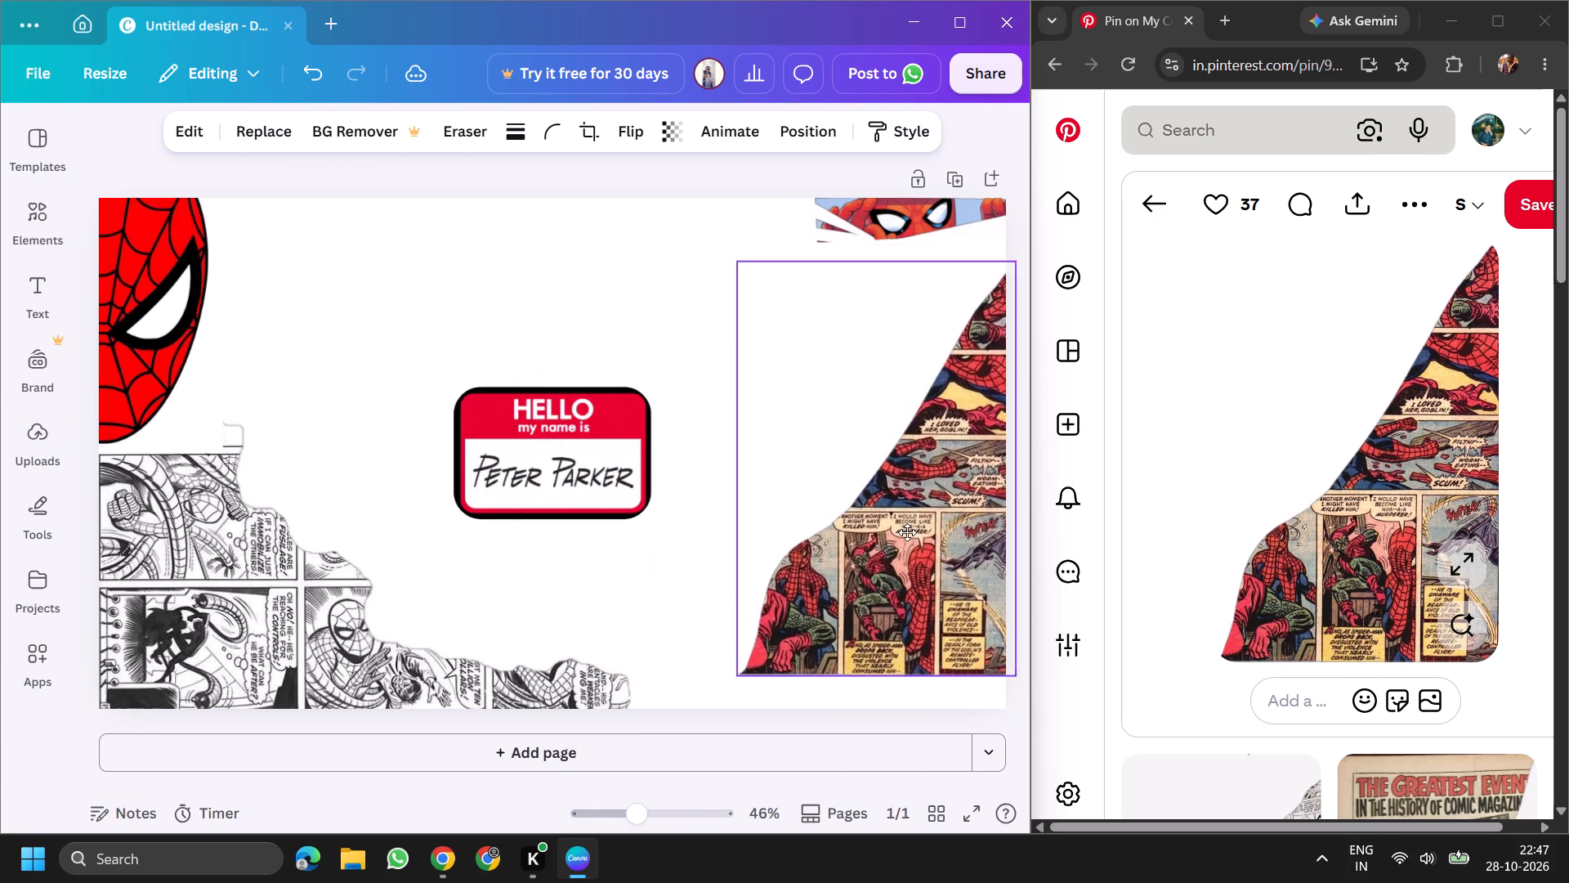
pyautogui.moveTo(907, 532); pyautogui.dragTo(838, 509)
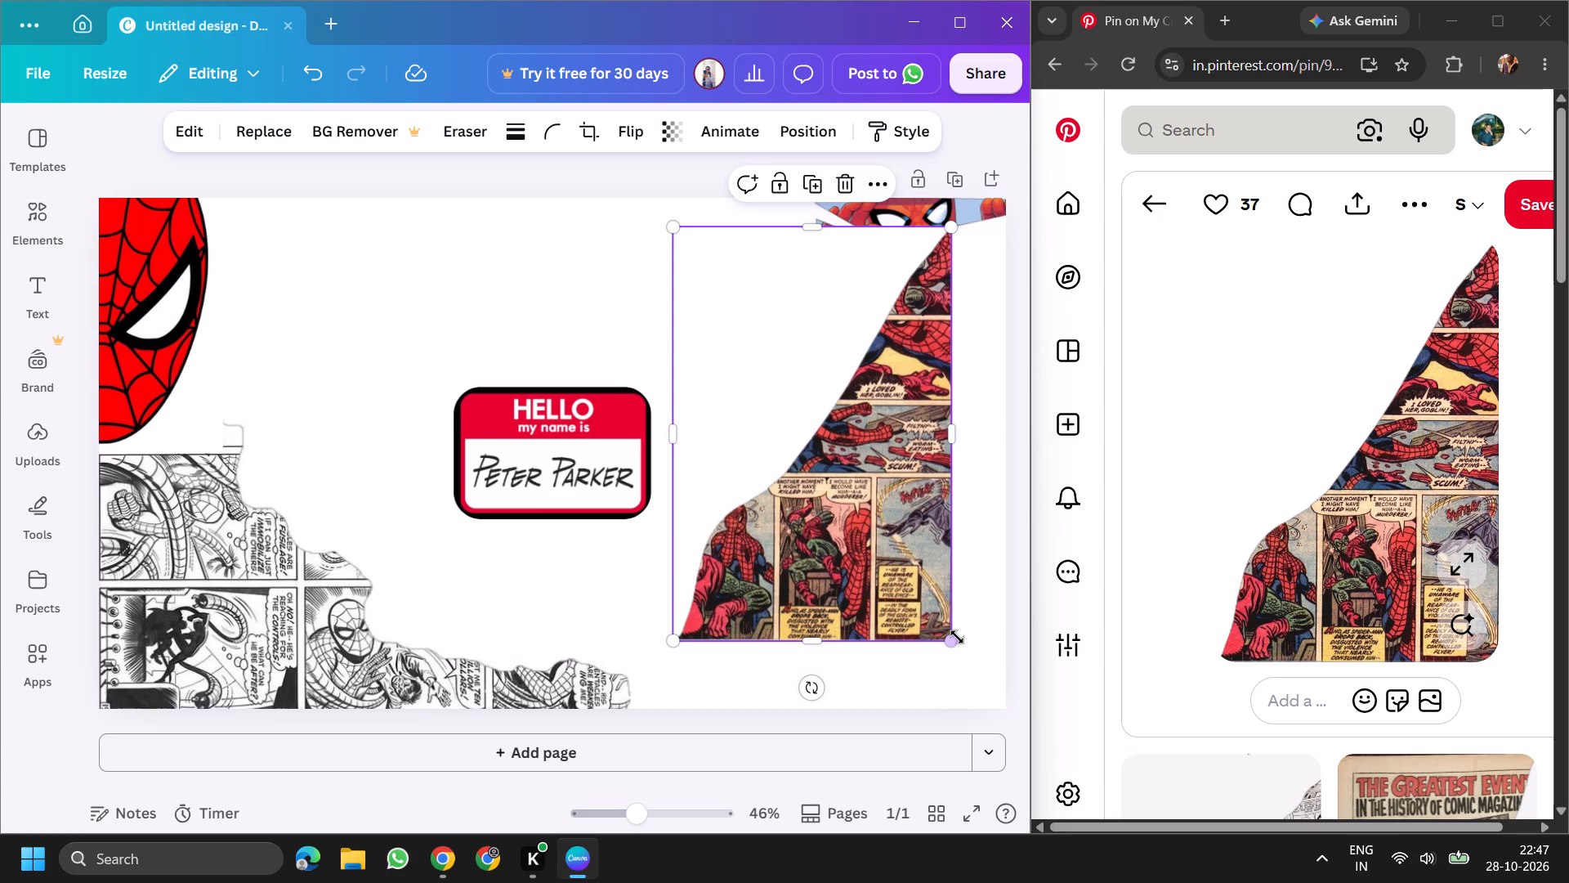
pyautogui.moveTo(957, 637); pyautogui.dragTo(1024, 701)
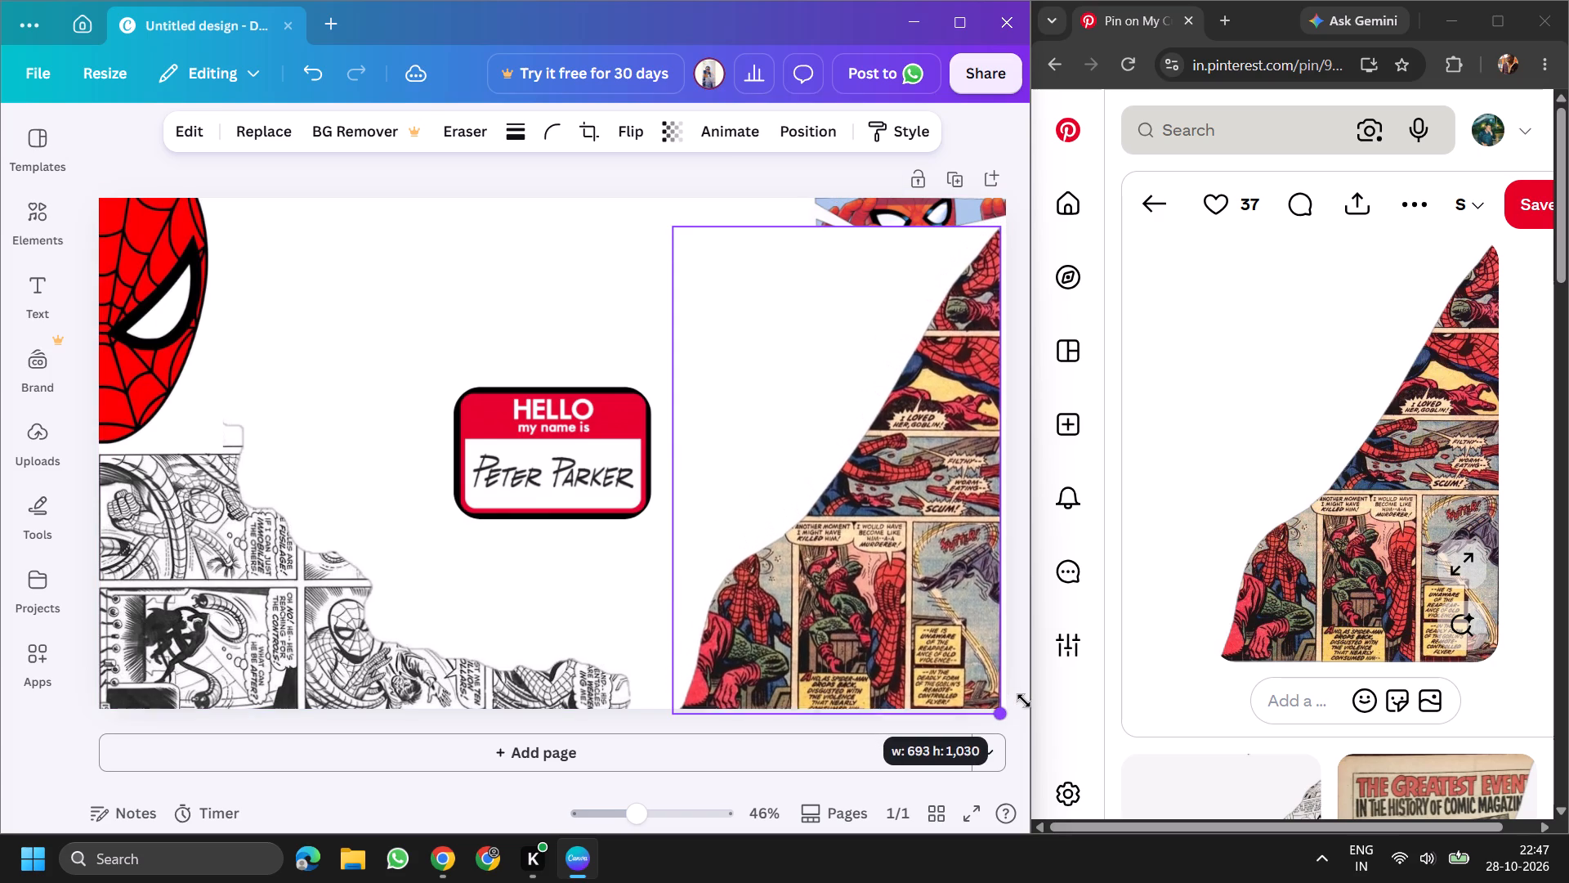
pyautogui.moveTo(1024, 701); pyautogui.dragTo(1057, 737)
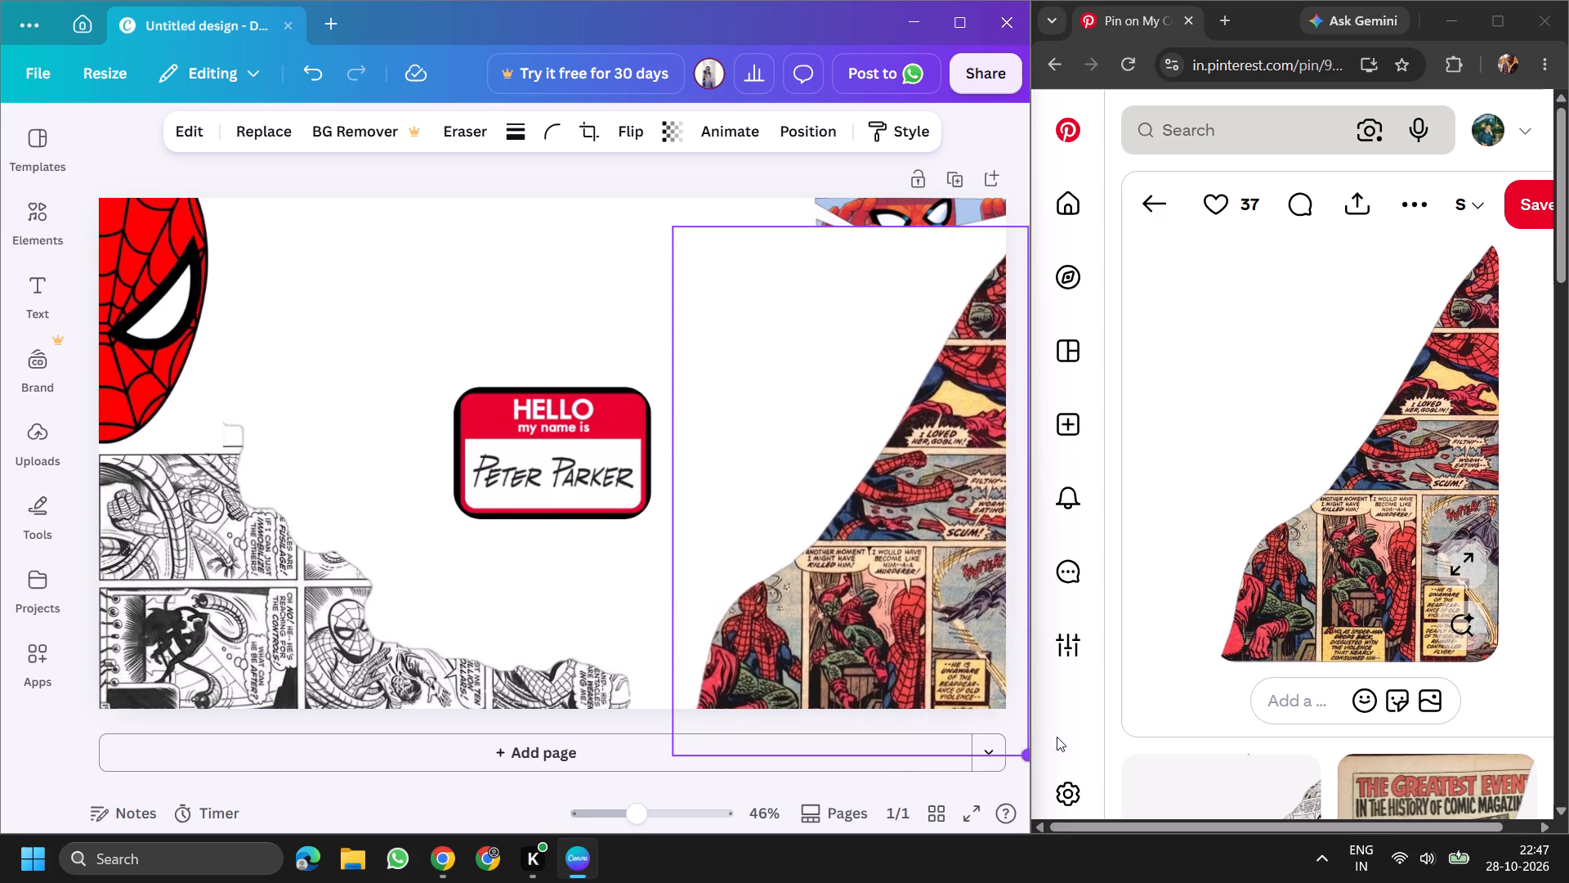
pyautogui.moveTo(1057, 737); pyautogui.dragTo(1057, 732)
# Enlarge the coloured comic cut-out slightly and align it flush with the design's right and bottom edges, reaching the top.
pyautogui.moveTo(883, 603); pyautogui.dragTo(869, 569)
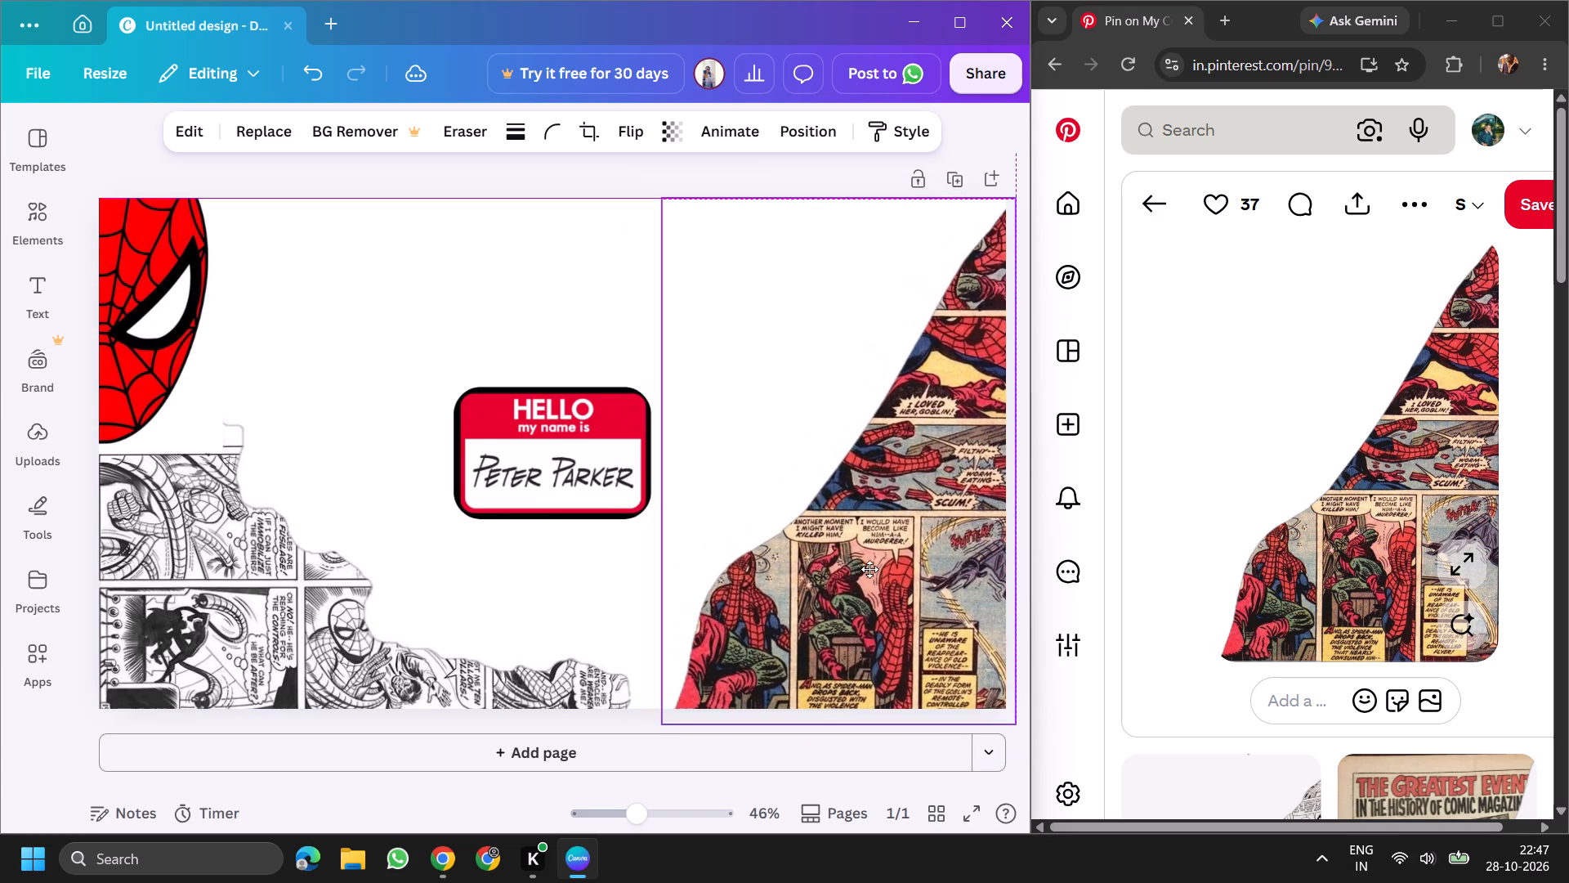
pyautogui.moveTo(869, 569); pyautogui.dragTo(833, 556)
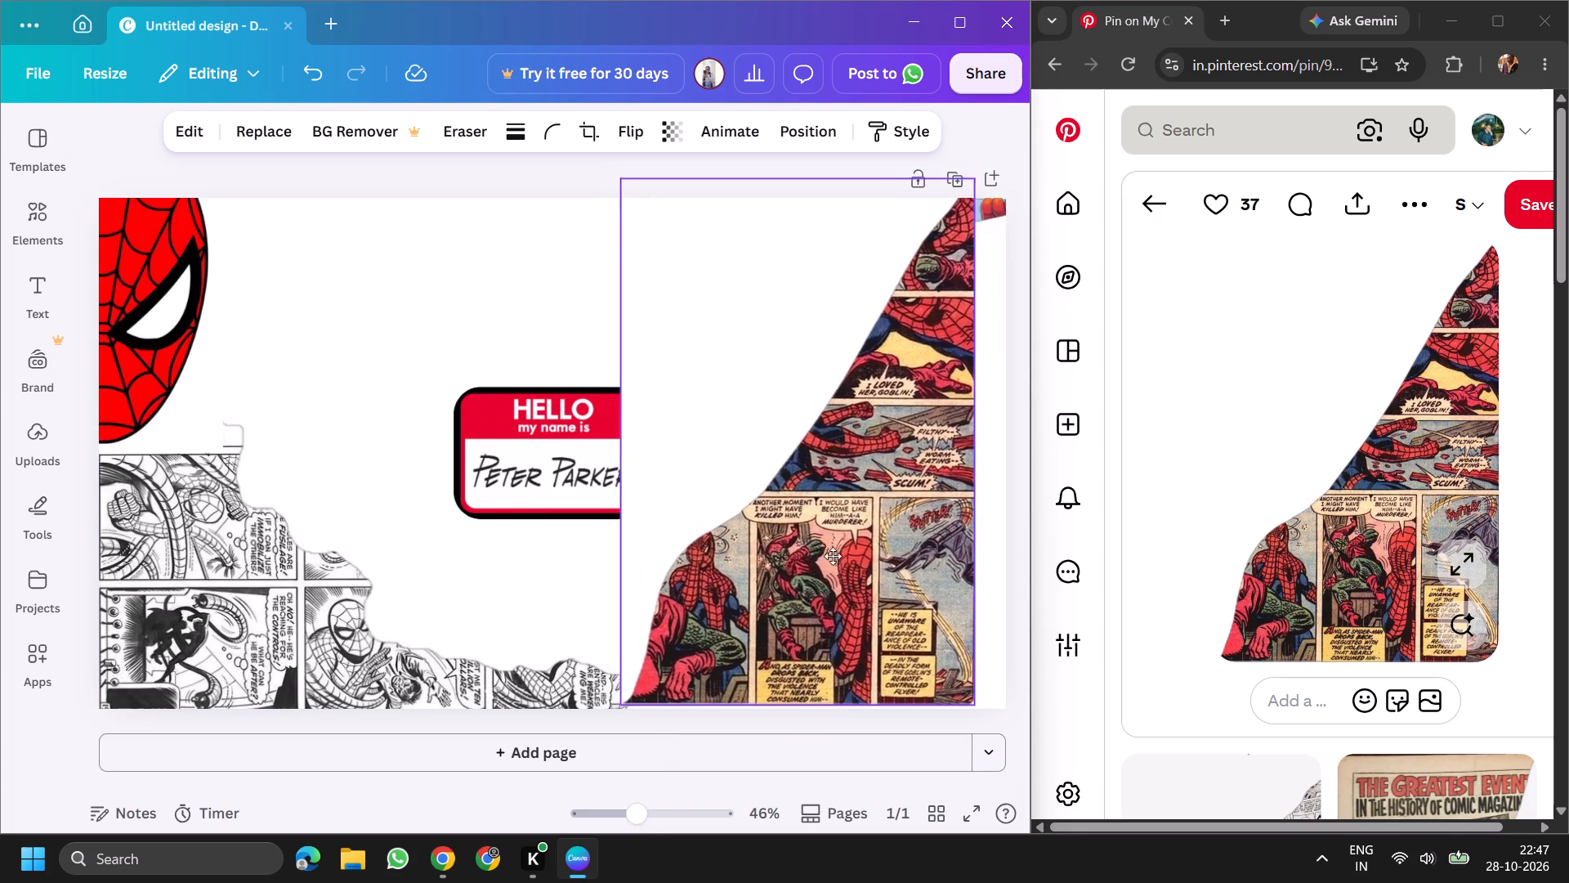
pyautogui.moveTo(833, 556); pyautogui.dragTo(858, 550)
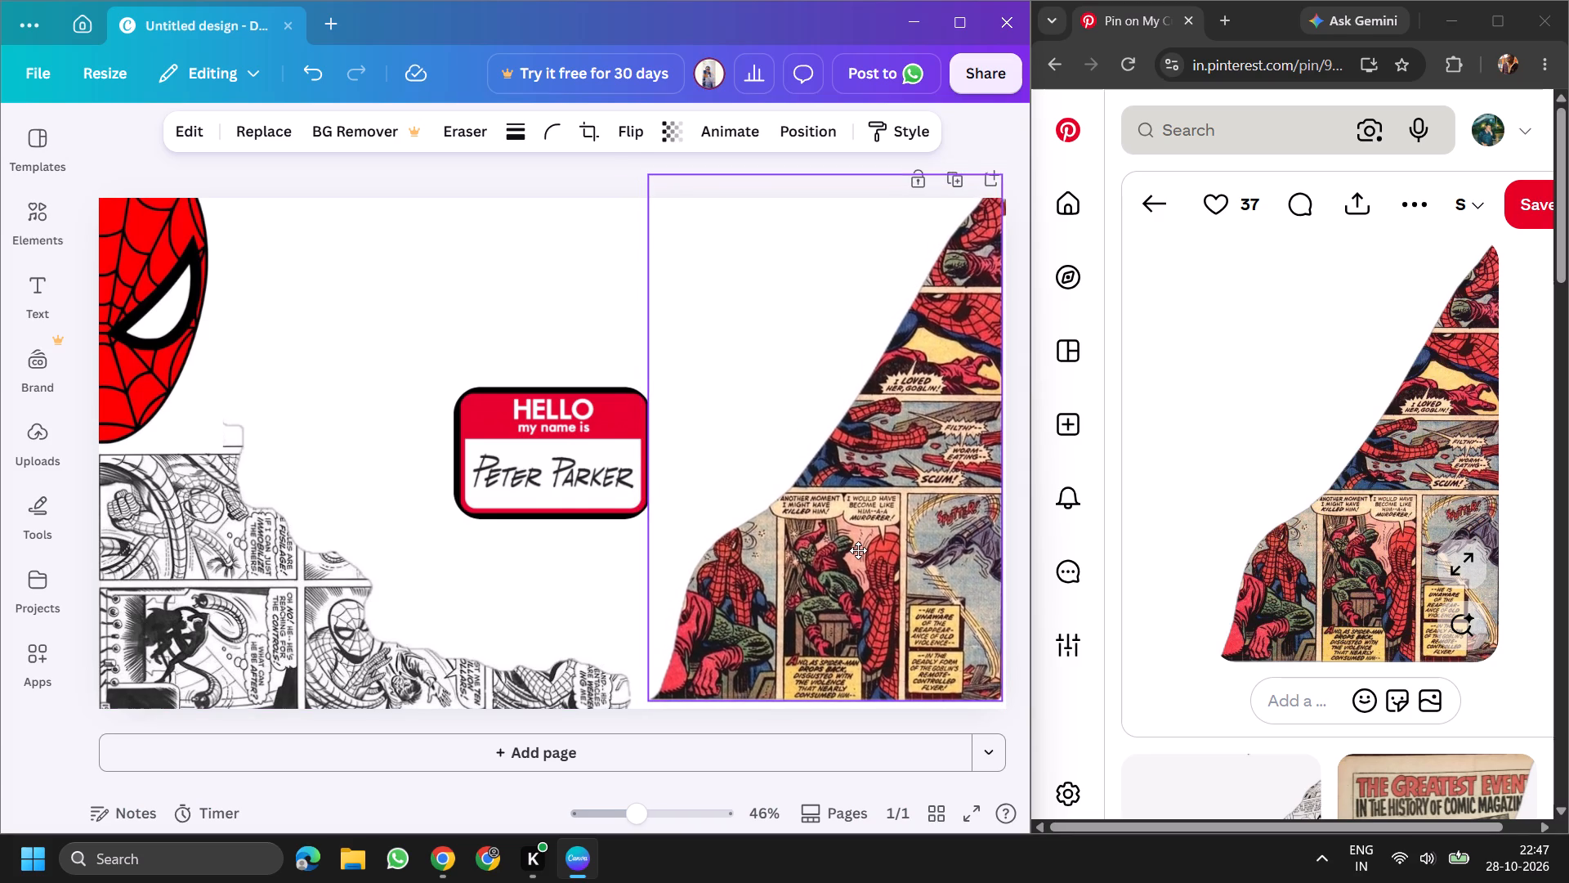
pyautogui.moveTo(858, 550); pyautogui.dragTo(860, 607)
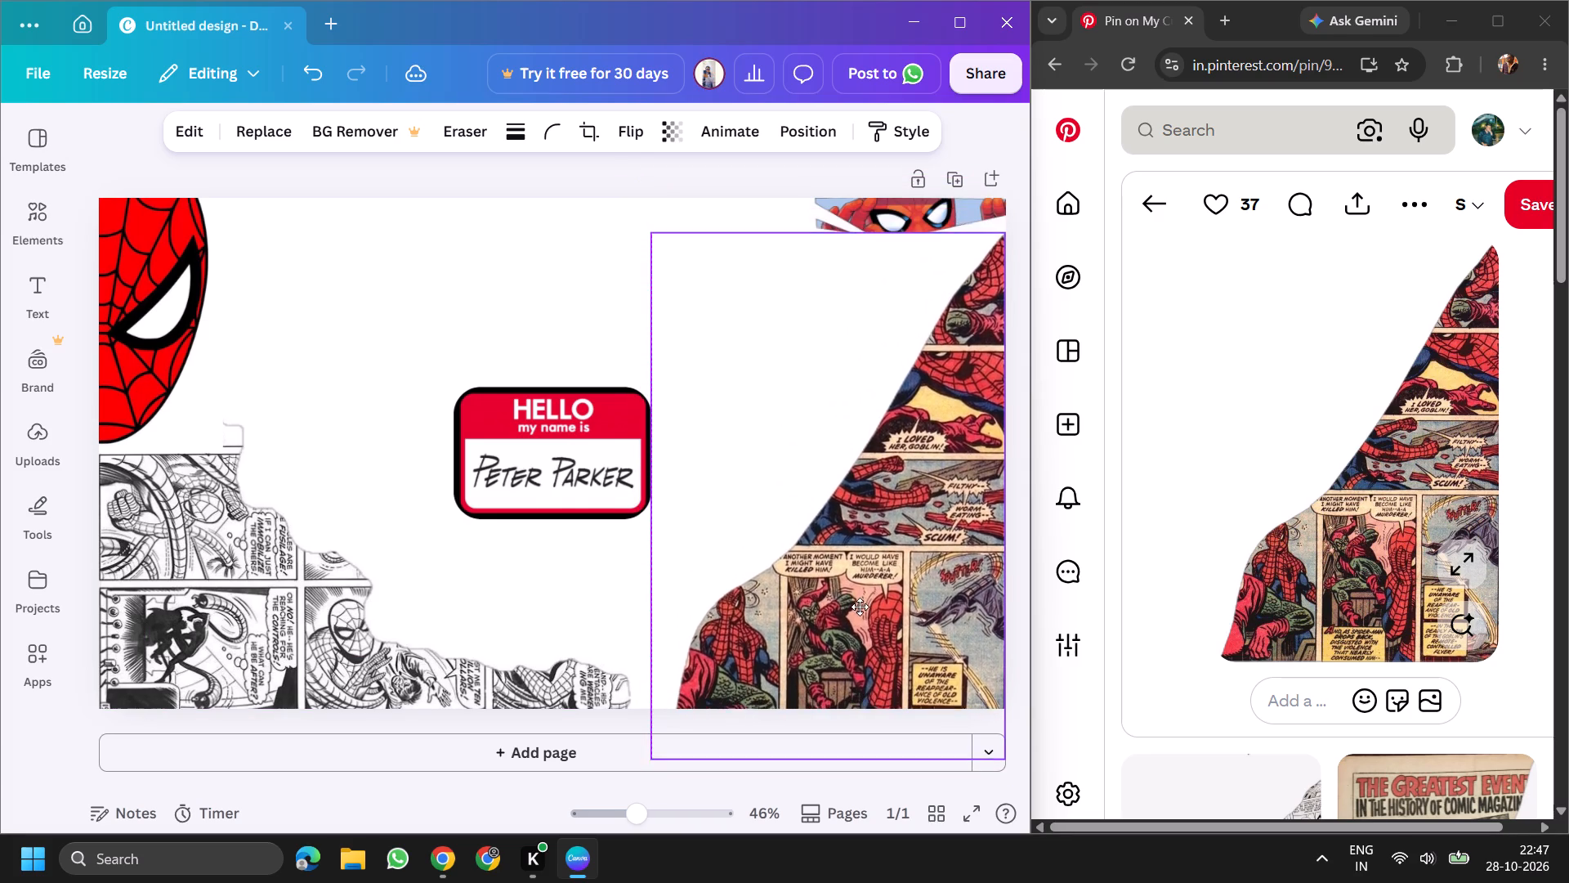
pyautogui.moveTo(860, 607); pyautogui.dragTo(868, 567)
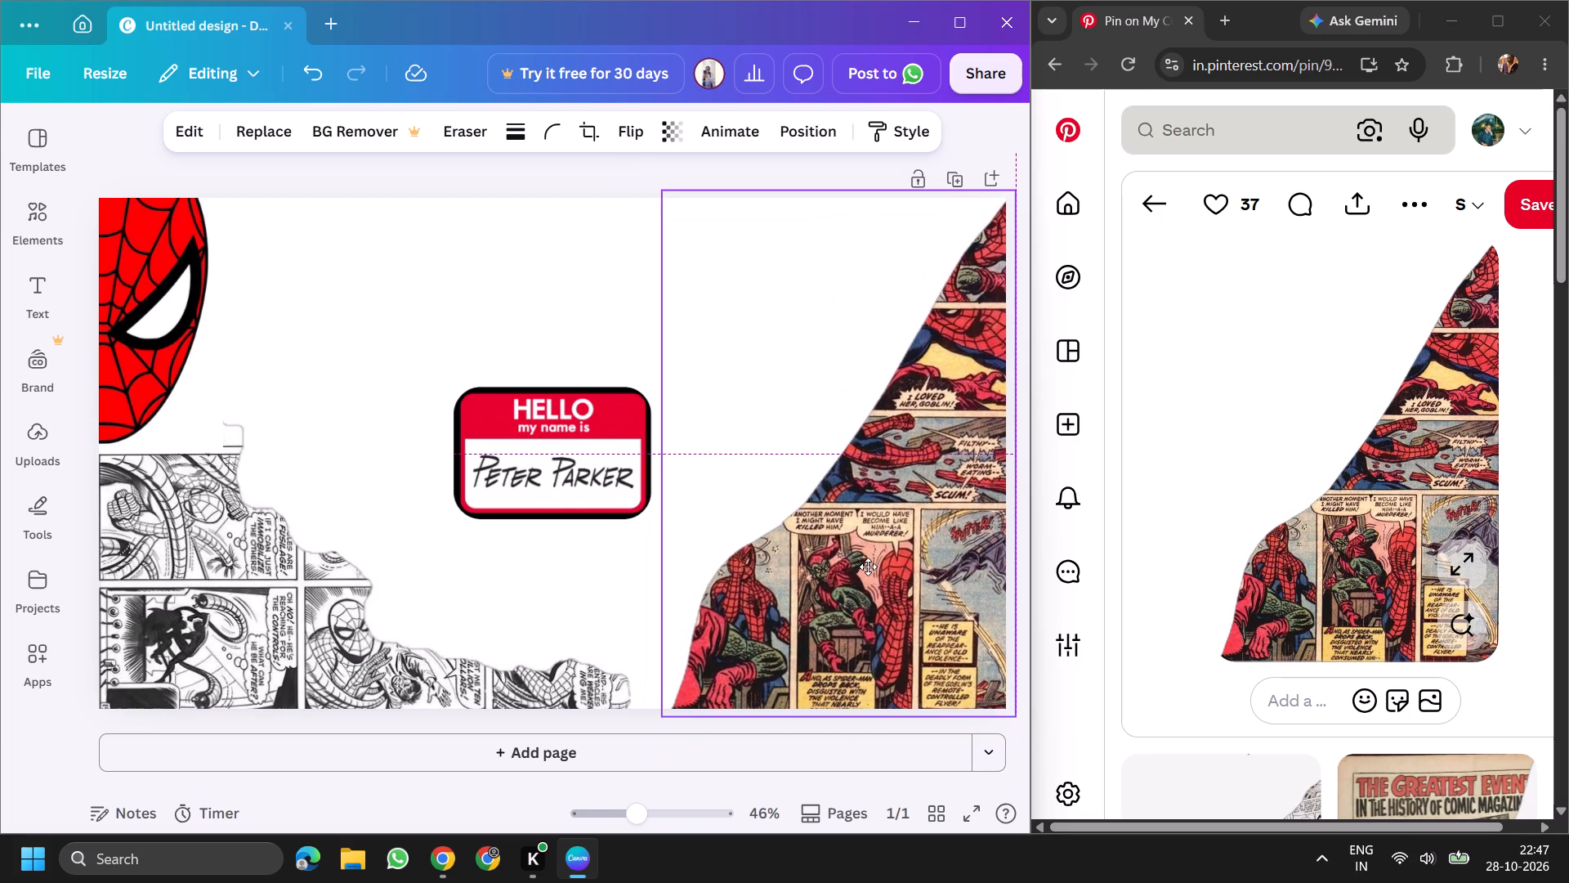
pyautogui.moveTo(868, 567); pyautogui.dragTo(840, 551)
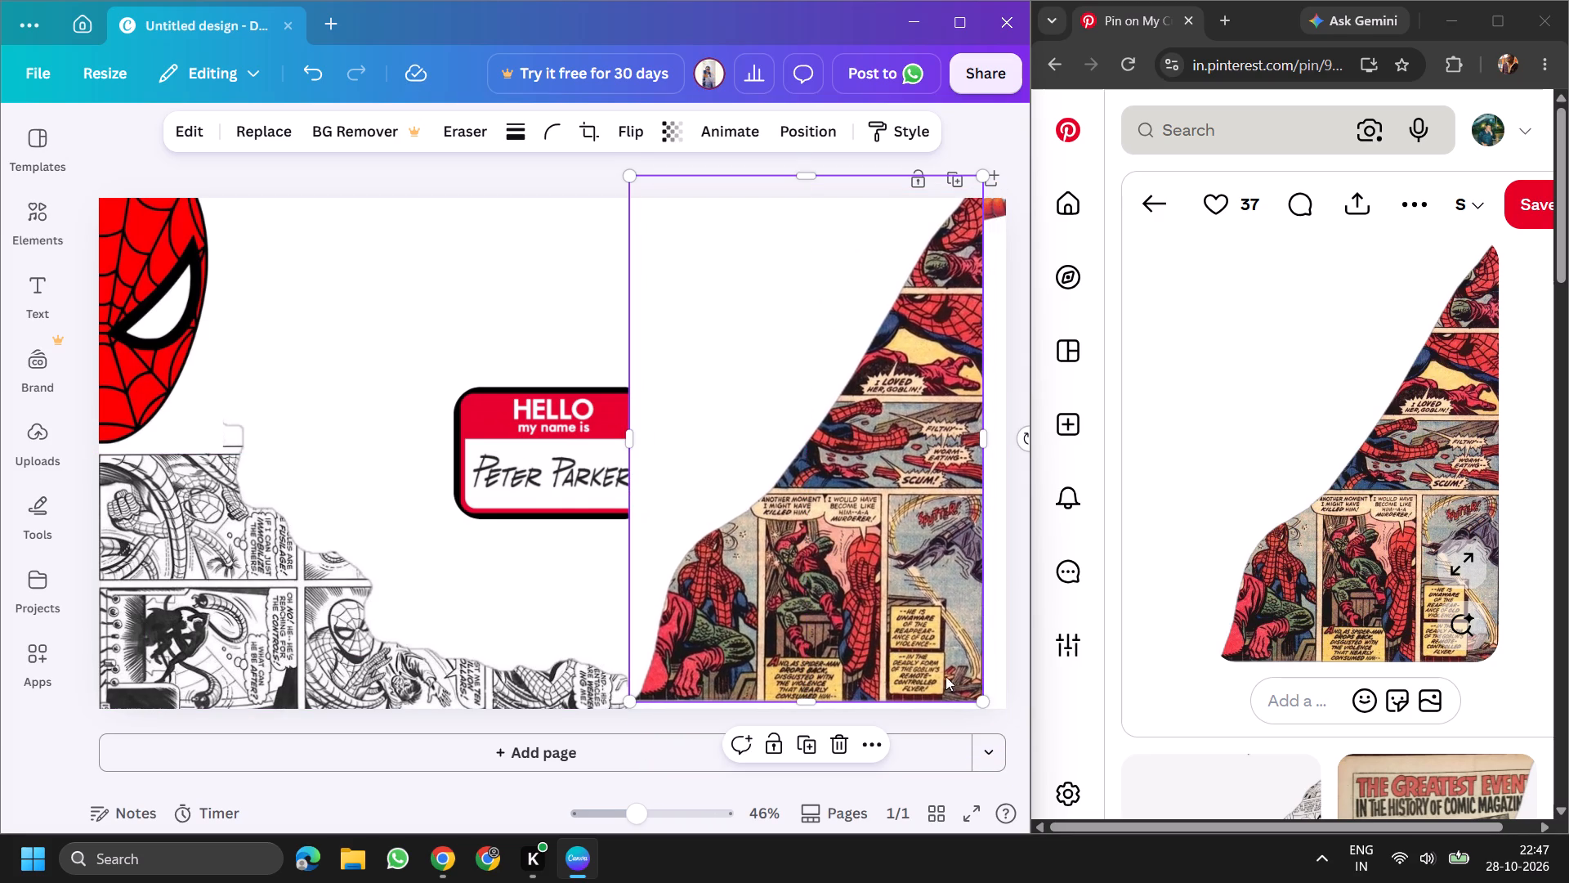
pyautogui.moveTo(984, 701); pyautogui.dragTo(993, 699)
pyautogui.moveTo(923, 643); pyautogui.dragTo(945, 629)
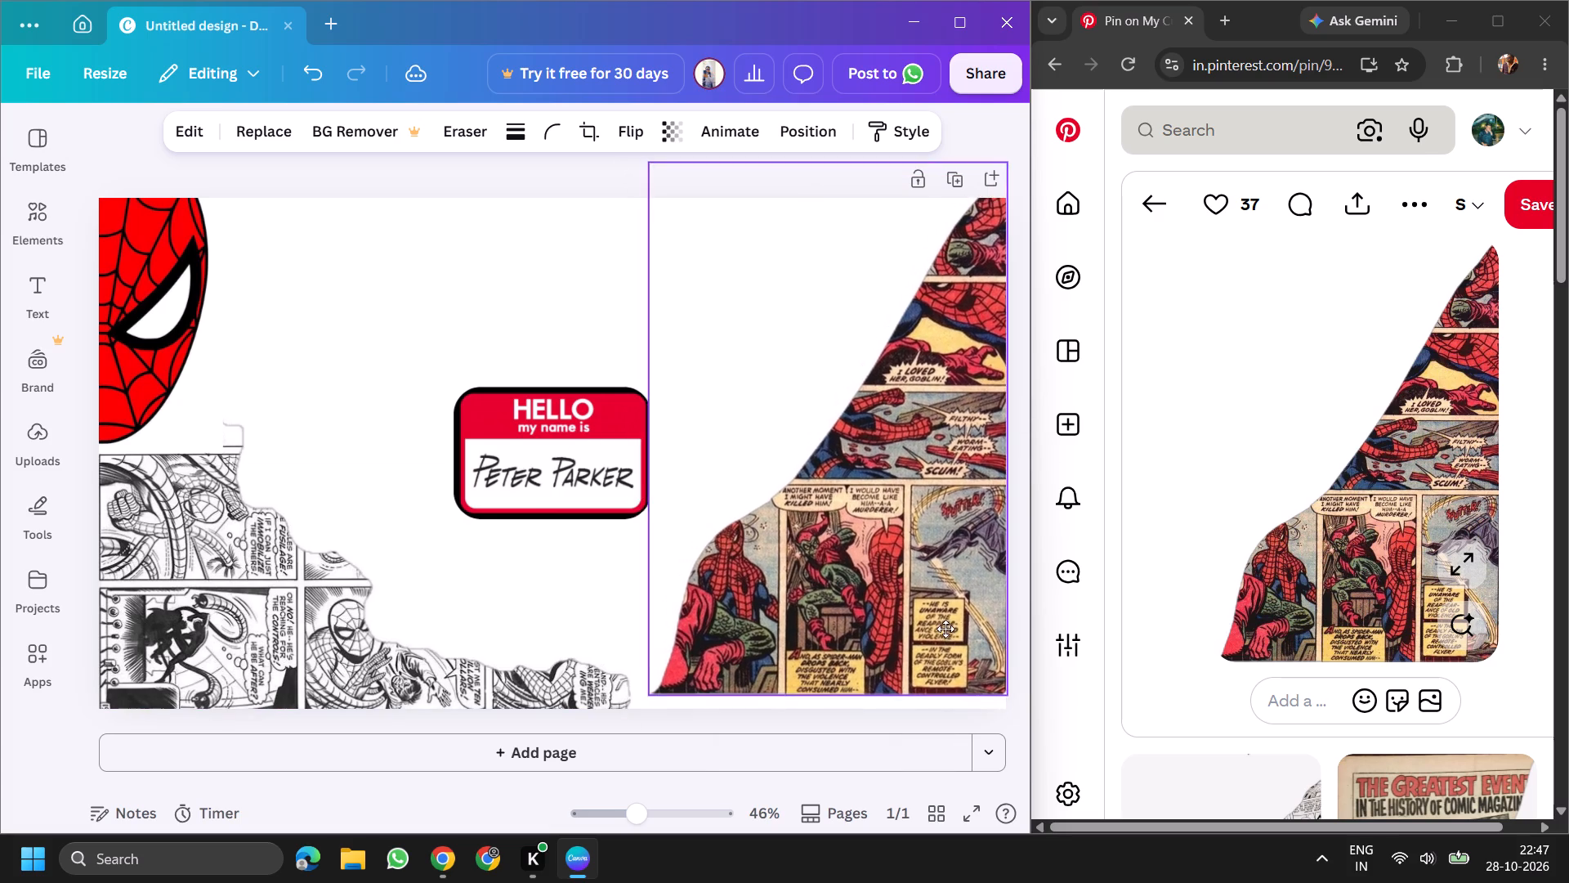
pyautogui.moveTo(945, 629); pyautogui.dragTo(934, 641)
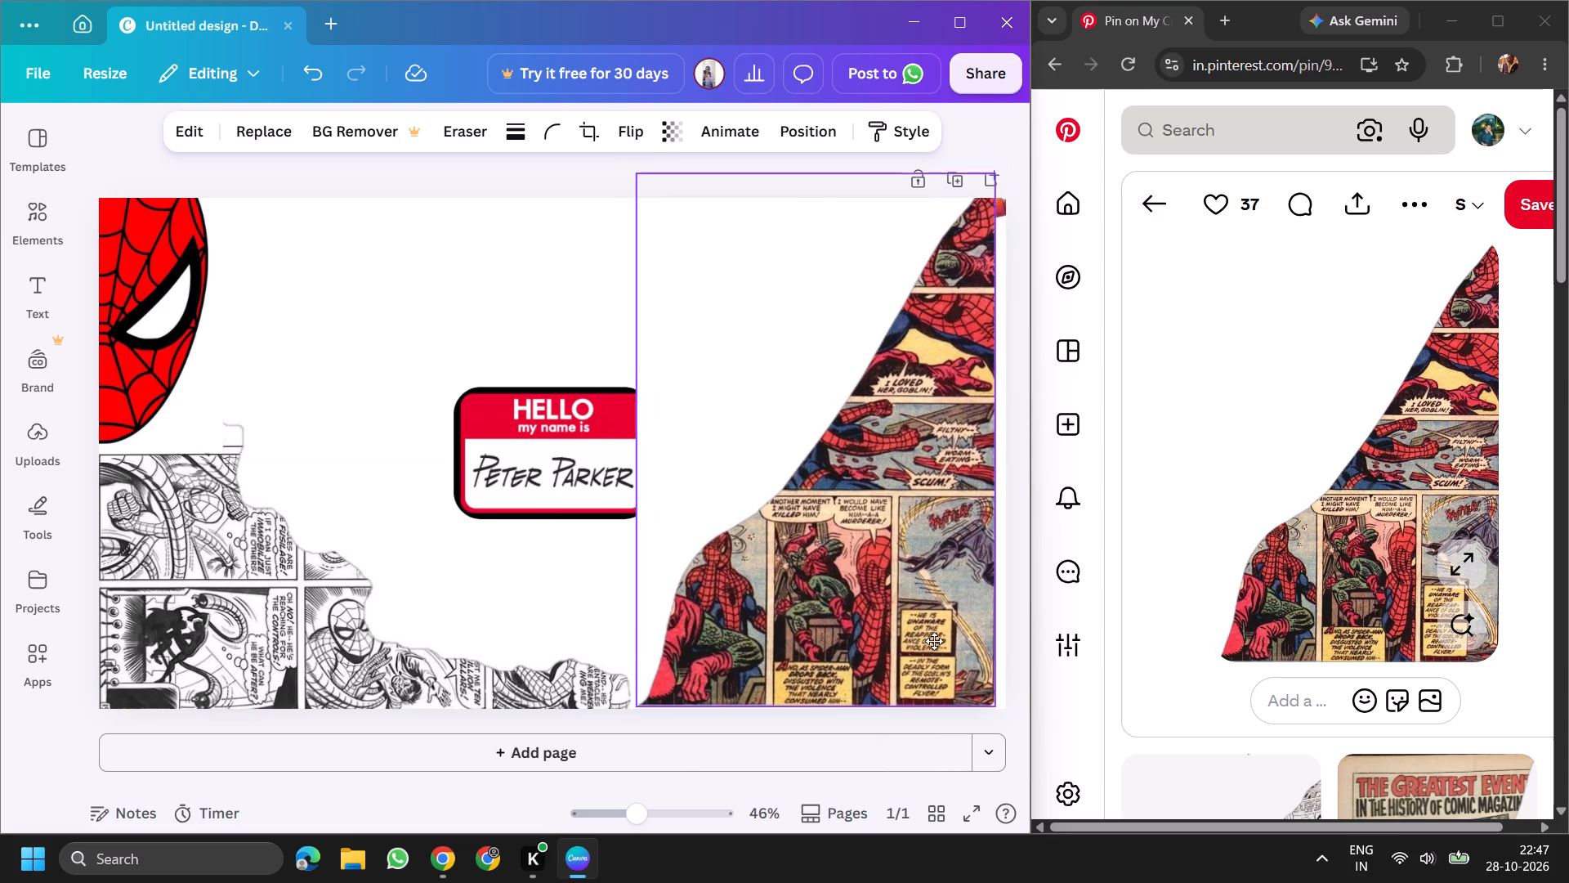
pyautogui.moveTo(934, 641); pyautogui.dragTo(942, 643)
# Send the coloured comic cut-out backward two layers, behind the name tag and the corner torn strip.
pyautogui.rightClick(926, 461)
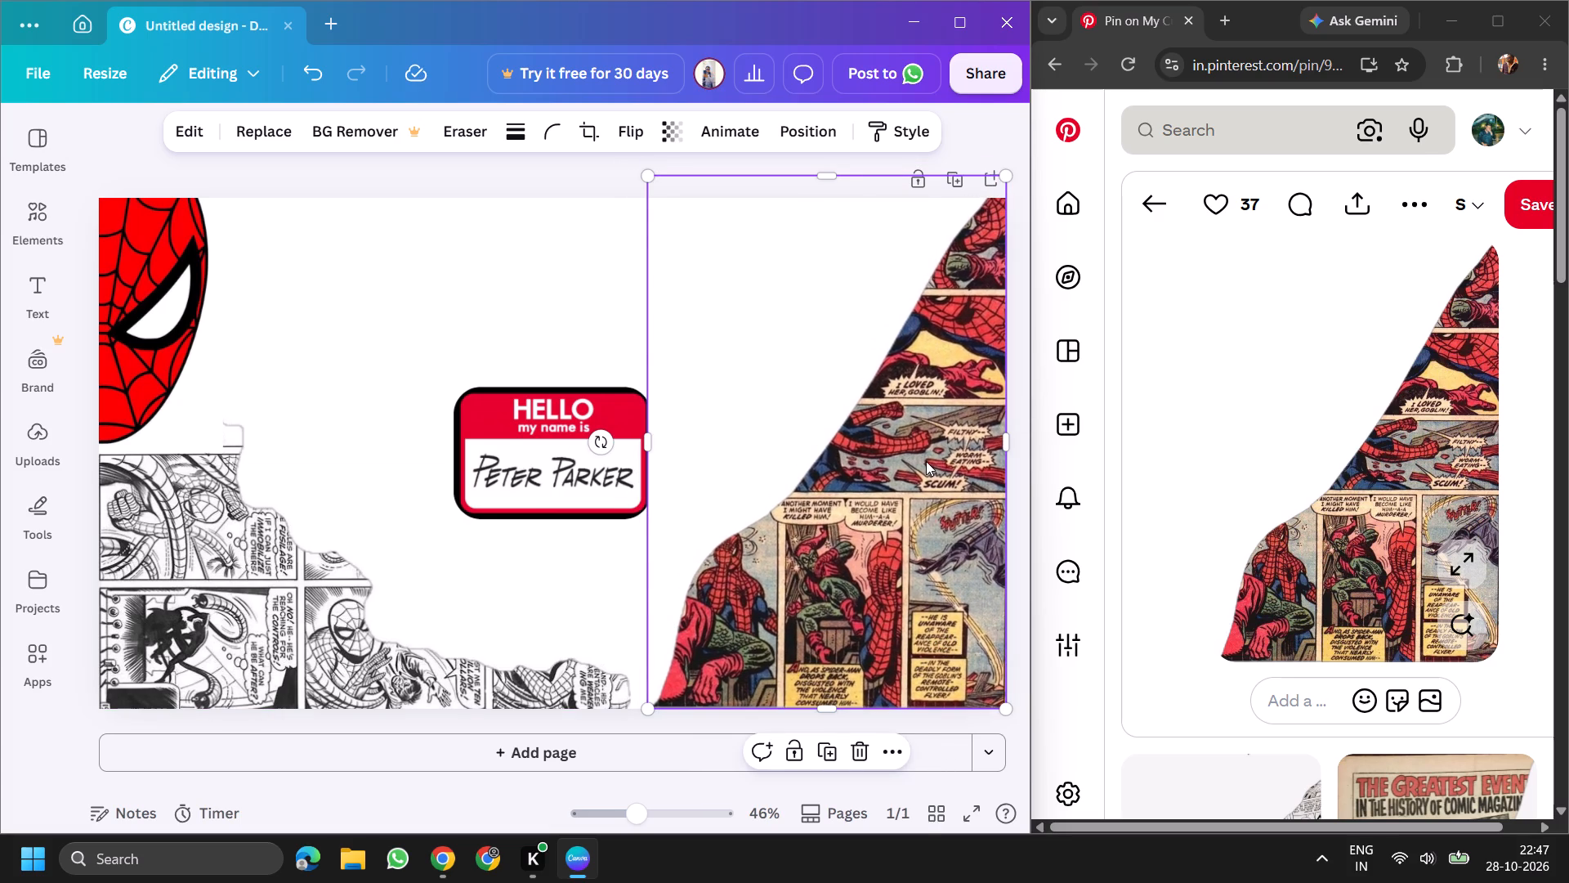
pyautogui.click(722, 366)
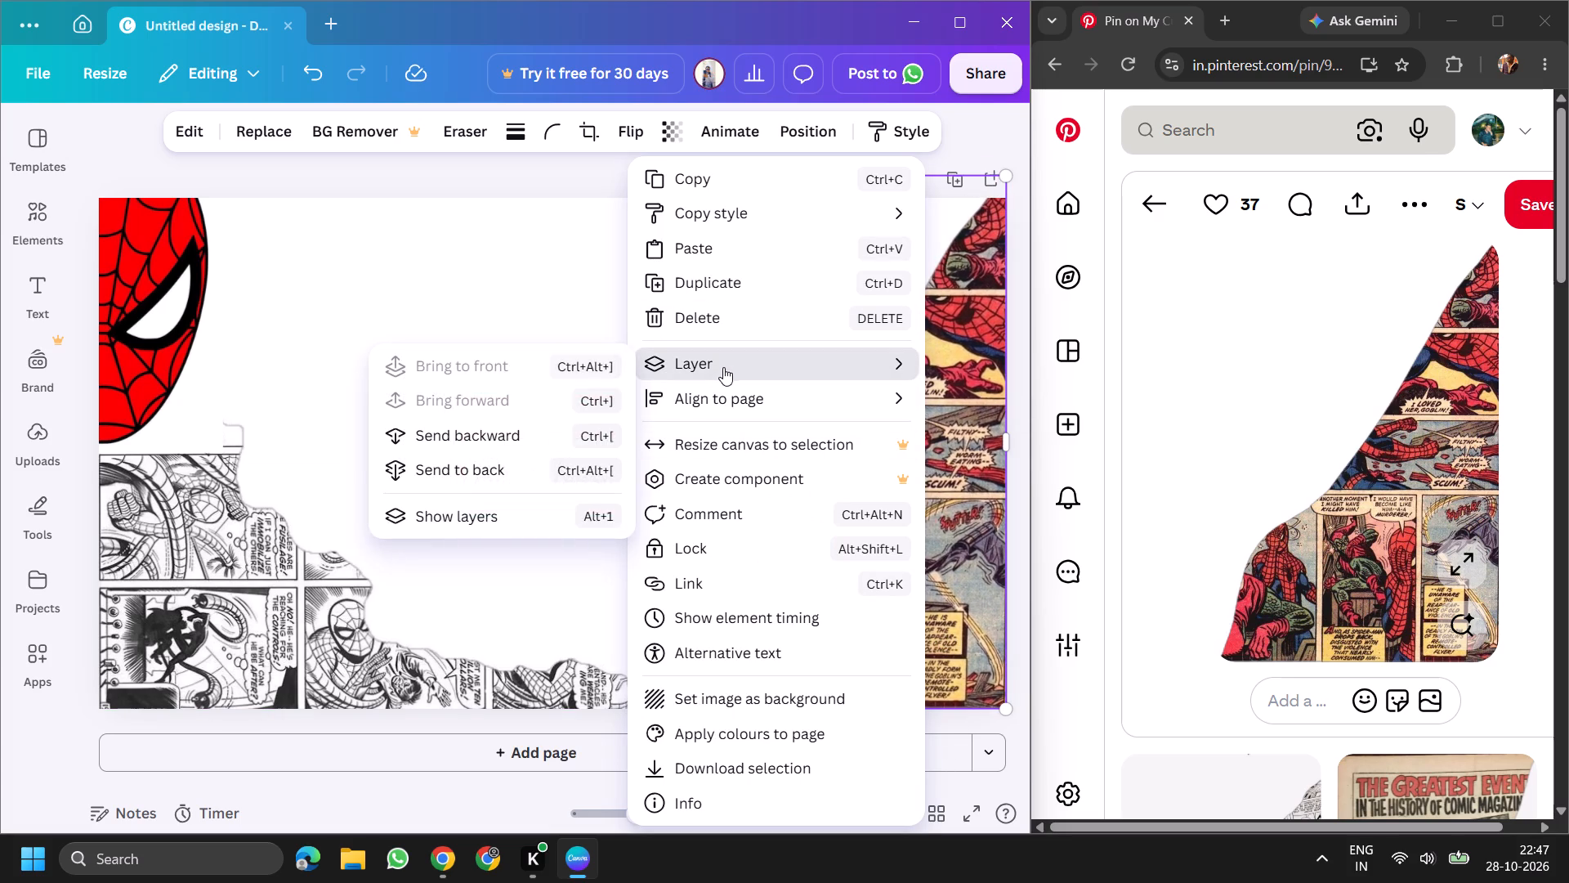
pyautogui.click(735, 365)
pyautogui.click(1000, 464)
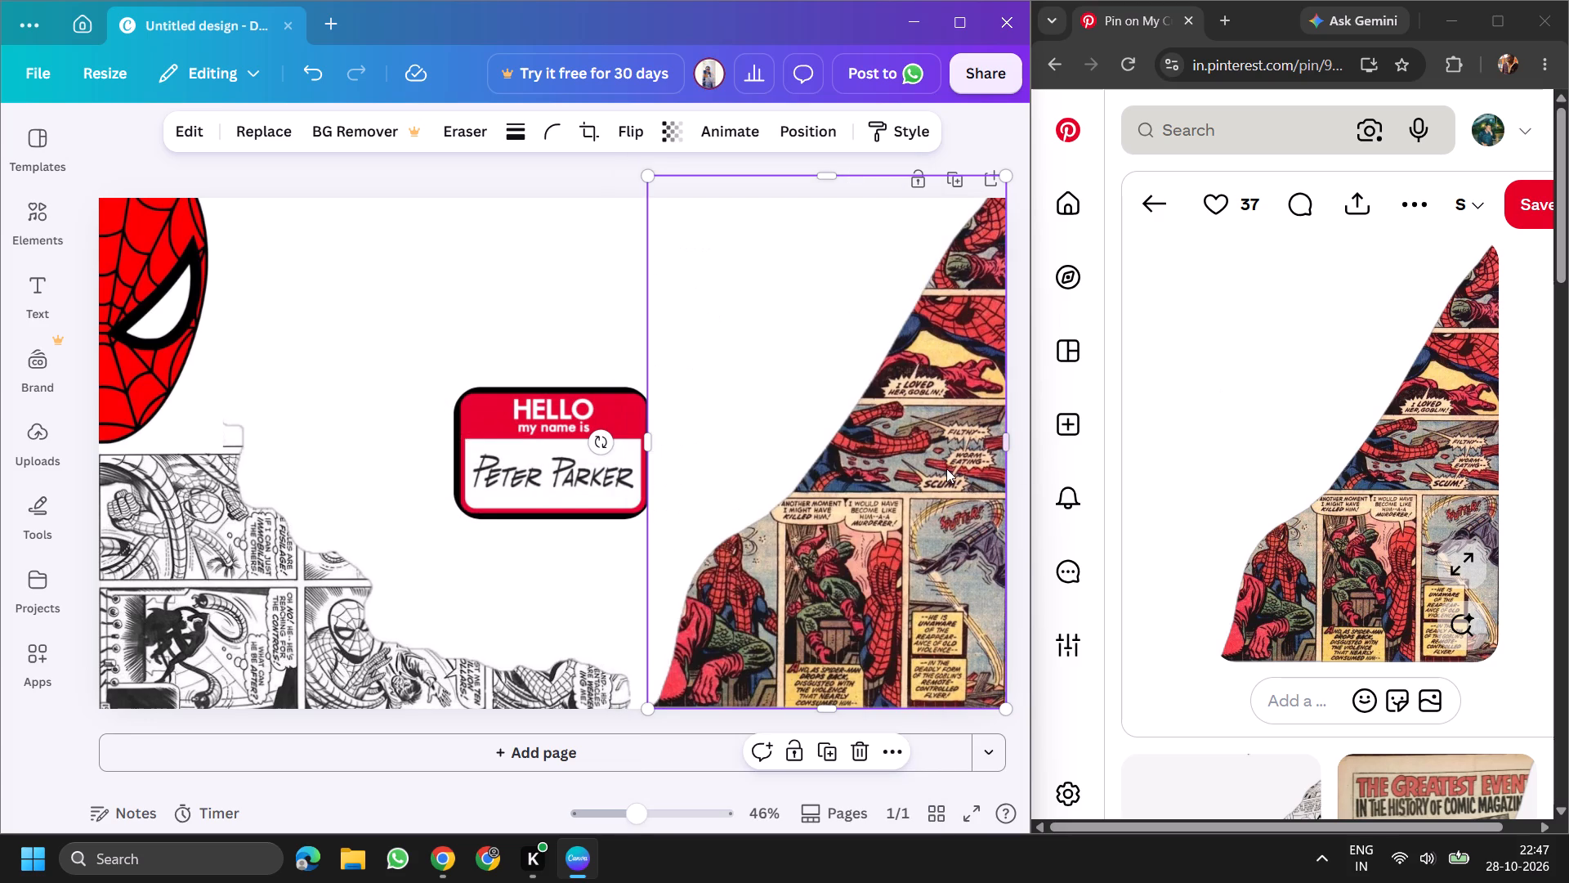
pyautogui.hotkey('ctrl', '[')
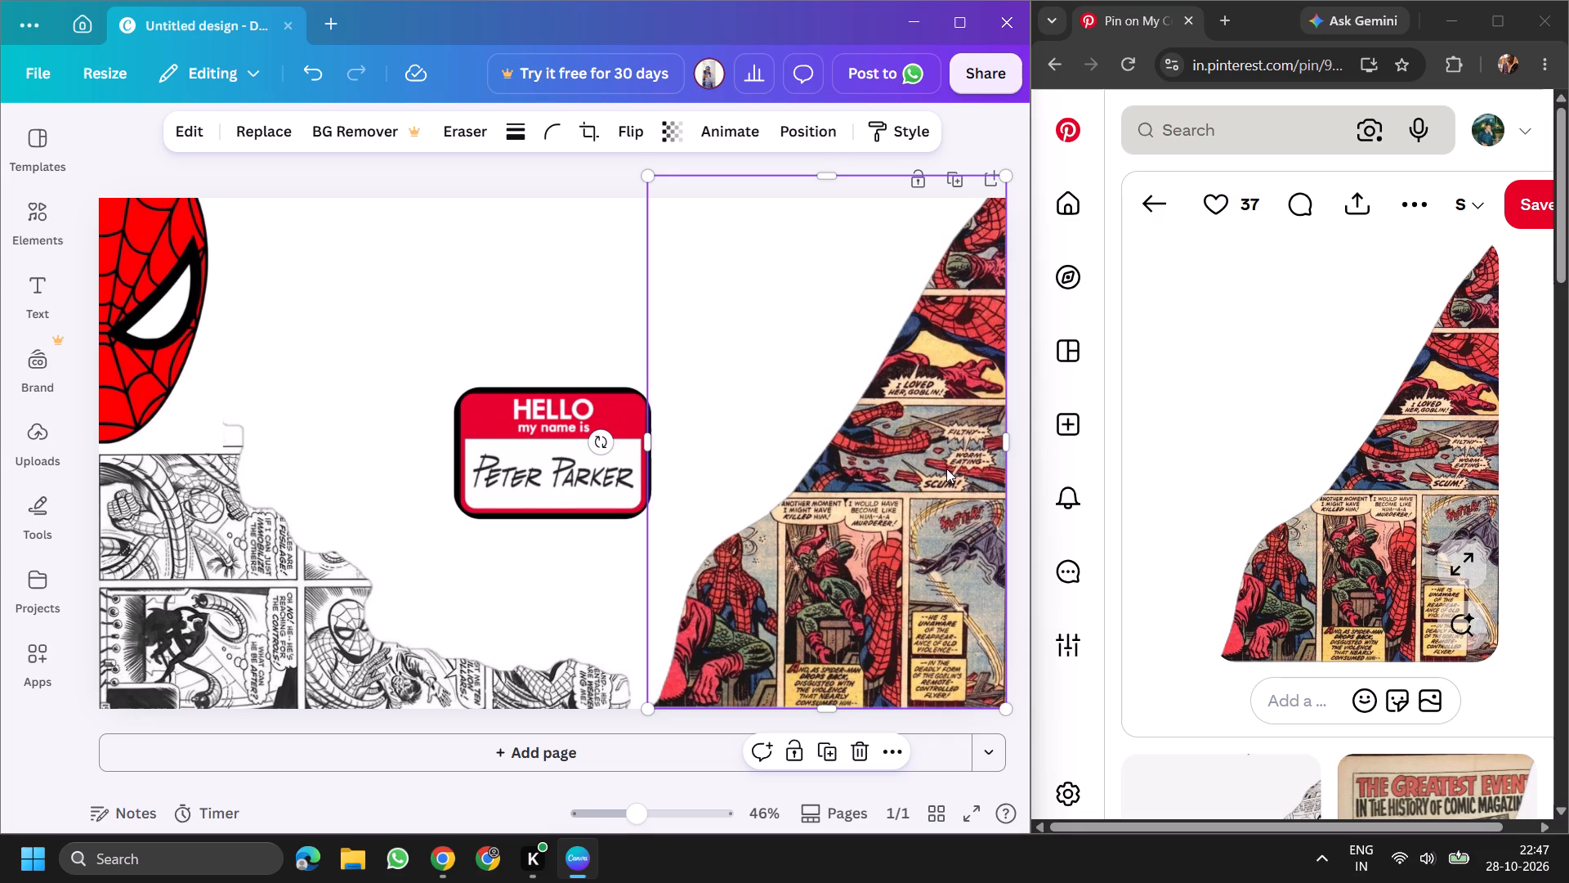
pyautogui.hotkey('ctrl', '[')
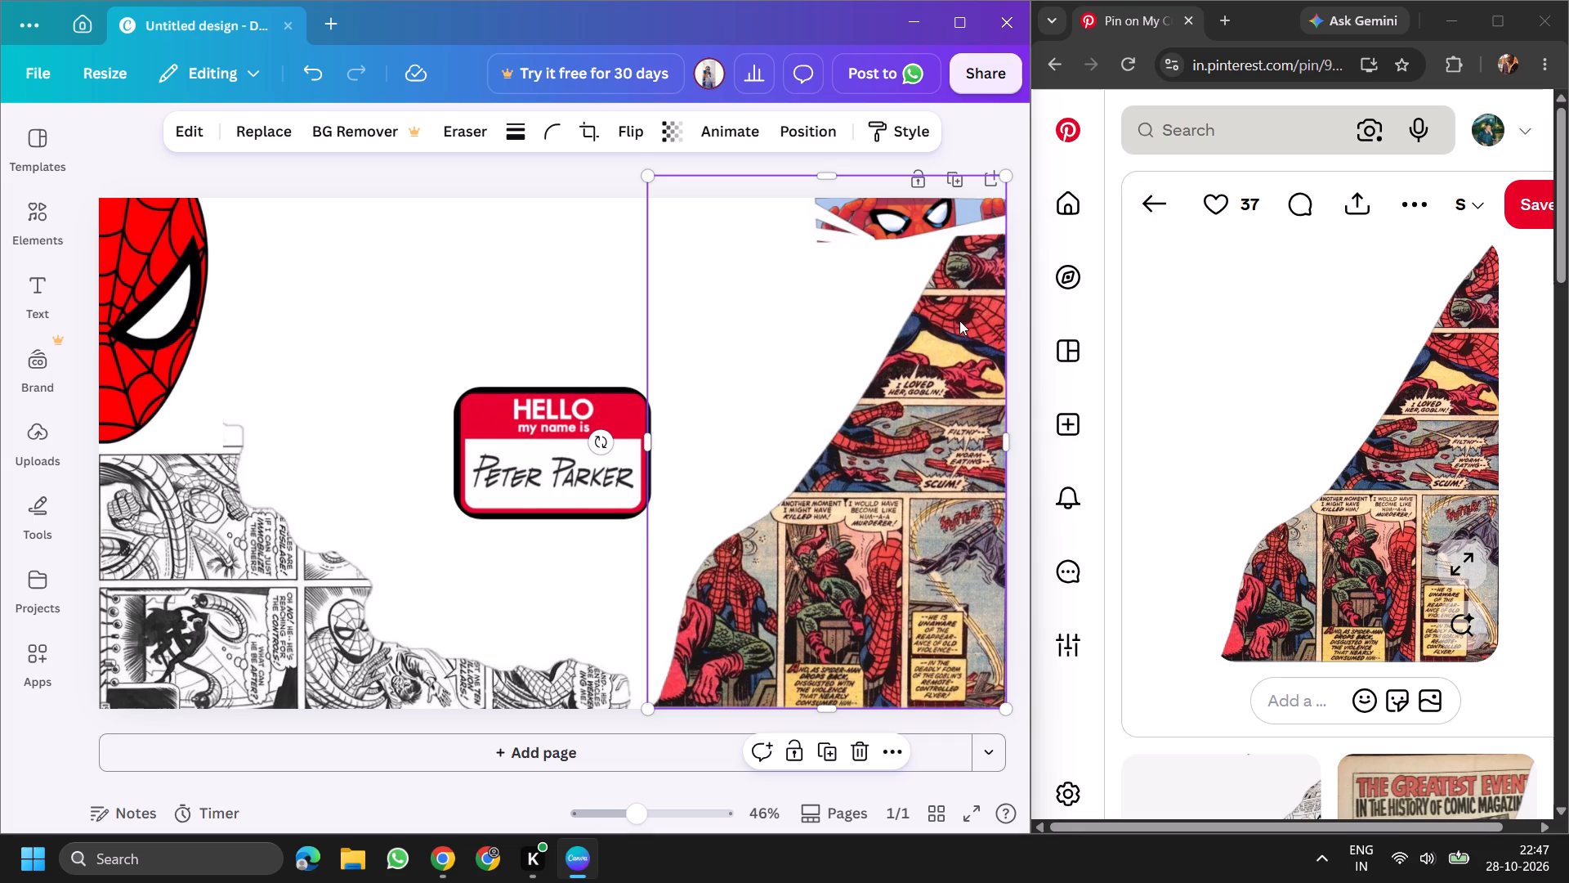
# Shift the coloured comic cut-out up, then enlarge it from its lower-left corner to fill the design's lower-right corner, and deselect it.
pyautogui.moveTo(963, 320); pyautogui.dragTo(964, 316)
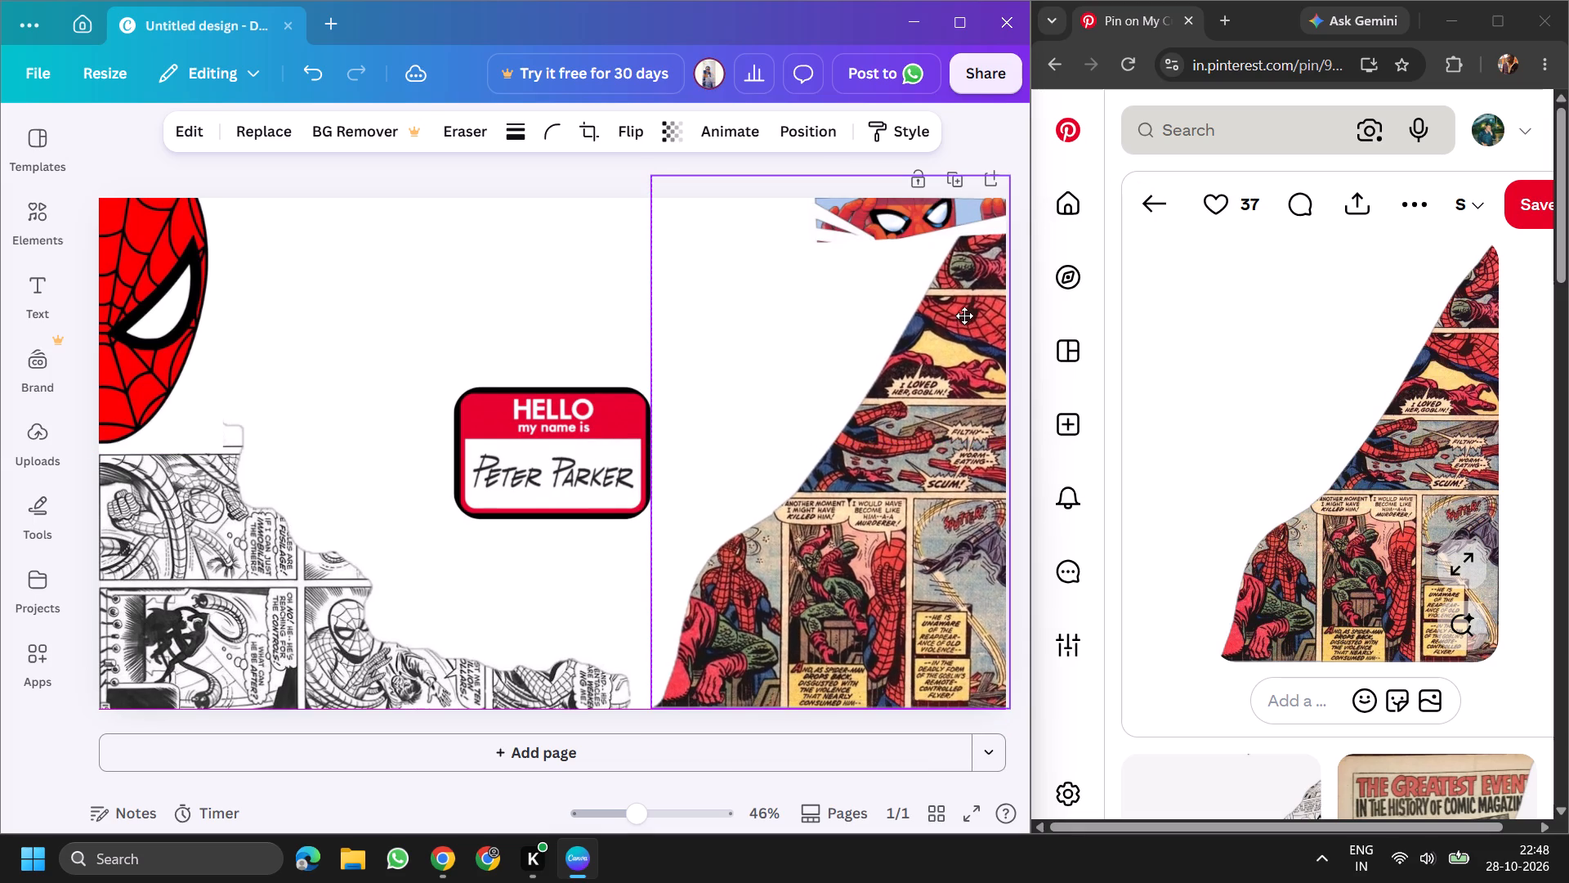
pyautogui.moveTo(964, 316); pyautogui.dragTo(958, 317)
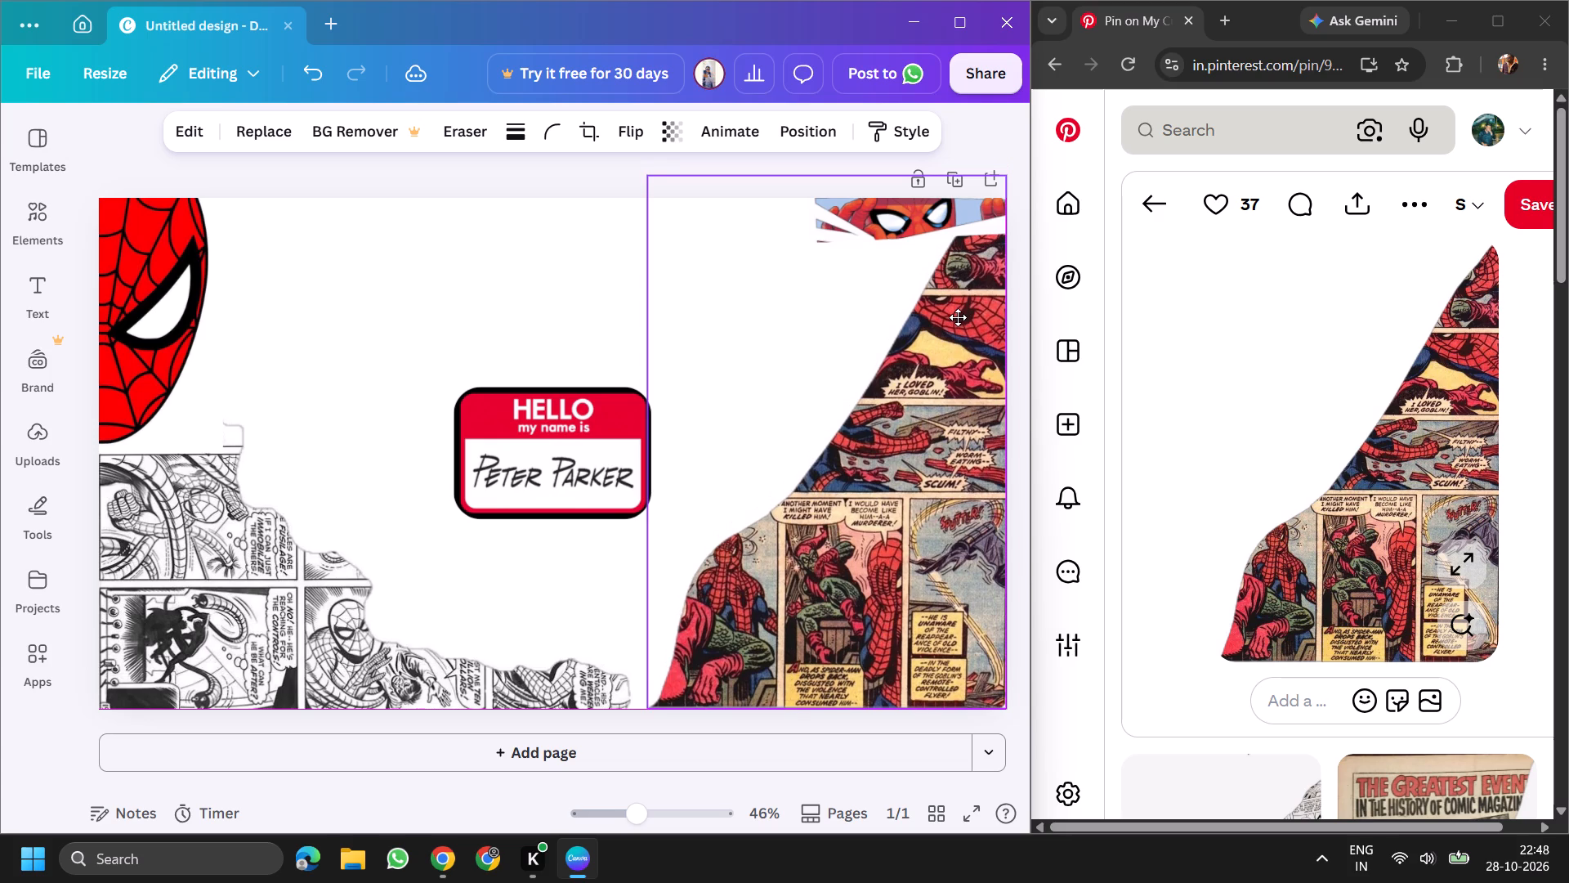
pyautogui.moveTo(958, 317); pyautogui.dragTo(963, 324)
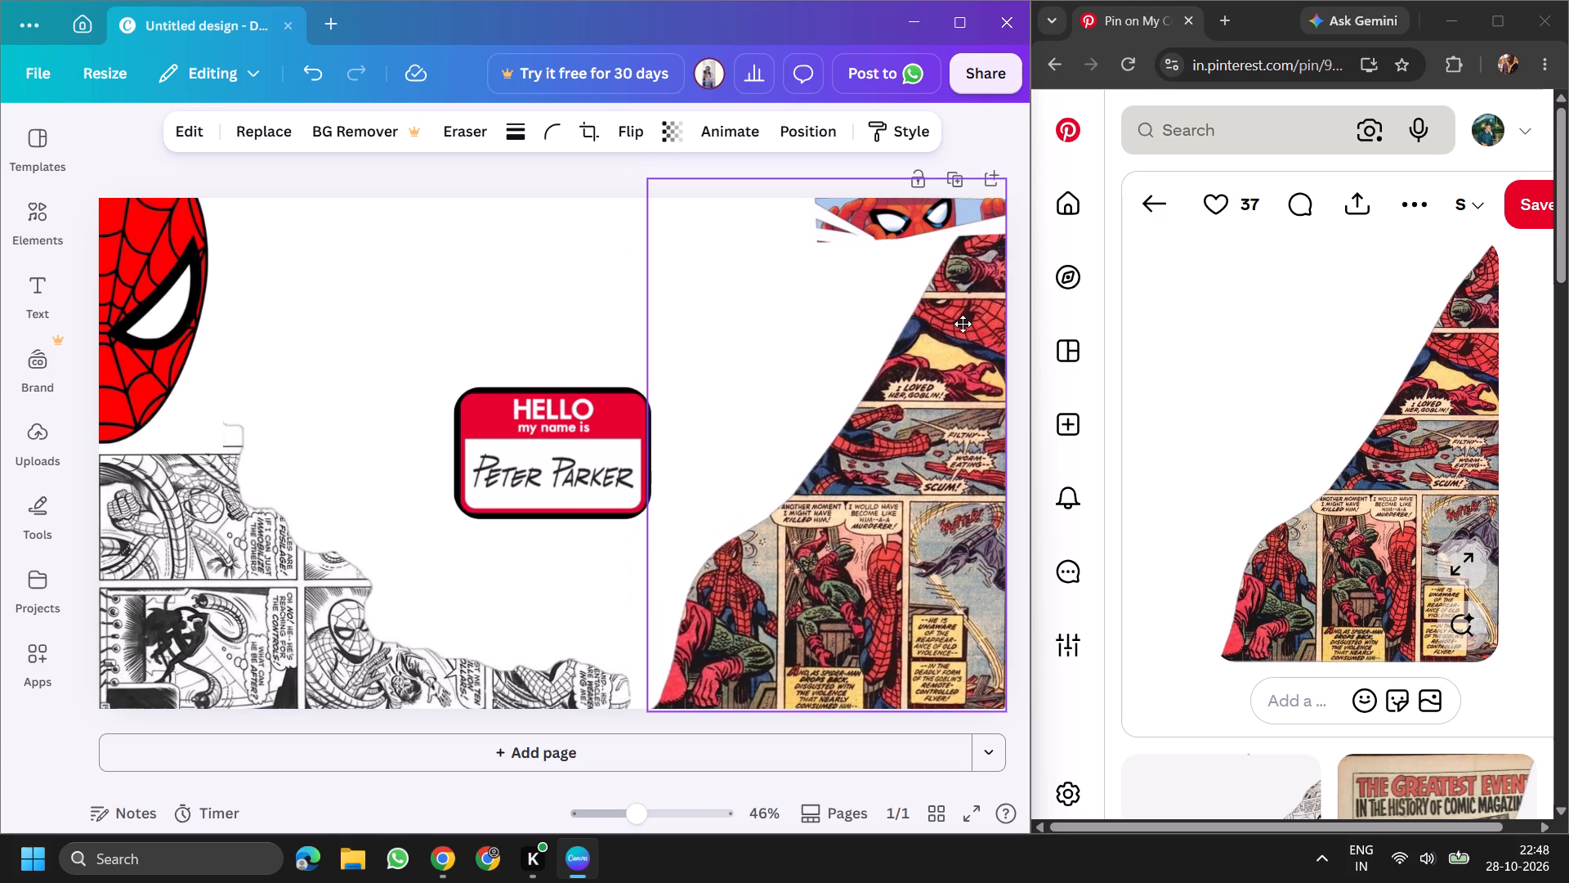
pyautogui.moveTo(963, 324); pyautogui.dragTo(964, 297)
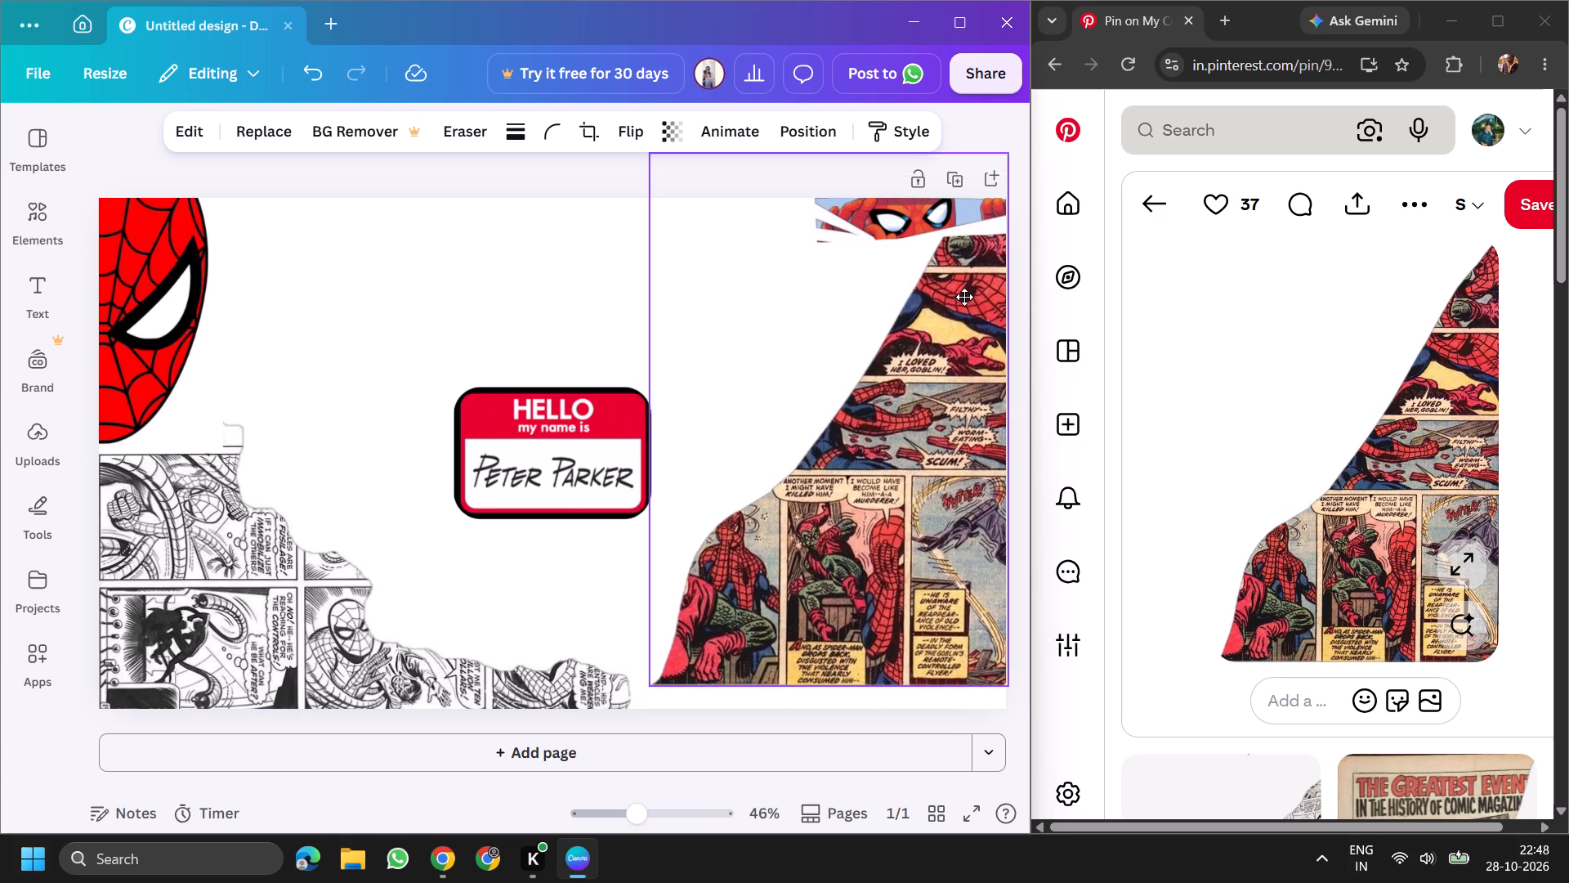
pyautogui.moveTo(964, 297); pyautogui.dragTo(964, 295)
pyautogui.moveTo(653, 684); pyautogui.dragTo(611, 694)
pyautogui.click(856, 636)
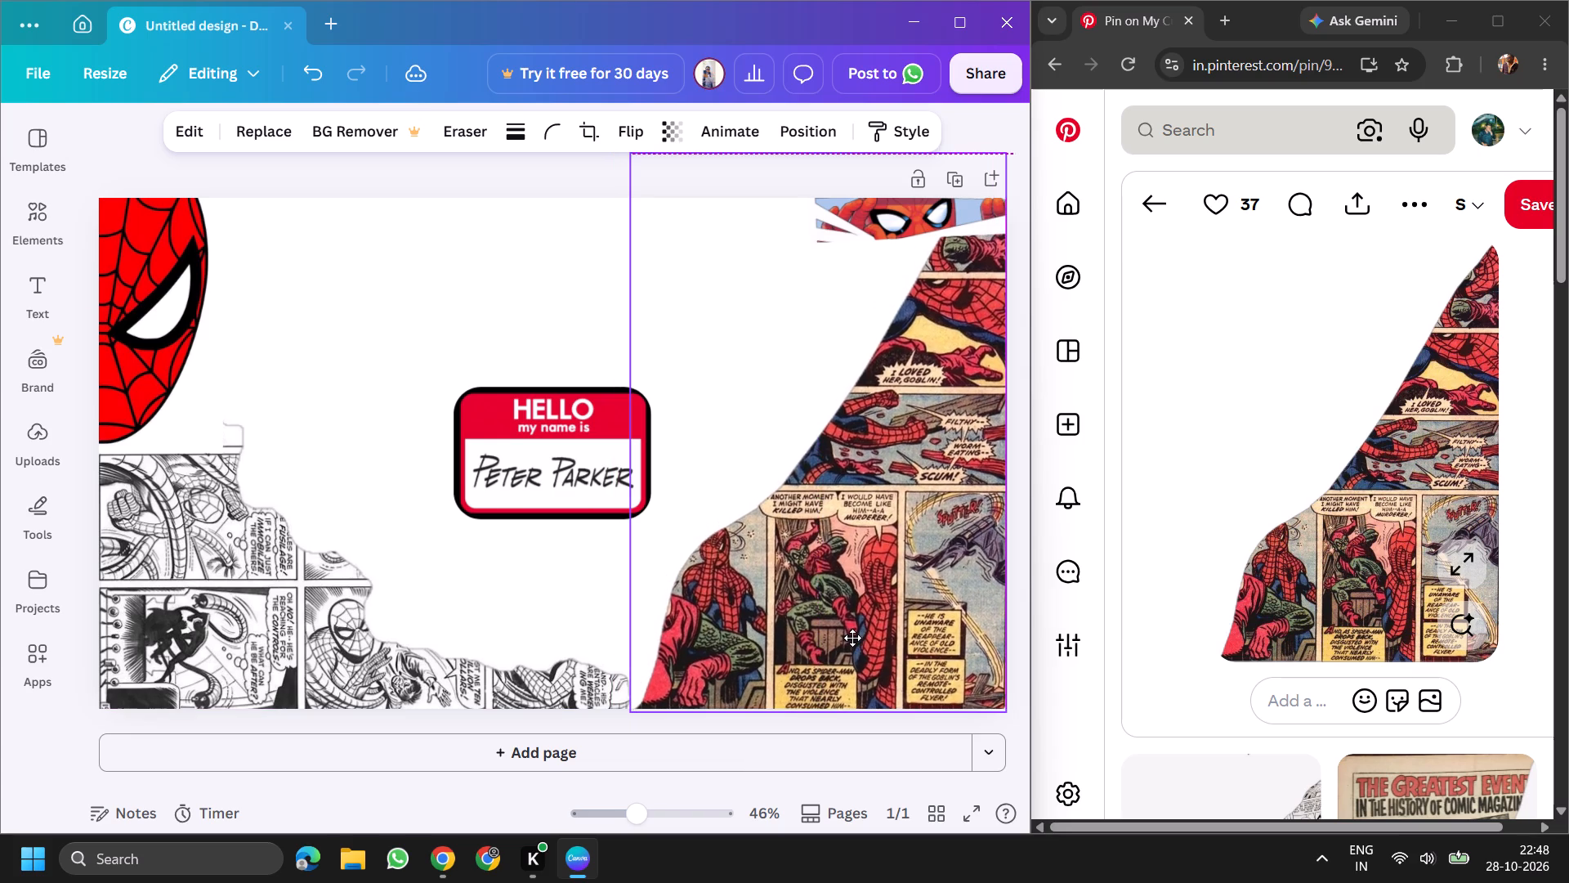
pyautogui.click(693, 405)
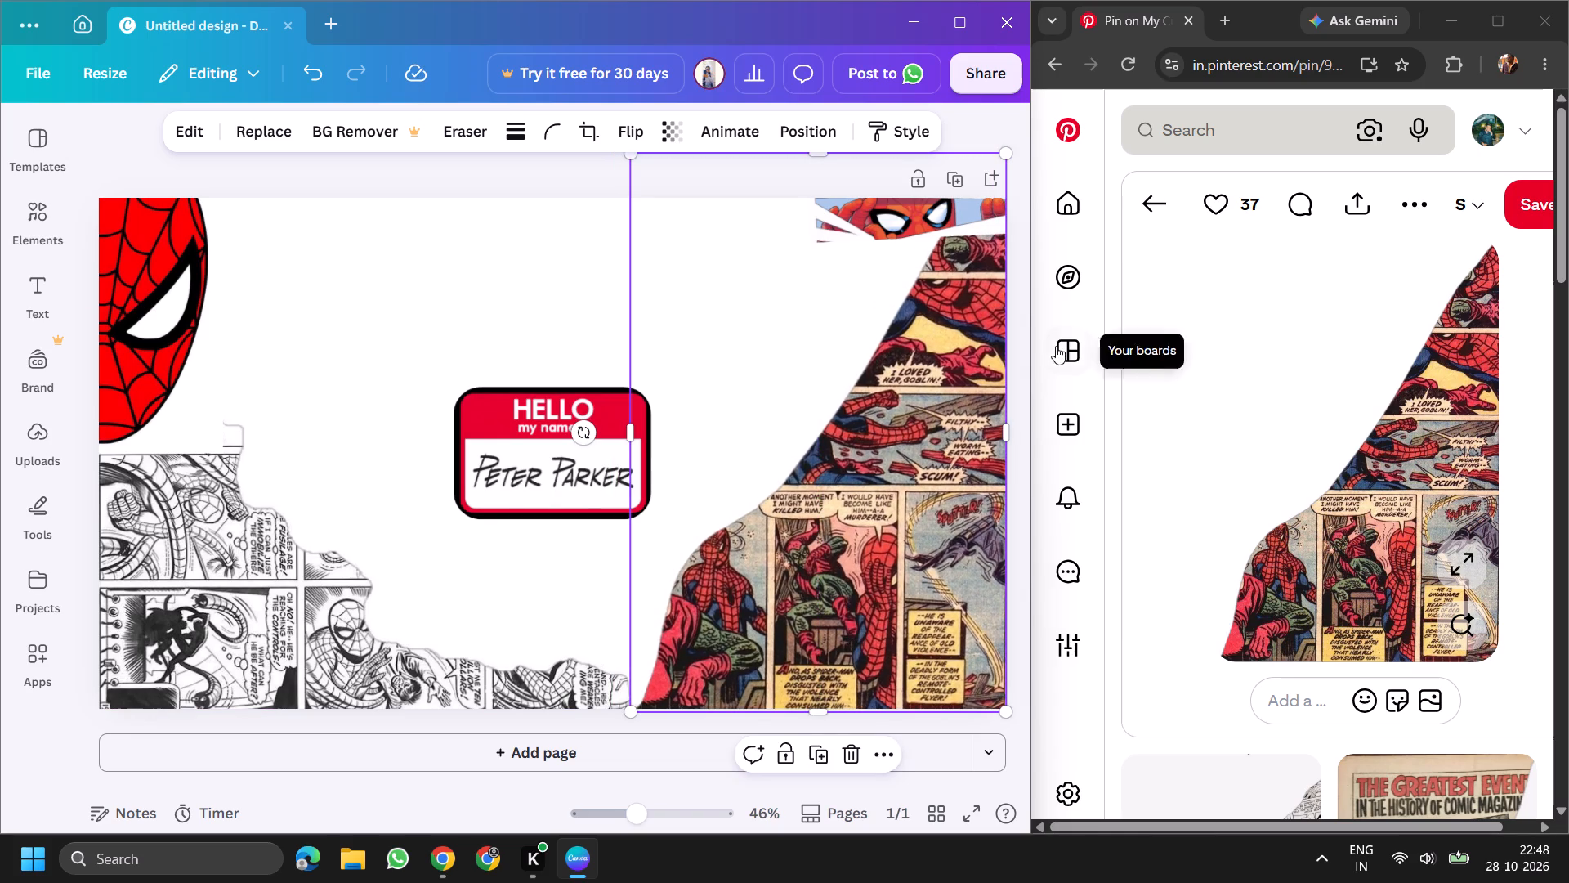
pyautogui.click(595, 177)
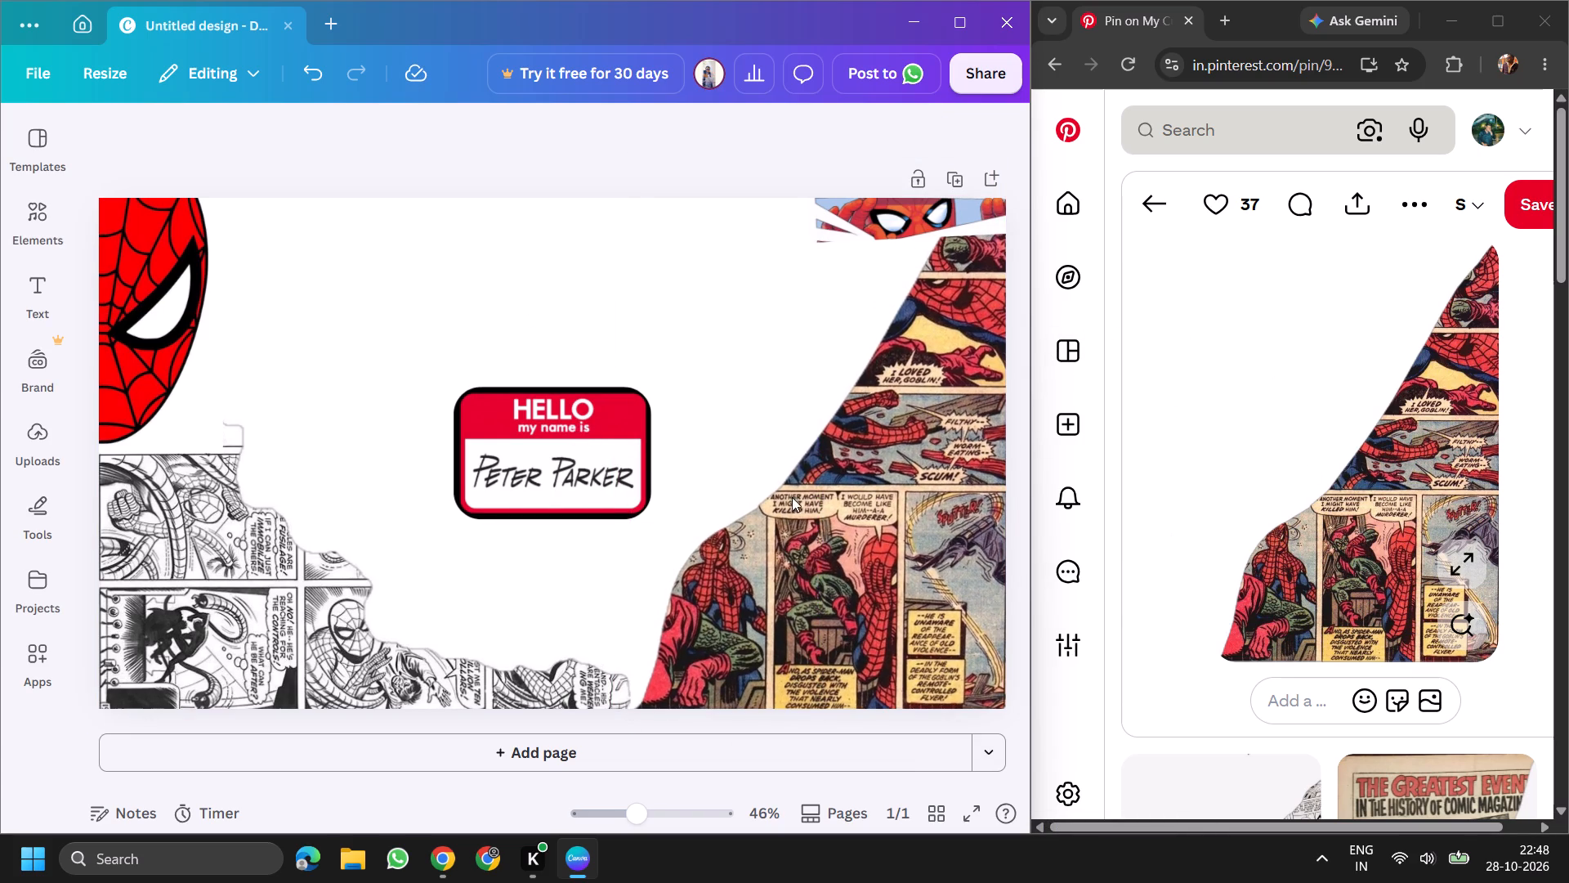
# Browse the related Pinterest pins and open the black-and-white comic cut-out pin with the large black spider emblem.
pyautogui.scroll(-5, 1366, 489)
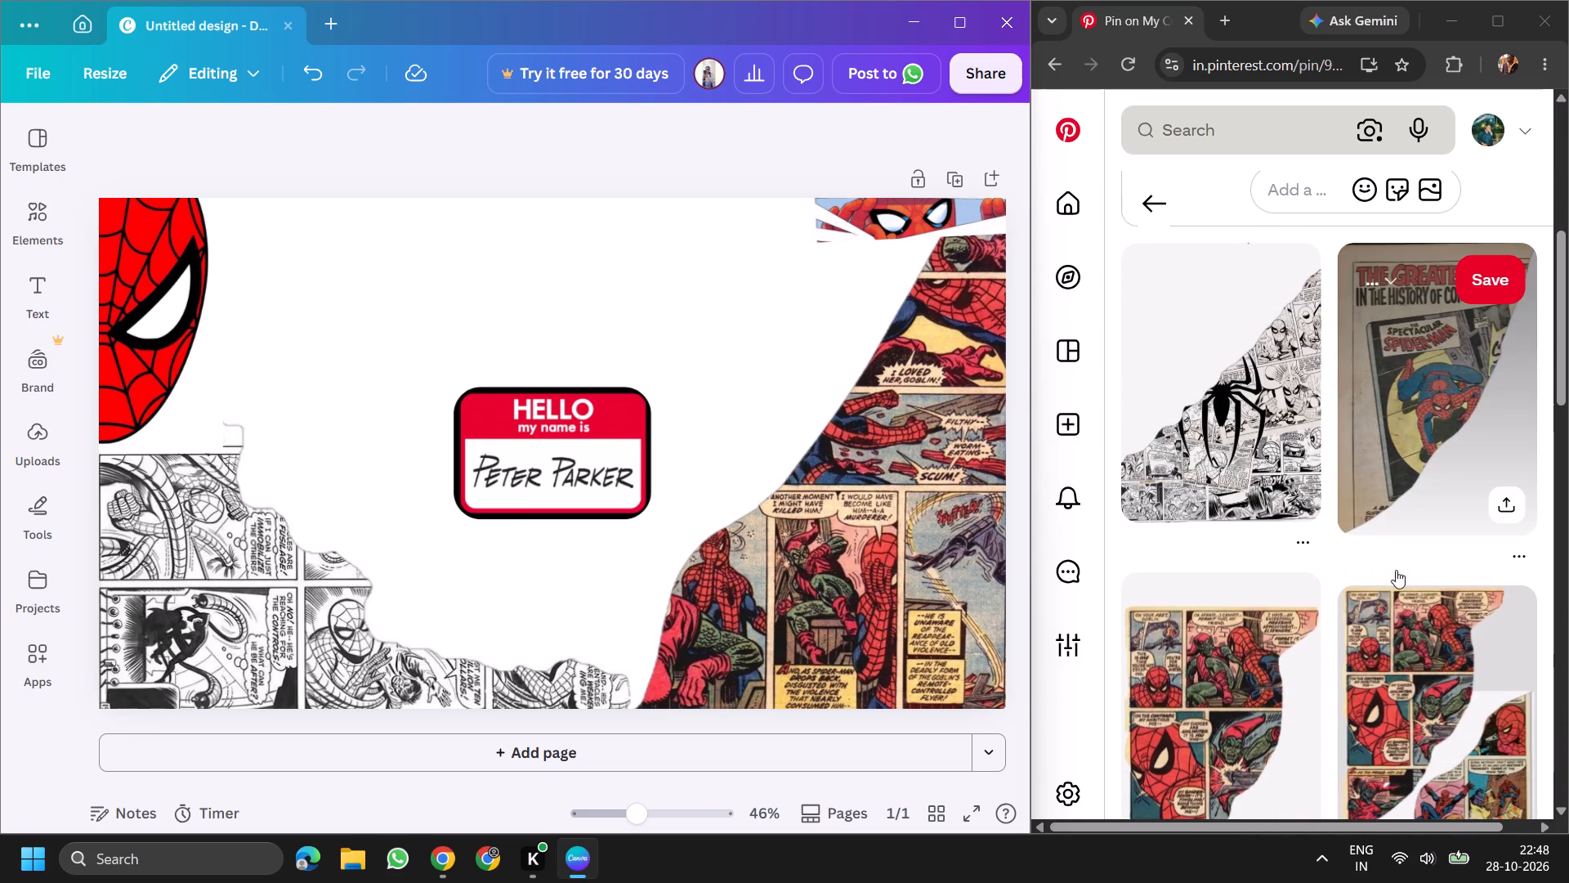
pyautogui.scroll(-1, 1193, 670)
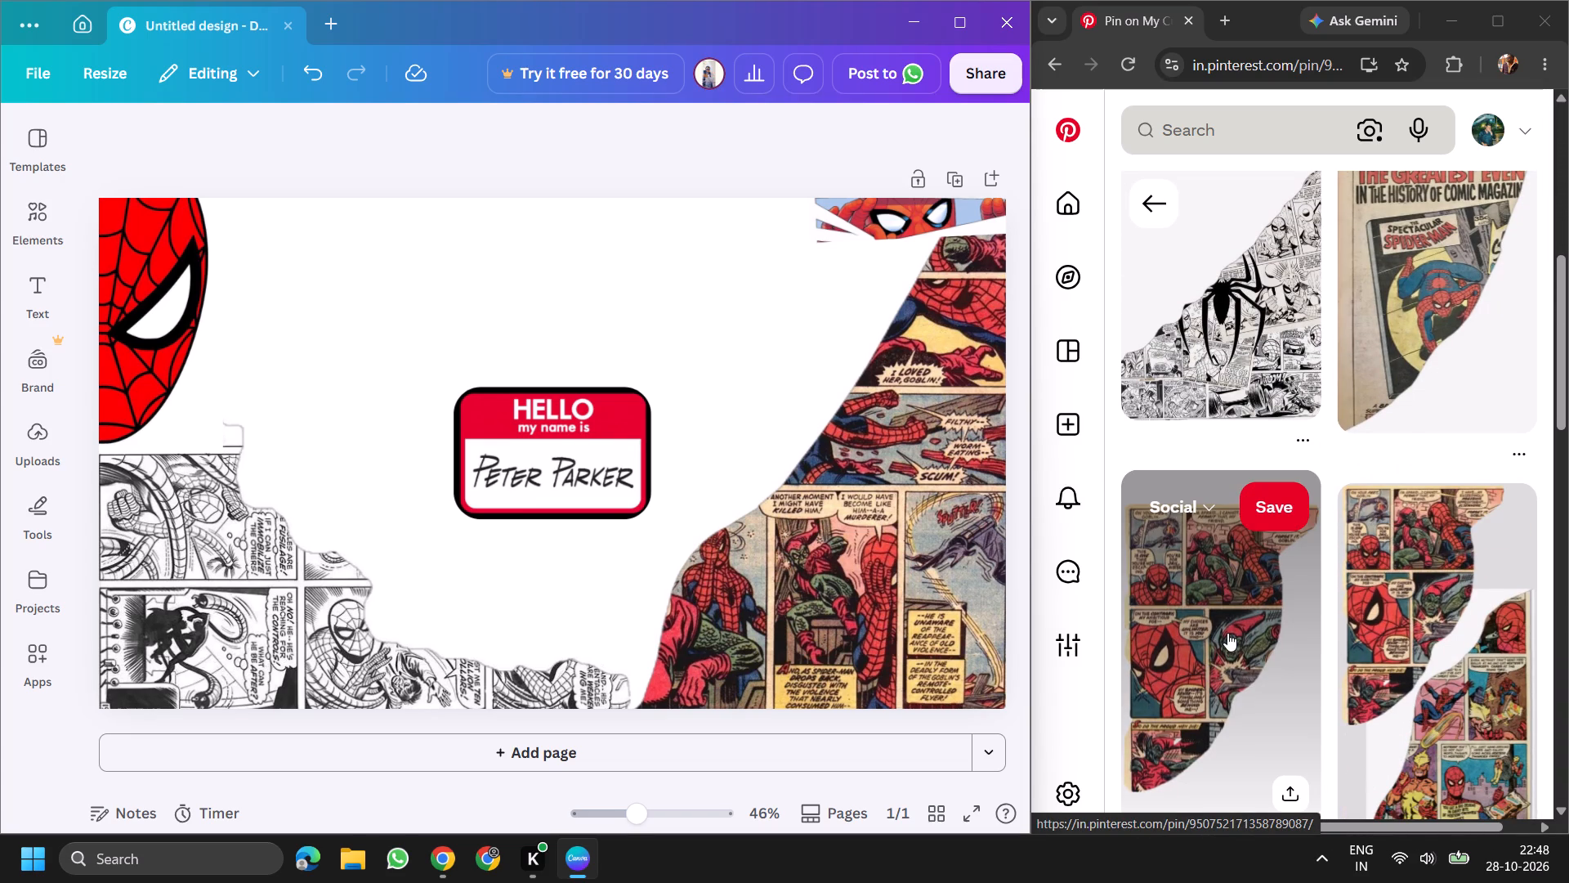
pyautogui.scroll(-4, 1242, 688)
pyautogui.scroll(3, 1240, 672)
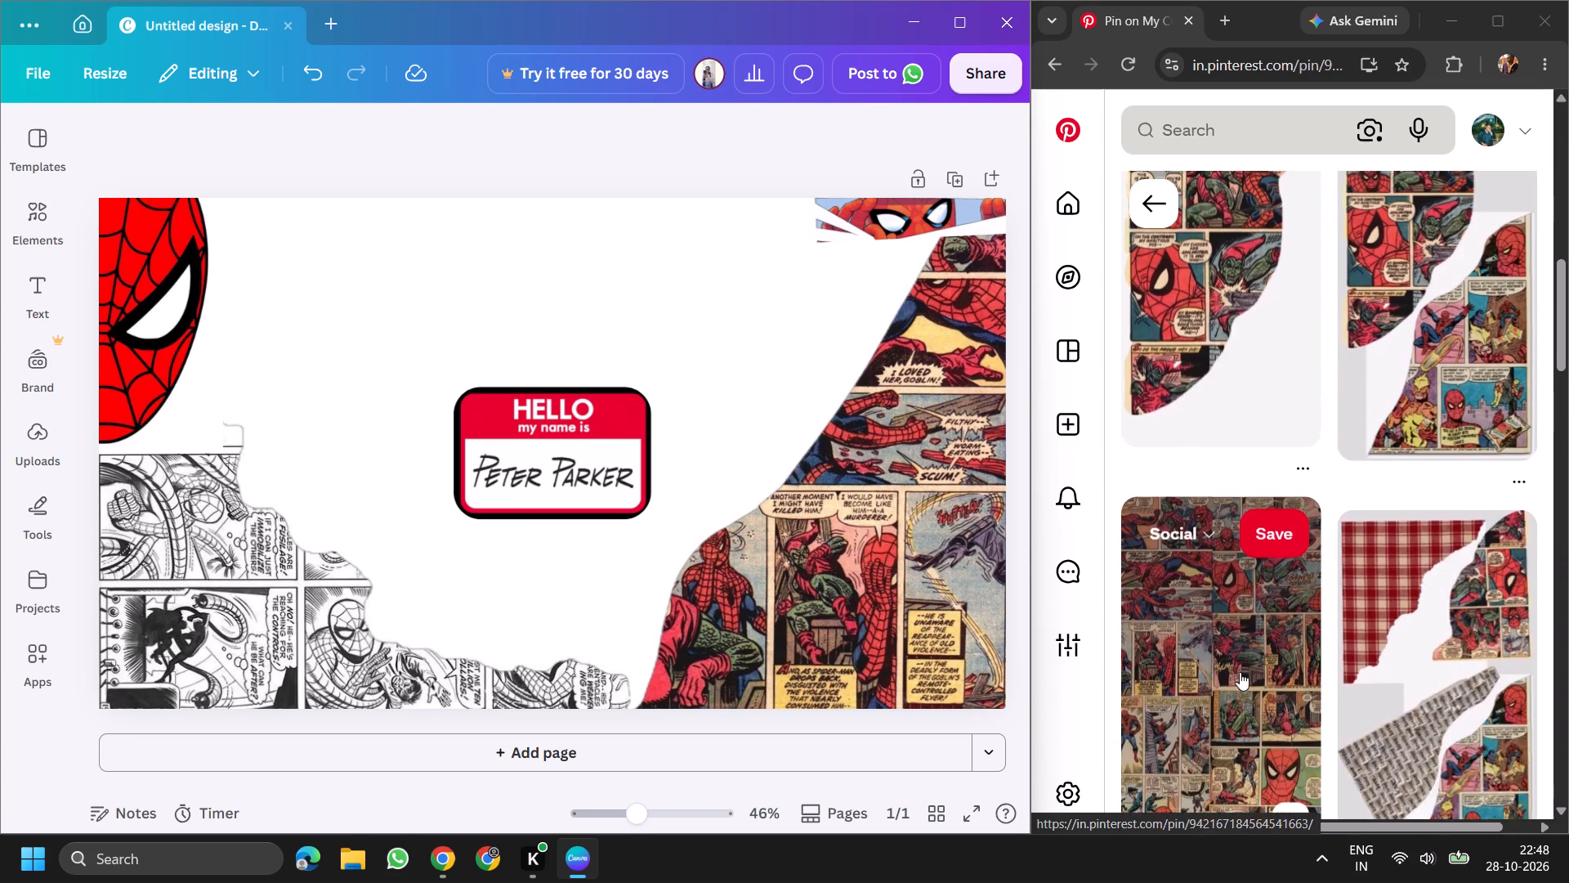
pyautogui.scroll(1, 1240, 672)
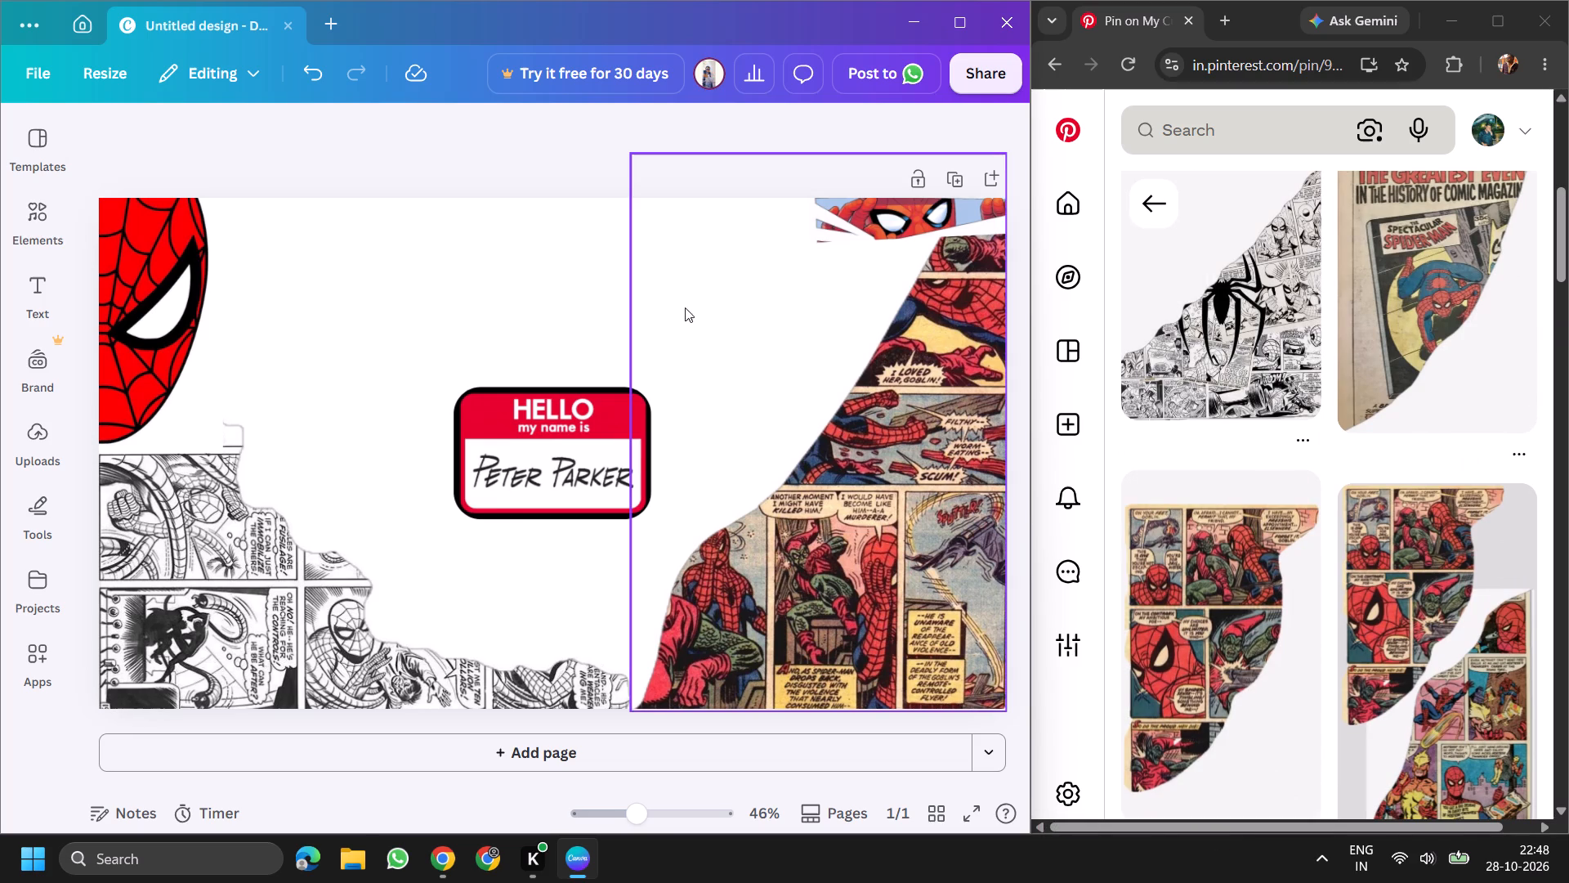
pyautogui.click(1242, 298)
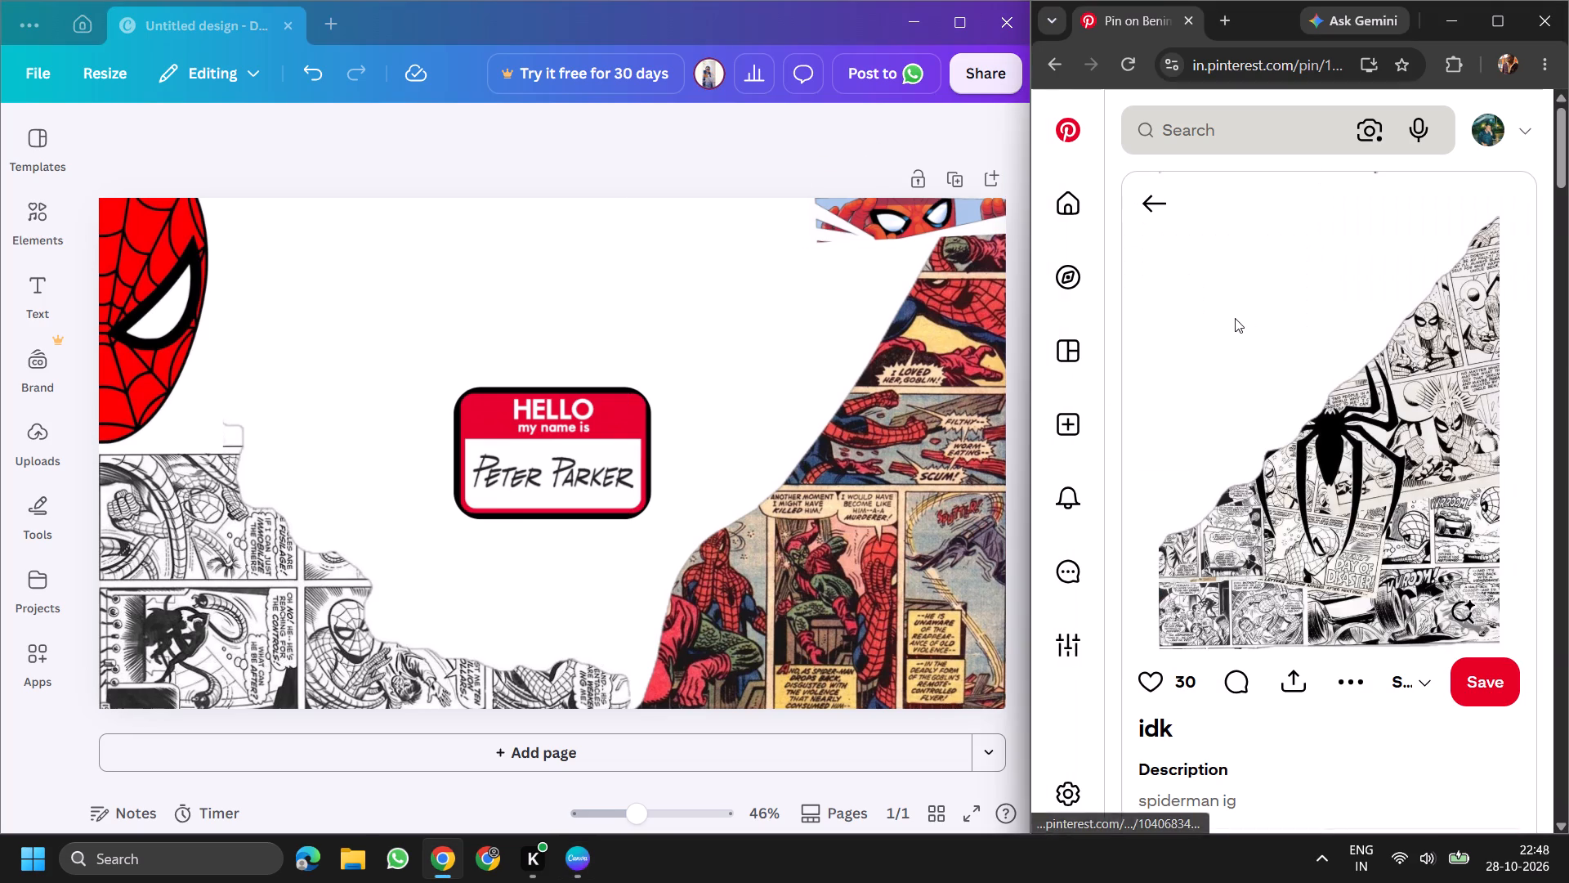
# Copy the isolated black spider emblem from the pin's image and paste it into the Canva design.
pyautogui.rightClick(1345, 445)
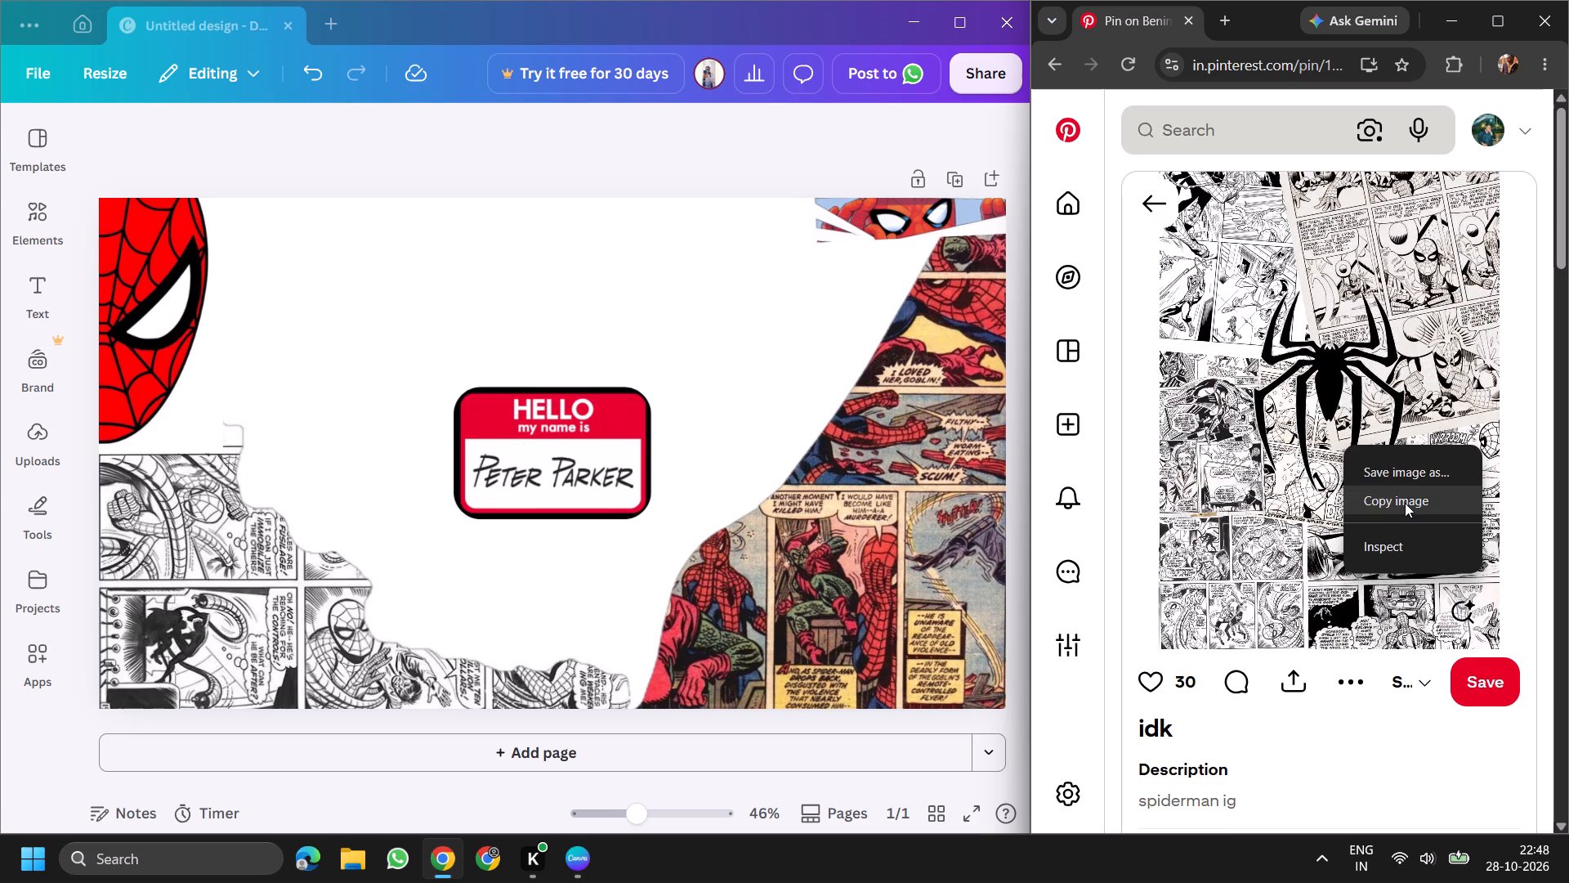
pyautogui.click(1316, 351)
pyautogui.rightClick(1328, 374)
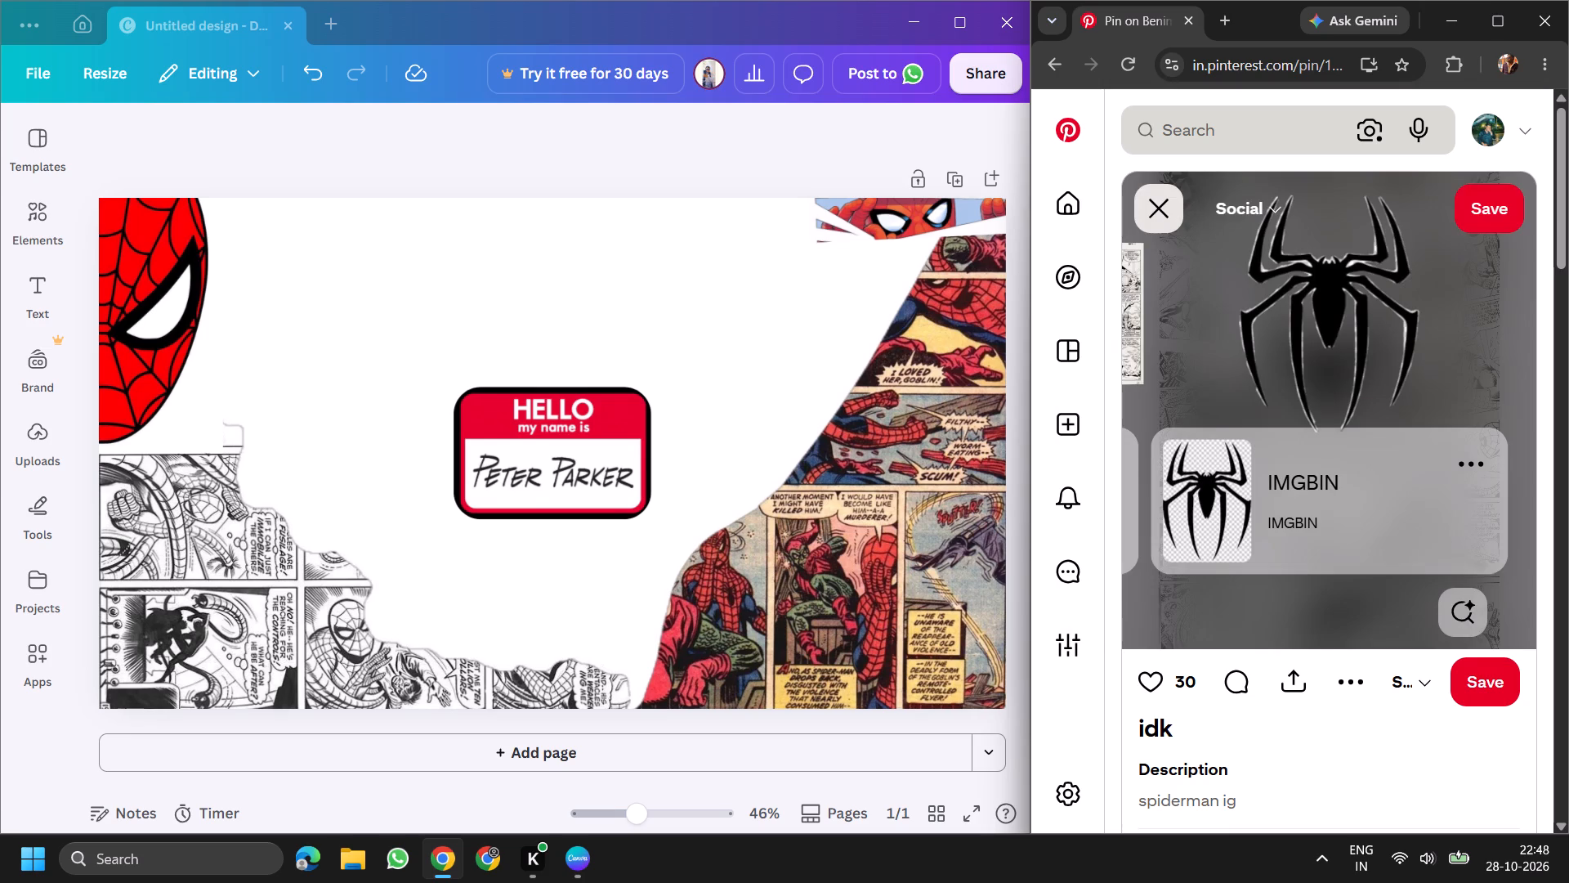
pyautogui.click(1156, 459)
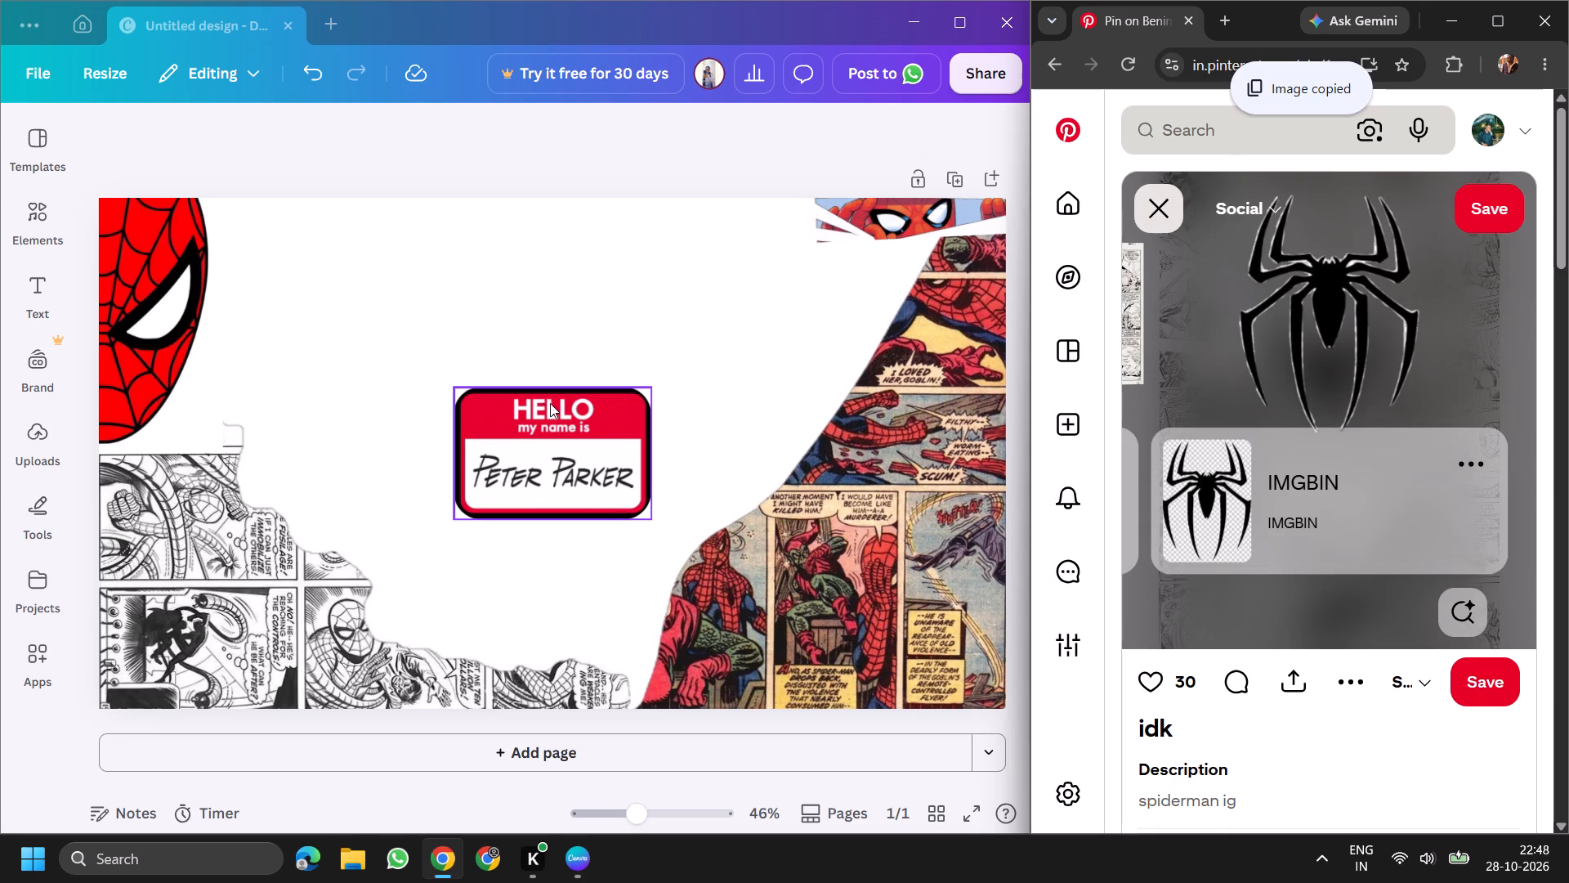
pyautogui.hotkey('ctrl', 'v')
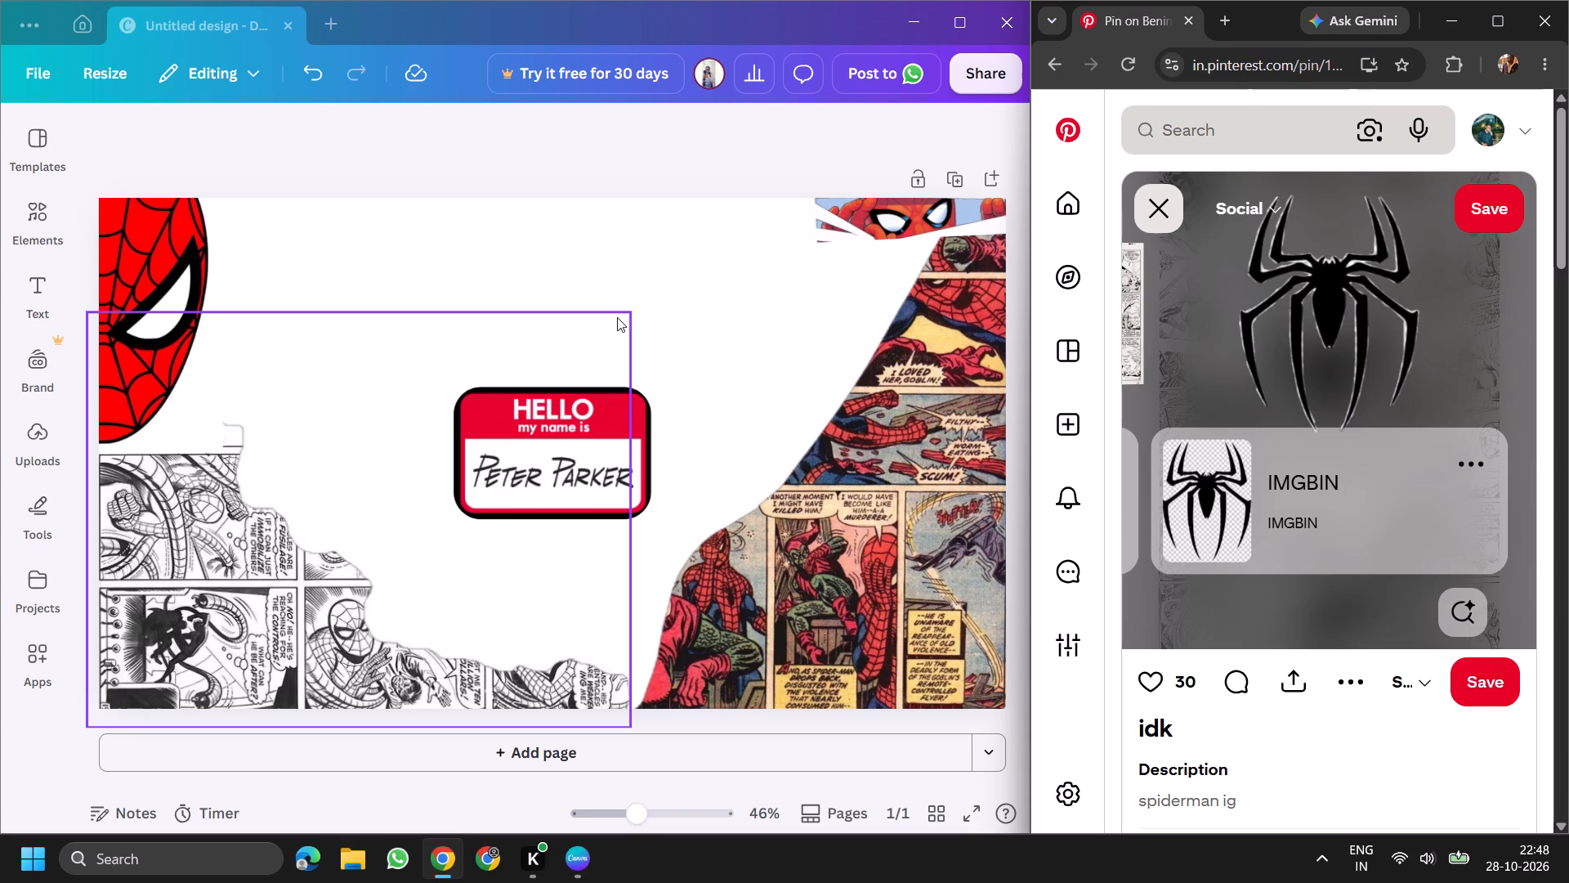
pyautogui.rightClick(665, 295)
pyautogui.click(759, 255)
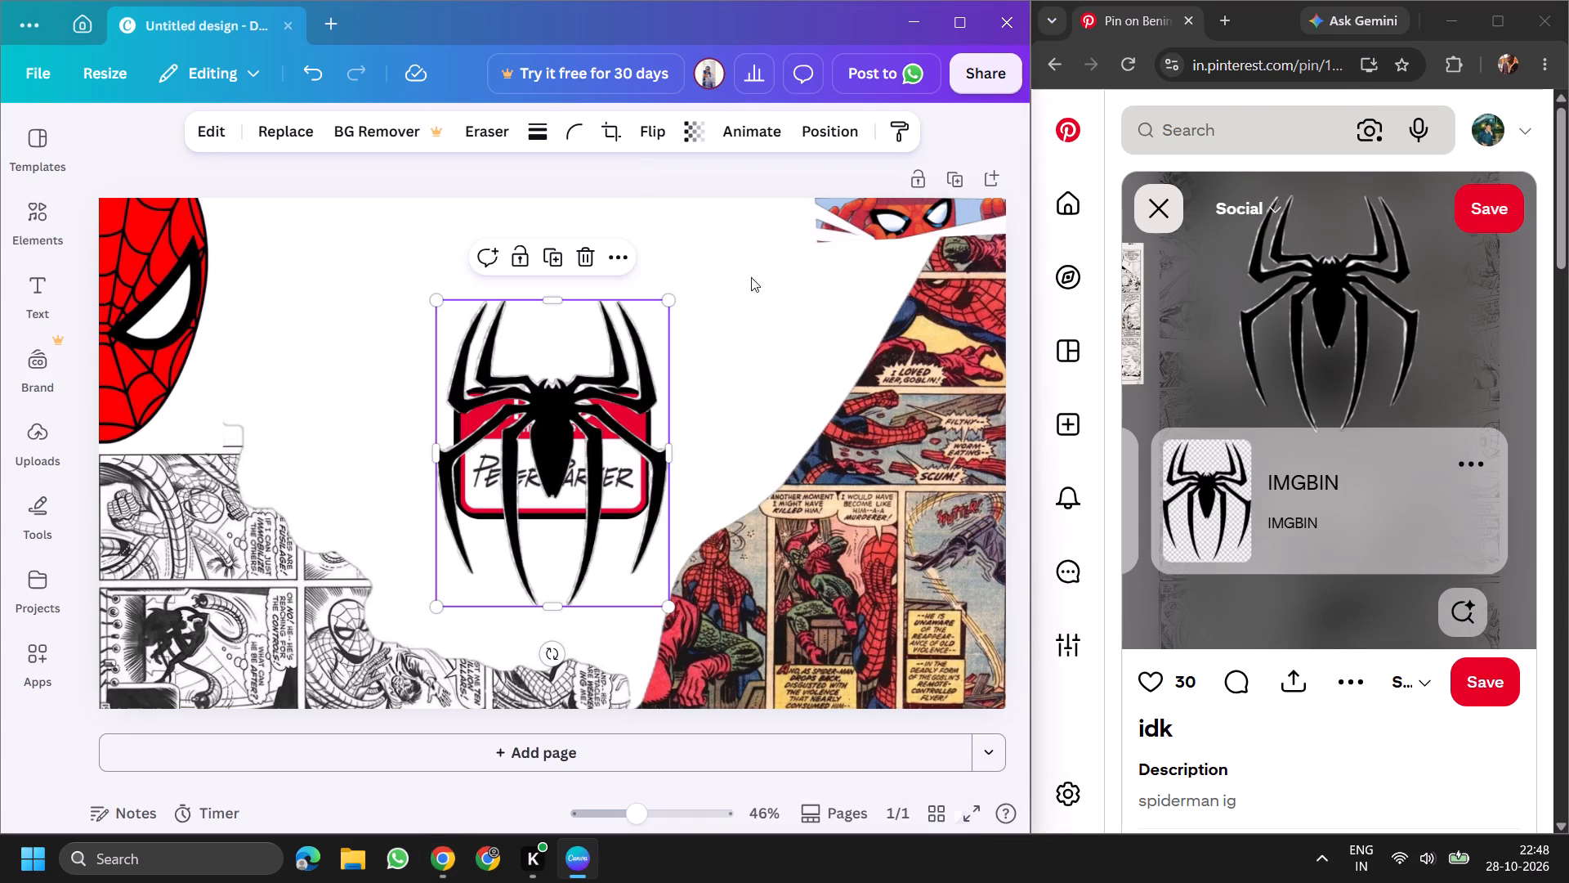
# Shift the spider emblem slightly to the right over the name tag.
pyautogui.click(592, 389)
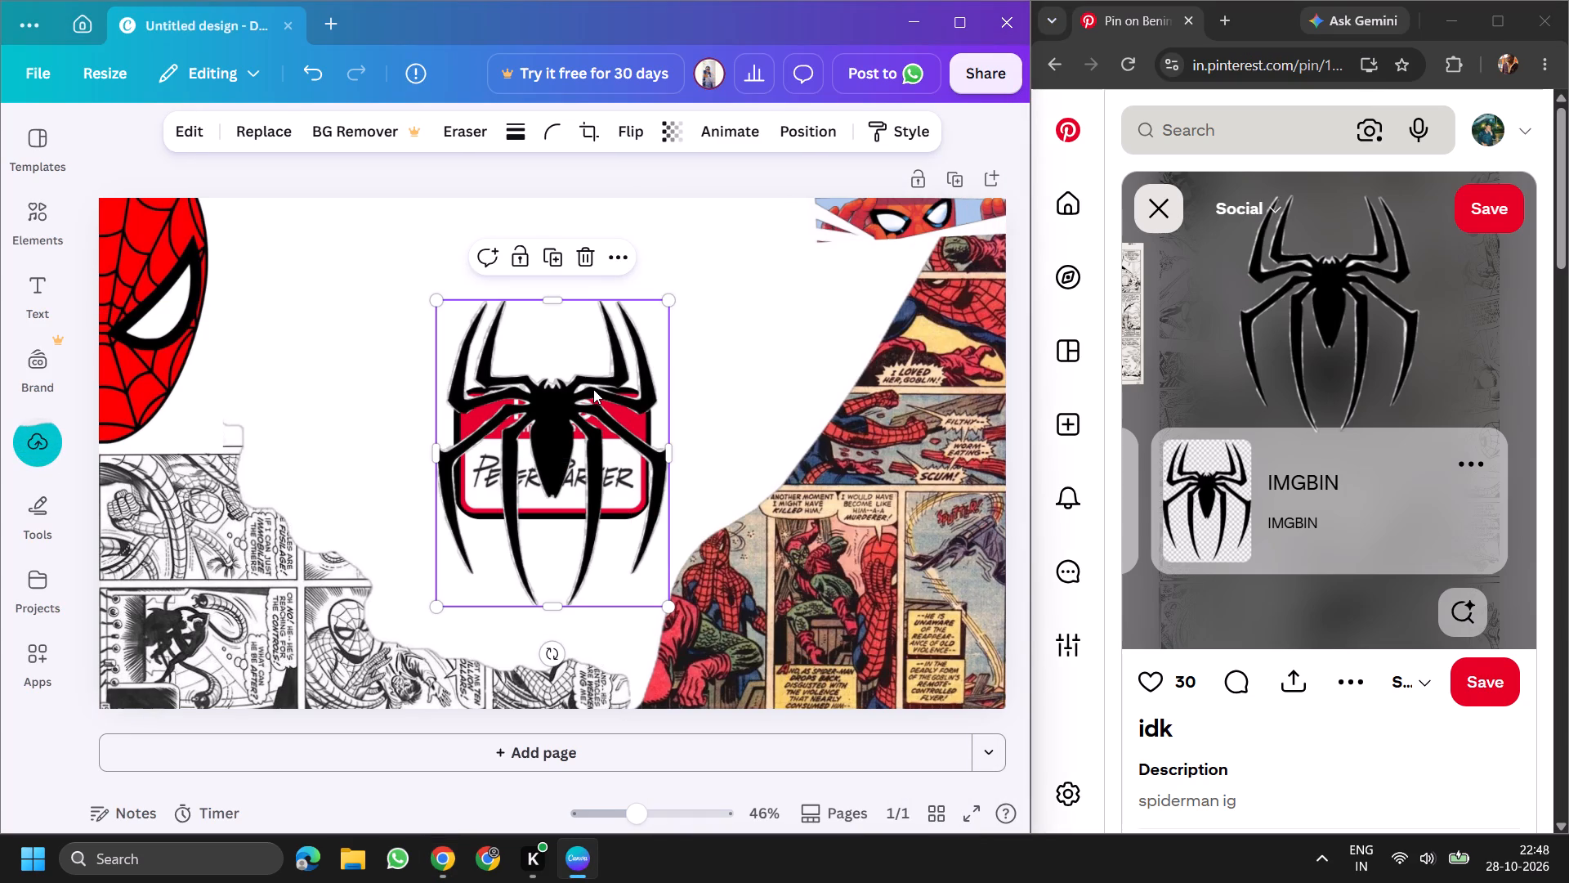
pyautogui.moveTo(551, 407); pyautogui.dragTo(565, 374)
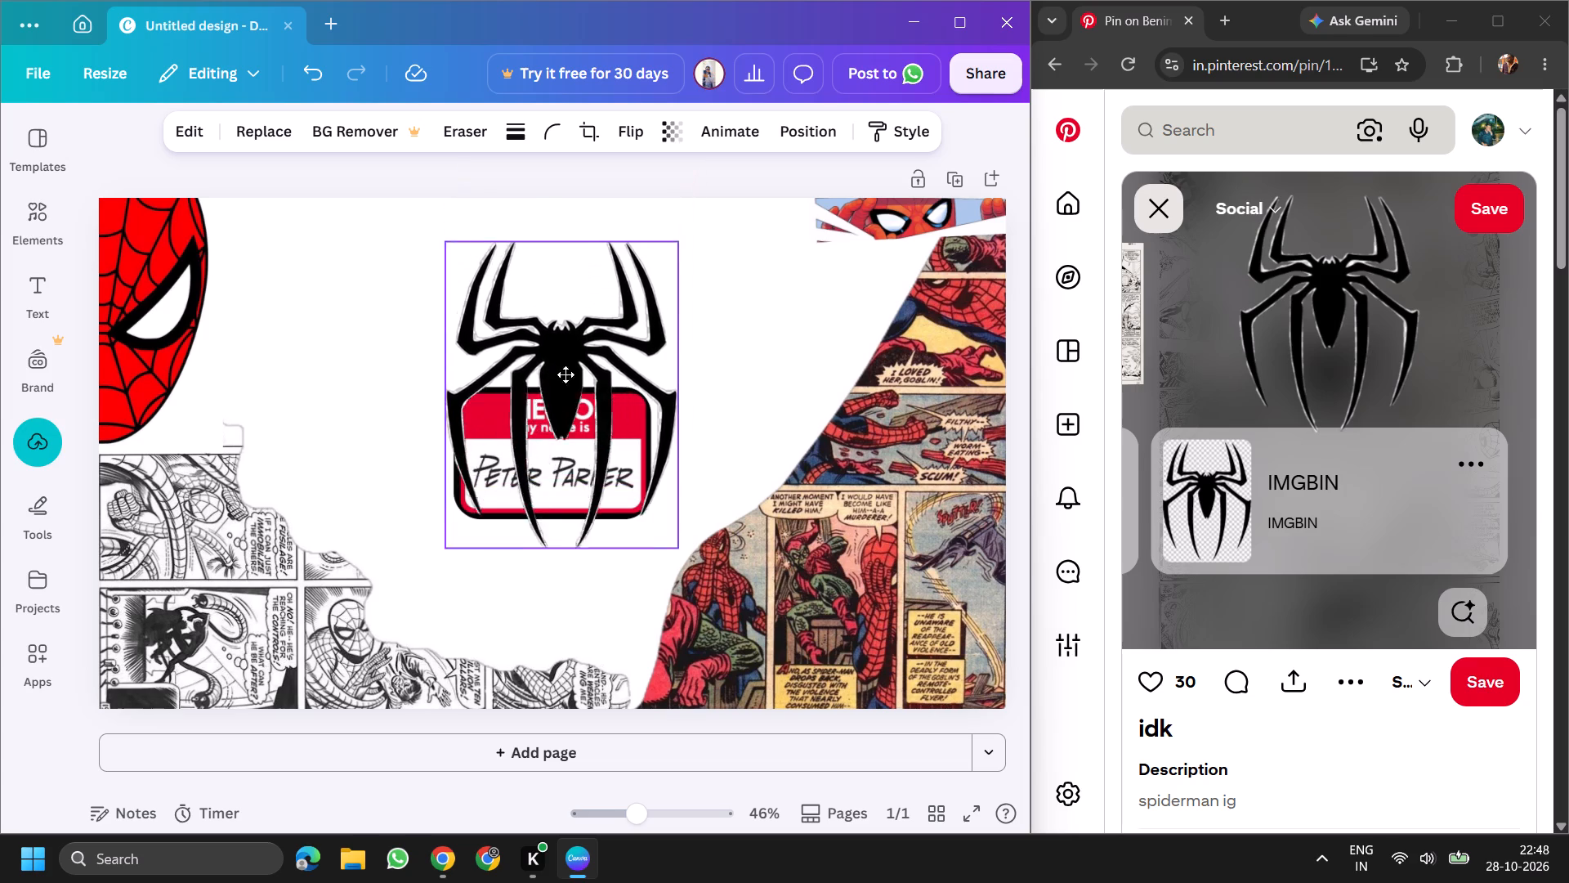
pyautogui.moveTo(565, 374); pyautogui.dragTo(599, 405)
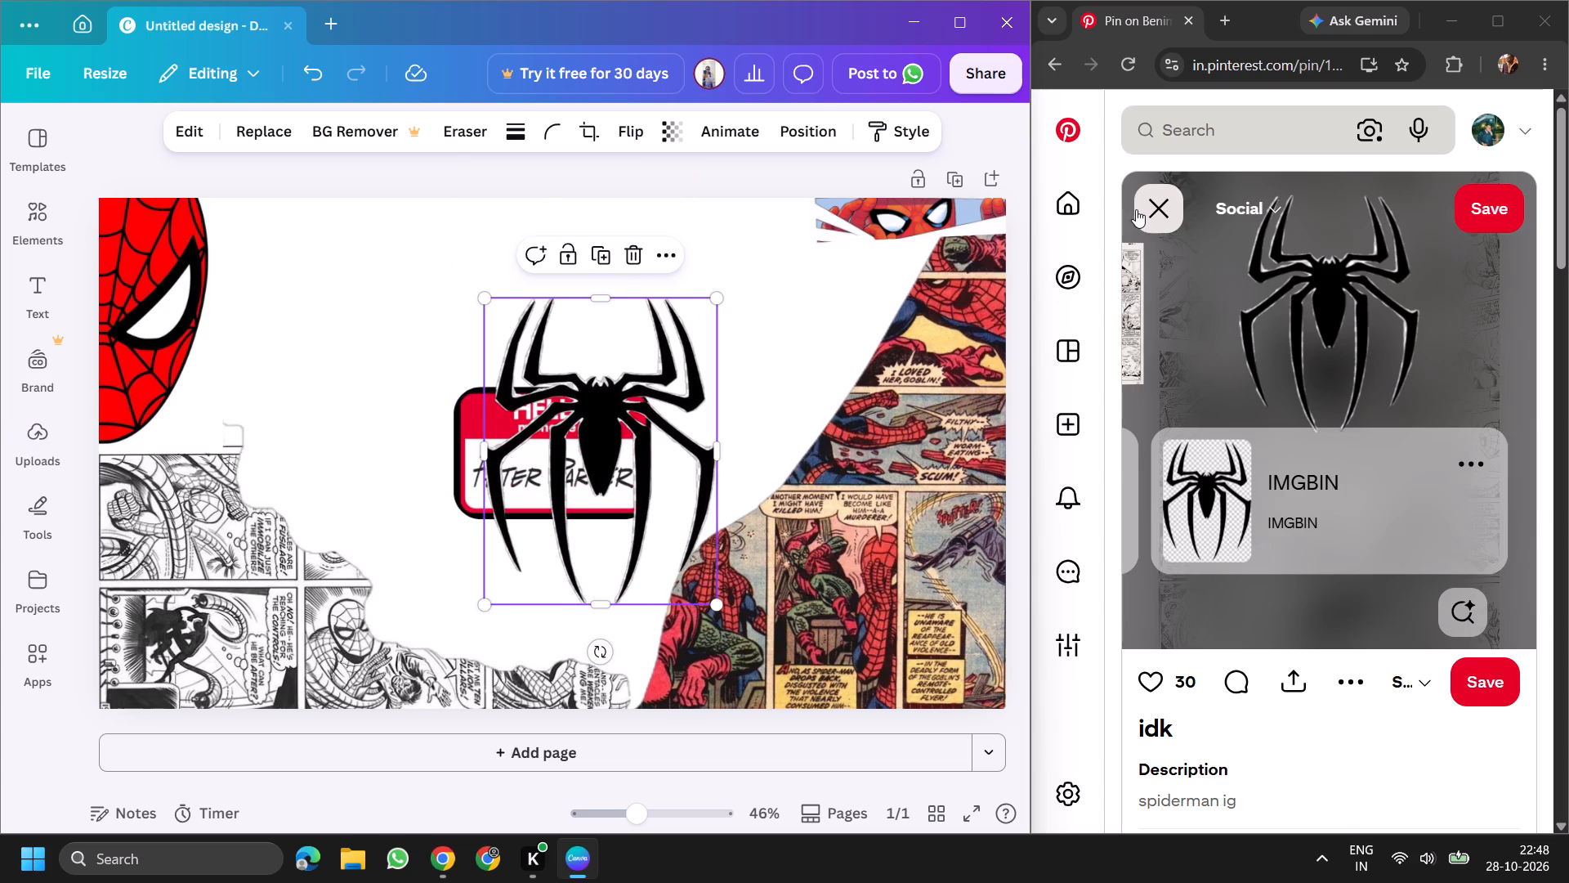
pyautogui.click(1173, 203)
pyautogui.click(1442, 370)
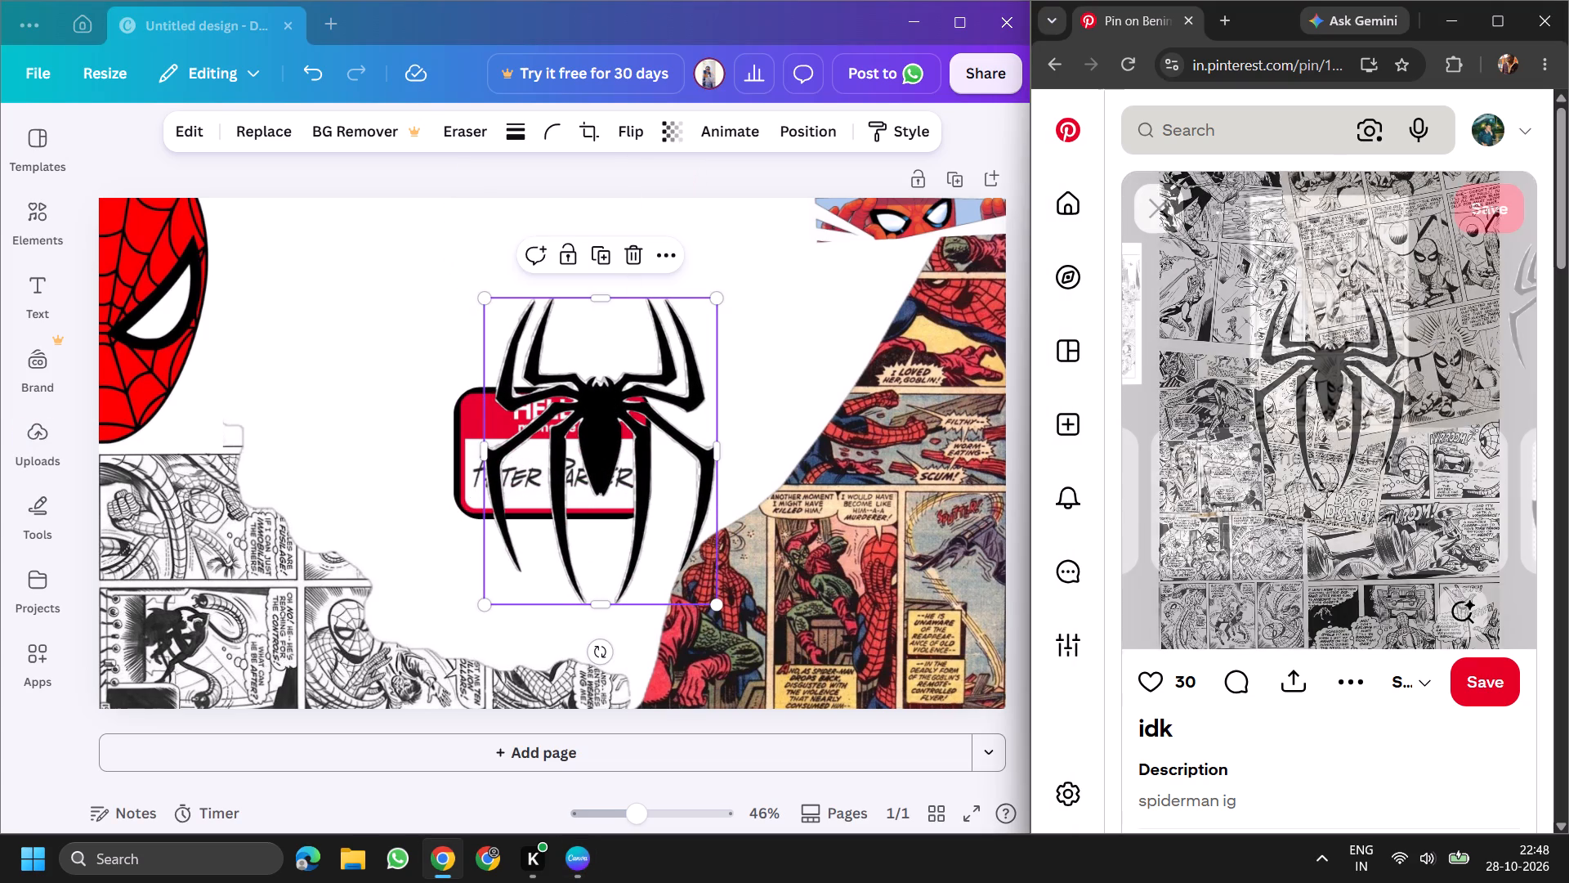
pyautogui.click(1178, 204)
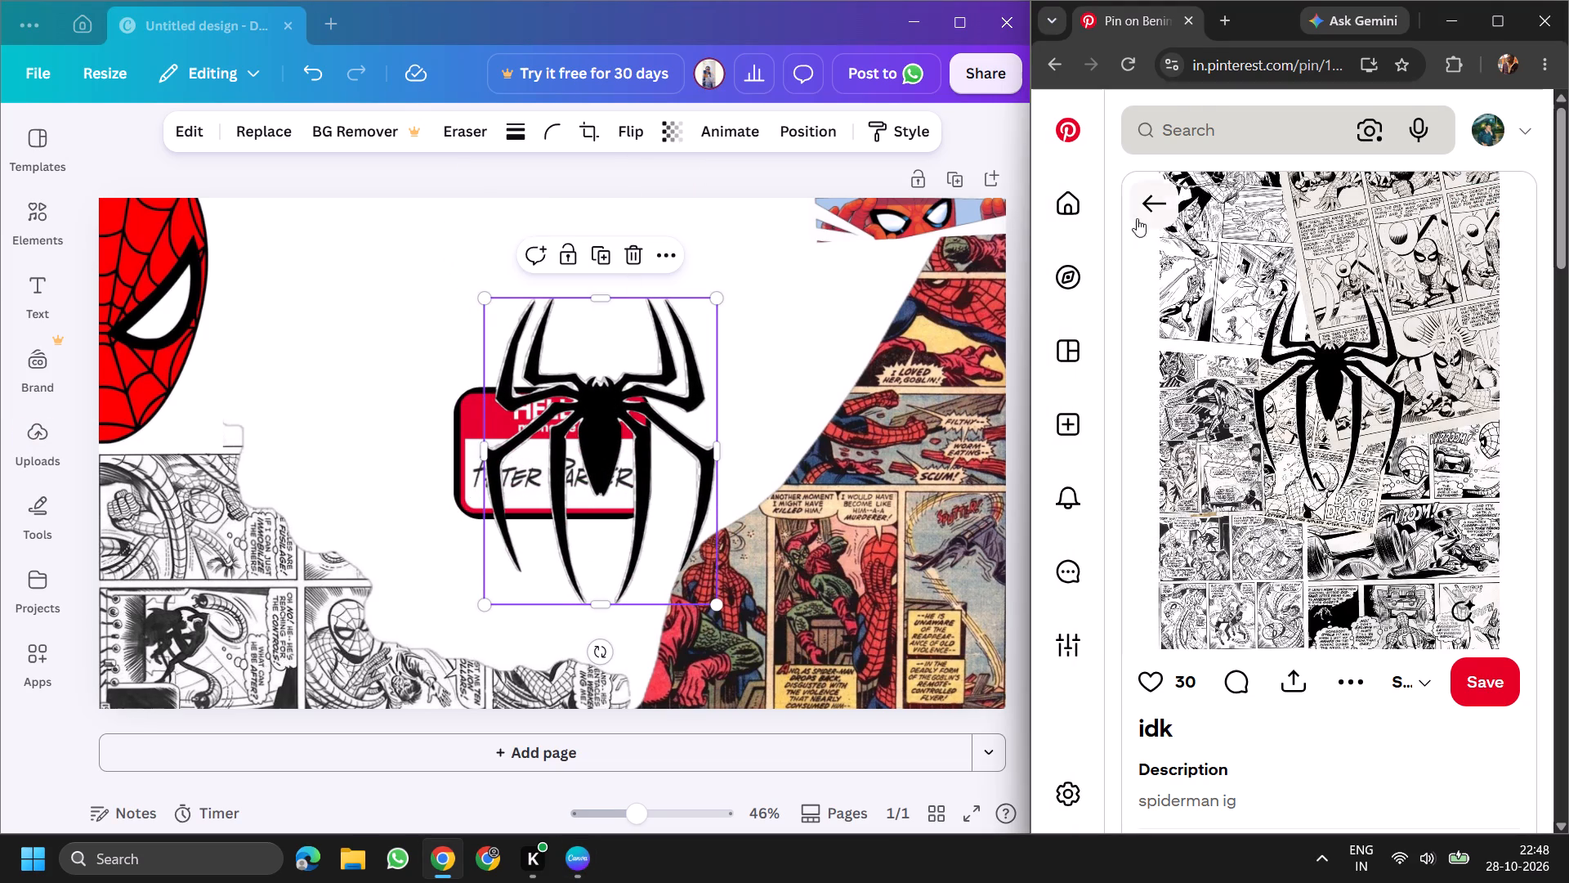
# Move the spider emblem off the name tag to the design's top edge, overlapping the coloured comic cut-out's upper diagonal edge.
pyautogui.moveTo(612, 443); pyautogui.dragTo(565, 360)
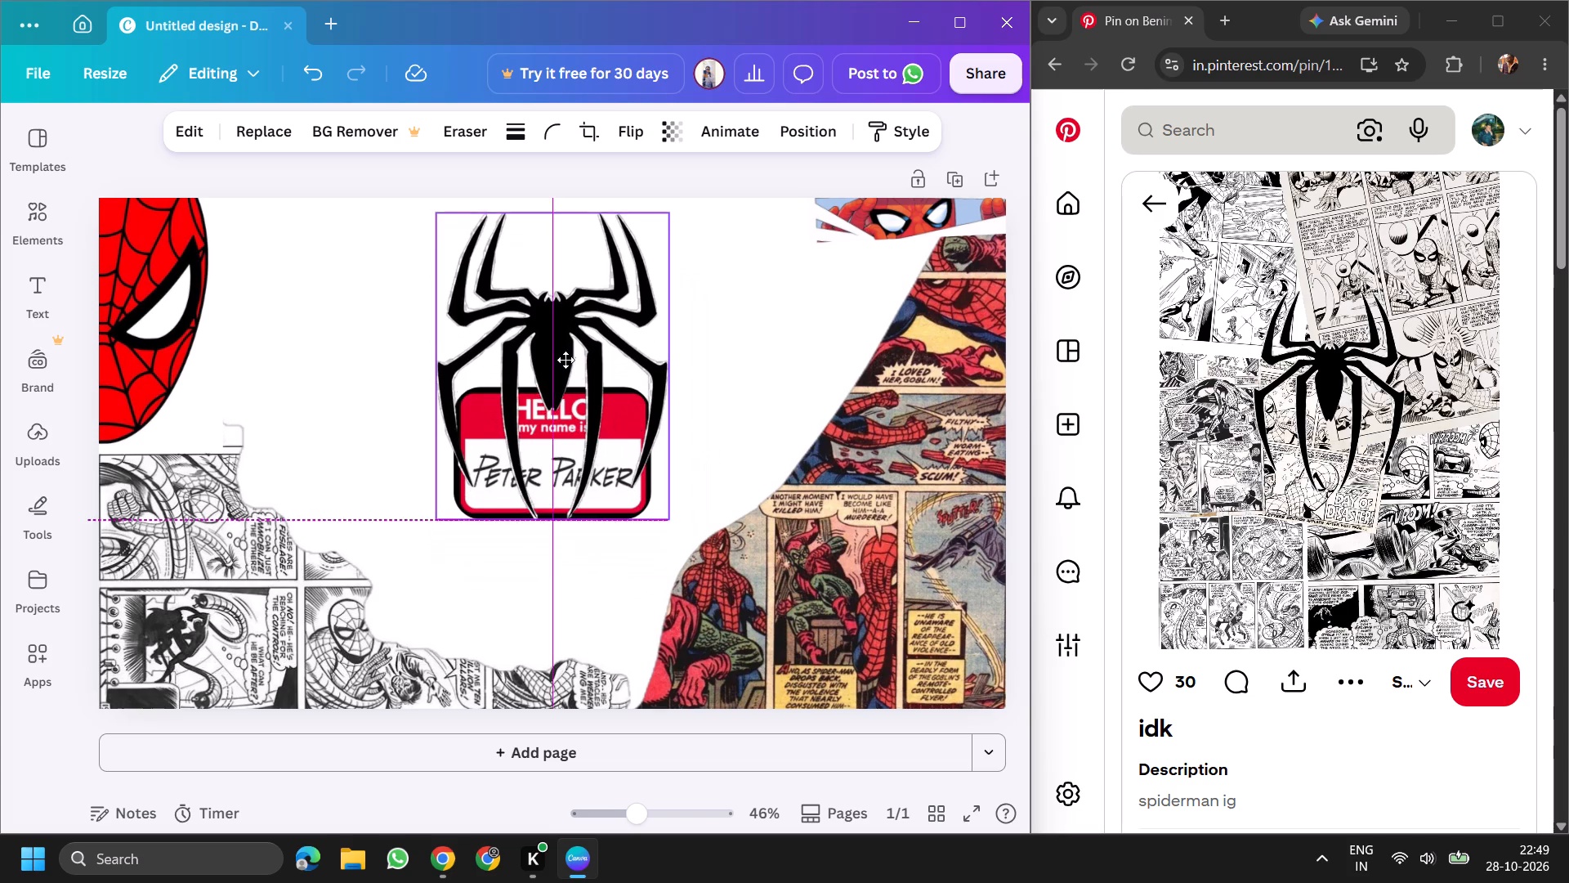
pyautogui.moveTo(565, 360); pyautogui.dragTo(604, 437)
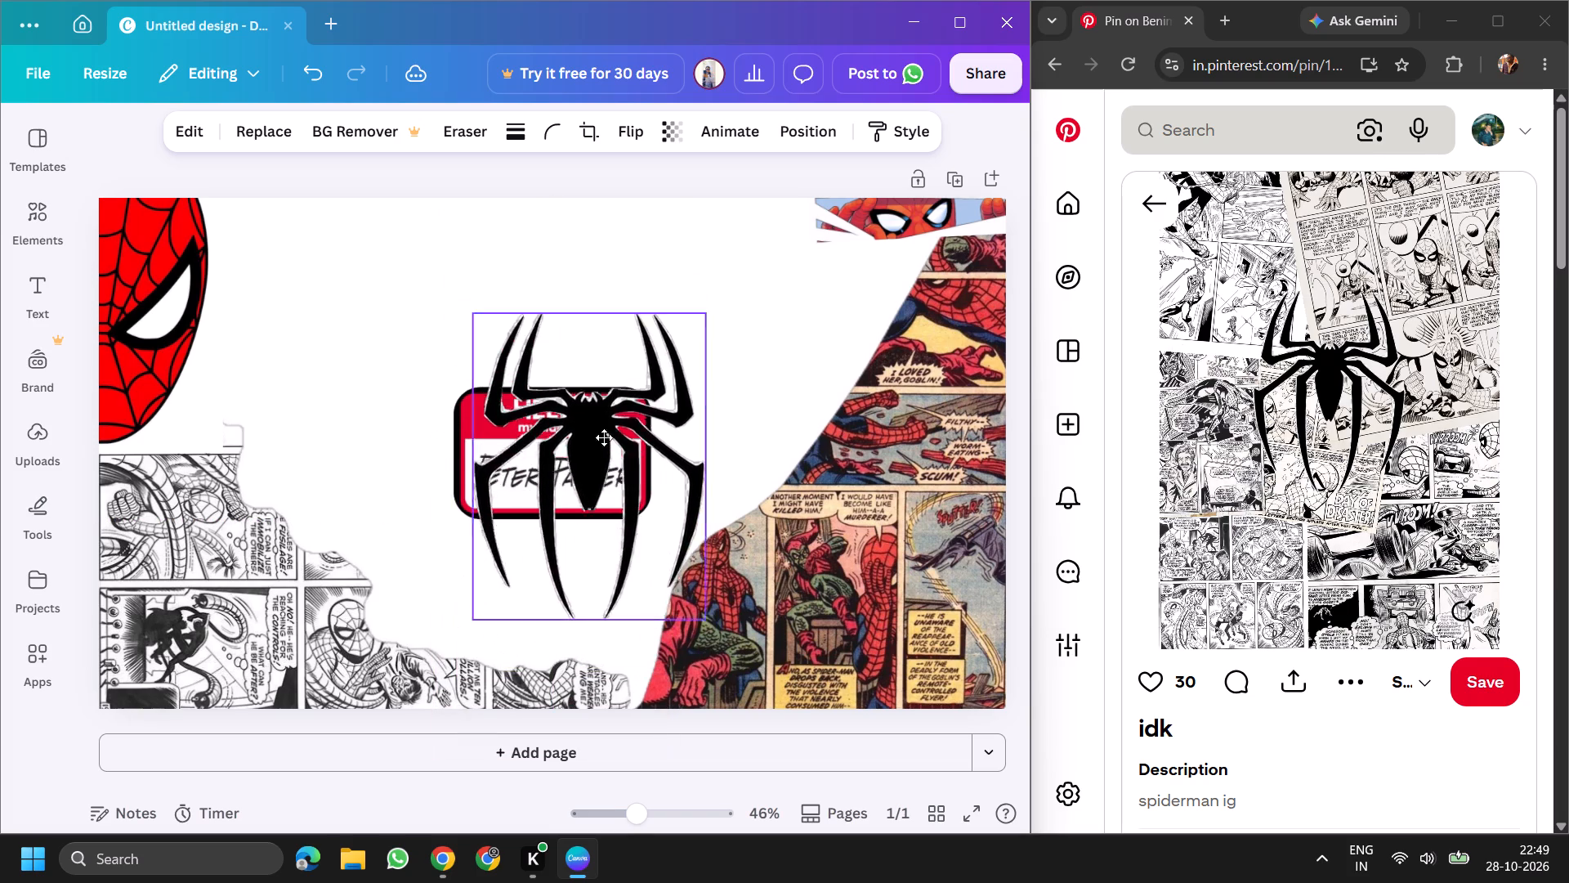
pyautogui.moveTo(604, 437); pyautogui.dragTo(883, 315)
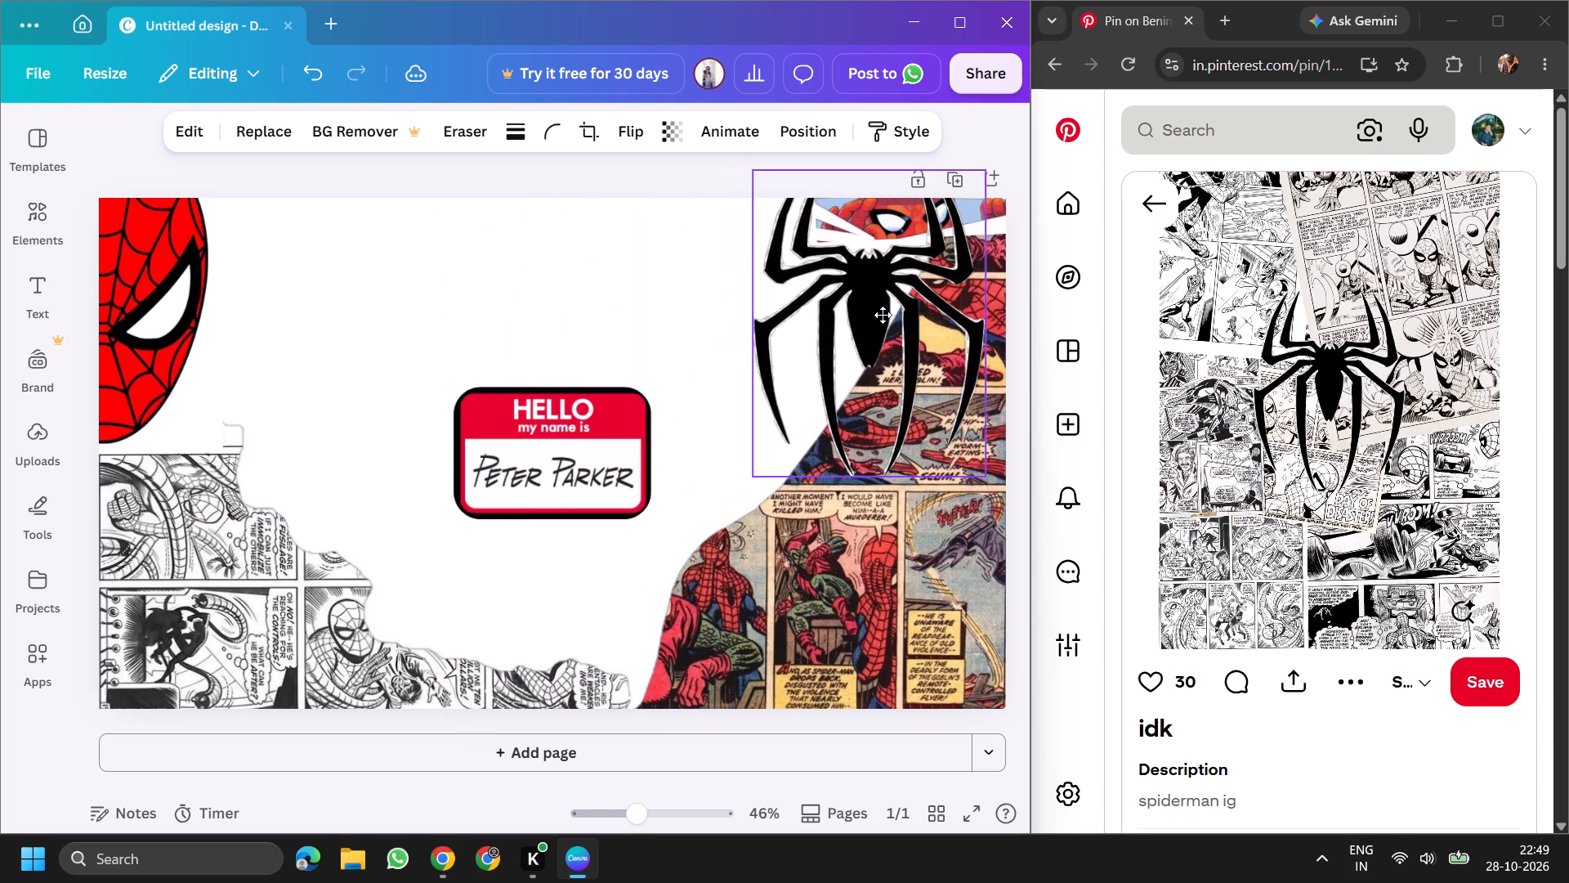
pyautogui.moveTo(883, 315); pyautogui.dragTo(869, 333)
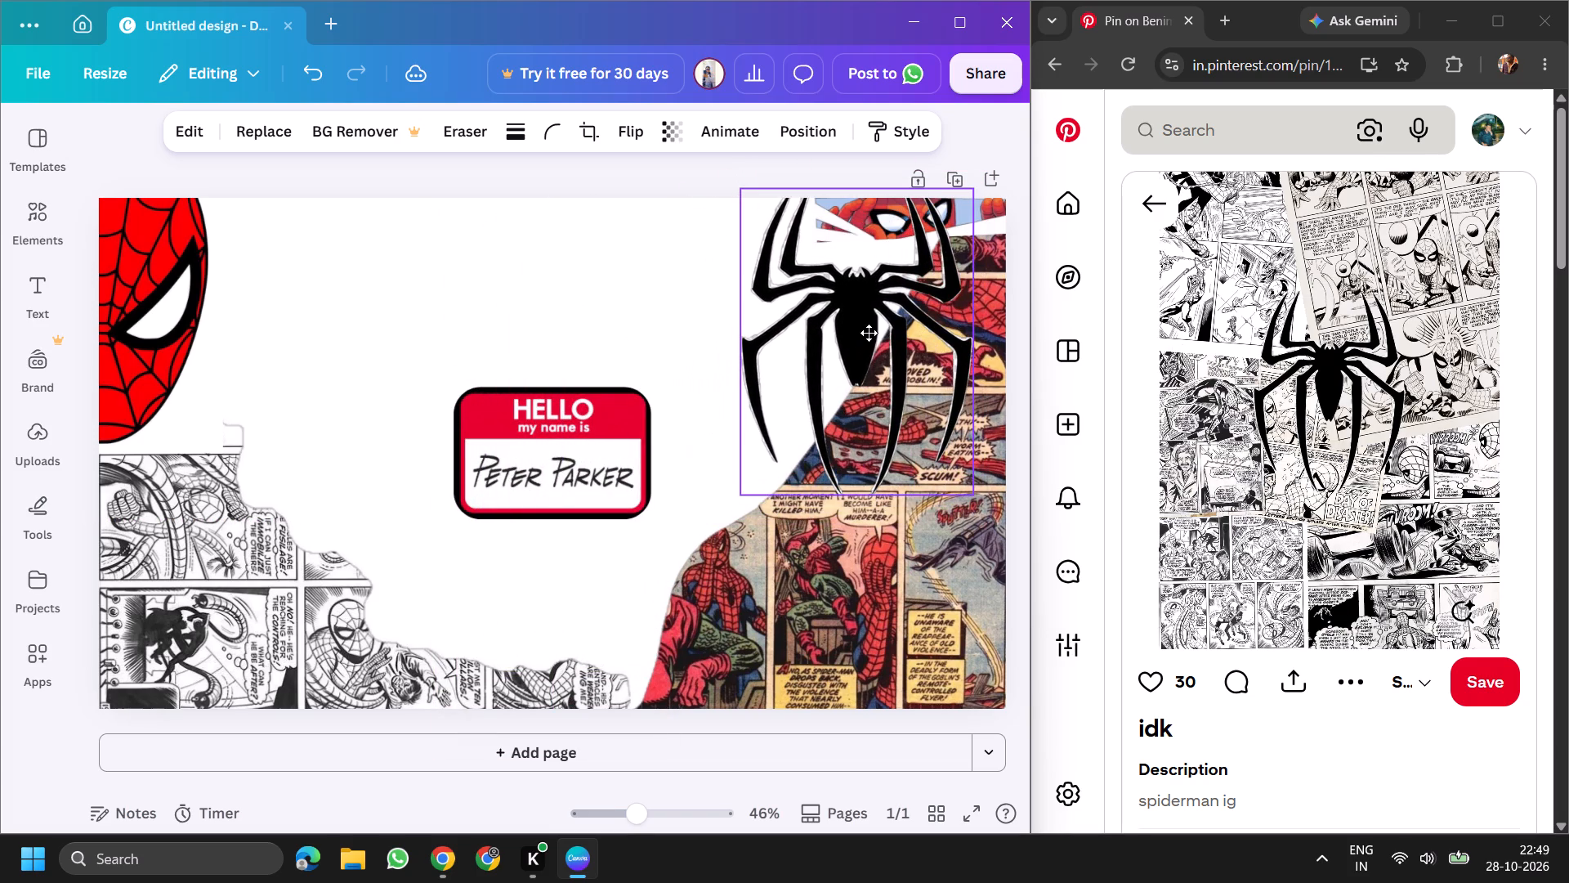
pyautogui.moveTo(869, 333); pyautogui.dragTo(832, 331)
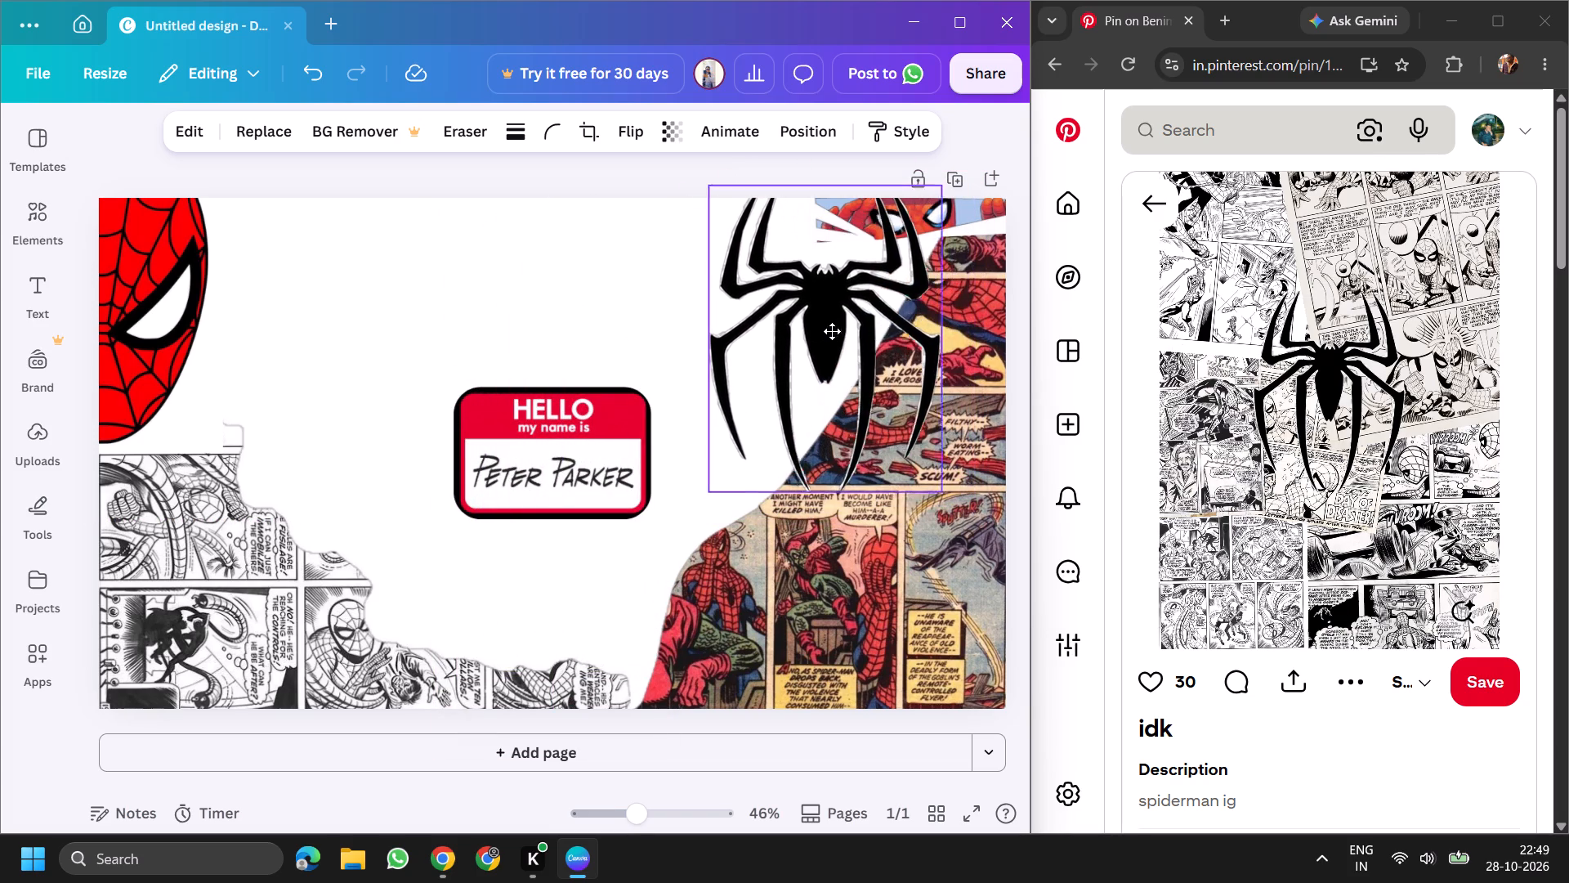
pyautogui.moveTo(832, 331); pyautogui.dragTo(821, 342)
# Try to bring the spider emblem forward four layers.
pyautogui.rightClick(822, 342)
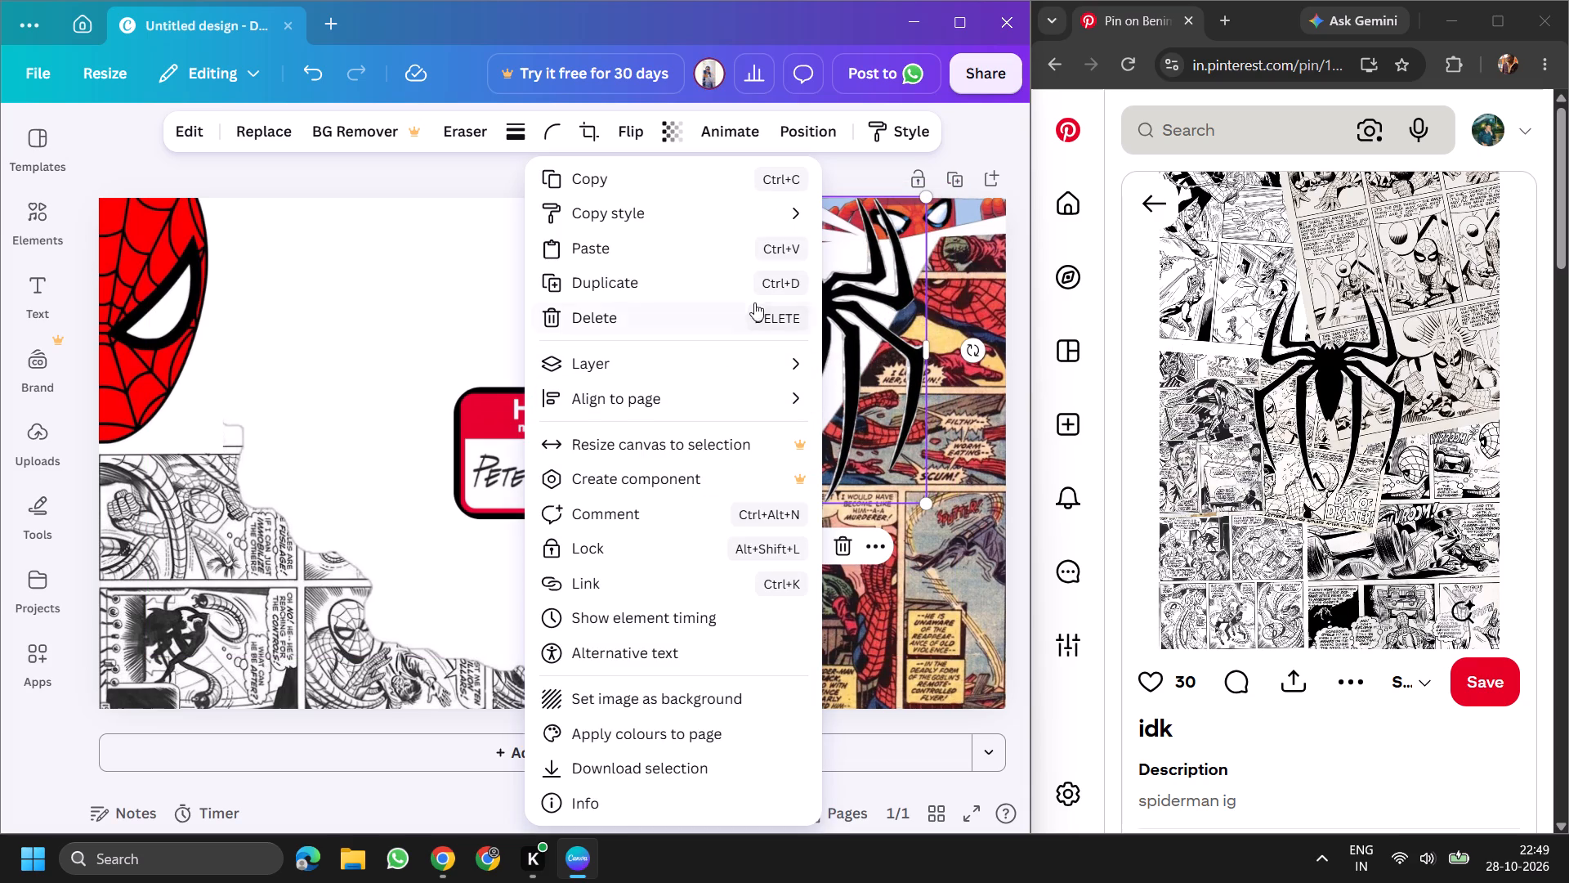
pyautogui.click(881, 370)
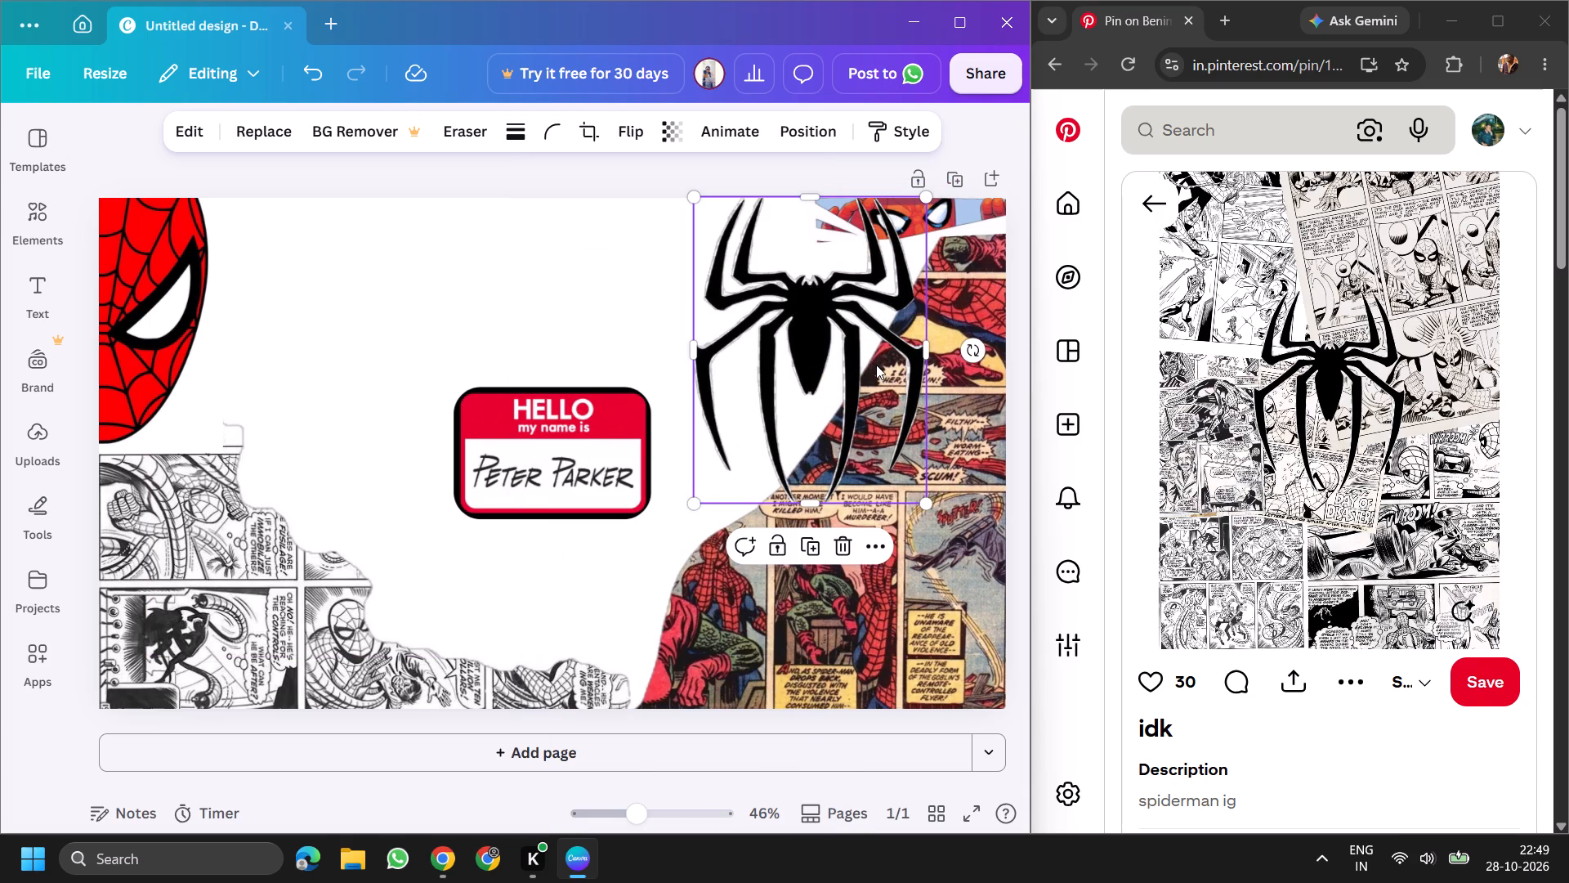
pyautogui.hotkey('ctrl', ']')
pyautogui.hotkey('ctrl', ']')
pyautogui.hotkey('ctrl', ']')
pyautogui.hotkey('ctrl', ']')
# Send the spider emblem backward two layers, behind the coloured comic cut-out.
pyautogui.click(872, 549)
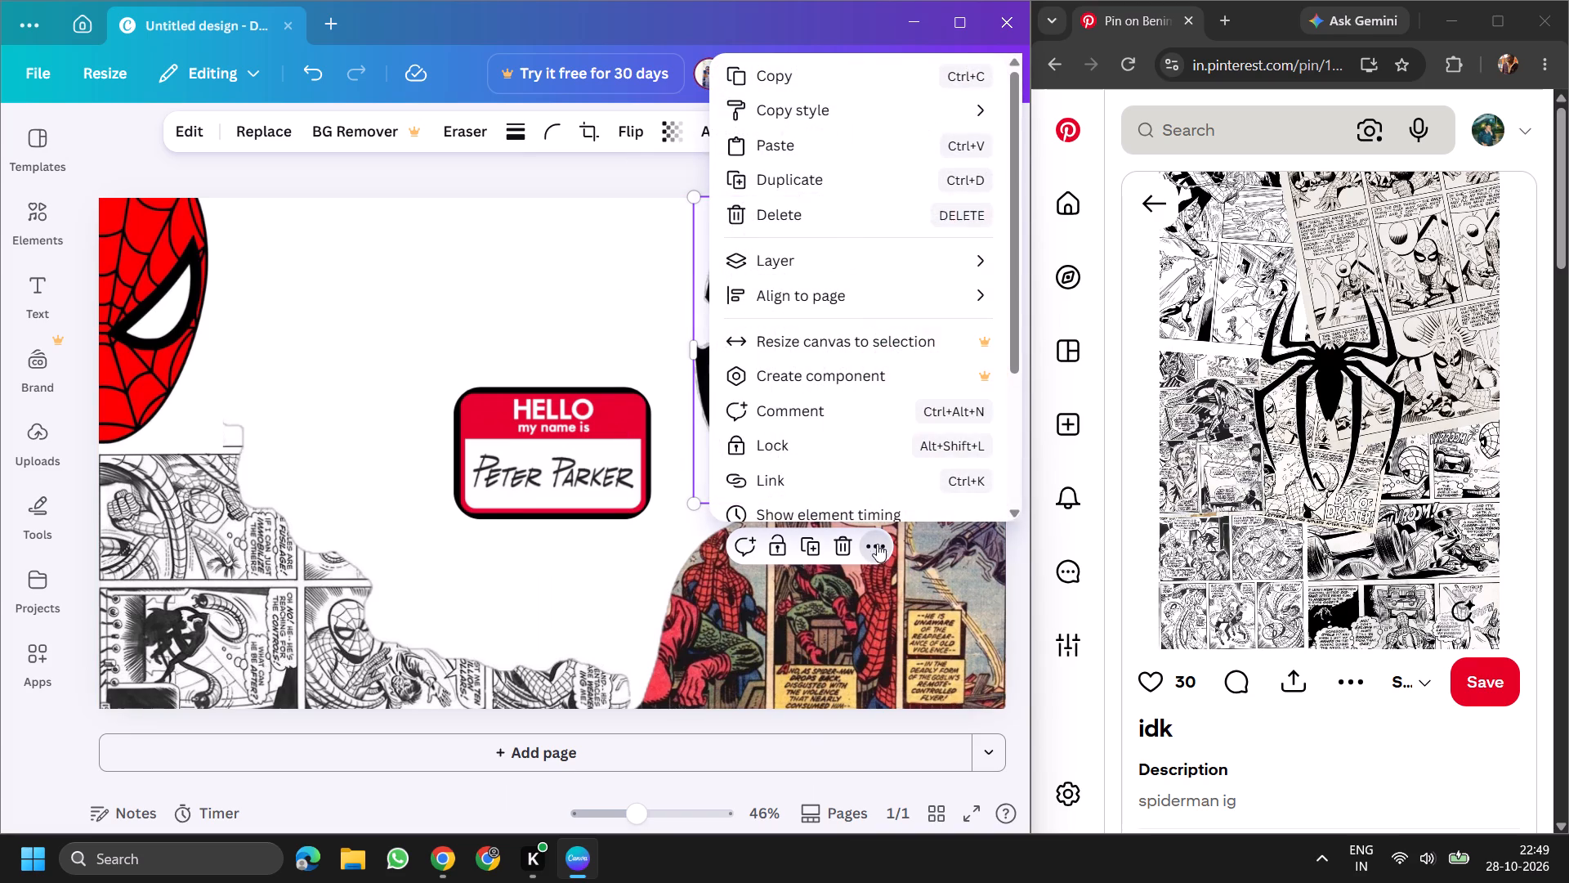
pyautogui.click(818, 253)
pyautogui.click(825, 255)
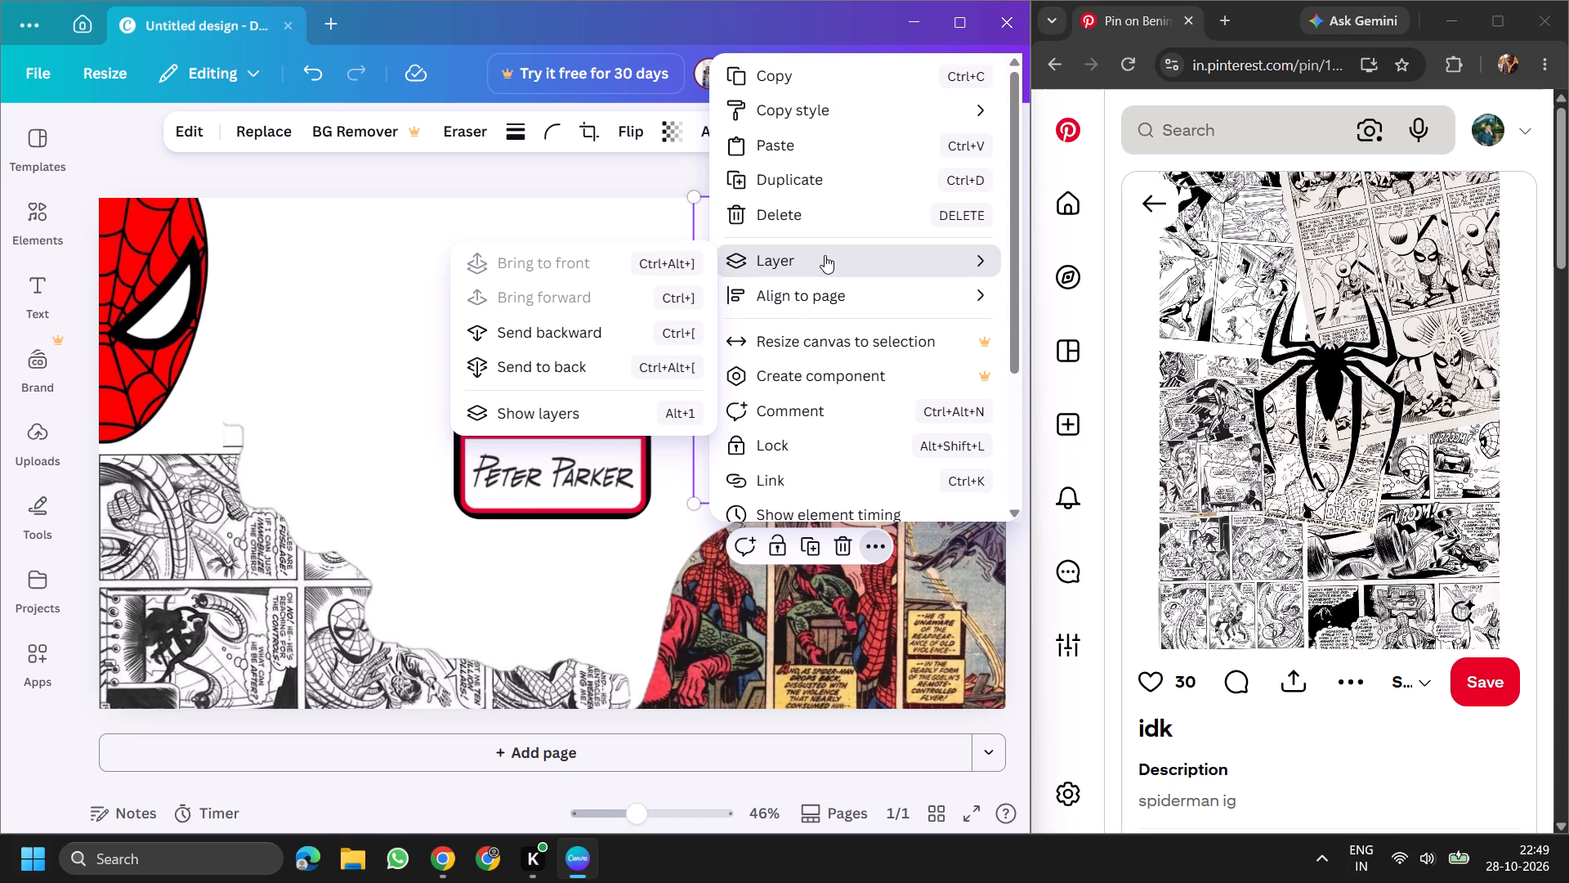
pyautogui.click(661, 333)
pyautogui.click(668, 327)
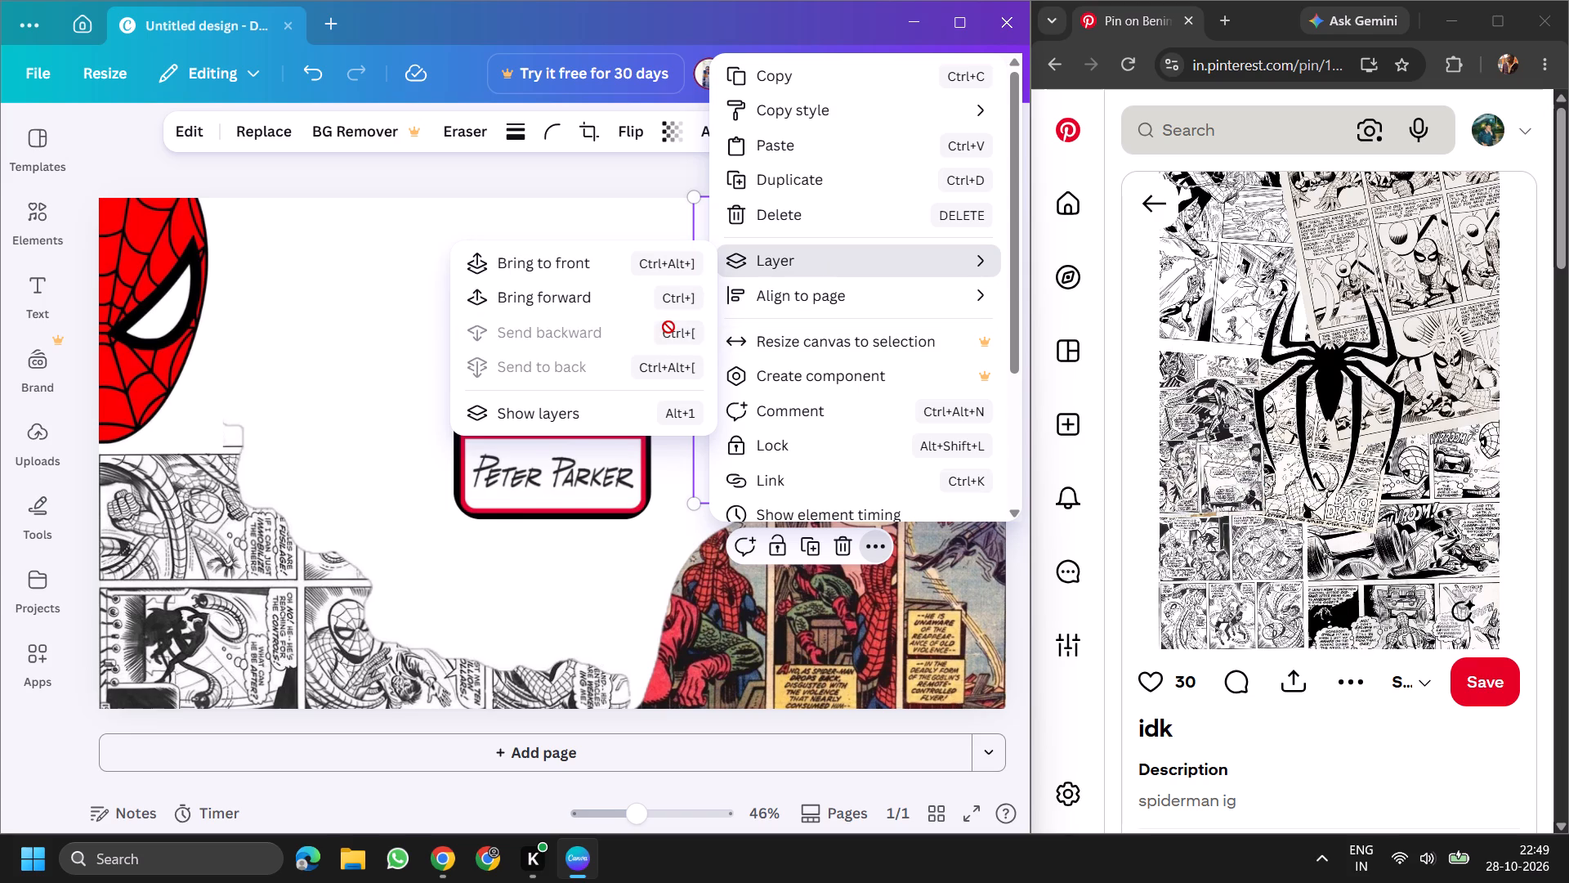
pyautogui.click(479, 240)
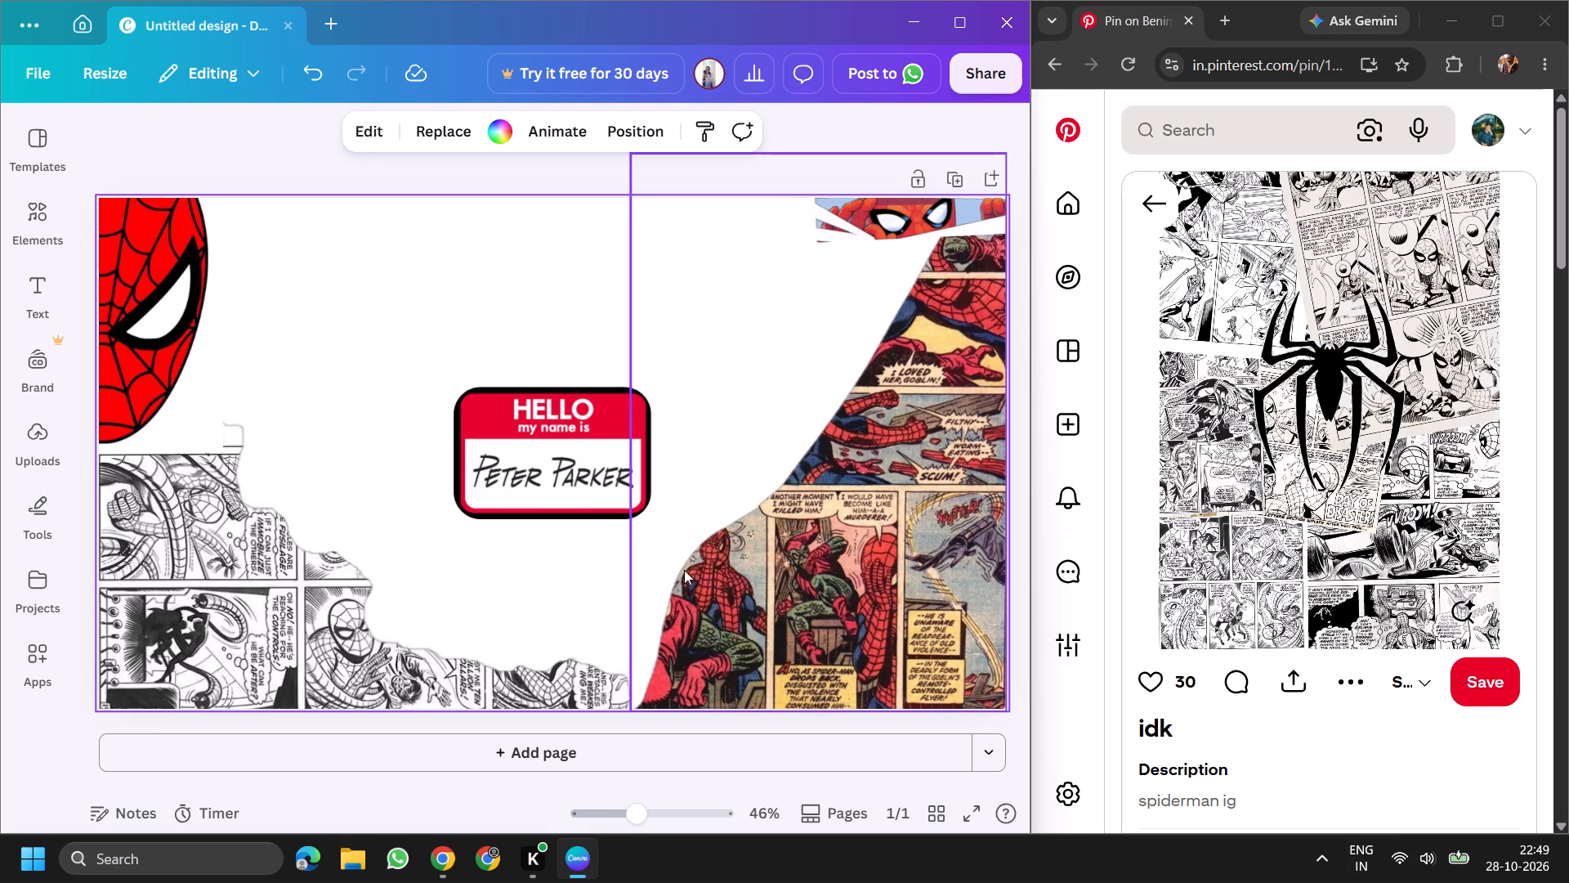
# Undo the last layer change of the spider emblem.
pyautogui.click(793, 300)
pyautogui.click(758, 303)
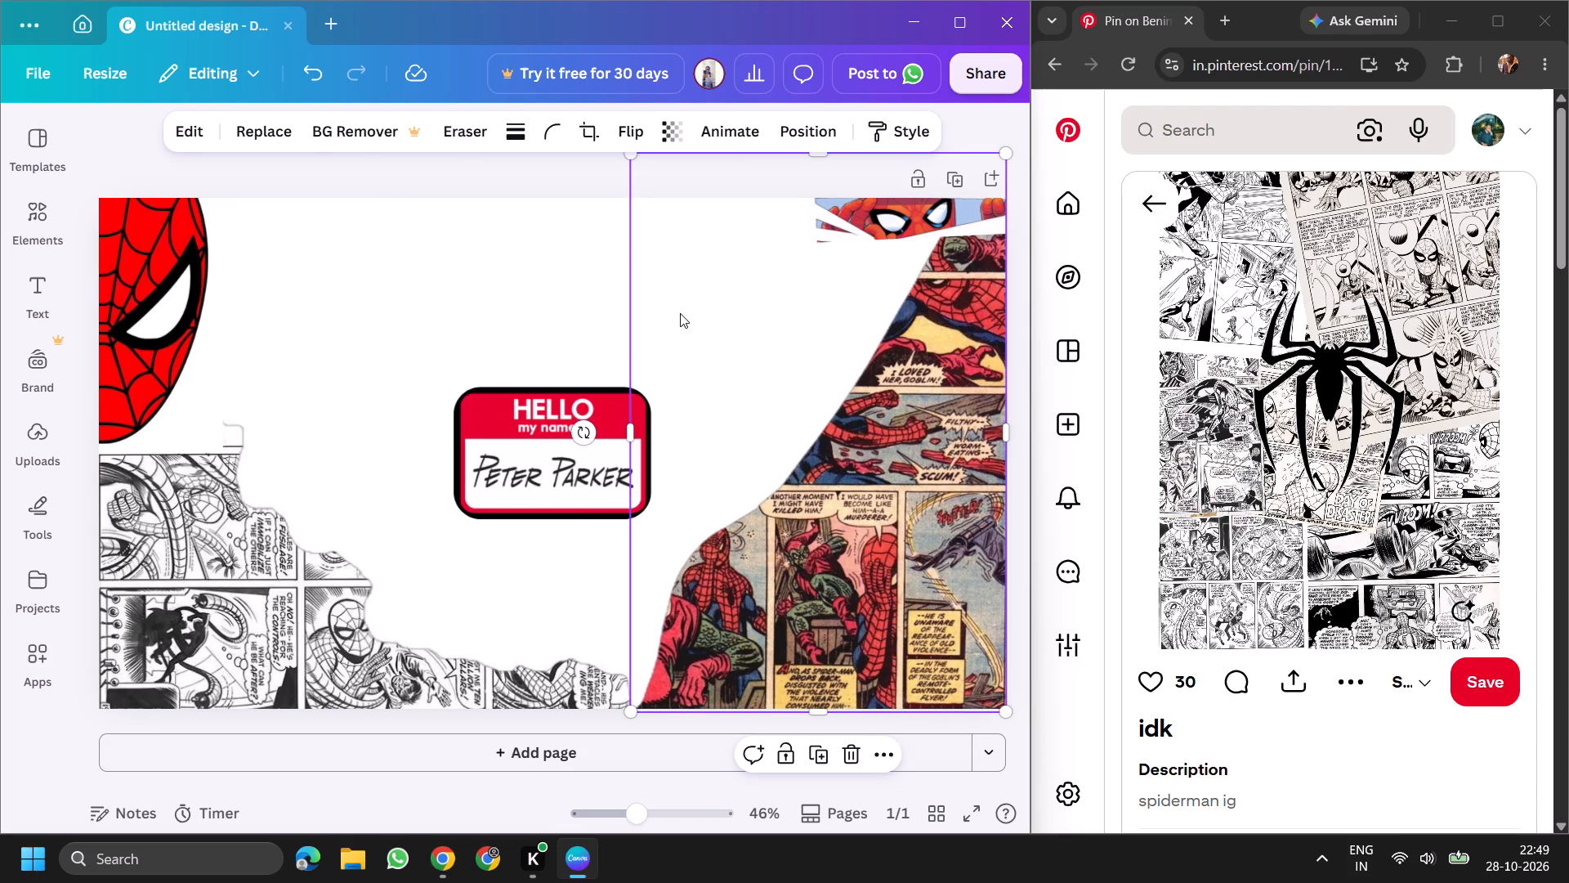
pyautogui.click(680, 314)
pyautogui.click(722, 376)
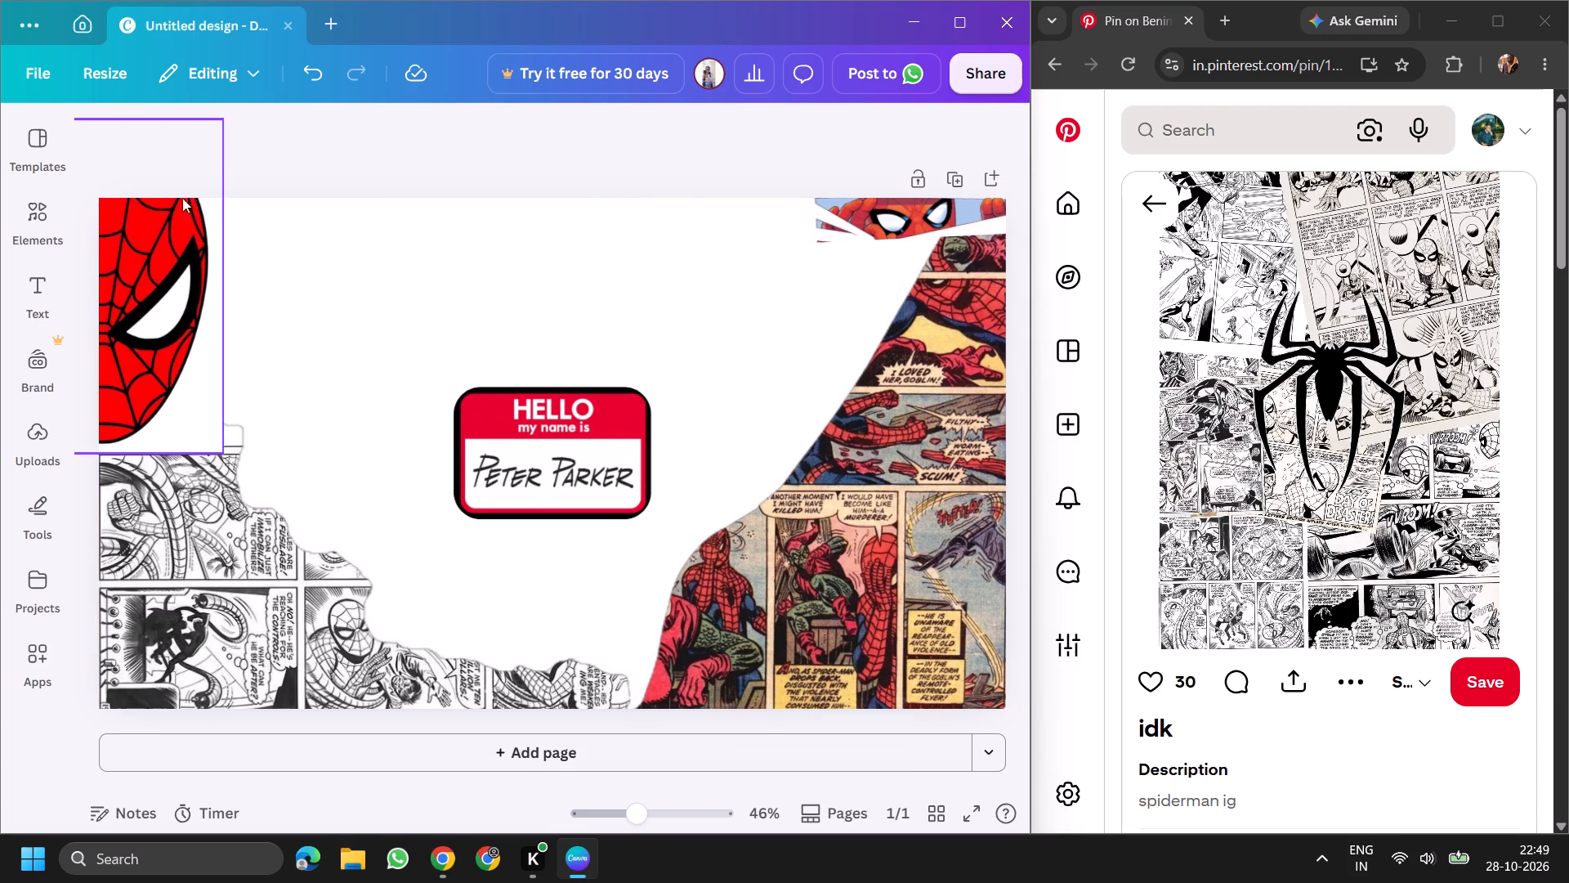
pyautogui.click(318, 83)
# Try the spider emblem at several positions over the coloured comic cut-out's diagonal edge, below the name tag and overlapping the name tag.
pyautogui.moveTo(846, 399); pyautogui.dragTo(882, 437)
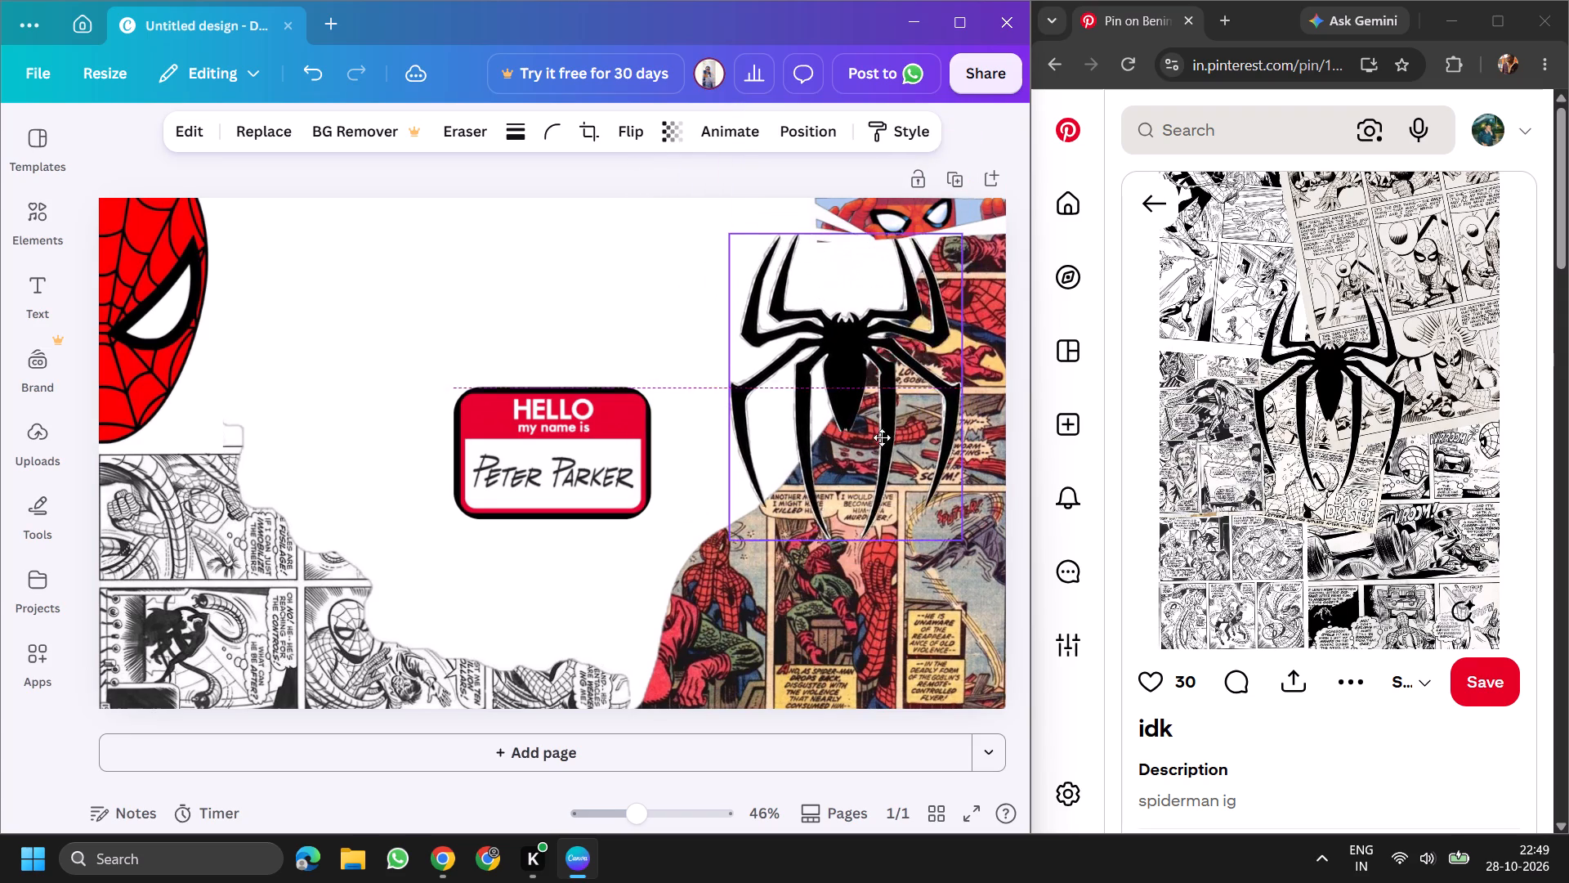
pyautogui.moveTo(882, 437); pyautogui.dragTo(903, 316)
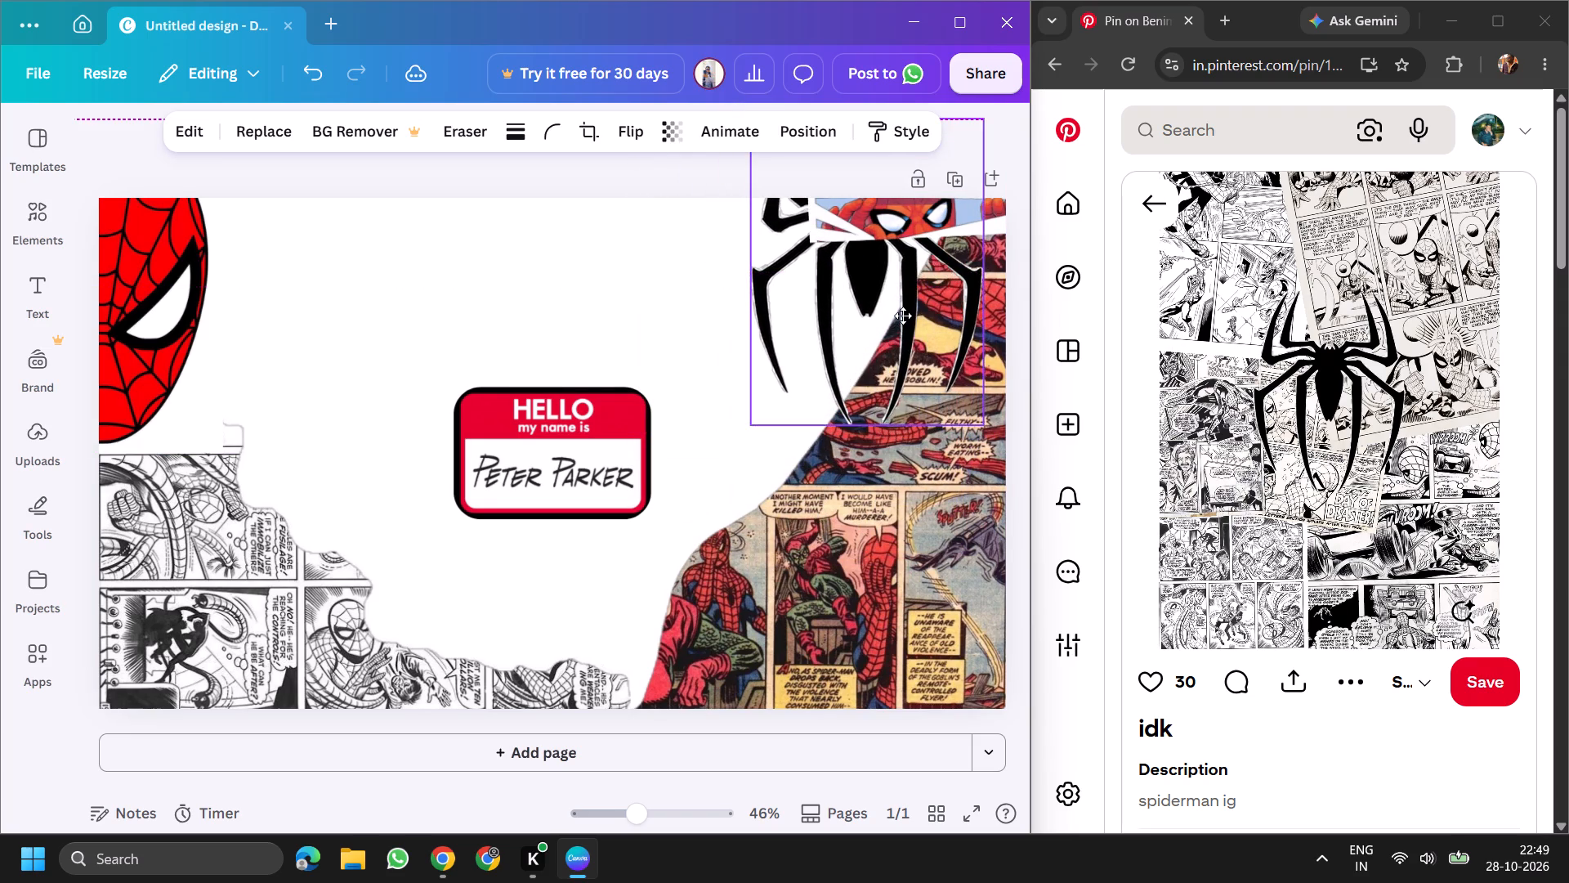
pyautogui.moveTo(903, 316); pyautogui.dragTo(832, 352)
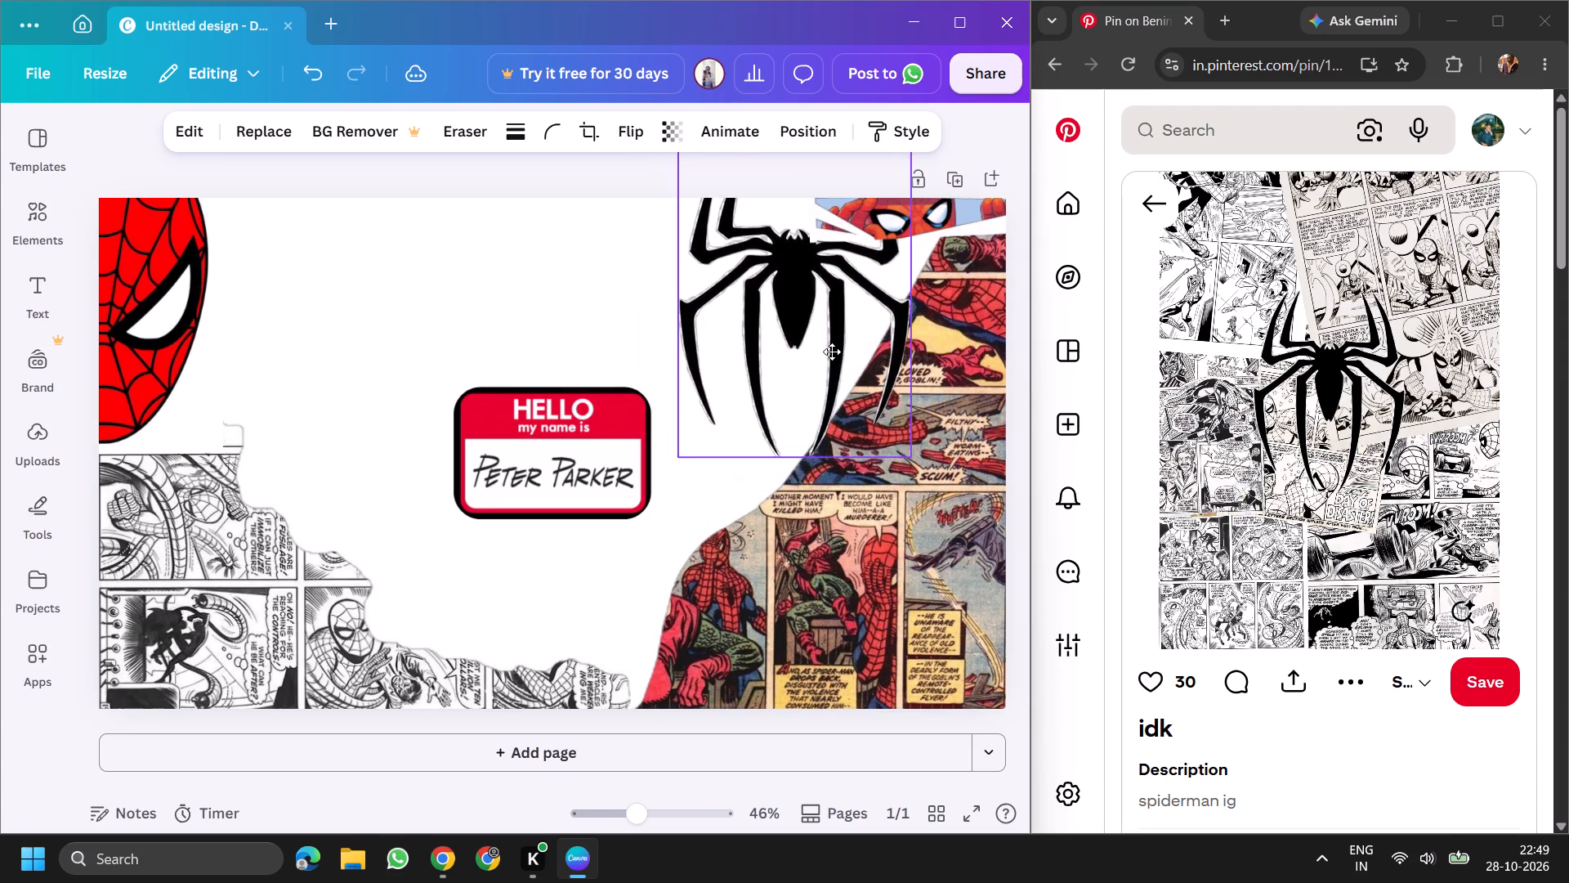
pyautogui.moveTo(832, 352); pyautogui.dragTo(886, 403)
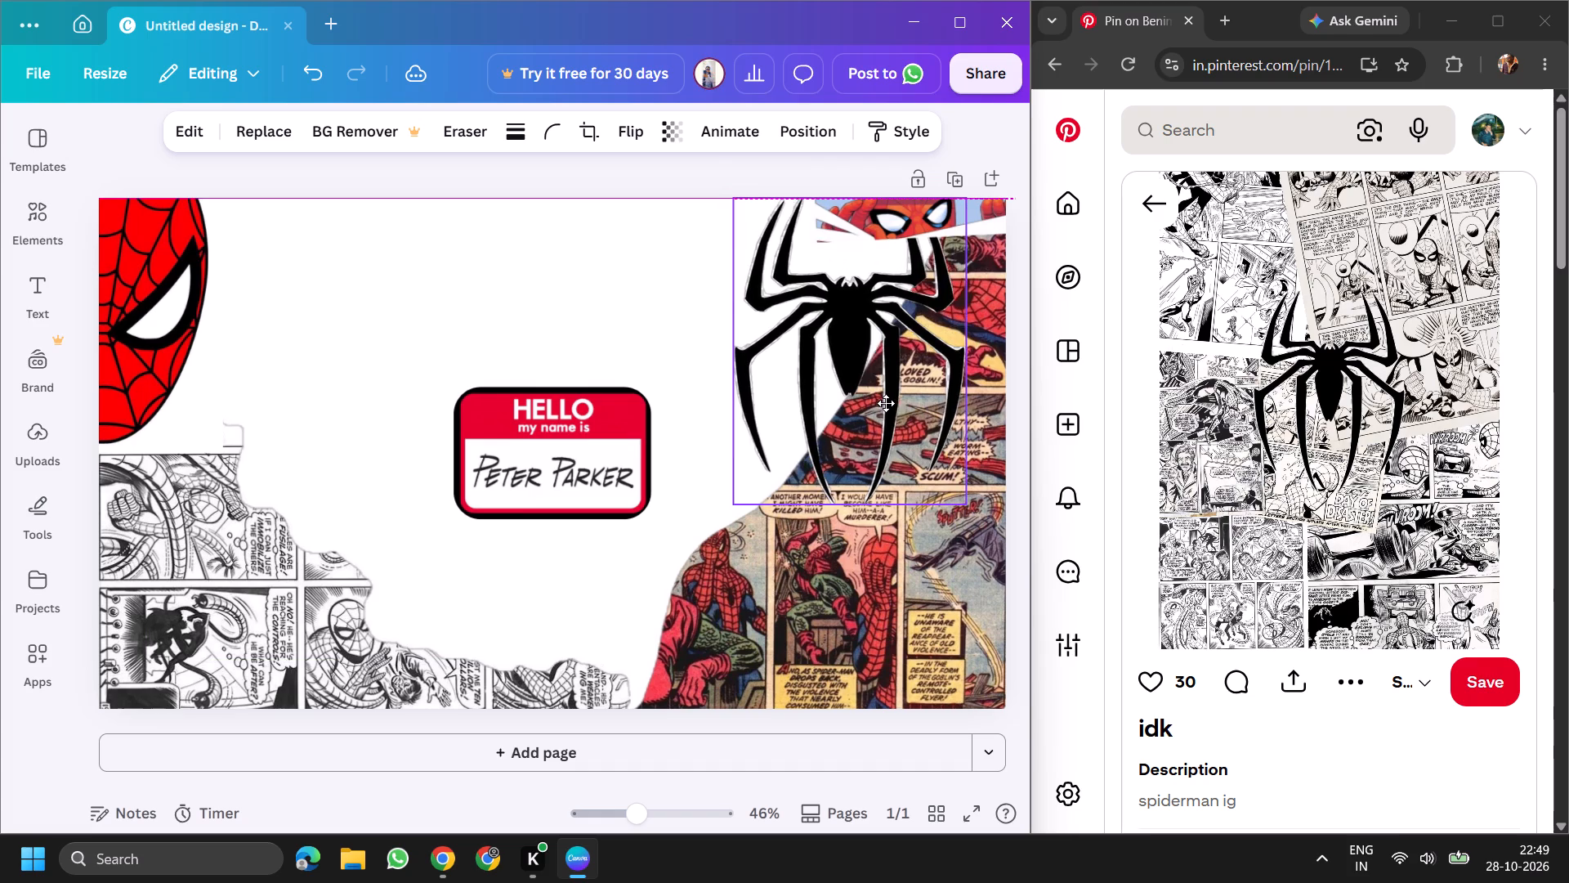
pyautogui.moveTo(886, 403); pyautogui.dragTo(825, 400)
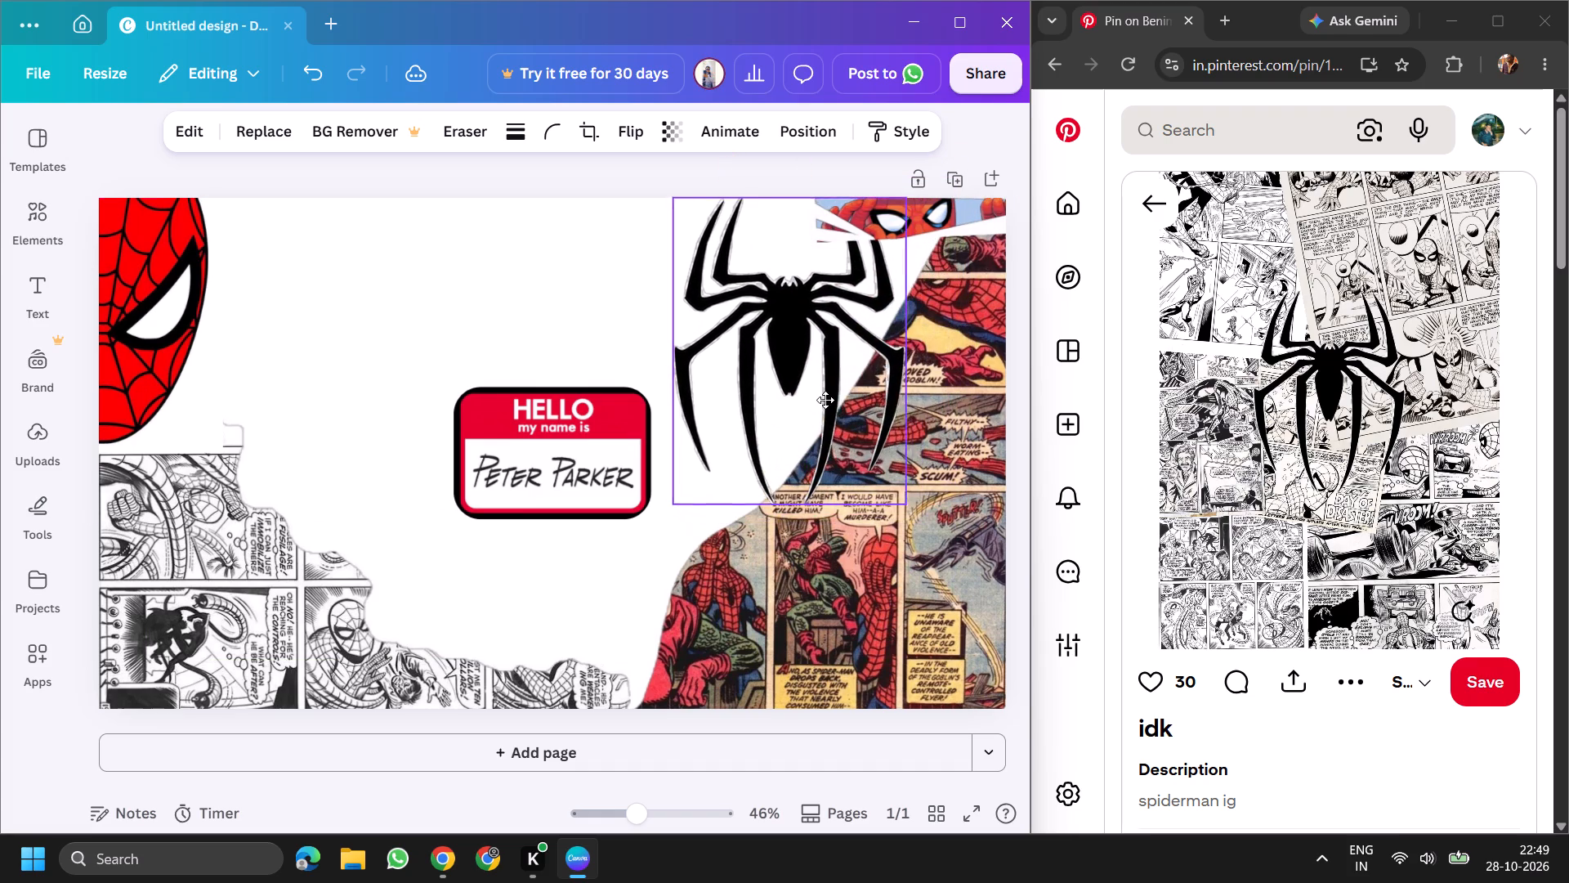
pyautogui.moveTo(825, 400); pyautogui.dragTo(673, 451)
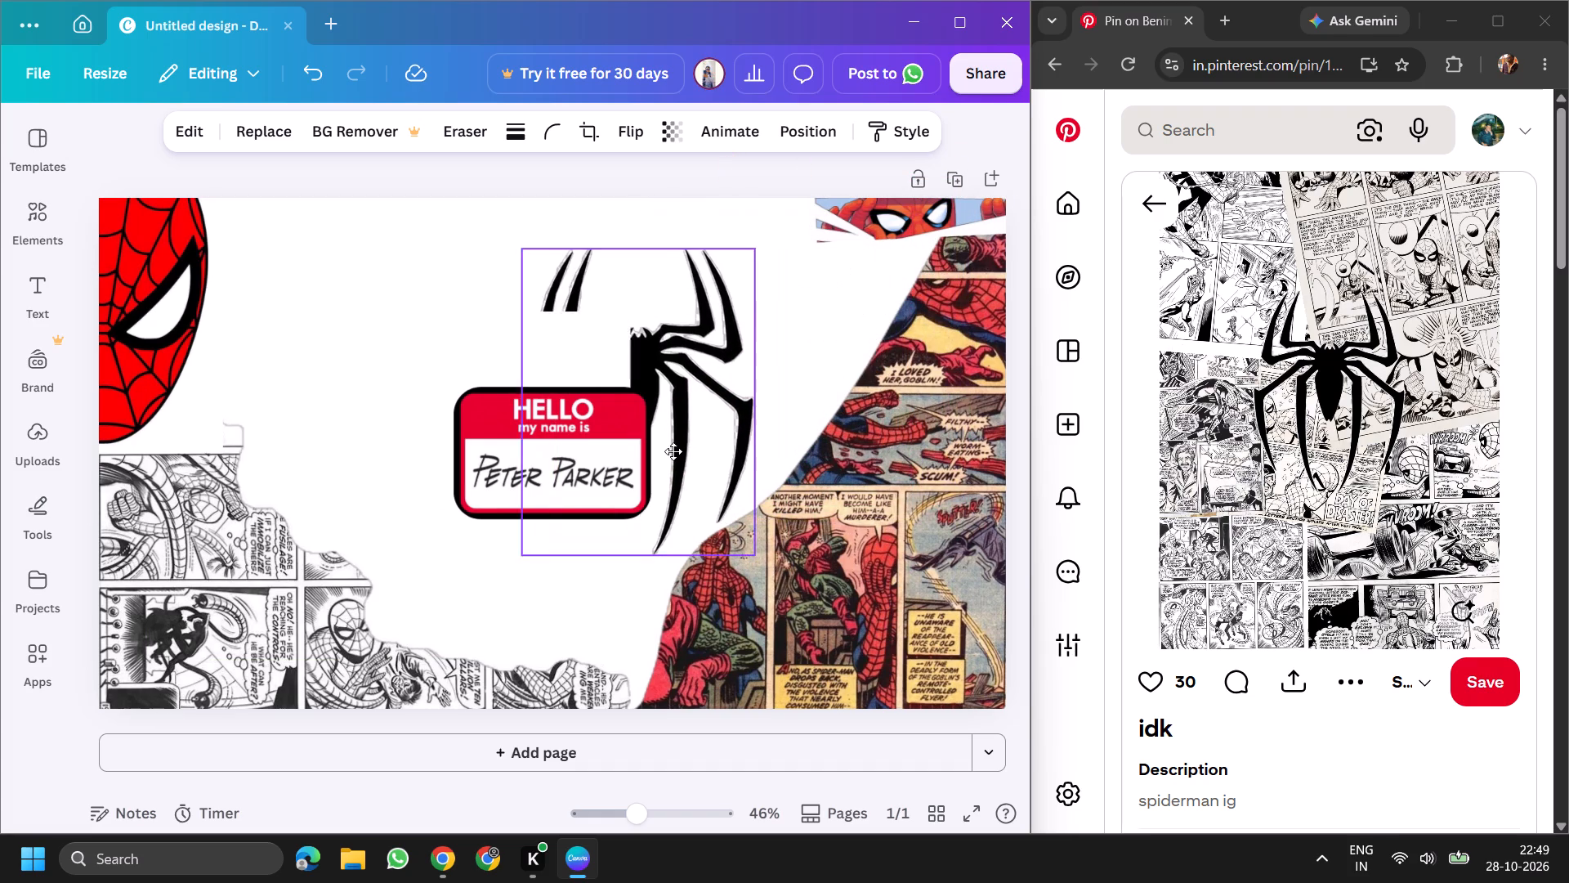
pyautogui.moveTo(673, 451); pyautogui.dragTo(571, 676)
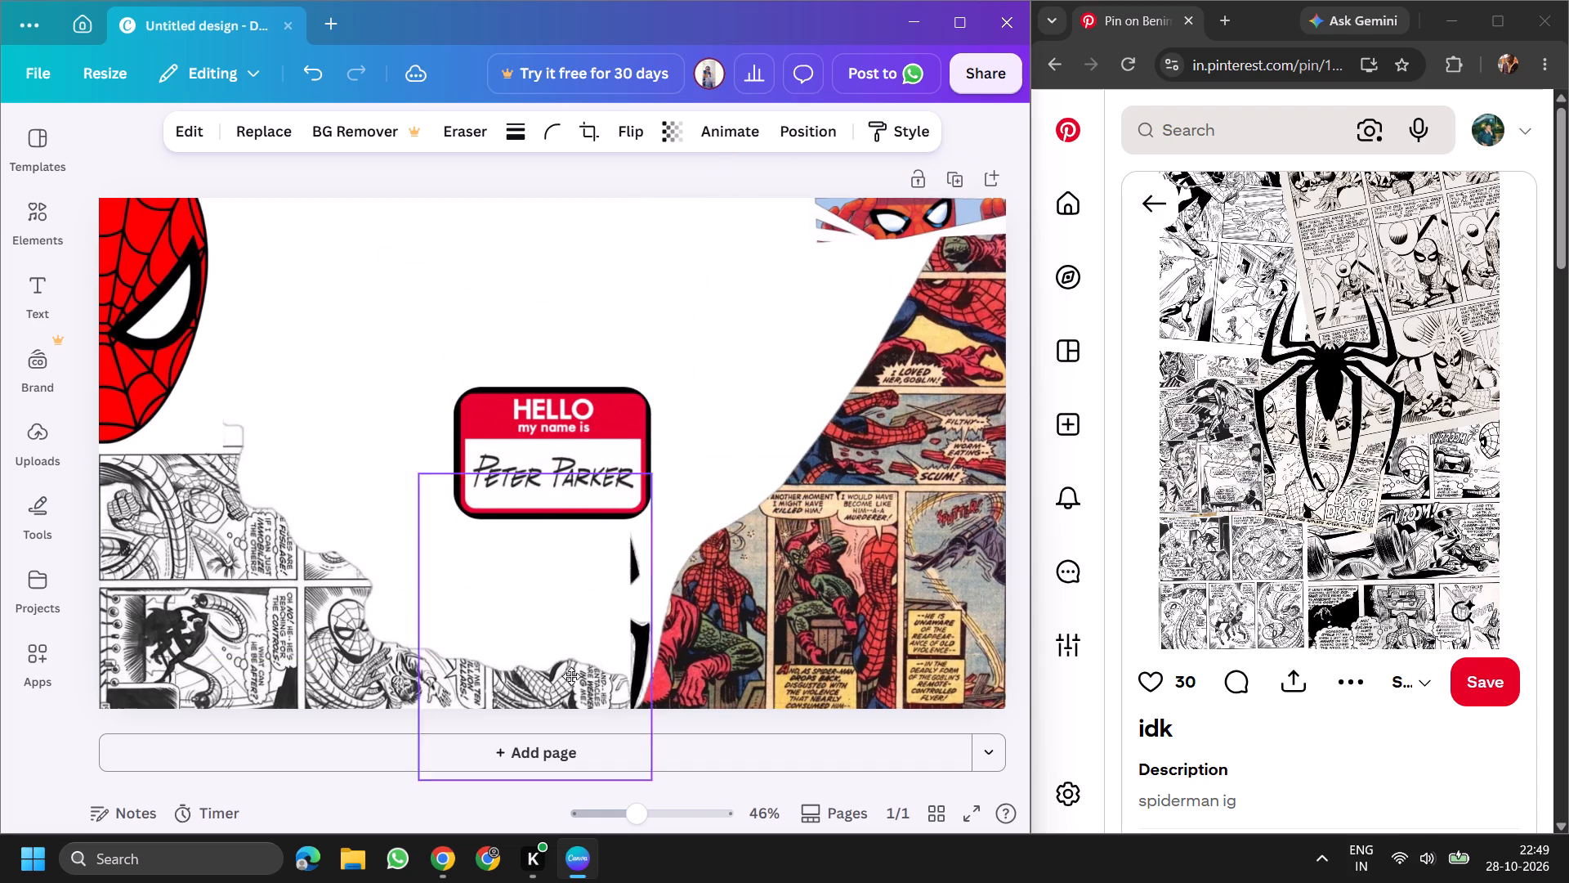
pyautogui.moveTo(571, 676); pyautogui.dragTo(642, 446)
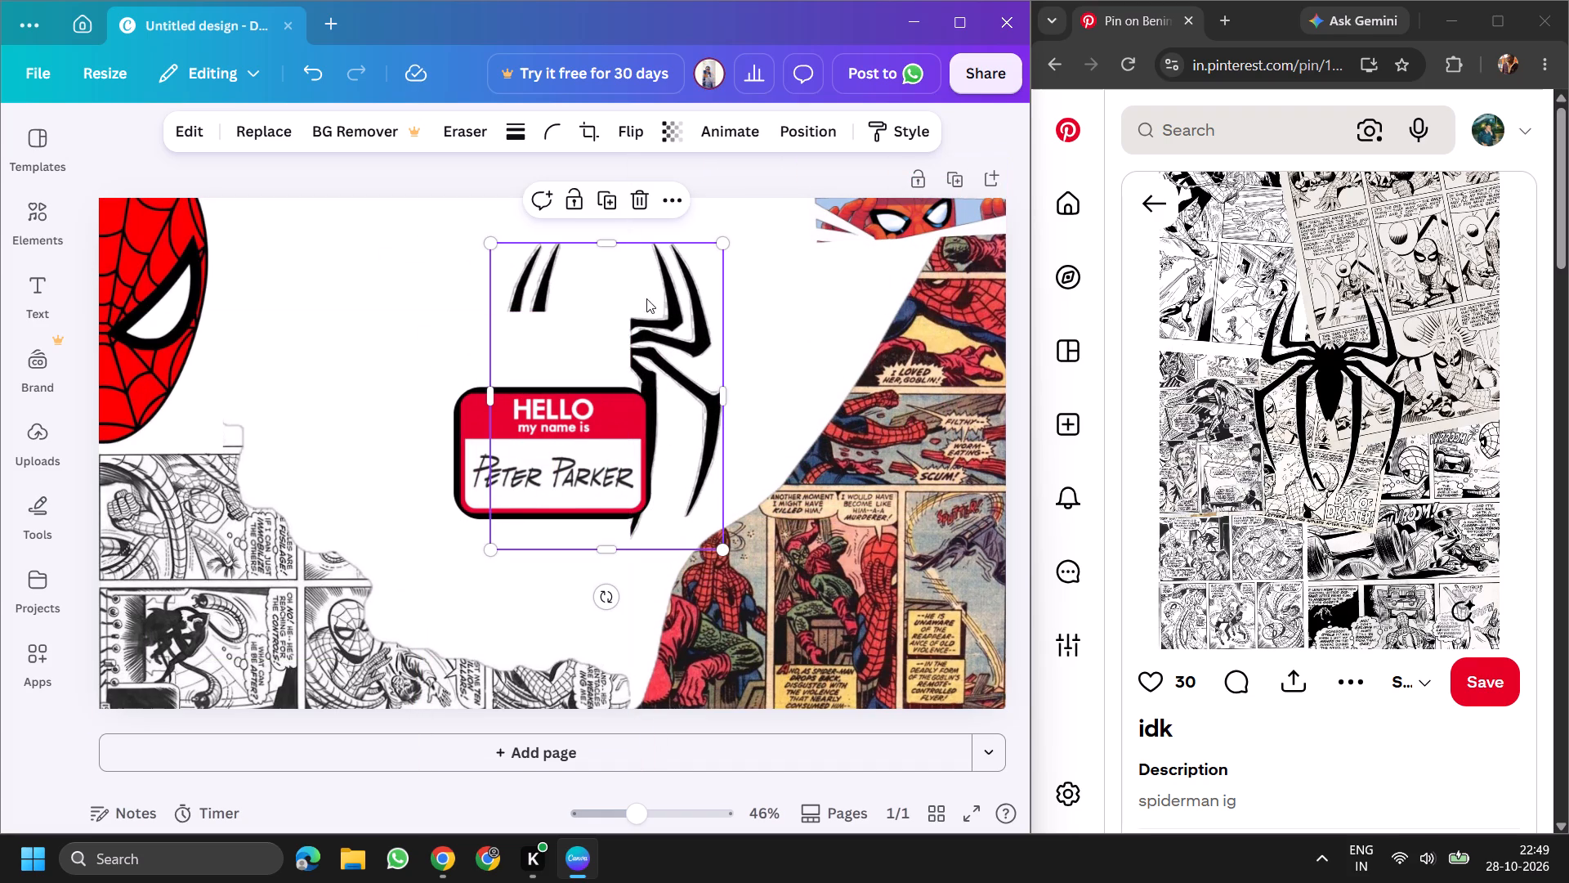
# Move the spider emblem beside the red half face near the design's top edge and shrink it to about a third of its size.
pyautogui.moveTo(678, 289); pyautogui.dragTo(420, 238)
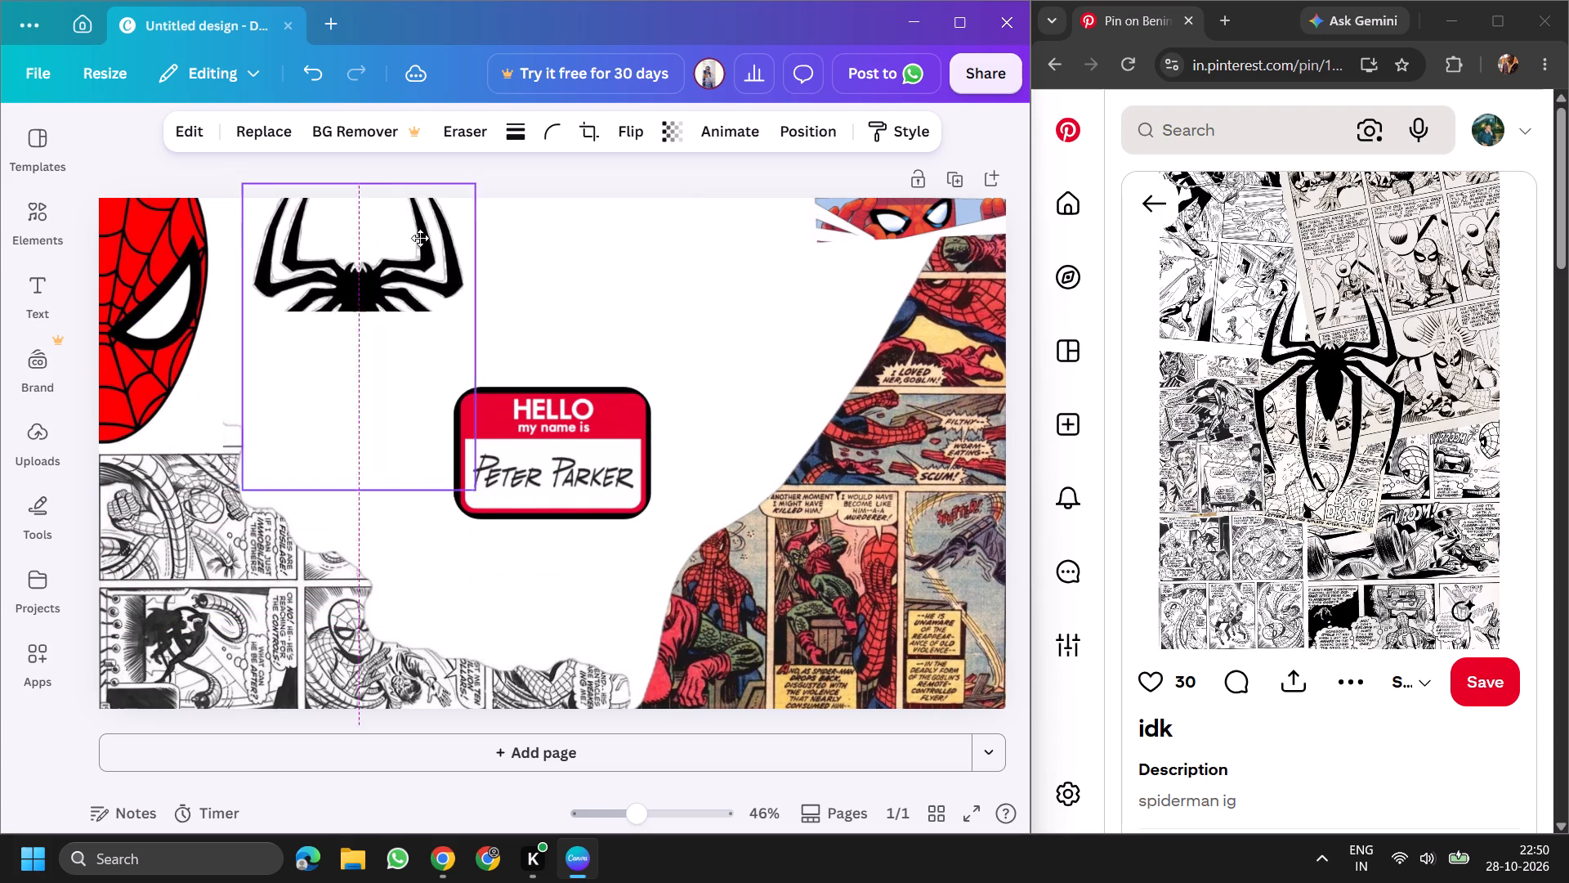
pyautogui.moveTo(420, 238); pyautogui.dragTo(432, 184)
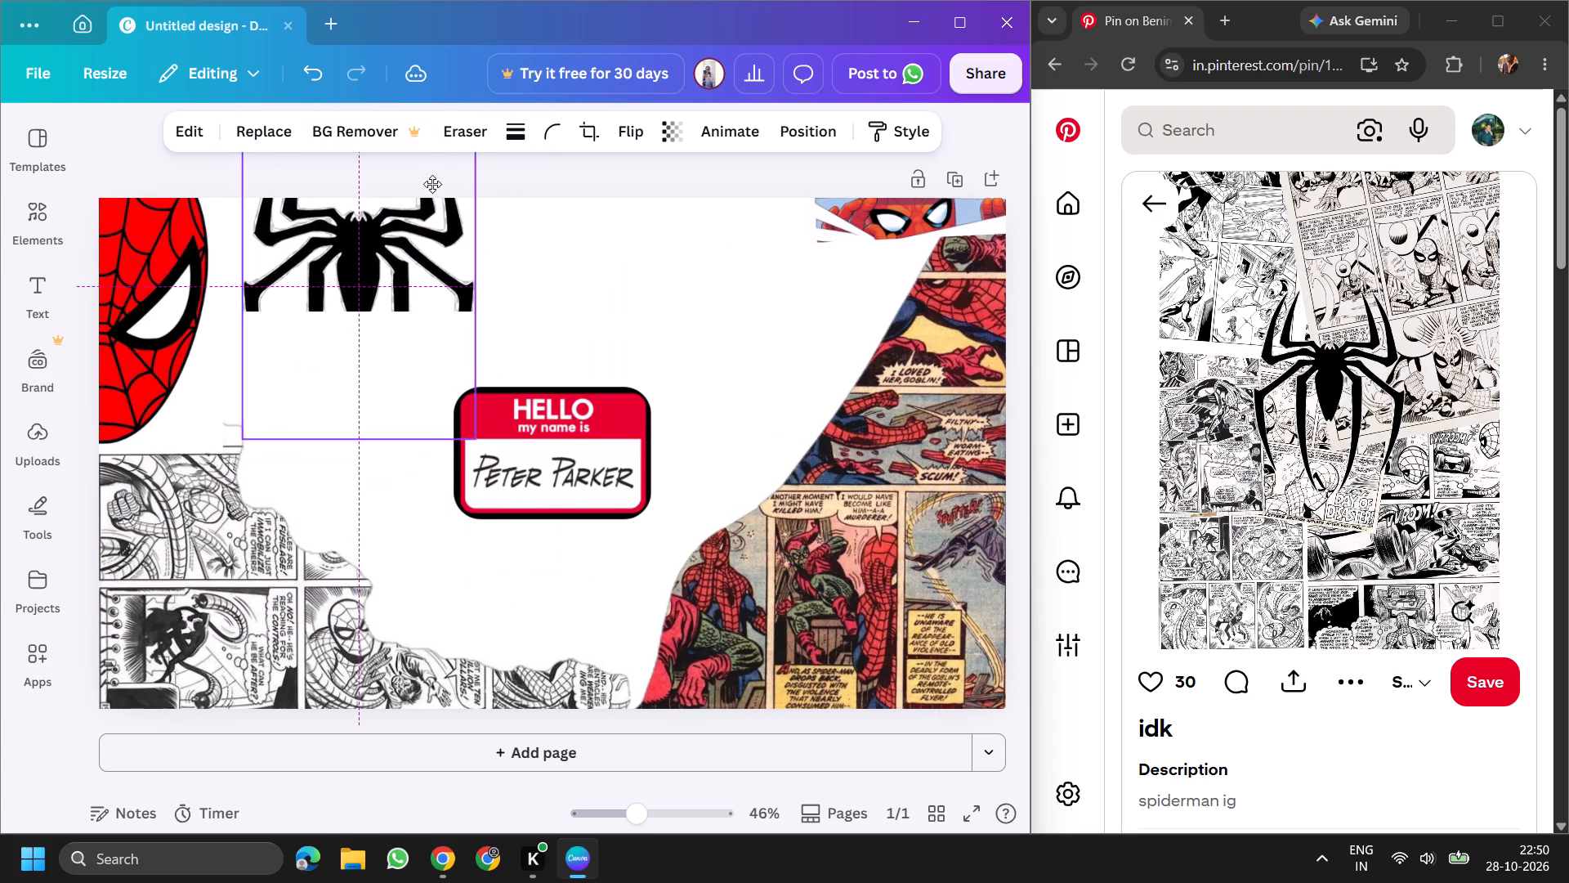
pyautogui.moveTo(432, 184); pyautogui.dragTo(397, 238)
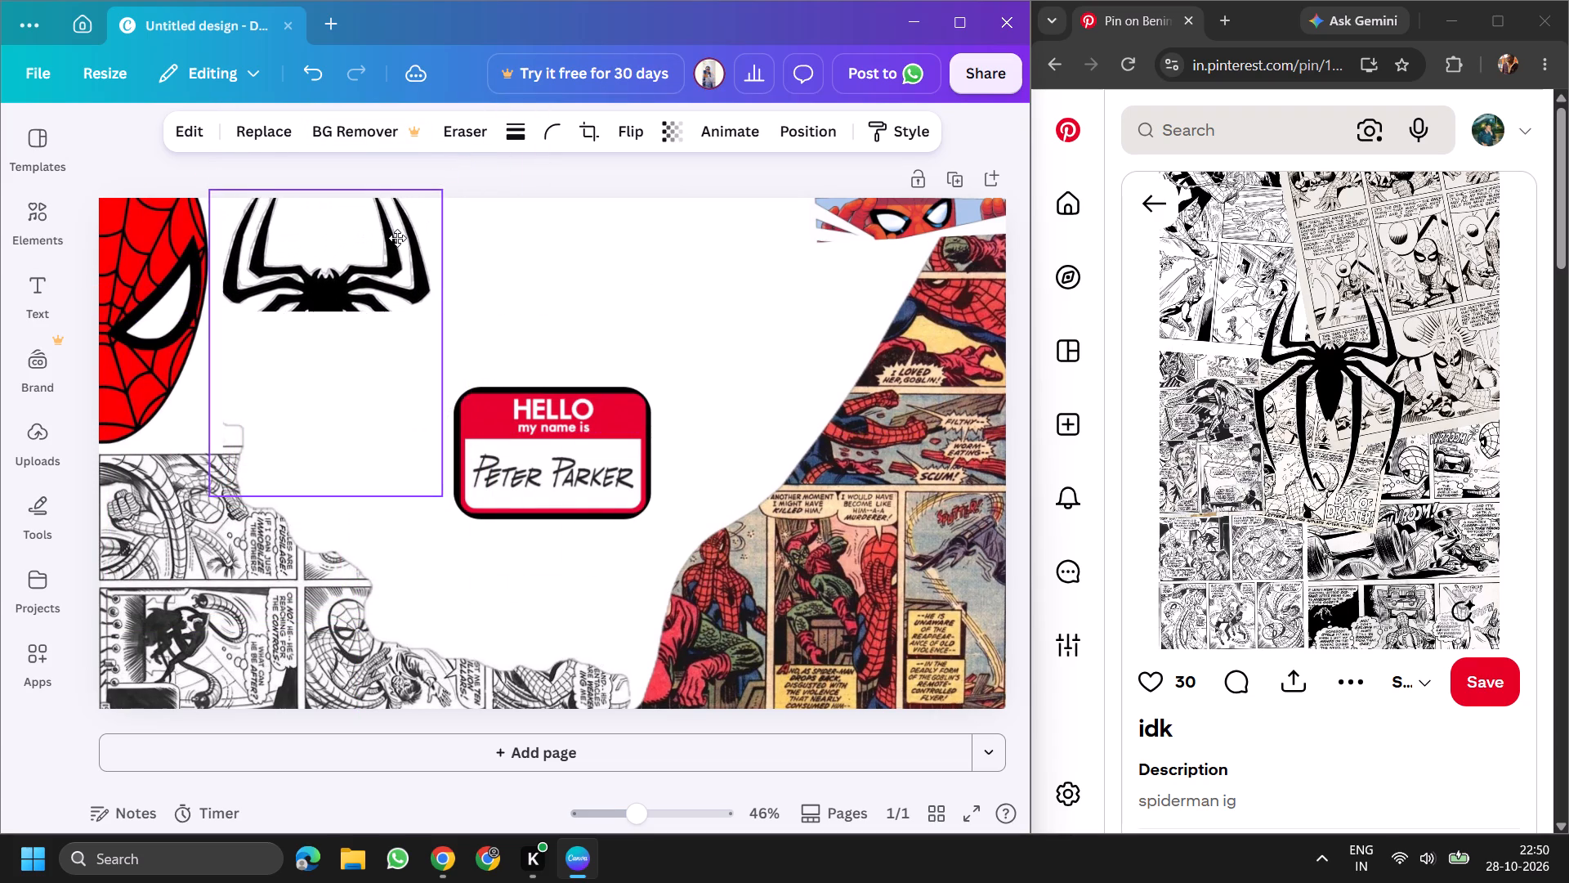
pyautogui.moveTo(397, 238); pyautogui.dragTo(410, 208)
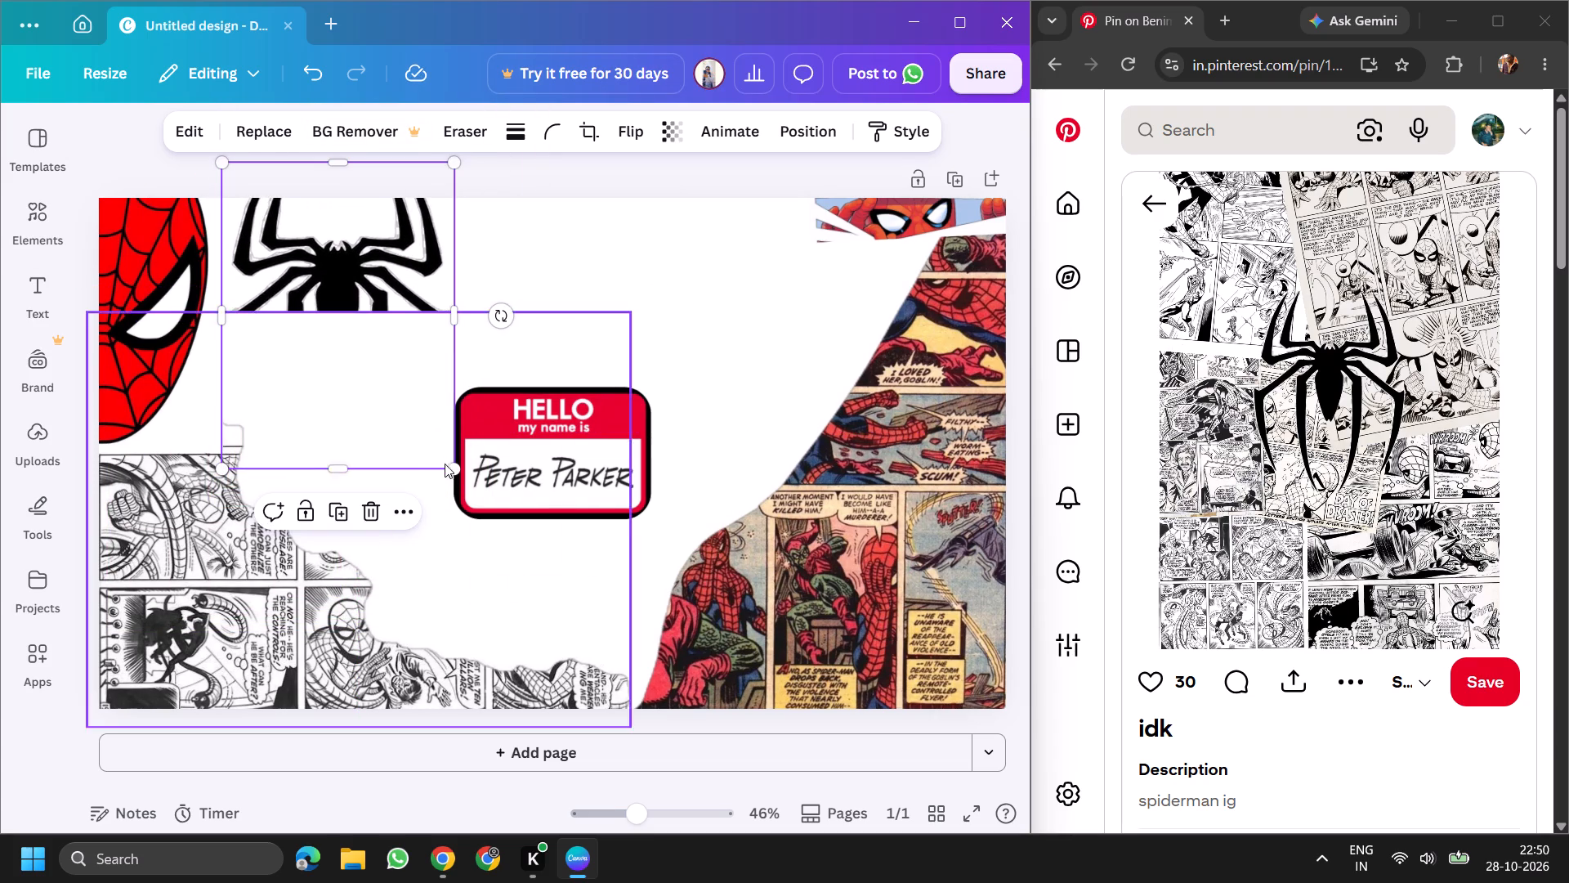
pyautogui.moveTo(452, 468); pyautogui.dragTo(419, 226)
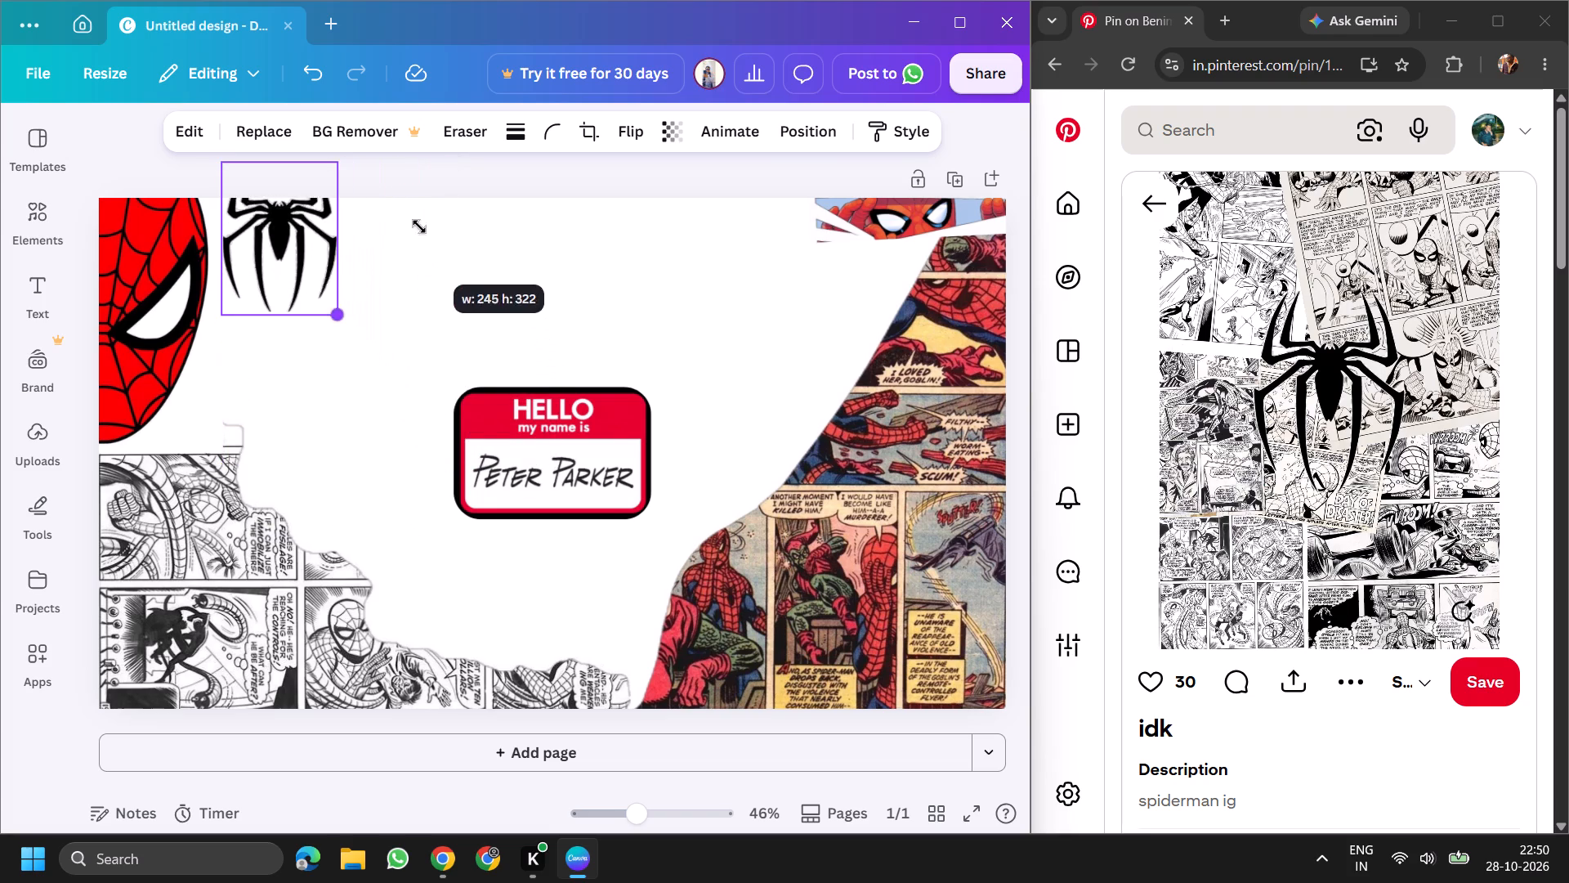
pyautogui.moveTo(419, 226); pyautogui.dragTo(418, 218)
pyautogui.moveTo(282, 222); pyautogui.dragTo(314, 255)
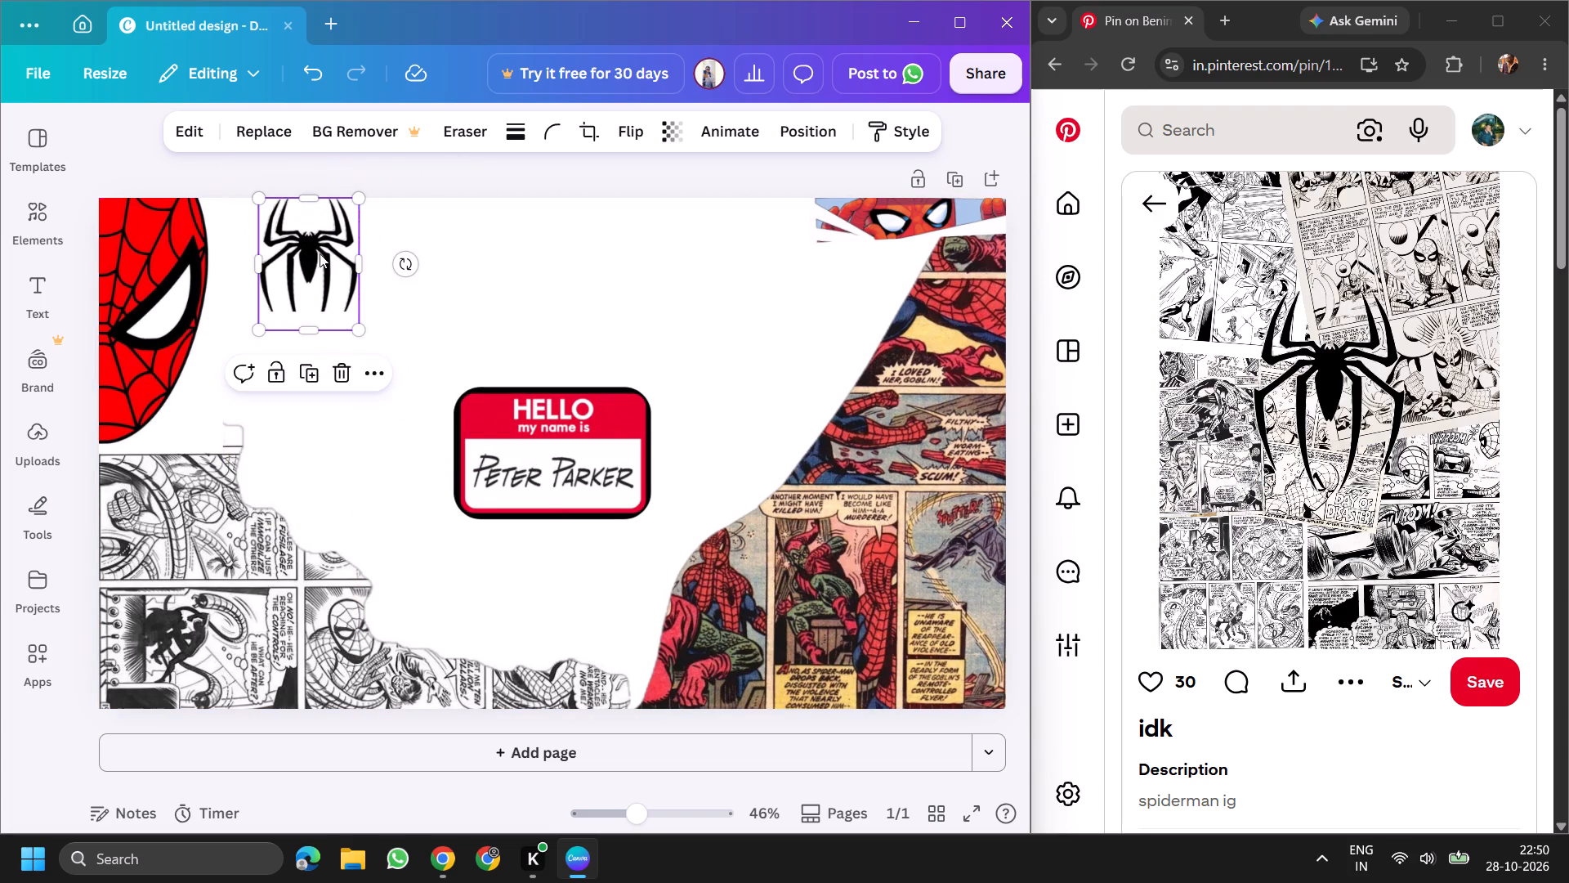
pyautogui.moveTo(357, 328); pyautogui.dragTo(345, 303)
# Position the small spider emblem in the white area centred above the name tag.
pyautogui.moveTo(322, 239); pyautogui.dragTo(244, 228)
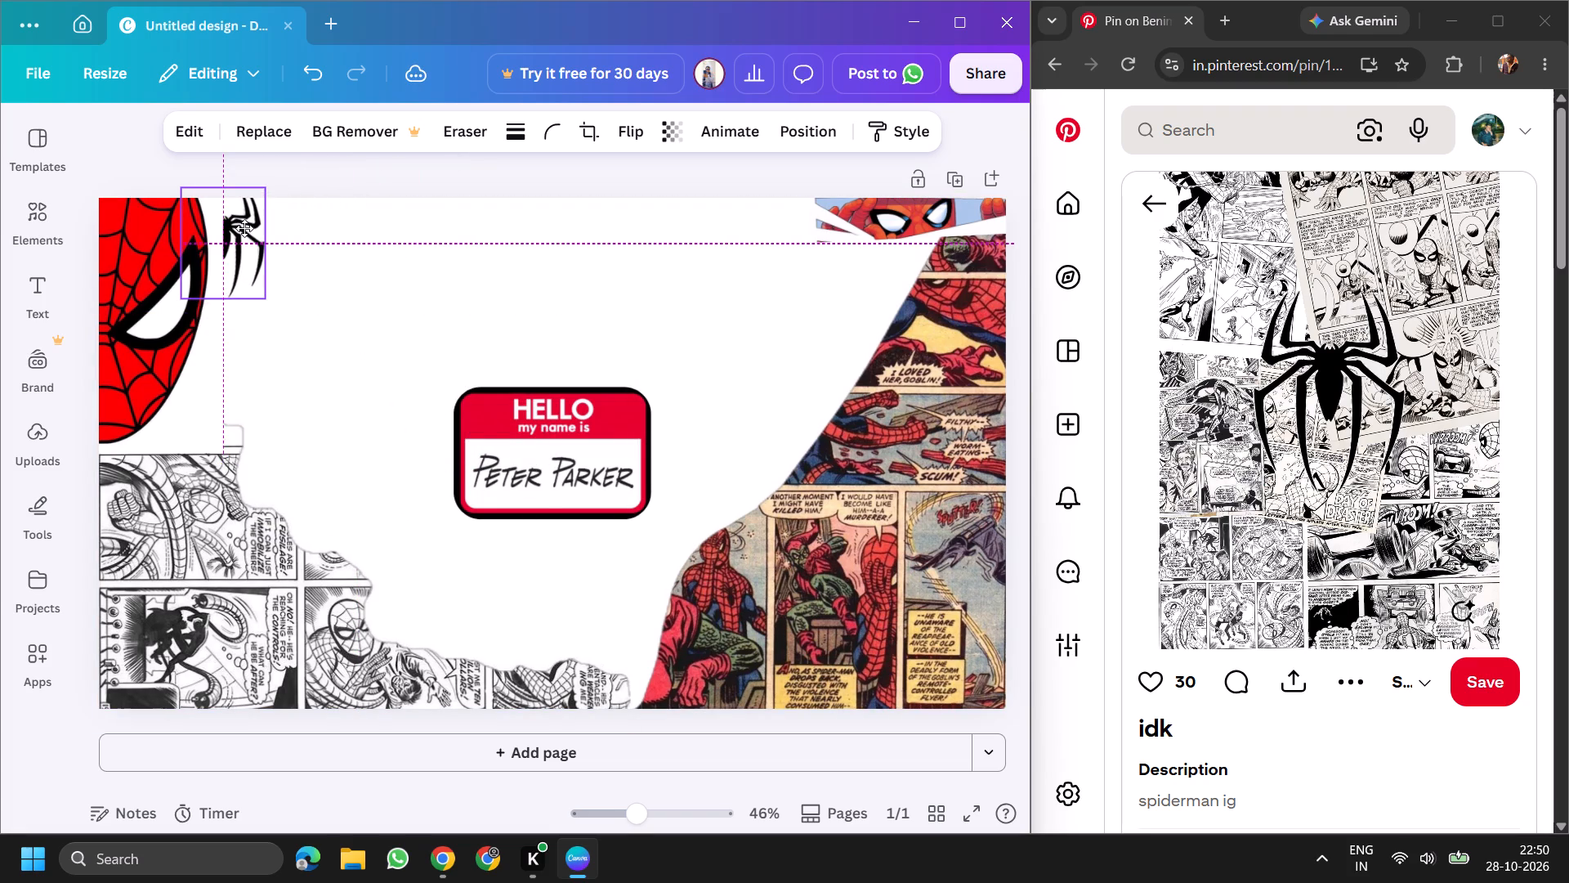
pyautogui.moveTo(244, 228); pyautogui.dragTo(297, 251)
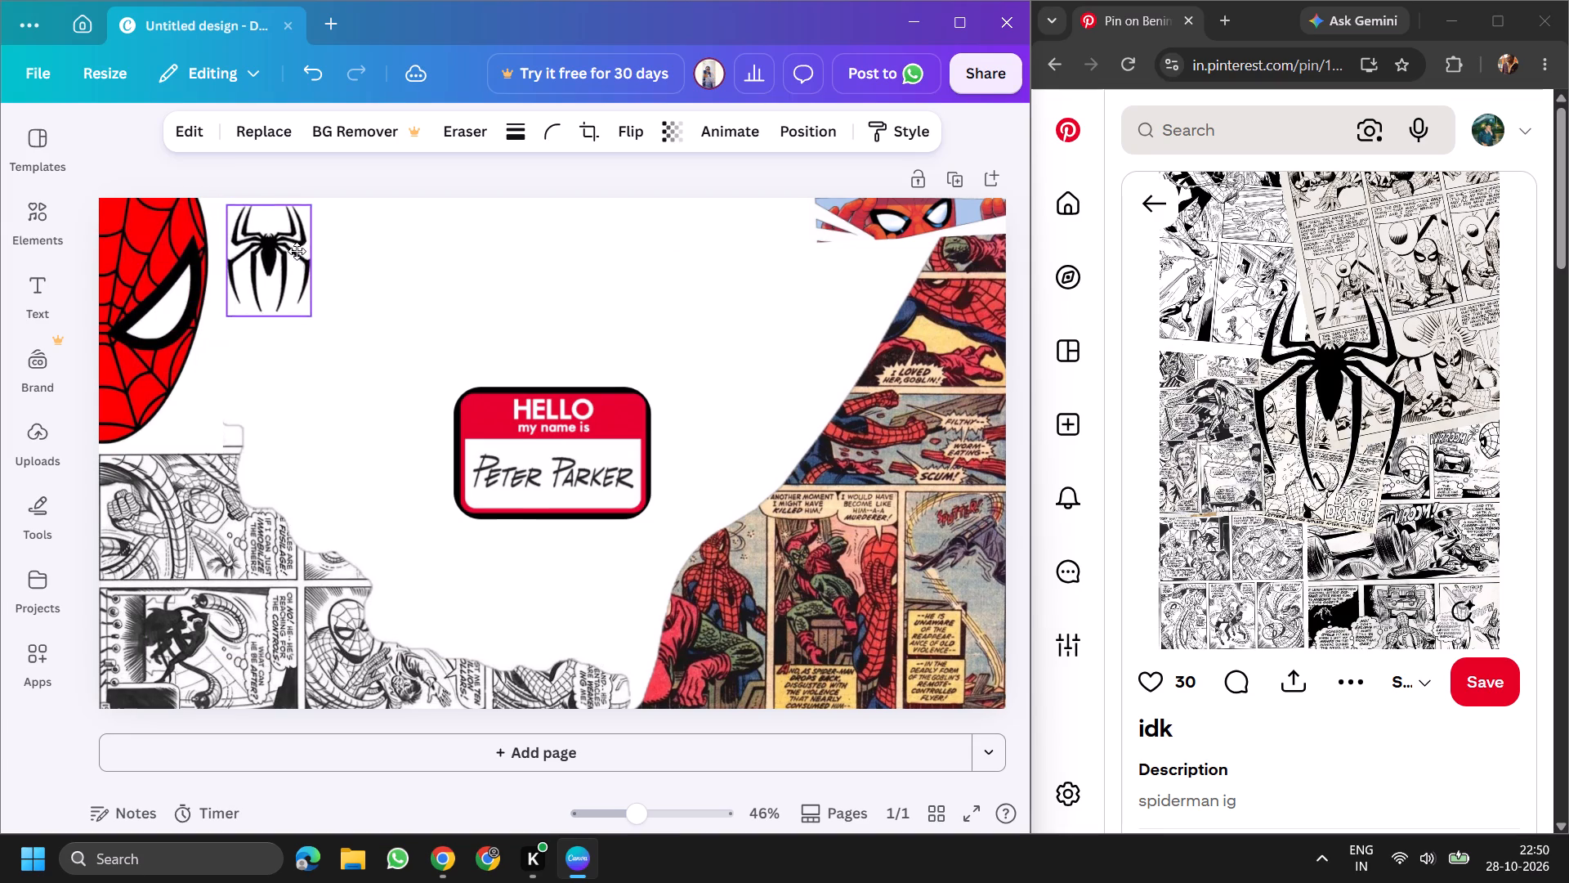
pyautogui.moveTo(297, 251); pyautogui.dragTo(292, 370)
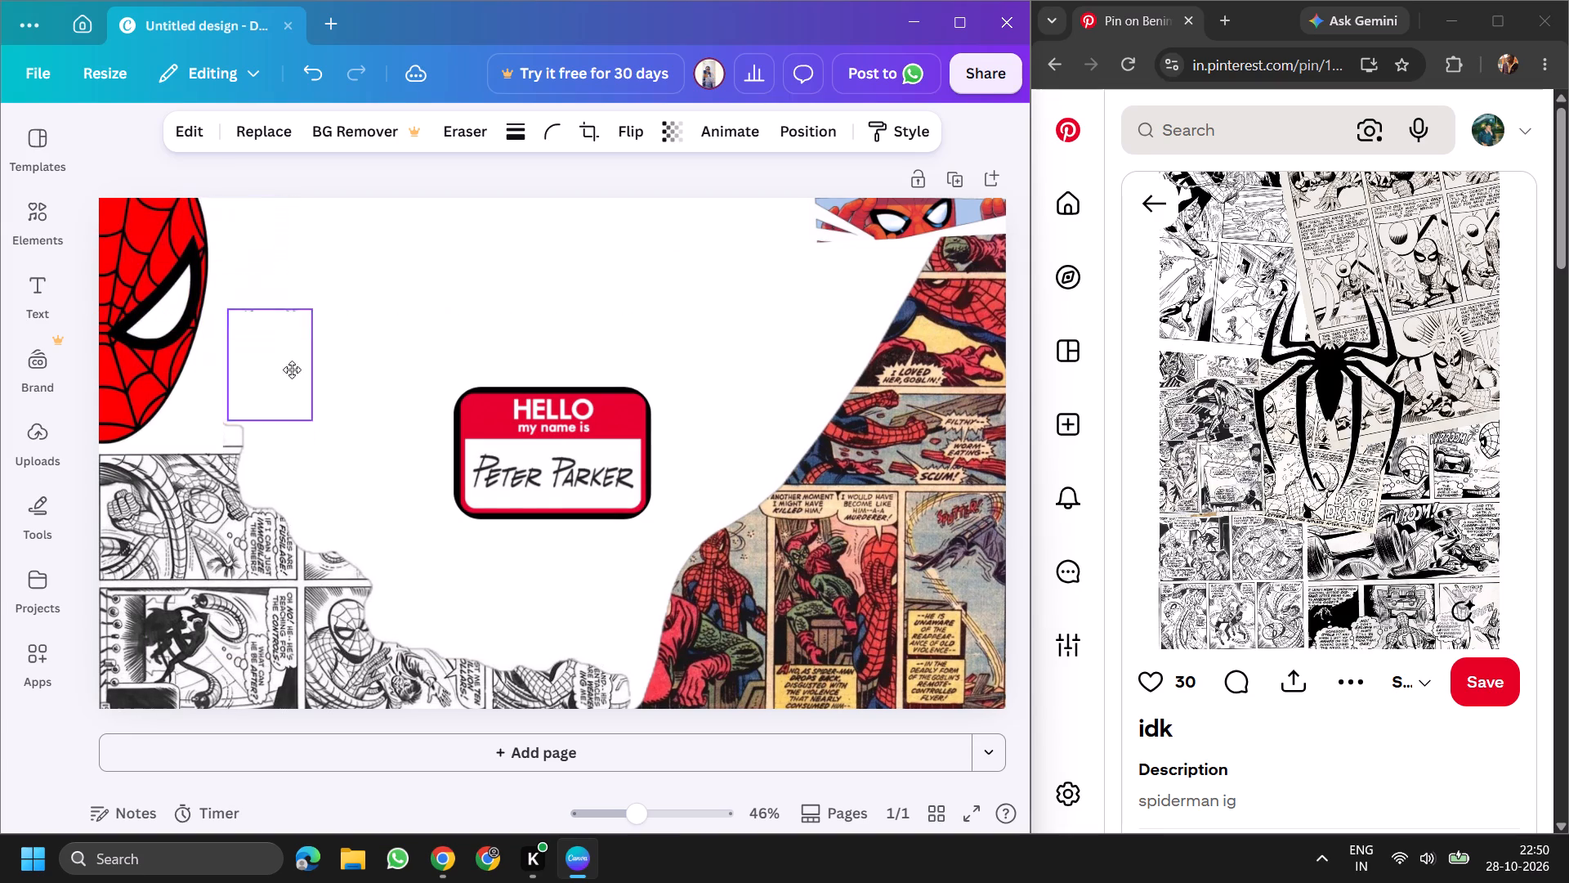
pyautogui.moveTo(292, 370); pyautogui.dragTo(279, 405)
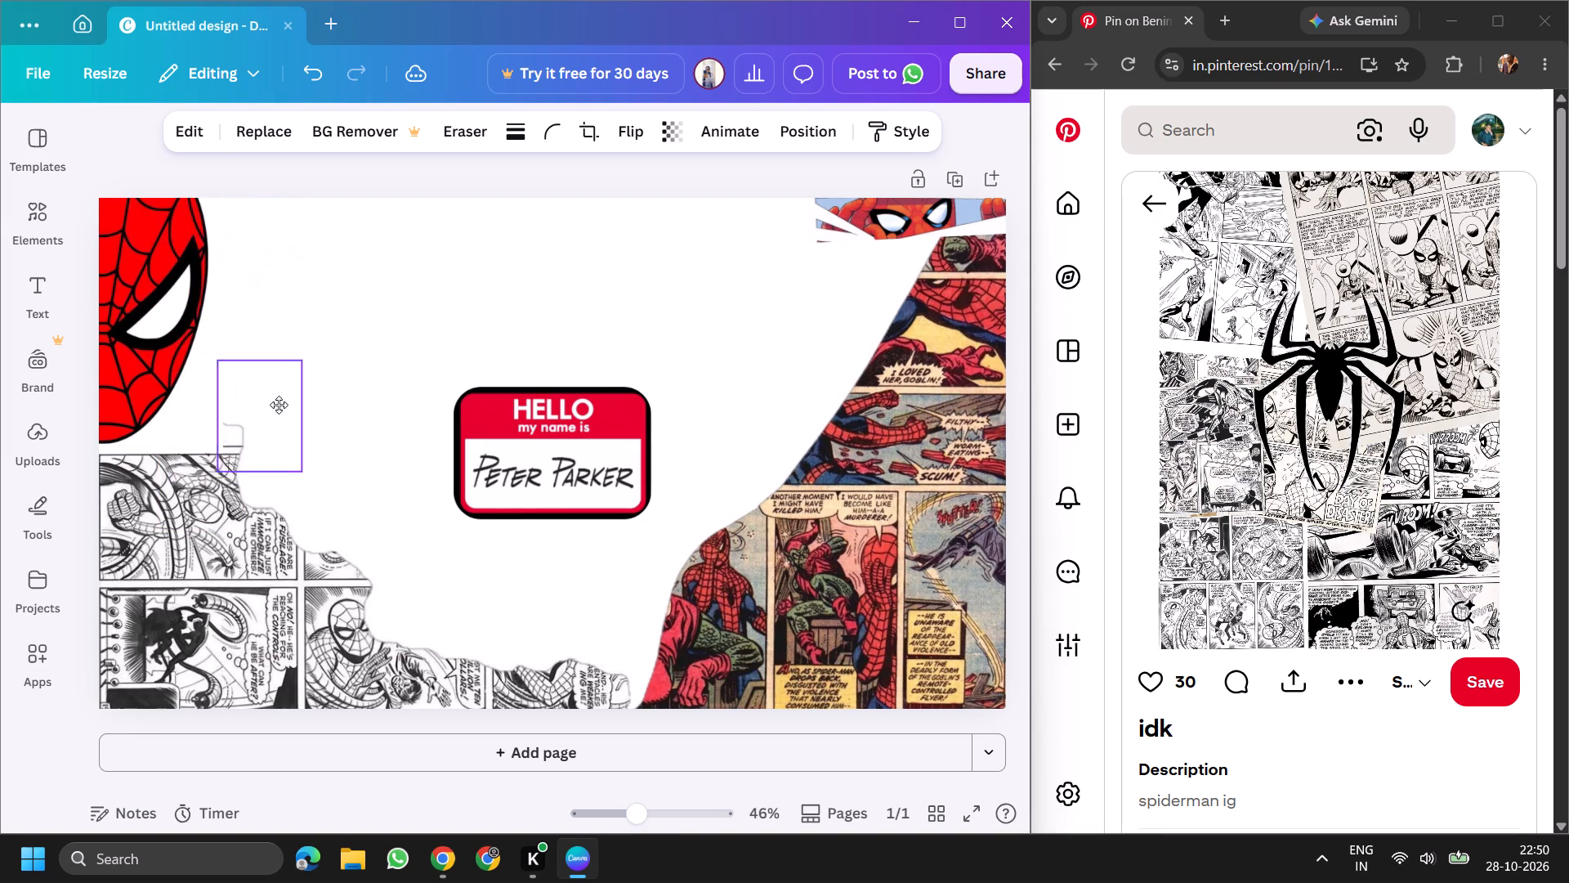
pyautogui.moveTo(279, 405); pyautogui.dragTo(310, 430)
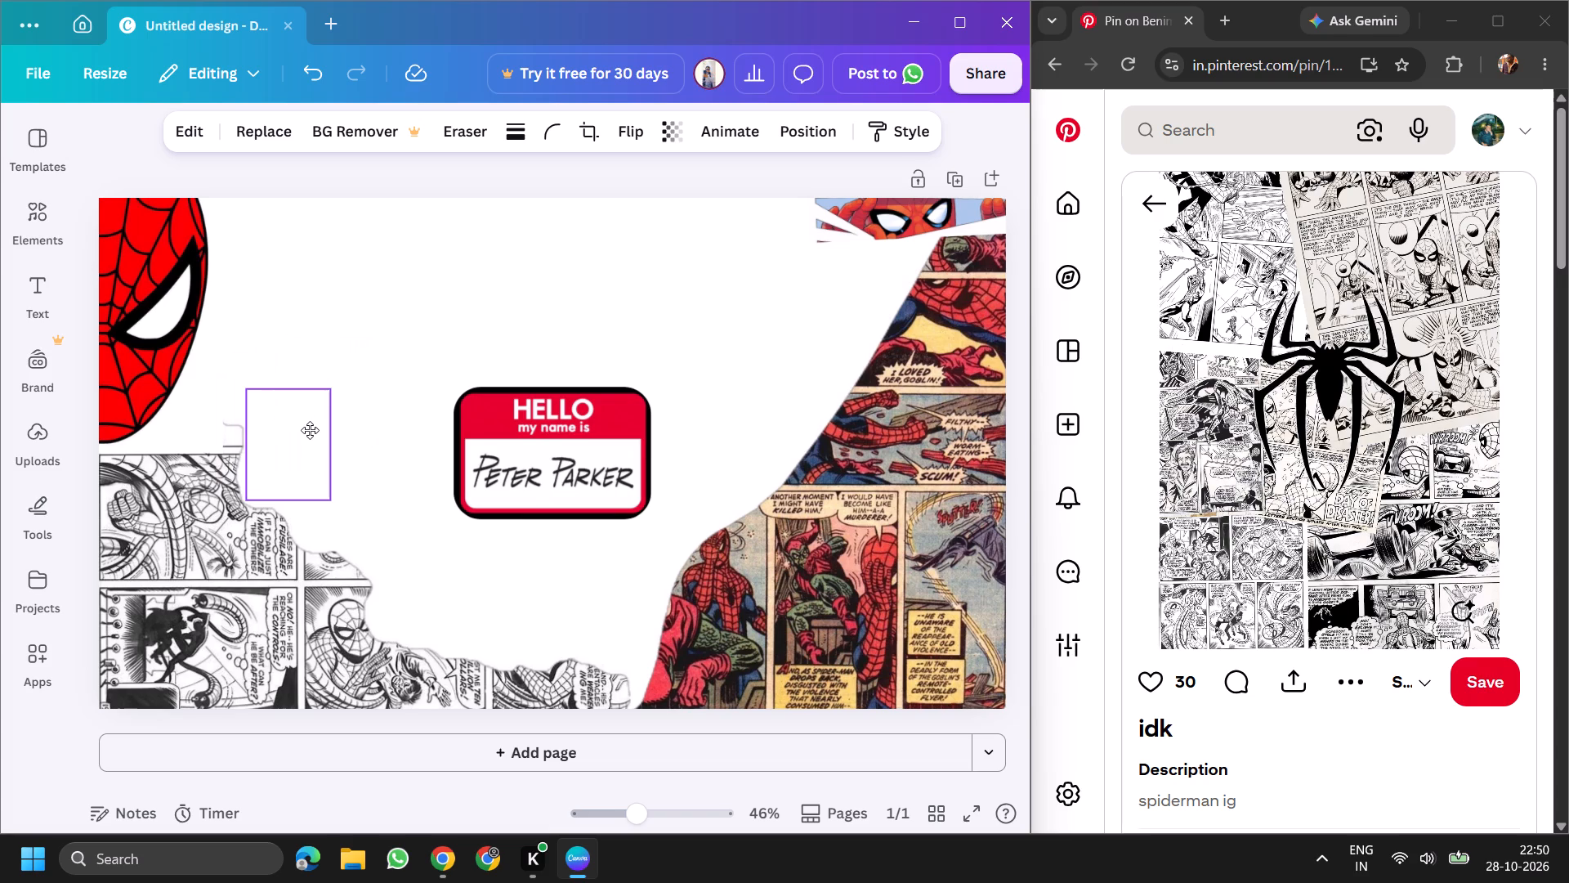
pyautogui.moveTo(310, 430); pyautogui.dragTo(390, 561)
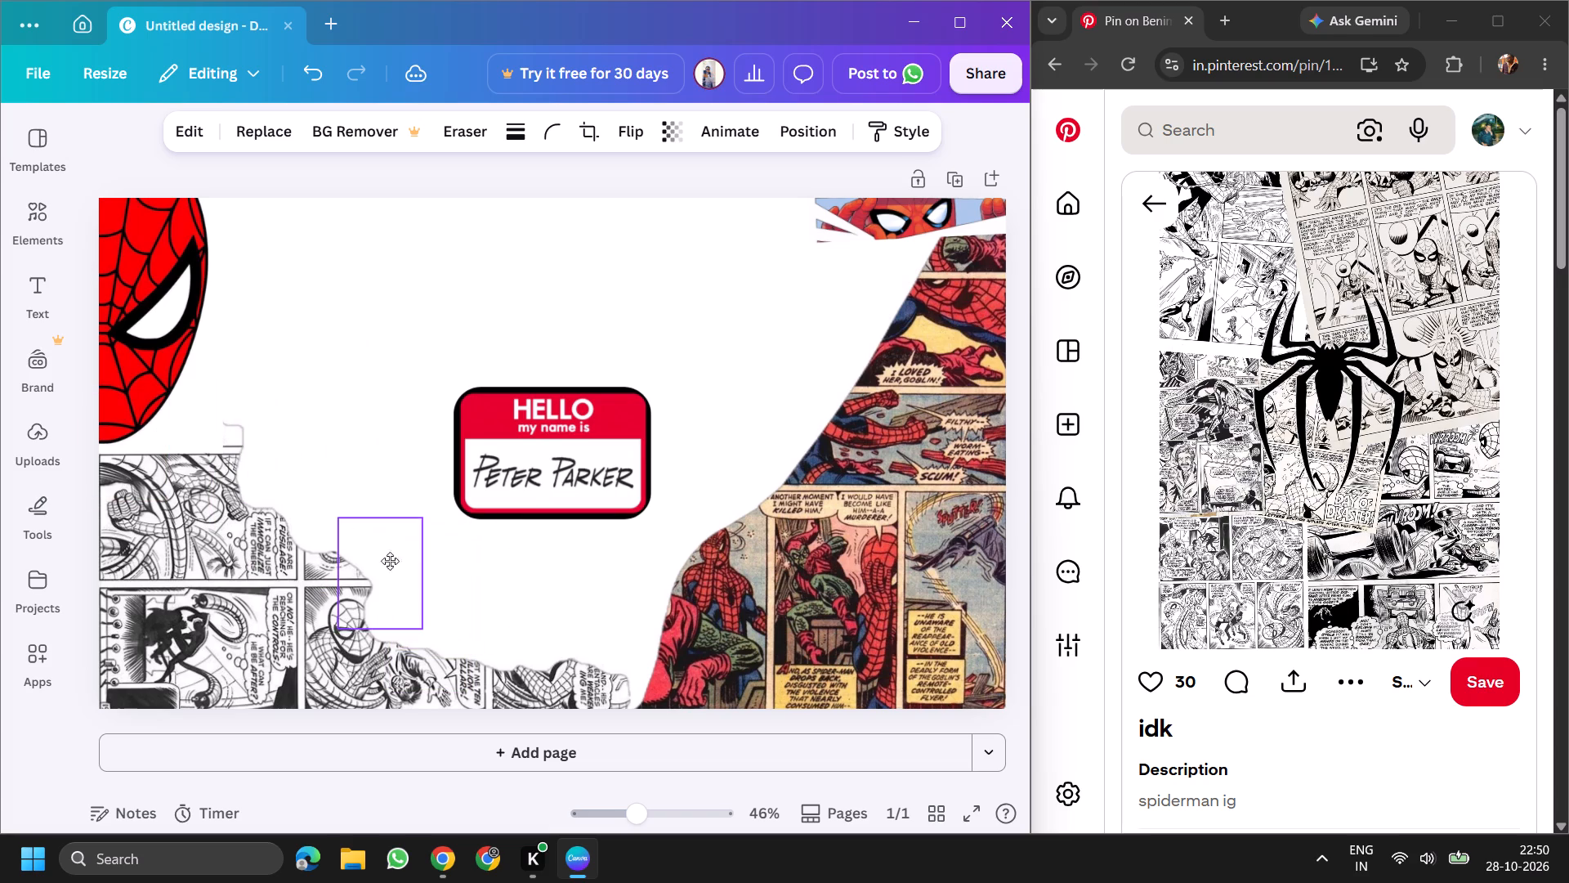
pyautogui.moveTo(390, 561); pyautogui.dragTo(637, 284)
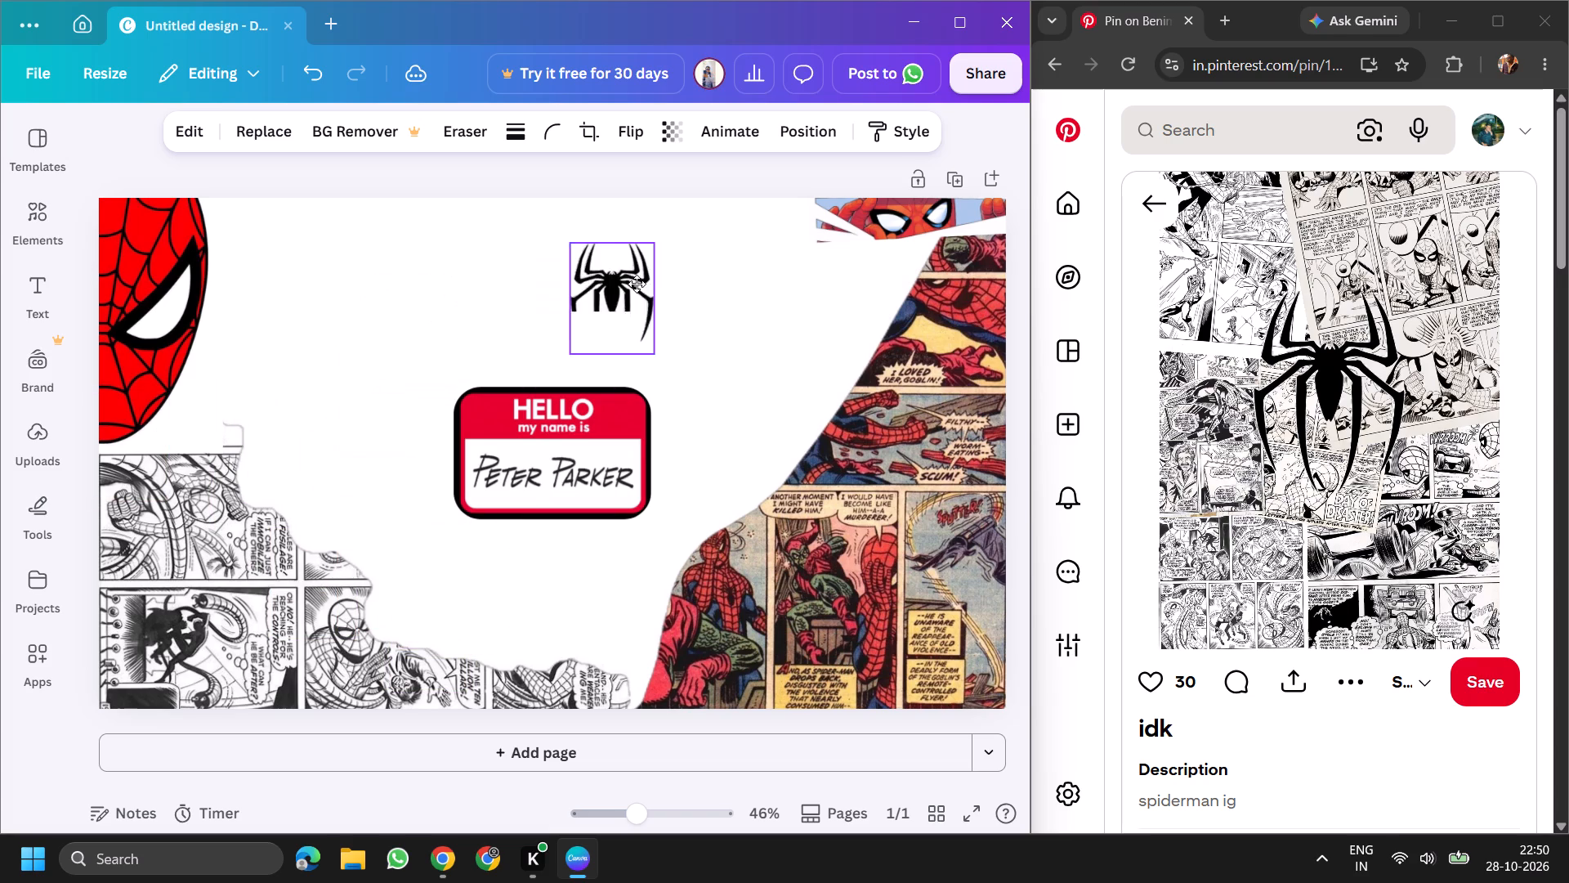
pyautogui.moveTo(637, 284); pyautogui.dragTo(573, 281)
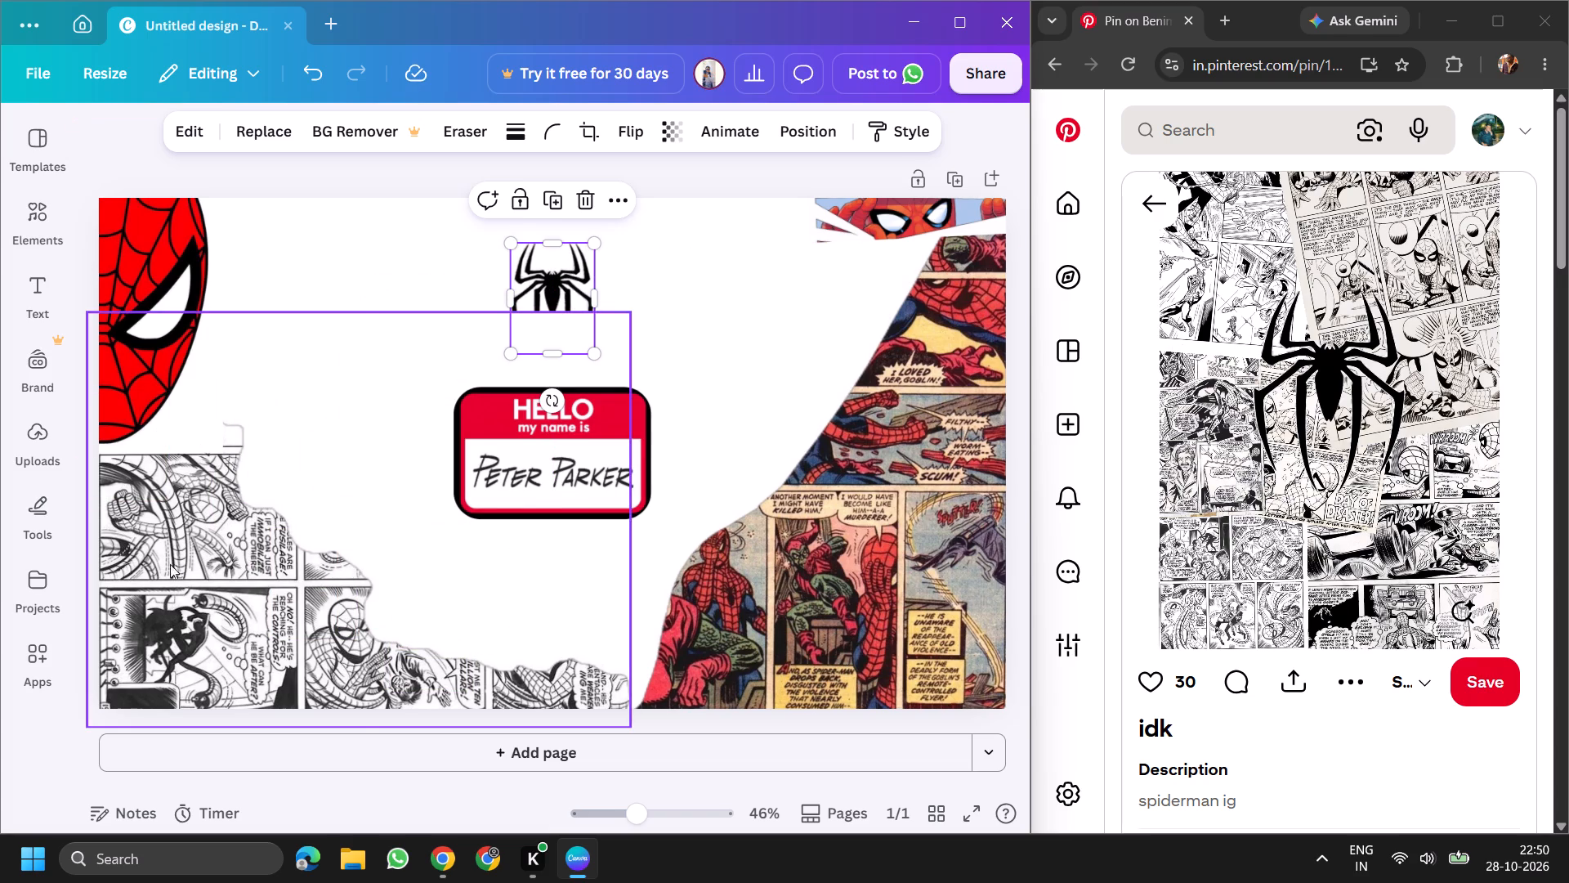
# Crop the black-and-white comic cut-out's empty upper area down to just above its panels, about 593 × 1,151.
pyautogui.click(184, 557)
pyautogui.moveTo(361, 316); pyautogui.dragTo(351, 451)
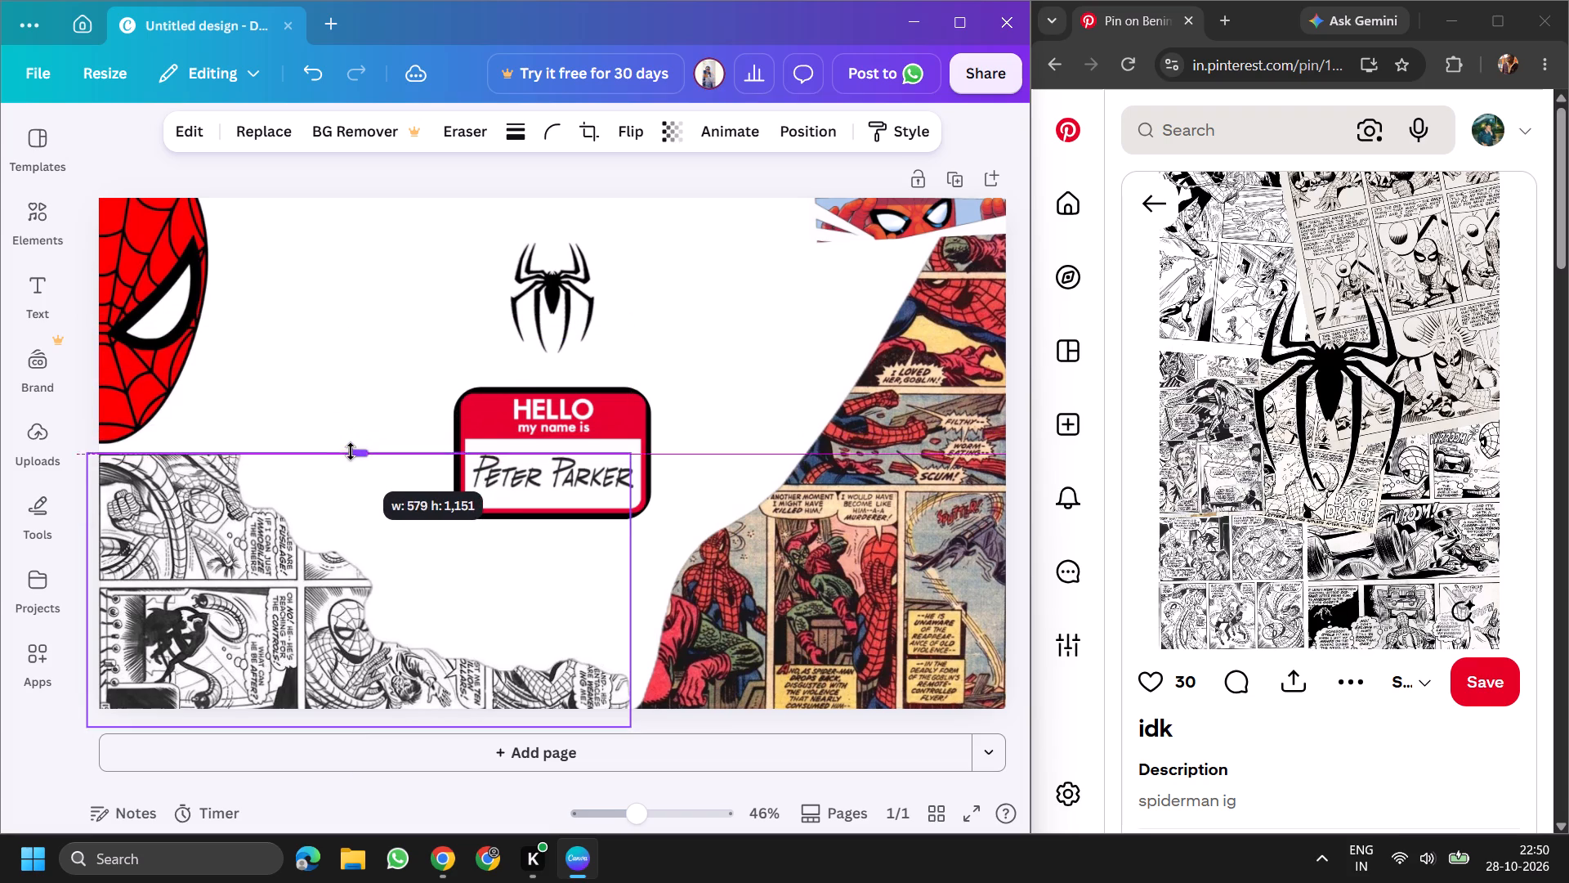
pyautogui.moveTo(351, 451); pyautogui.dragTo(355, 456)
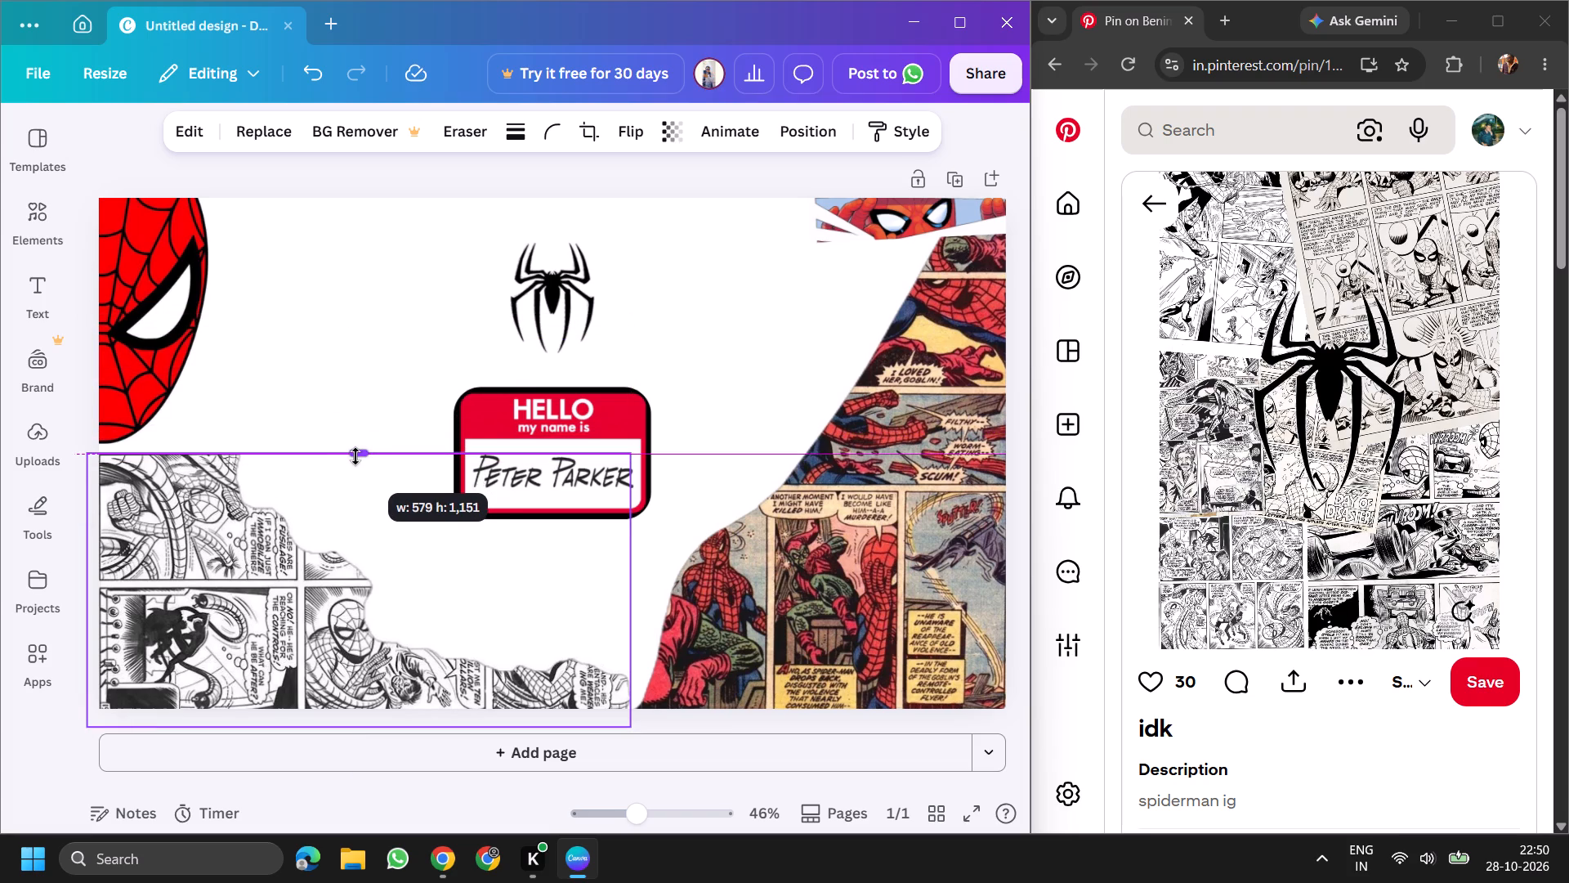
pyautogui.moveTo(355, 456); pyautogui.dragTo(363, 451)
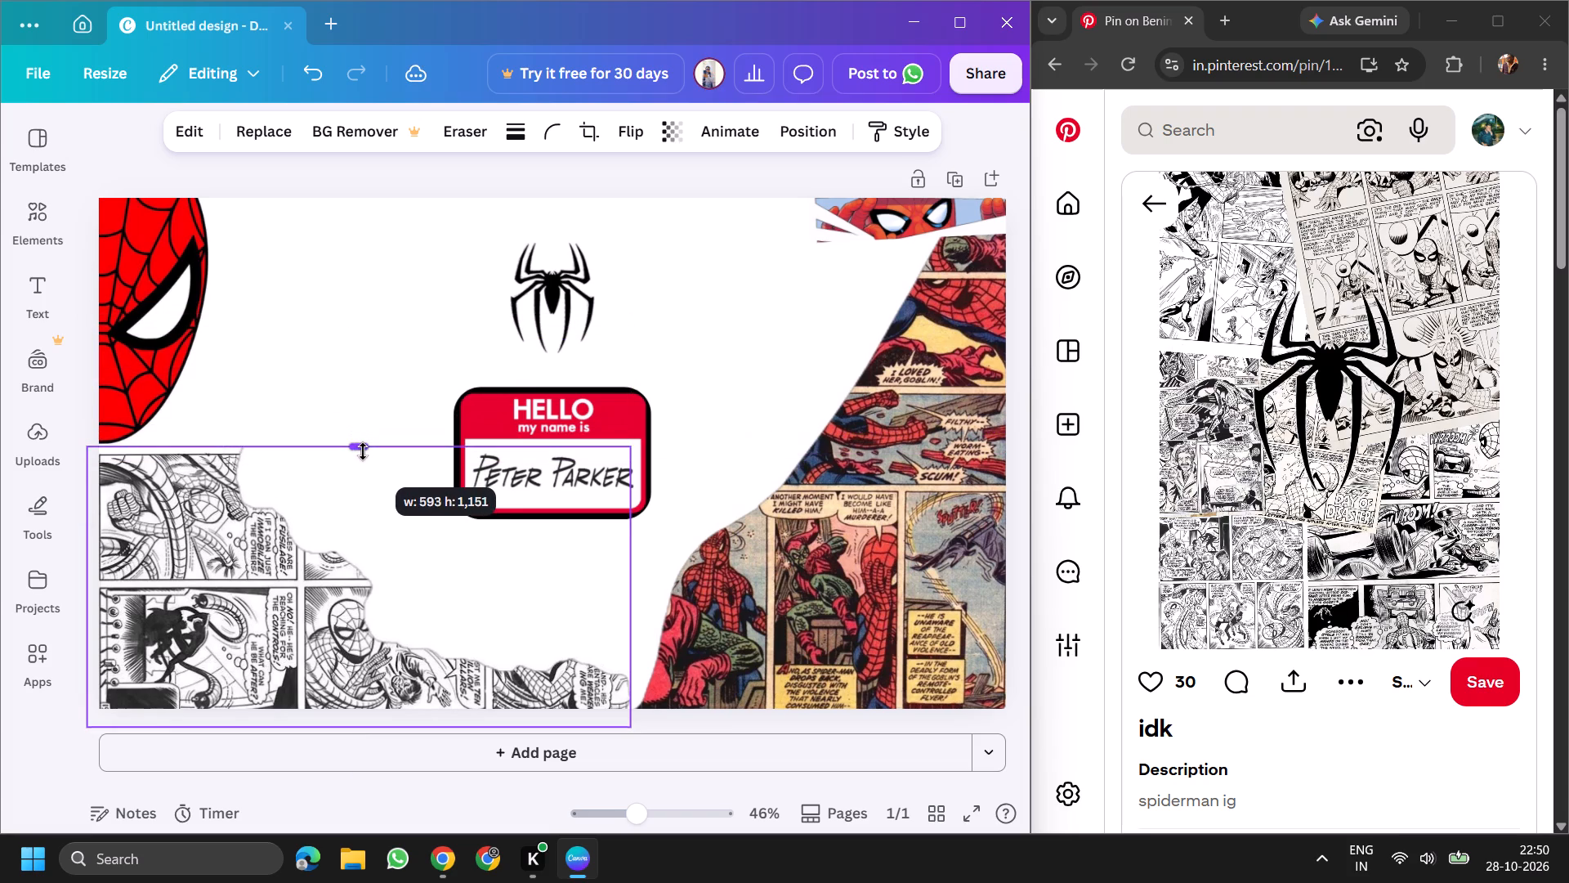
pyautogui.moveTo(363, 451); pyautogui.dragTo(365, 449)
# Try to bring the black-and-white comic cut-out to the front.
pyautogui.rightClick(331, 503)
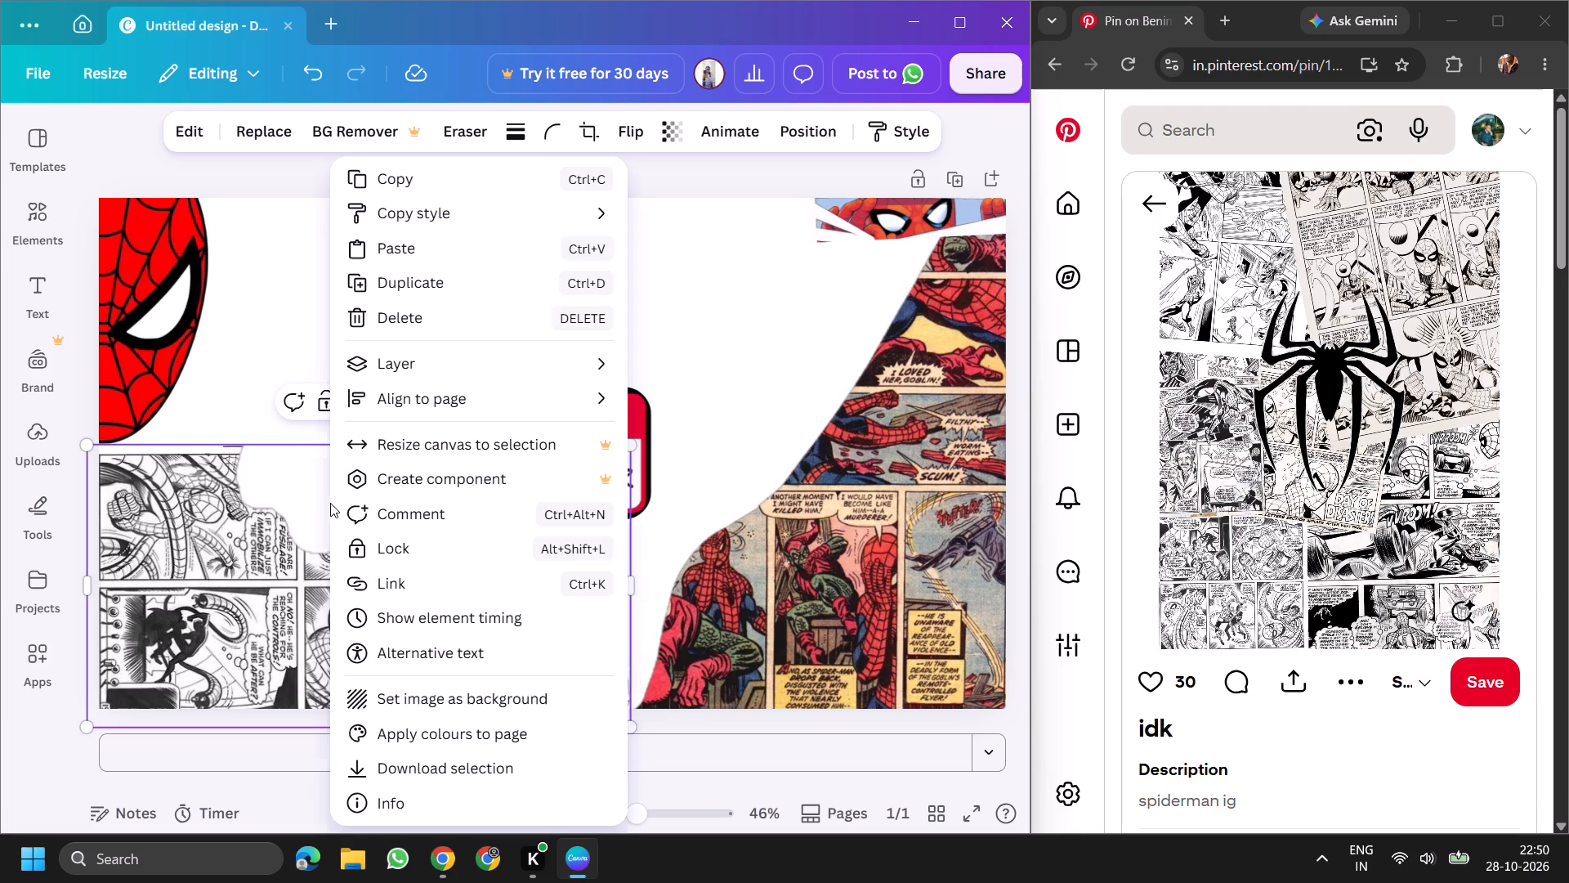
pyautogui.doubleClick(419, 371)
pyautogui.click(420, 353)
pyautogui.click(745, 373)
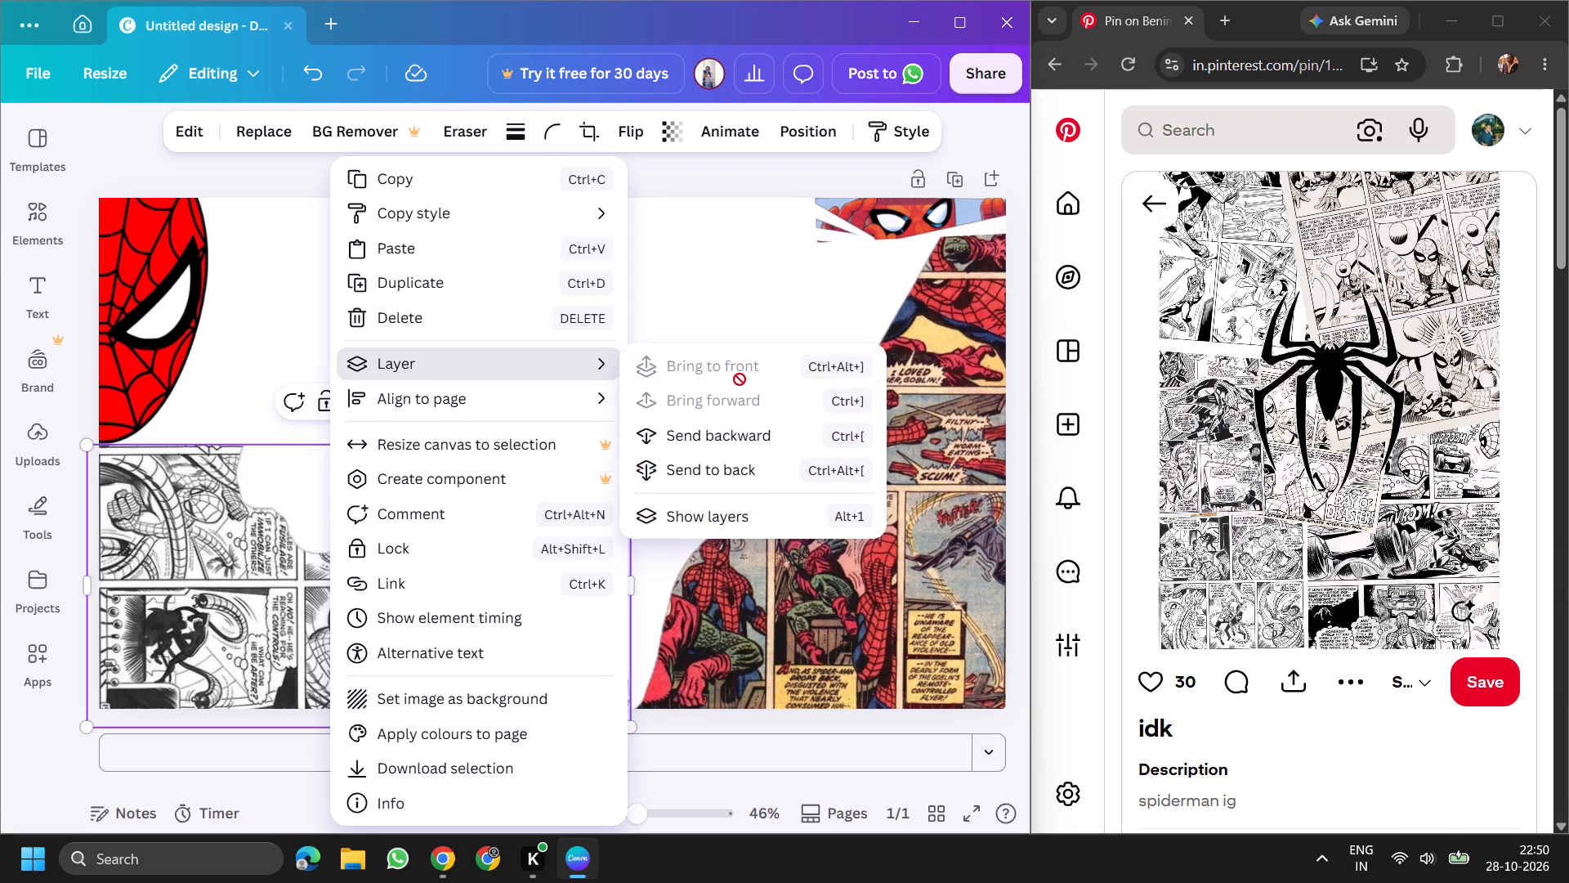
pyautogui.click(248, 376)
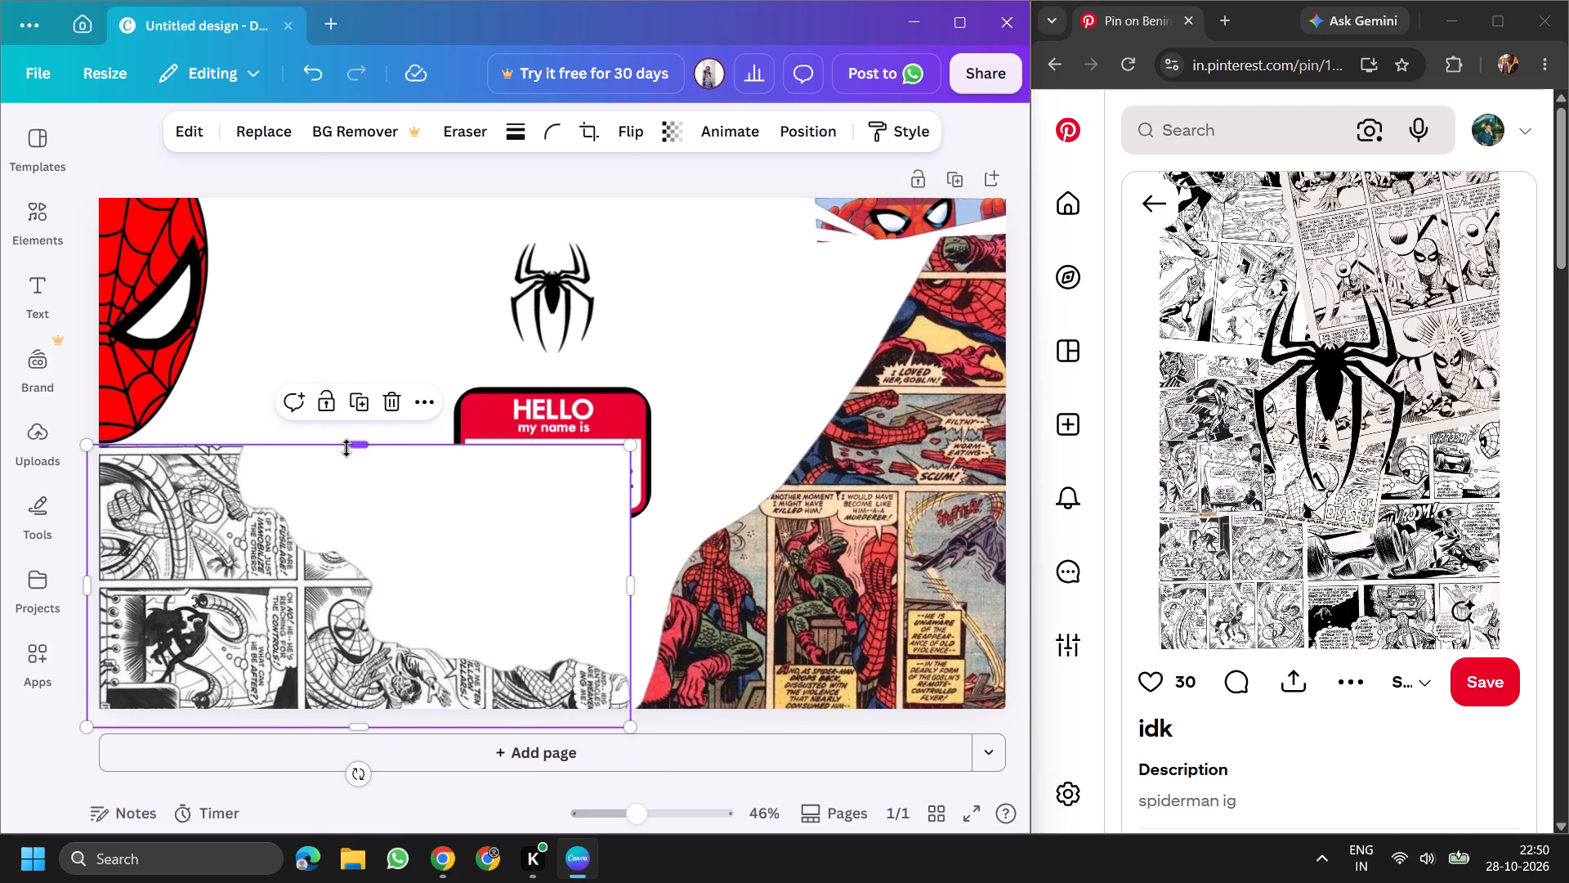
# Extend the black-and-white comic cut-out's top crop edge slightly upward, to about 599 × 1,151.
pyautogui.click(359, 446)
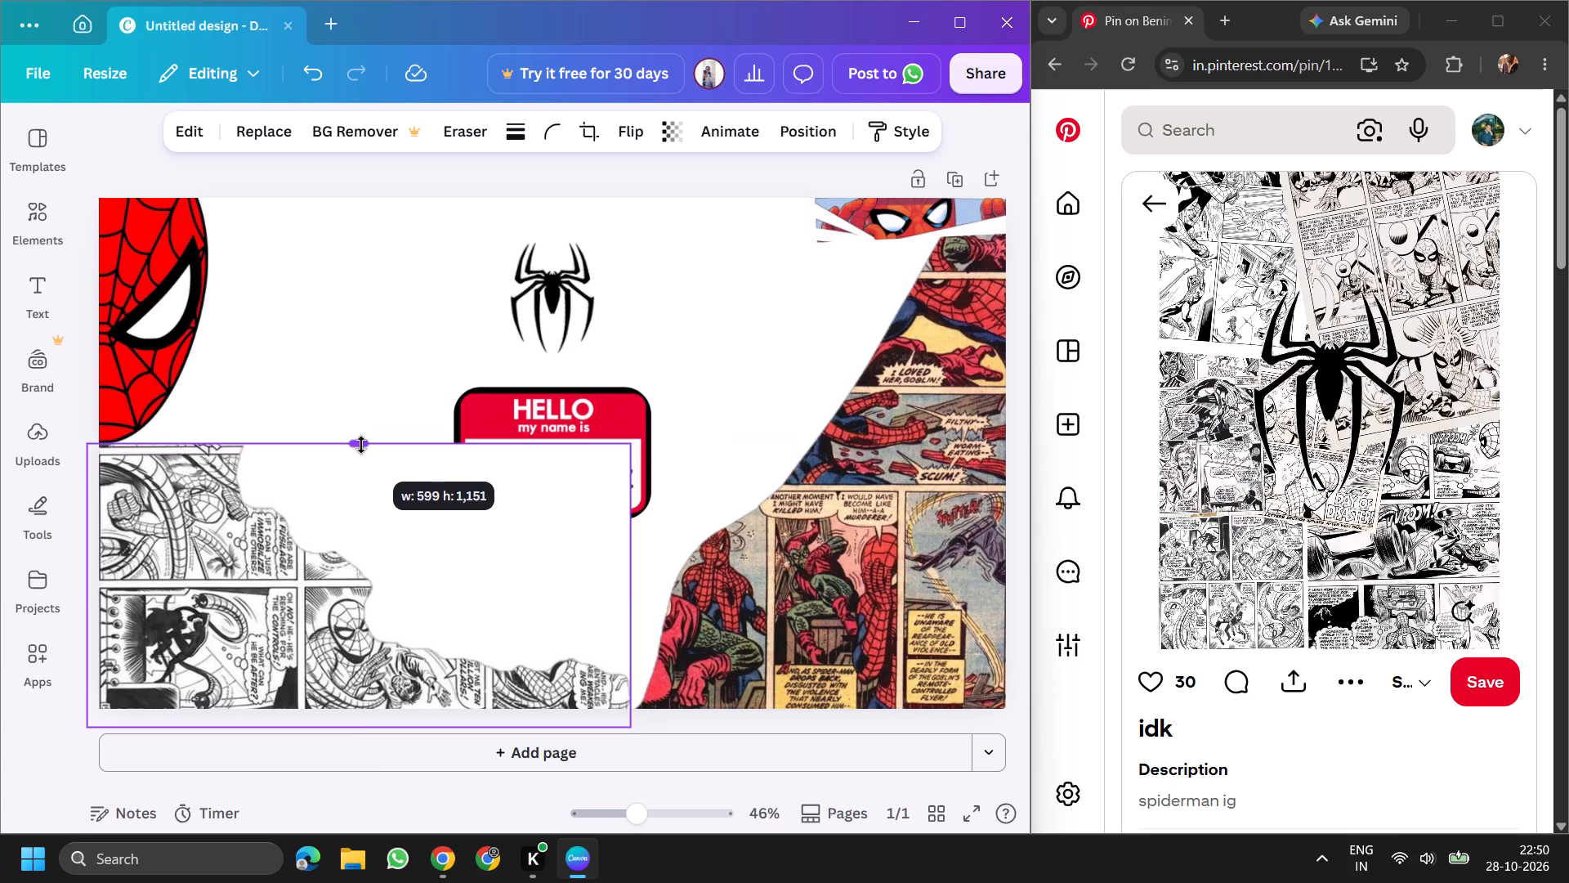
# Unlock the name tag and bring it forward, in front of the black-and-white comic cut-out.
pyautogui.click(571, 417)
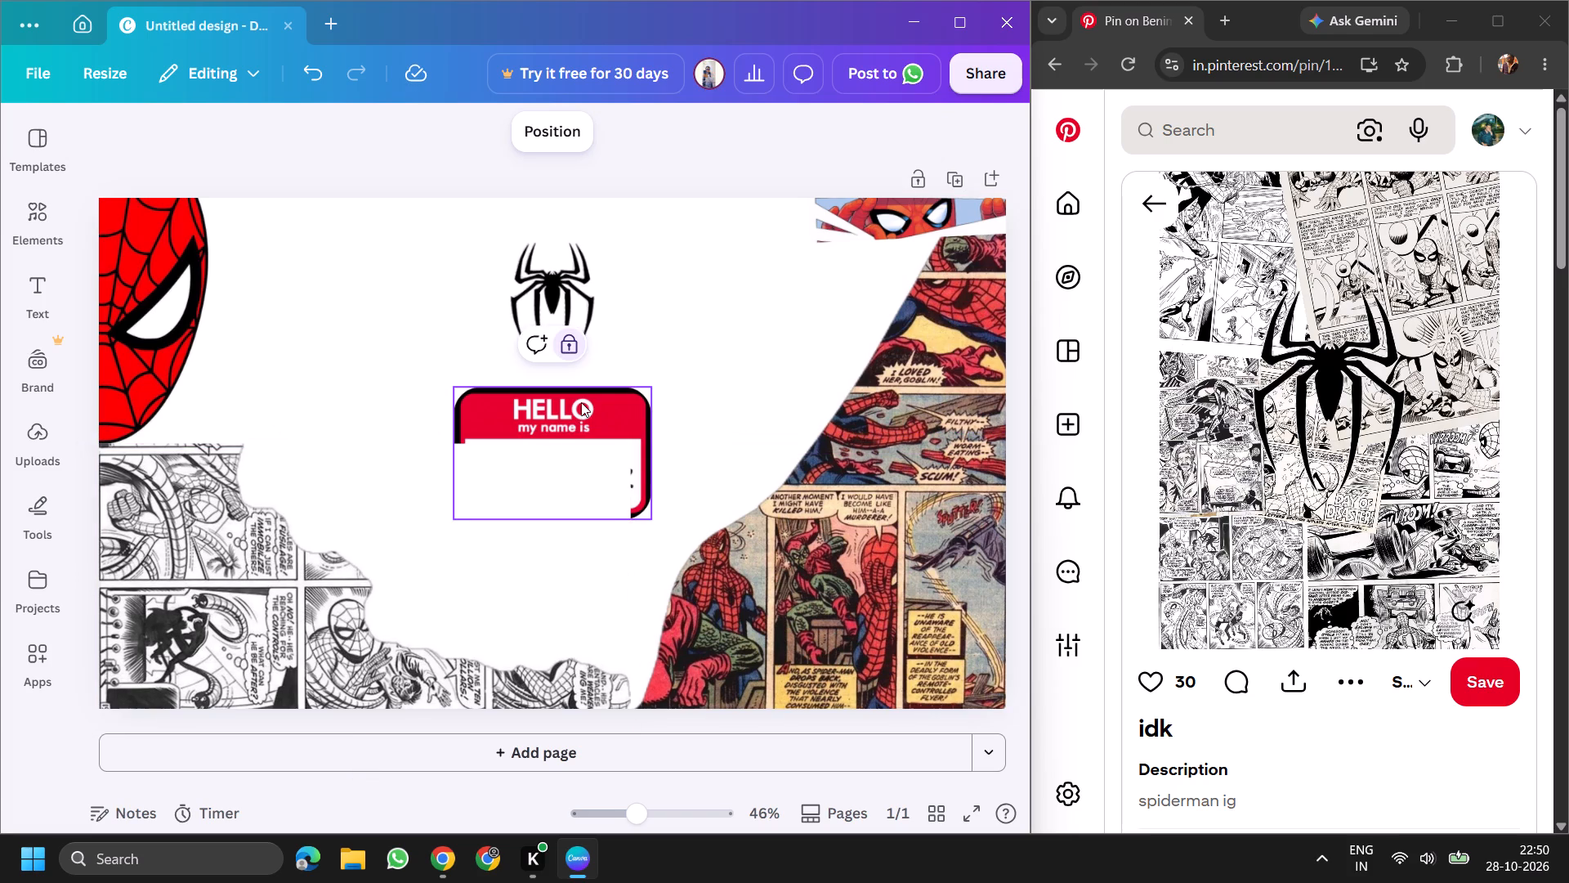
pyautogui.rightClick(579, 402)
pyautogui.click(561, 402)
pyautogui.click(566, 343)
pyautogui.click(616, 338)
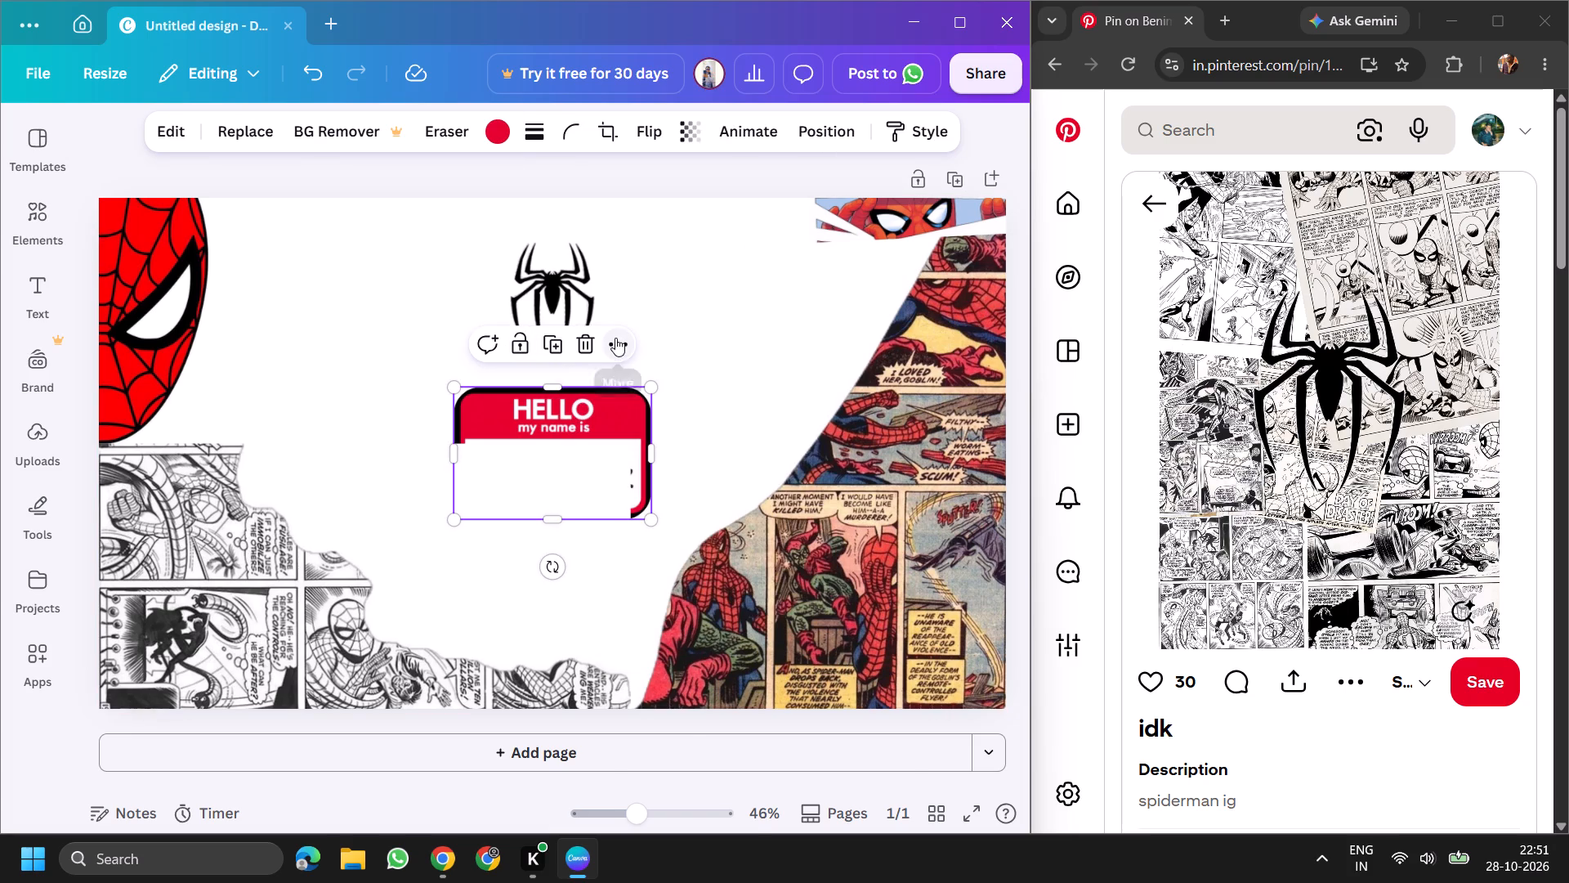
pyautogui.click(657, 578)
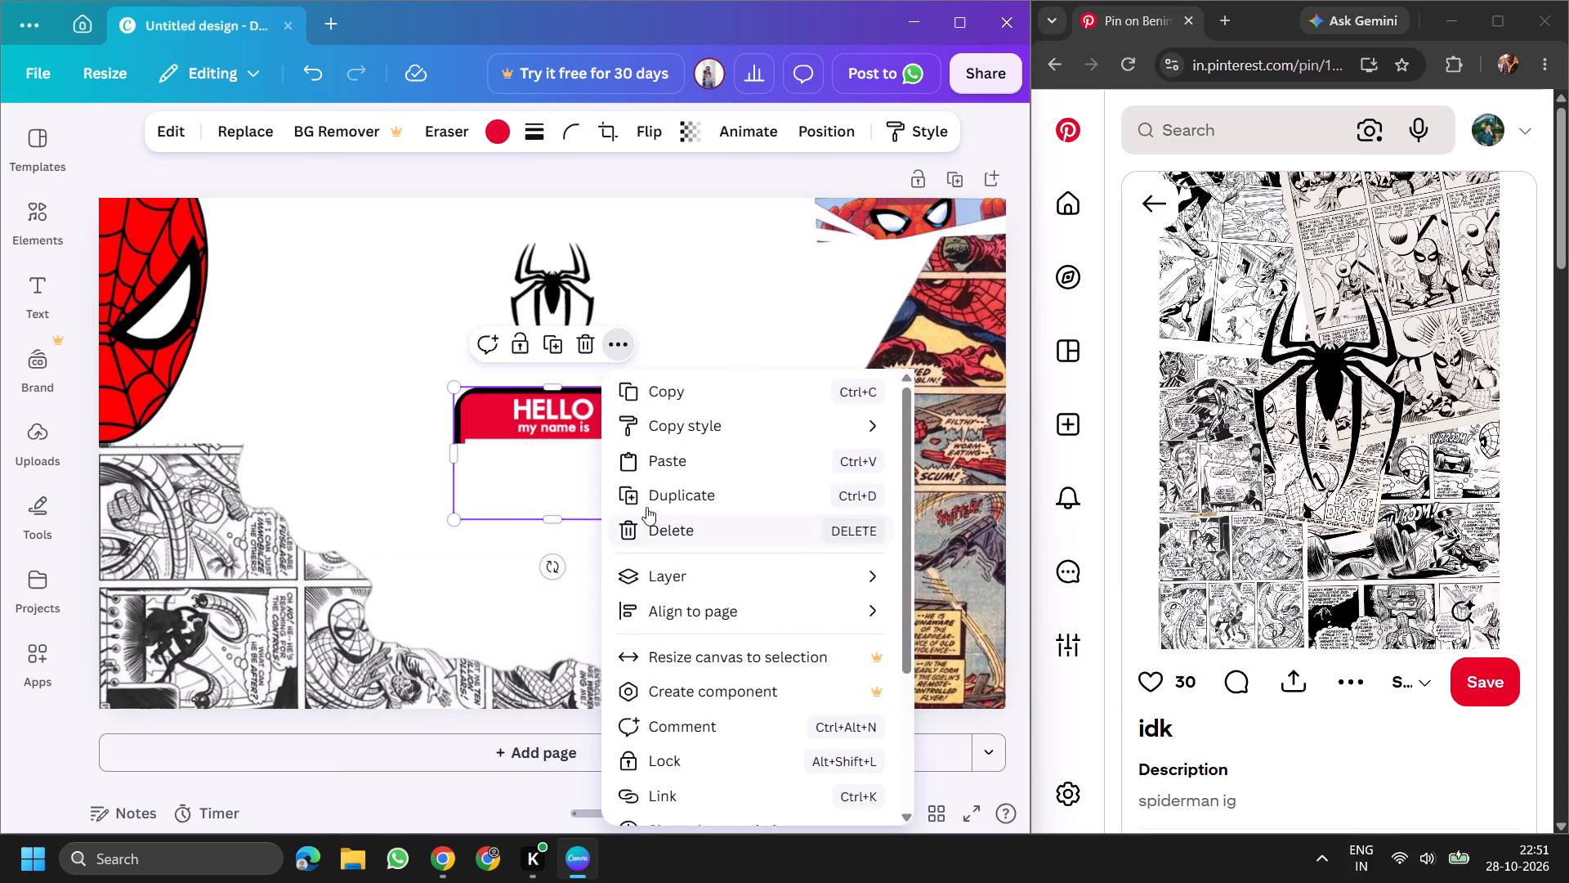
pyautogui.click(638, 567)
pyautogui.click(506, 607)
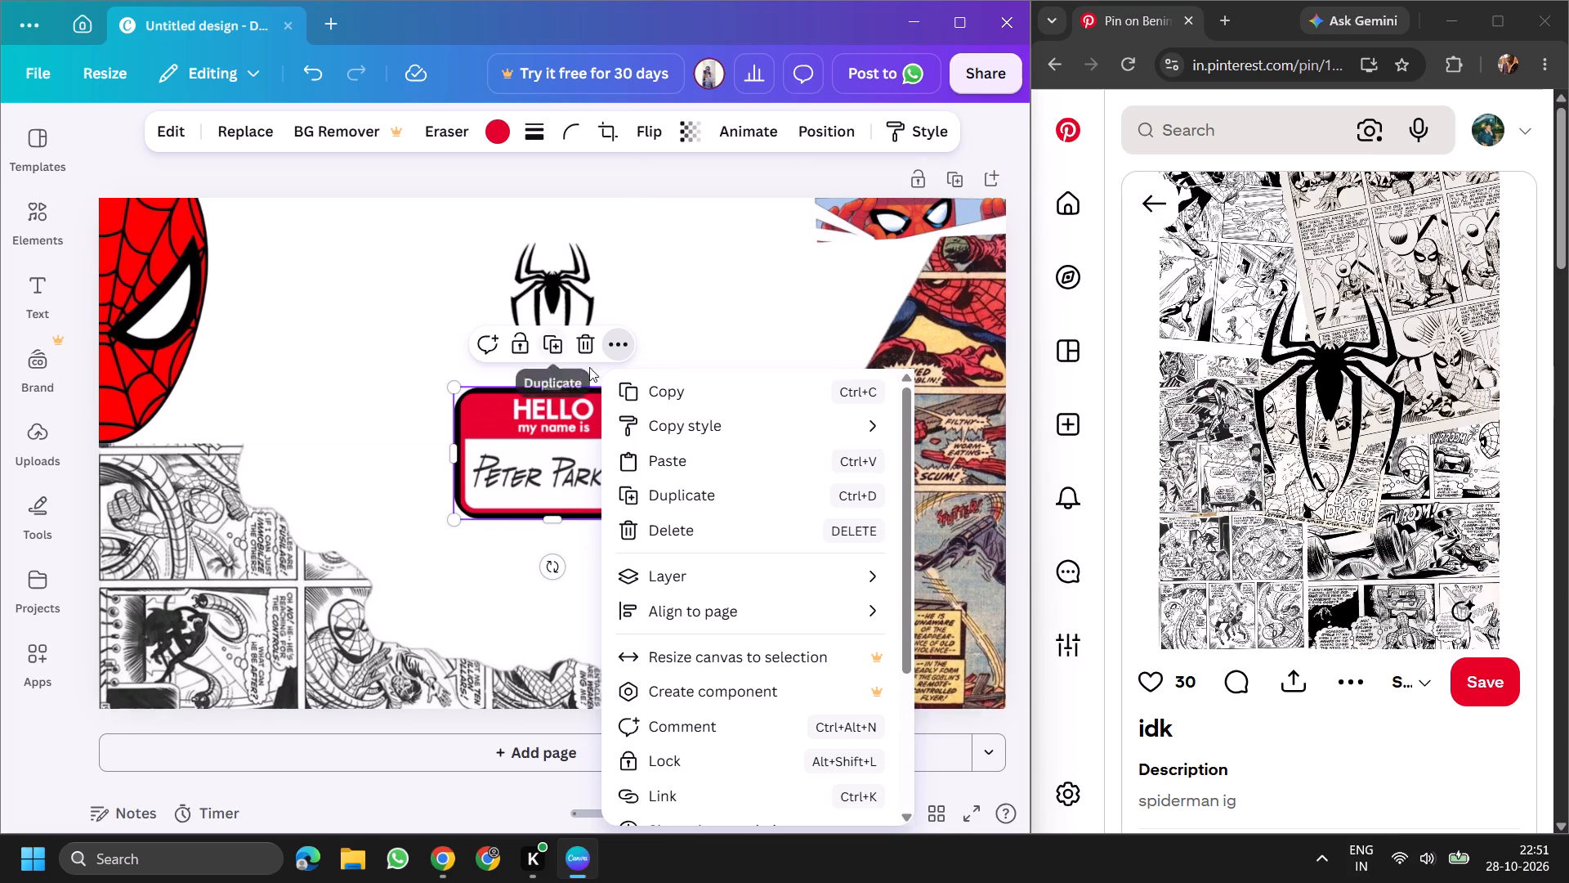
# Lock the name tag, both comic cut-outs and the half face in place on the page.
pyautogui.click(660, 769)
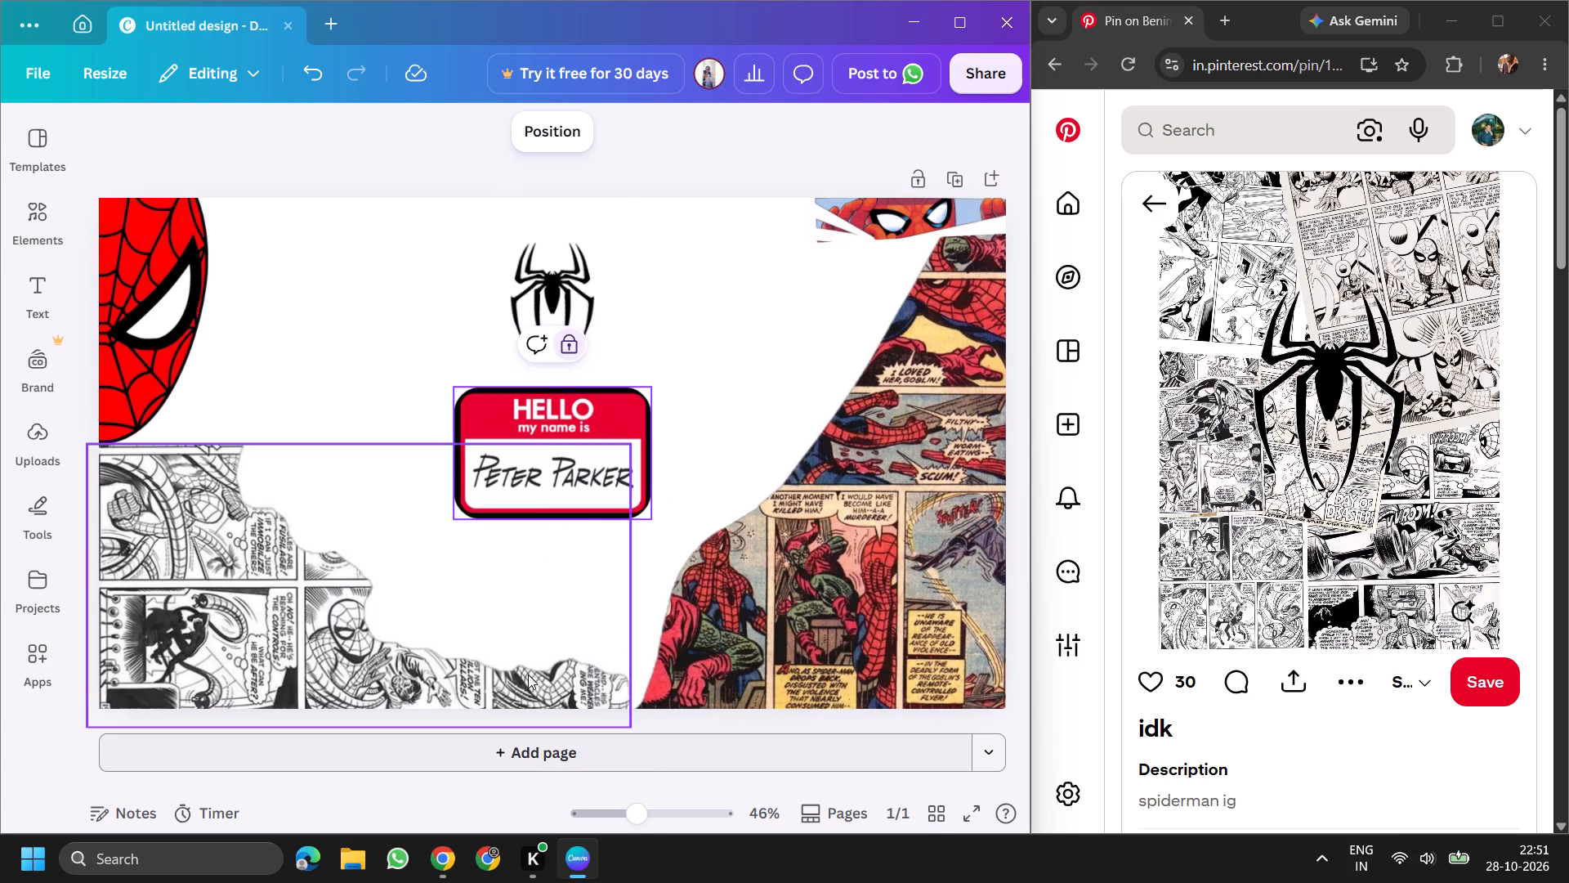
pyautogui.click(511, 647)
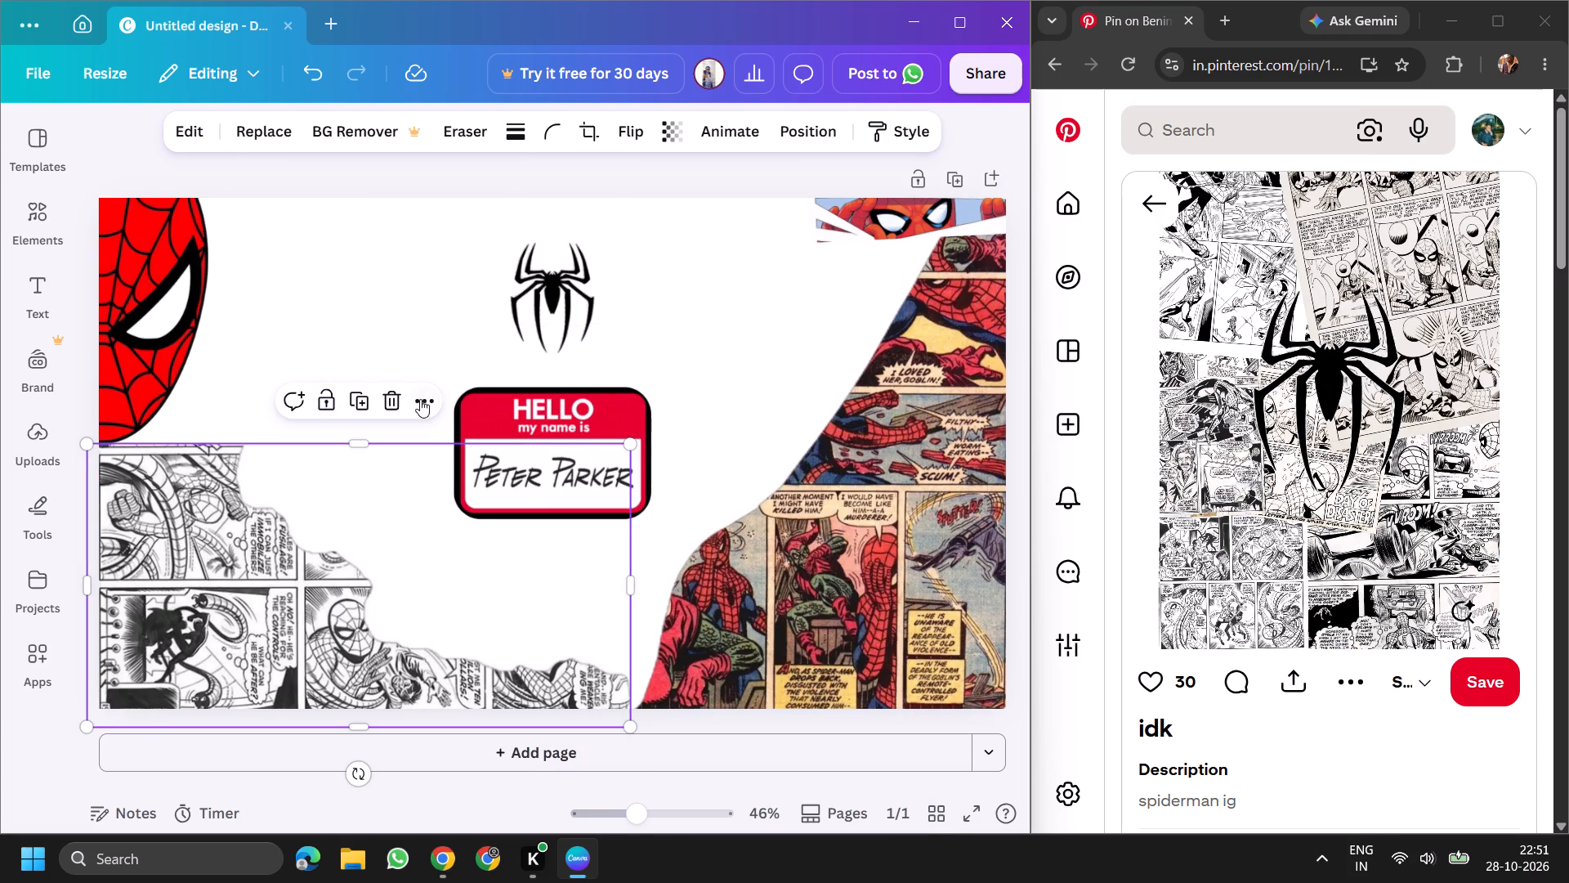
pyautogui.click(423, 394)
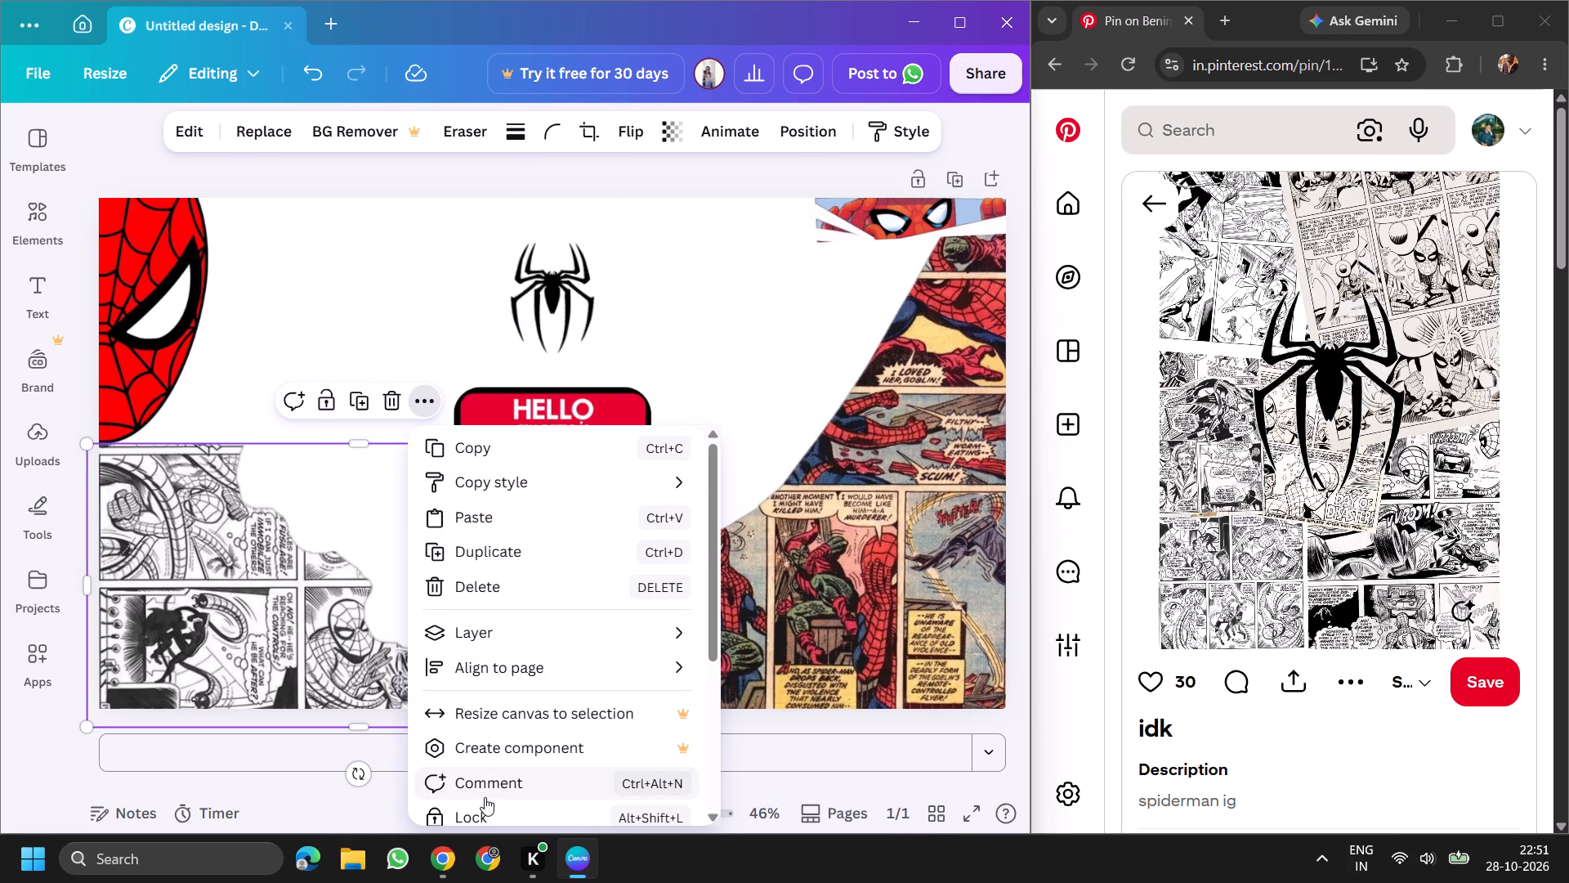
pyautogui.click(470, 815)
pyautogui.click(796, 630)
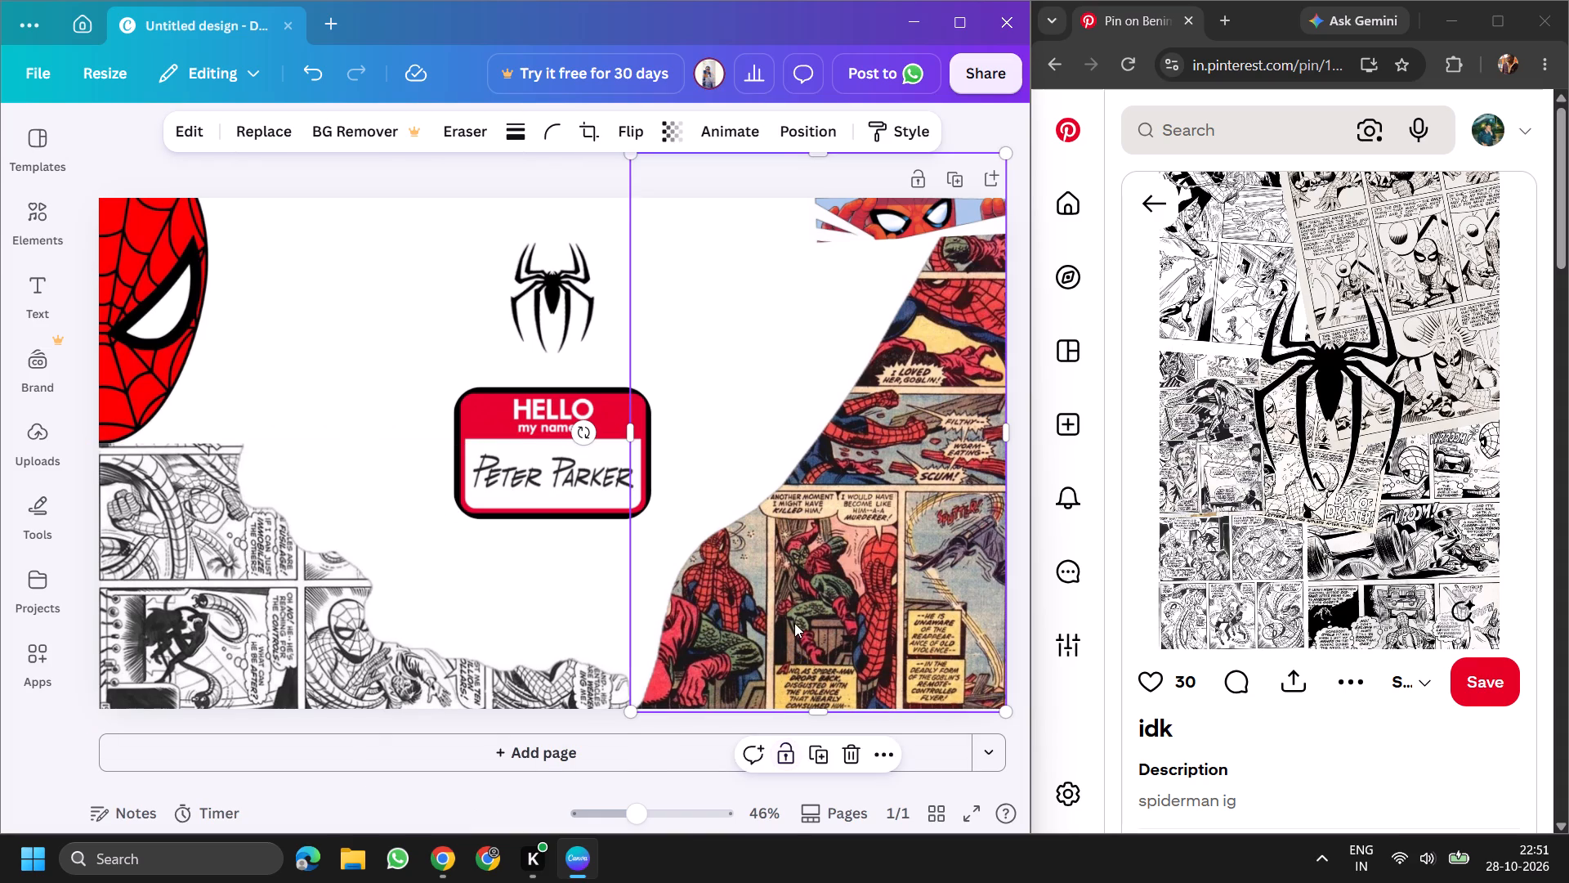
pyautogui.rightClick(794, 623)
pyautogui.click(659, 547)
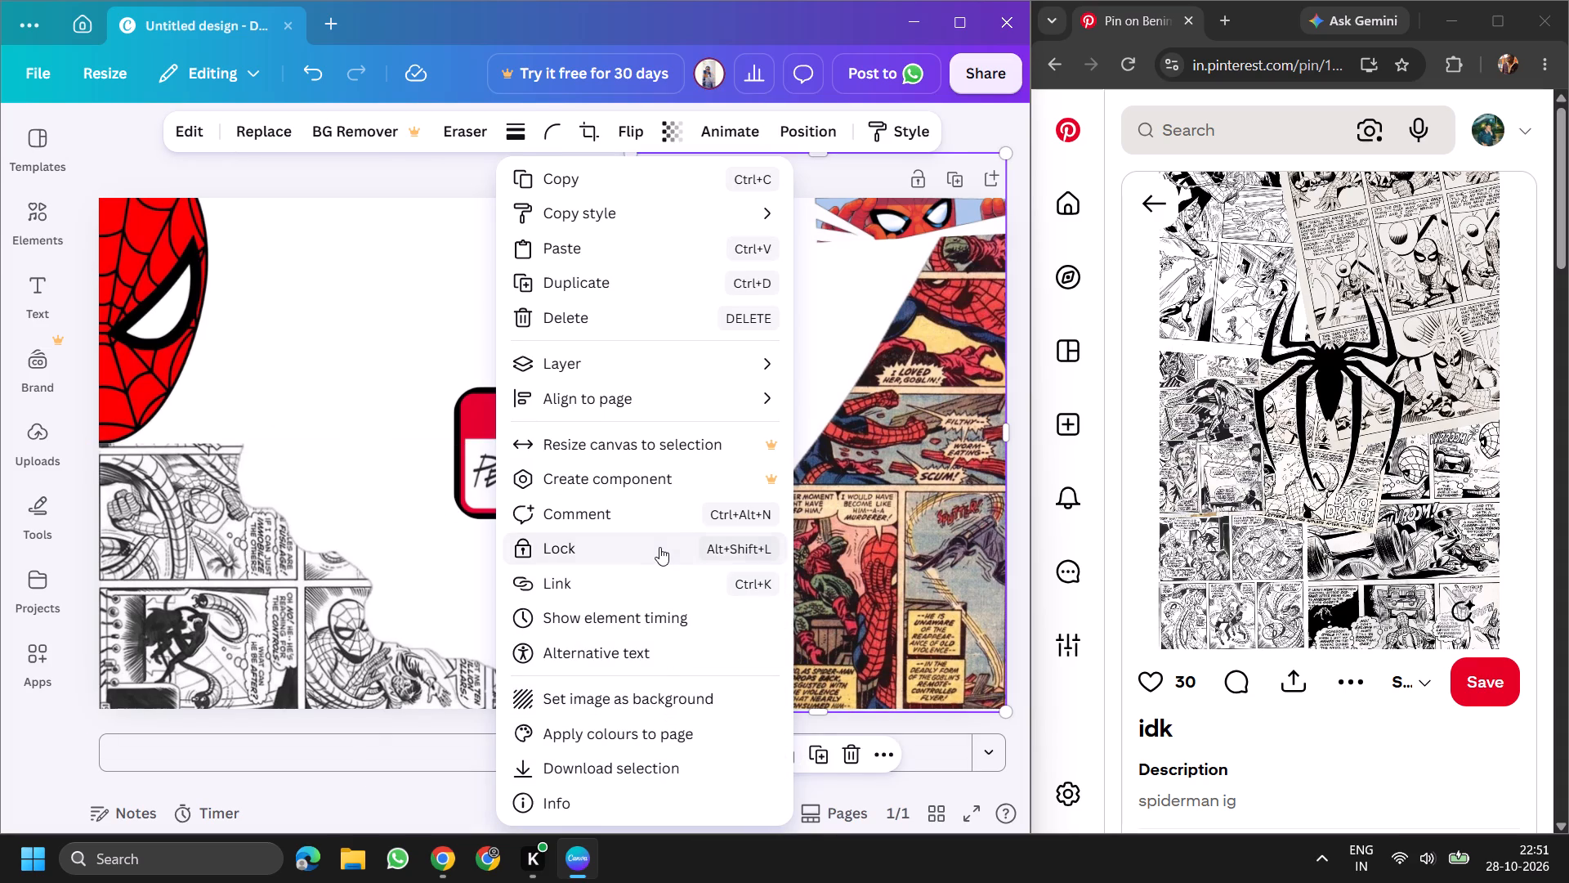
pyautogui.click(914, 215)
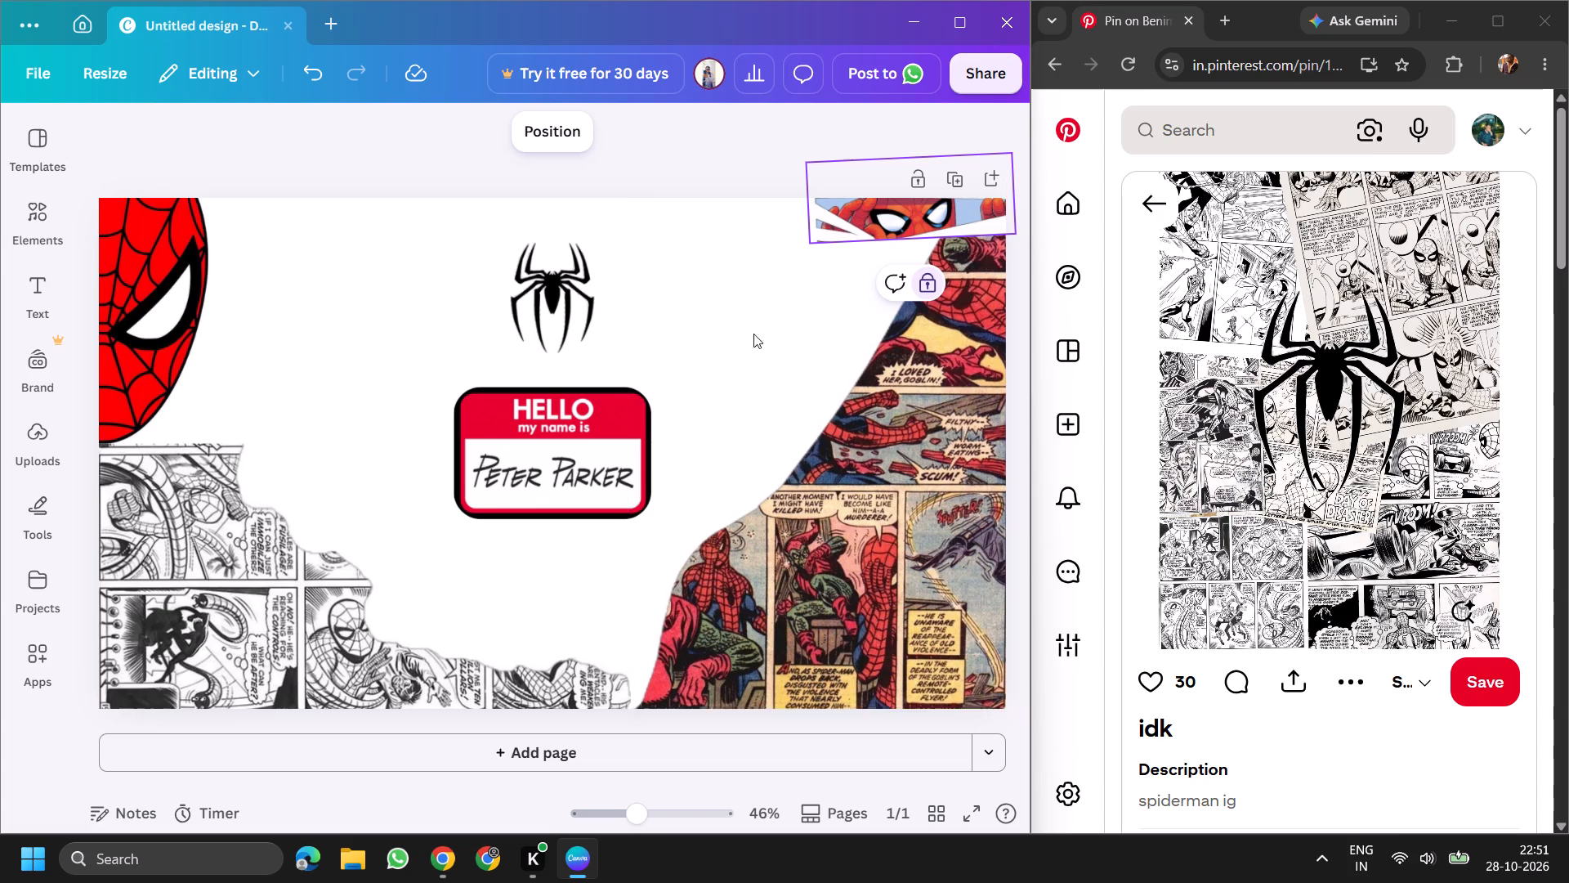
pyautogui.click(548, 298)
pyautogui.click(120, 281)
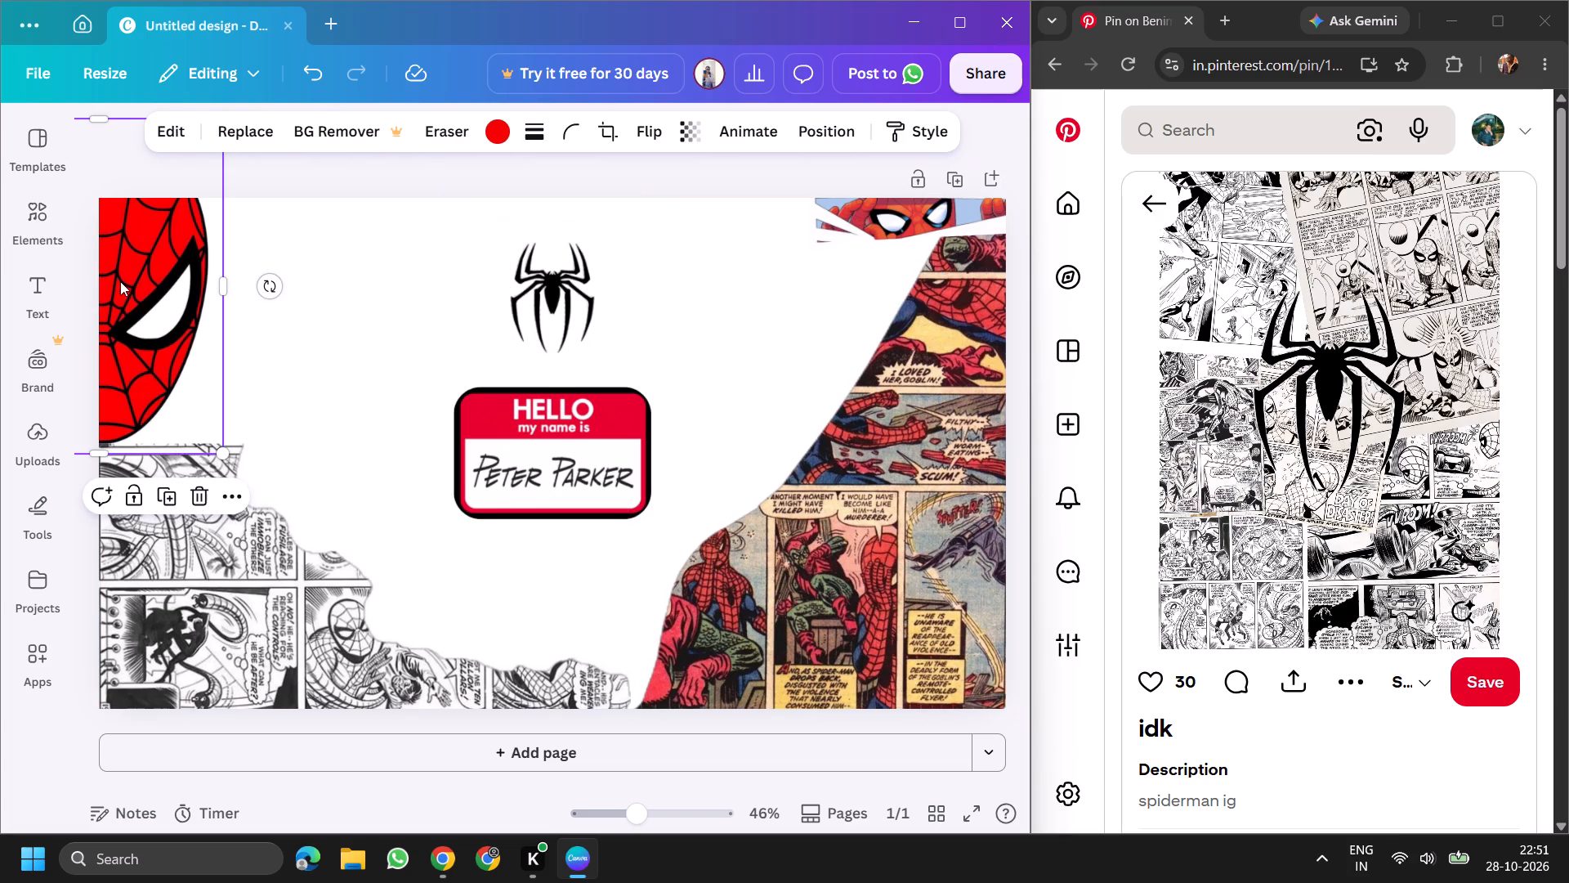
pyautogui.click(235, 495)
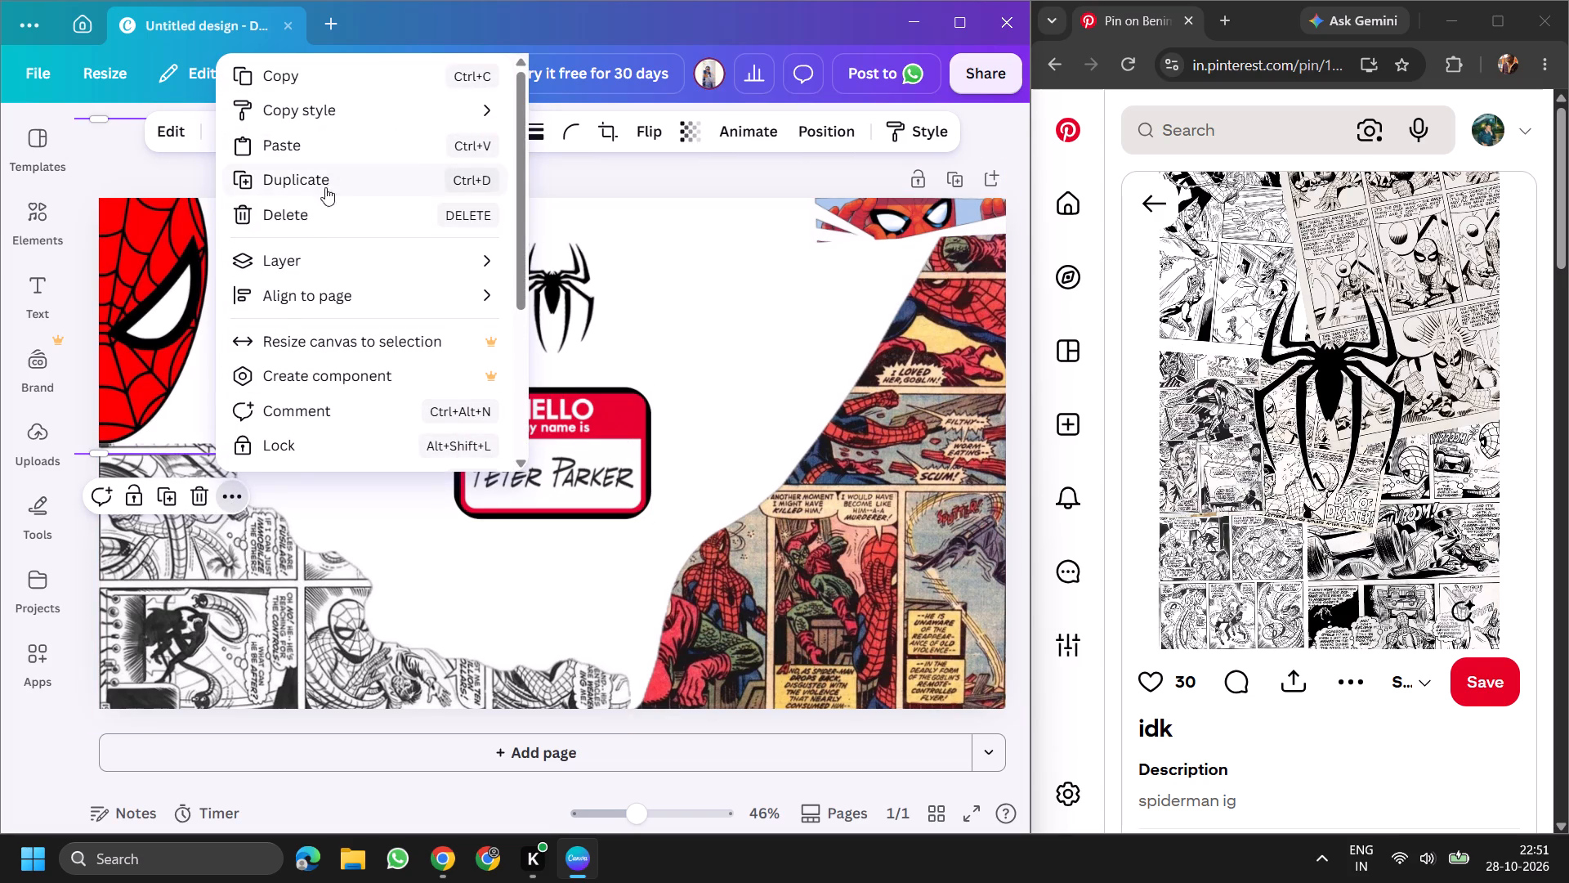
pyautogui.click(317, 448)
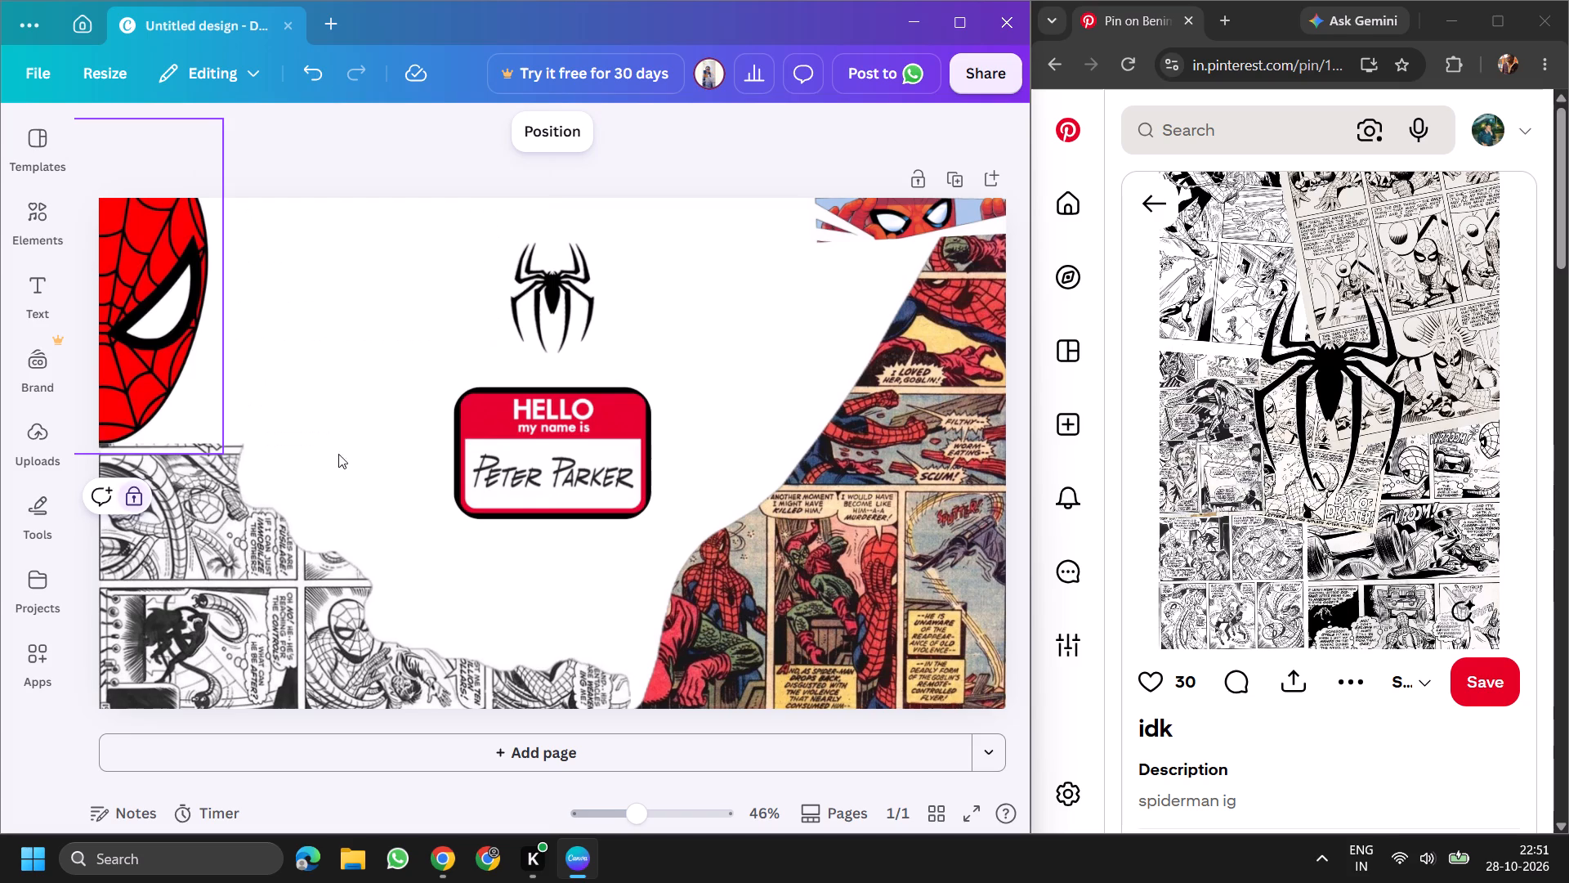
pyautogui.click(248, 503)
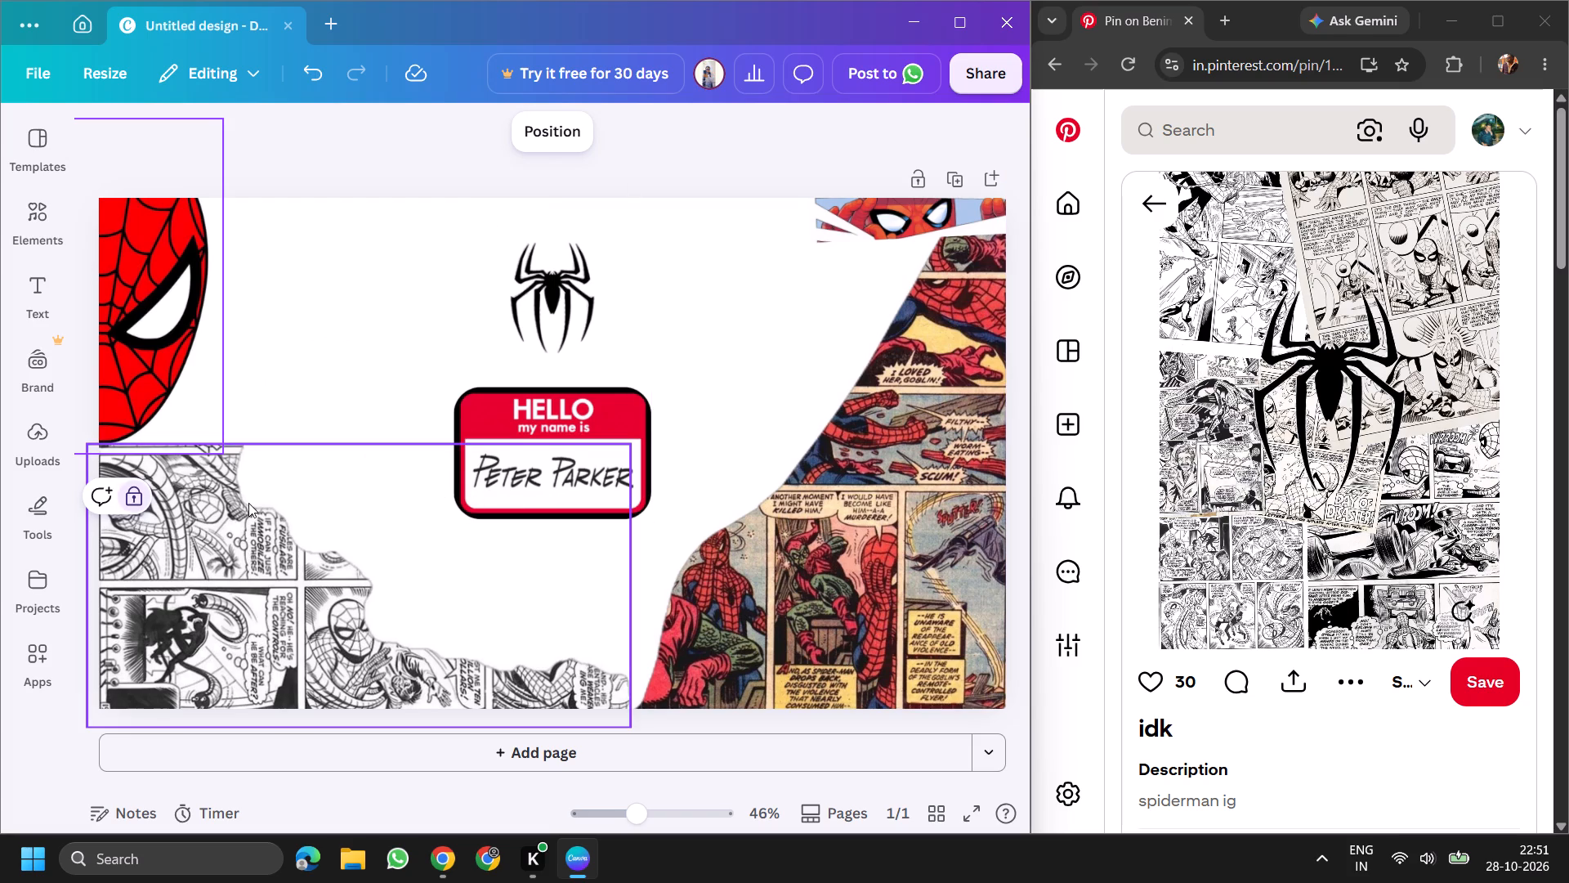
# Move the spider emblem beside the half face's lower edge and bring it to the front.
pyautogui.click(559, 279)
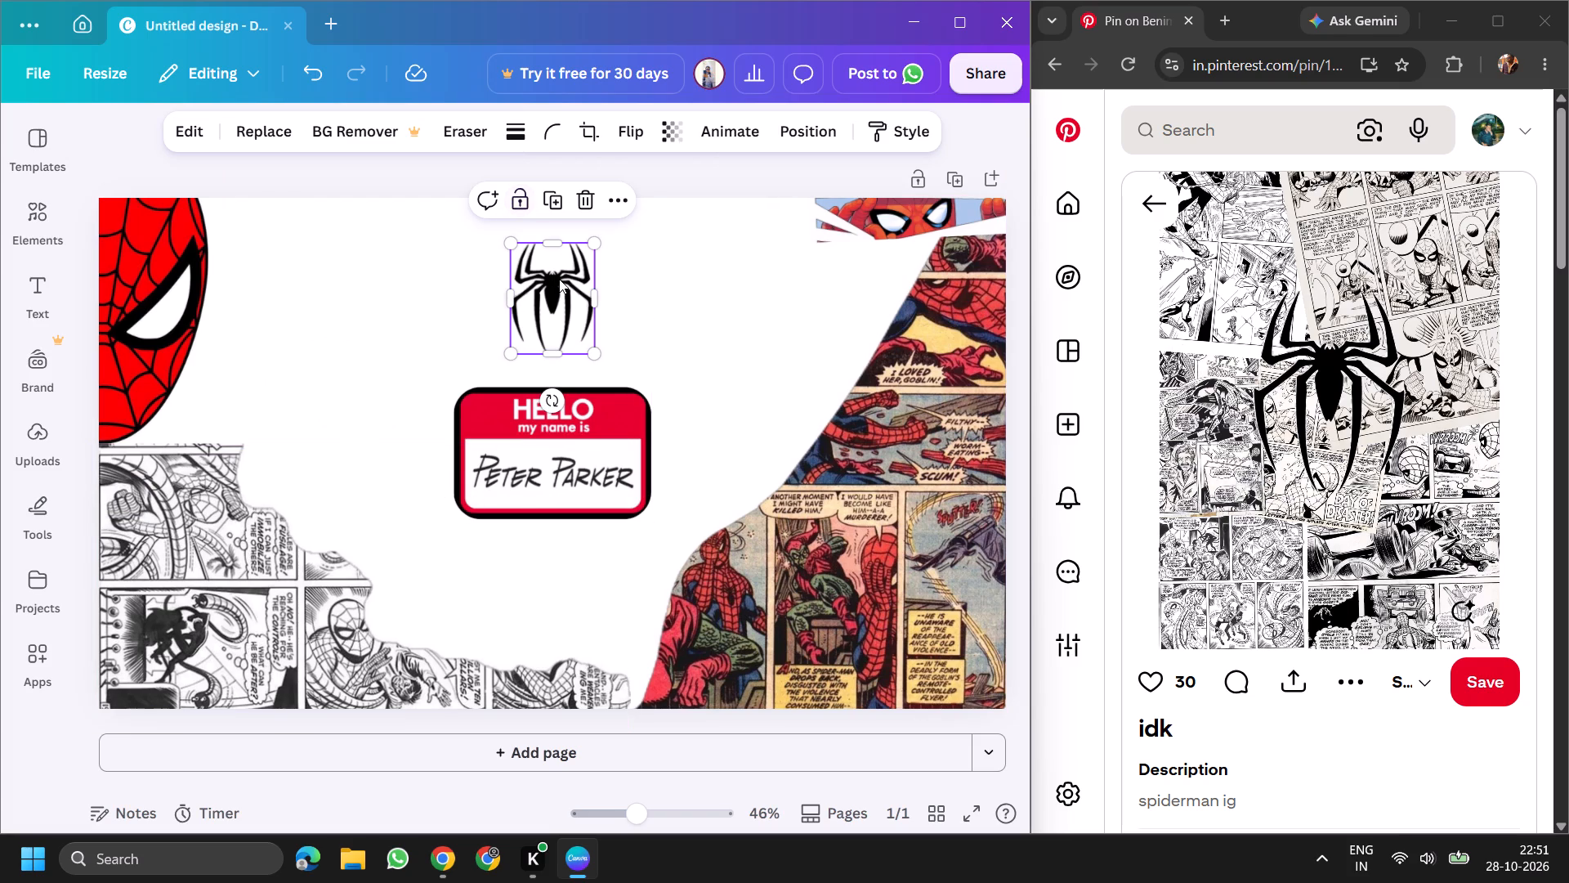
pyautogui.moveTo(553, 292); pyautogui.dragTo(196, 396)
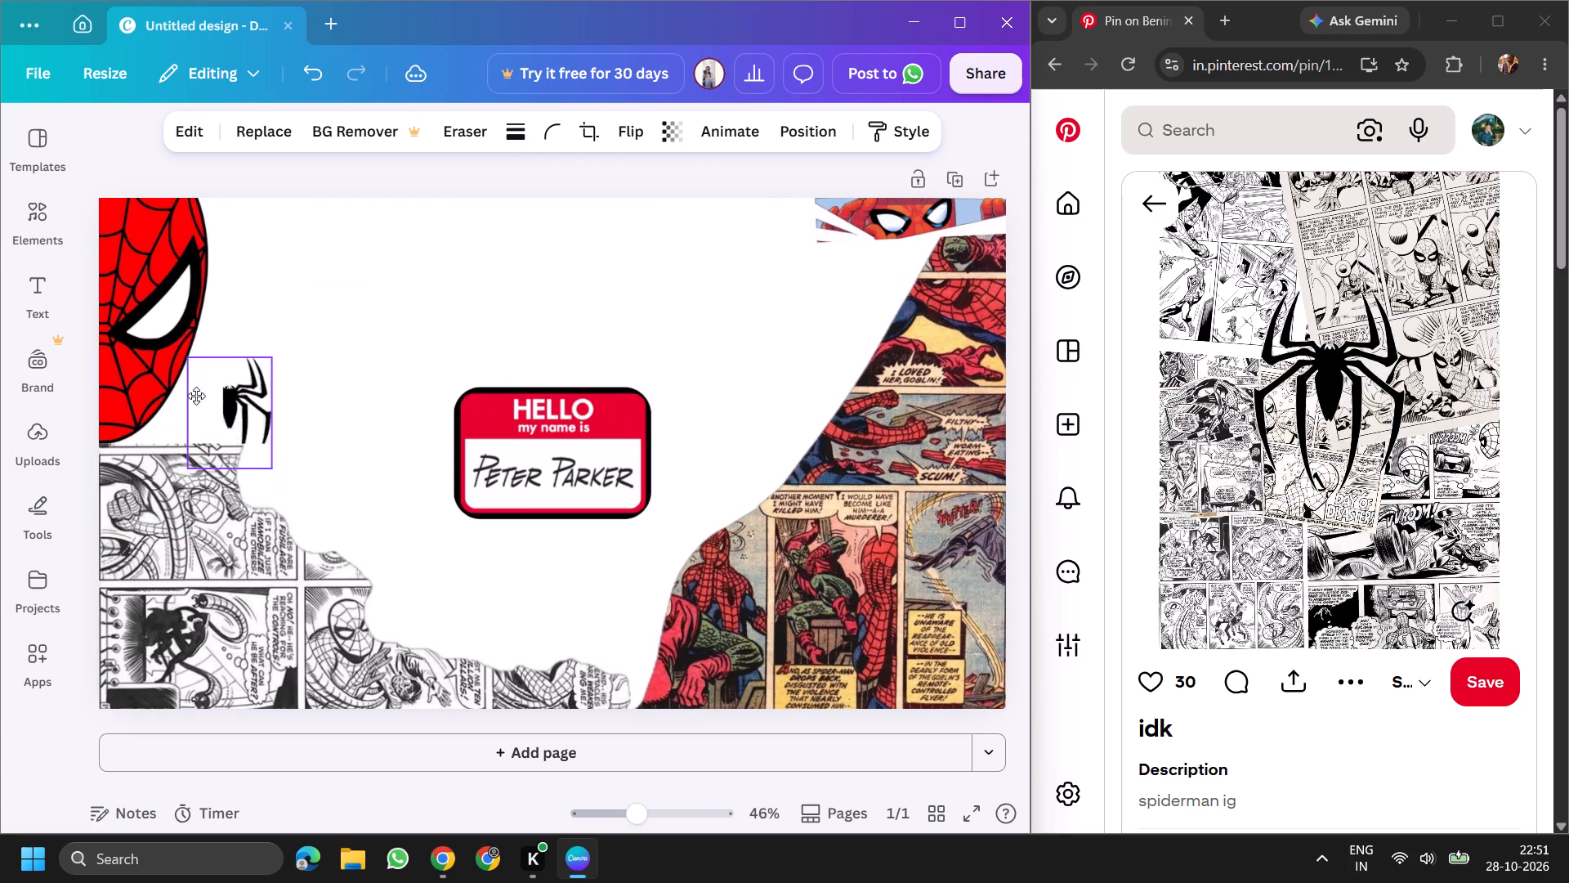
pyautogui.moveTo(196, 396); pyautogui.dragTo(293, 394)
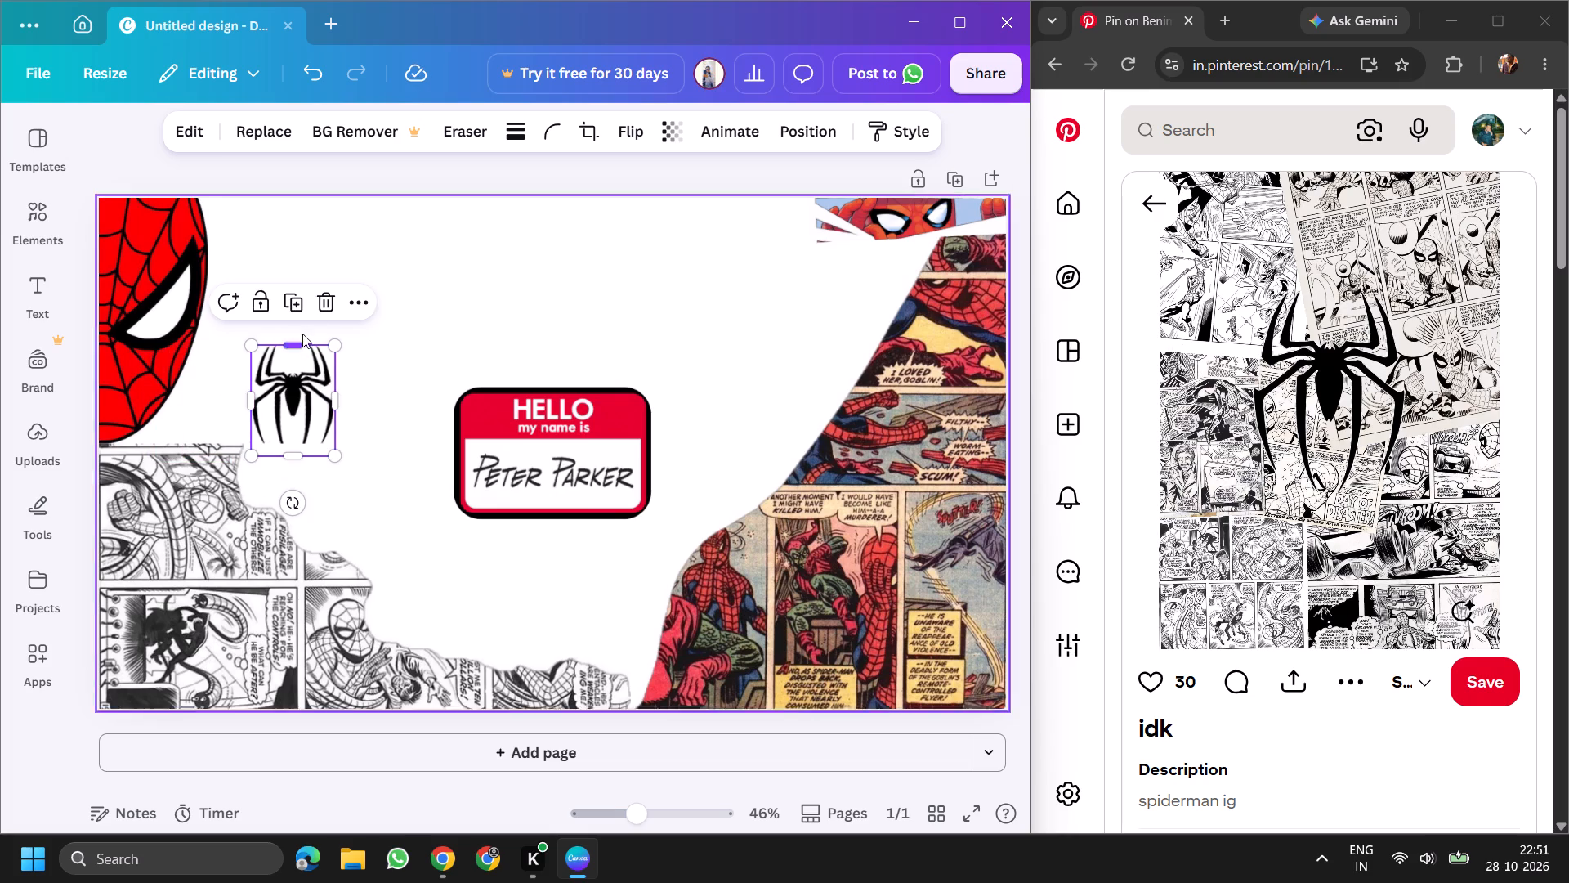
pyautogui.click(353, 295)
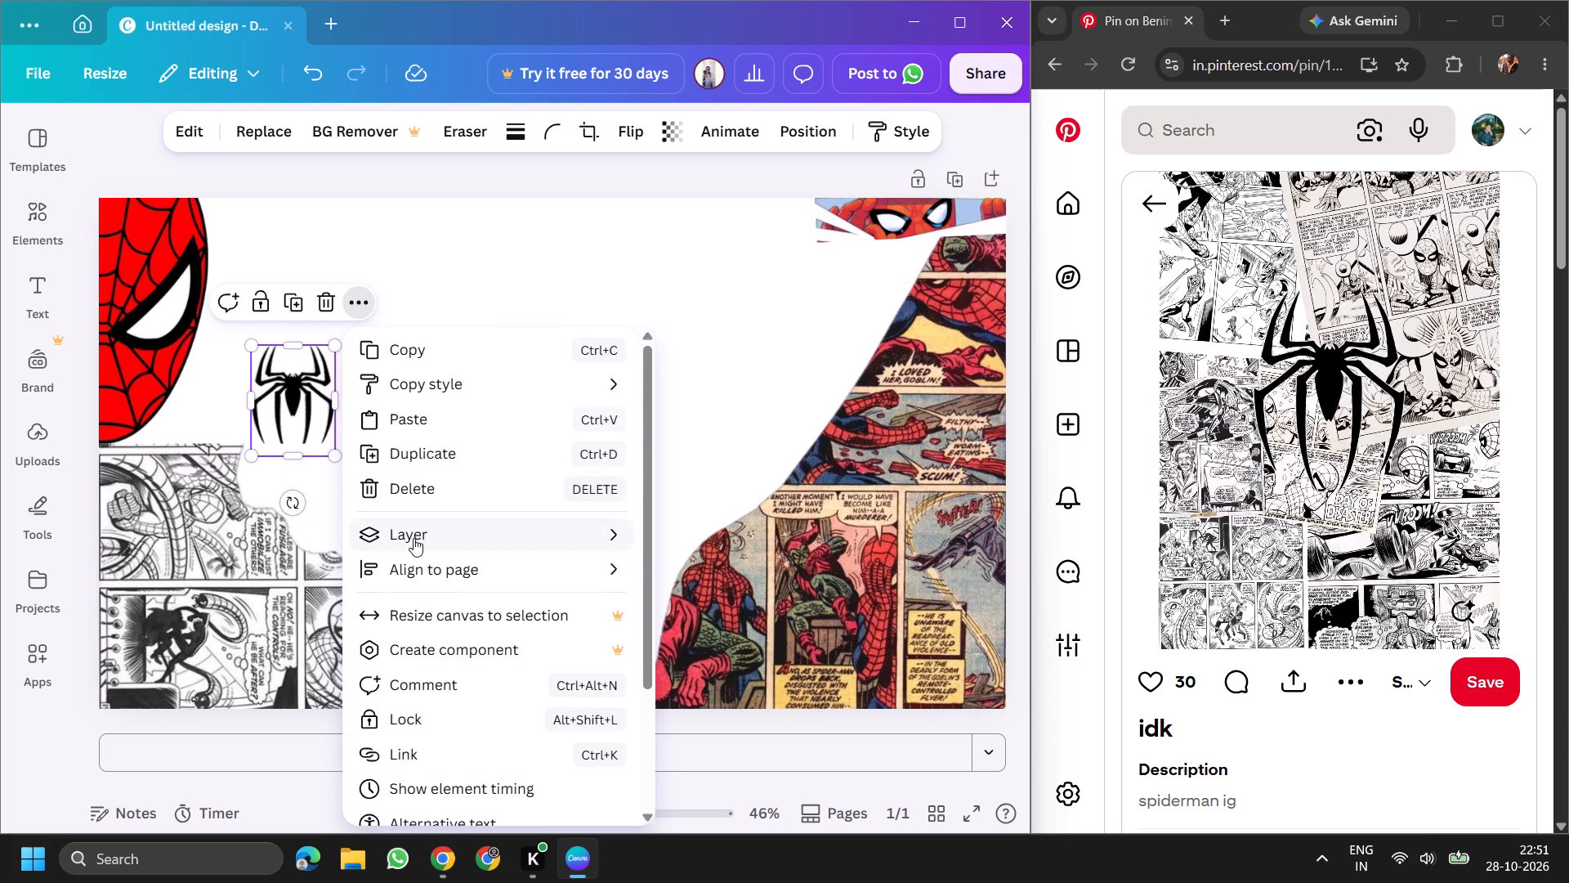
pyautogui.click(414, 536)
pyautogui.click(480, 523)
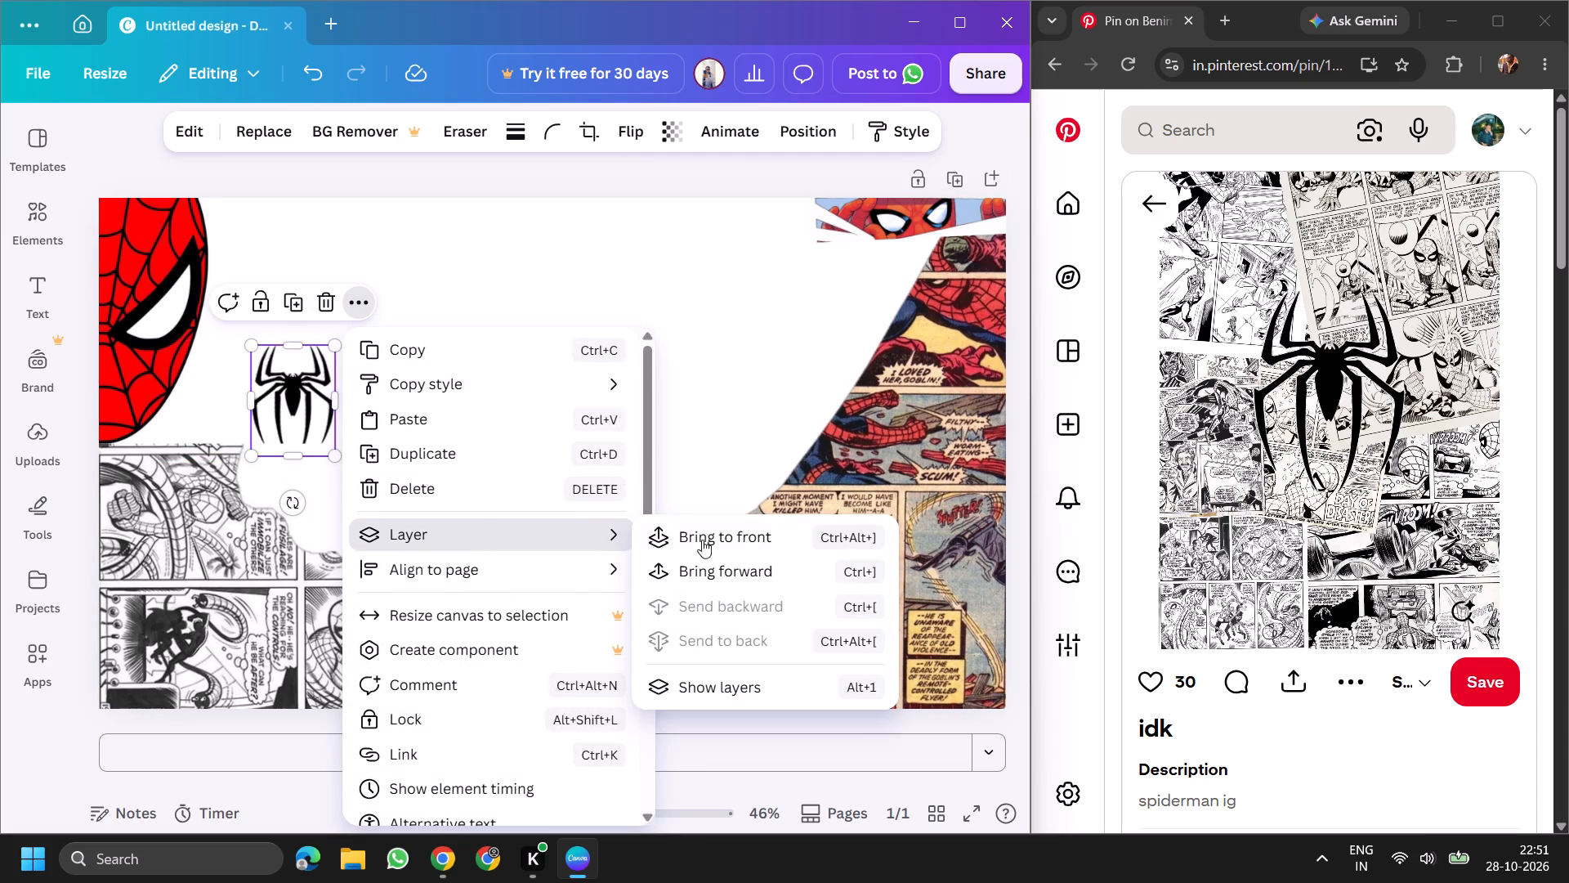
pyautogui.click(753, 545)
# Position the spider emblem where the half face's lower edge meets the black-and-white comic cut-out.
pyautogui.moveTo(314, 392); pyautogui.dragTo(231, 379)
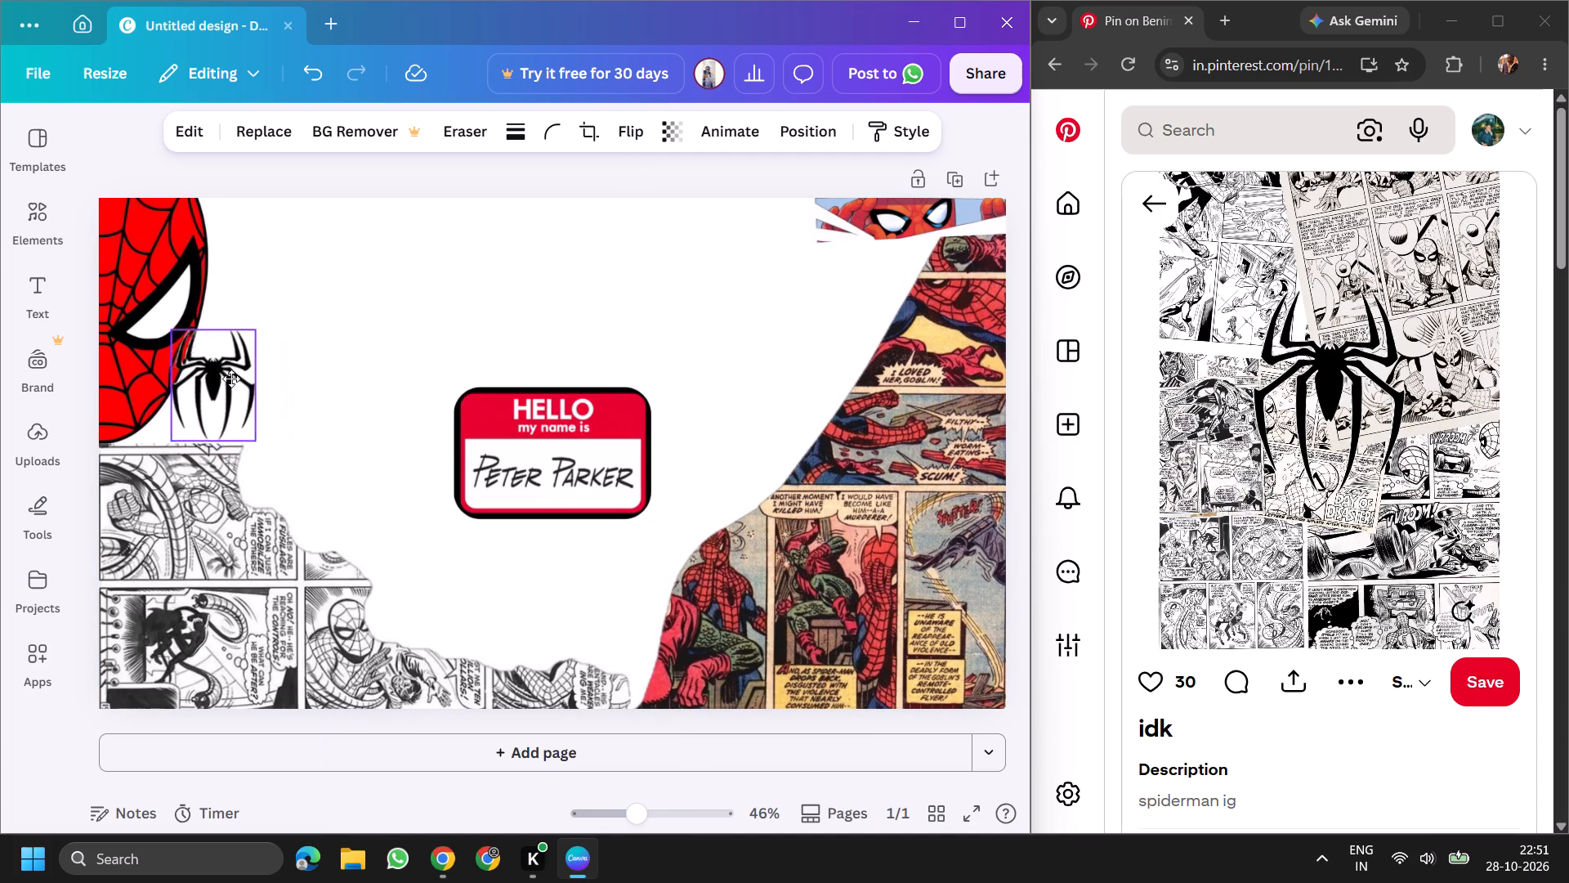
pyautogui.moveTo(231, 379); pyautogui.dragTo(243, 397)
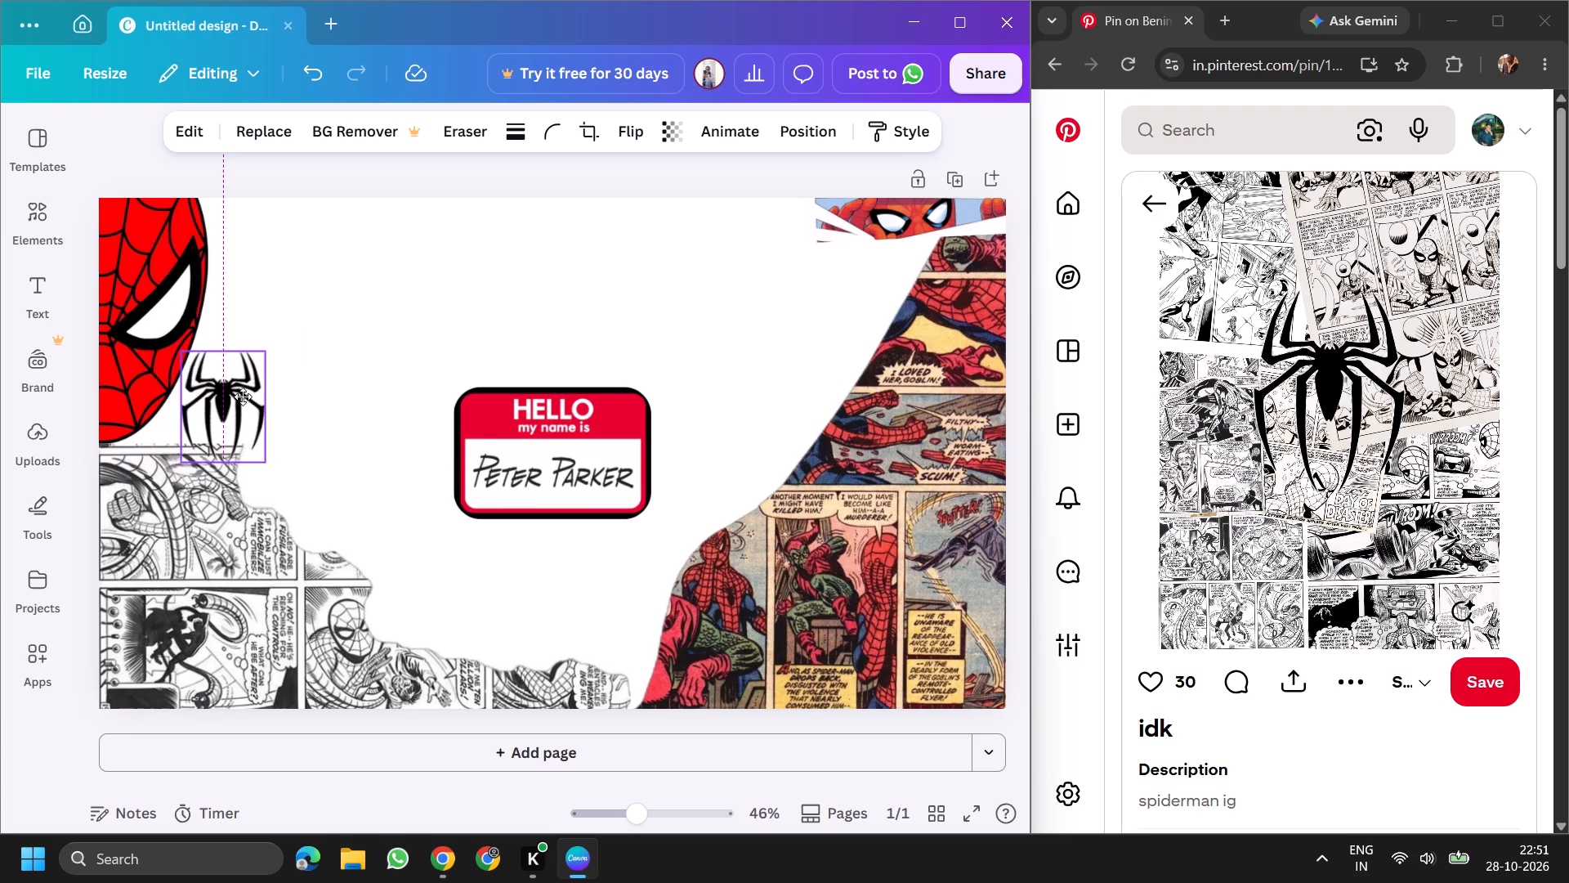
pyautogui.moveTo(243, 397); pyautogui.dragTo(220, 418)
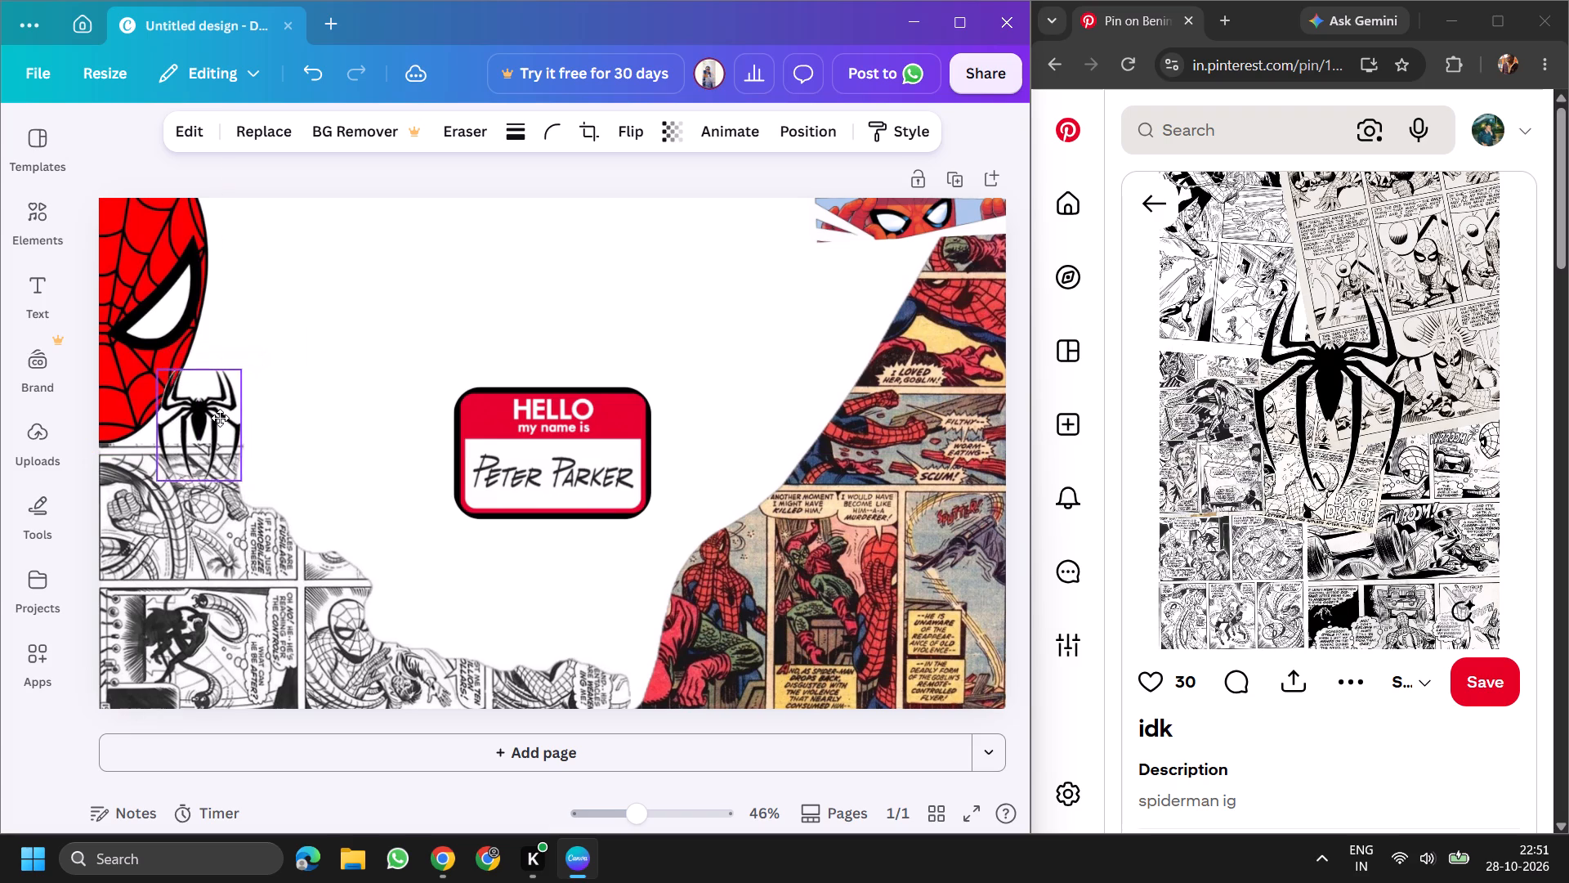
pyautogui.moveTo(220, 418); pyautogui.dragTo(241, 415)
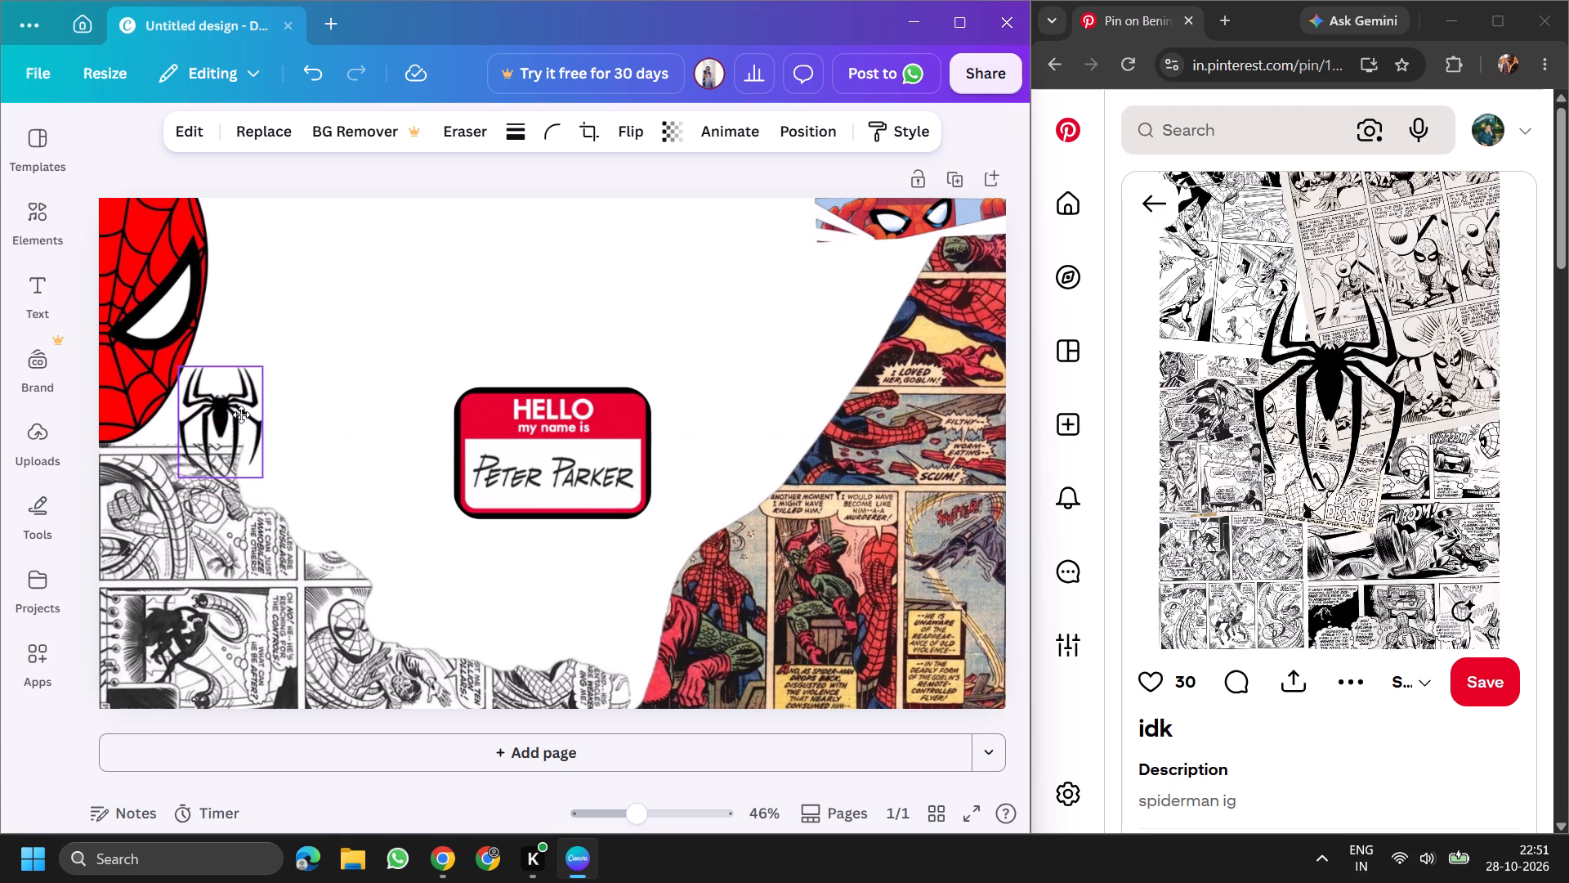
pyautogui.moveTo(241, 415); pyautogui.dragTo(192, 427)
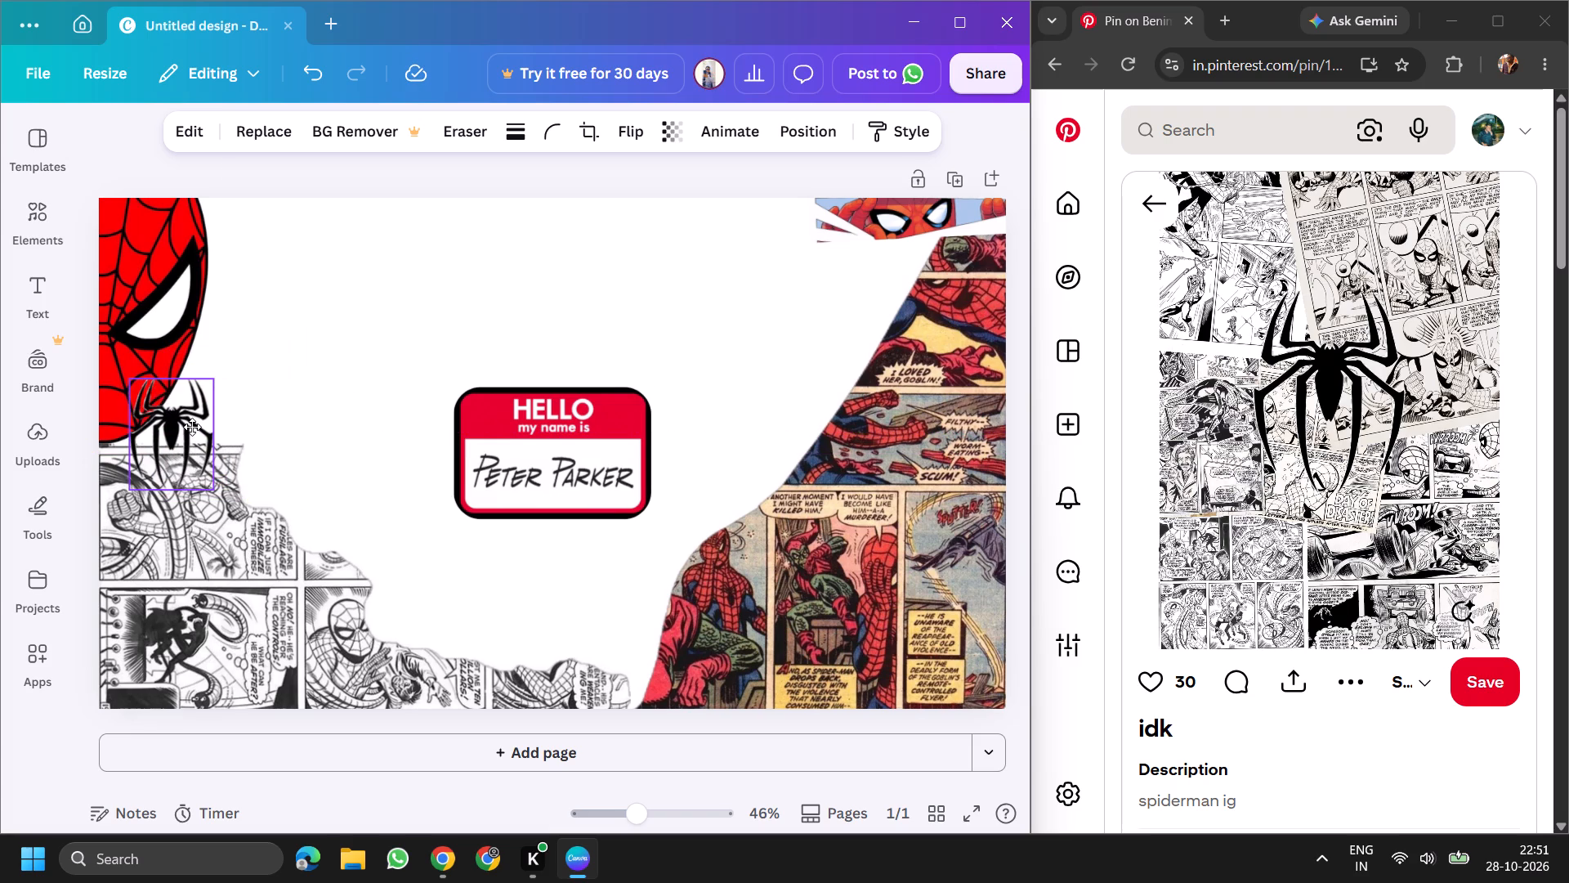
pyautogui.moveTo(192, 427); pyautogui.dragTo(231, 429)
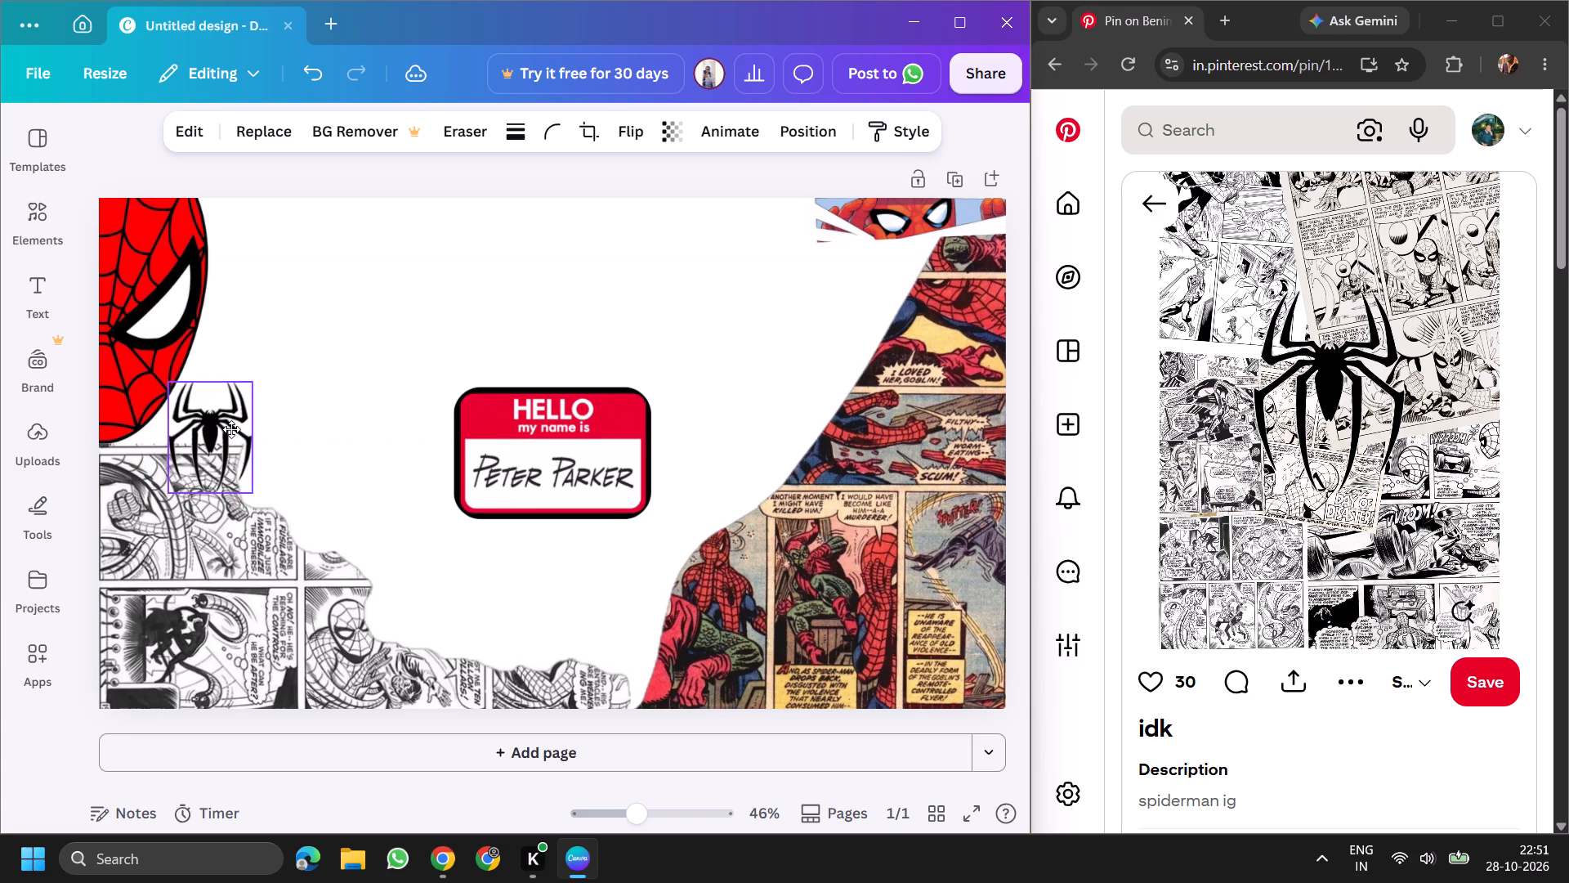
pyautogui.moveTo(231, 429); pyautogui.dragTo(226, 433)
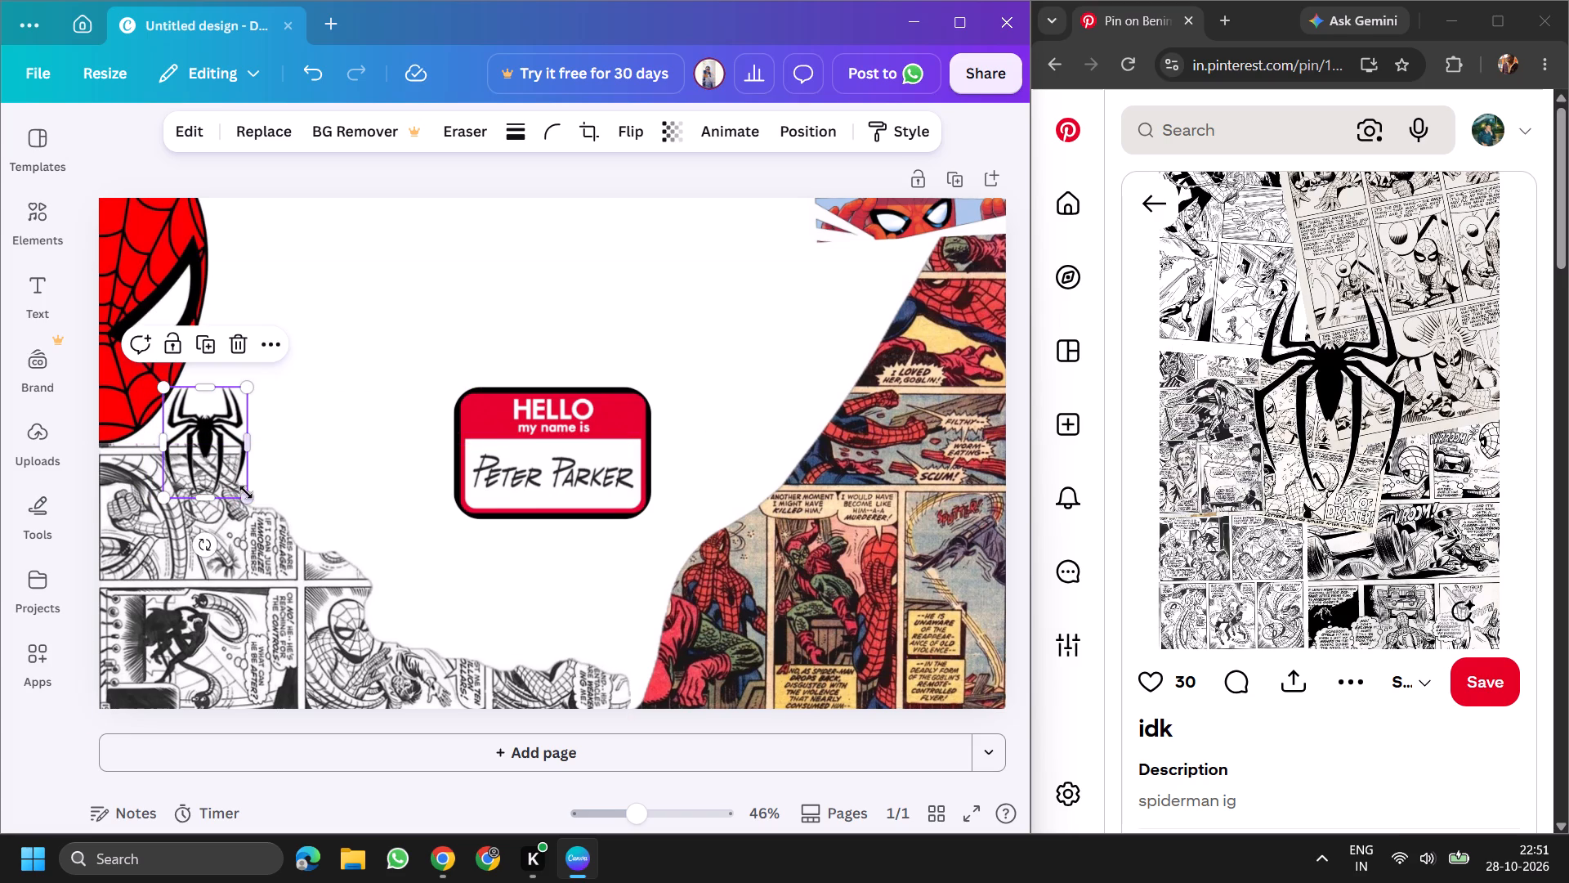
# Shrink the spider emblem to about 186 tall, keeping it over the corner between the half face and black-and-white comic.
pyautogui.moveTo(246, 492); pyautogui.dragTo(241, 460)
pyautogui.moveTo(233, 437); pyautogui.dragTo(246, 433)
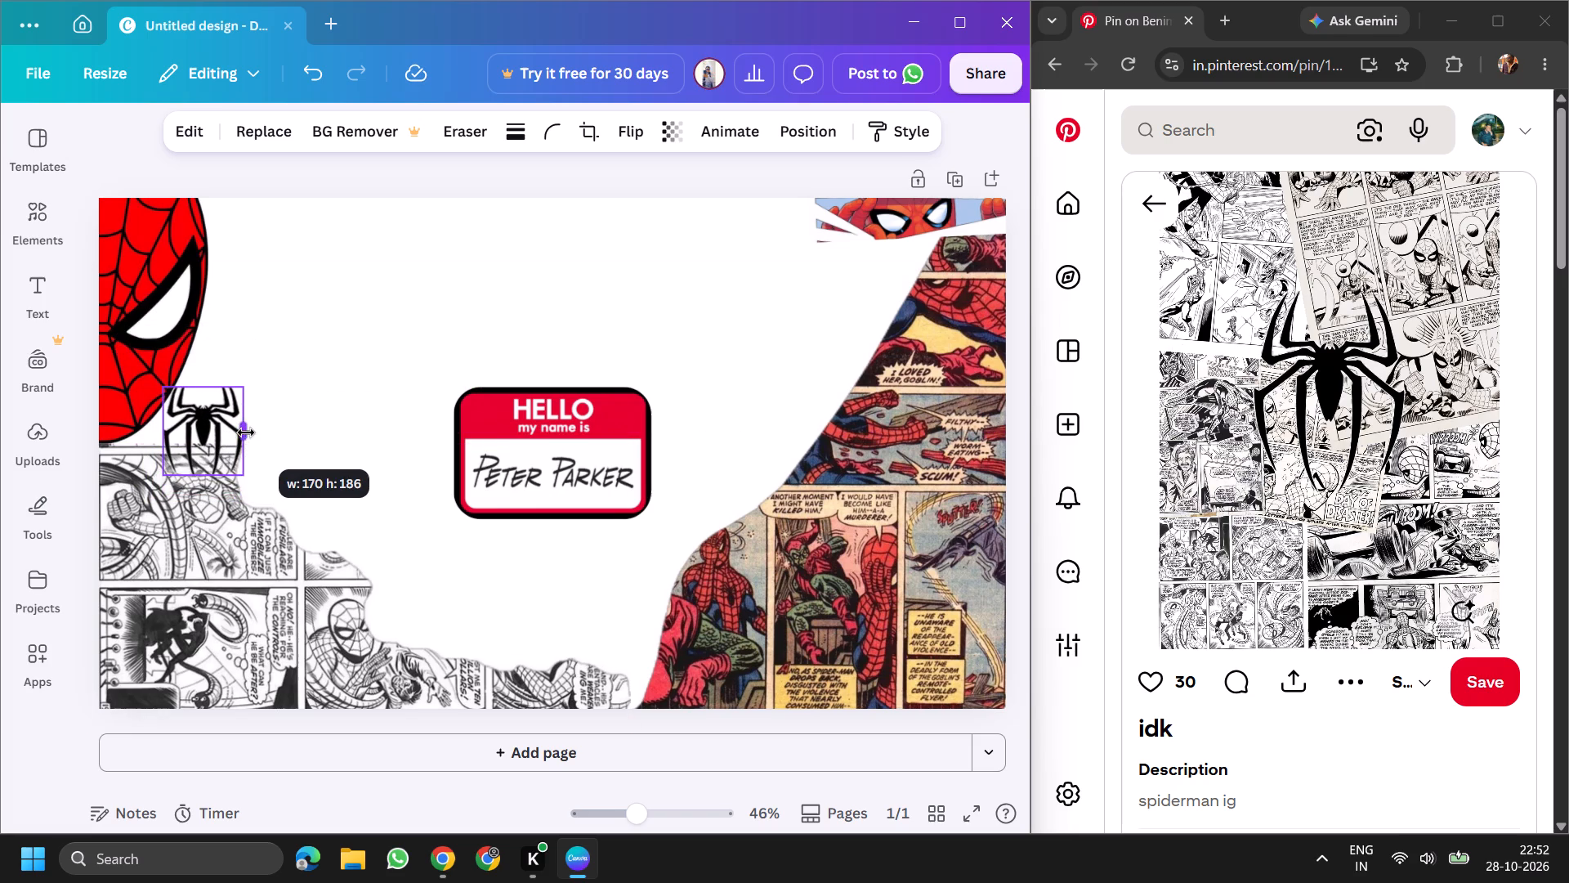
pyautogui.moveTo(246, 433); pyautogui.dragTo(237, 444)
pyautogui.click(222, 430)
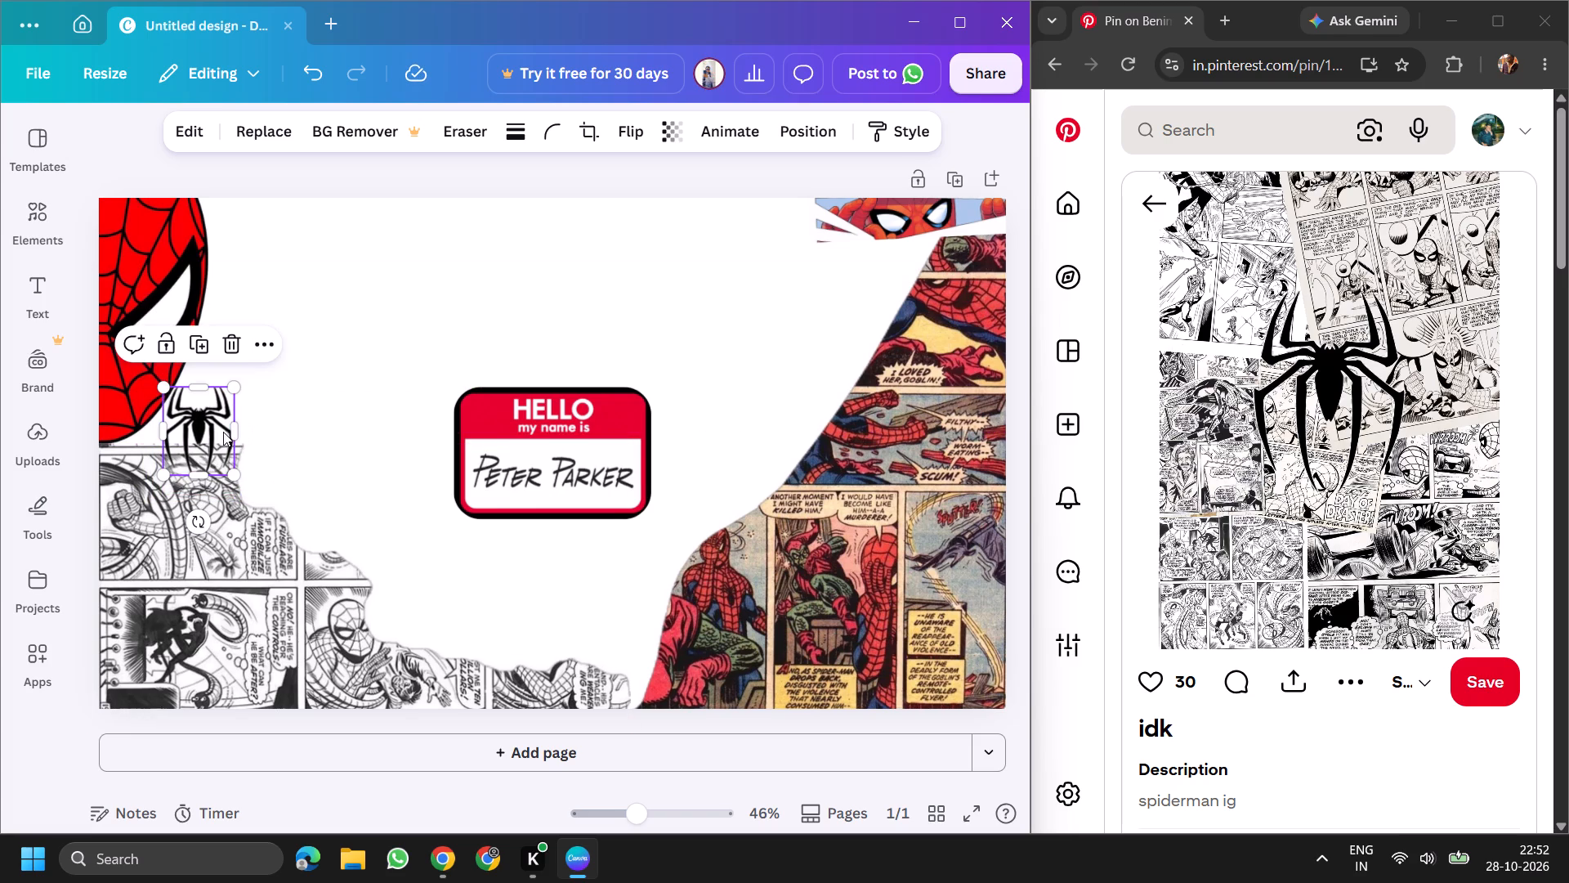
pyautogui.click(211, 423)
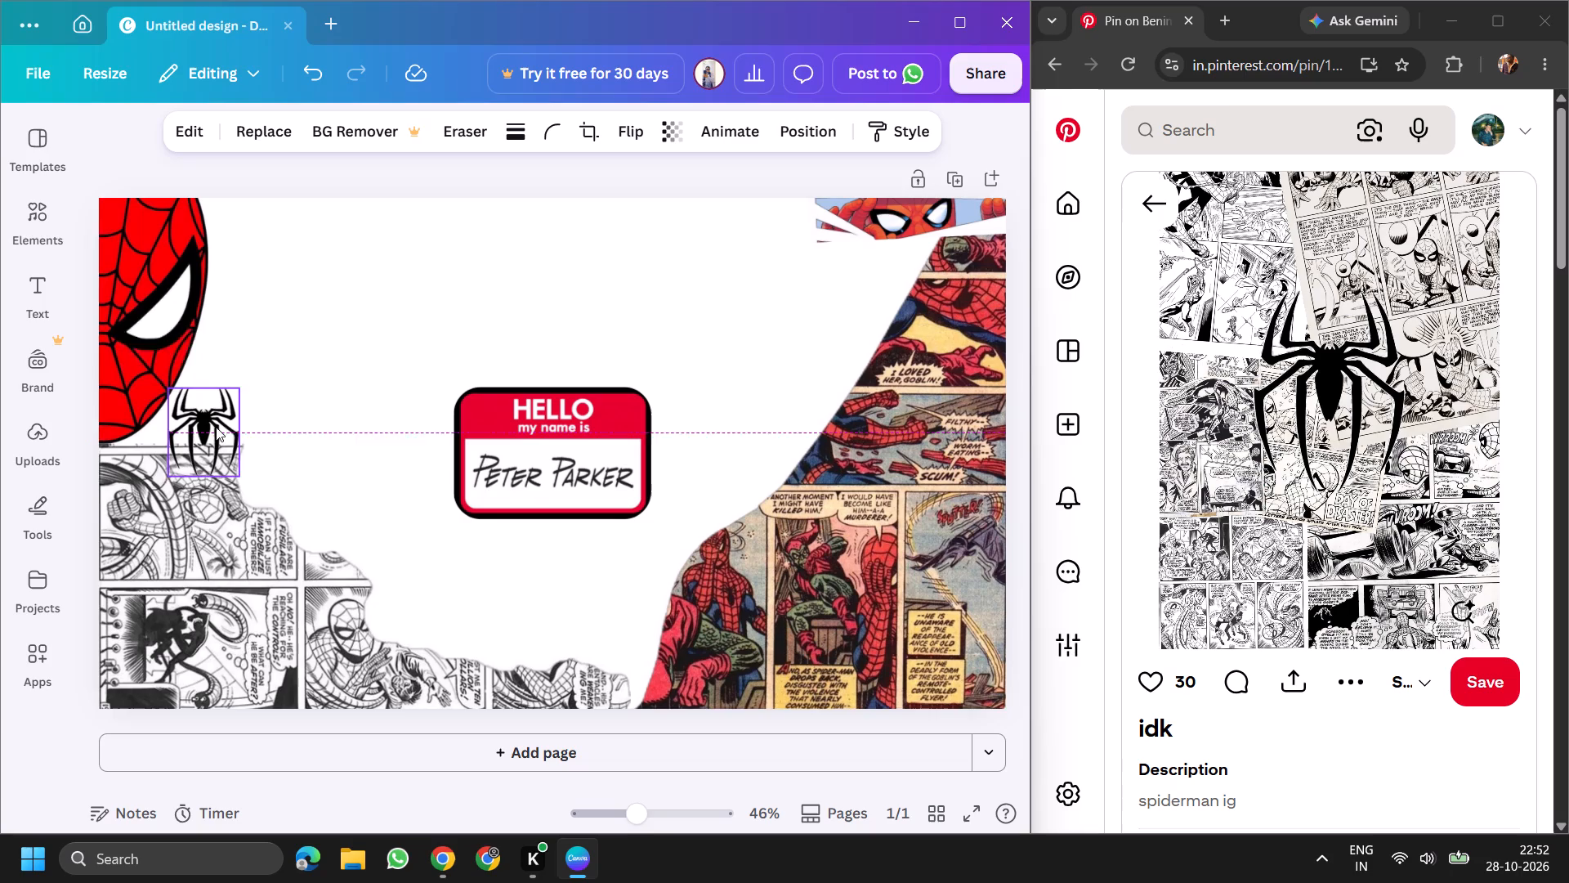
pyautogui.click(449, 326)
pyautogui.click(208, 419)
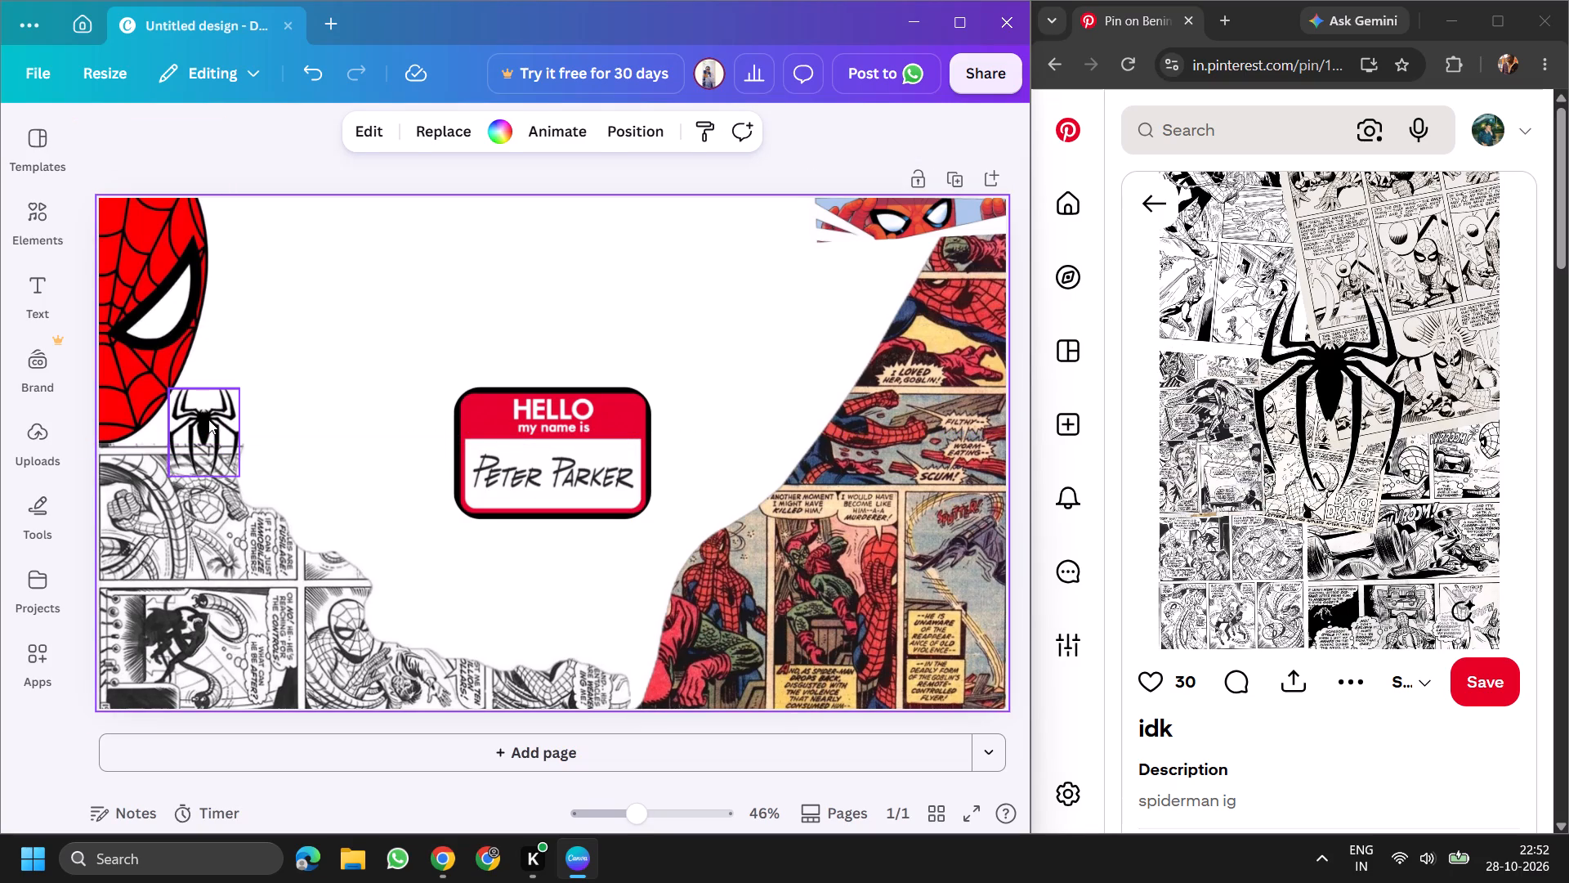
pyautogui.click(458, 333)
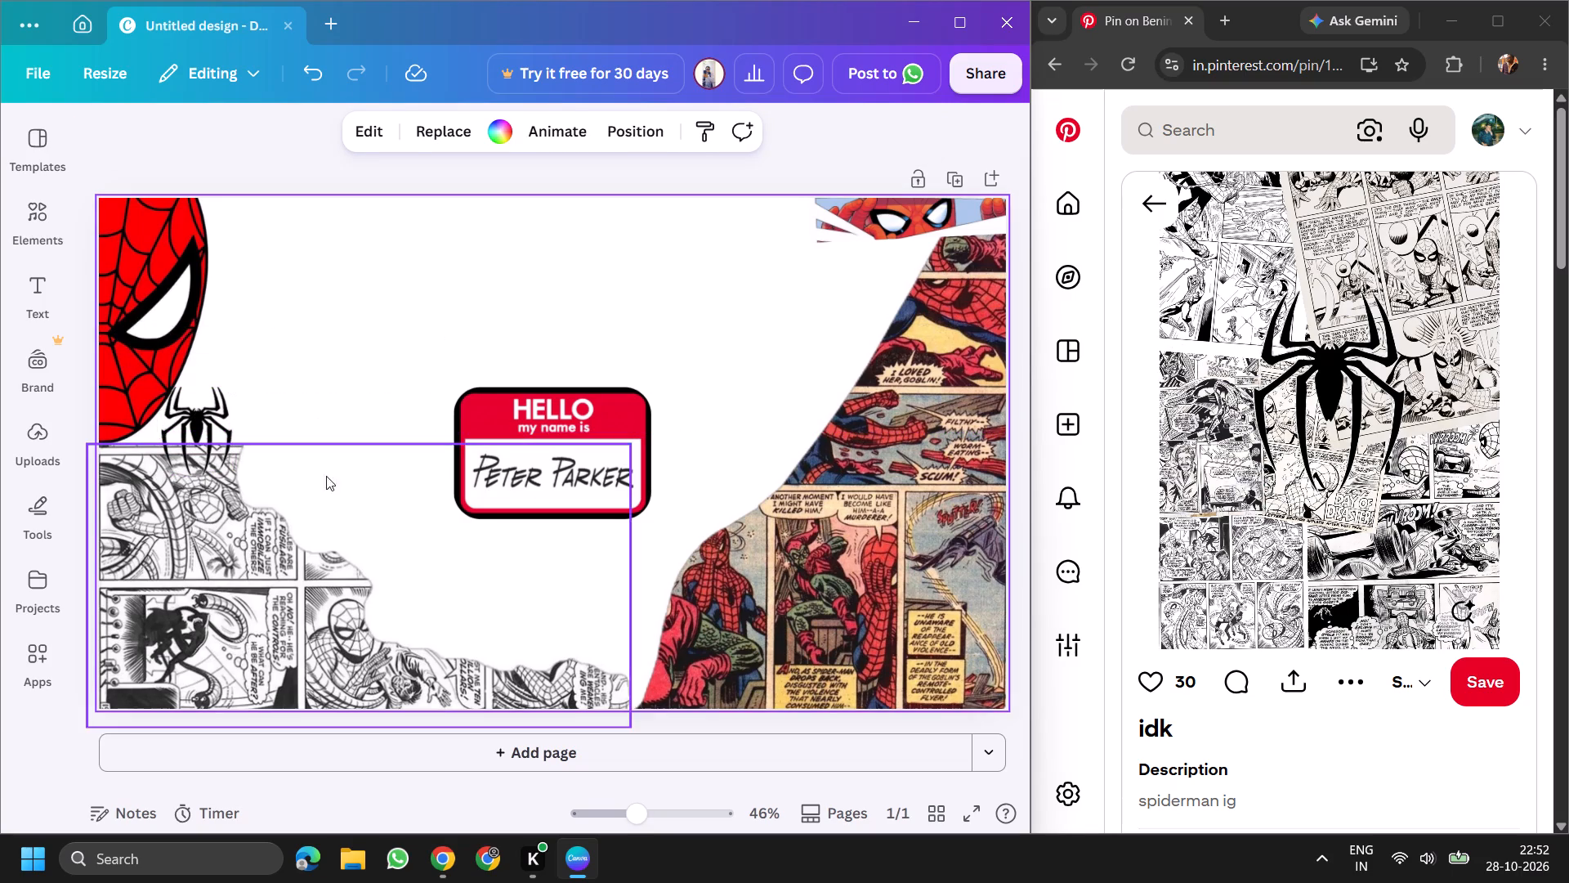
# Return to the previous Pinterest pin and look through its related pins for more Spider-Man cut-outs.
pyautogui.click(1138, 200)
pyautogui.scroll(-11, 1288, 470)
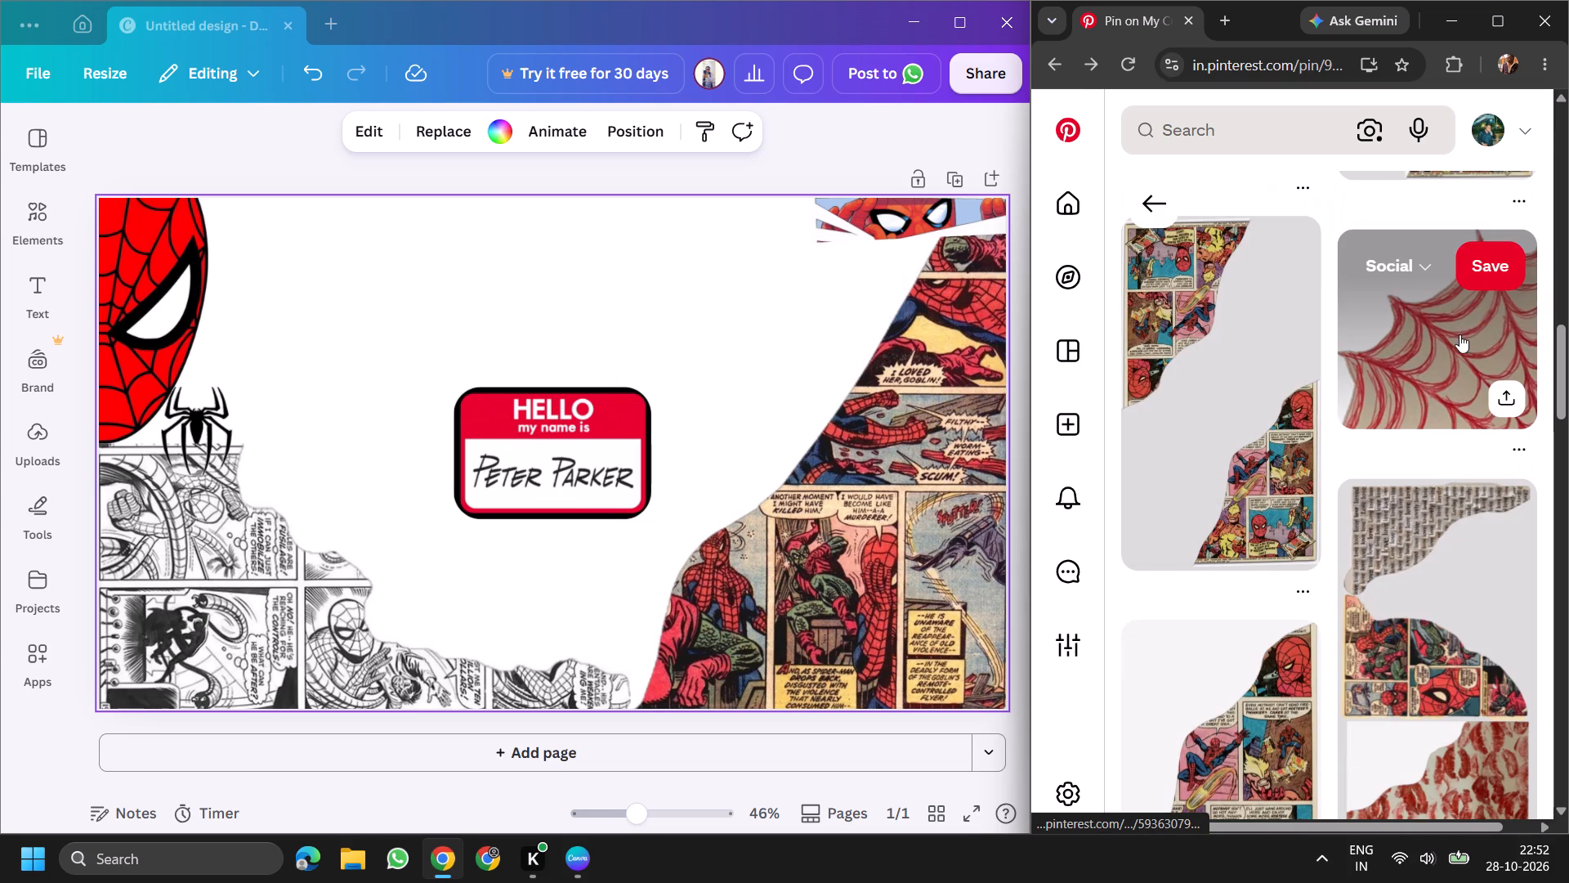
pyautogui.scroll(-5, 1458, 342)
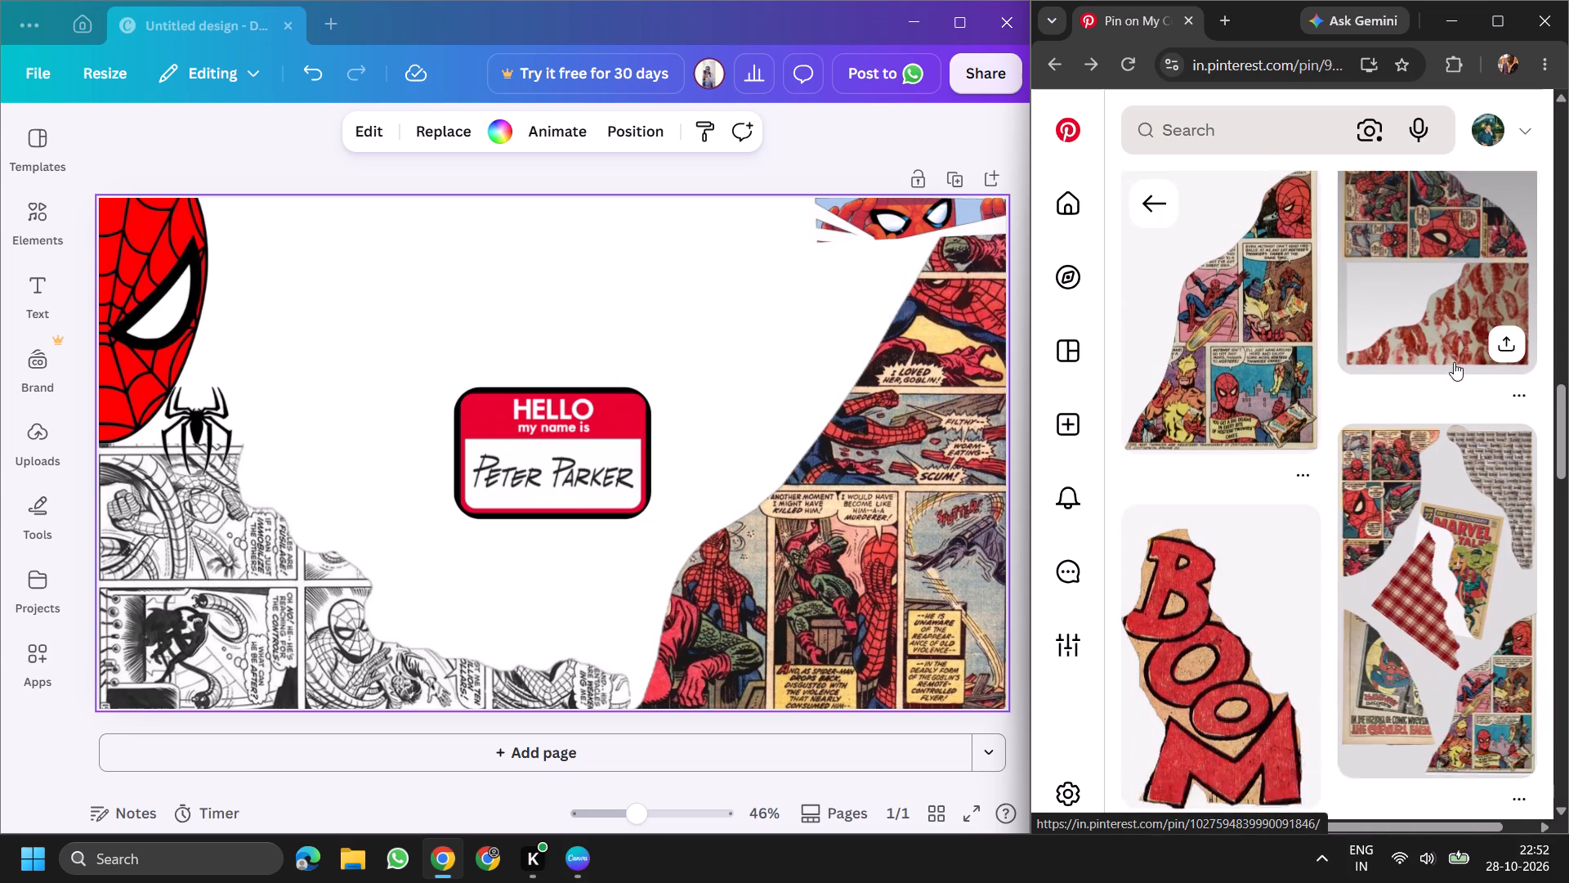
pyautogui.scroll(-7, 1454, 362)
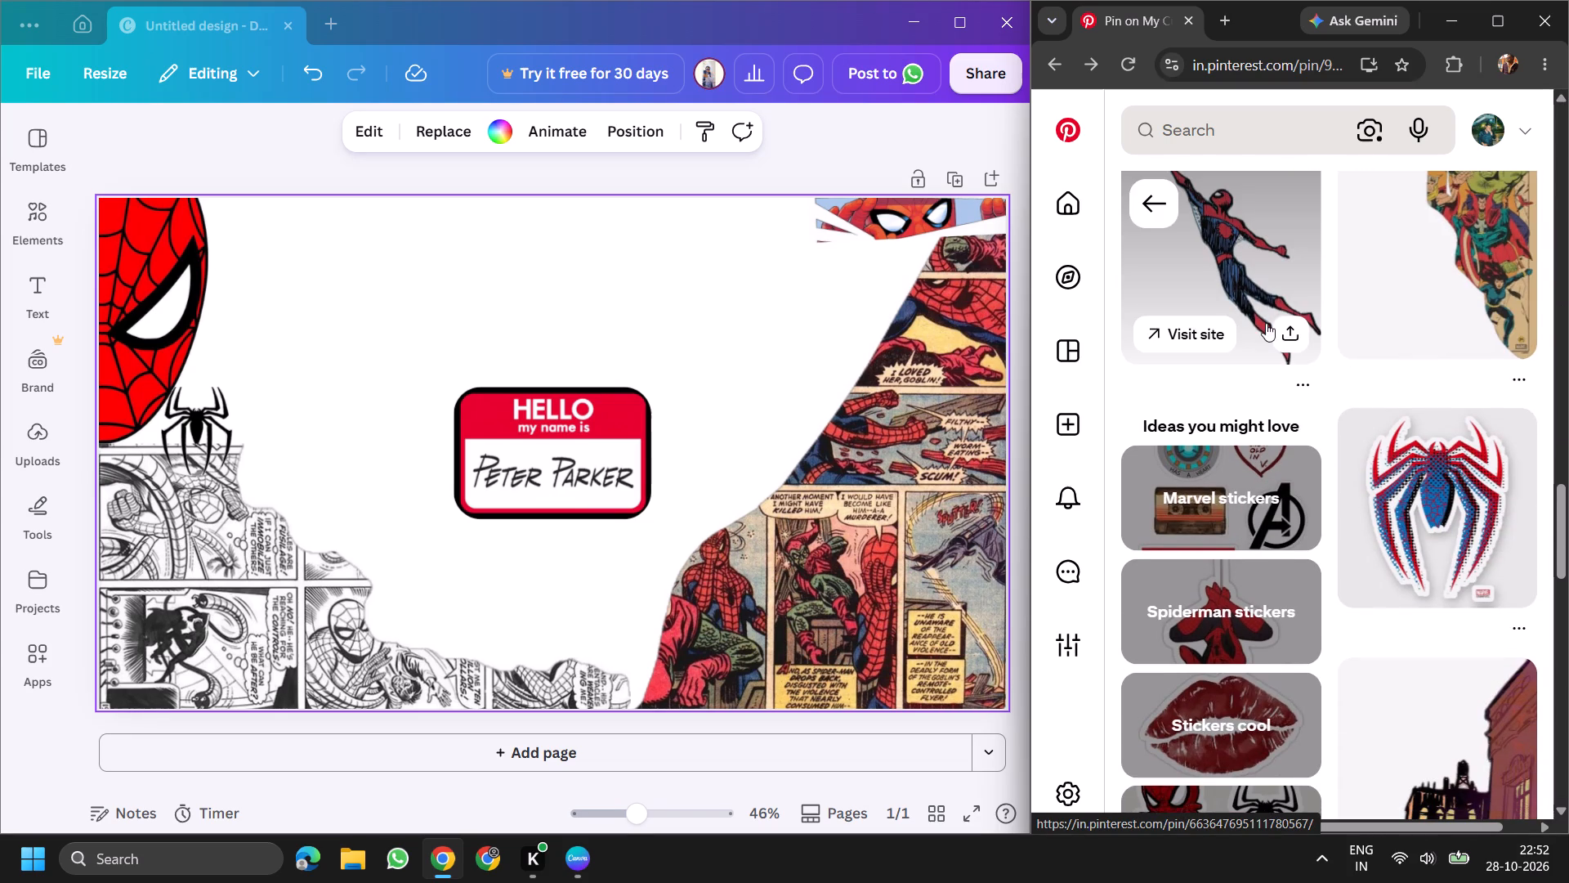
pyautogui.scroll(-2, 1241, 302)
pyautogui.scroll(2, 1244, 309)
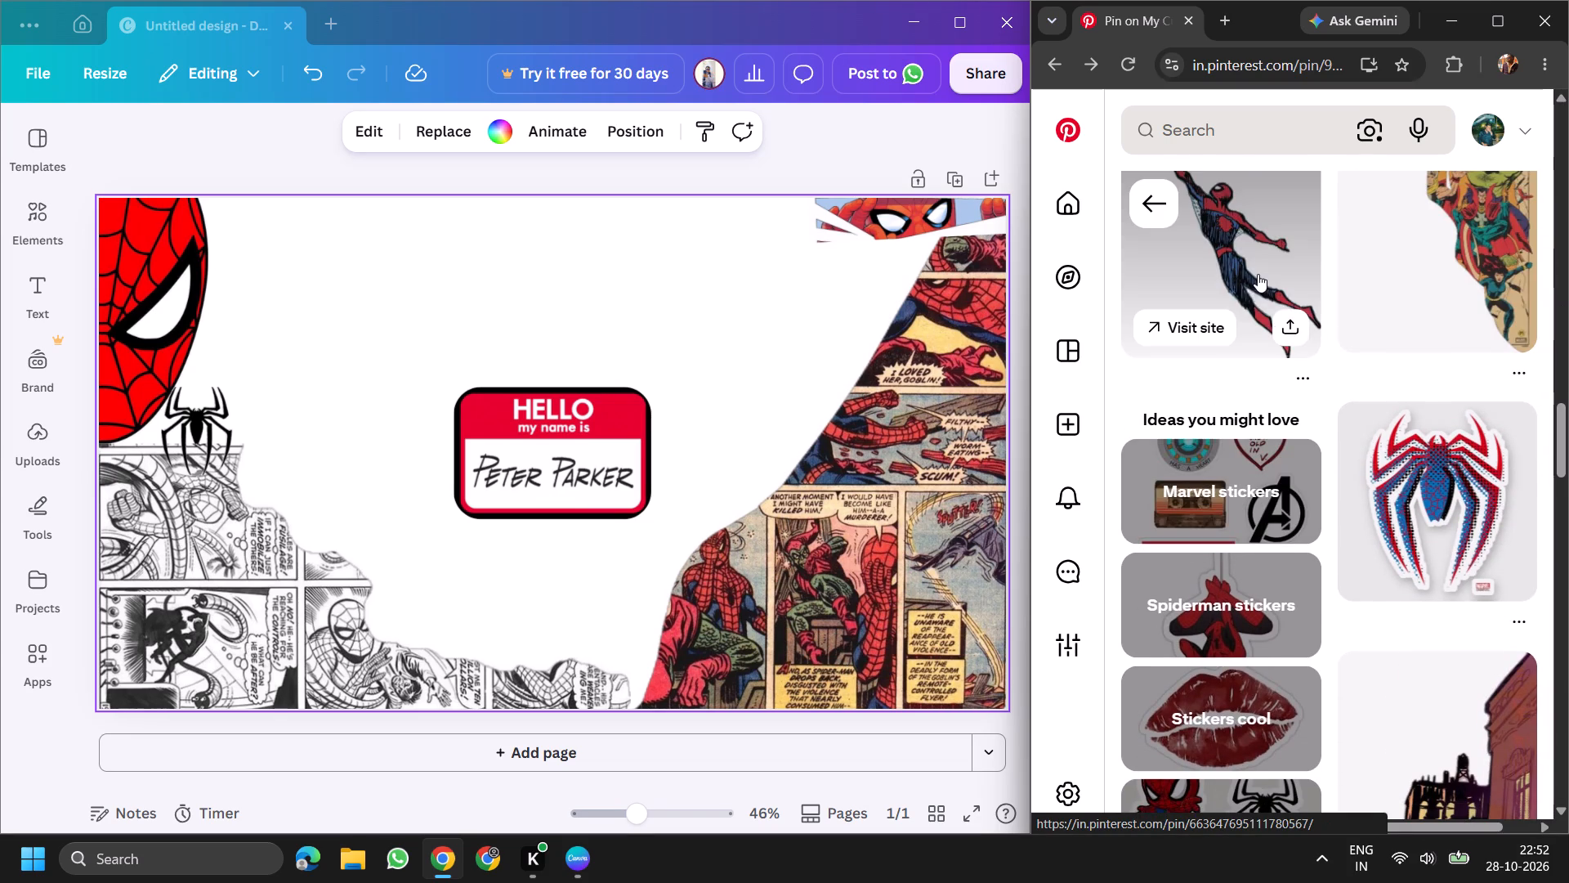
# Check the swinging Spider-Man and Miles Morales building pins, and browse further related pins for another cut-out.
pyautogui.click(1258, 274)
pyautogui.rightClick(1305, 327)
pyautogui.rightClick(1321, 401)
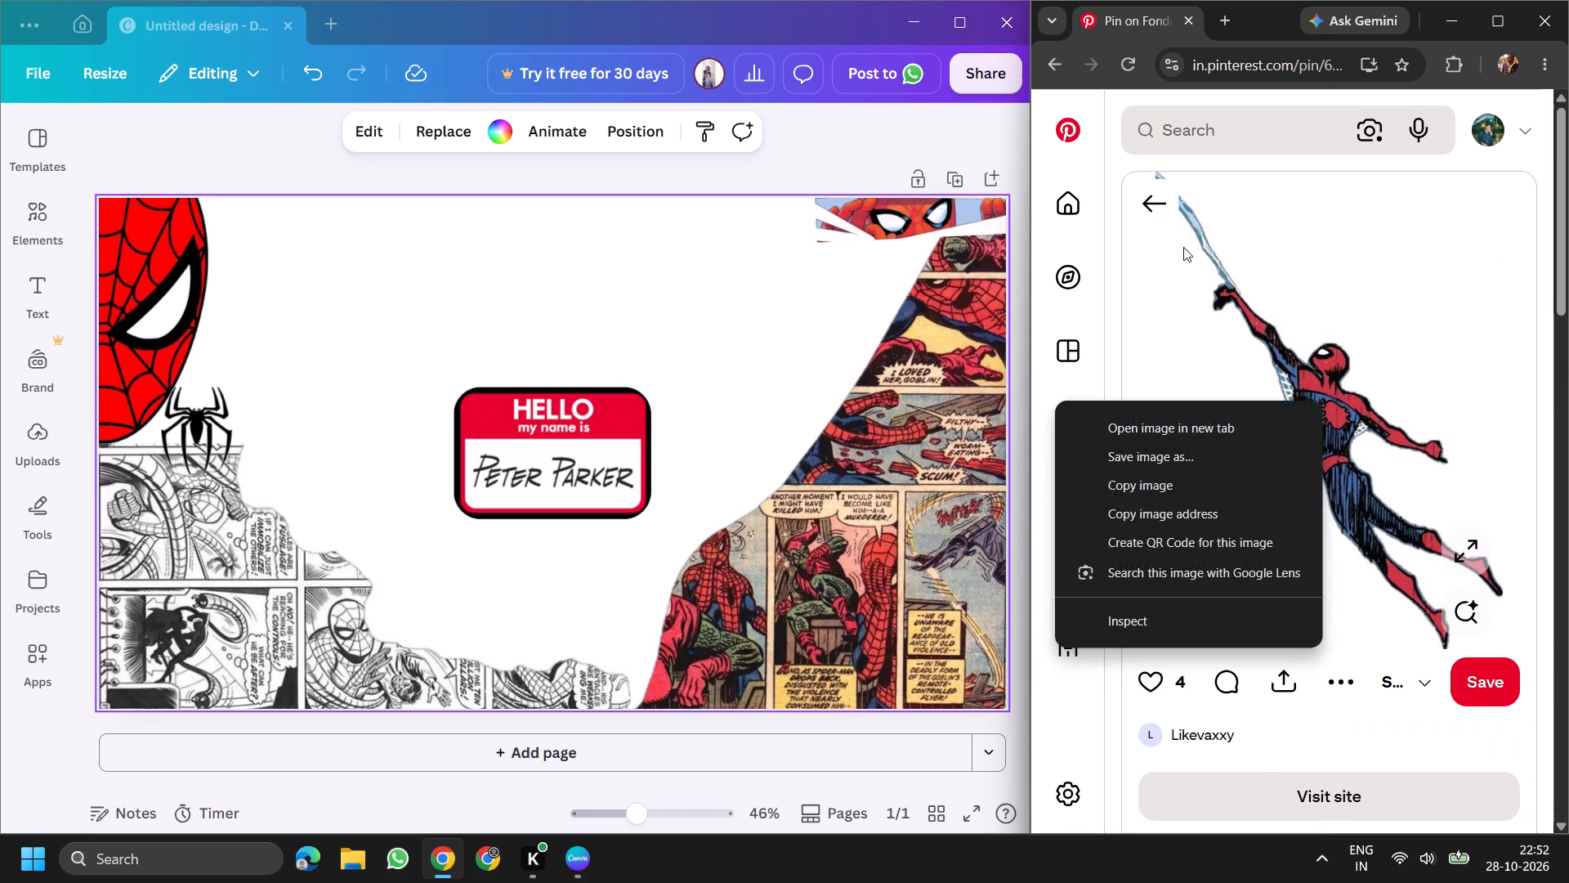
pyautogui.click(1138, 198)
pyautogui.scroll(-3, 1487, 579)
pyautogui.click(1467, 664)
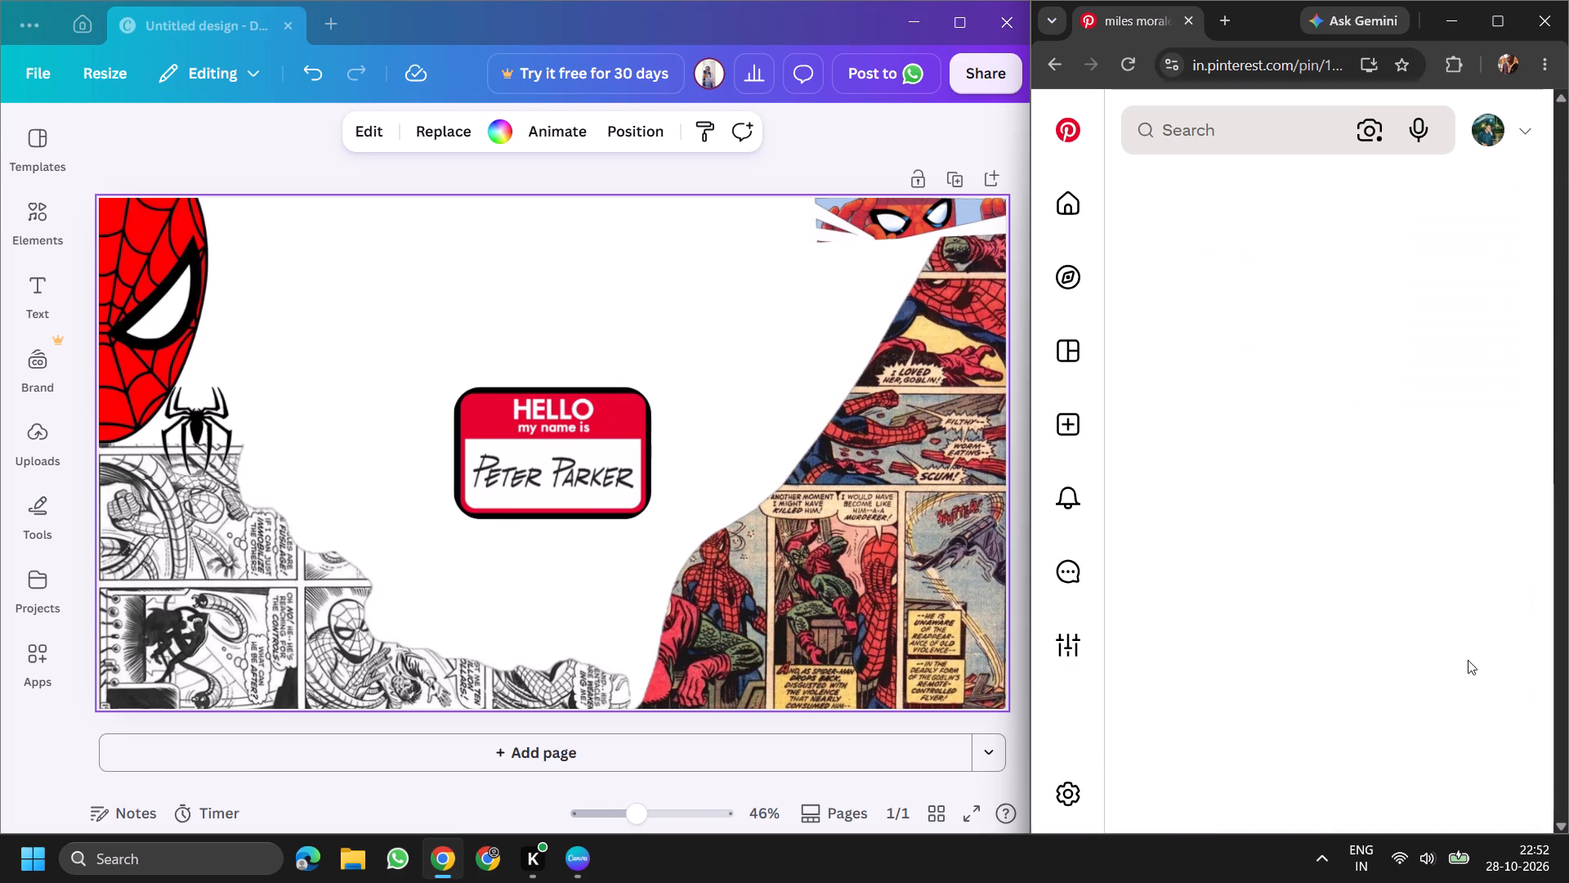
pyautogui.rightClick(1262, 393)
pyautogui.click(1437, 300)
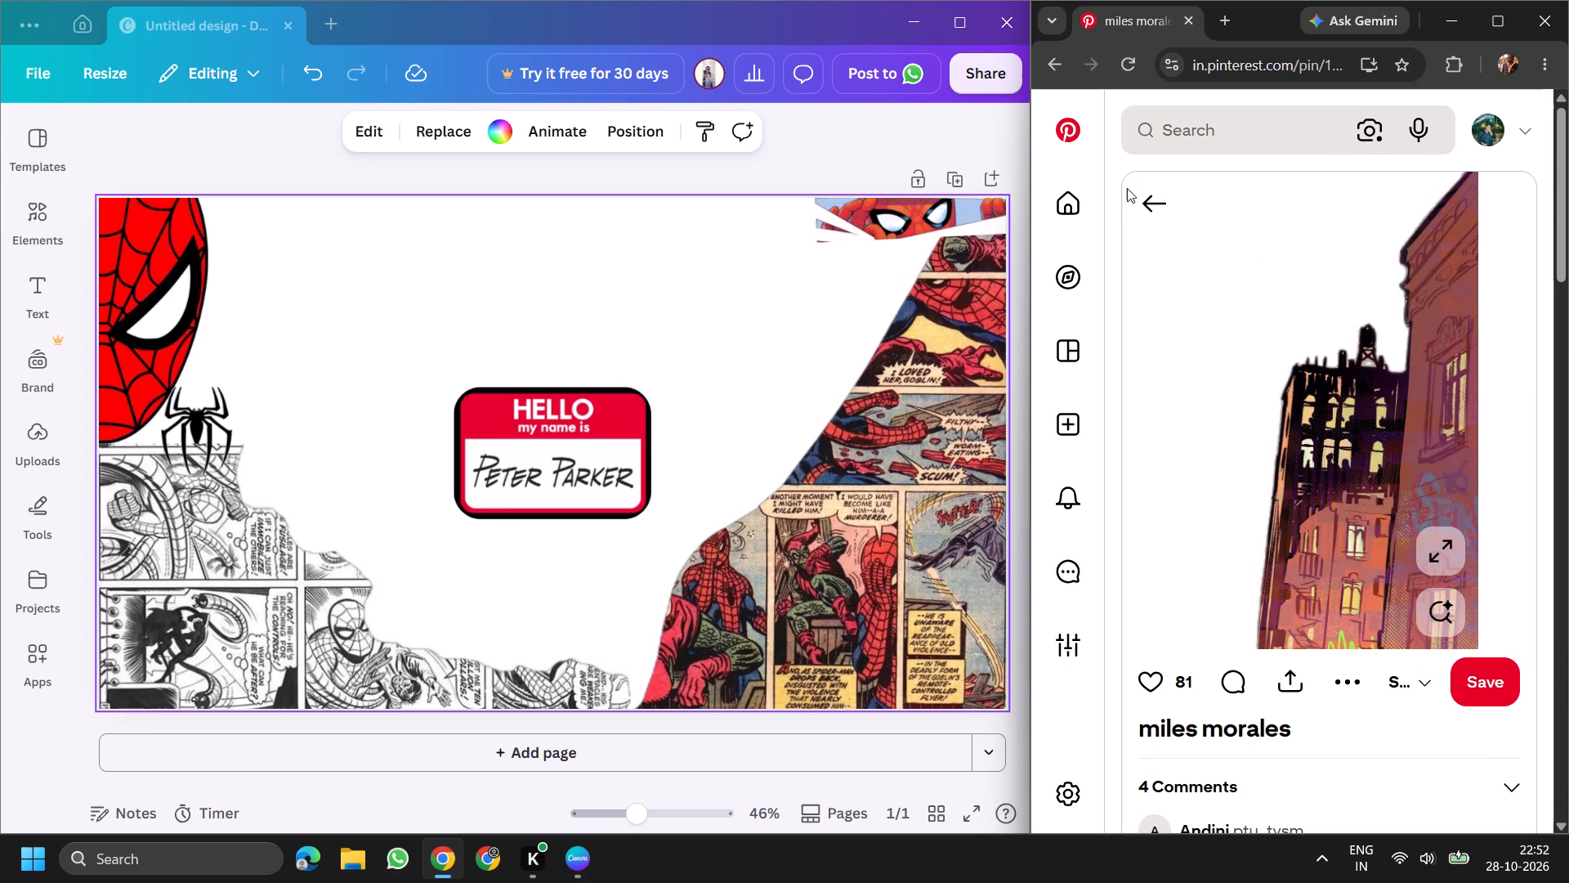
pyautogui.click(1162, 206)
pyautogui.scroll(-7, 1355, 542)
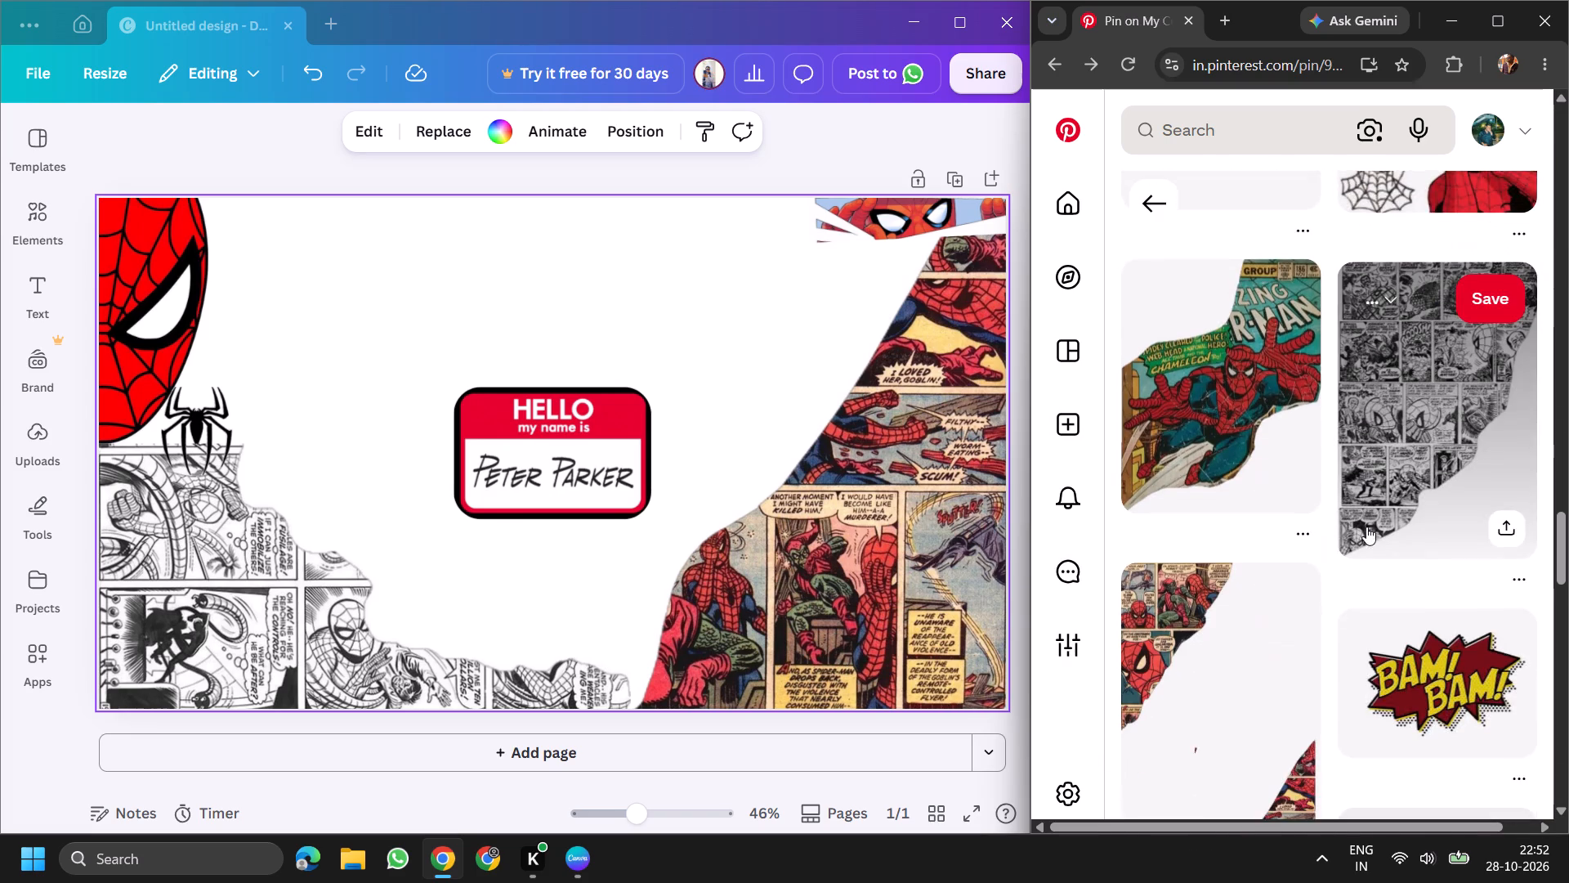
pyautogui.scroll(-13, 1337, 531)
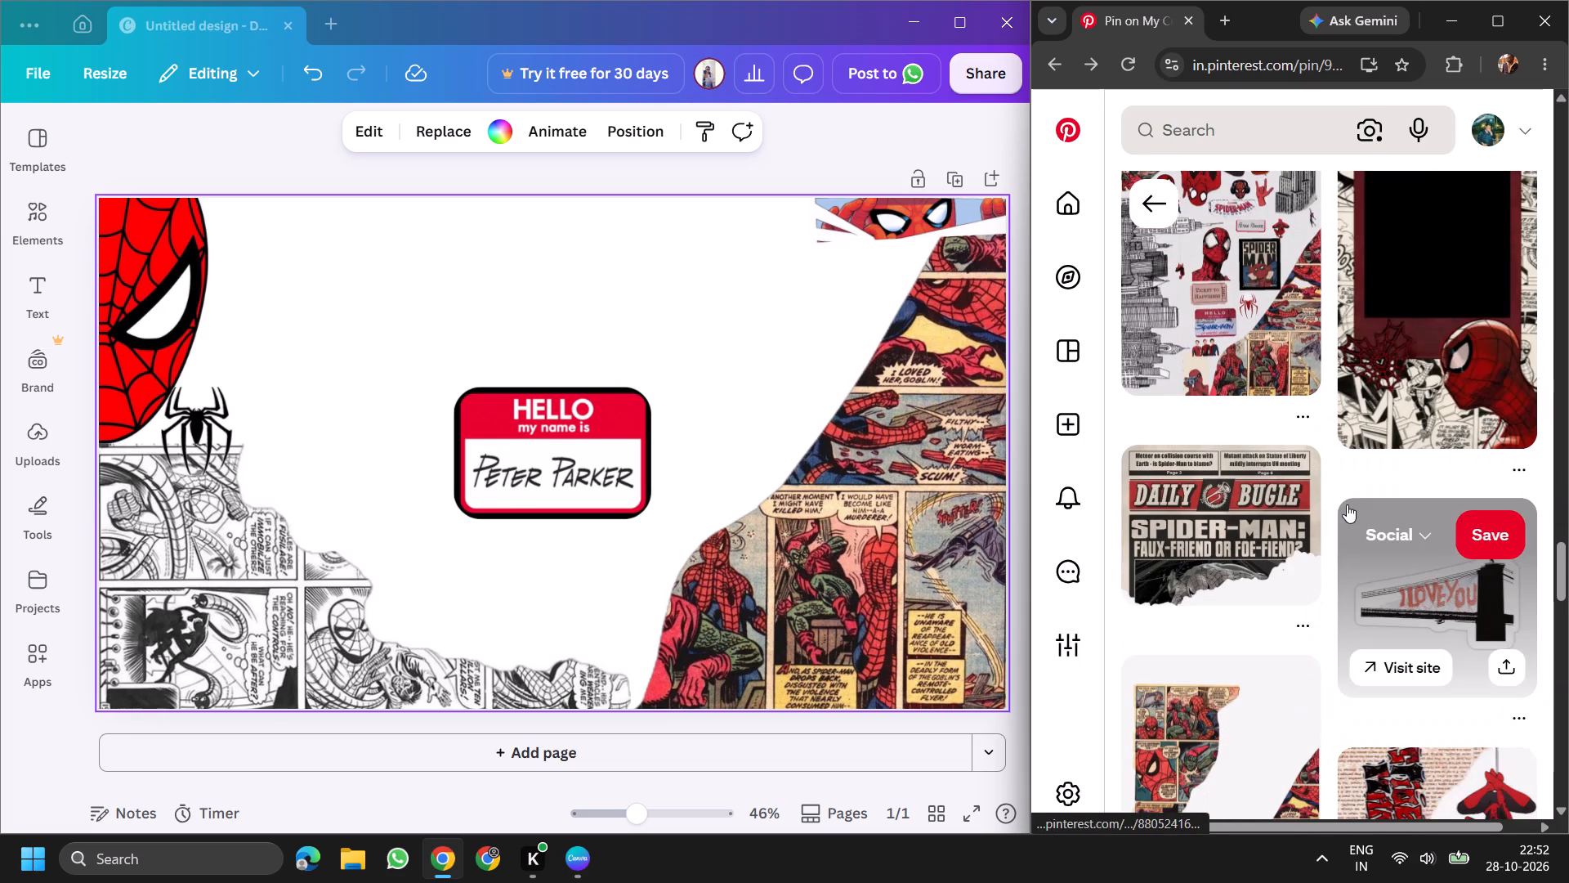
# Open the Spider-Man sticker collage pin and copy the image of the upside-down Spider-Man hanging from a web.
pyautogui.click(1202, 253)
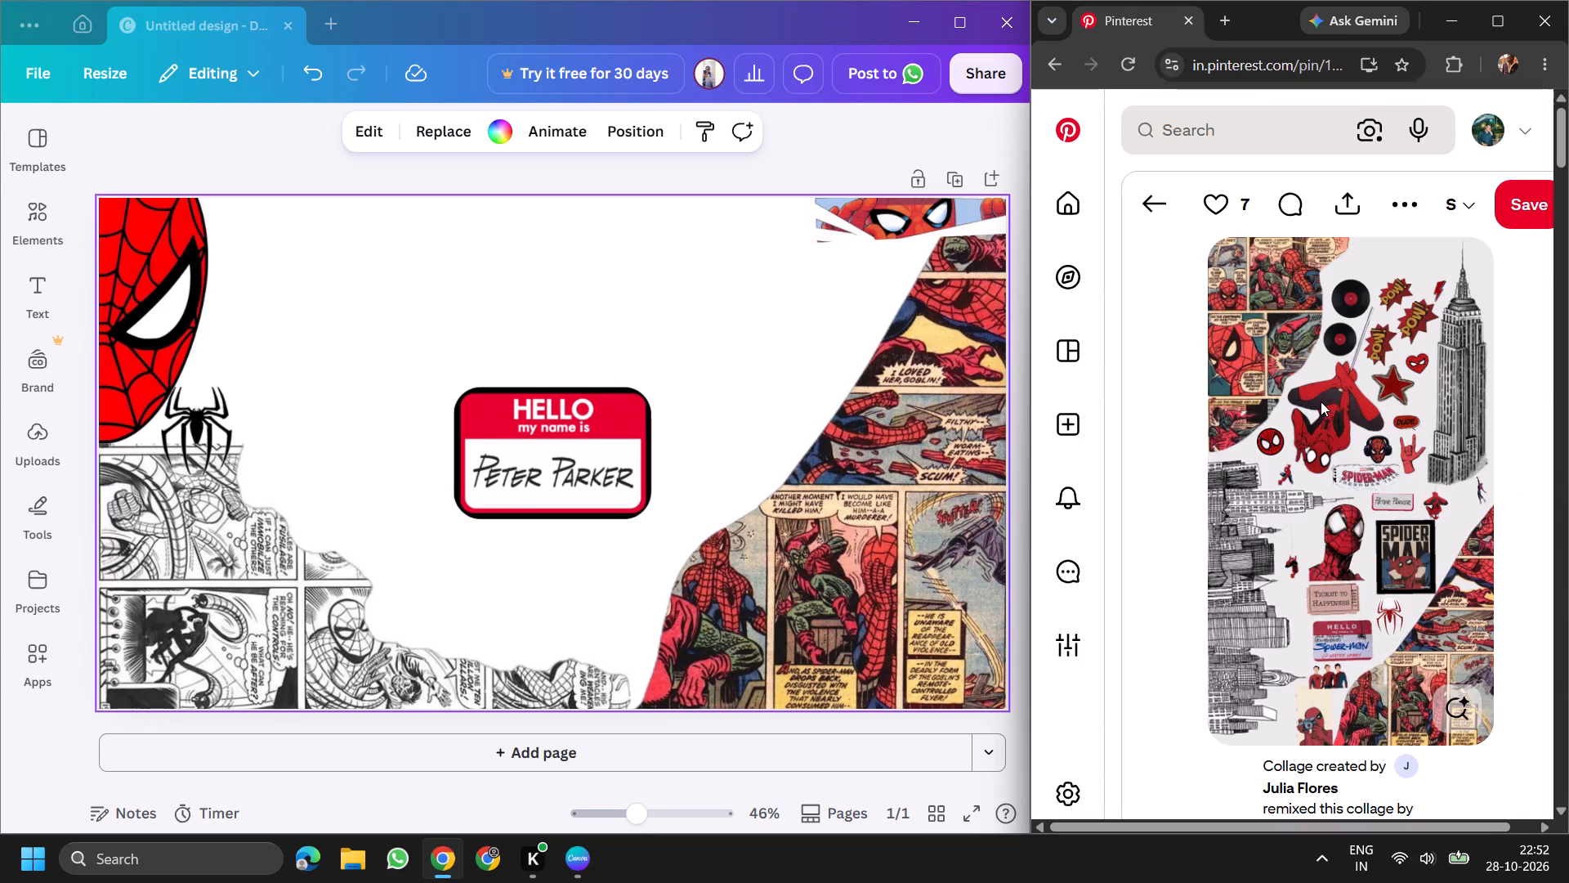
pyautogui.click(1321, 401)
pyautogui.tripleClick(1329, 416)
pyautogui.click(1340, 347)
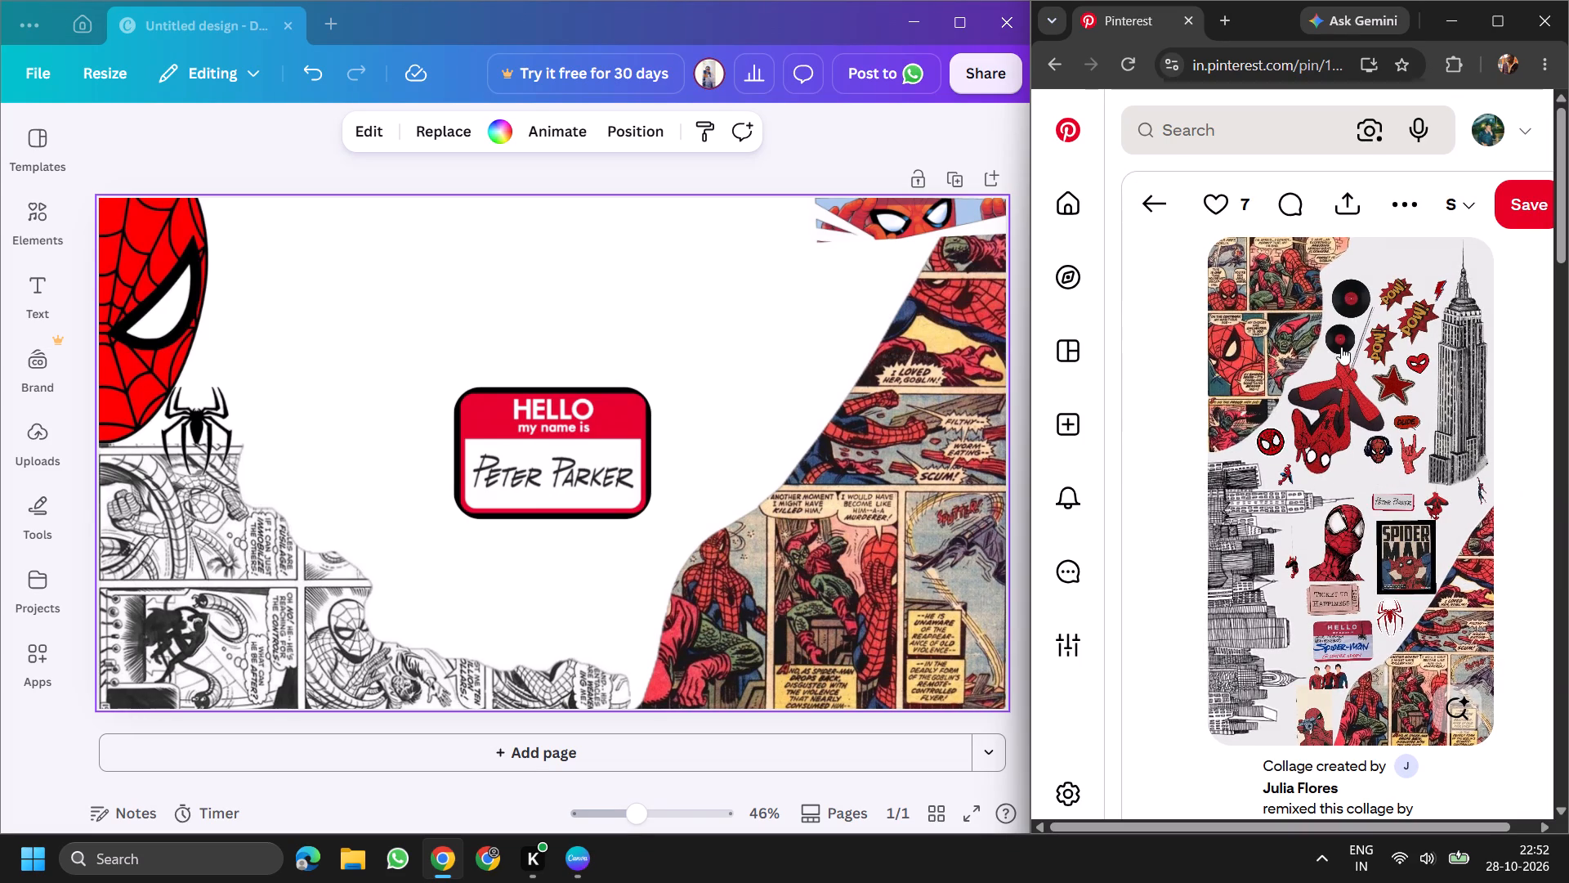
pyautogui.click(1243, 289)
pyautogui.click(1330, 429)
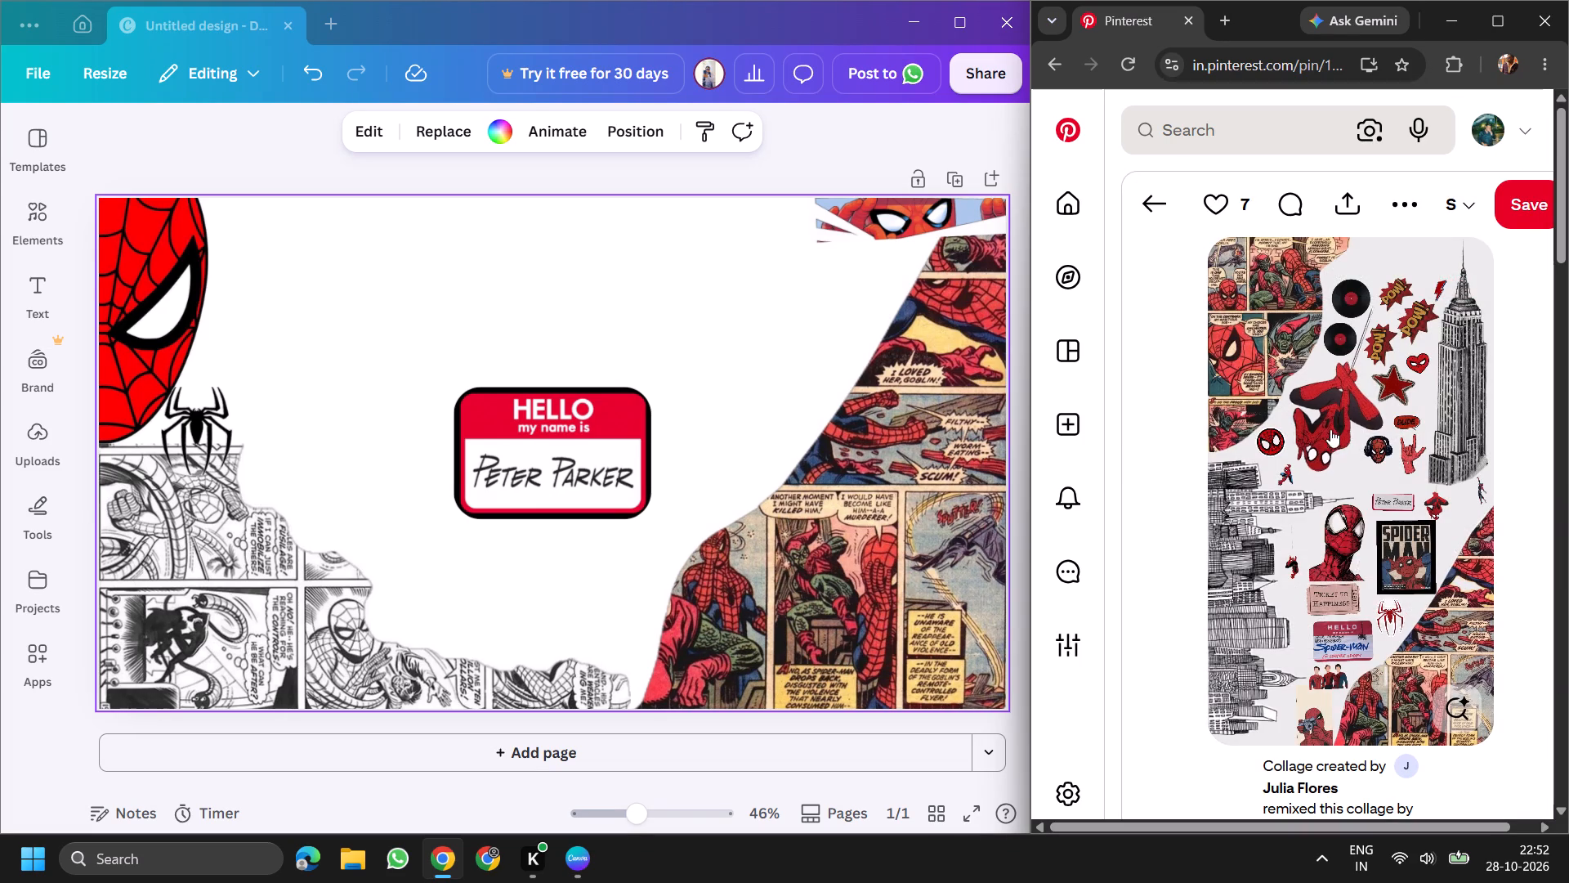
pyautogui.rightClick(1357, 385)
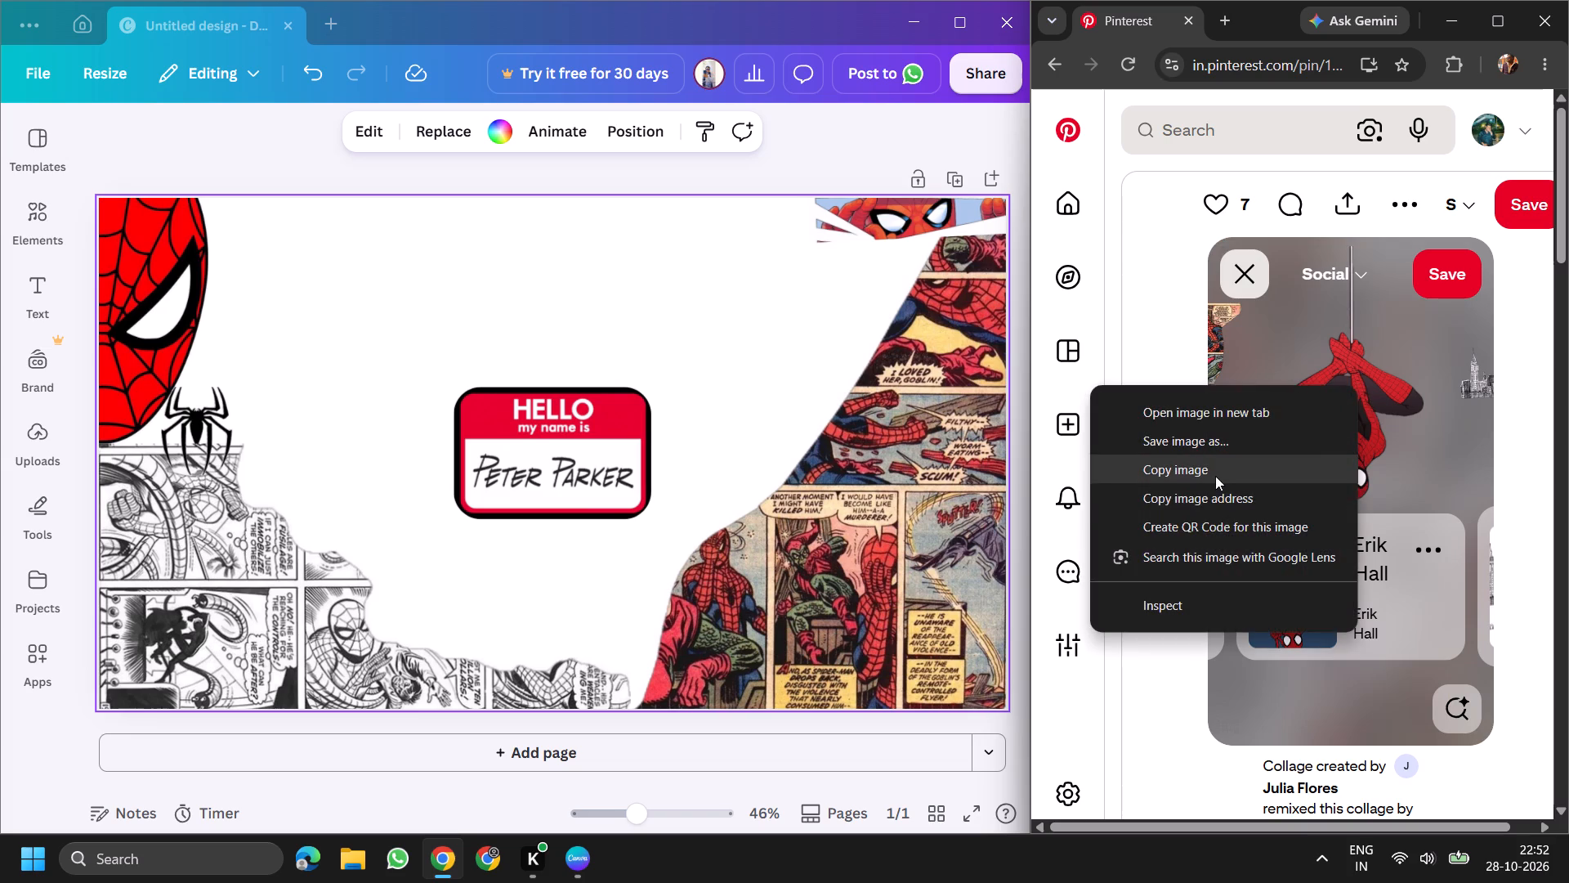
pyautogui.click(1214, 476)
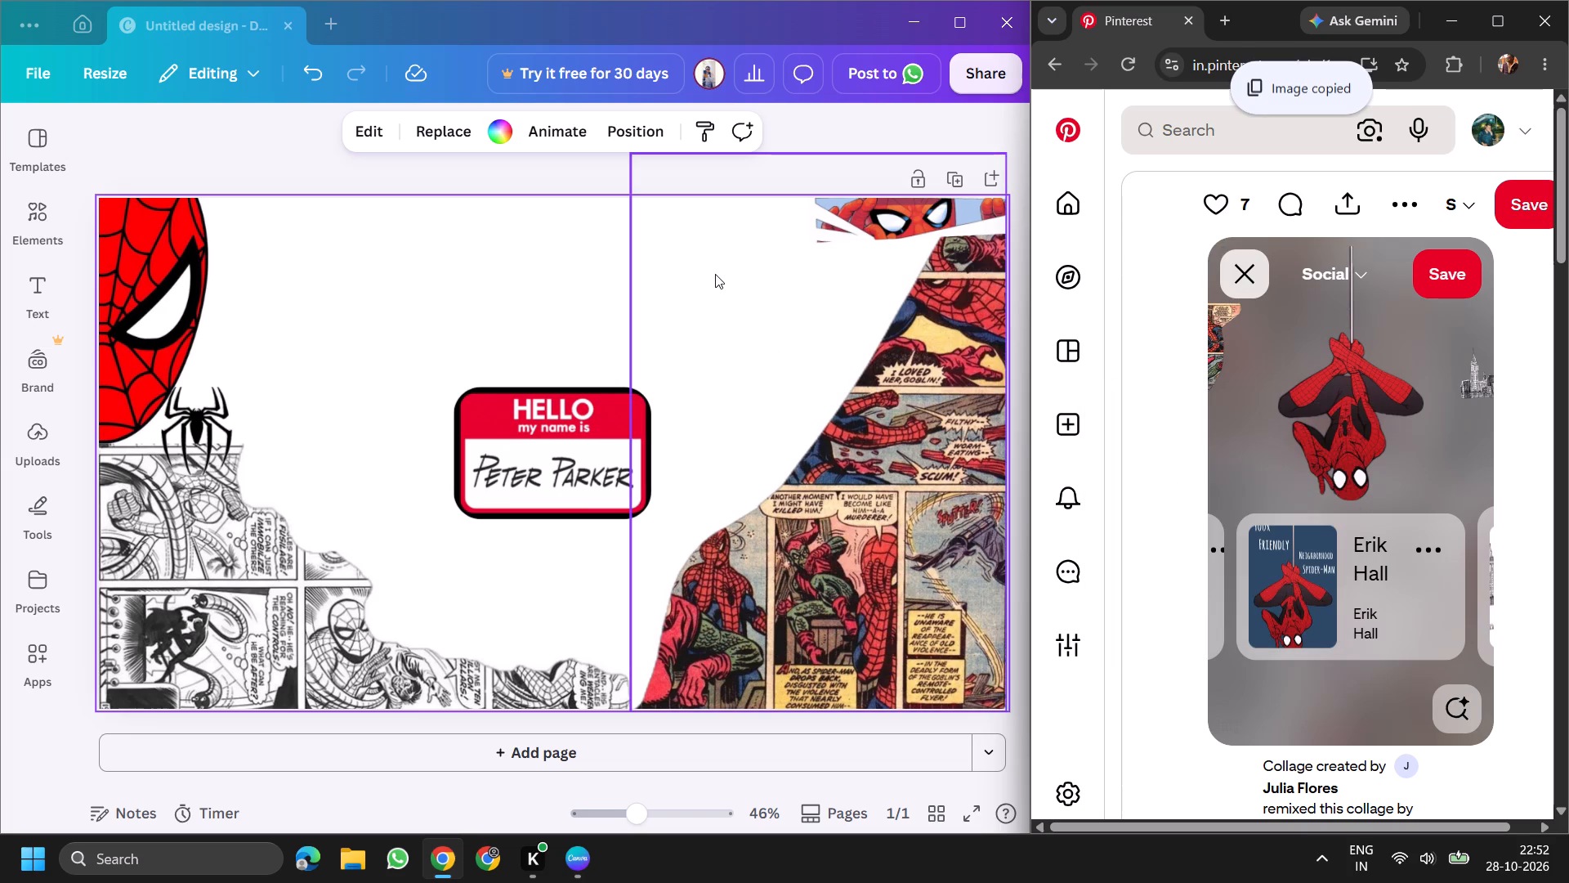
# Switch to Canva and paste the copied upside-down Spider-Man into the wallpaper design.
pyautogui.hotkey('ctrl', 'v')
pyautogui.rightClick(685, 270)
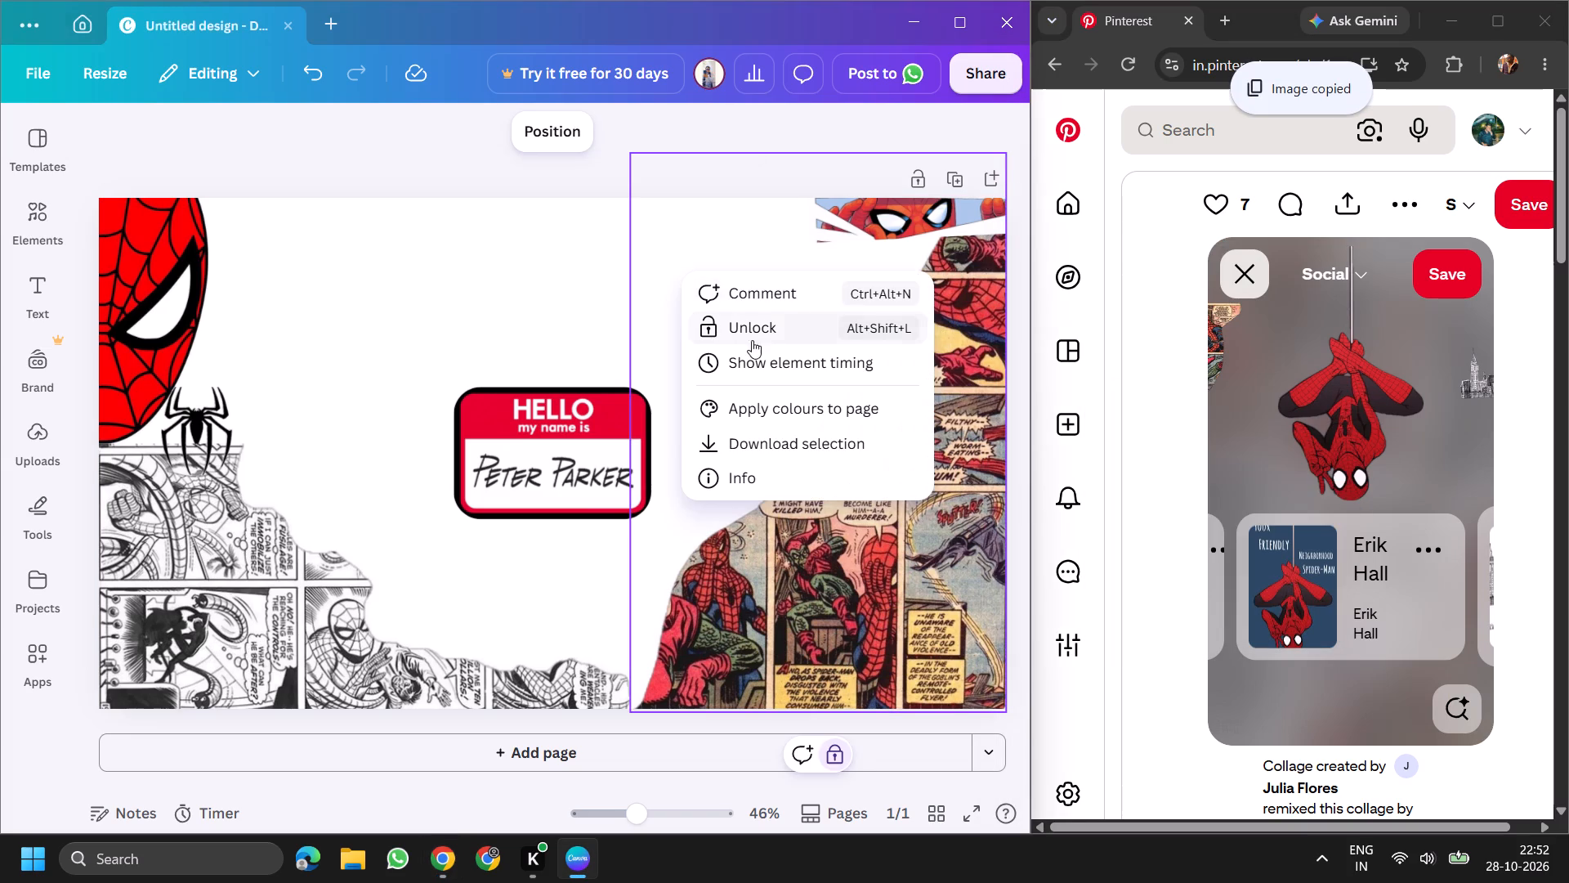
pyautogui.rightClick(580, 265)
pyautogui.rightClick(470, 247)
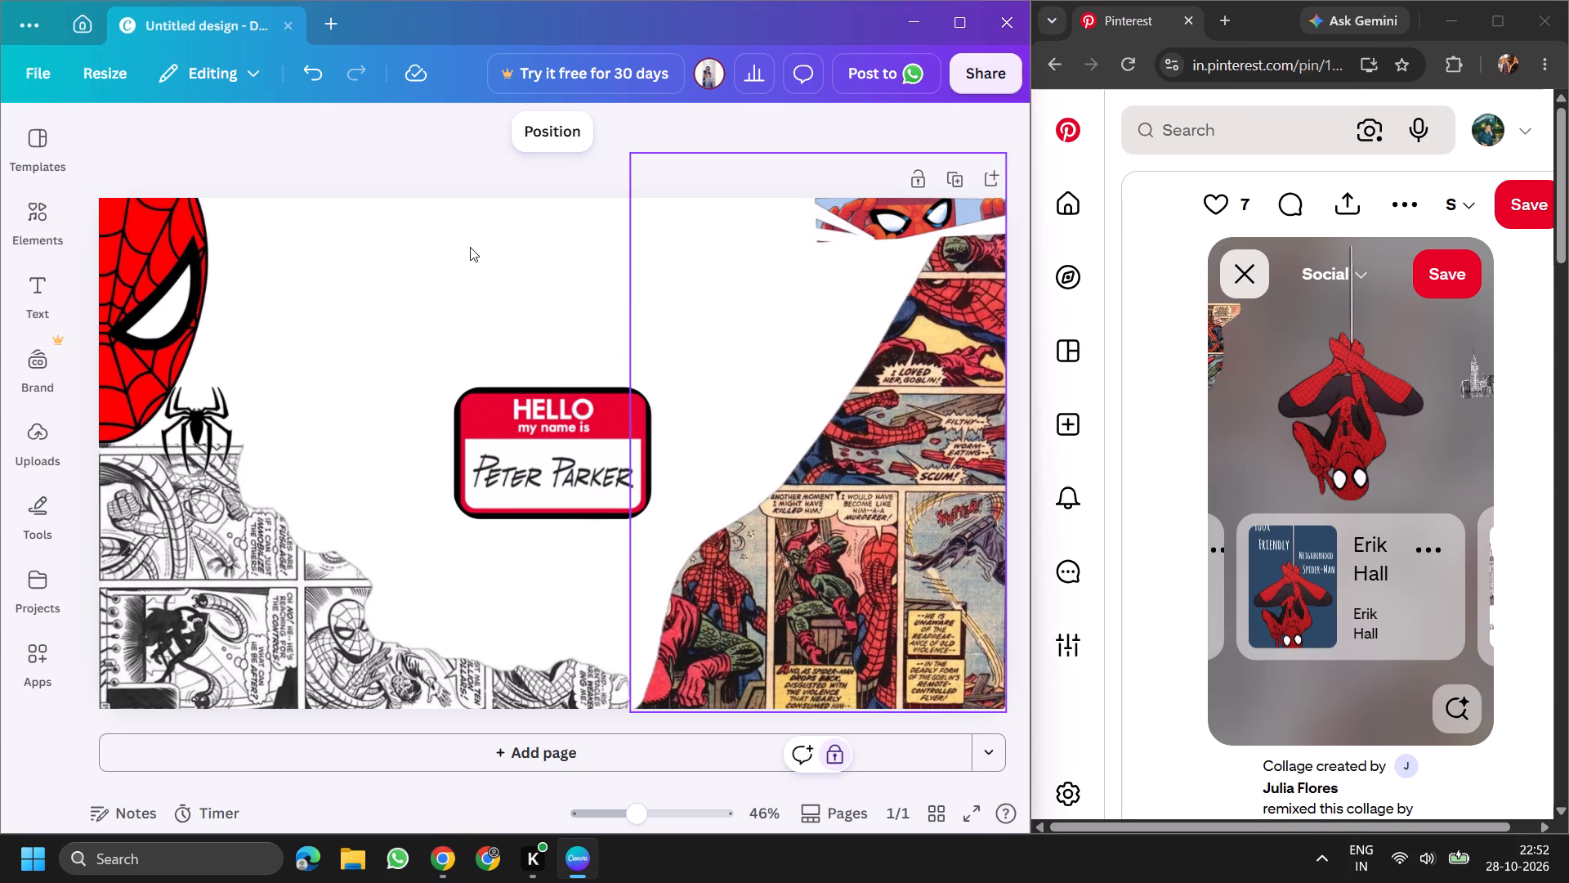
pyautogui.rightClick(386, 347)
pyautogui.rightClick(476, 257)
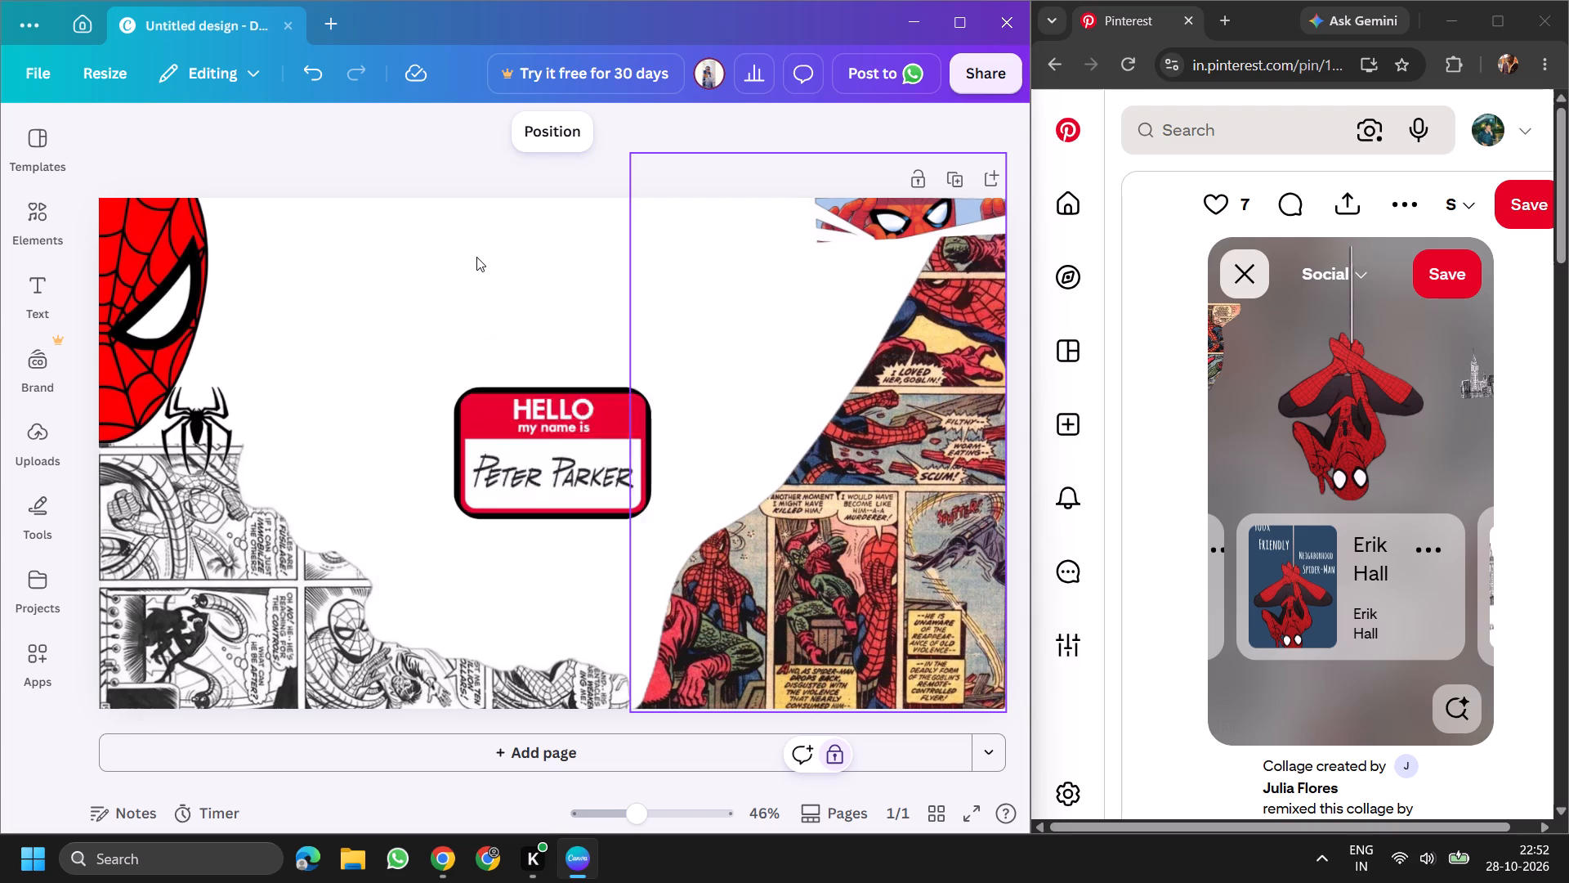
pyautogui.rightClick(476, 257)
pyautogui.rightClick(501, 217)
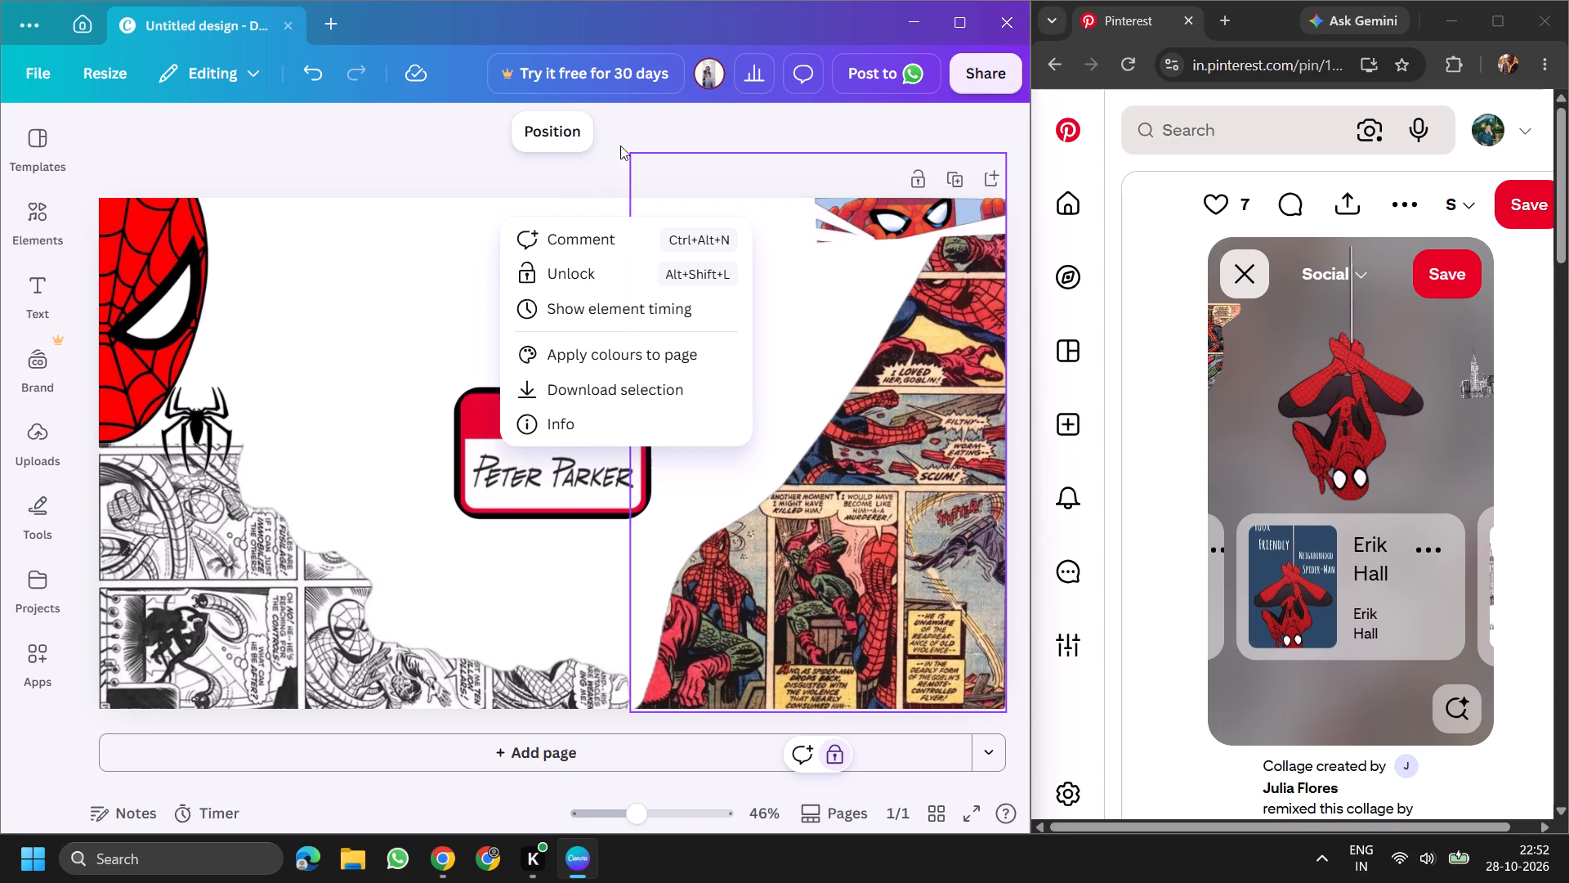
pyautogui.click(274, 134)
pyautogui.rightClick(302, 138)
pyautogui.doubleClick(302, 137)
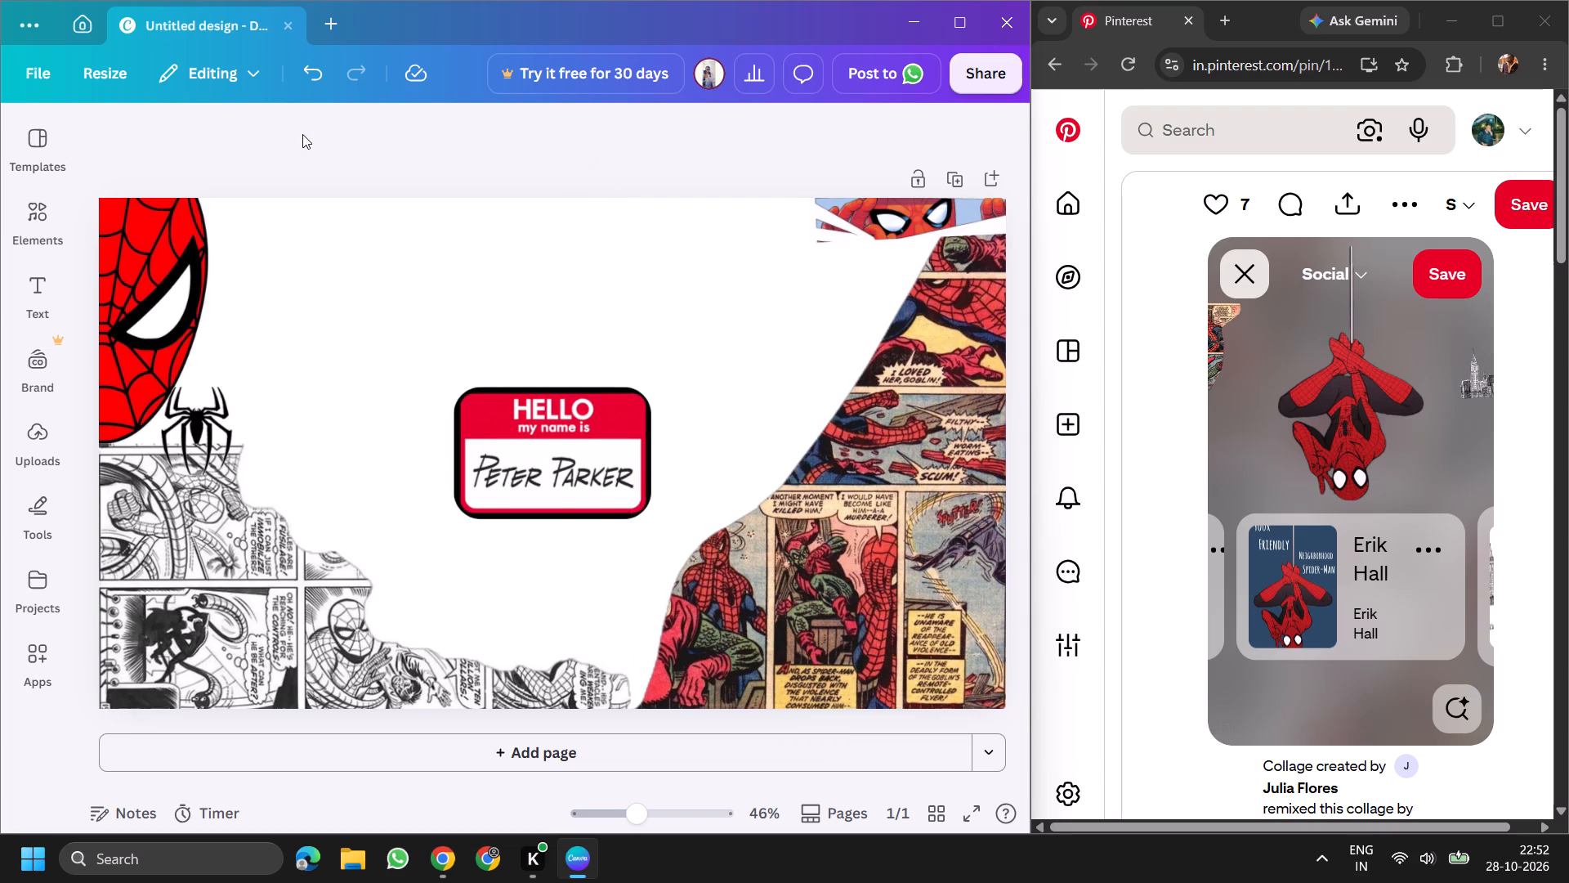
pyautogui.rightClick(306, 133)
pyautogui.rightClick(467, 253)
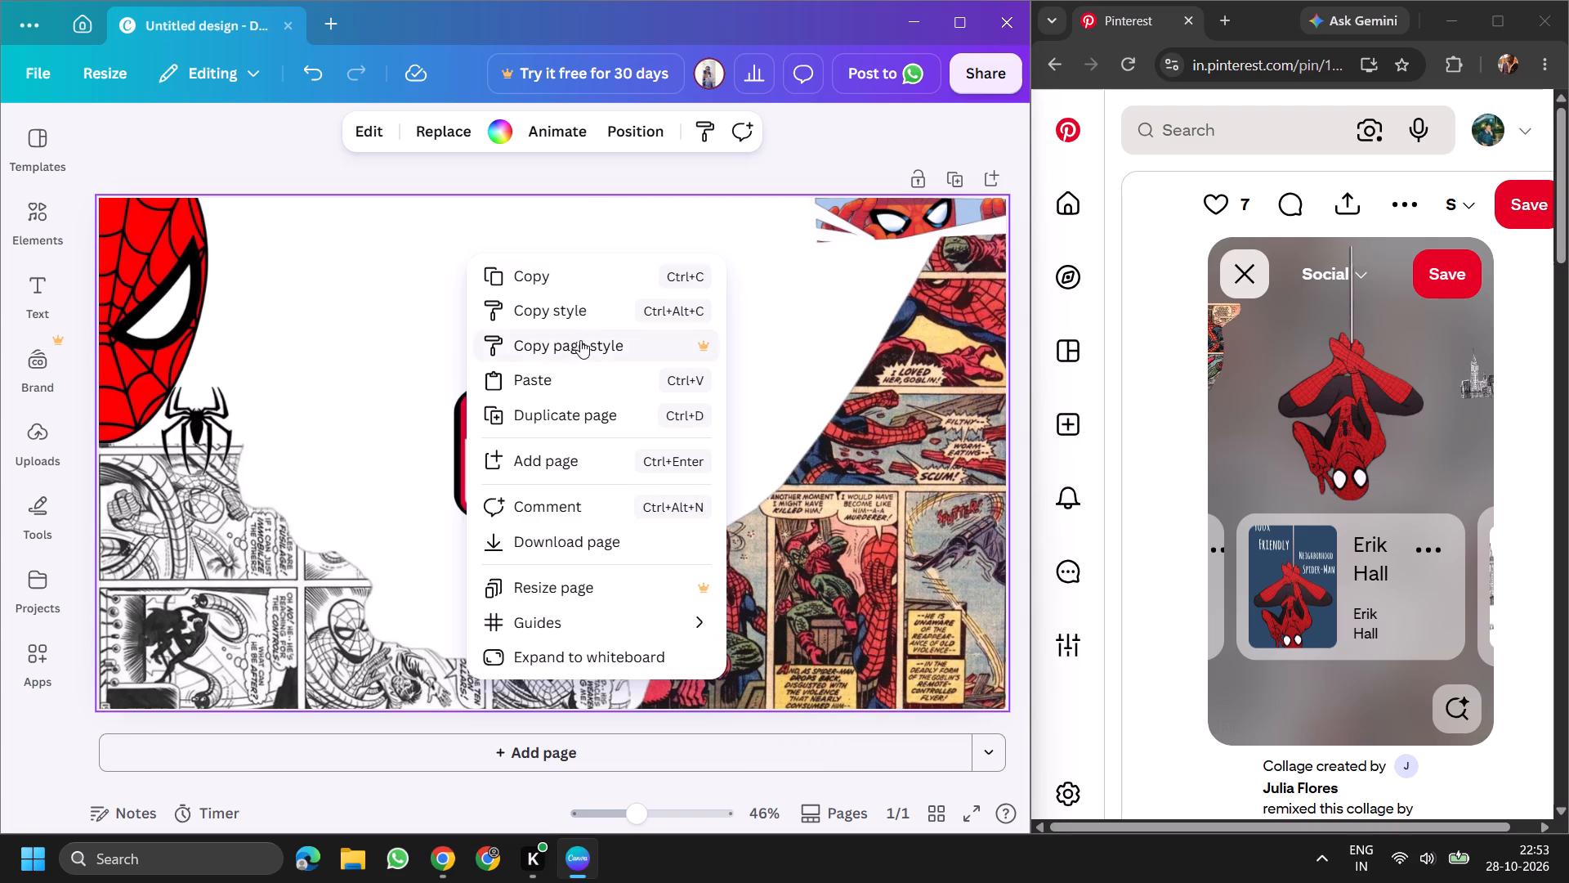
pyautogui.click(552, 381)
# Move the upside-down Spider-Man off the name tag to the slanted edge of the colour comic cut-out, near the page top.
pyautogui.moveTo(542, 512); pyautogui.dragTo(552, 493)
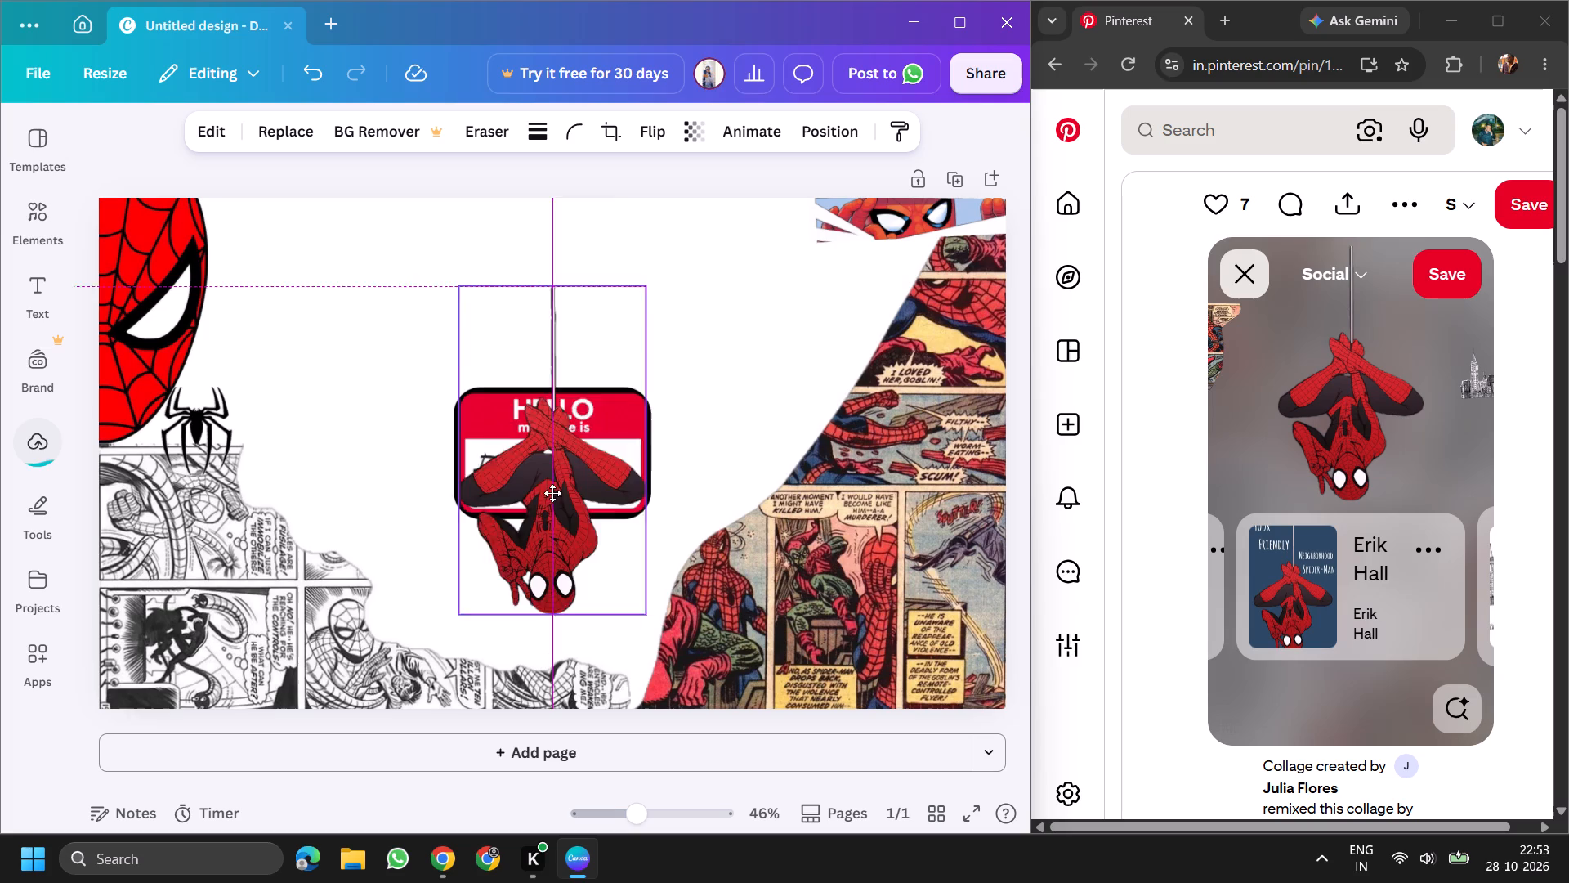
pyautogui.moveTo(552, 493); pyautogui.dragTo(830, 325)
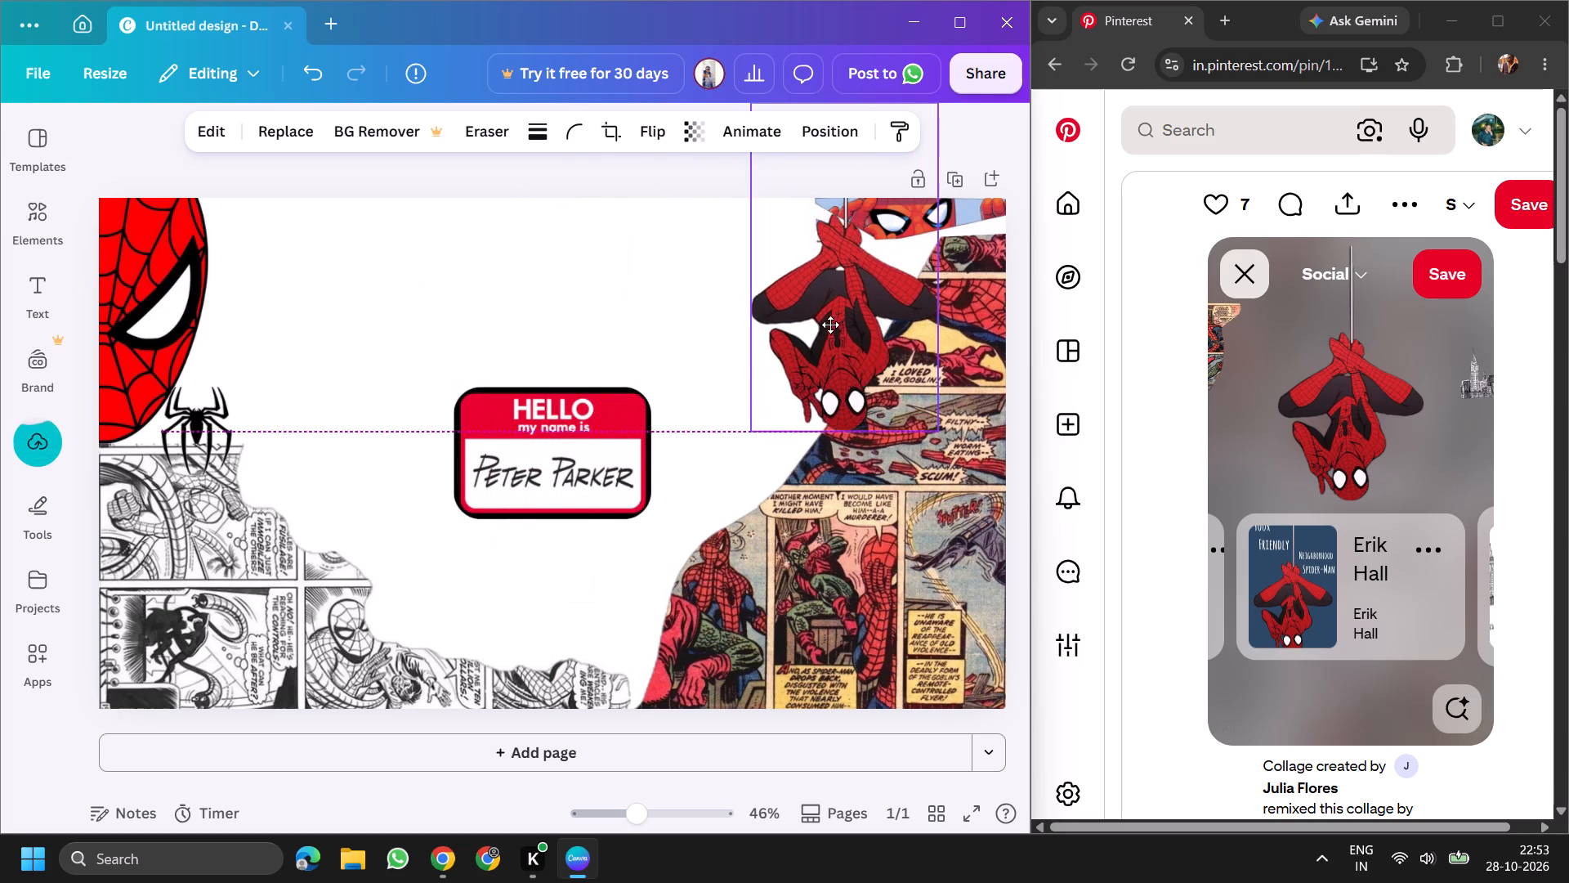
pyautogui.moveTo(830, 325); pyautogui.dragTo(792, 345)
pyautogui.moveTo(792, 345); pyautogui.dragTo(834, 336)
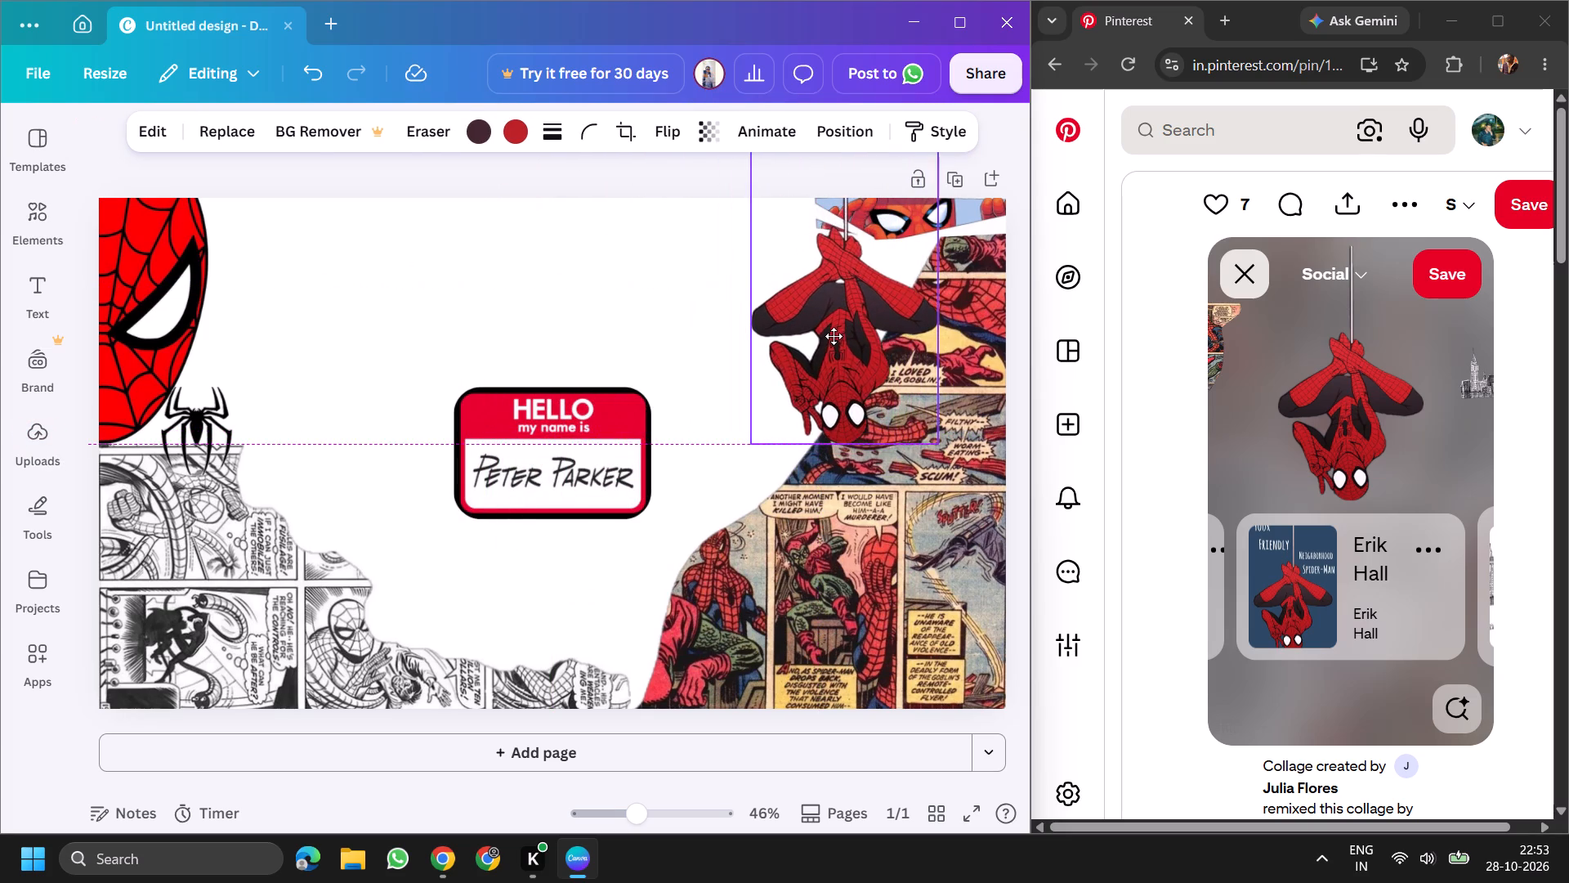
pyautogui.moveTo(834, 336); pyautogui.dragTo(842, 349)
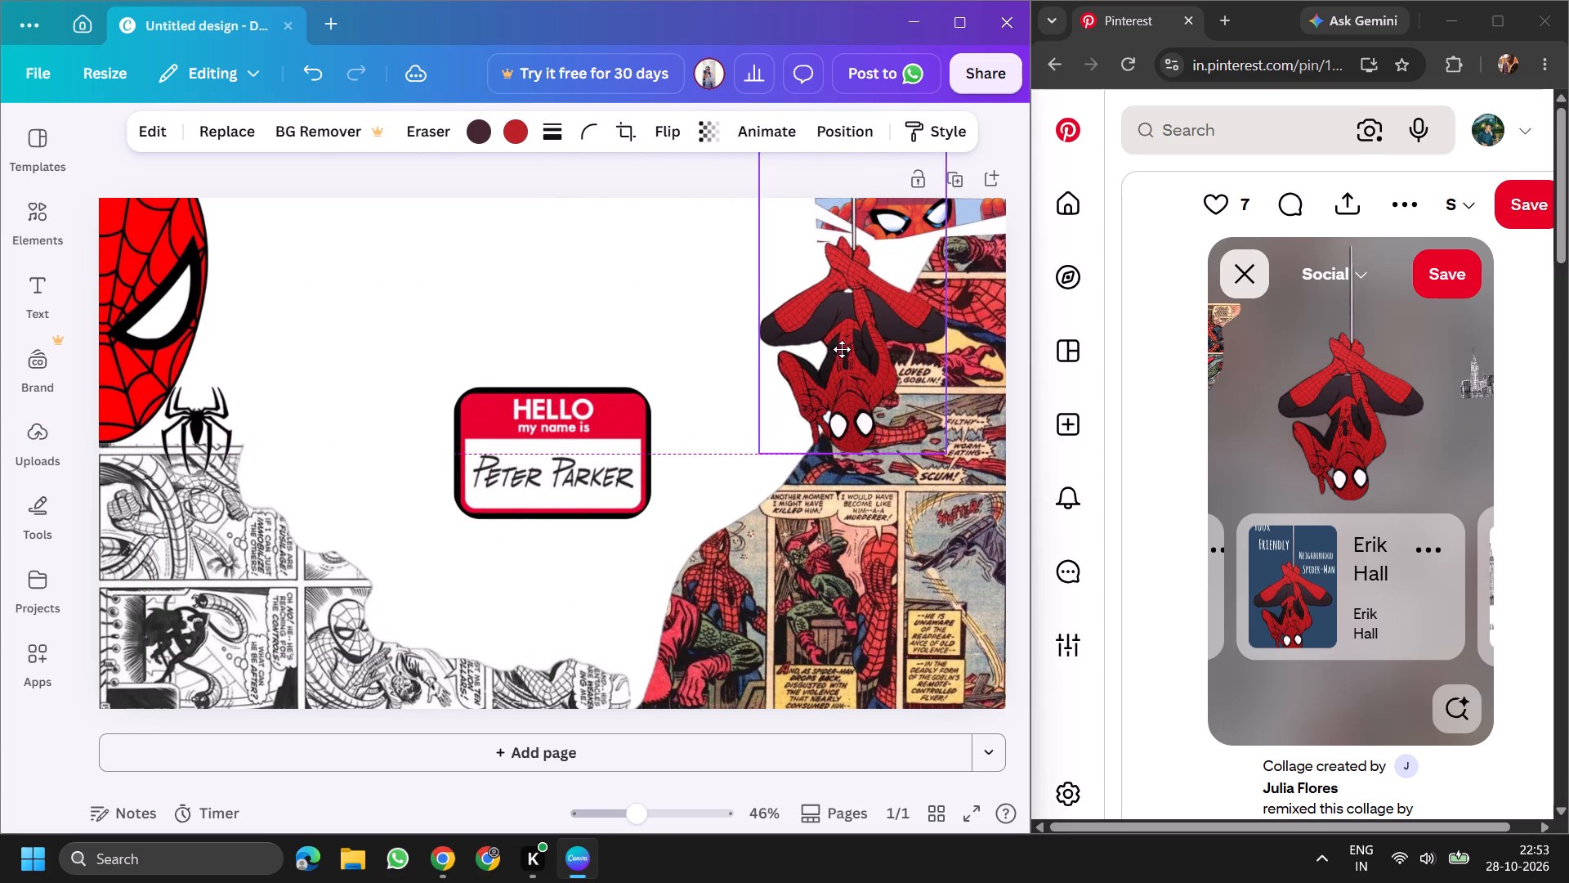
pyautogui.moveTo(842, 349); pyautogui.dragTo(938, 358)
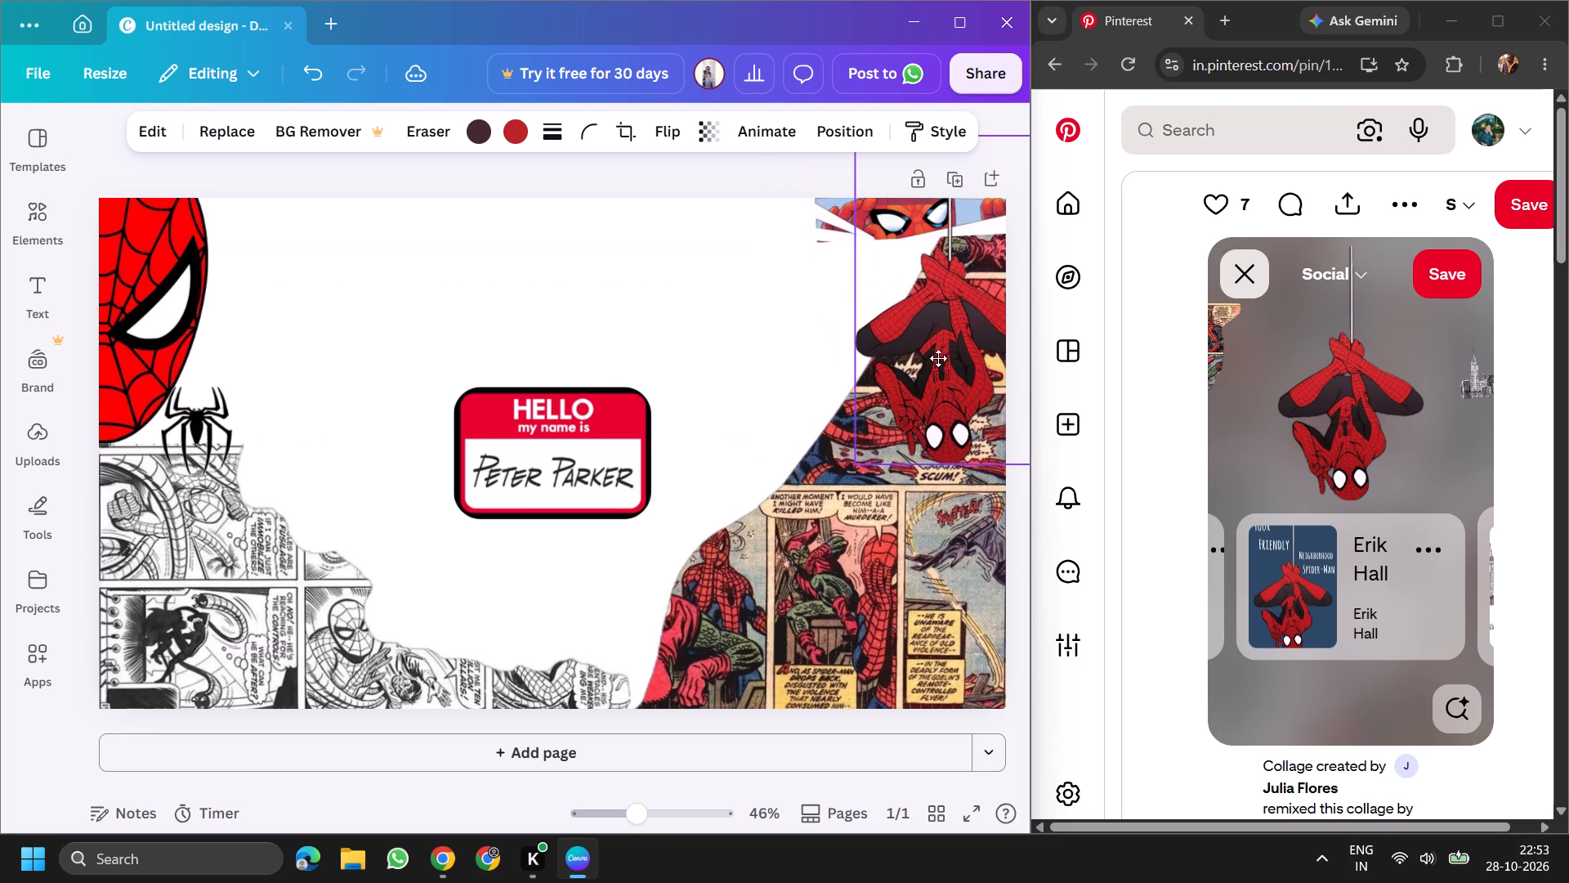
pyautogui.moveTo(938, 358); pyautogui.dragTo(904, 357)
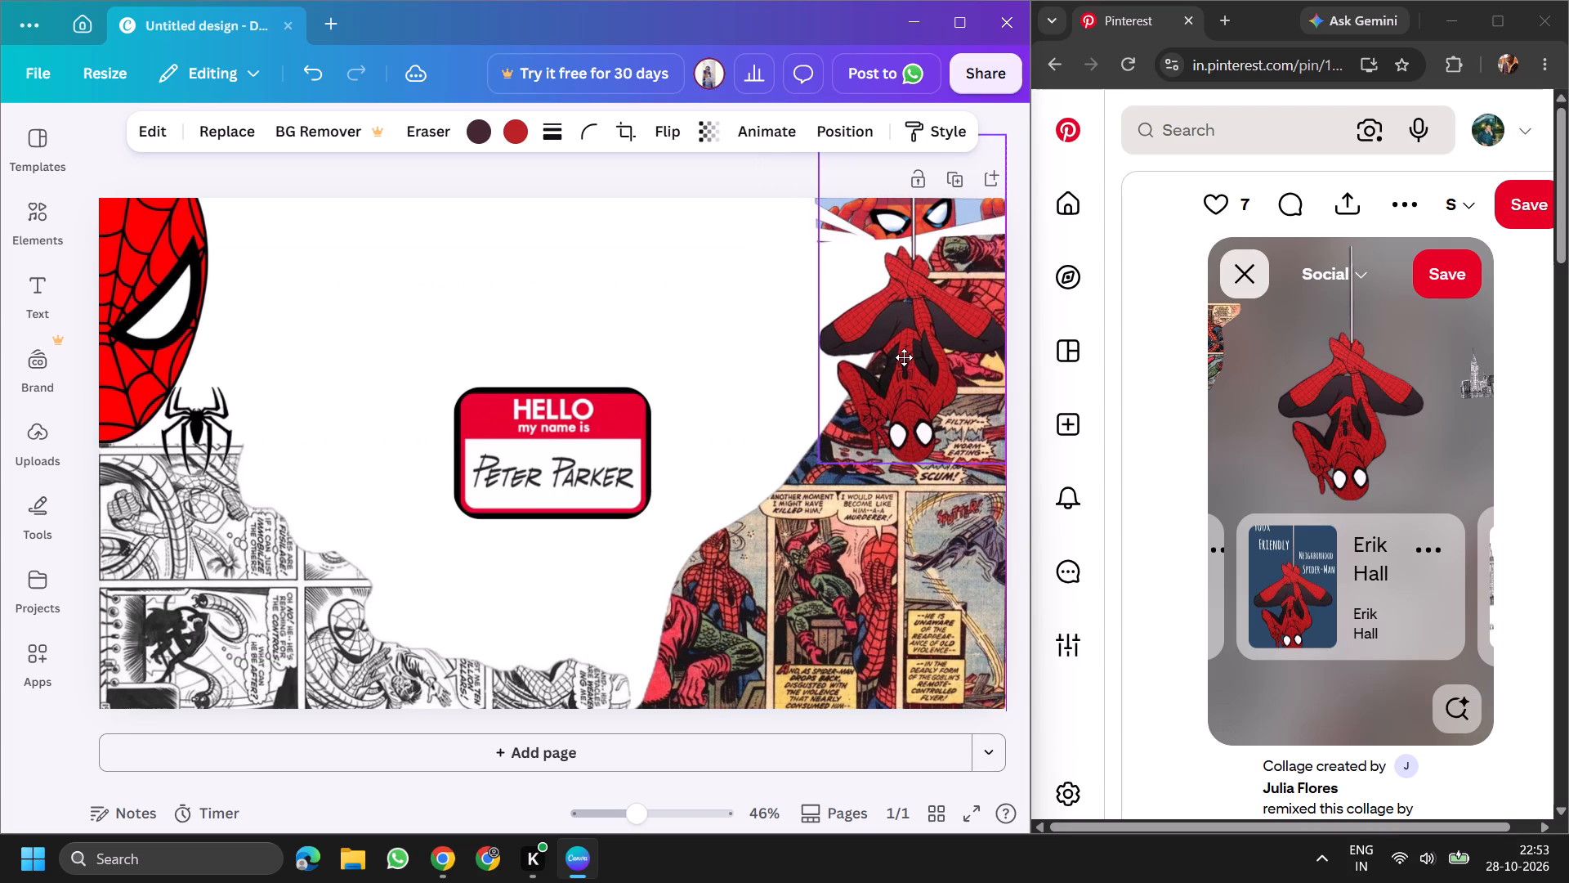
pyautogui.moveTo(904, 357); pyautogui.dragTo(838, 394)
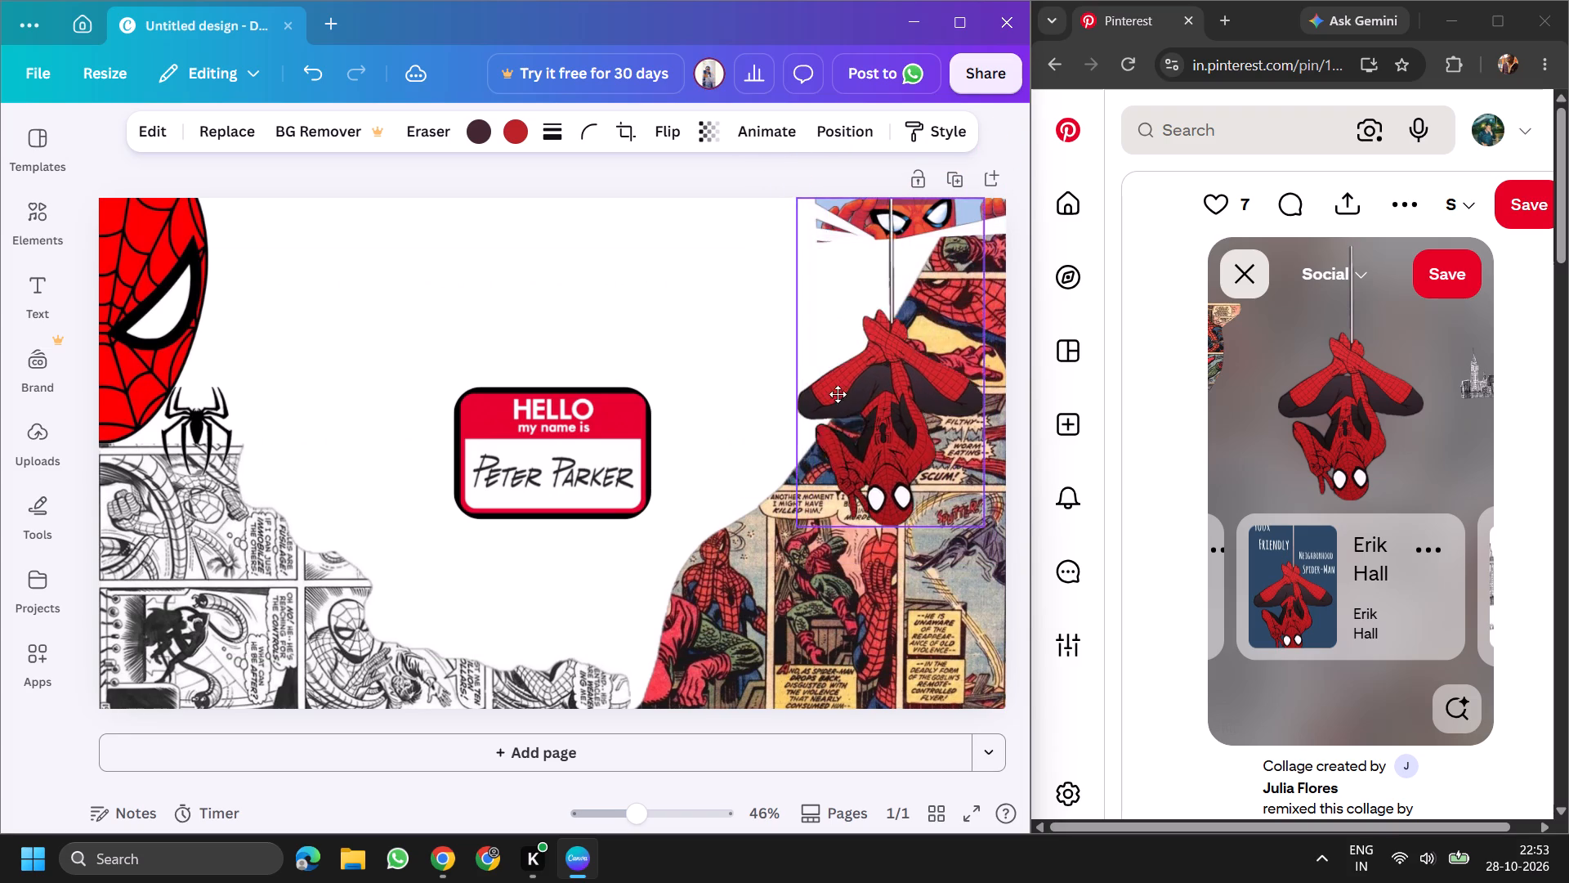
pyautogui.moveTo(838, 394); pyautogui.dragTo(769, 396)
# Crop the top of the upside-down Spider-Man image to shorten its web thread.
pyautogui.moveTo(780, 177); pyautogui.dragTo(789, 201)
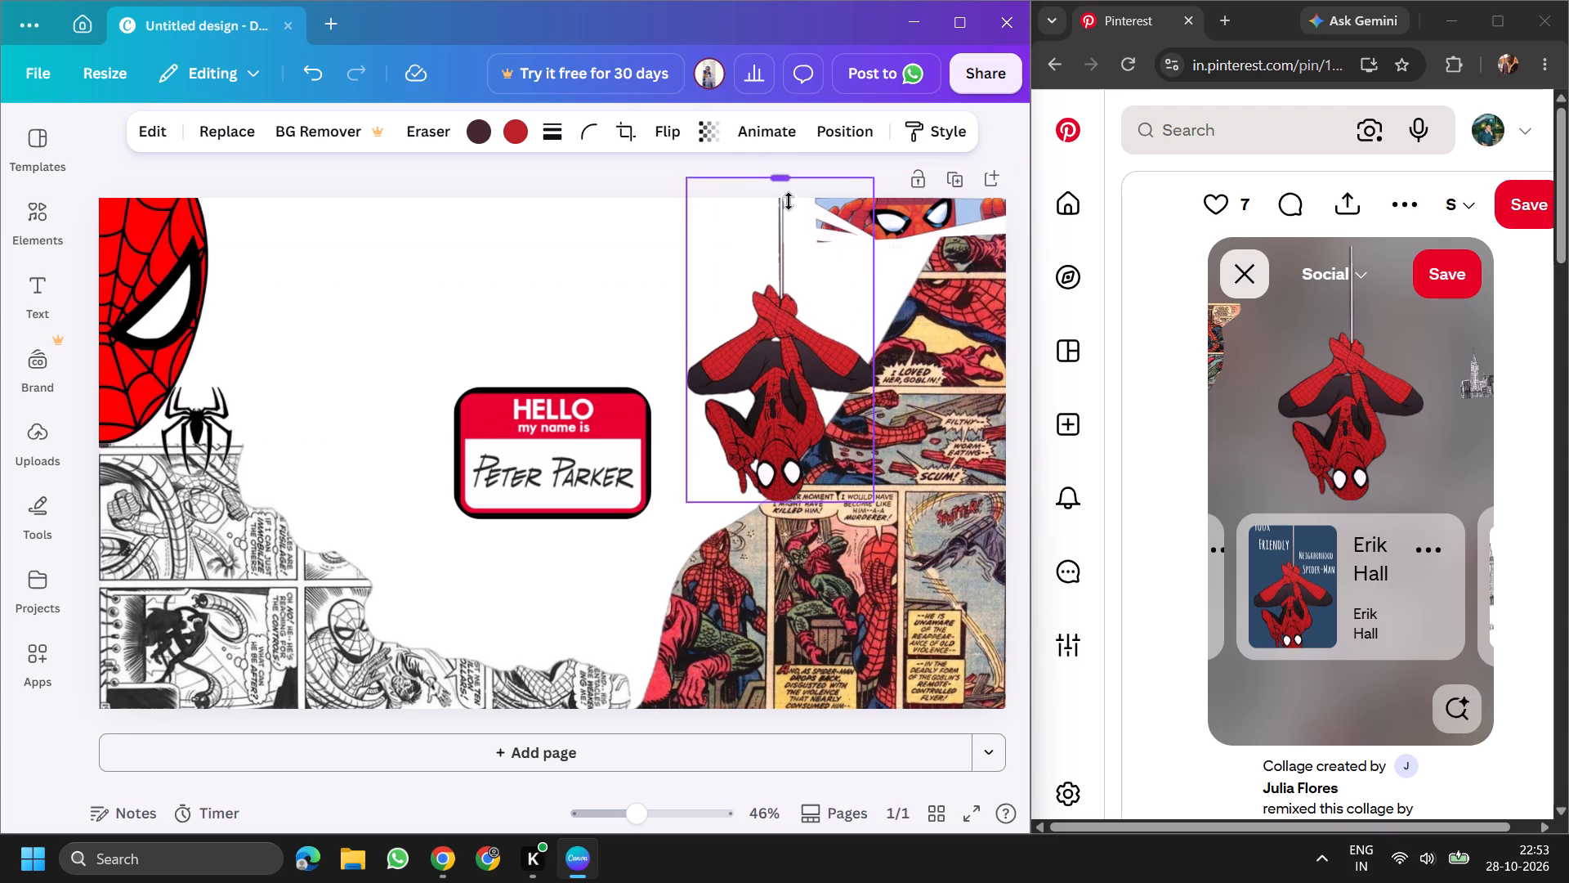
pyautogui.moveTo(789, 201); pyautogui.dragTo(783, 242)
# Position the cropped Spider-Man hanging from the page's top edge, overlapping the corner torn strip and the colour comic's slanted edge.
pyautogui.moveTo(750, 341); pyautogui.dragTo(875, 294)
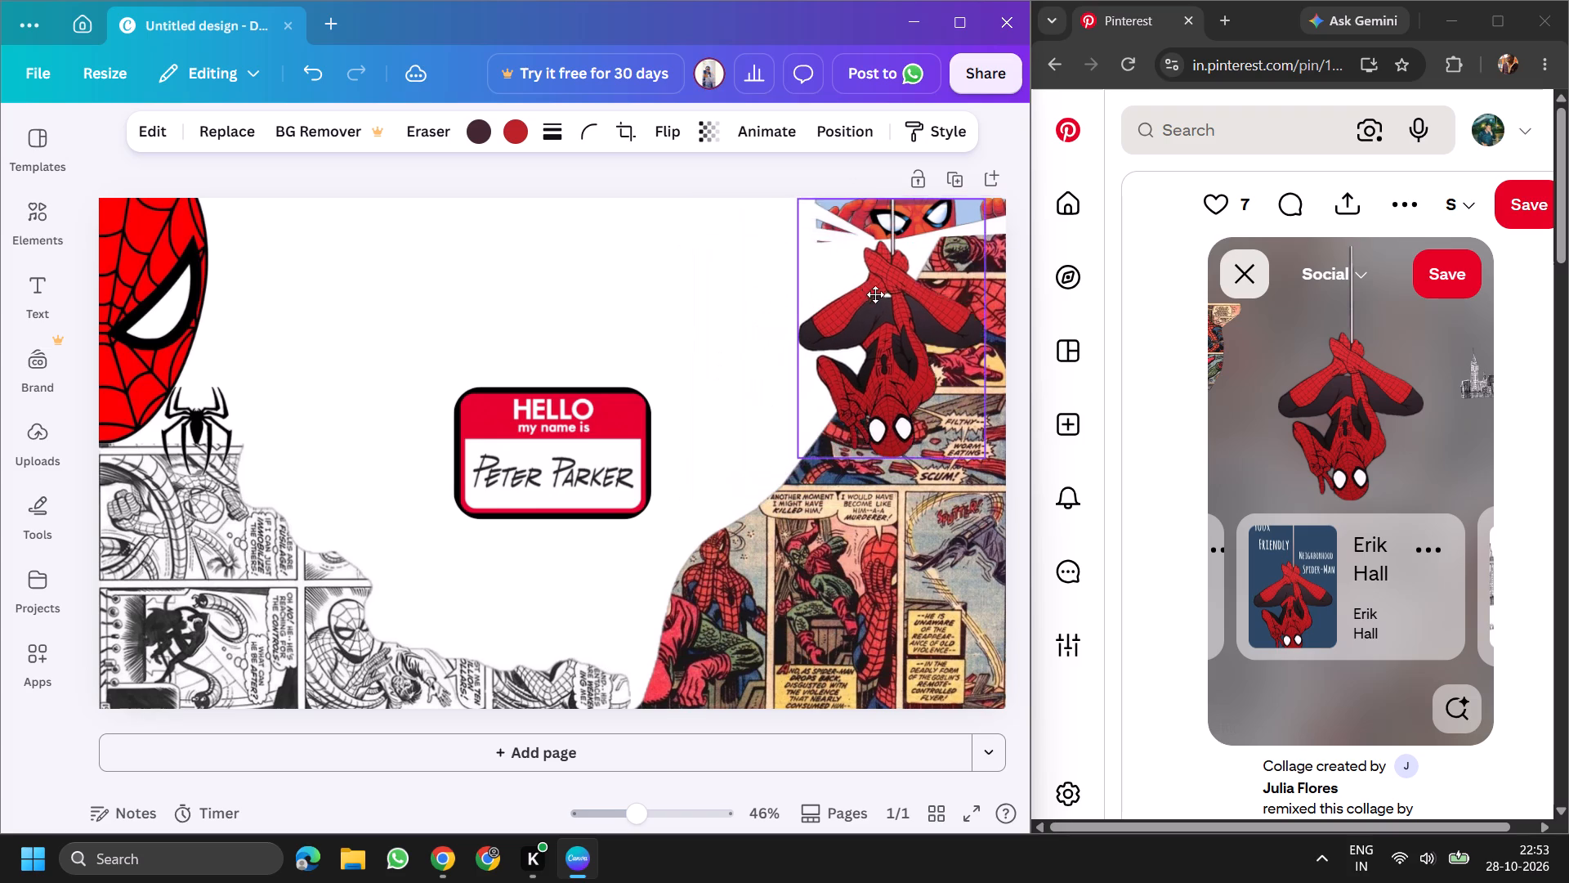
pyautogui.moveTo(875, 294); pyautogui.dragTo(883, 294)
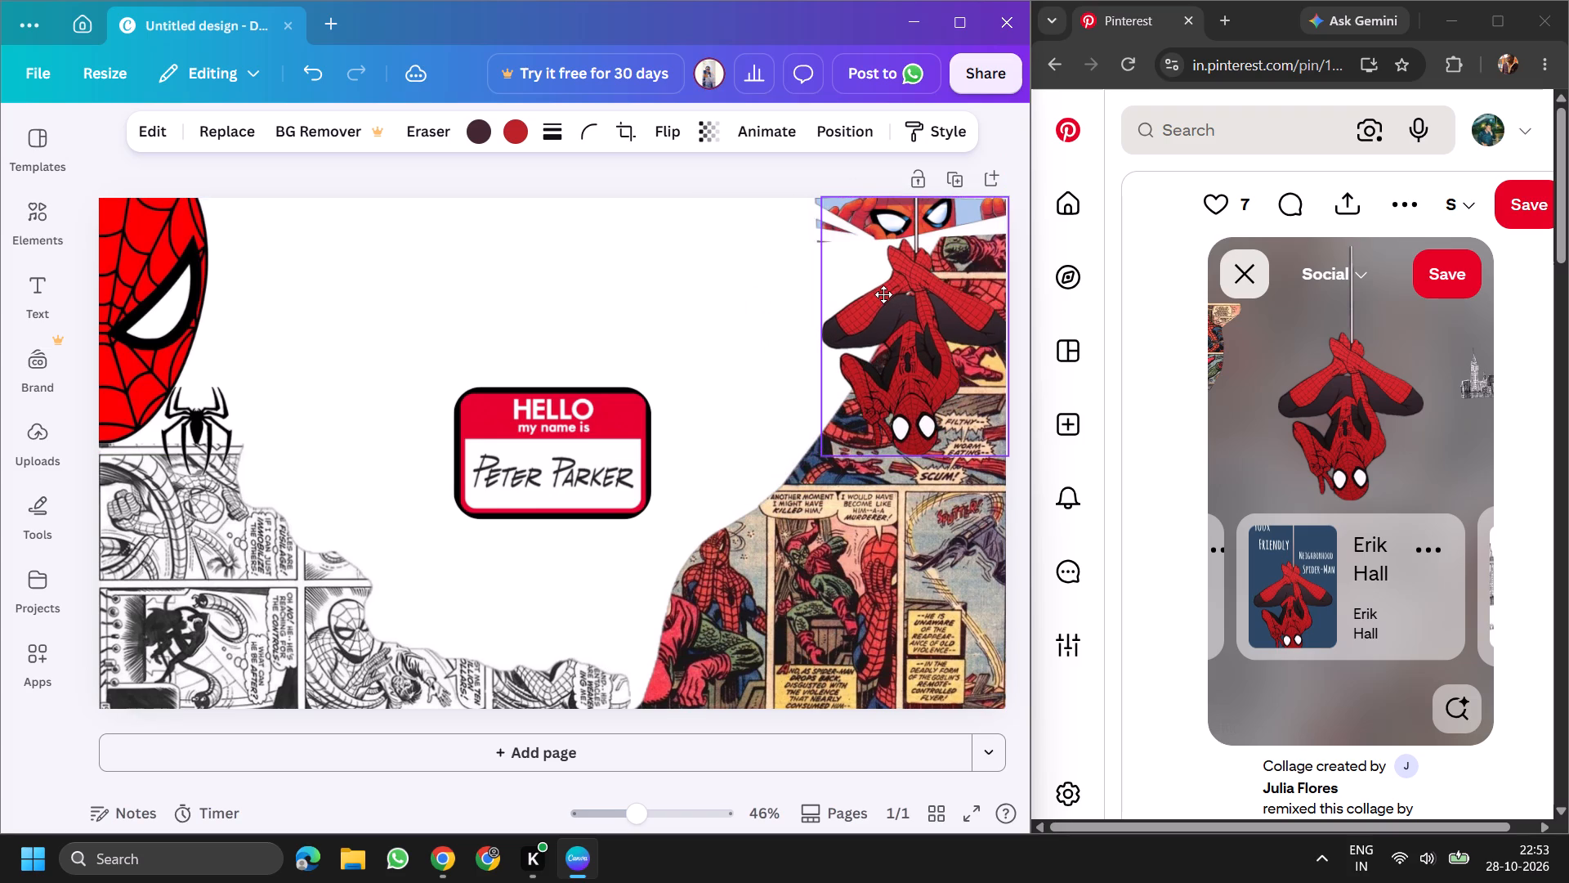
pyautogui.moveTo(883, 294); pyautogui.dragTo(855, 291)
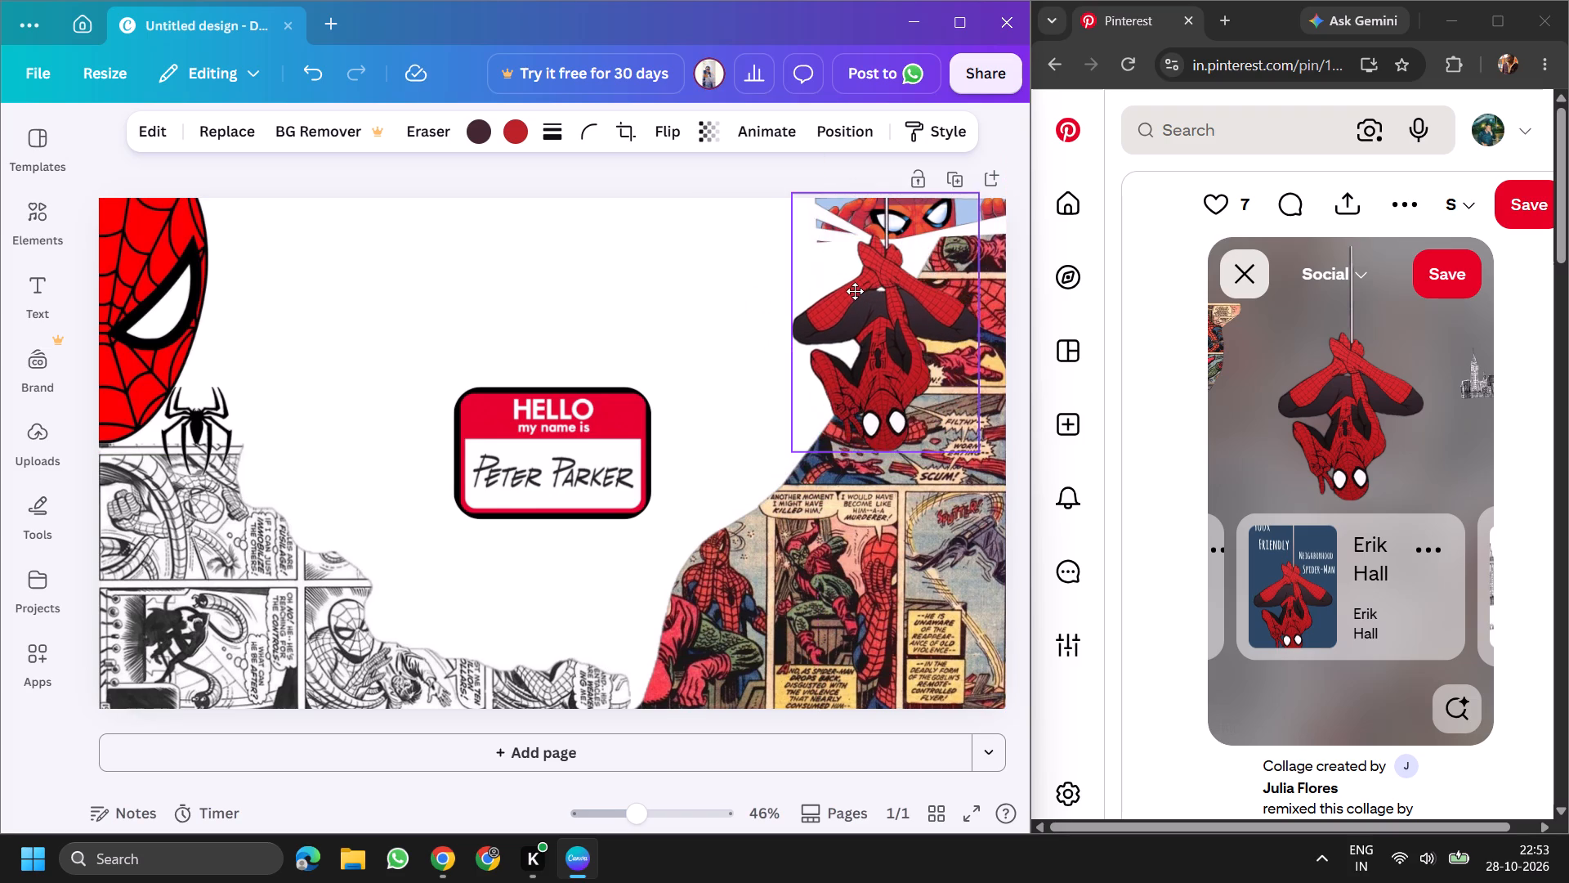
pyautogui.moveTo(855, 291); pyautogui.dragTo(880, 298)
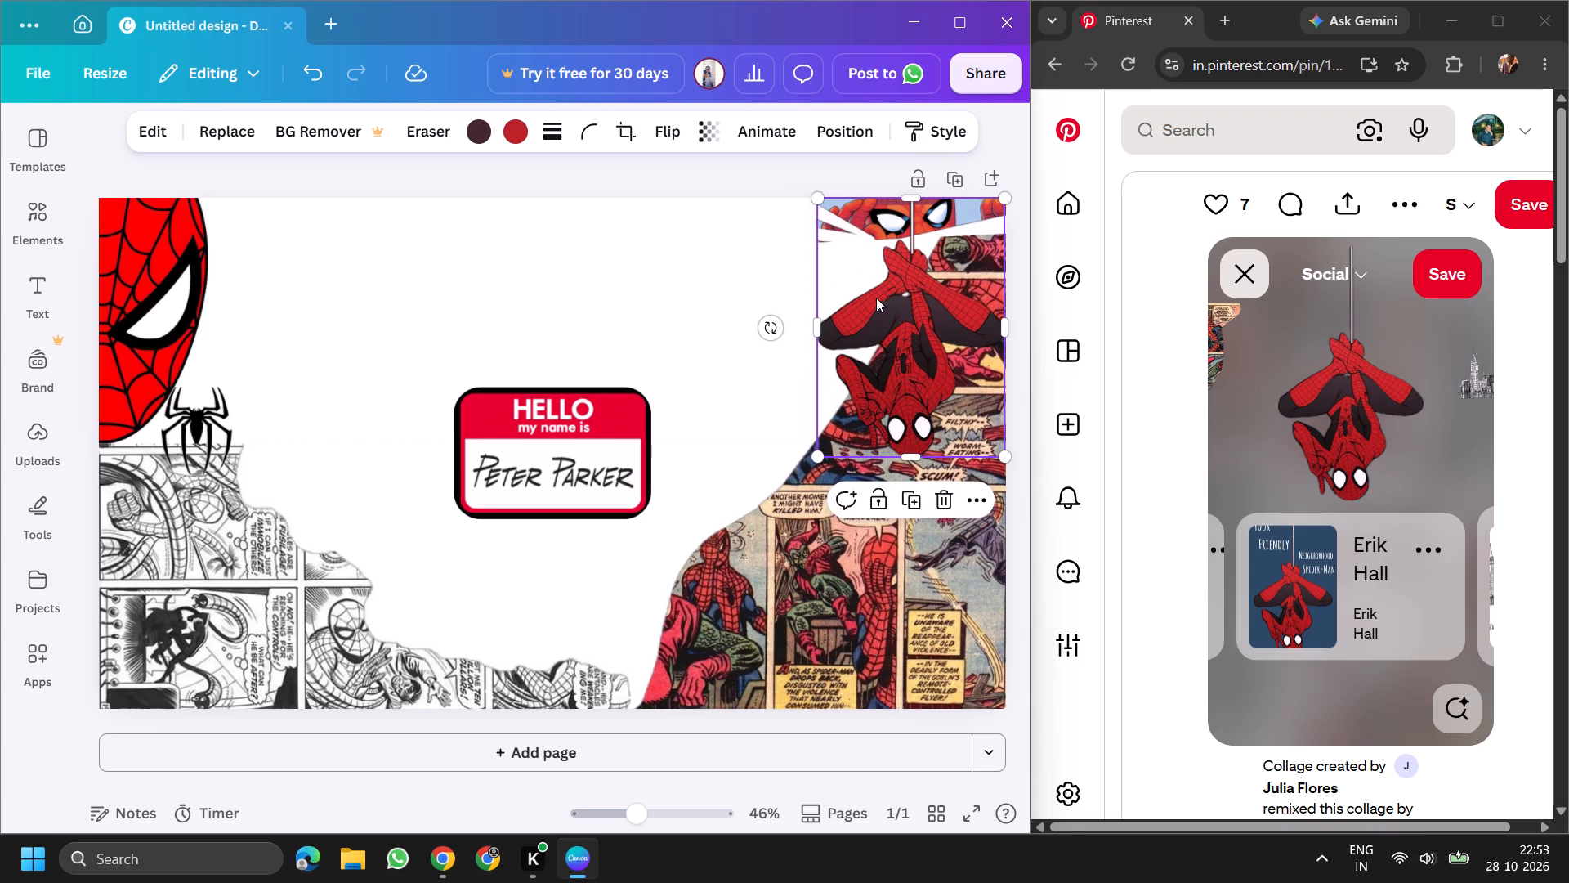
pyautogui.click(637, 258)
pyautogui.moveTo(896, 364); pyautogui.dragTo(896, 361)
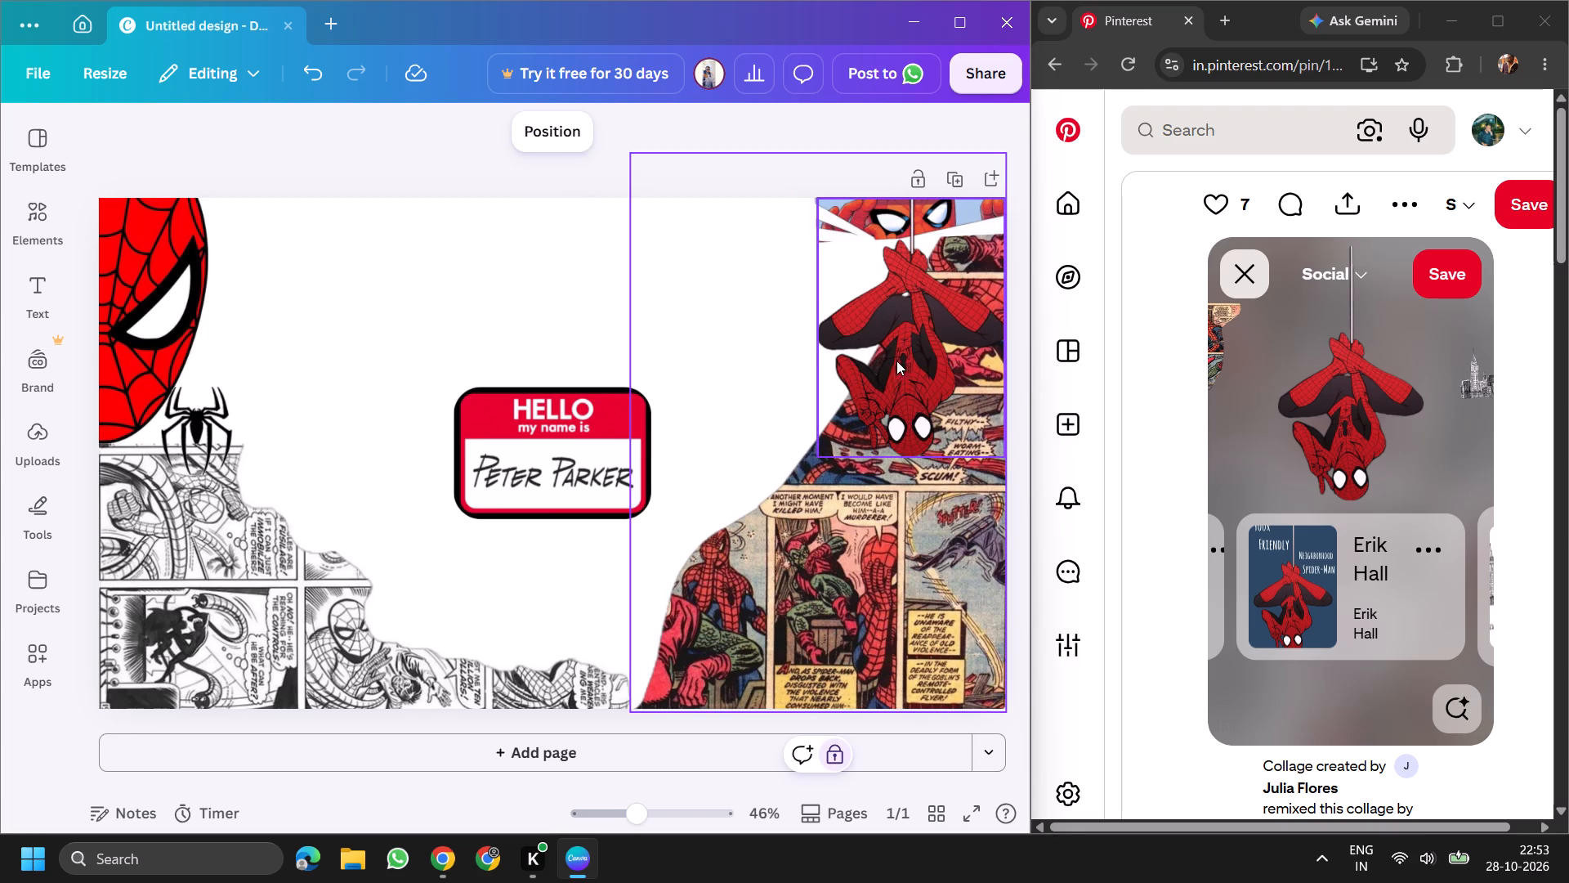
pyautogui.moveTo(896, 361); pyautogui.dragTo(906, 356)
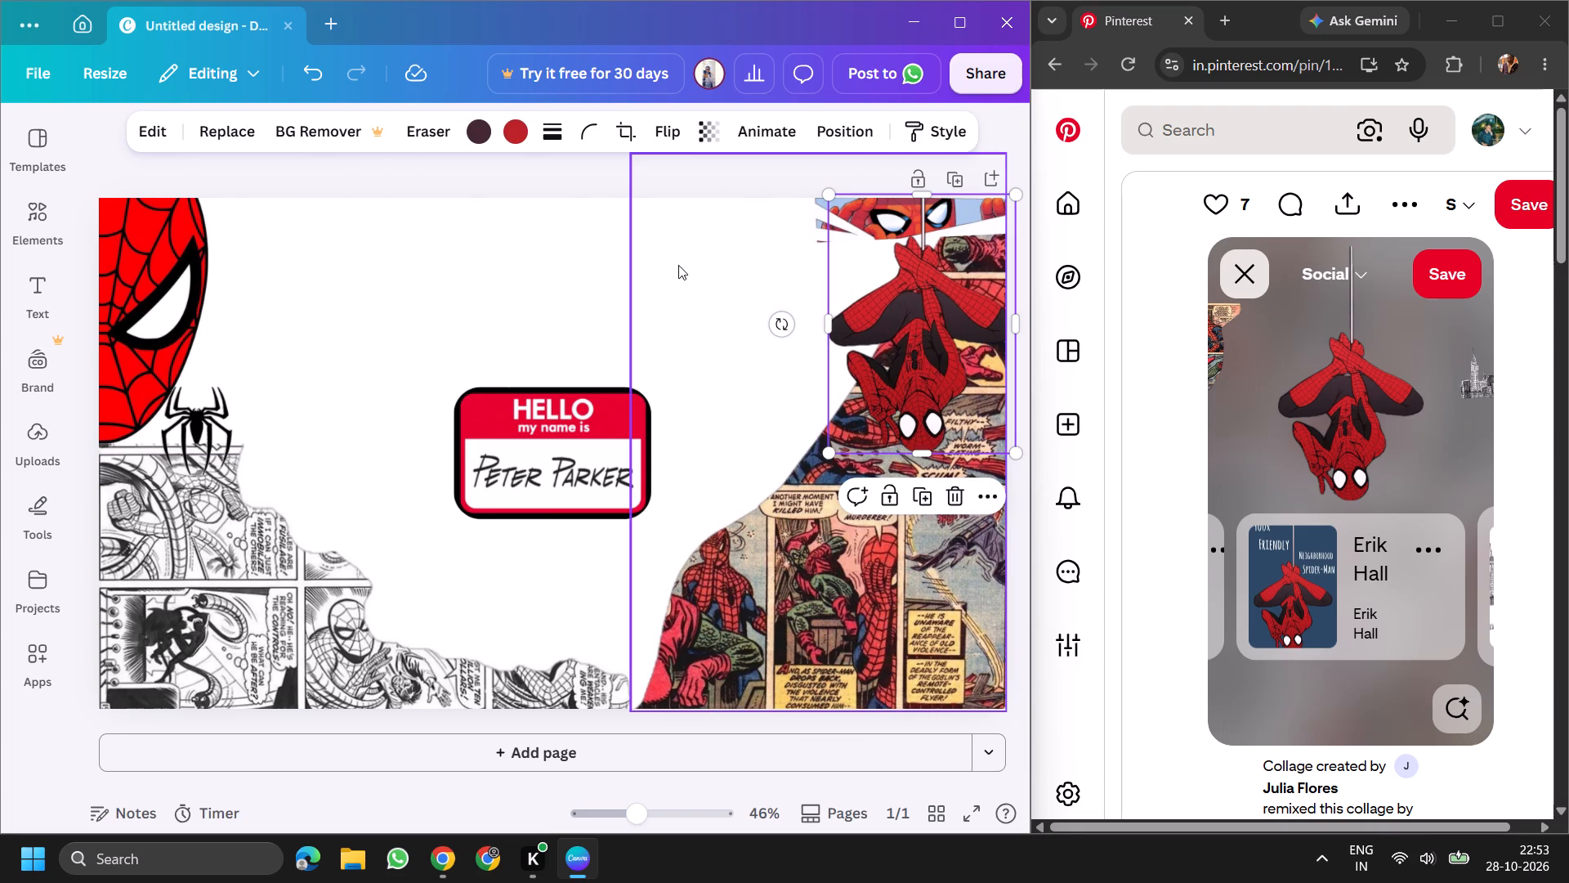
pyautogui.moveTo(928, 332); pyautogui.dragTo(928, 331)
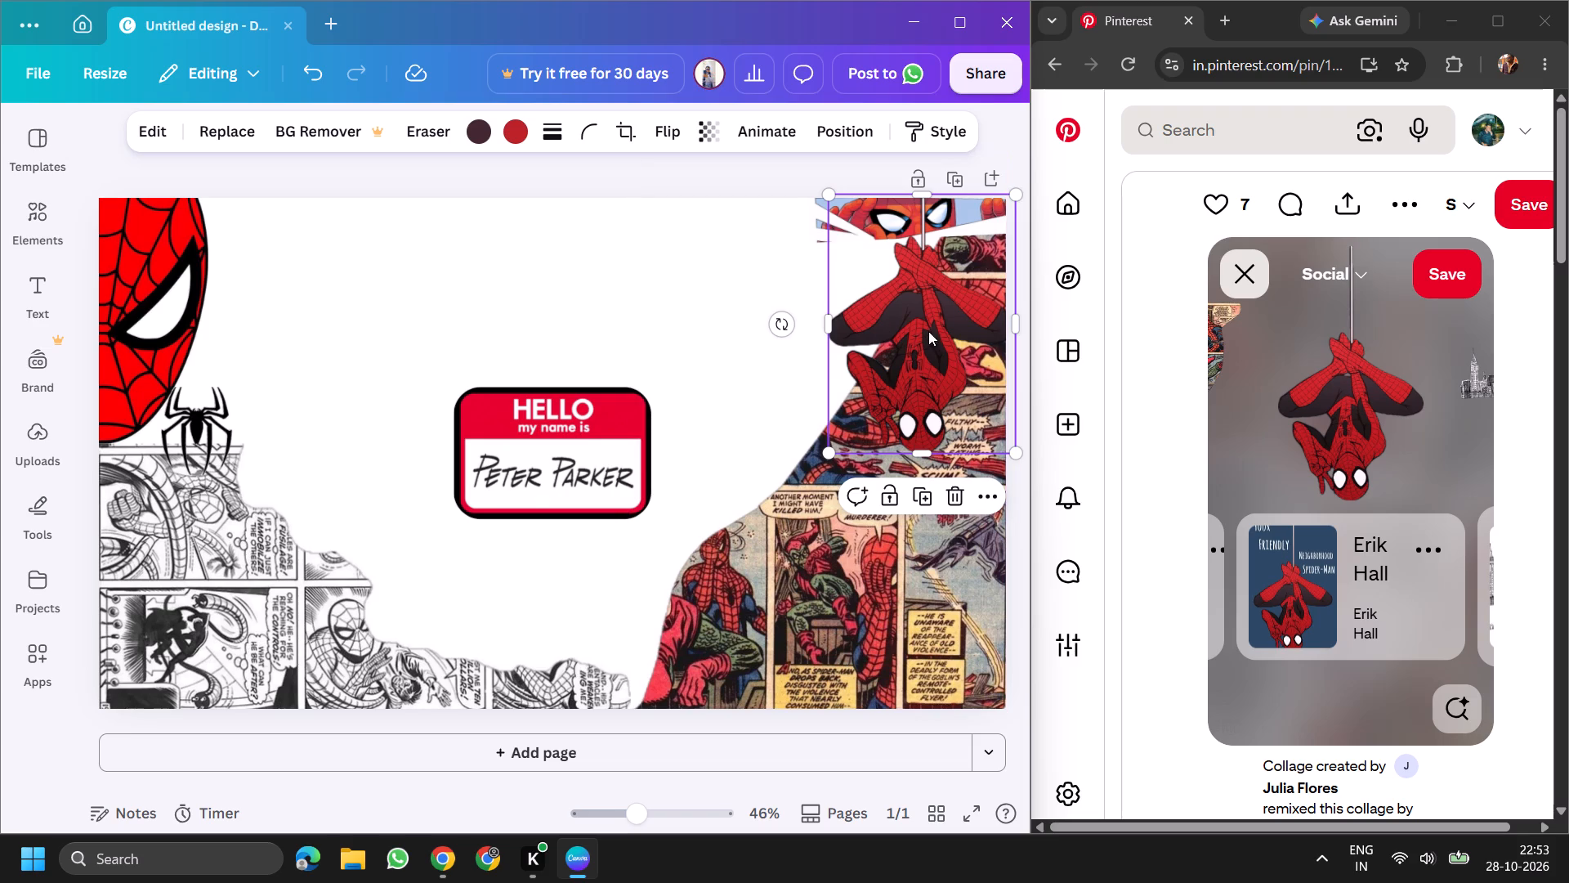
pyautogui.moveTo(928, 331); pyautogui.dragTo(865, 312)
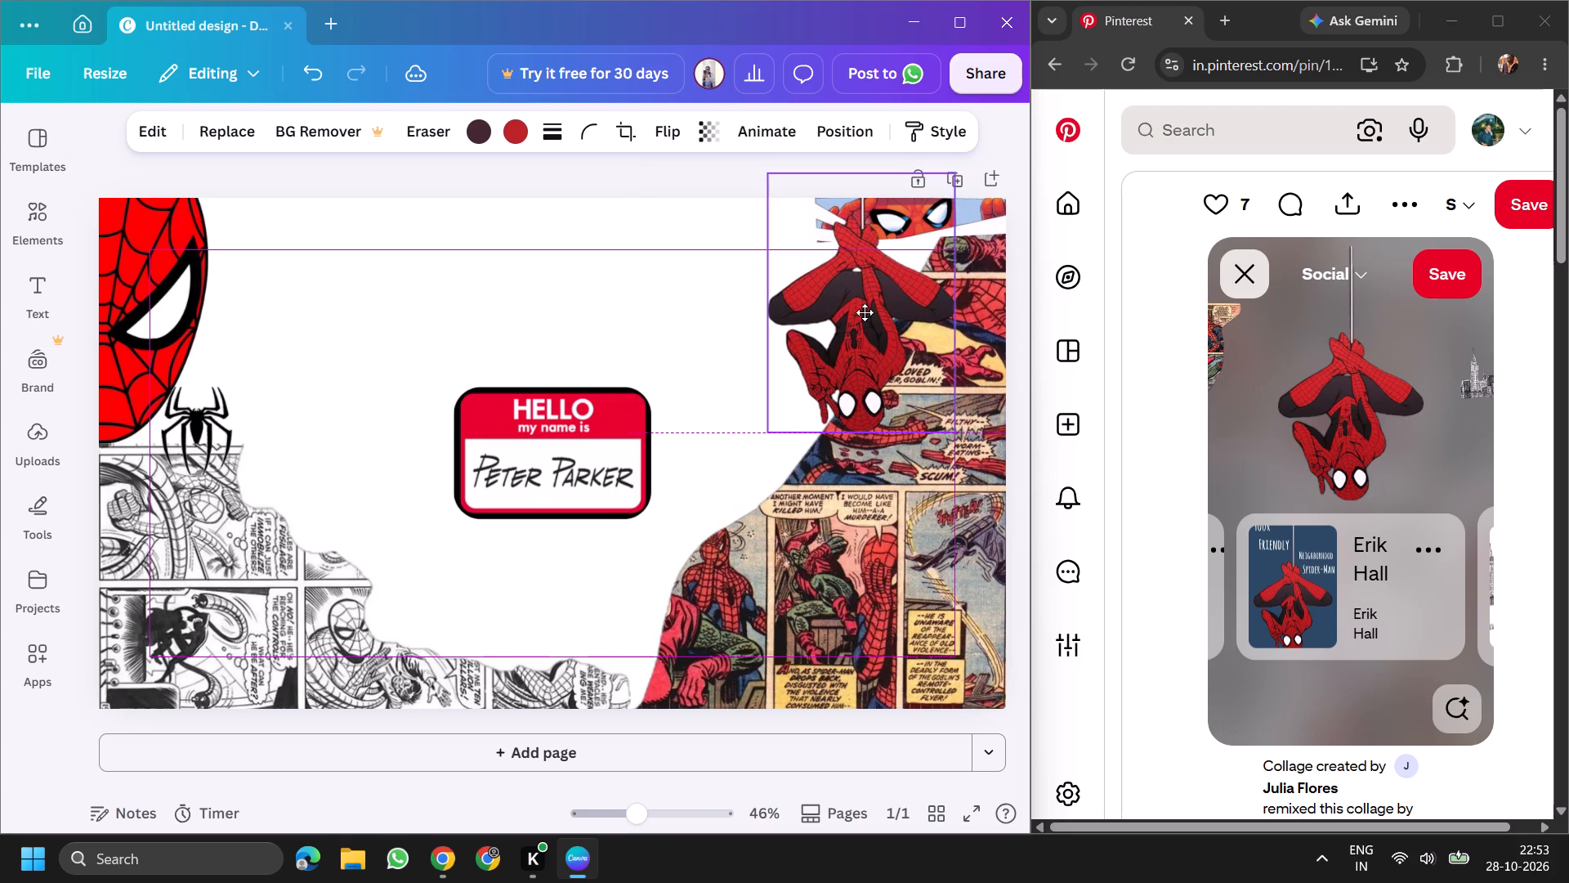
pyautogui.moveTo(865, 312); pyautogui.dragTo(865, 312)
pyautogui.moveTo(865, 312); pyautogui.dragTo(871, 314)
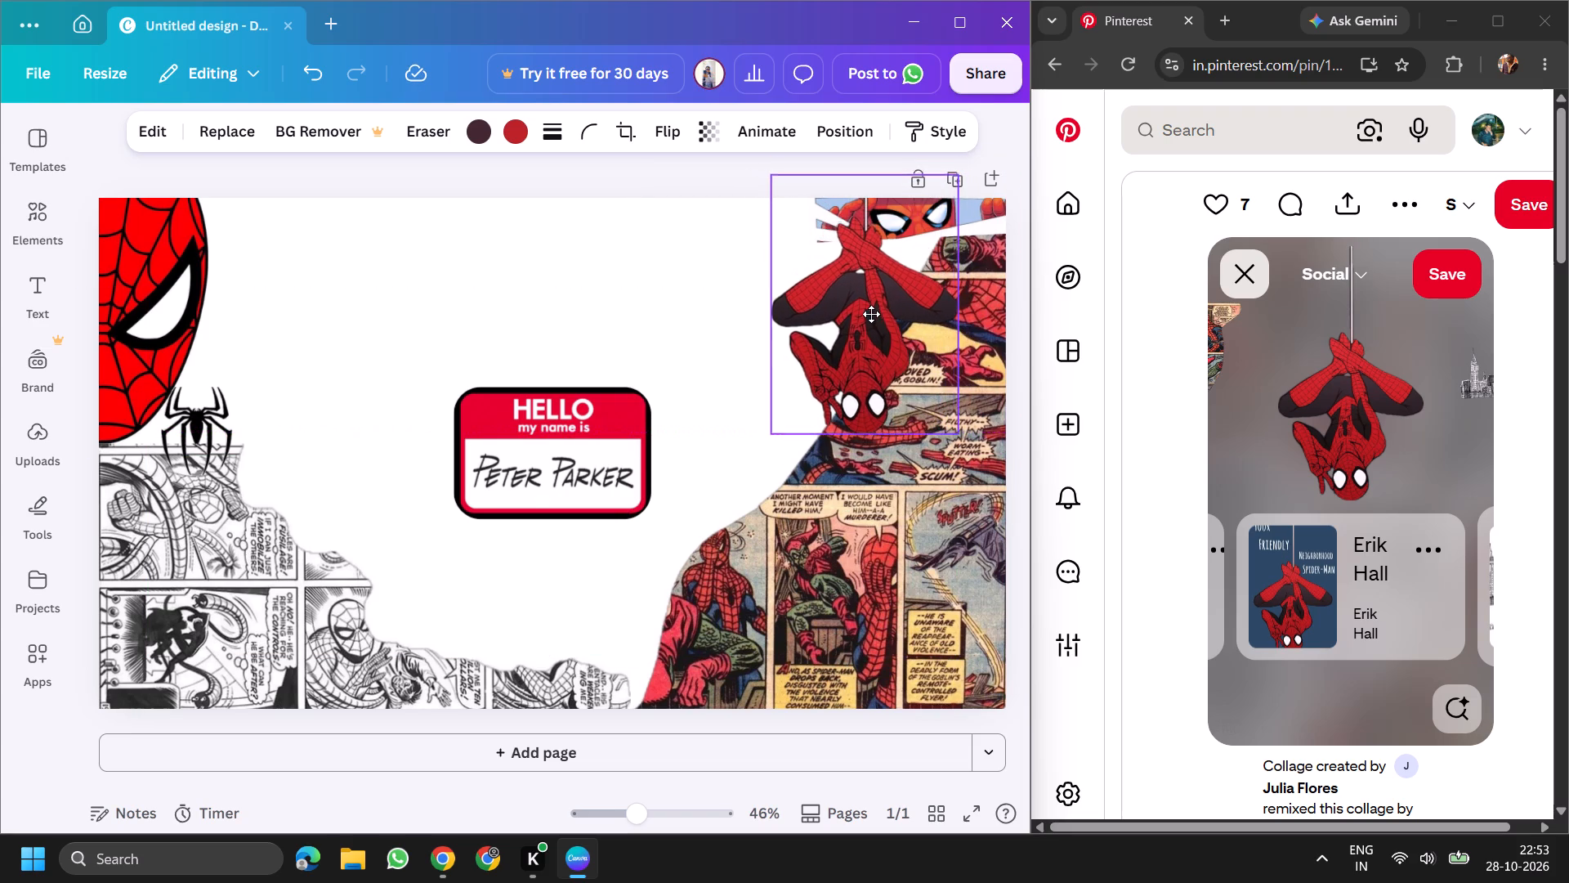
pyautogui.moveTo(871, 314); pyautogui.dragTo(869, 316)
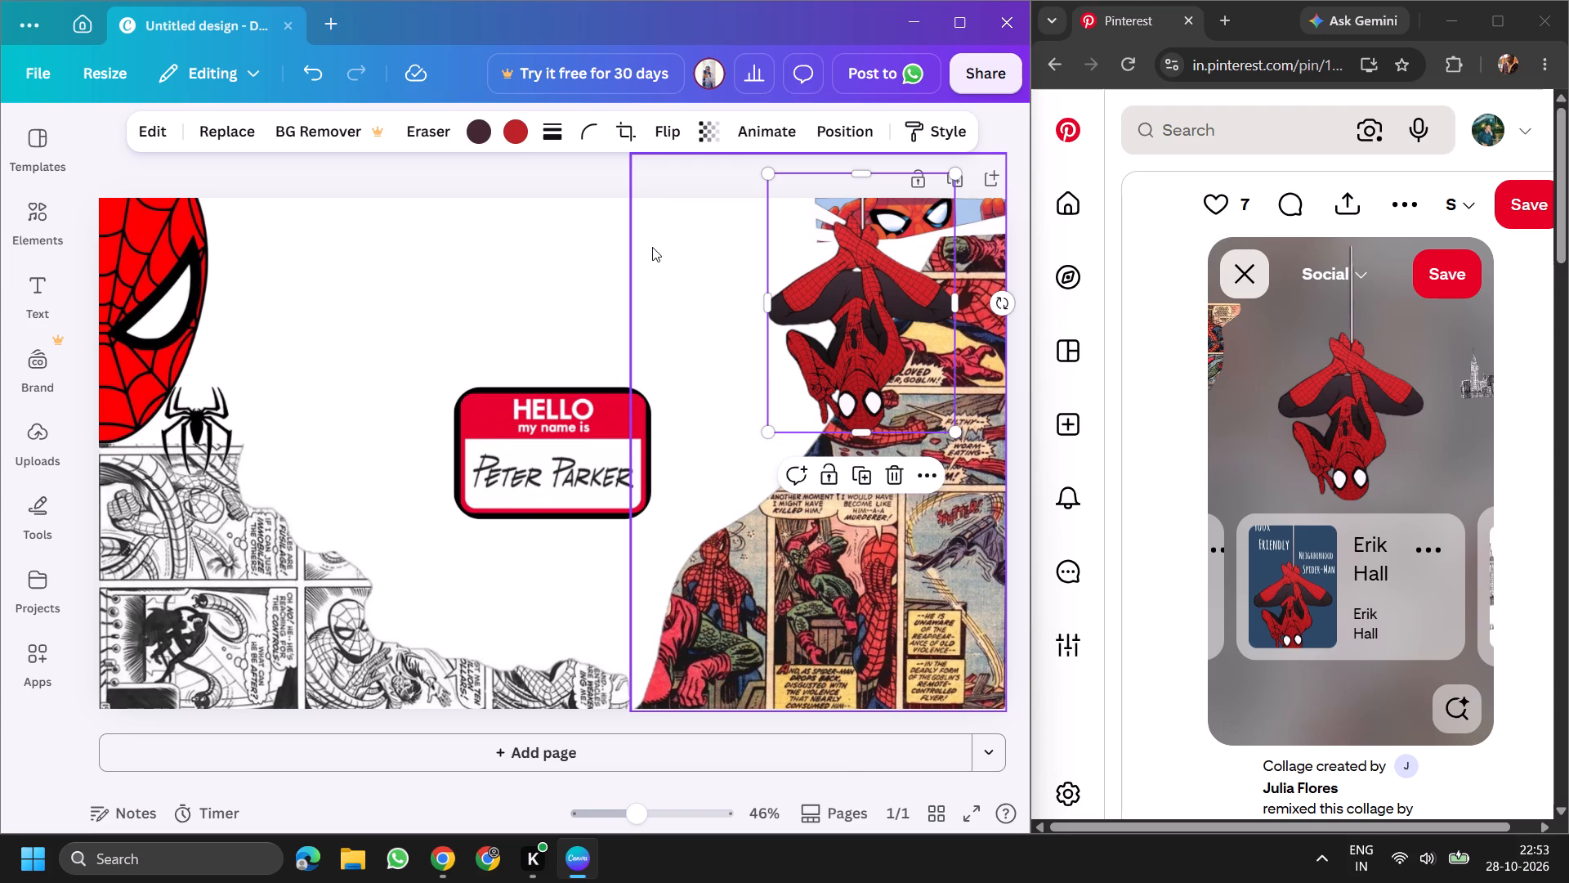
# Switch to Pinterest, return to the Spider-Man collage and copy its black-and-white New York skyline cut-out.
pyautogui.click(651, 247)
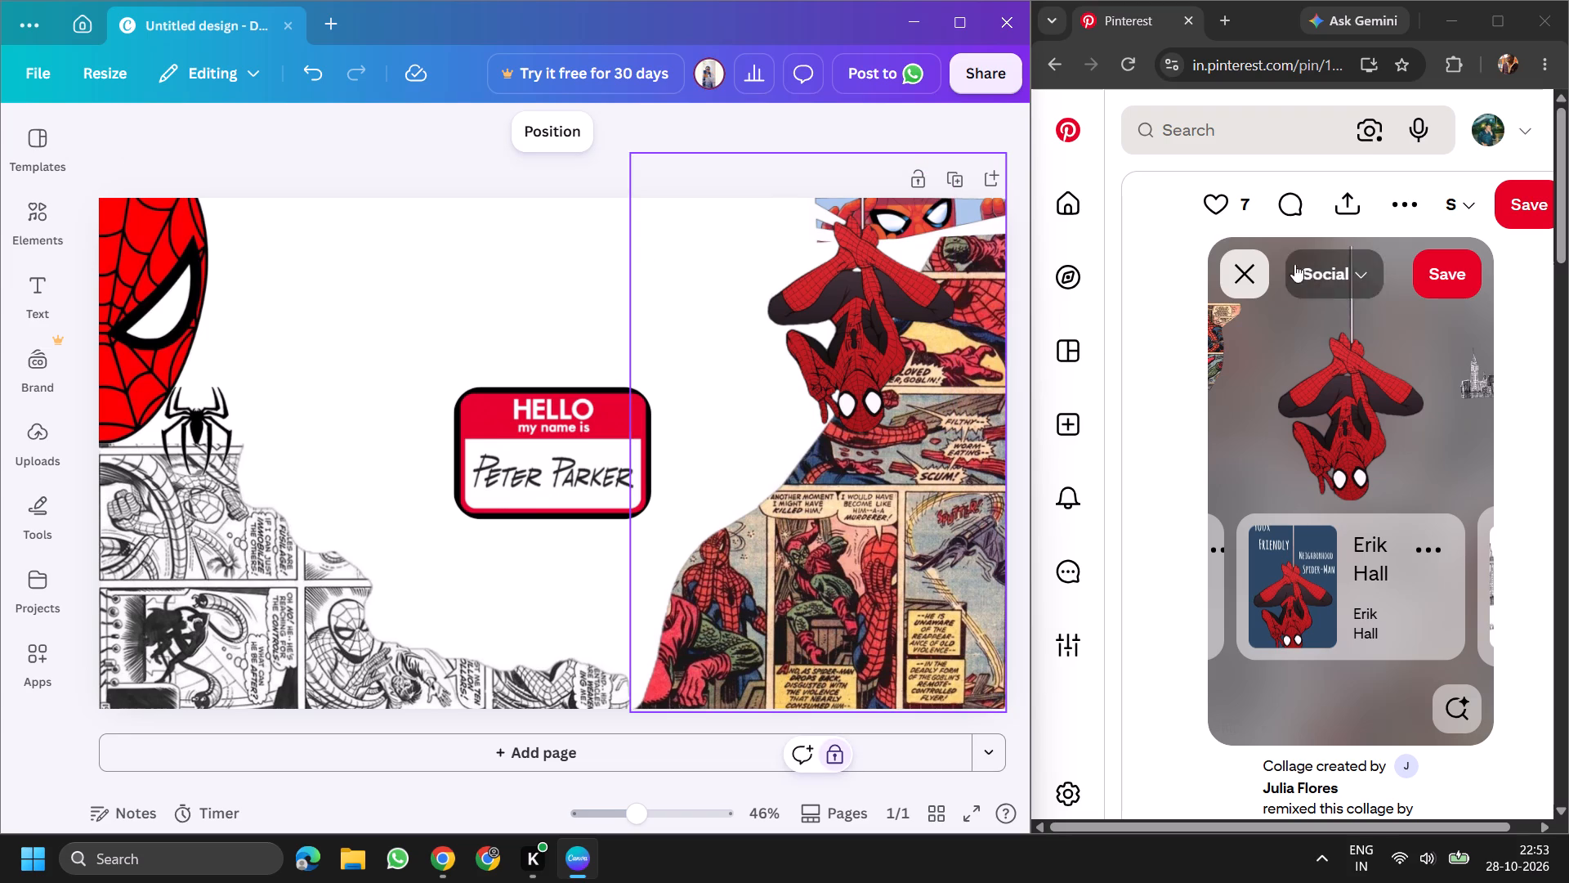
pyautogui.click(1218, 266)
pyautogui.click(1254, 276)
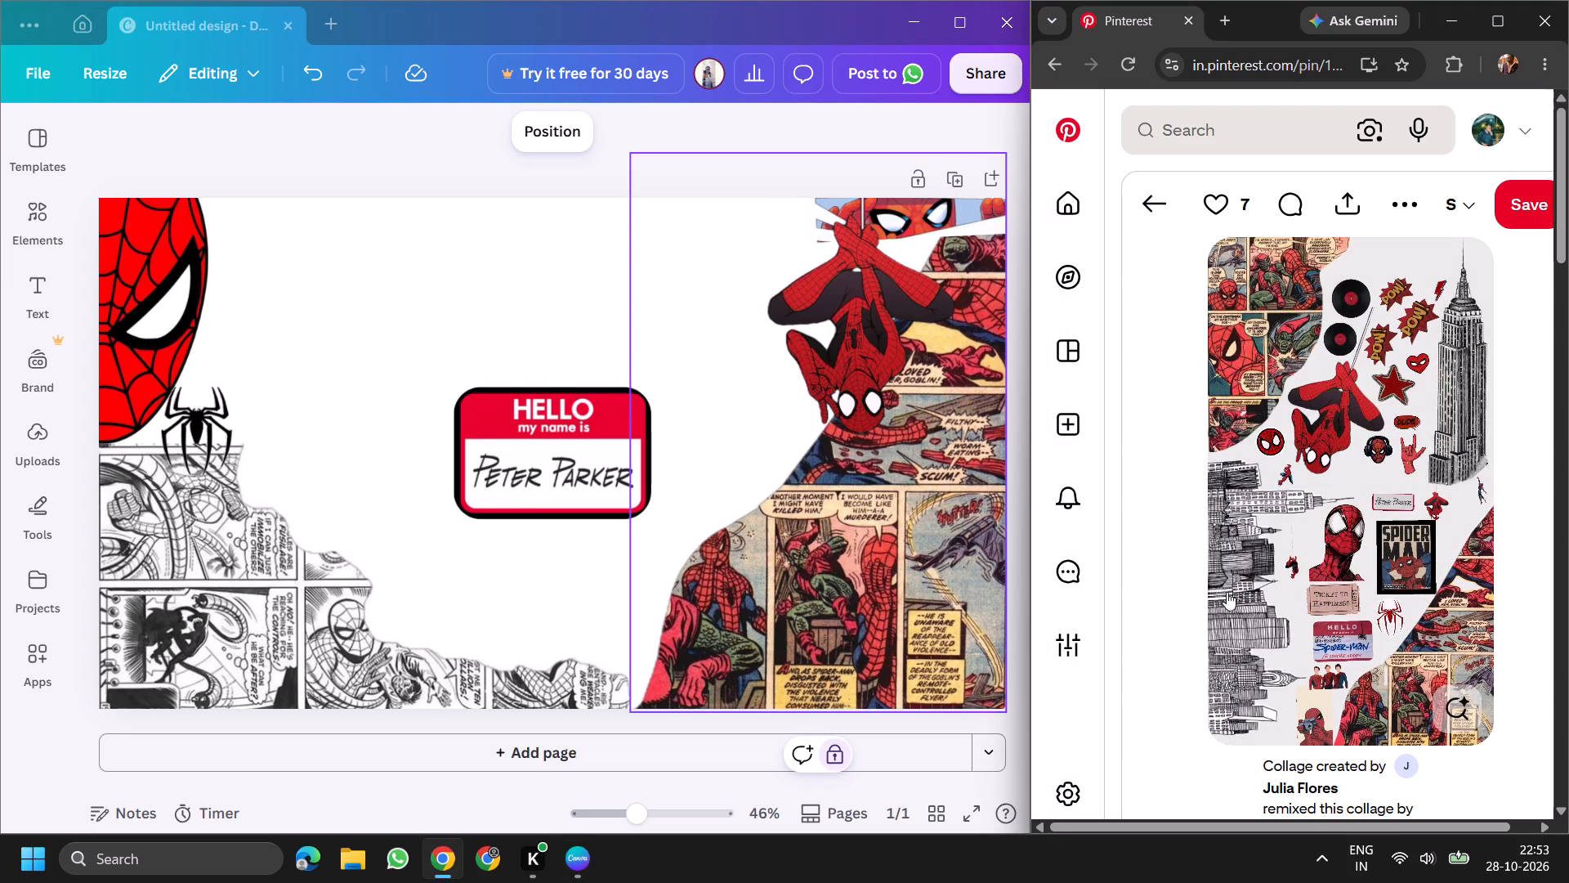
pyautogui.click(1243, 578)
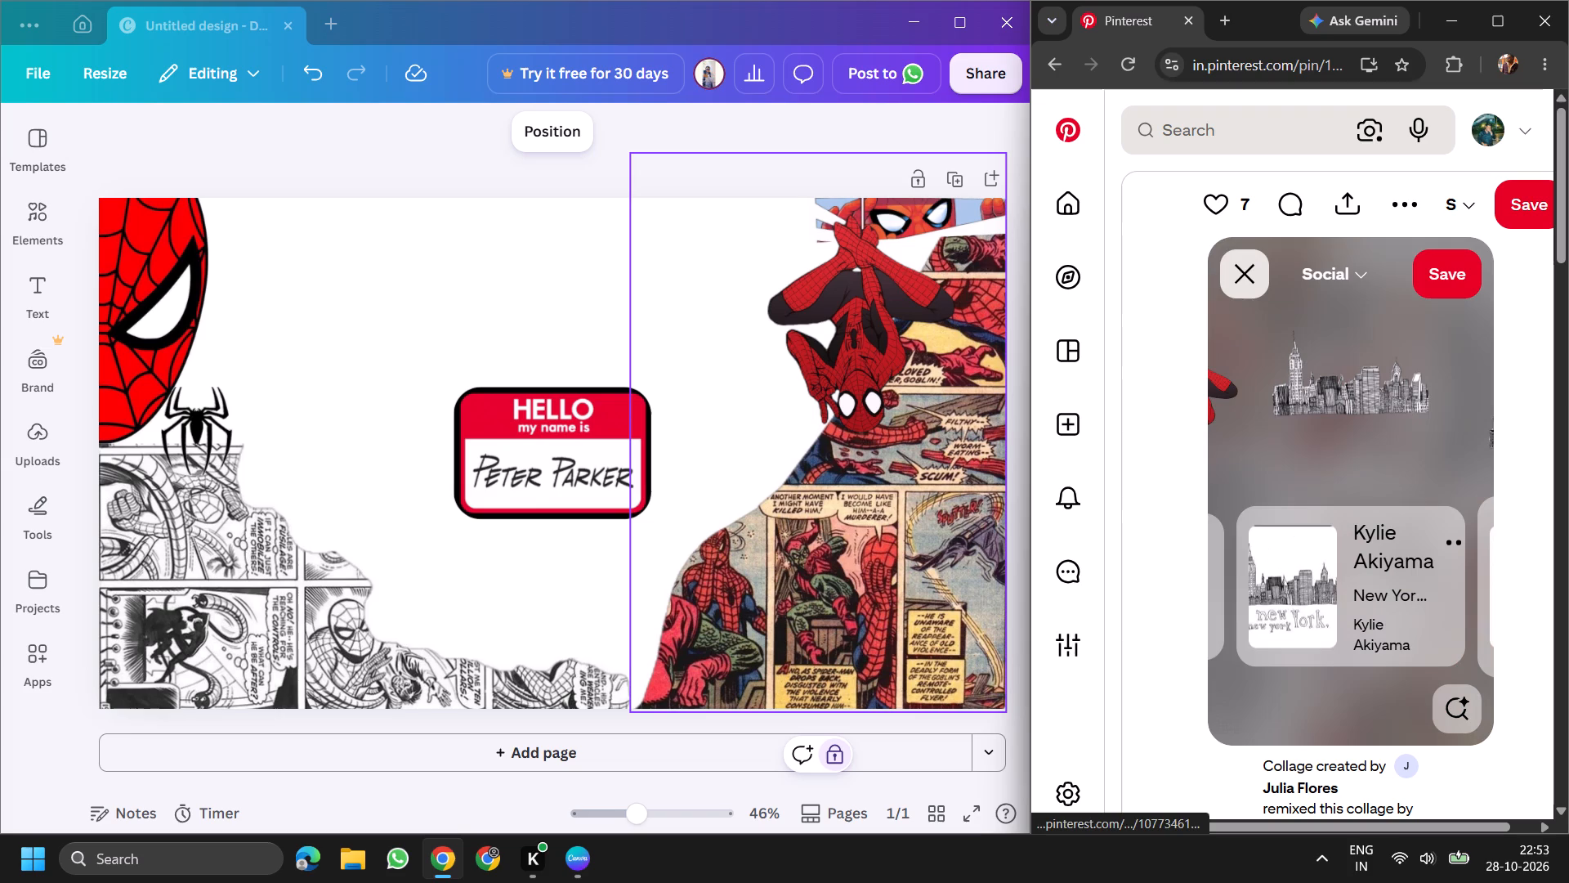
pyautogui.rightClick(1334, 396)
pyautogui.click(1177, 486)
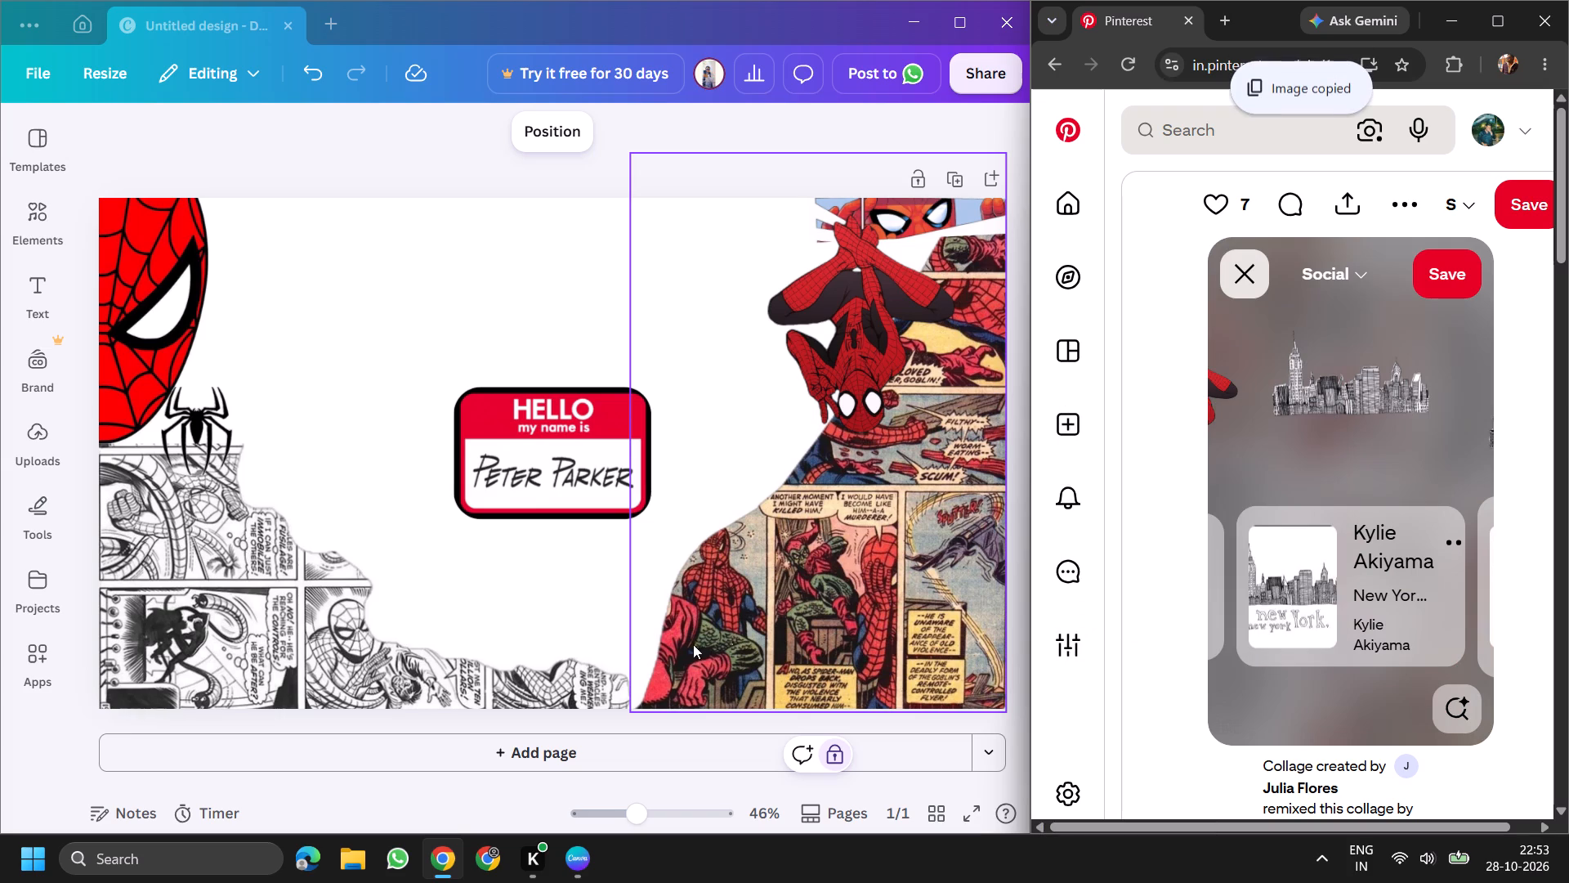
# Switch to Canva and paste the copied New York skyline into the wallpaper design.
pyautogui.click(409, 141)
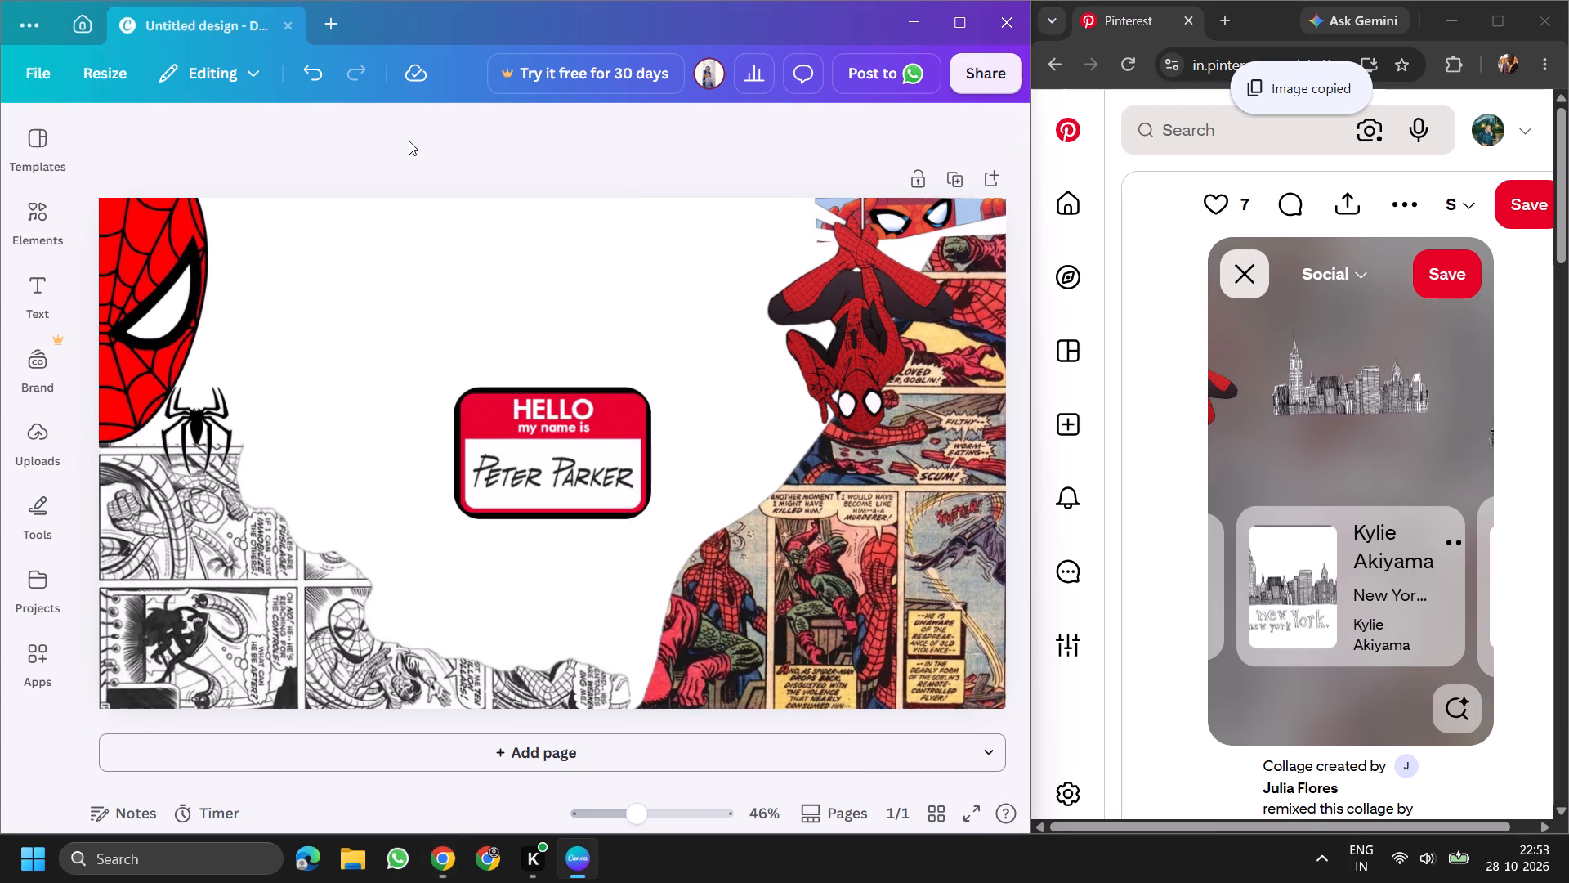
pyautogui.rightClick(592, 351)
pyautogui.click(660, 473)
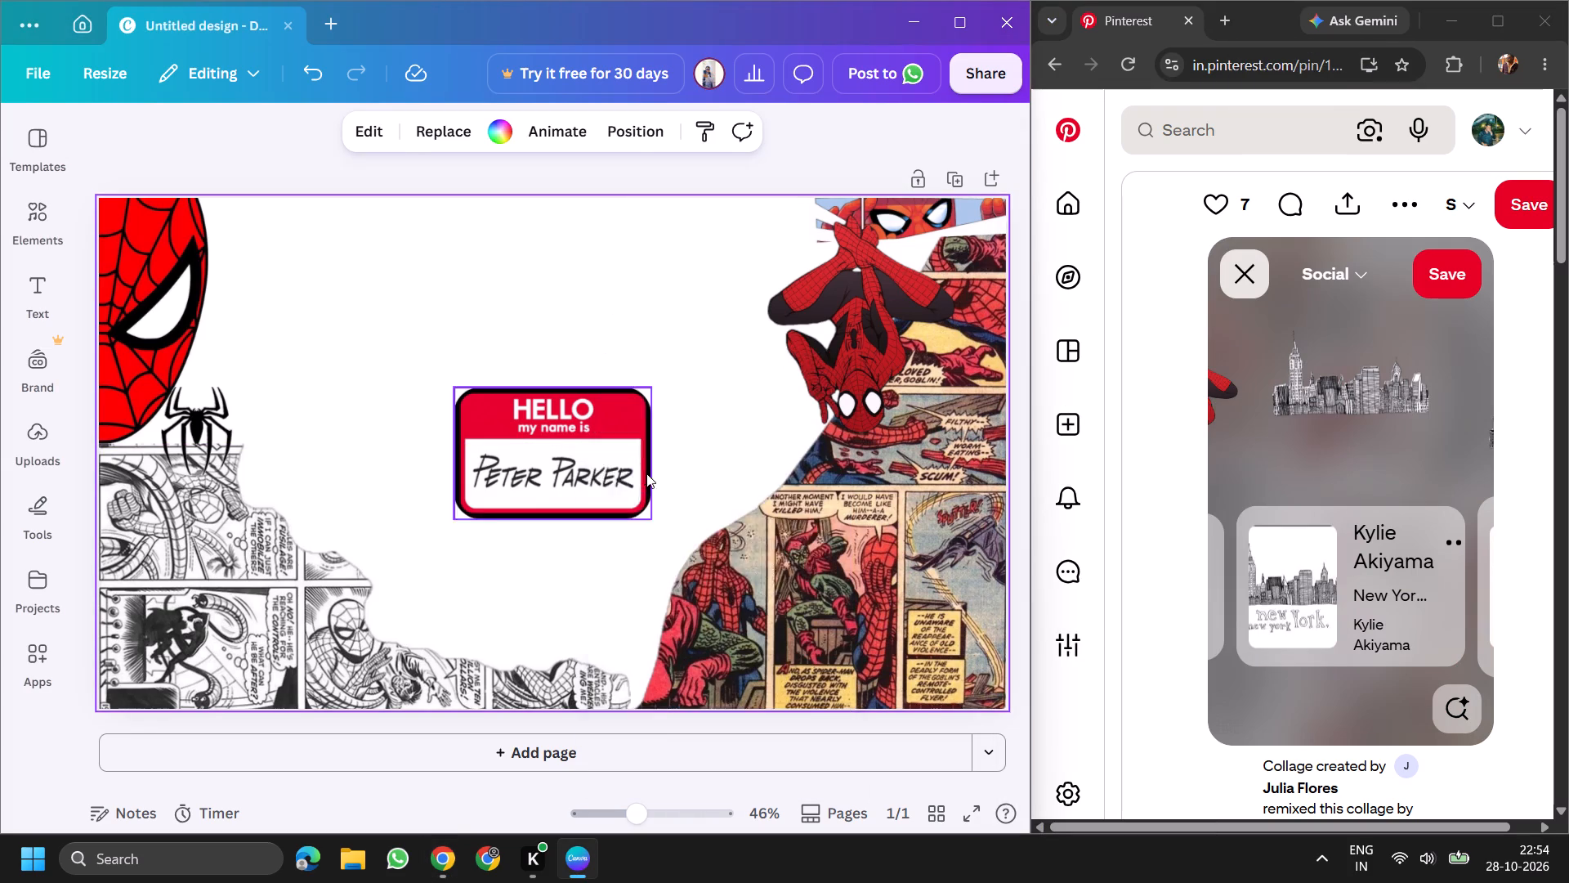
pyautogui.click(893, 303)
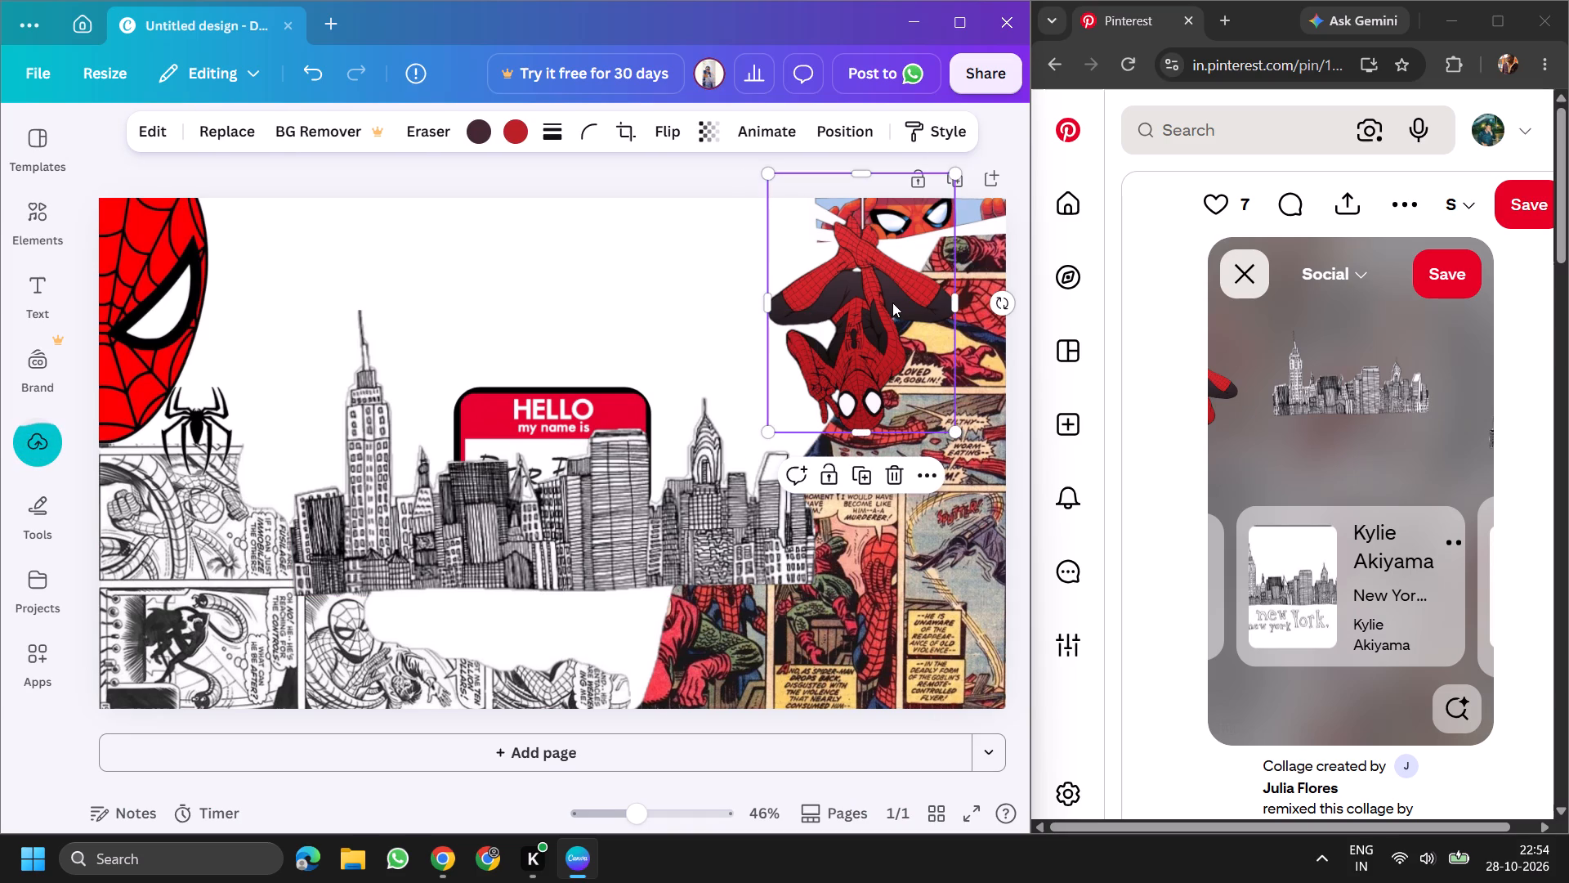
pyautogui.click(830, 464)
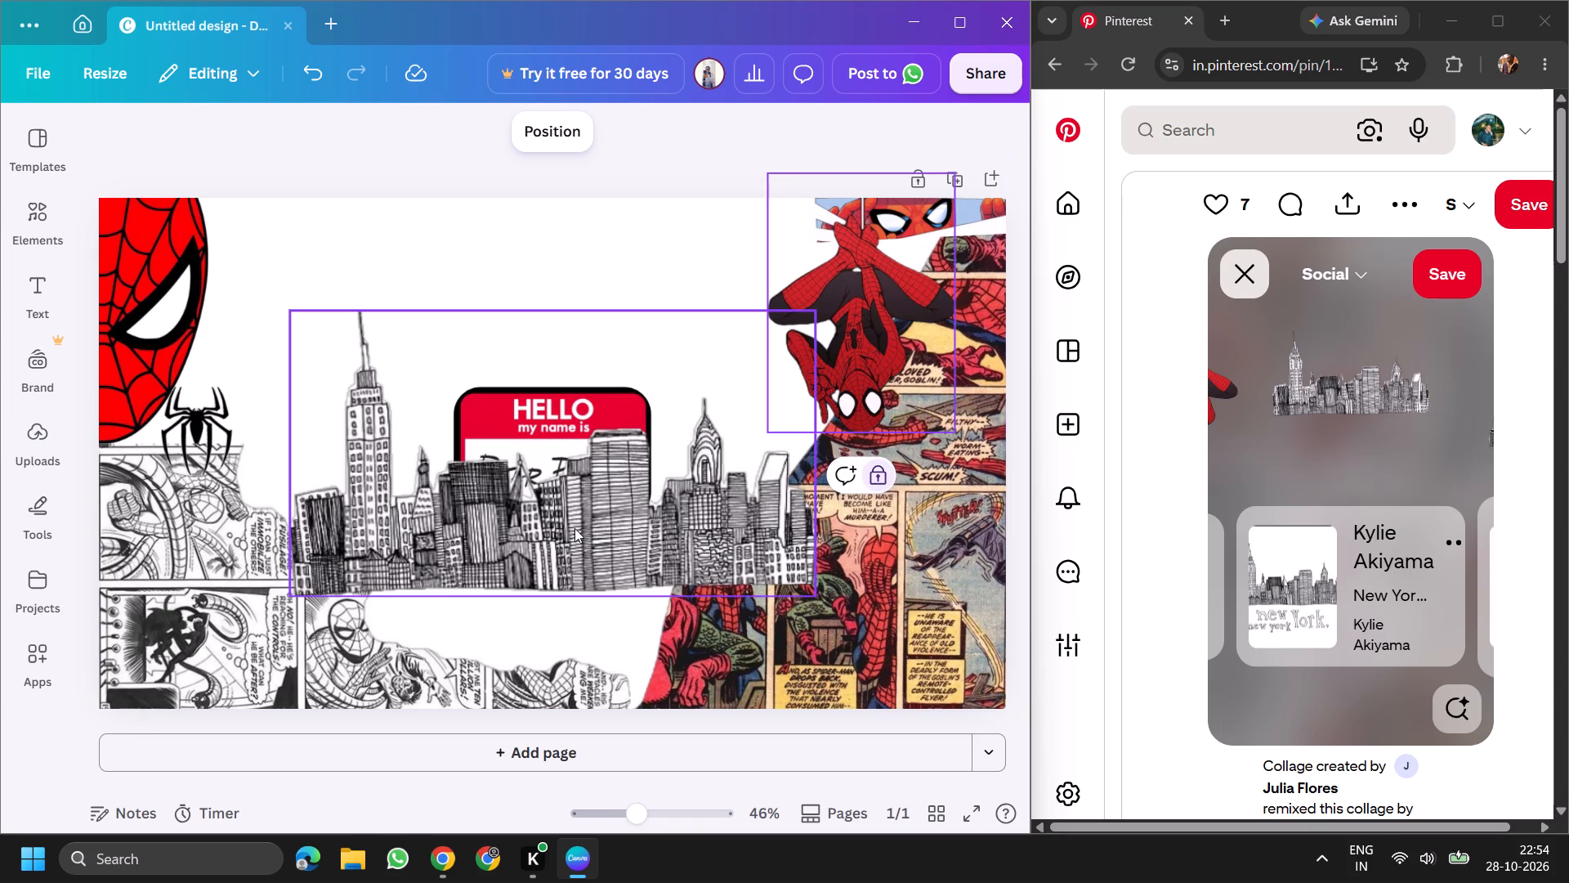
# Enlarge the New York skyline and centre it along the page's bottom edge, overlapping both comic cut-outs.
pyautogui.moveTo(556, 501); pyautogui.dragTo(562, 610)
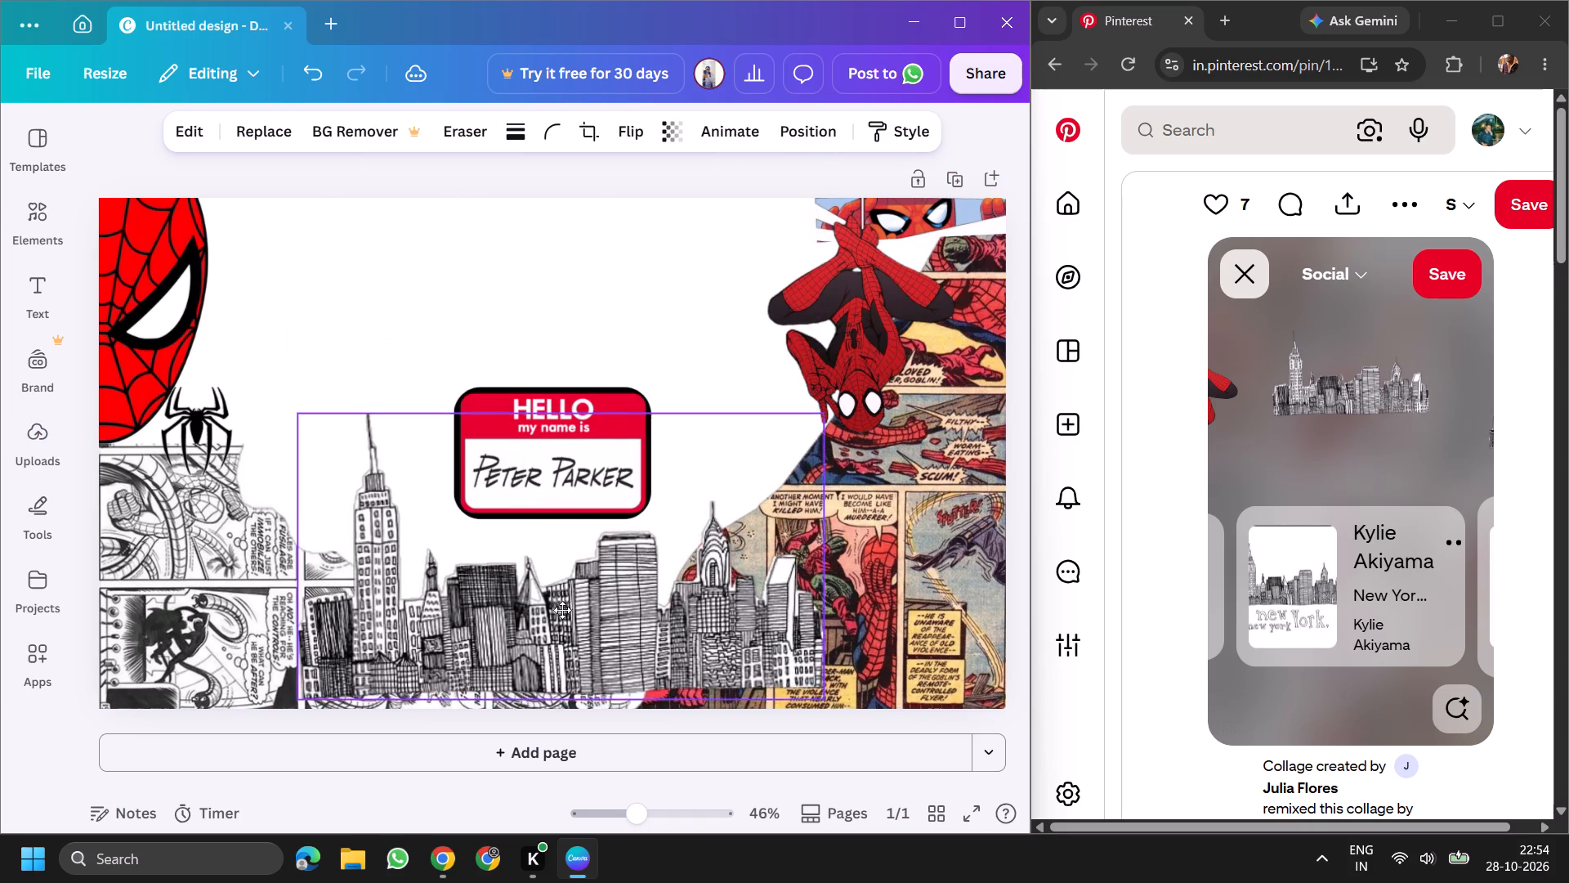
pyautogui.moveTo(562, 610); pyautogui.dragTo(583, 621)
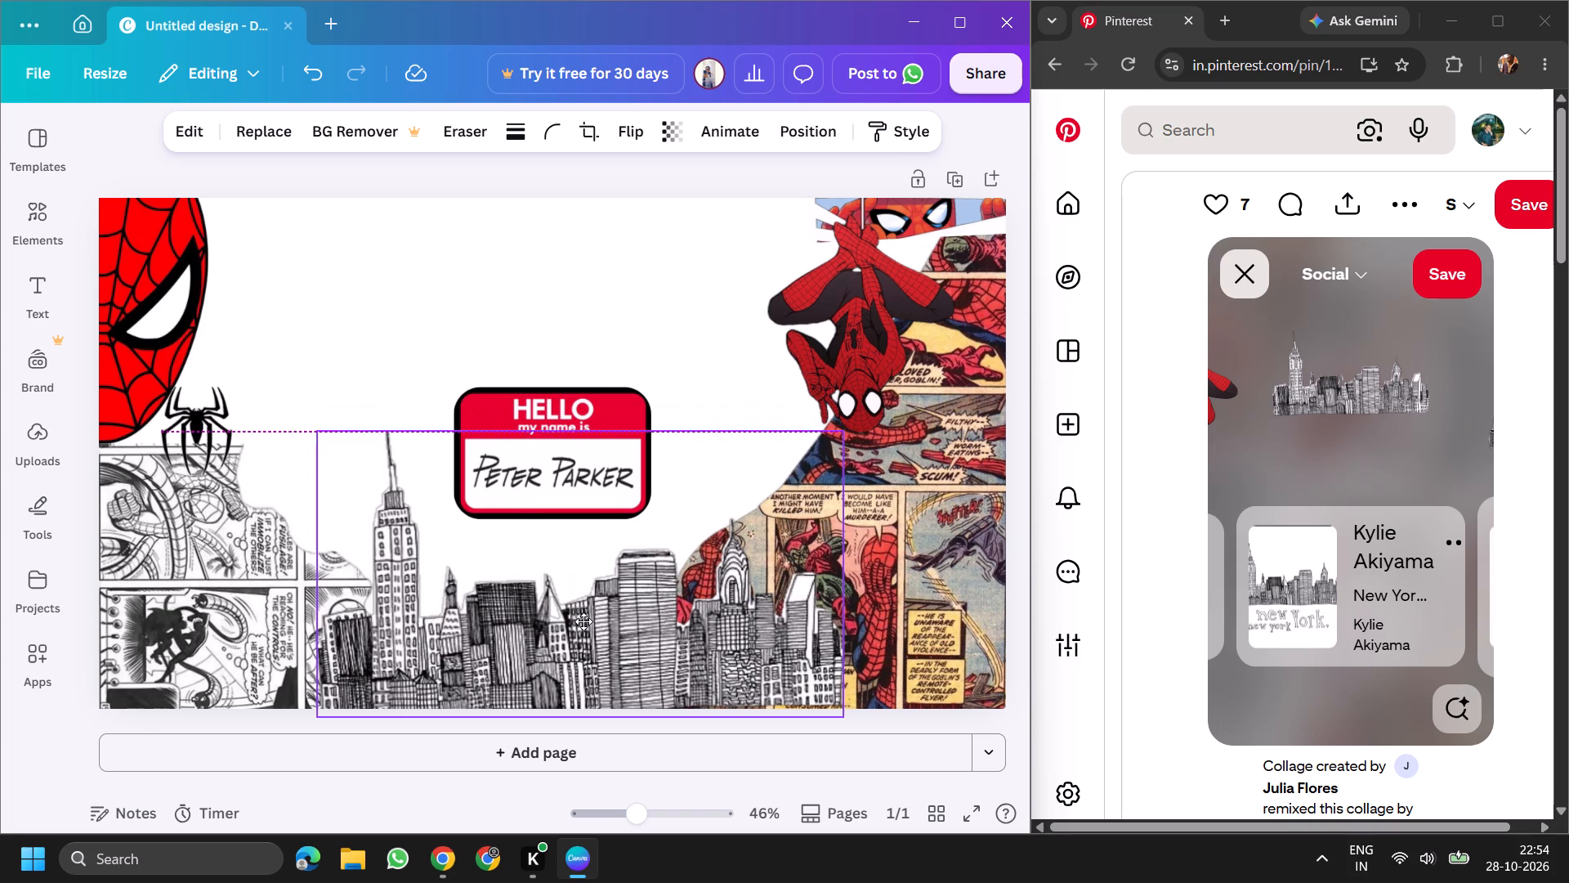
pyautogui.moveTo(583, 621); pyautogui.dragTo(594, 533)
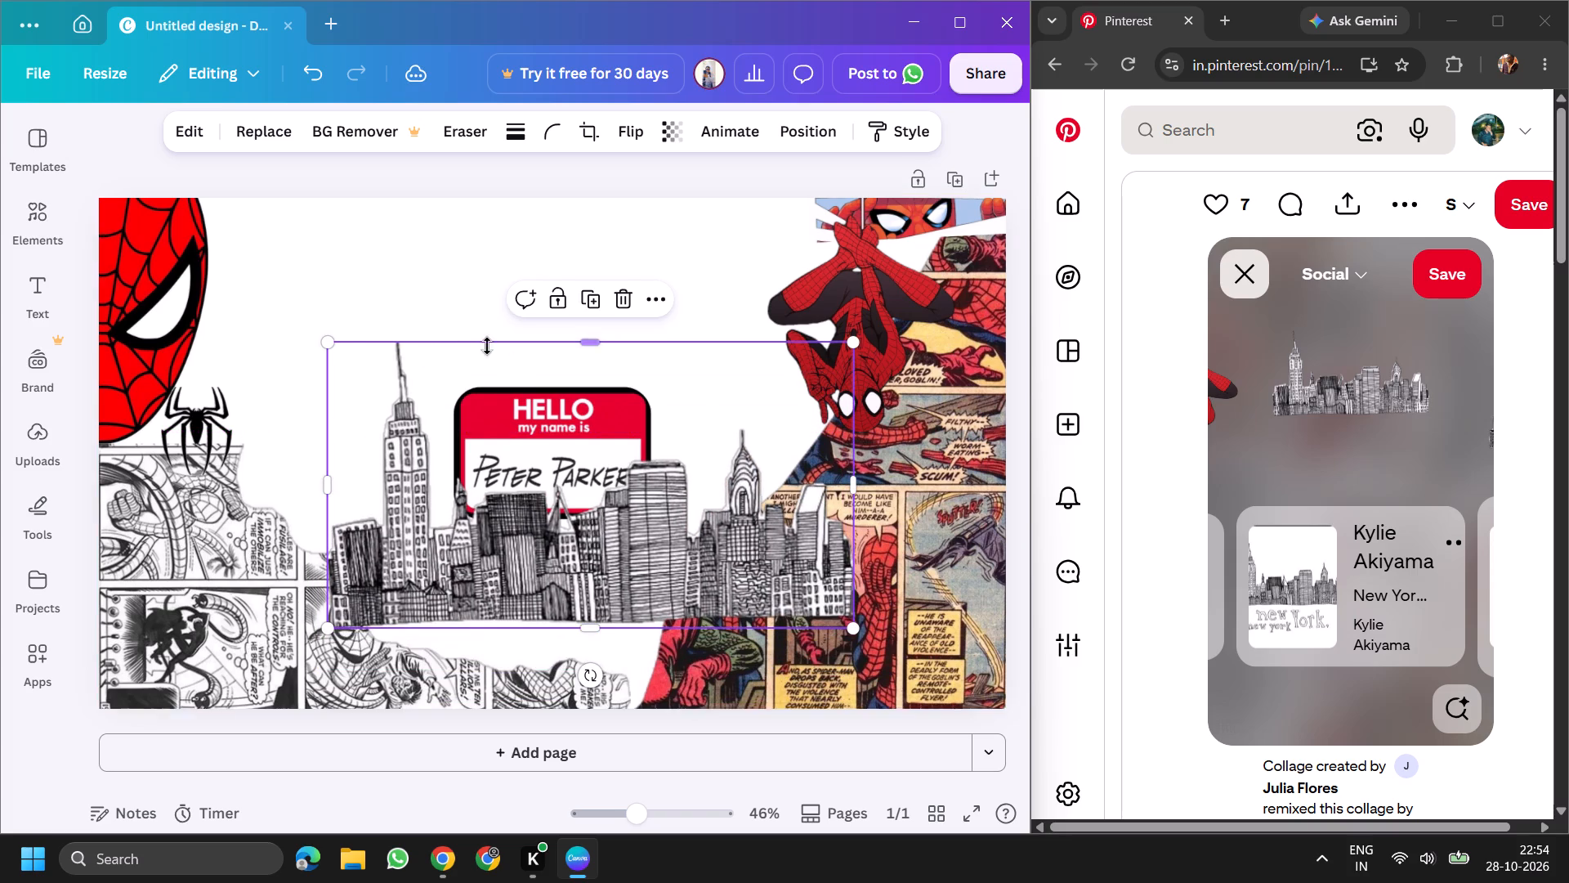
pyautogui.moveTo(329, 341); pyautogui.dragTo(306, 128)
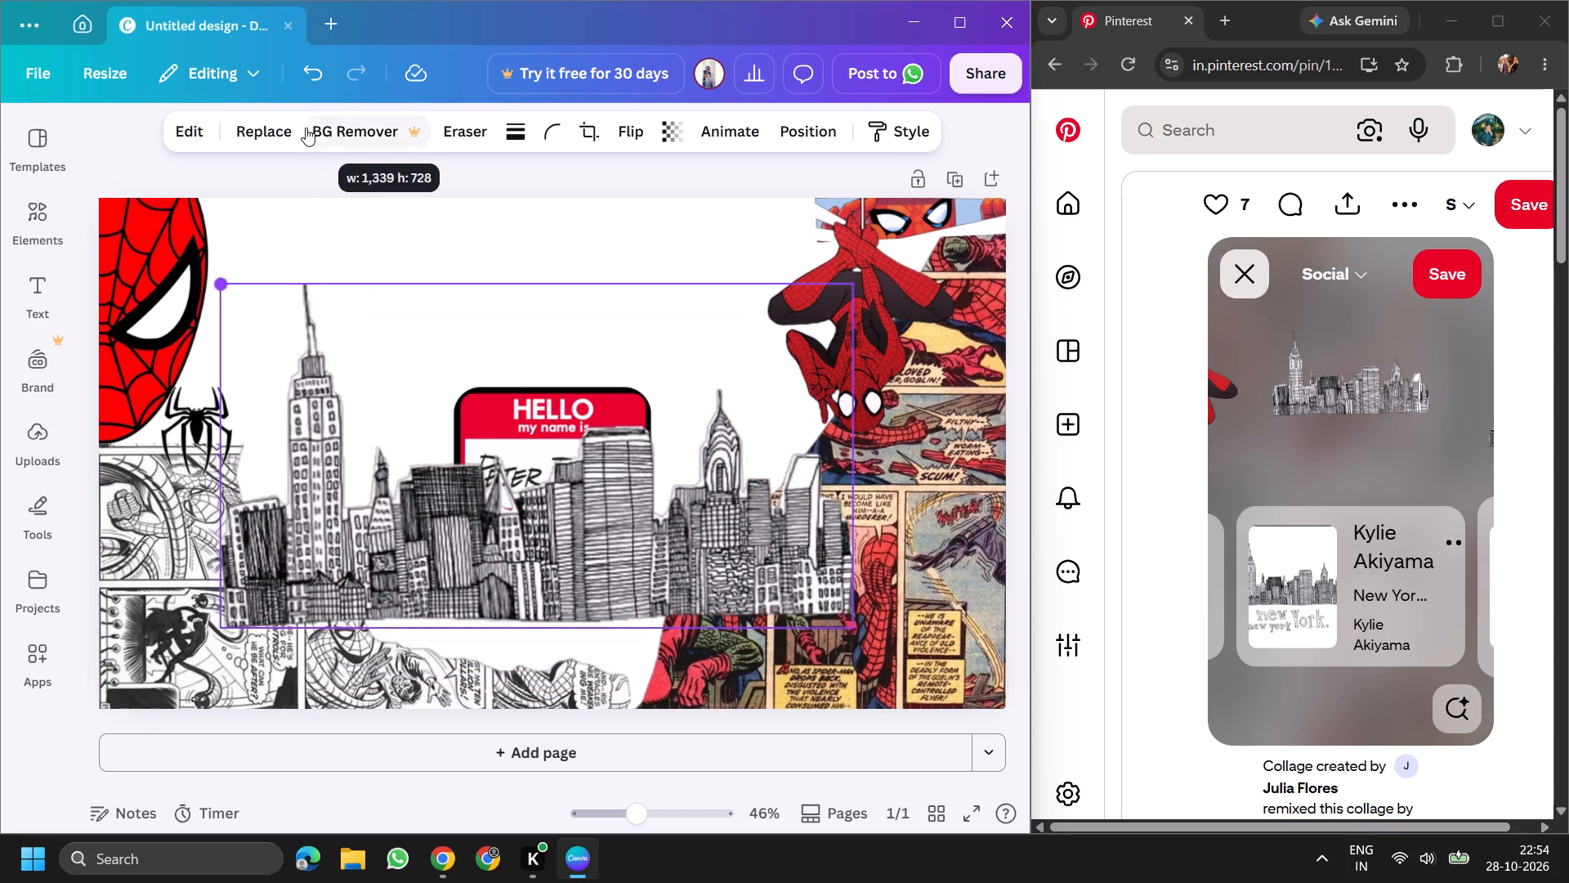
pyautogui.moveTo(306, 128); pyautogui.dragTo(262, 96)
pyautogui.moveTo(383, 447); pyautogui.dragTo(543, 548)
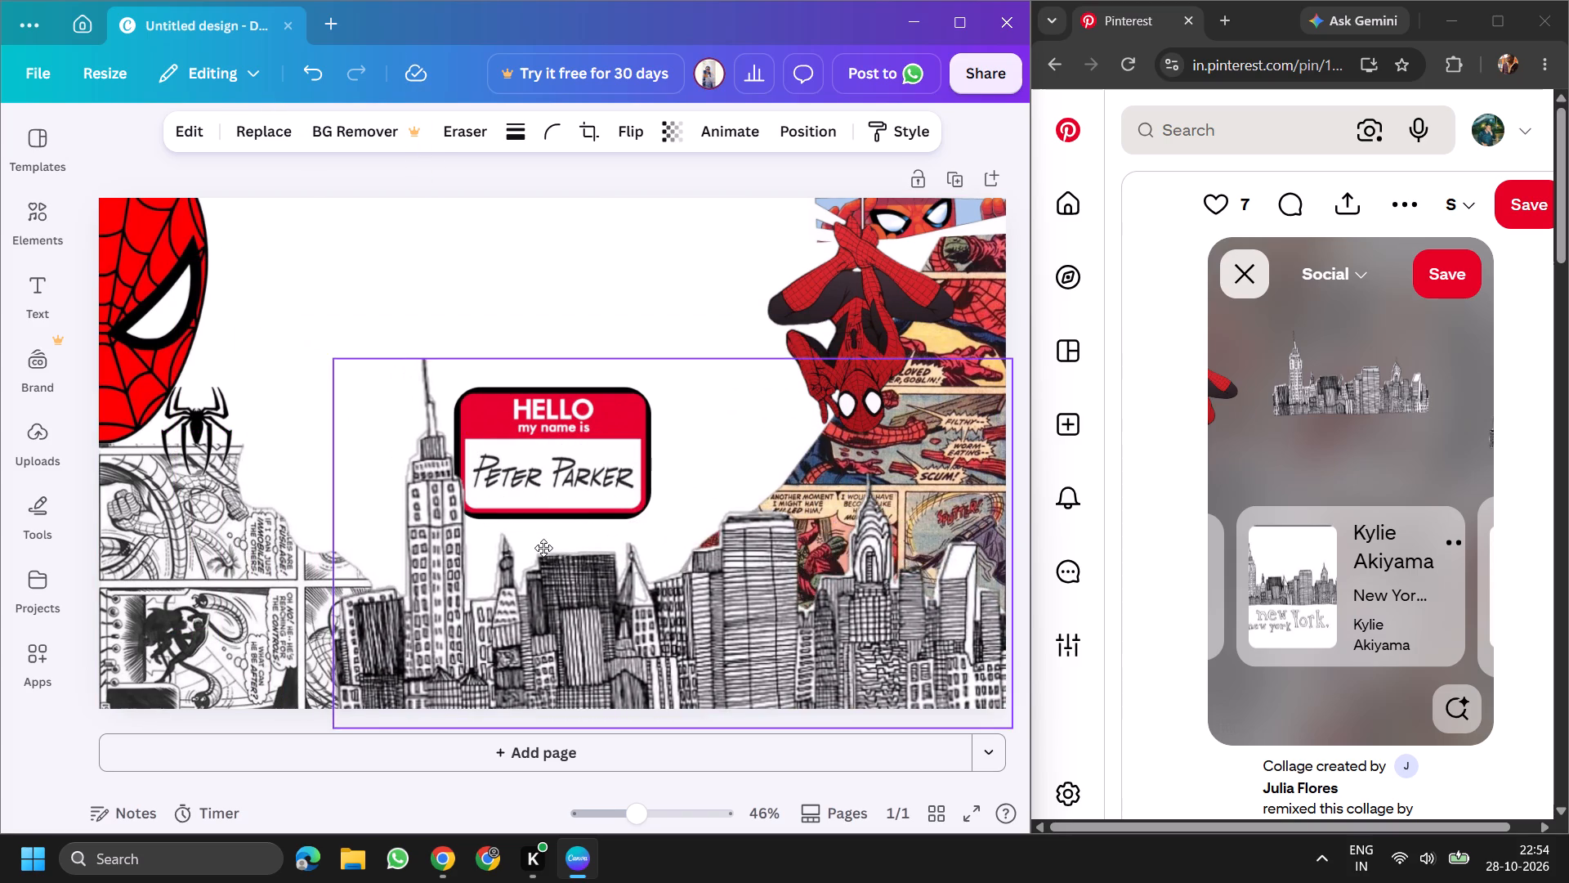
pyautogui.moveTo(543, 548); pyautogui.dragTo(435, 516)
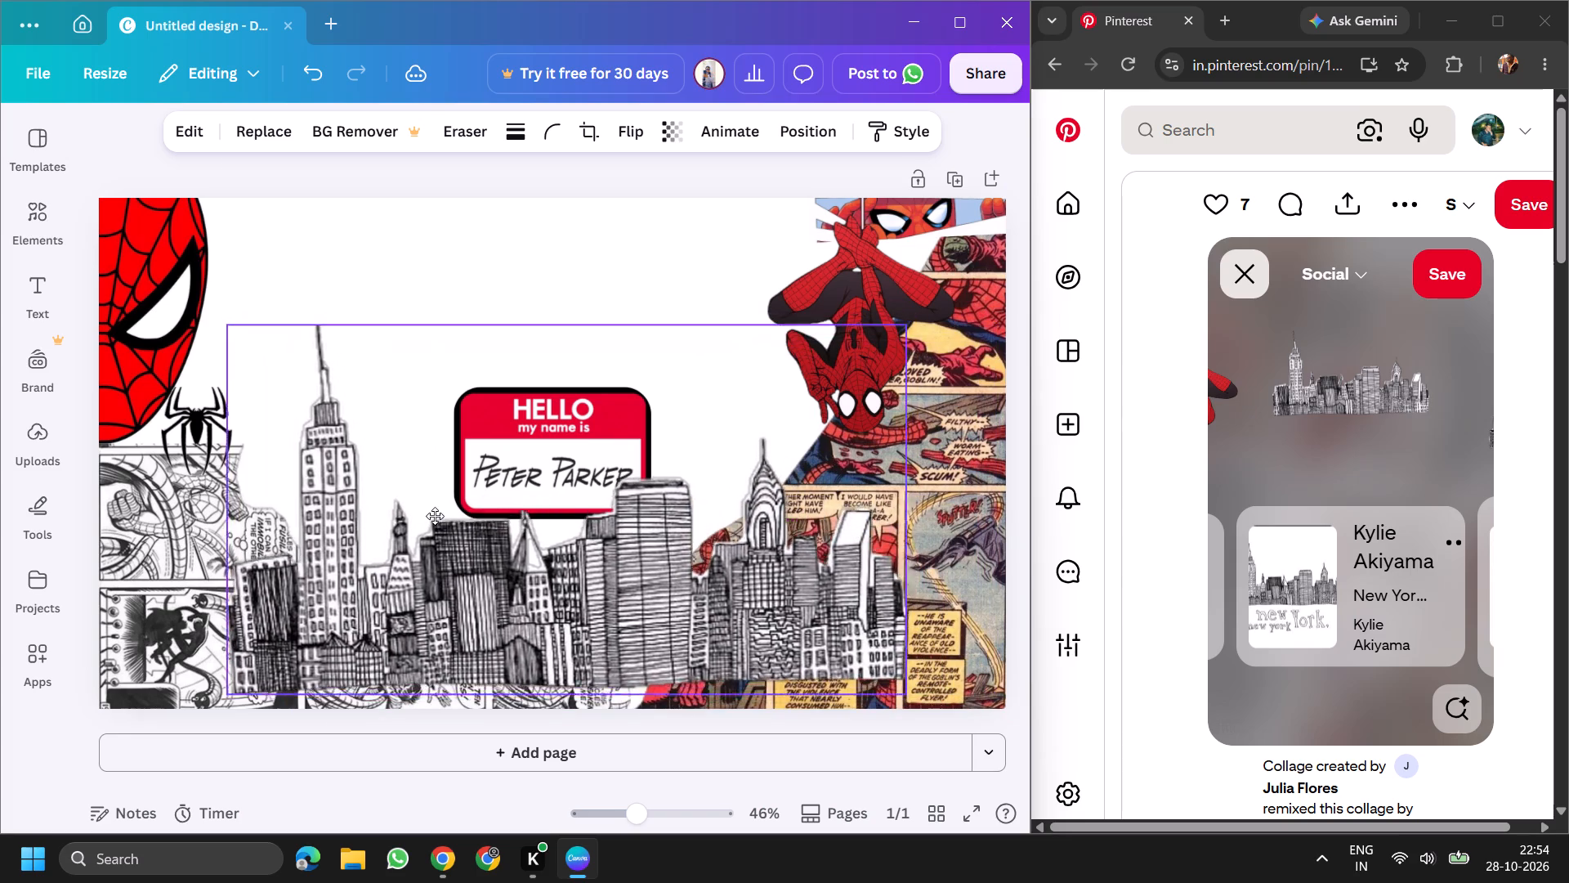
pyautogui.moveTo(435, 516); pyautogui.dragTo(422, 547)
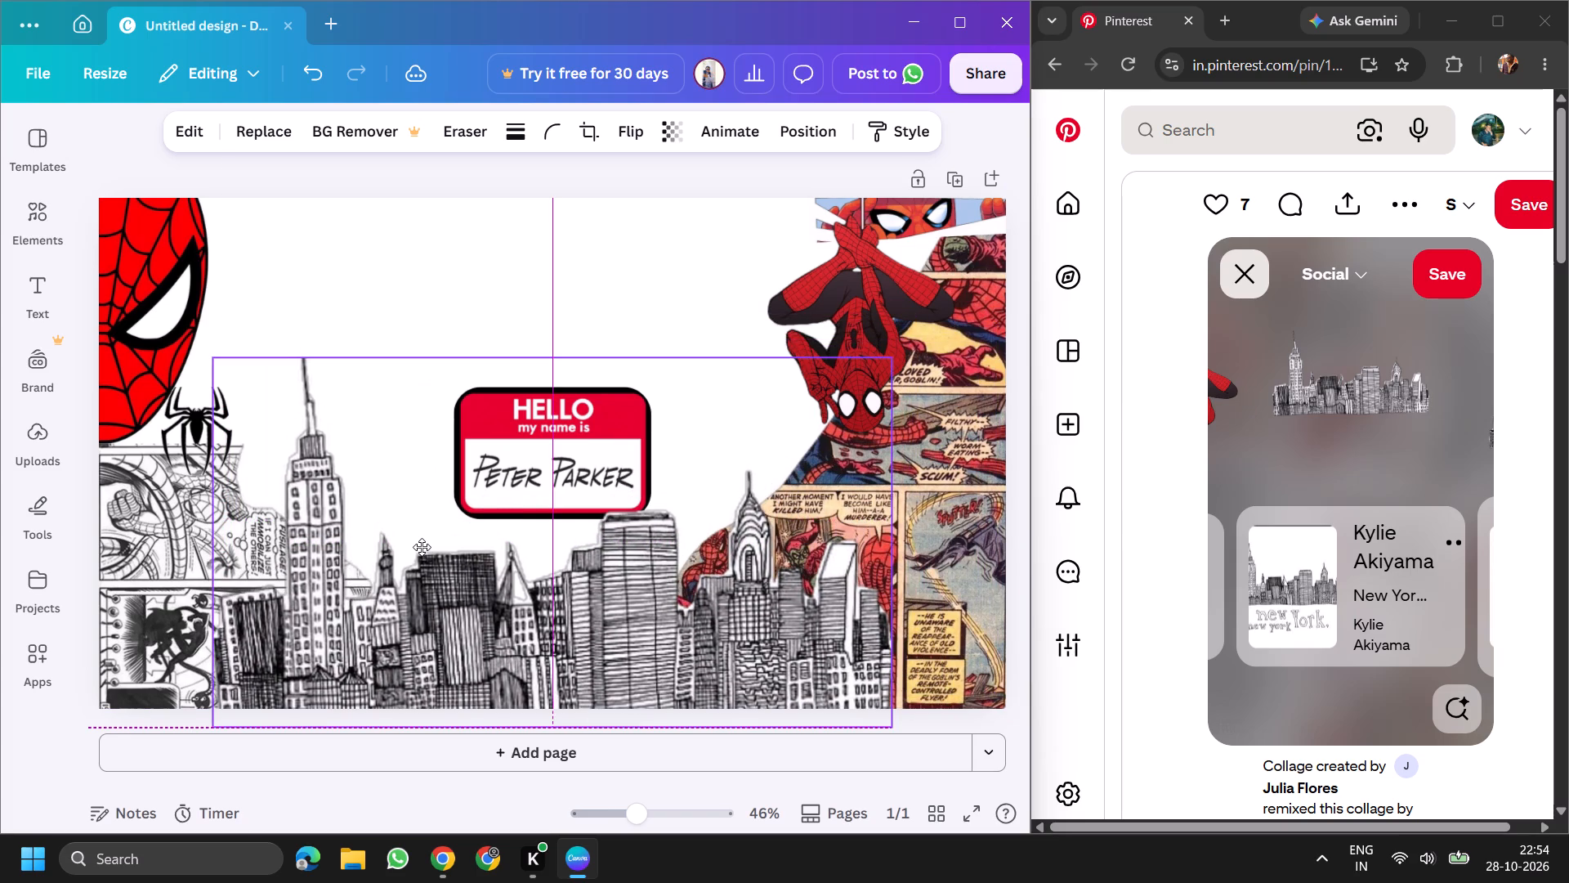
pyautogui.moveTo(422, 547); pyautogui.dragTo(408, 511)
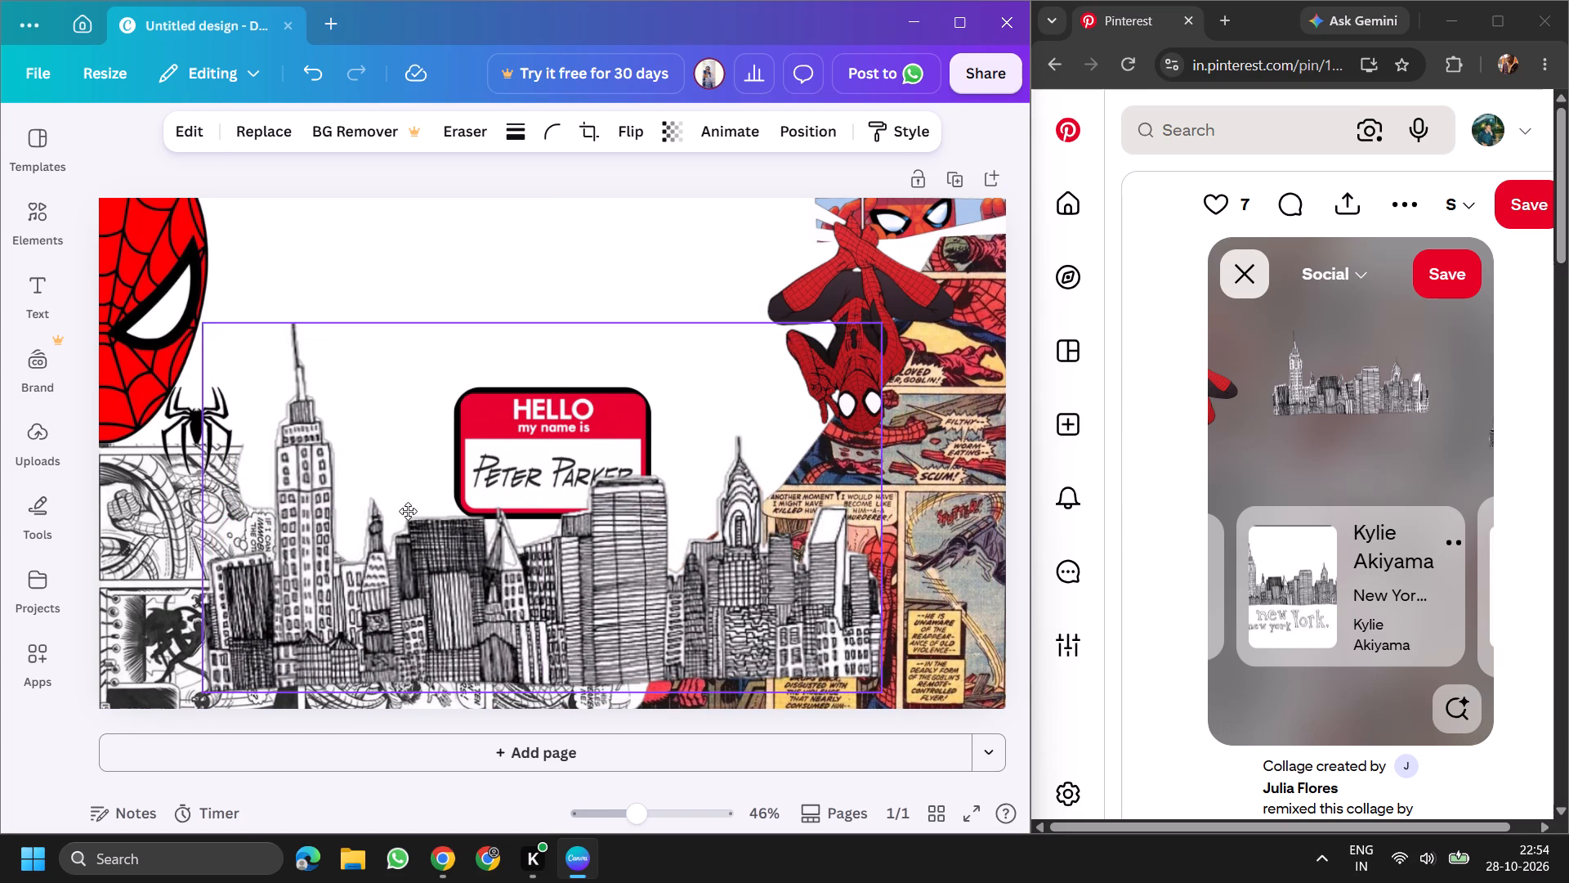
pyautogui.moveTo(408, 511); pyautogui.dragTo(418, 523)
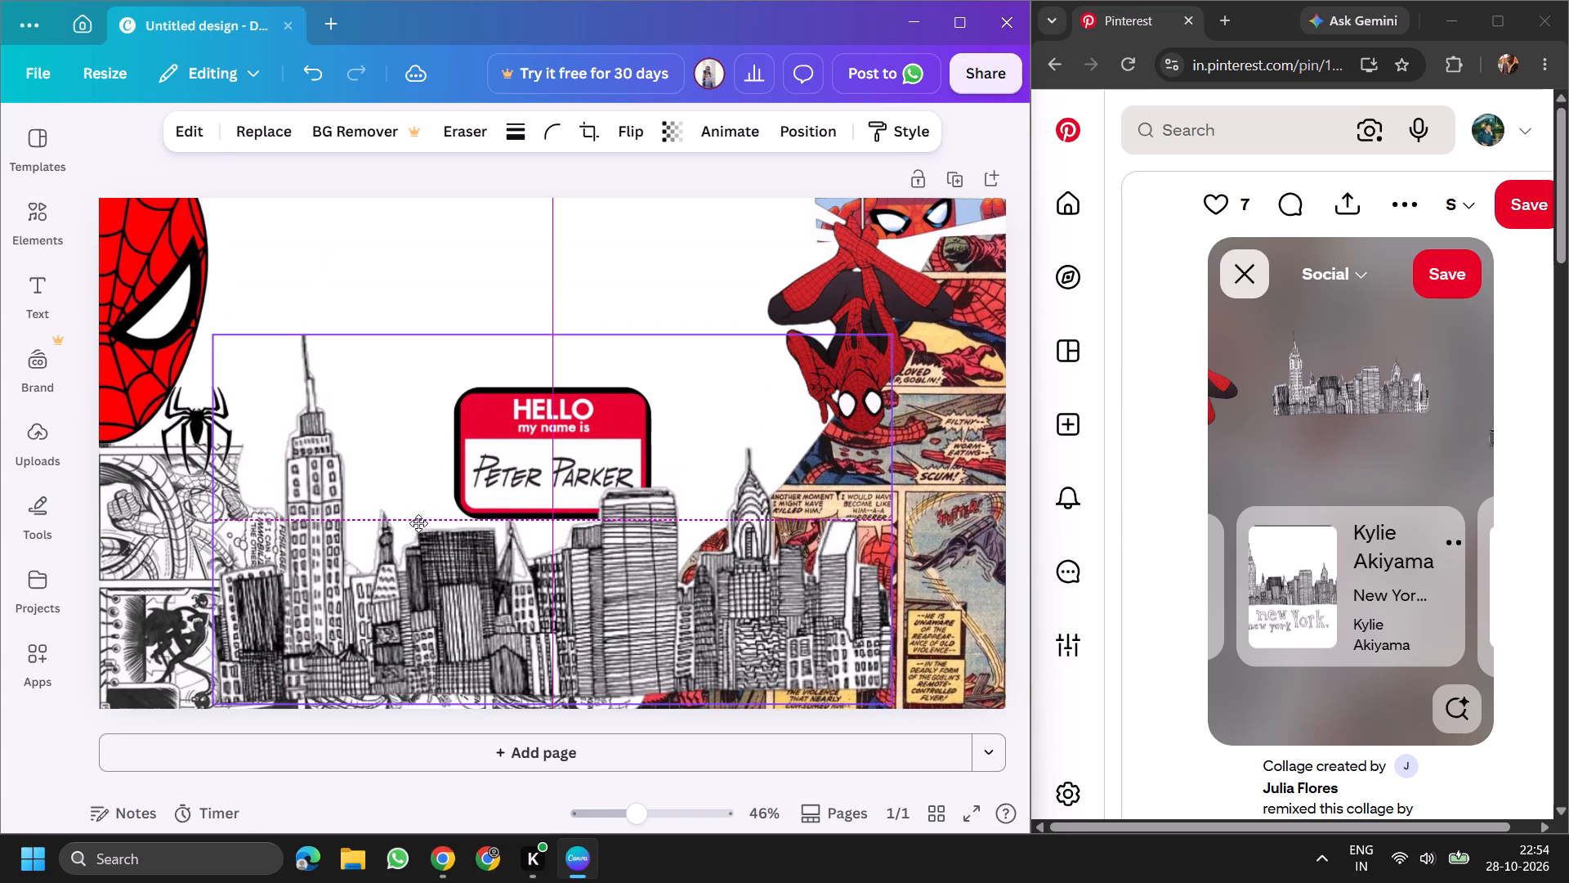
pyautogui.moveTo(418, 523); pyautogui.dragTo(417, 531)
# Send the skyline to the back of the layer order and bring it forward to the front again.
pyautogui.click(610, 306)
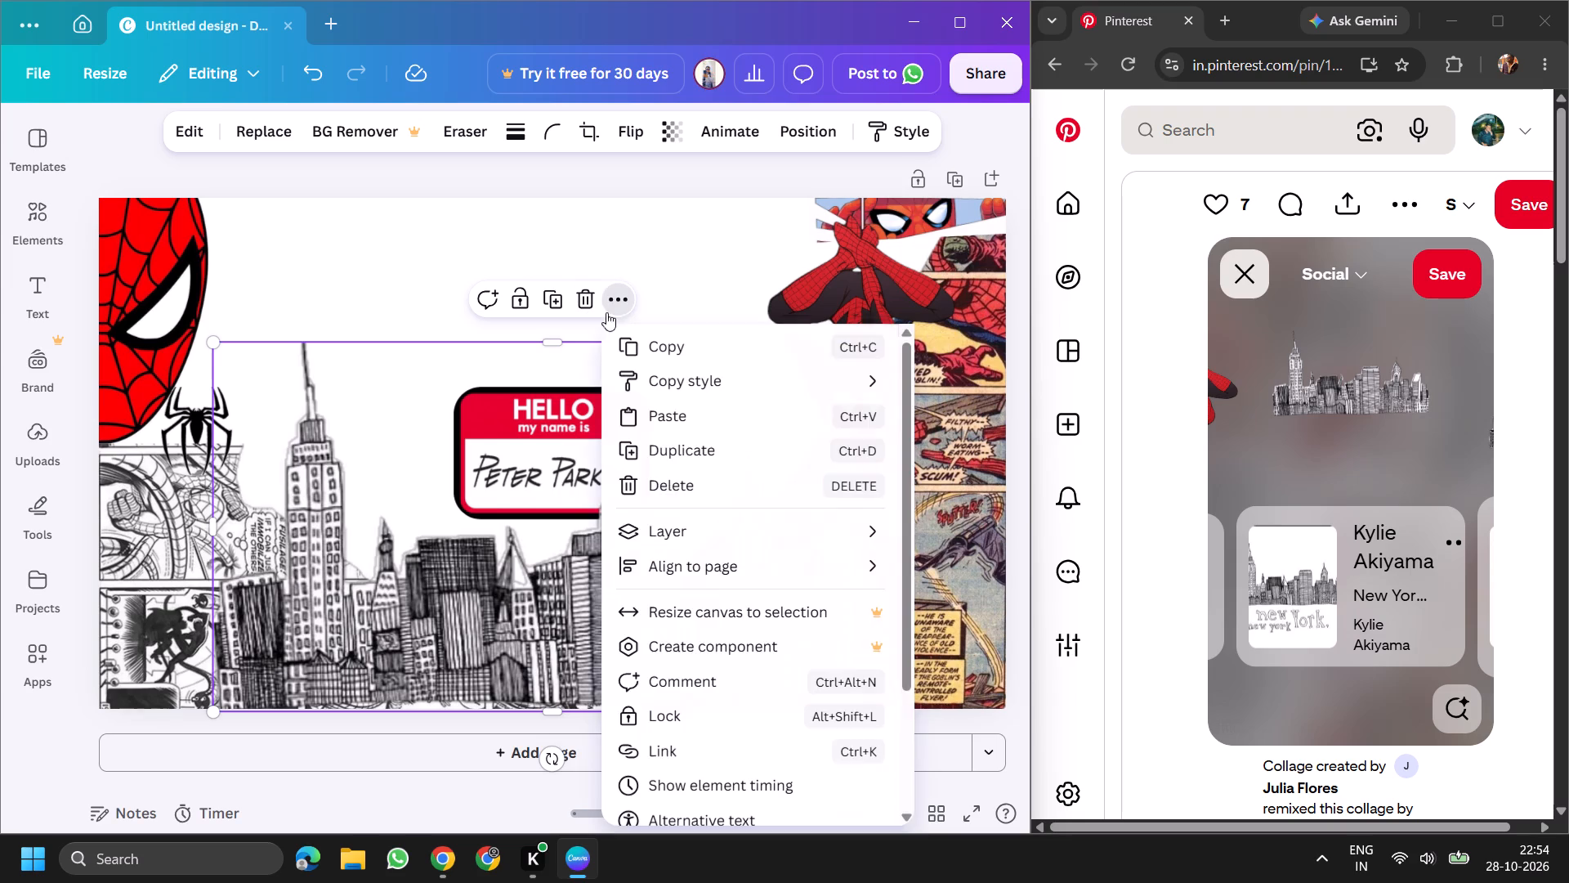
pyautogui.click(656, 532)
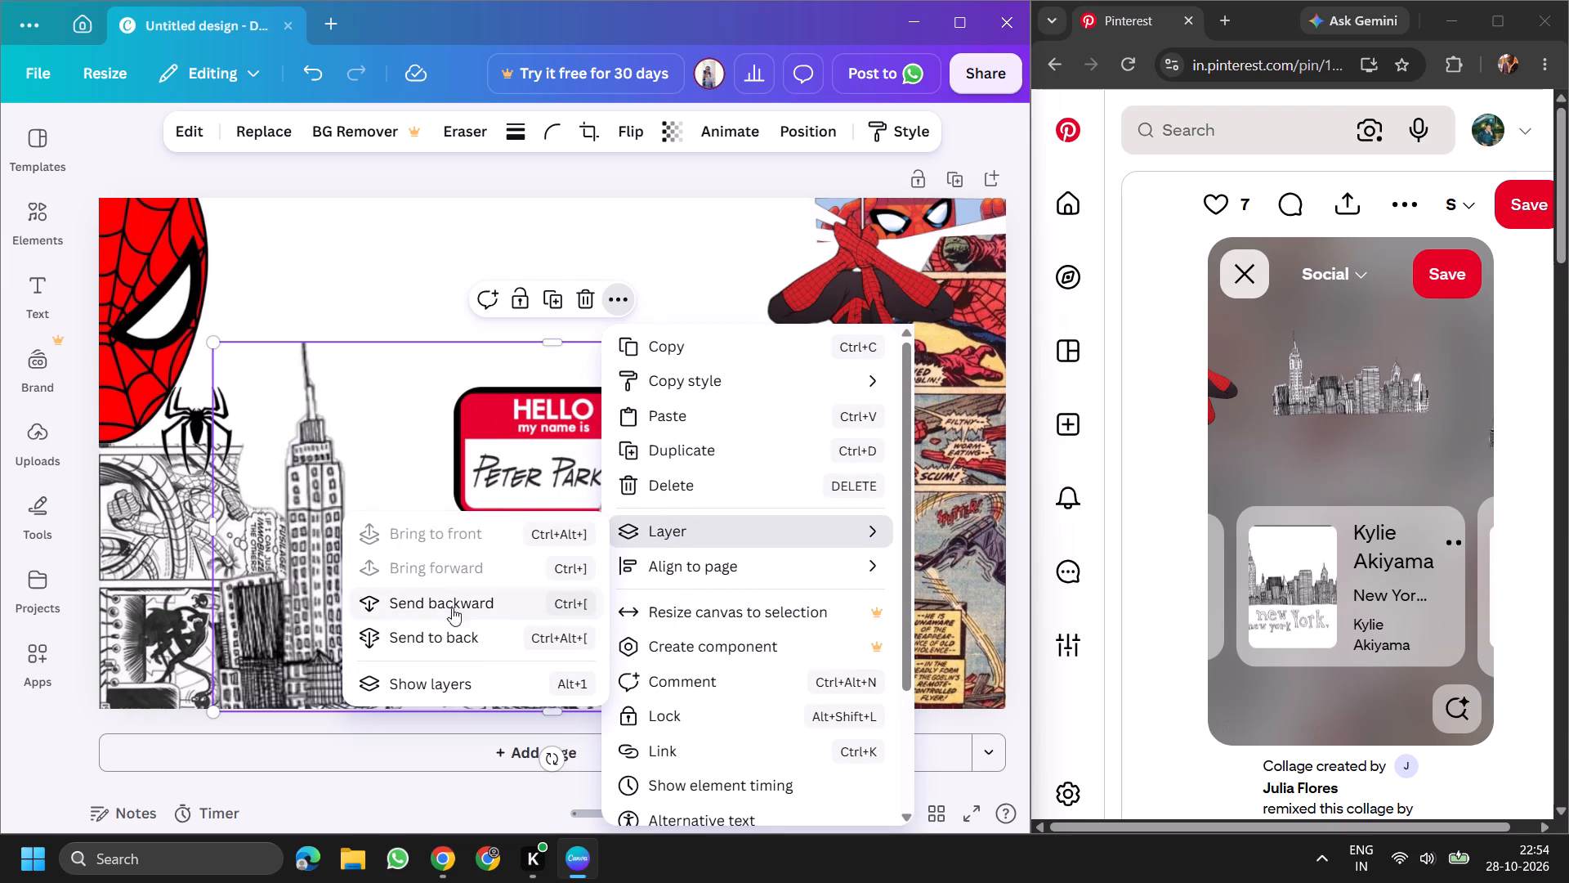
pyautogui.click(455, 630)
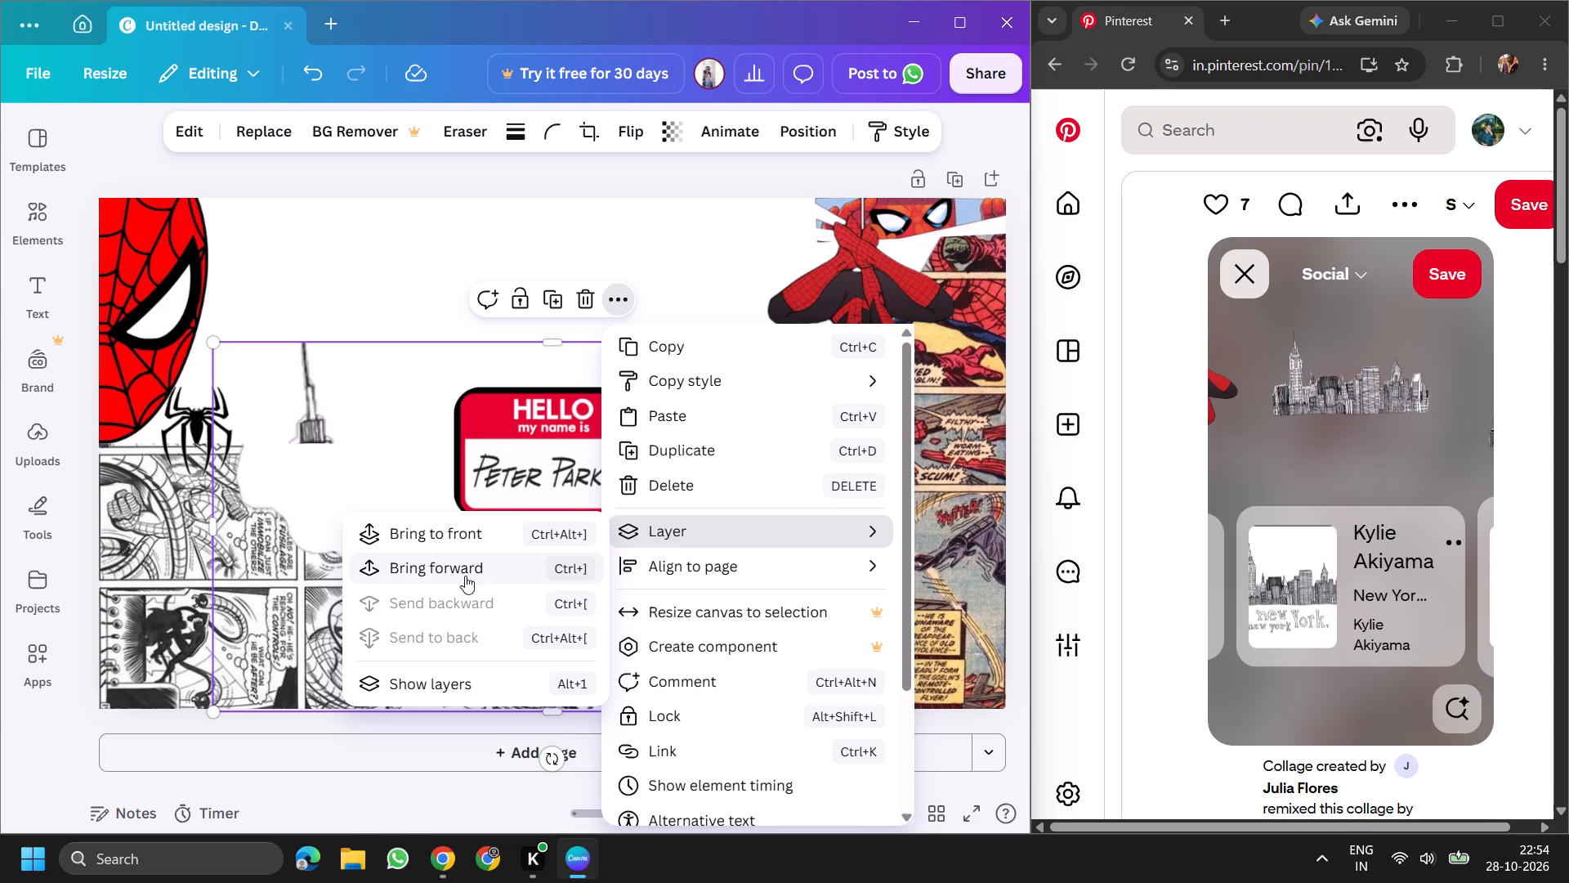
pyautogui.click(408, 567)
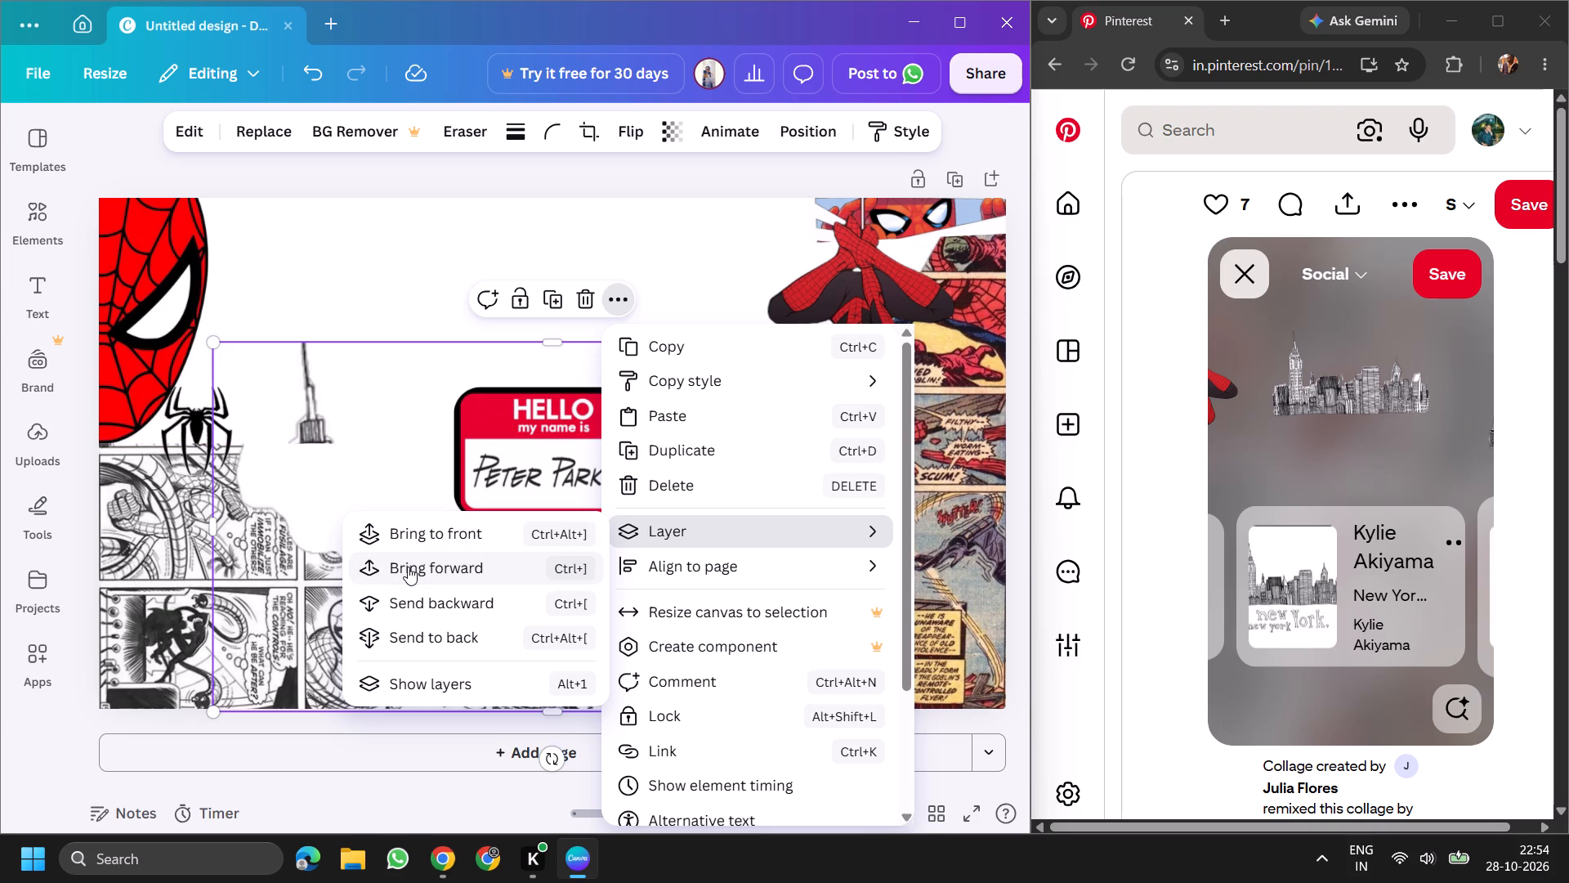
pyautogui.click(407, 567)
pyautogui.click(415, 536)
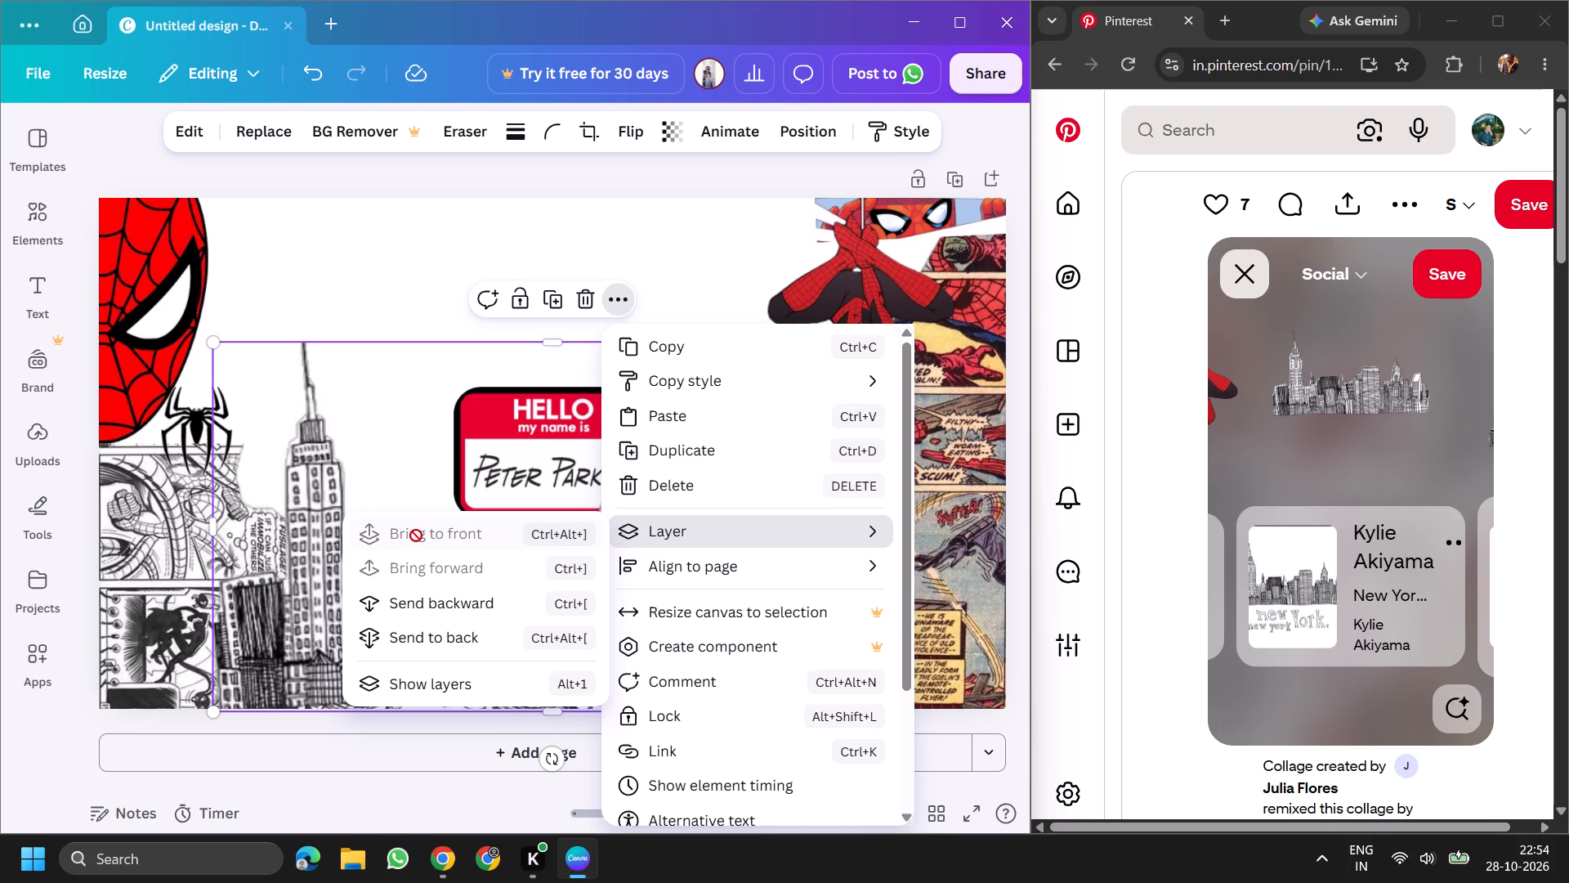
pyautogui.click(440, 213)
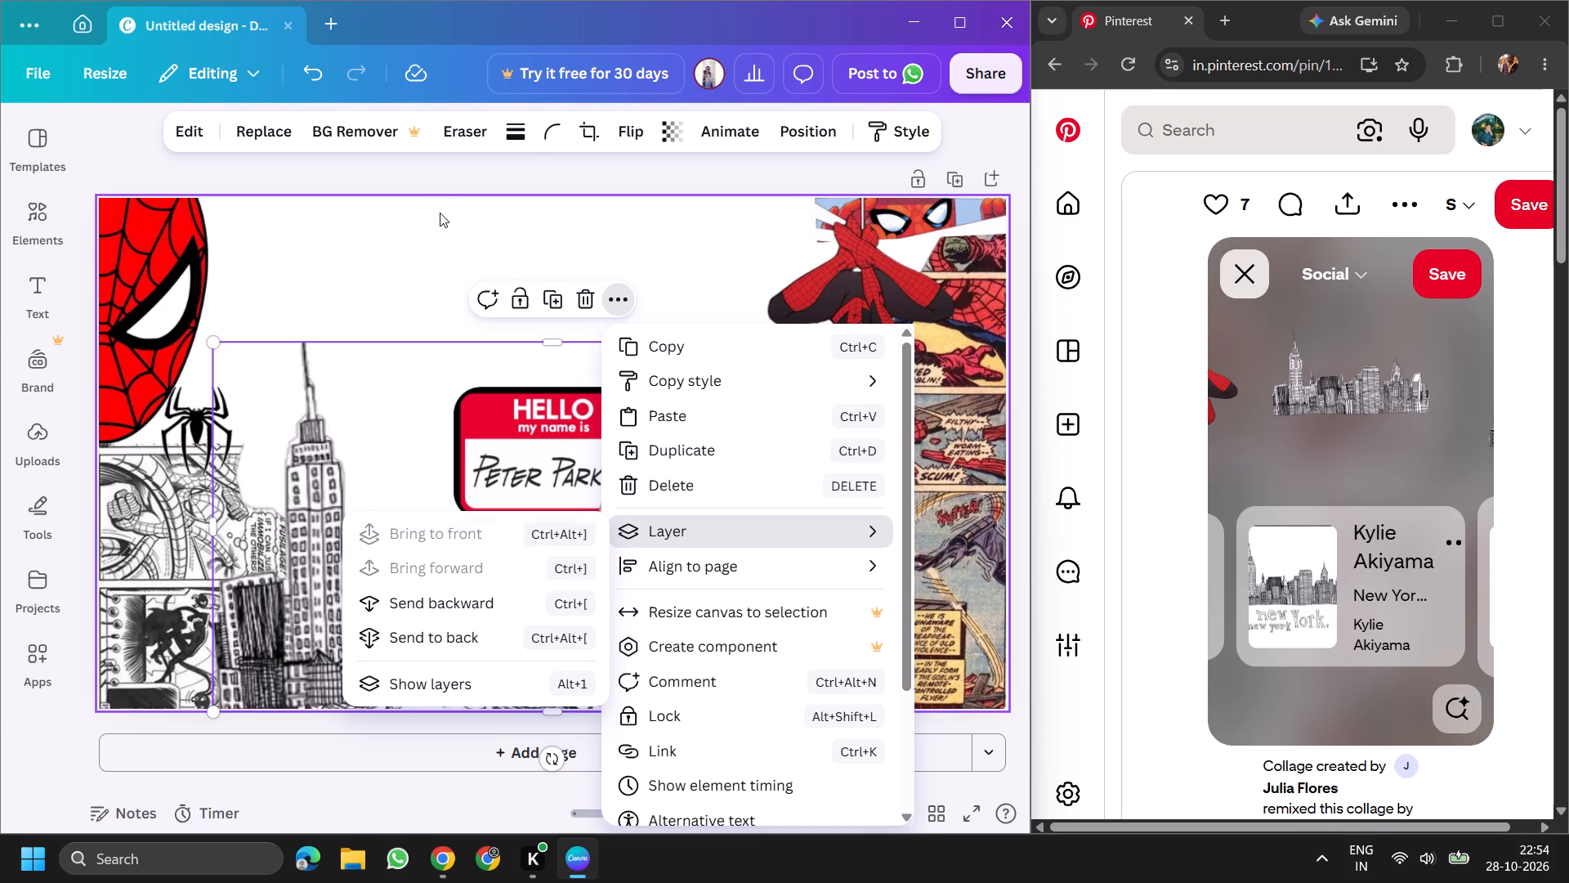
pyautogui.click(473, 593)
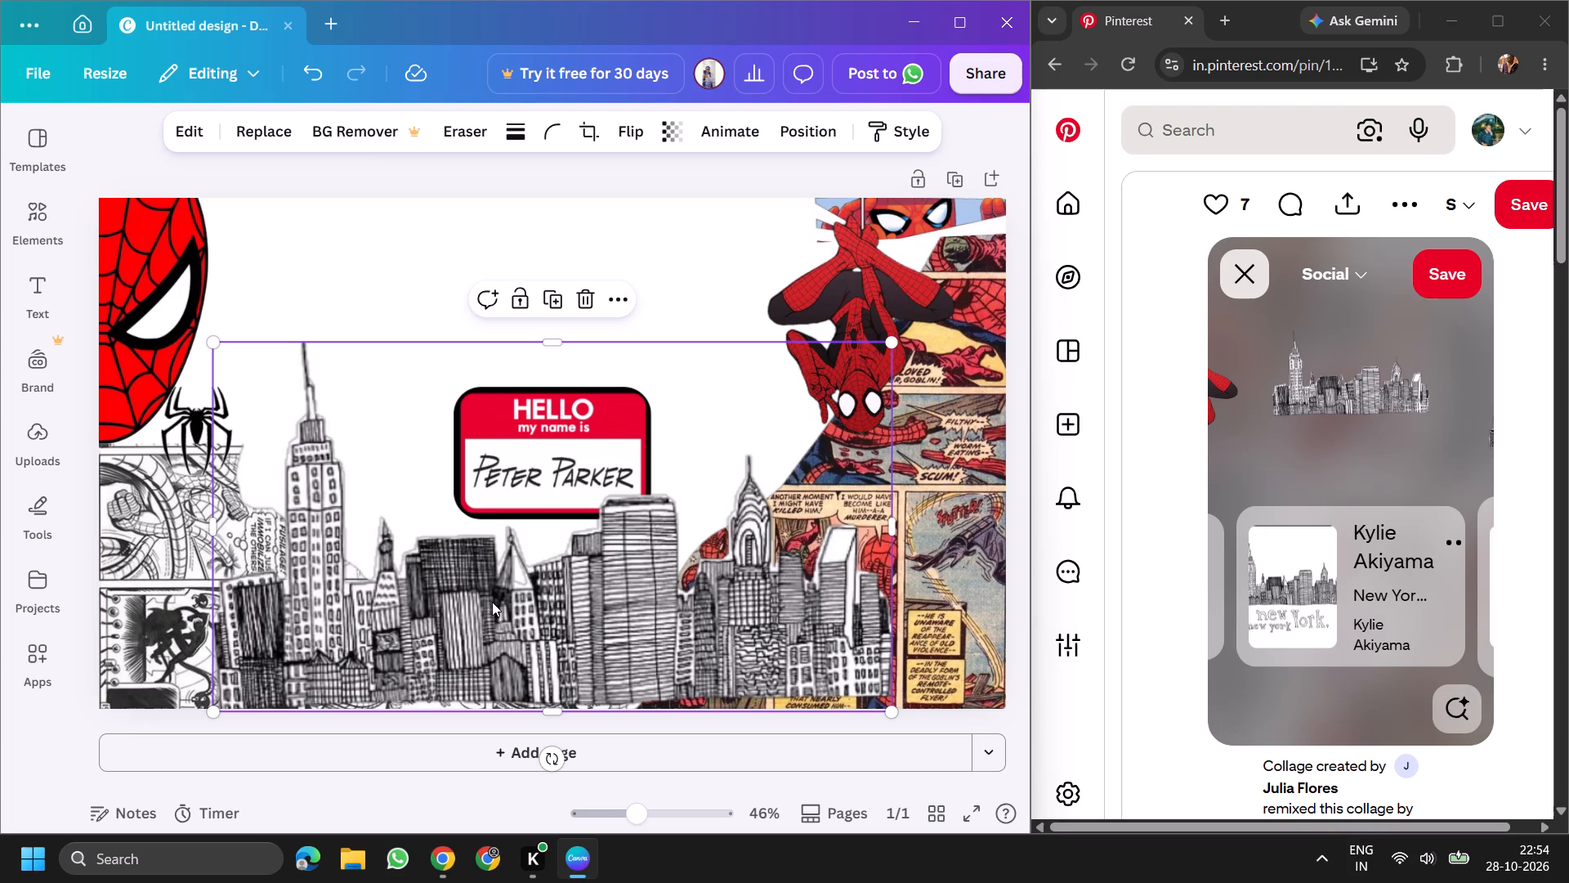
# Shrink the skyline to about 950 px wide and move it below the name tag, between the two comic cut-outs.
pyautogui.moveTo(494, 600); pyautogui.dragTo(595, 552)
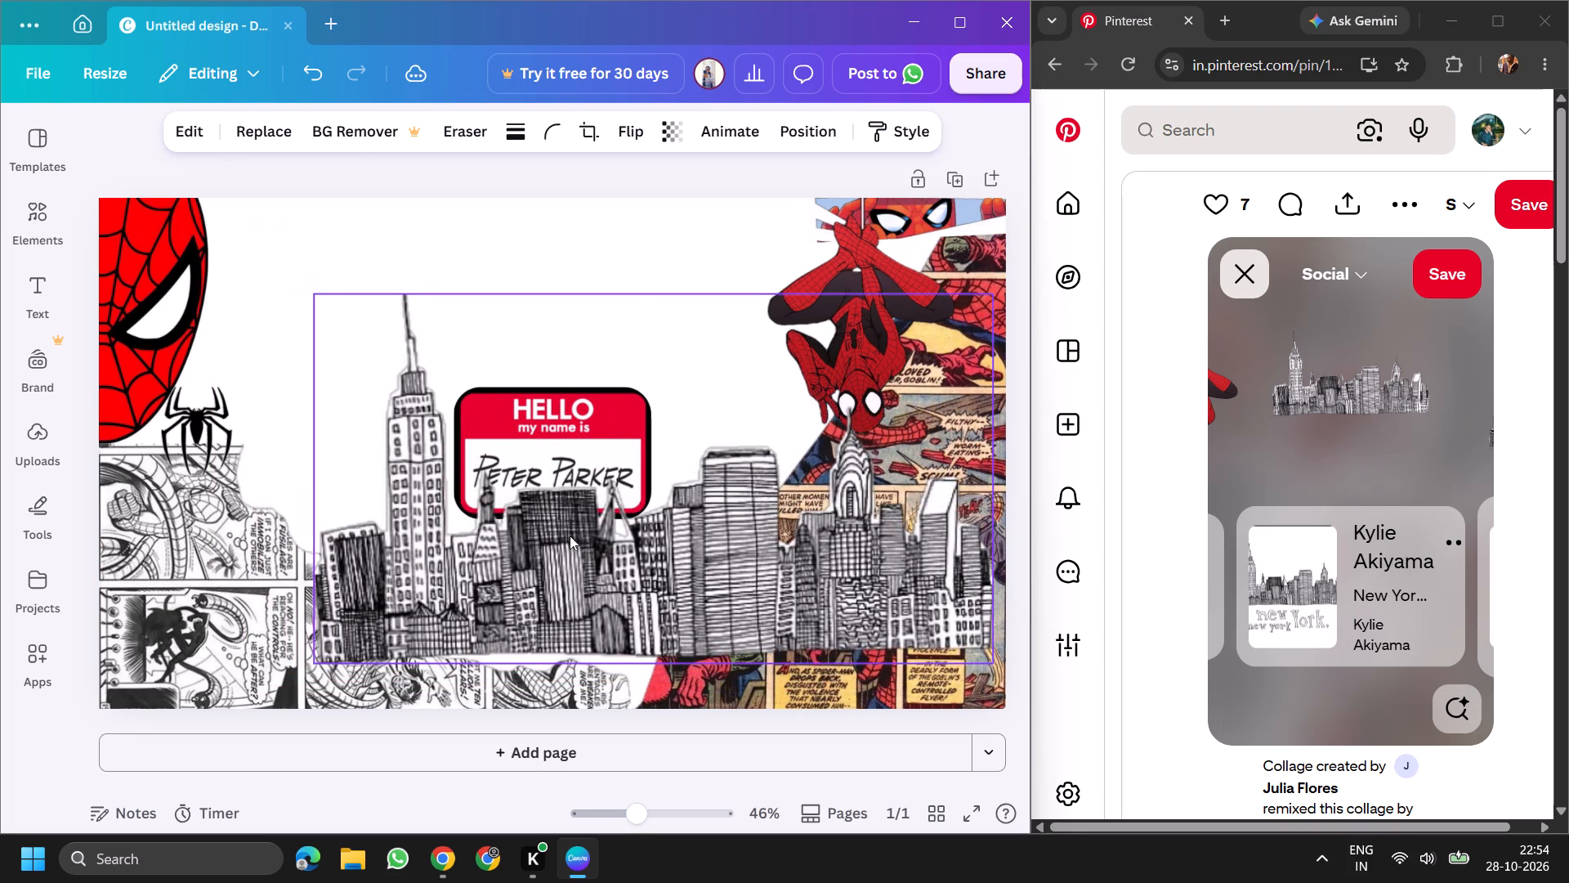
pyautogui.moveTo(990, 657); pyautogui.dragTo(725, 598)
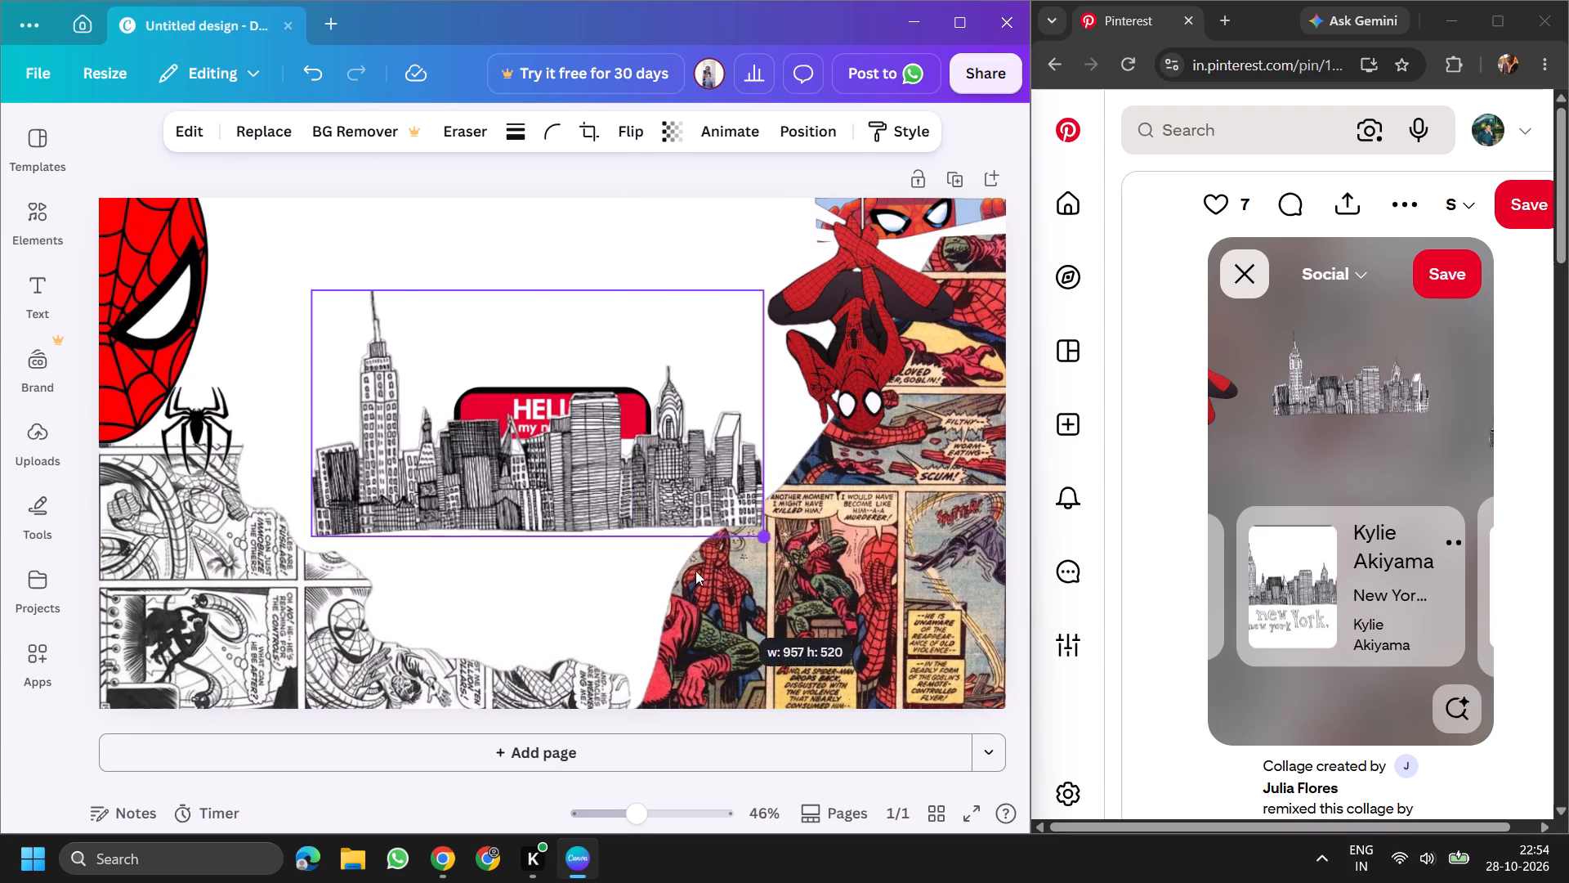
pyautogui.moveTo(544, 507); pyautogui.dragTo(556, 693)
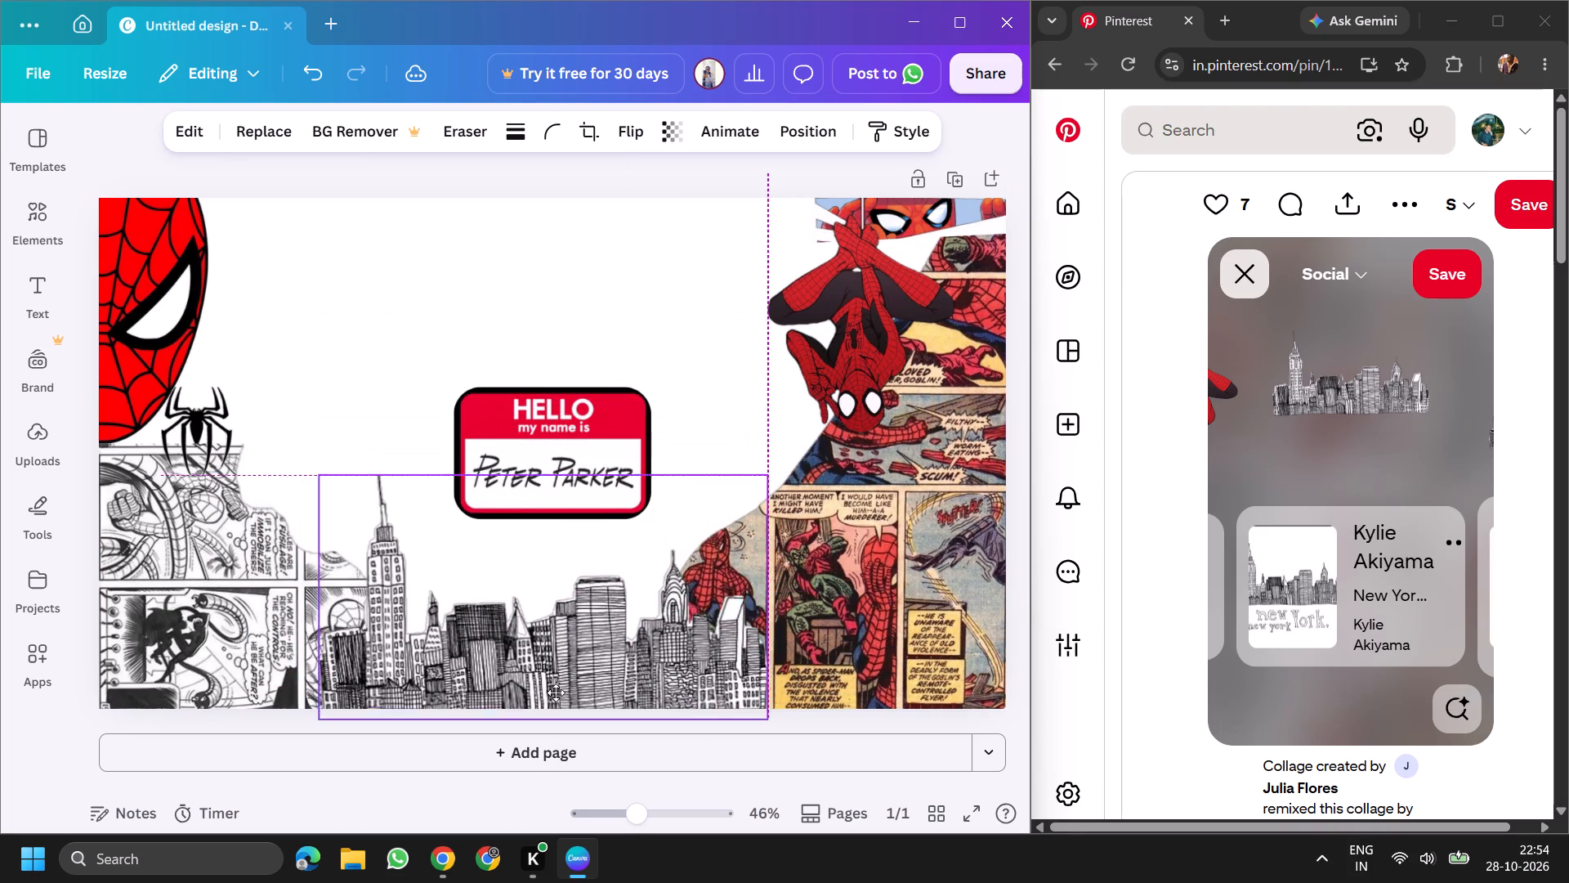
pyautogui.moveTo(556, 693); pyautogui.dragTo(560, 691)
pyautogui.moveTo(575, 660); pyautogui.dragTo(595, 611)
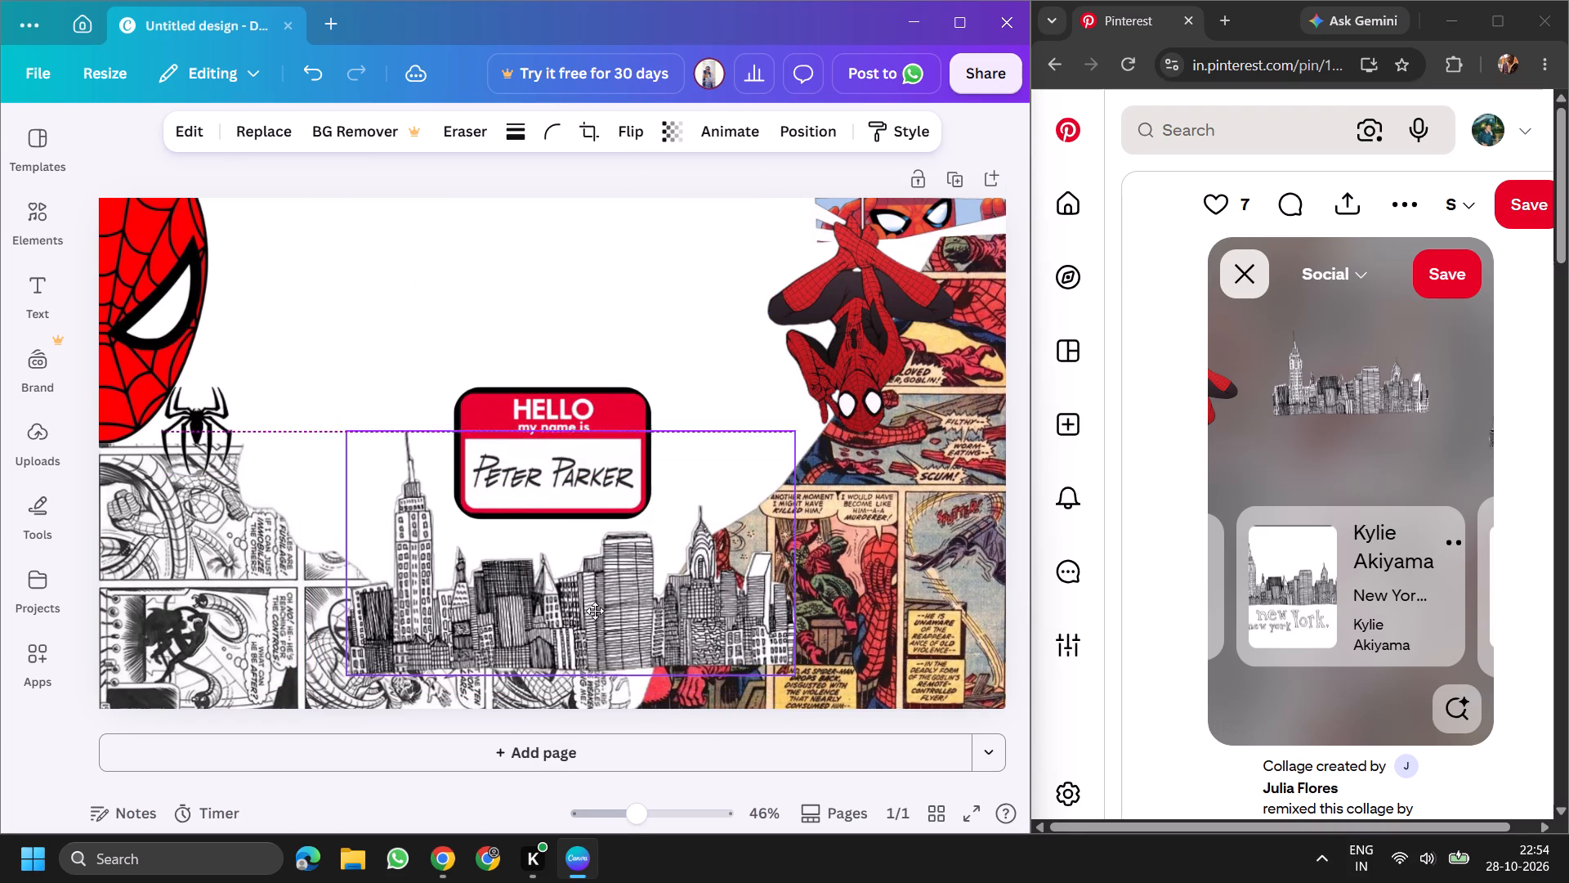
pyautogui.moveTo(595, 611); pyautogui.dragTo(609, 619)
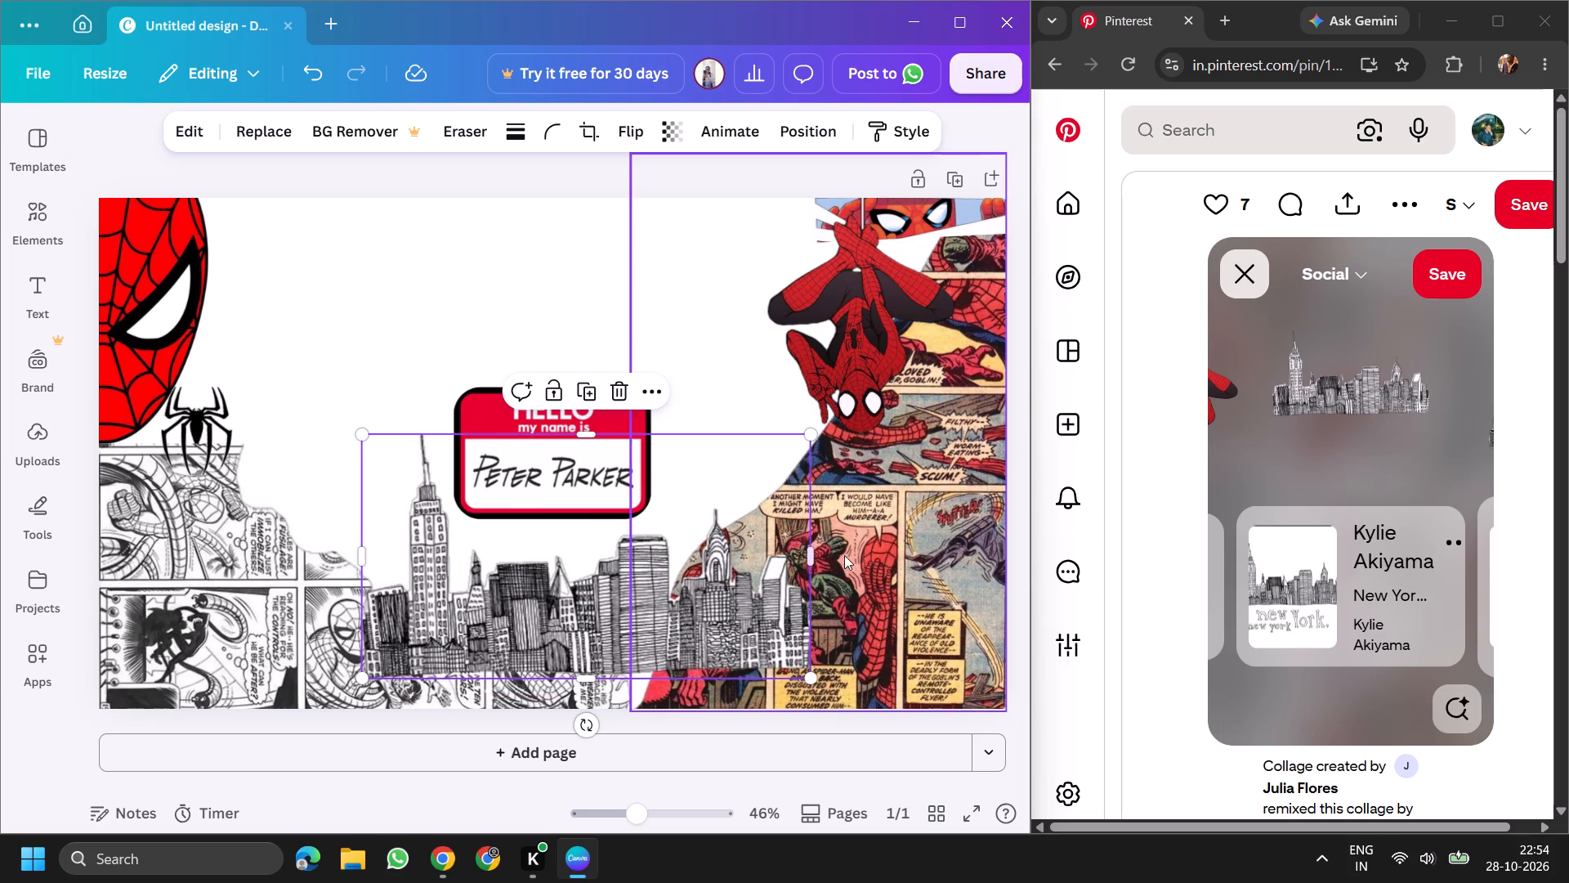
# Crop off the skyline's right-hand buildings so that it ends at the wide tower block.
pyautogui.moveTo(815, 544); pyautogui.dragTo(677, 558)
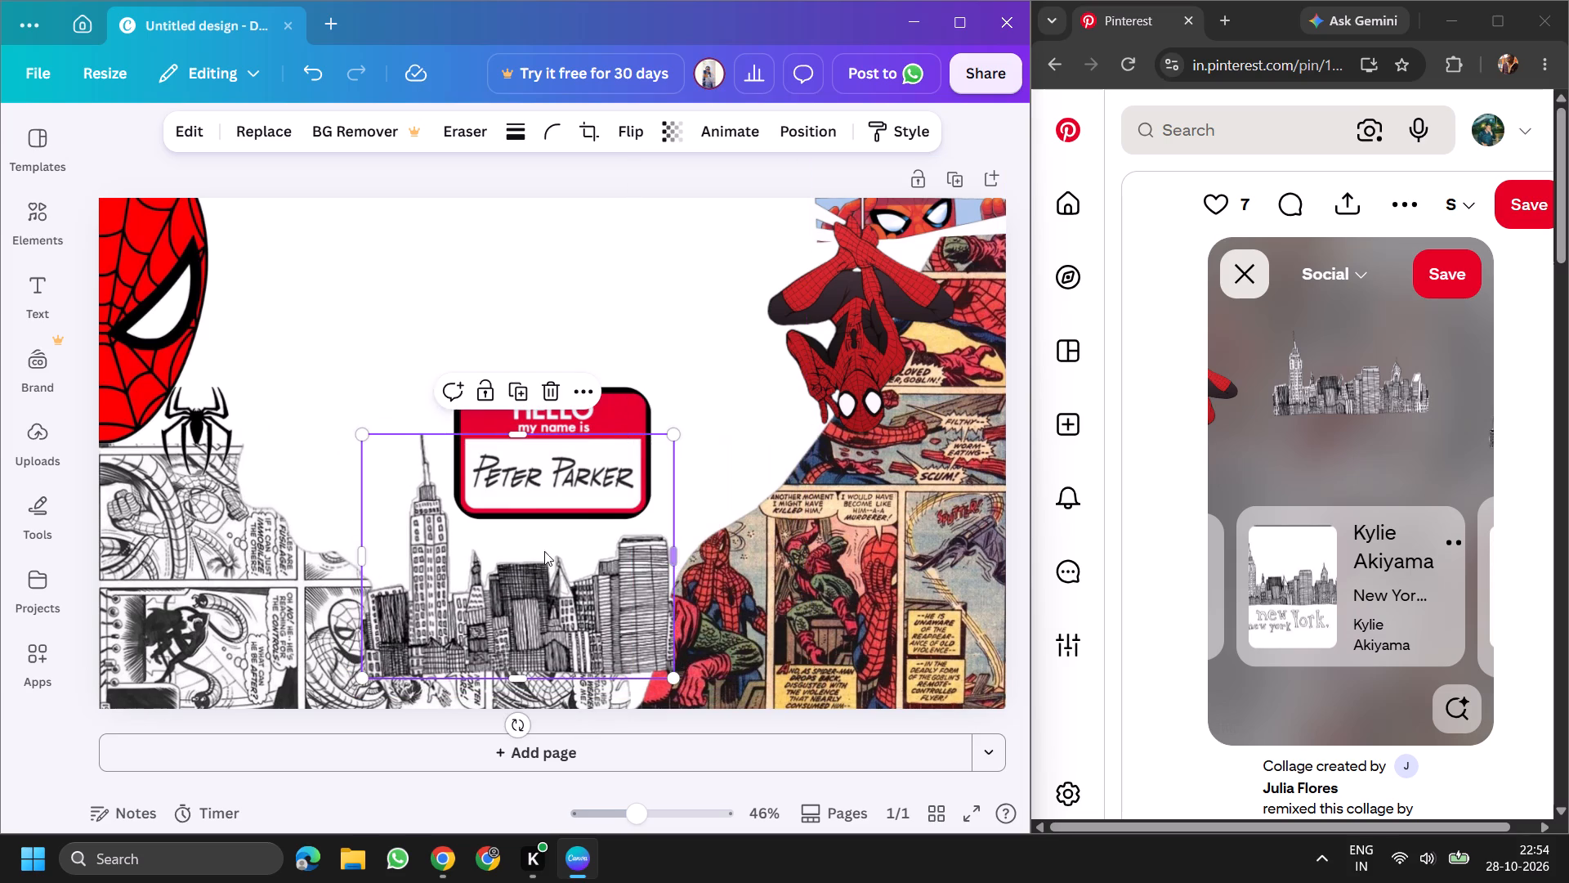
# Move the skyline down onto the page's bottom edge, fitting it between the two comic cut-outs beneath the name tag.
pyautogui.moveTo(488, 572); pyautogui.dragTo(539, 609)
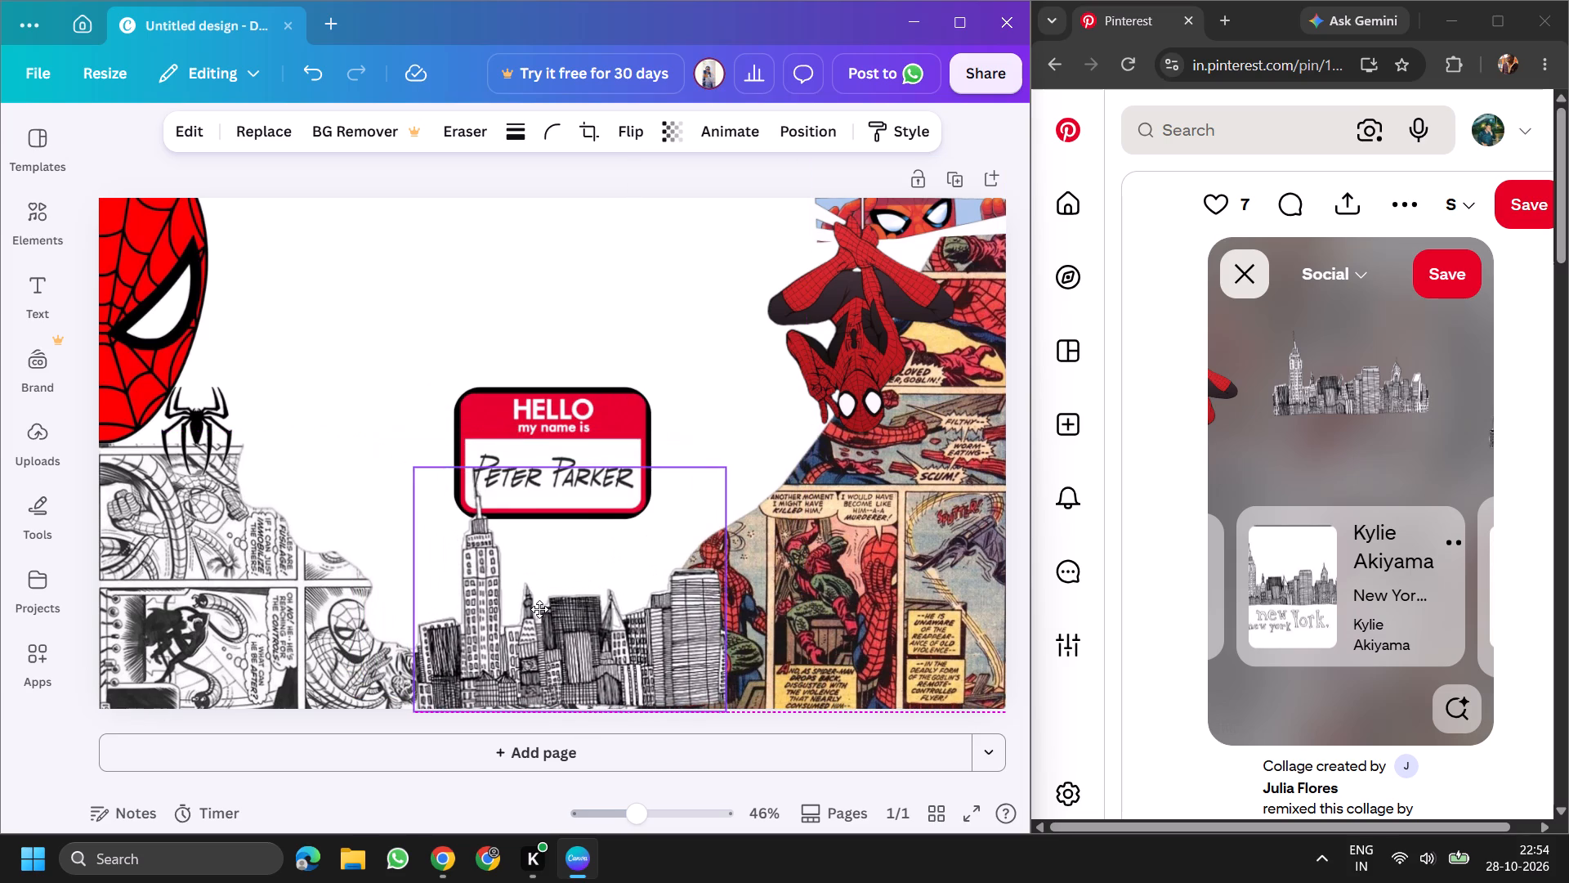
pyautogui.moveTo(539, 609); pyautogui.dragTo(507, 612)
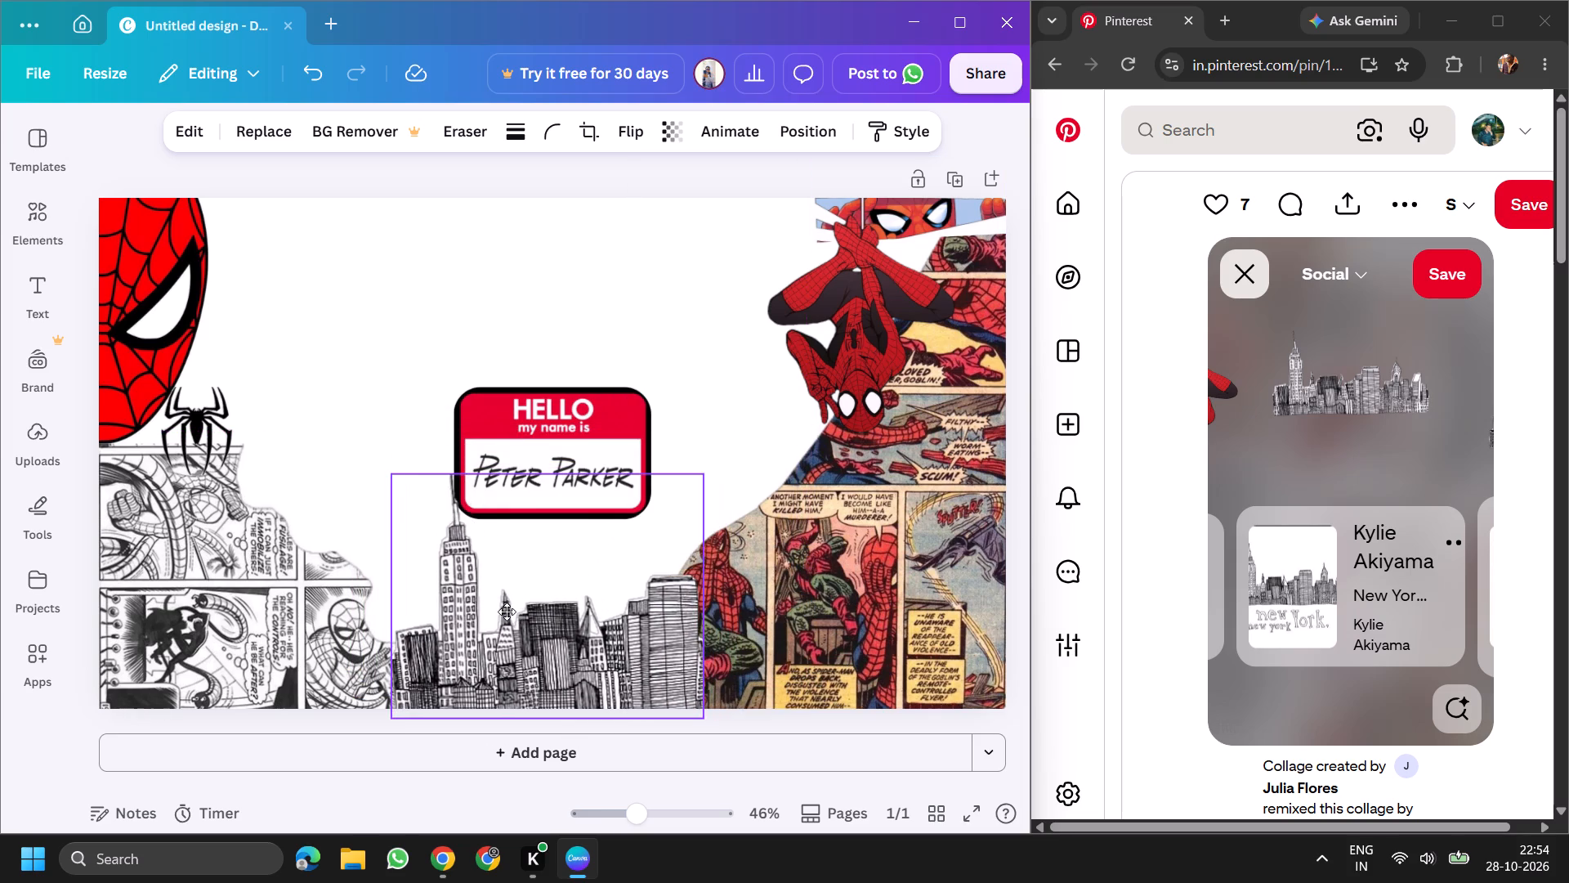
pyautogui.moveTo(507, 612); pyautogui.dragTo(489, 603)
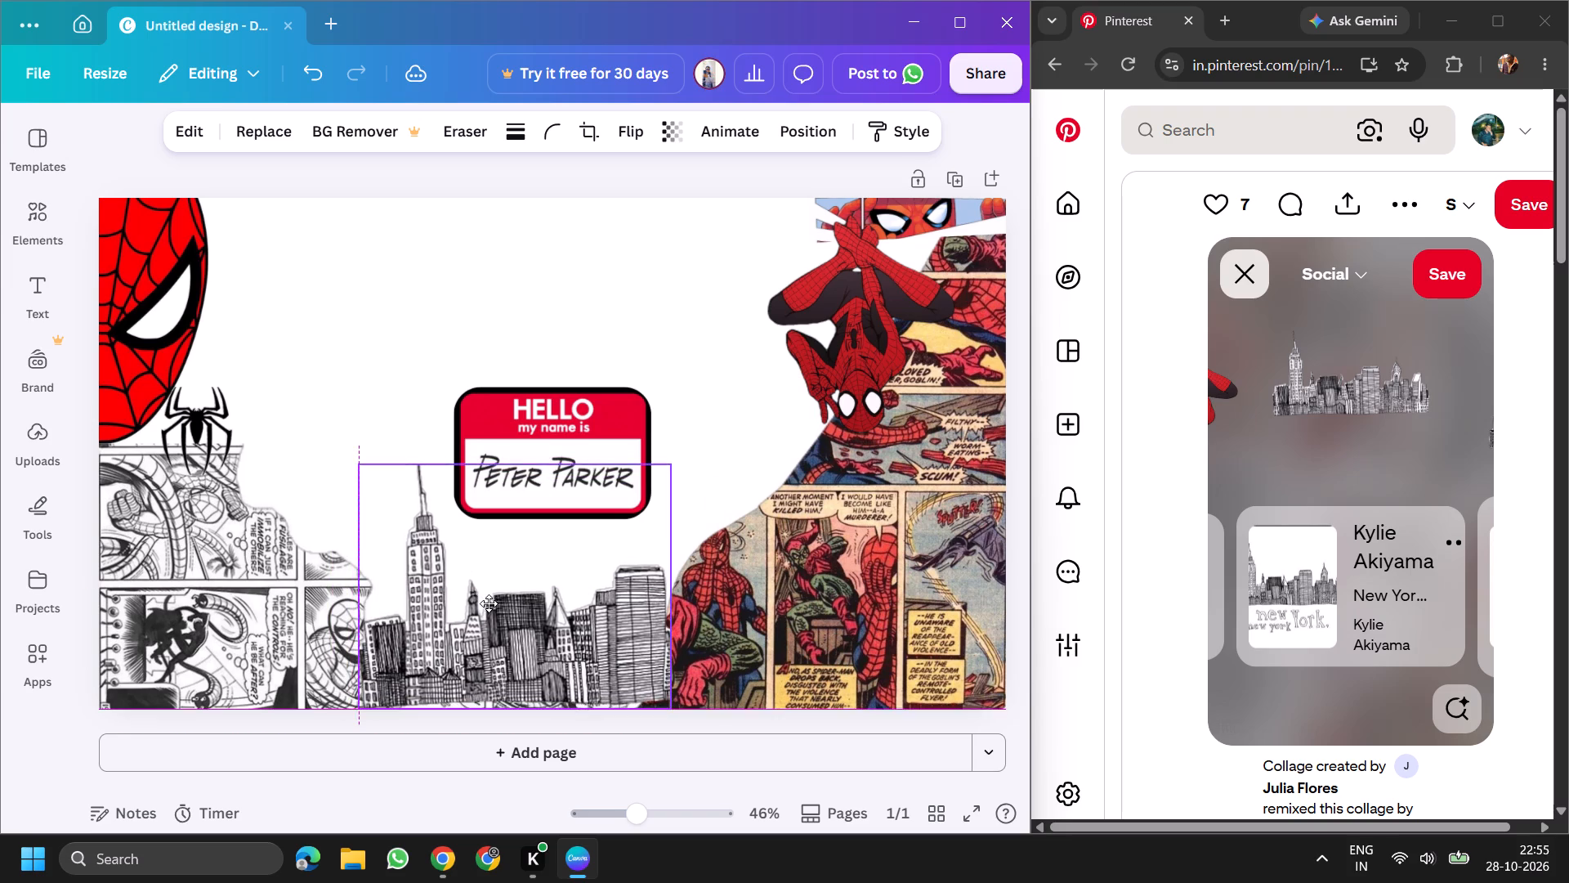
pyautogui.moveTo(489, 603); pyautogui.dragTo(528, 611)
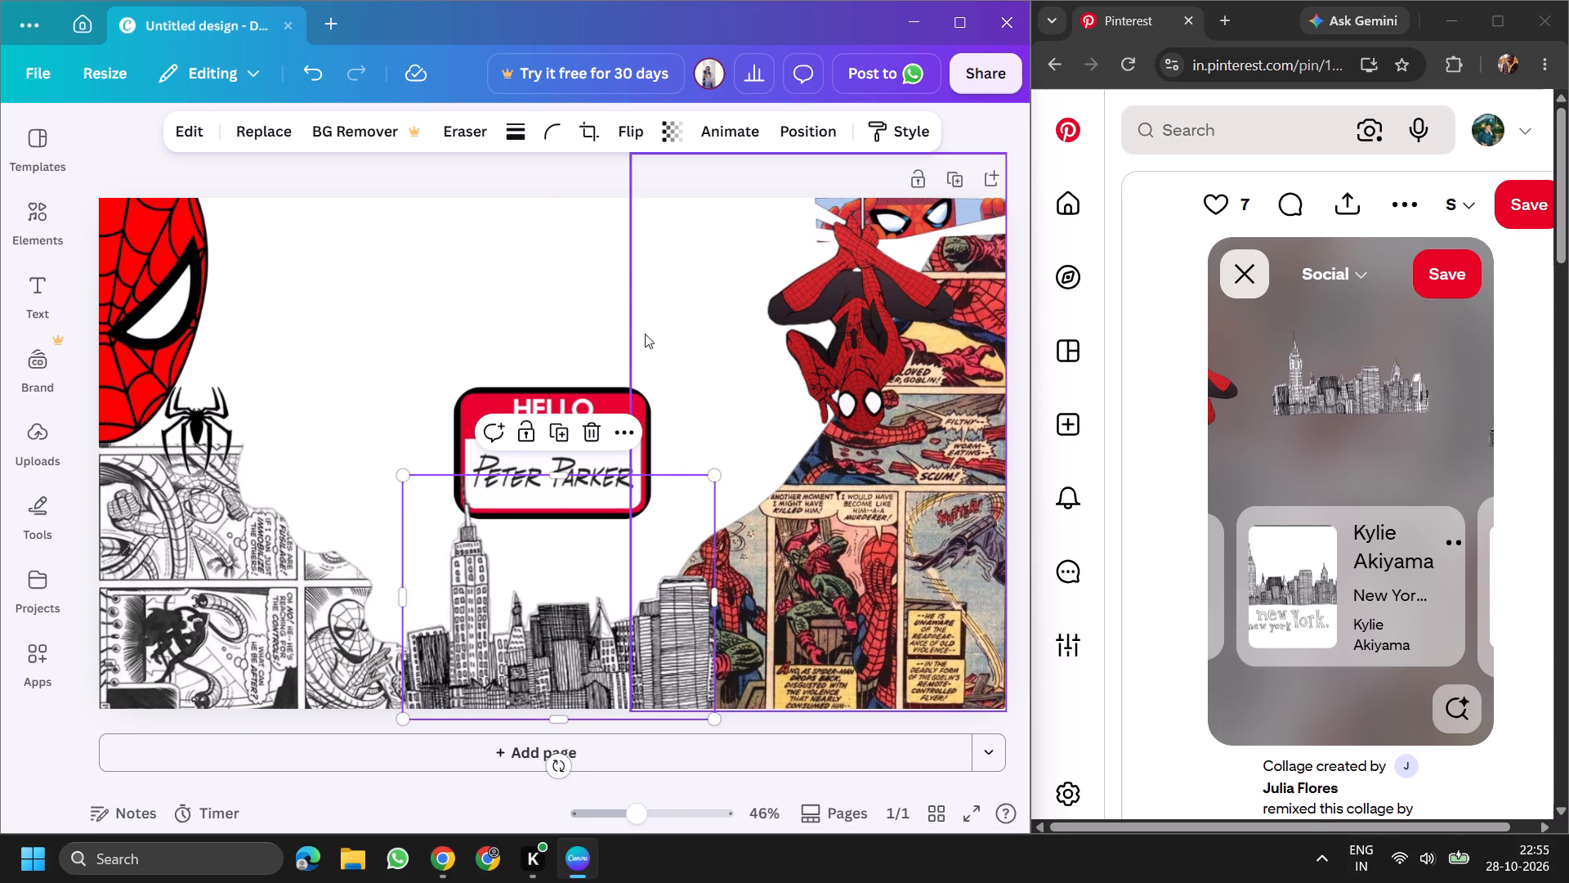
pyautogui.moveTo(464, 626); pyautogui.dragTo(445, 621)
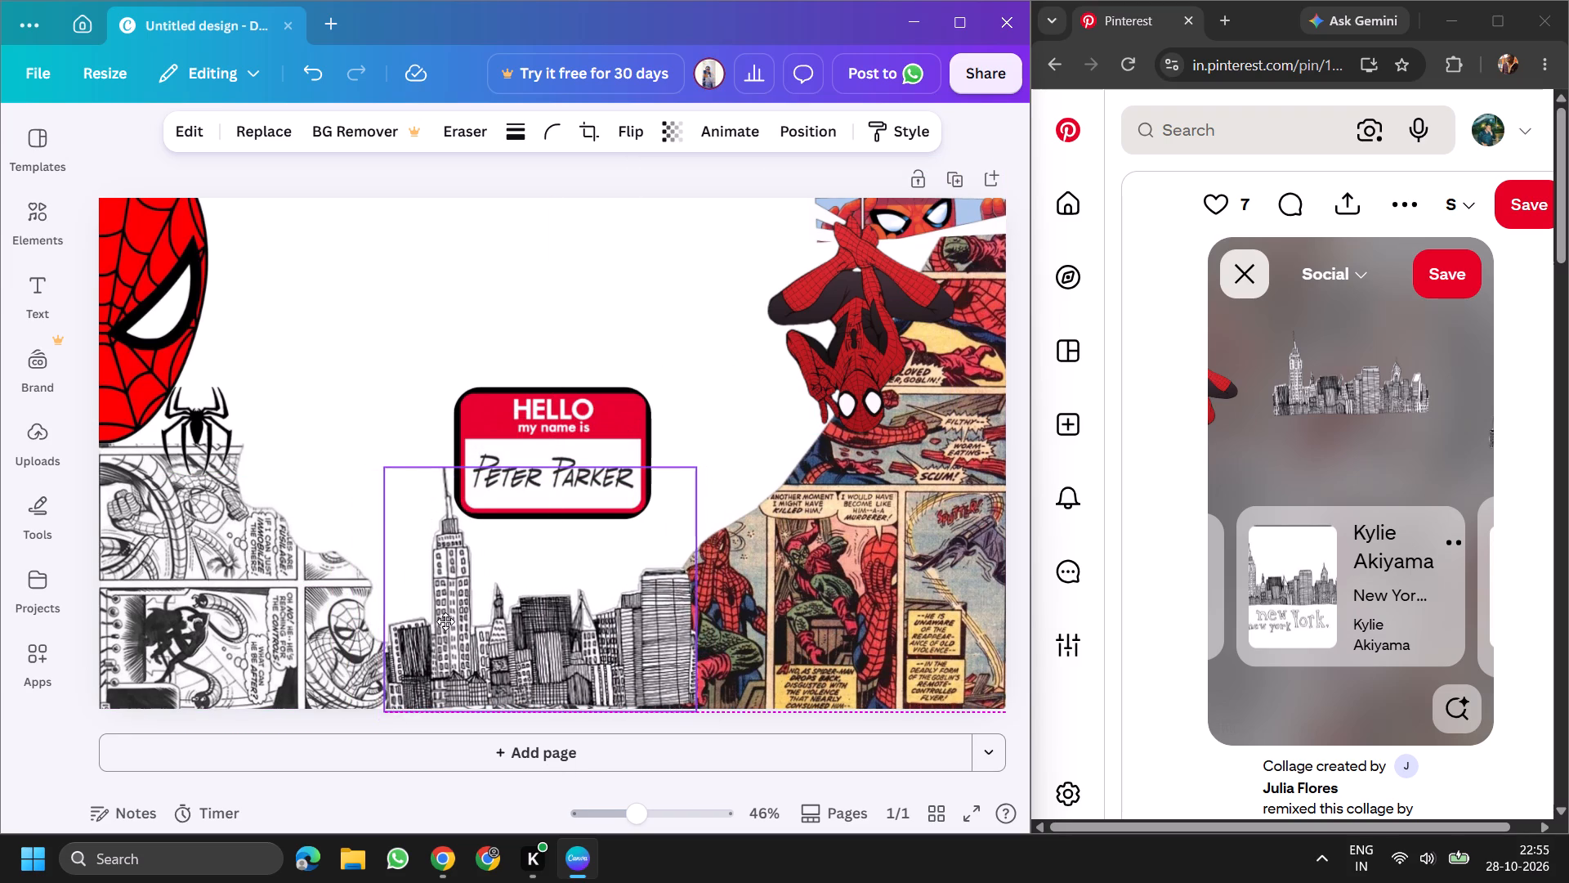
pyautogui.moveTo(445, 621); pyautogui.dragTo(450, 621)
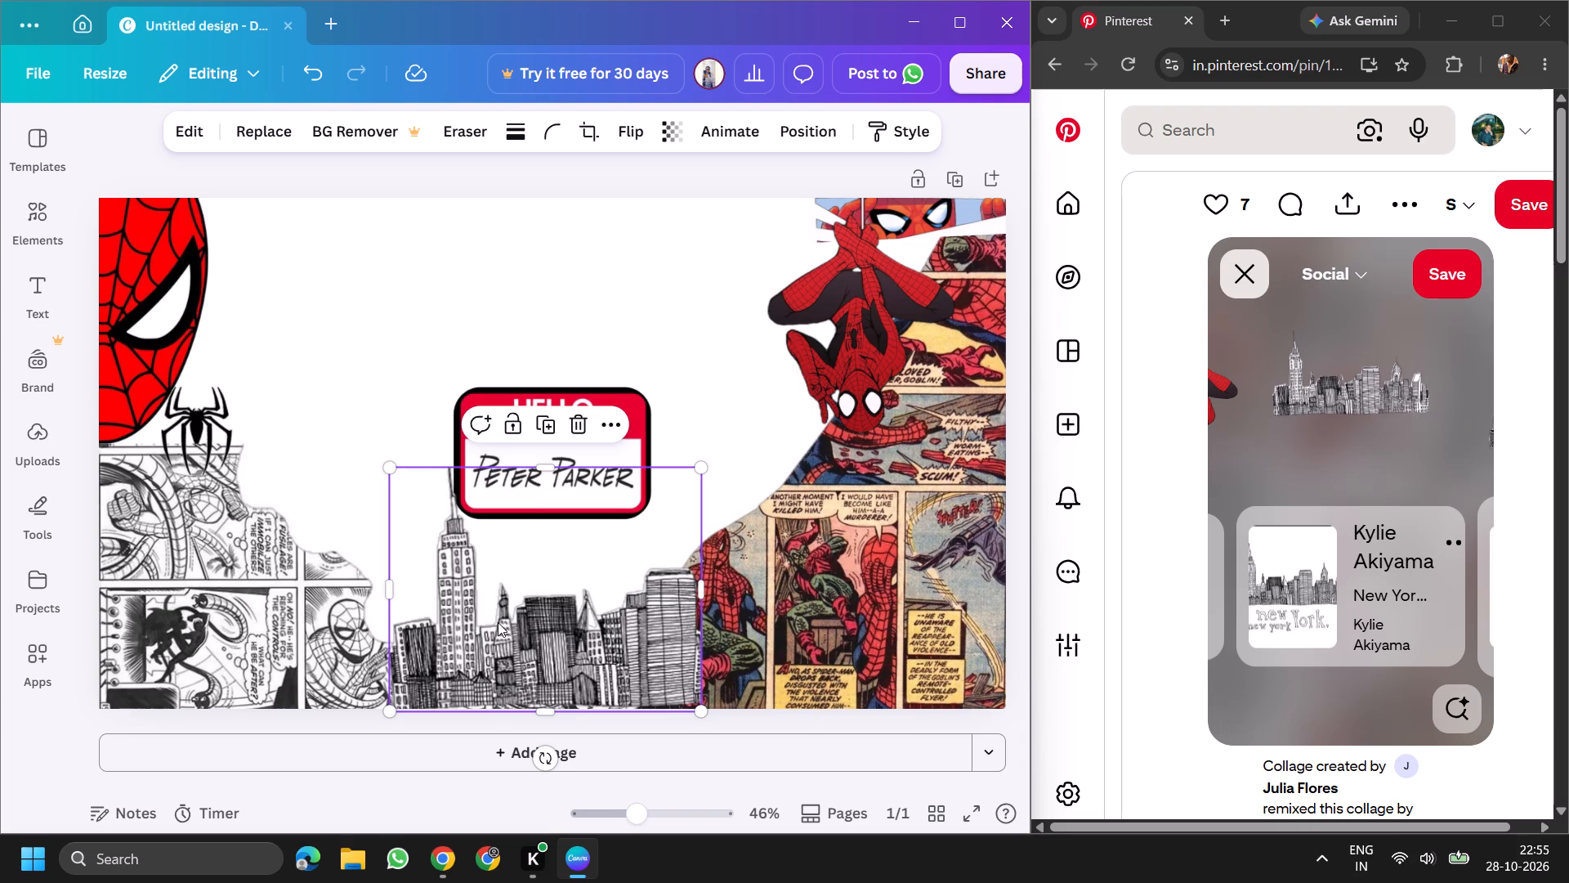
pyautogui.moveTo(498, 622); pyautogui.dragTo(485, 631)
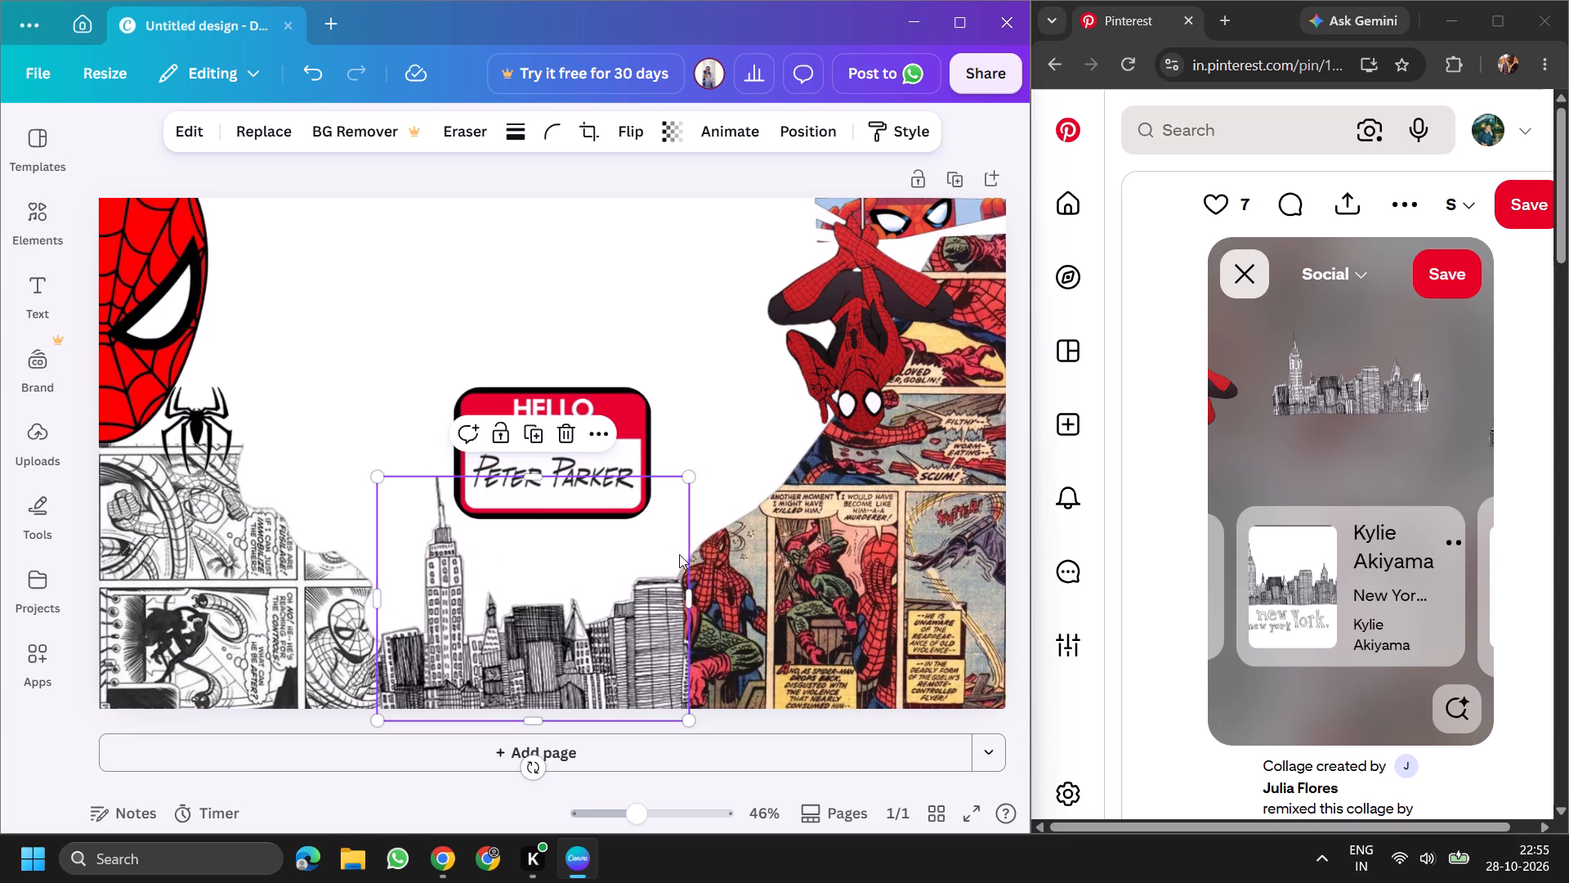
pyautogui.click(569, 245)
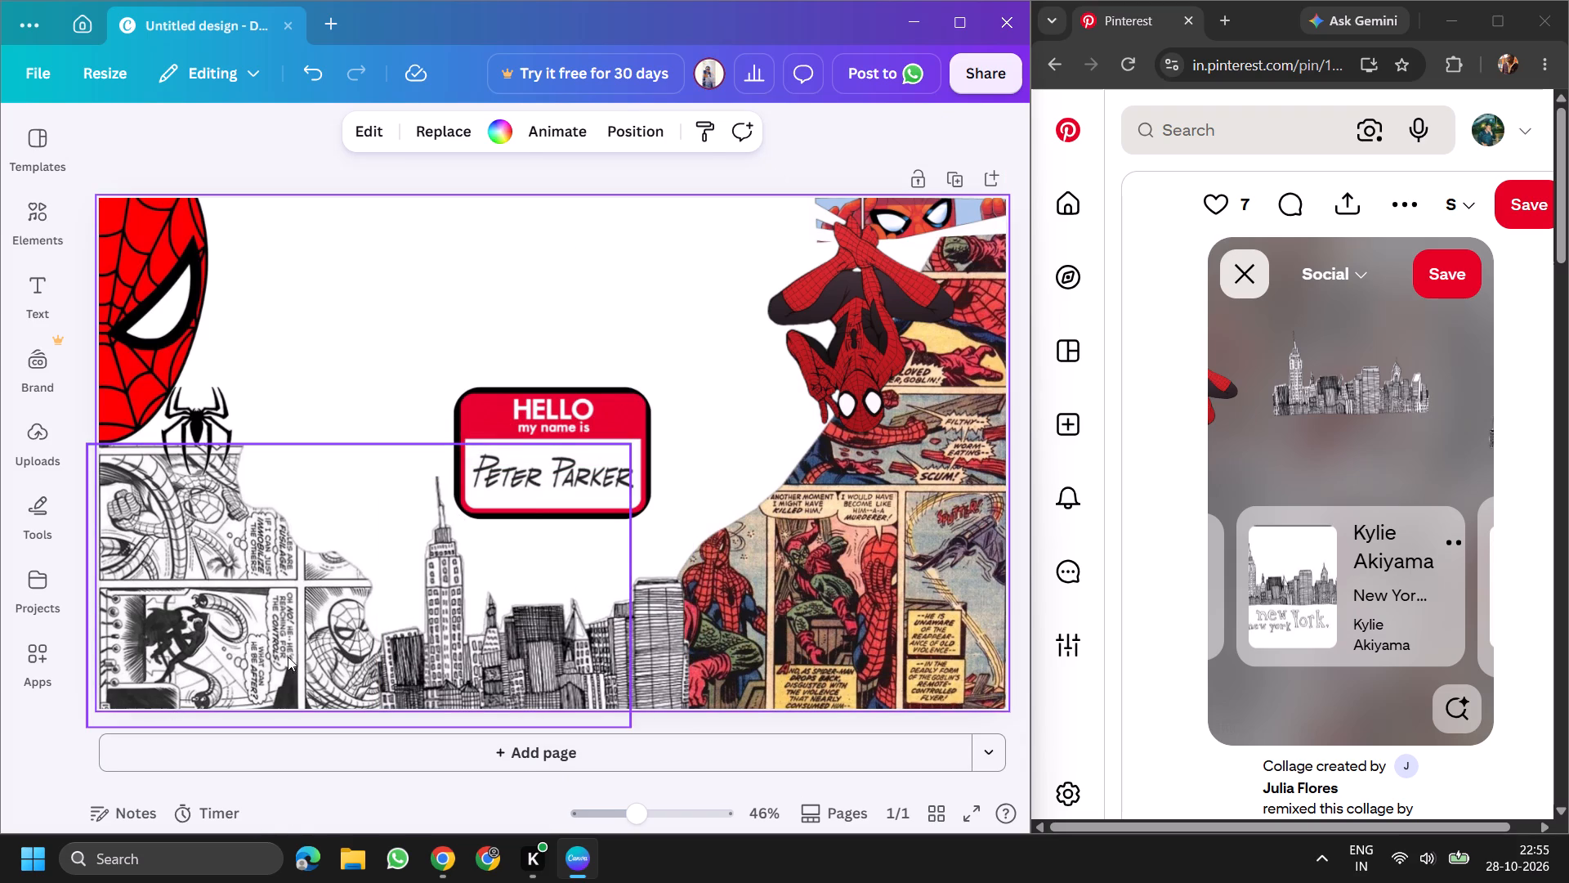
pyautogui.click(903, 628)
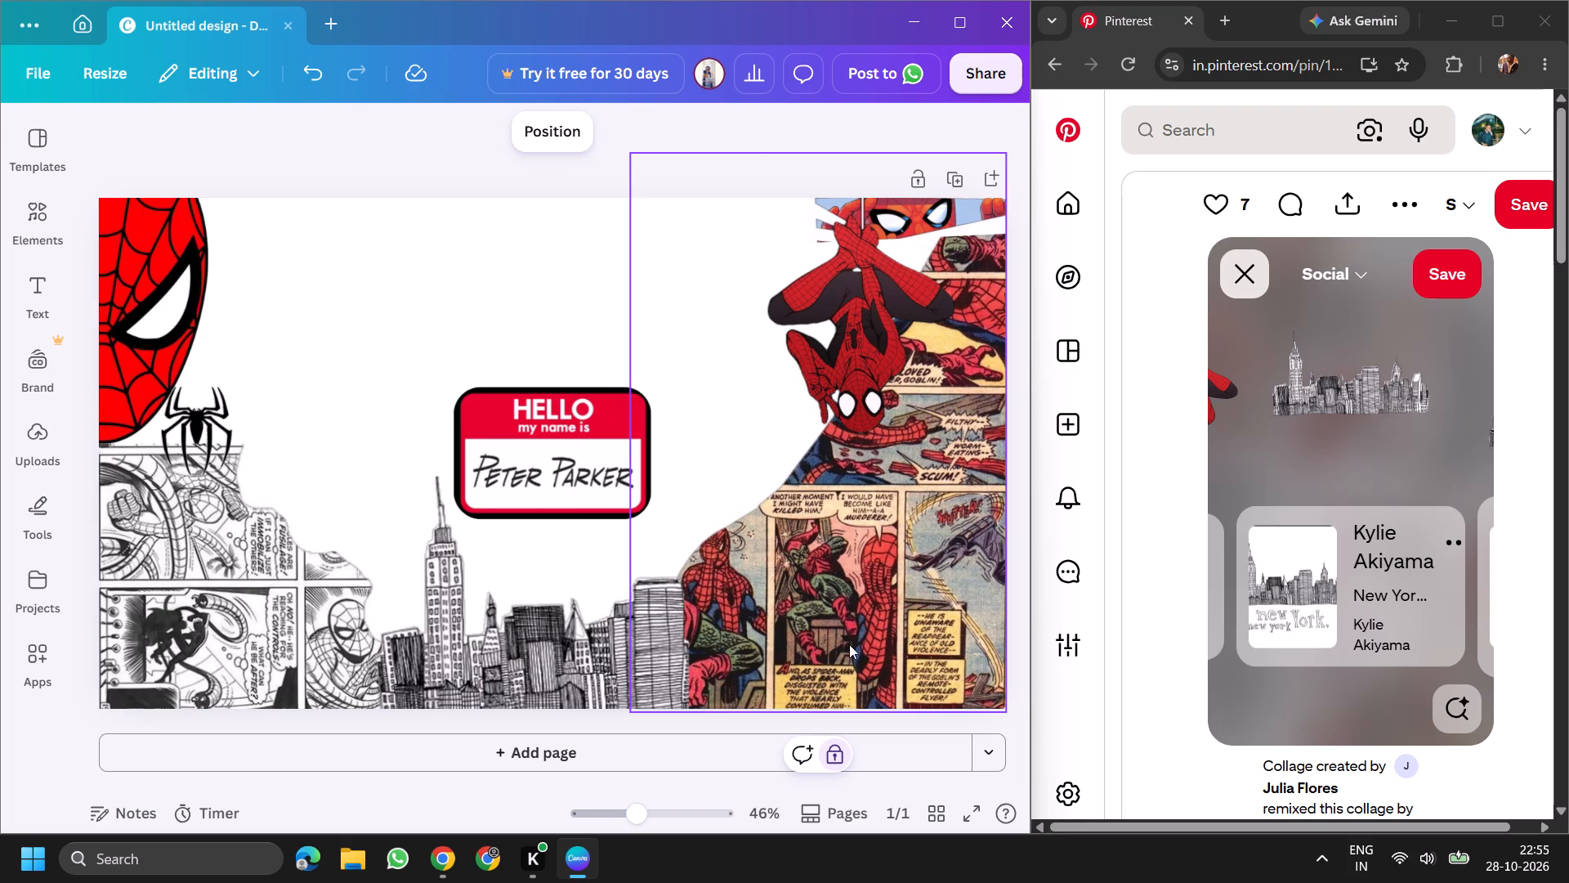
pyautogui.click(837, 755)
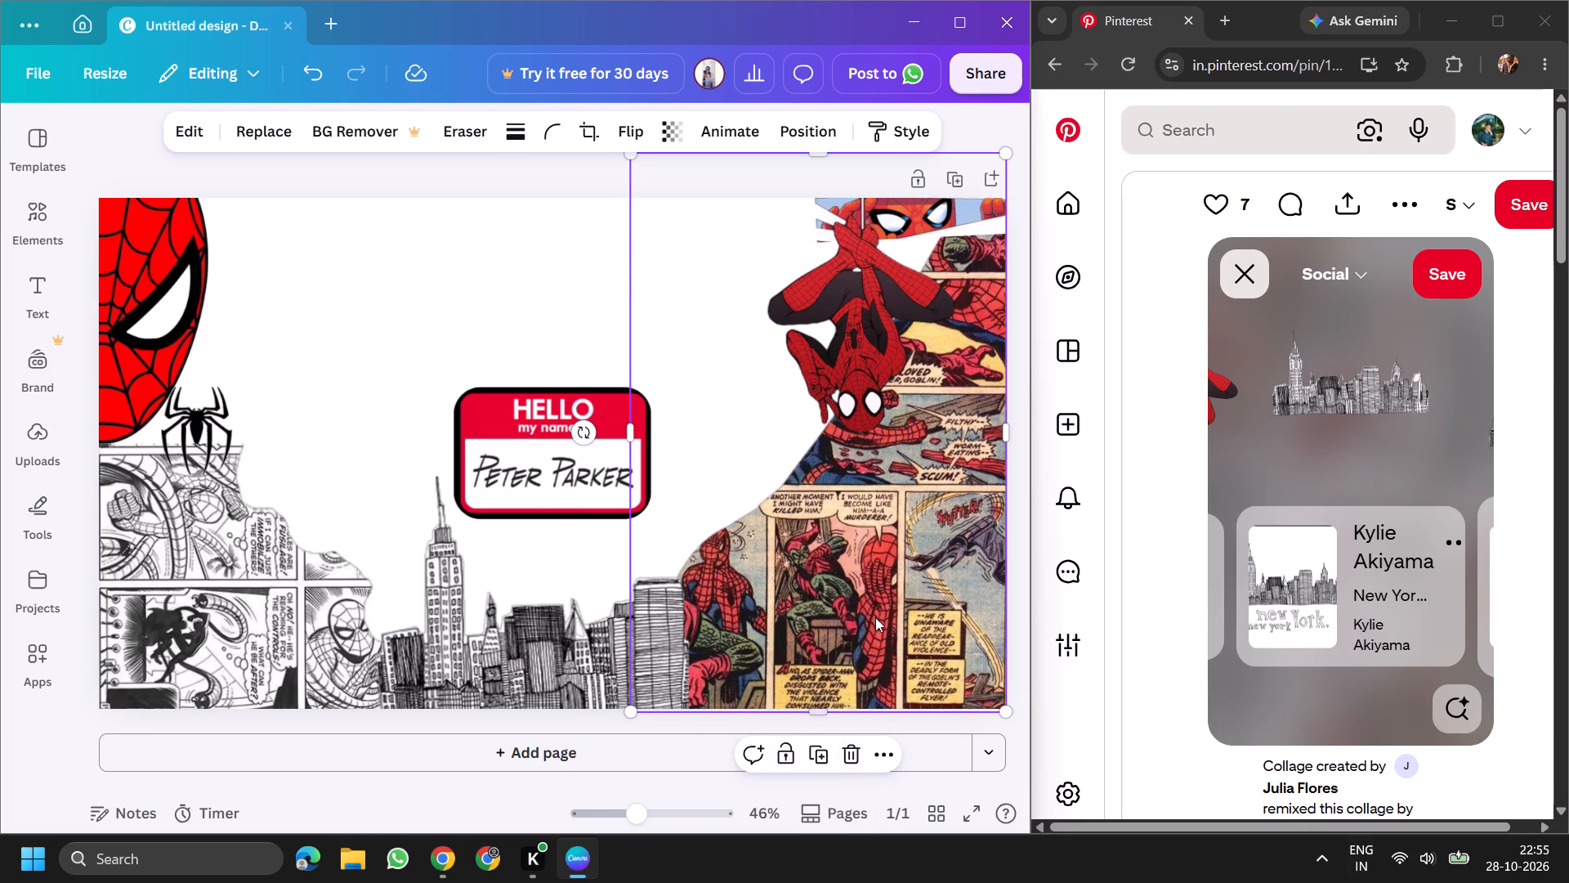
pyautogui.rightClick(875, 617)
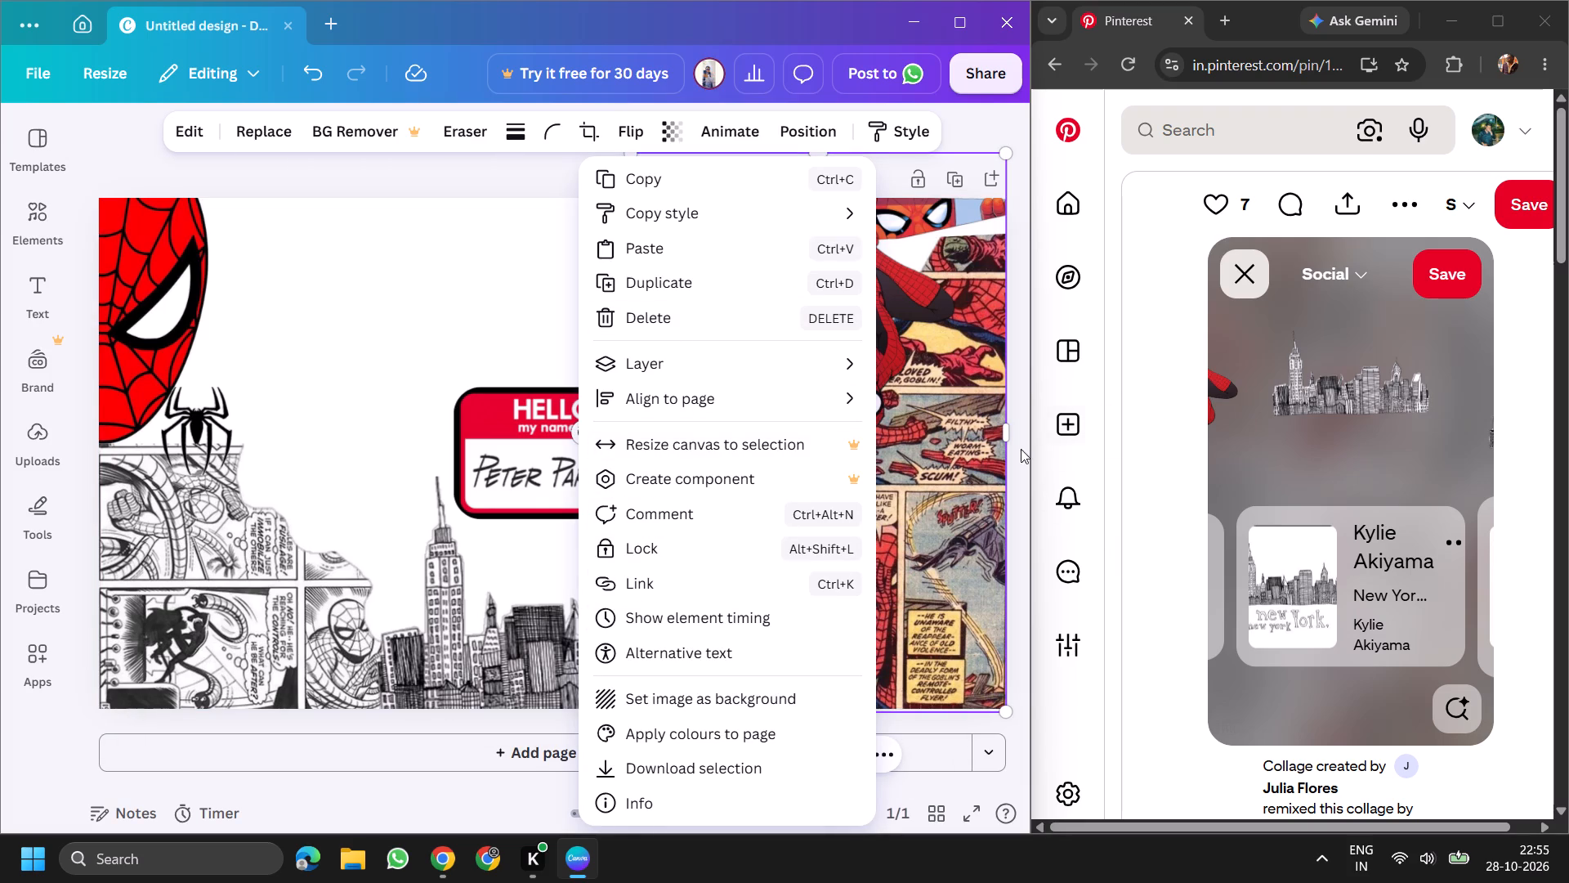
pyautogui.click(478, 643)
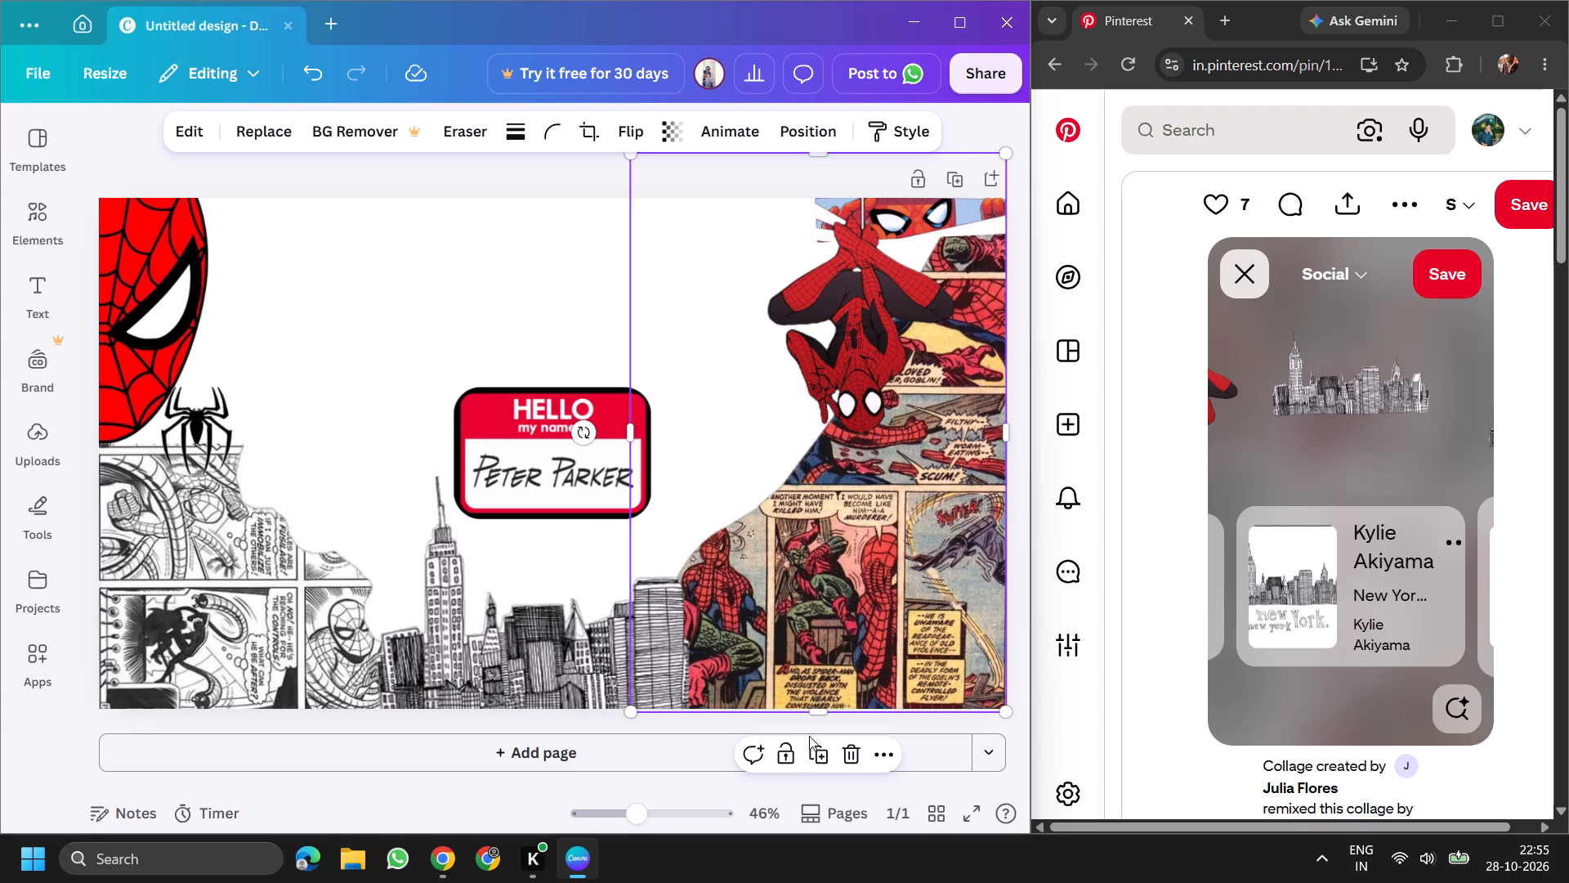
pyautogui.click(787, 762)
# Lock the New York skyline in place.
pyautogui.click(548, 660)
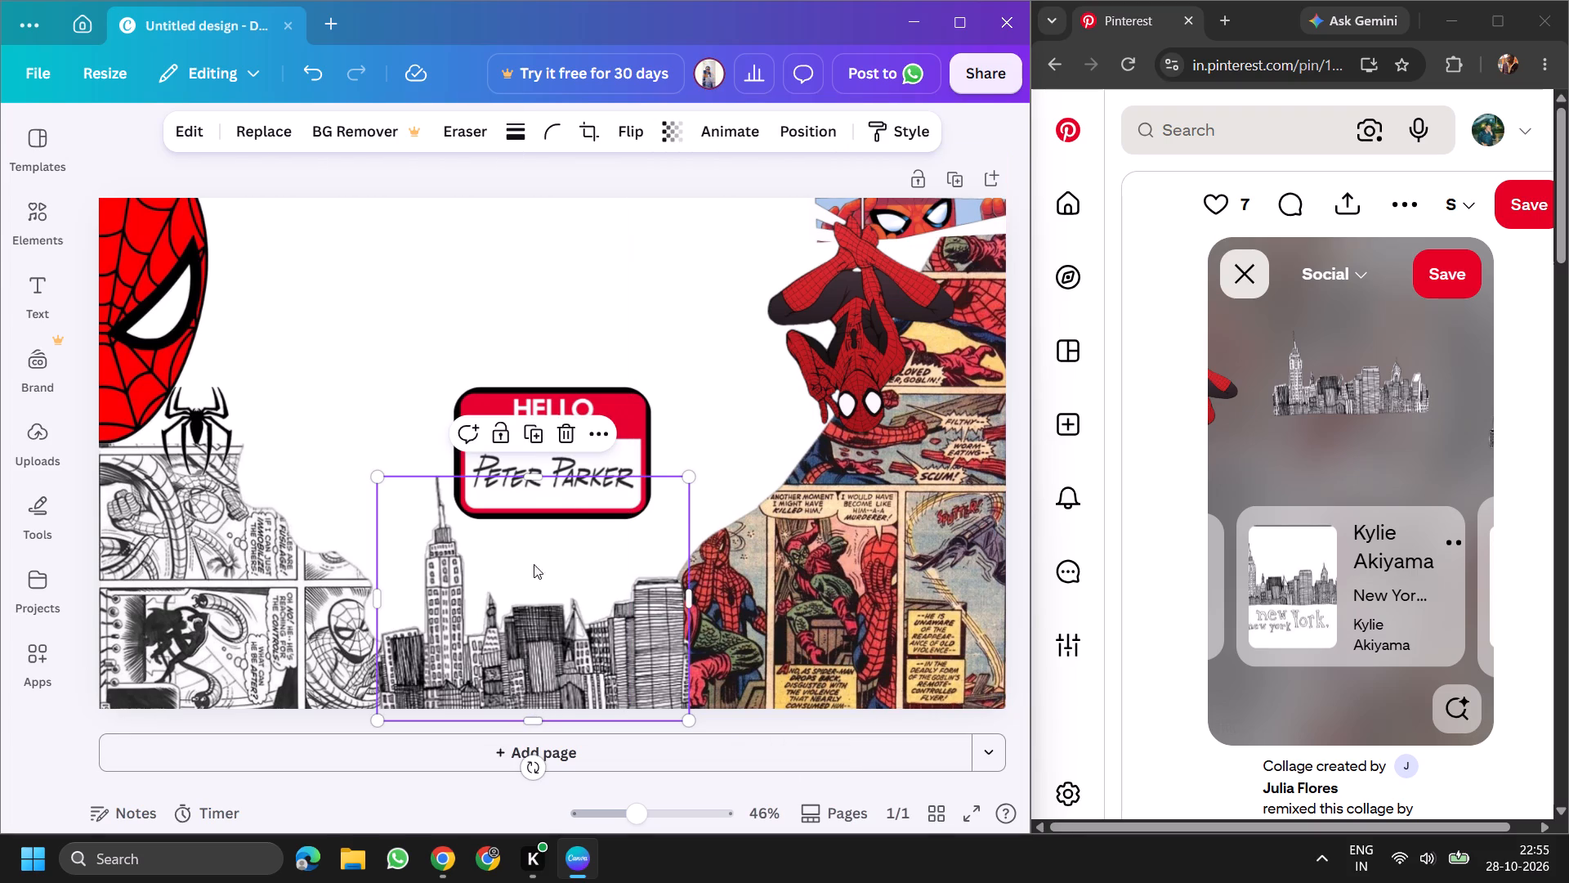
pyautogui.click(503, 439)
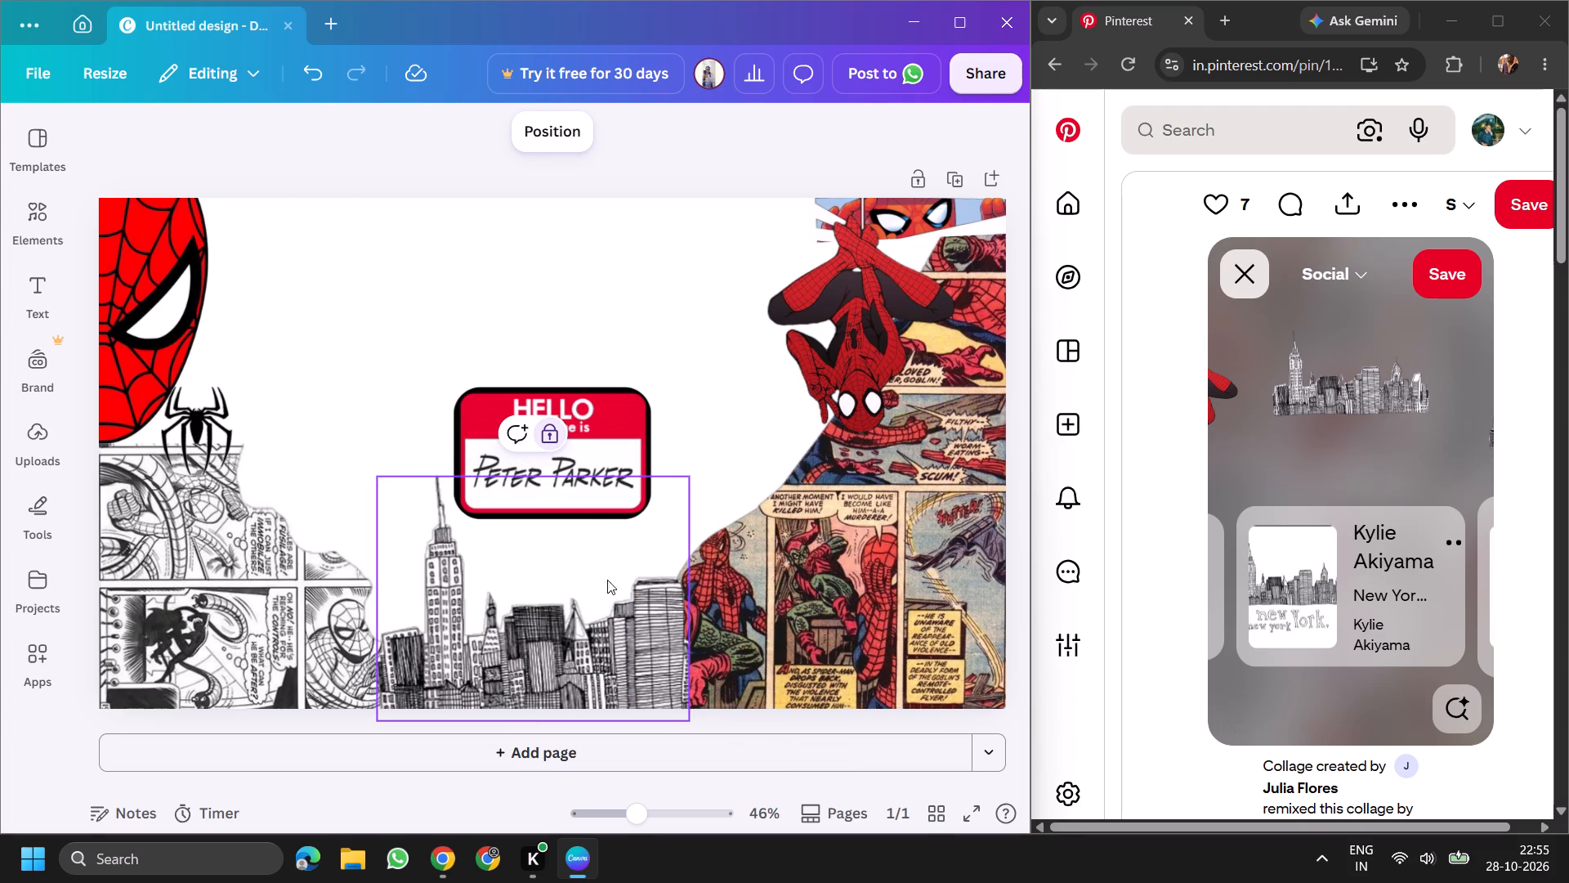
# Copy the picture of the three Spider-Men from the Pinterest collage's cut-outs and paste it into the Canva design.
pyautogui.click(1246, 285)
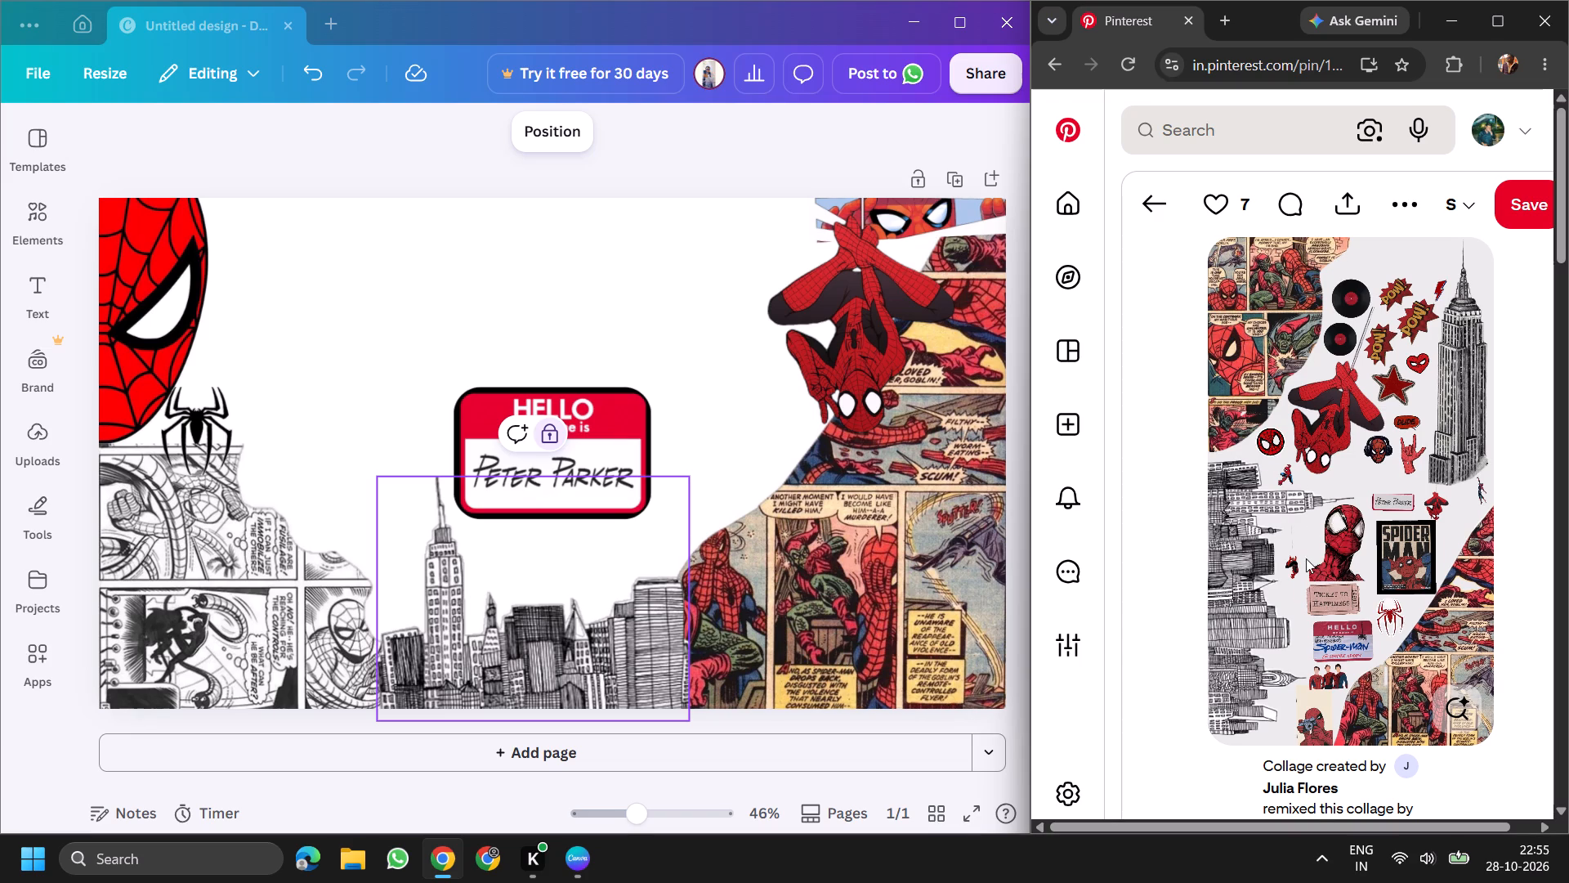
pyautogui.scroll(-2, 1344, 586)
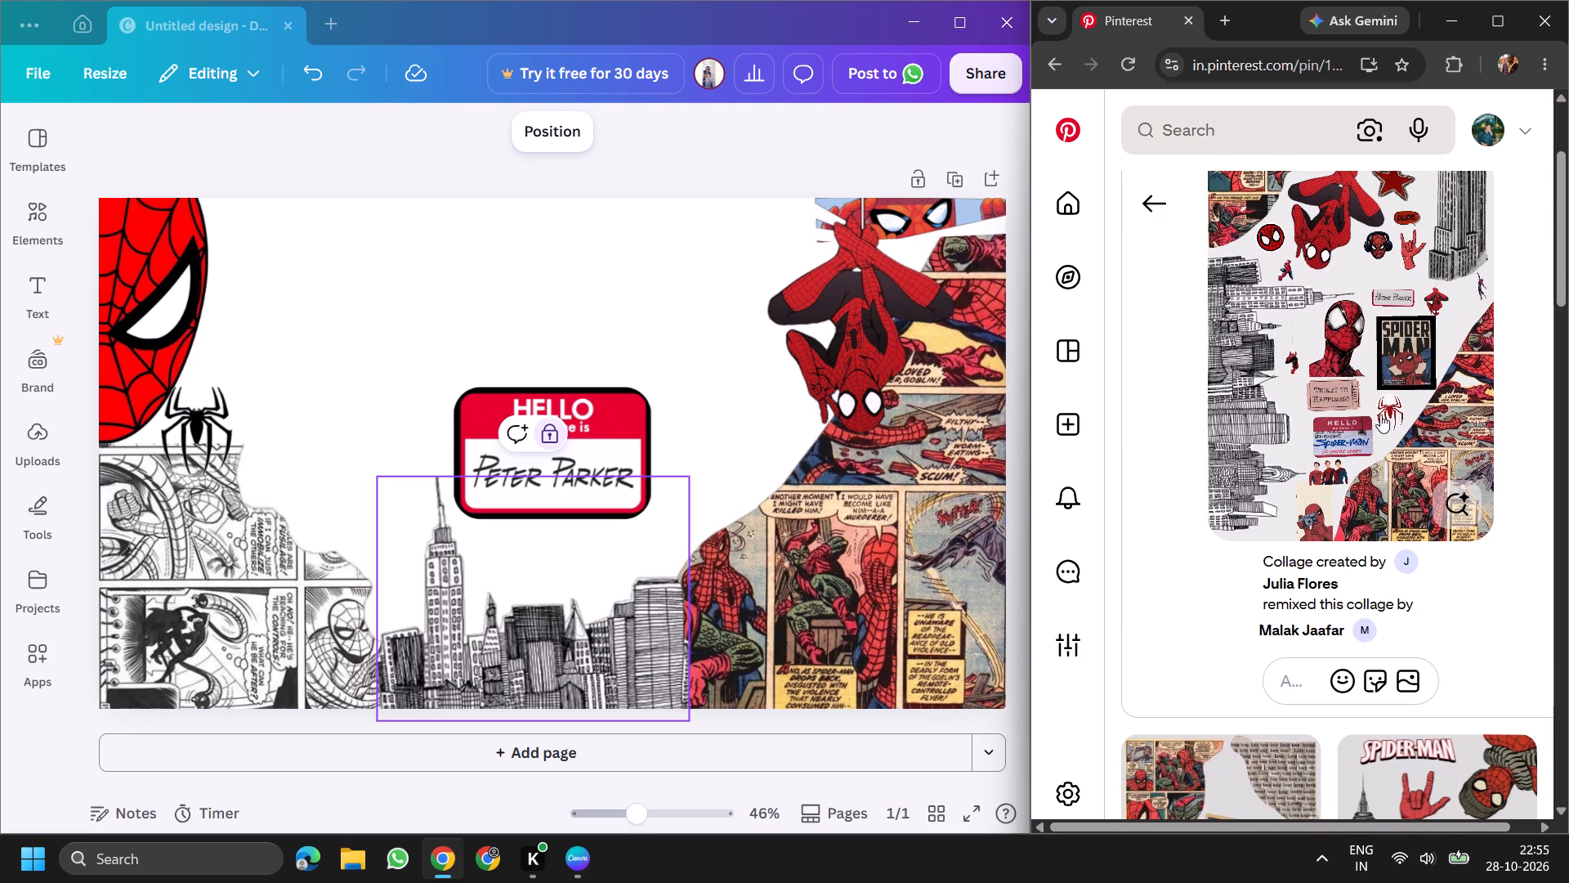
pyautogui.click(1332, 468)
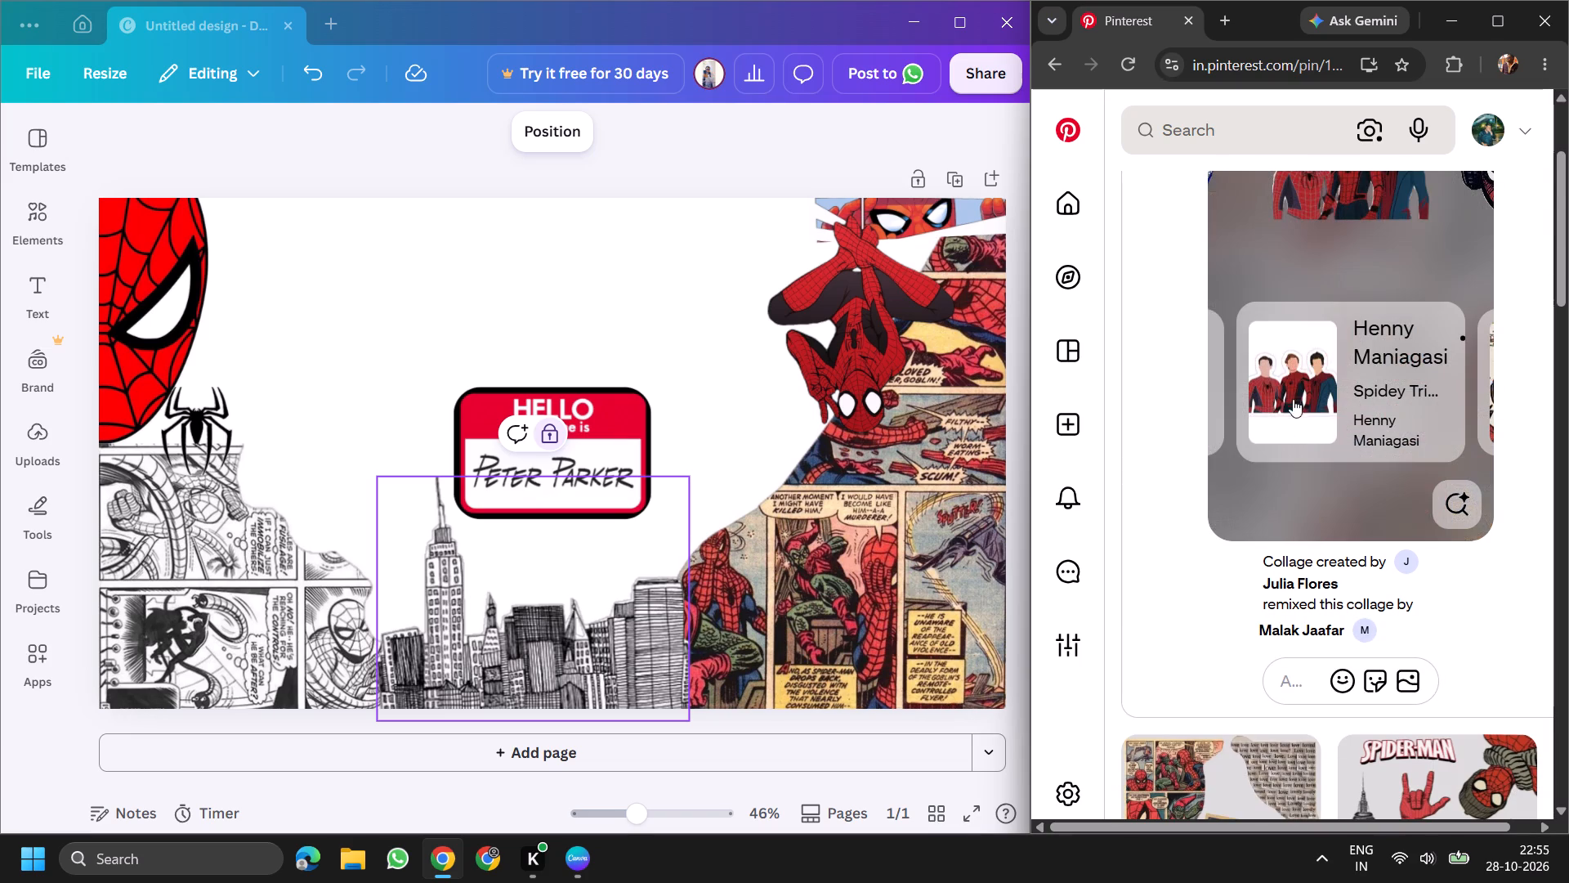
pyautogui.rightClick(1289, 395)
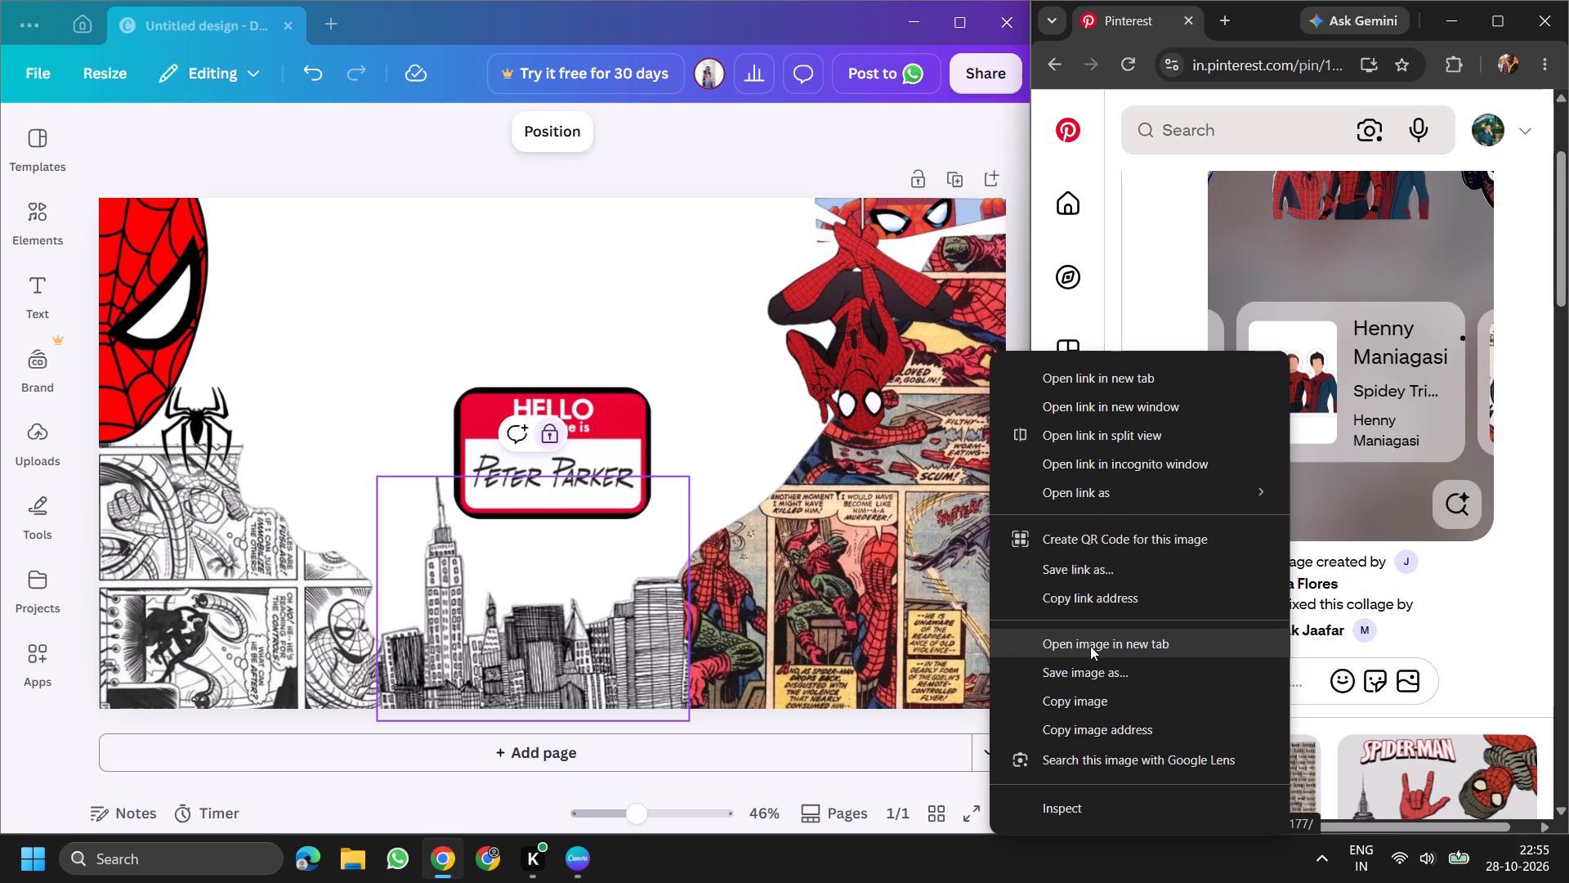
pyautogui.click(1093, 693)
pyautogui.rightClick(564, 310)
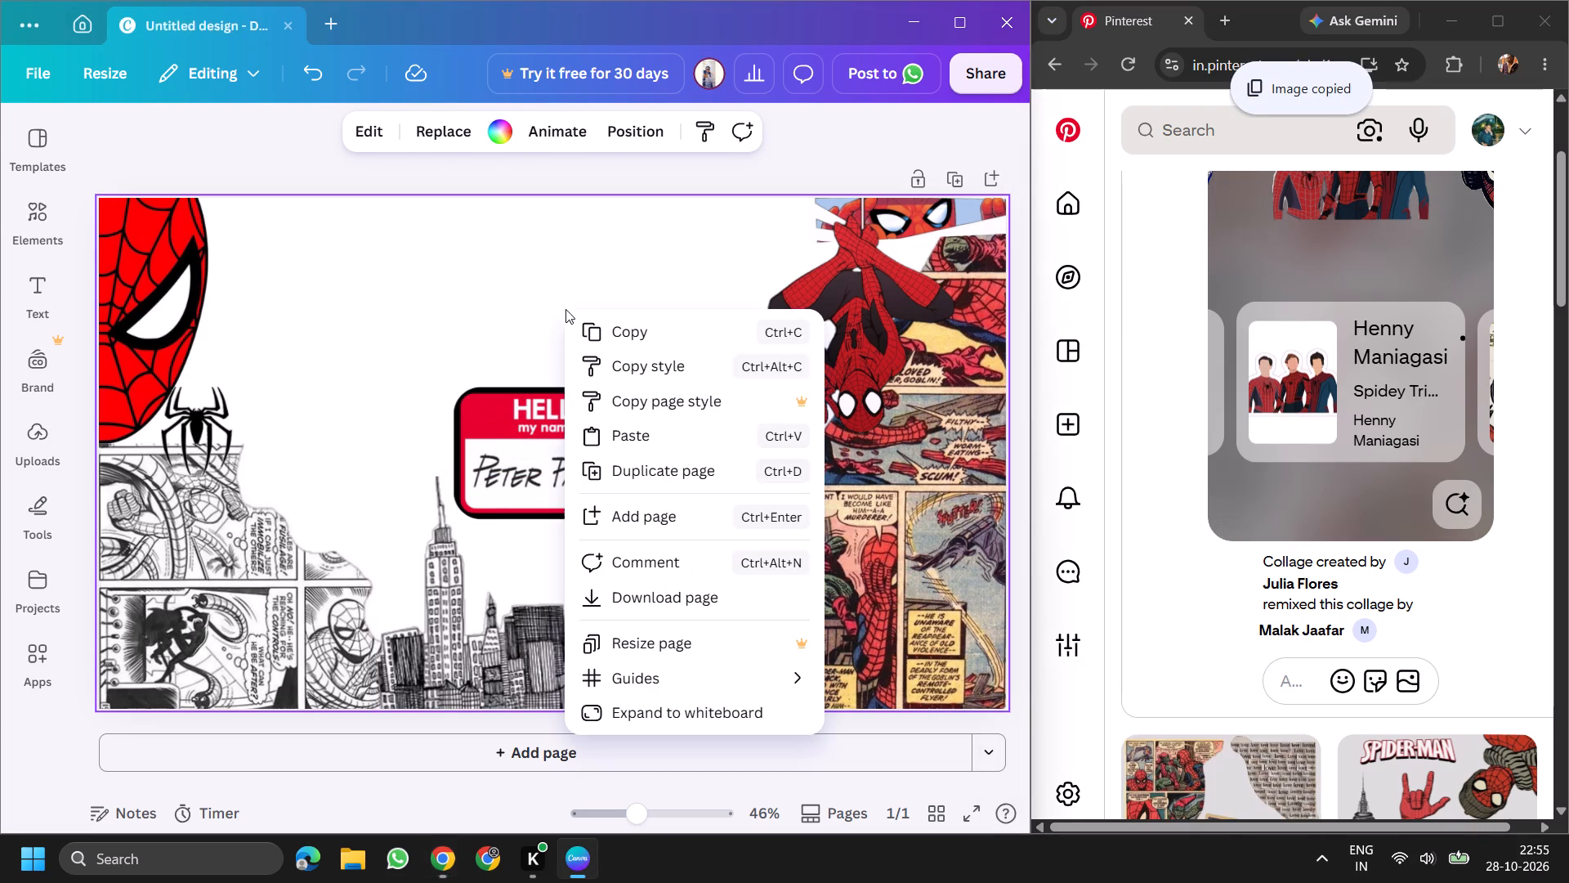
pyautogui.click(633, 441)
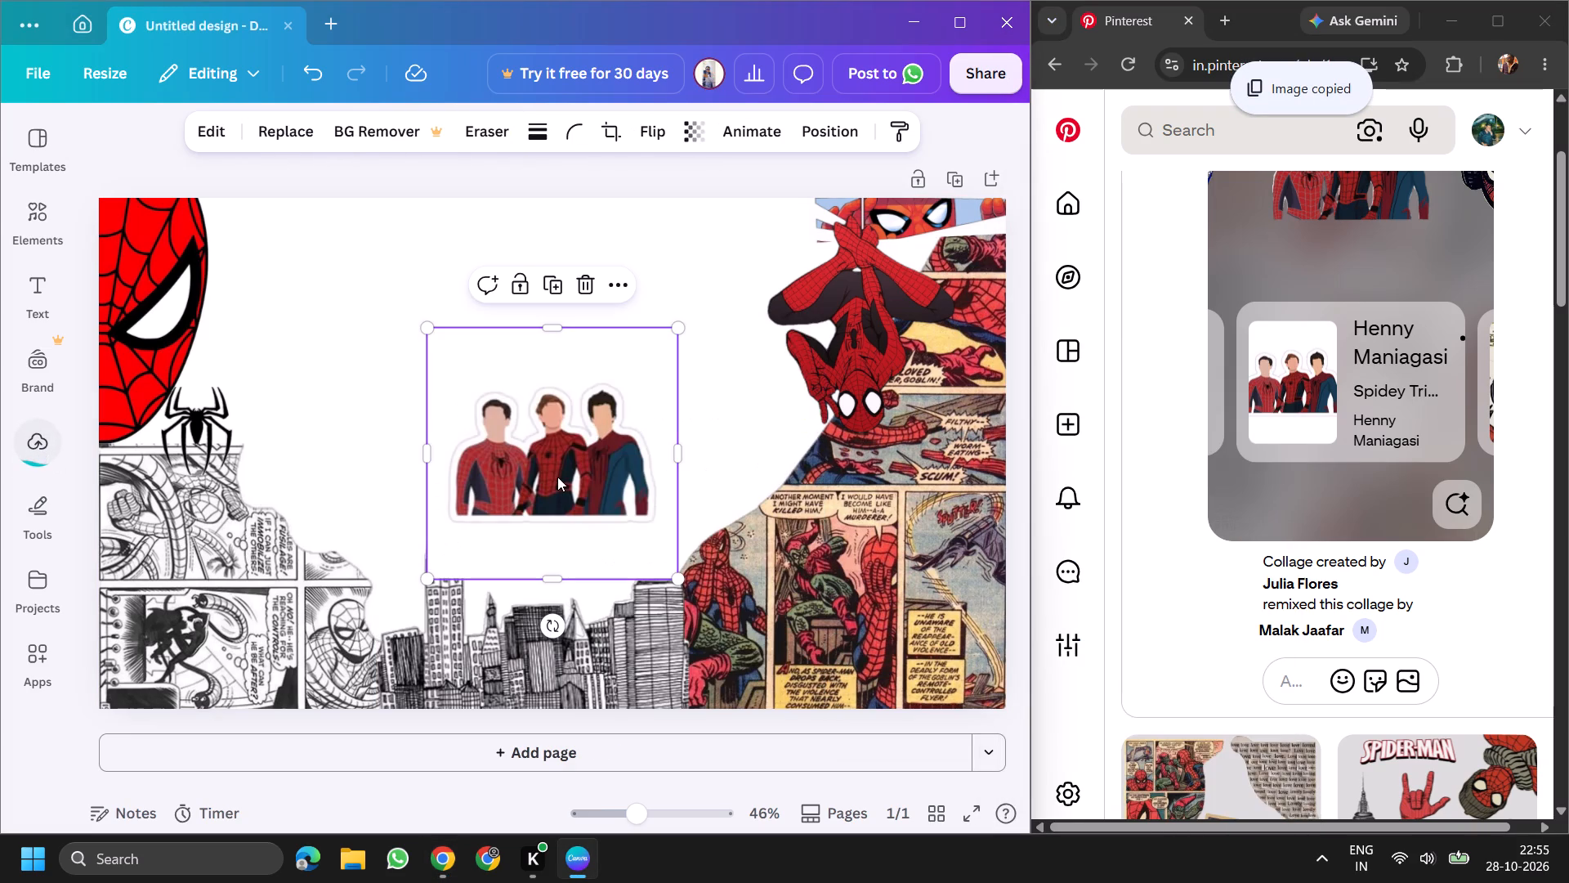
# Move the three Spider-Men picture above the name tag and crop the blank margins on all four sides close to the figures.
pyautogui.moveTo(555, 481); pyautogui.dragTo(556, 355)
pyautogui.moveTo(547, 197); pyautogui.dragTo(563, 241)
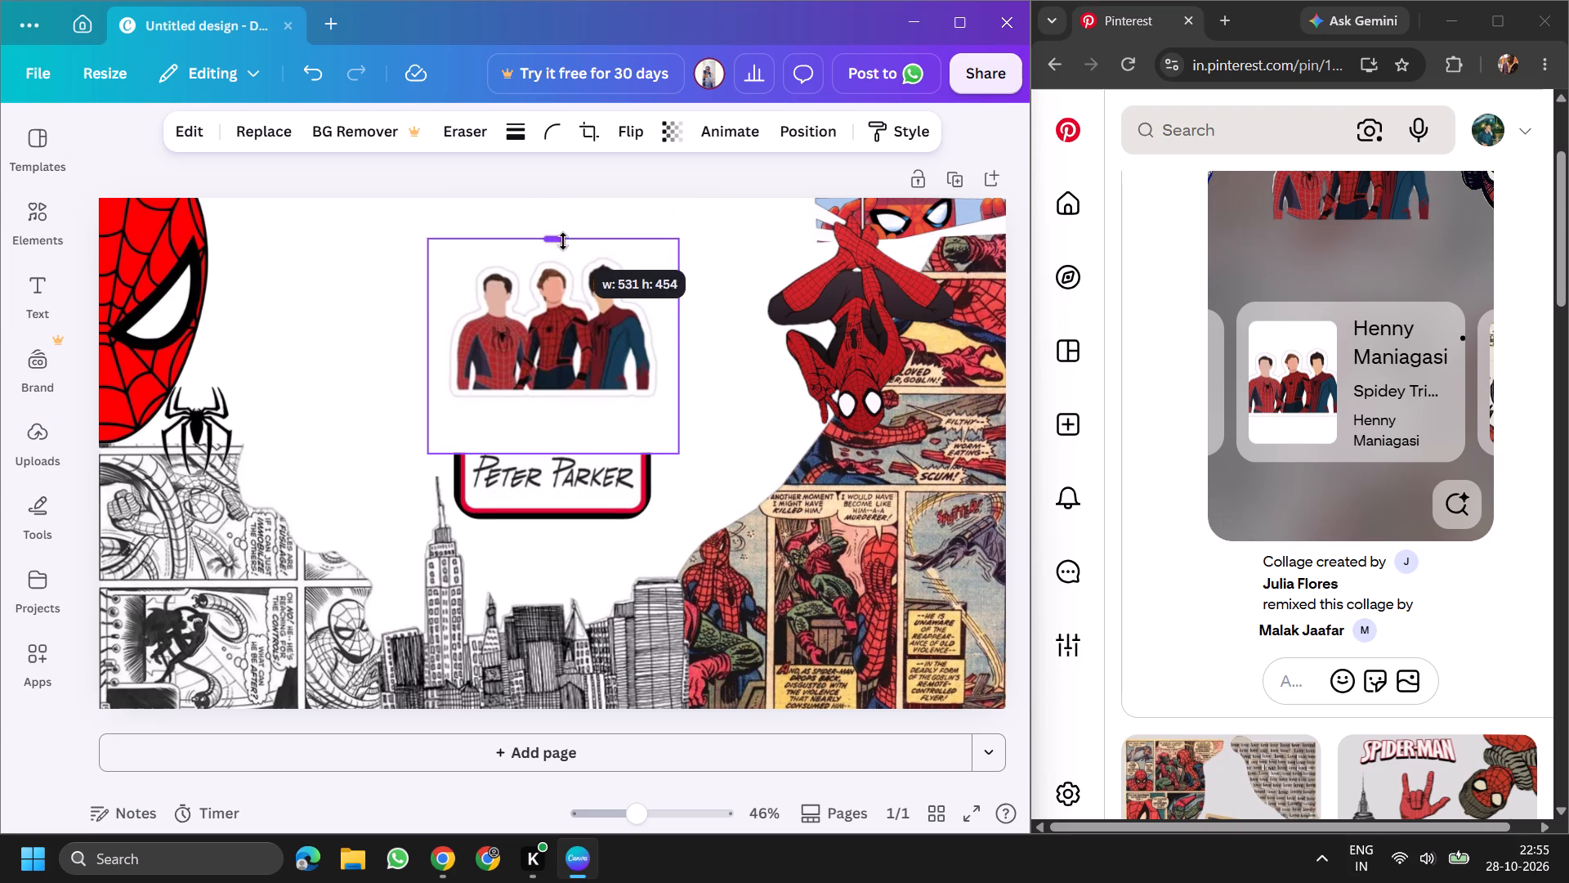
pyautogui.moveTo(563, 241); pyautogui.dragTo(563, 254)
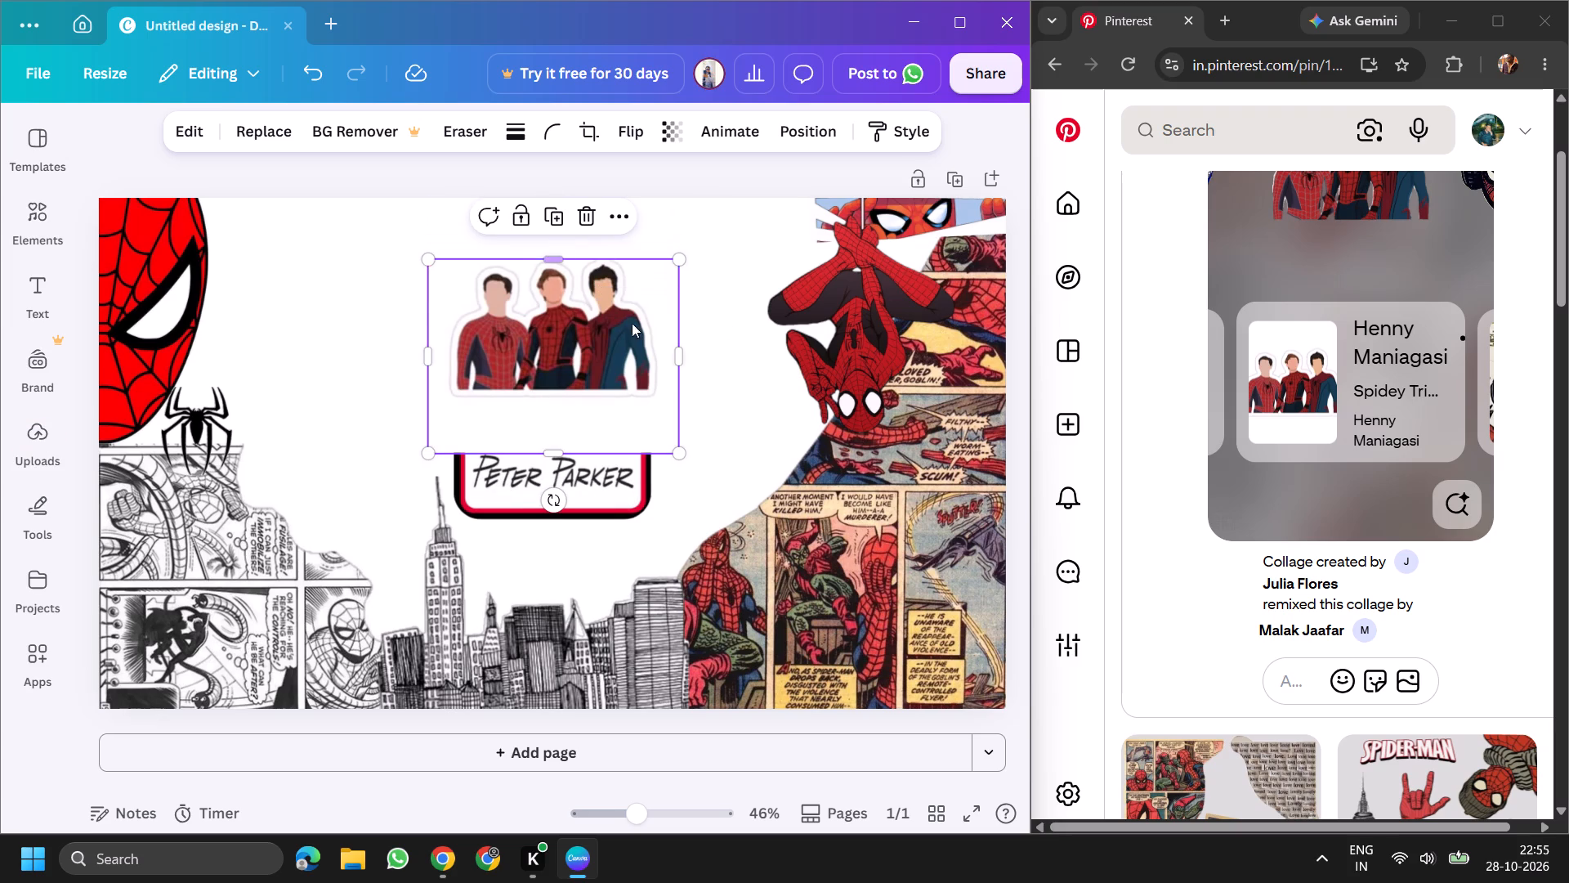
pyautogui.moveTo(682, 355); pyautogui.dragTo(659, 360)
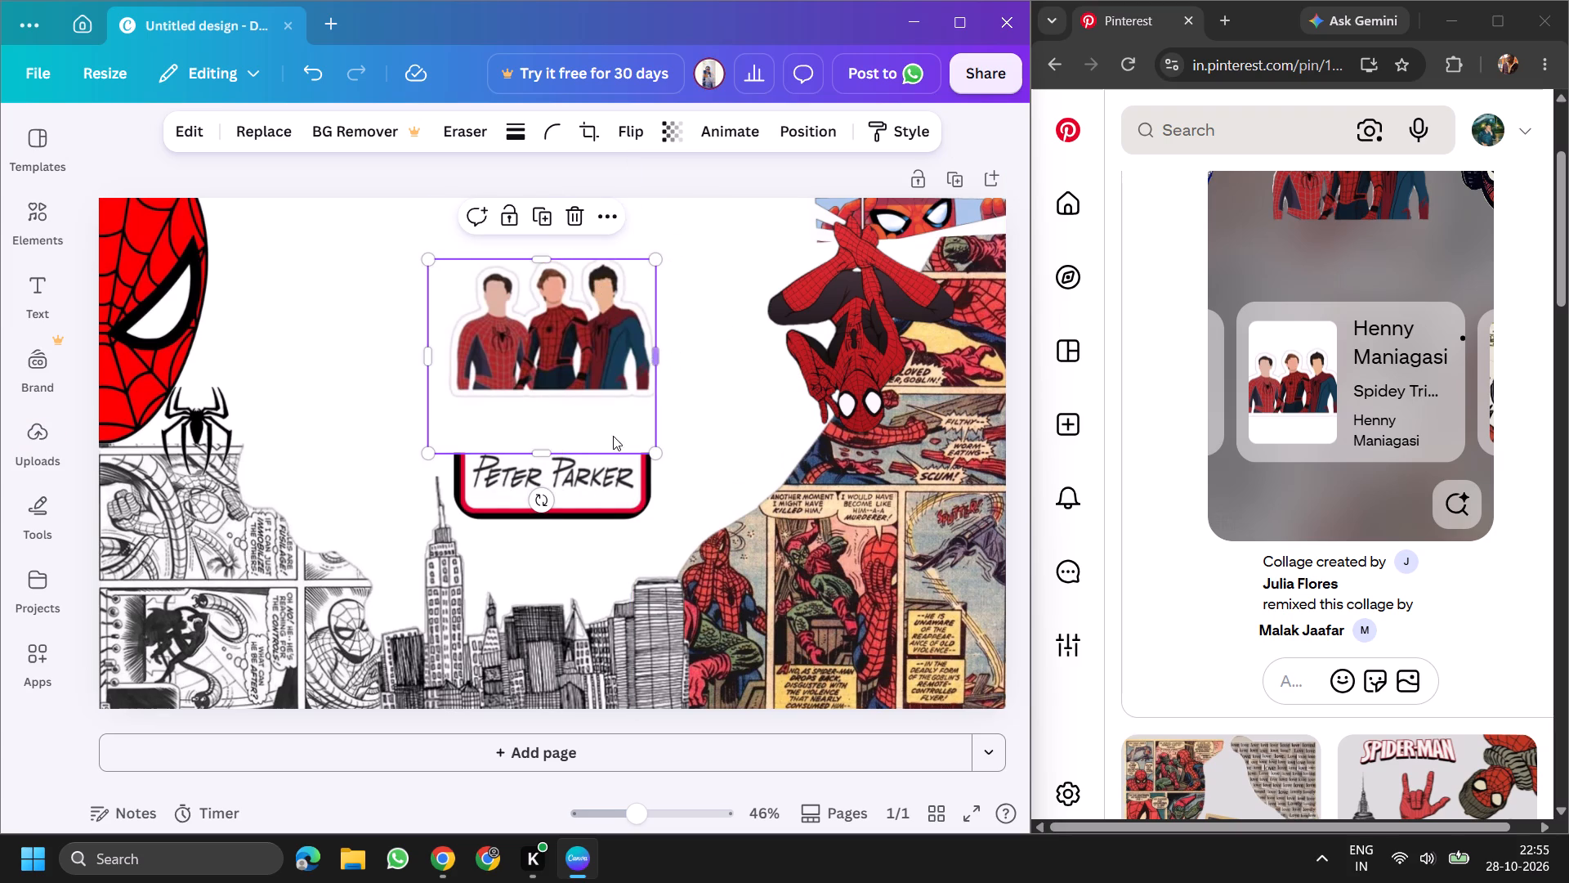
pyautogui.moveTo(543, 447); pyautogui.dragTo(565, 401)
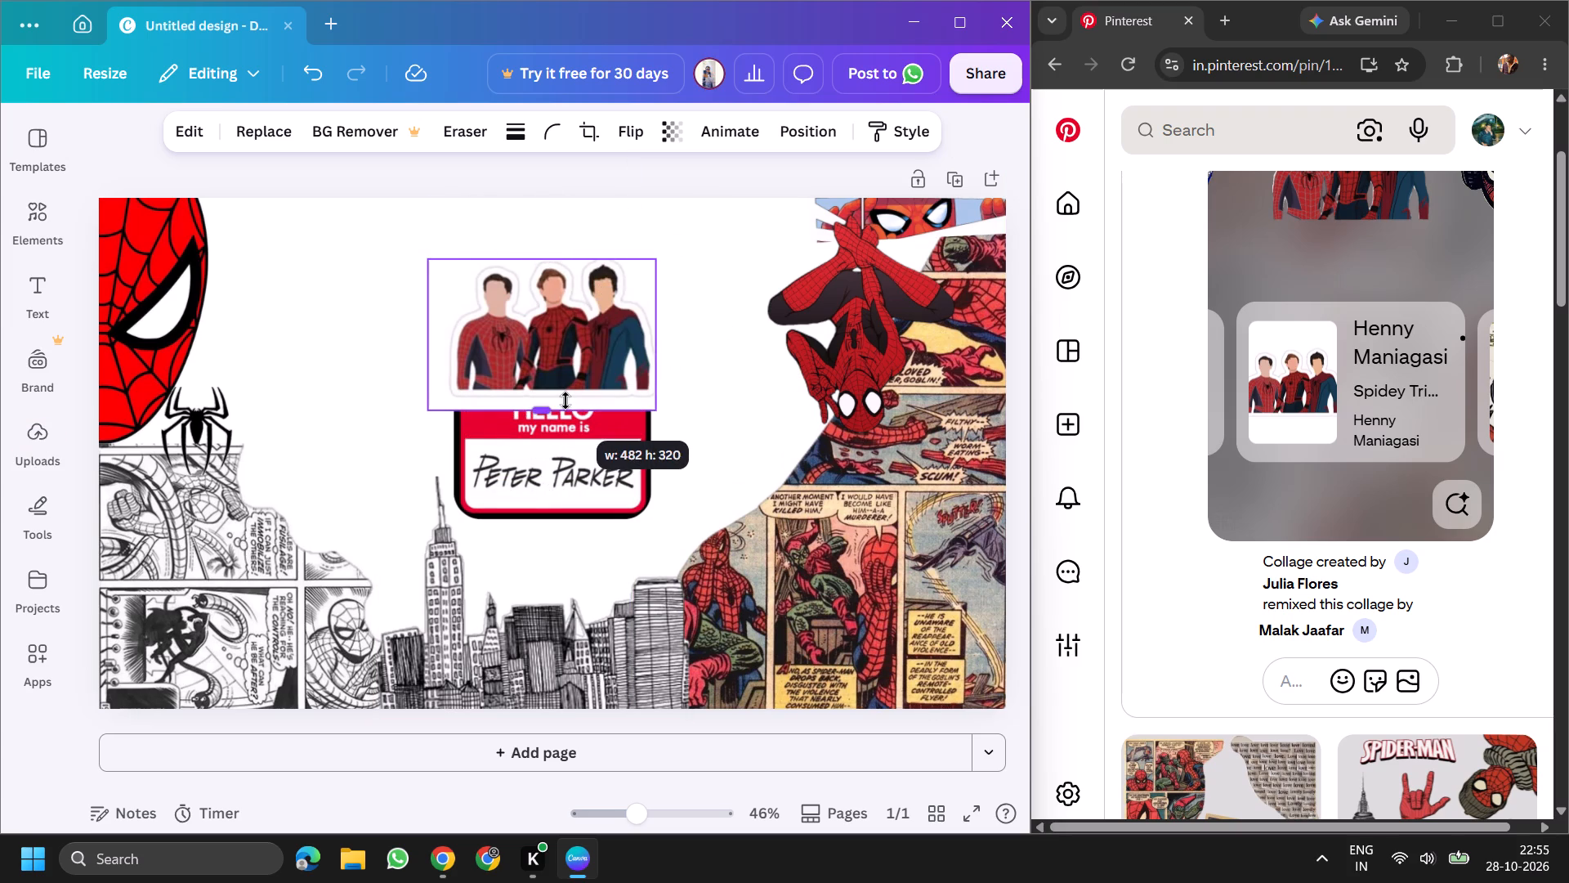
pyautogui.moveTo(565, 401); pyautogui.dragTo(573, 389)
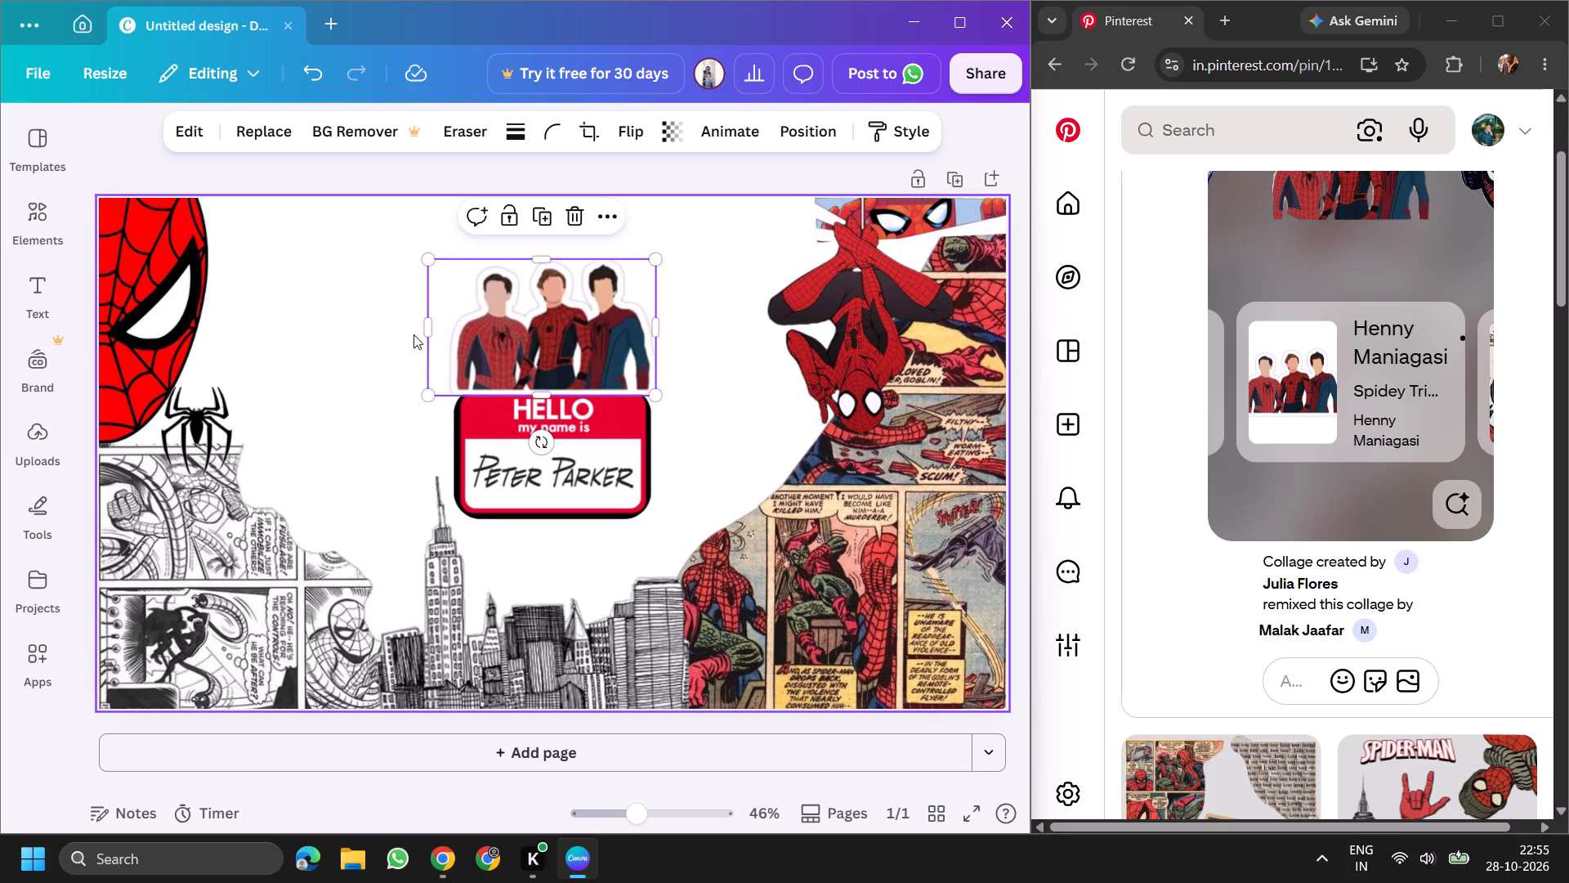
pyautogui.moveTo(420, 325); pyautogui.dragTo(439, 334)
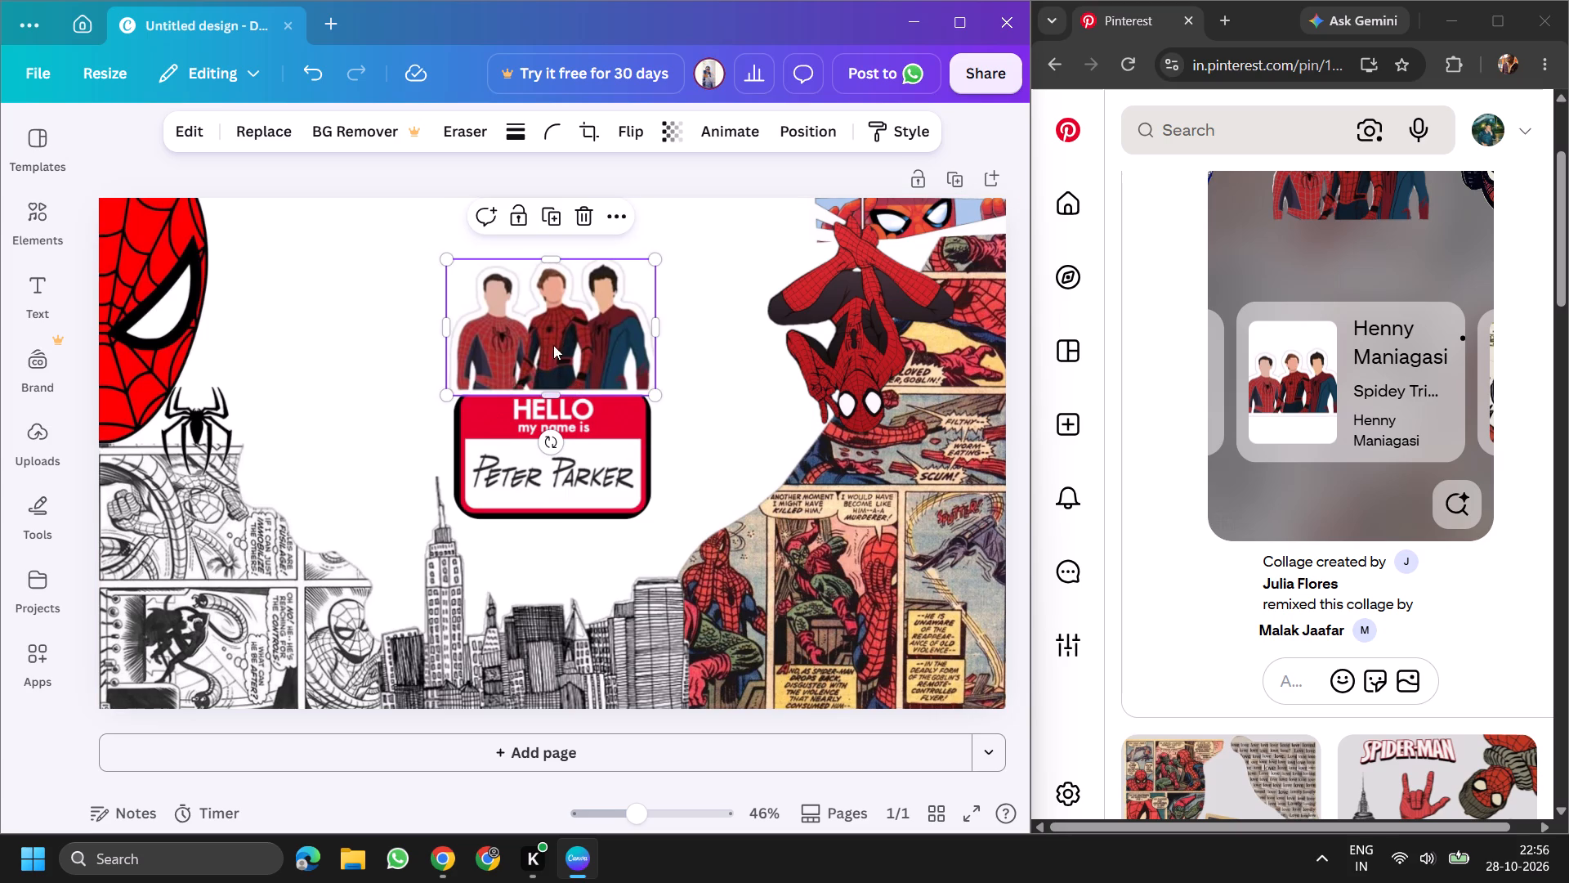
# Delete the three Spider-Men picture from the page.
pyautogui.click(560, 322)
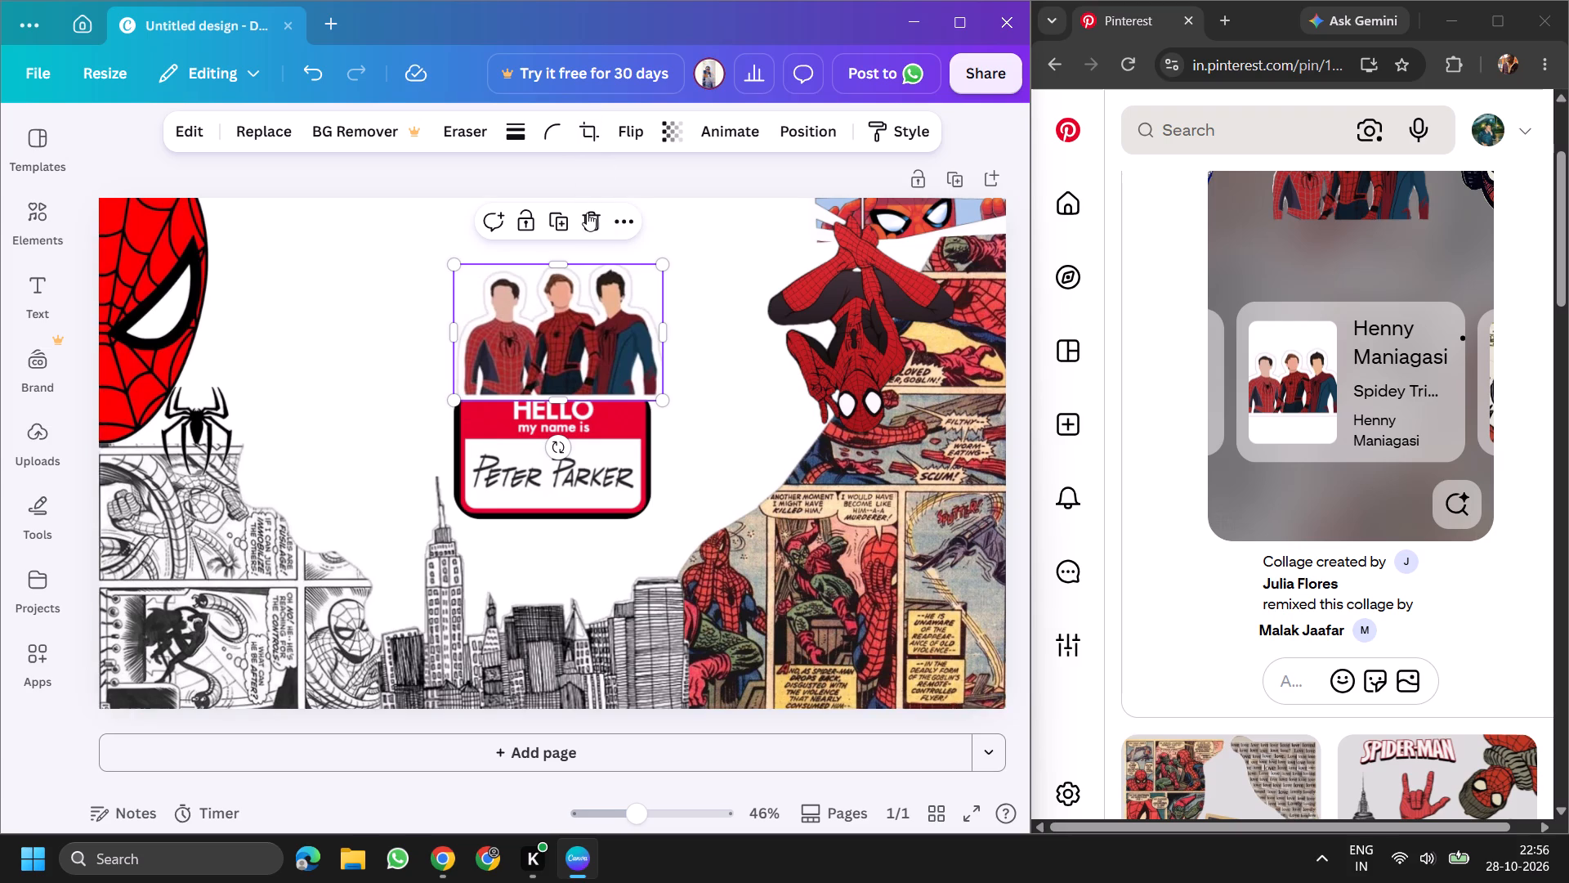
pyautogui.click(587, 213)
# Copy the red Spider-Man head-and-shoulders cut-out from the Pinterest collage and paste it into the Canva design.
pyautogui.click(1366, 253)
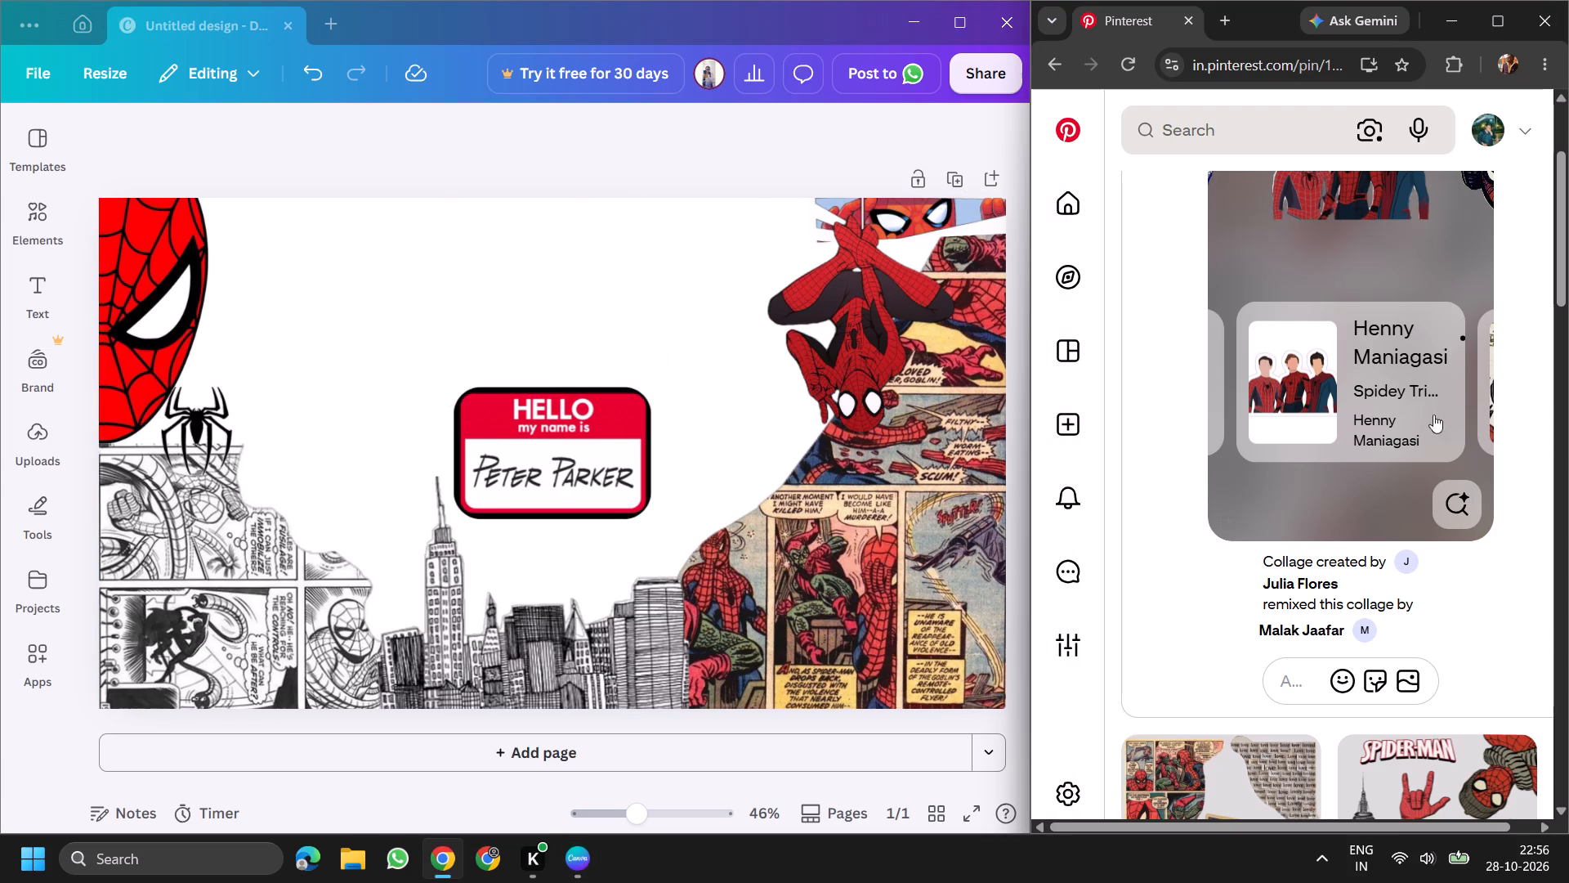
pyautogui.click(1188, 514)
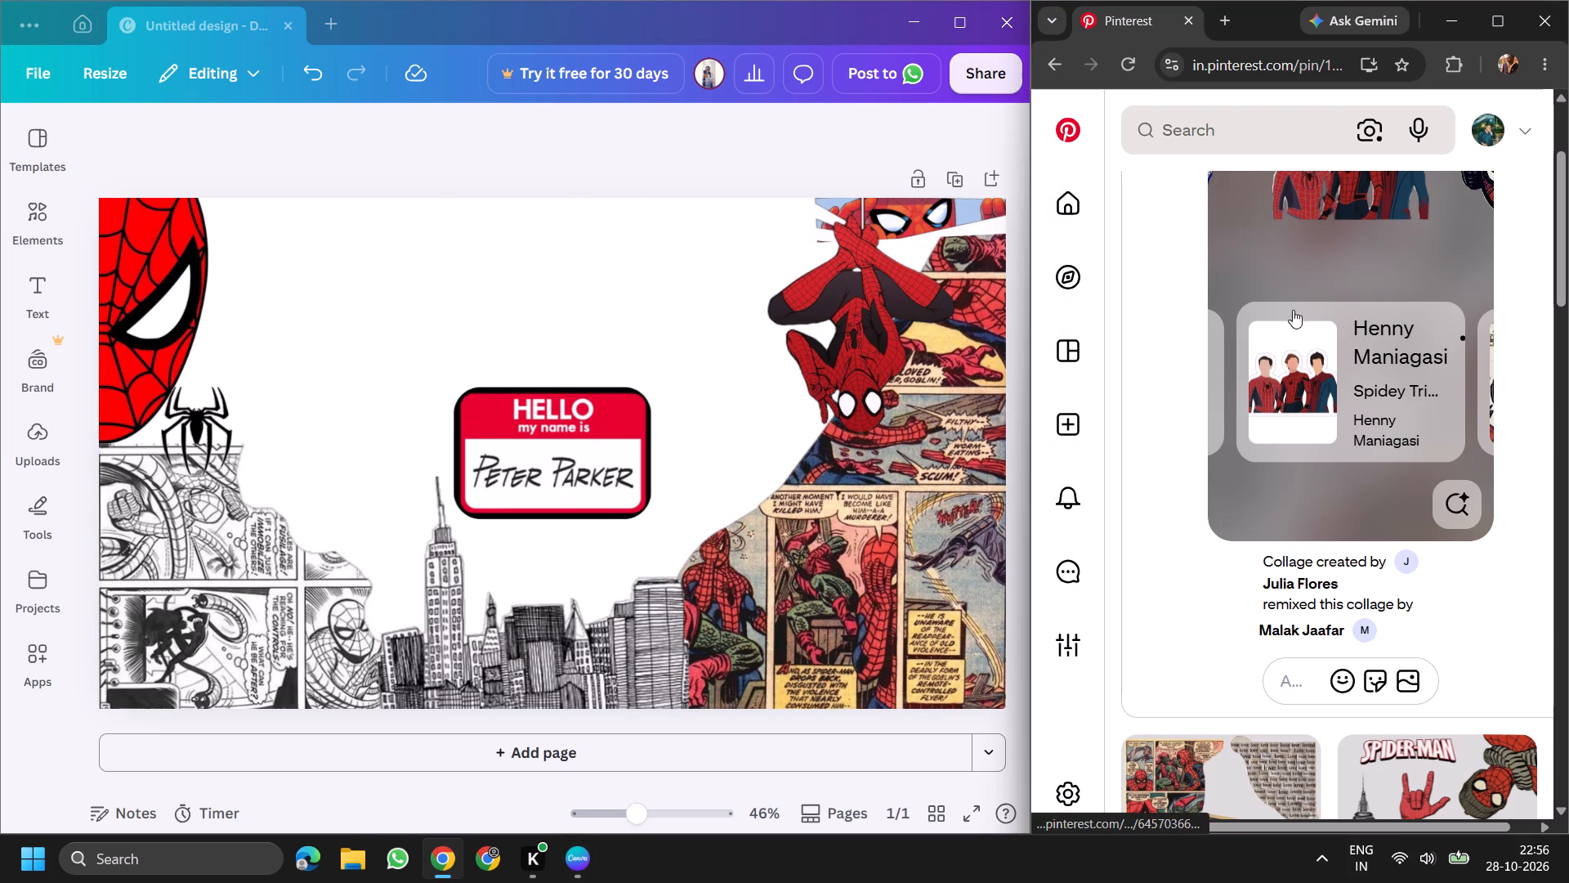
pyautogui.scroll(3, 1367, 314)
pyautogui.click(1263, 271)
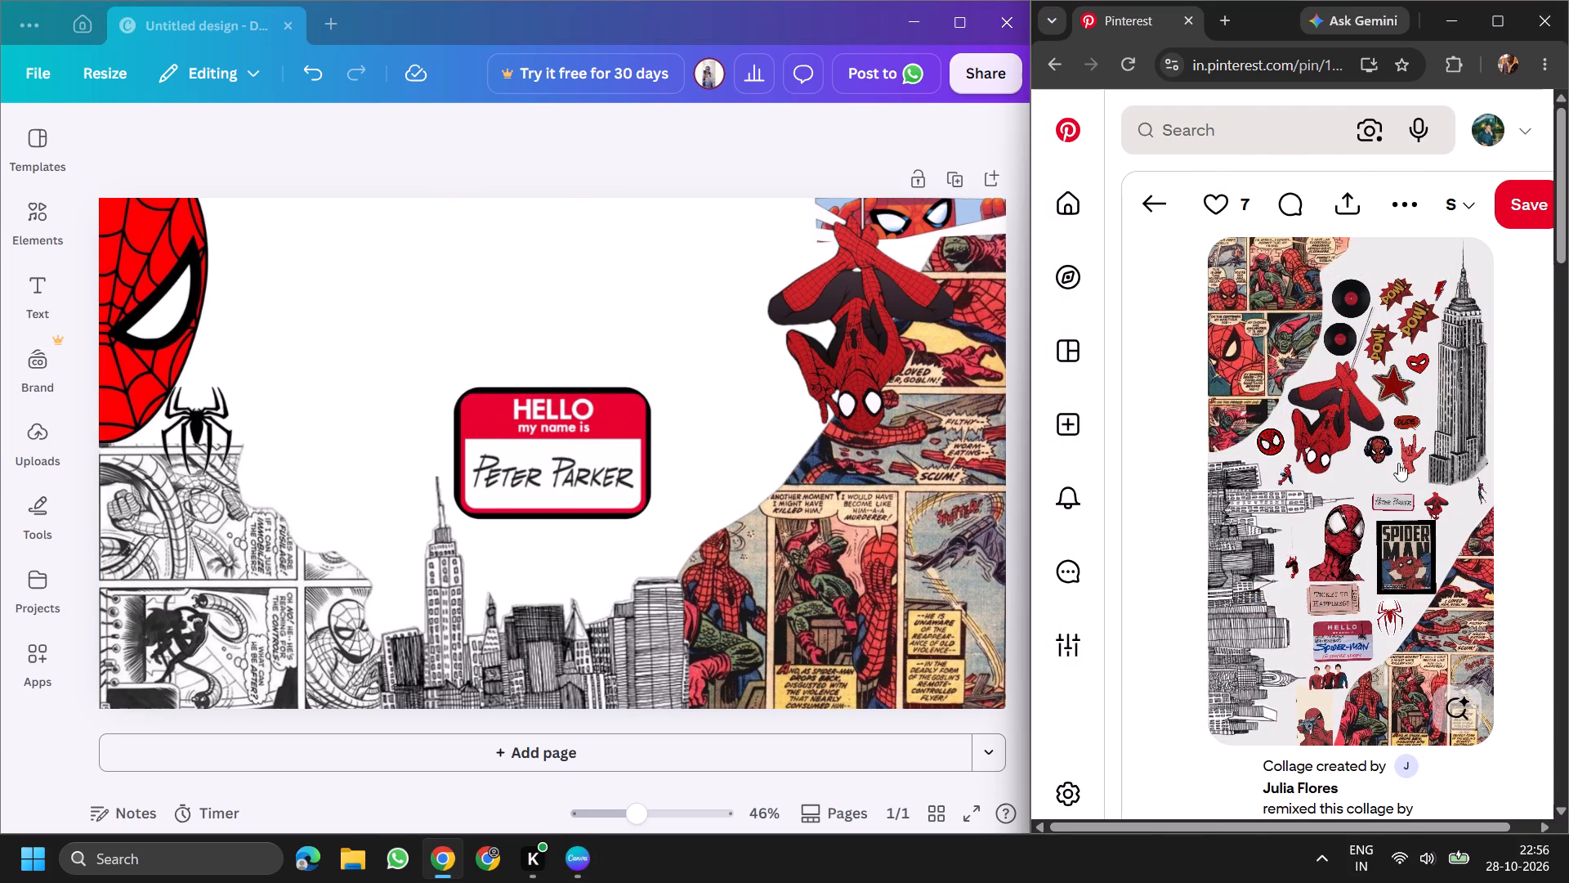
pyautogui.click(1343, 550)
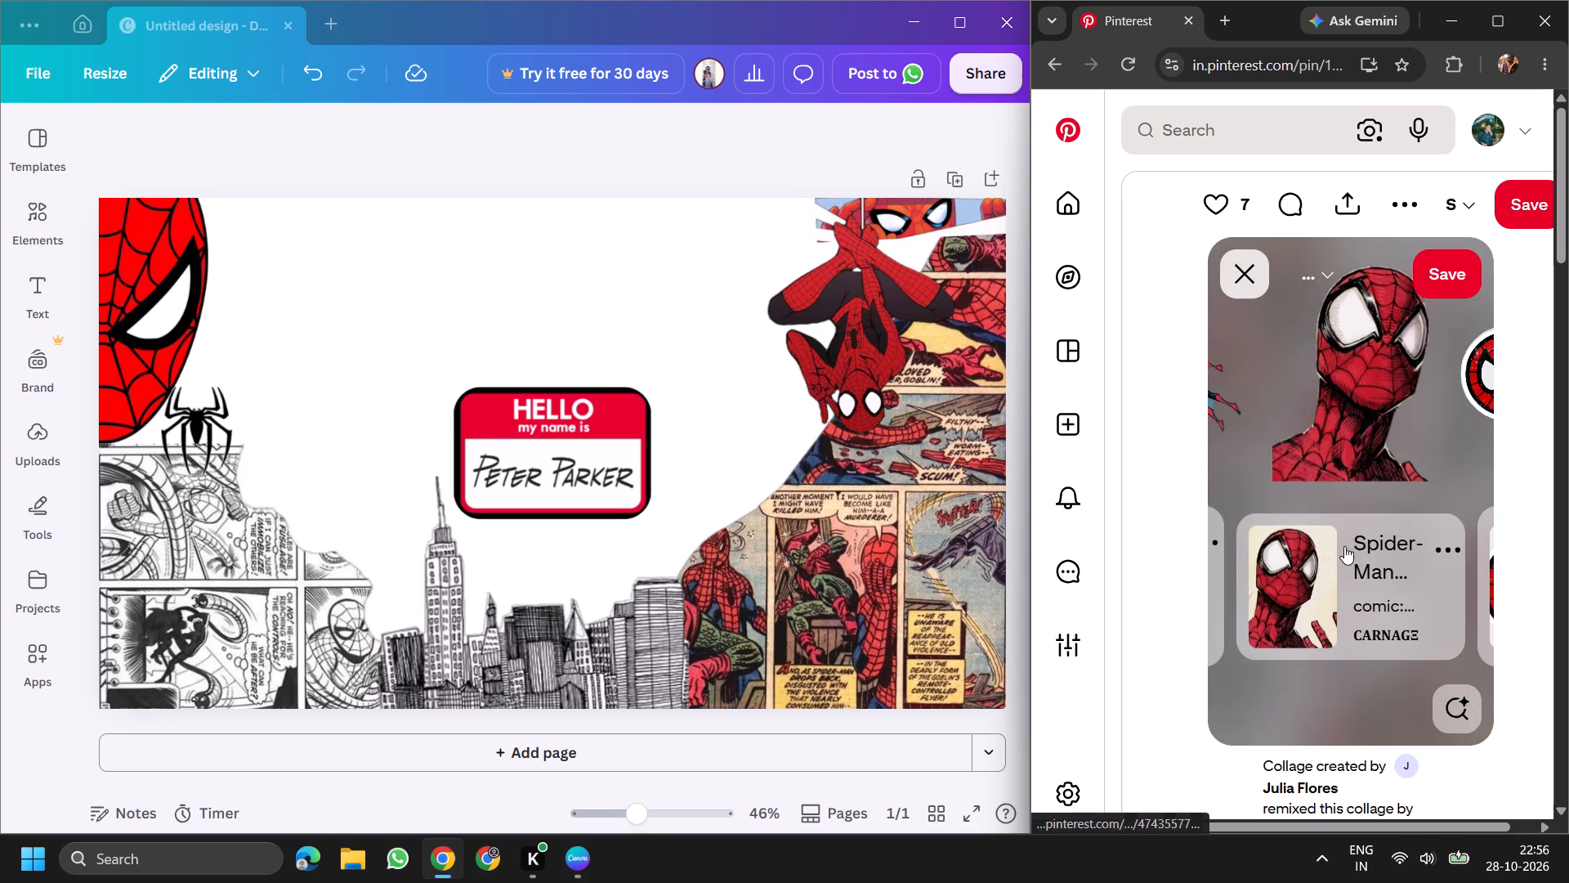
pyautogui.rightClick(1391, 372)
pyautogui.click(1217, 459)
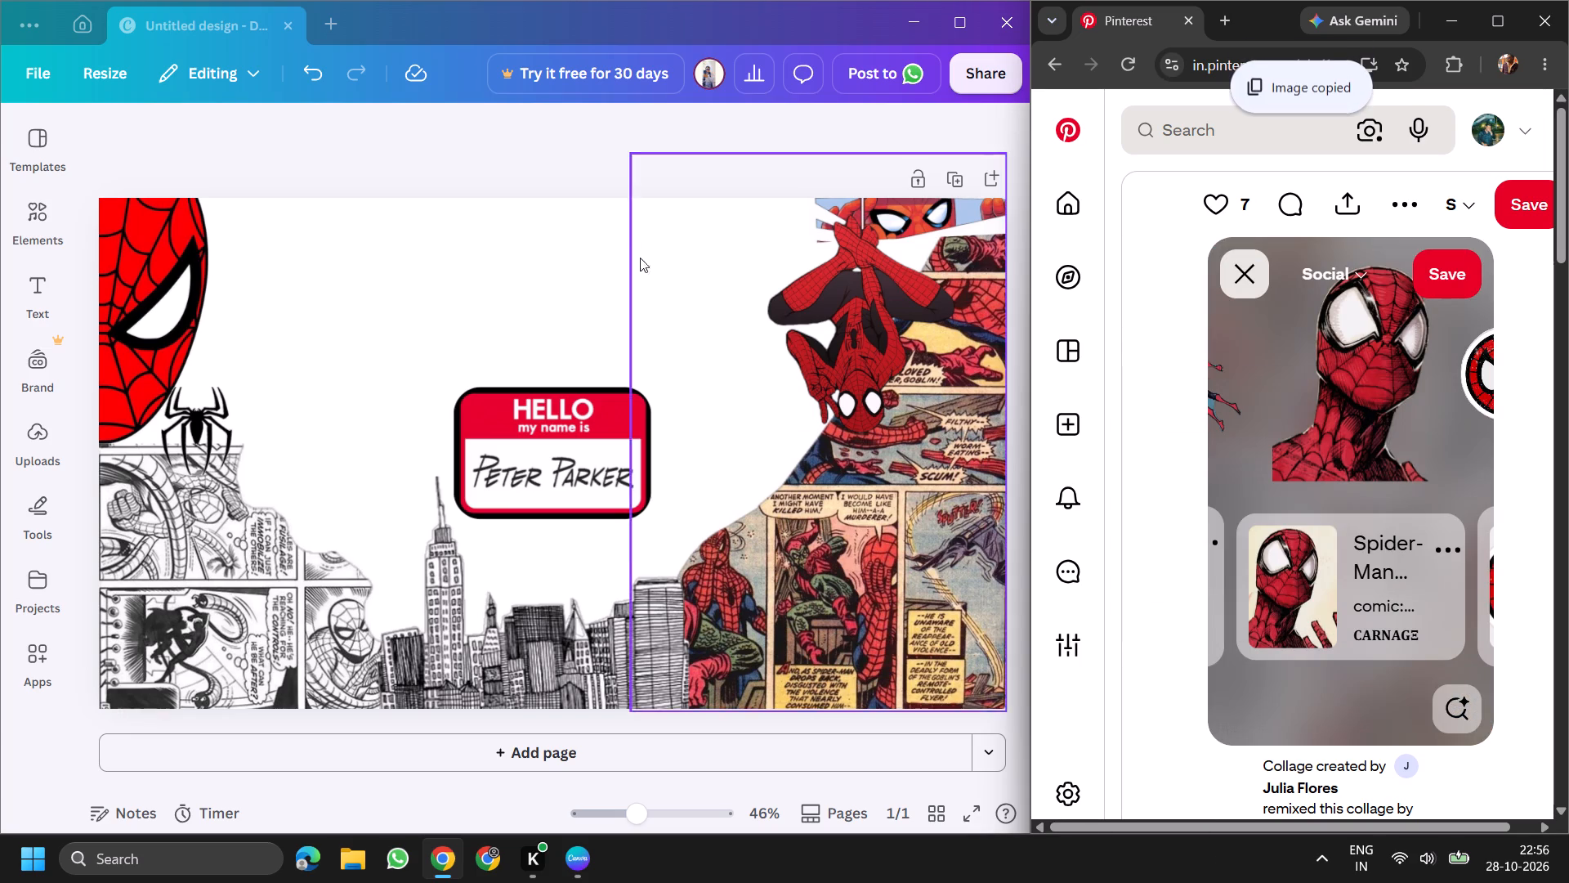
pyautogui.rightClick(554, 248)
pyautogui.click(615, 371)
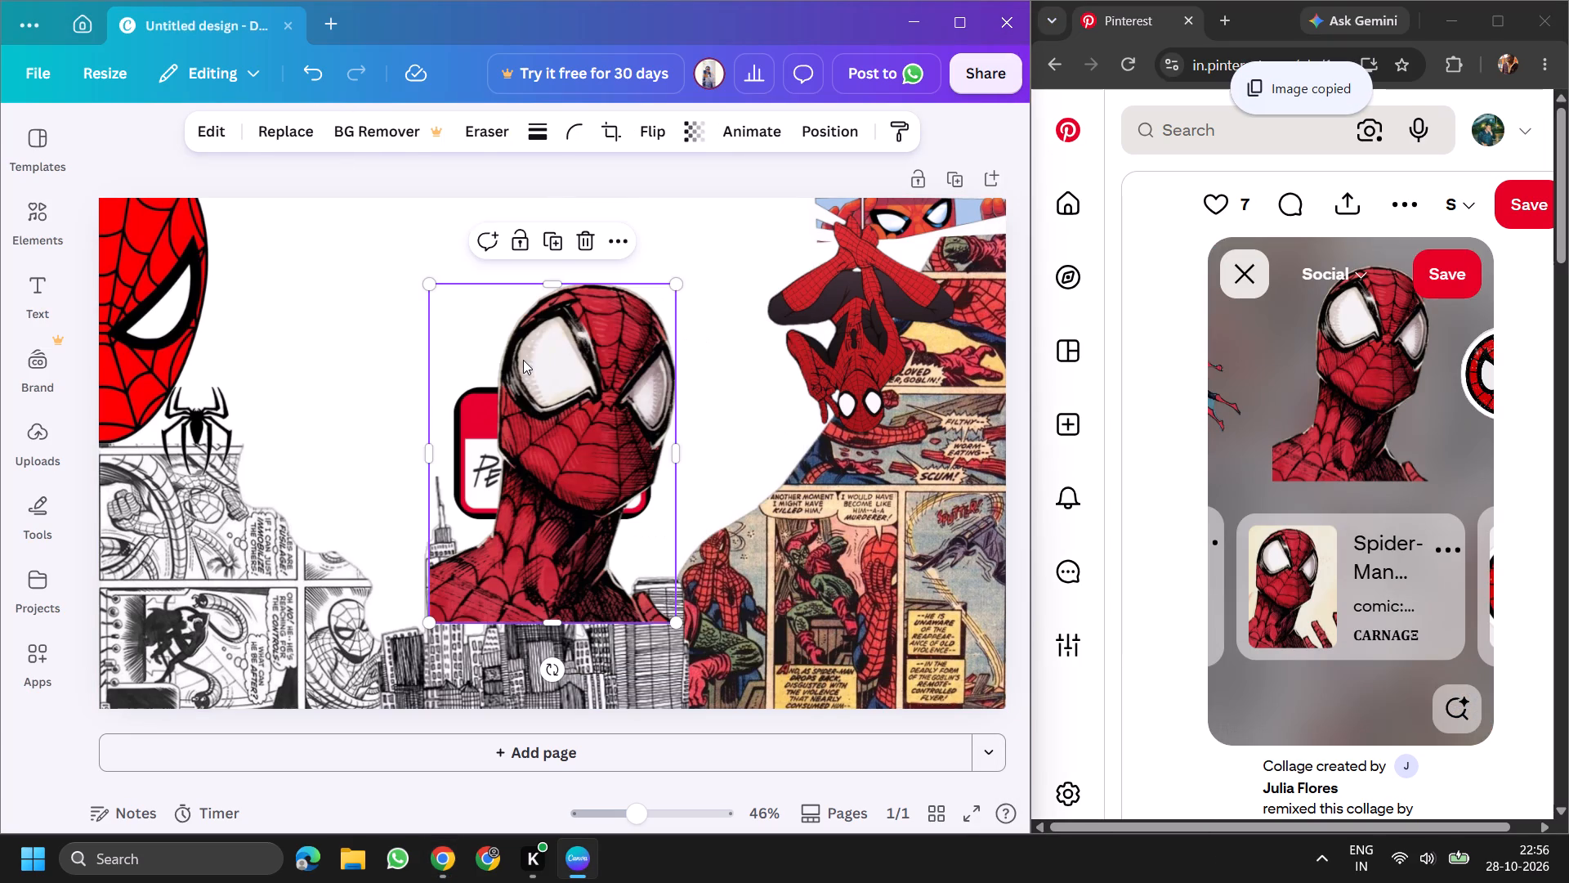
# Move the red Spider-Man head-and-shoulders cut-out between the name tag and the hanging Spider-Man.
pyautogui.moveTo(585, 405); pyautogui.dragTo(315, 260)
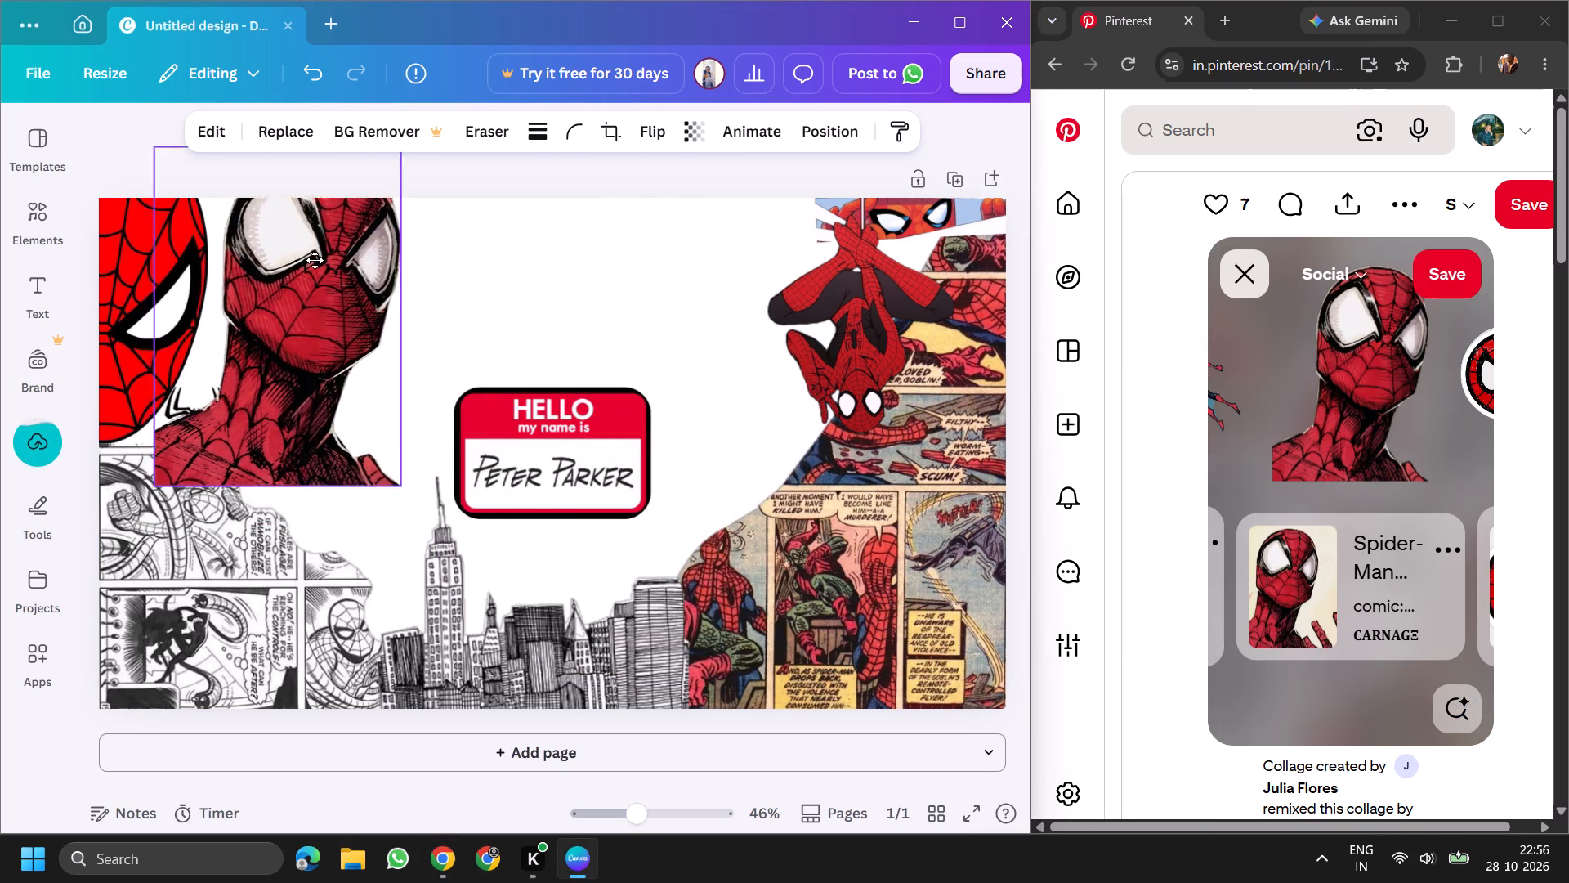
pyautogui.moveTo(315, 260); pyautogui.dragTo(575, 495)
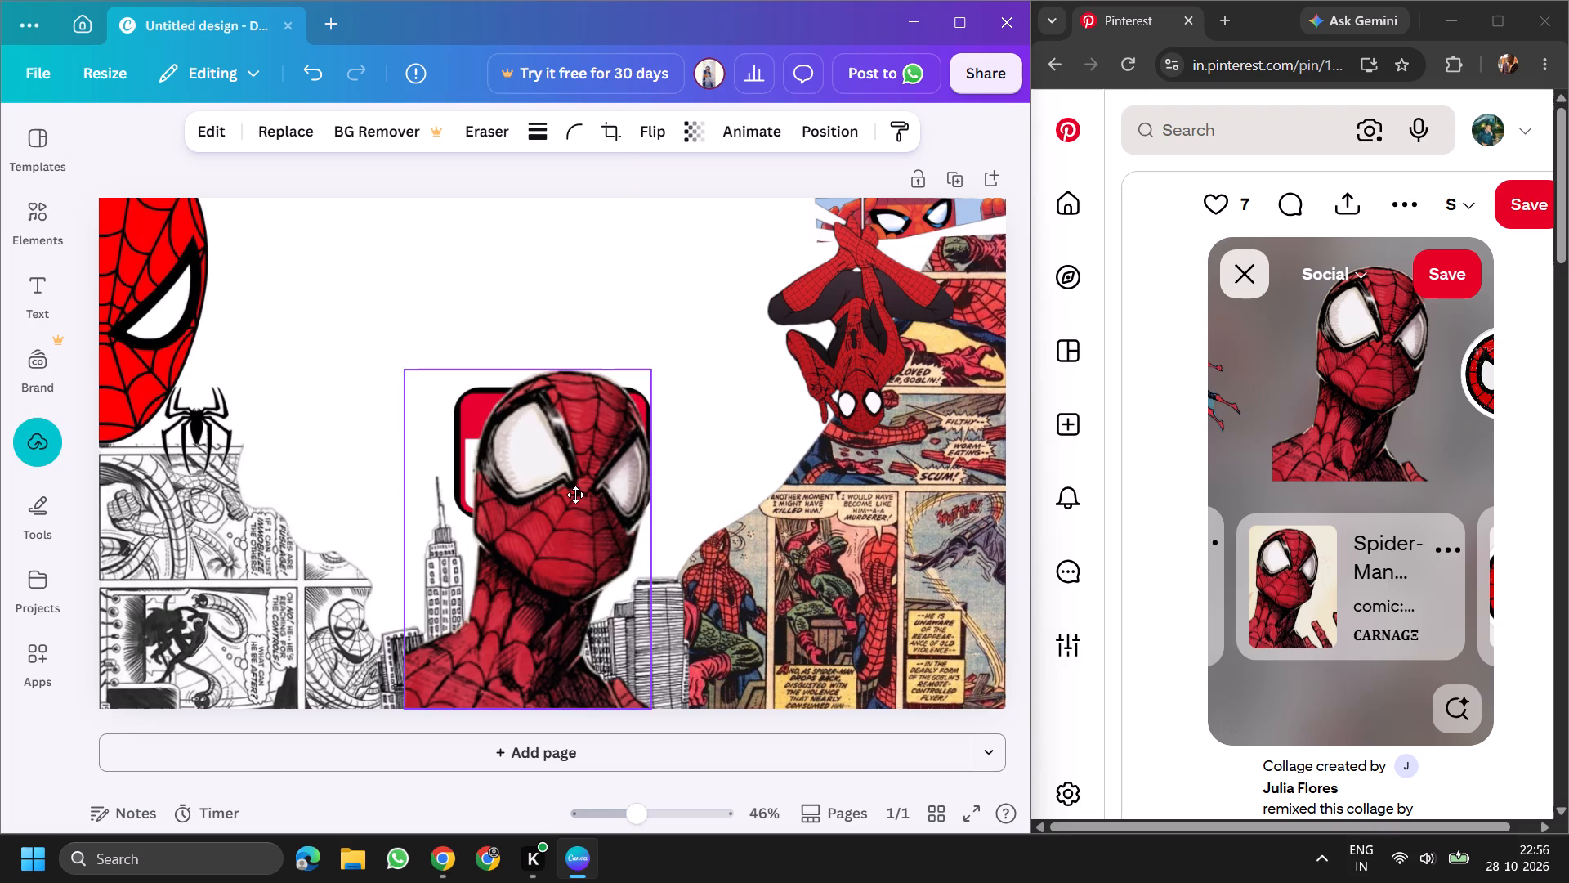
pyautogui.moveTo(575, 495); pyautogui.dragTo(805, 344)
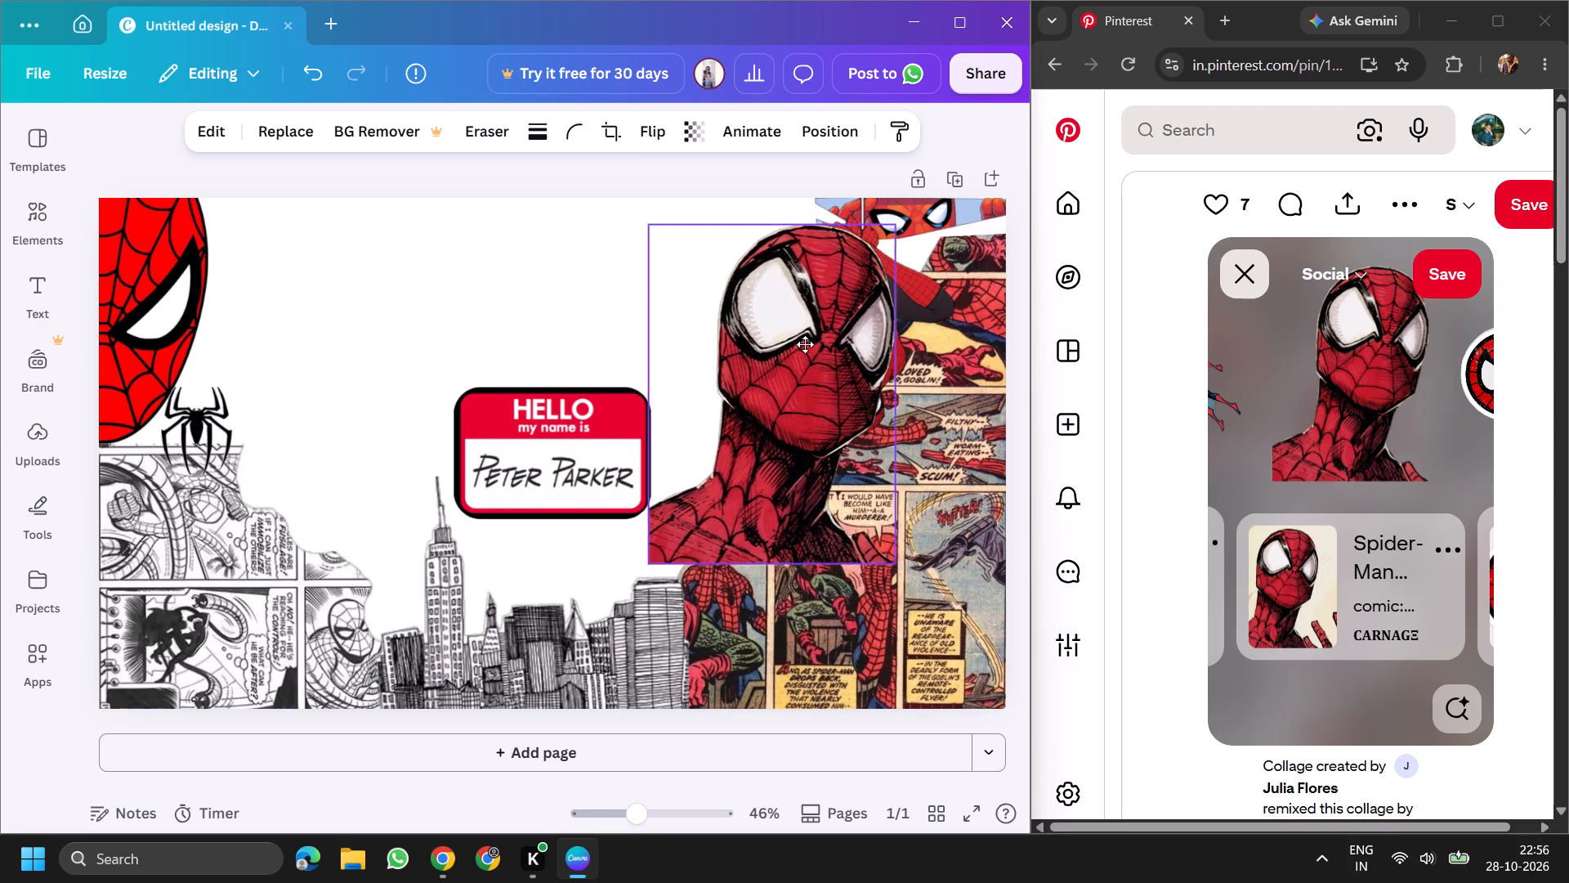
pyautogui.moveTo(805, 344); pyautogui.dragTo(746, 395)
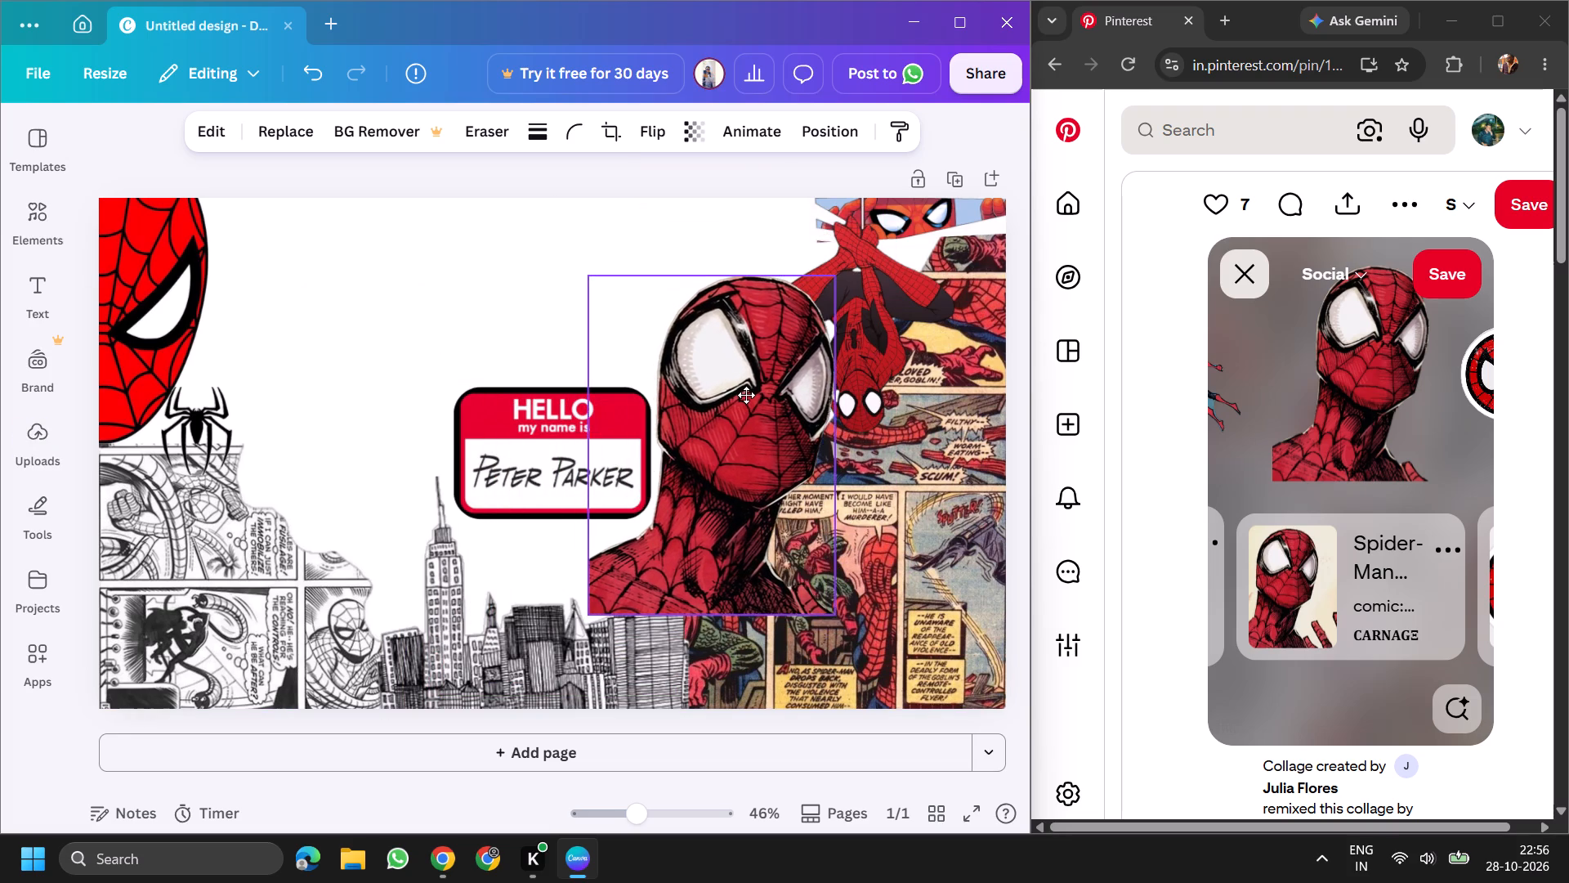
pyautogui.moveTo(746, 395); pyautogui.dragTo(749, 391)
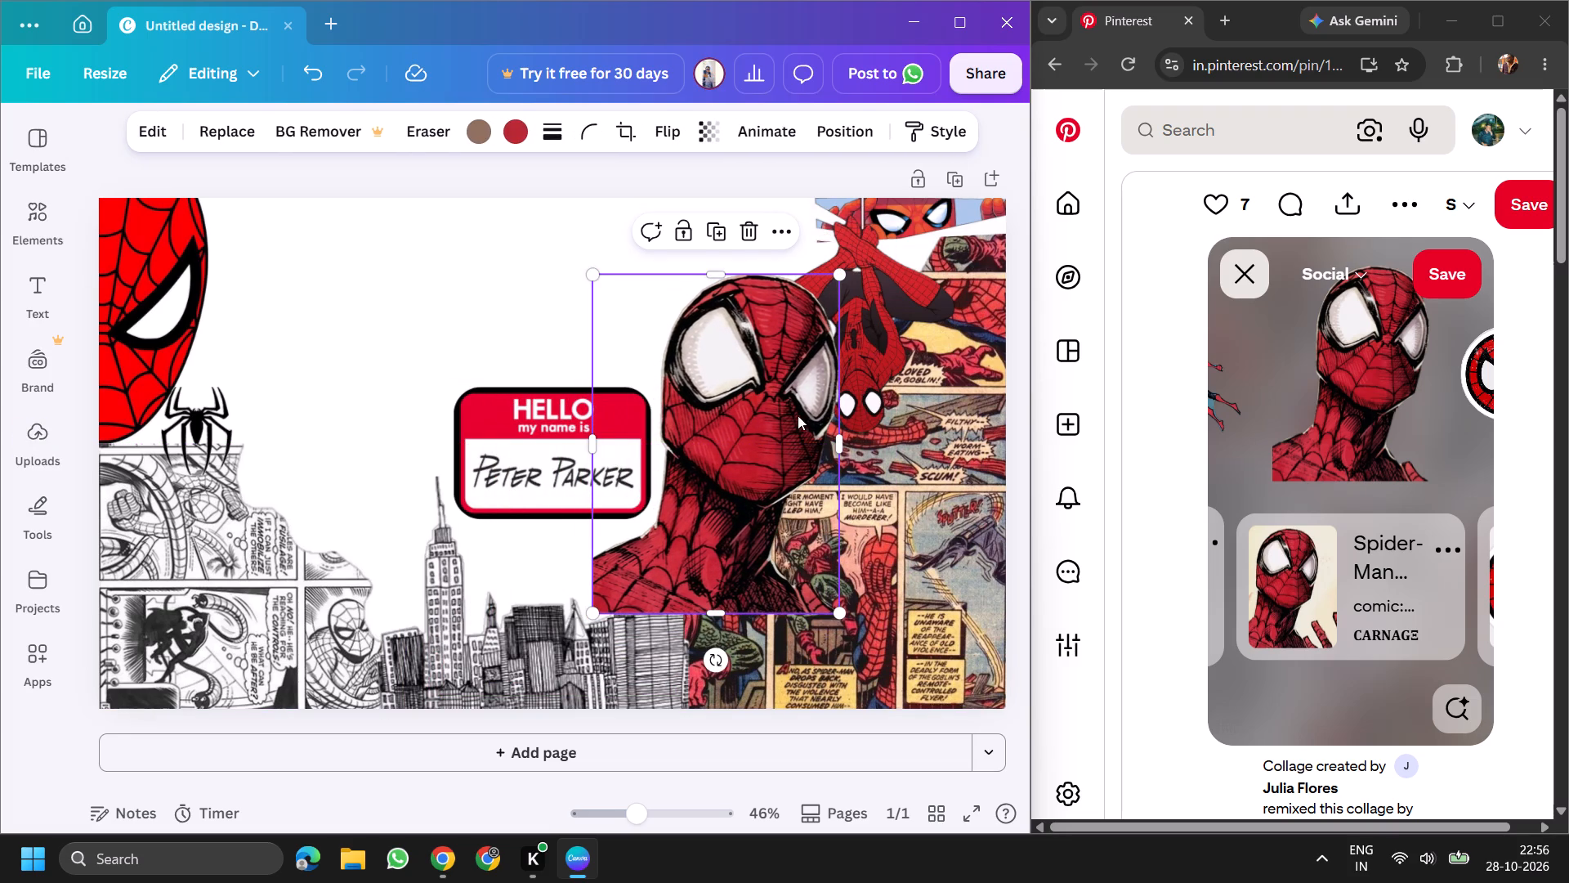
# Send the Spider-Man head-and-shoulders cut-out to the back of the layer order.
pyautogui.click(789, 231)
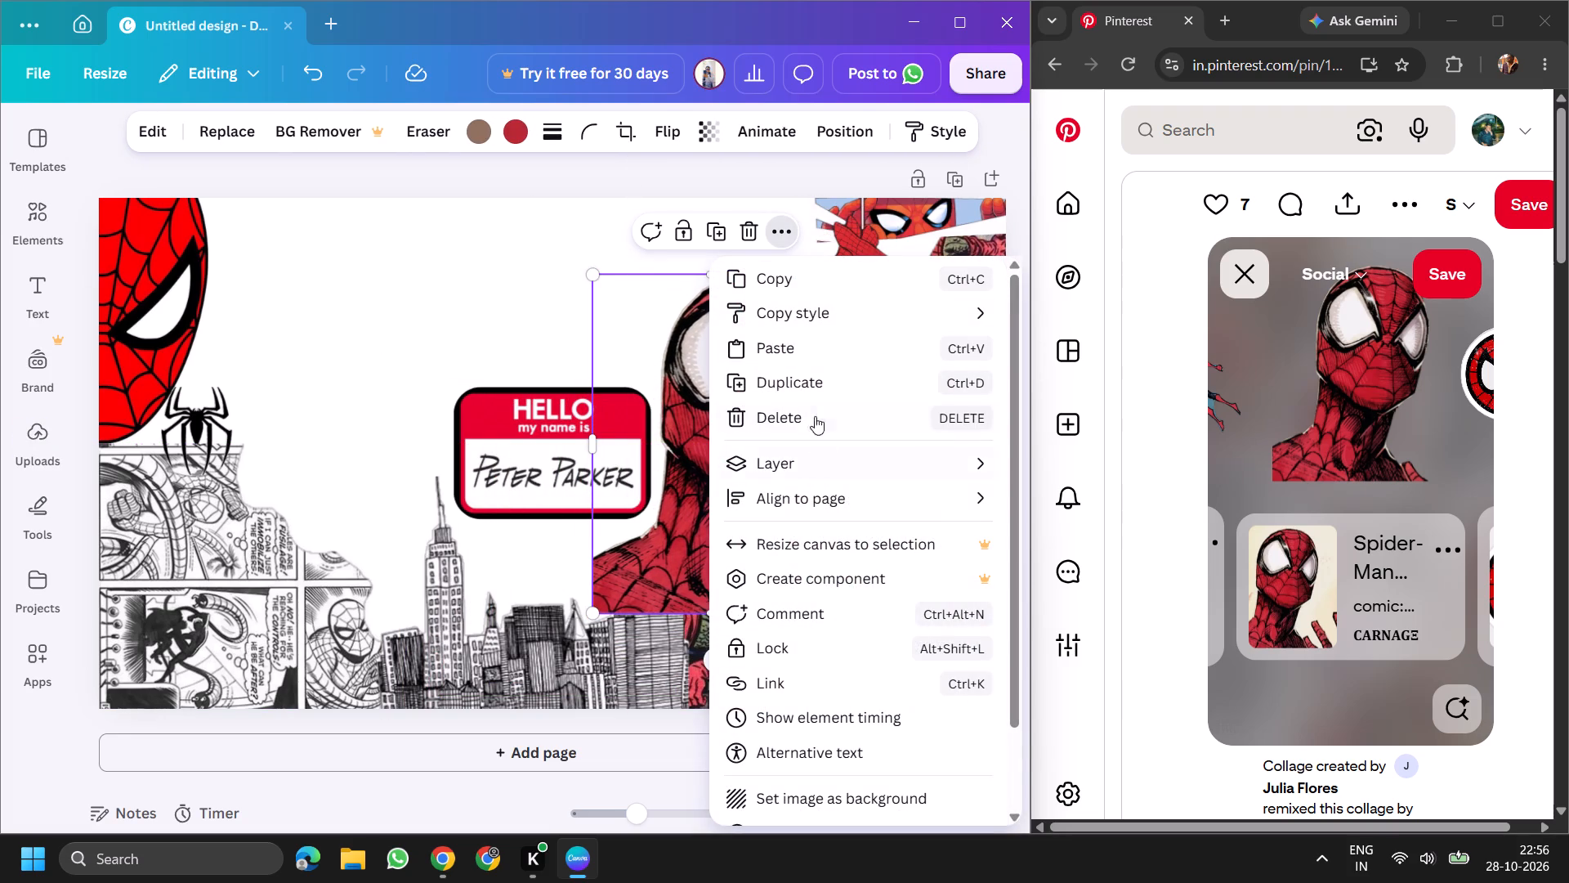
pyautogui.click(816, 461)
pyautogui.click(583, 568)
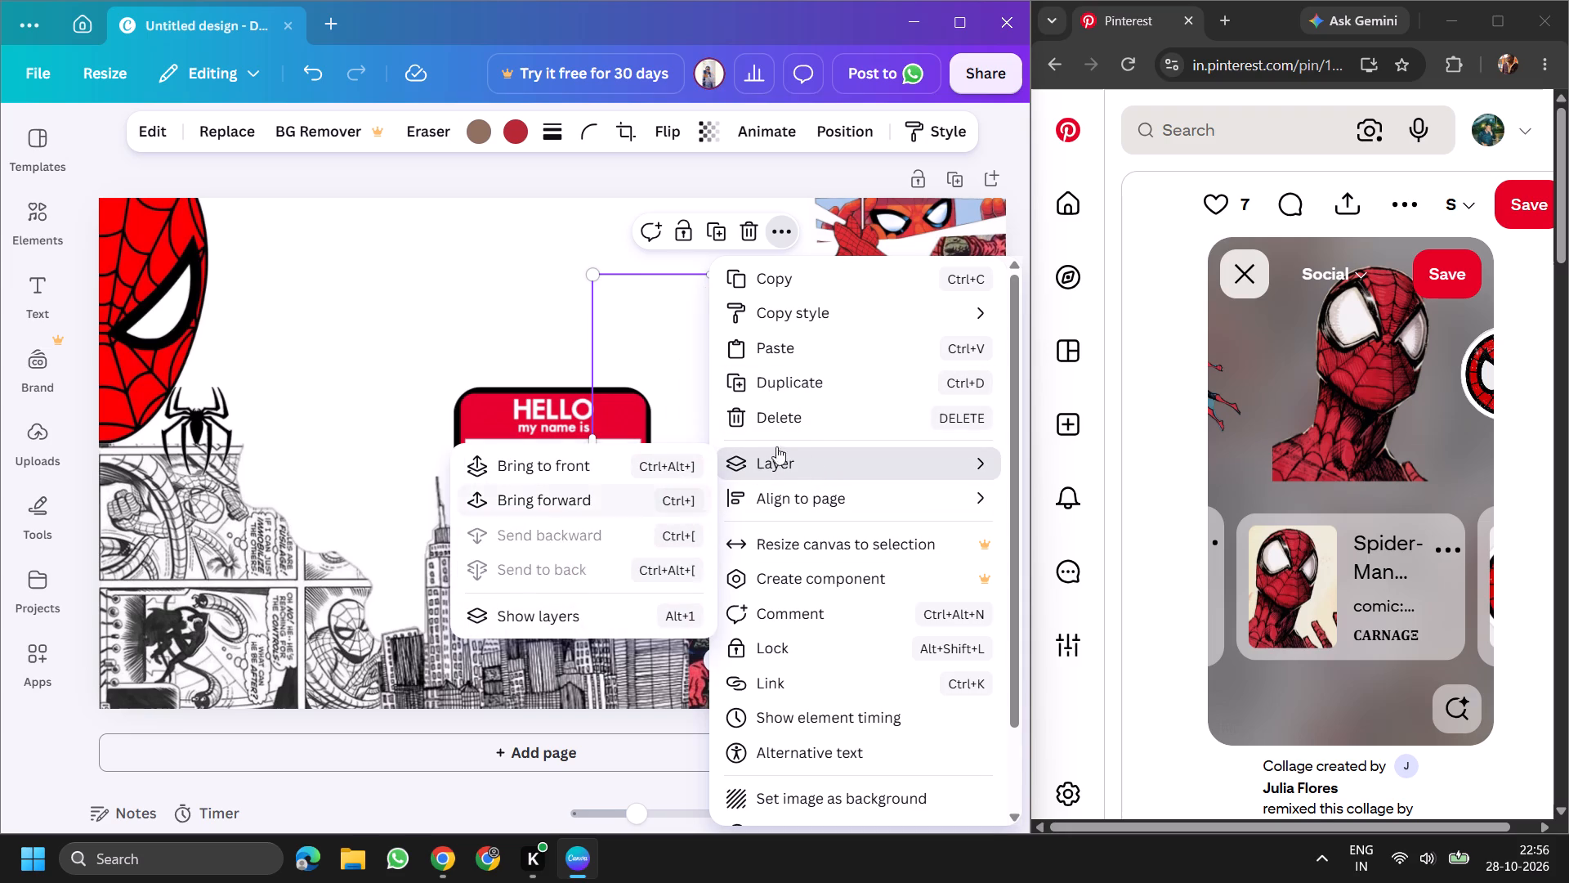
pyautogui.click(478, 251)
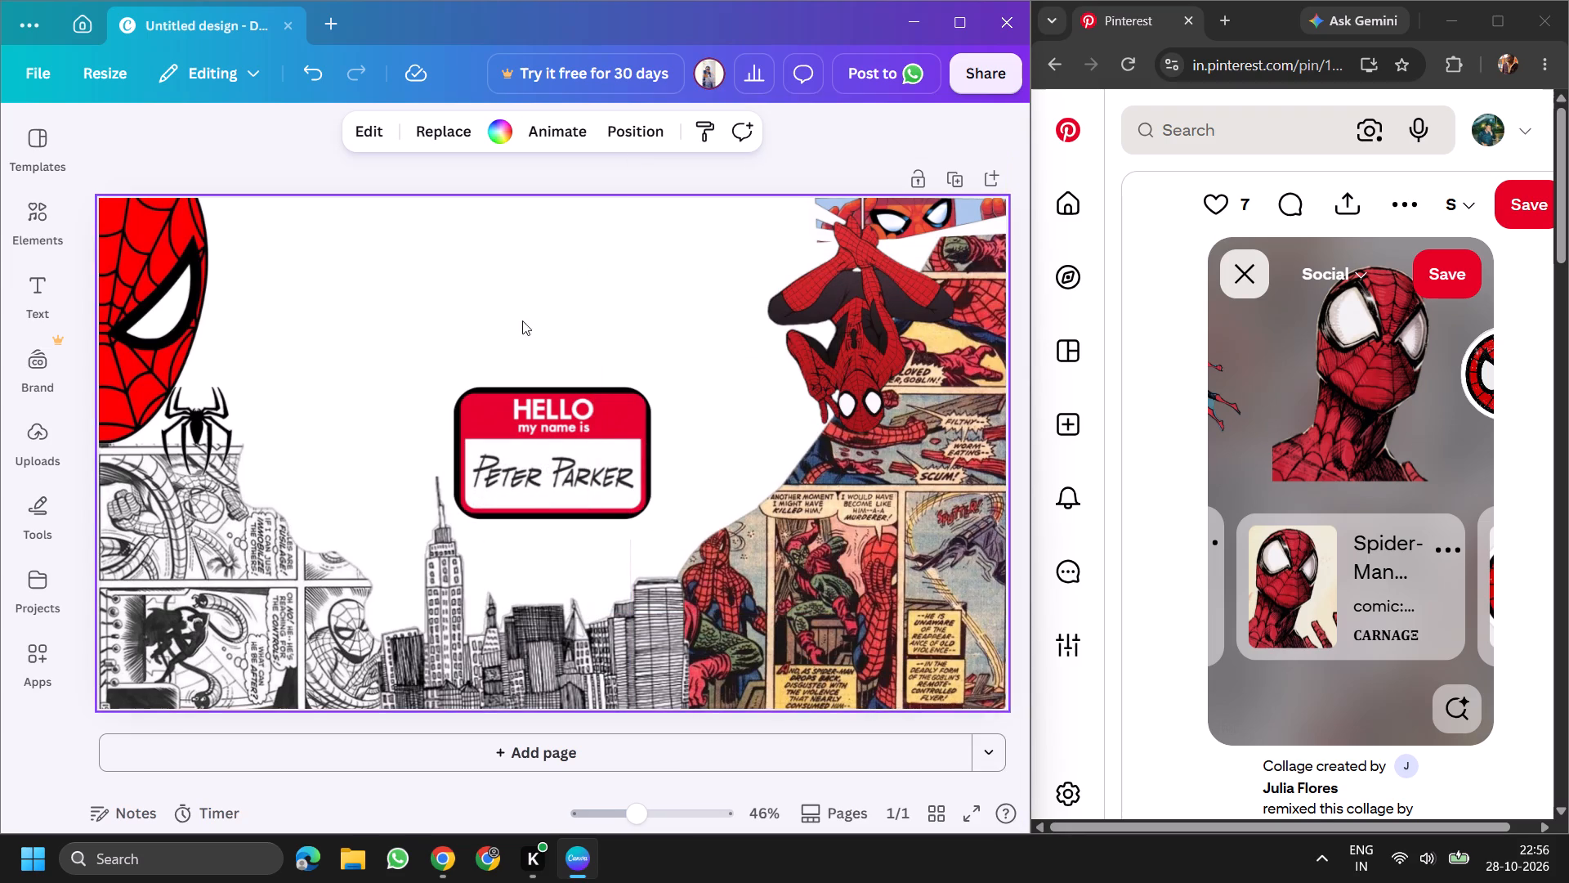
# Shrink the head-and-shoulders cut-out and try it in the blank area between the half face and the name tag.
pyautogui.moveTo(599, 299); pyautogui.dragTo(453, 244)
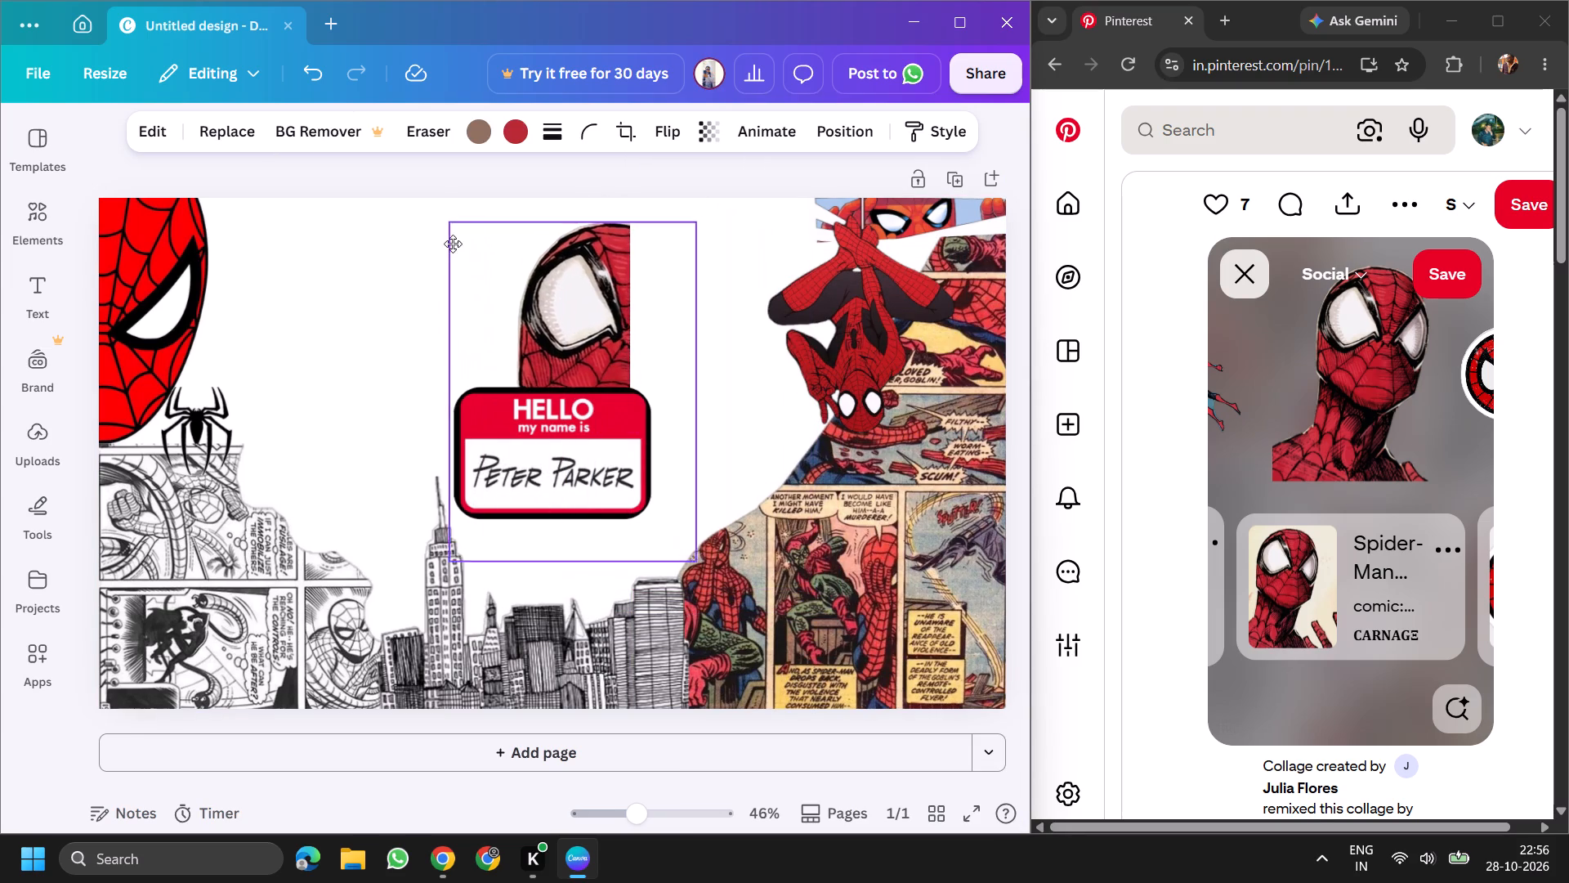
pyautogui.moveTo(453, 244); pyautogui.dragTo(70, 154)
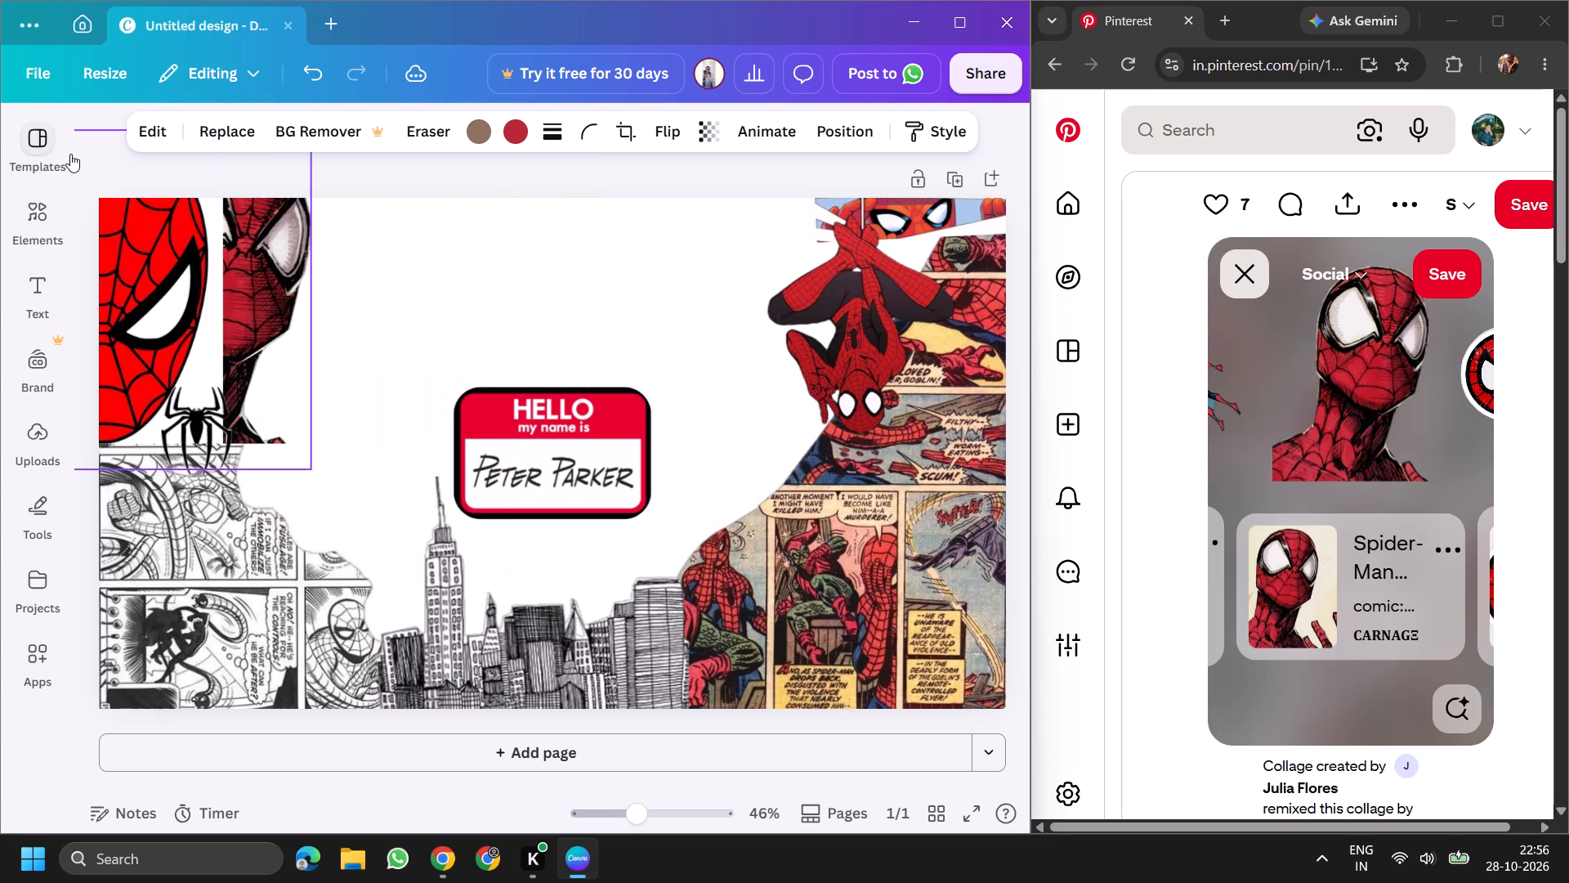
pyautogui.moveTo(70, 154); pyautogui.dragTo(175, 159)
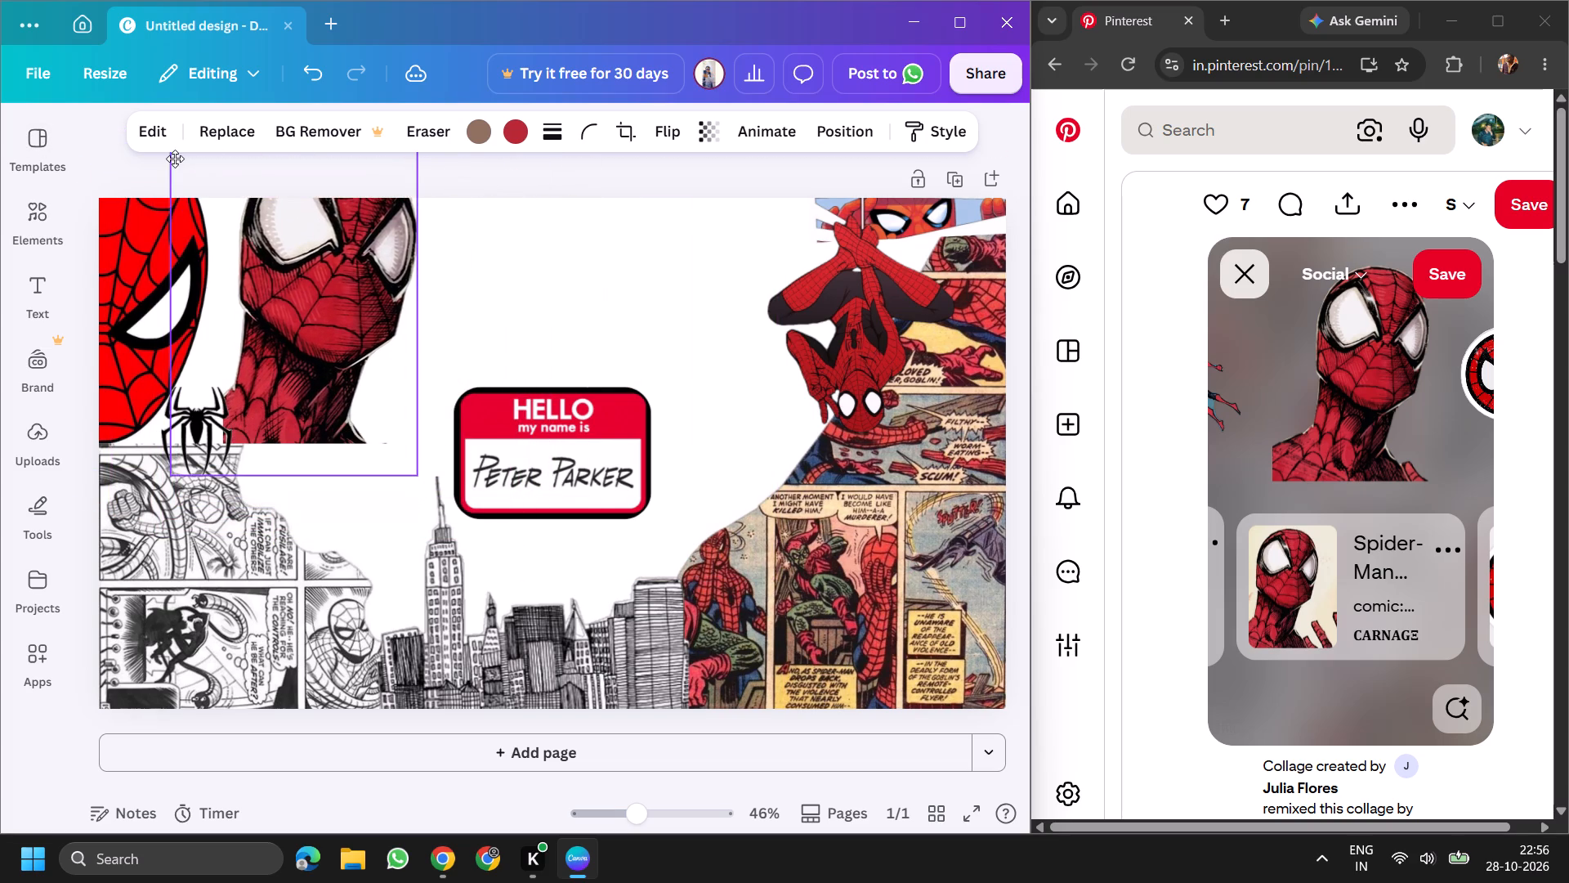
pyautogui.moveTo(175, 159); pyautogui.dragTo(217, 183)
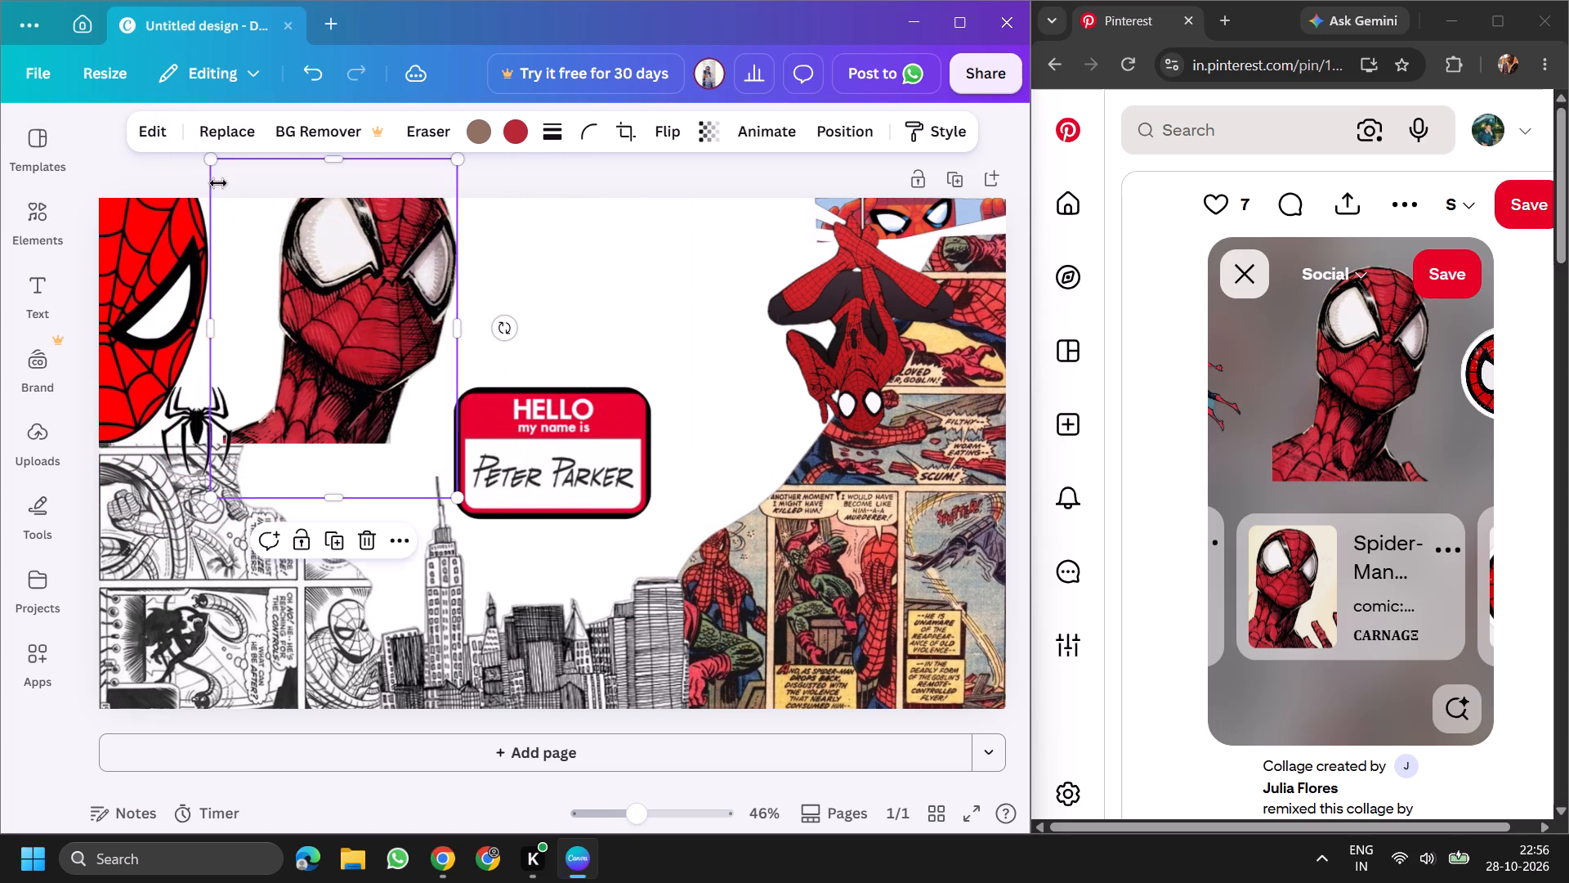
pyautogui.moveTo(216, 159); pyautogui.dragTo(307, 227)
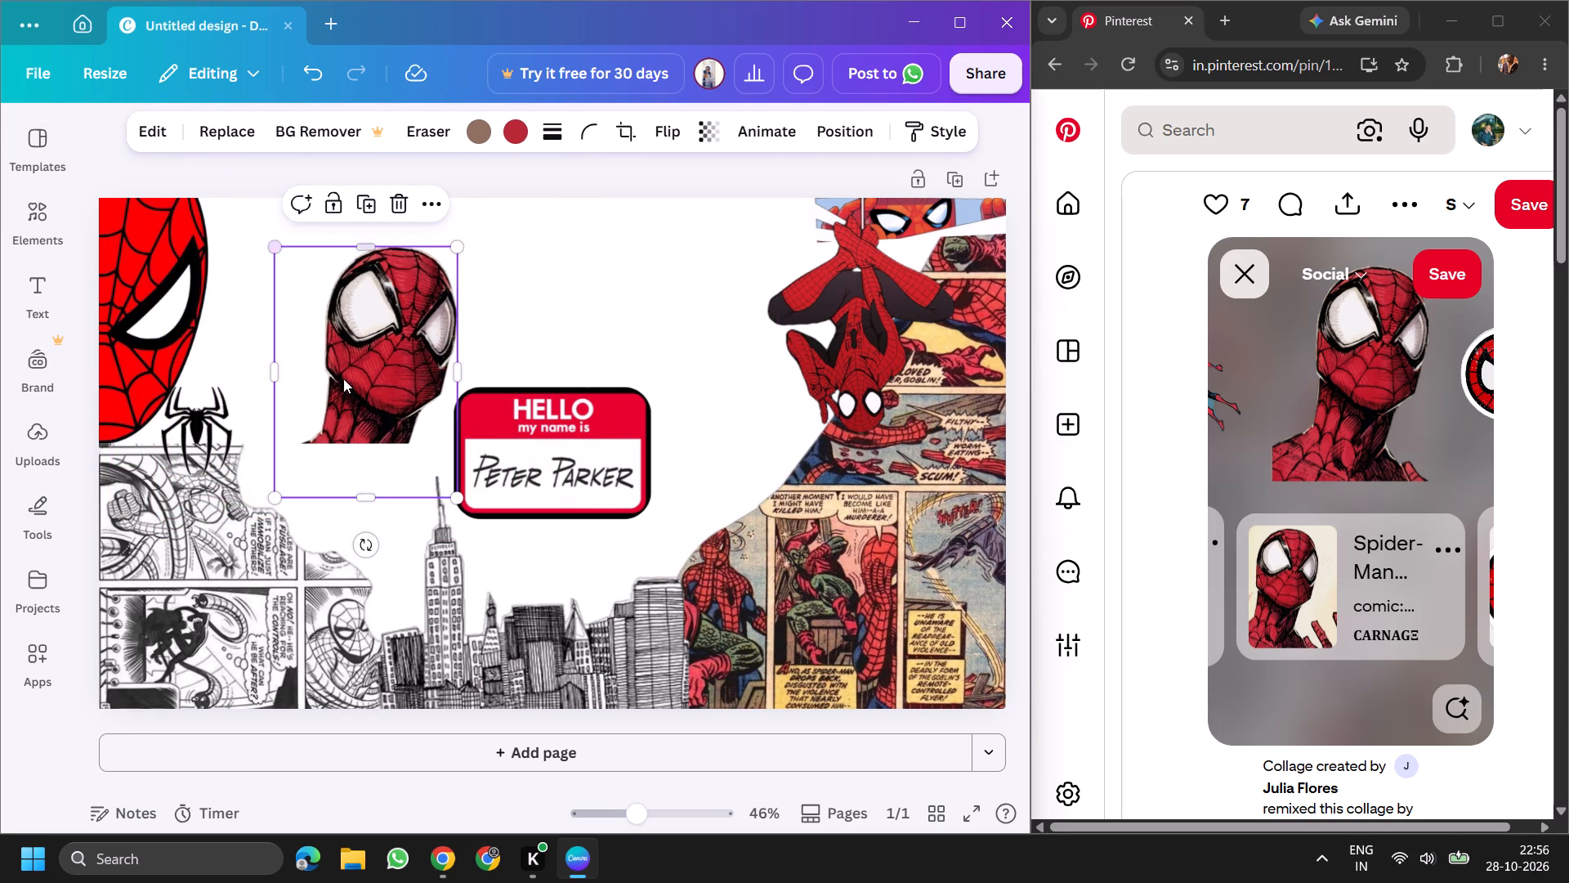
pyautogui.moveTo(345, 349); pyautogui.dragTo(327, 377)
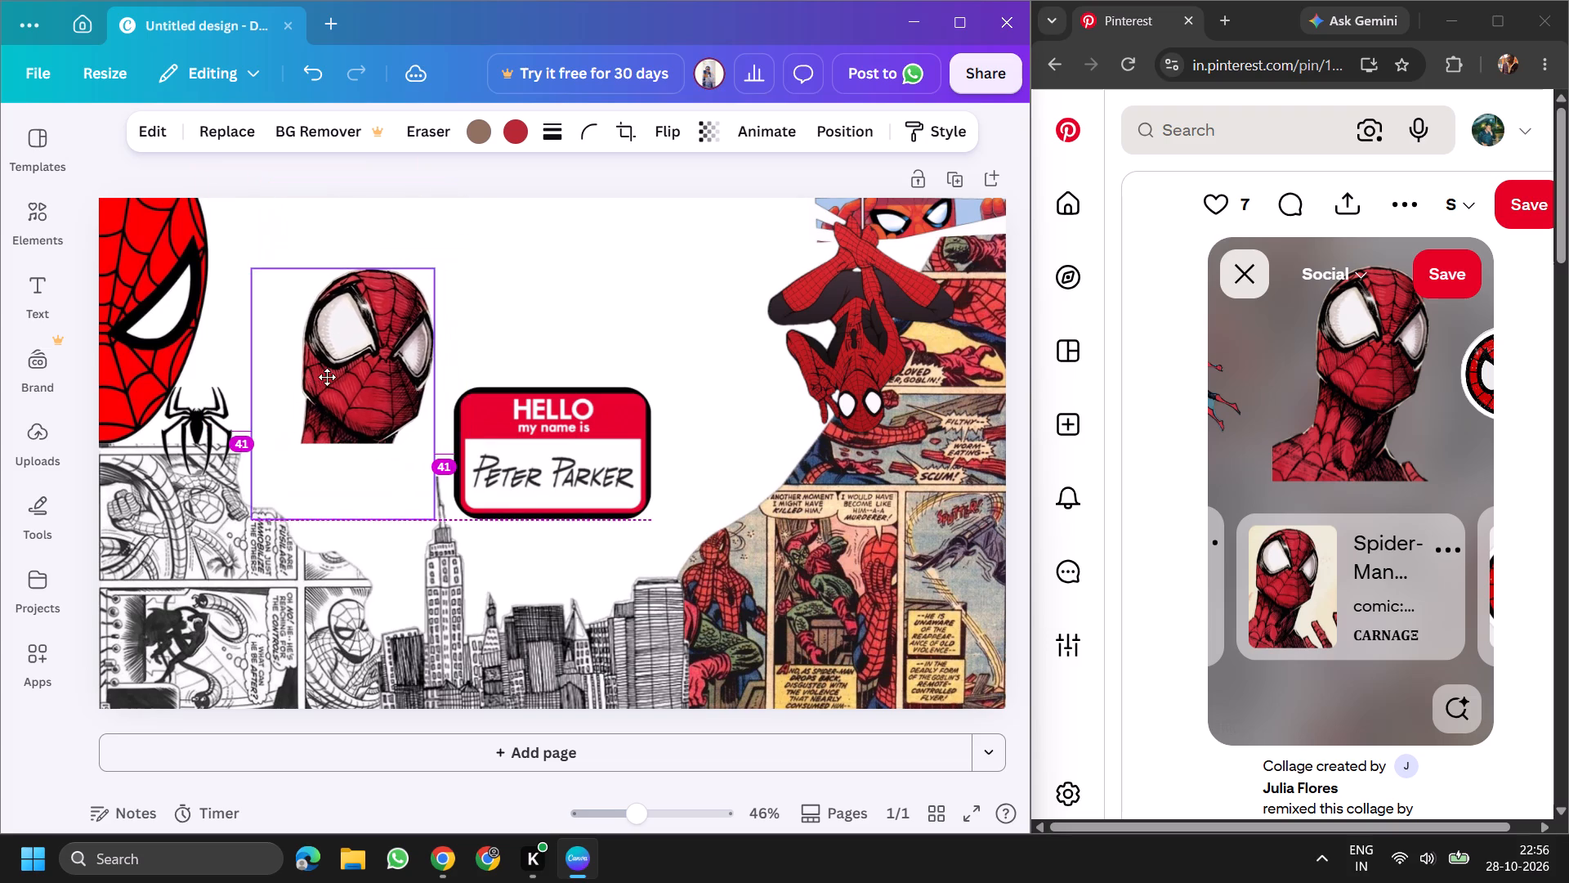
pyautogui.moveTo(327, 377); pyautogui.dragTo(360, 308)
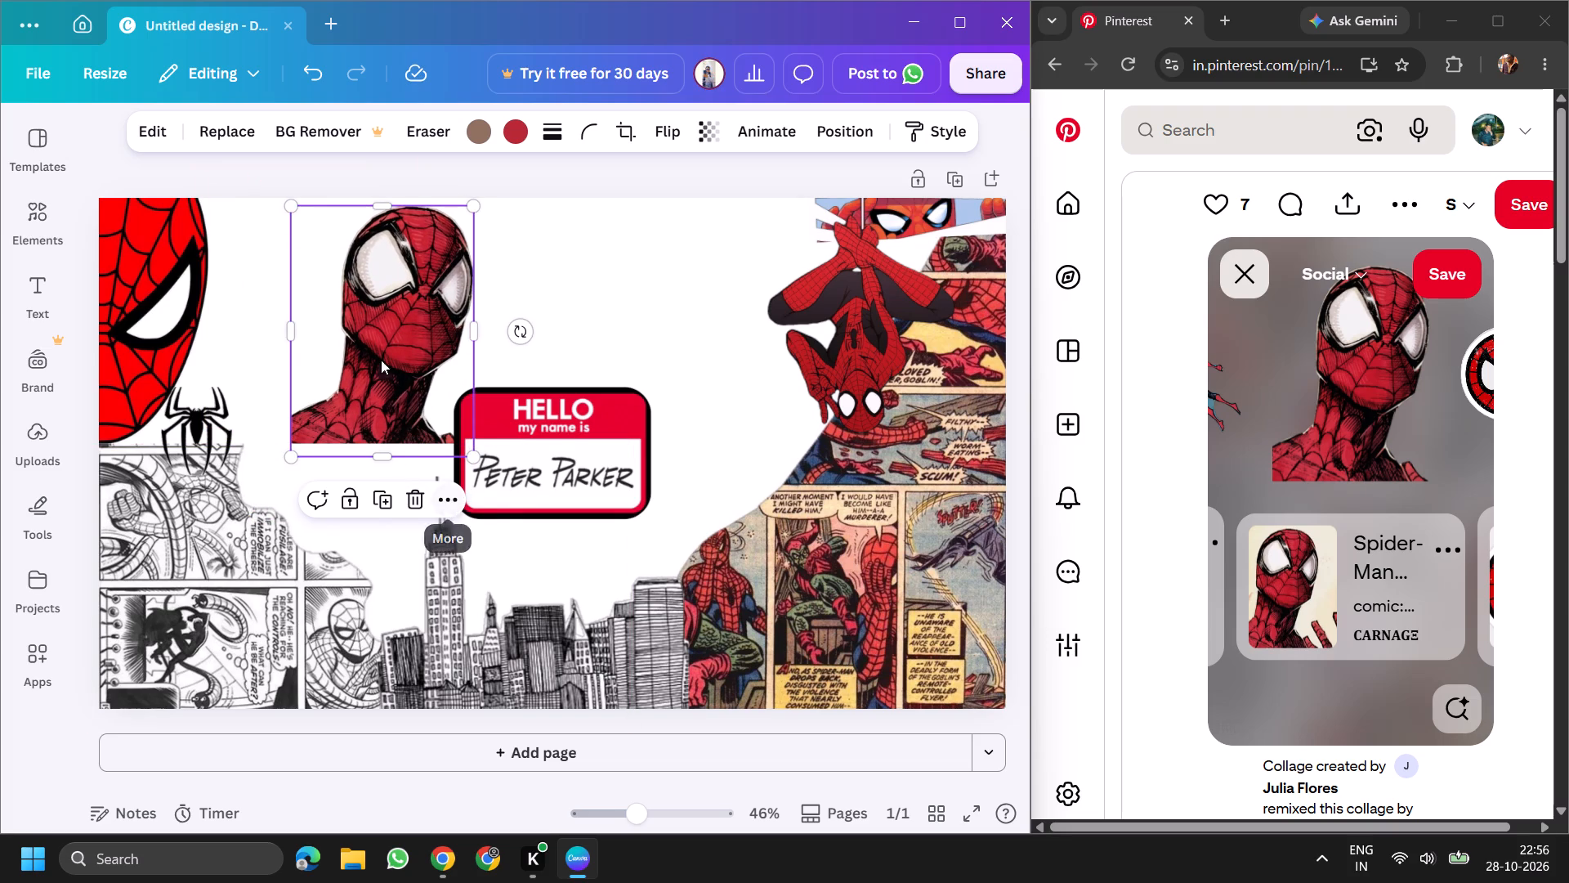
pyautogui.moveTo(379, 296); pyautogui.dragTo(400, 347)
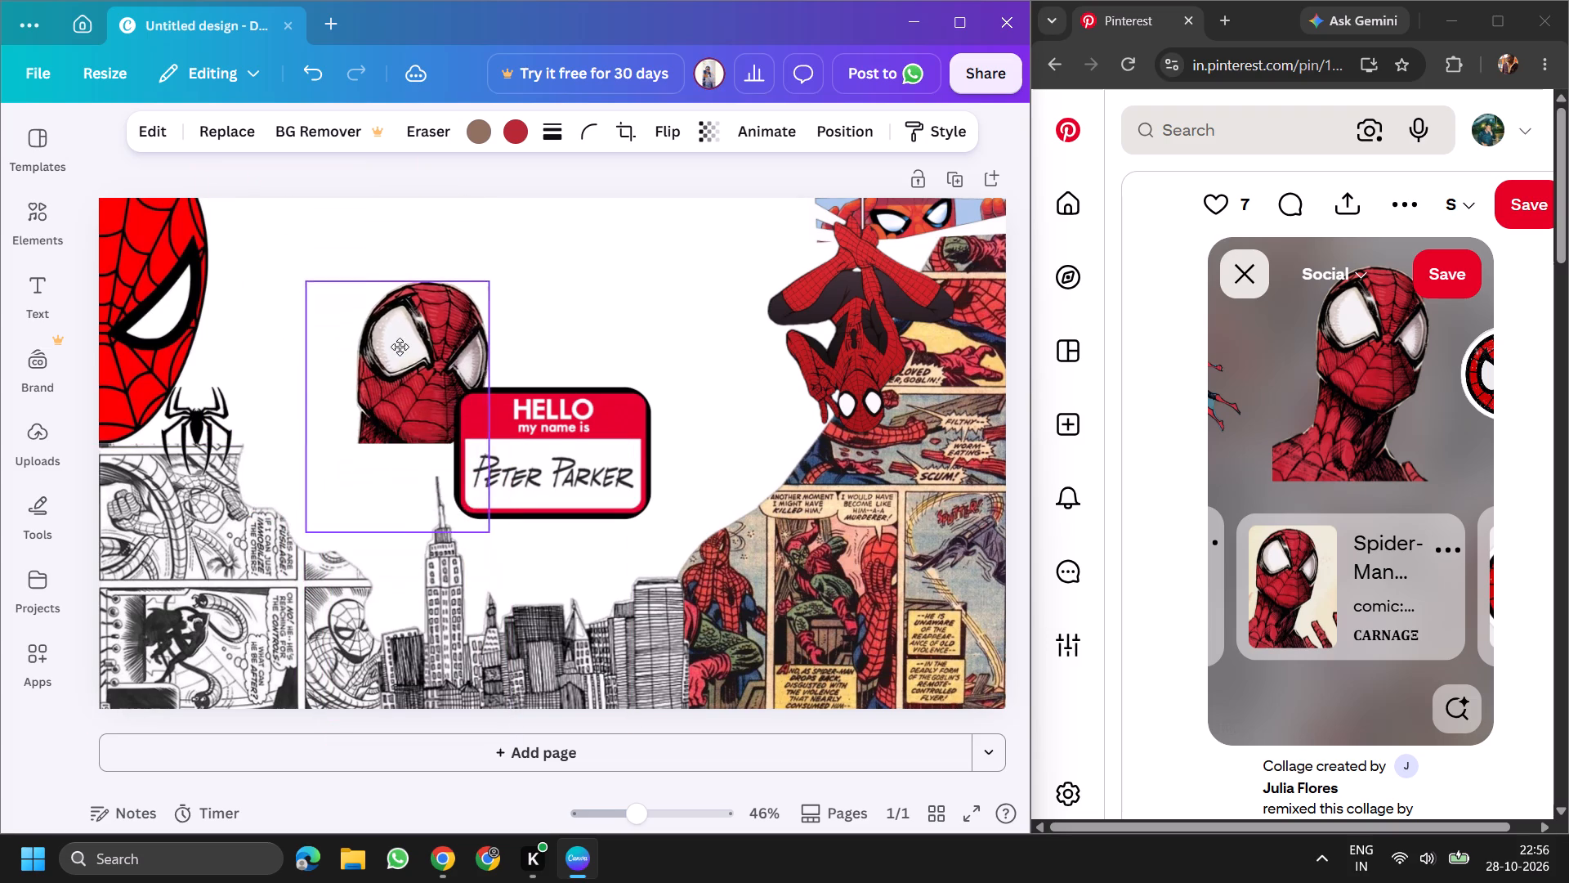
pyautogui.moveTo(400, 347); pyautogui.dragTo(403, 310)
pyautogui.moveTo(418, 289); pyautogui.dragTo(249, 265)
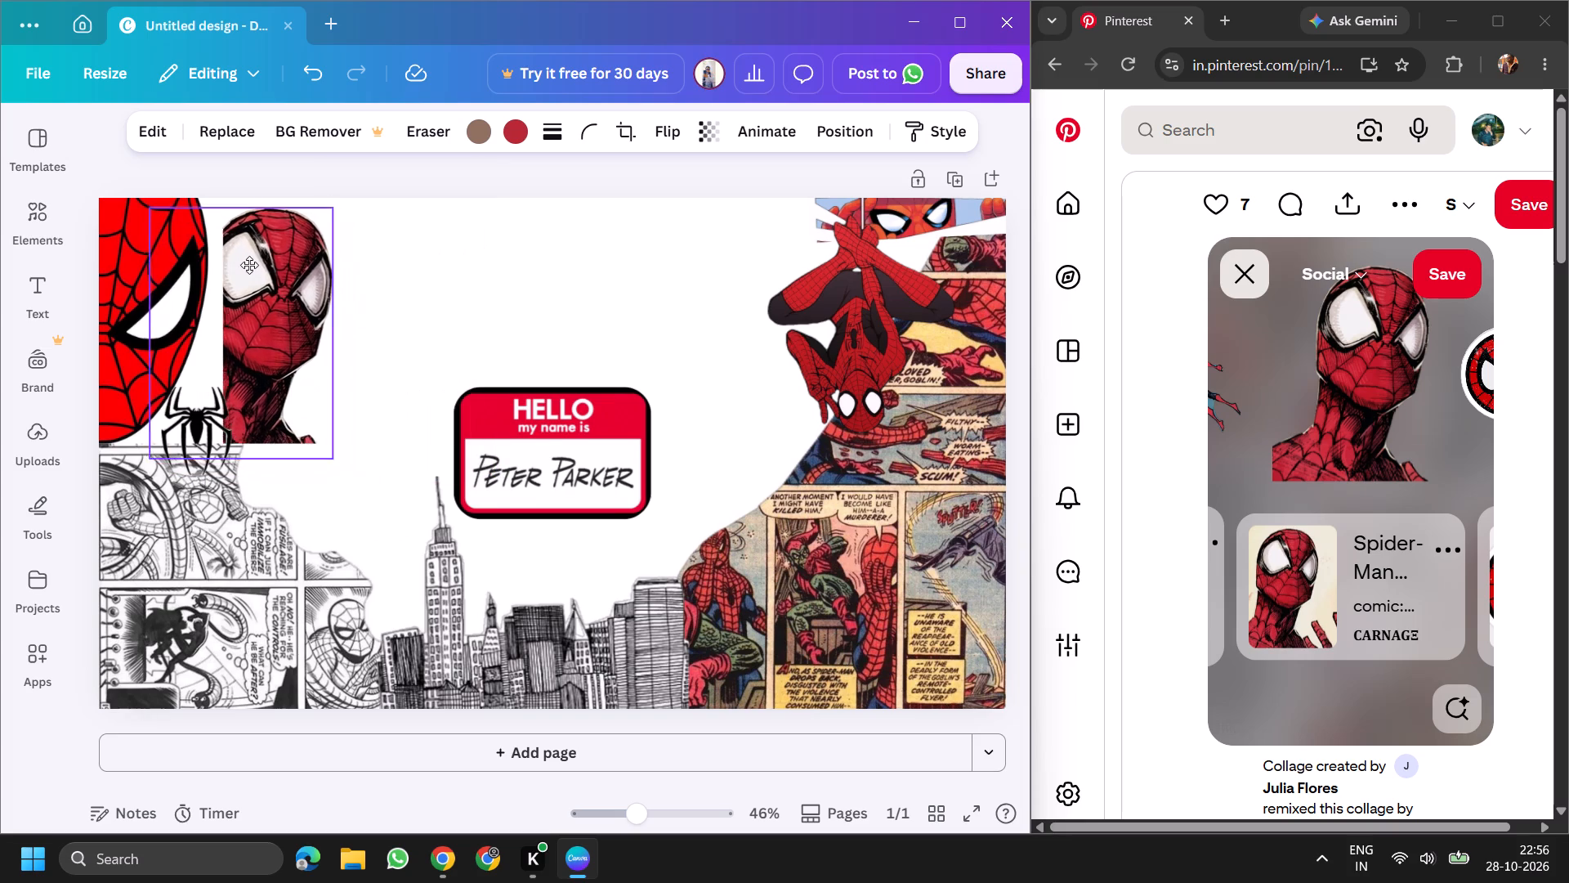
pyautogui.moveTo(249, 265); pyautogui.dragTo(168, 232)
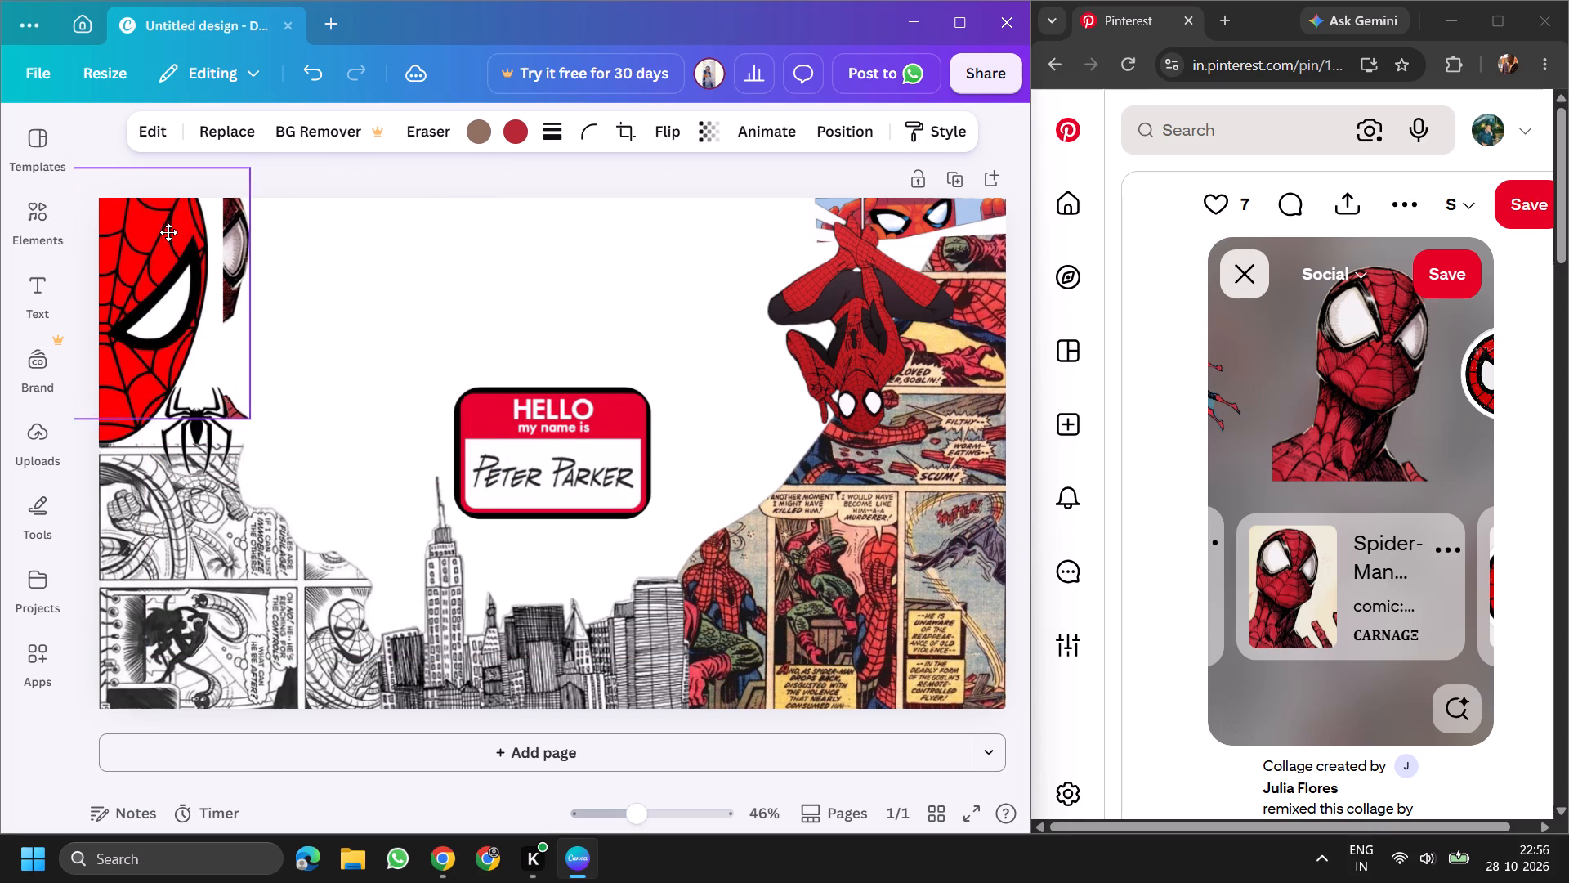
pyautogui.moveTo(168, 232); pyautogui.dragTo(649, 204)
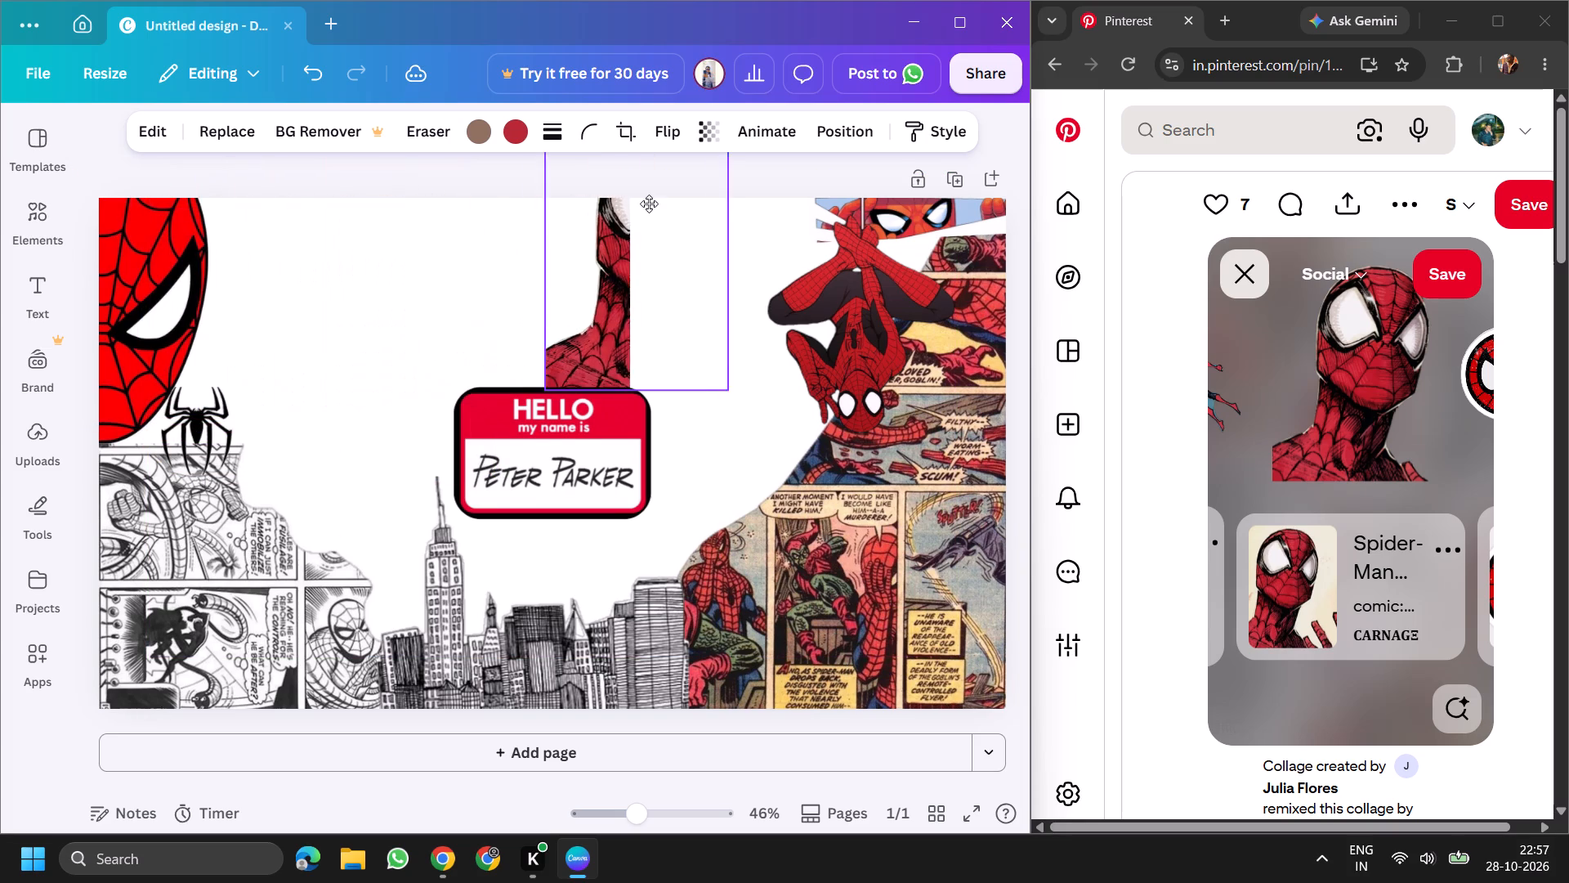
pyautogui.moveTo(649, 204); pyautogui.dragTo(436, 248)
# Leave the current cut-out, open the related red-and-black Spider-Man collage with the MARVEL logos, and examine whether its pieces are separate cut-outs.
pyautogui.click(1256, 274)
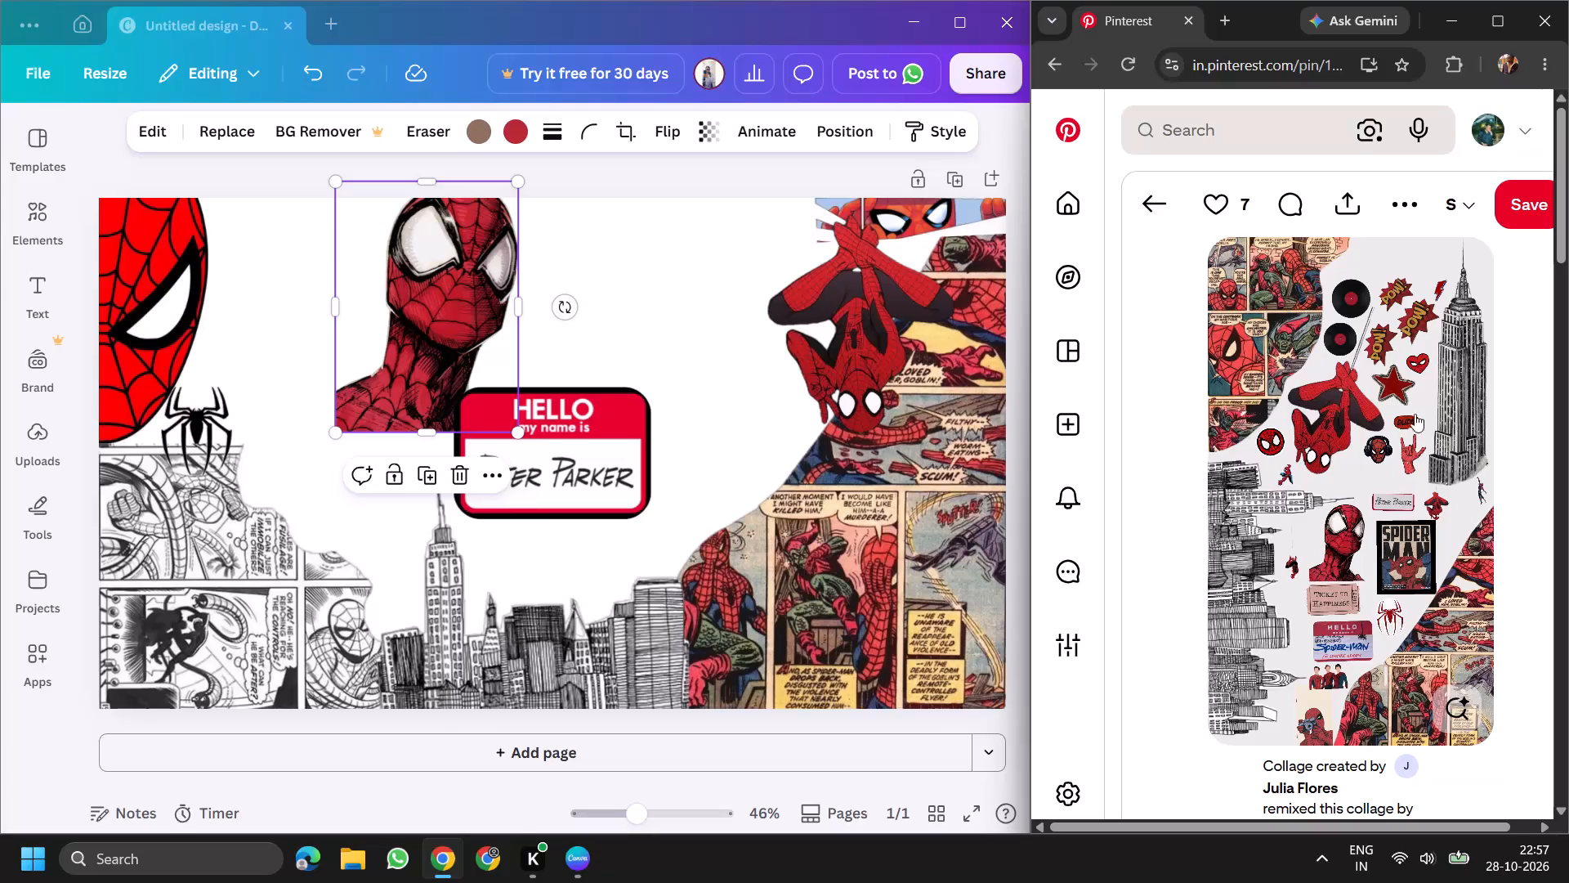
pyautogui.scroll(-6, 1387, 494)
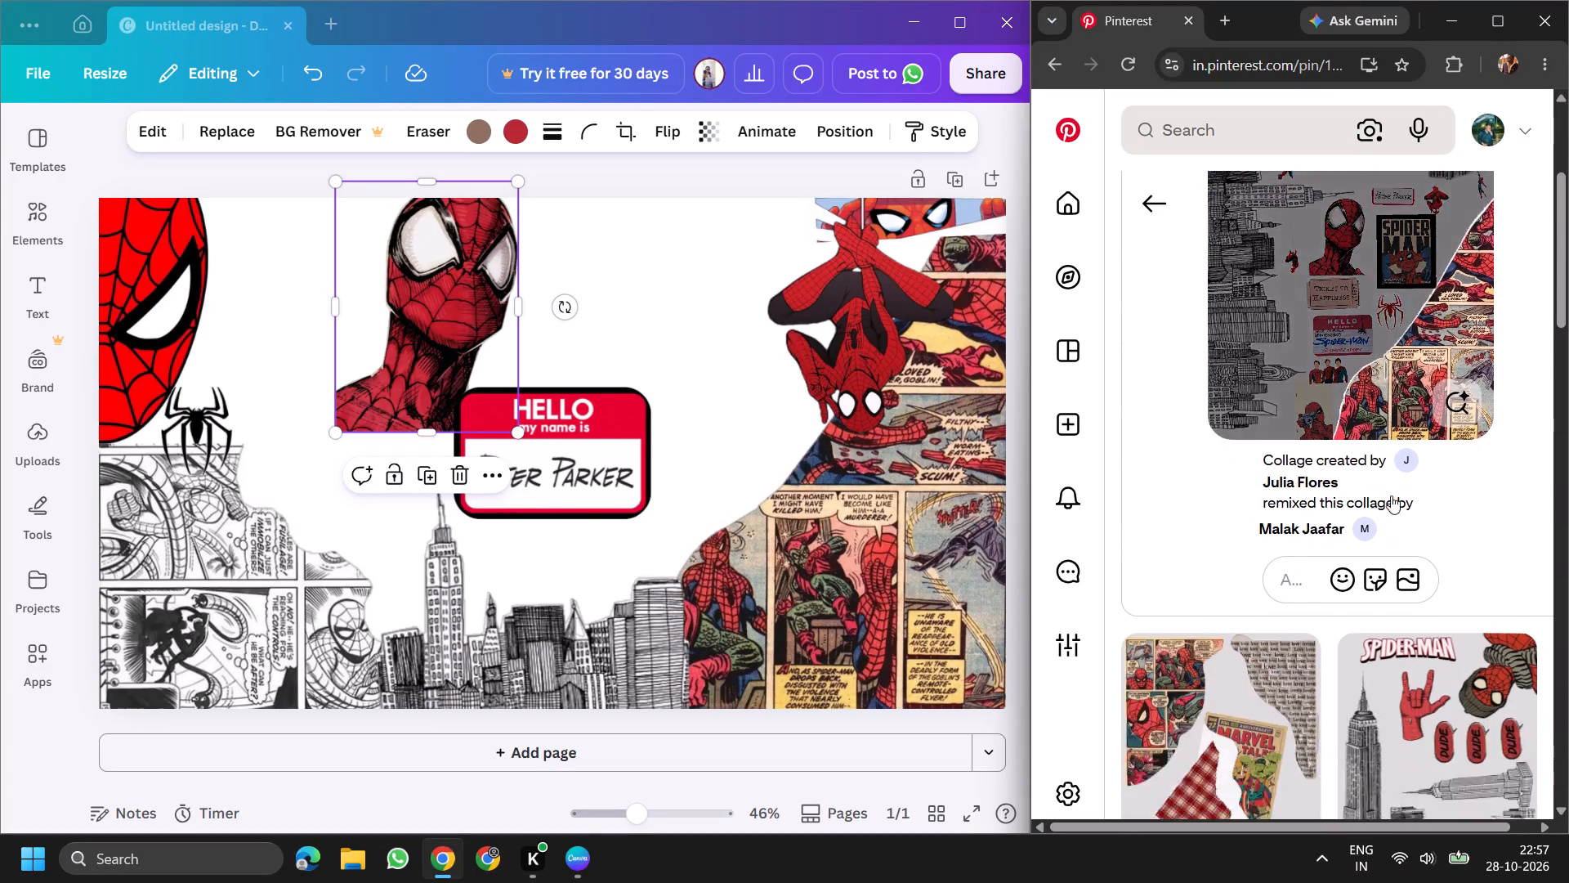
pyautogui.scroll(-5, 1391, 495)
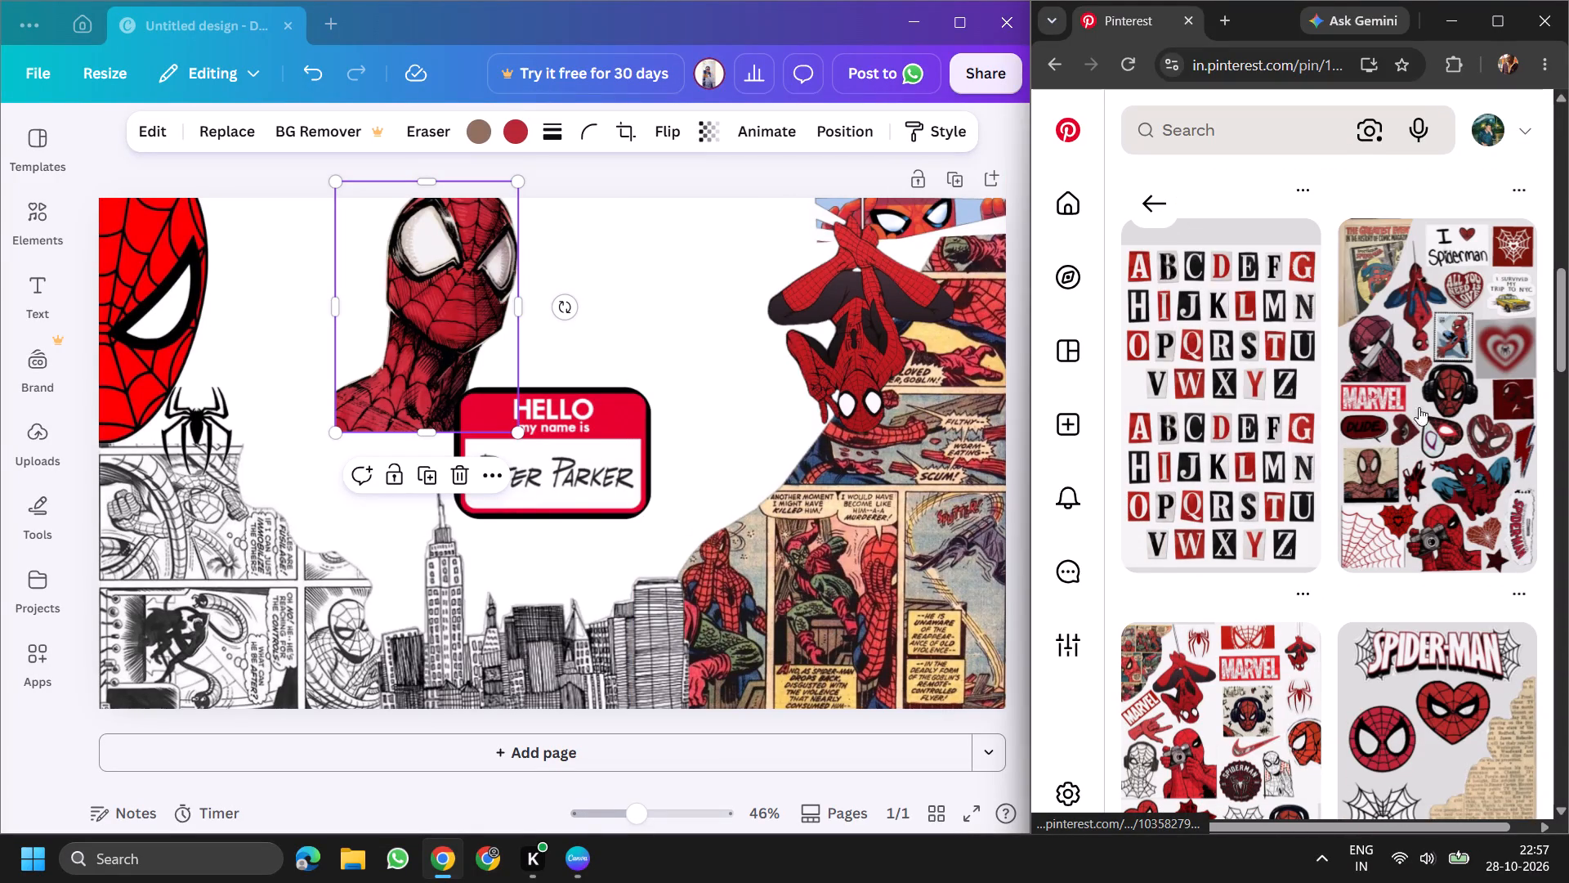
pyautogui.scroll(-2, 1406, 451)
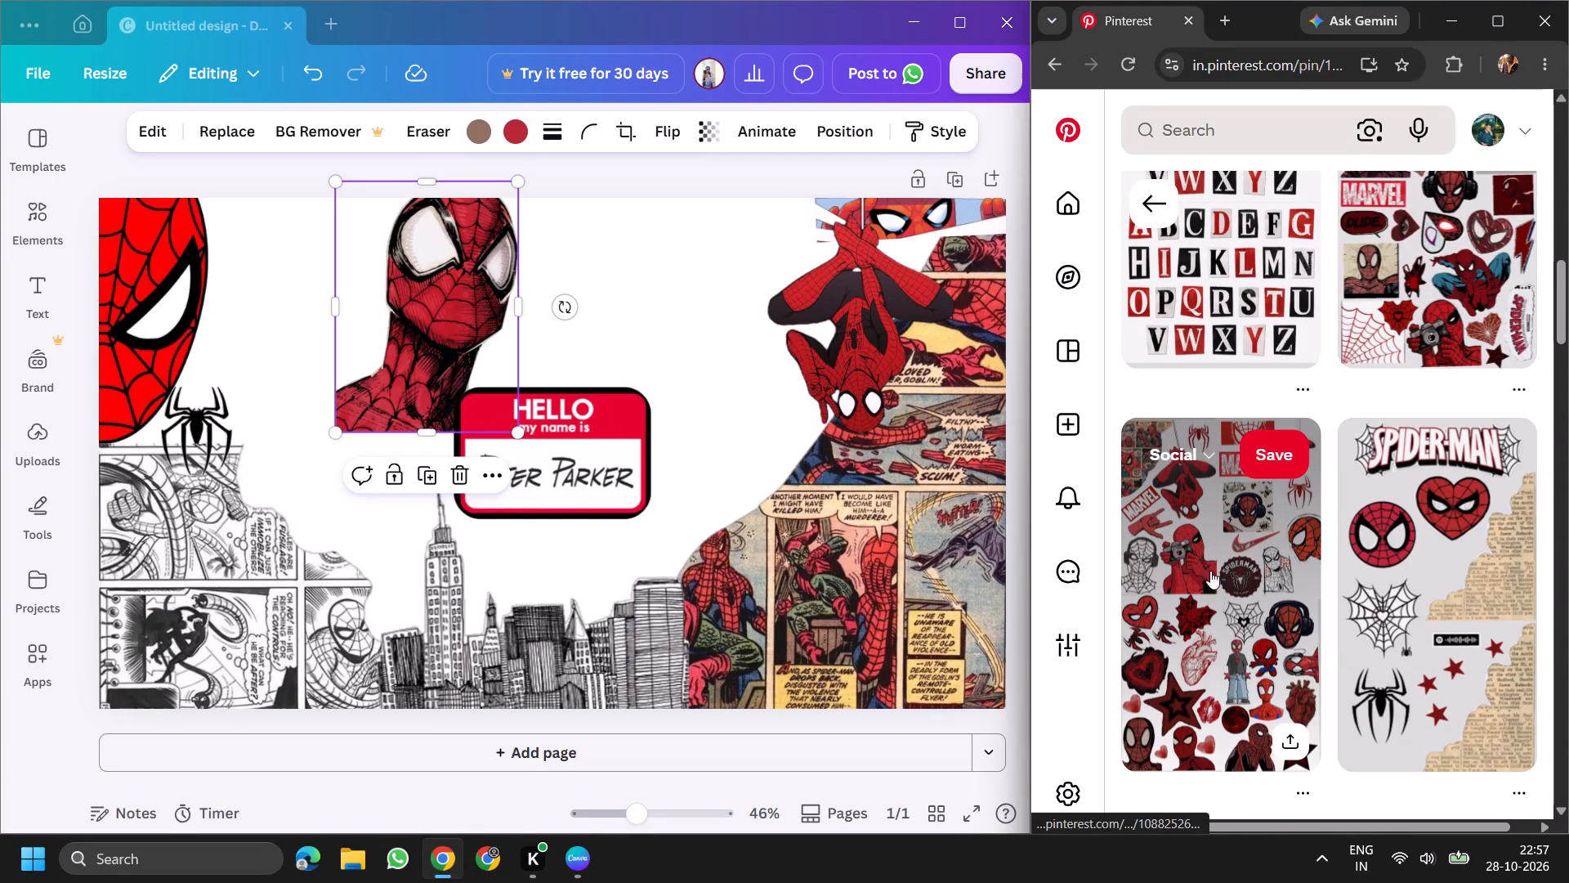
pyautogui.click(1285, 590)
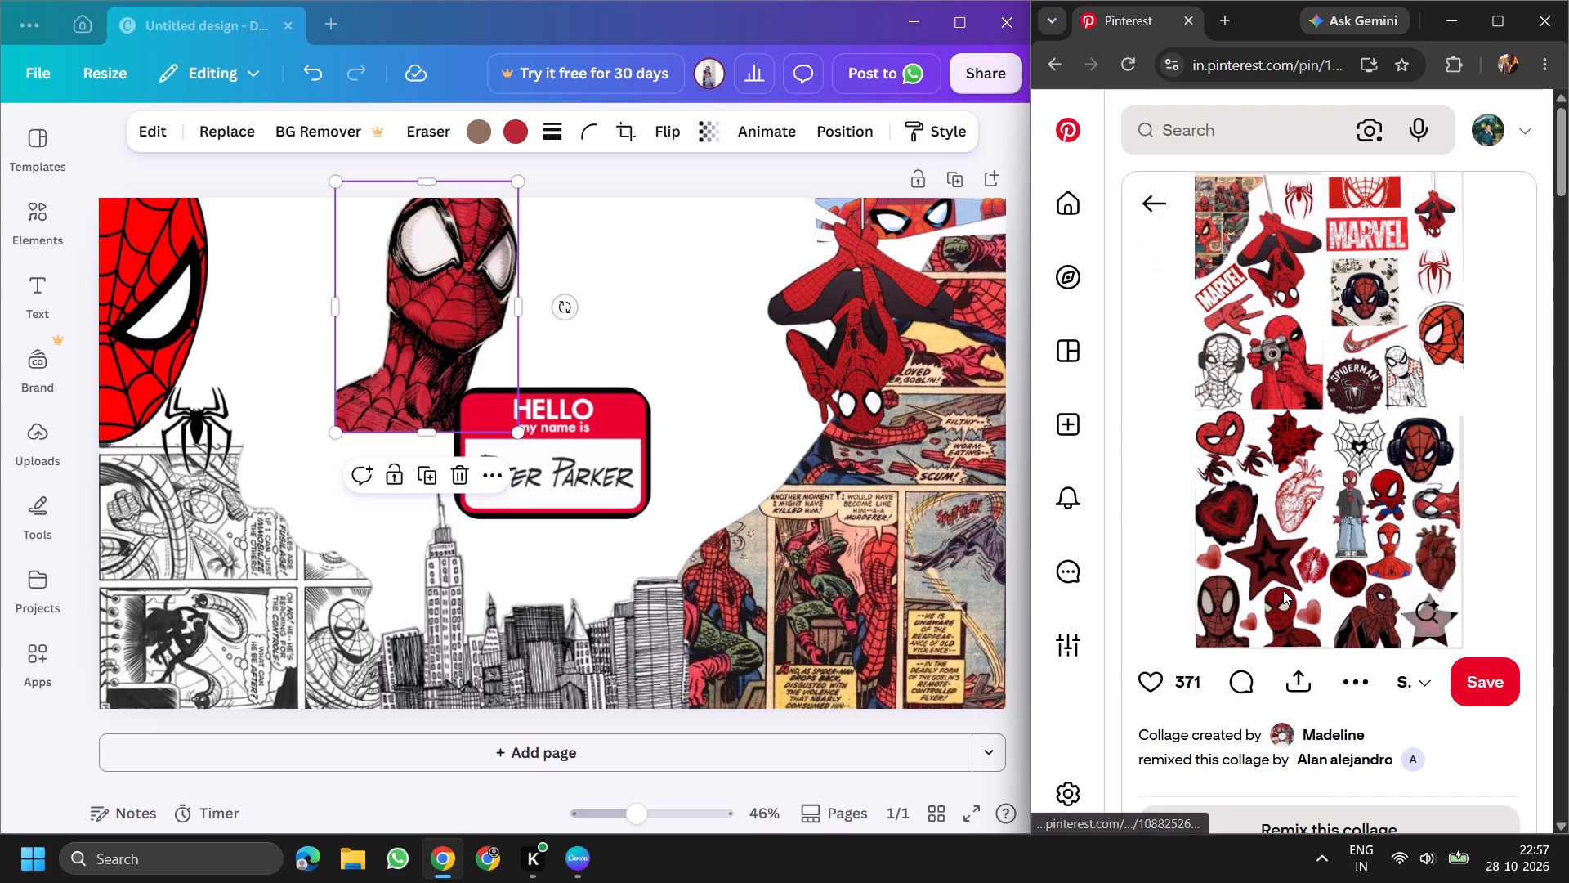
pyautogui.click(1444, 345)
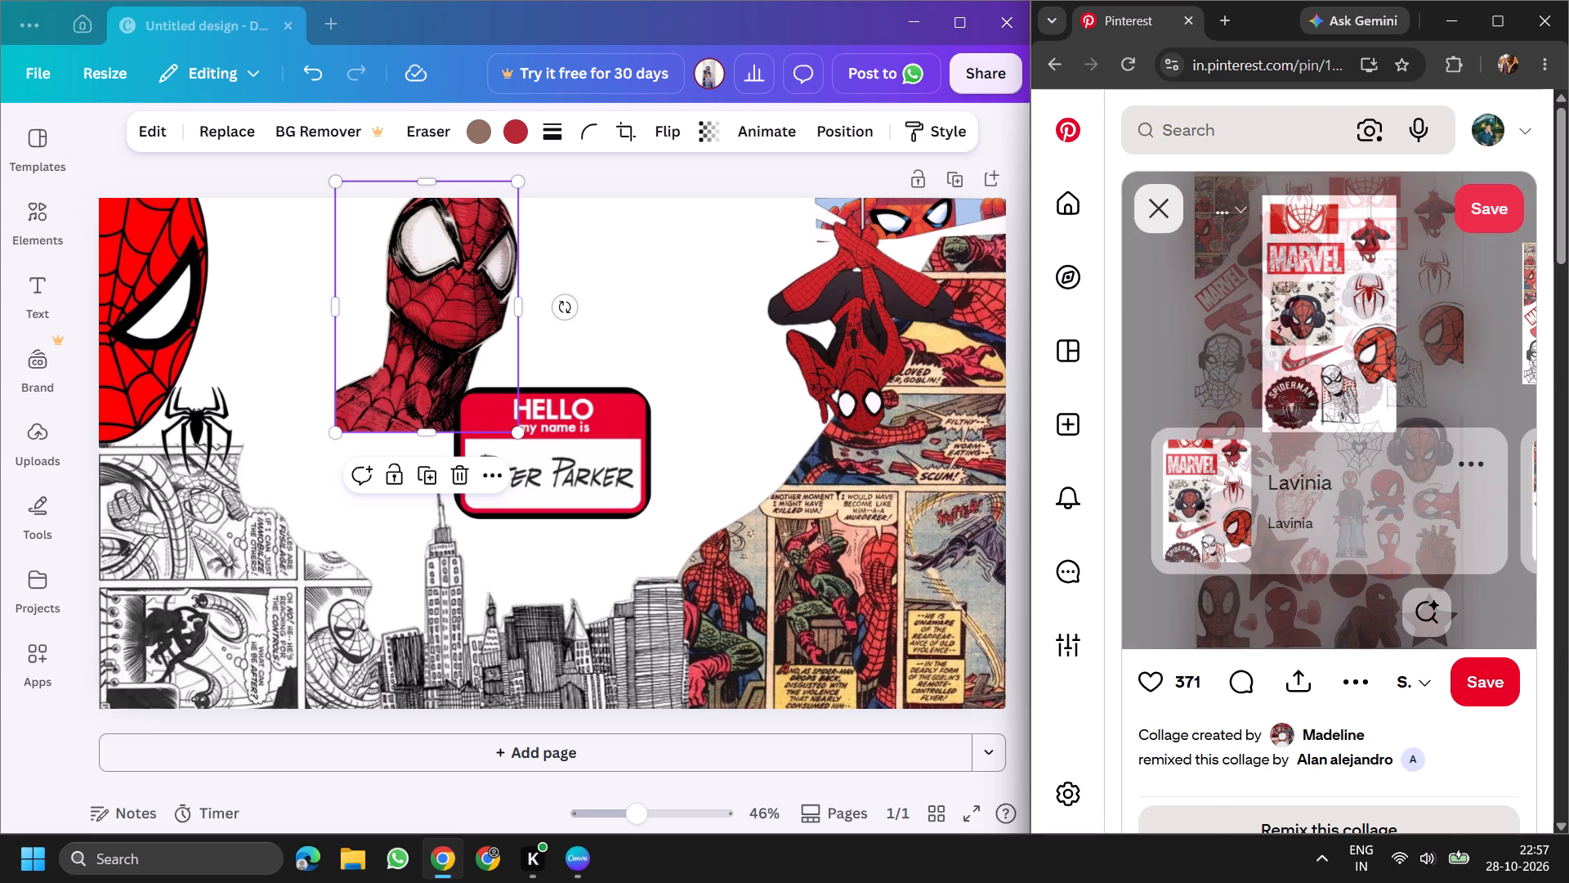
pyautogui.click(1381, 367)
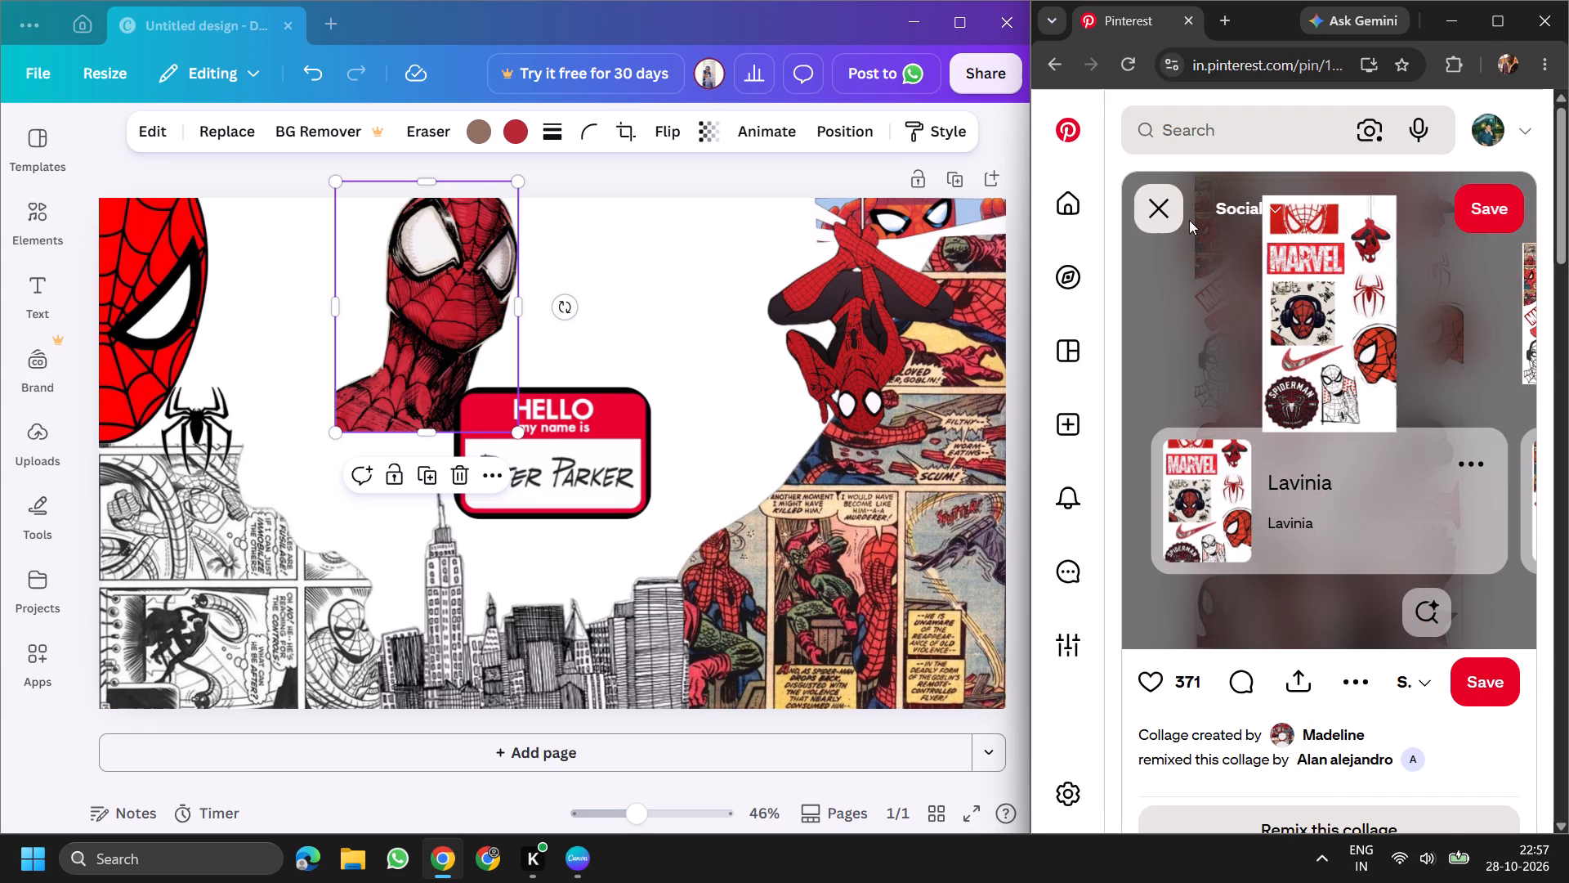
pyautogui.click(1181, 212)
pyautogui.click(1264, 311)
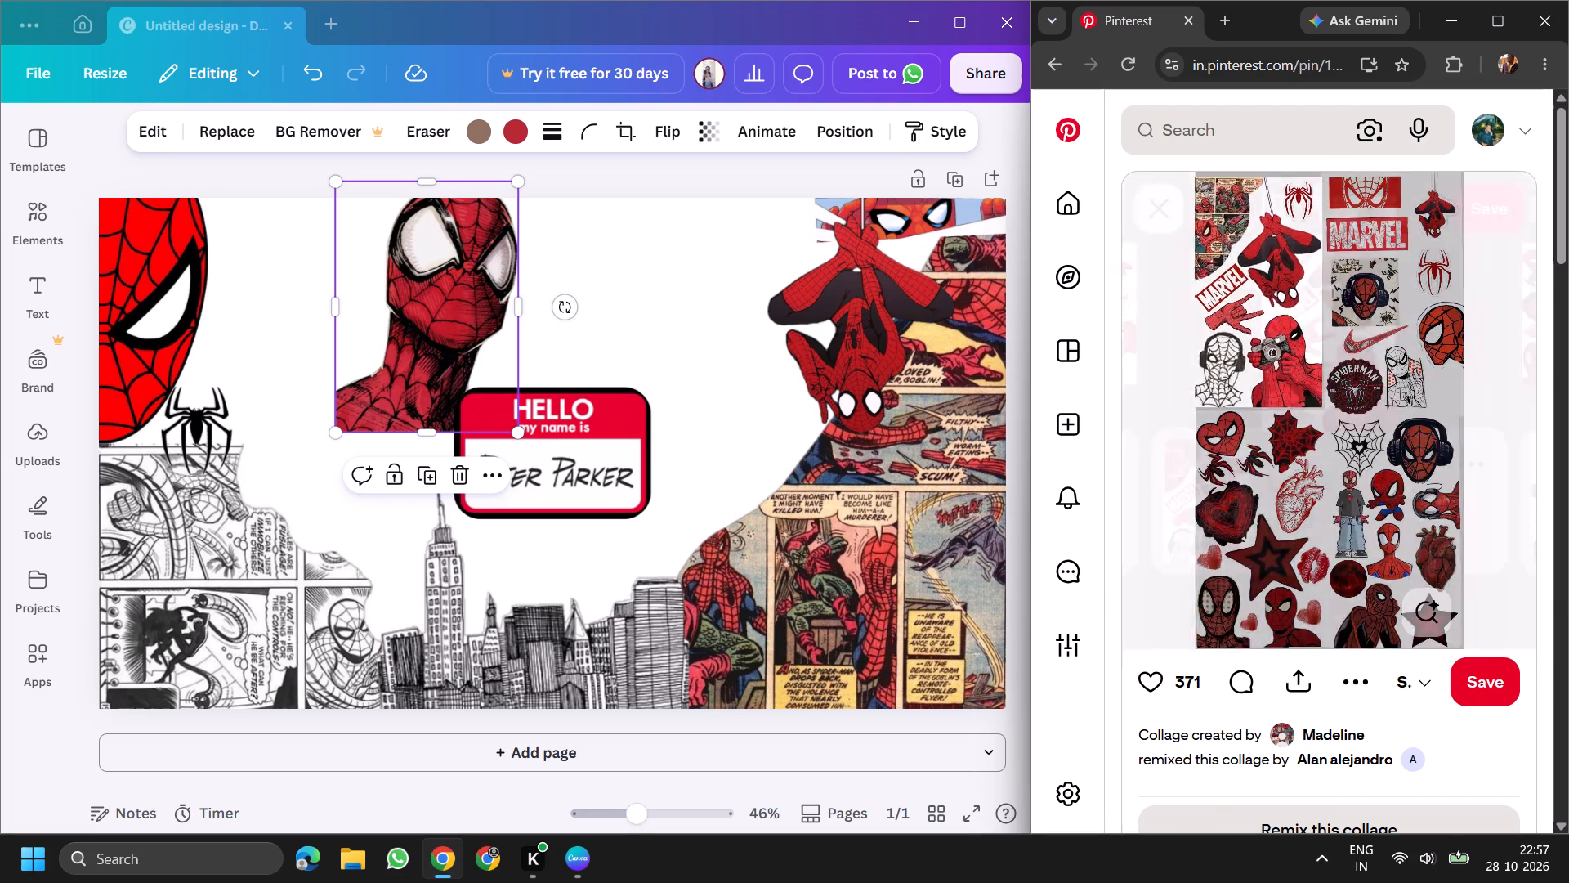
pyautogui.click(1156, 207)
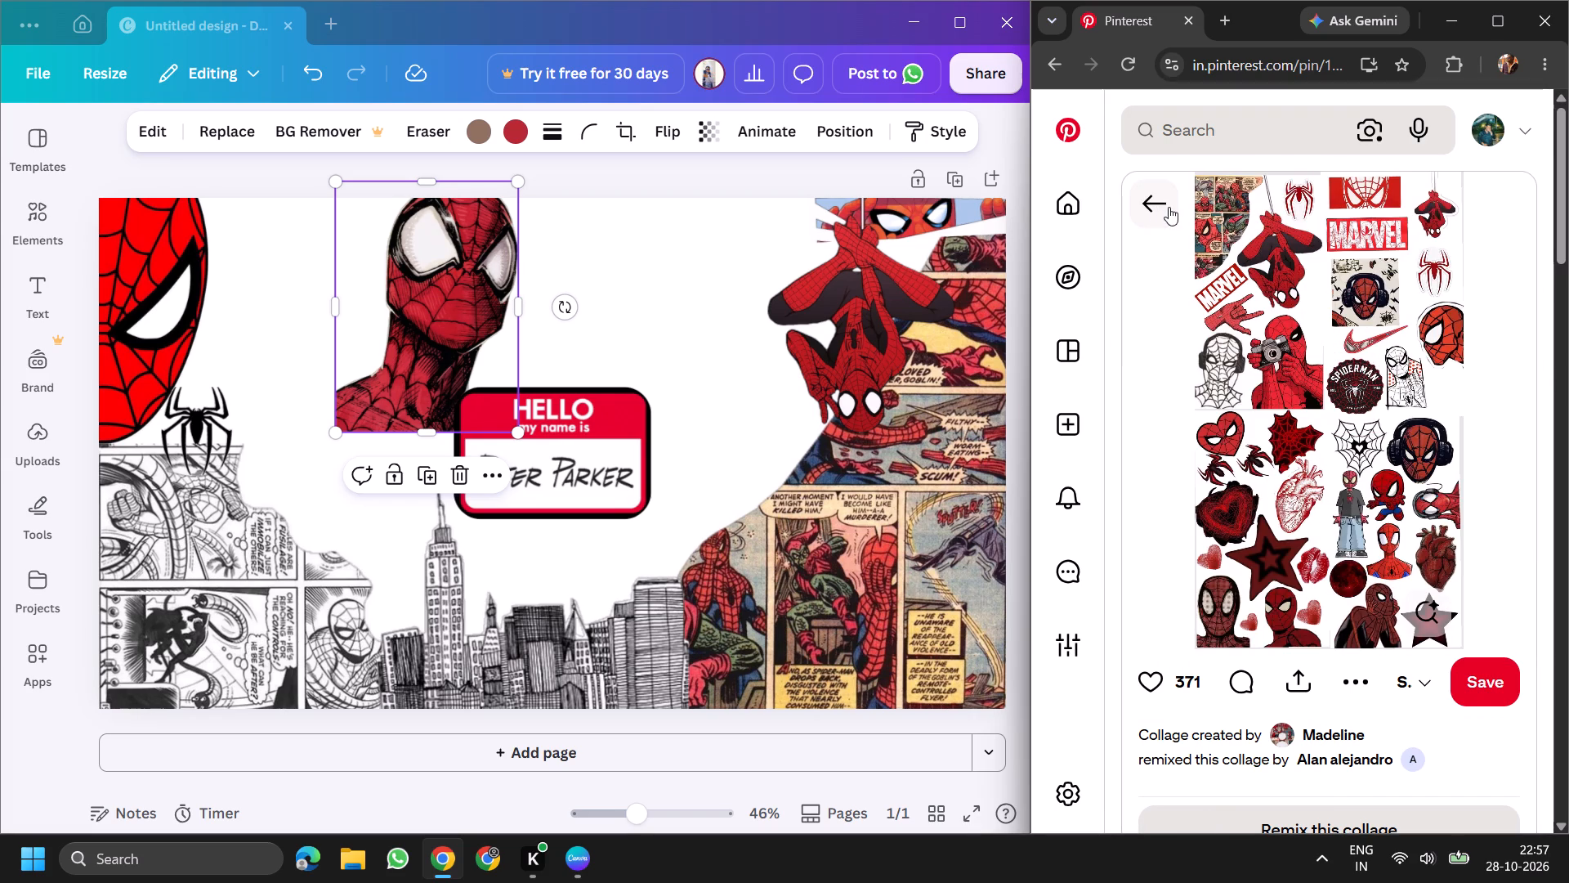
pyautogui.click(1249, 297)
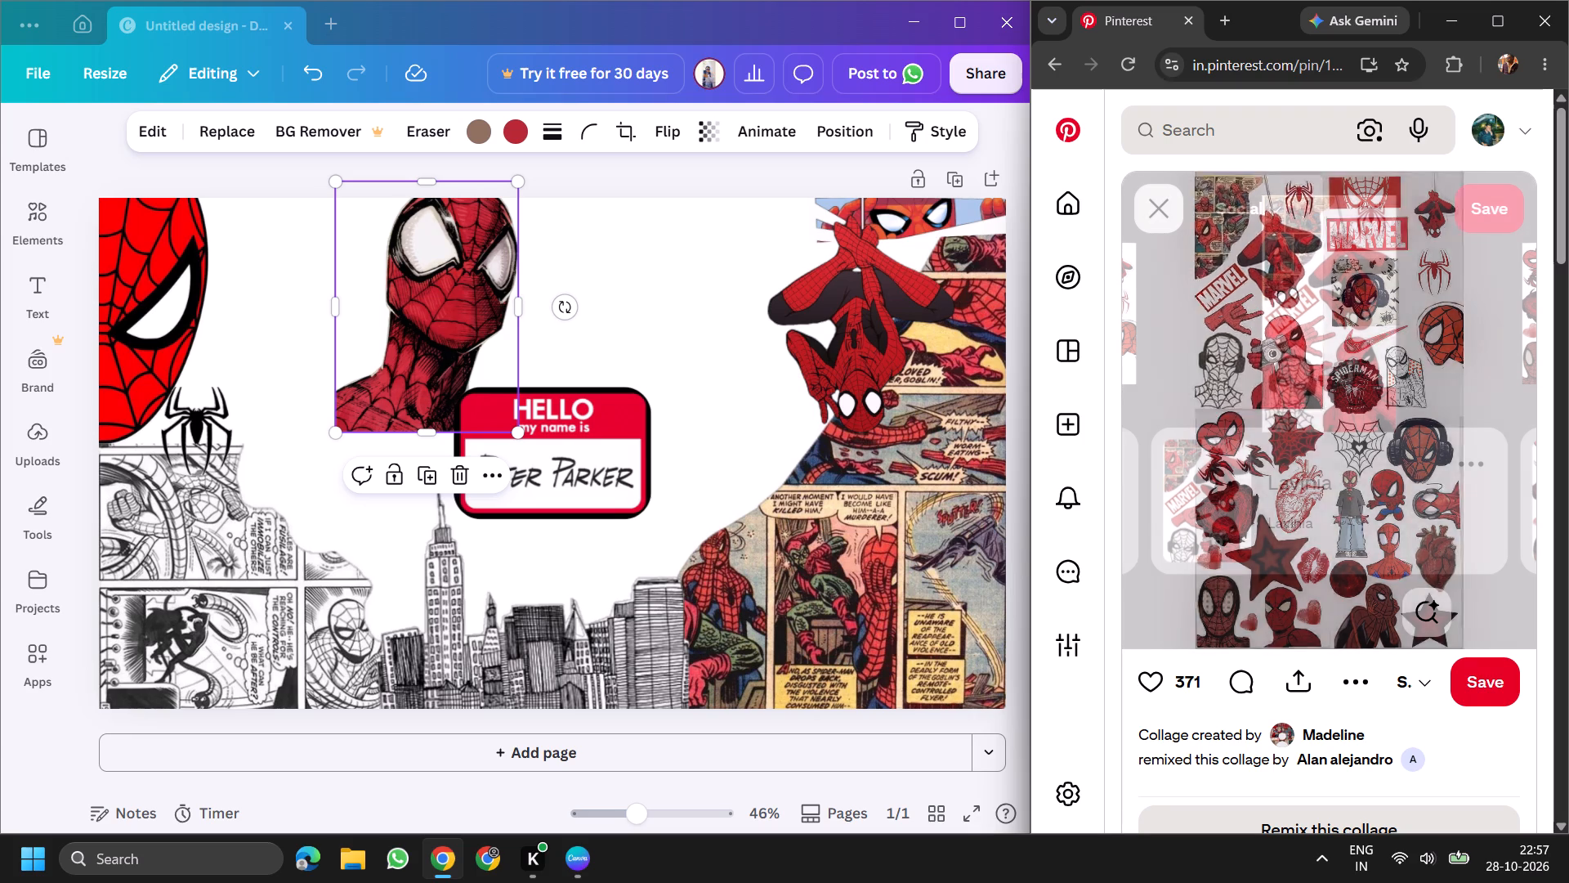
pyautogui.click(1158, 217)
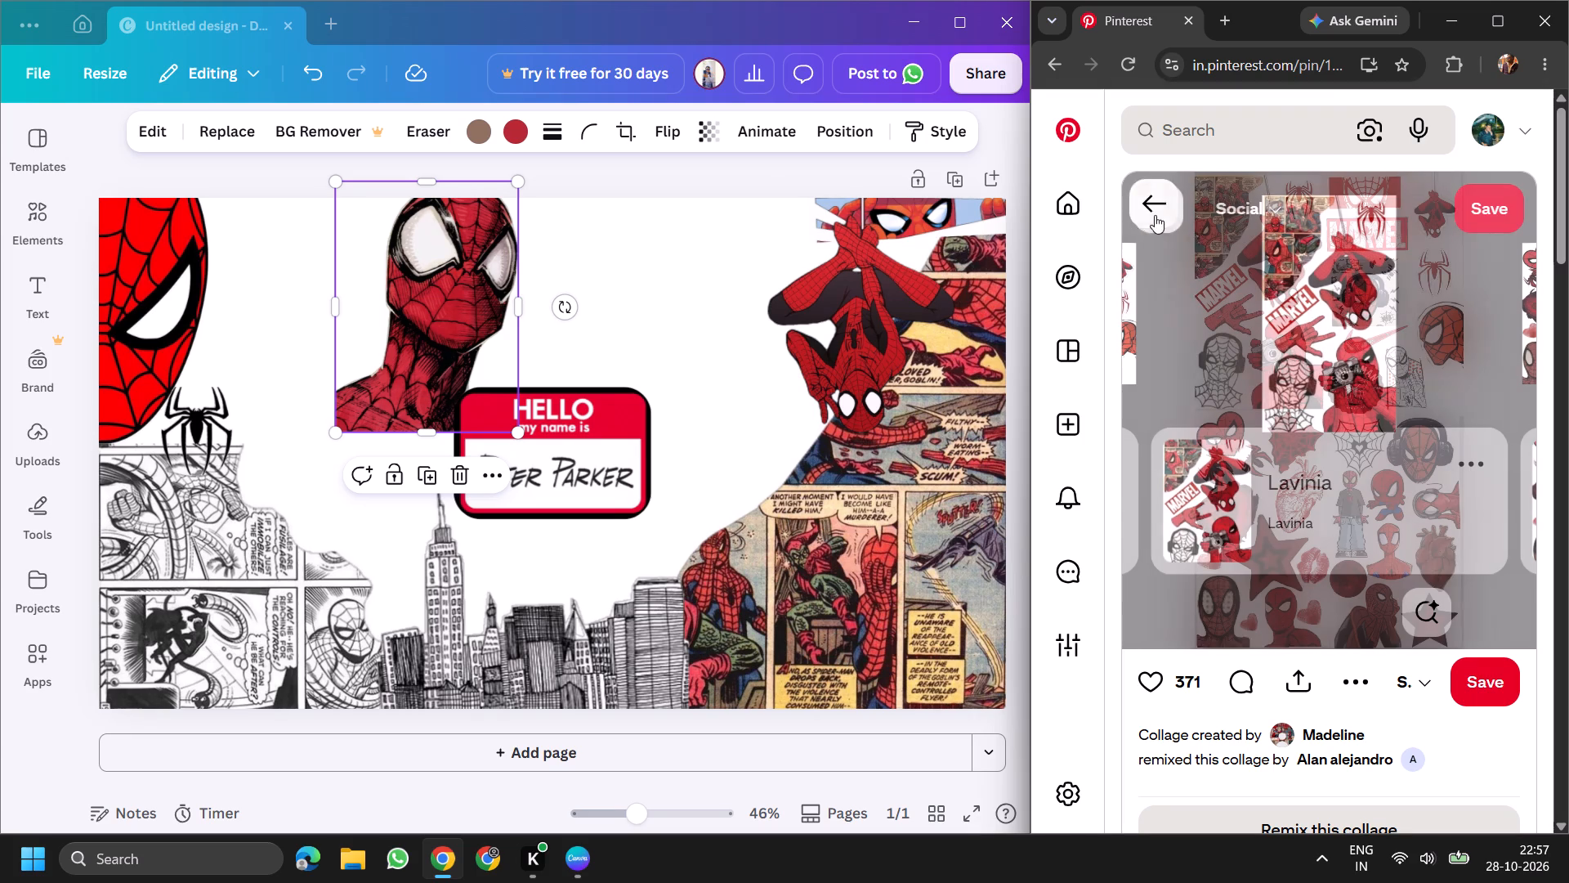
# Delete the Spider-Man head-and-shoulders cut-out from the Canva page.
pyautogui.moveTo(436, 358); pyautogui.dragTo(409, 444)
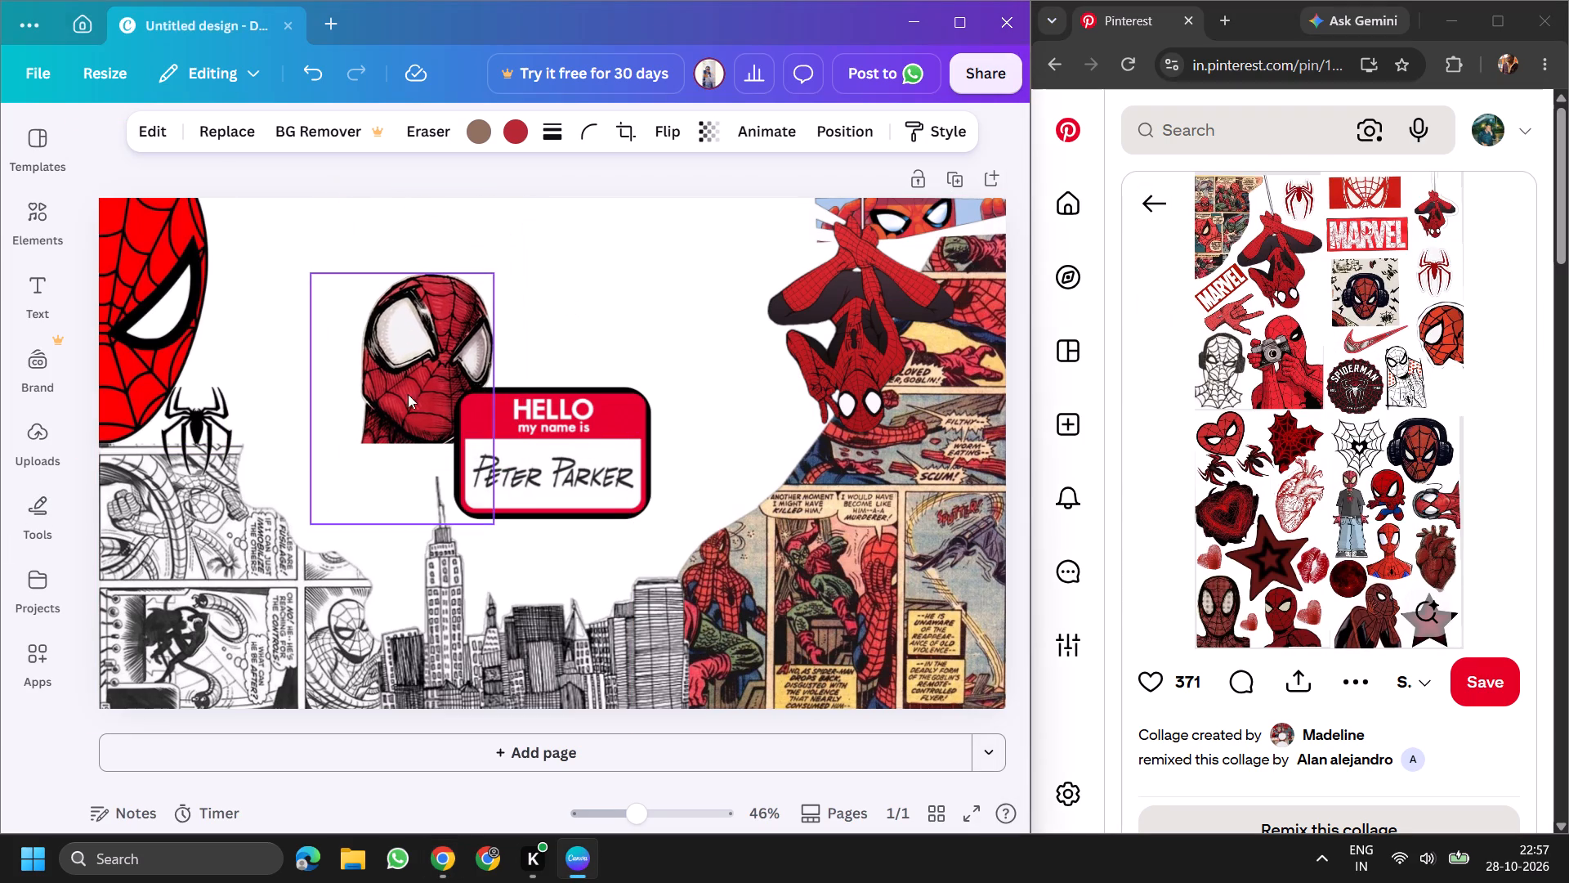
pyautogui.click(440, 235)
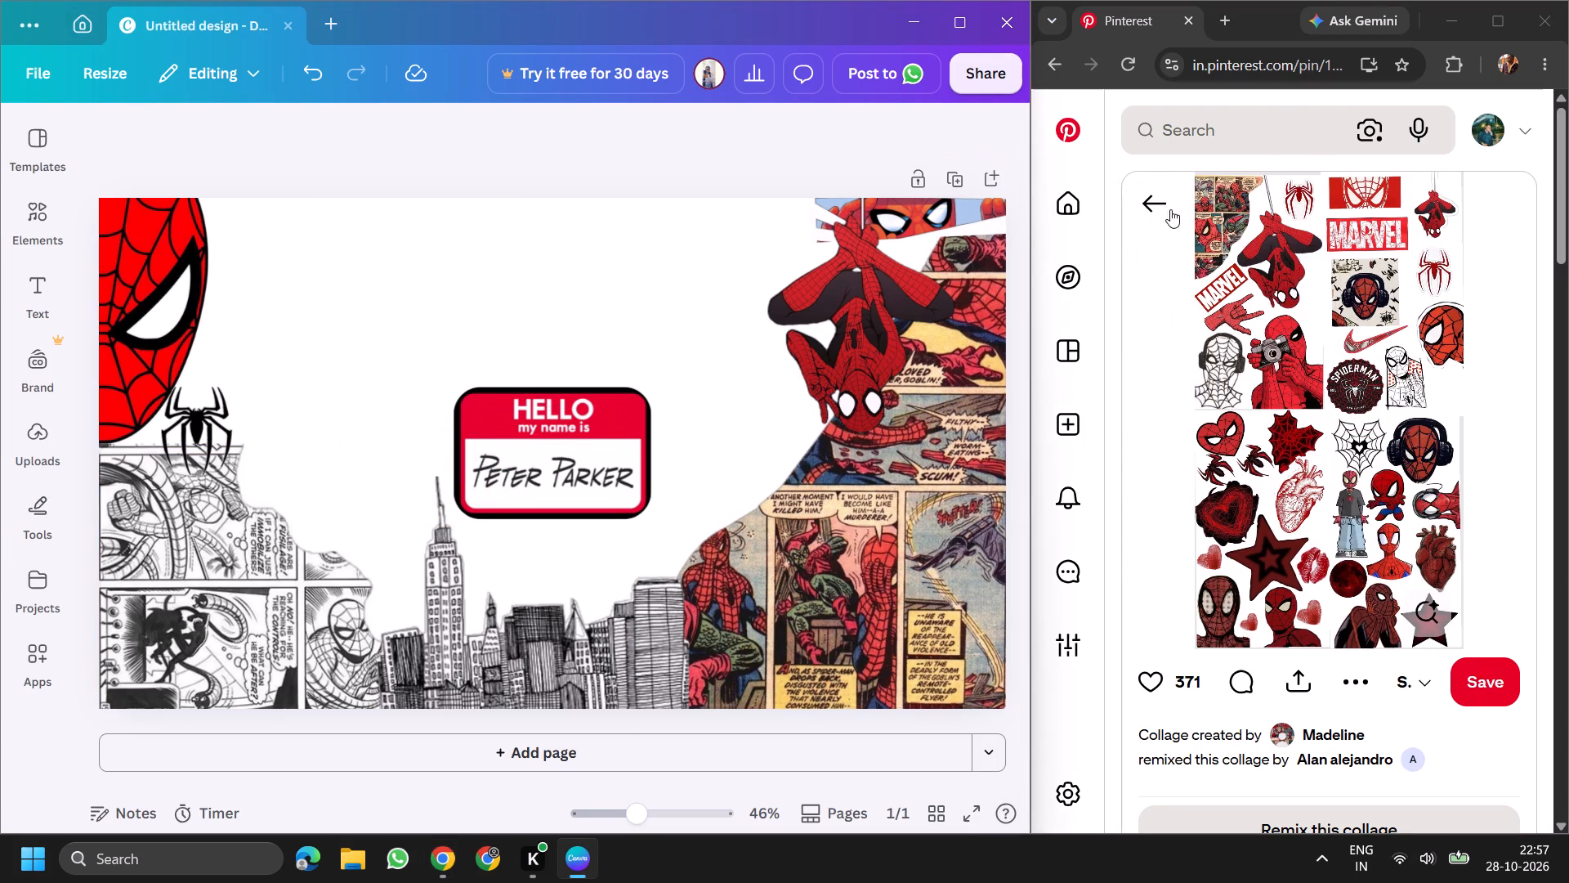
# Find the related Pinterest collage with the cassette and Converse badge, and copy its Spider-Man head with headphones.
pyautogui.click(1153, 194)
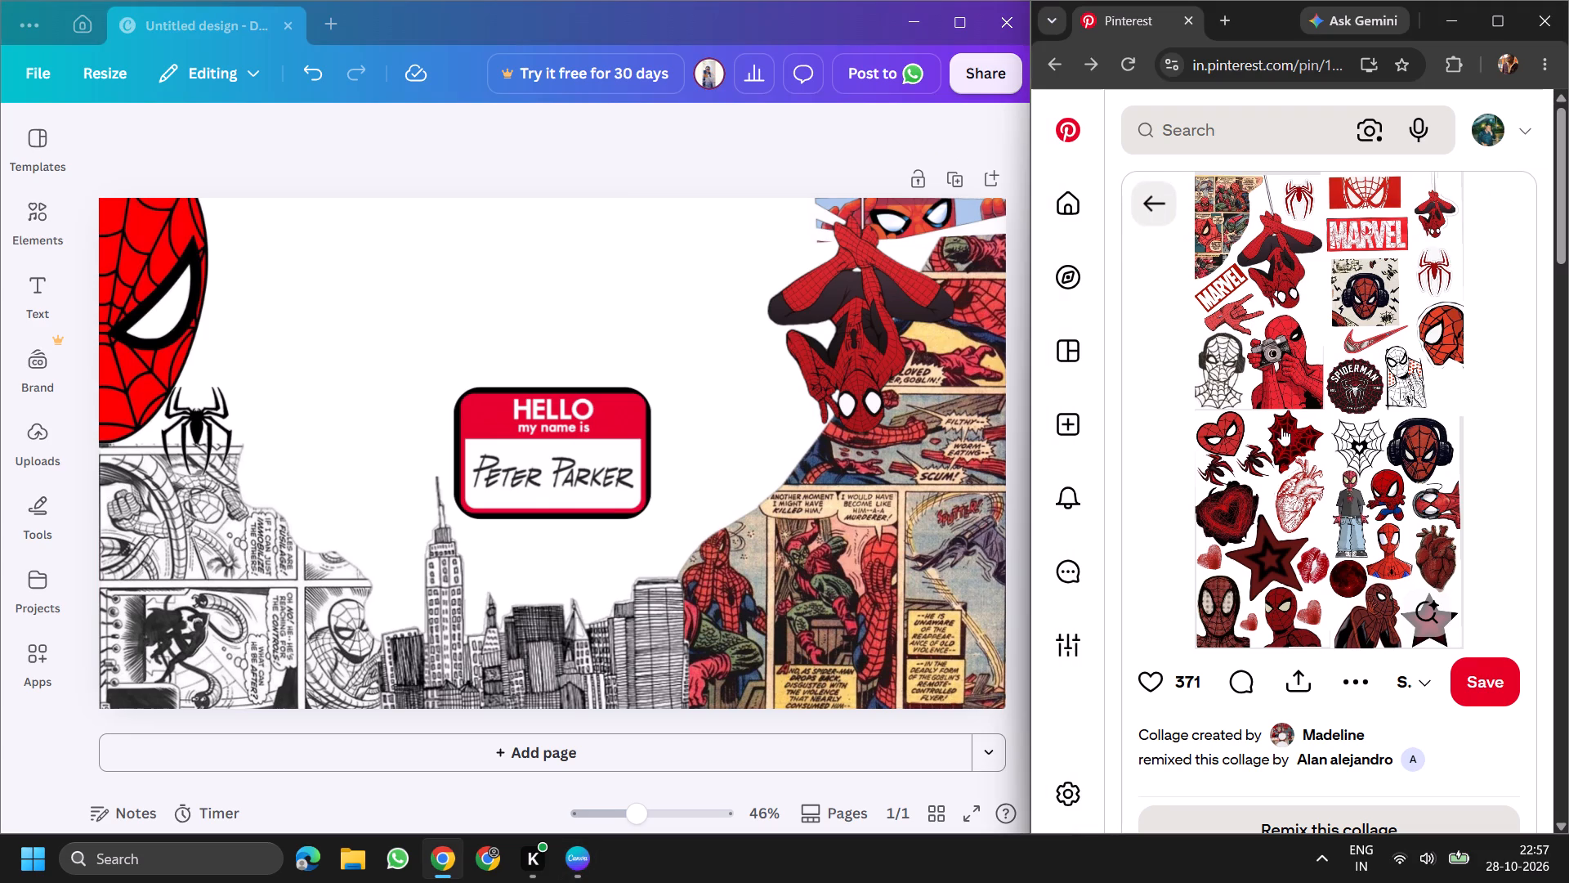
pyautogui.scroll(-8, 1282, 428)
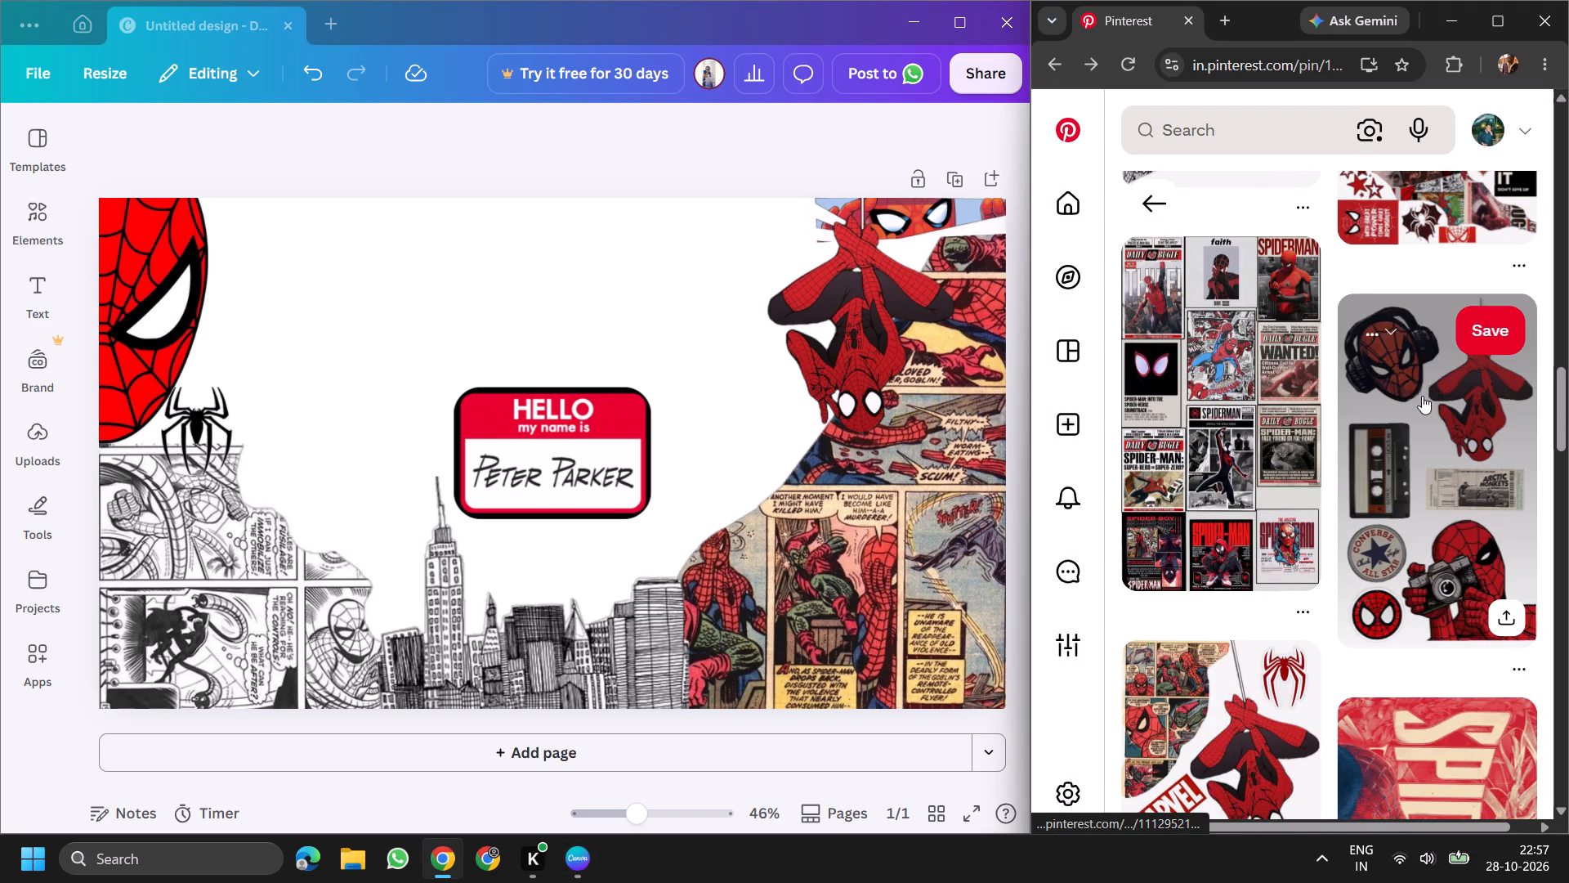
pyautogui.click(1419, 397)
pyautogui.click(1270, 339)
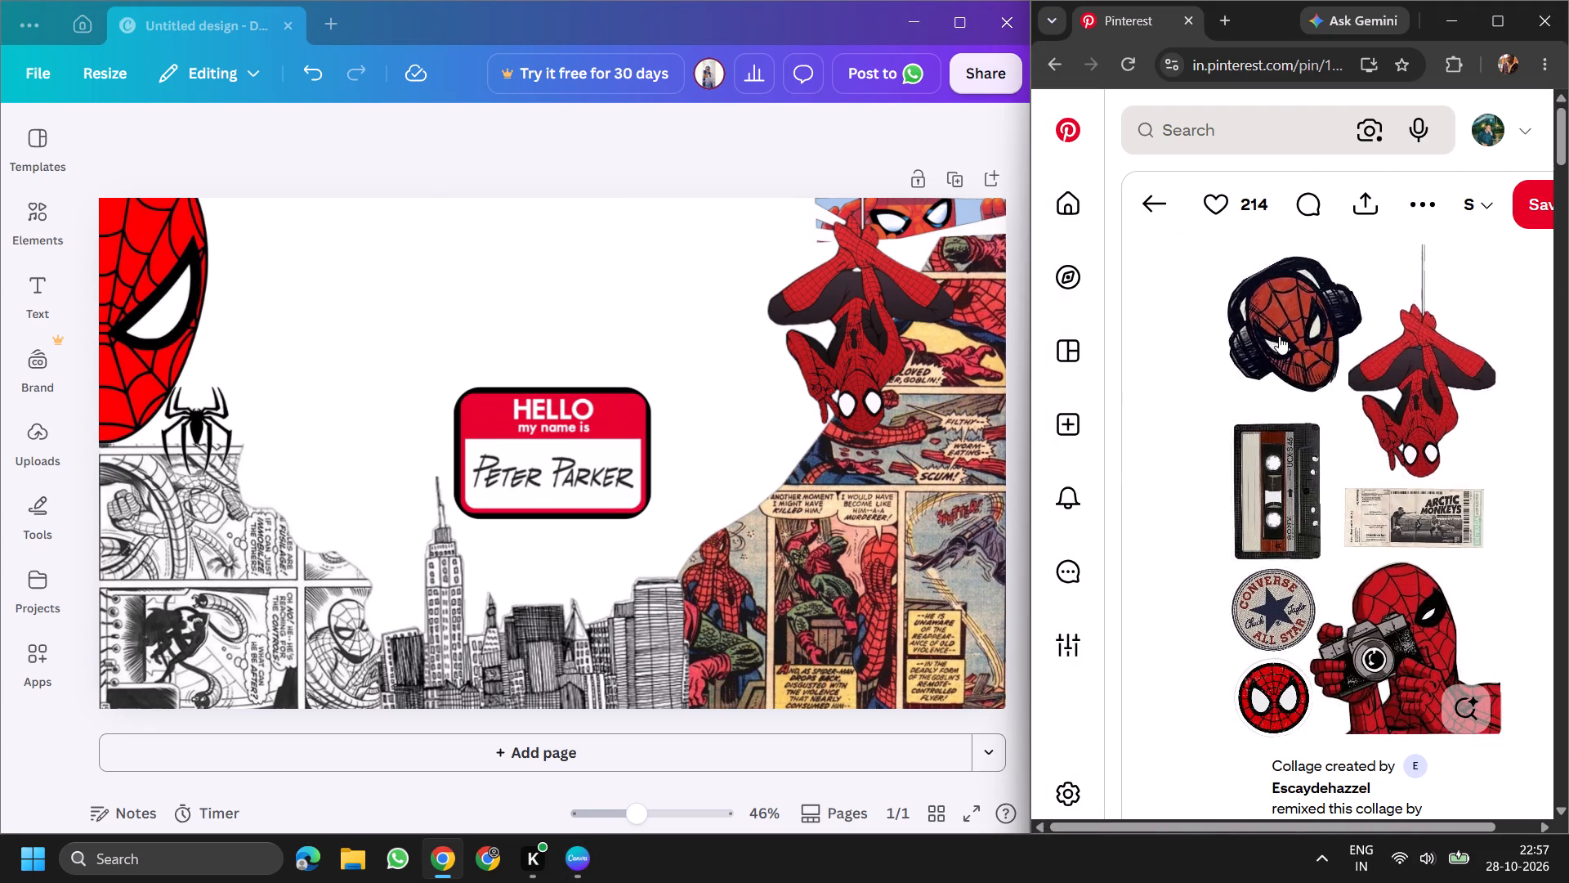
pyautogui.click(1279, 336)
pyautogui.moveTo(1404, 410); pyautogui.dragTo(1393, 410, button='right')
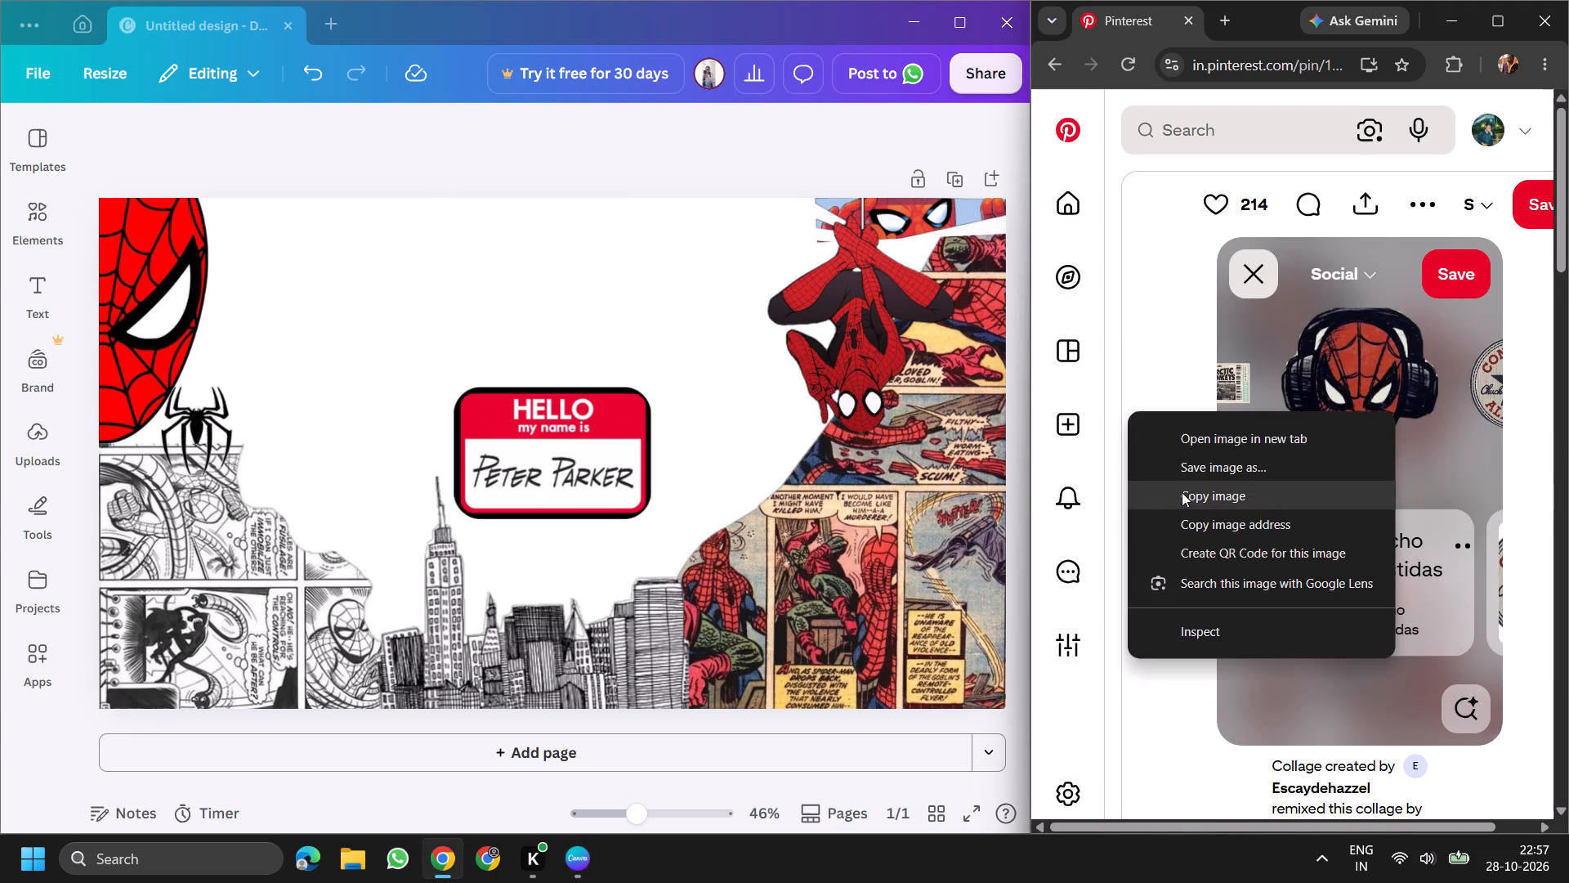
pyautogui.click(1205, 494)
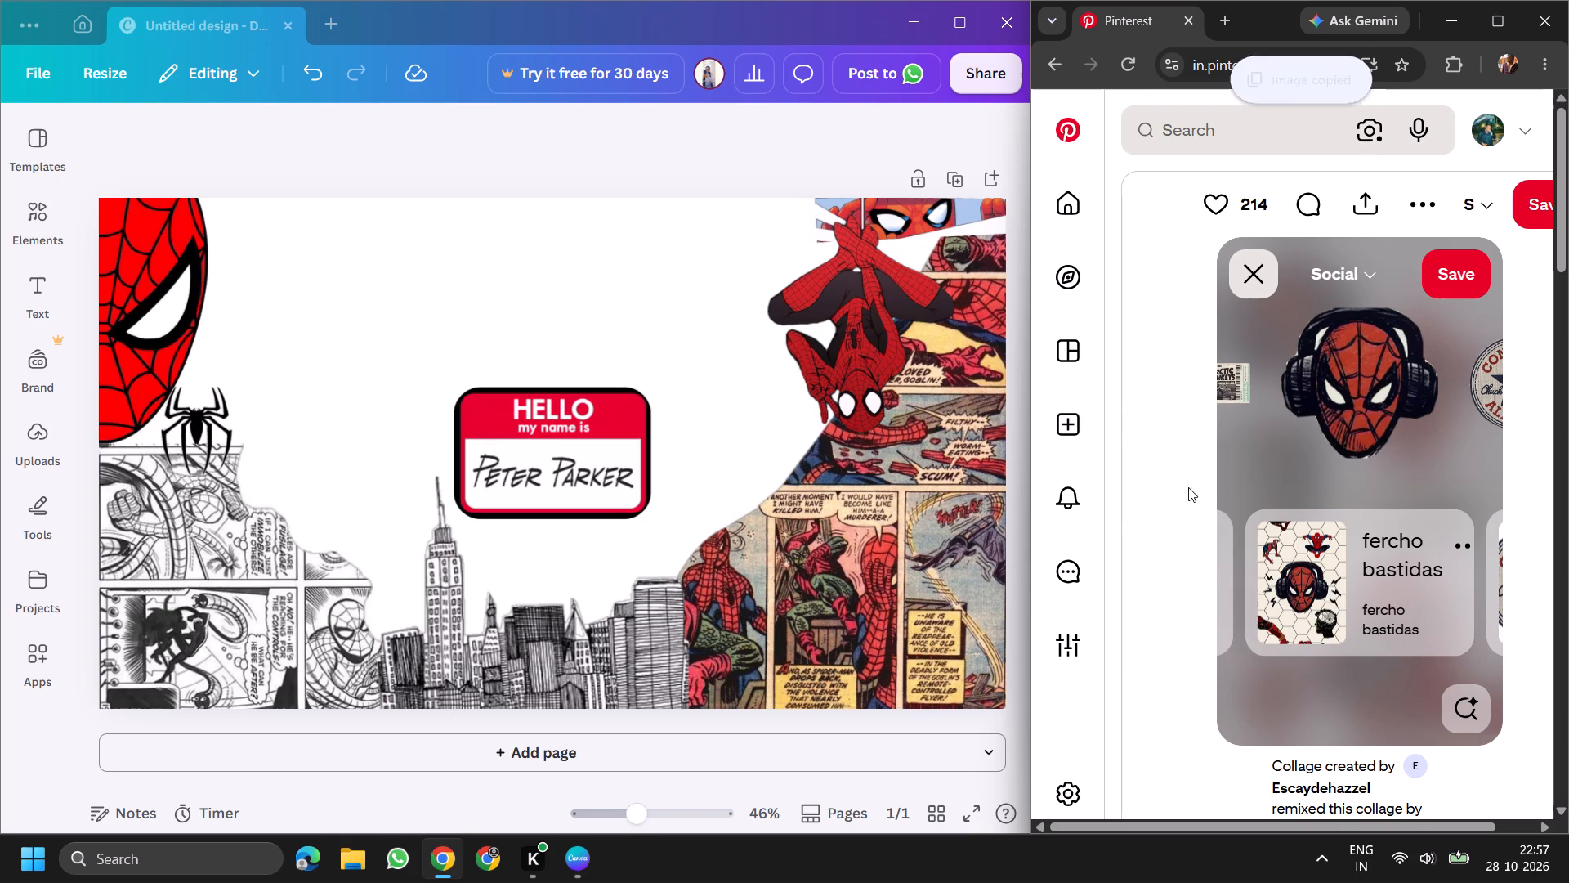
# Paste the Spider-Man head with headphones into the Canva page and try it over the red half face.
pyautogui.rightClick(454, 246)
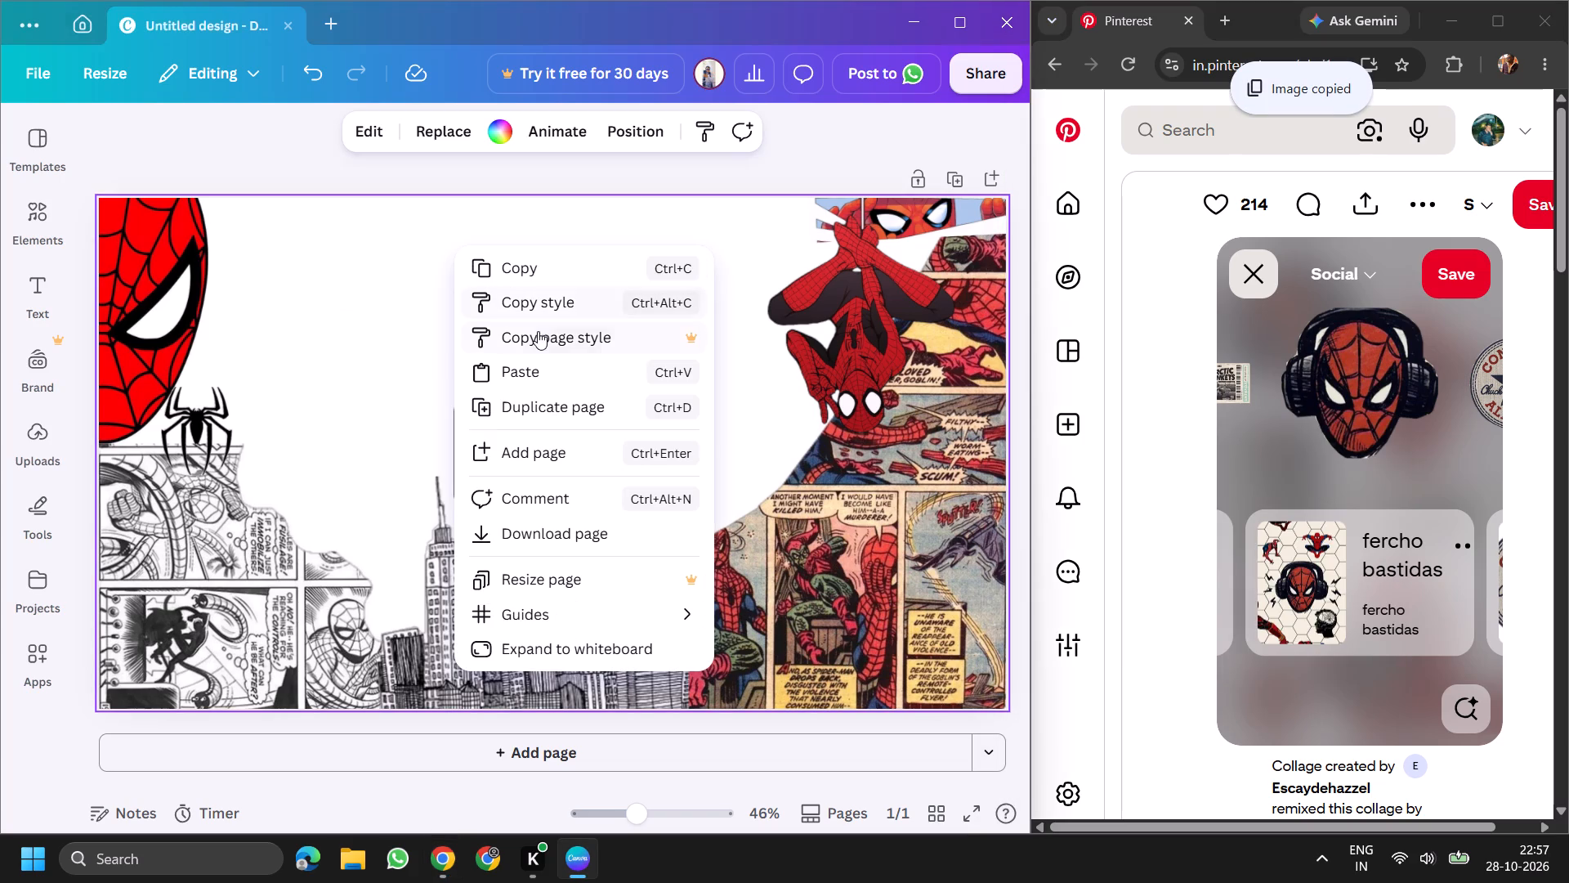
pyautogui.click(535, 358)
pyautogui.moveTo(536, 415); pyautogui.dragTo(485, 357)
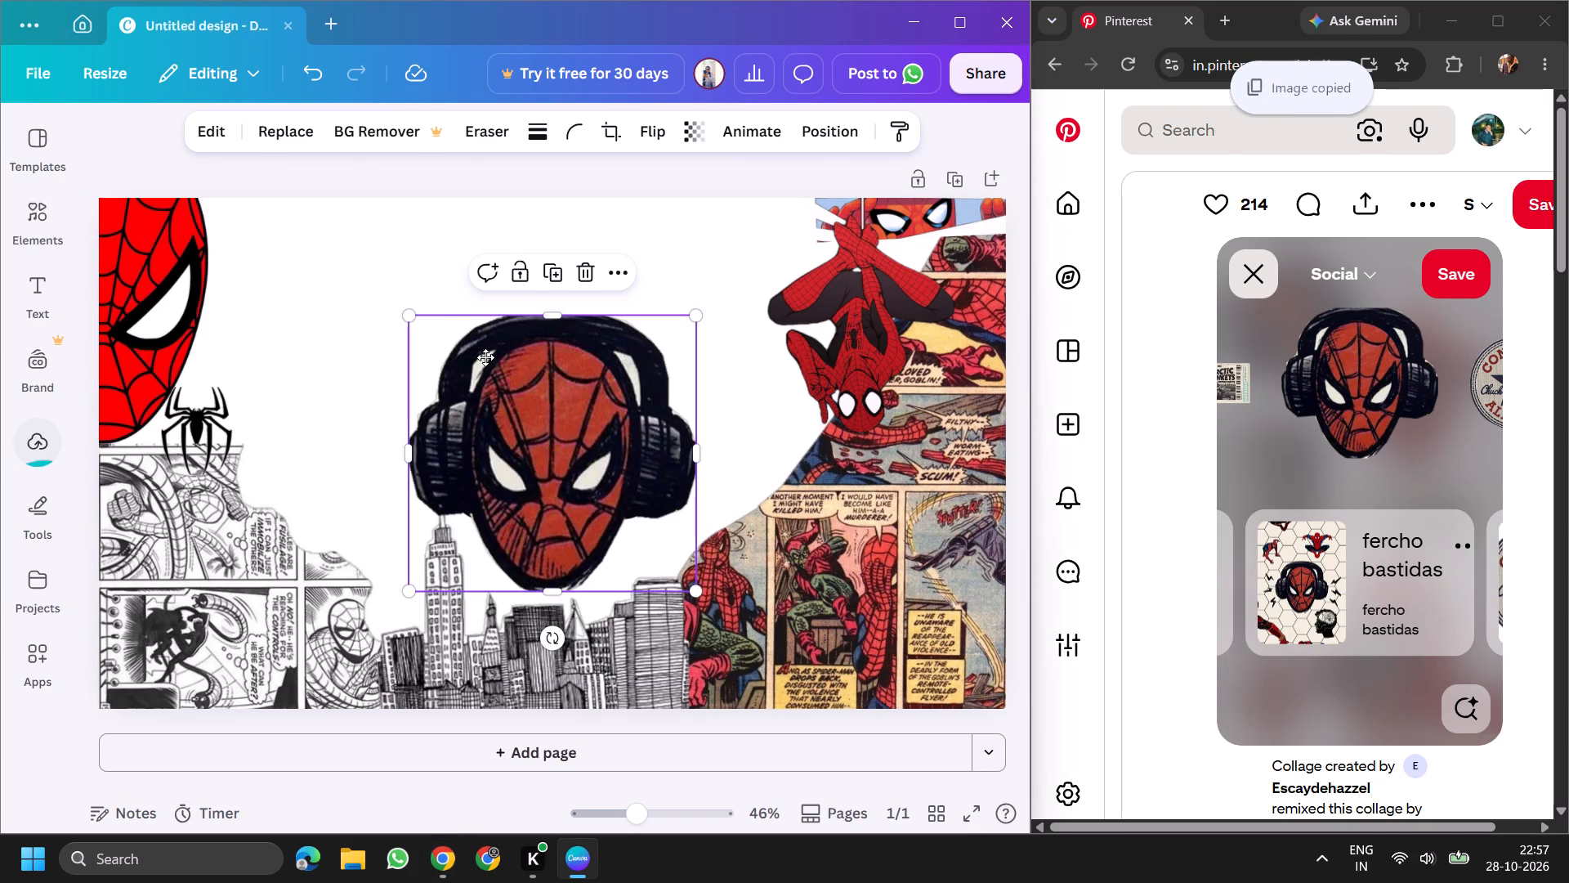
pyautogui.moveTo(485, 357); pyautogui.dragTo(126, 252)
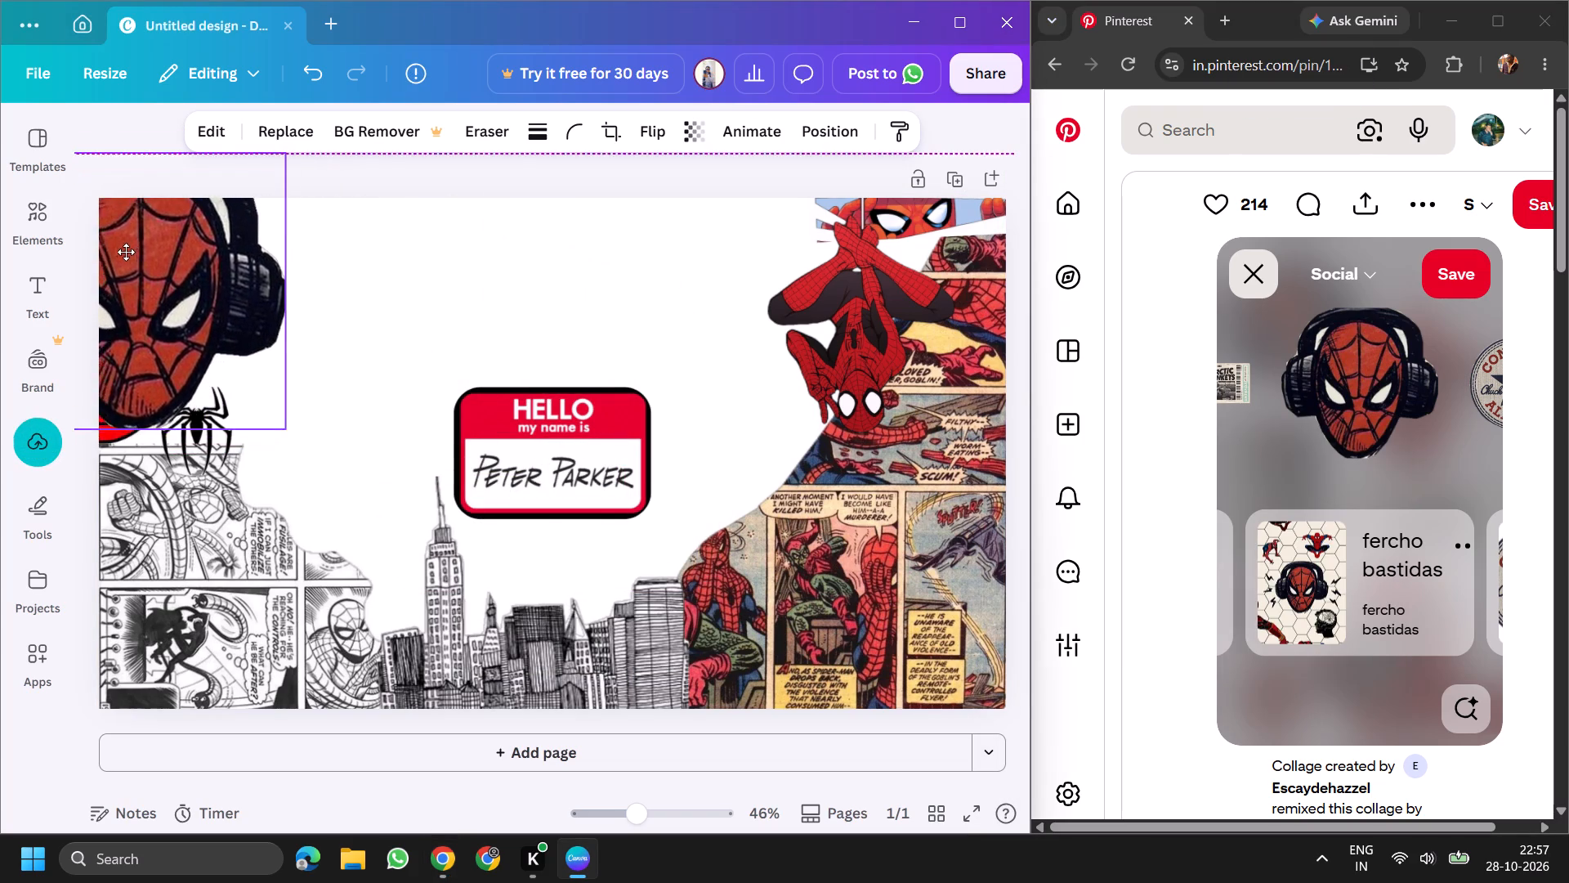
pyautogui.moveTo(126, 252); pyautogui.dragTo(105, 276)
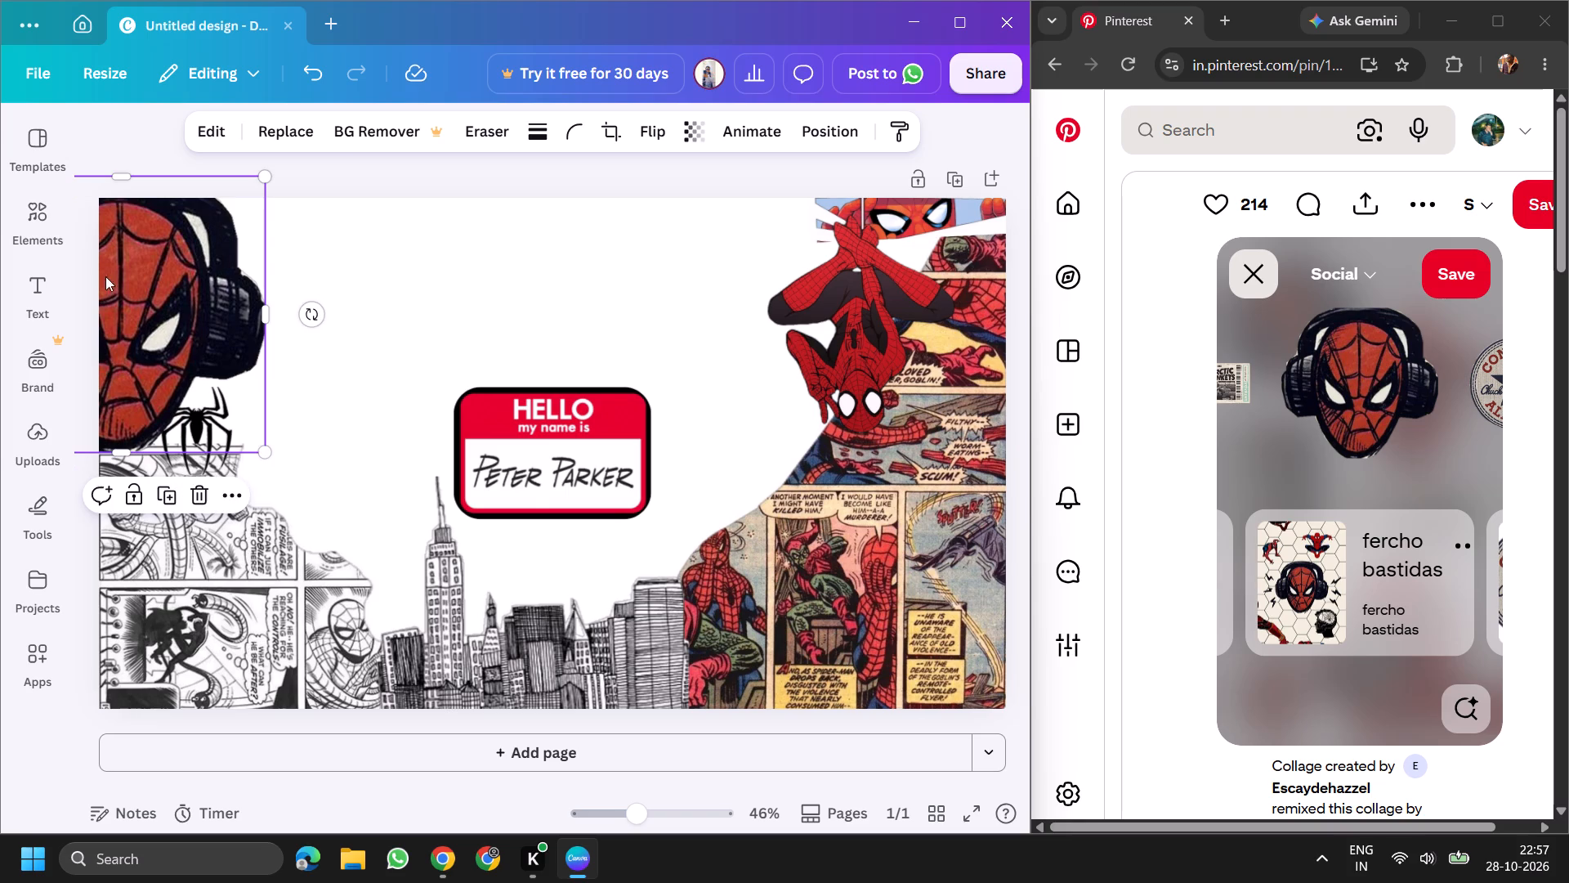
# Move the headphone head aside, unlock the red Spider-Man half face and delete it.
pyautogui.moveTo(146, 291); pyautogui.dragTo(387, 344)
pyautogui.click(153, 306)
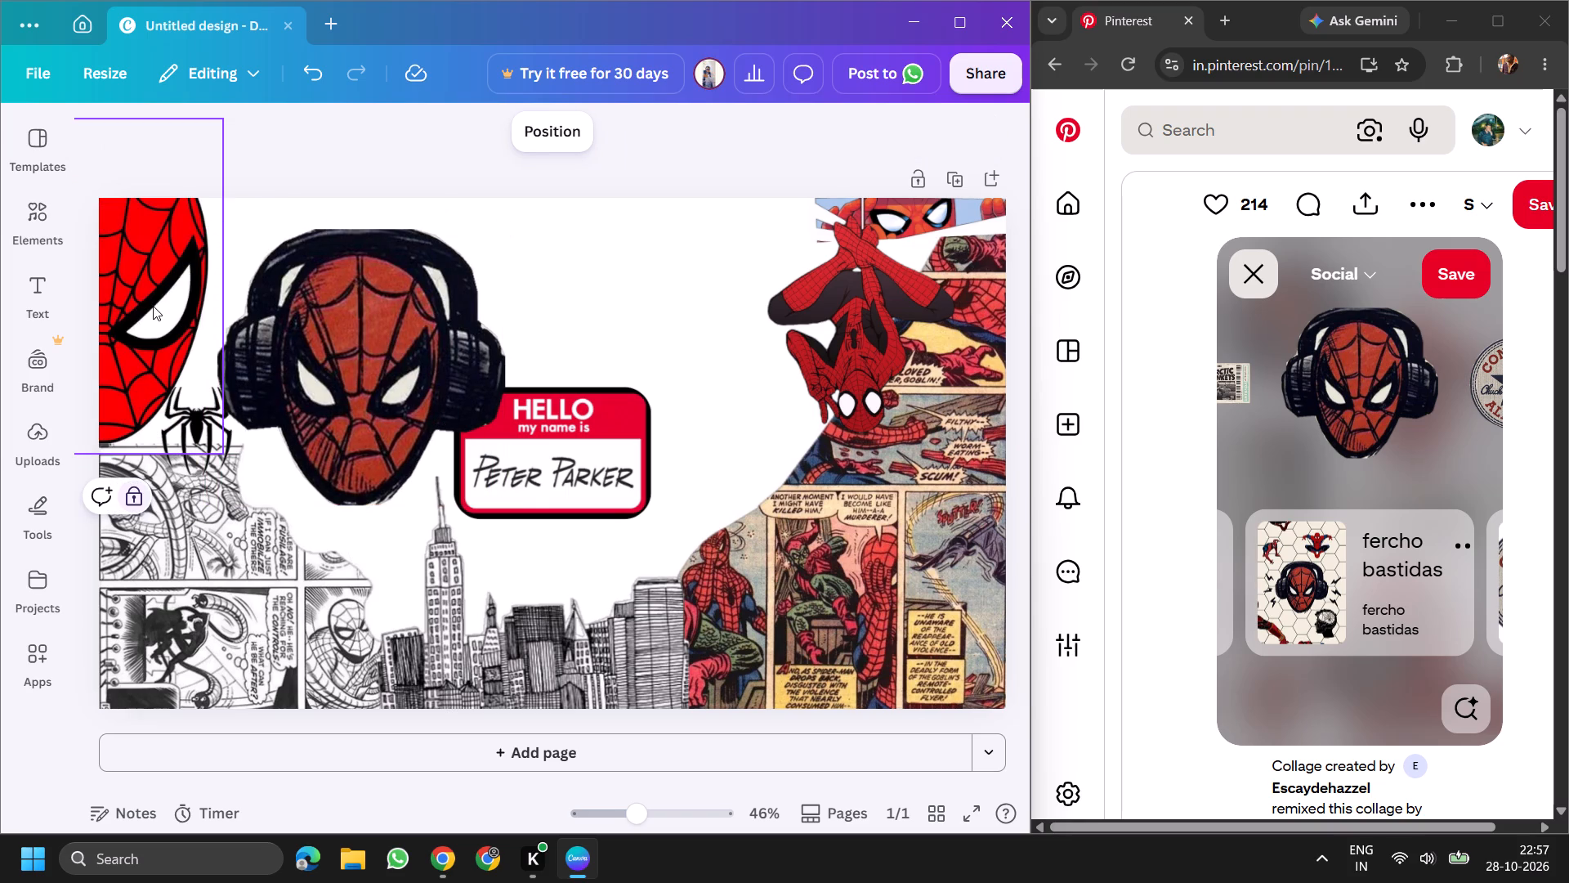
pyautogui.click(136, 493)
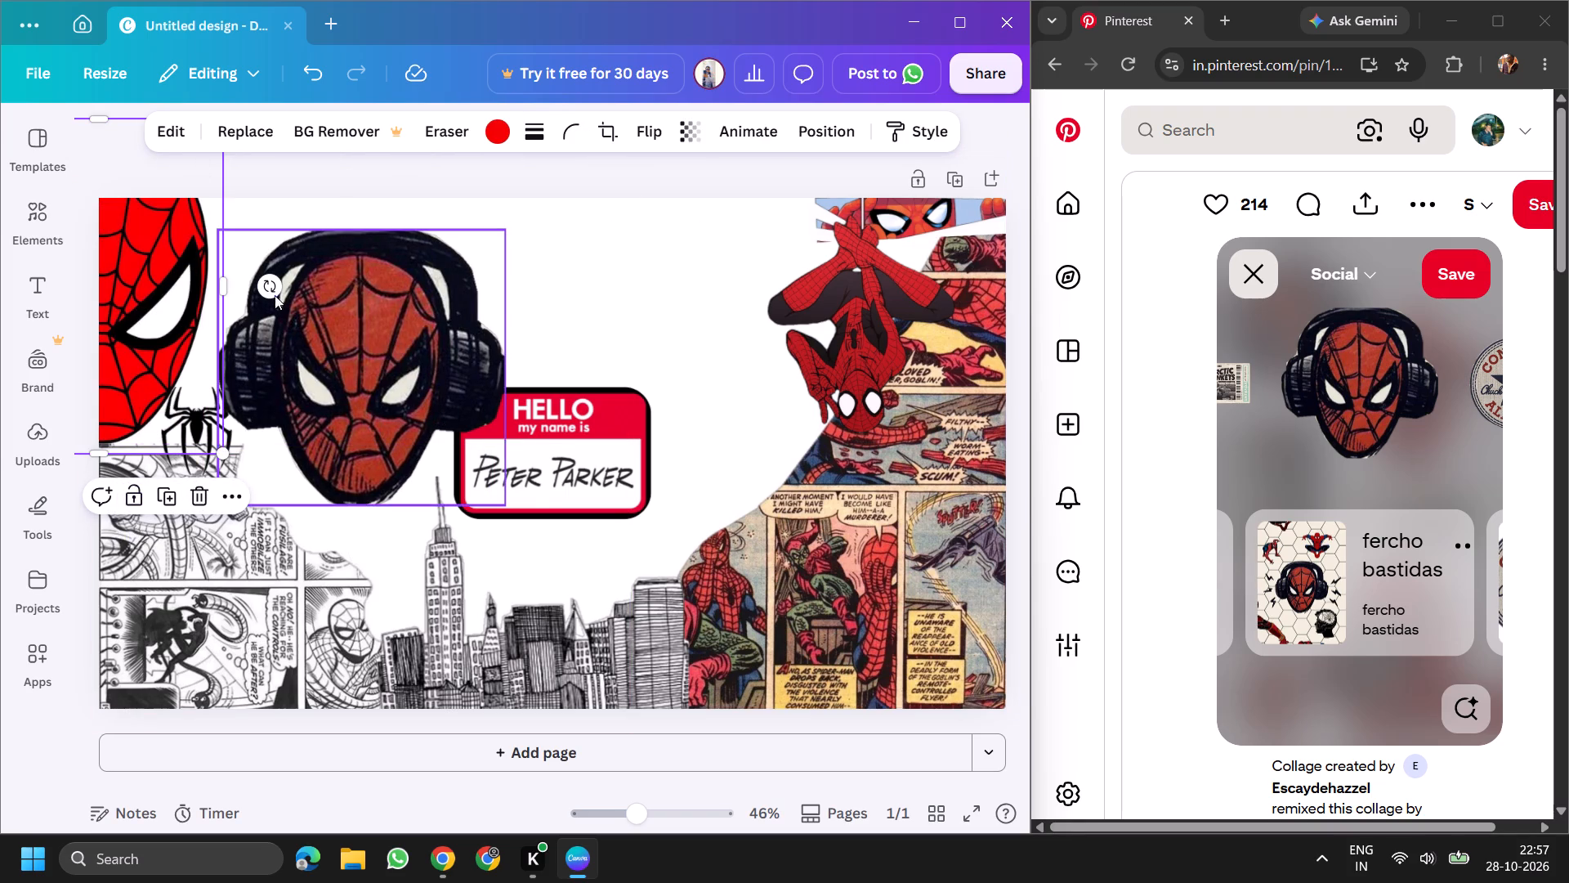
pyautogui.press('BackSpace')
# Place the headphone head in the page's upper-left corner, partly beyond the page edge, where the half face was.
pyautogui.moveTo(373, 290); pyautogui.dragTo(261, 238)
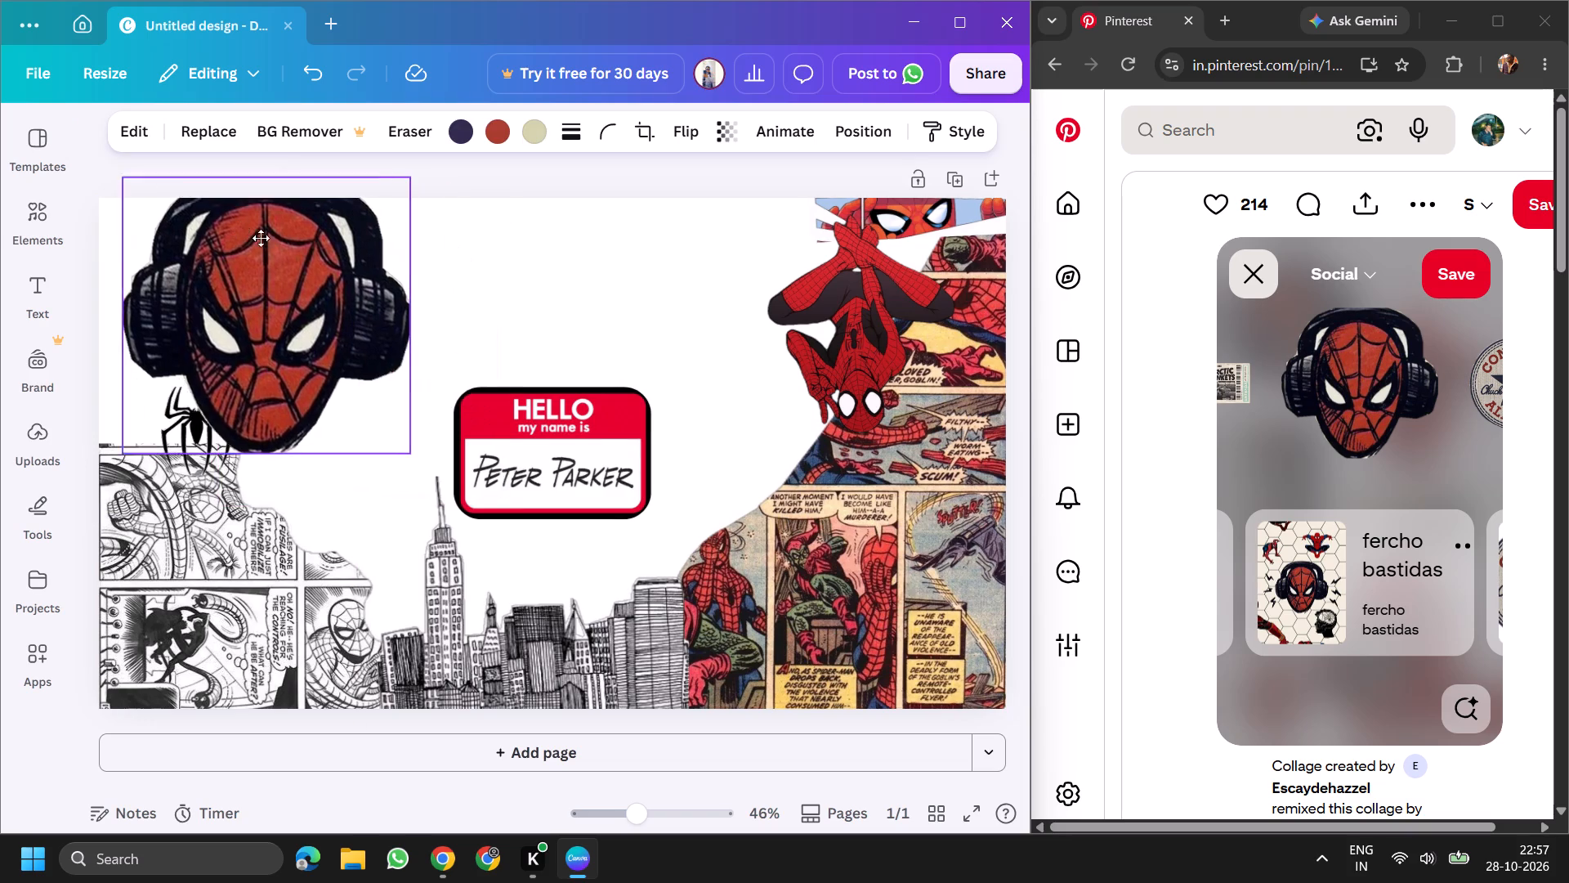
pyautogui.moveTo(261, 238); pyautogui.dragTo(136, 232)
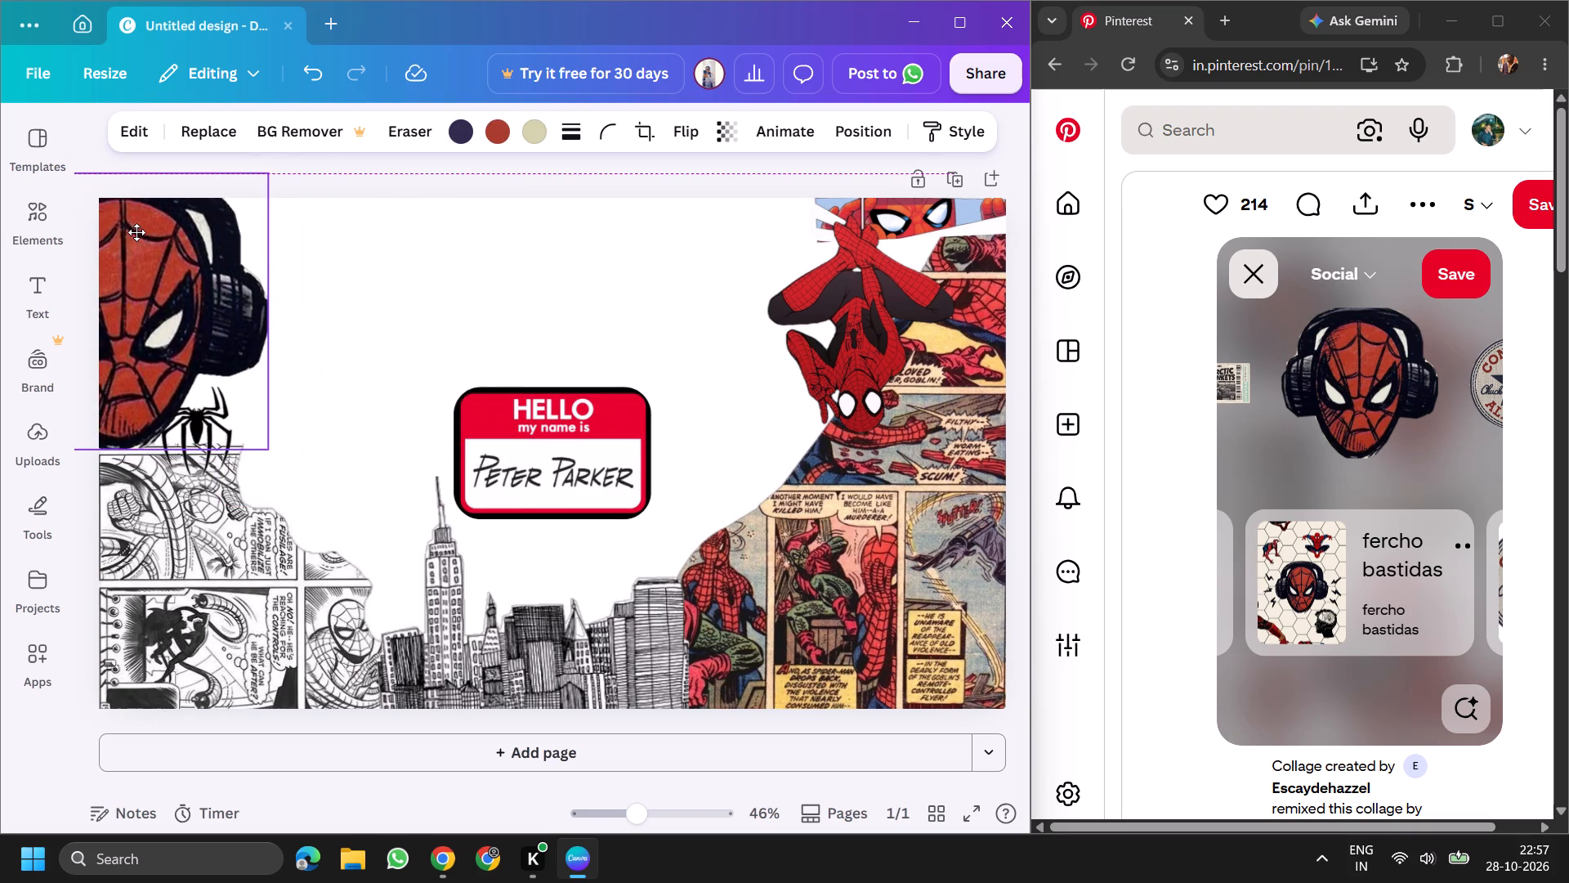
pyautogui.moveTo(136, 232); pyautogui.dragTo(166, 240)
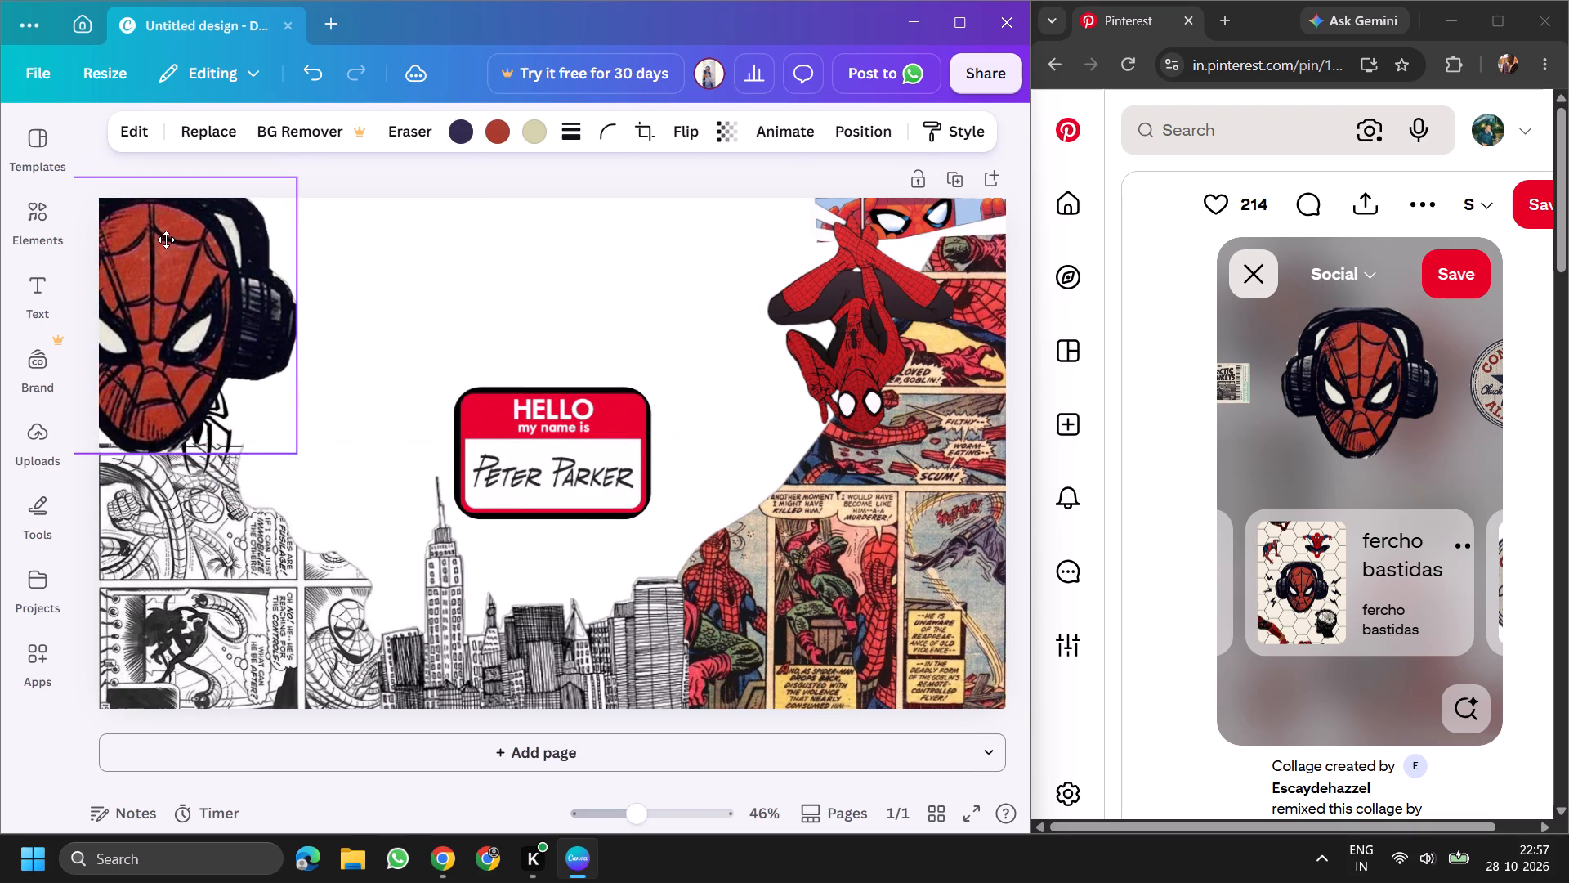
pyautogui.moveTo(166, 240); pyautogui.dragTo(110, 230)
# Send the headphone head to the back of the layer order, behind the spider emblem and comic cut-outs.
pyautogui.rightClick(141, 243)
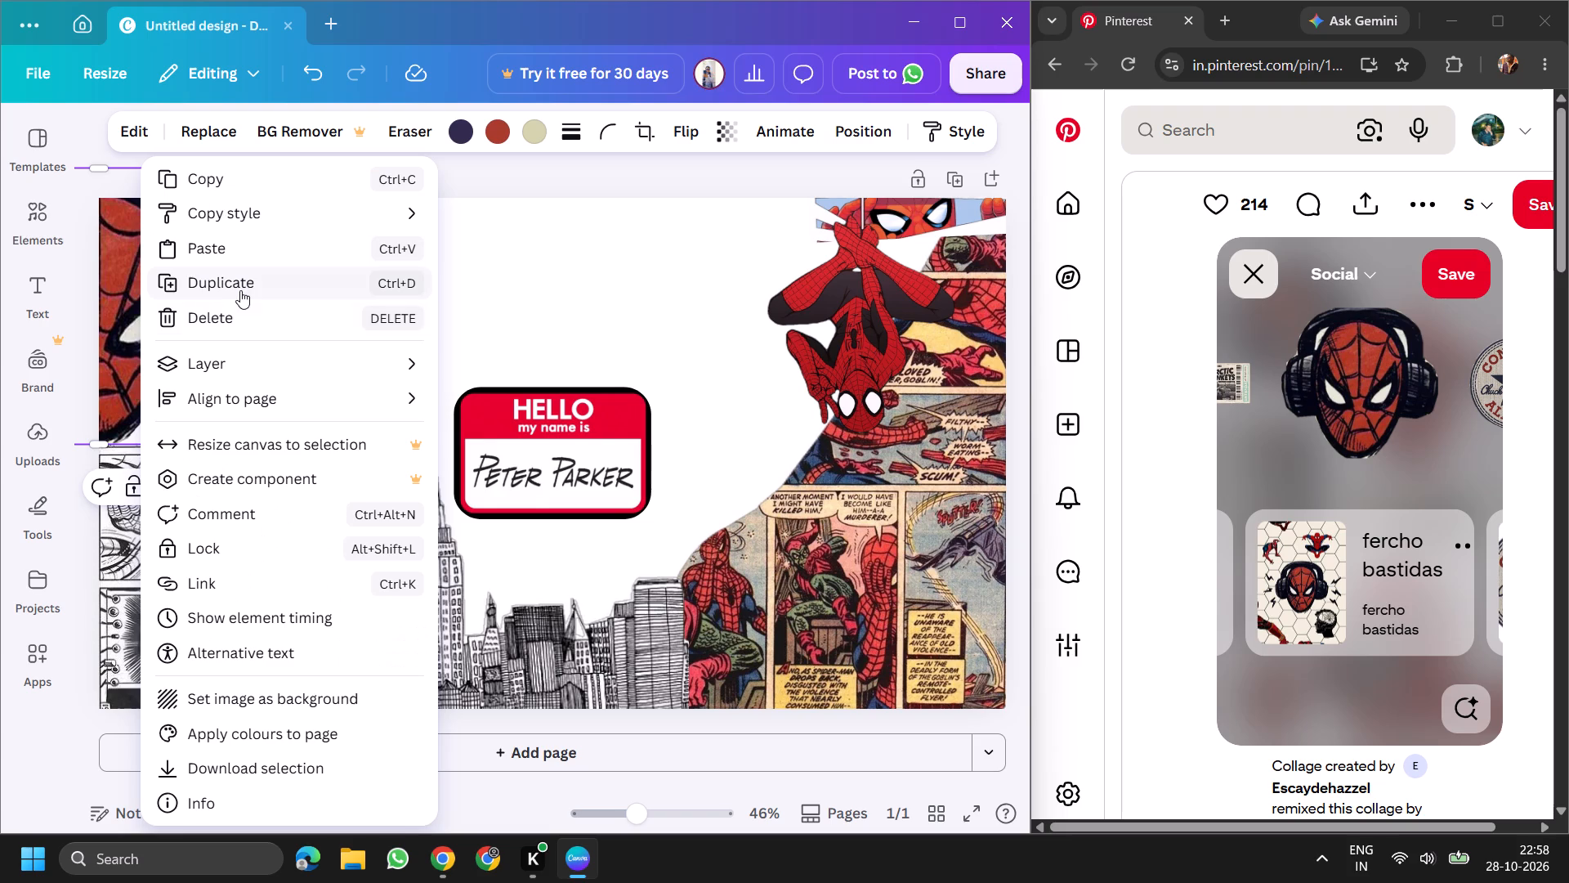
pyautogui.click(219, 352)
pyautogui.click(337, 356)
pyautogui.click(519, 463)
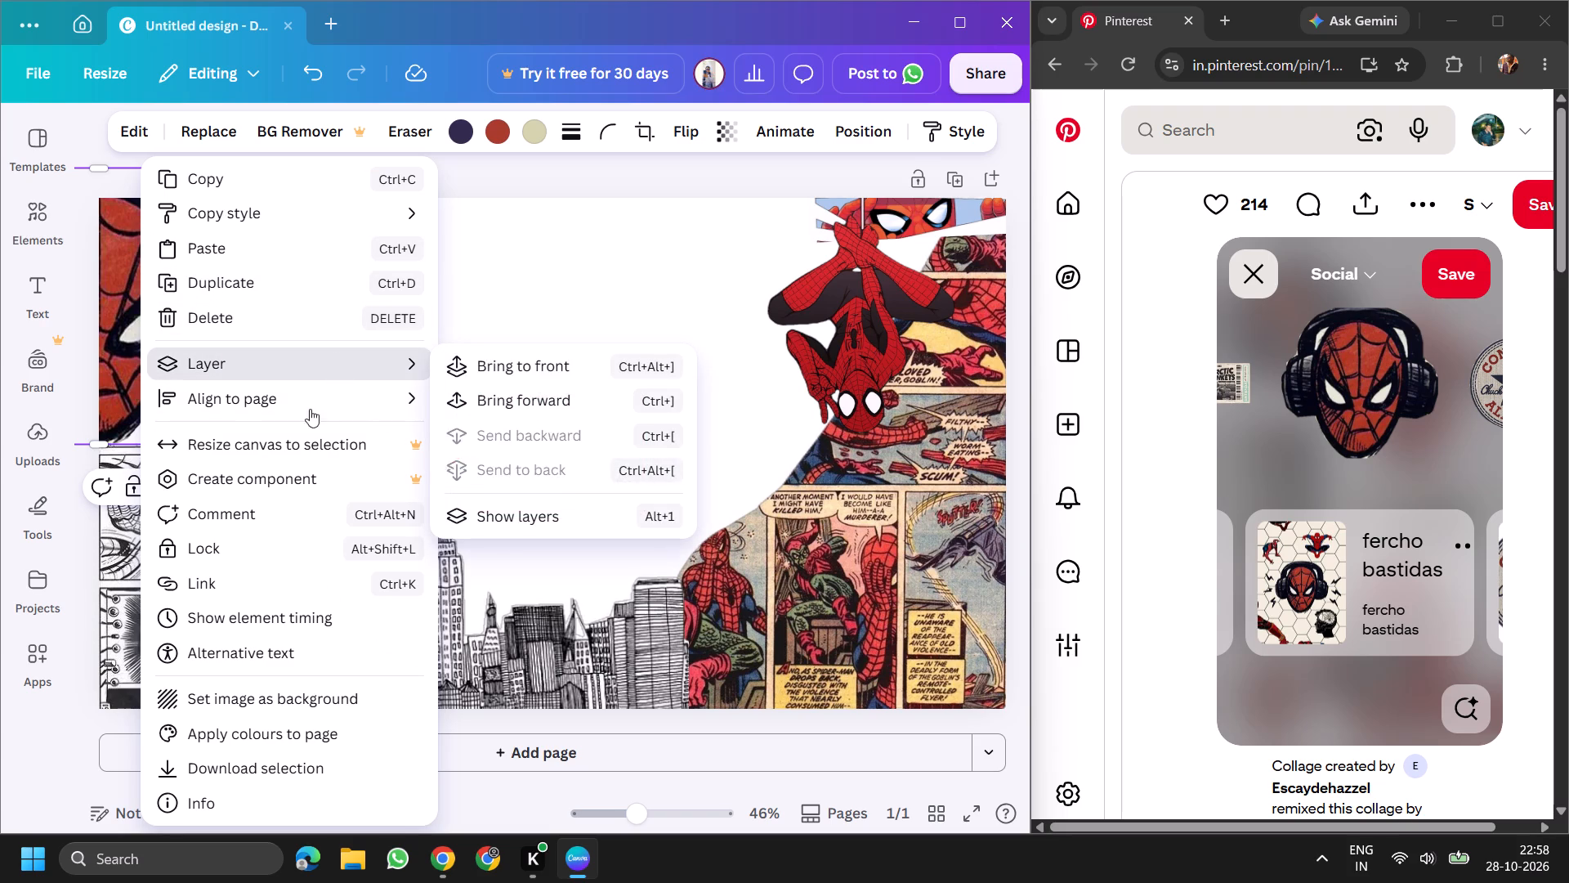
pyautogui.click(230, 365)
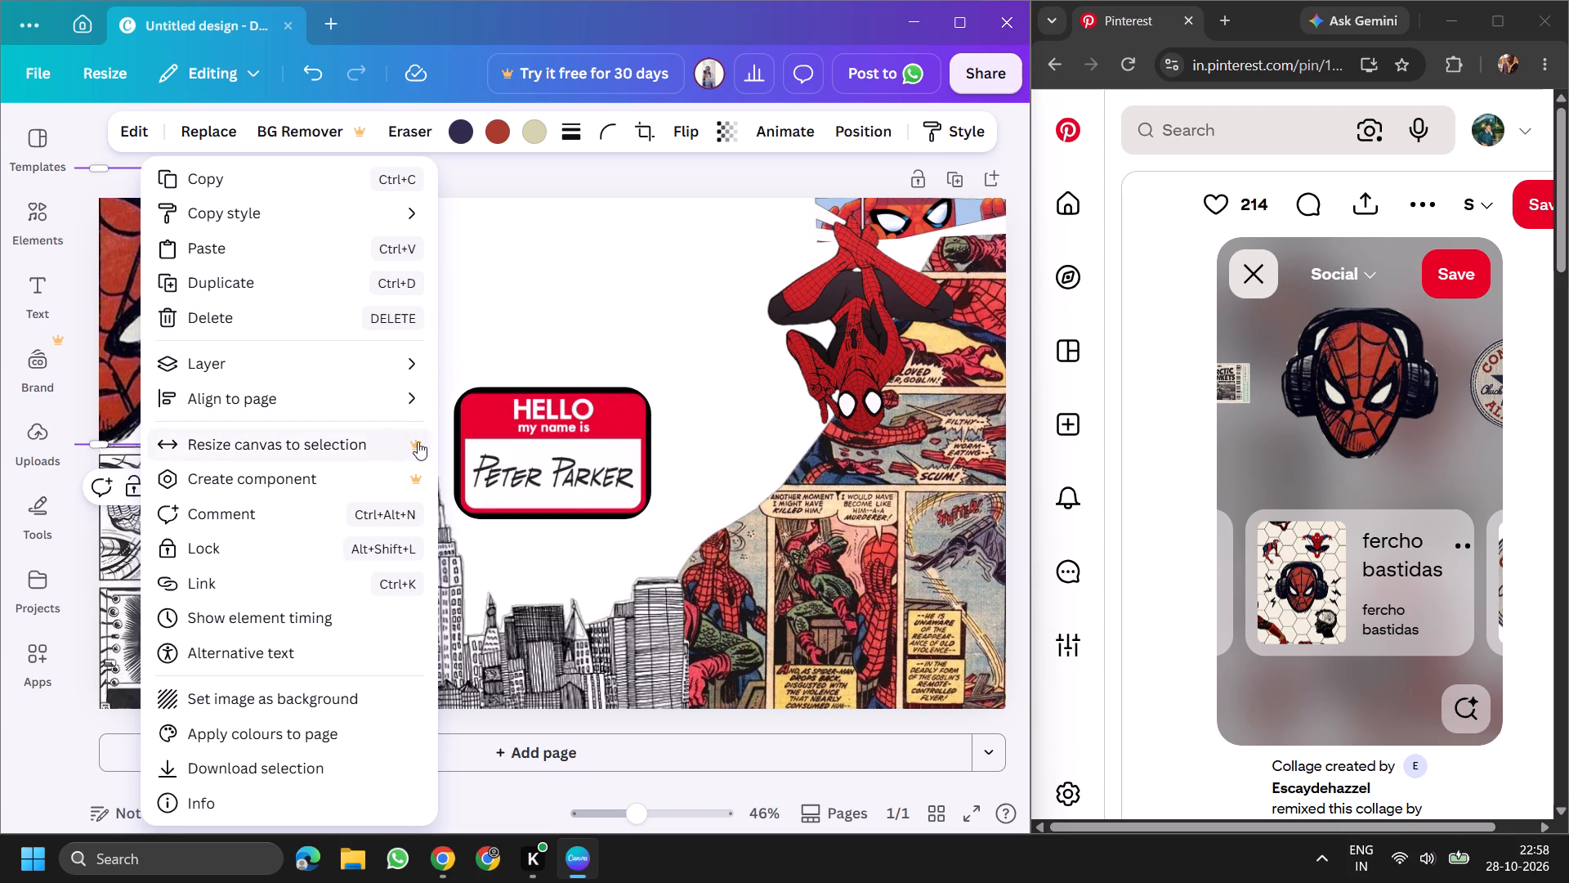
pyautogui.click(293, 370)
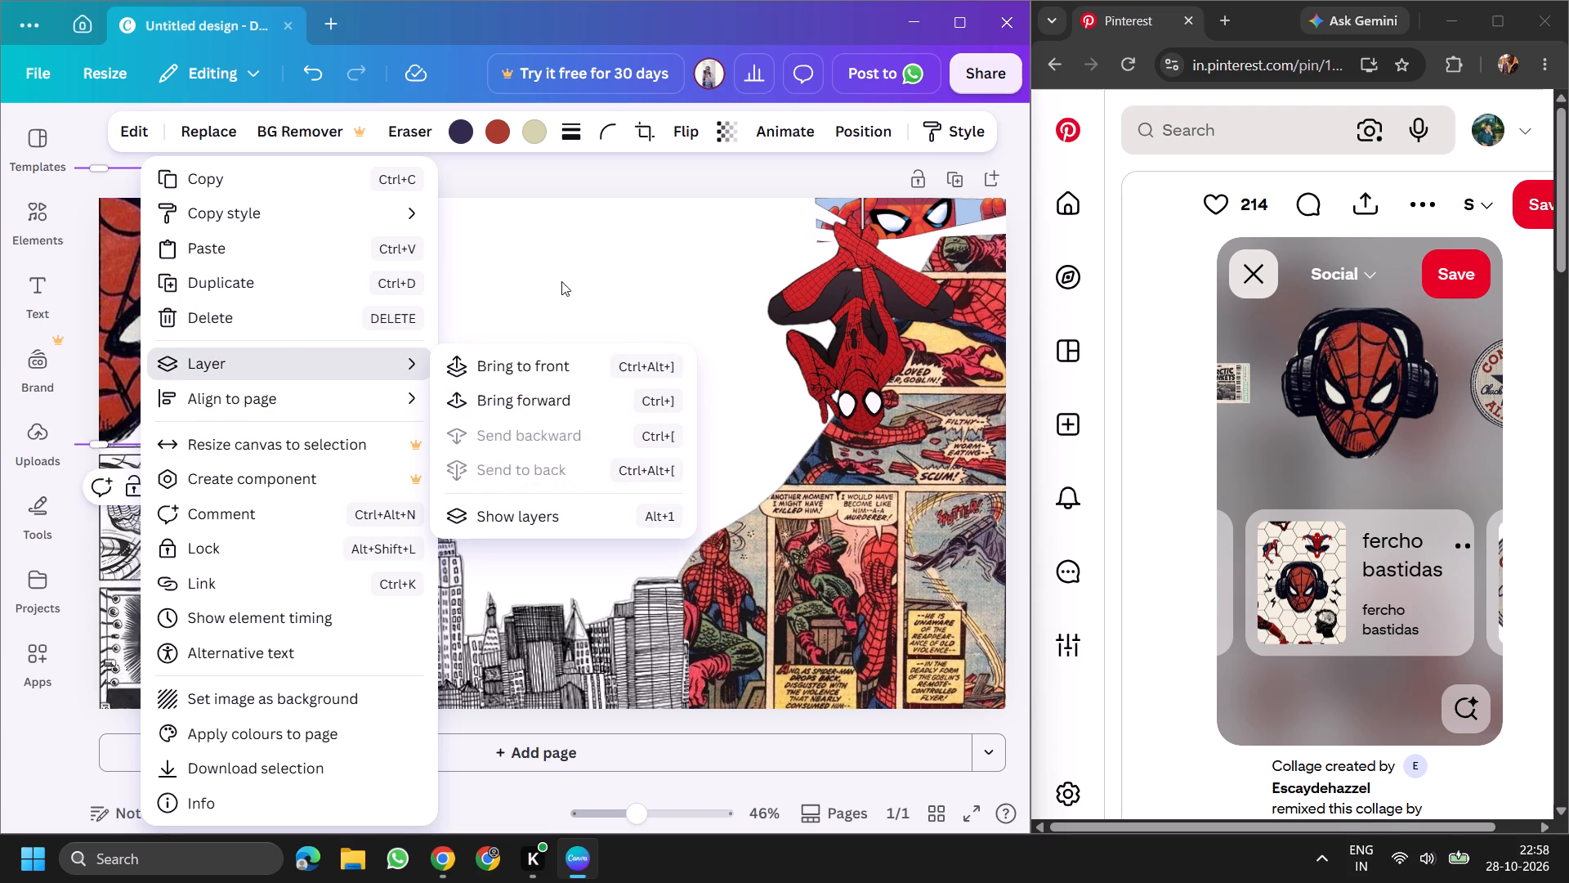
pyautogui.click(563, 281)
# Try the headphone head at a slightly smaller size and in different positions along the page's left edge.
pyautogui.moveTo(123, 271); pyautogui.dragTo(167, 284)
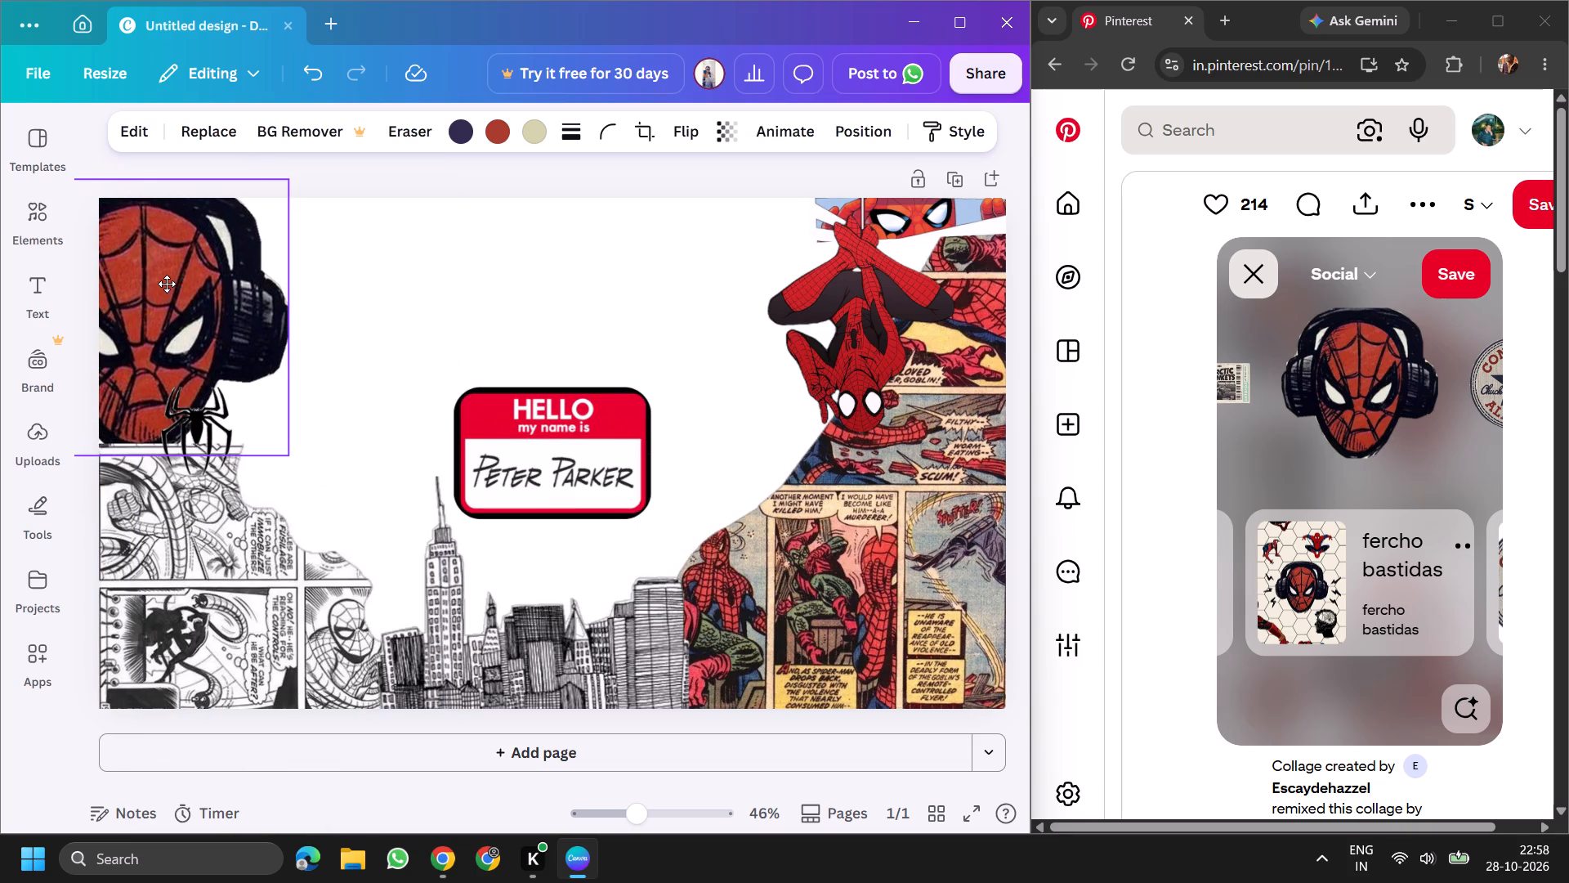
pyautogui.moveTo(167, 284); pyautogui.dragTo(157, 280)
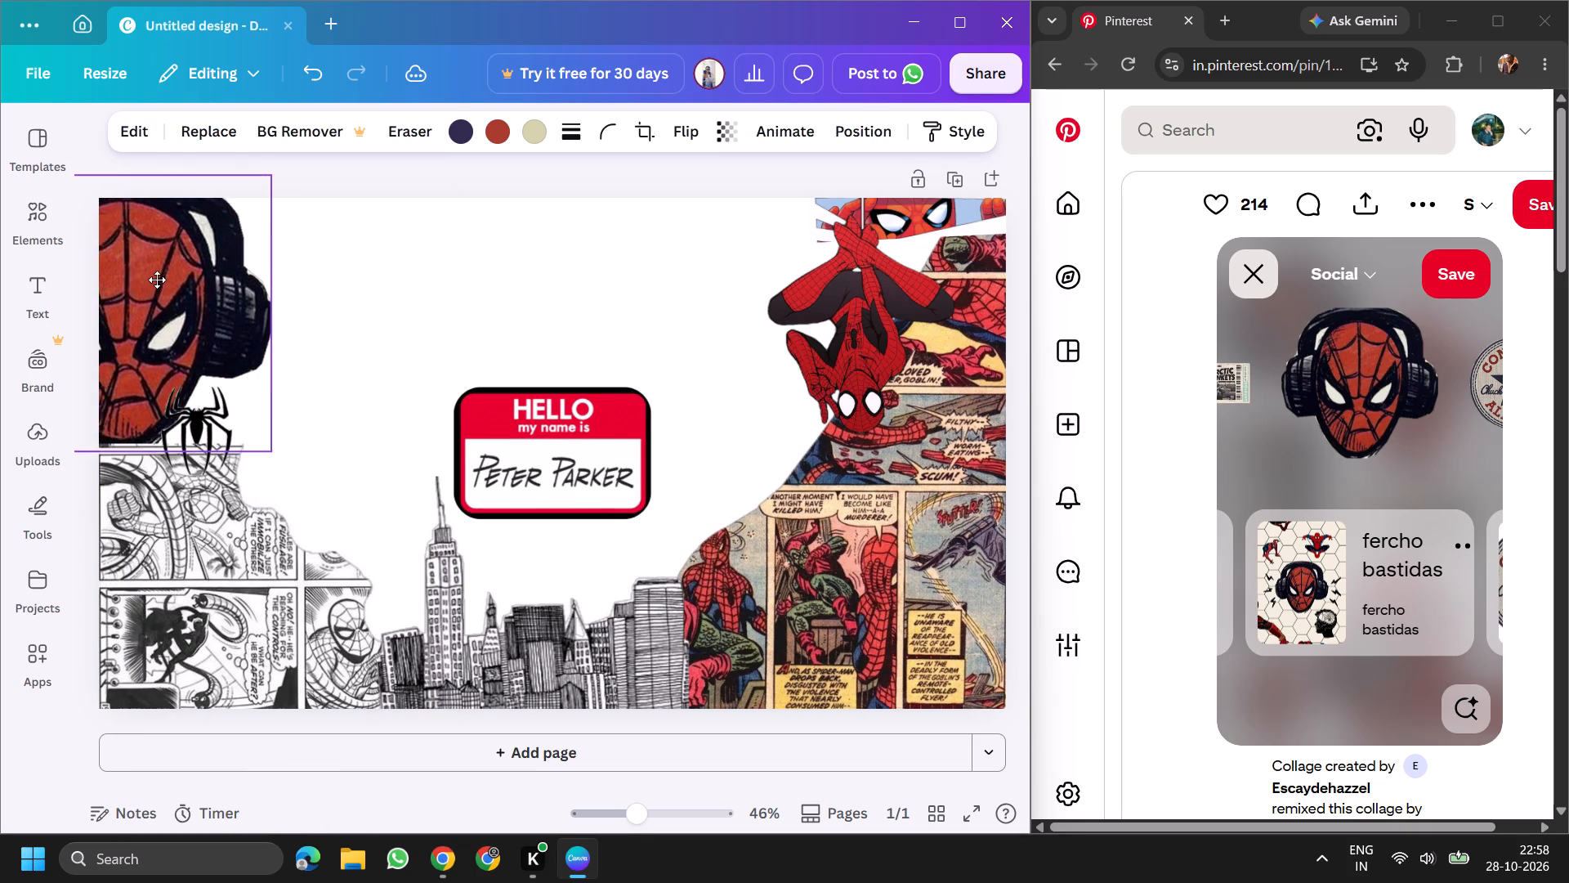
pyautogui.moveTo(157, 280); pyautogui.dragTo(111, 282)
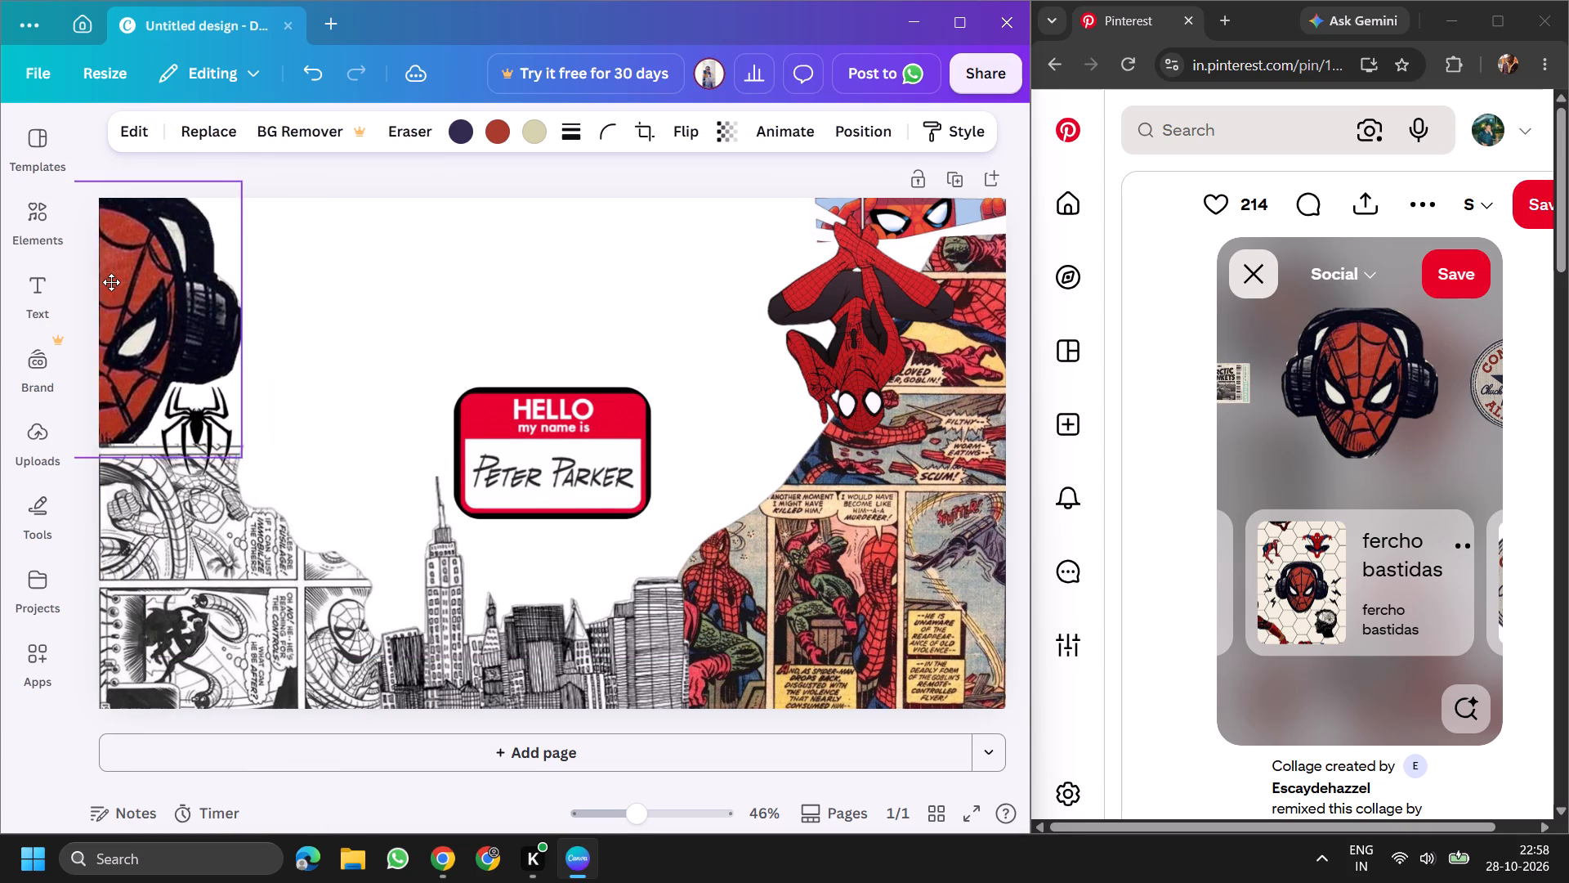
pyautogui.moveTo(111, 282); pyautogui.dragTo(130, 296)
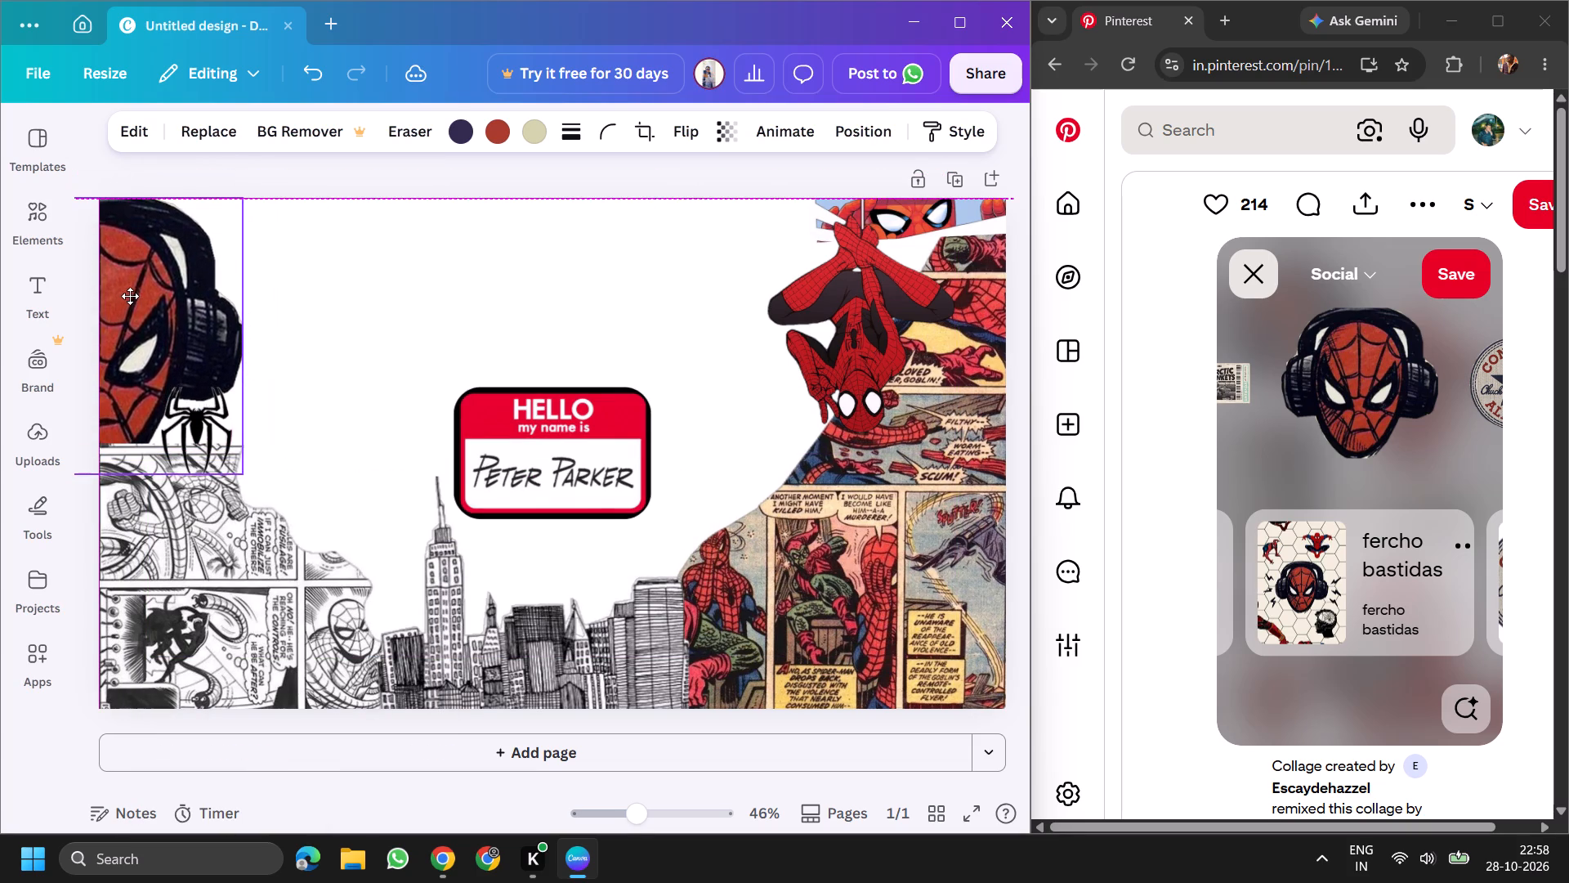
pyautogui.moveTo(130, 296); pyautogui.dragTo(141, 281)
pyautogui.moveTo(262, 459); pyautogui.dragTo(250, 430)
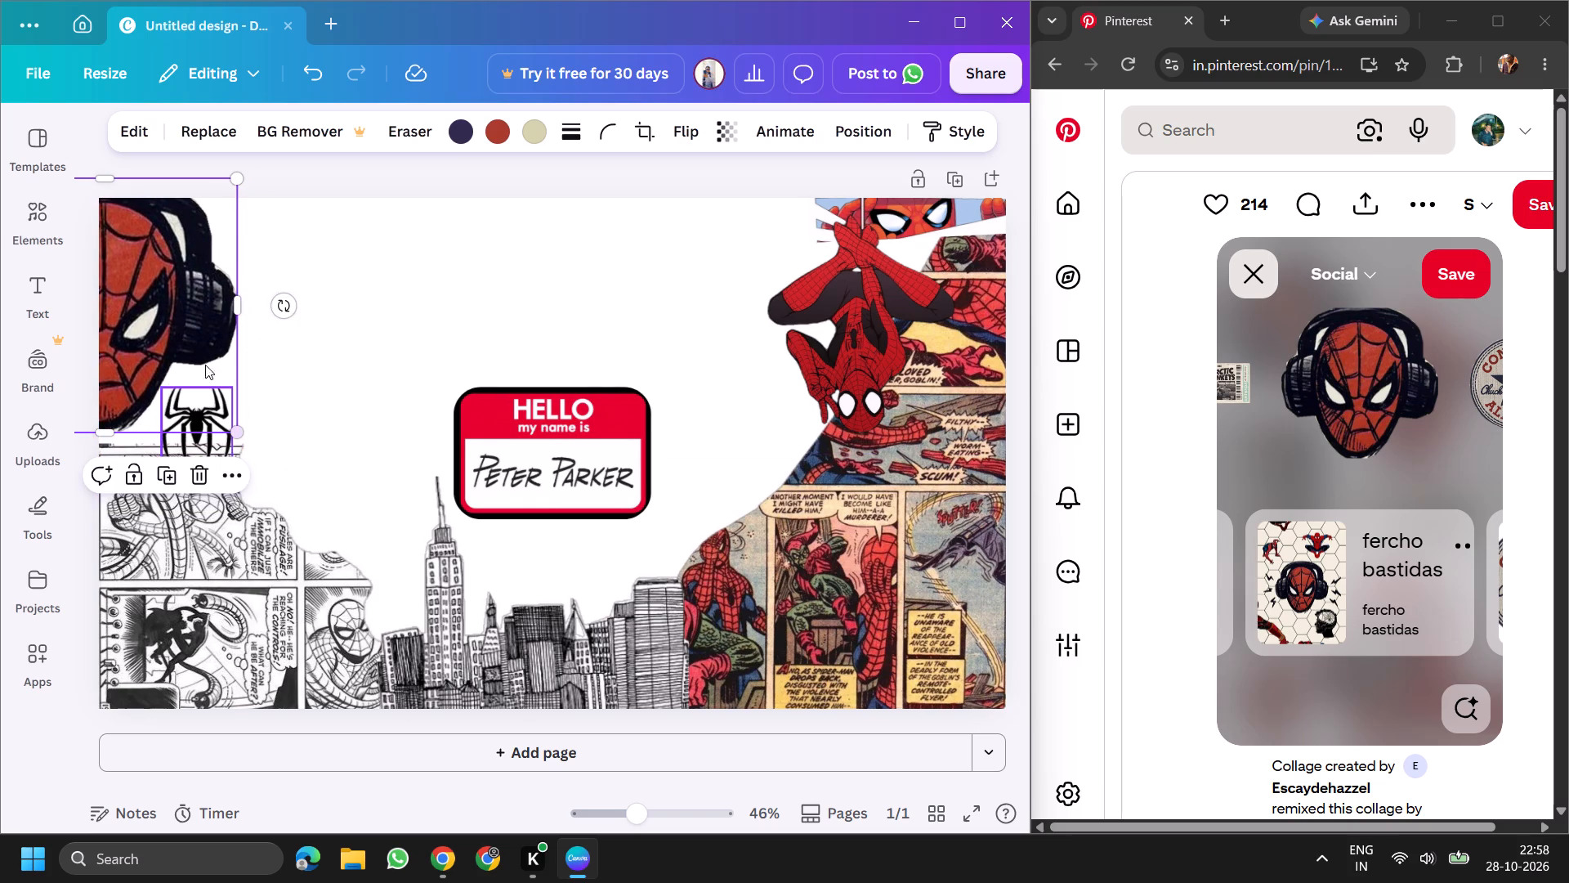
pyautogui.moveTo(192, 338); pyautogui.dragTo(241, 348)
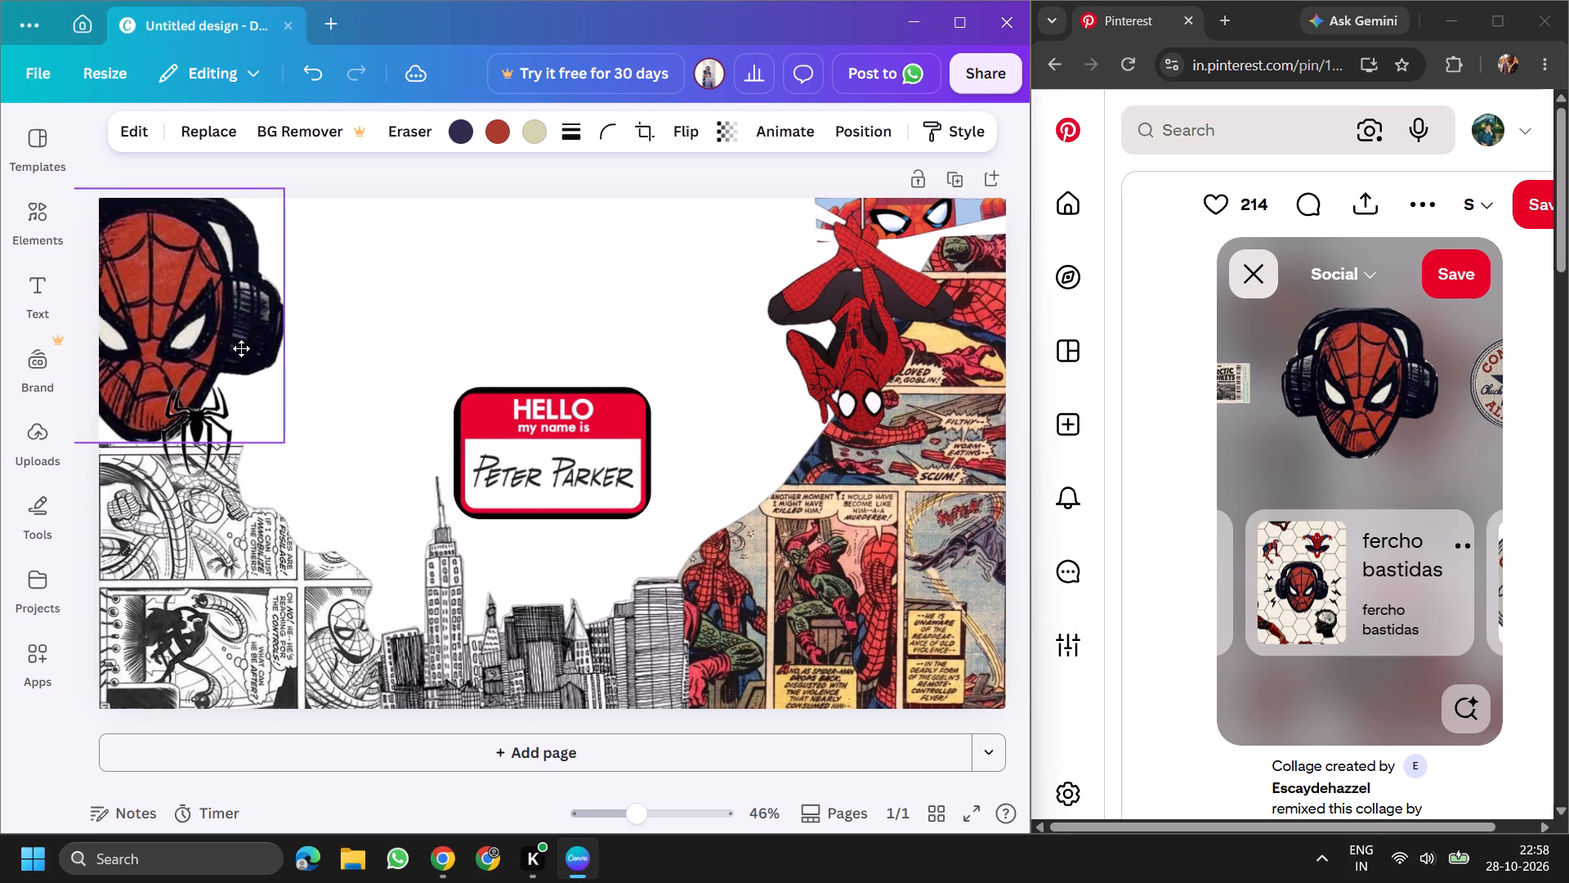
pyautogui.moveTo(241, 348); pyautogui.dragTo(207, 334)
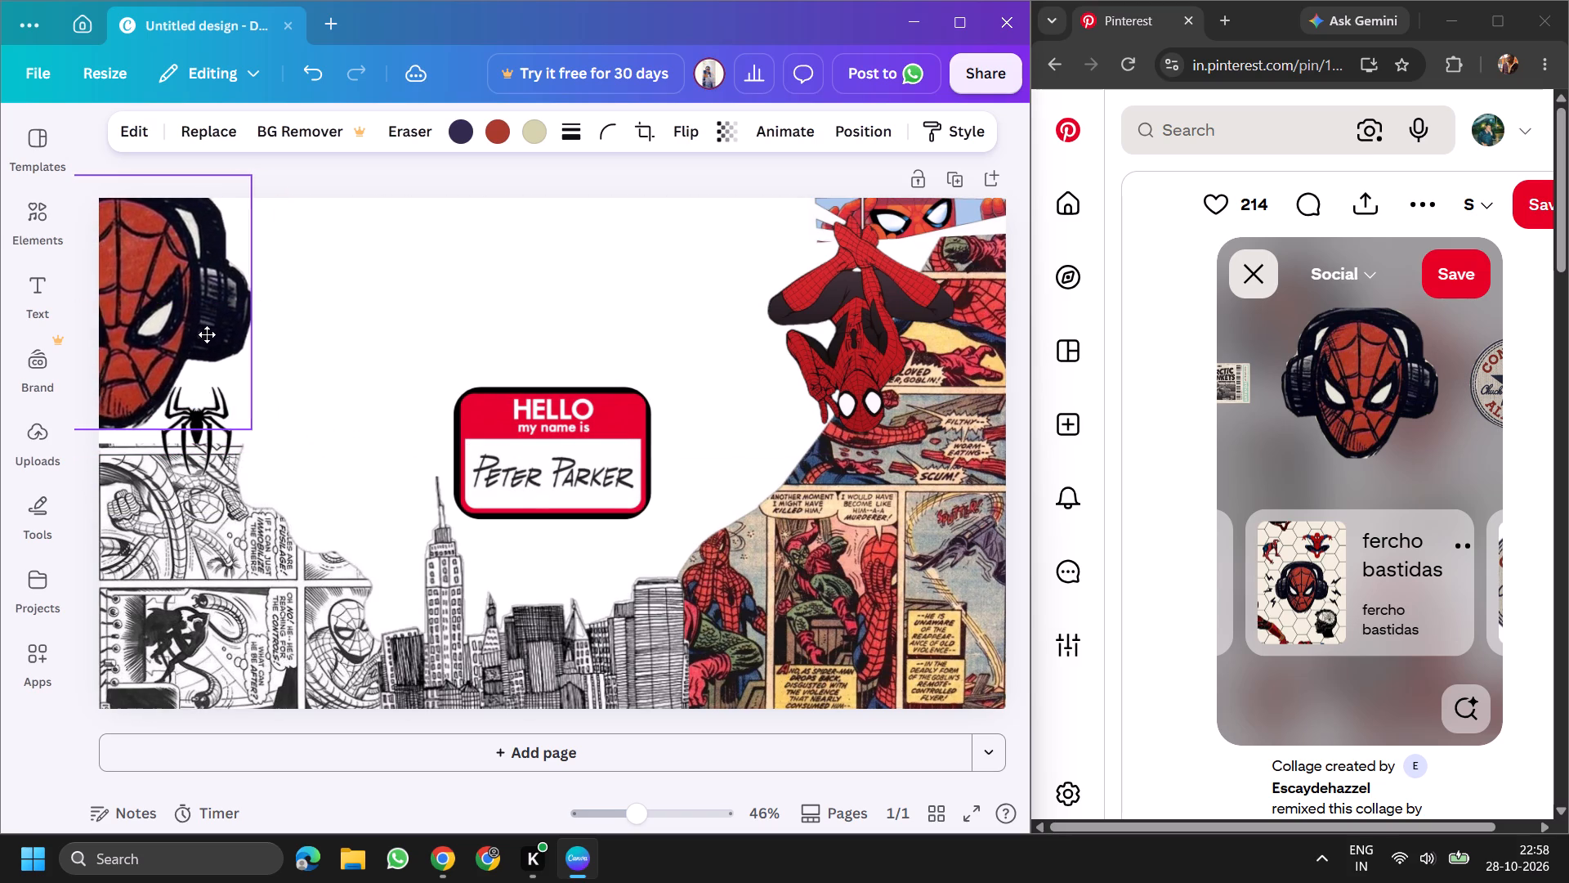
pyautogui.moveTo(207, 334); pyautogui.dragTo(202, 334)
# Enlarge the headphone head and settle it half visible at the page's left edge, directly above the black-and-white comic cut-out.
pyautogui.moveTo(247, 427); pyautogui.dragTo(257, 442)
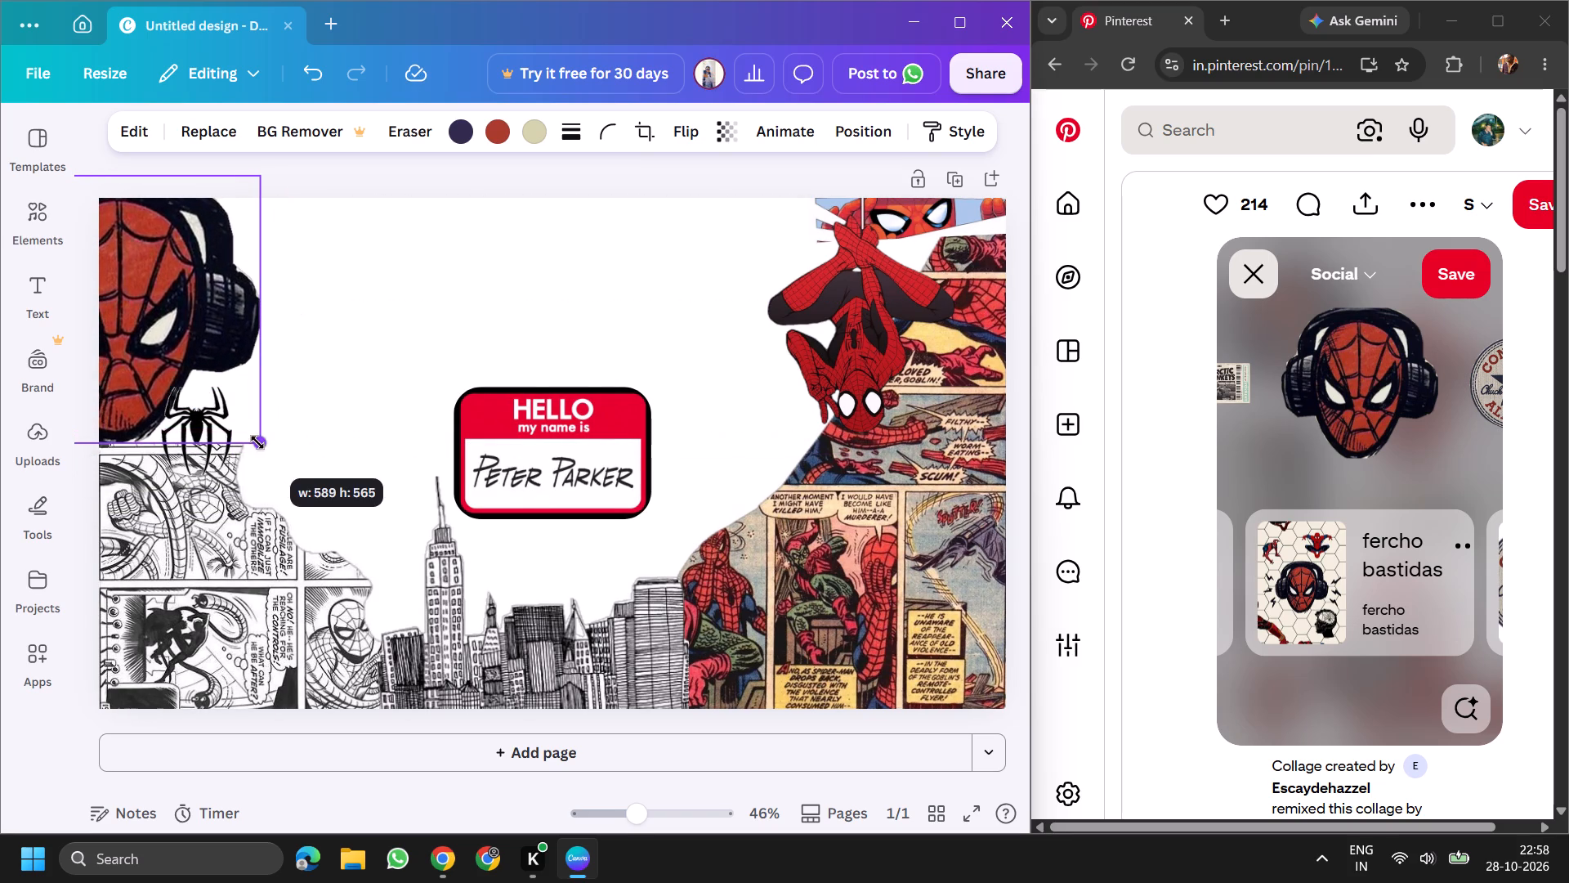
pyautogui.moveTo(257, 442); pyautogui.dragTo(266, 455)
pyautogui.moveTo(181, 286); pyautogui.dragTo(172, 285)
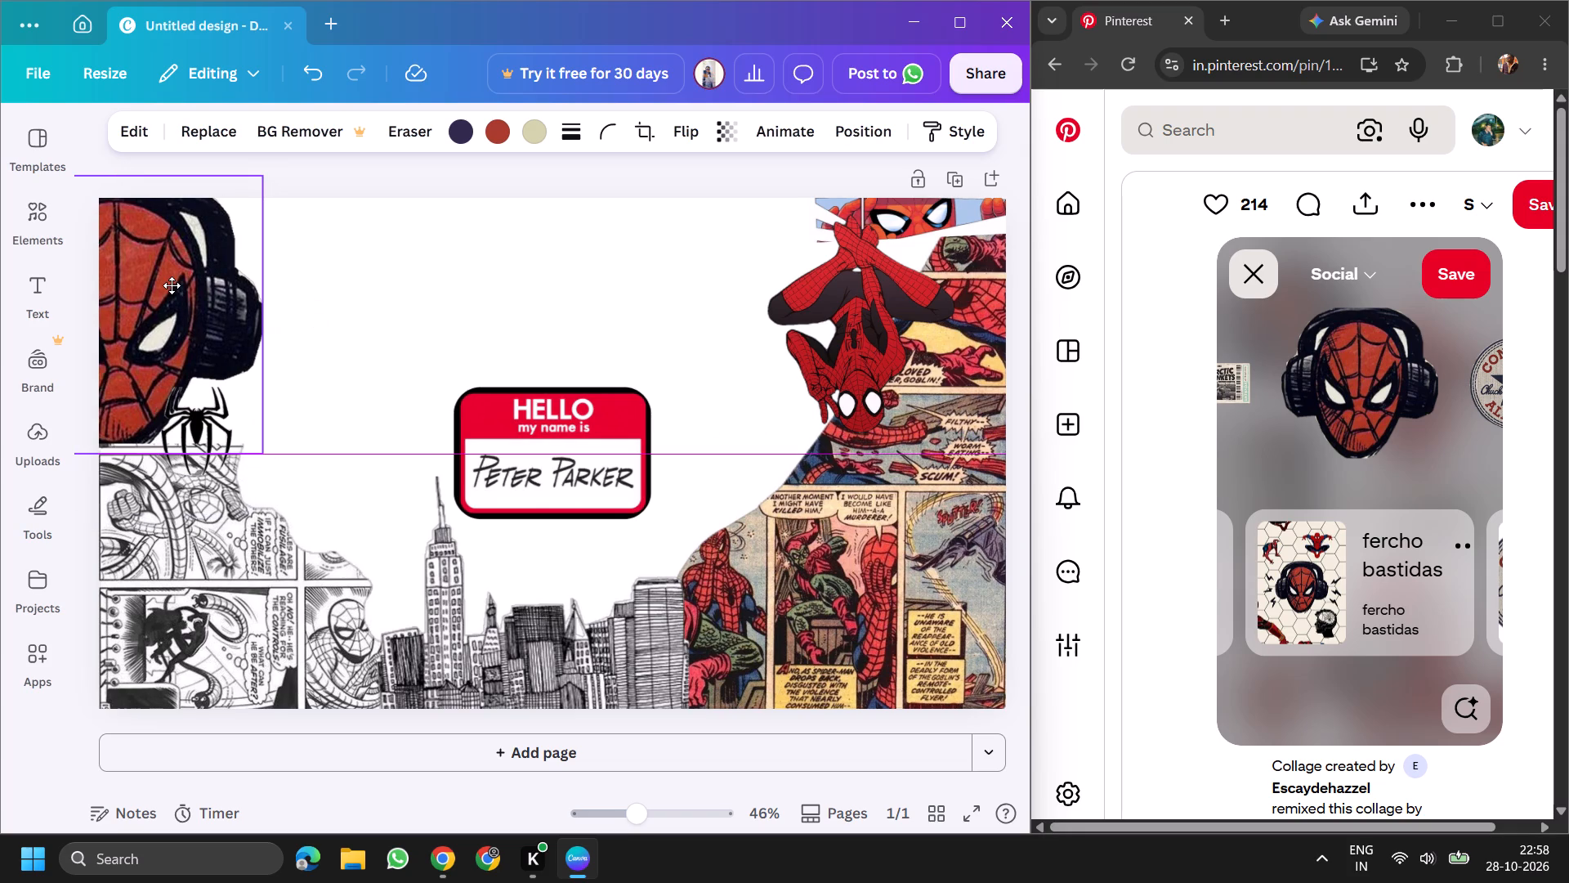
pyautogui.moveTo(172, 285); pyautogui.dragTo(155, 282)
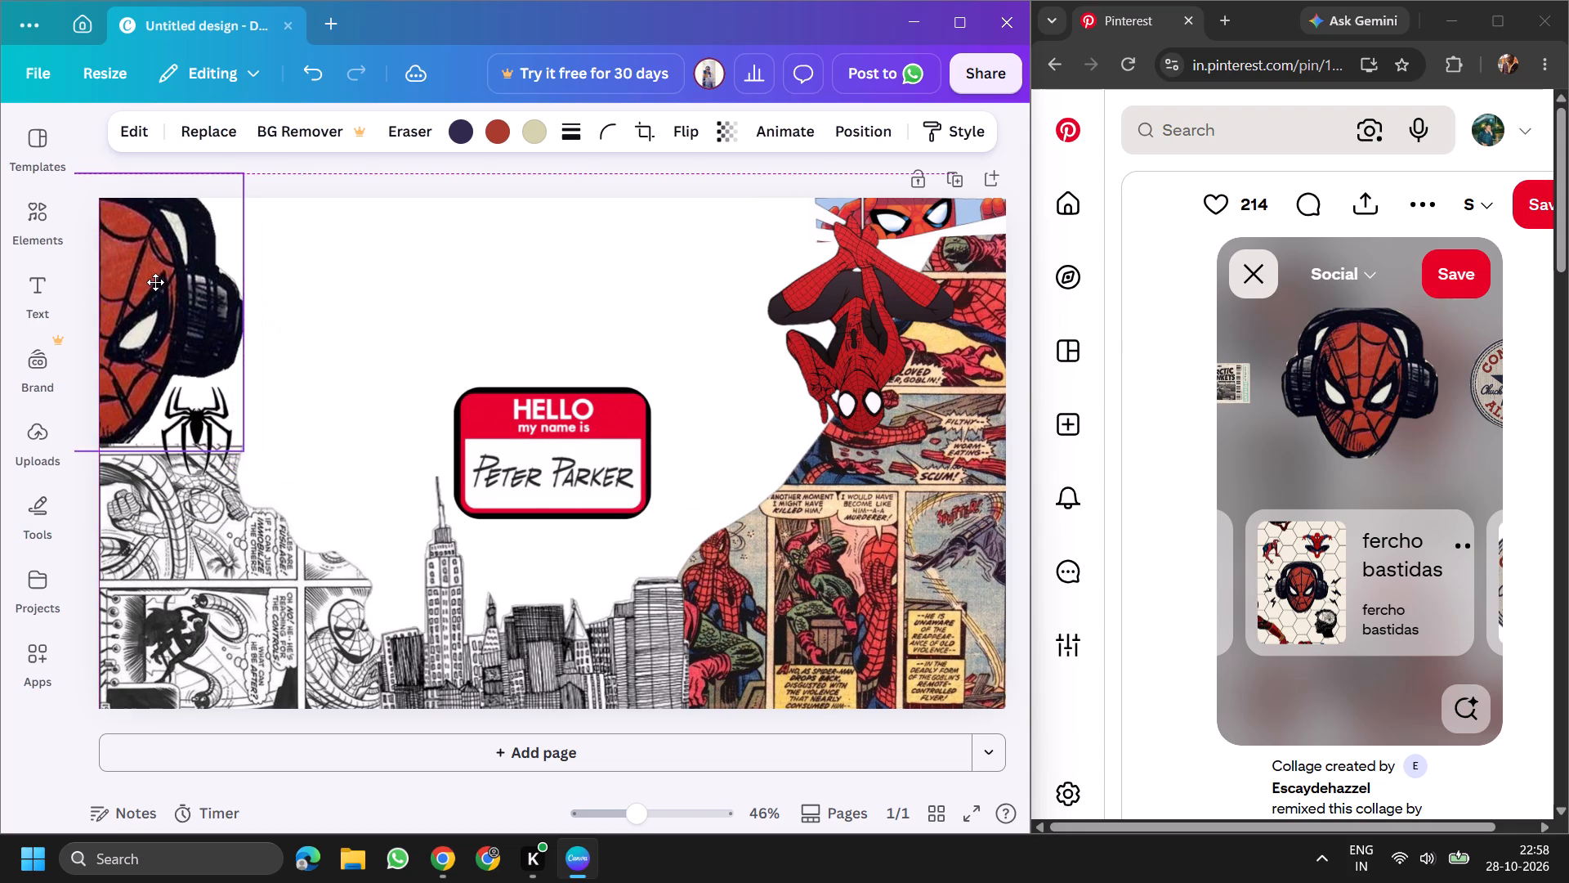
pyautogui.moveTo(155, 282); pyautogui.dragTo(168, 289)
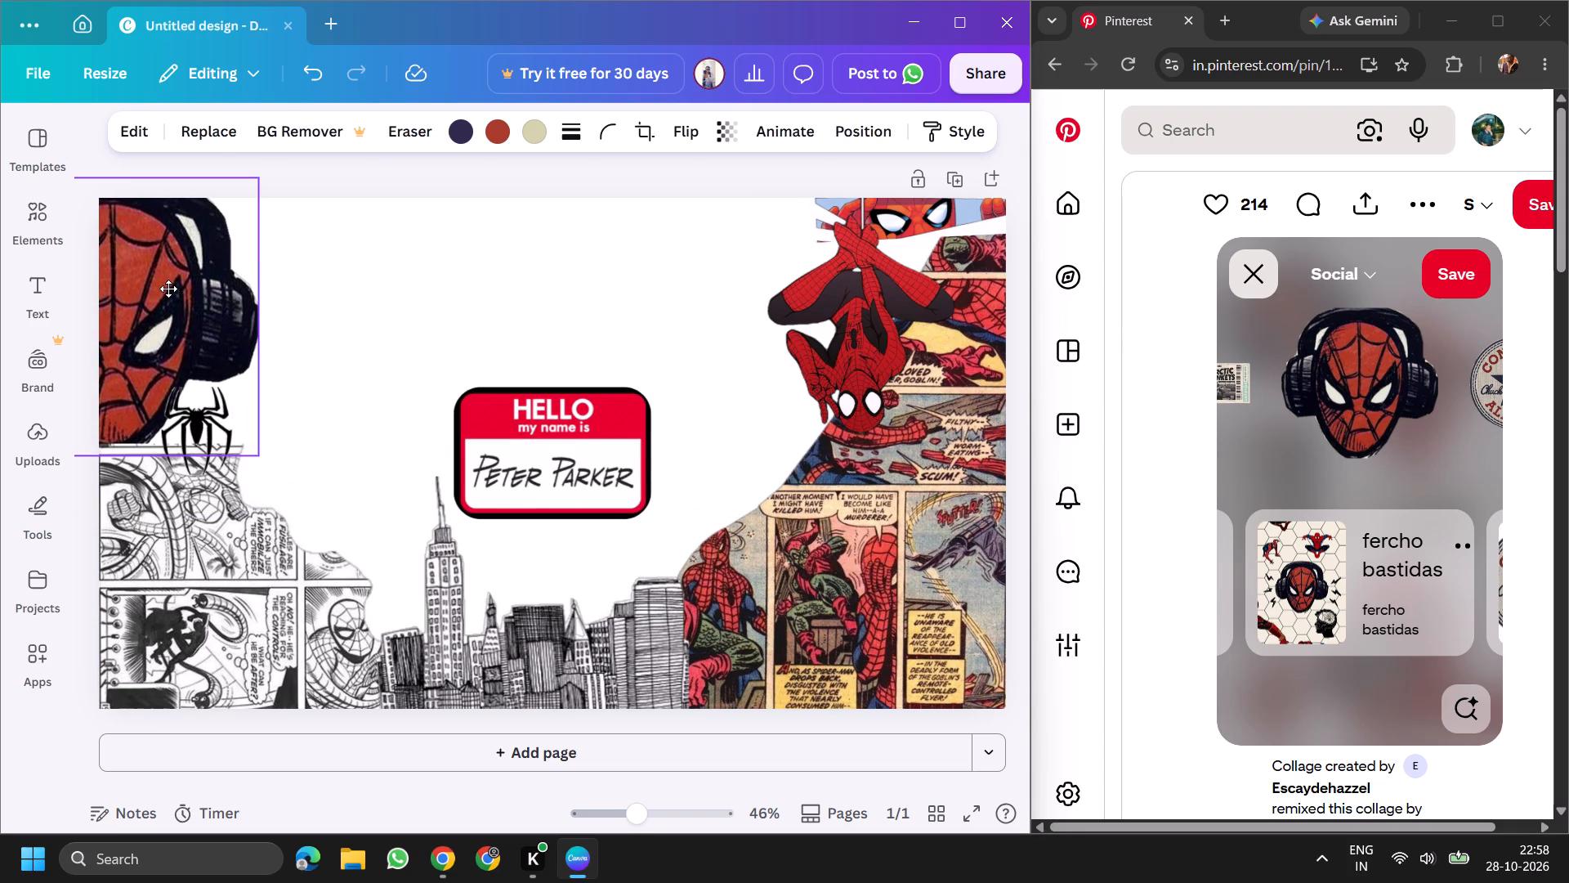
pyautogui.moveTo(168, 289); pyautogui.dragTo(182, 285)
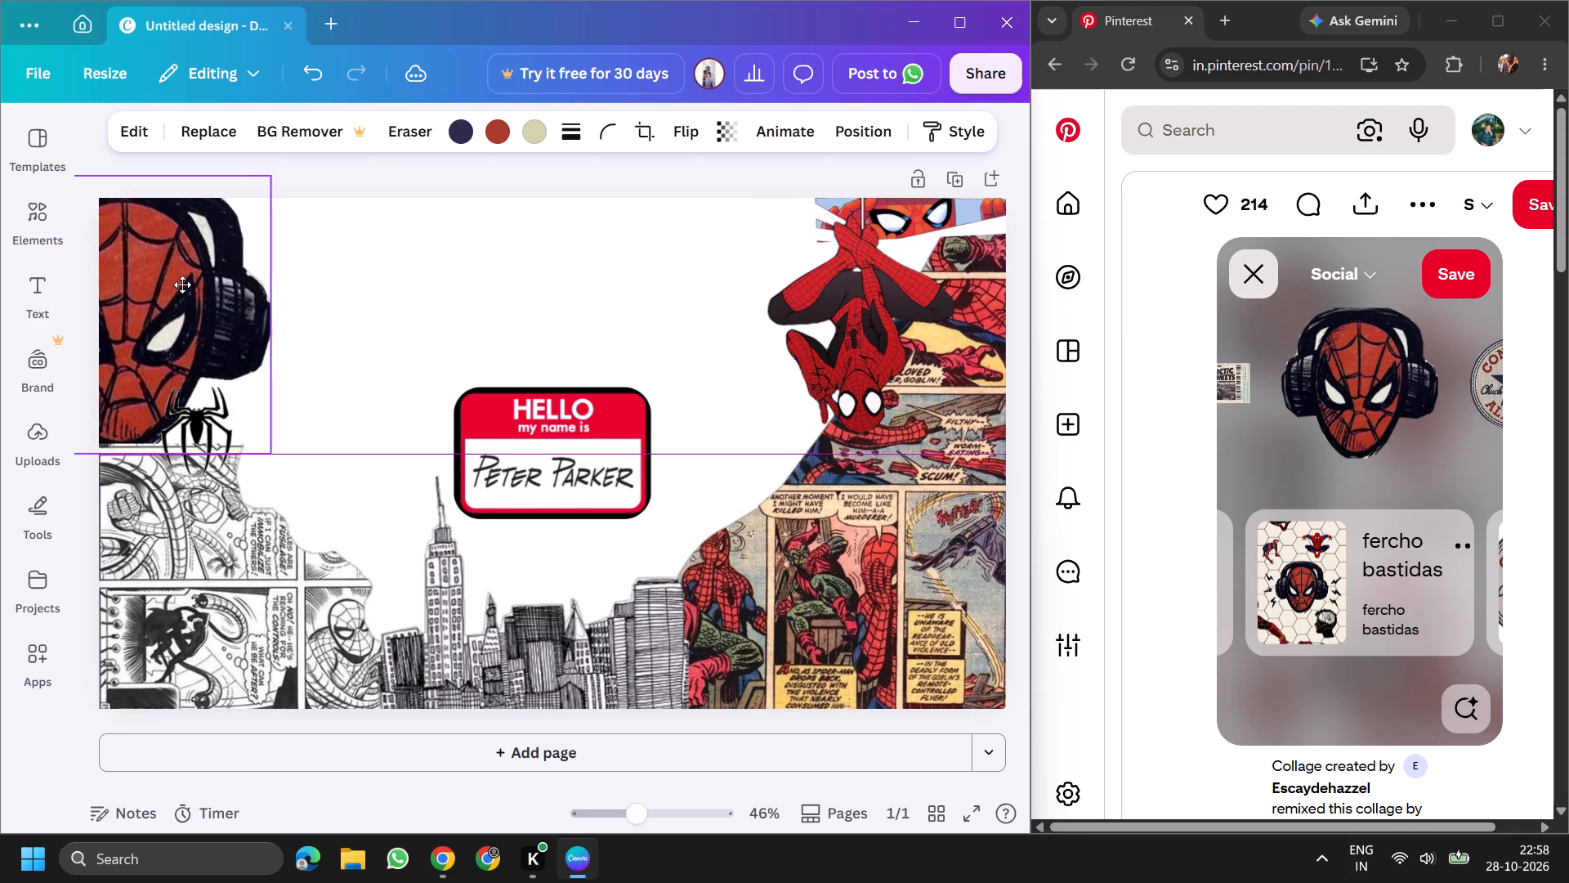
pyautogui.moveTo(182, 285); pyautogui.dragTo(163, 277)
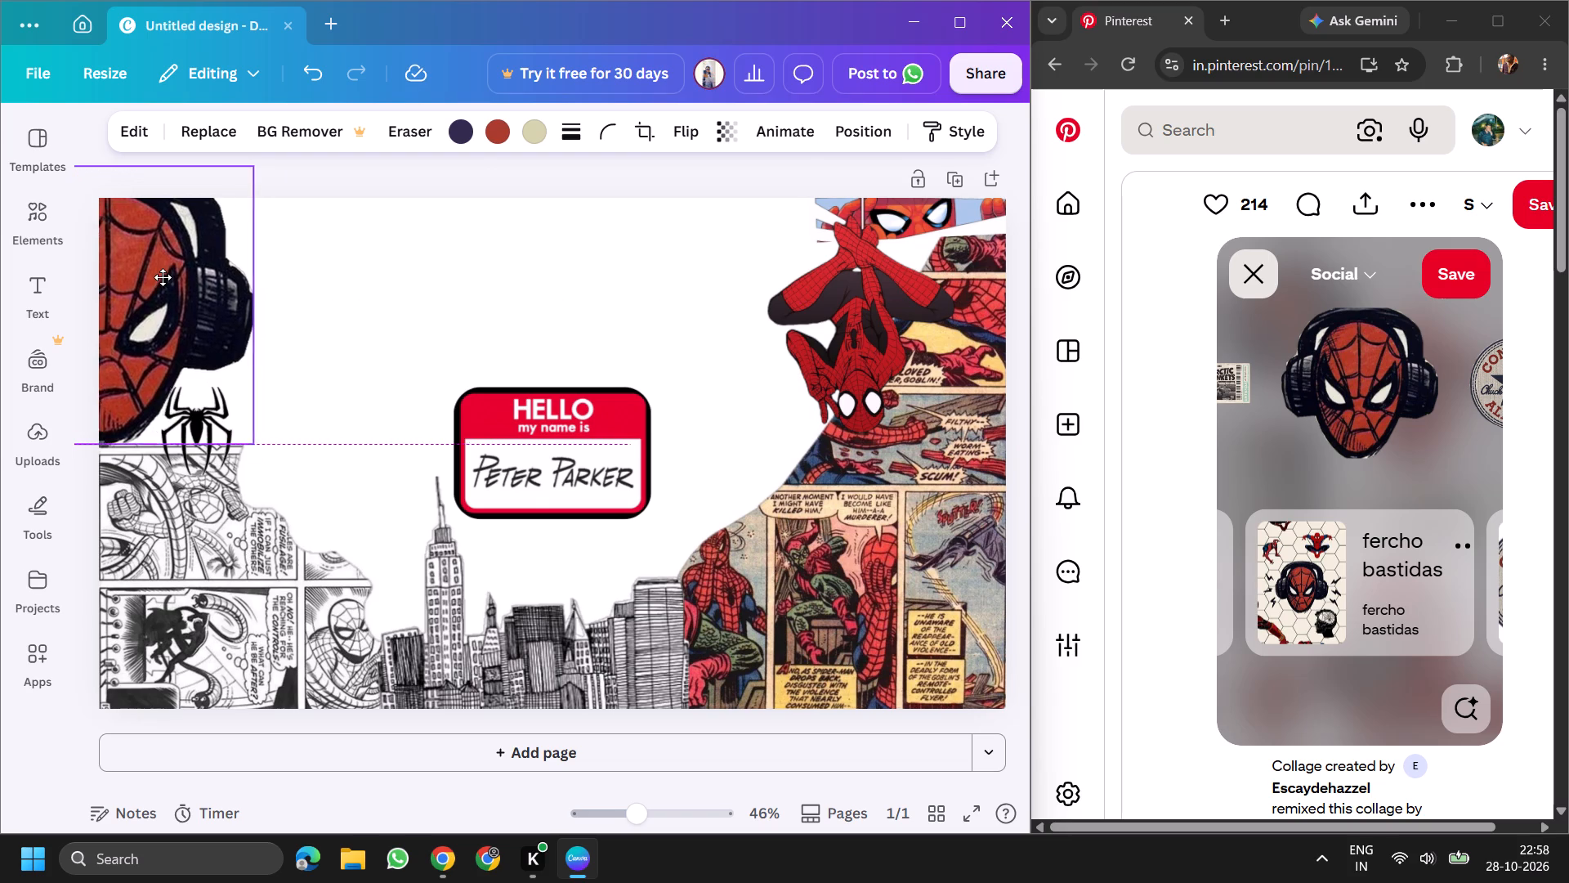
pyautogui.moveTo(163, 277); pyautogui.dragTo(163, 271)
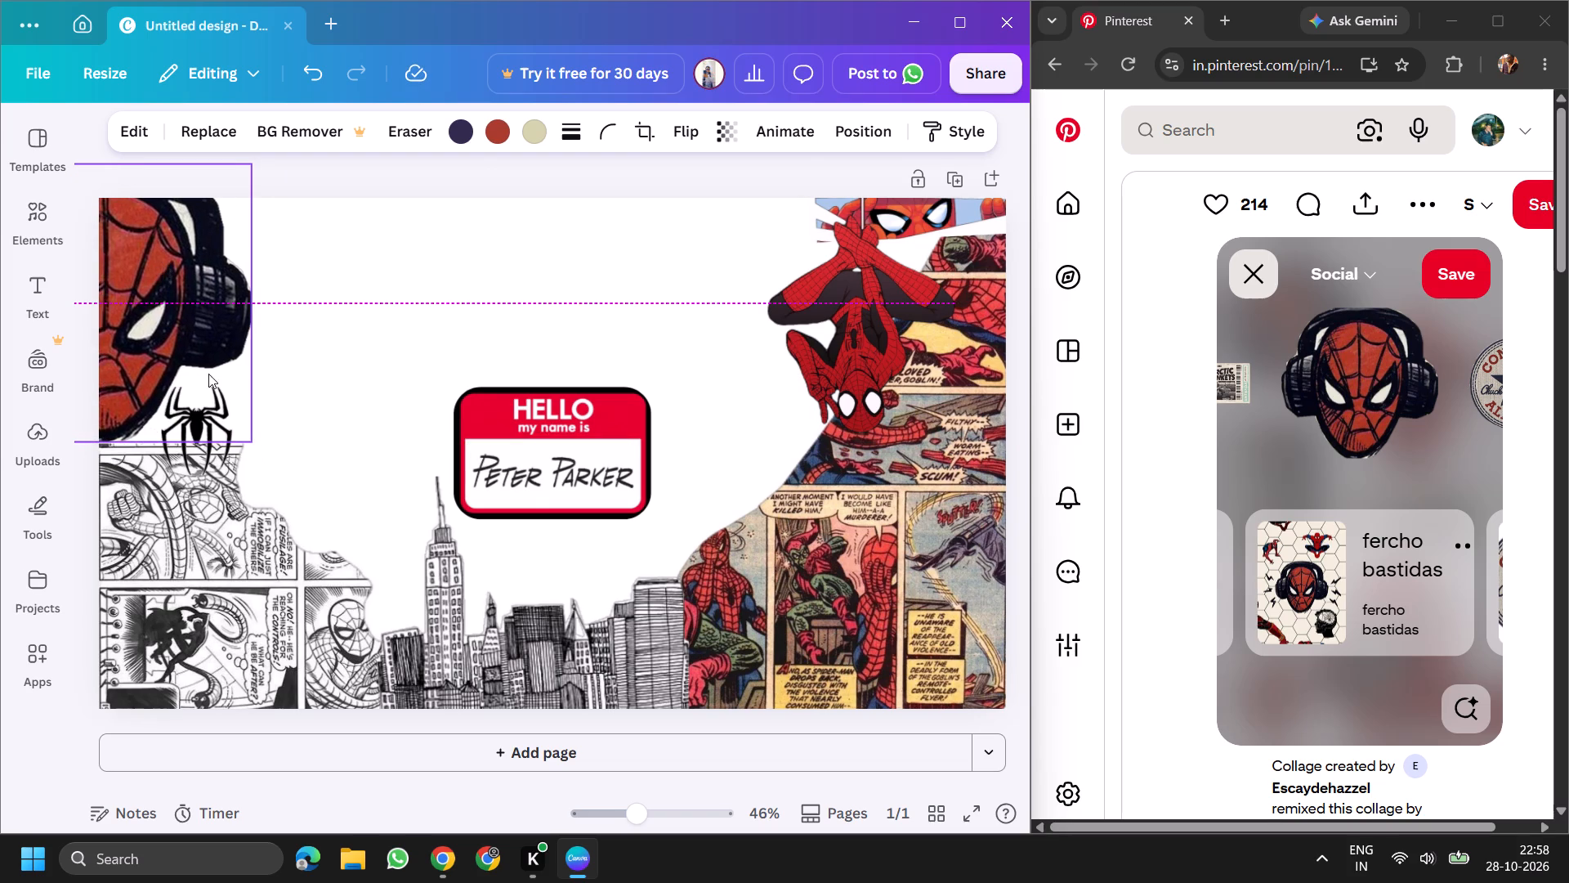
pyautogui.moveTo(256, 439); pyautogui.dragTo(267, 454)
pyautogui.moveTo(198, 320); pyautogui.dragTo(199, 319)
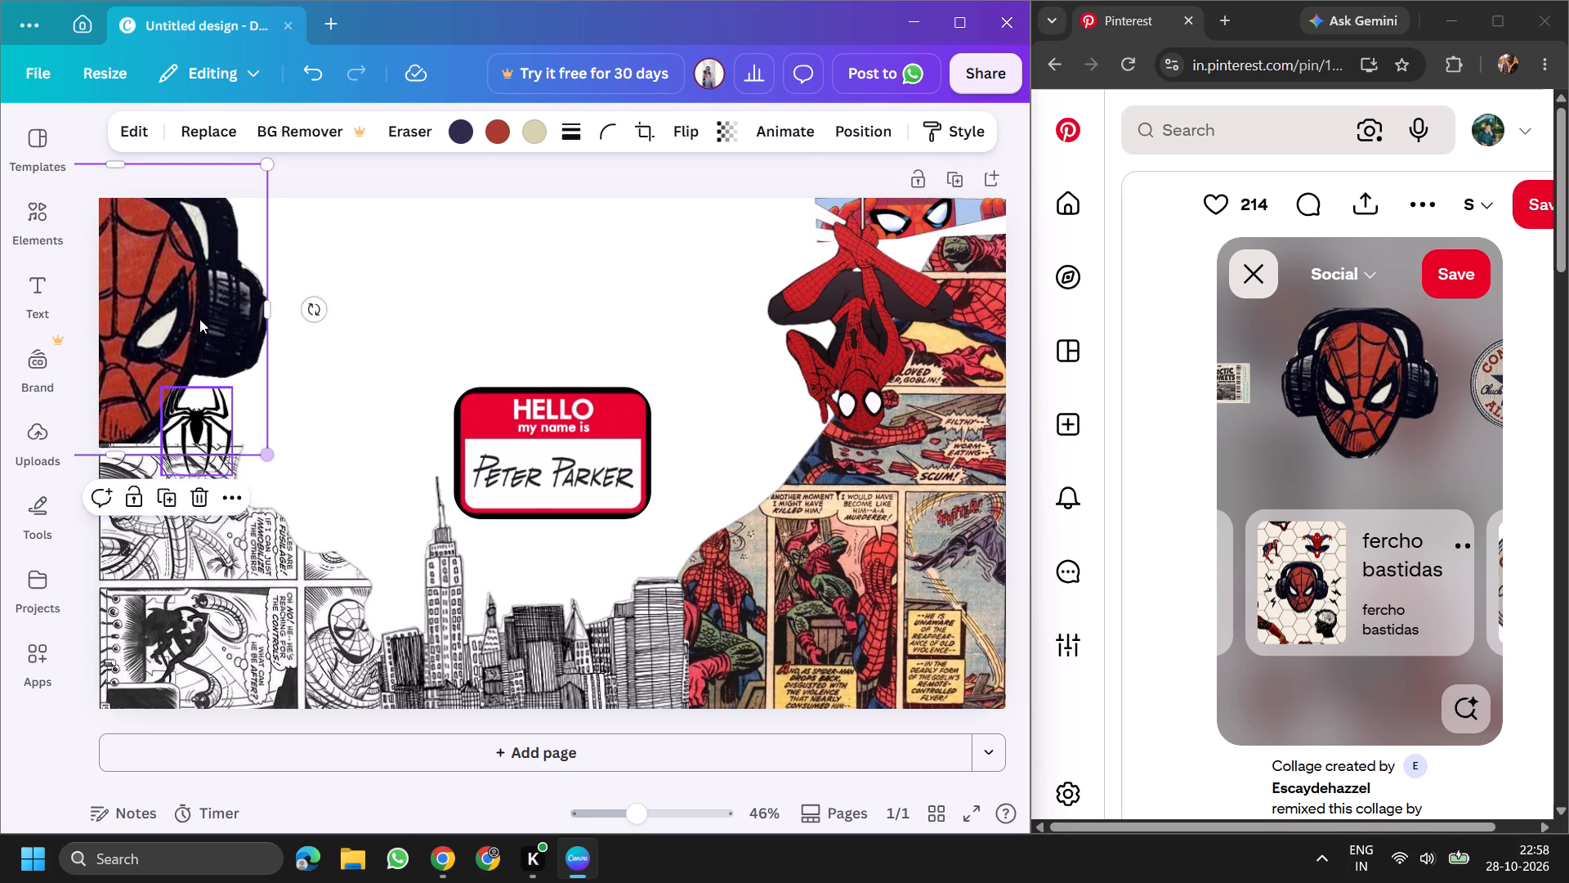
pyautogui.moveTo(199, 319); pyautogui.dragTo(187, 313)
pyautogui.click(444, 309)
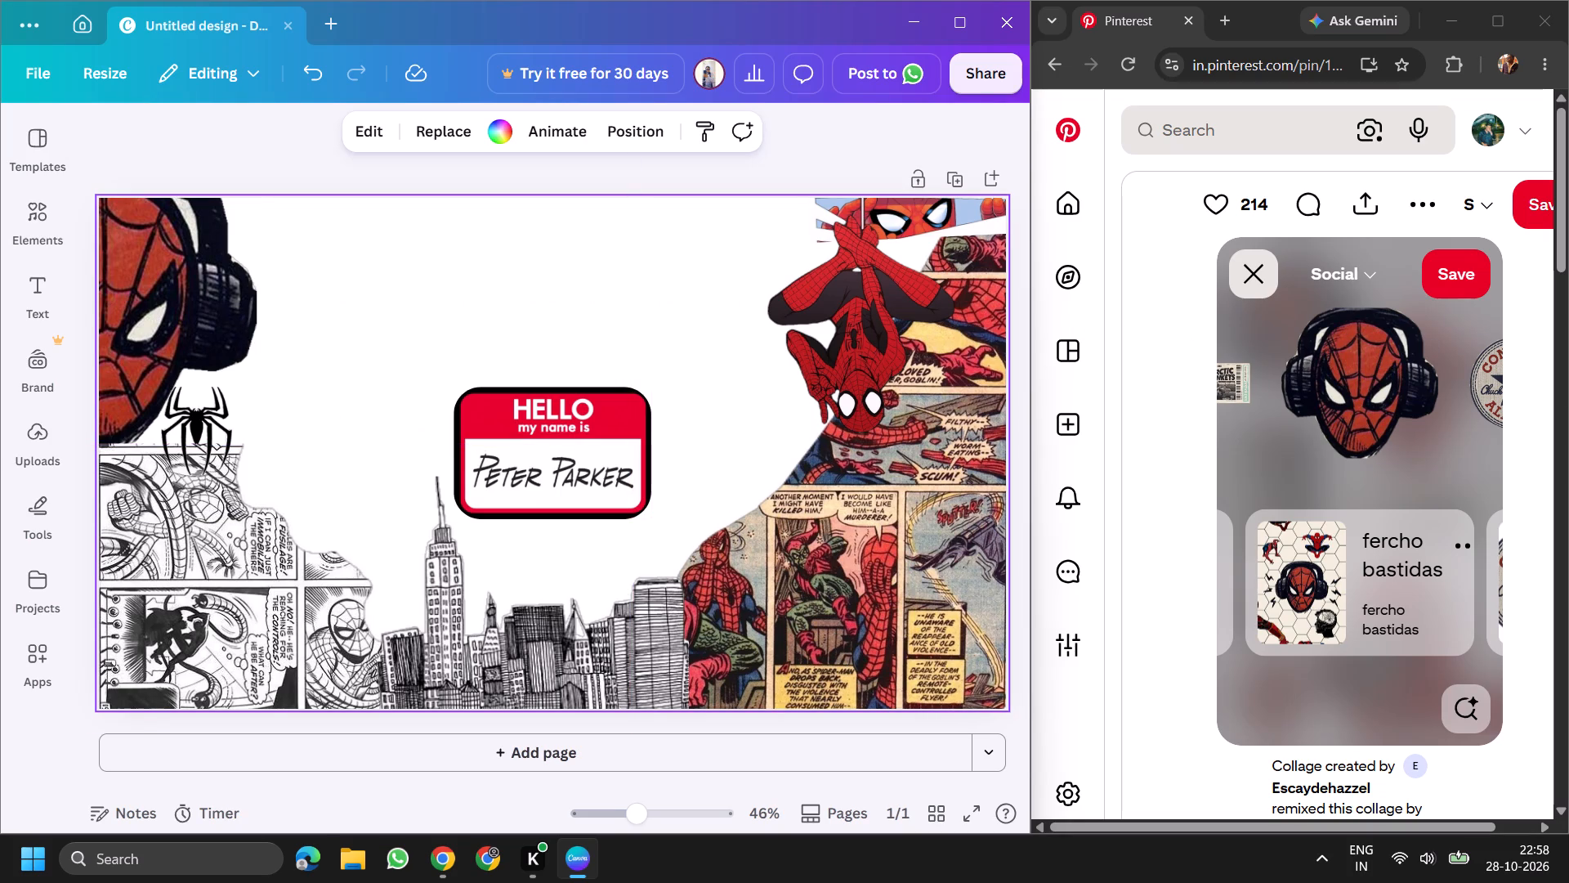
# Leave the headphone head cut-out, view the Arctic Monkeys ticket cut-out in the same collage, and return to the Pinterest results.
pyautogui.click(1267, 281)
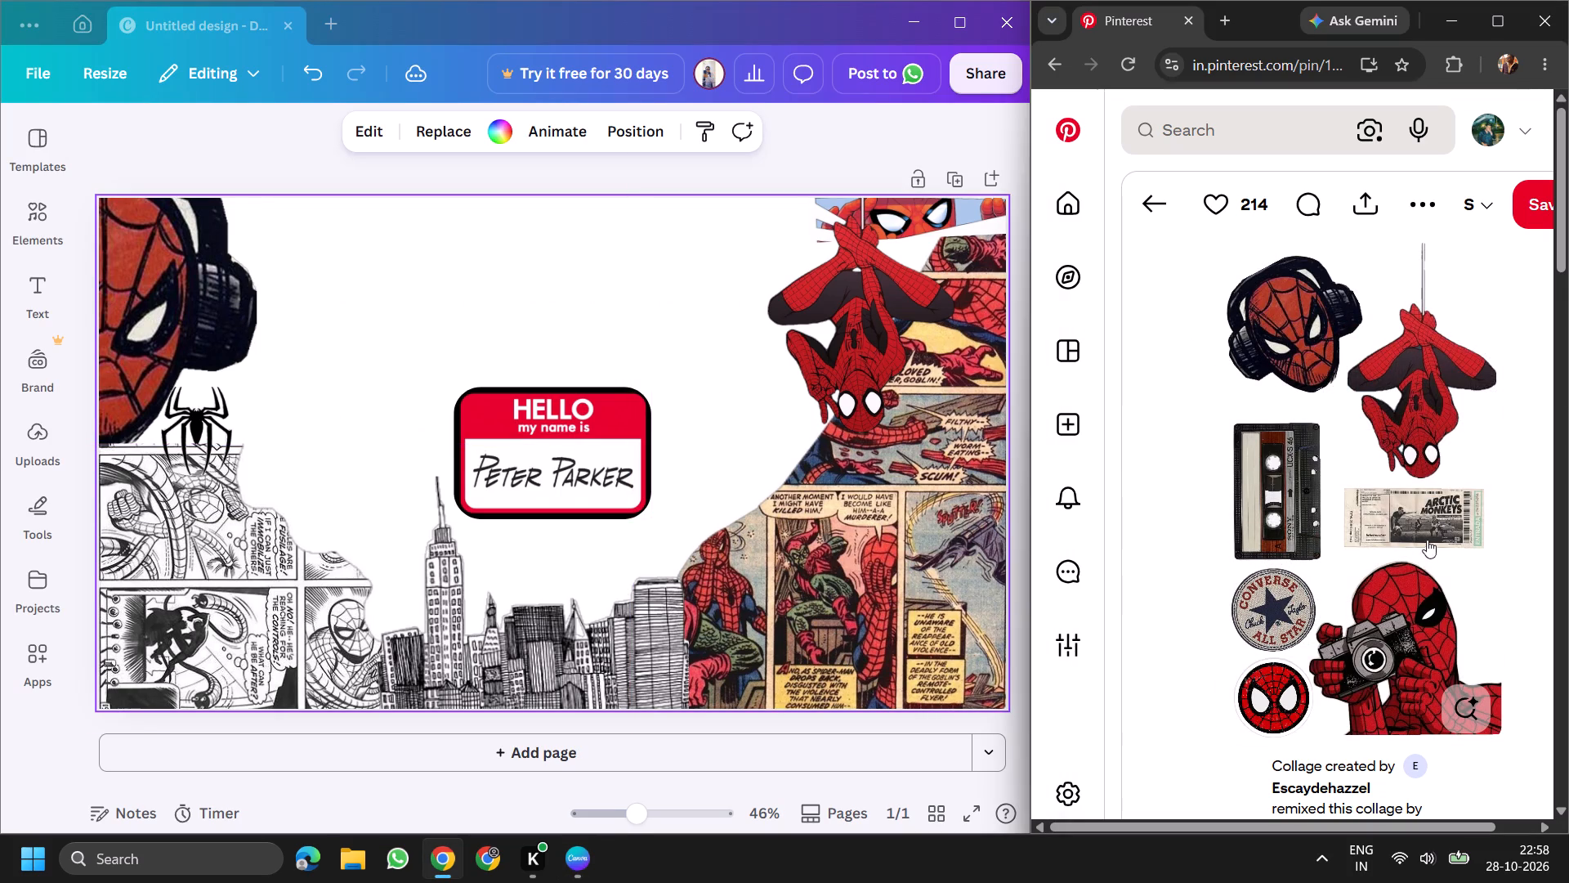
pyautogui.scroll(-1, 1418, 545)
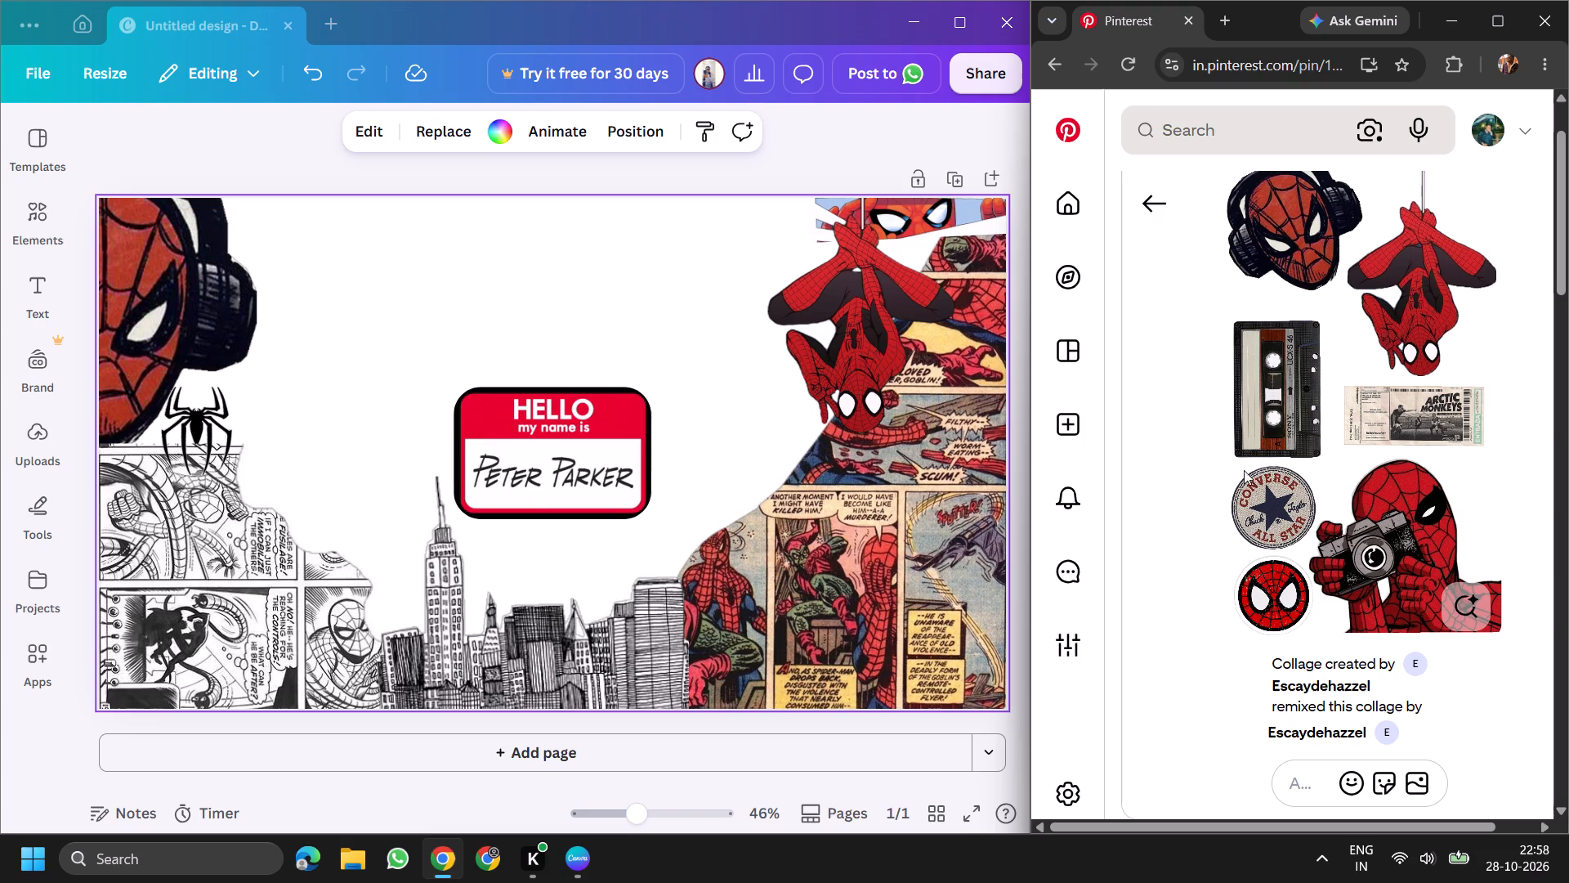
pyautogui.click(1437, 406)
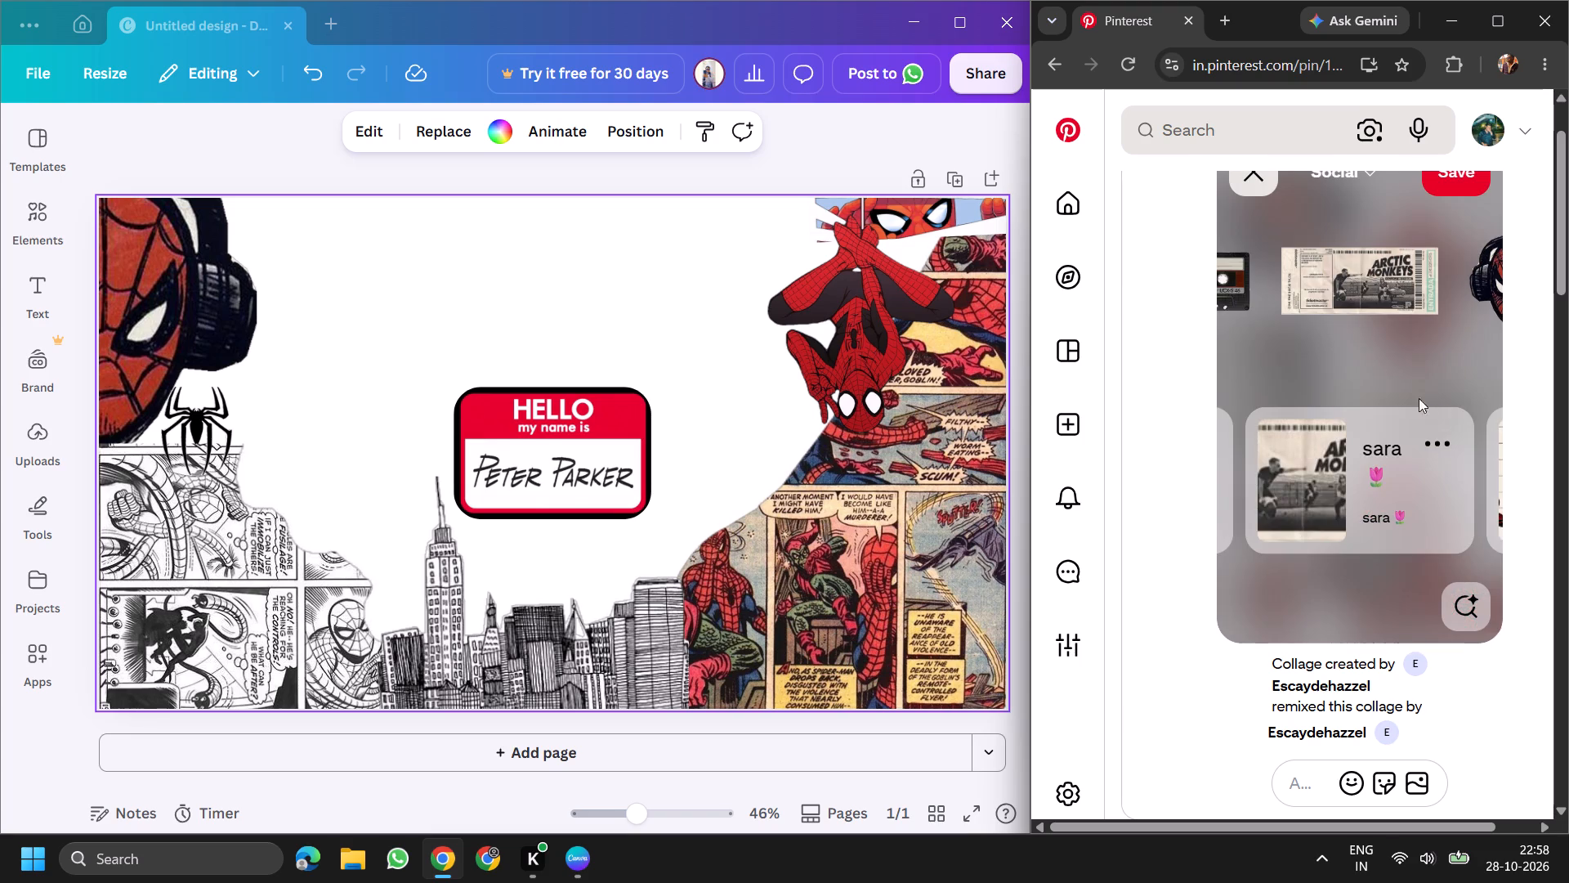
pyautogui.click(1261, 193)
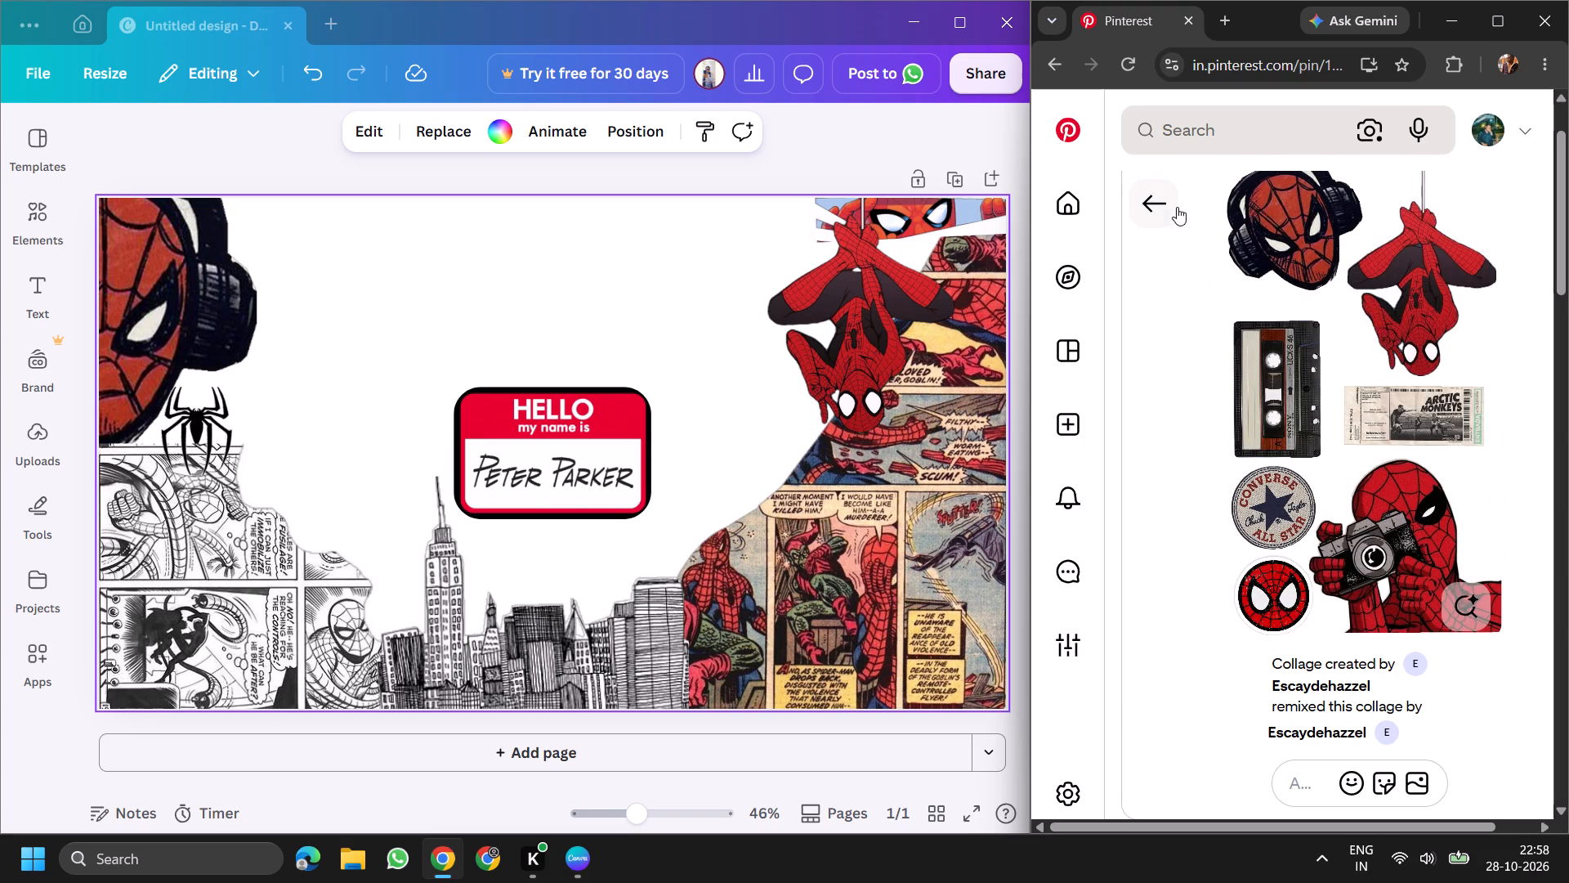
pyautogui.click(1160, 190)
# Browse the Pinterest results for another Spider-Man collage or lettering to use in the wallpaper.
pyautogui.scroll(-4, 1317, 495)
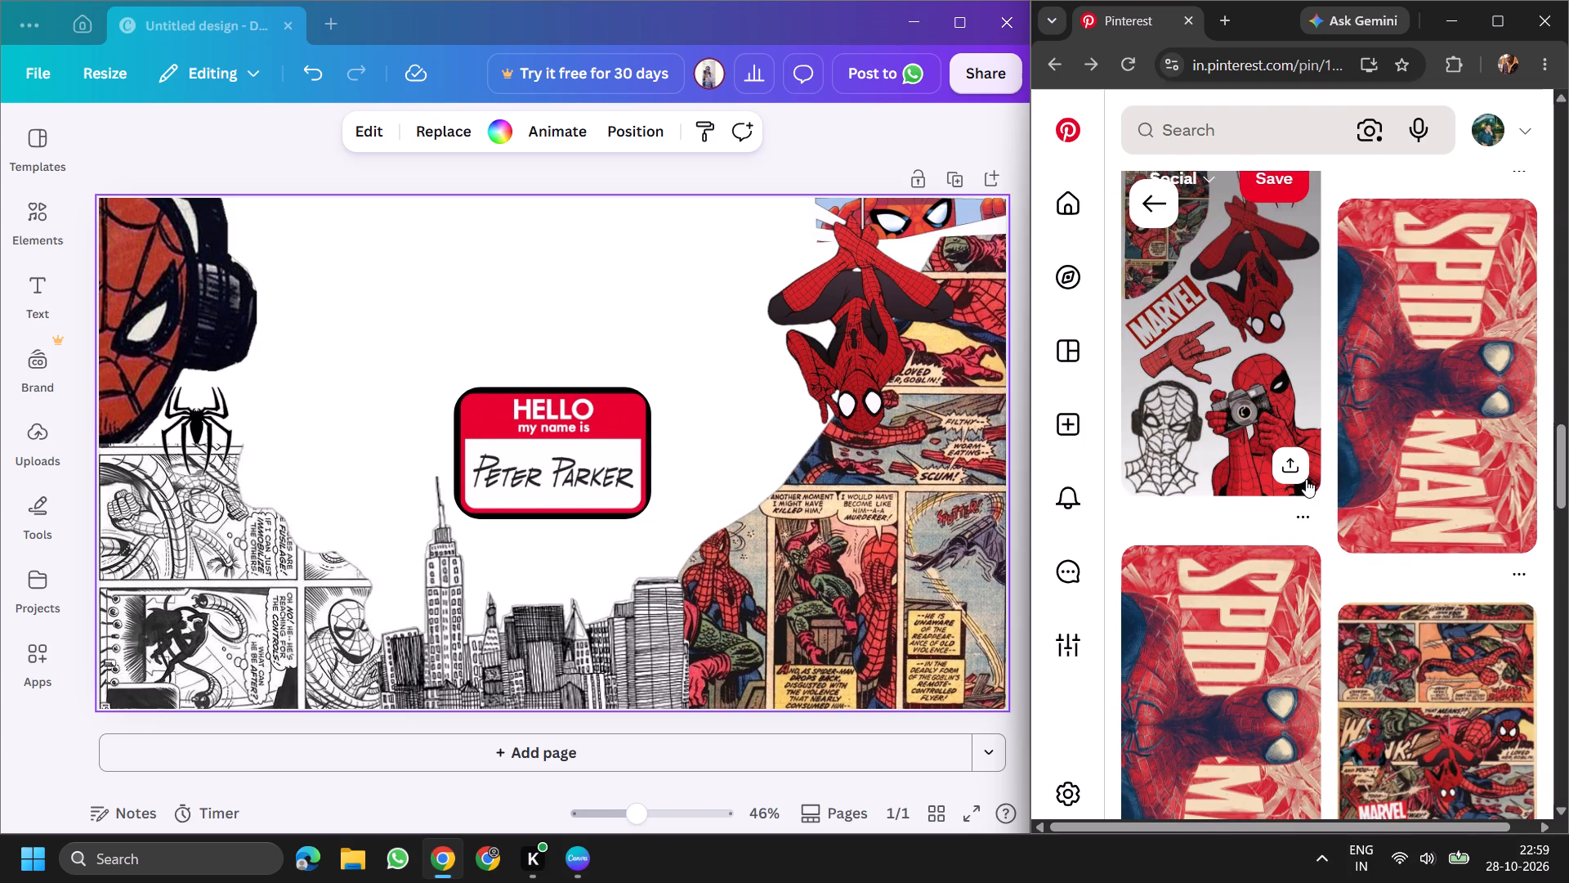
pyautogui.scroll(-1, 1304, 477)
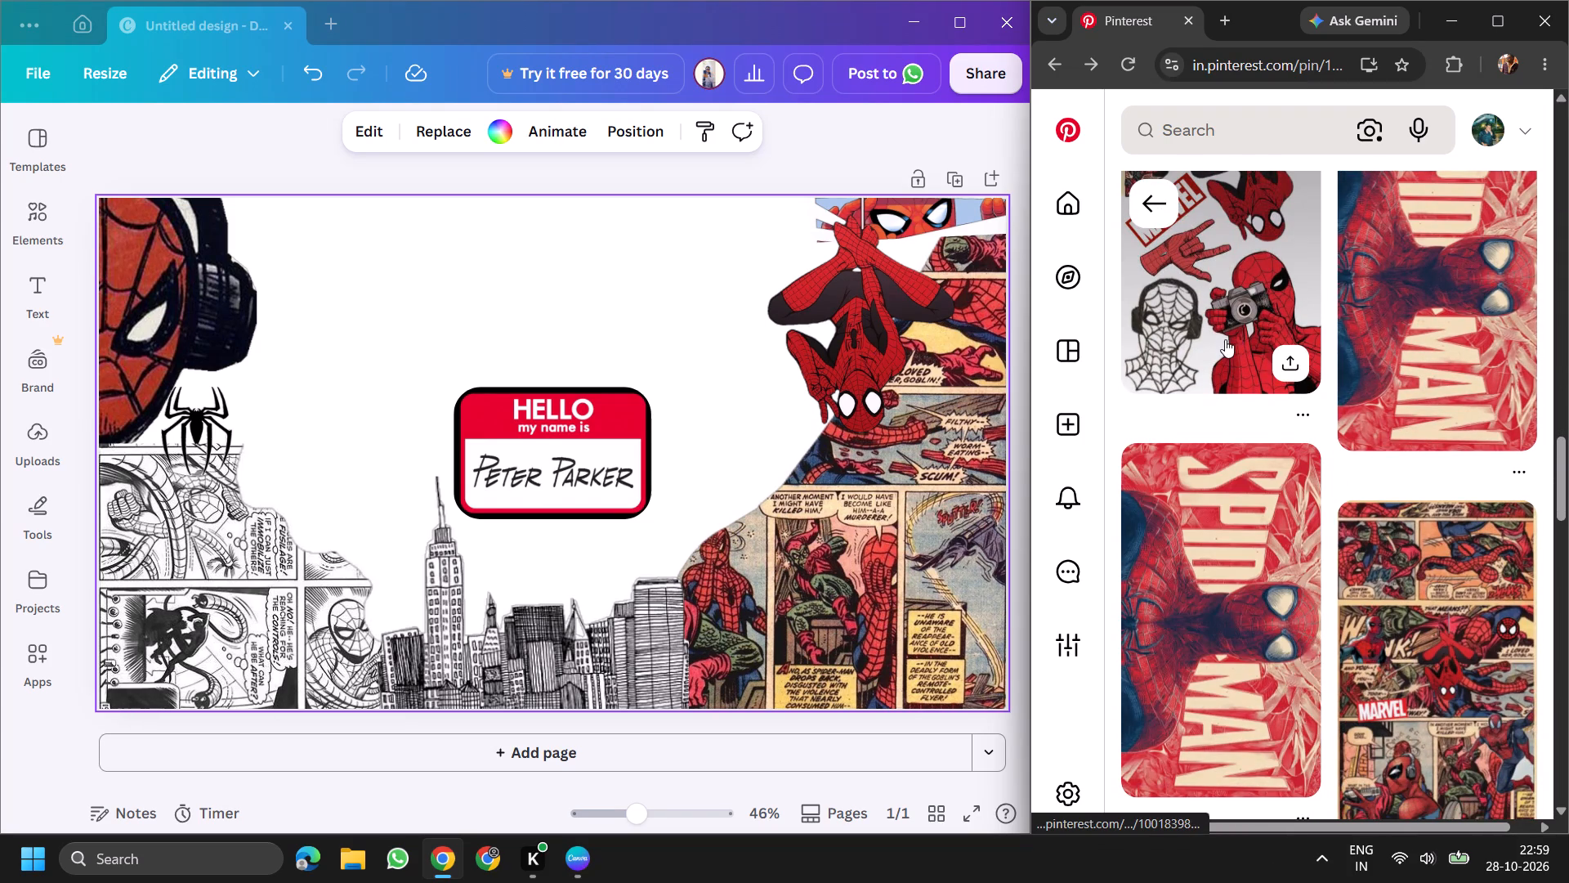
pyautogui.scroll(2, 1225, 339)
pyautogui.scroll(1, 1189, 429)
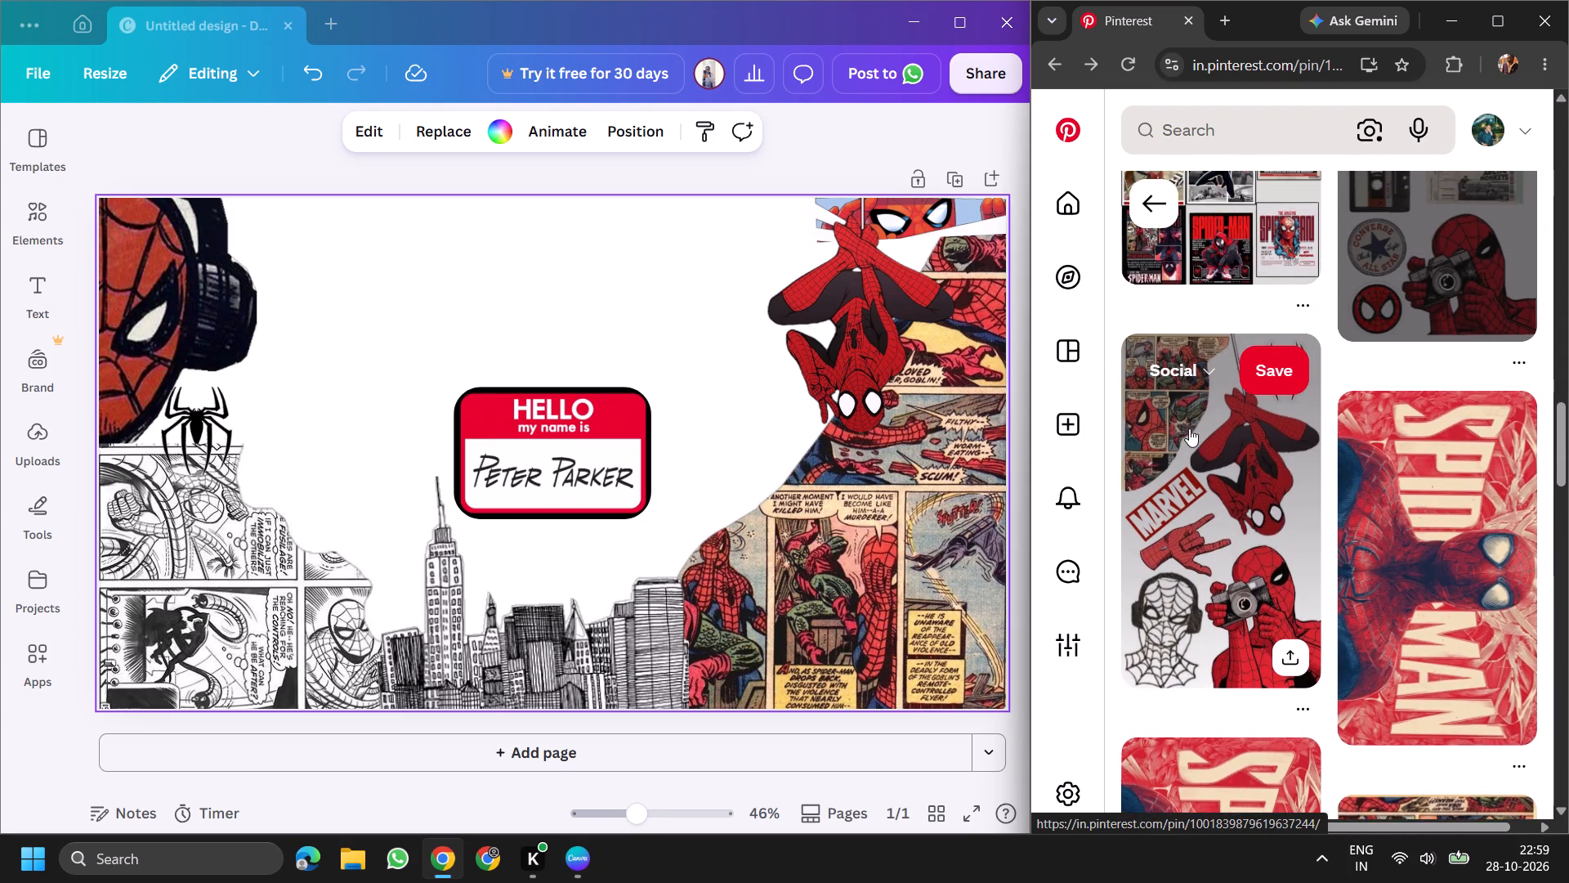
pyautogui.scroll(7, 1190, 427)
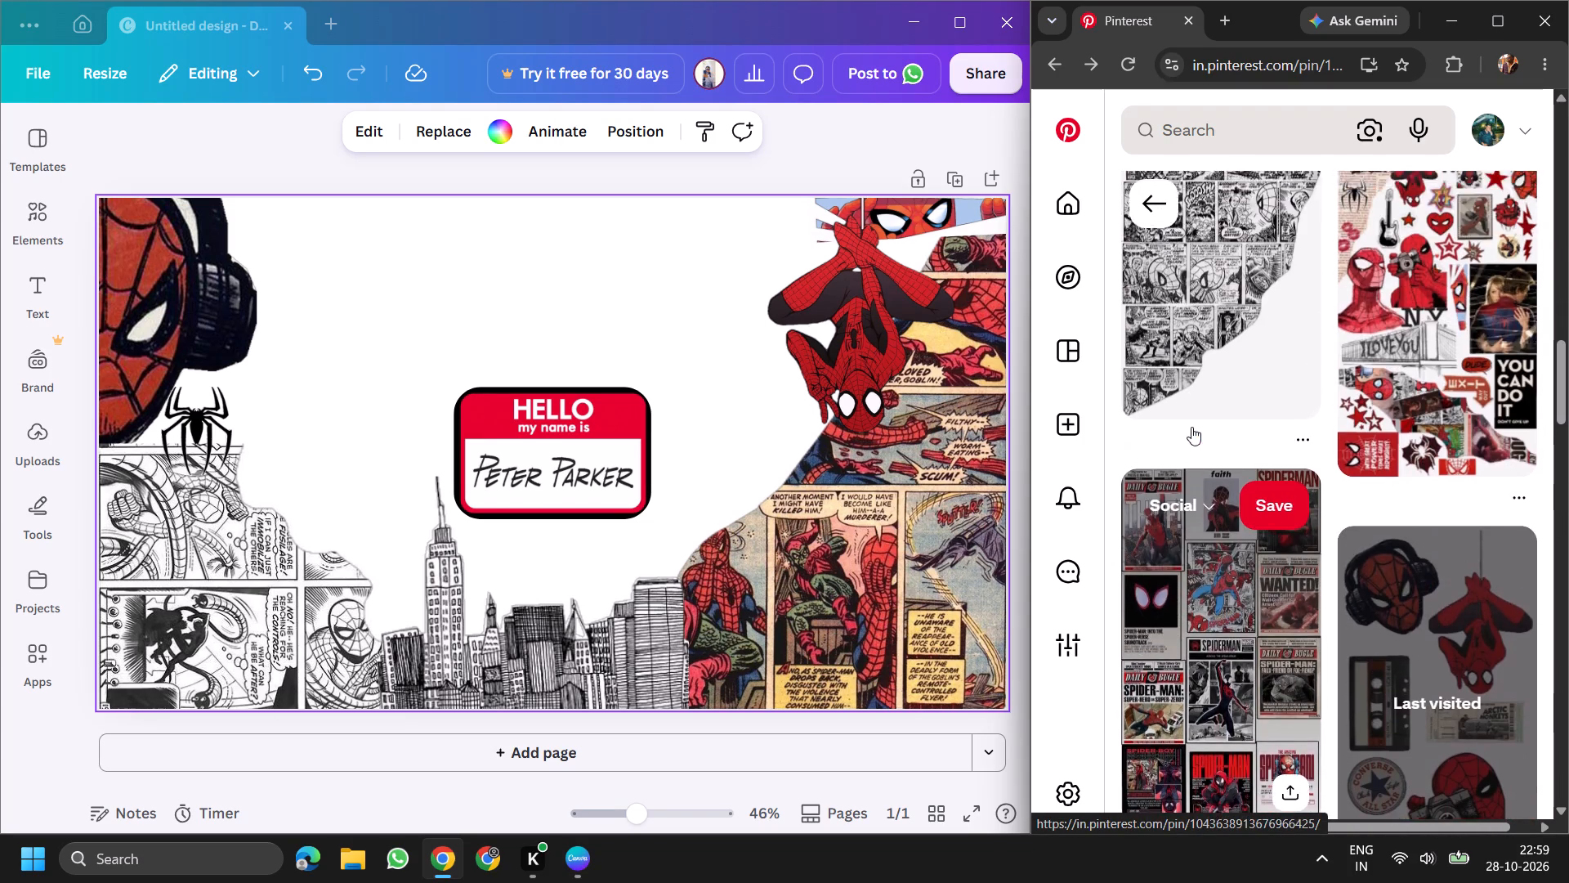
pyautogui.scroll(6, 1191, 427)
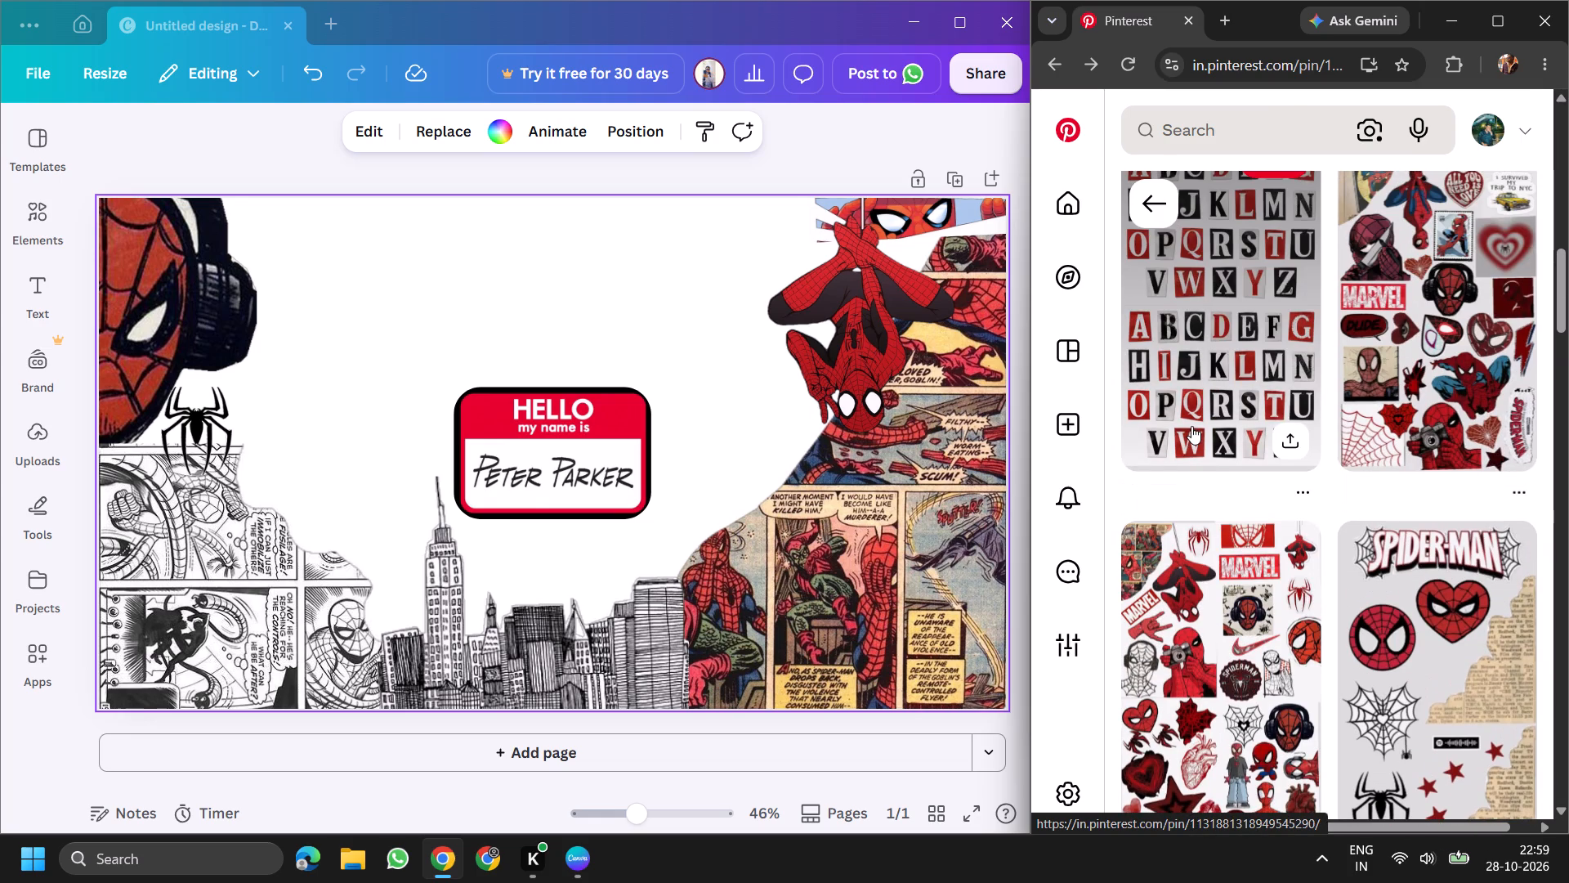
pyautogui.scroll(4, 1191, 428)
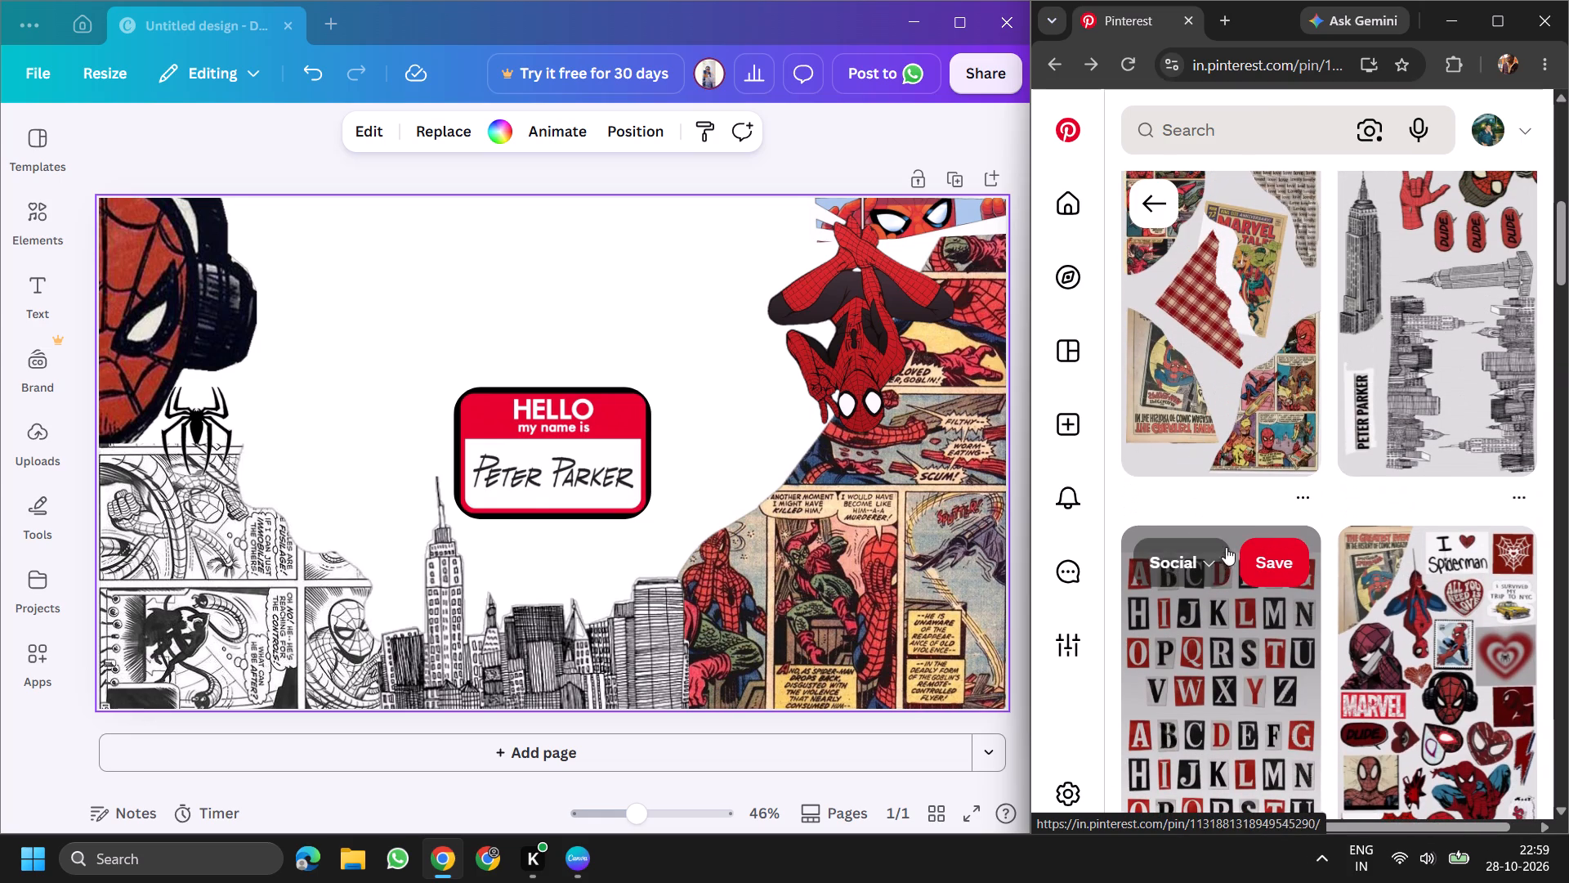
# Examine the red, black and white alphabet collage and its letter cut-outs, then return to the results.
pyautogui.click(1235, 645)
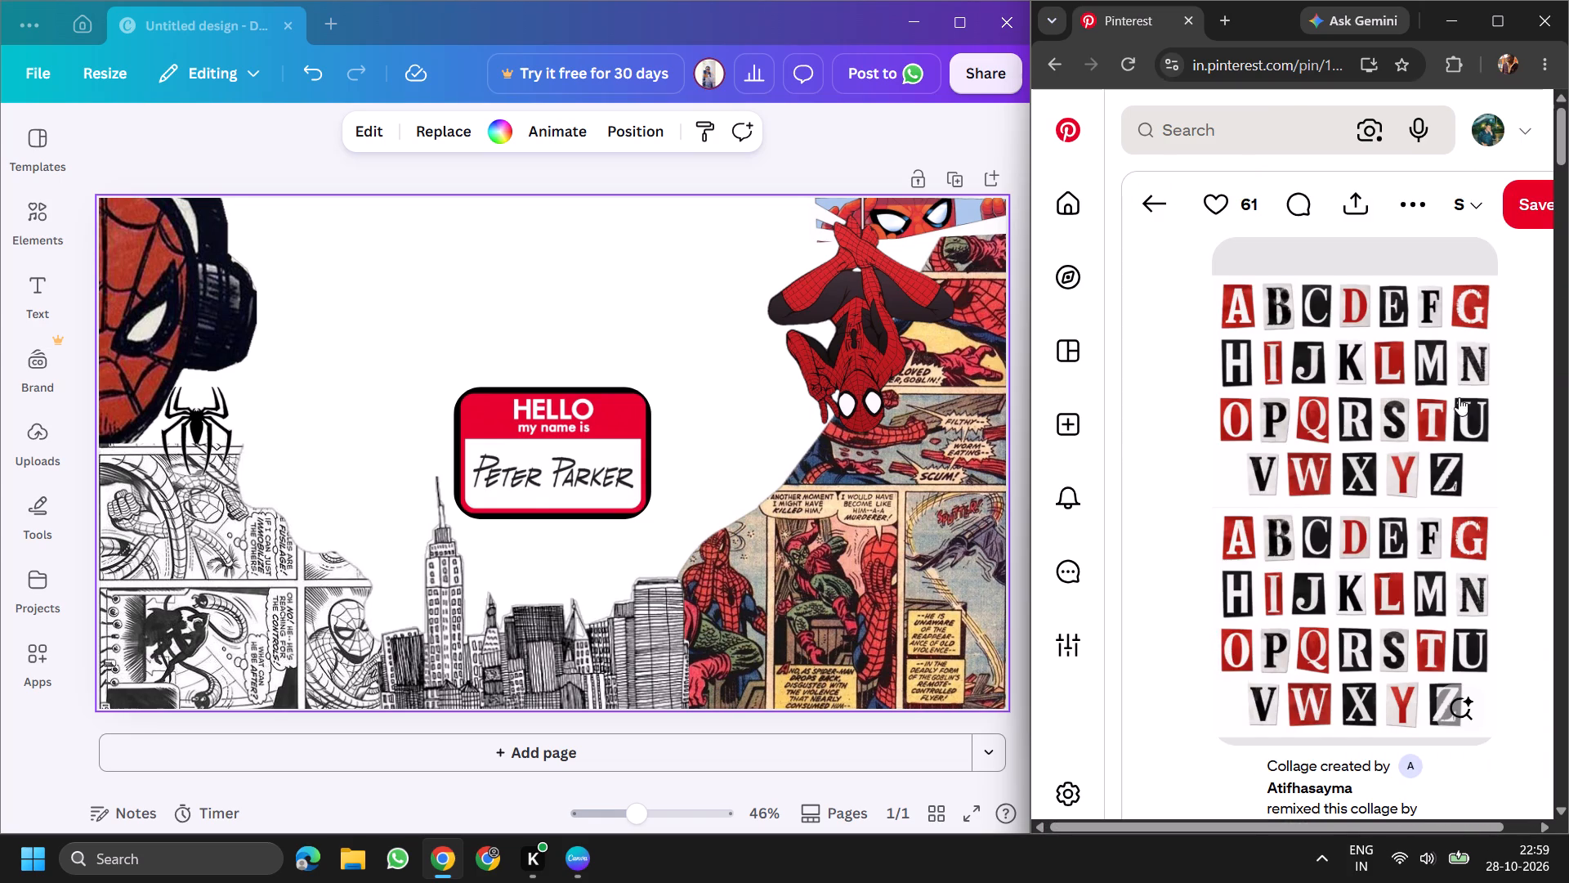
pyautogui.click(1287, 370)
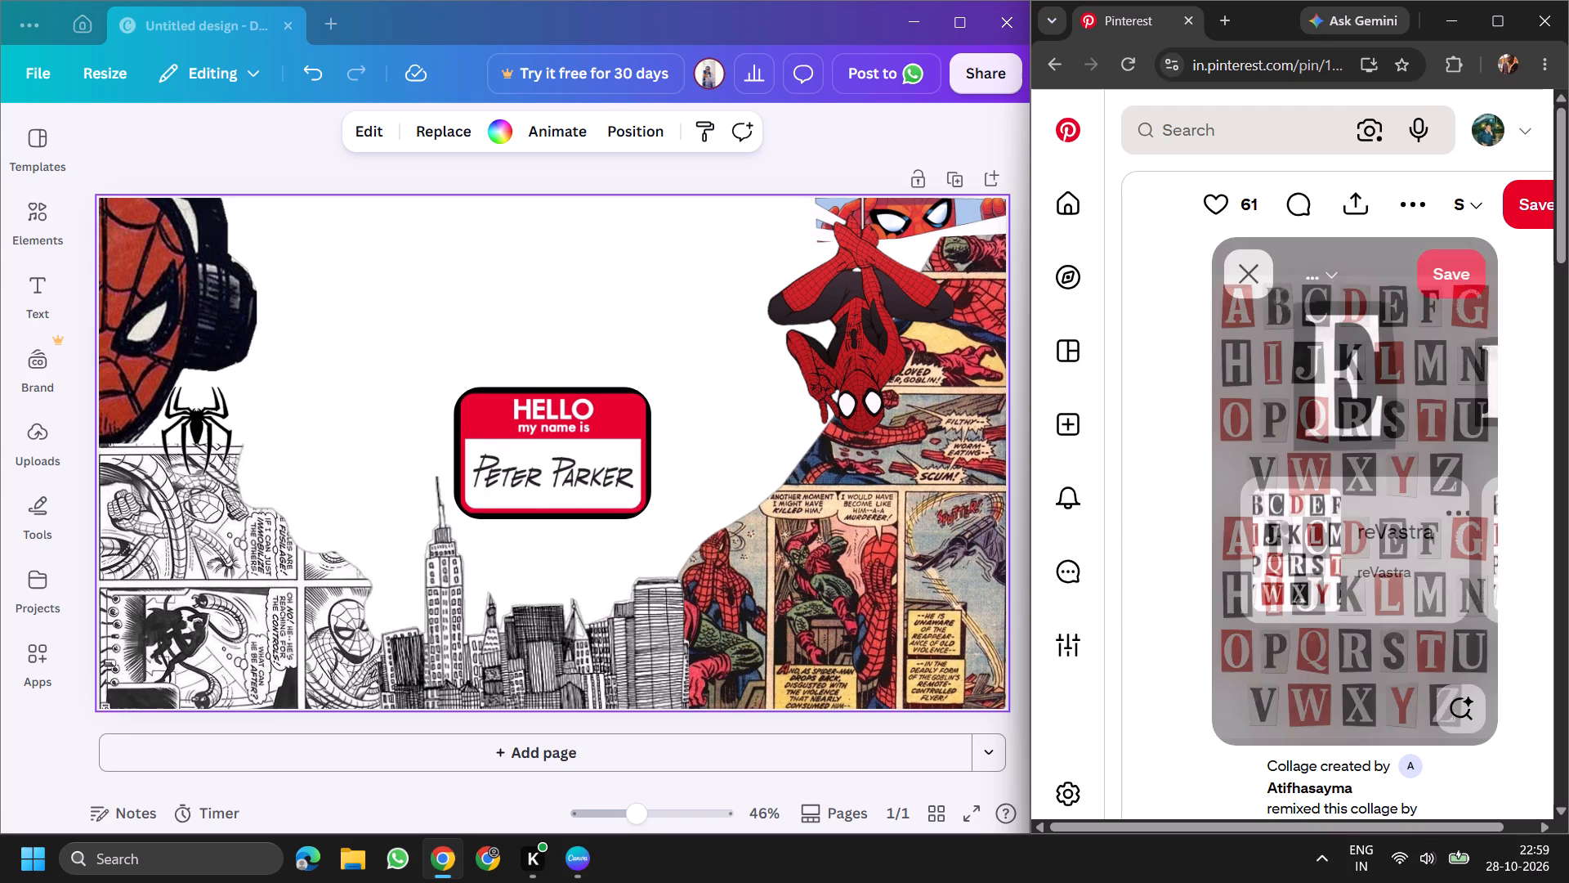
pyautogui.click(1295, 522)
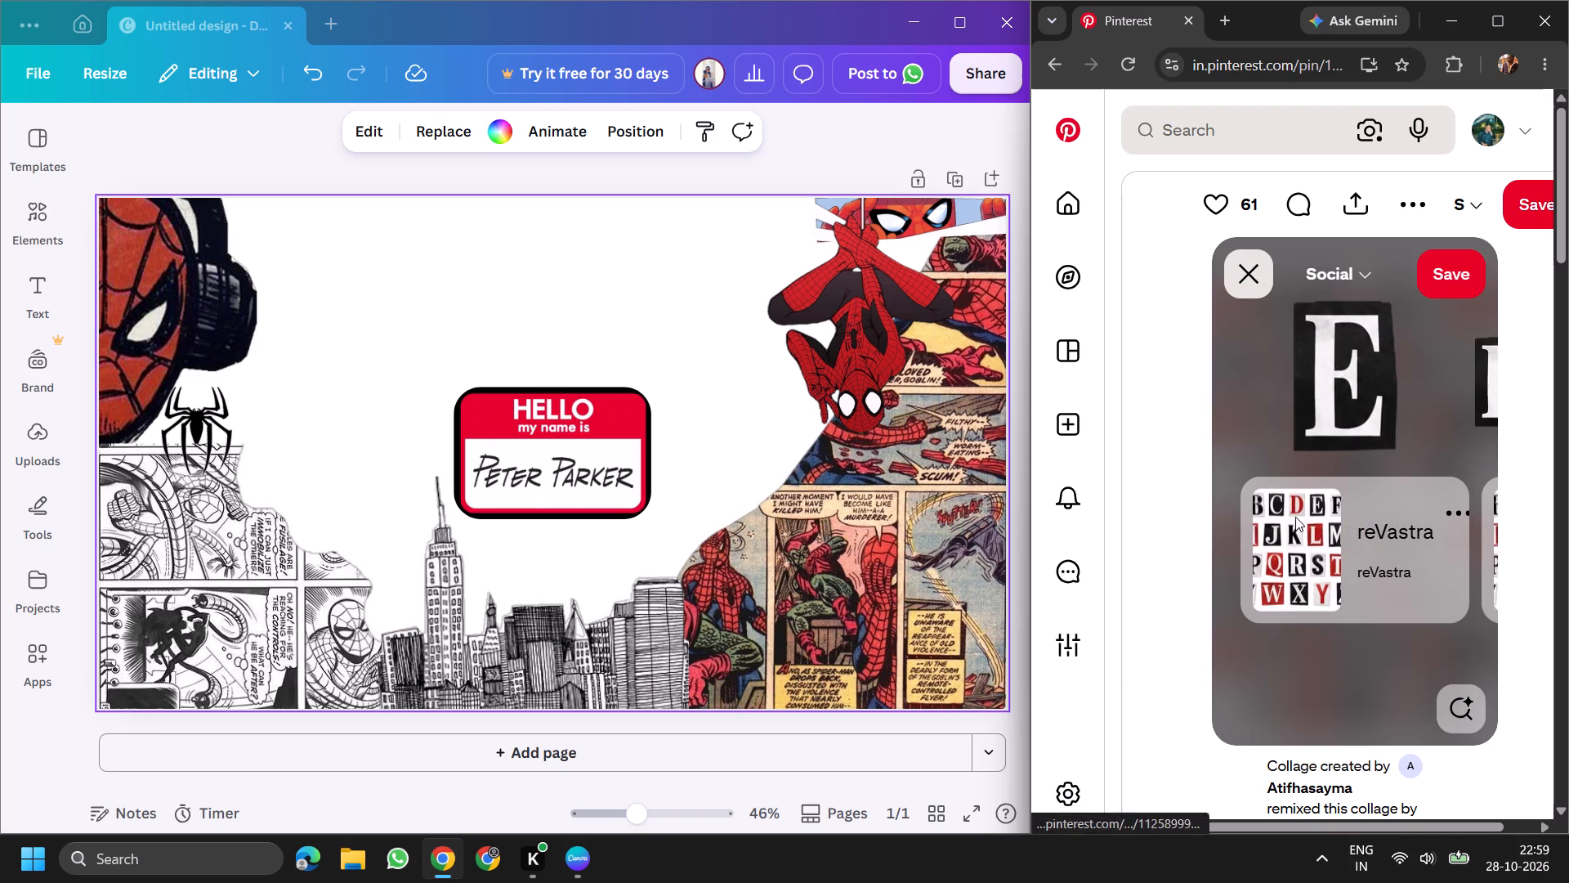
pyautogui.click(1162, 210)
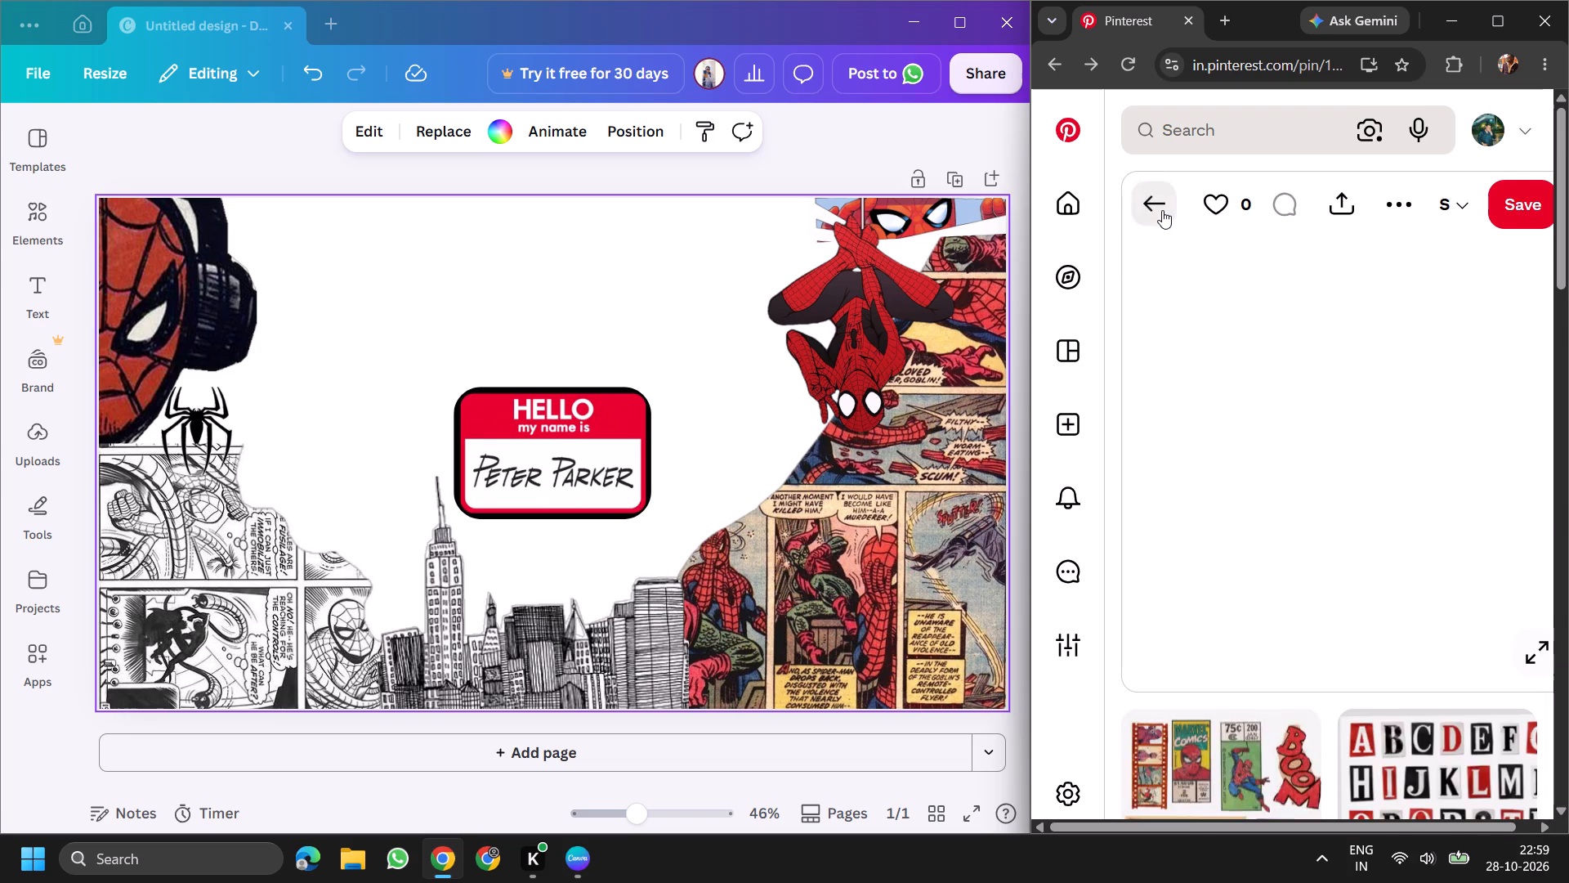
pyautogui.click(1431, 362)
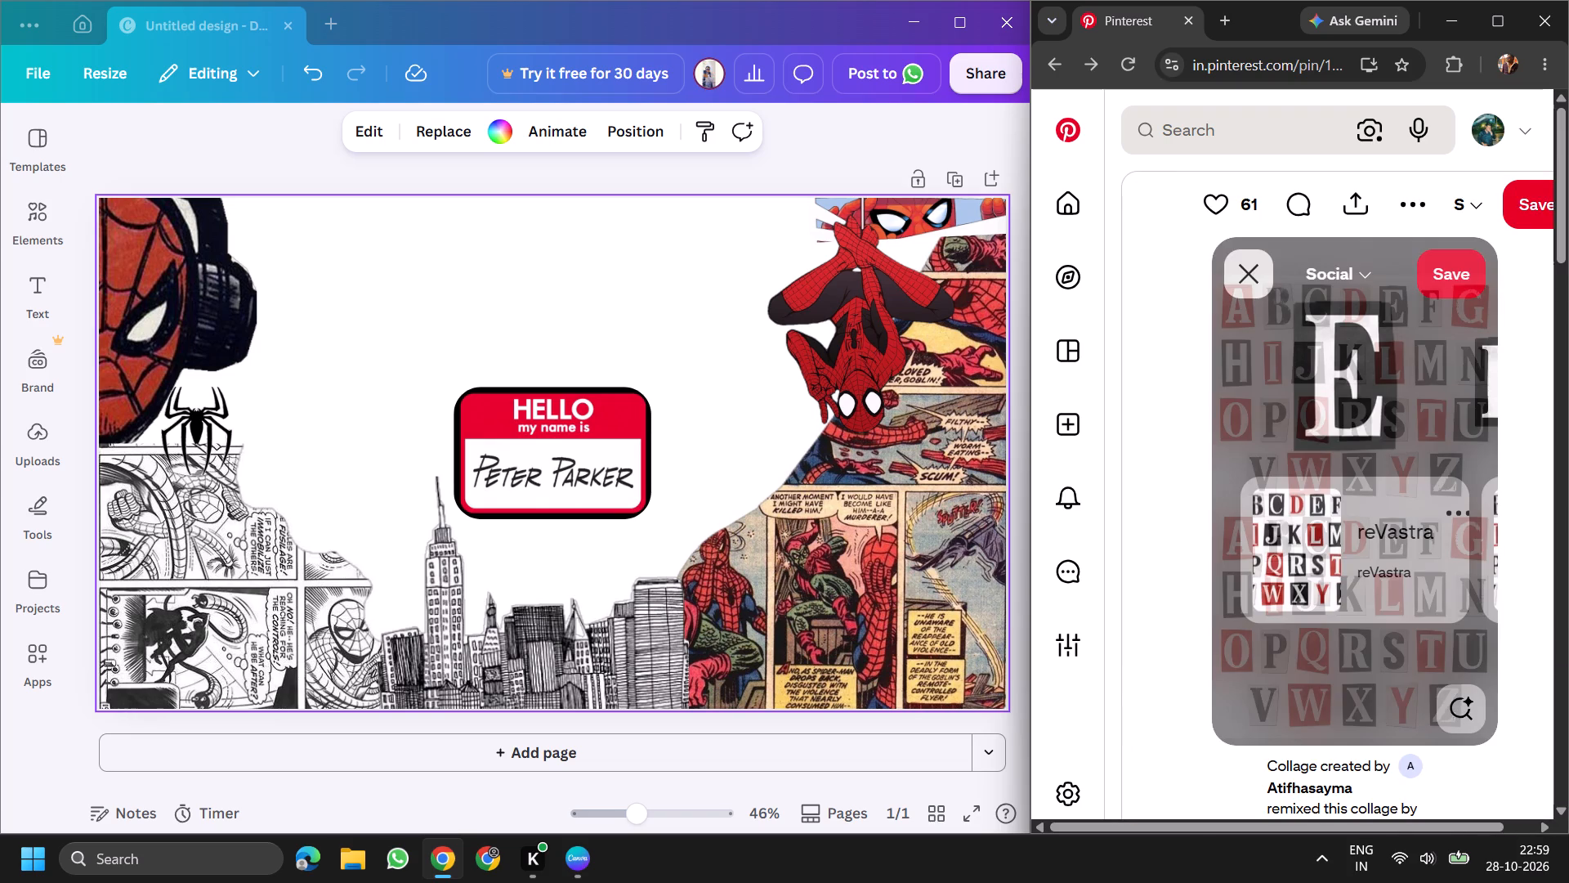
pyautogui.moveTo(1401, 398); pyautogui.dragTo(1277, 385)
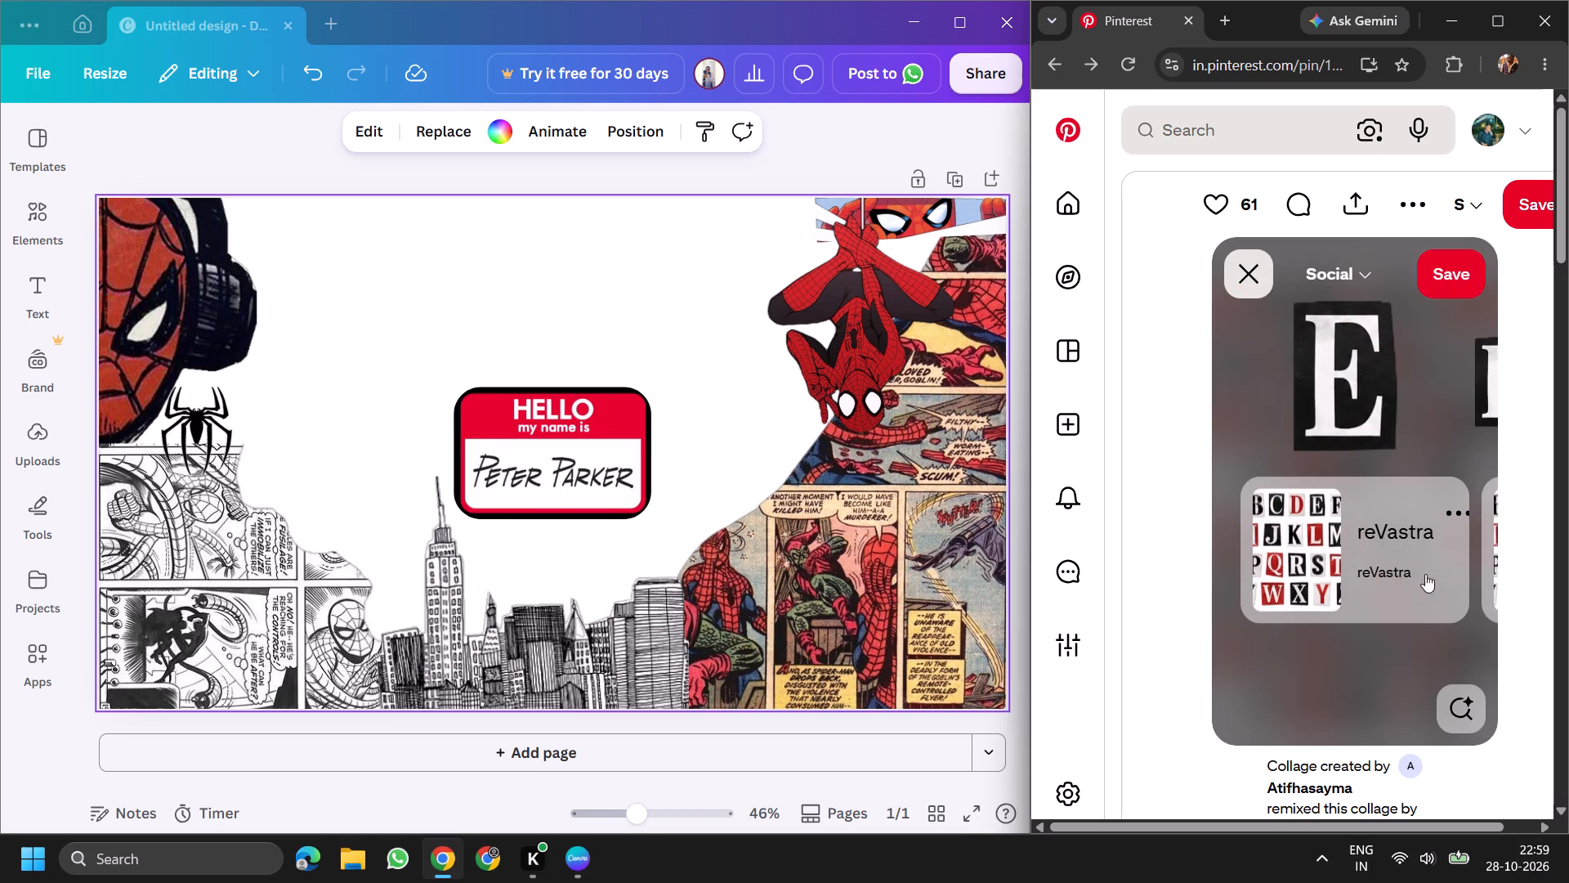
pyautogui.moveTo(1364, 459); pyautogui.dragTo(1284, 459, button='right')
pyautogui.click(1400, 353)
pyautogui.press('Right')
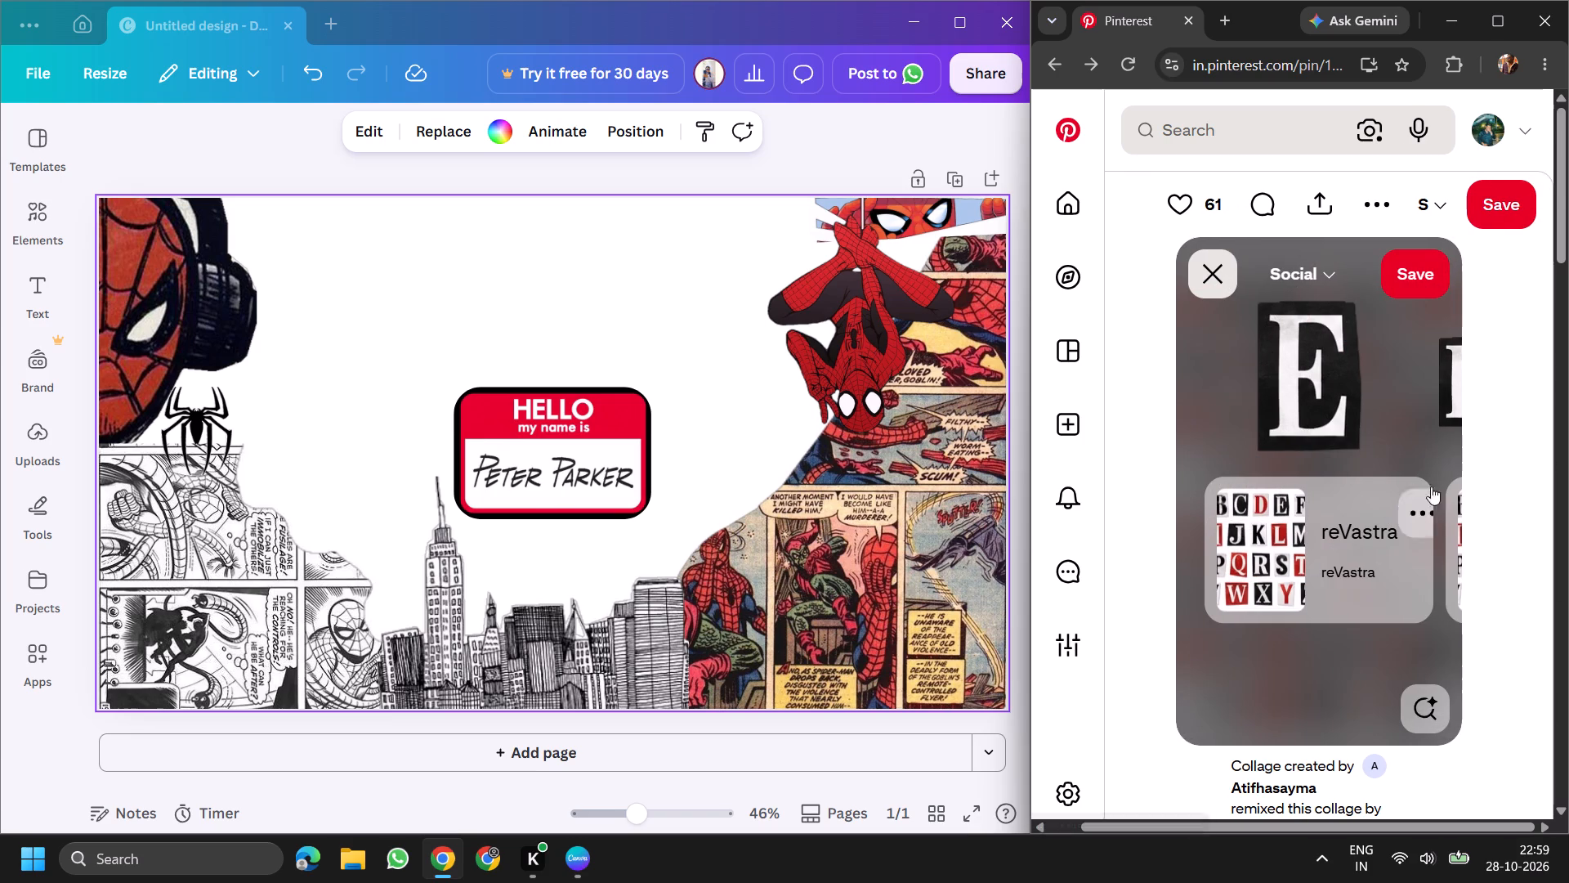
pyautogui.click(1451, 398)
pyautogui.click(1448, 404)
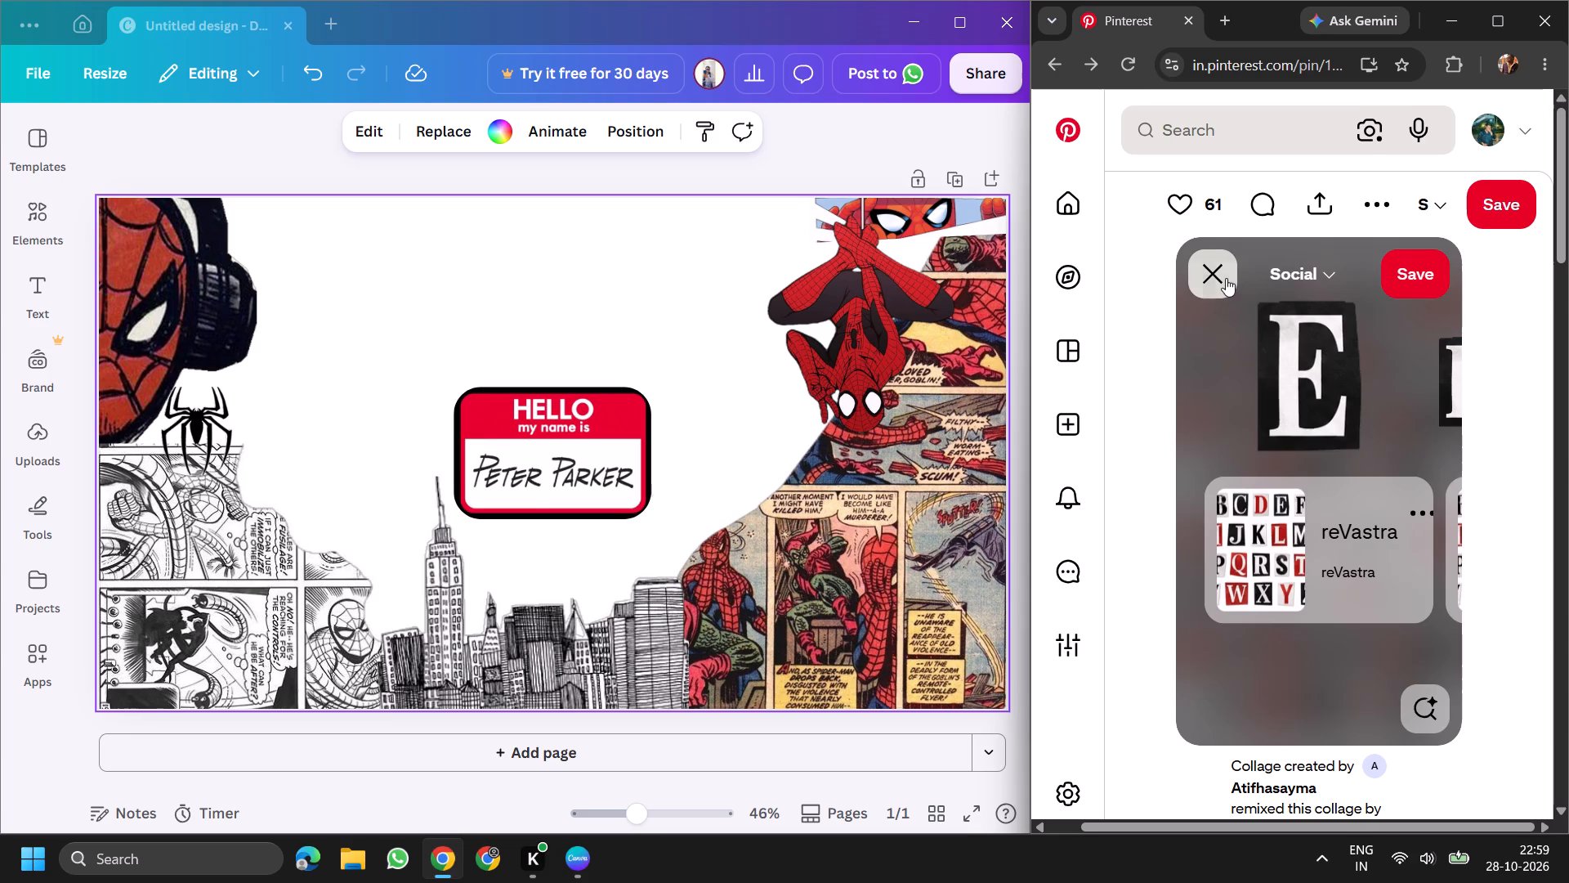
pyautogui.click(1226, 278)
pyautogui.click(1406, 361)
pyautogui.click(1232, 301)
pyautogui.click(1230, 280)
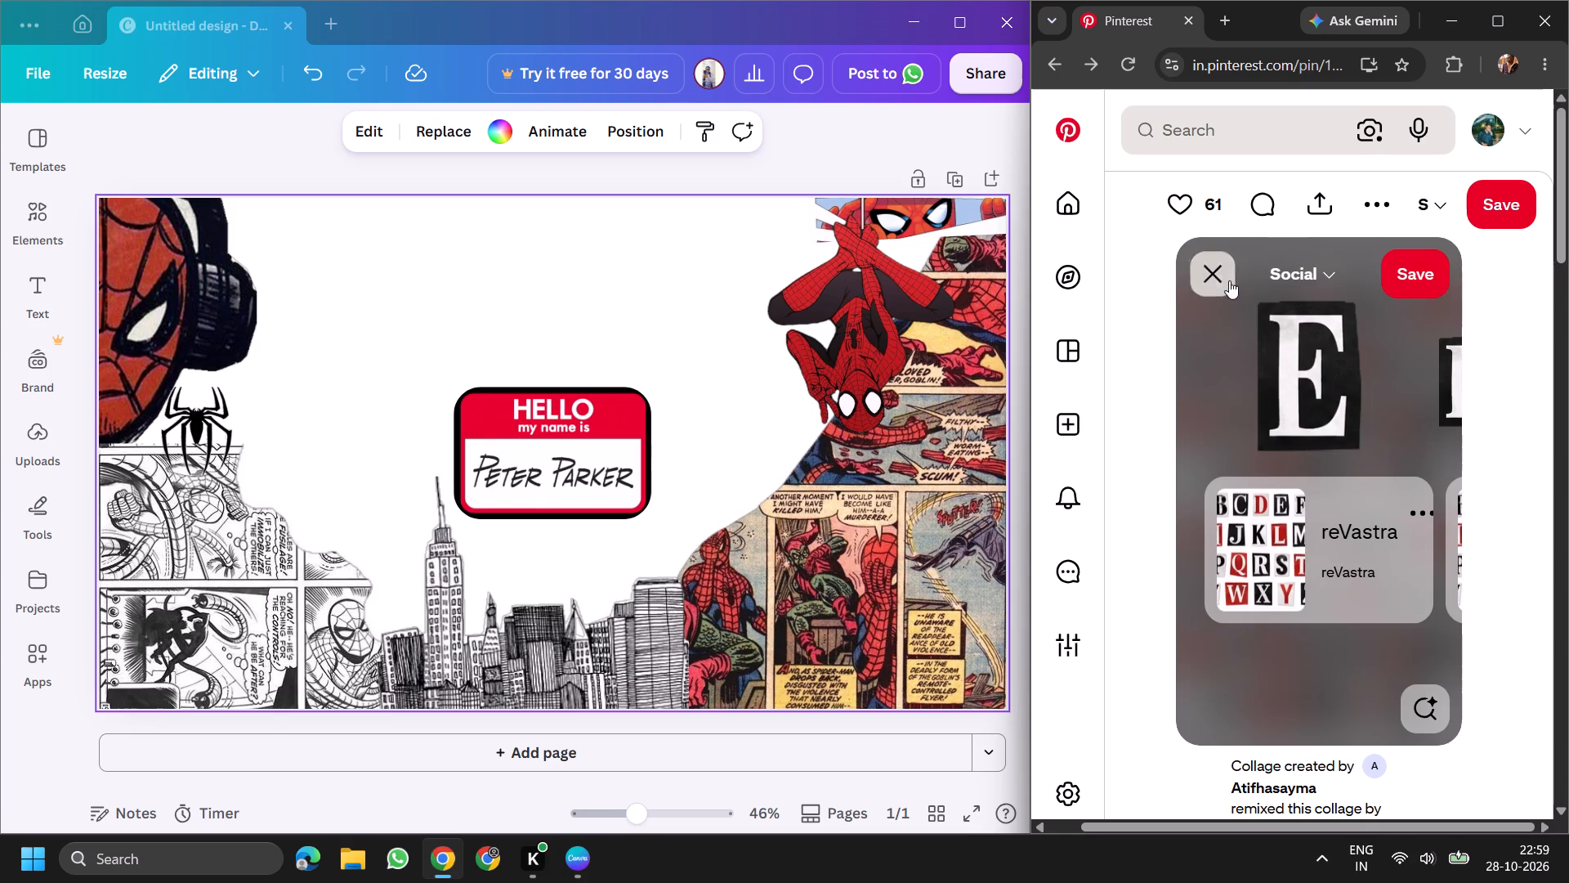
pyautogui.scroll(-5, 1275, 403)
pyautogui.click(1169, 204)
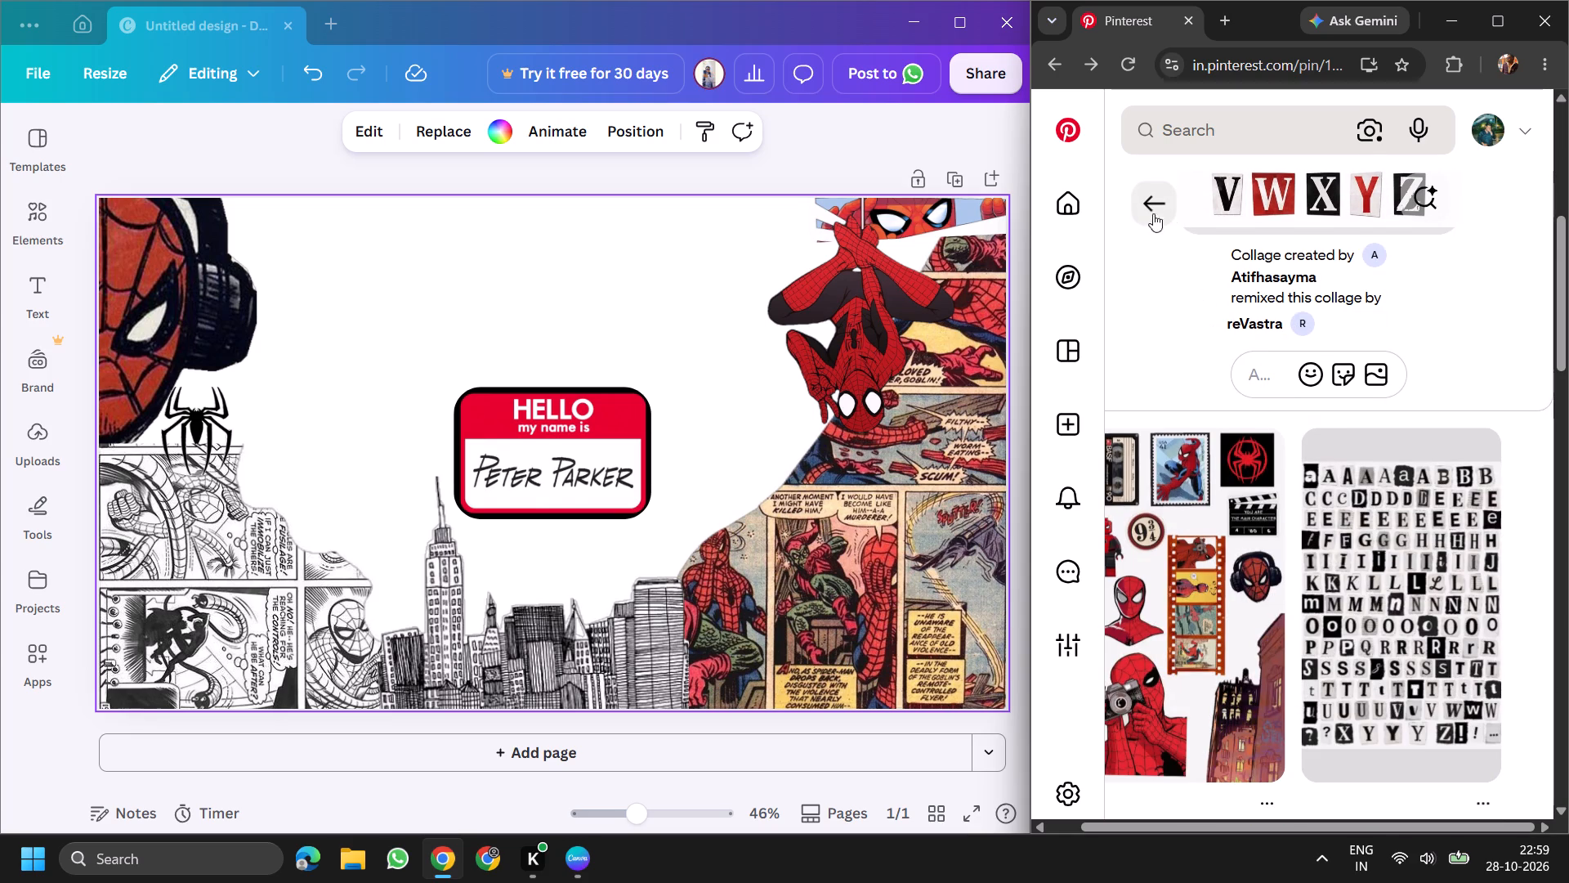
# Reopen the alphabet collage and open the related Spider-Man sticker collage containing the film strip and cassette.
pyautogui.click(1196, 361)
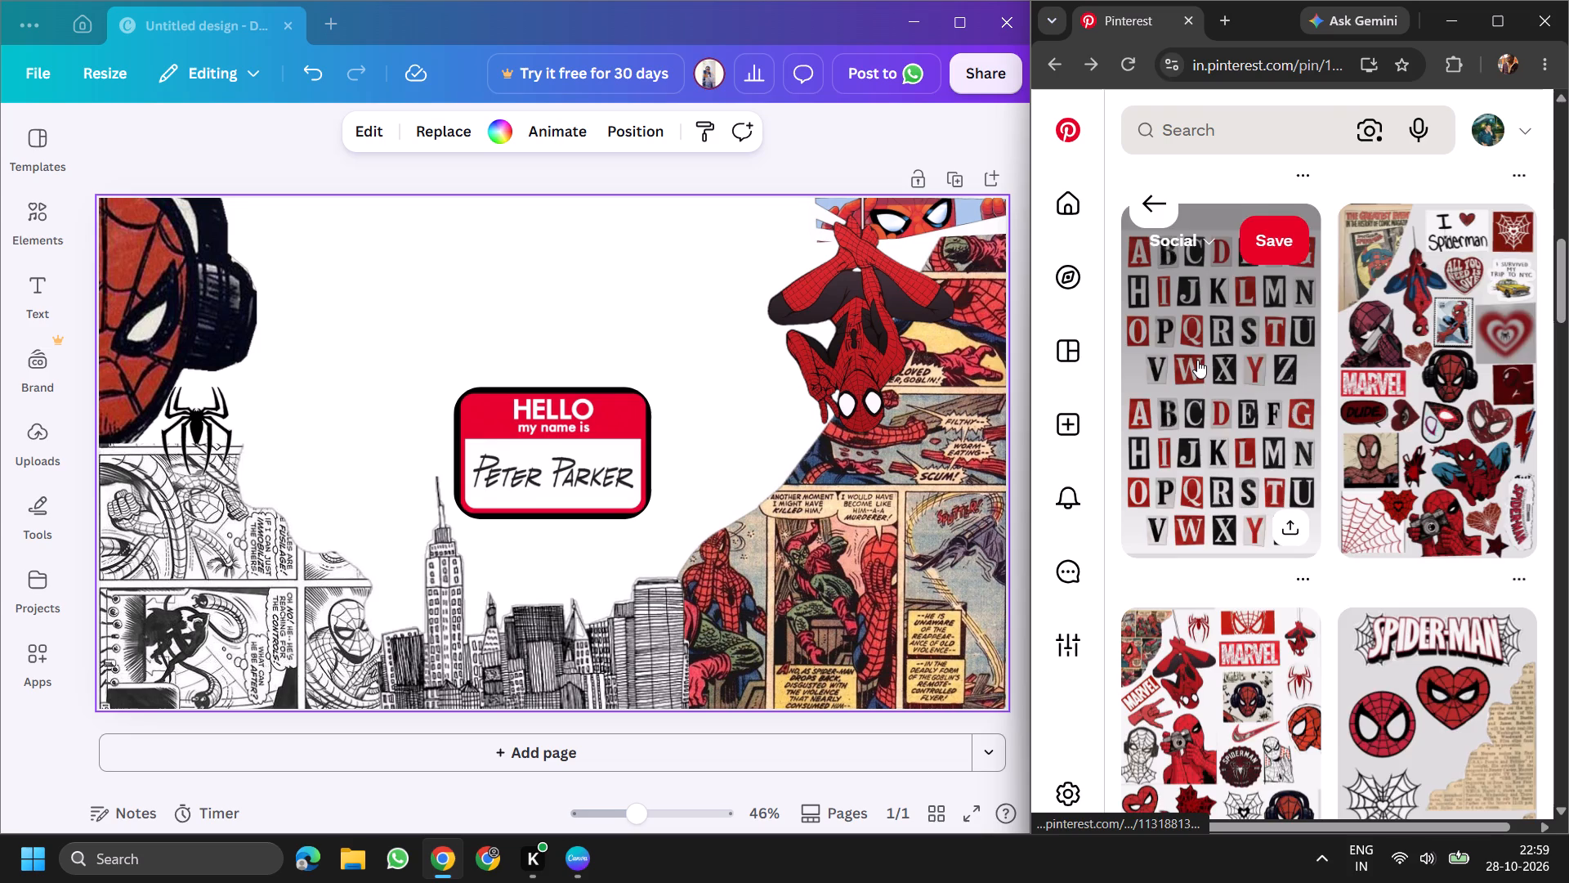
pyautogui.scroll(-7, 1232, 456)
pyautogui.click(1209, 430)
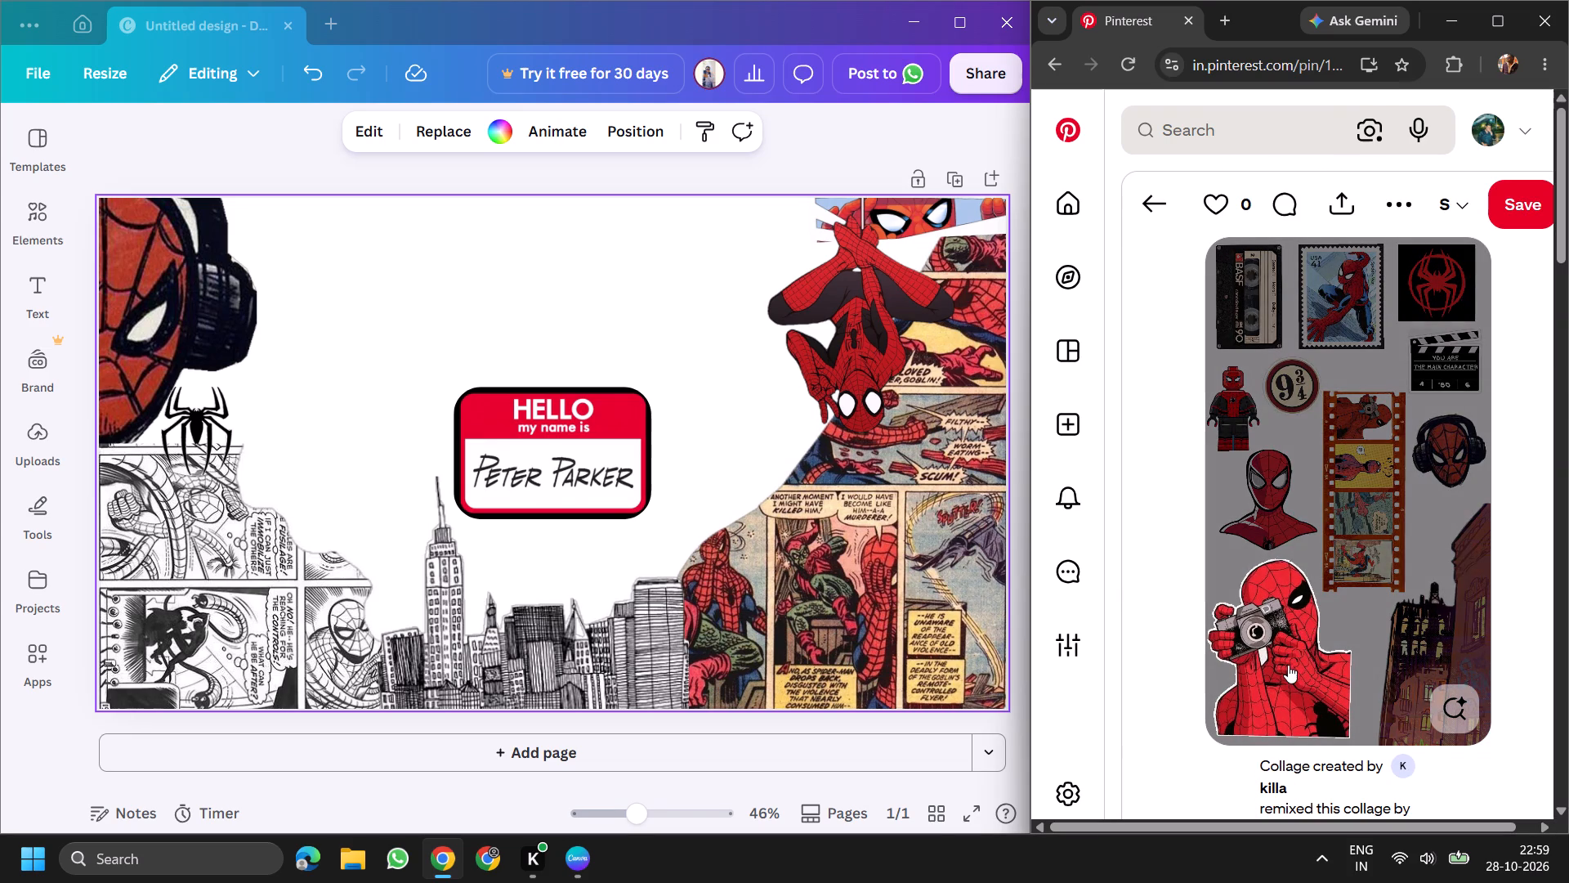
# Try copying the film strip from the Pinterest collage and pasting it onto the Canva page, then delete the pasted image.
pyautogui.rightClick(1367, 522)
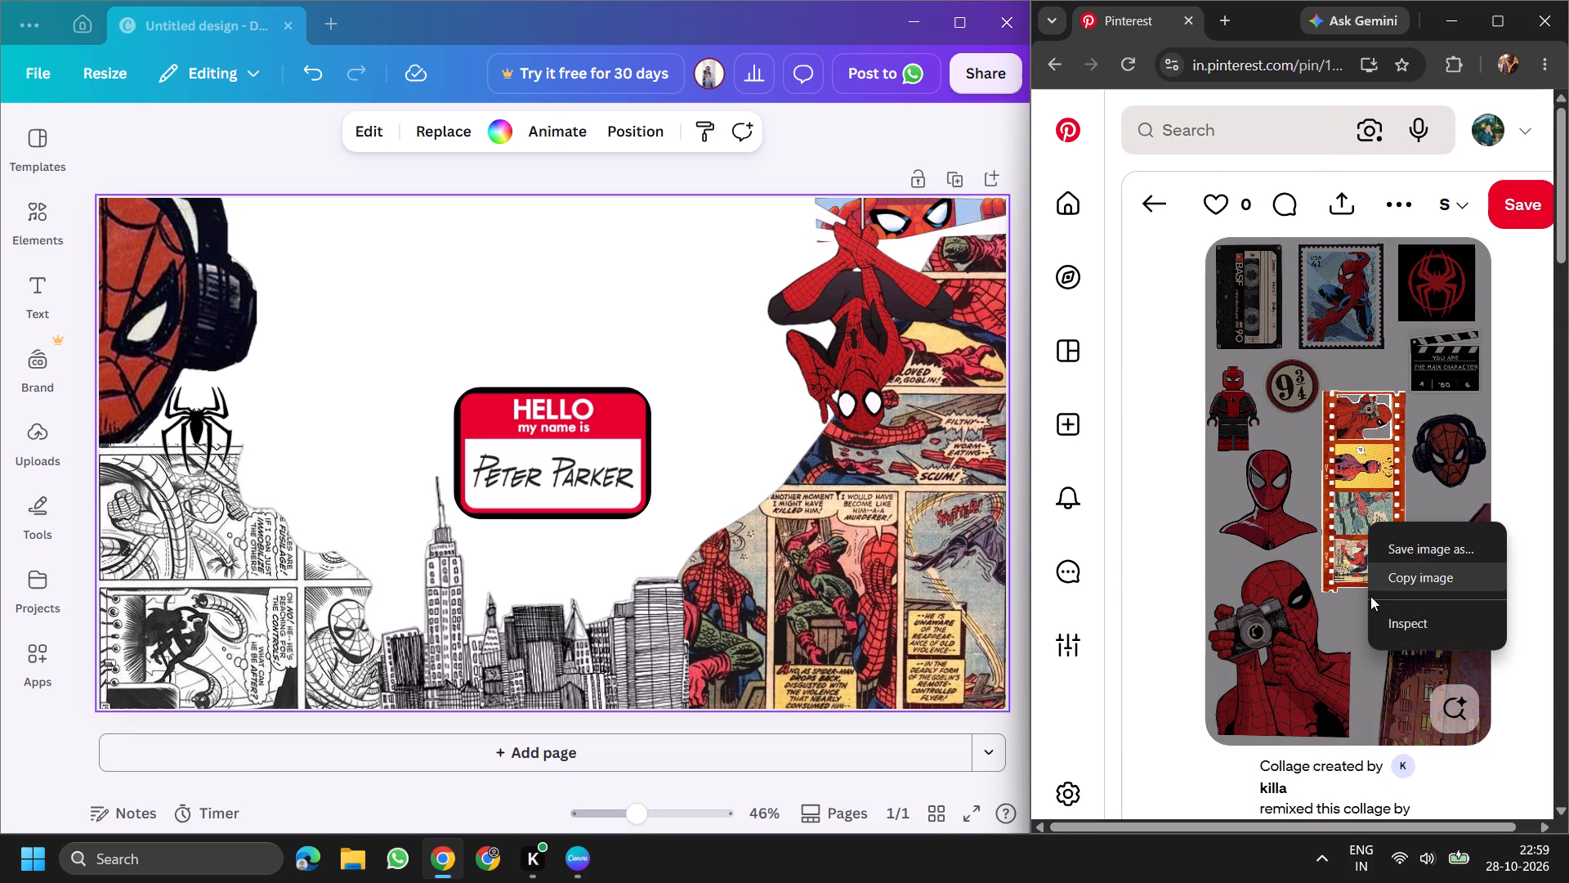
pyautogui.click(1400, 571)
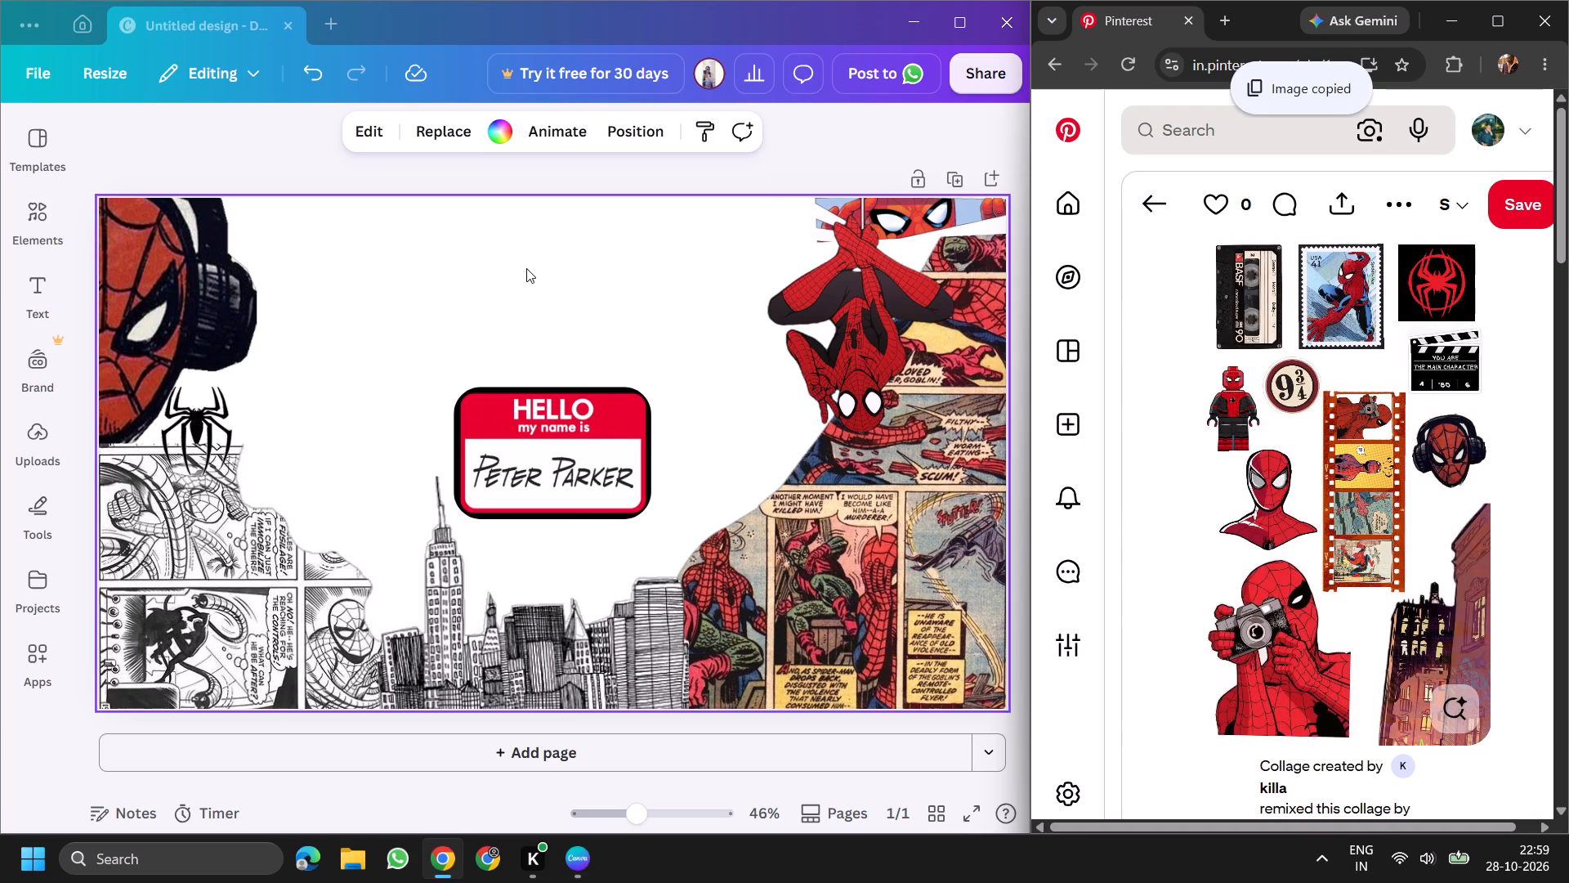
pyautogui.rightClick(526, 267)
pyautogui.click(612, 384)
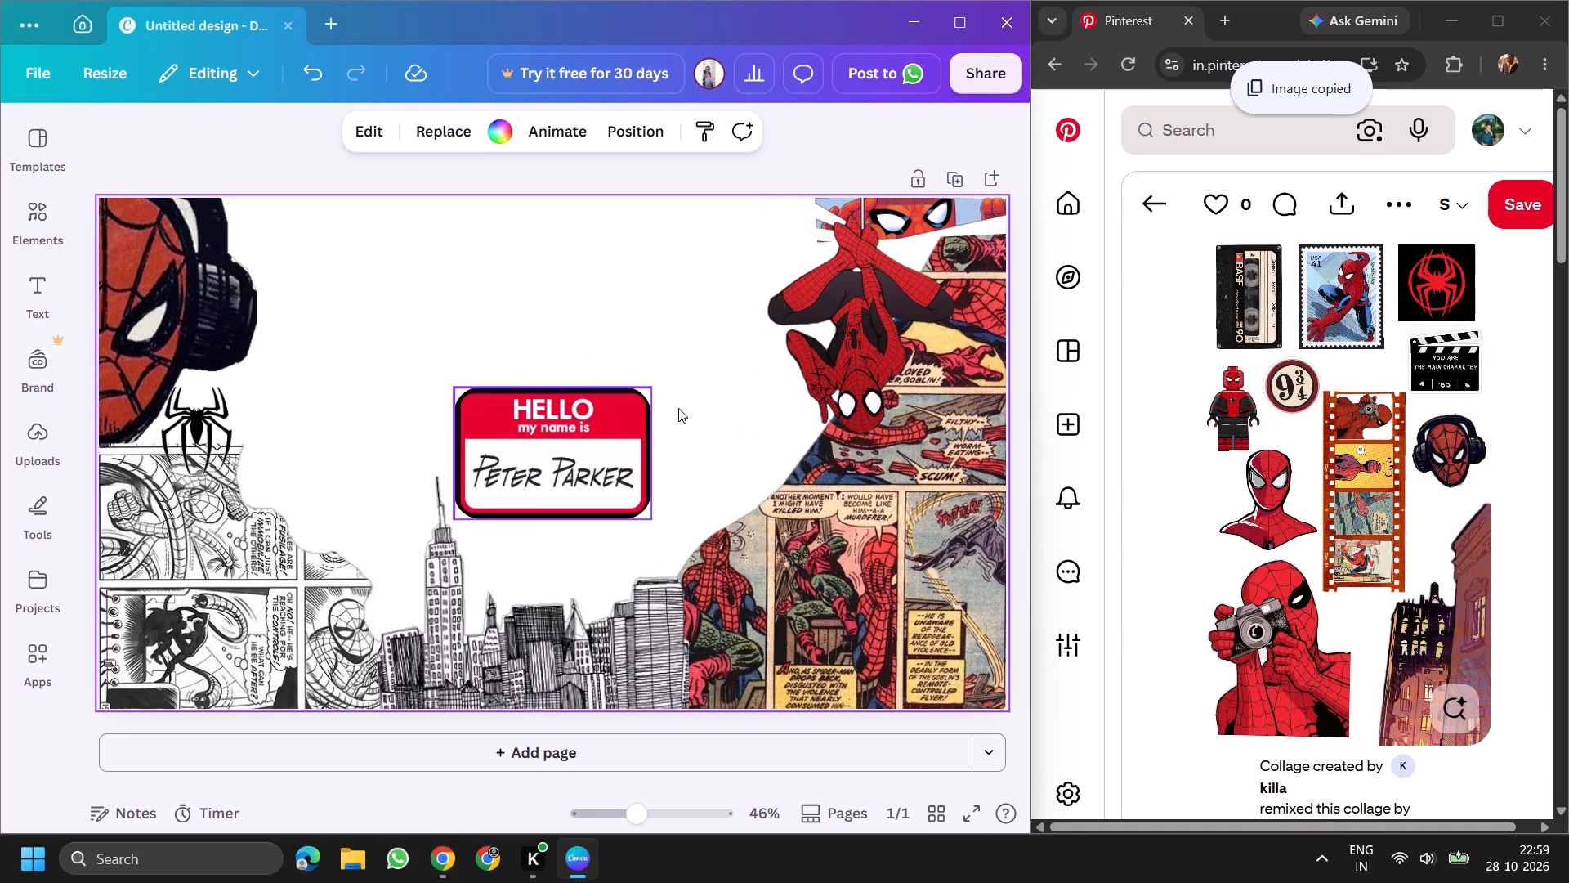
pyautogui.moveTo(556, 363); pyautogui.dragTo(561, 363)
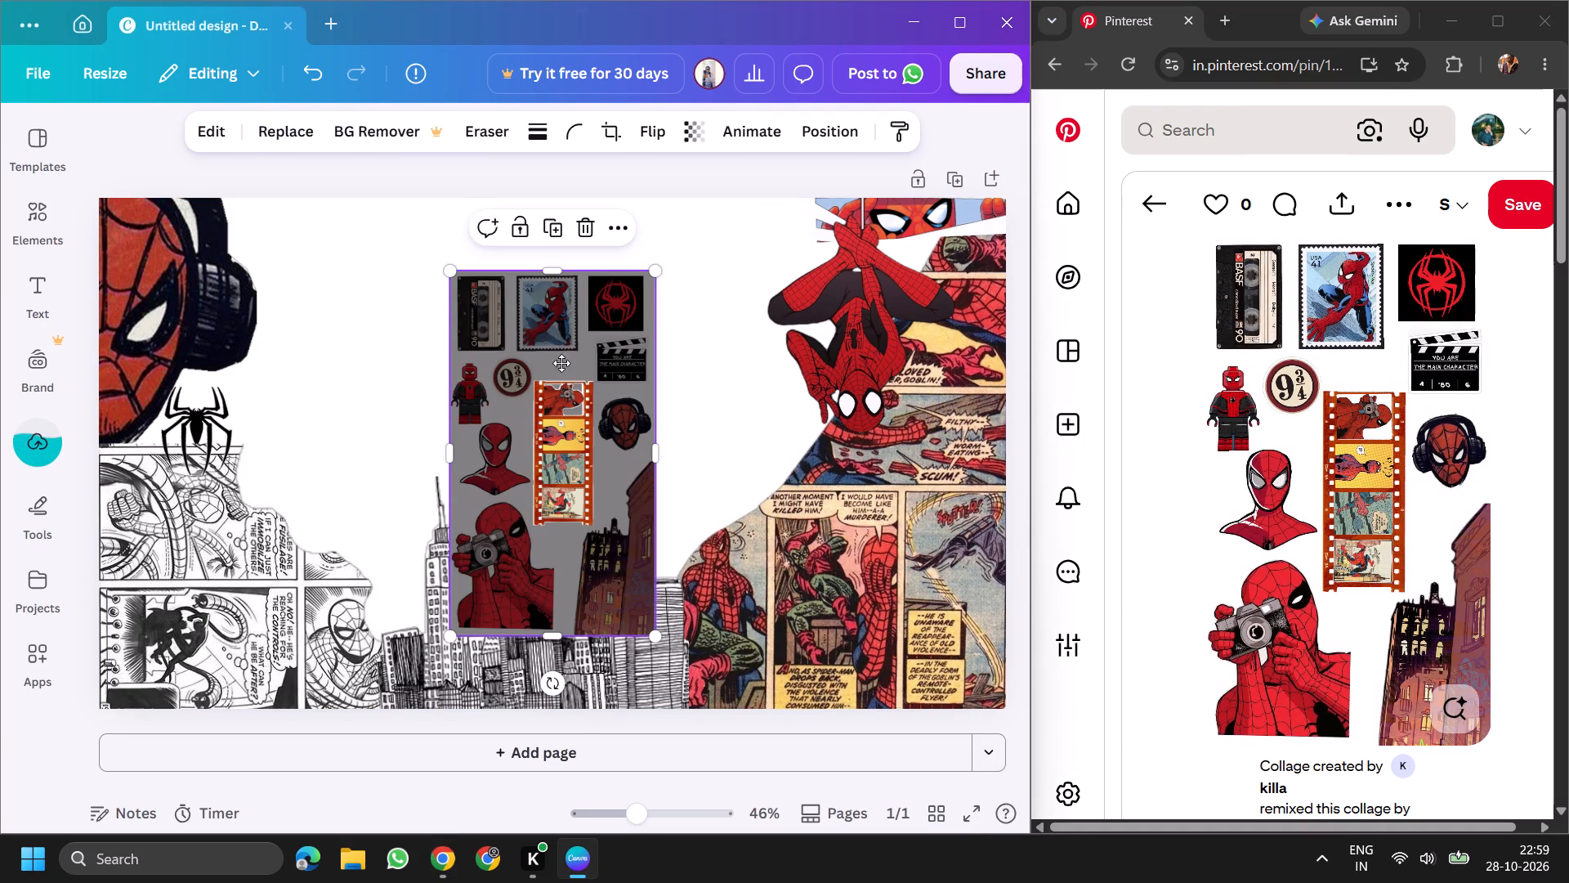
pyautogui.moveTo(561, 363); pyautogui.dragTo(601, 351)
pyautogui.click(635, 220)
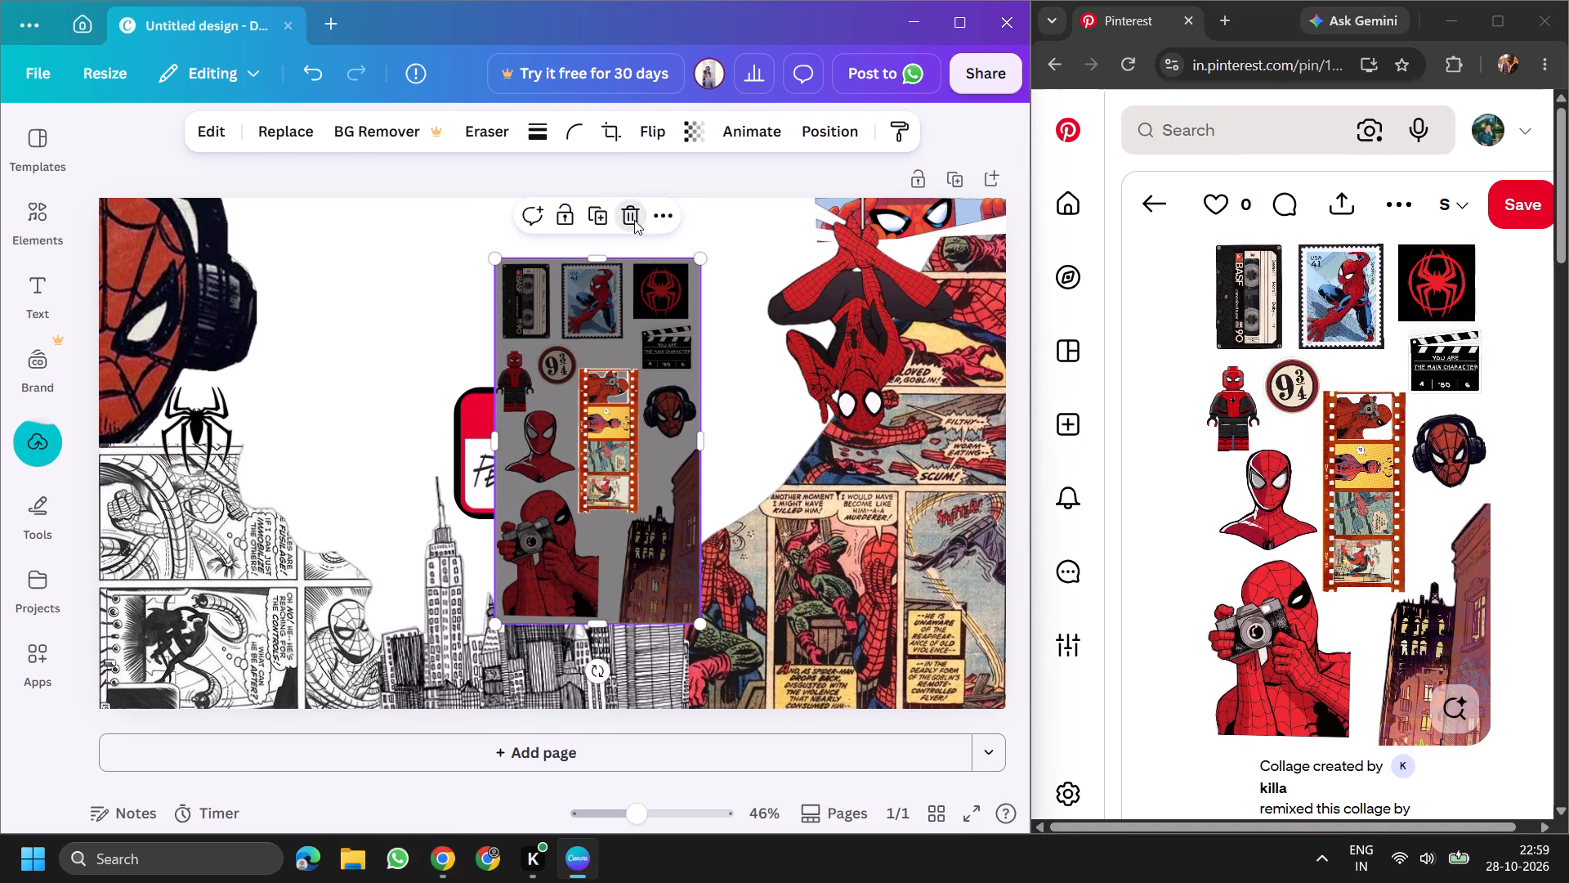
# Copy the image again from the collage's film strip and paste it onto the middle of the Canva page.
pyautogui.rightClick(1349, 466)
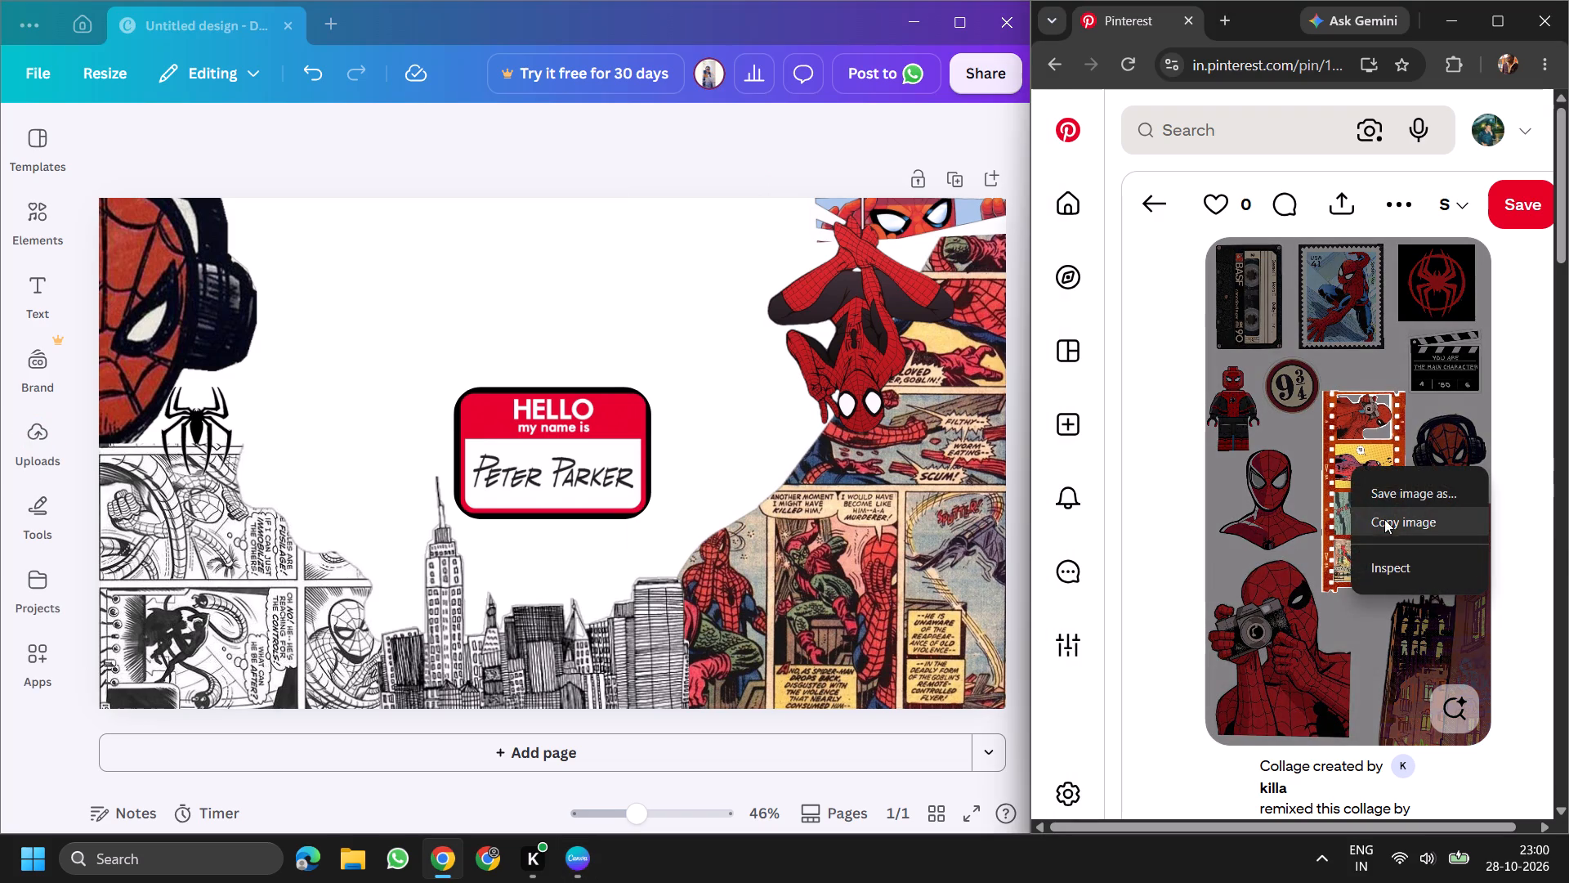
pyautogui.click(1388, 524)
pyautogui.rightClick(682, 331)
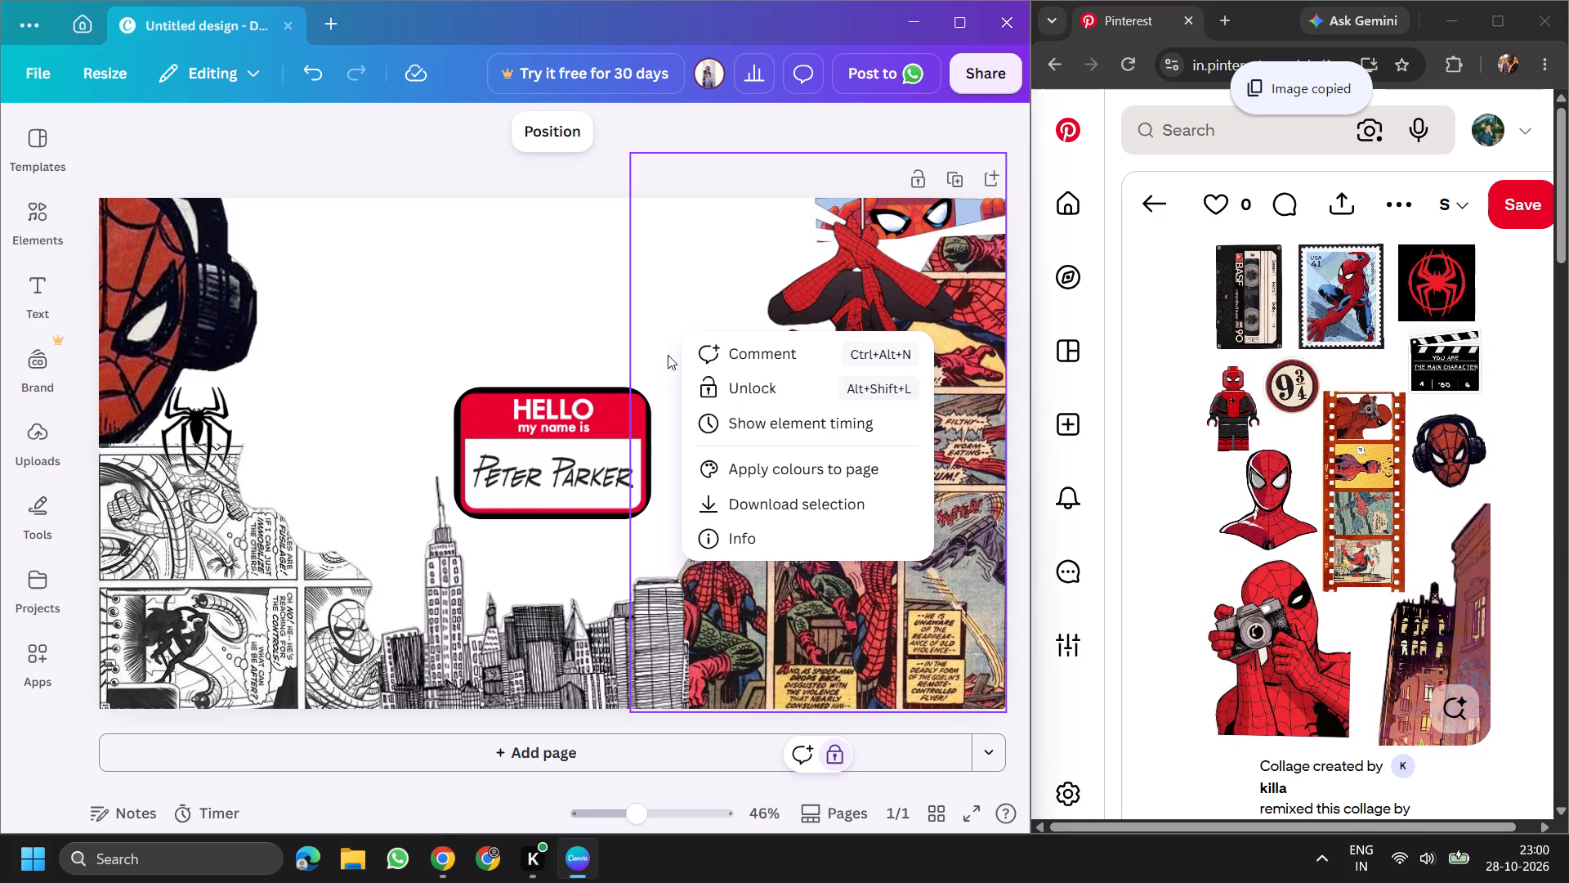
pyautogui.rightClick(576, 253)
pyautogui.rightClick(463, 227)
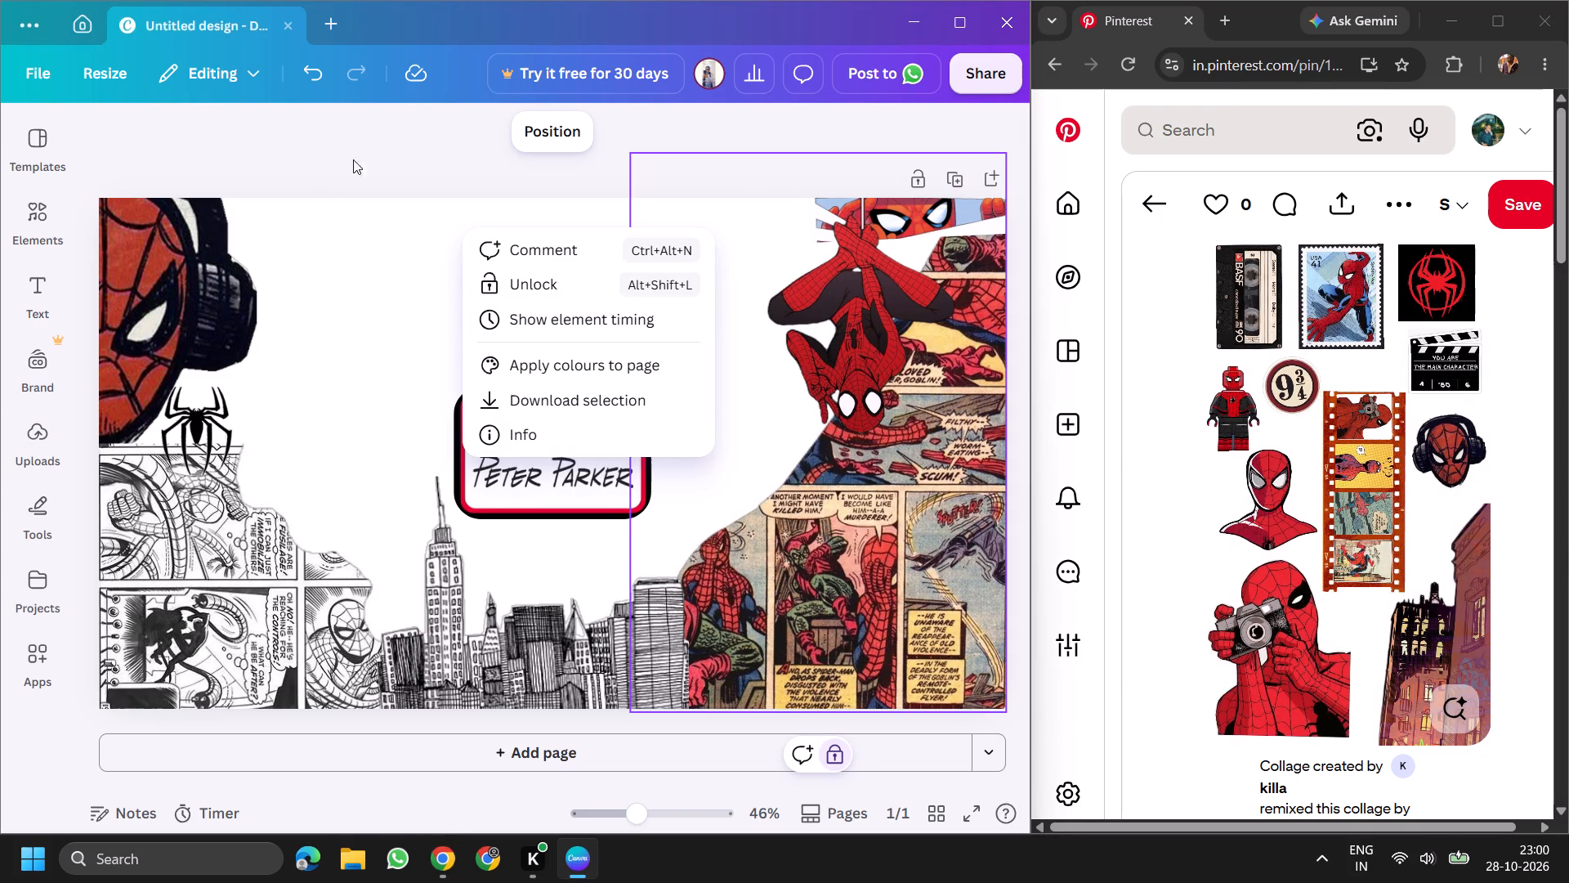
pyautogui.click(372, 132)
pyautogui.click(358, 182)
pyautogui.rightClick(405, 252)
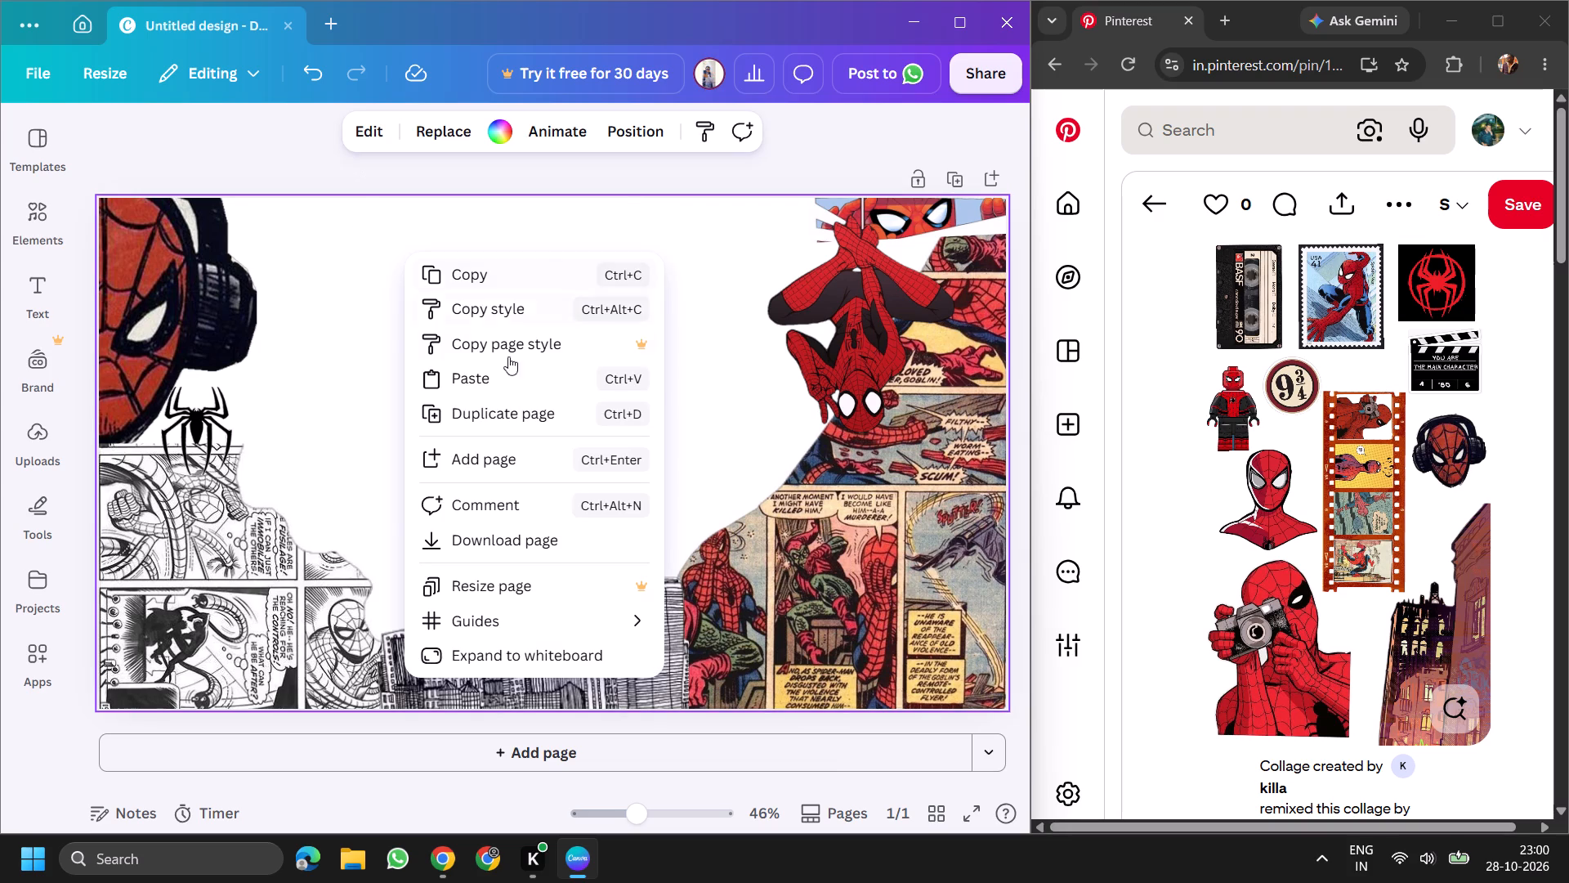
pyautogui.click(514, 366)
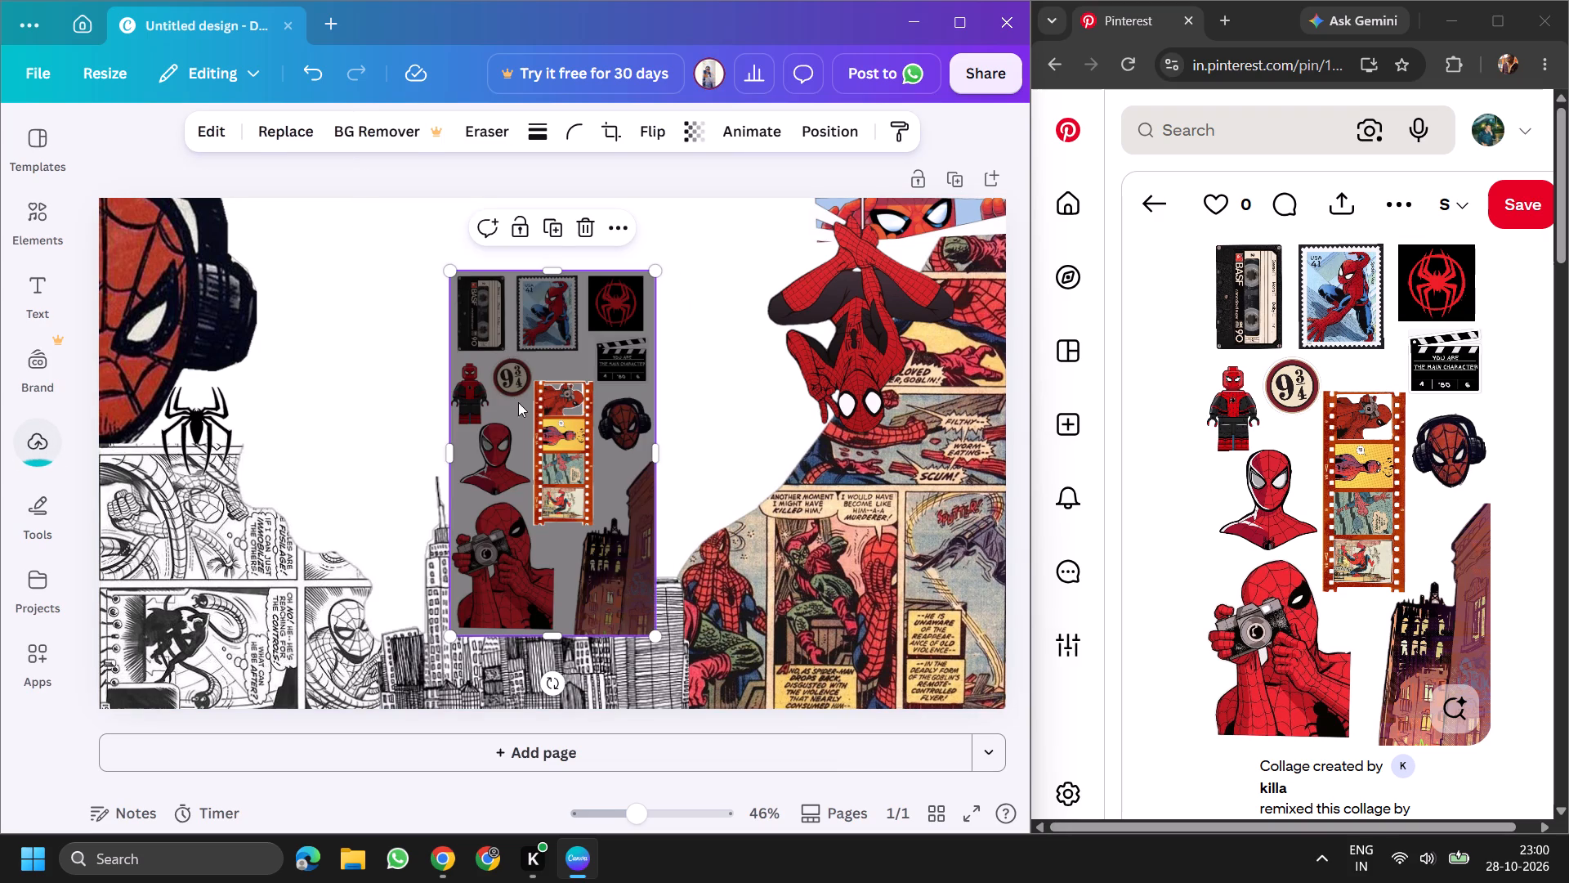
# Crop the pasted collage image on all sides down to just the vertical film strip.
pyautogui.moveTo(556, 276); pyautogui.dragTo(570, 382)
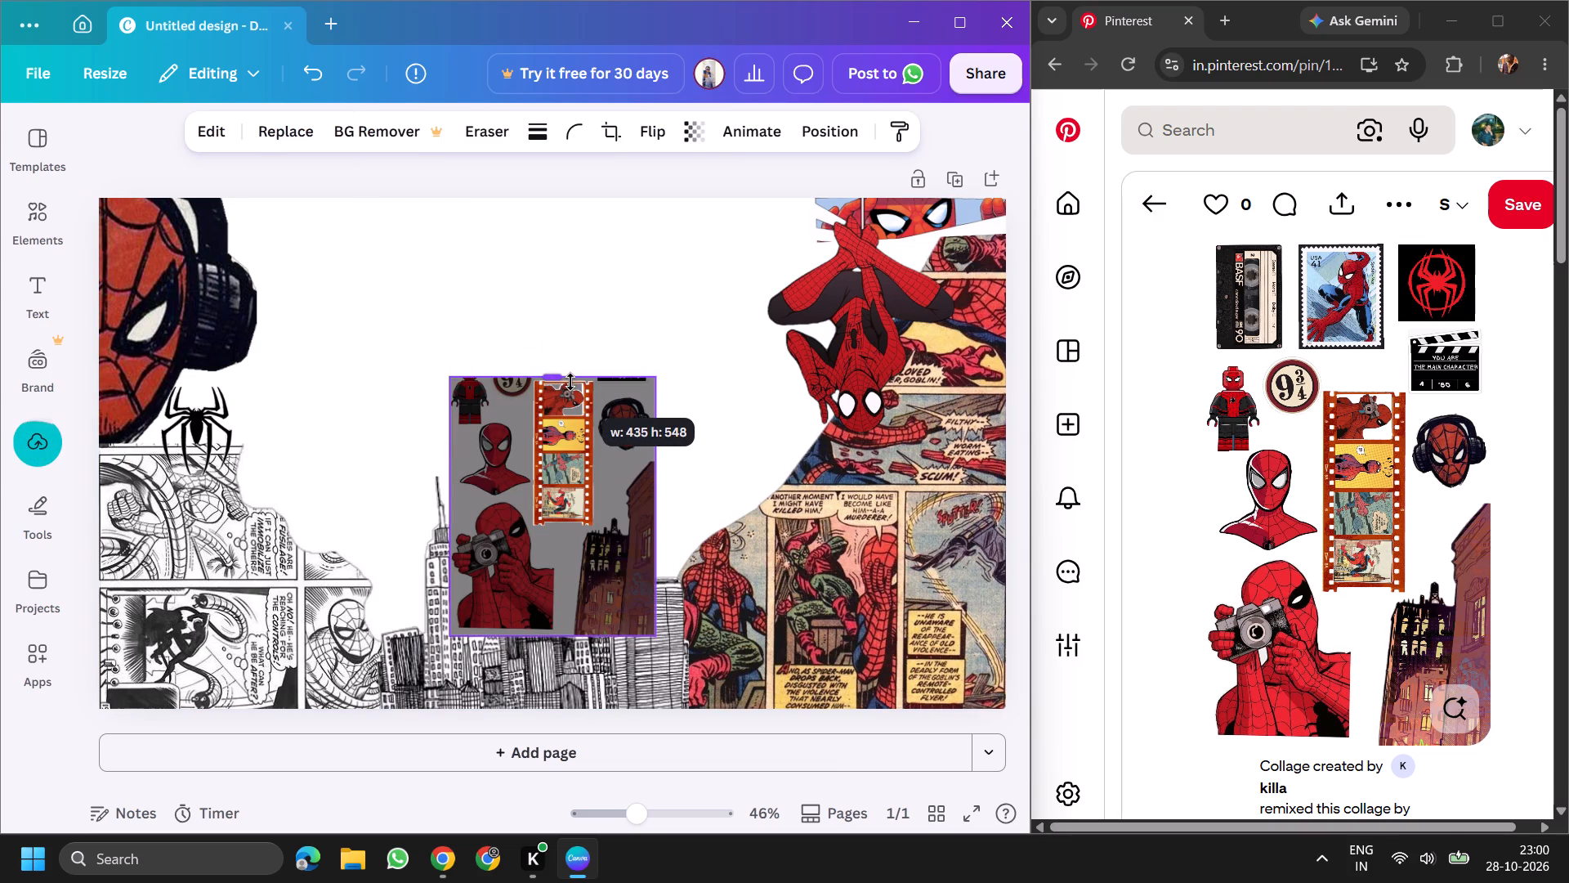
pyautogui.moveTo(570, 382); pyautogui.dragTo(570, 385)
pyautogui.moveTo(654, 508); pyautogui.dragTo(655, 507)
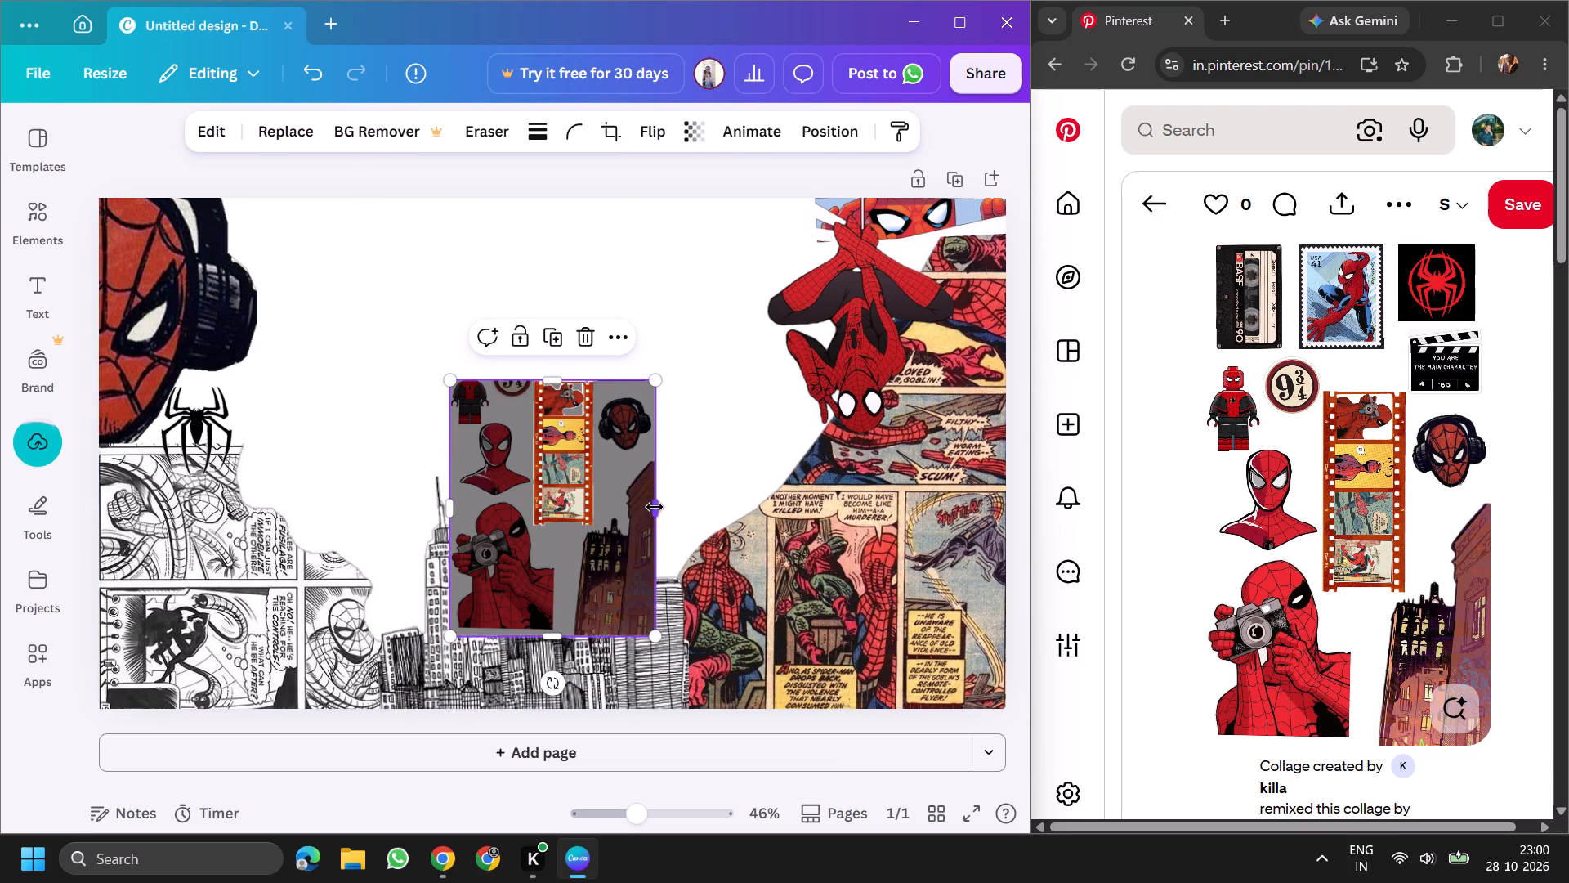
pyautogui.moveTo(655, 507); pyautogui.dragTo(592, 470)
pyautogui.moveTo(452, 506); pyautogui.dragTo(470, 509)
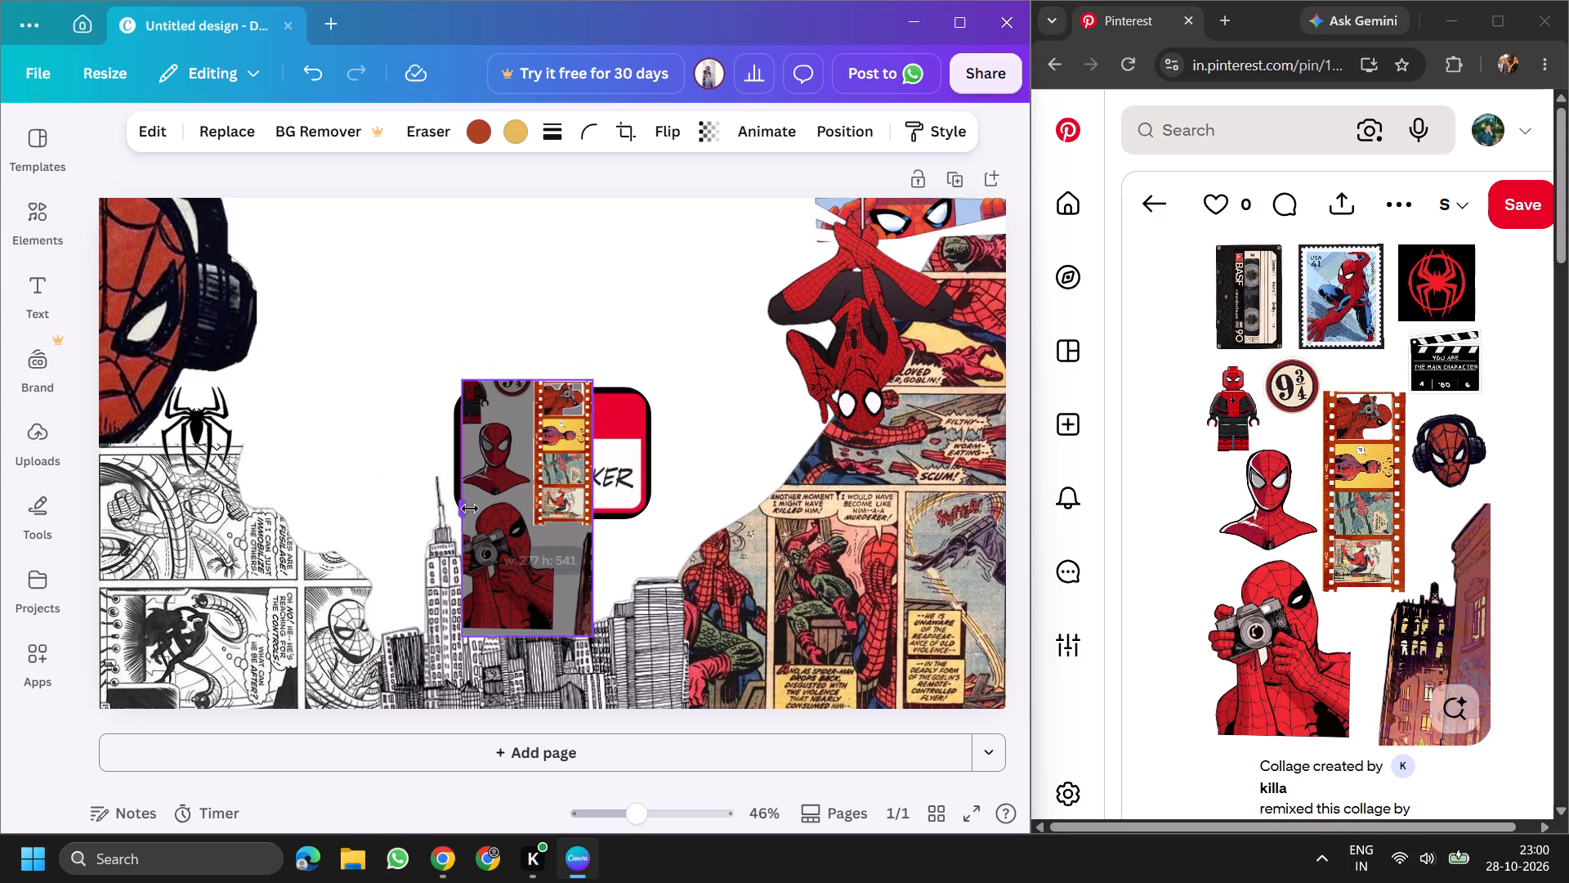
pyautogui.moveTo(470, 509); pyautogui.dragTo(535, 508)
pyautogui.moveTo(570, 634); pyautogui.dragTo(577, 587)
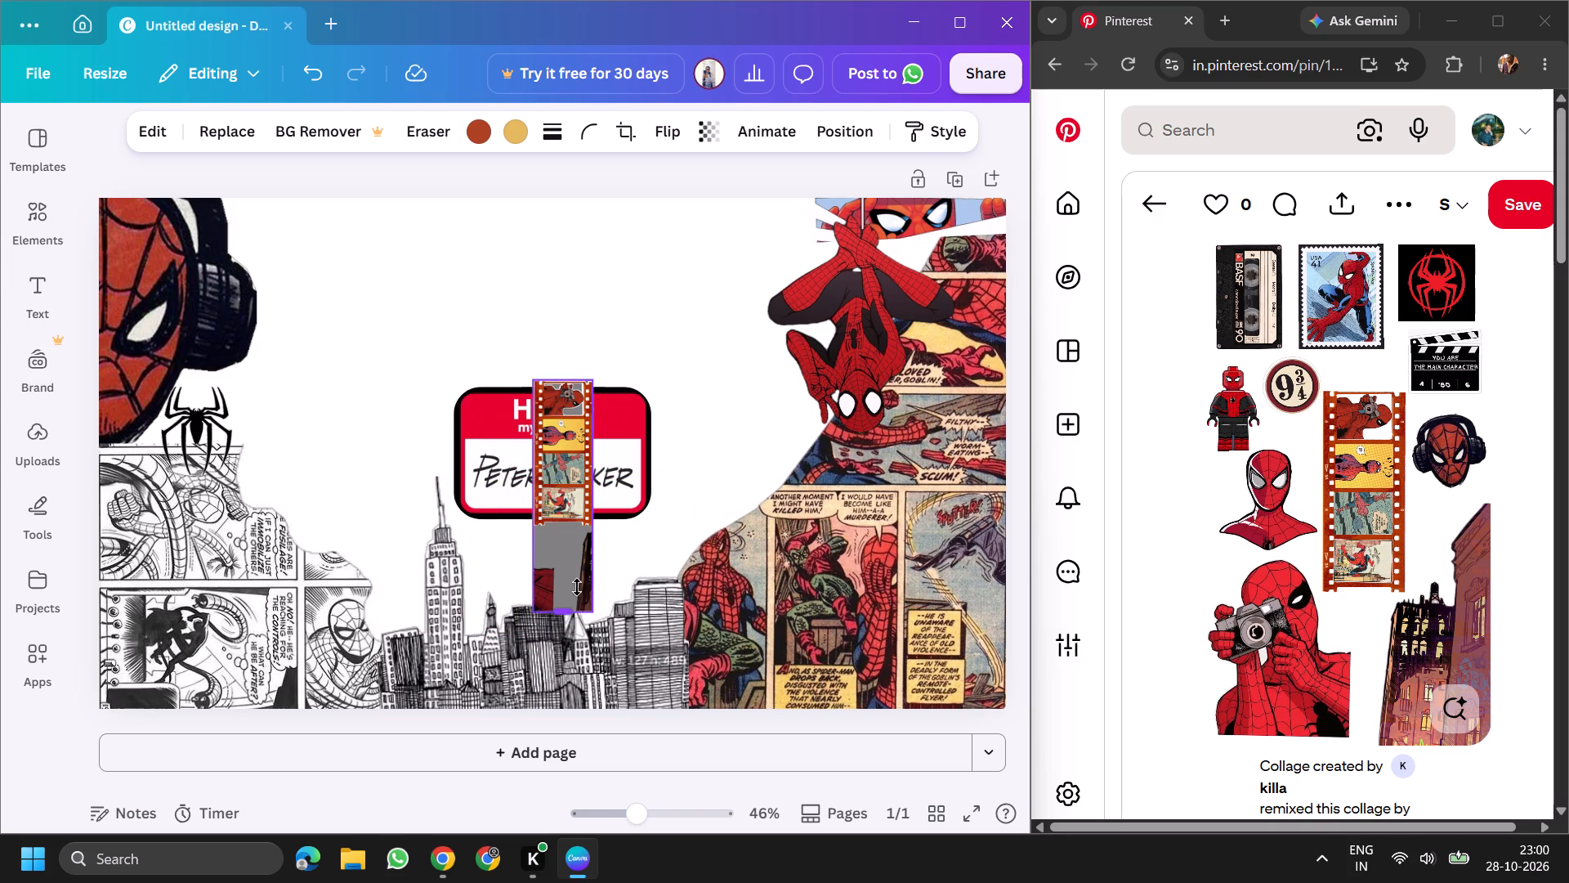
pyautogui.moveTo(577, 587); pyautogui.dragTo(590, 523)
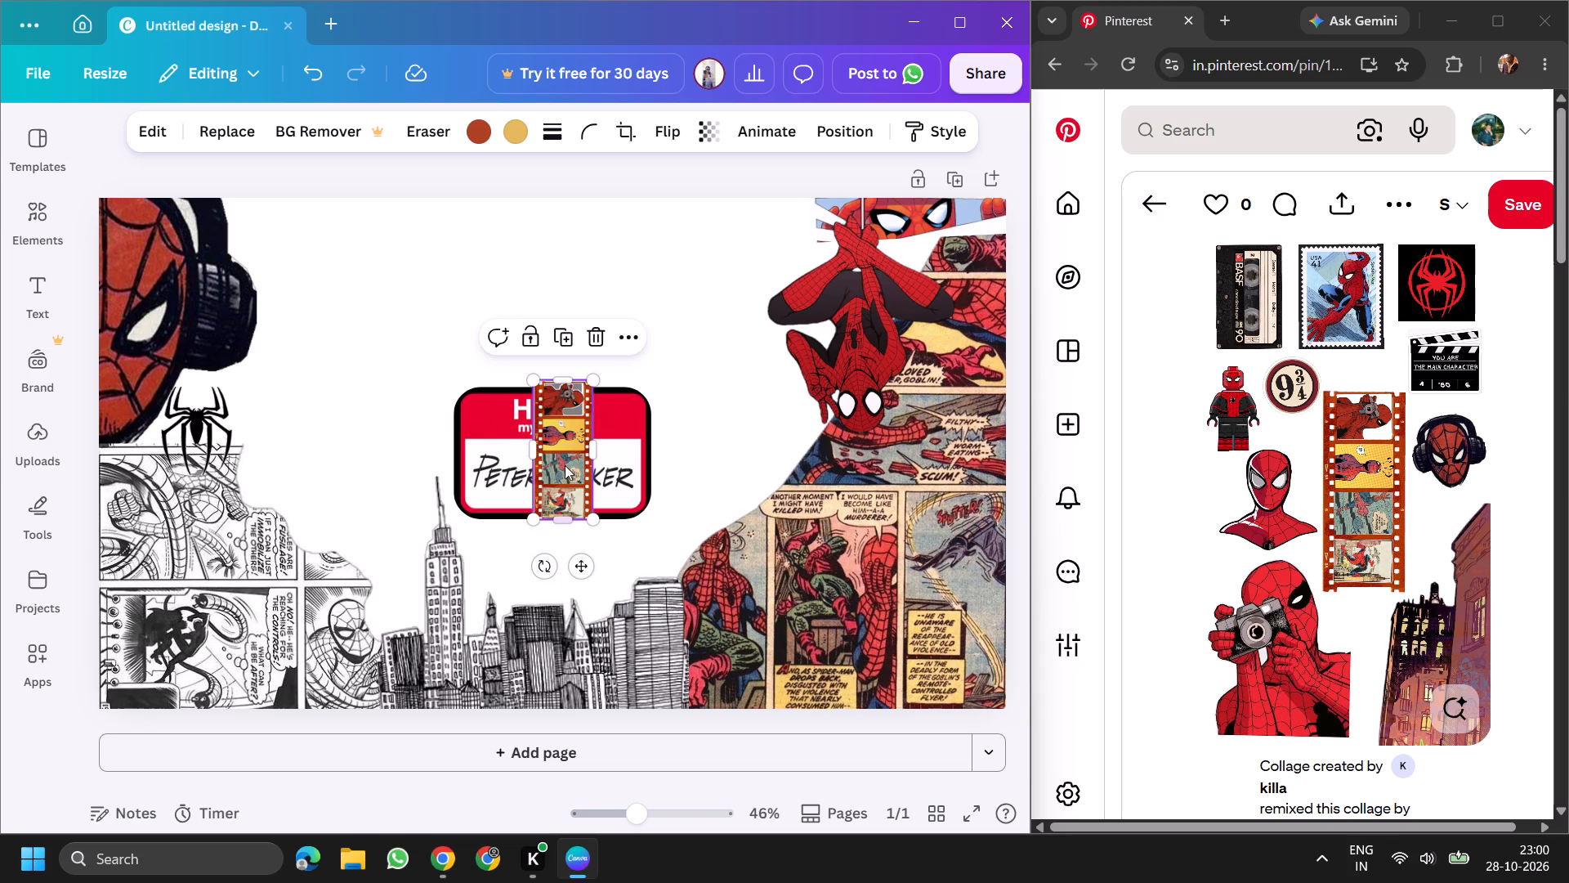
# Move the film strip to the empty area above the name tag and rotate it counterclockwise until it lies horizontal.
pyautogui.moveTo(565, 453); pyautogui.dragTo(600, 261)
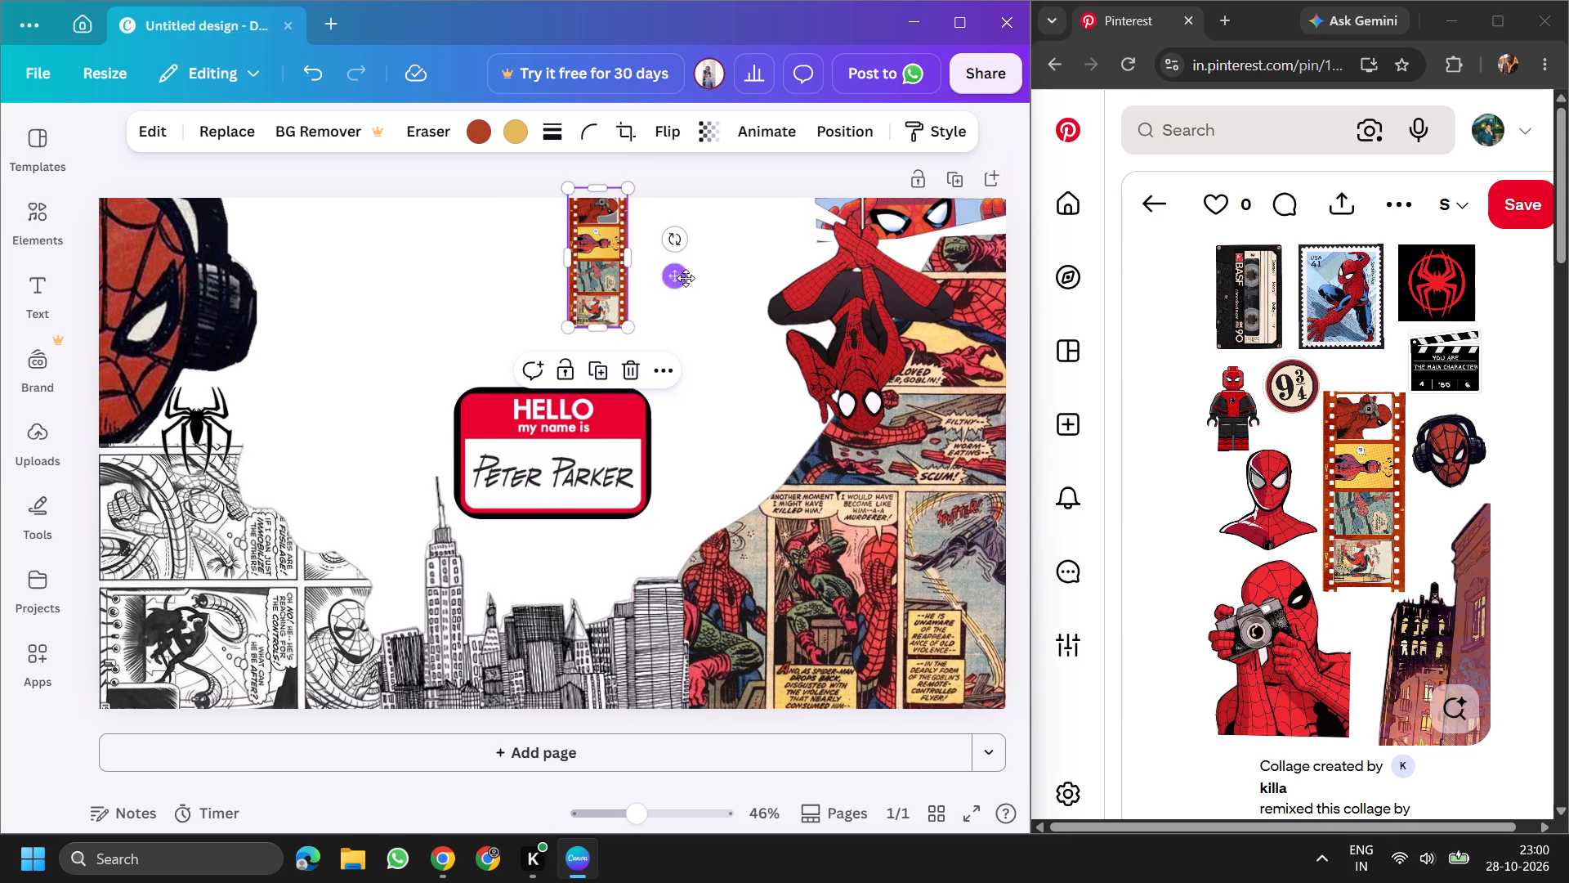
pyautogui.moveTo(677, 239); pyautogui.dragTo(578, 213)
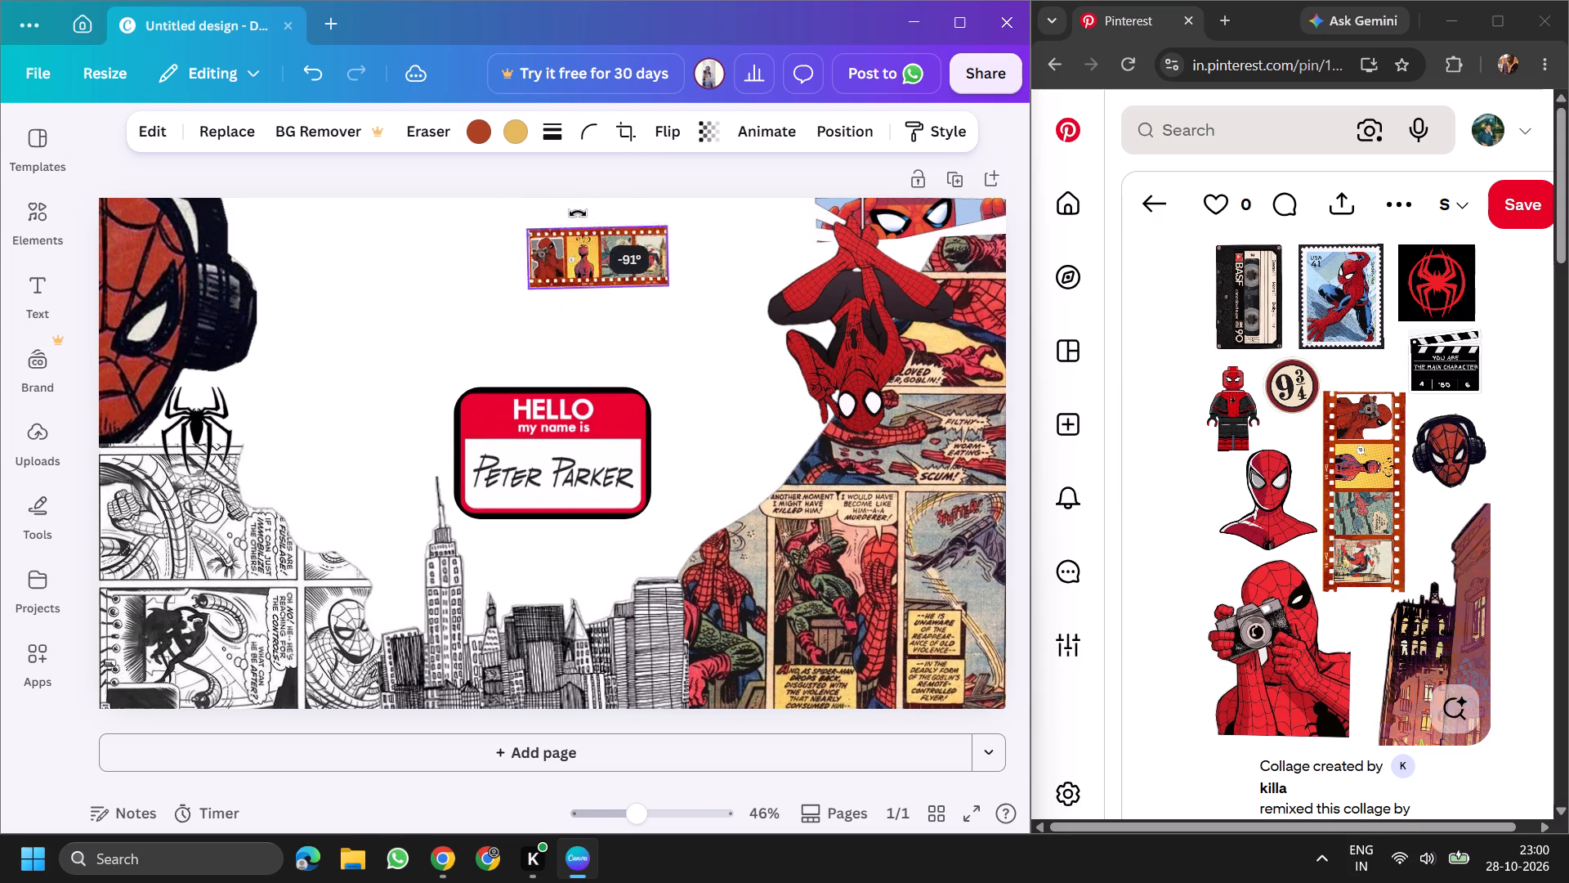
pyautogui.moveTo(578, 213); pyautogui.dragTo(593, 215)
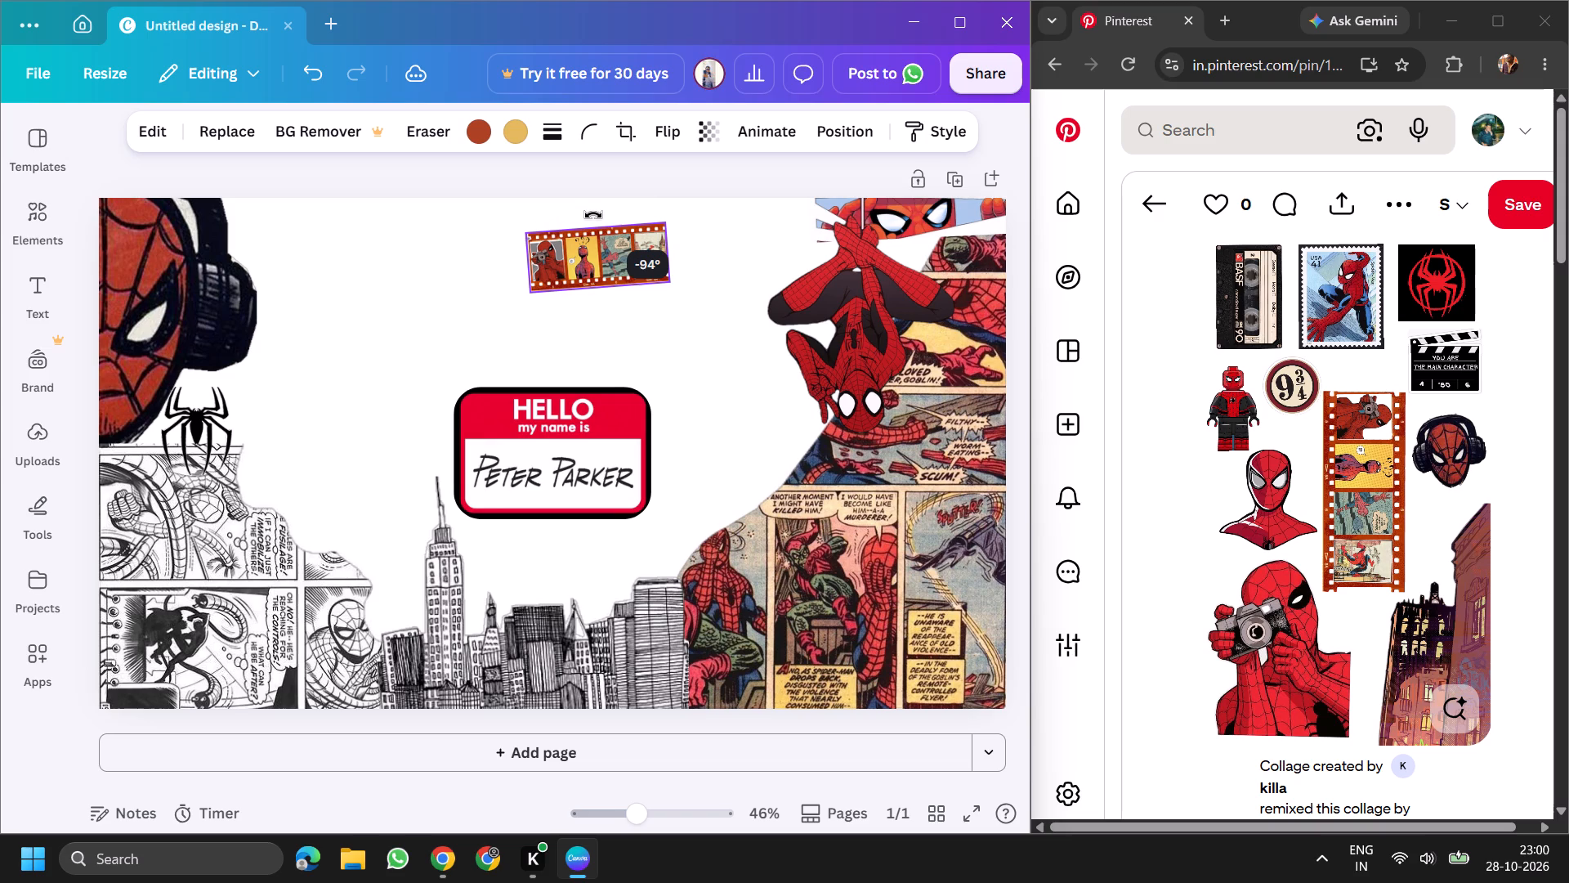
pyautogui.moveTo(593, 215); pyautogui.dragTo(597, 213)
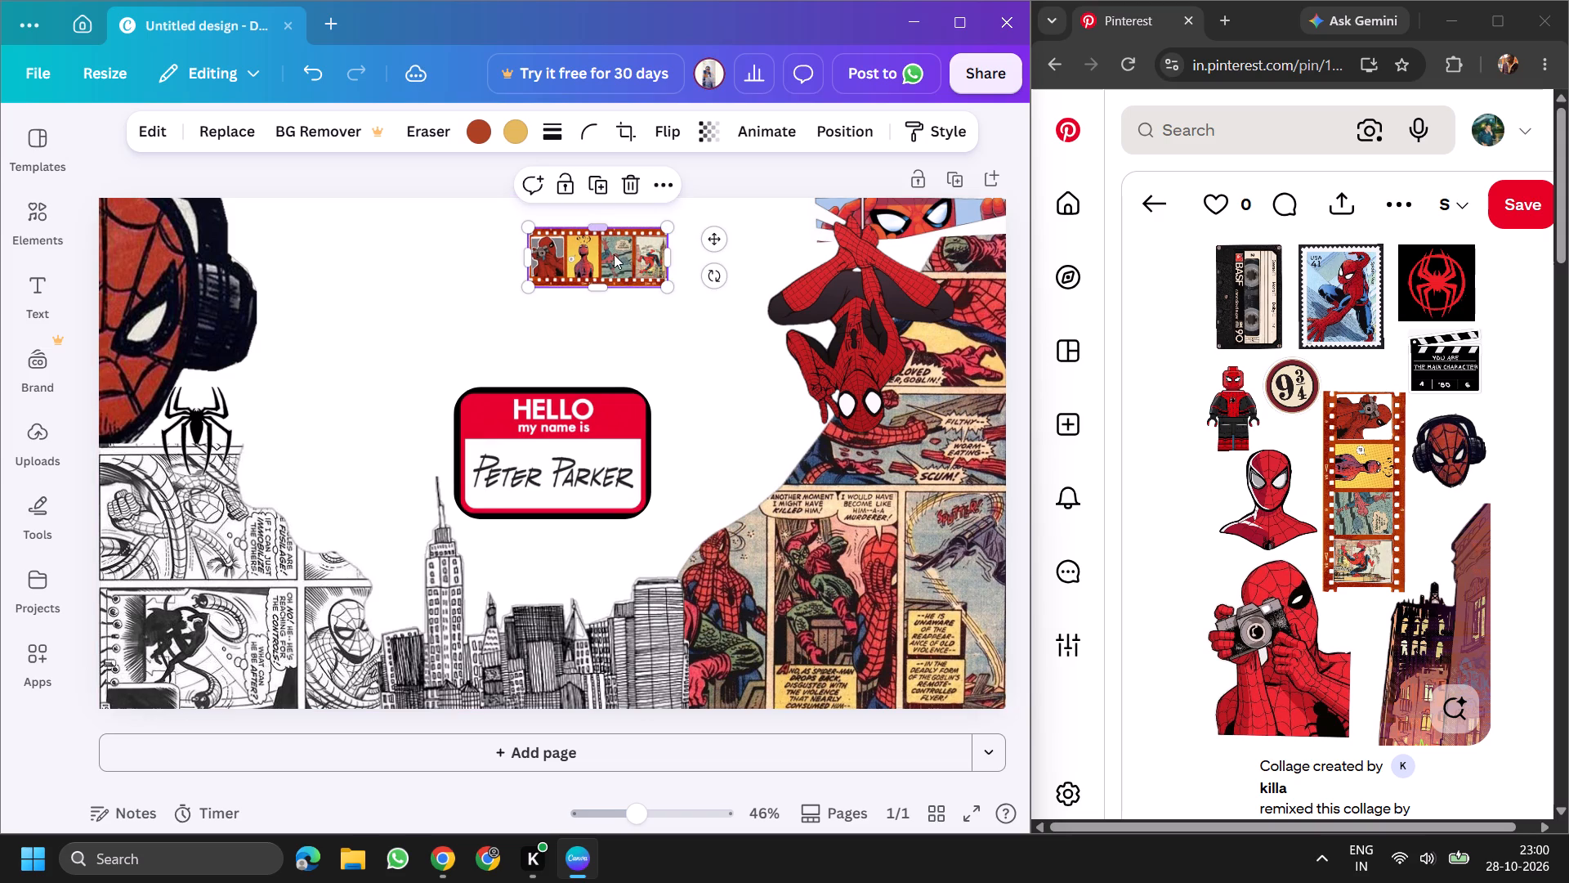
# Try the film strip at several spots on the page, then place it at the top edge, overlapping the headphone head.
pyautogui.moveTo(588, 248); pyautogui.dragTo(356, 567)
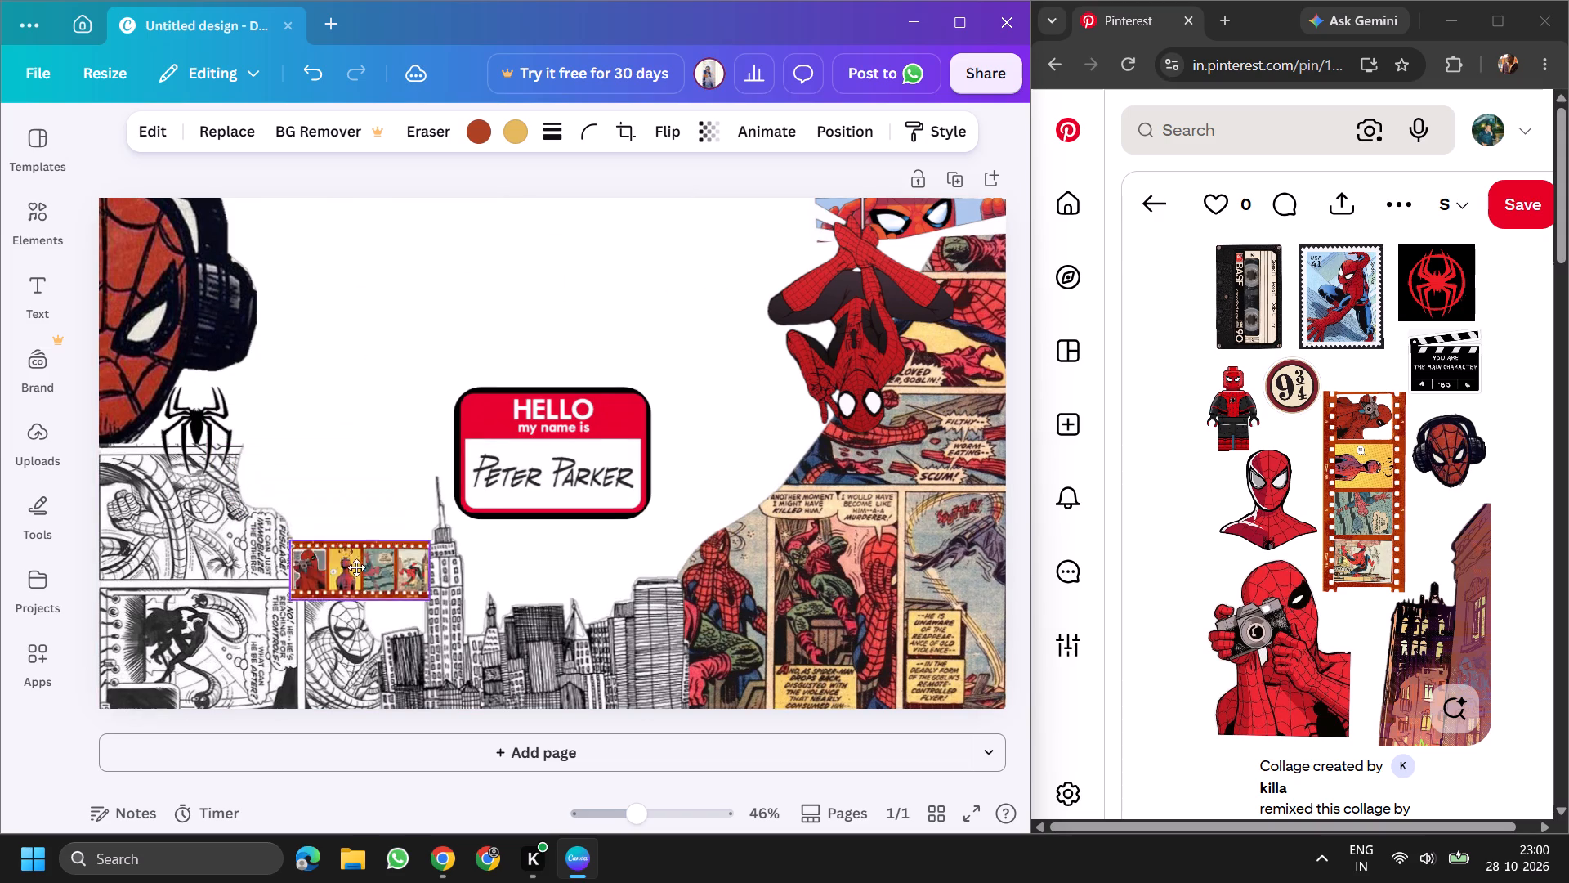
pyautogui.moveTo(356, 567); pyautogui.dragTo(629, 542)
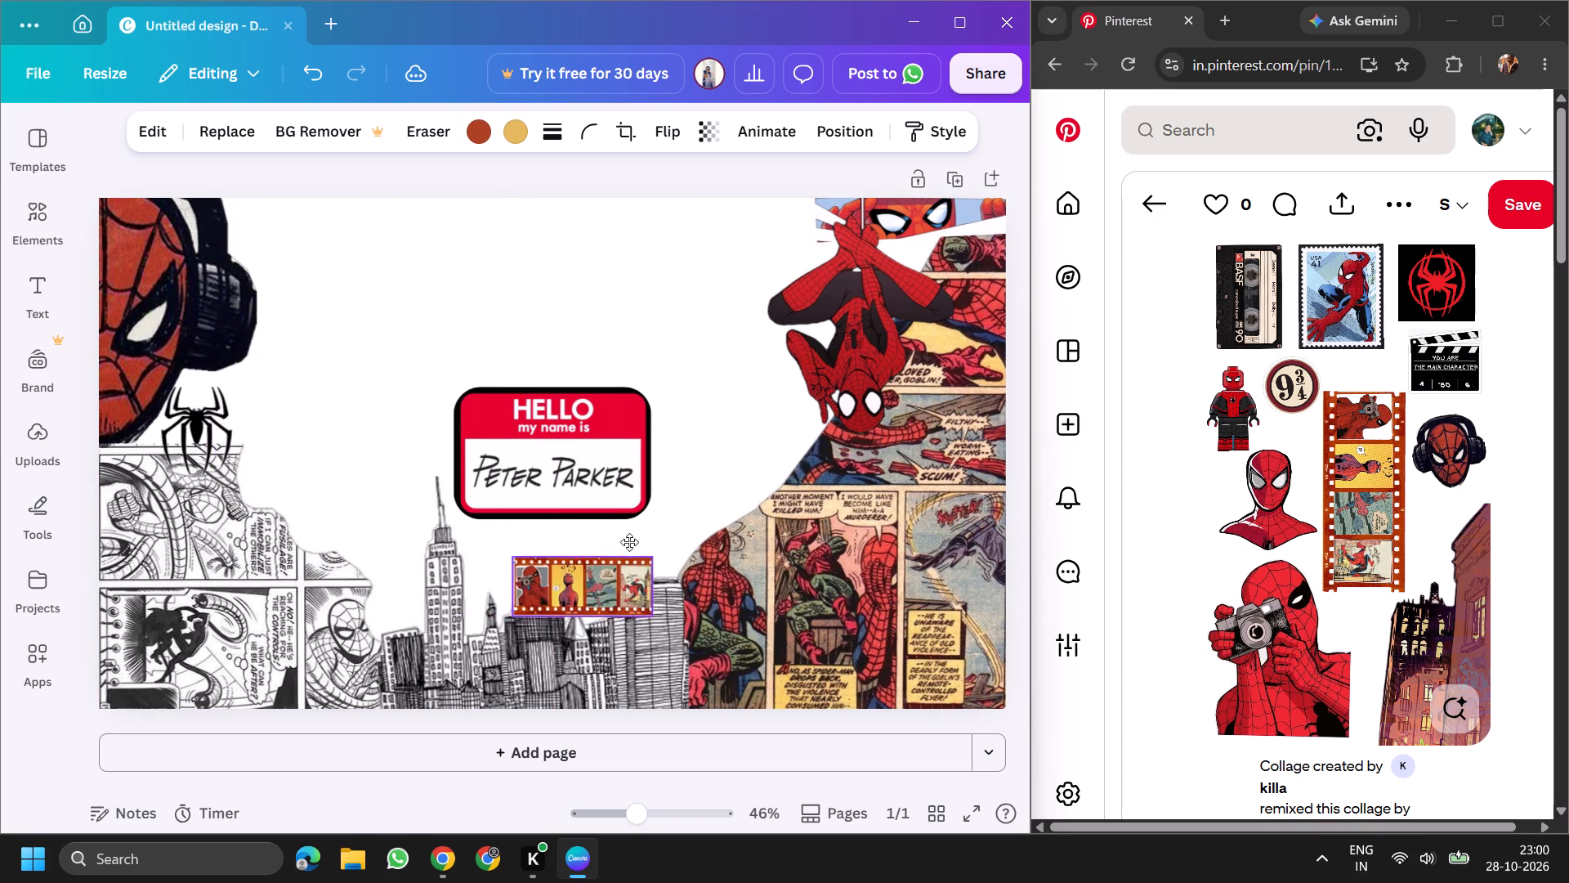
pyautogui.moveTo(629, 542); pyautogui.dragTo(626, 532)
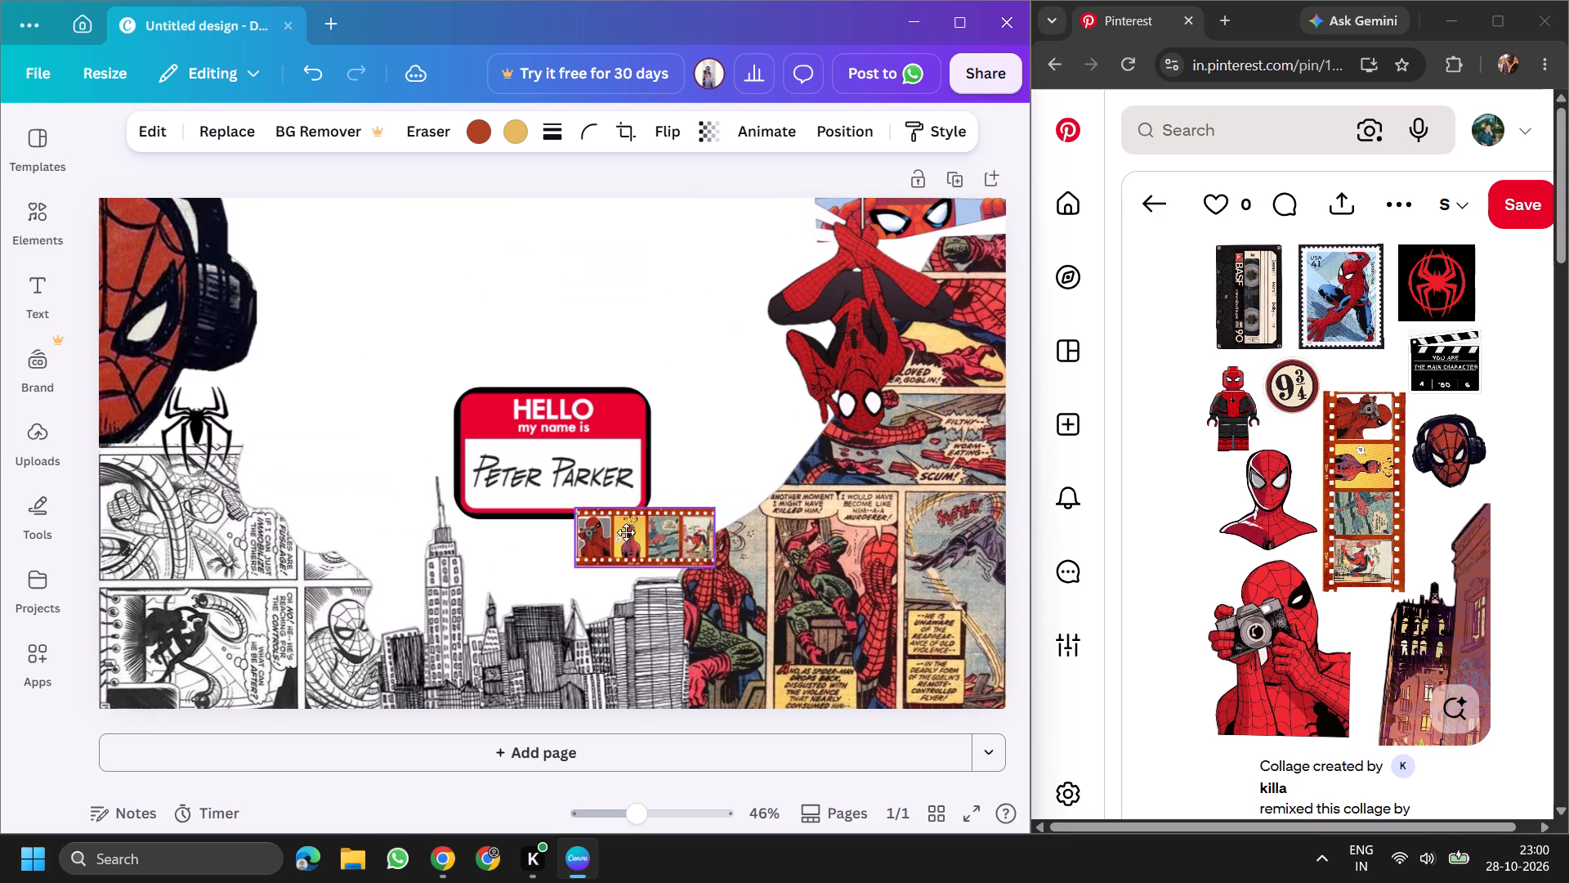
pyautogui.moveTo(626, 532); pyautogui.dragTo(741, 381)
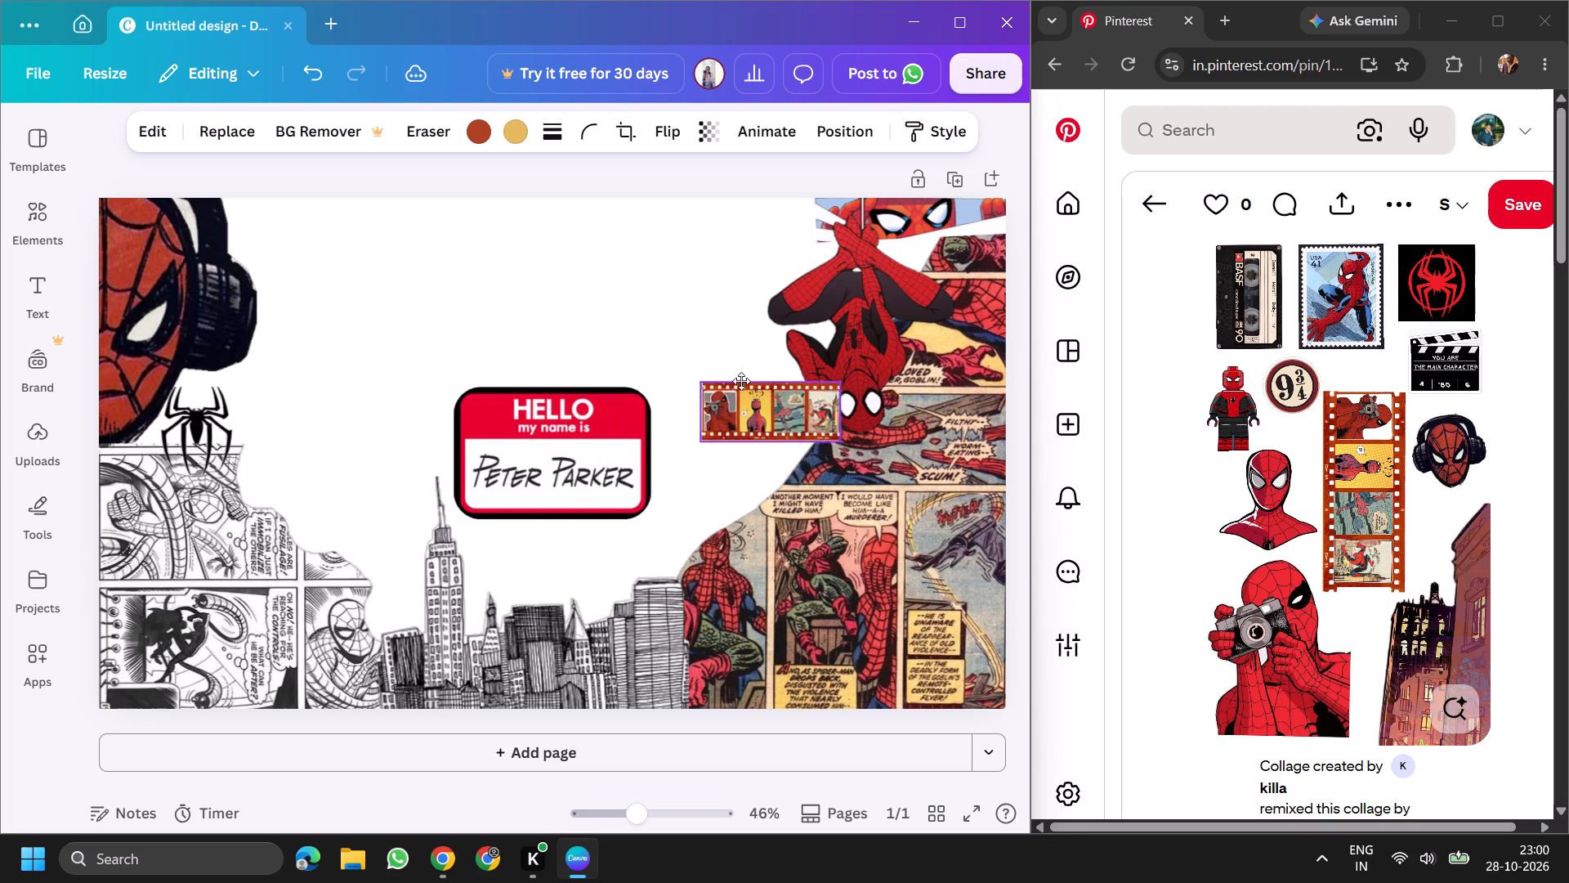
pyautogui.moveTo(741, 381); pyautogui.dragTo(285, 208)
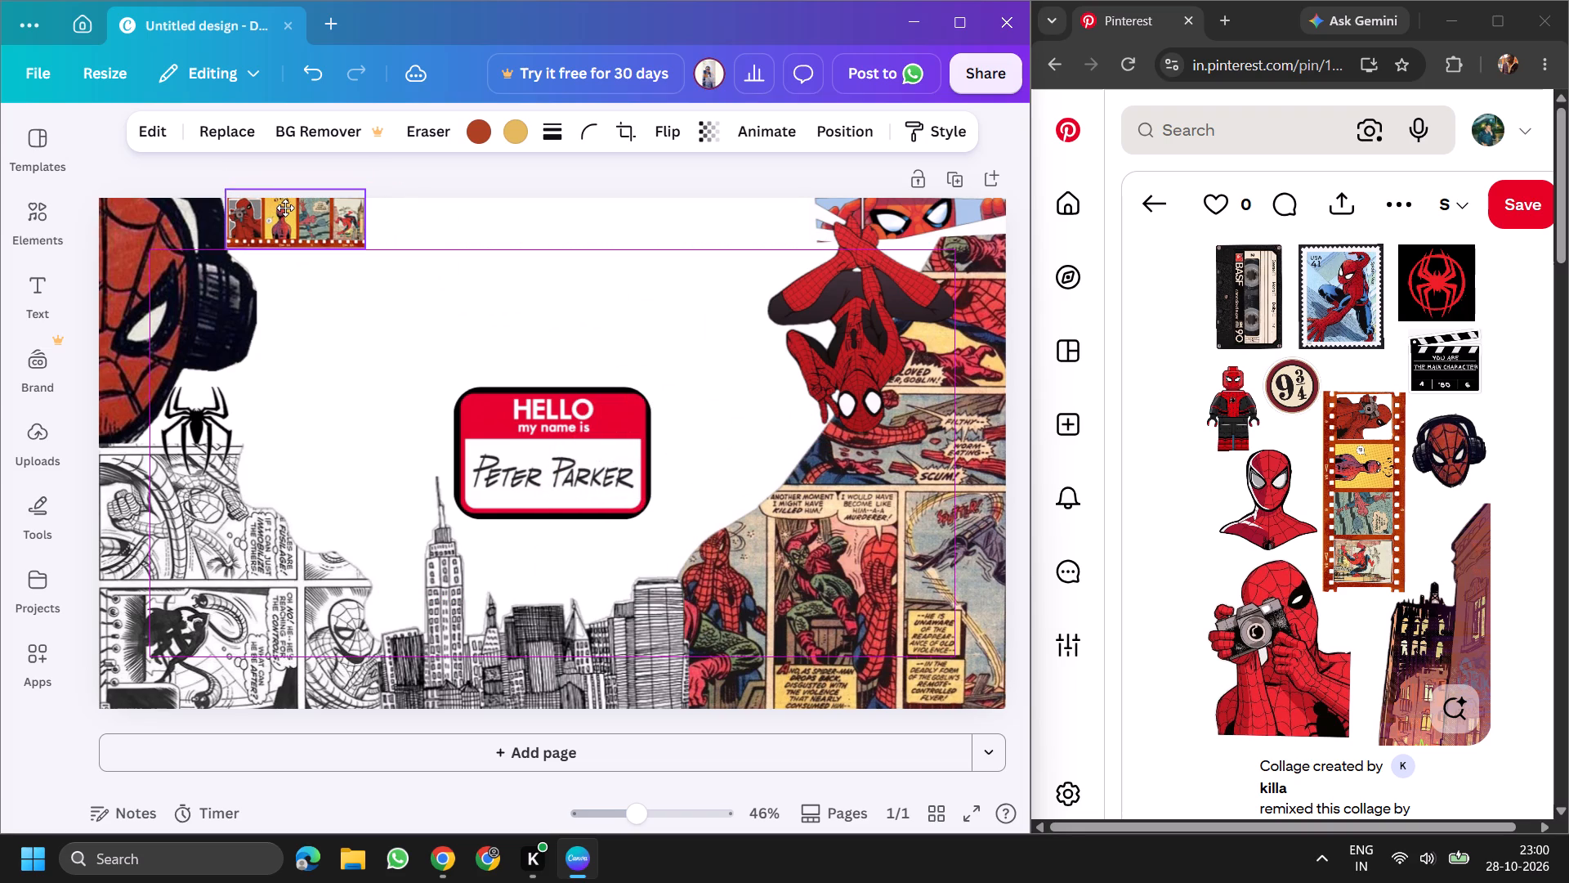
pyautogui.moveTo(285, 208); pyautogui.dragTo(284, 211)
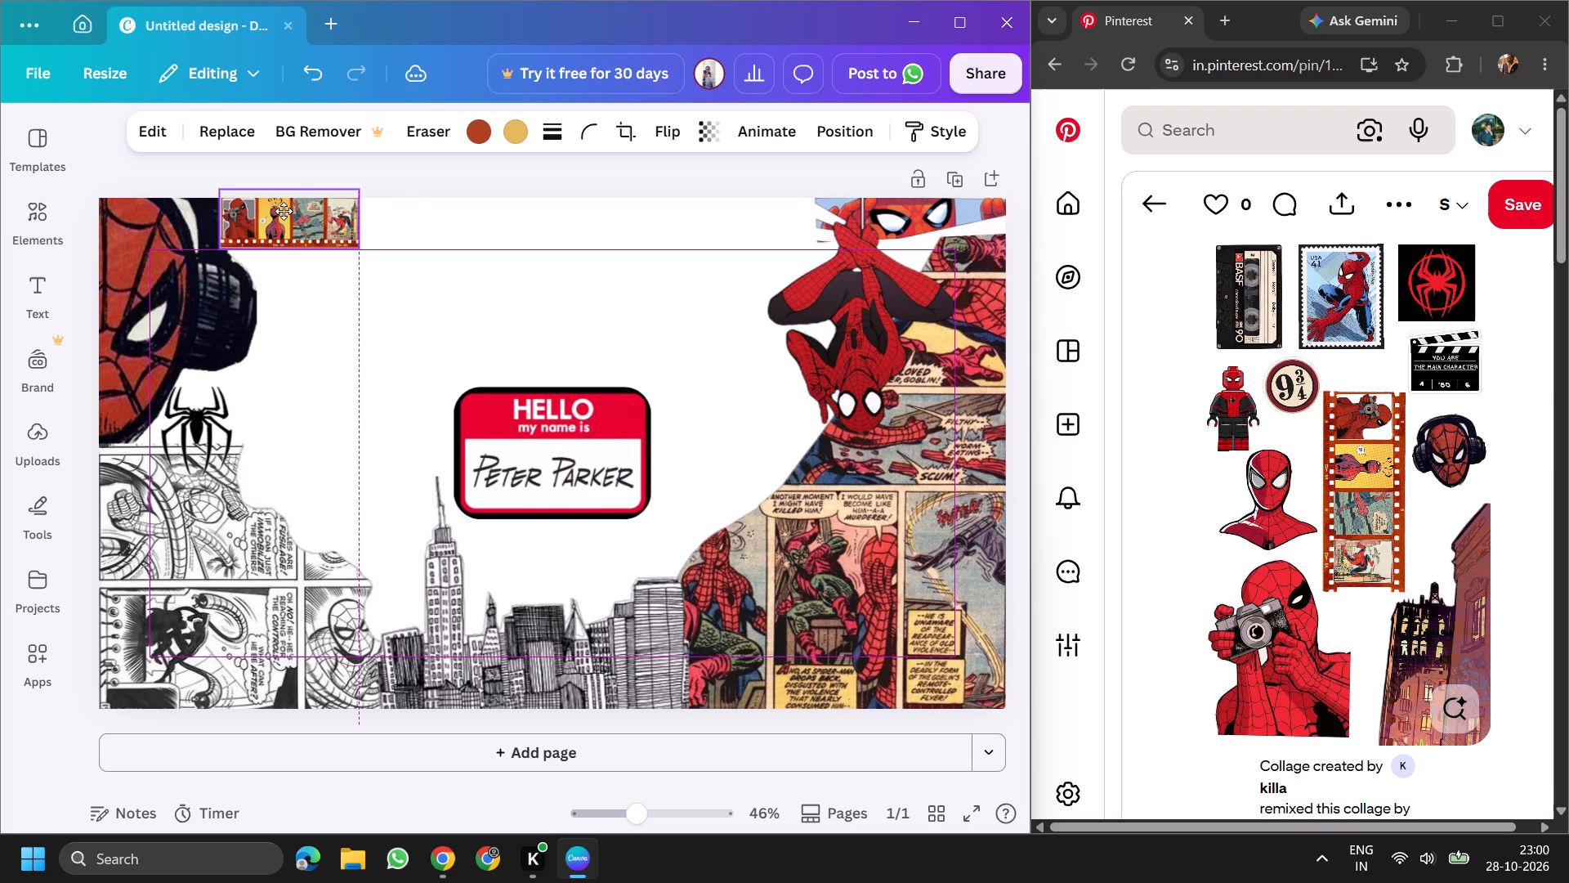
pyautogui.moveTo(284, 211); pyautogui.dragTo(284, 211)
# Send the film strip backward in the layer order so it sits behind the headphone Spider-Man head.
pyautogui.click(352, 286)
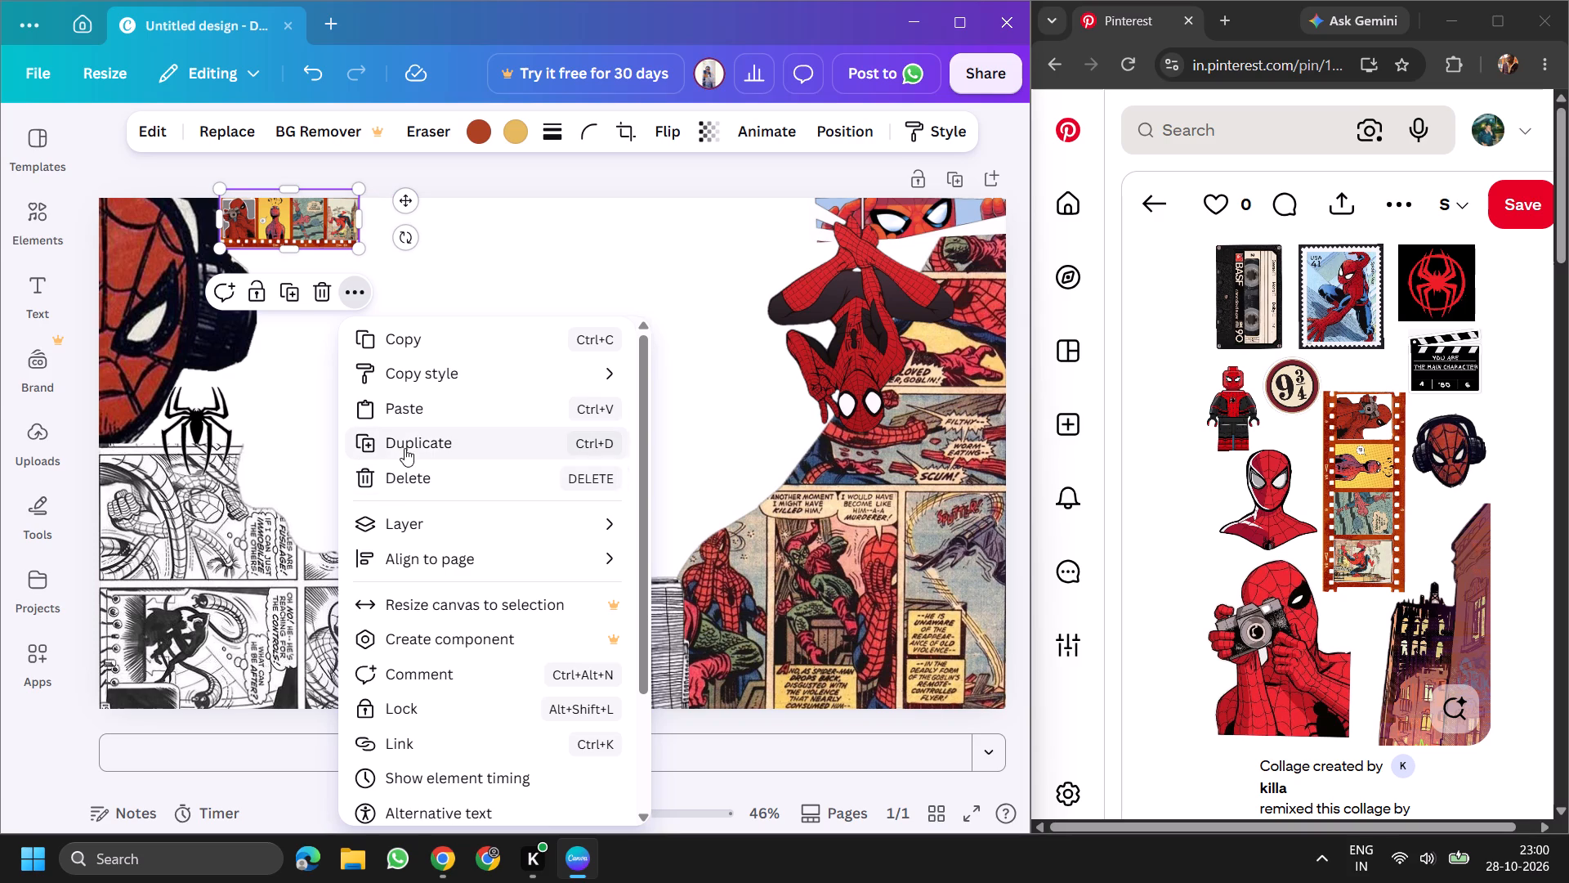
pyautogui.click(391, 518)
pyautogui.hotkey('ctrl', '[')
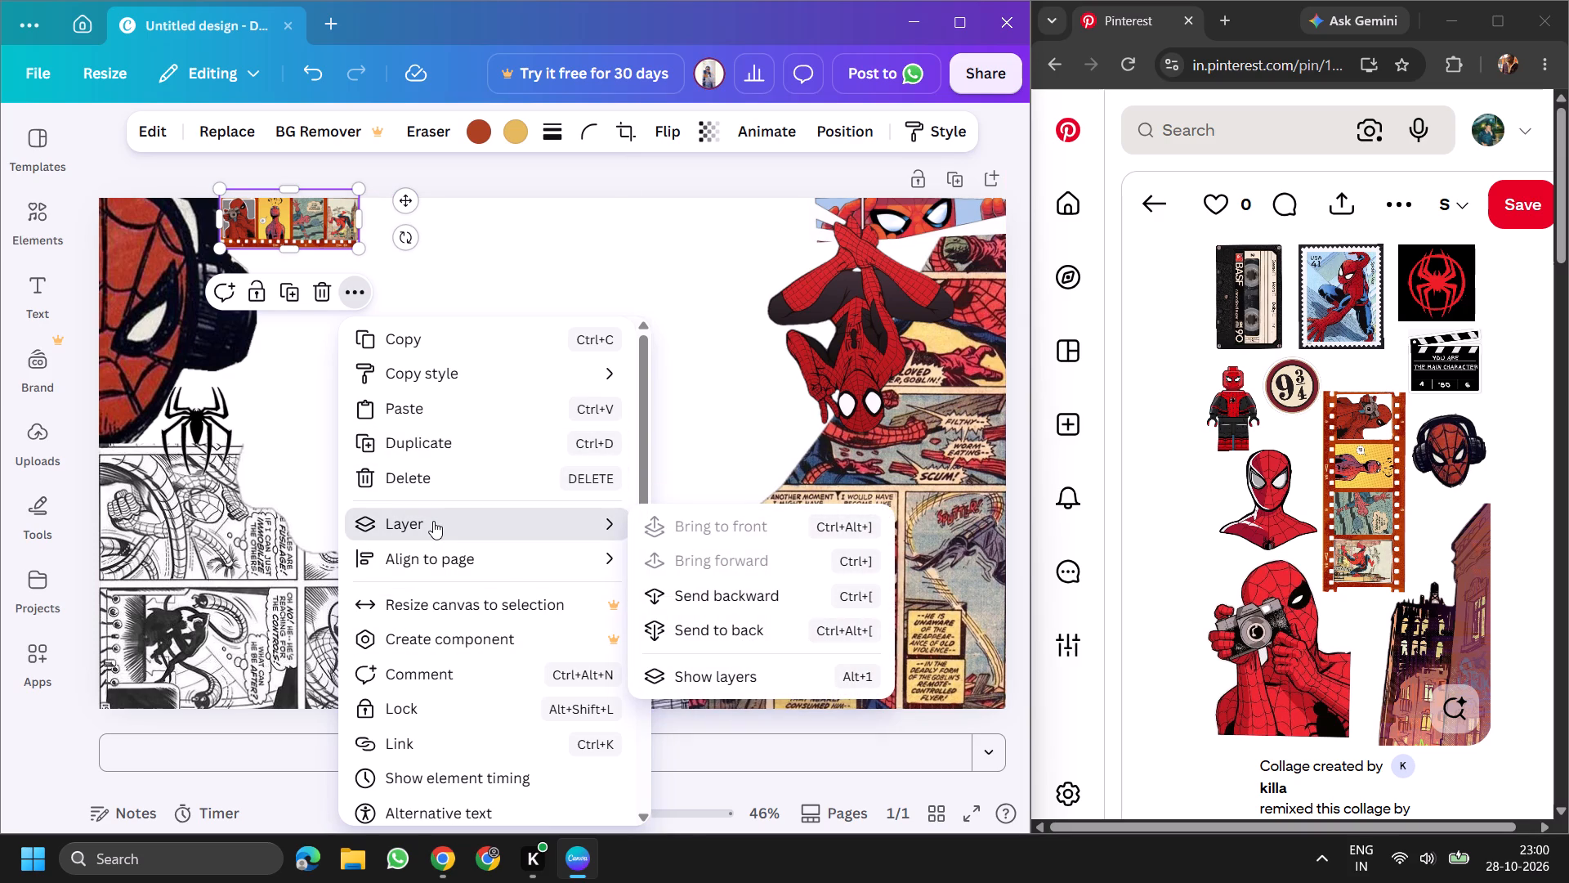
pyautogui.hotkey('ctrl', '[')
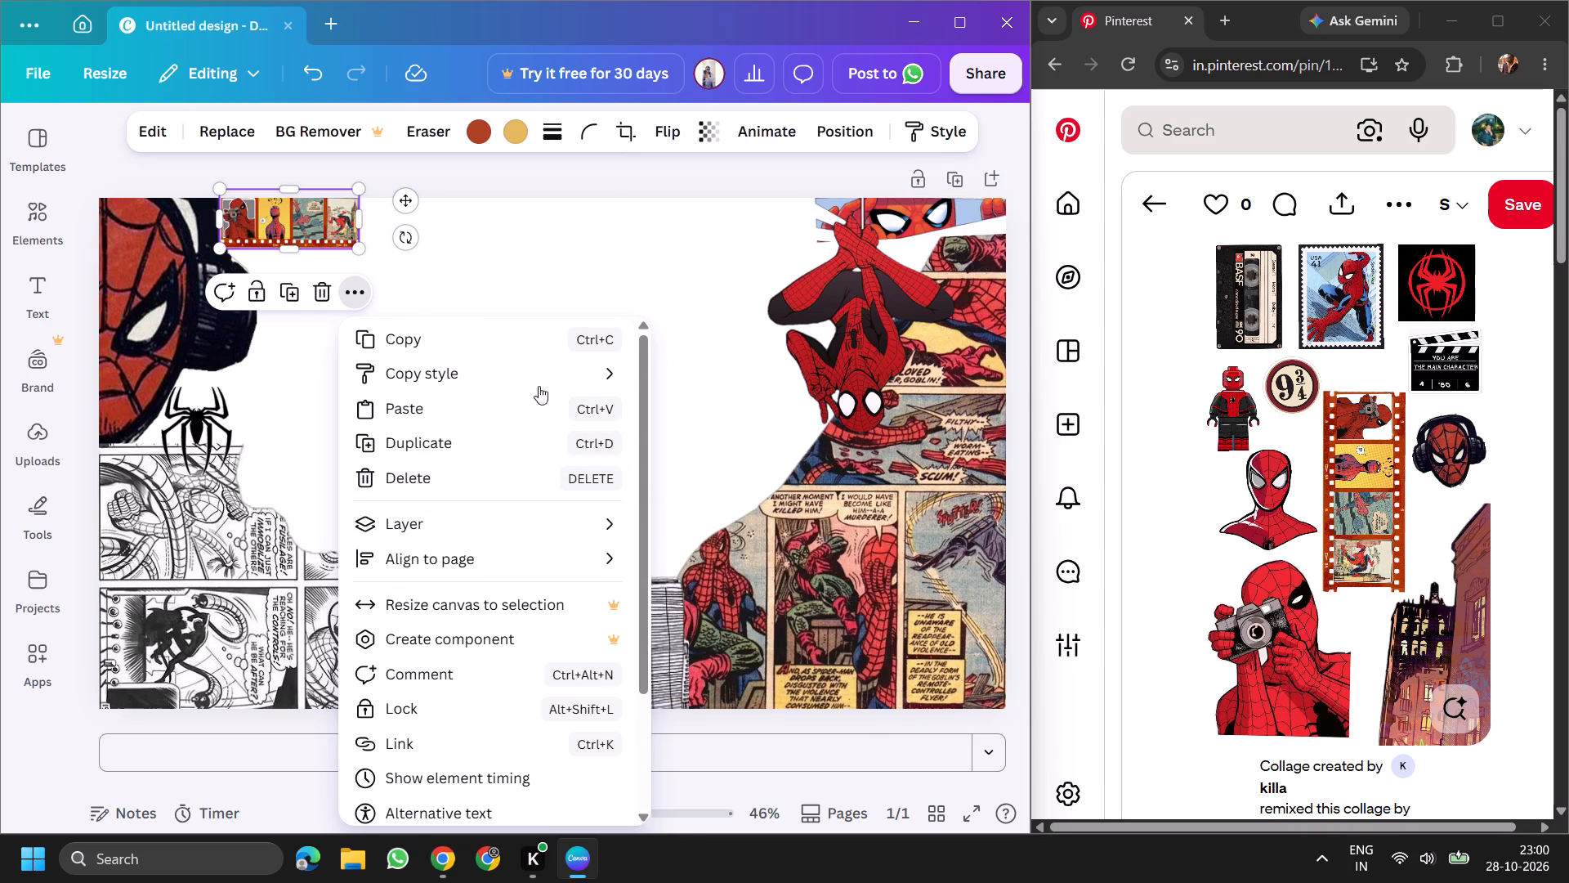
pyautogui.moveTo(435, 501); pyautogui.dragTo(429, 523)
pyautogui.click(429, 523)
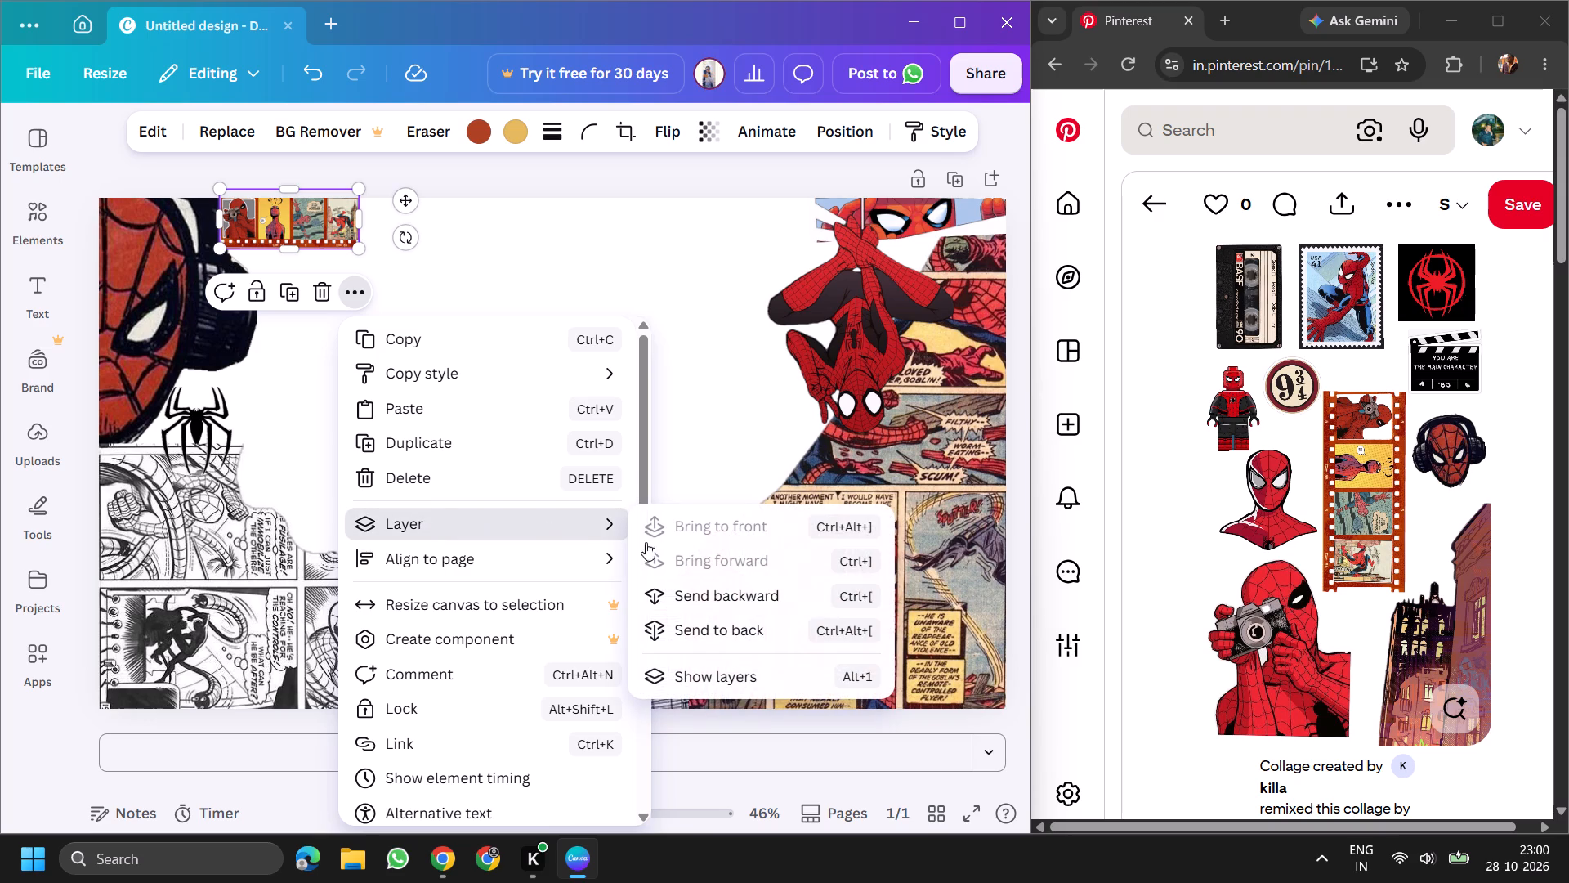
pyautogui.click(716, 602)
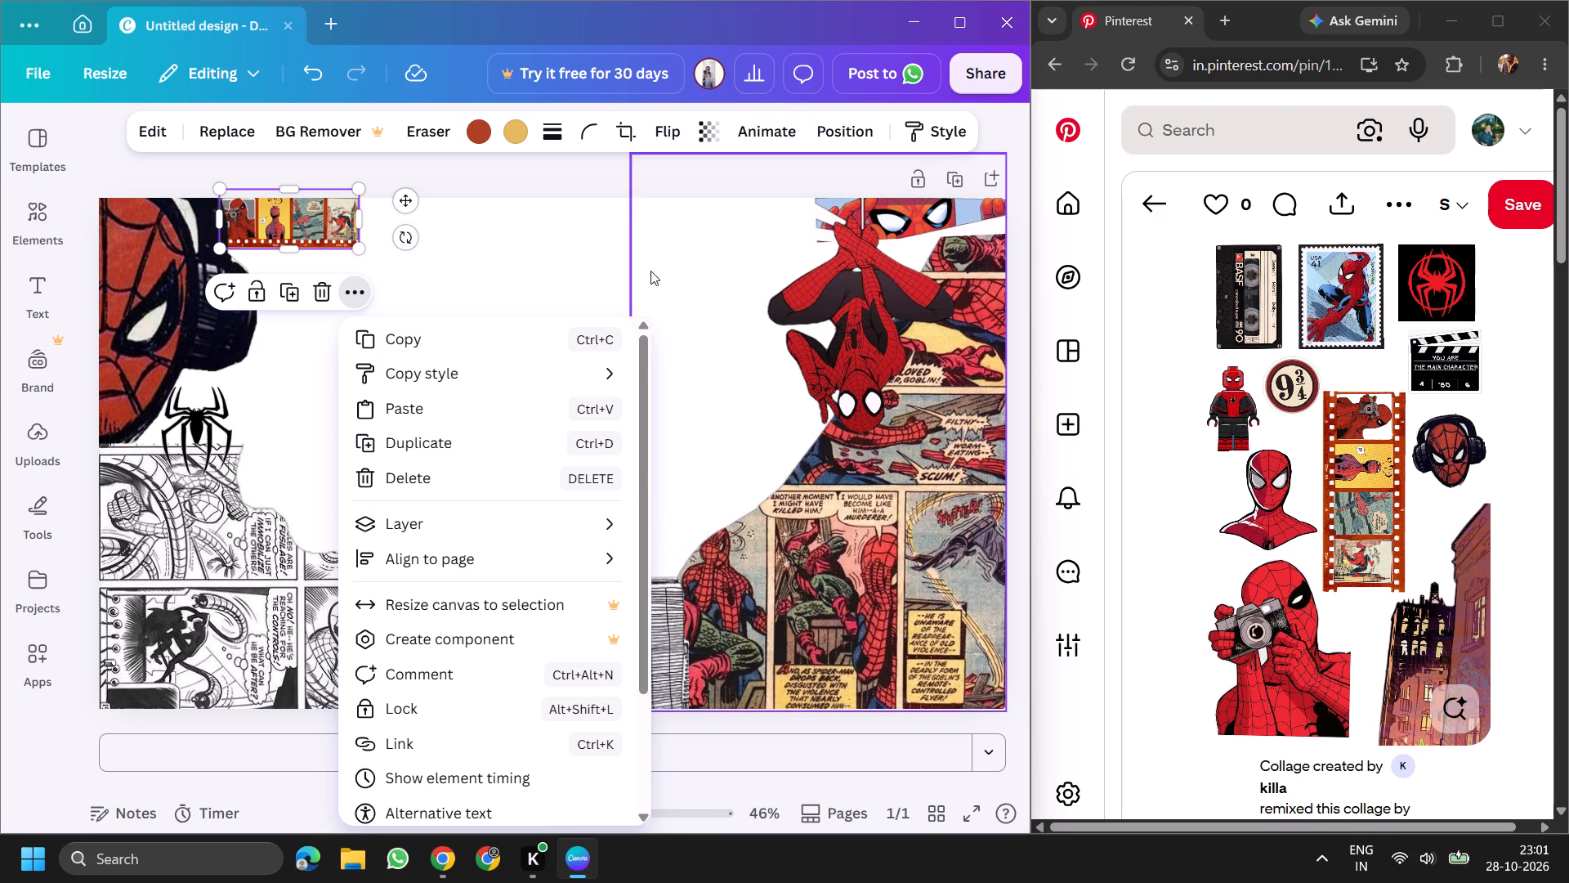
pyautogui.click(560, 175)
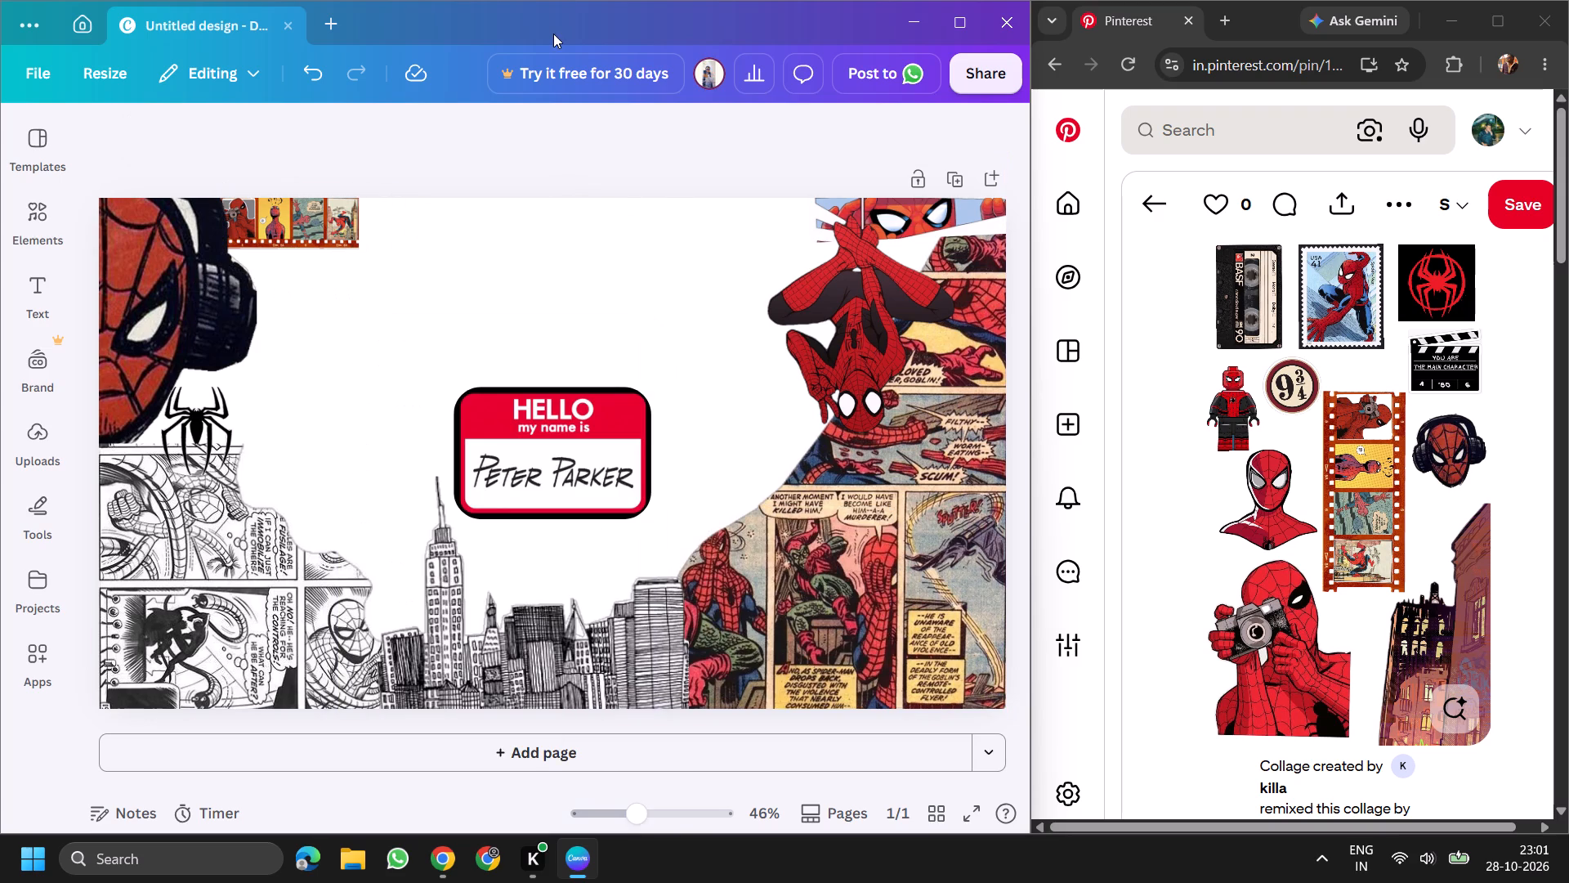
# Shift the film strip down so its upper edge is flush with the page's top edge.
pyautogui.moveTo(327, 231); pyautogui.dragTo(333, 239)
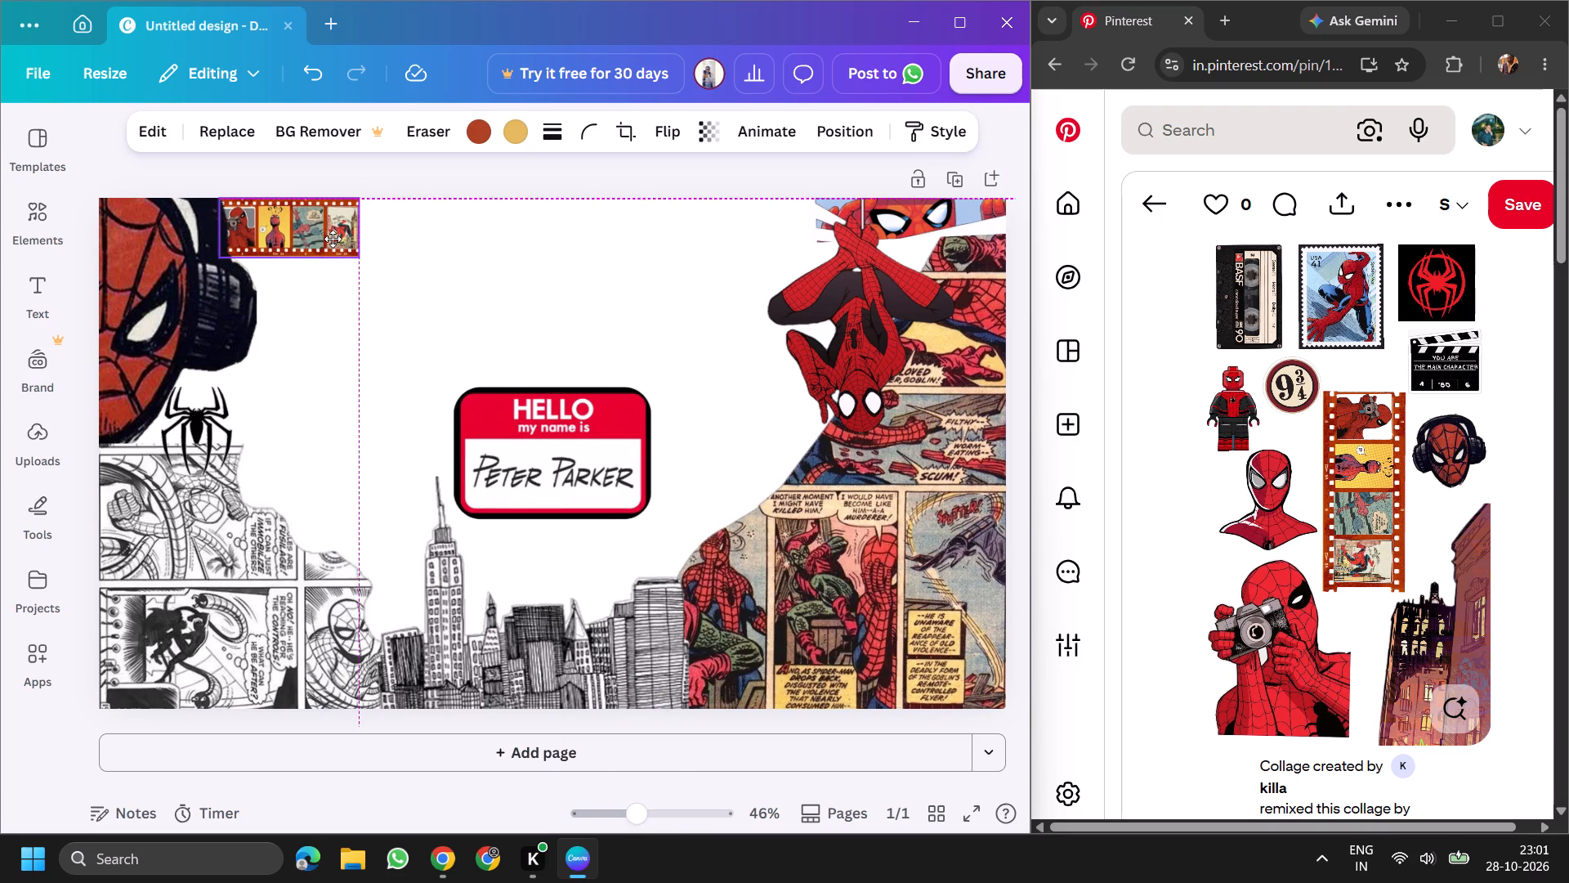
pyautogui.moveTo(333, 239); pyautogui.dragTo(333, 238)
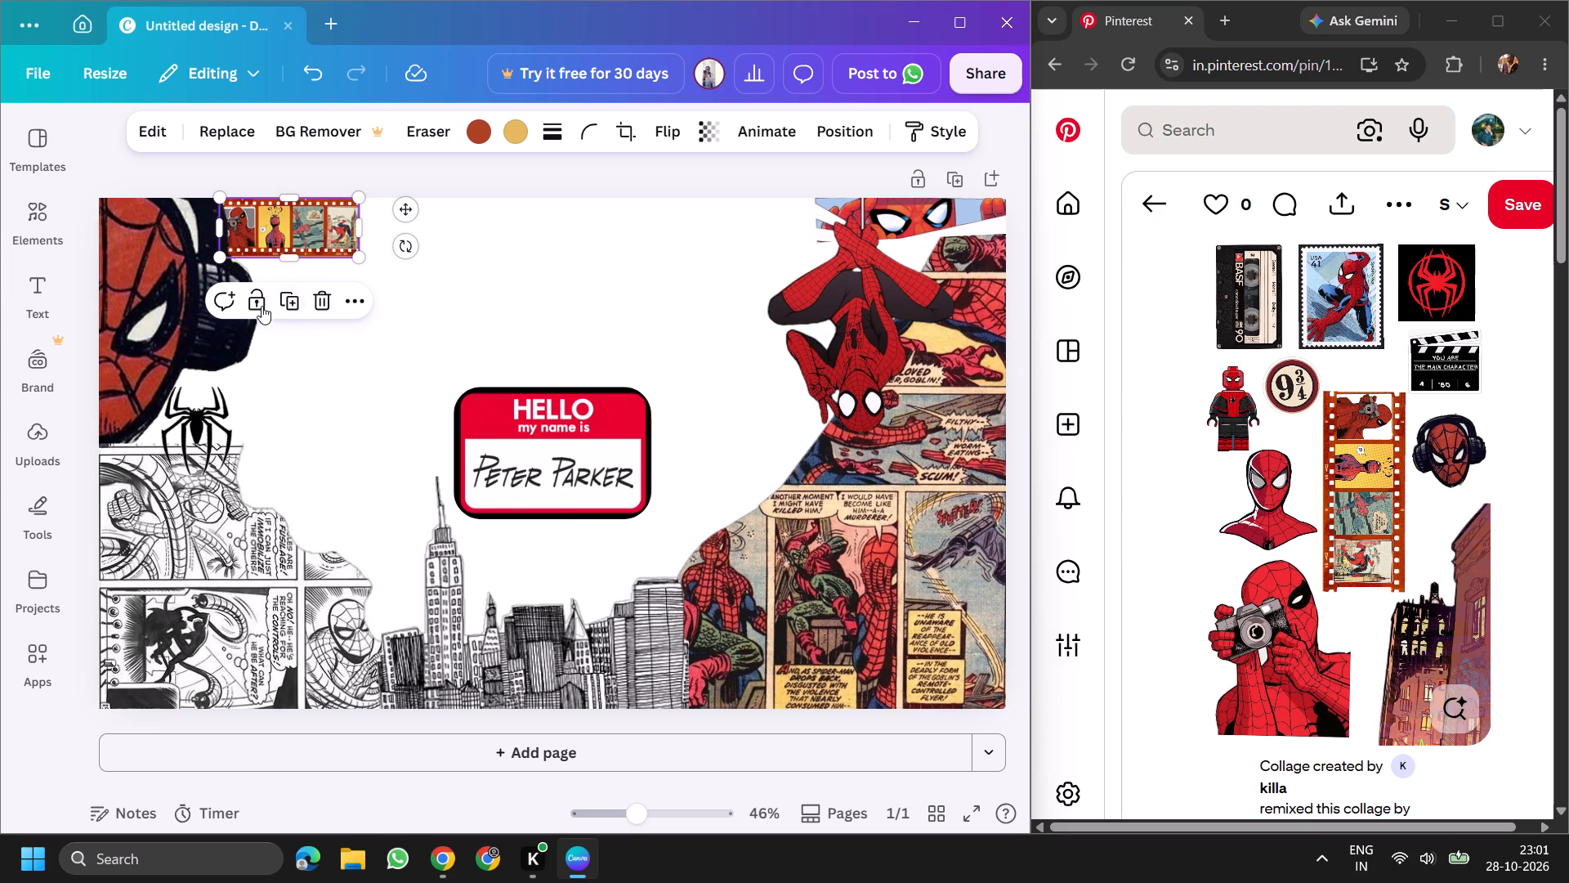
# Lock the film strip, the headphone Spider-Man head and the spider emblem in place on the page.
pyautogui.click(259, 305)
pyautogui.click(158, 284)
pyautogui.click(203, 432)
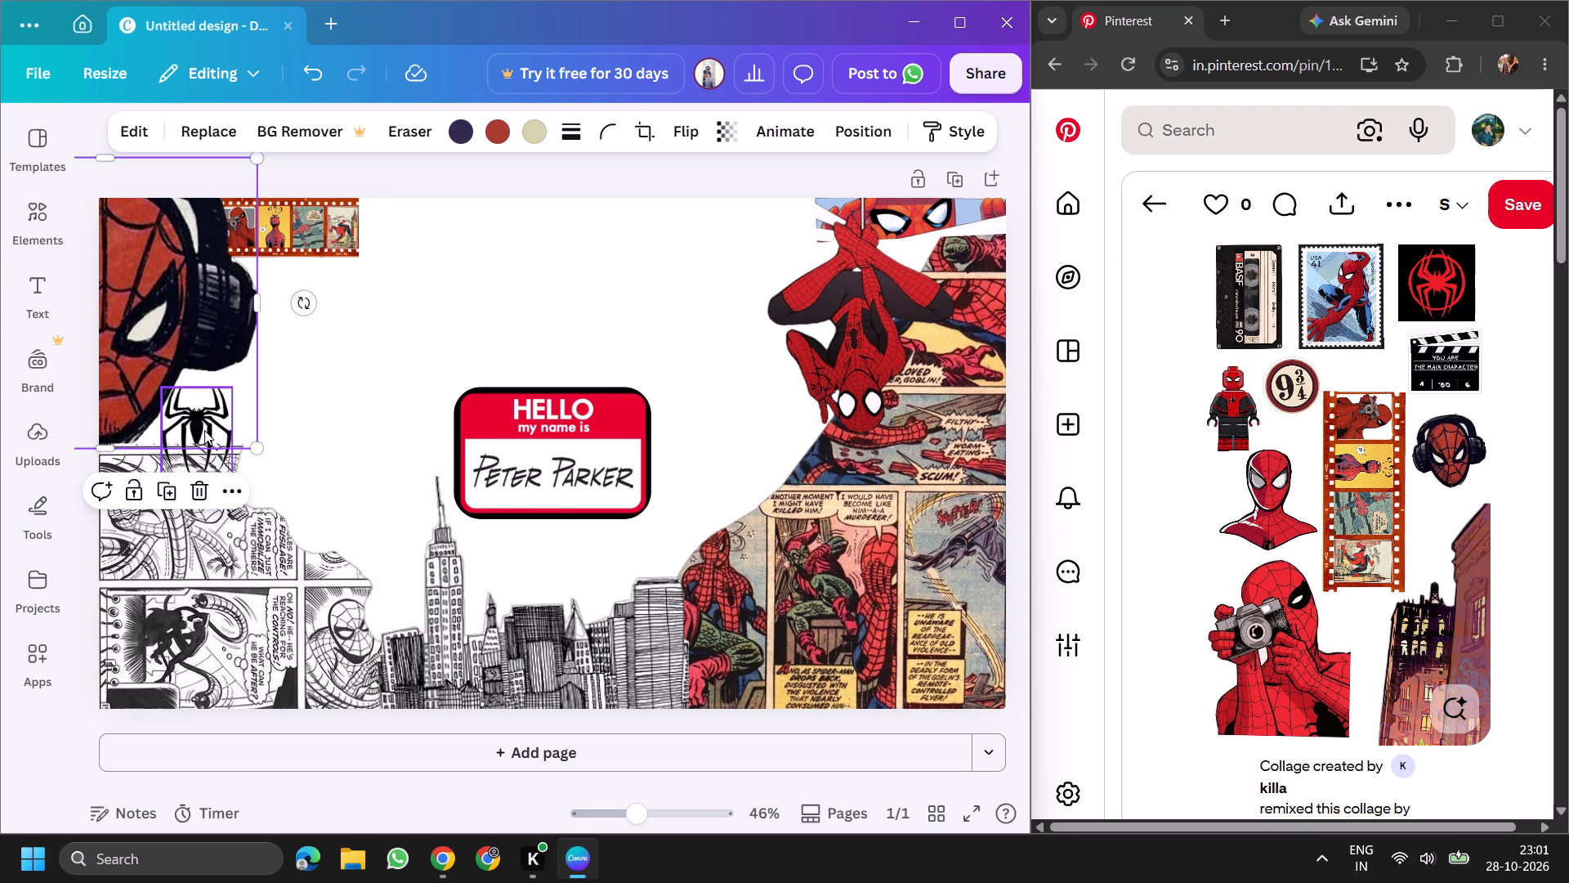
pyautogui.click(139, 486)
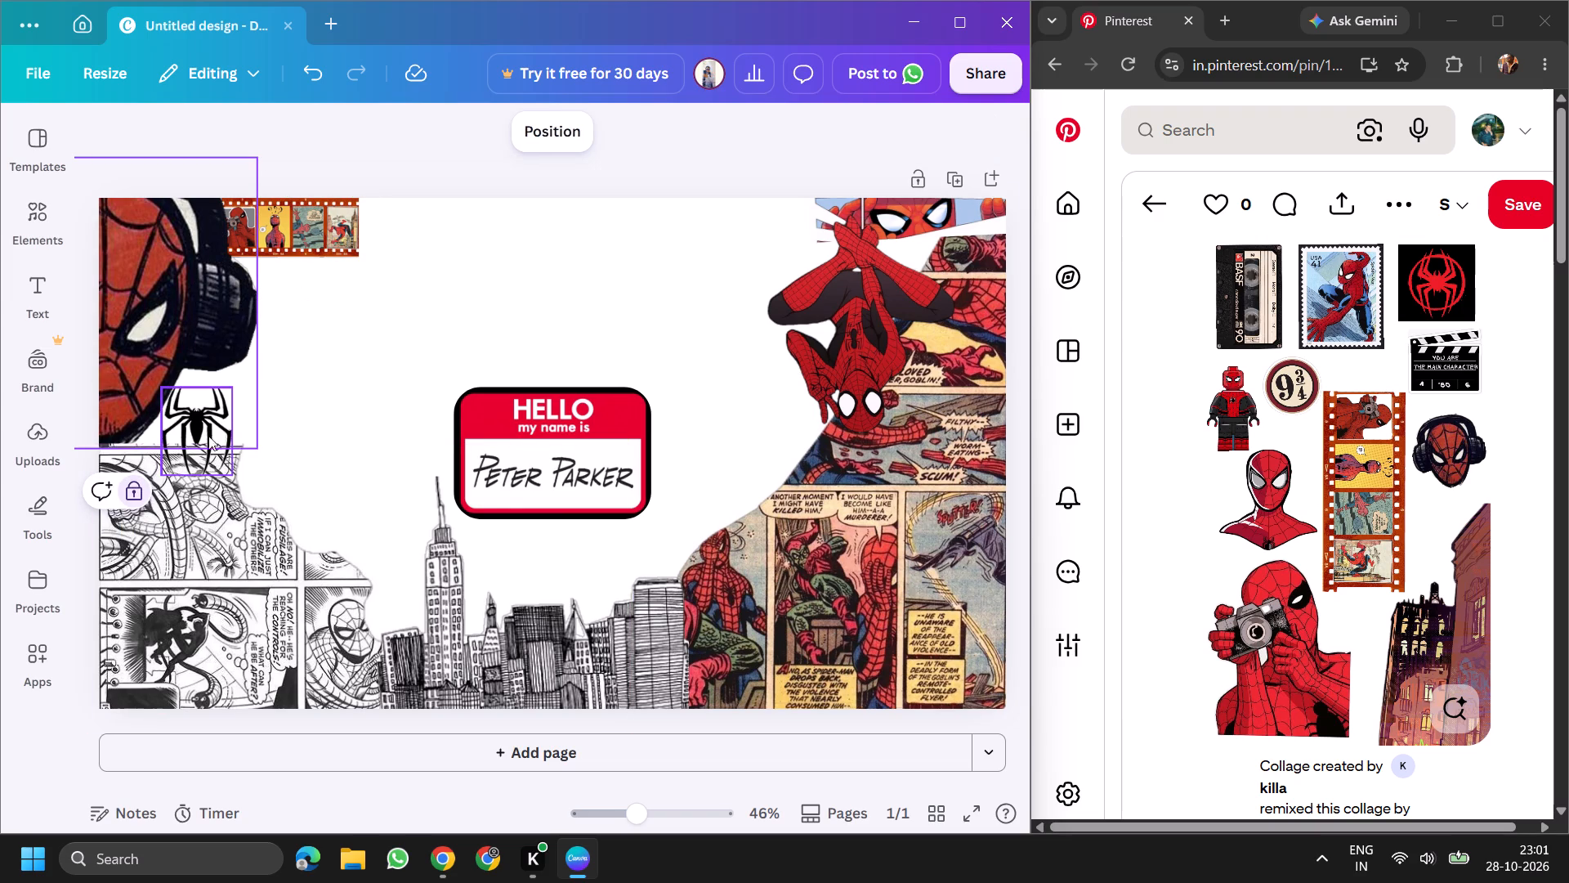
pyautogui.click(189, 433)
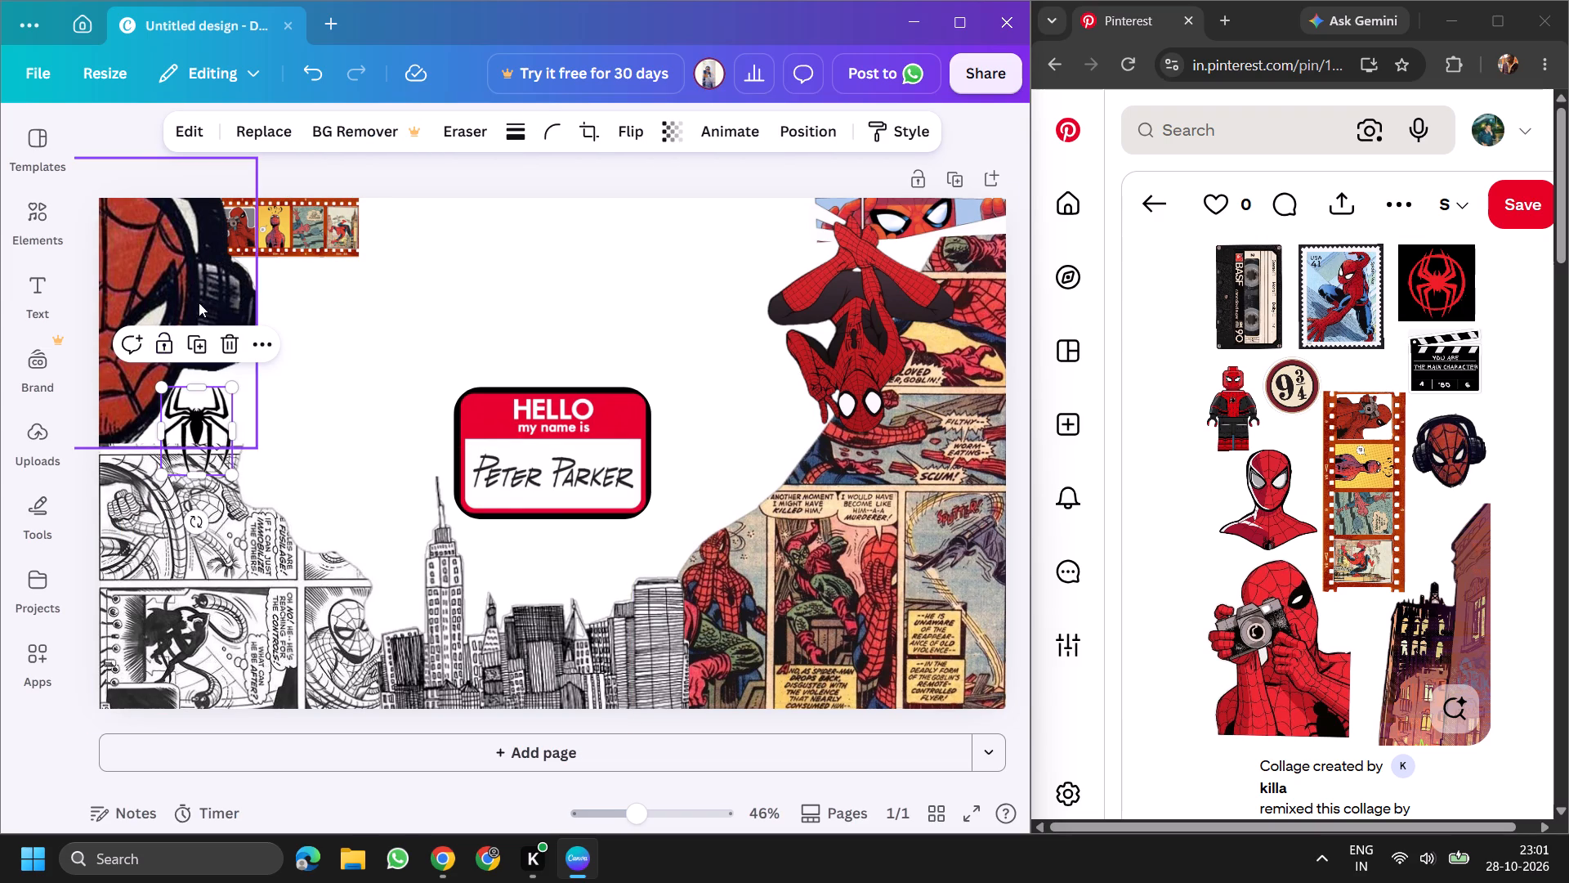
pyautogui.click(159, 347)
pyautogui.click(175, 567)
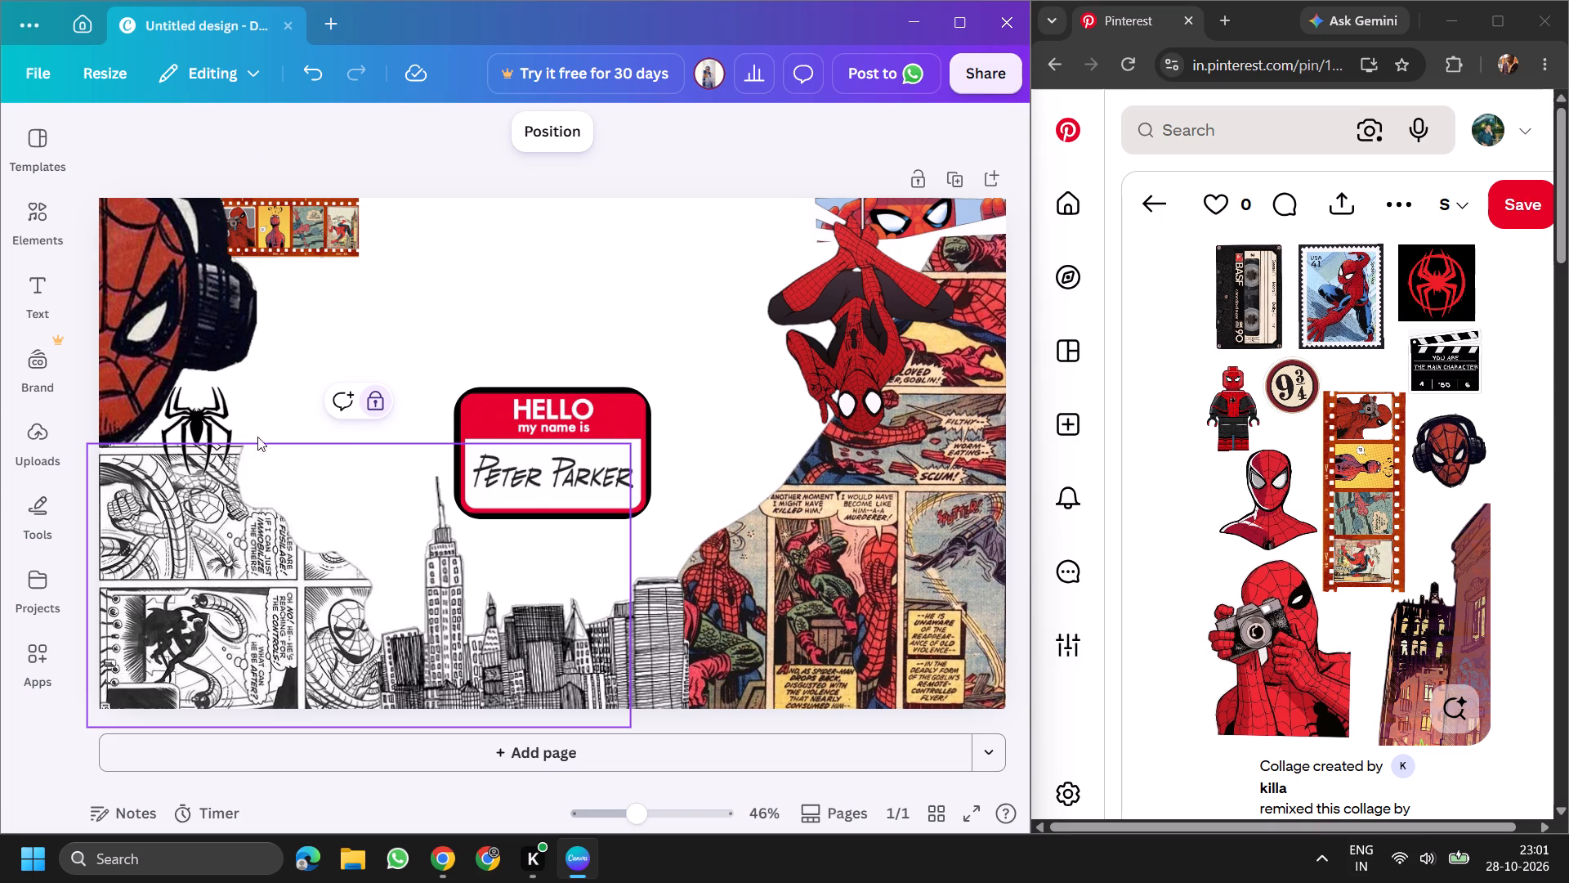
pyautogui.click(553, 448)
pyautogui.click(418, 574)
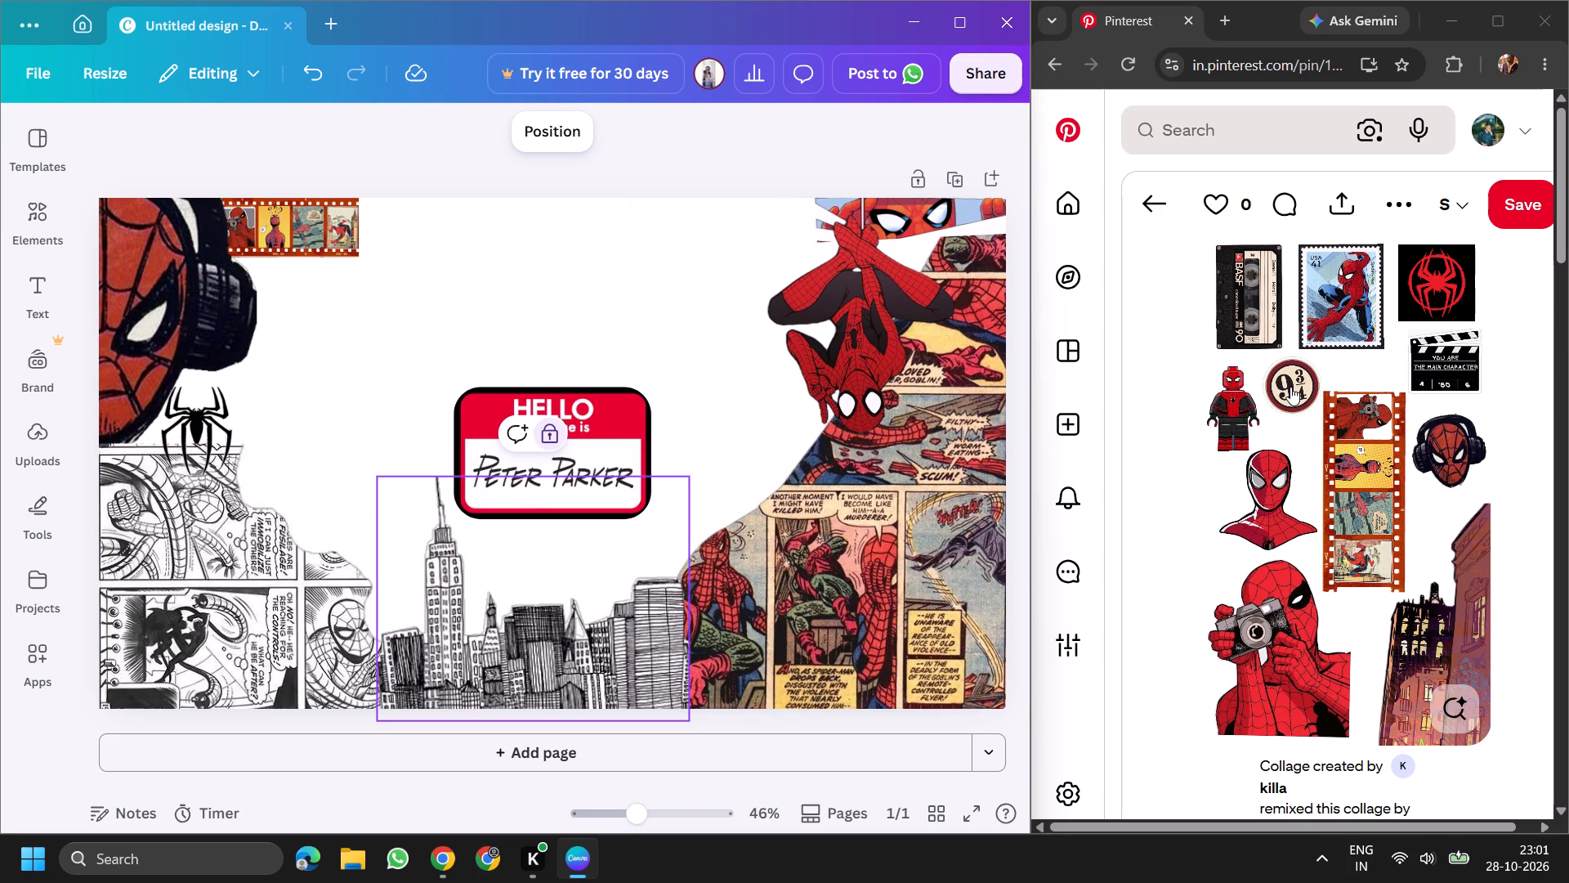
# Open the Spider-Man stamp cut-out in the Pinterest collage, copy its crouching figure image and paste it onto the Canva page.
pyautogui.scroll(-1, 1354, 311)
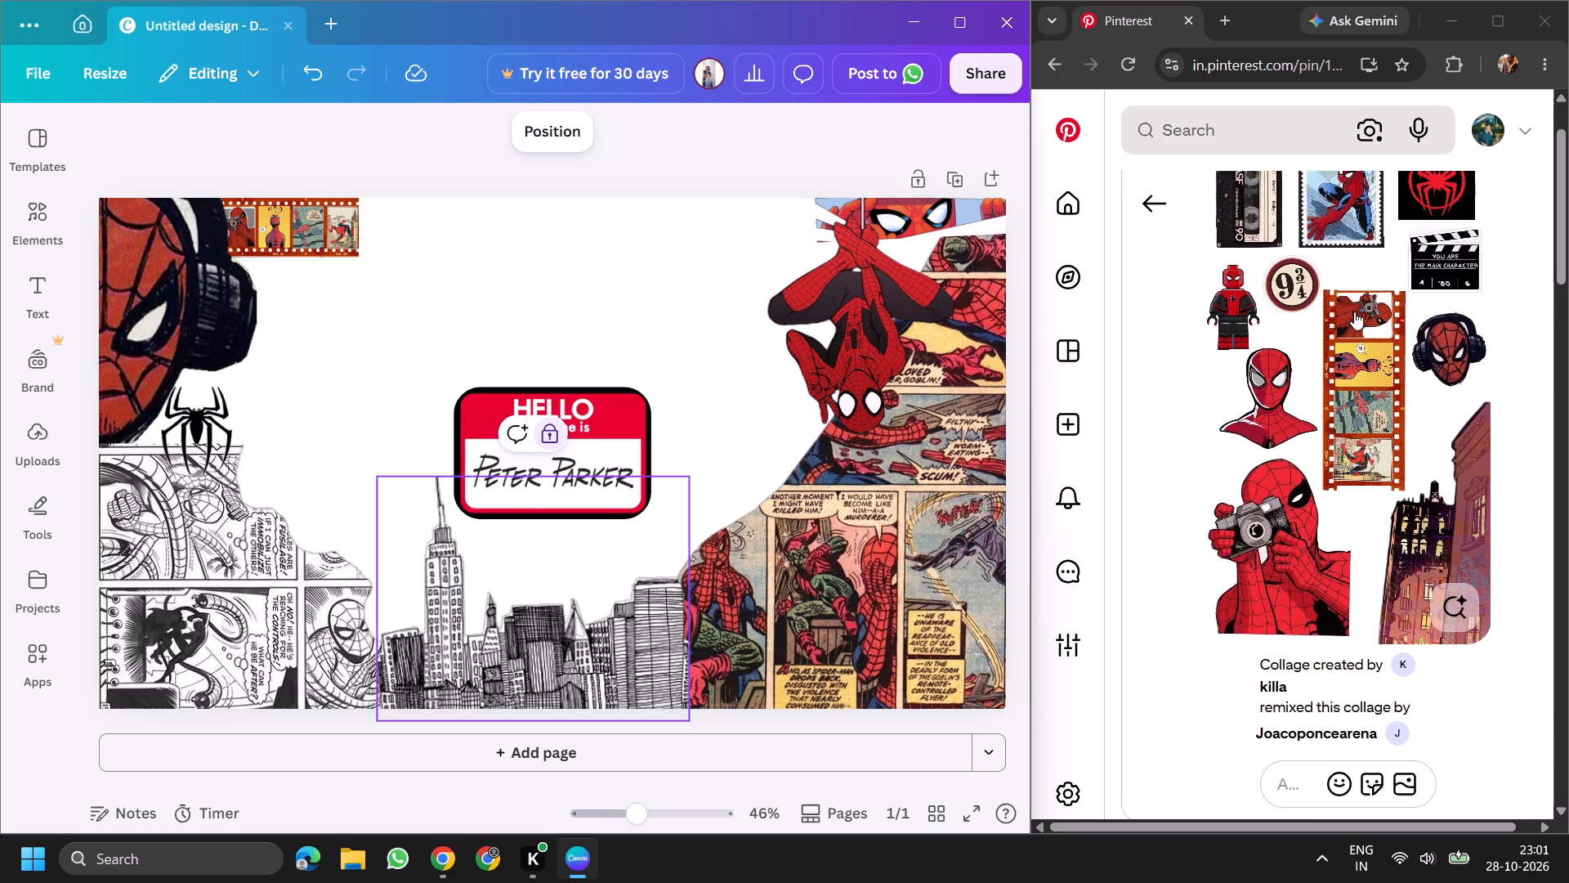
pyautogui.scroll(1, 1353, 312)
pyautogui.click(1340, 295)
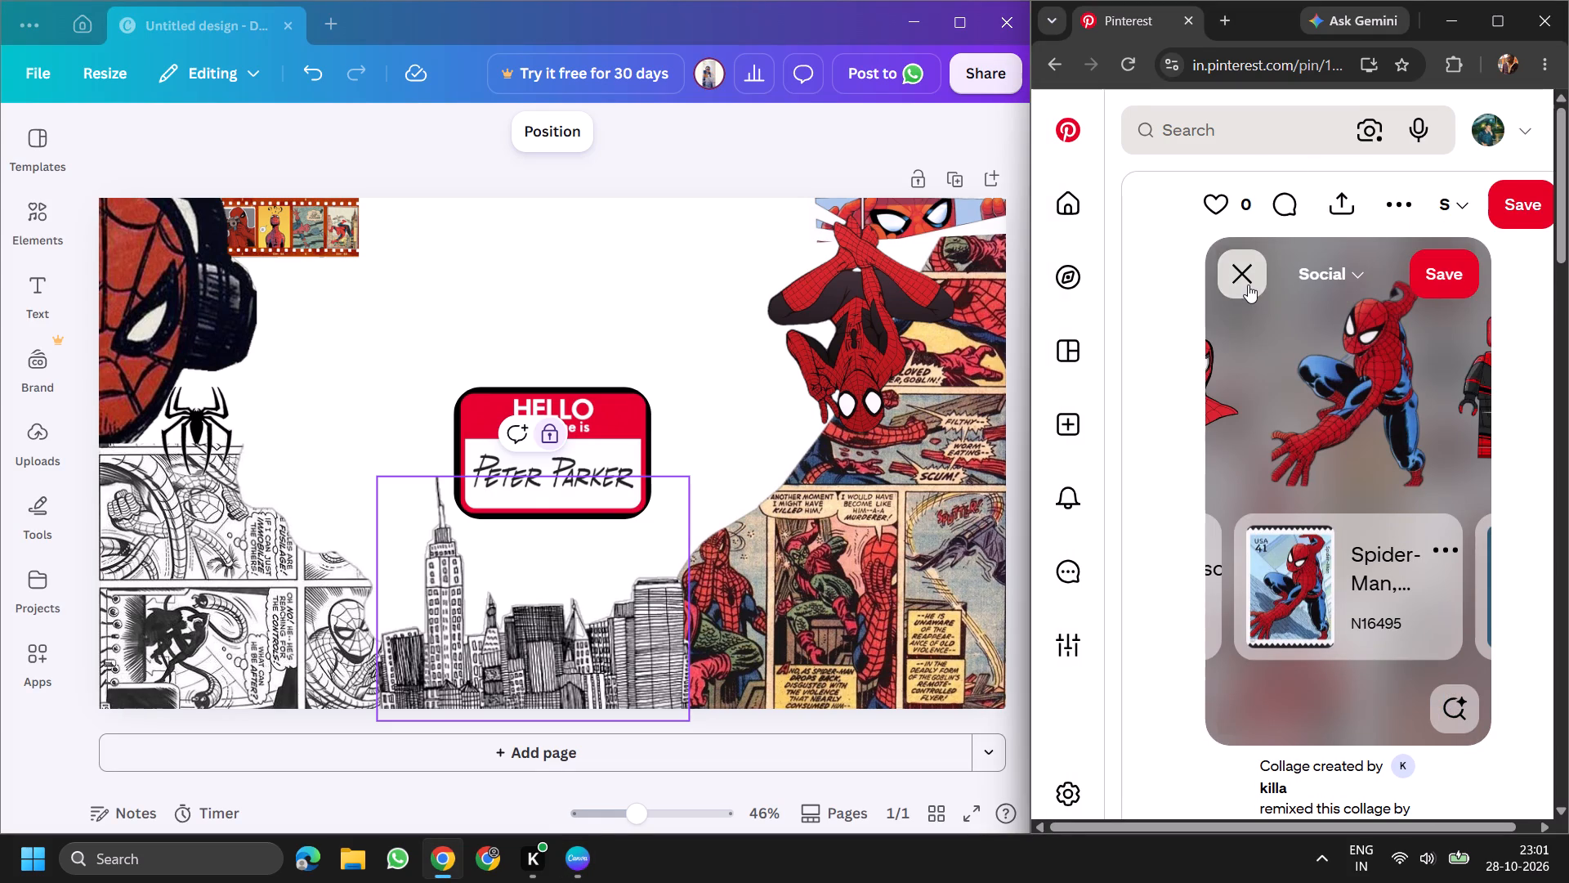
pyautogui.click(1248, 284)
pyautogui.click(1348, 289)
pyautogui.rightClick(1362, 406)
pyautogui.click(1172, 482)
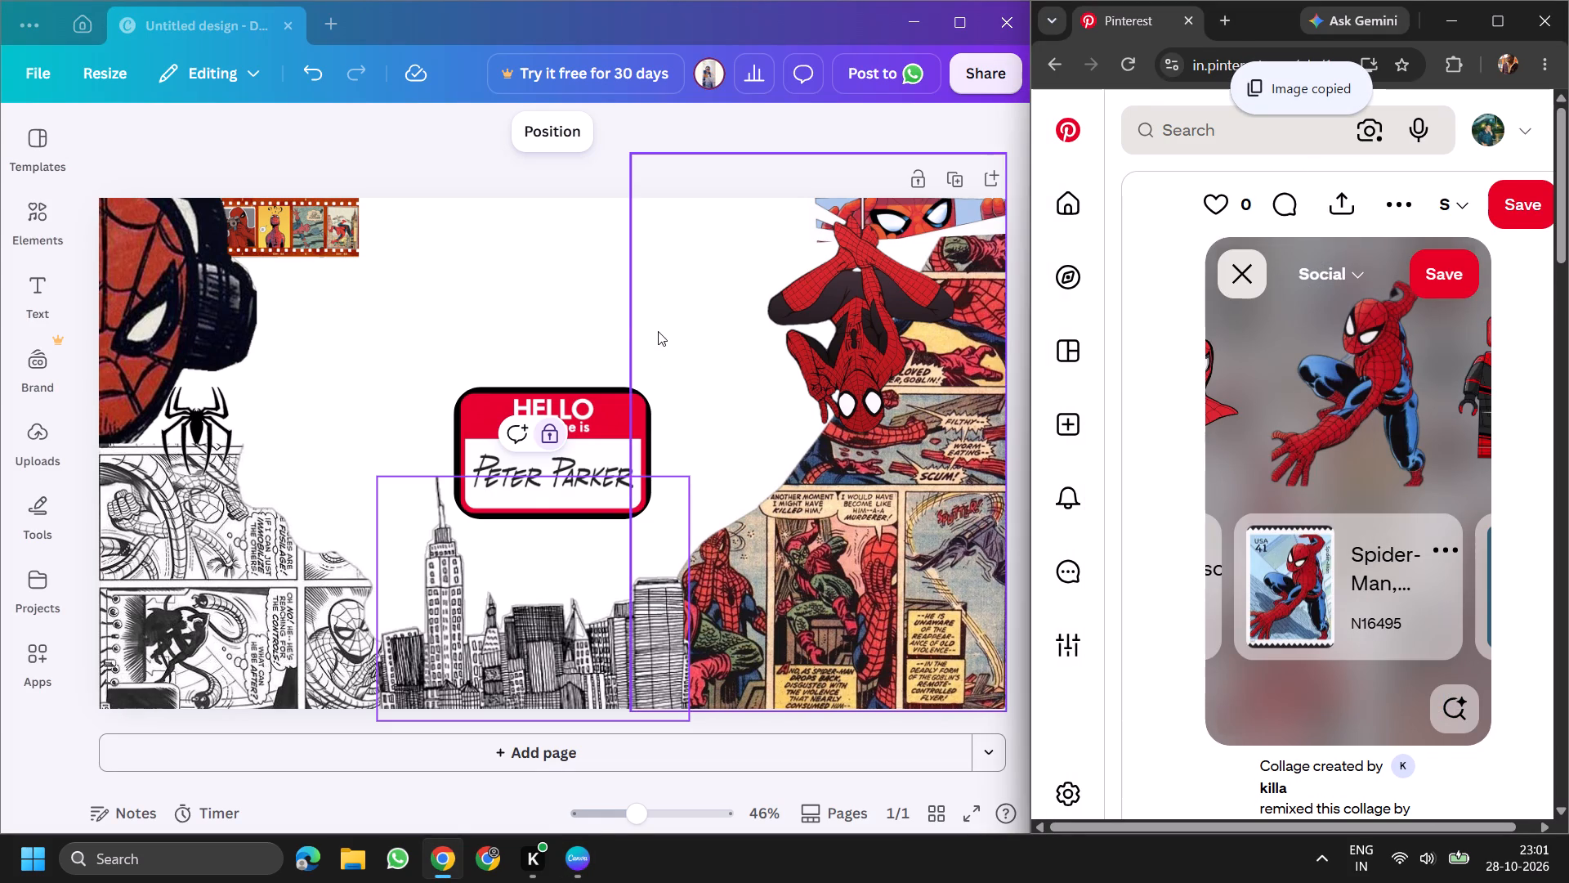
pyautogui.rightClick(542, 251)
pyautogui.click(624, 365)
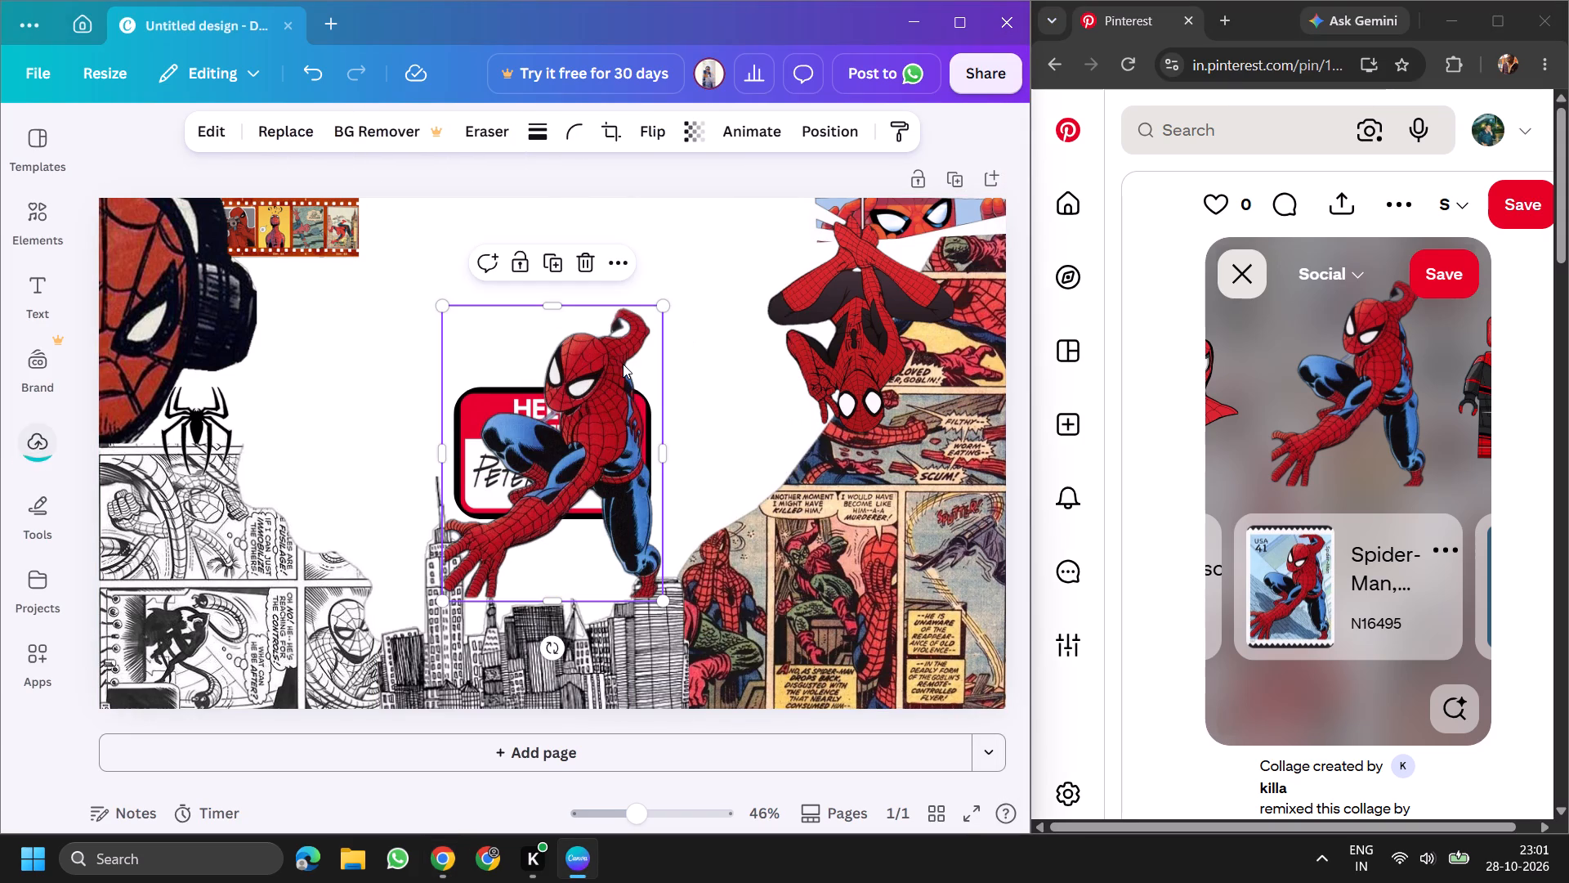
# Shrink the pasted crouching Spider-Man to about half its size and place it beside the headphone Spider-Man head.
pyautogui.moveTo(559, 469); pyautogui.dragTo(745, 338)
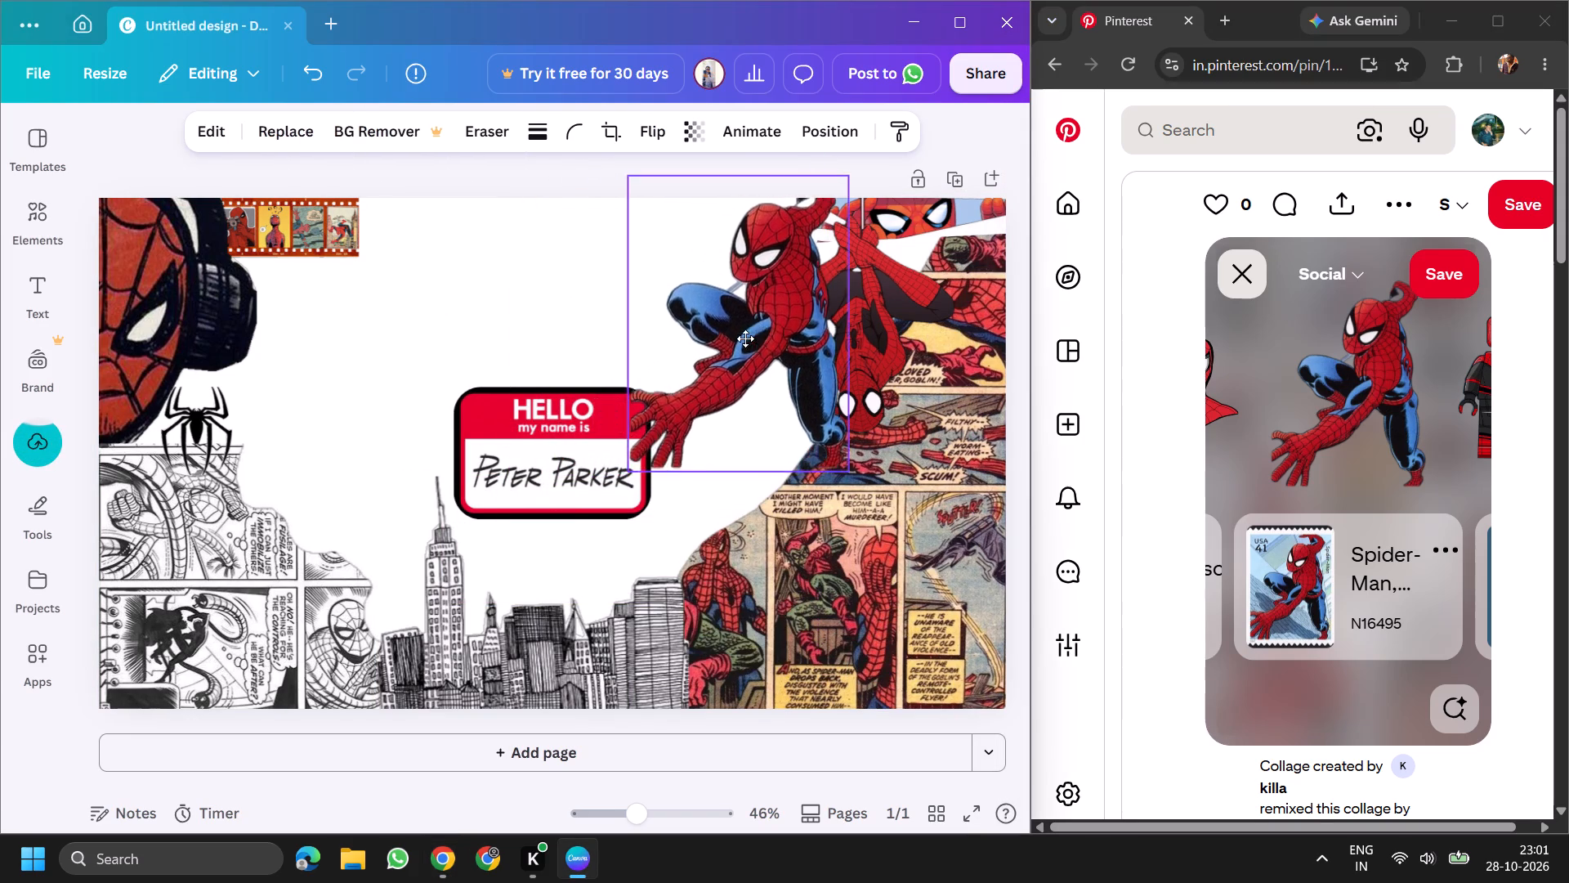
pyautogui.moveTo(745, 338); pyautogui.dragTo(323, 406)
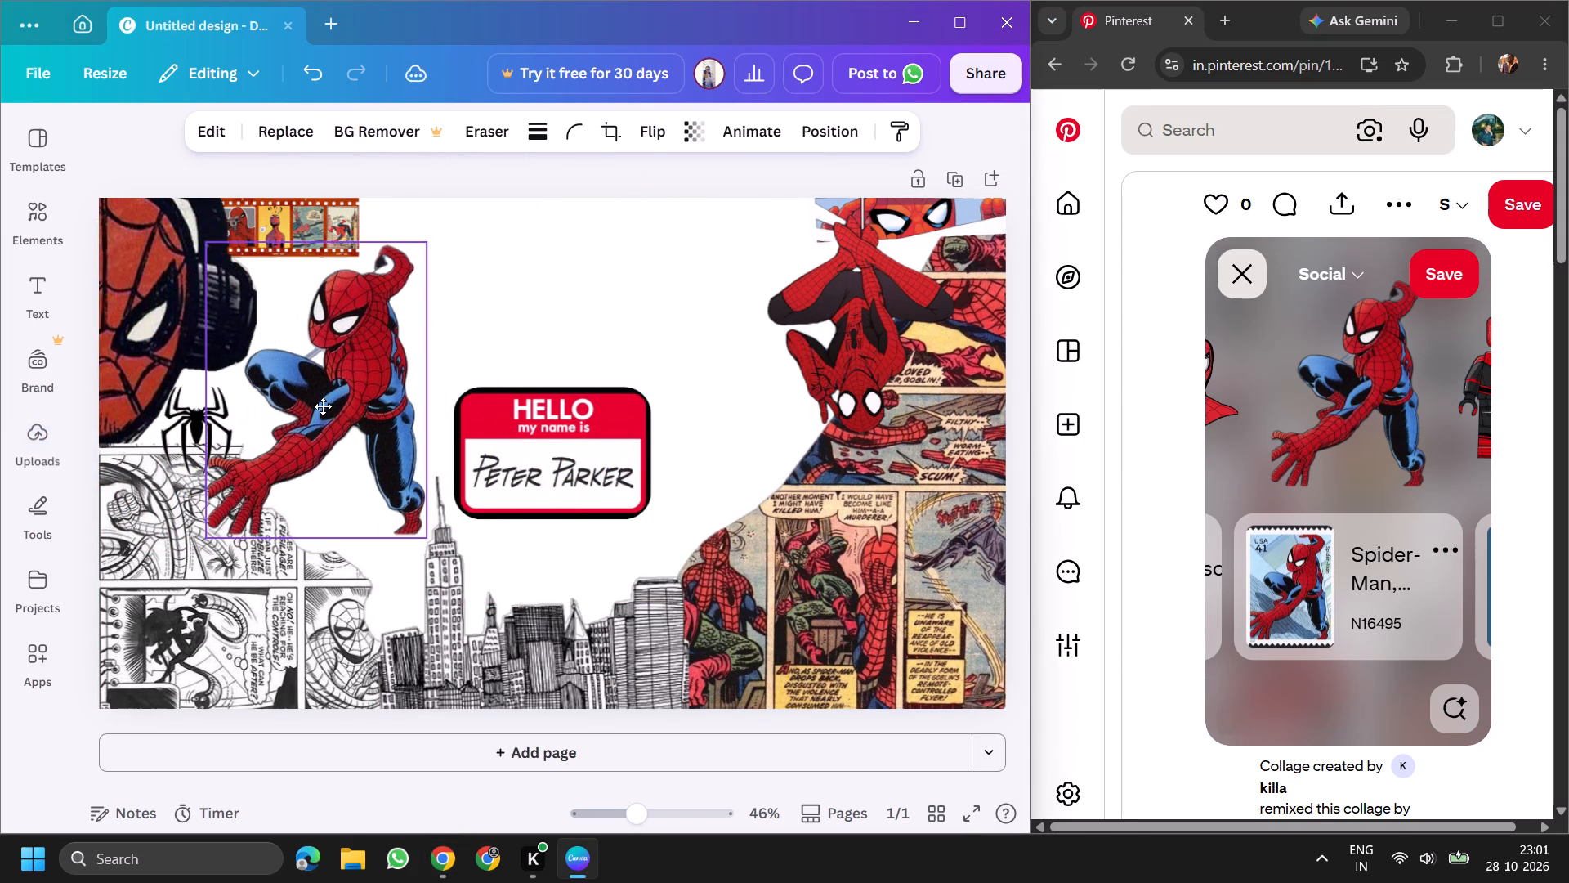
pyautogui.moveTo(323, 406); pyautogui.dragTo(324, 406)
pyautogui.moveTo(430, 540); pyautogui.dragTo(375, 381)
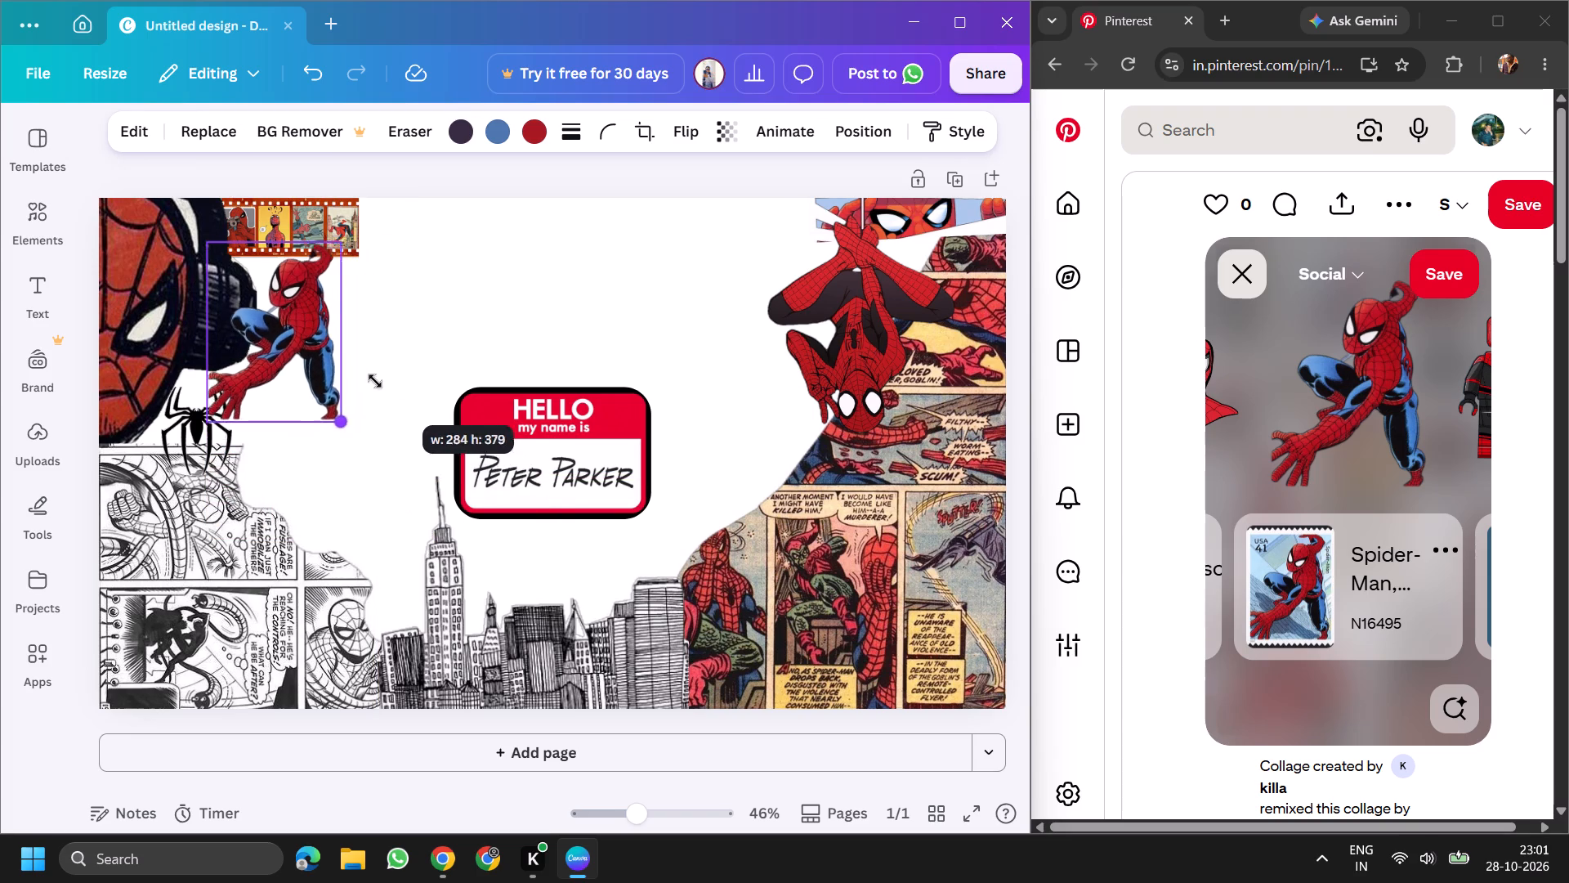
pyautogui.moveTo(375, 381); pyautogui.dragTo(361, 368)
pyautogui.moveTo(252, 325); pyautogui.dragTo(310, 347)
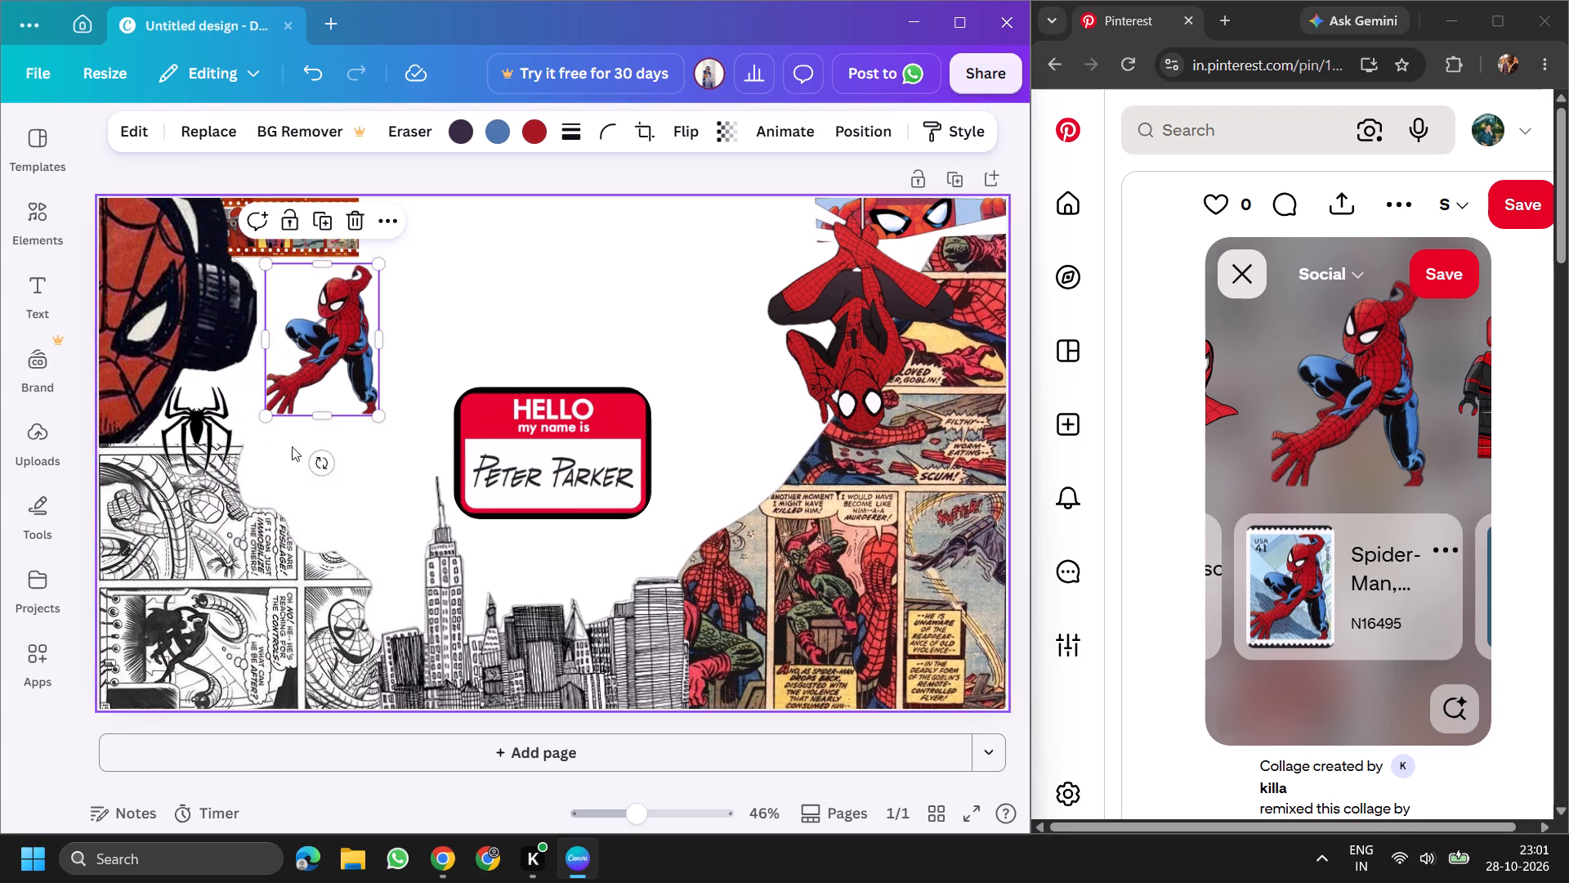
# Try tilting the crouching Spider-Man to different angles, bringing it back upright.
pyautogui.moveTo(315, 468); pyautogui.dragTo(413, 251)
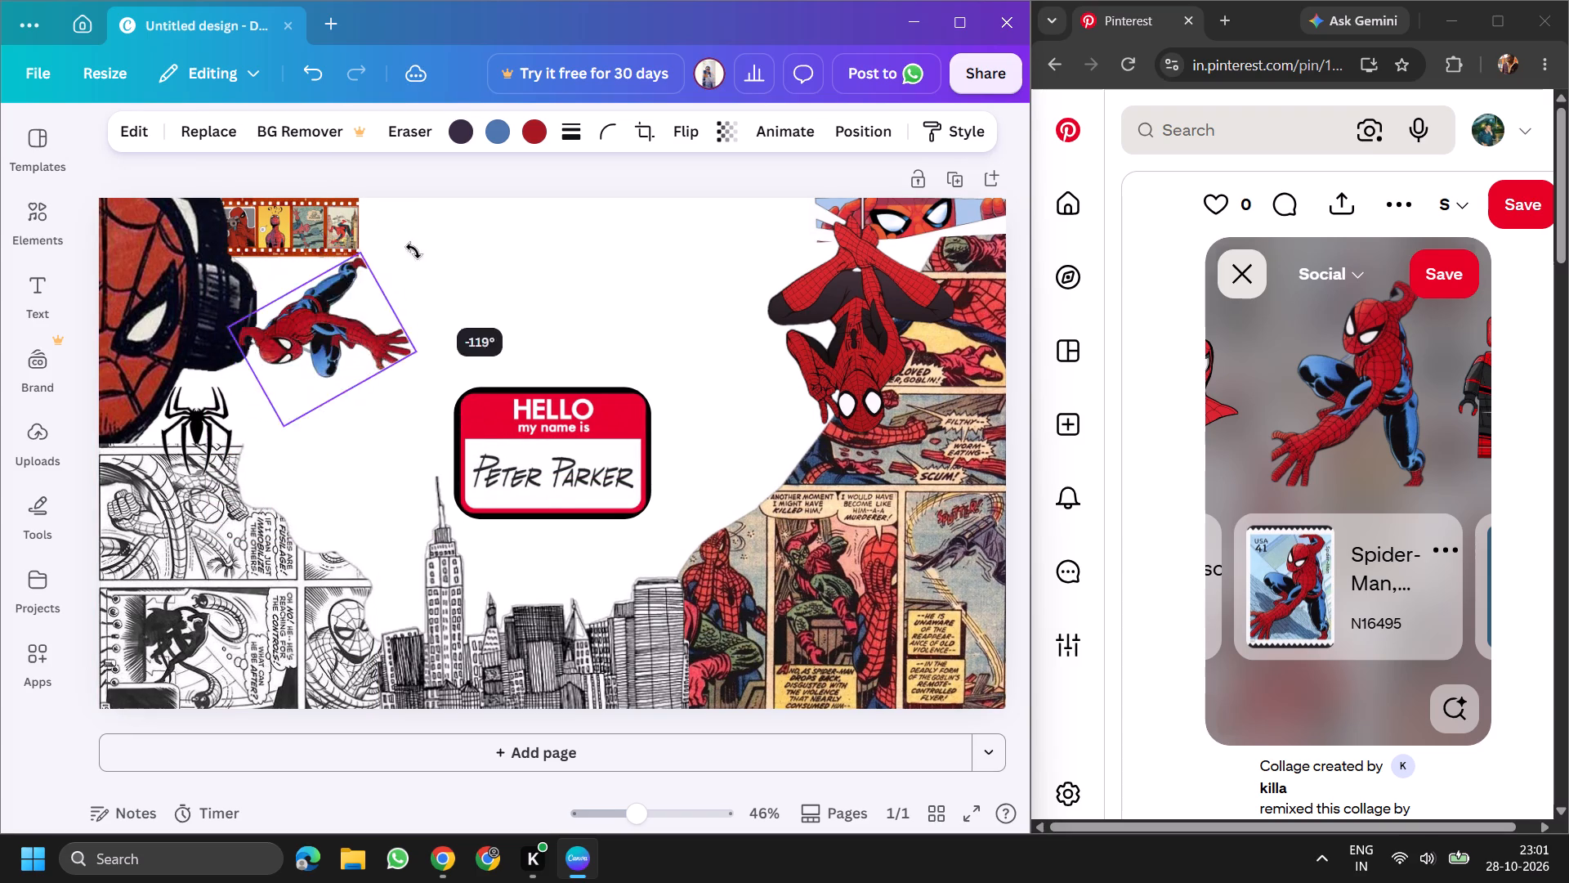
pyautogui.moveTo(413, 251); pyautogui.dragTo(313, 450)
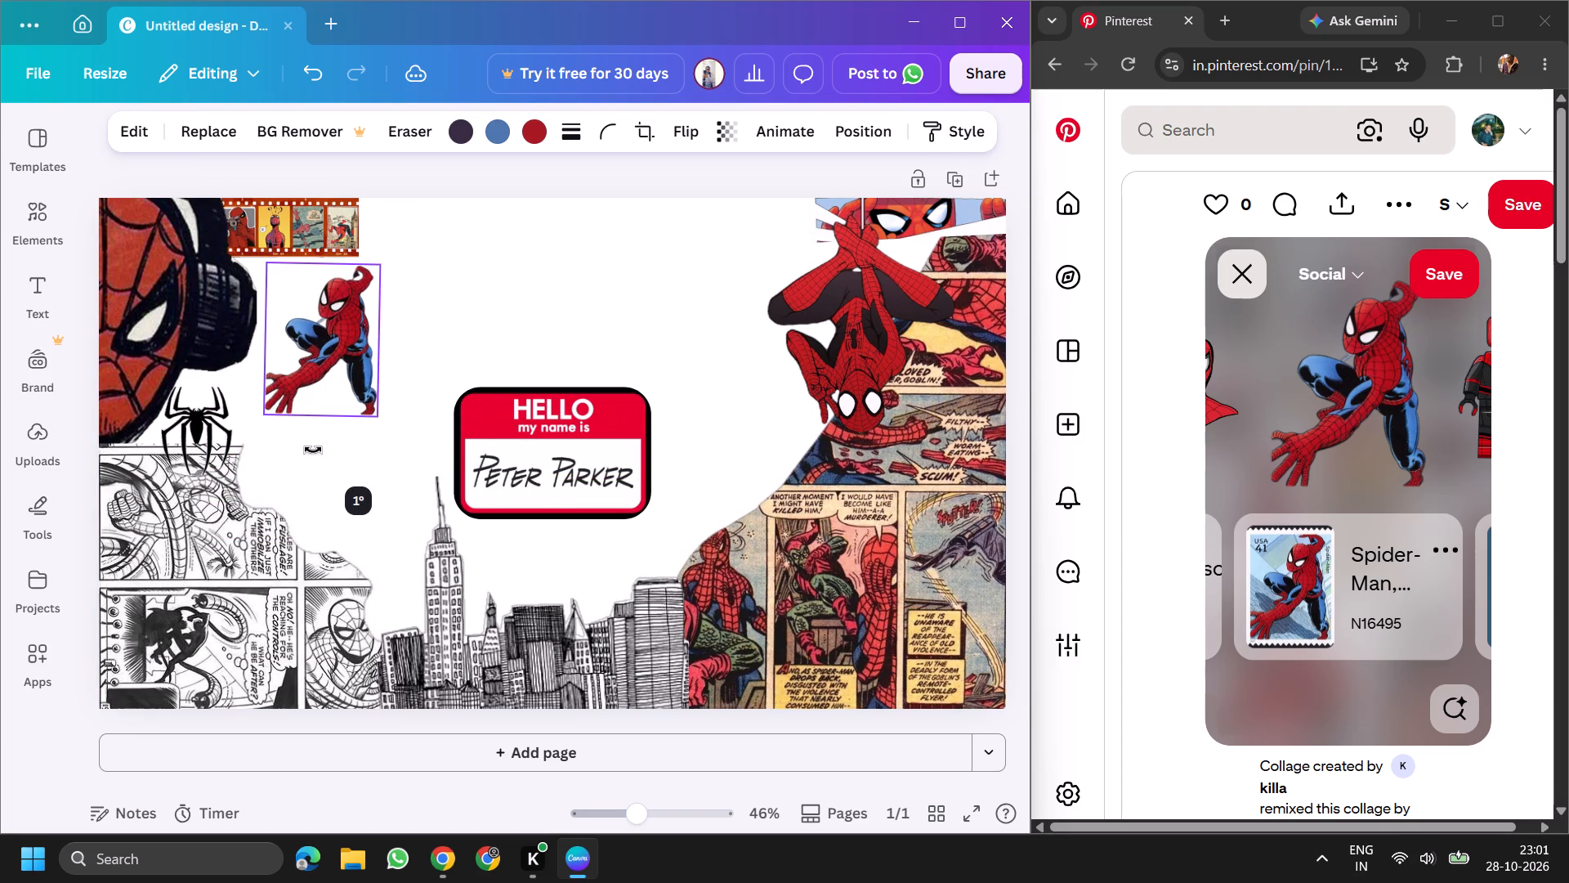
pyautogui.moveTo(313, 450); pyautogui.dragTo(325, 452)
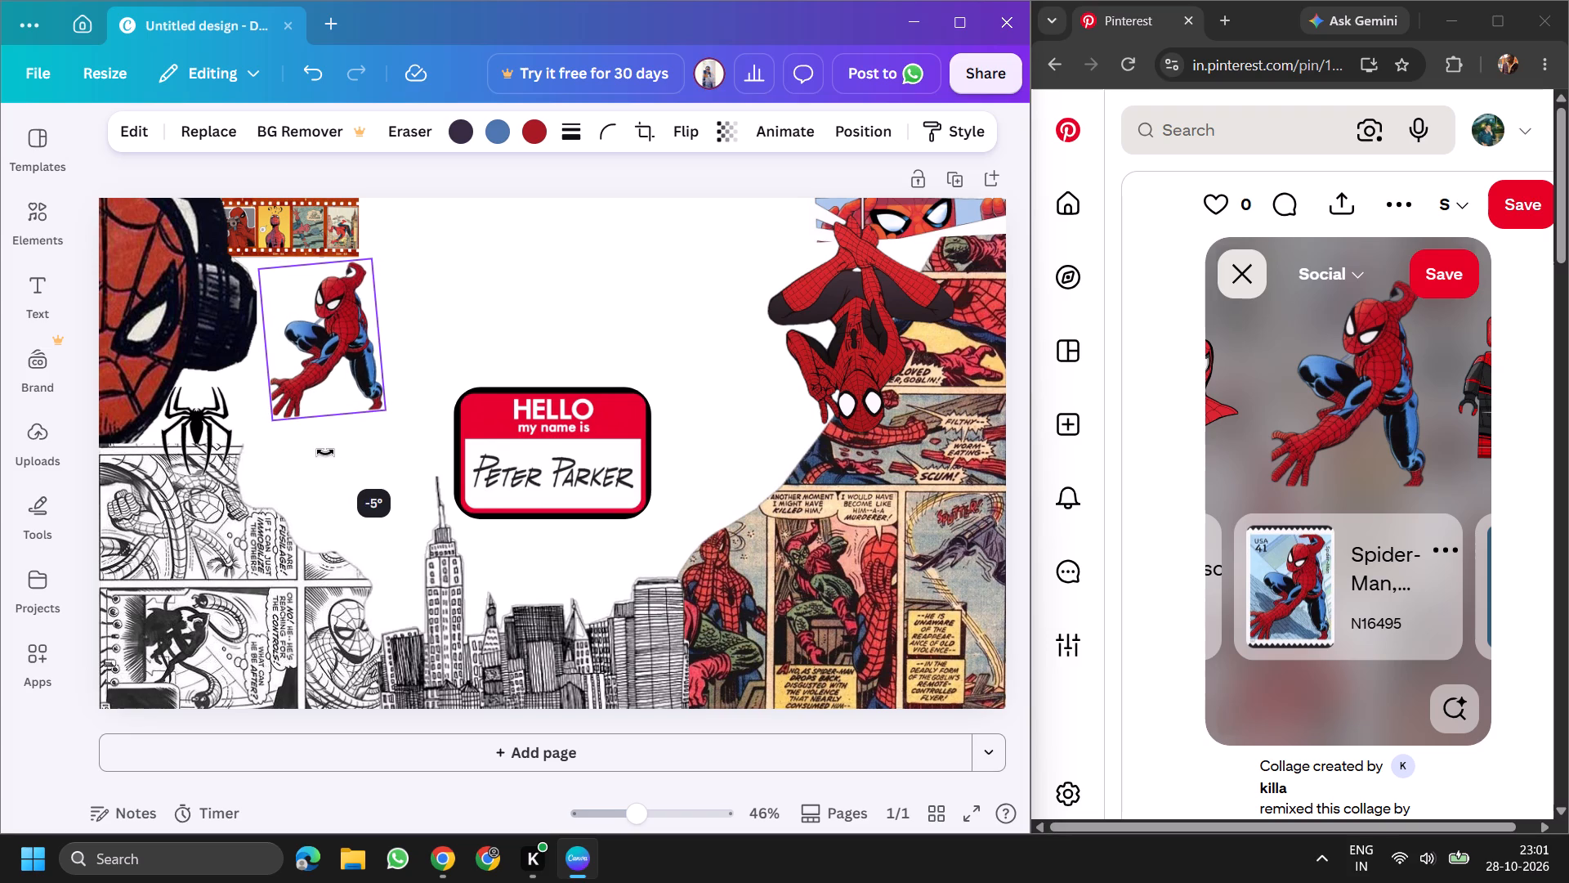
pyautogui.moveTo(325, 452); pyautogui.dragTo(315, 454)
# Move the crouching Spider-Man to the upper-right corner of the HELLO my name is Peter Parker tag.
pyautogui.moveTo(323, 360); pyautogui.dragTo(256, 483)
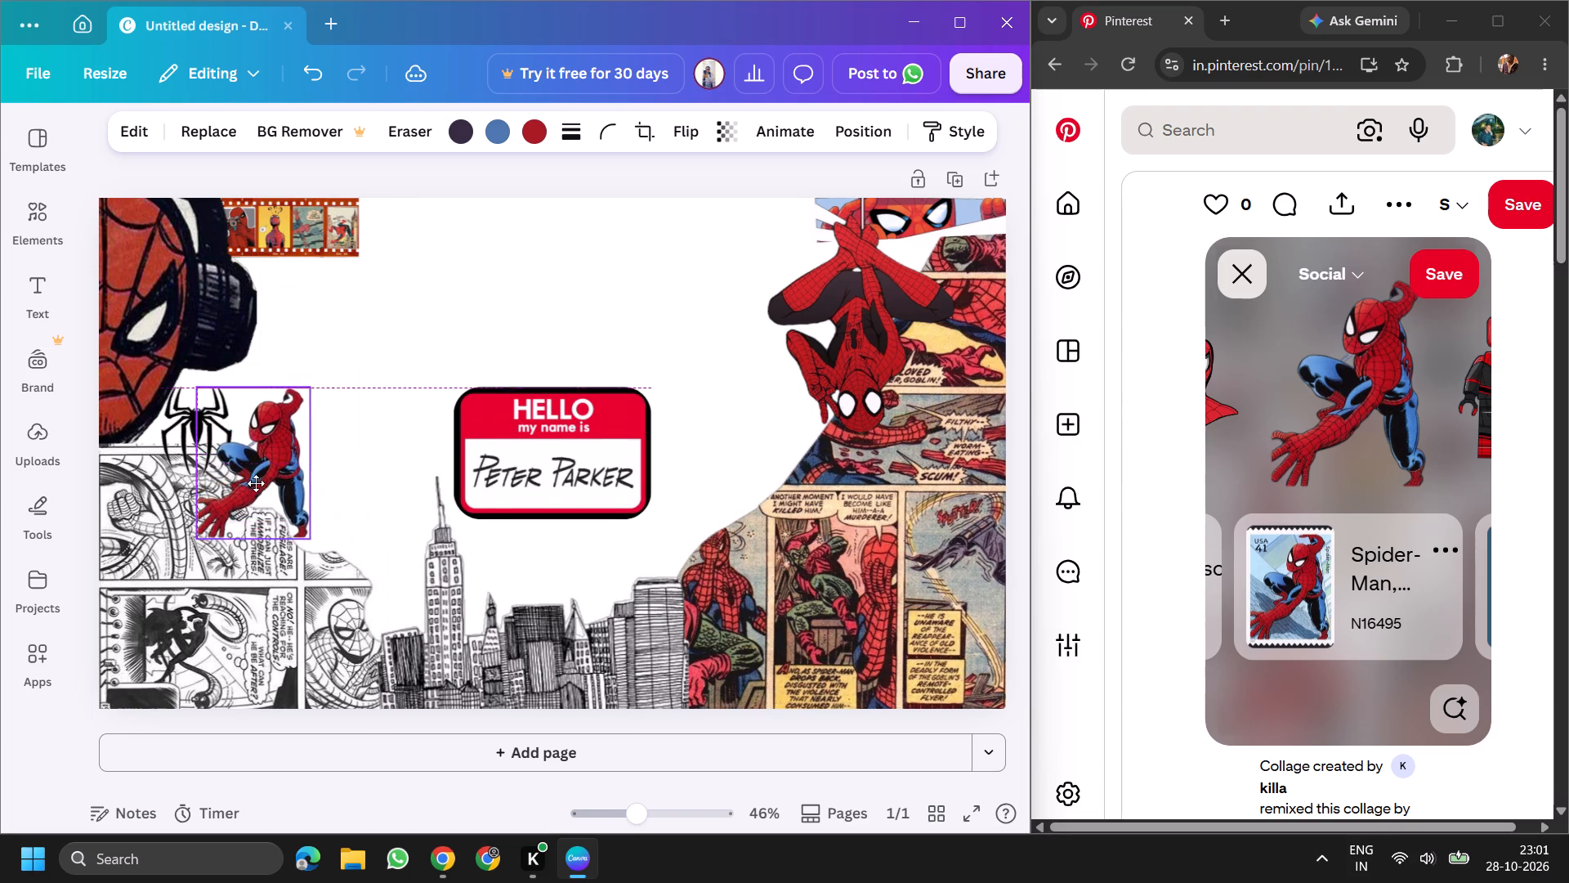
pyautogui.moveTo(256, 483); pyautogui.dragTo(339, 558)
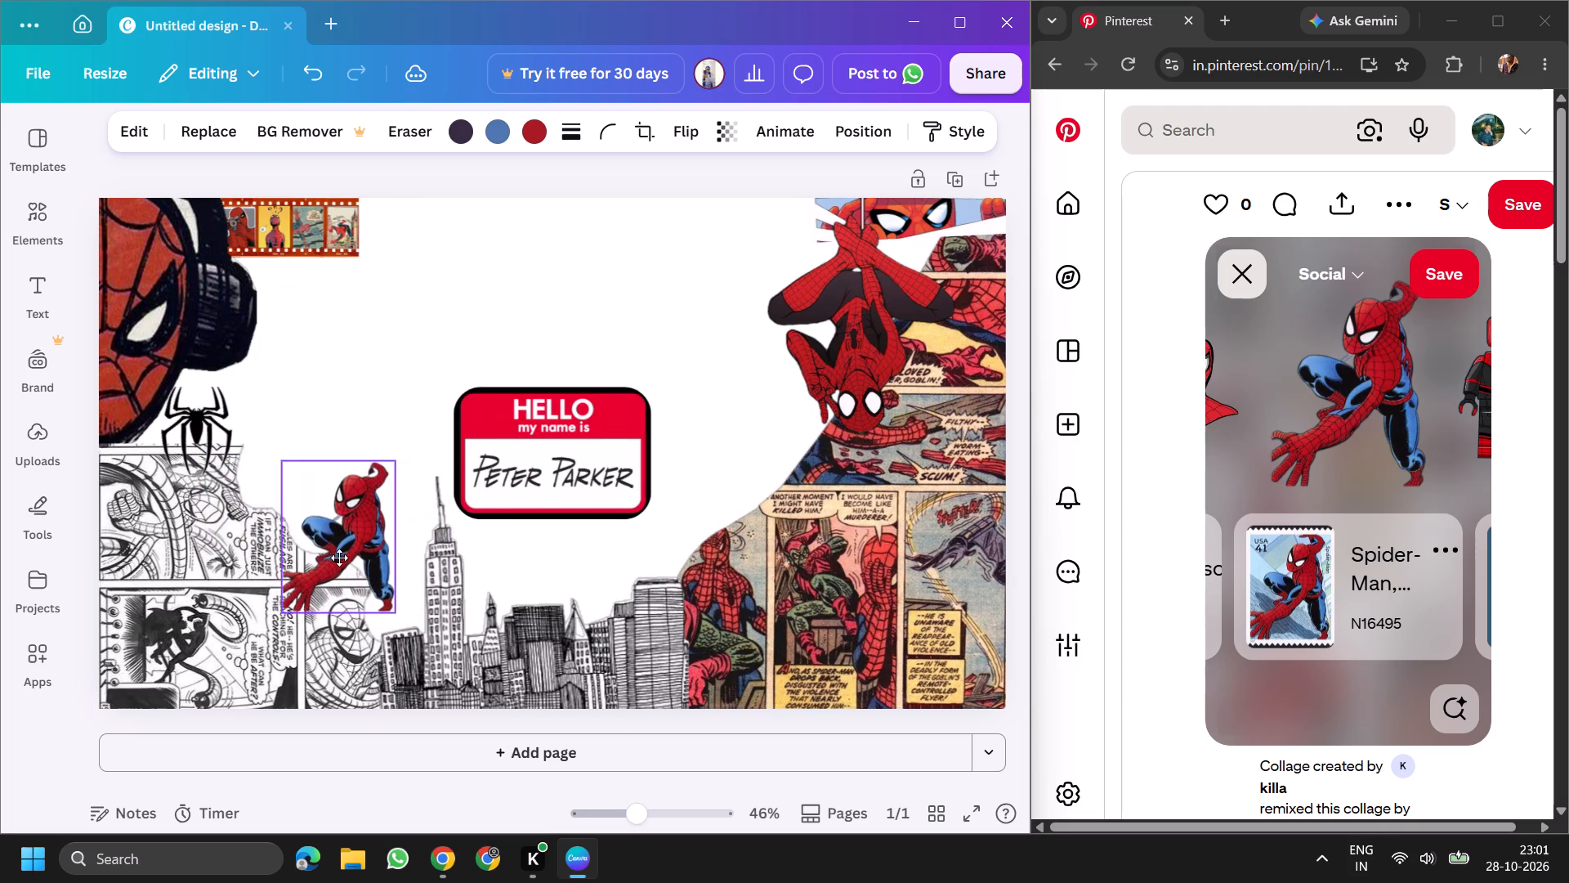
pyautogui.moveTo(339, 558); pyautogui.dragTo(482, 528)
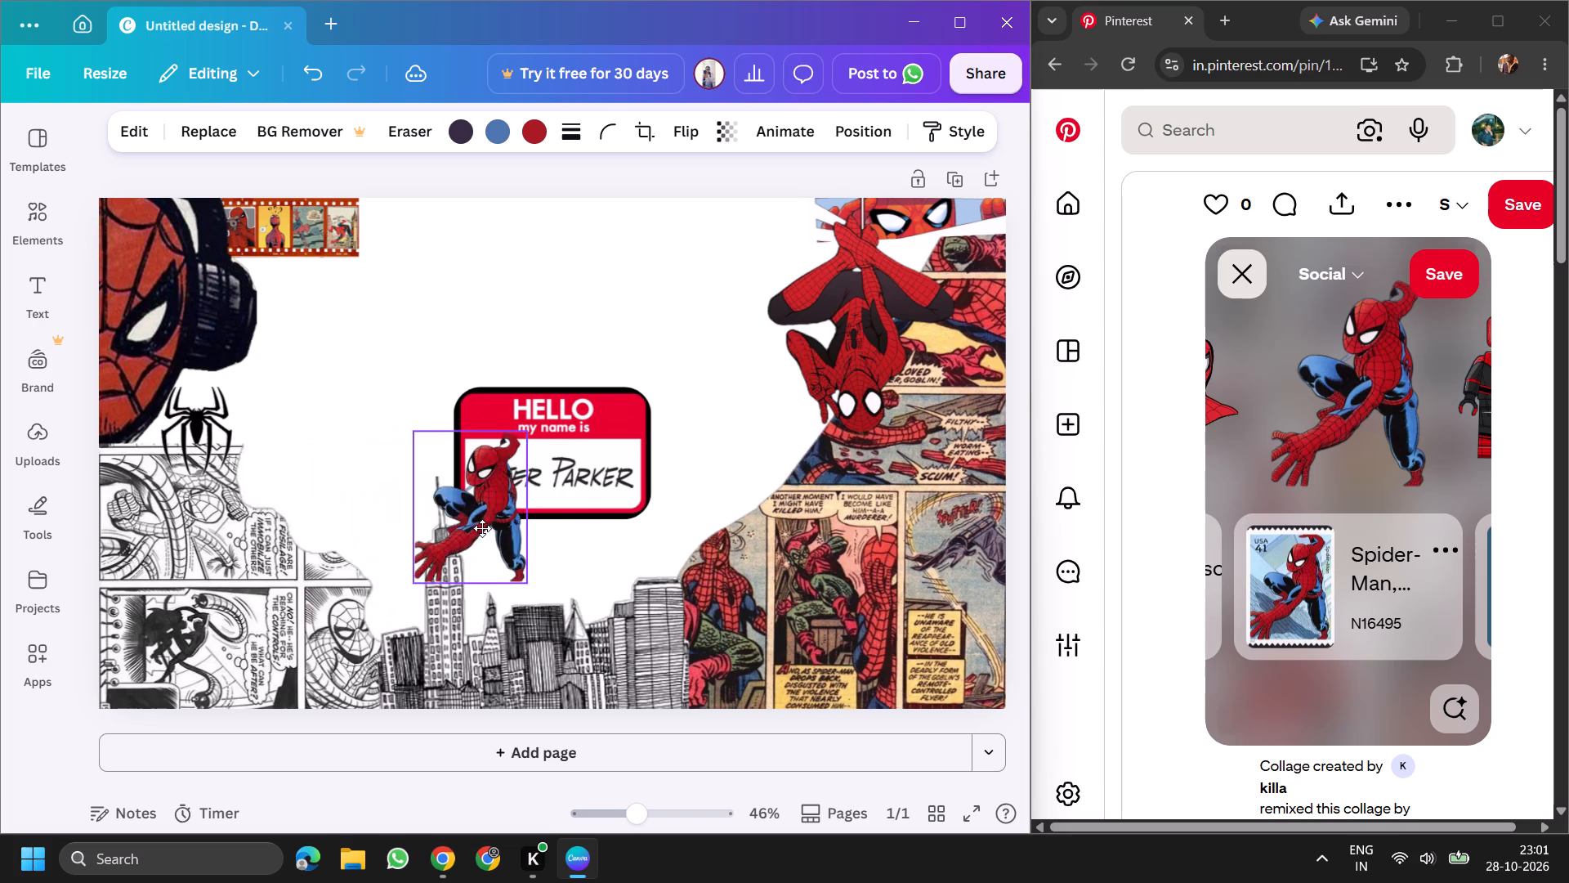
pyautogui.moveTo(482, 528); pyautogui.dragTo(654, 390)
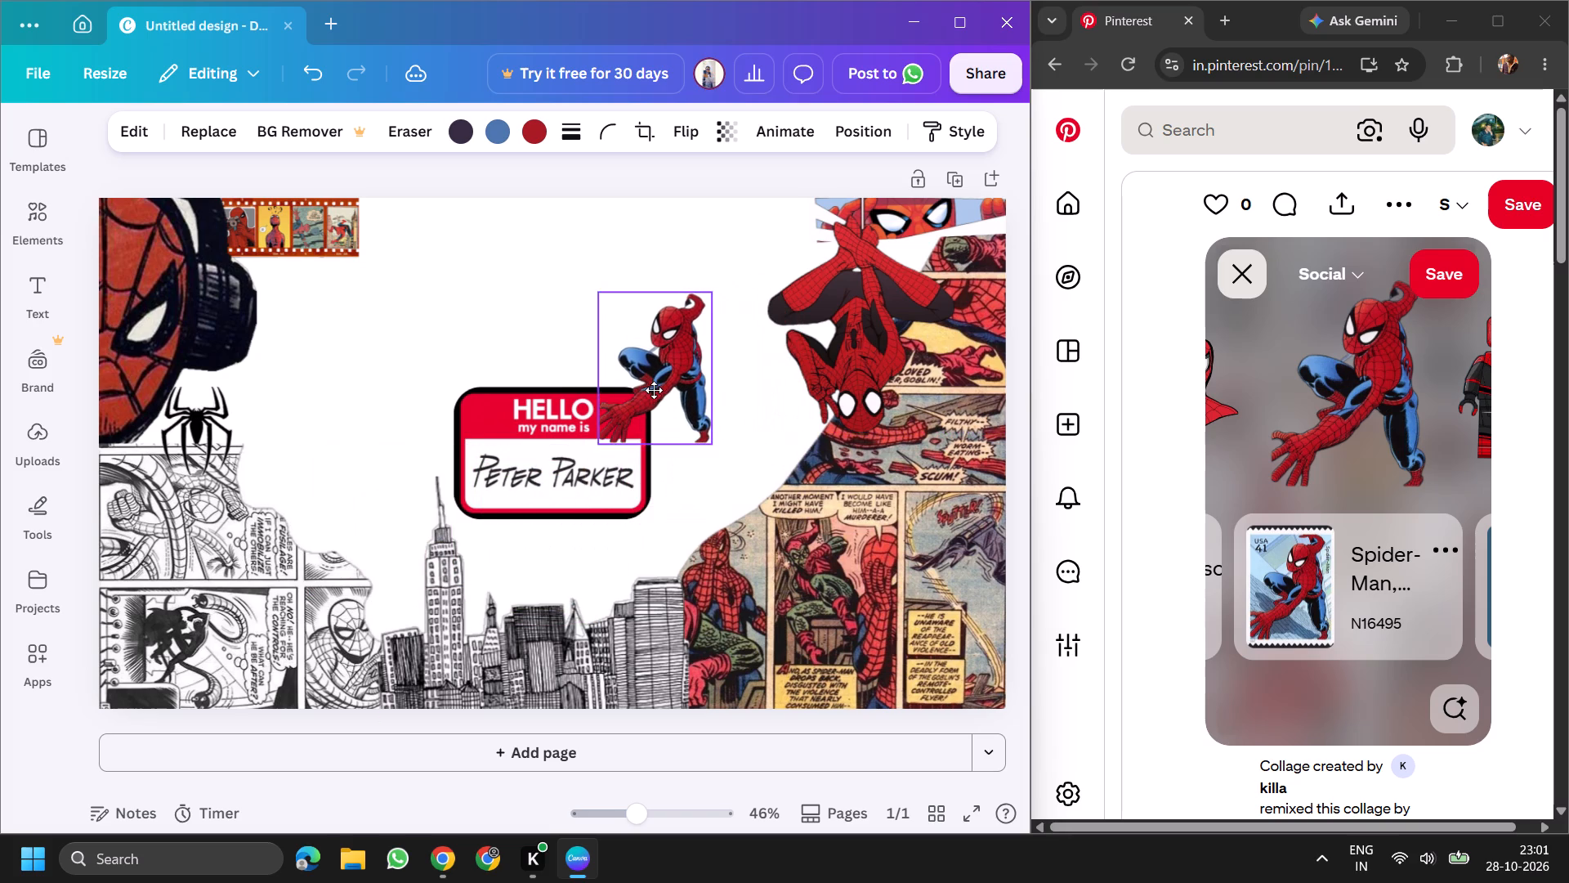
pyautogui.moveTo(654, 390); pyautogui.dragTo(662, 383)
# Shrink the crouching Spider-Man further and fine-tune its position so its outstretched hand overlaps the name tag's upper-right corner.
pyautogui.moveTo(712, 437); pyautogui.dragTo(678, 404)
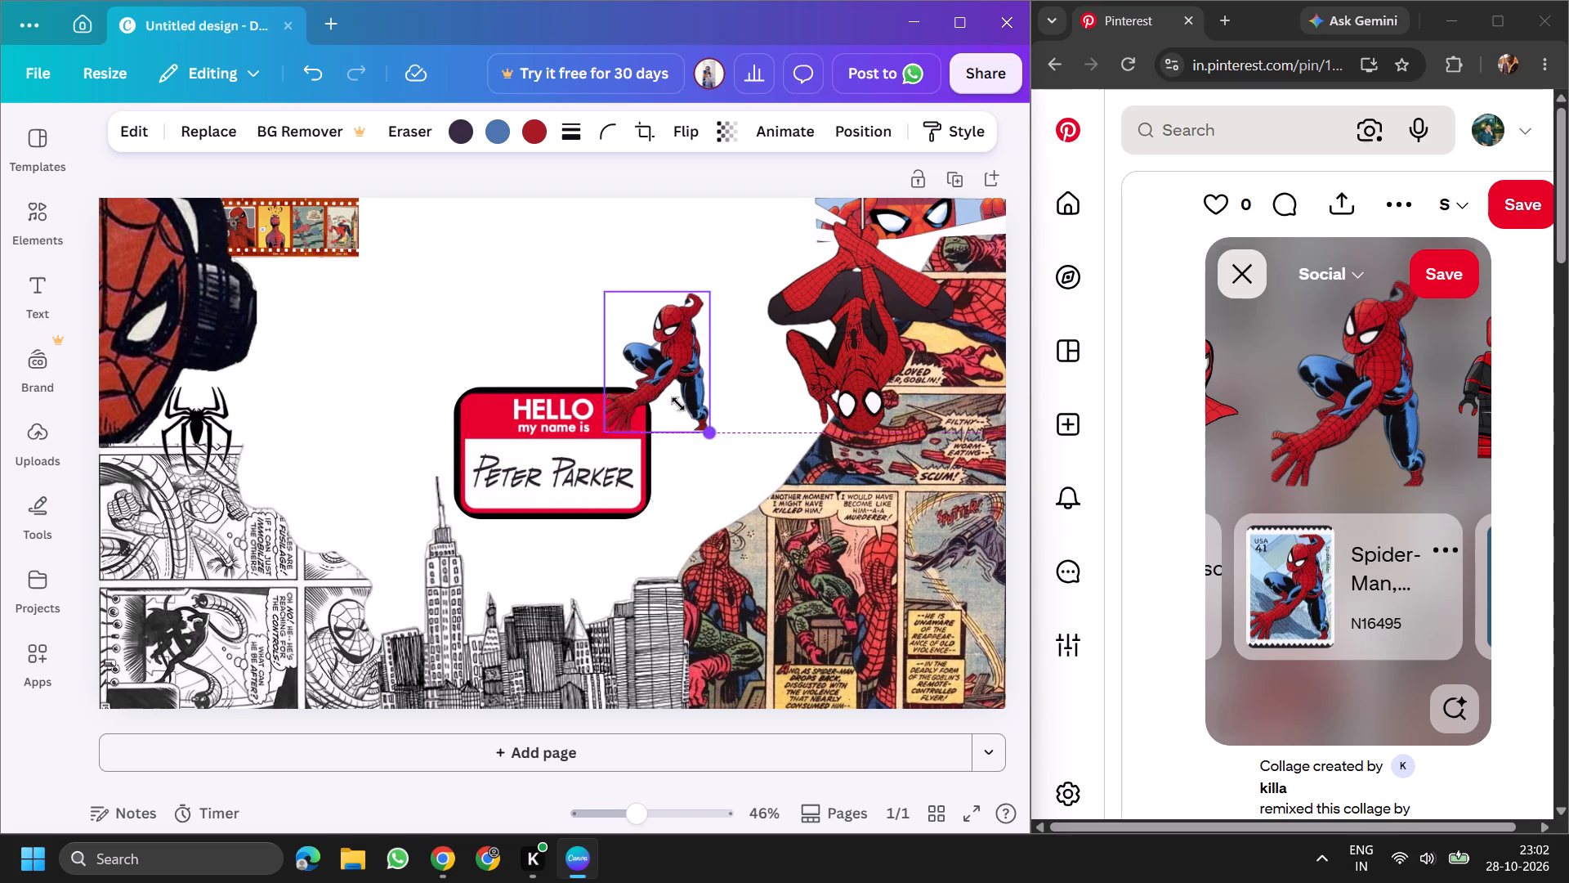
pyautogui.moveTo(678, 404); pyautogui.dragTo(673, 395)
pyautogui.moveTo(652, 337); pyautogui.dragTo(673, 363)
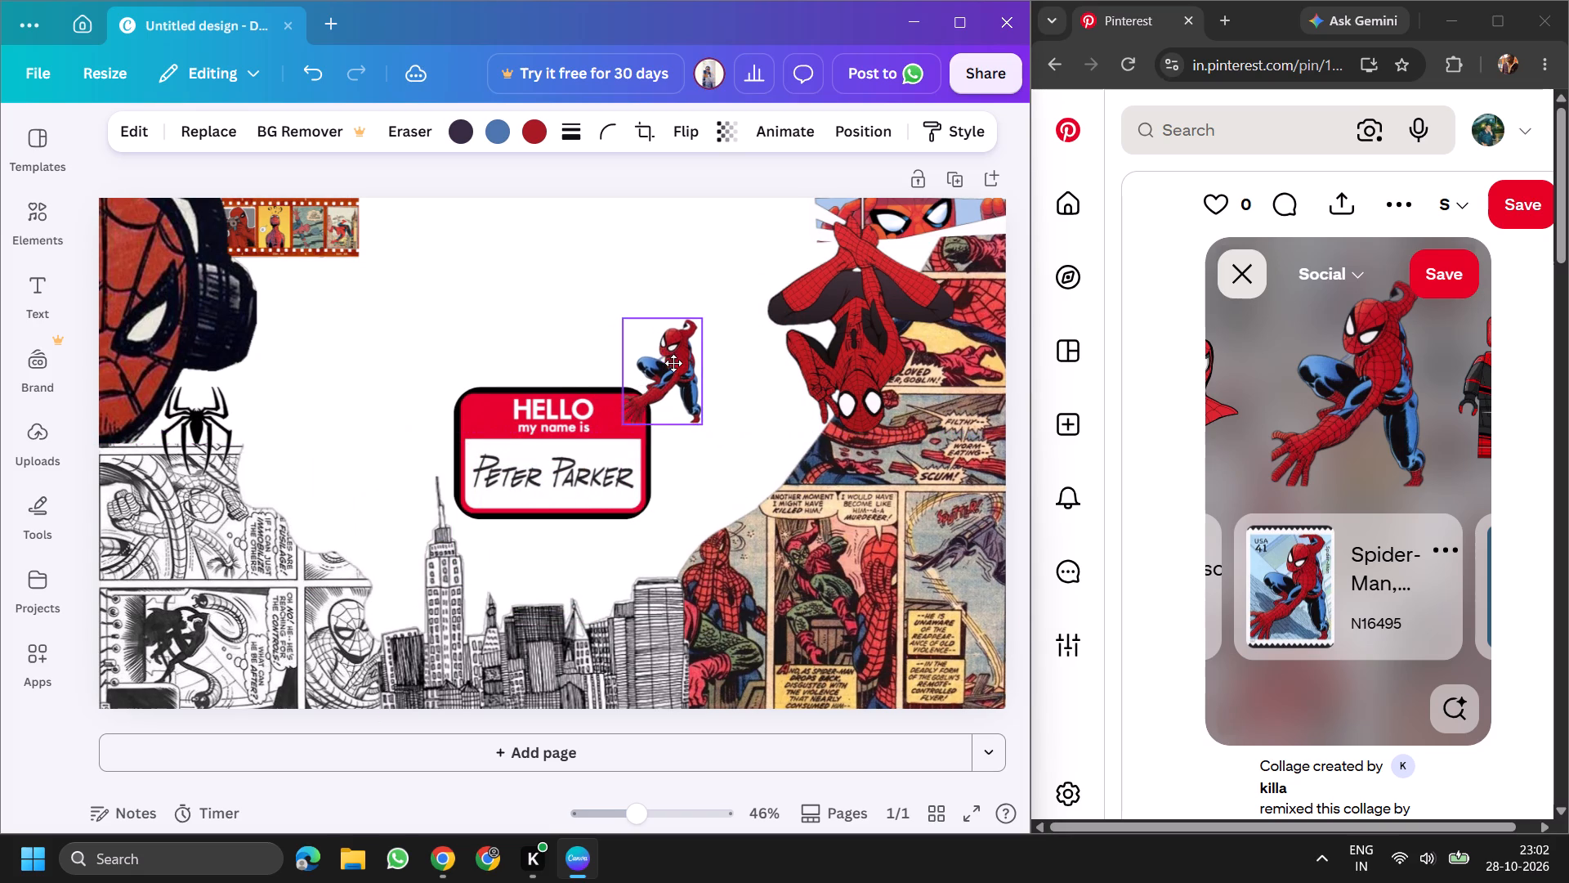
pyautogui.moveTo(673, 363); pyautogui.dragTo(639, 362)
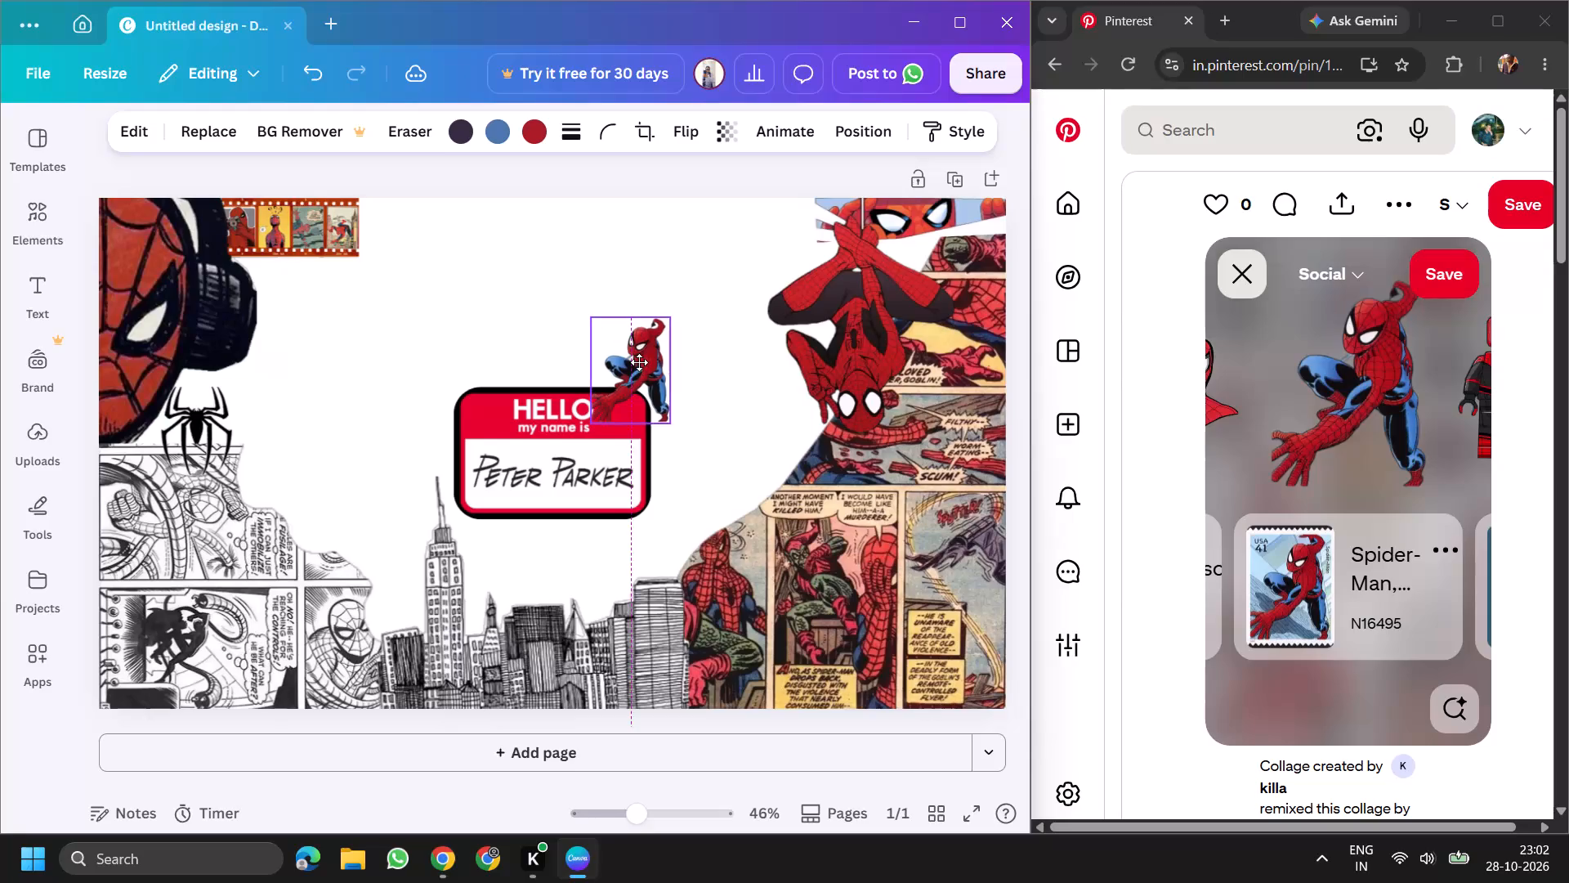
pyautogui.moveTo(639, 362); pyautogui.dragTo(655, 364)
pyautogui.moveTo(664, 382); pyautogui.dragTo(652, 365)
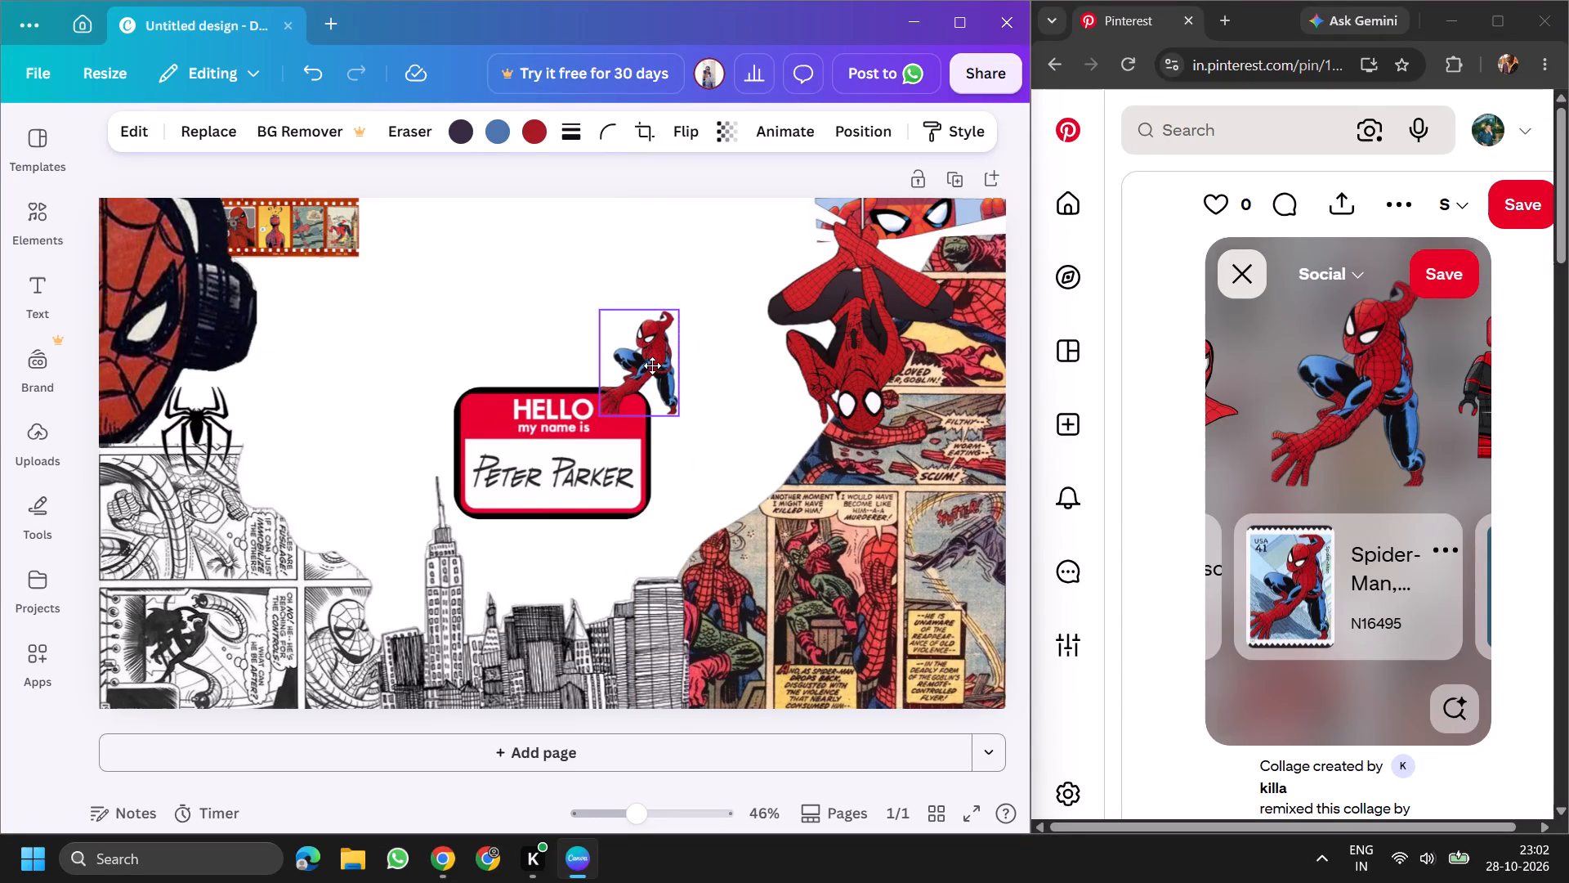
pyautogui.moveTo(652, 365); pyautogui.dragTo(650, 371)
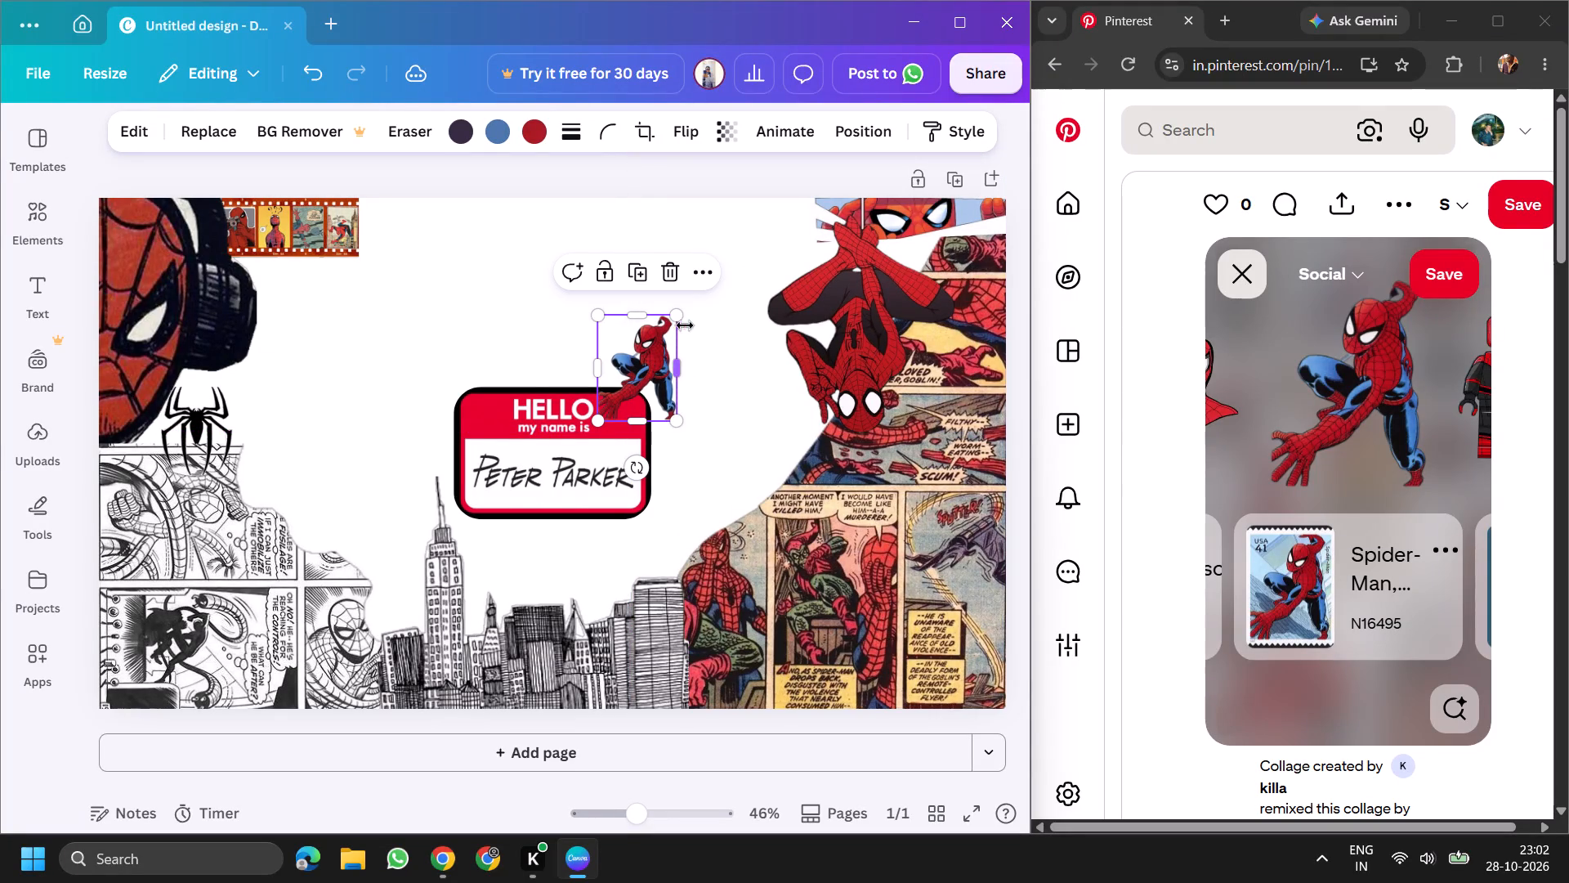
pyautogui.moveTo(685, 316); pyautogui.dragTo(677, 330)
pyautogui.moveTo(641, 365); pyautogui.dragTo(649, 365)
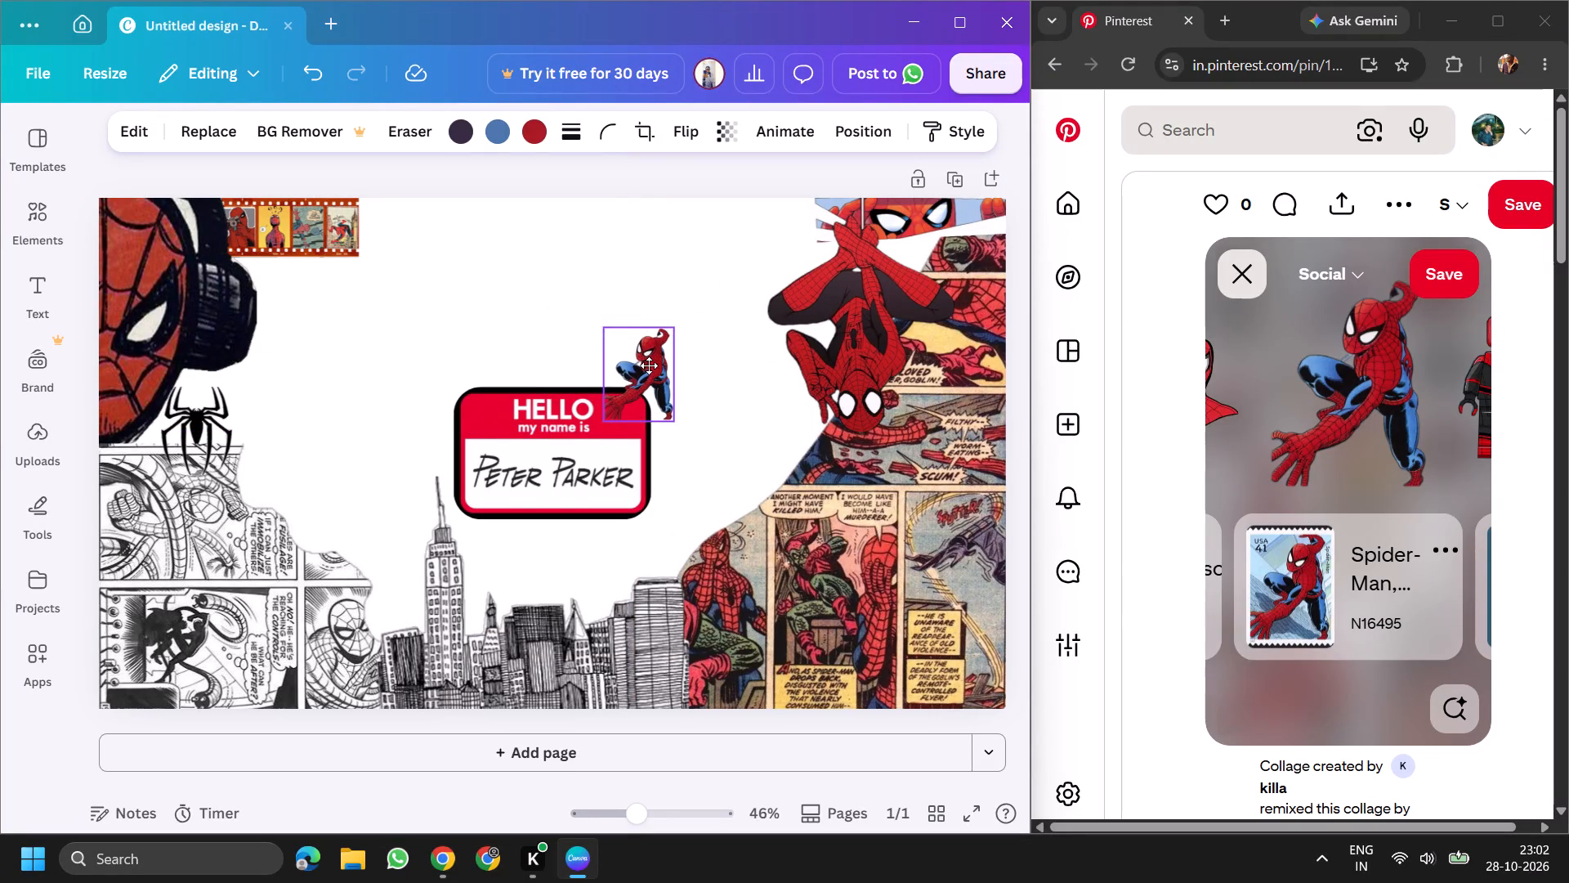
pyautogui.moveTo(649, 365); pyautogui.dragTo(642, 368)
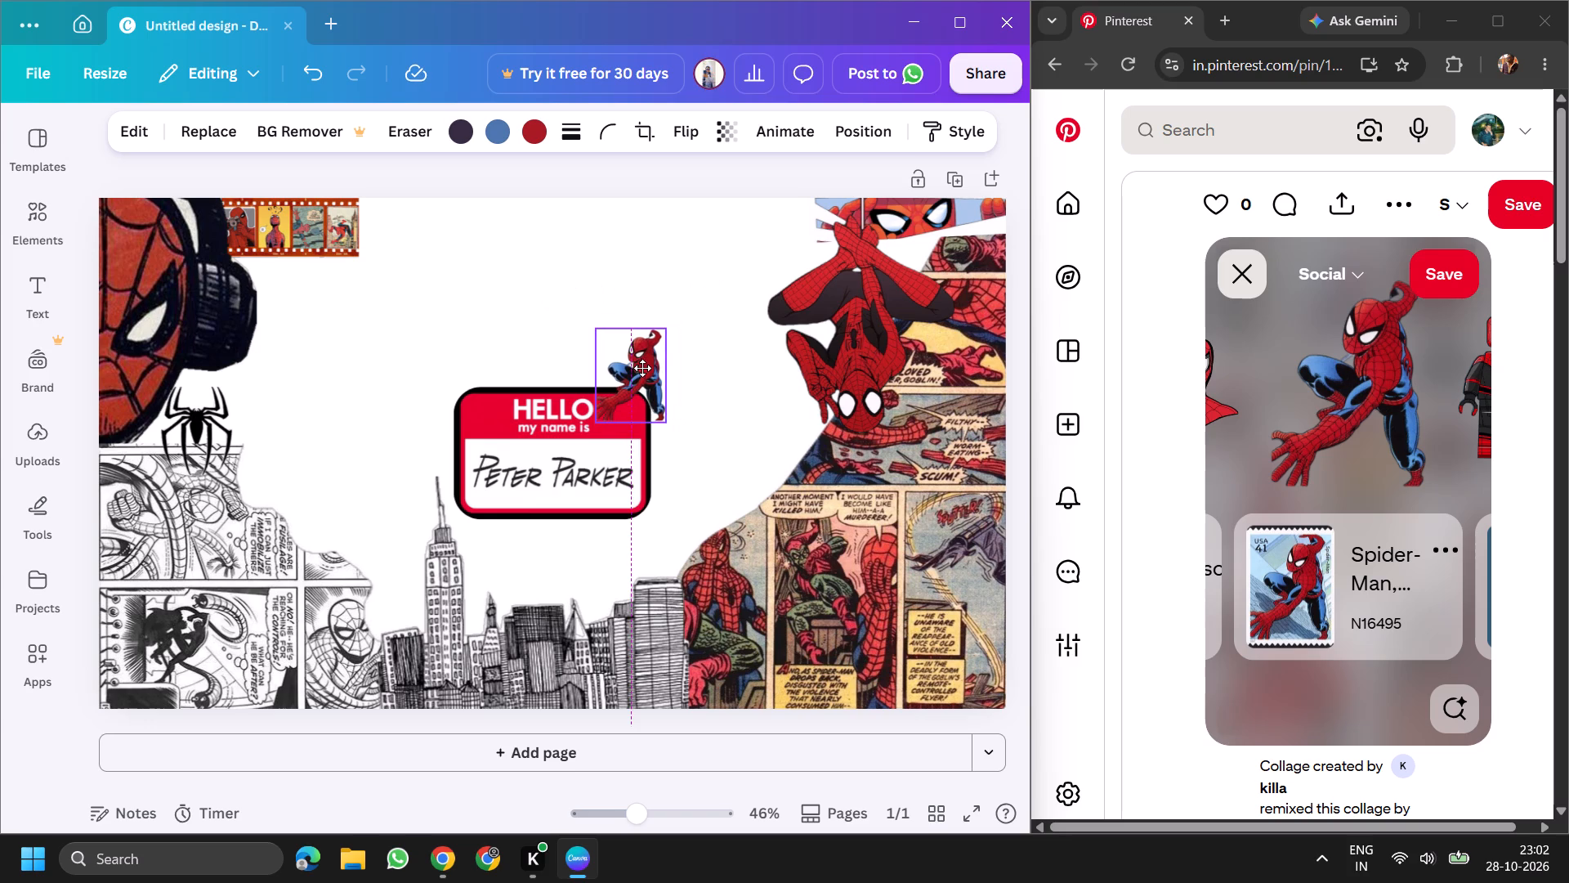
pyautogui.moveTo(642, 368); pyautogui.dragTo(654, 365)
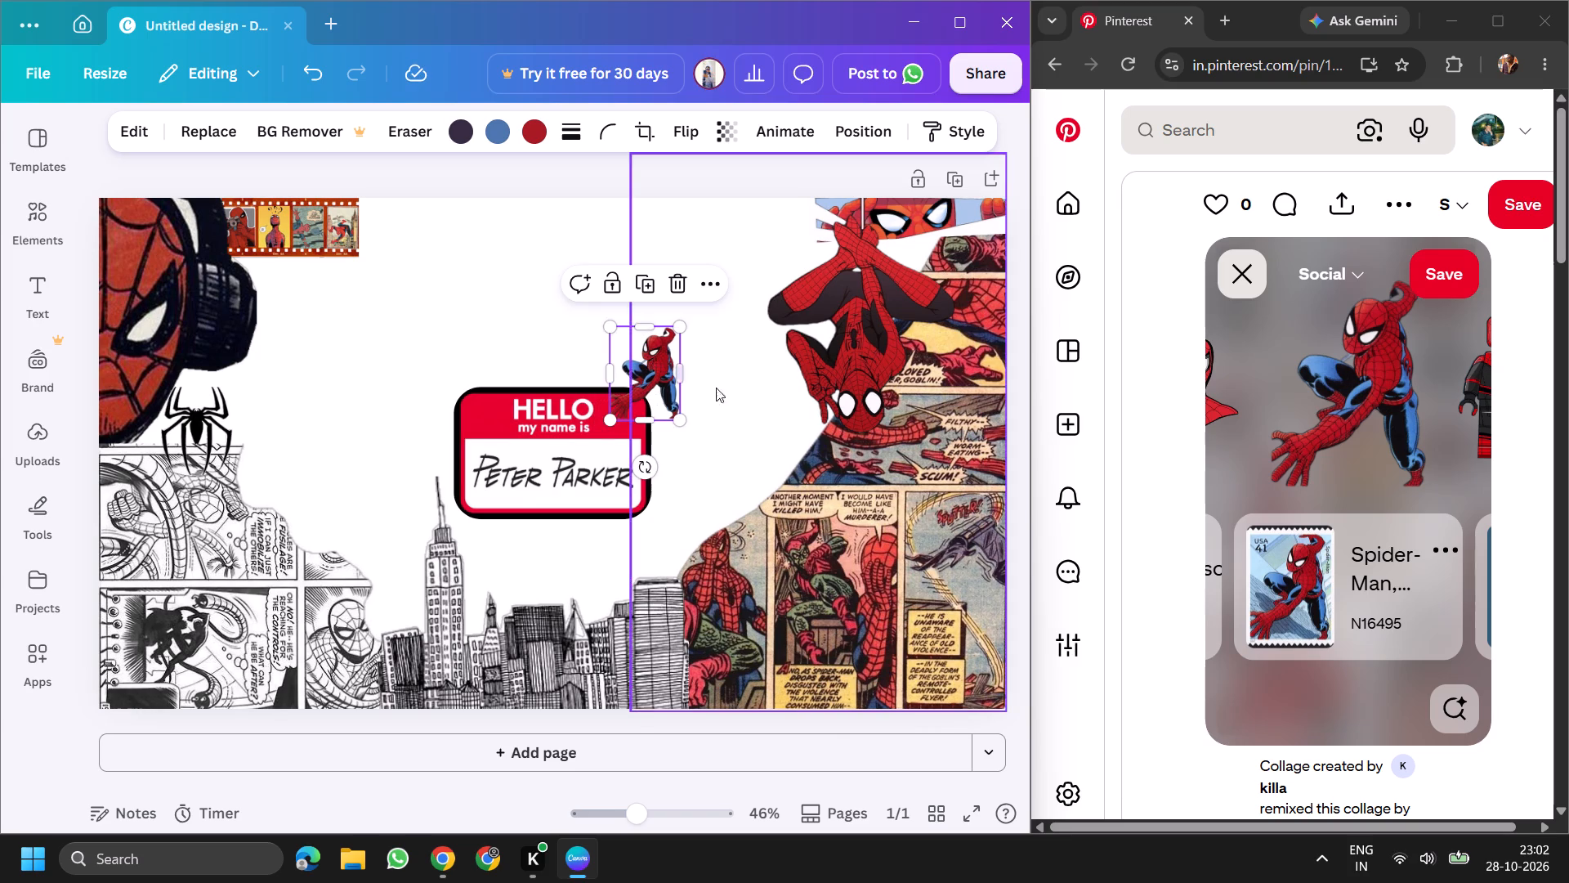
pyautogui.click(737, 370)
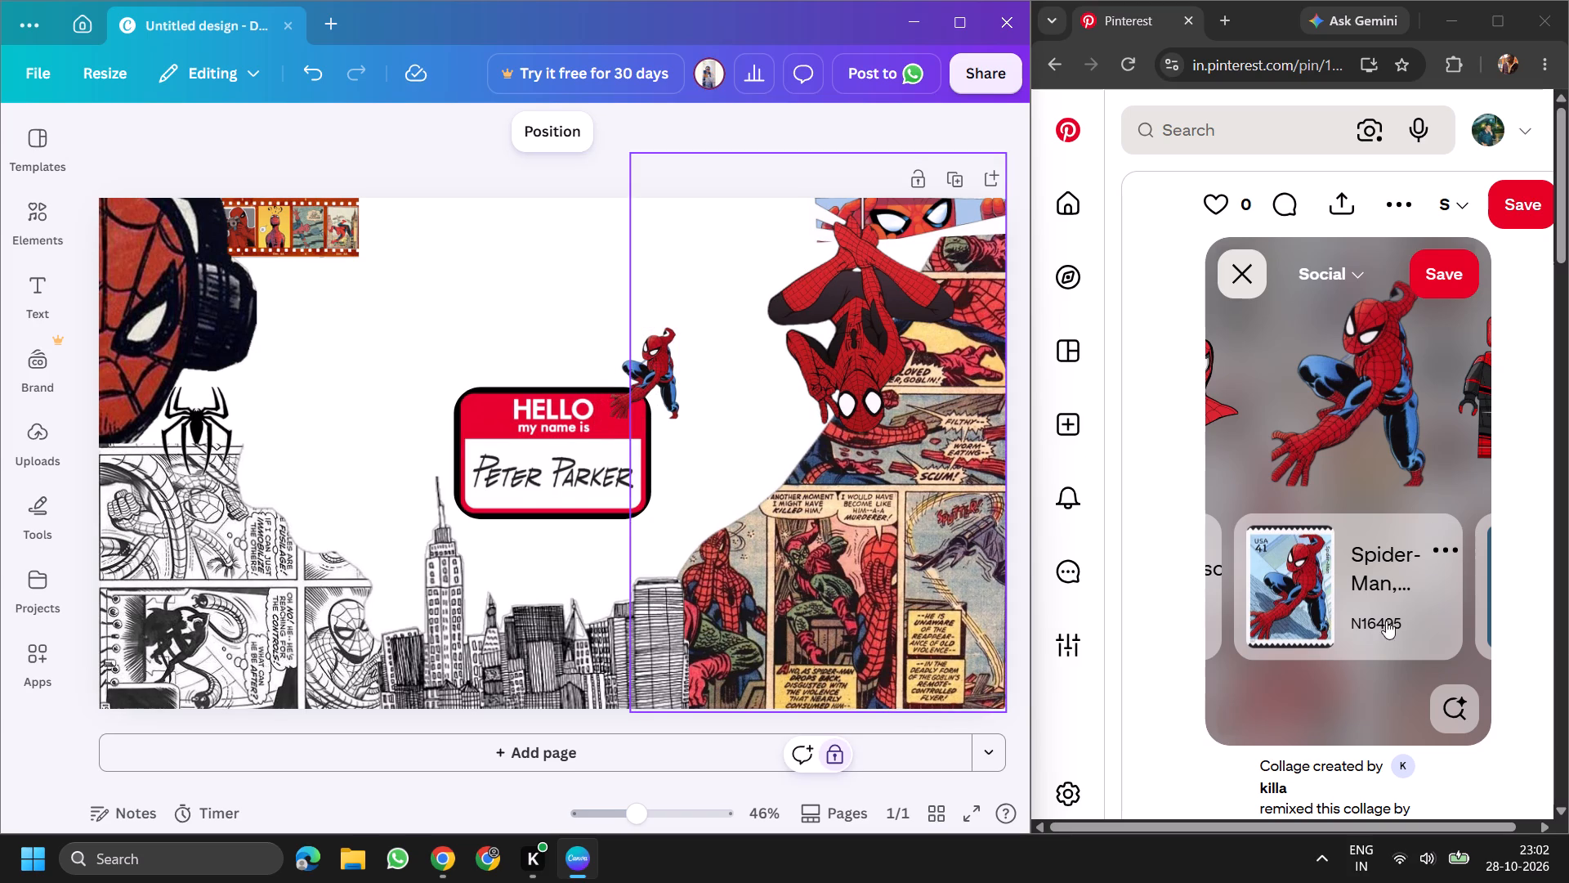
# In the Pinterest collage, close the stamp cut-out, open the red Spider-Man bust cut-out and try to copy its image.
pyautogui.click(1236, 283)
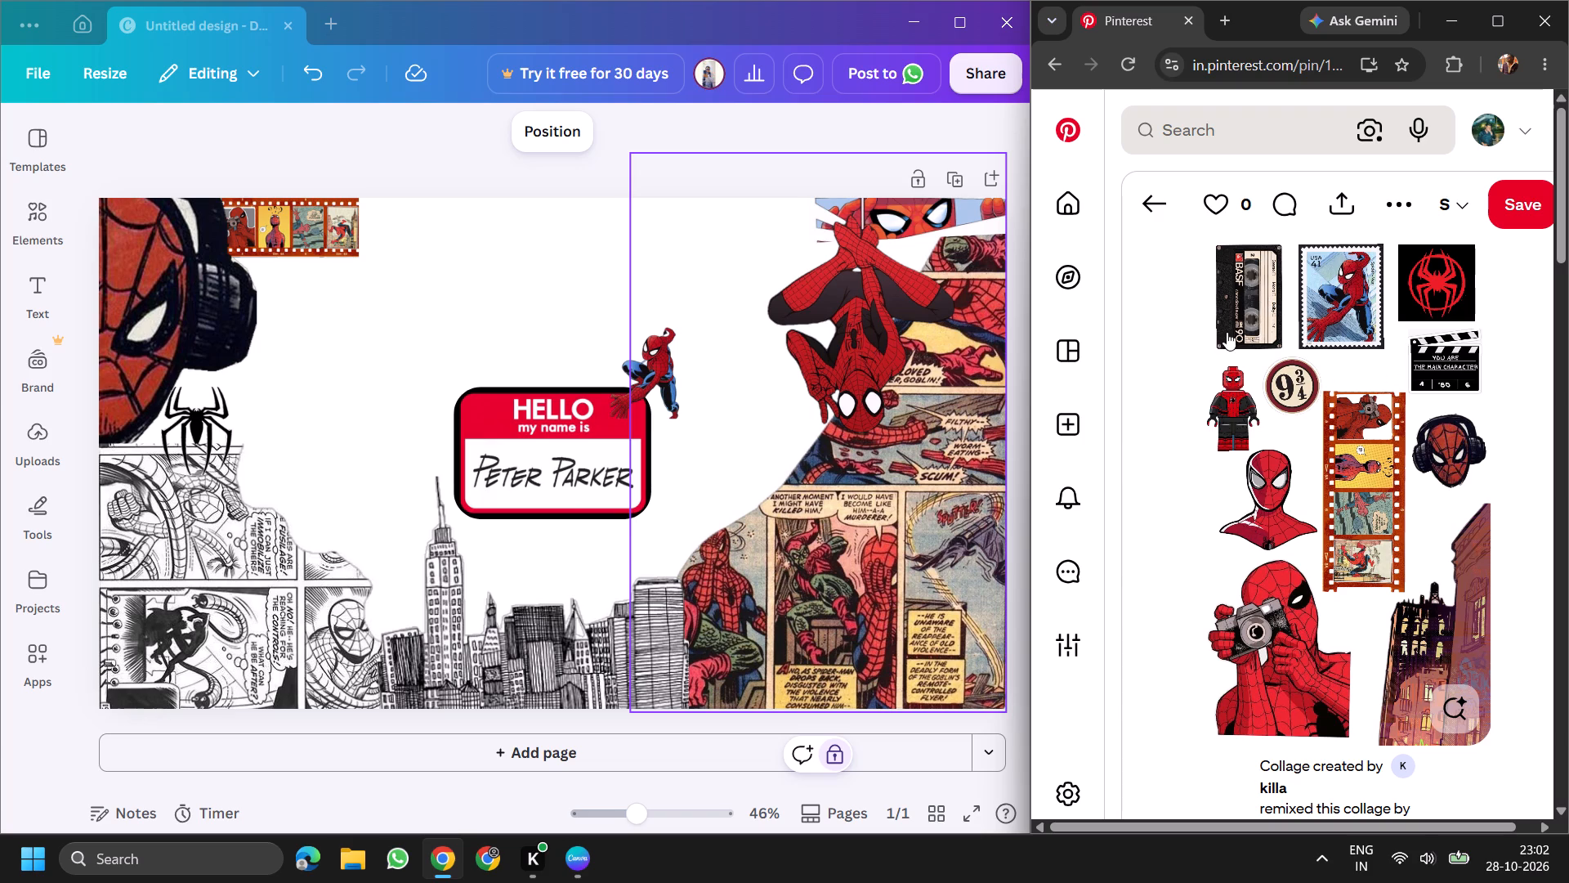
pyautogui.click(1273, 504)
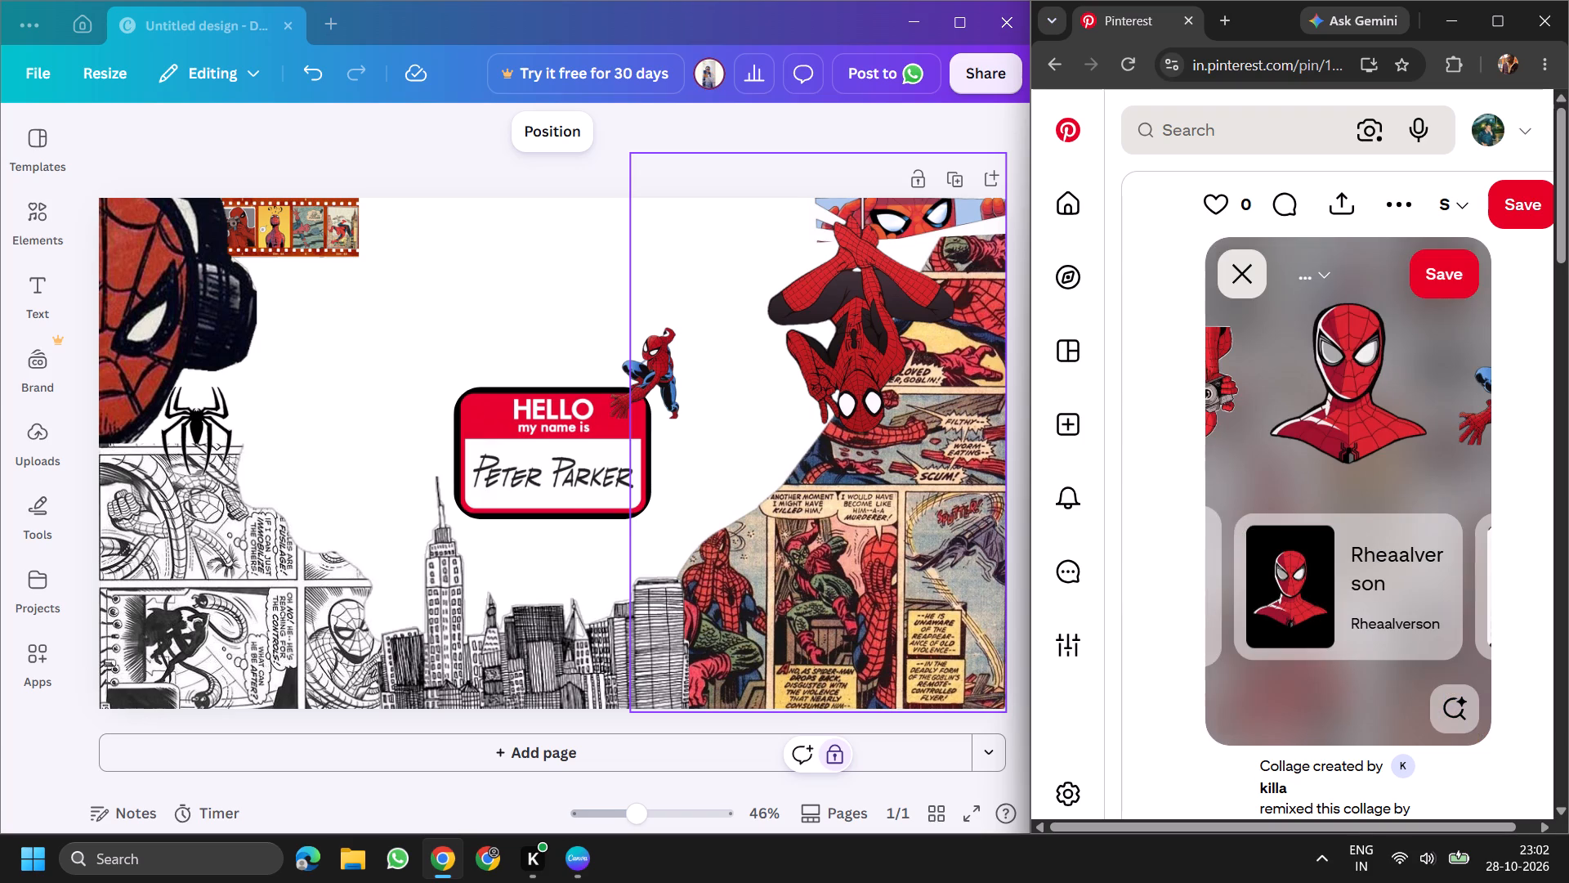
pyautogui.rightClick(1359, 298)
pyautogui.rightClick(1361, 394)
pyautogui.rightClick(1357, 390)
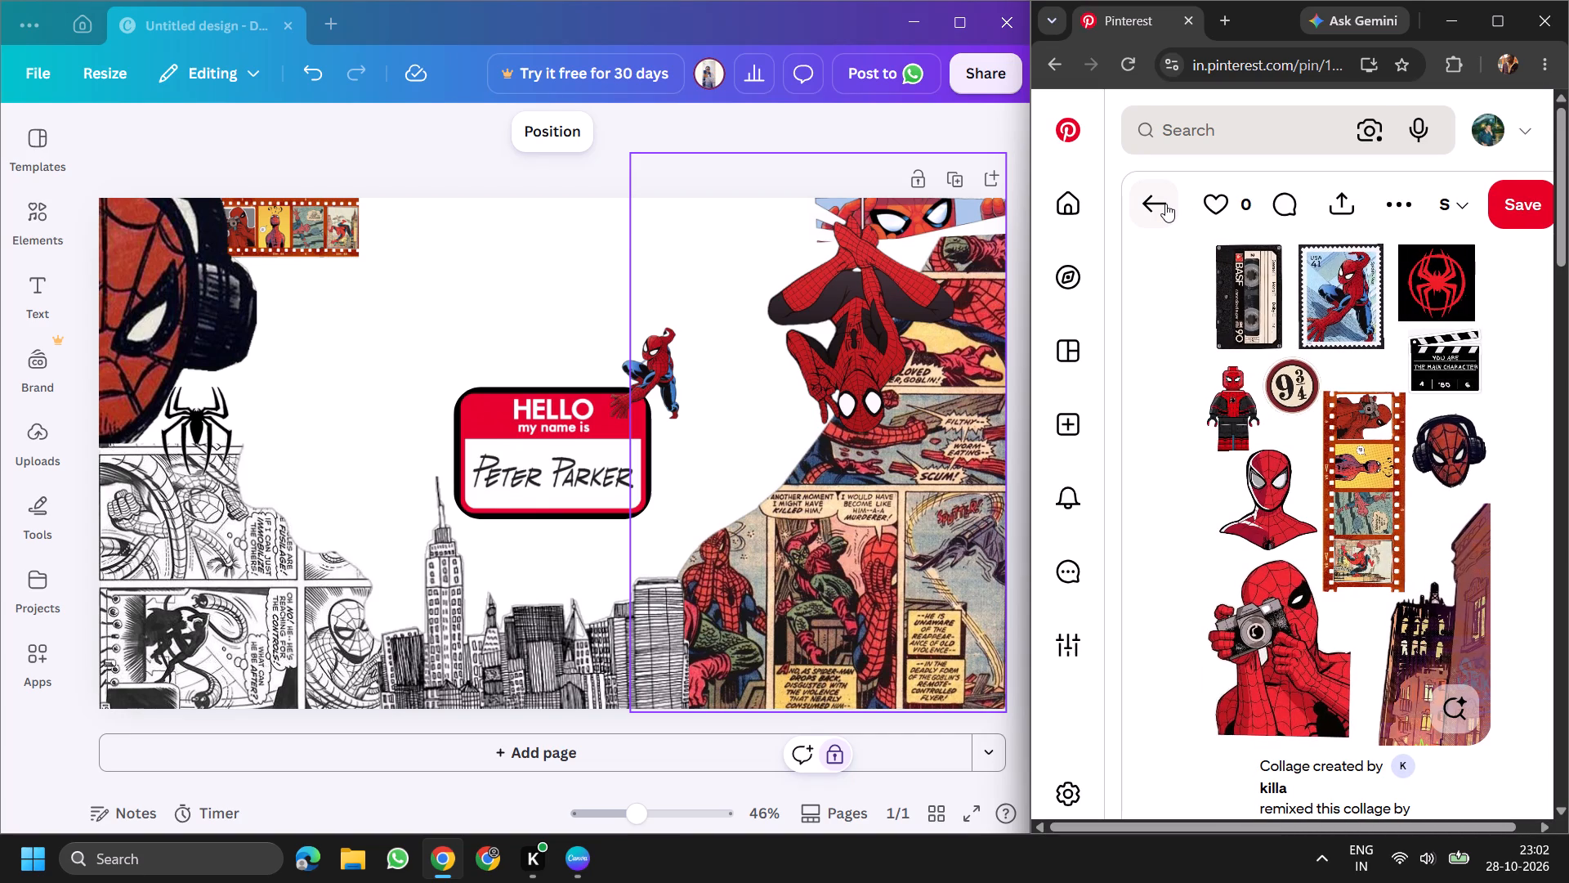
# Leave the collage and browse the Pinterest home feed for more Spider-Man cut-outs.
pyautogui.click(1166, 204)
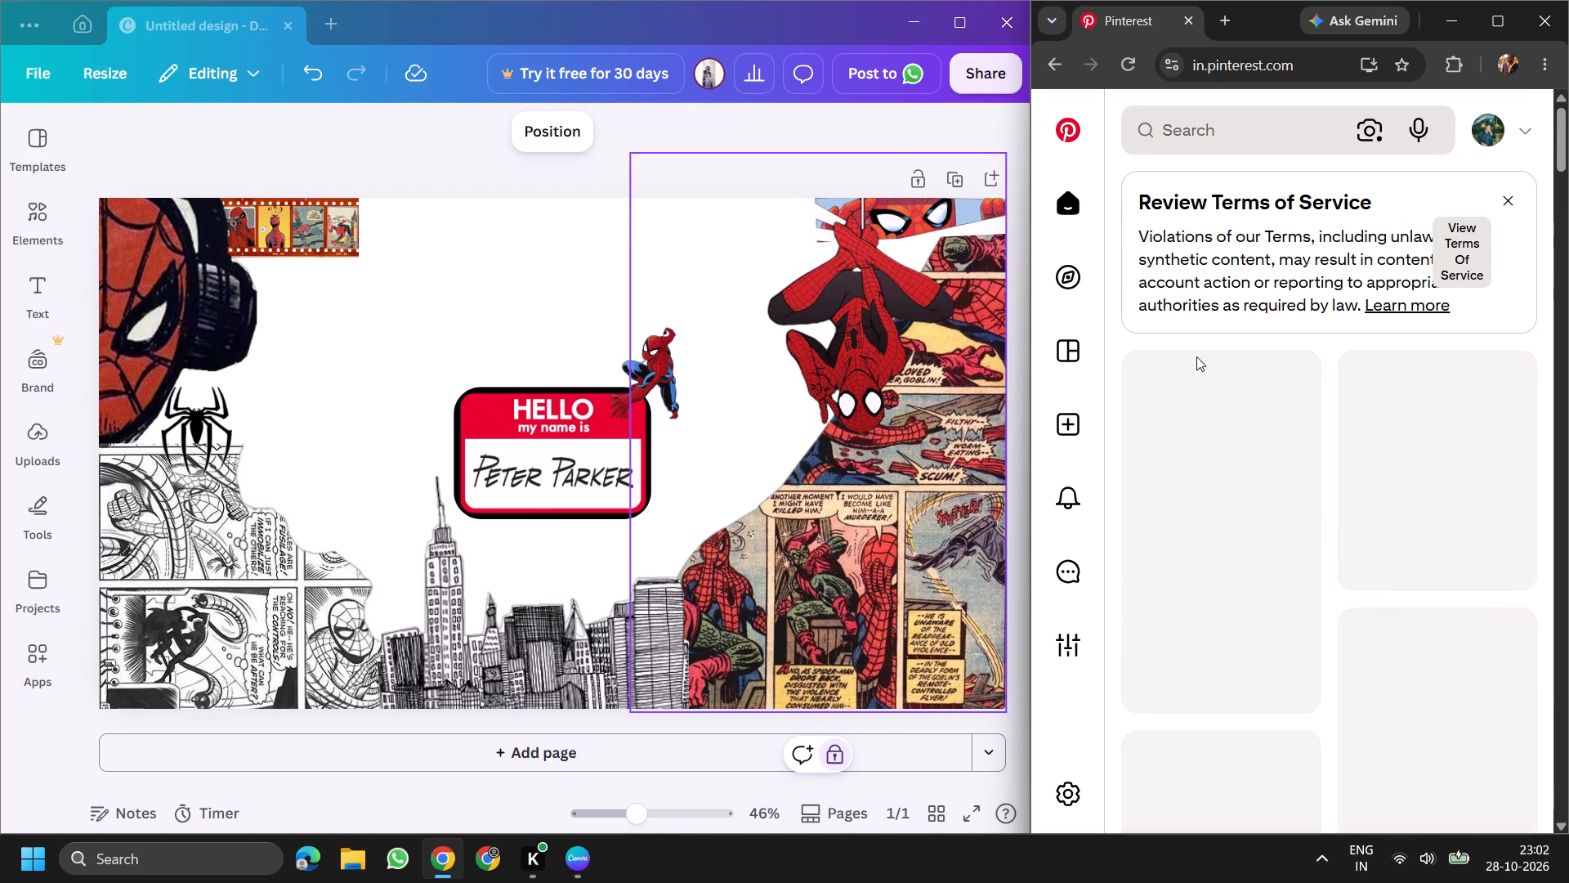
pyautogui.click(1513, 199)
pyautogui.scroll(-2, 1267, 554)
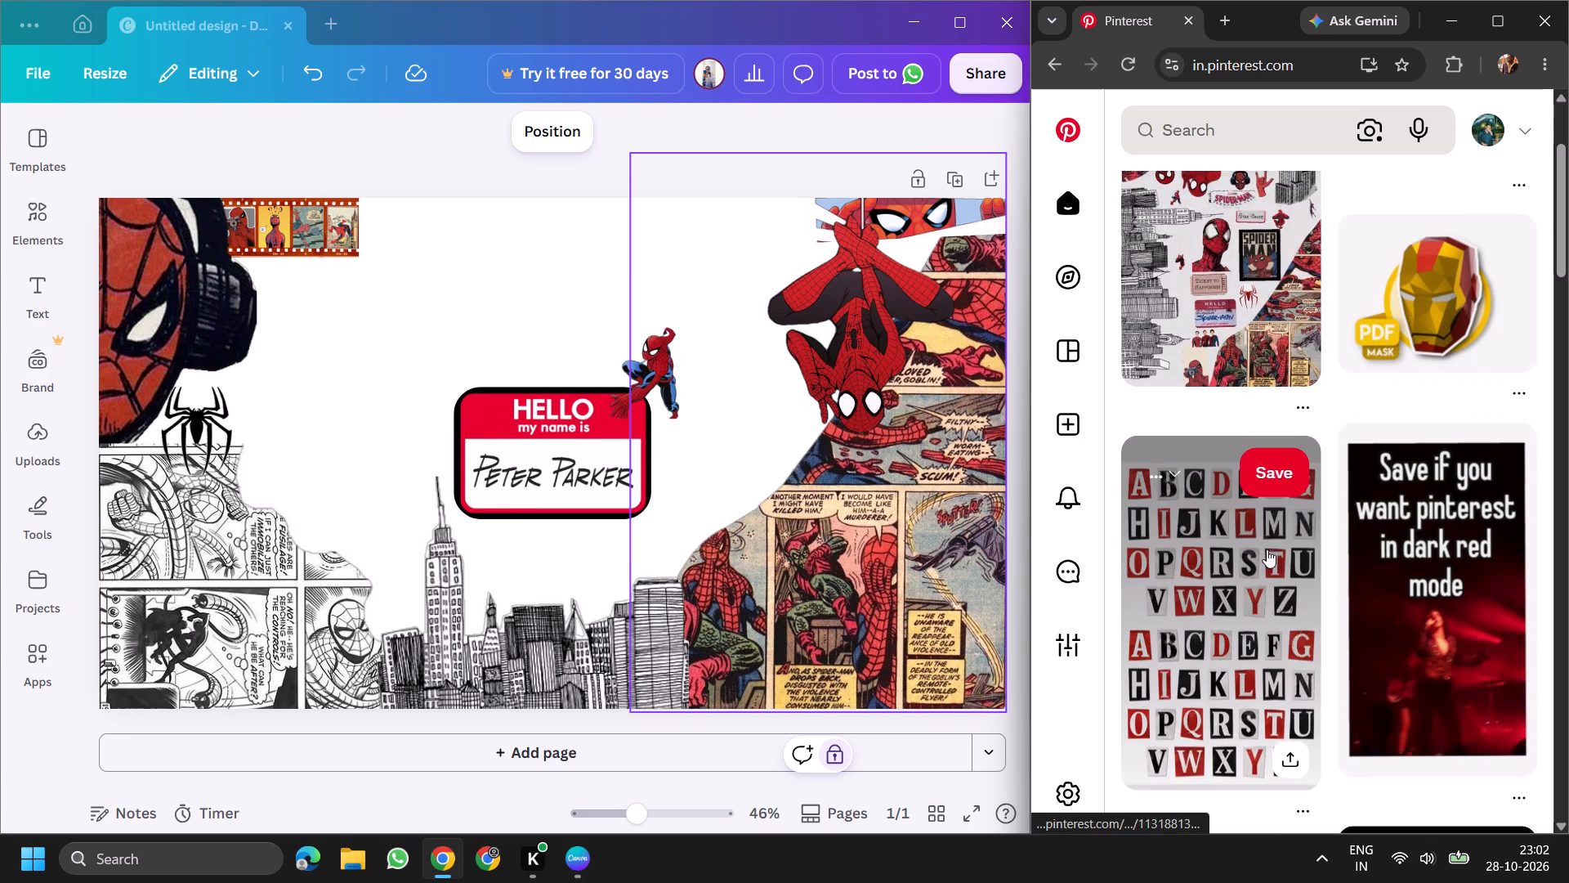
pyautogui.scroll(-8, 1265, 533)
pyautogui.scroll(3, 1266, 528)
pyautogui.scroll(-3, 1266, 526)
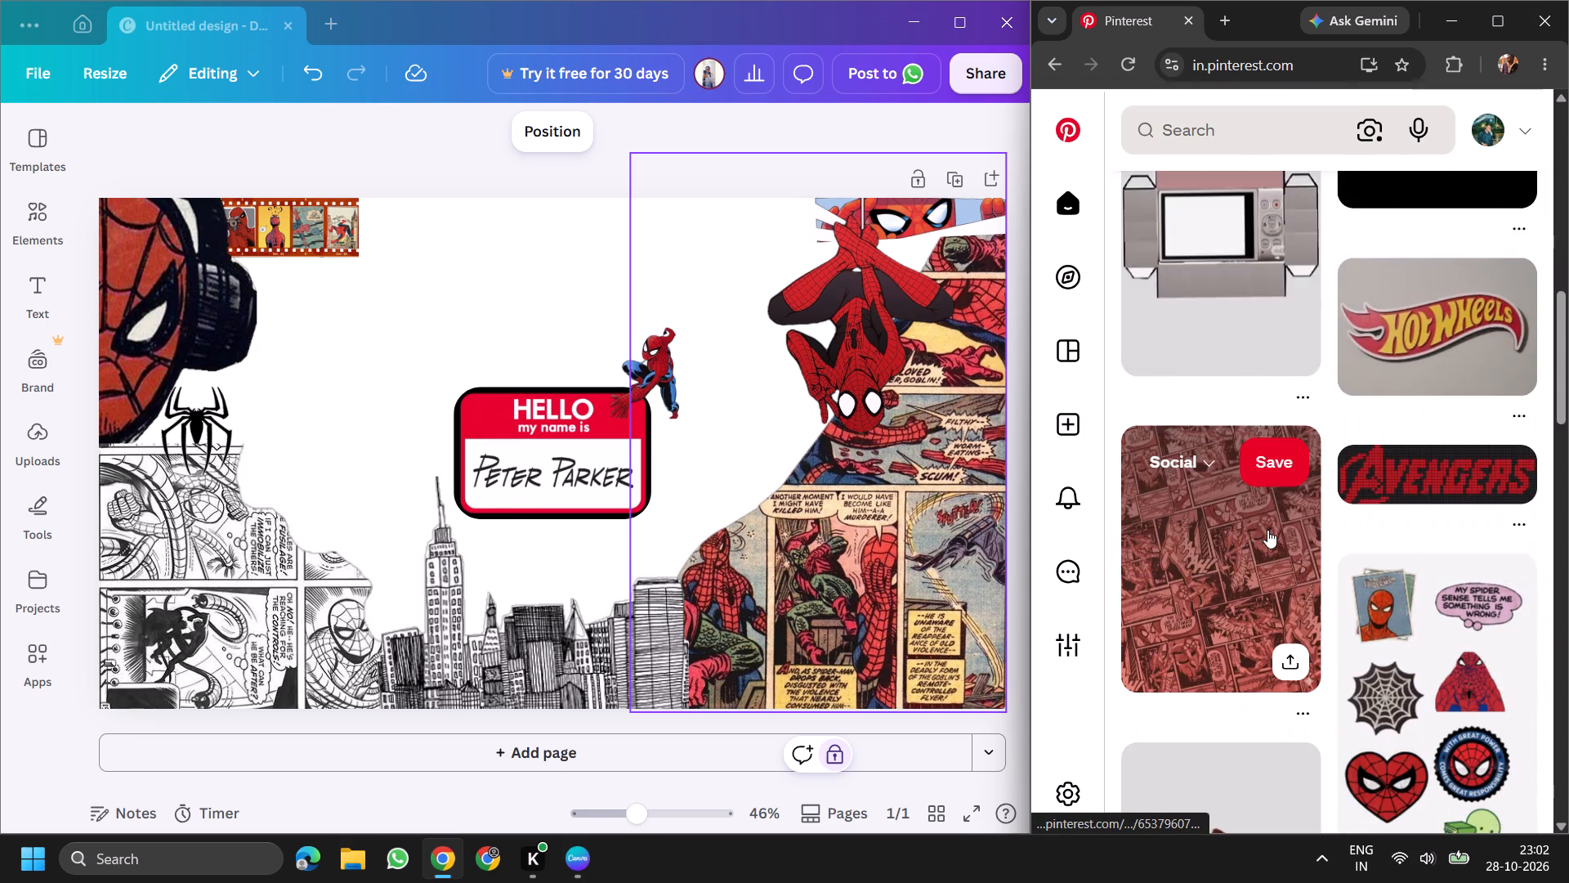
pyautogui.scroll(-3, 1268, 520)
pyautogui.scroll(-3, 1428, 452)
pyautogui.scroll(-4, 1345, 466)
pyautogui.scroll(5, 1320, 486)
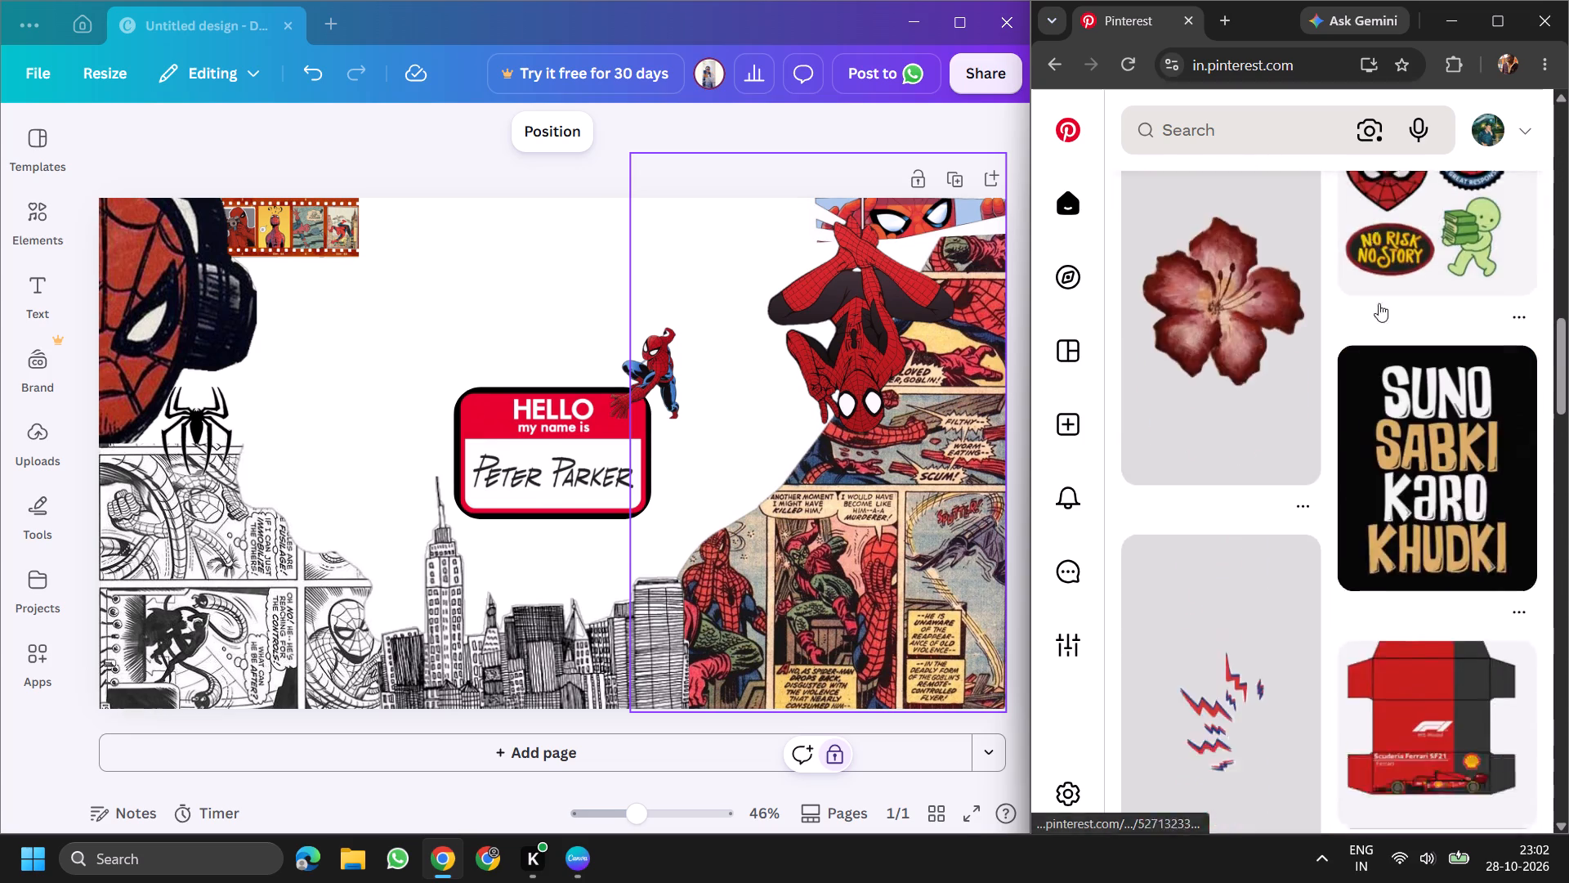
pyautogui.scroll(11, 1379, 303)
pyautogui.scroll(3, 1234, 377)
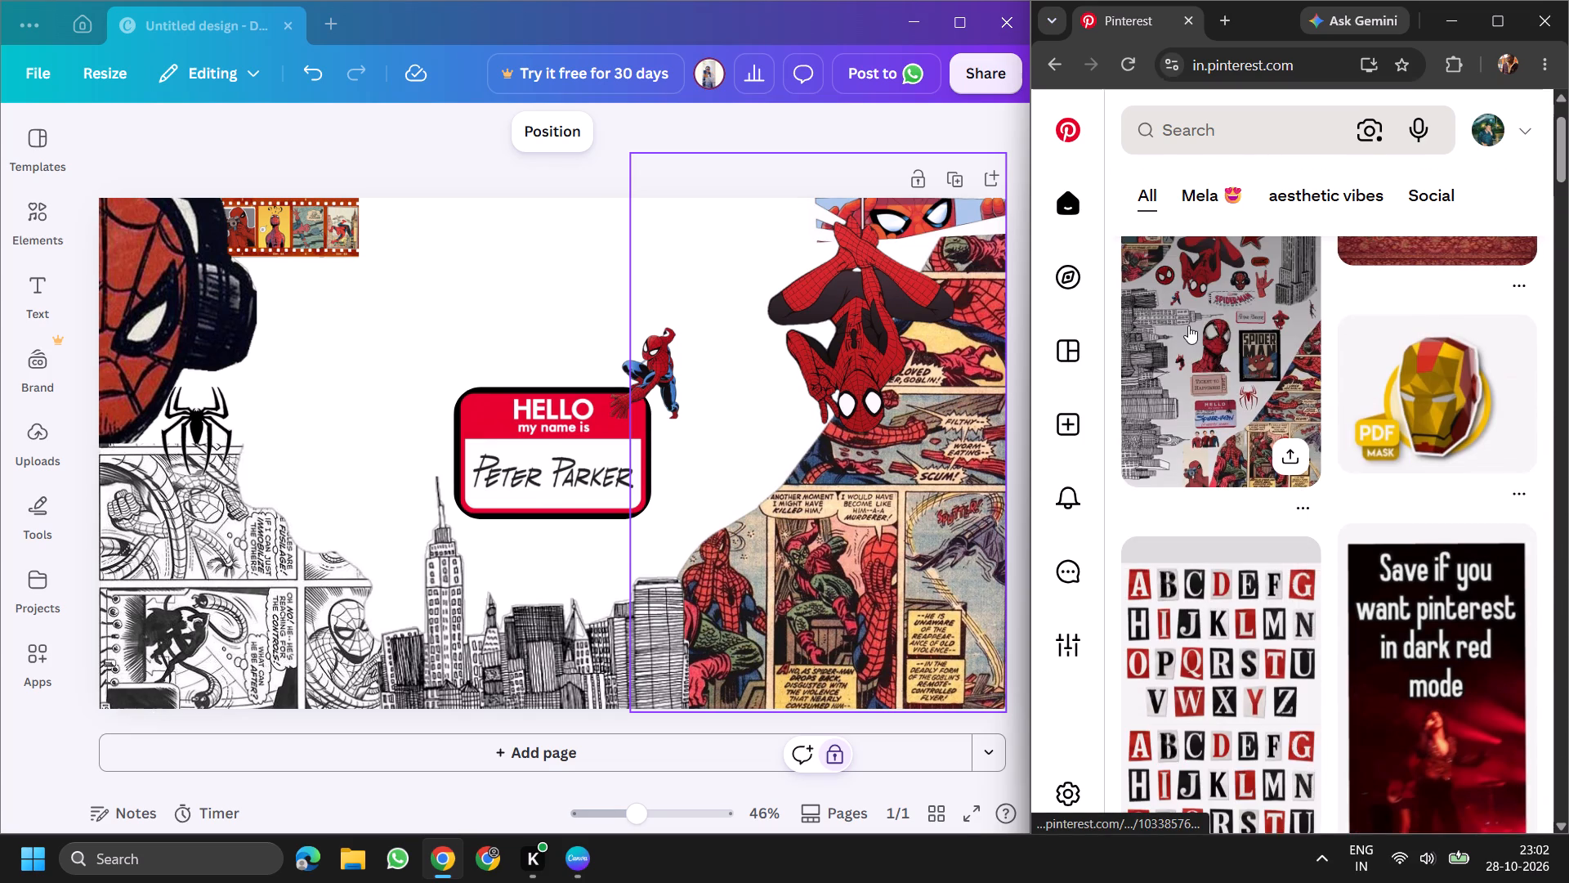
# Open the Spider-Man collage pin, browse its related pins and open the comic sticker collage with DUDE, POW, WOW and MARVEL.
pyautogui.click(1188, 325)
pyautogui.scroll(-4, 1204, 380)
pyautogui.scroll(-4, 1293, 423)
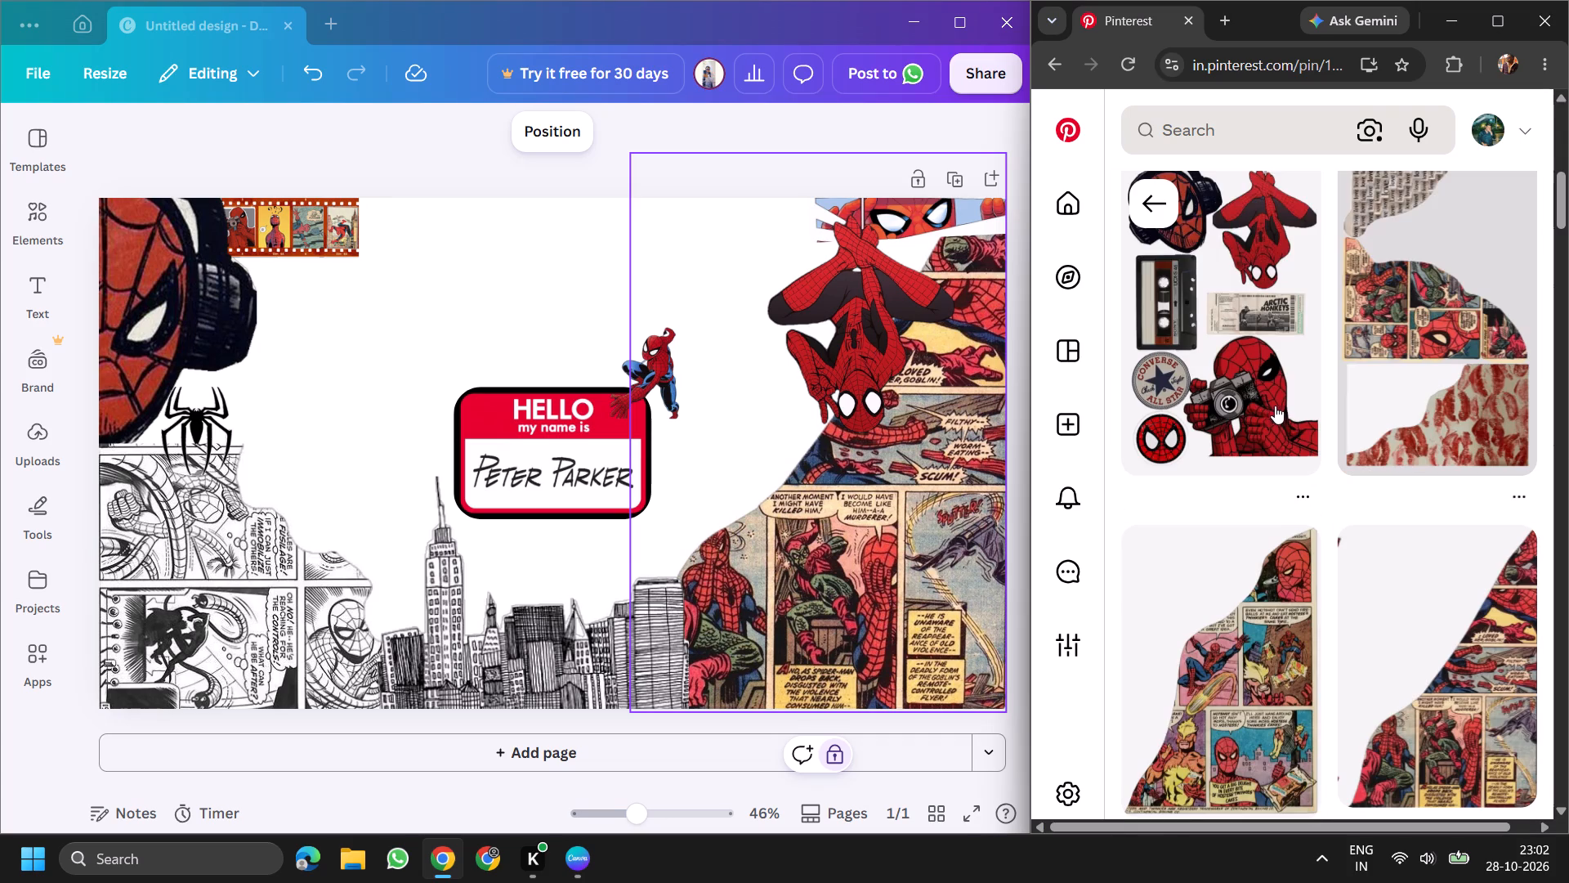
pyautogui.click(1235, 370)
pyautogui.click(1223, 380)
pyautogui.scroll(-3, 1223, 382)
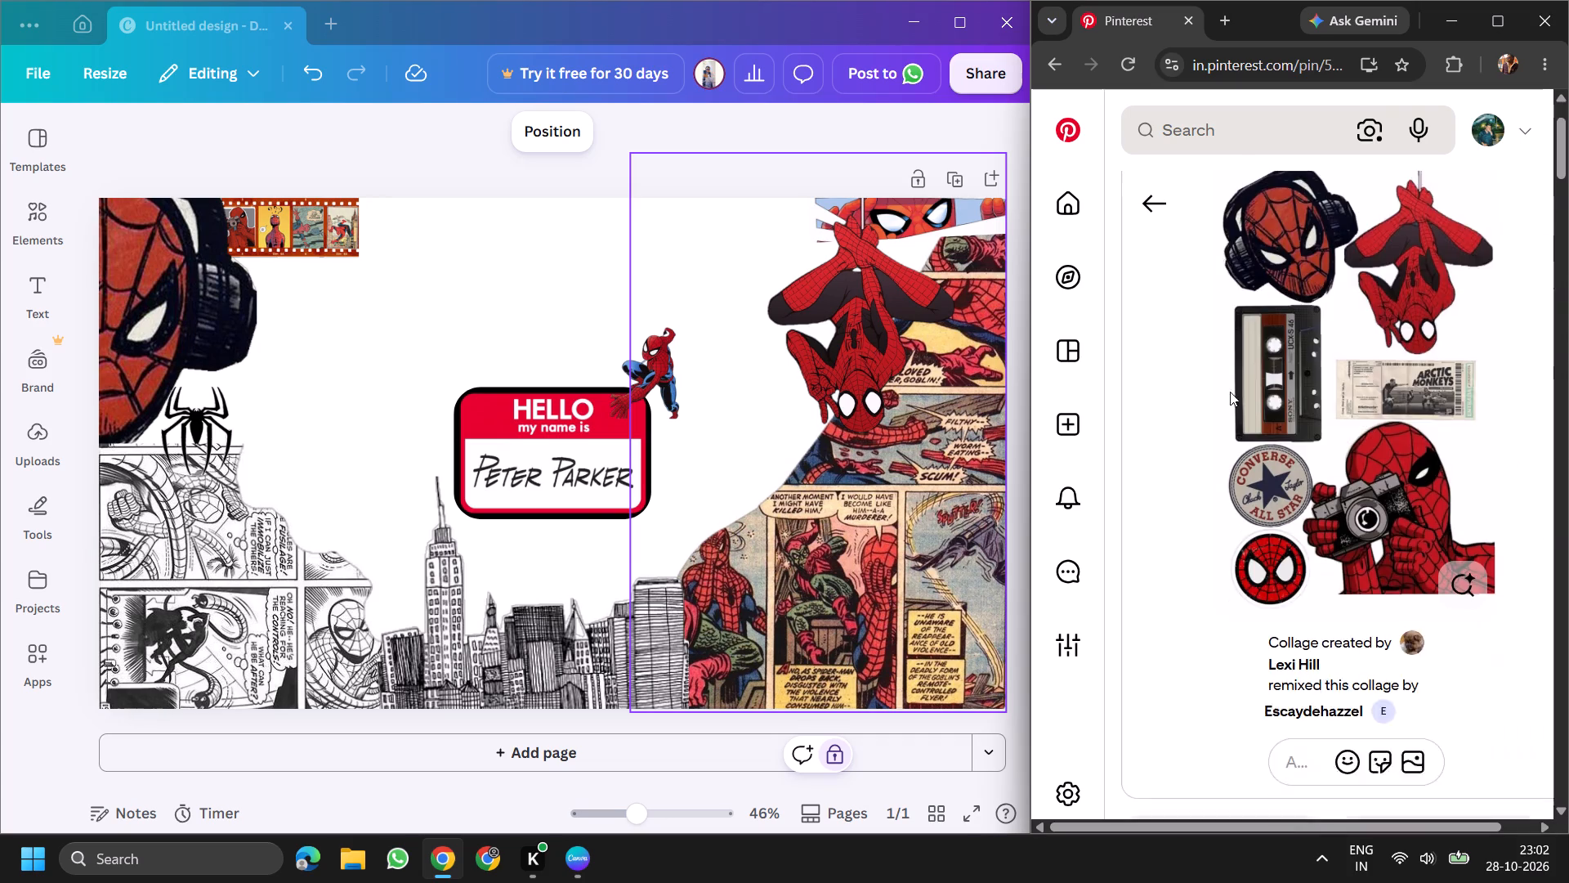
pyautogui.scroll(-6, 1230, 392)
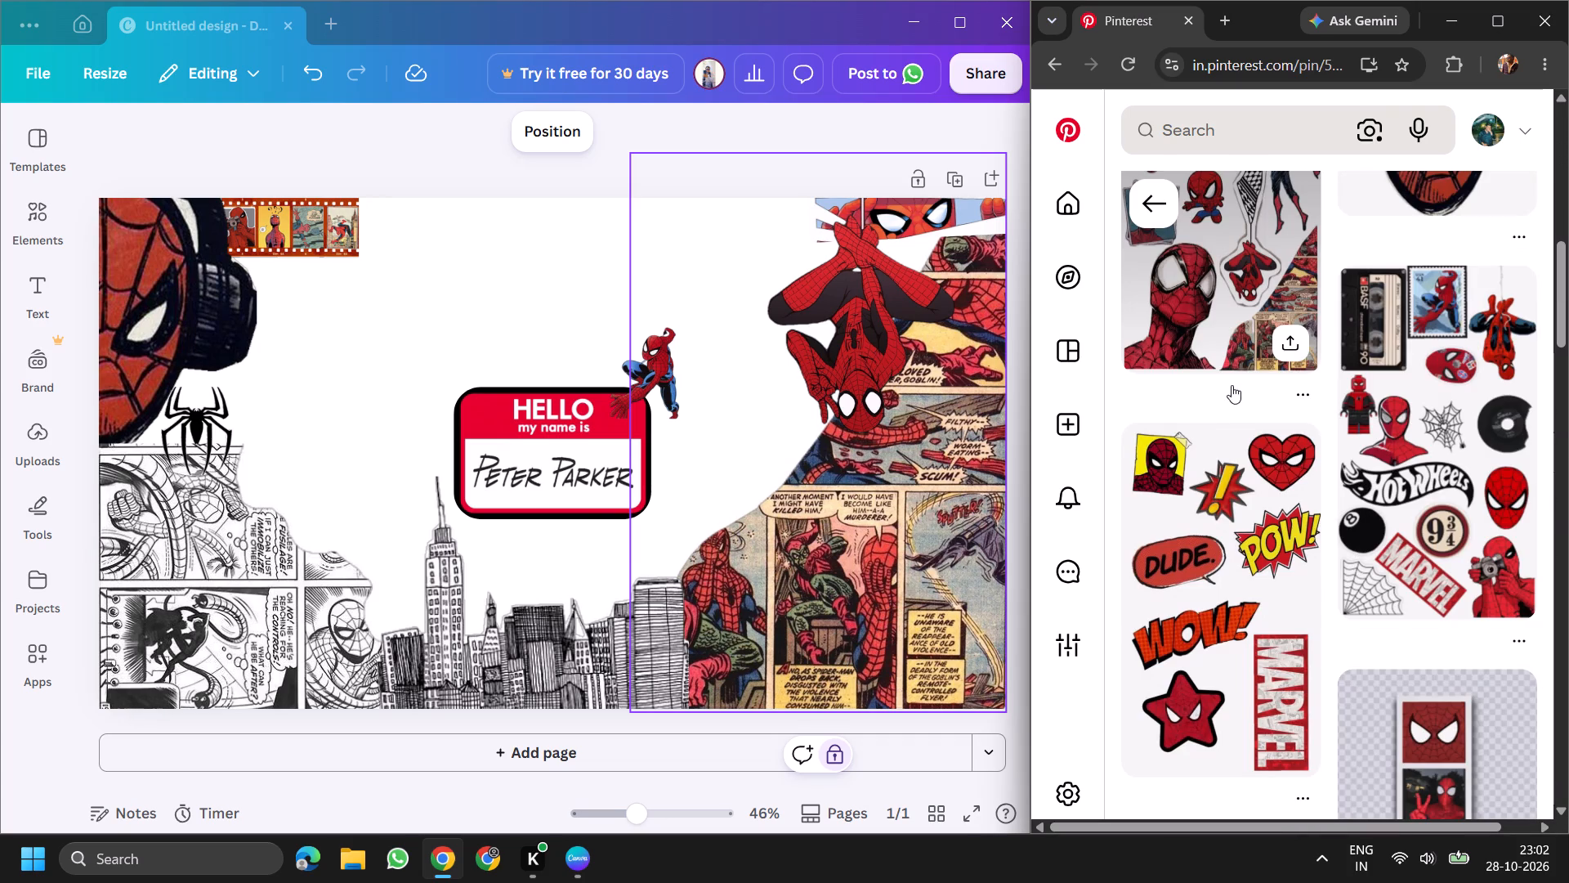
pyautogui.click(1212, 613)
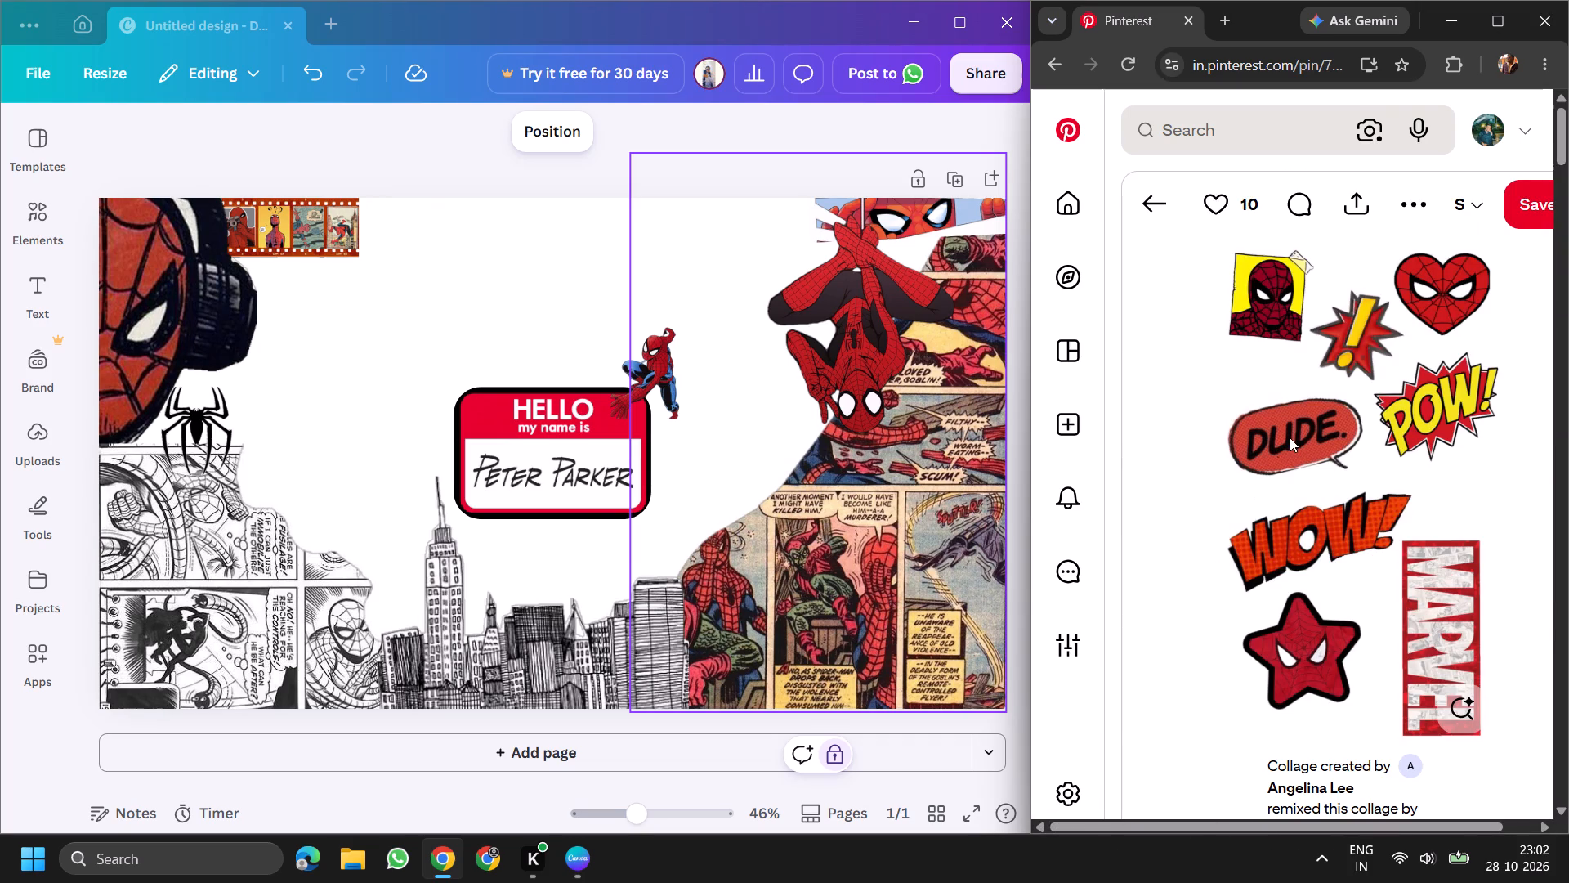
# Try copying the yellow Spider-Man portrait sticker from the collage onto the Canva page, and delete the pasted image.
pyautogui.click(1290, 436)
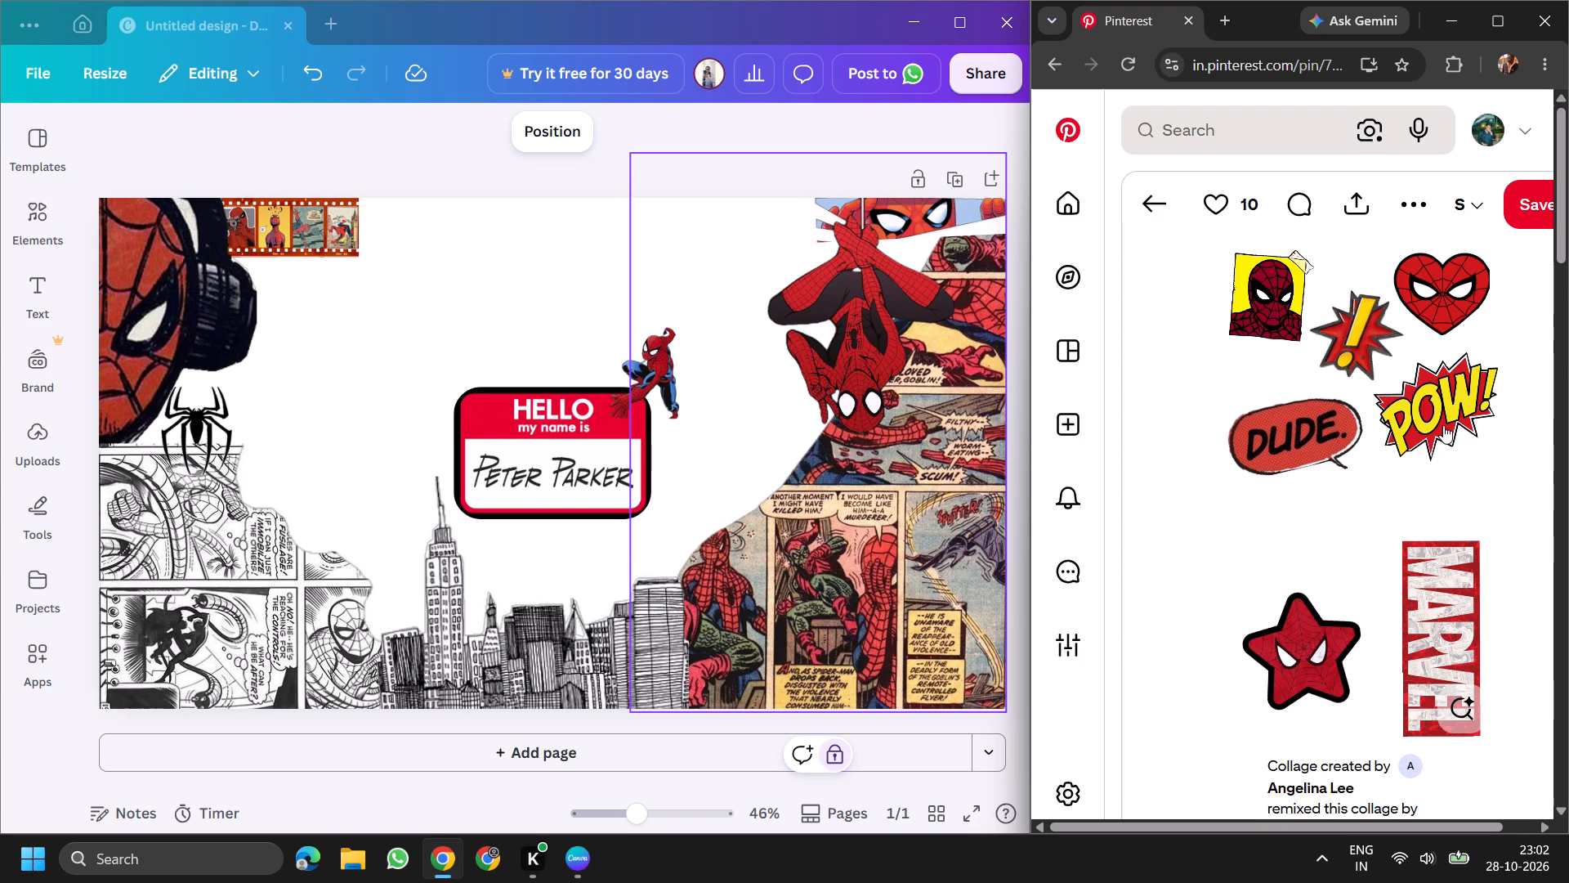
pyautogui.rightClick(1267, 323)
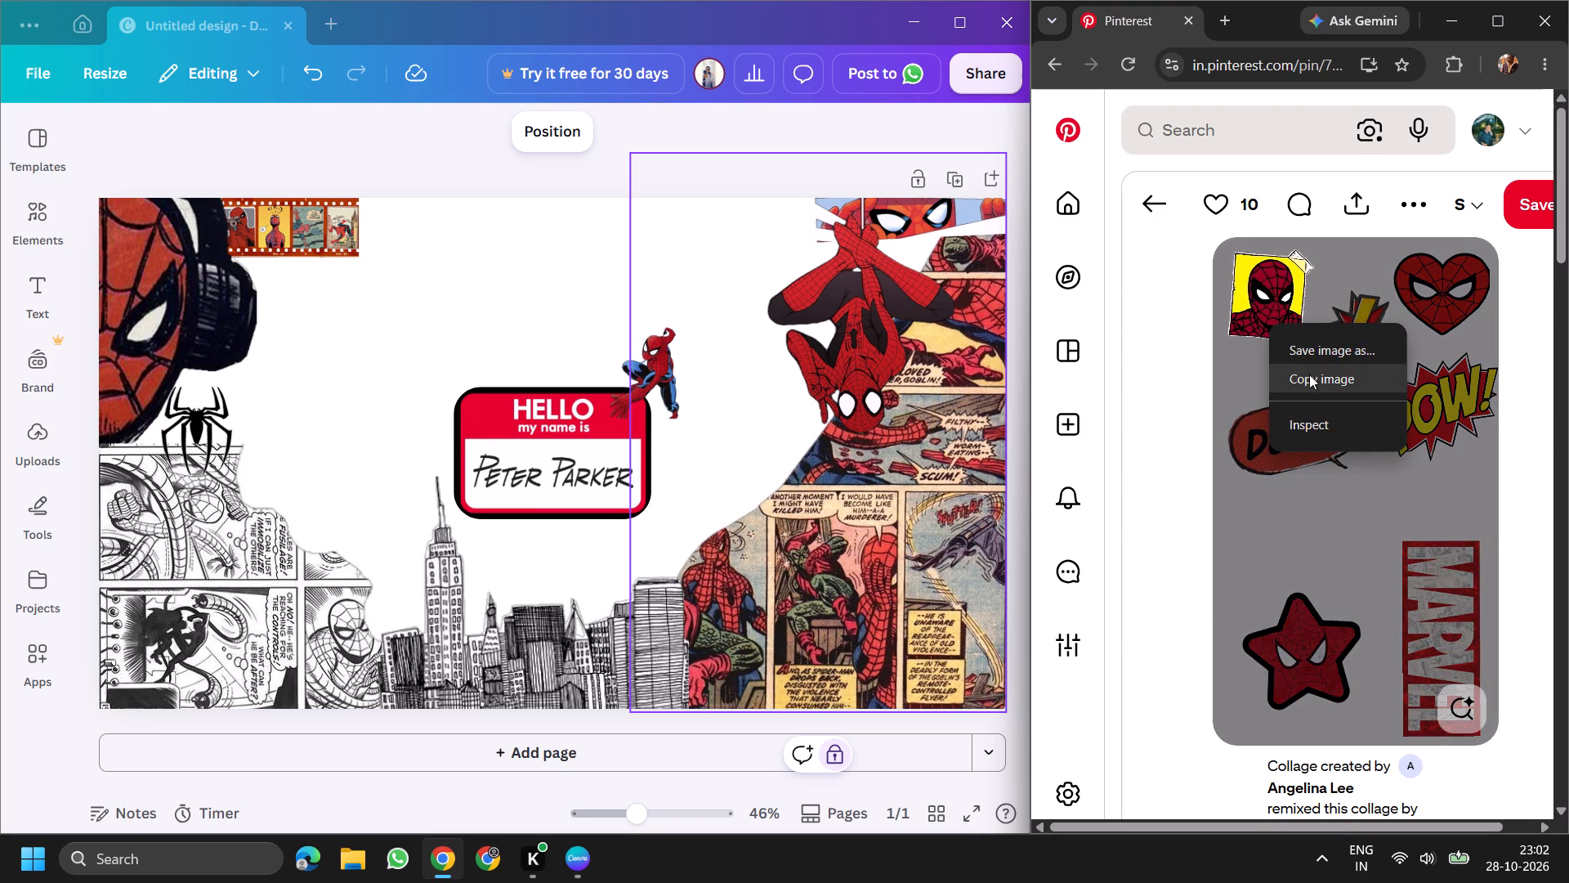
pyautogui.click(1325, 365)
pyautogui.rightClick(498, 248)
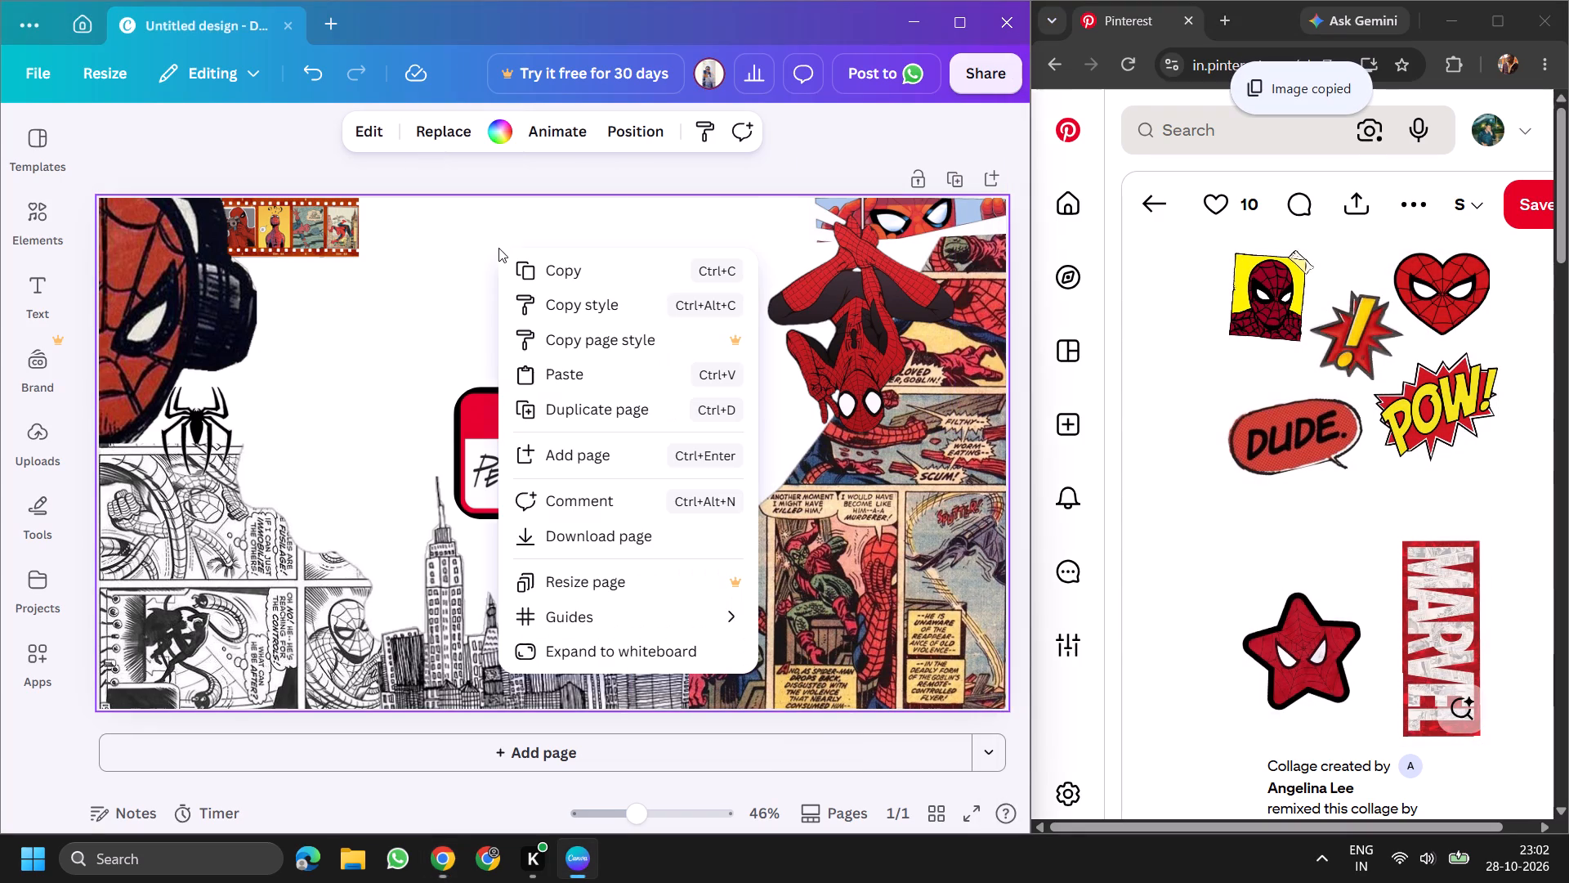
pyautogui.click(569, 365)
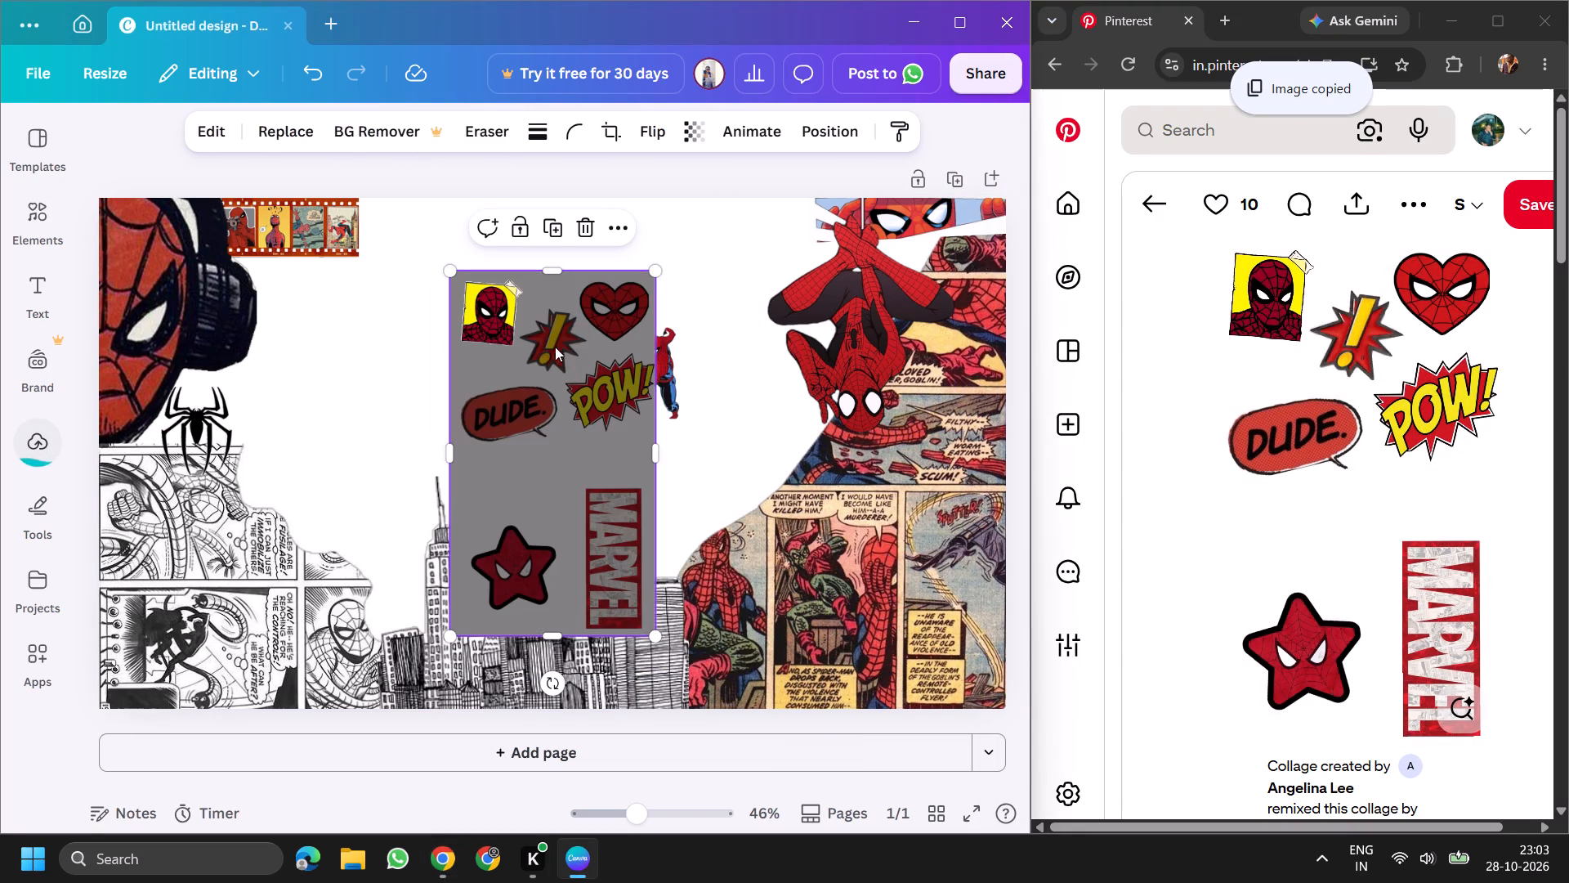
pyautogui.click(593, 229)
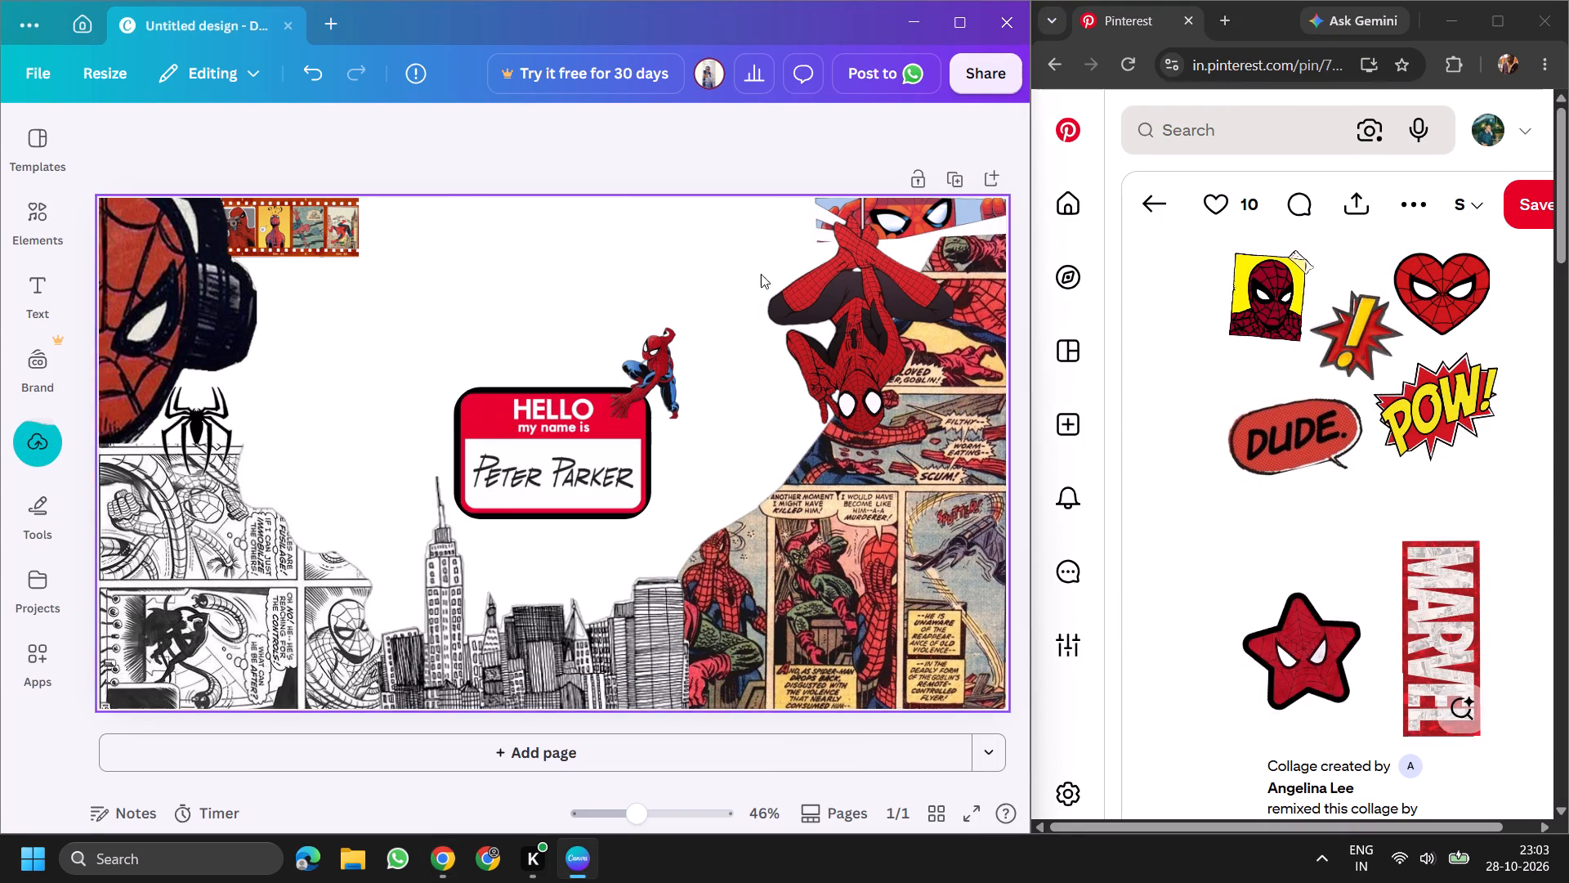
# Copy the yellow Spider-Man portrait sticker from the Pinterest collage and paste it onto the Canva page.
pyautogui.click(1261, 305)
pyautogui.rightClick(1340, 397)
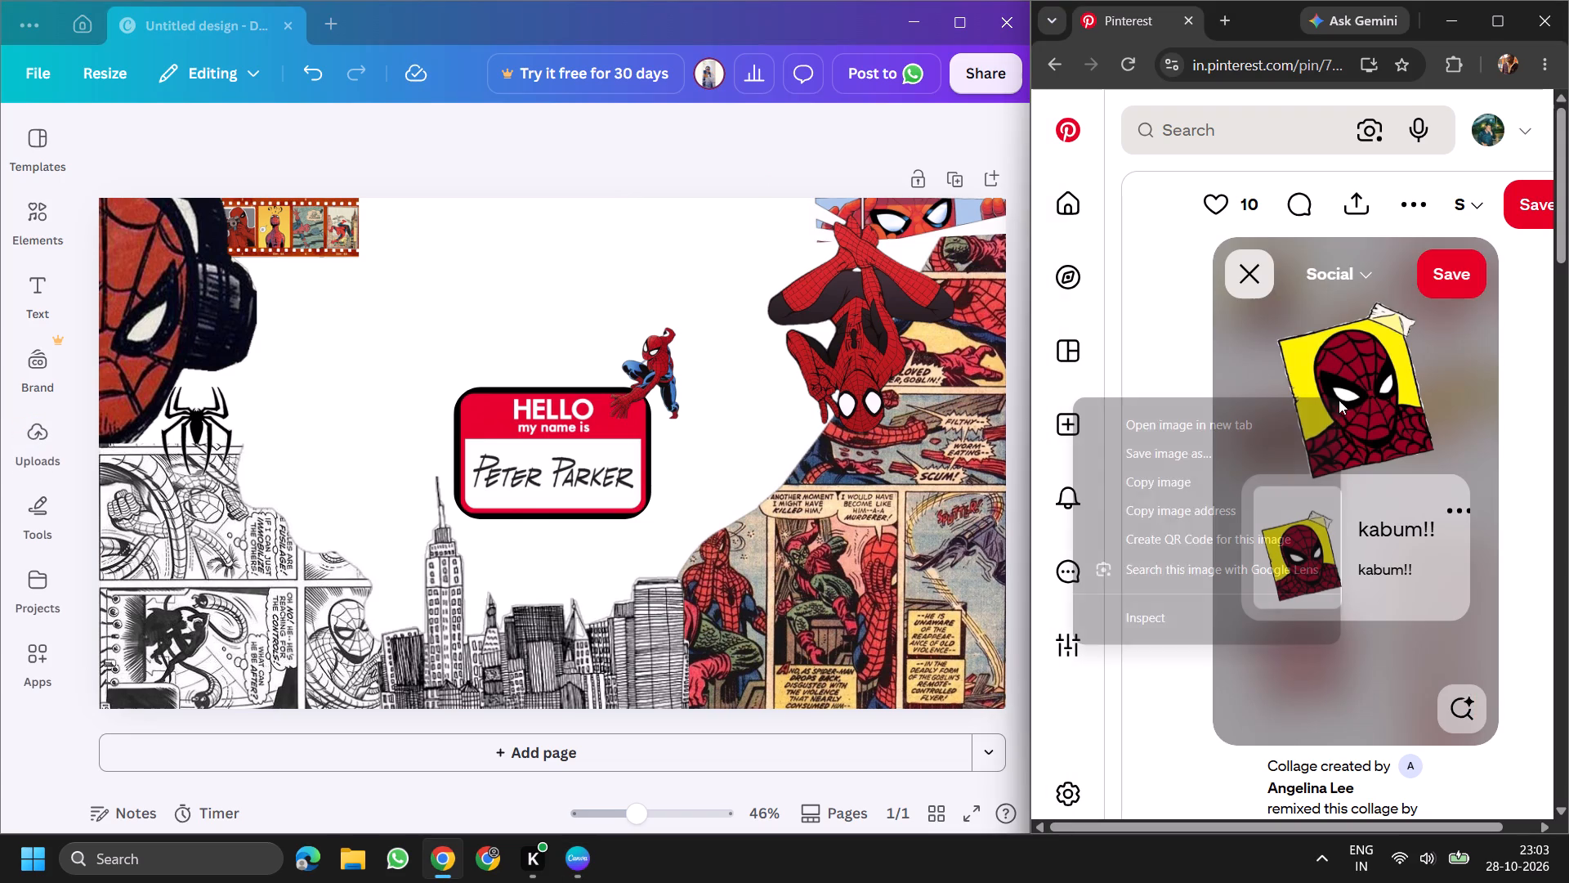
pyautogui.click(1173, 479)
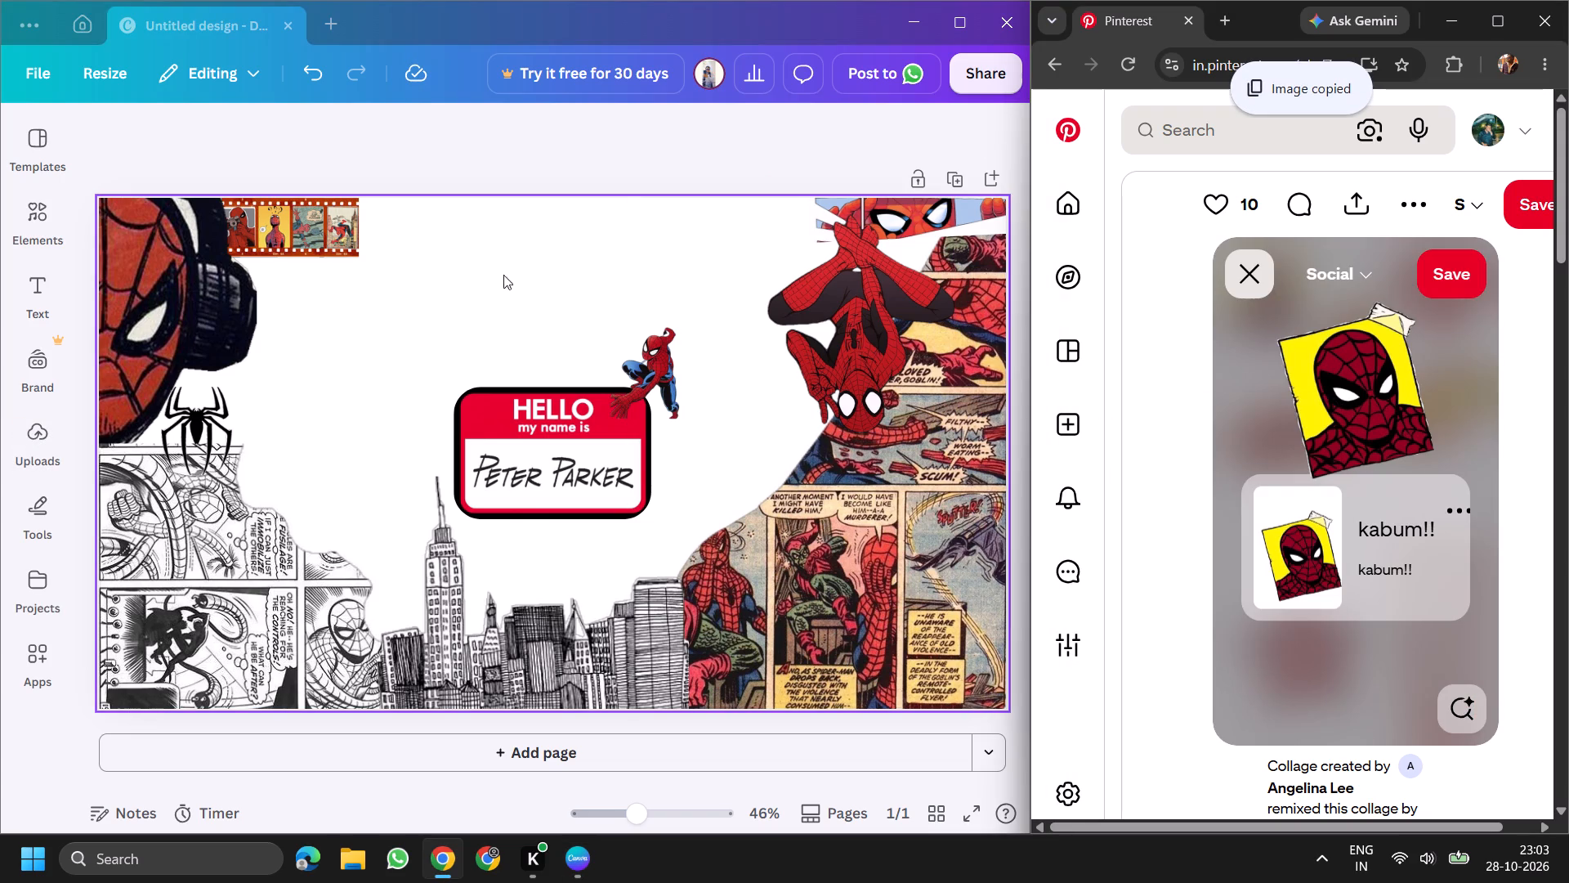
pyautogui.rightClick(454, 218)
pyautogui.click(537, 335)
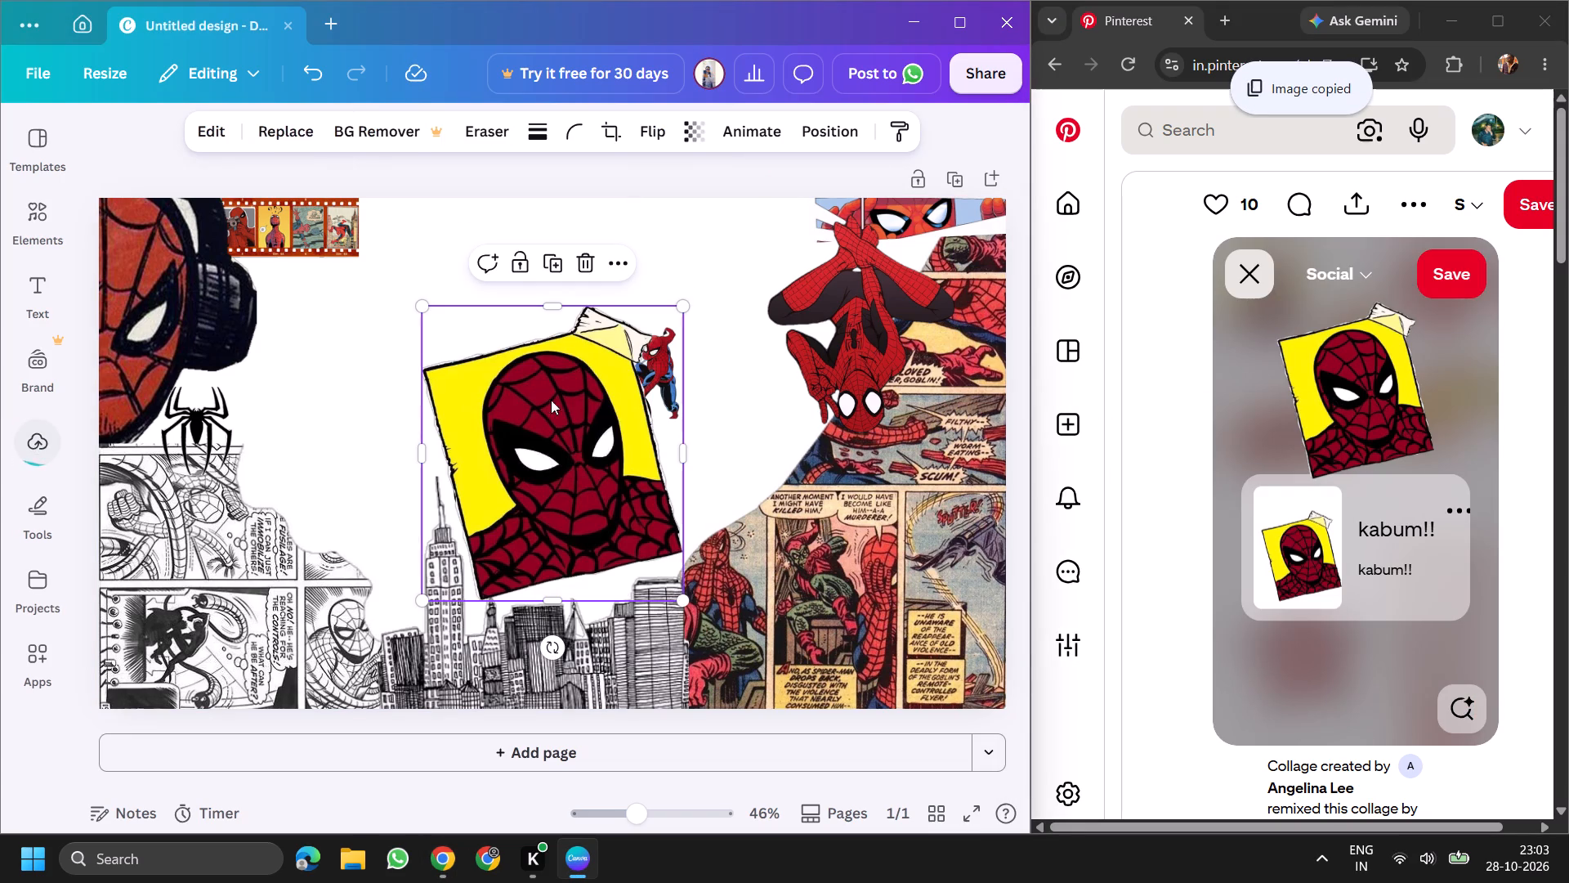
# Rotate the yellow portrait sticker to about -6°, shrink it to a small stamp and place it below the film strip, beside the headphone.
pyautogui.moveTo(557, 655); pyautogui.dragTo(571, 585)
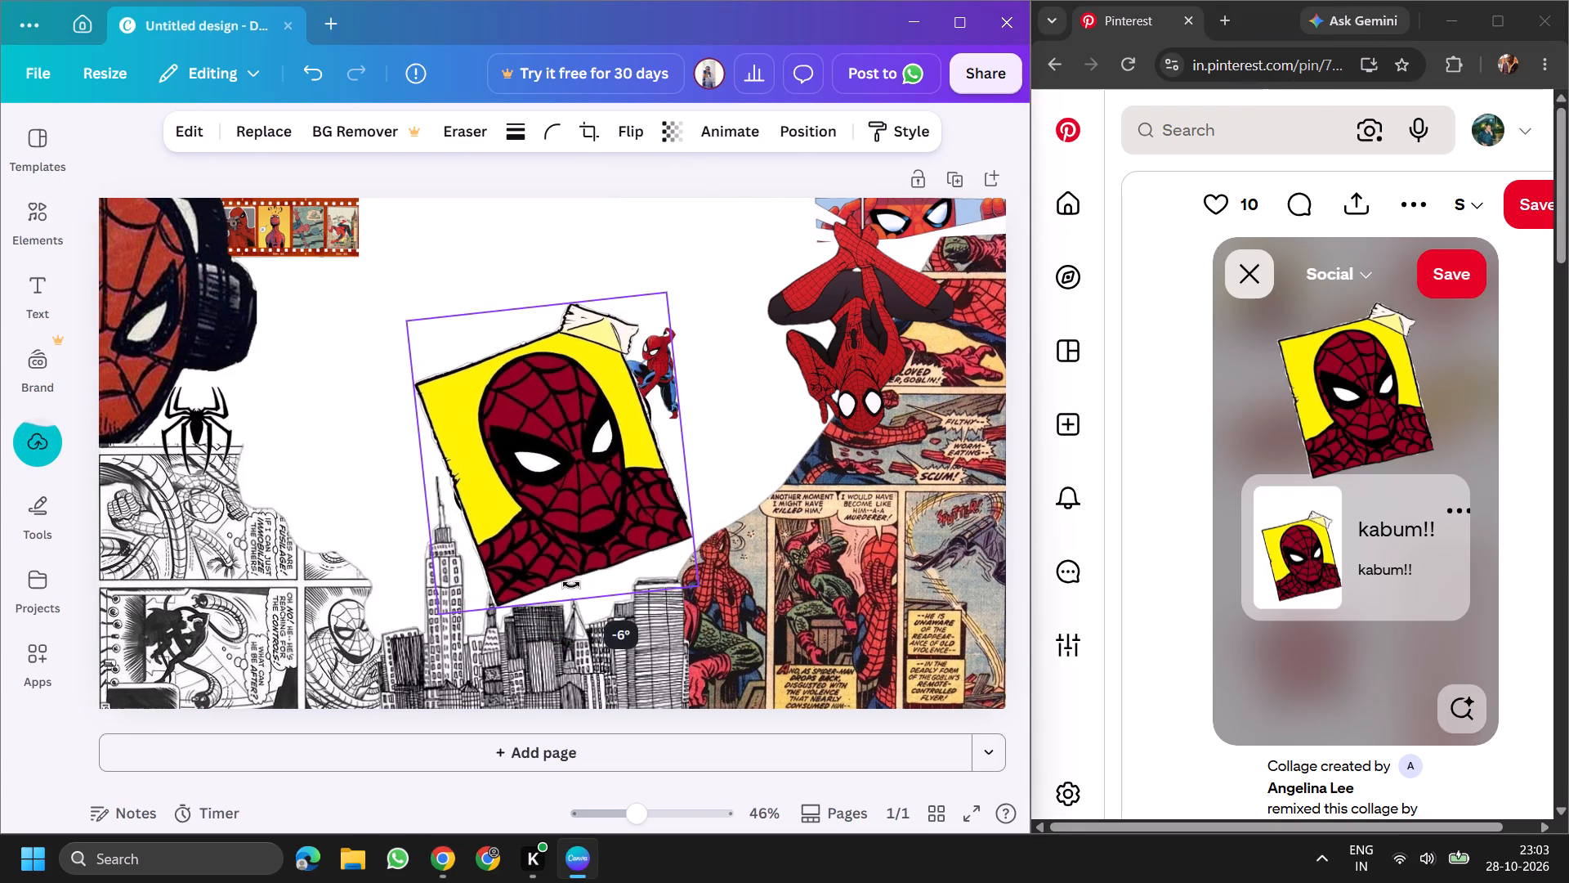
pyautogui.moveTo(571, 585); pyautogui.dragTo(571, 585)
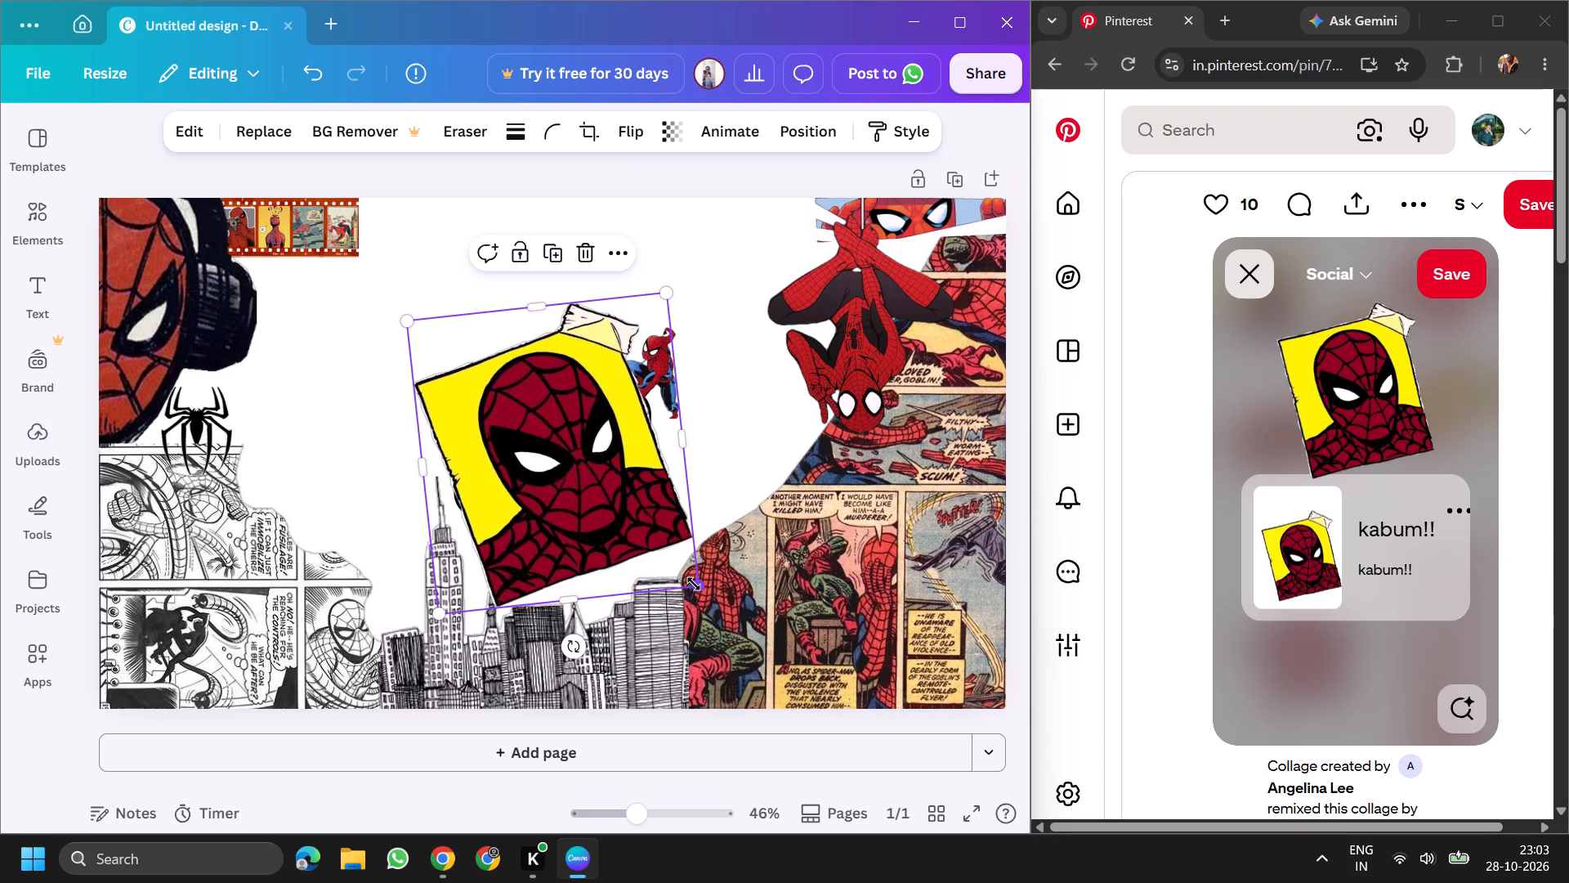
pyautogui.moveTo(694, 584); pyautogui.dragTo(489, 357)
pyautogui.moveTo(451, 360); pyautogui.dragTo(344, 311)
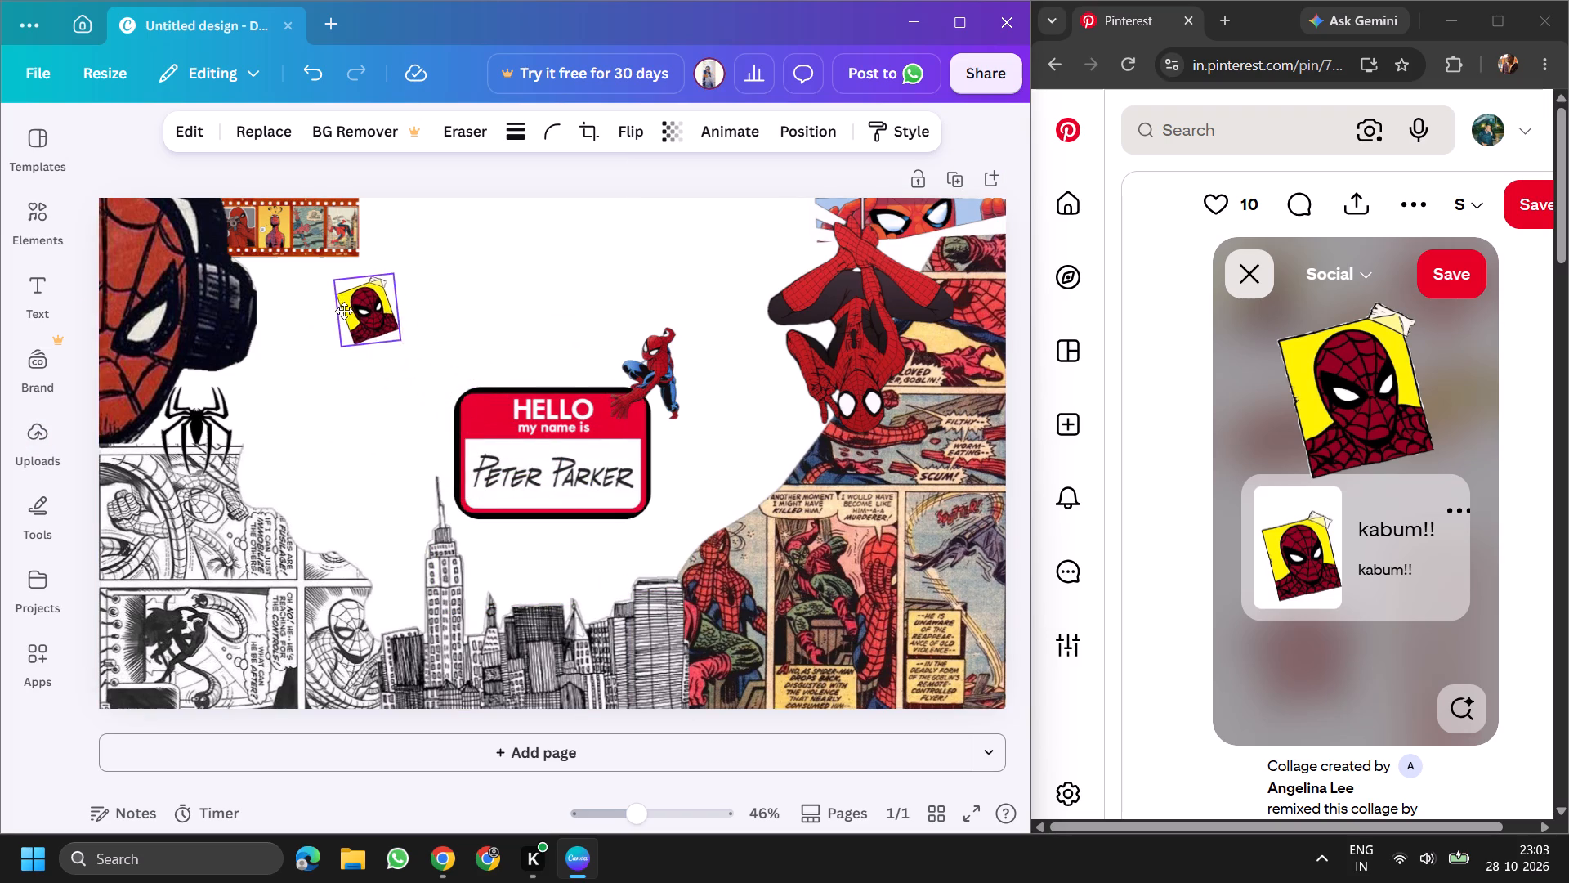
pyautogui.moveTo(344, 311); pyautogui.dragTo(281, 287)
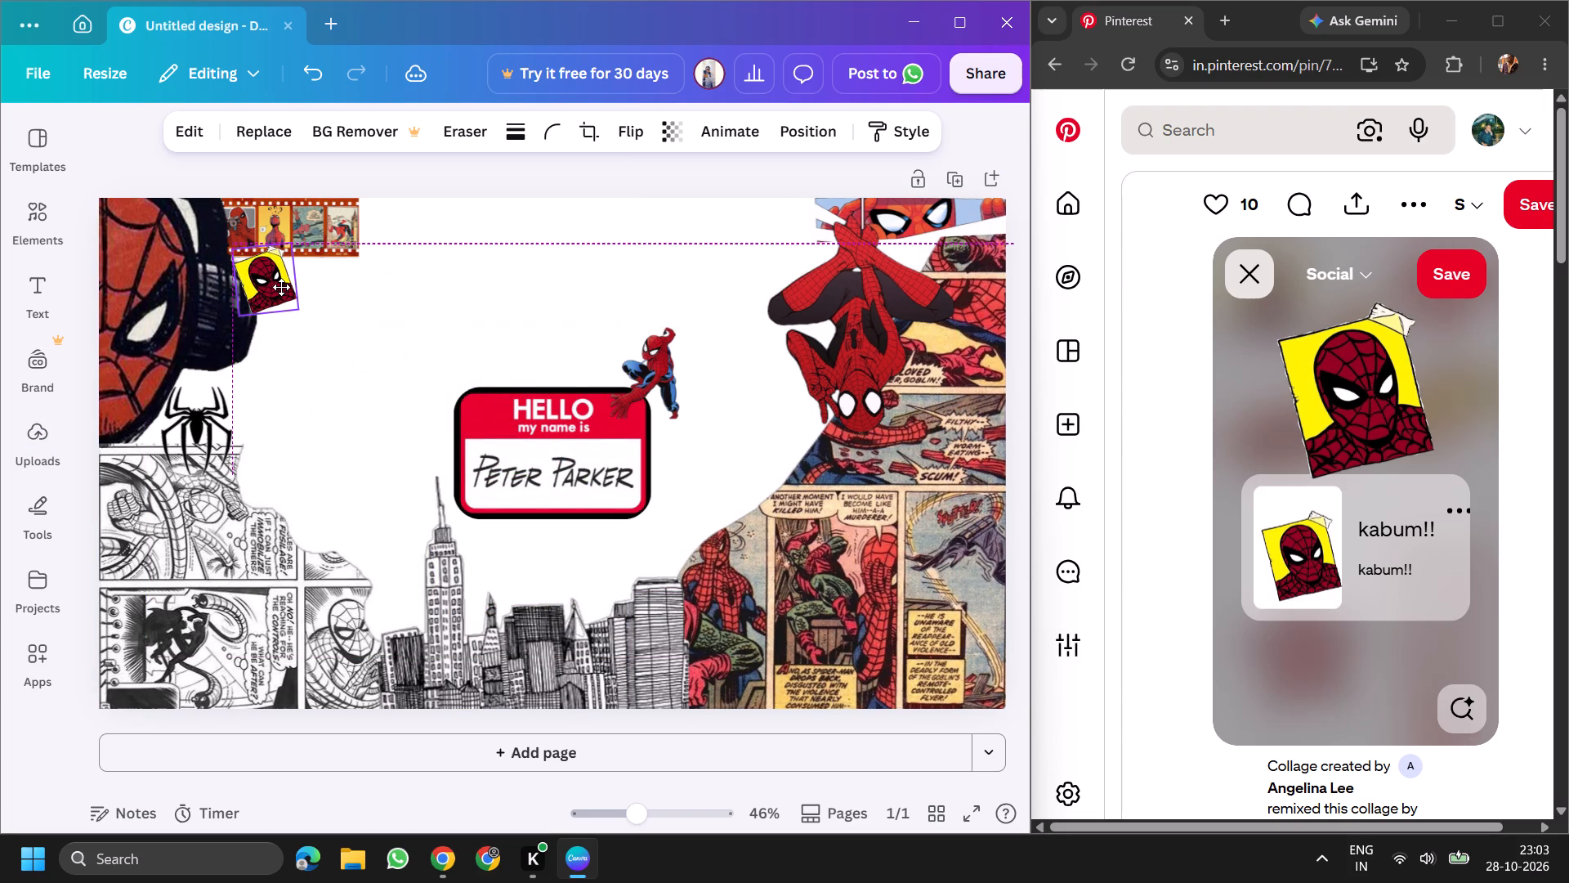
pyautogui.moveTo(281, 287); pyautogui.dragTo(279, 296)
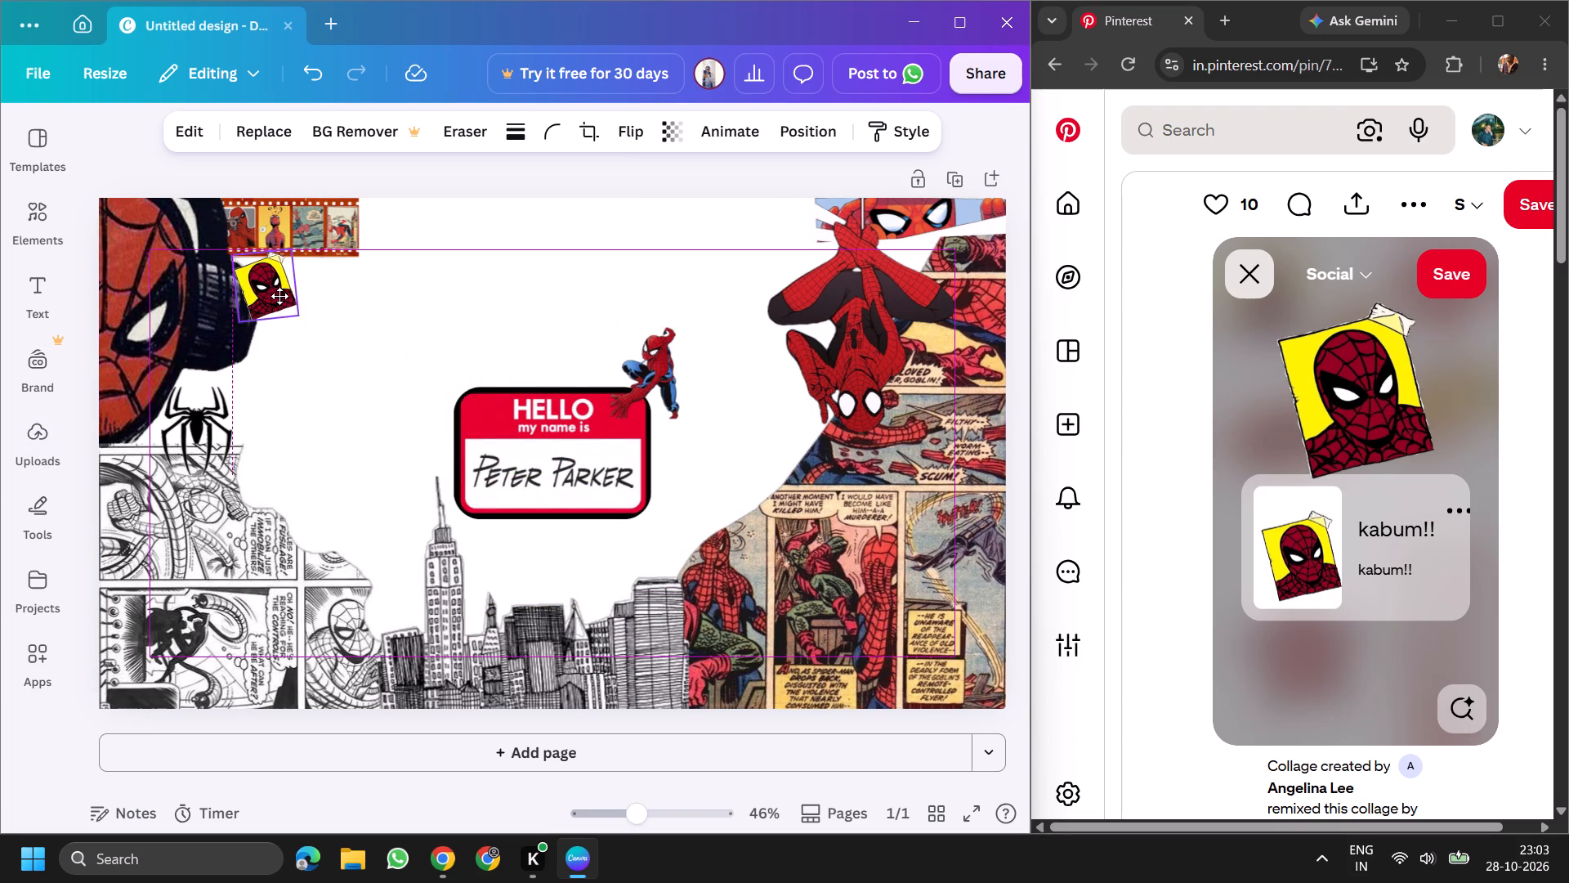
pyautogui.moveTo(279, 296); pyautogui.dragTo(289, 294)
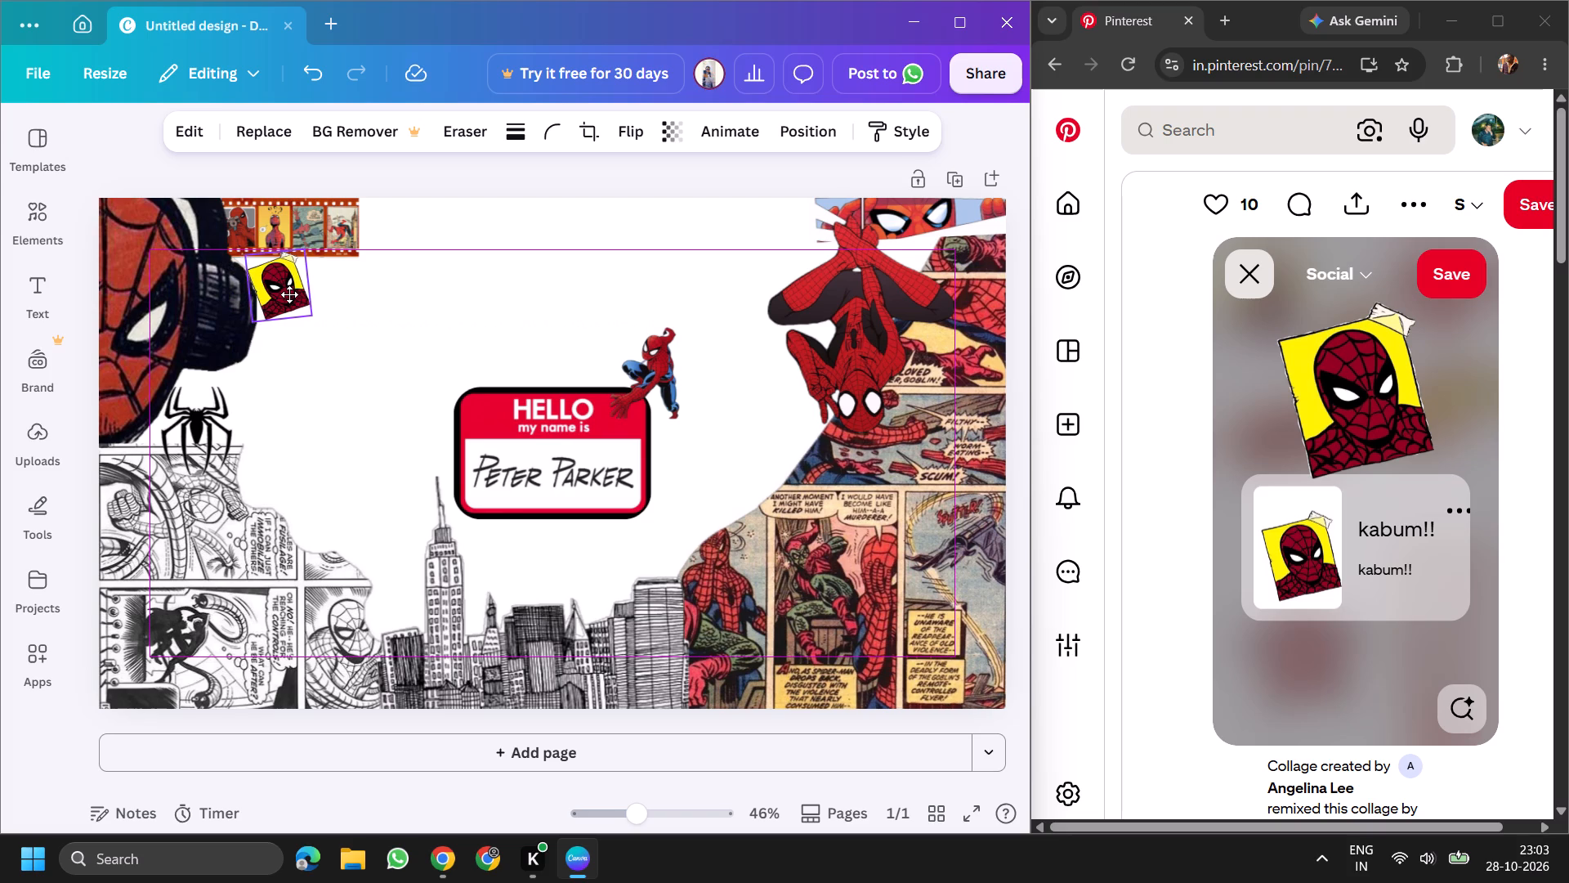
pyautogui.moveTo(289, 294); pyautogui.dragTo(275, 296)
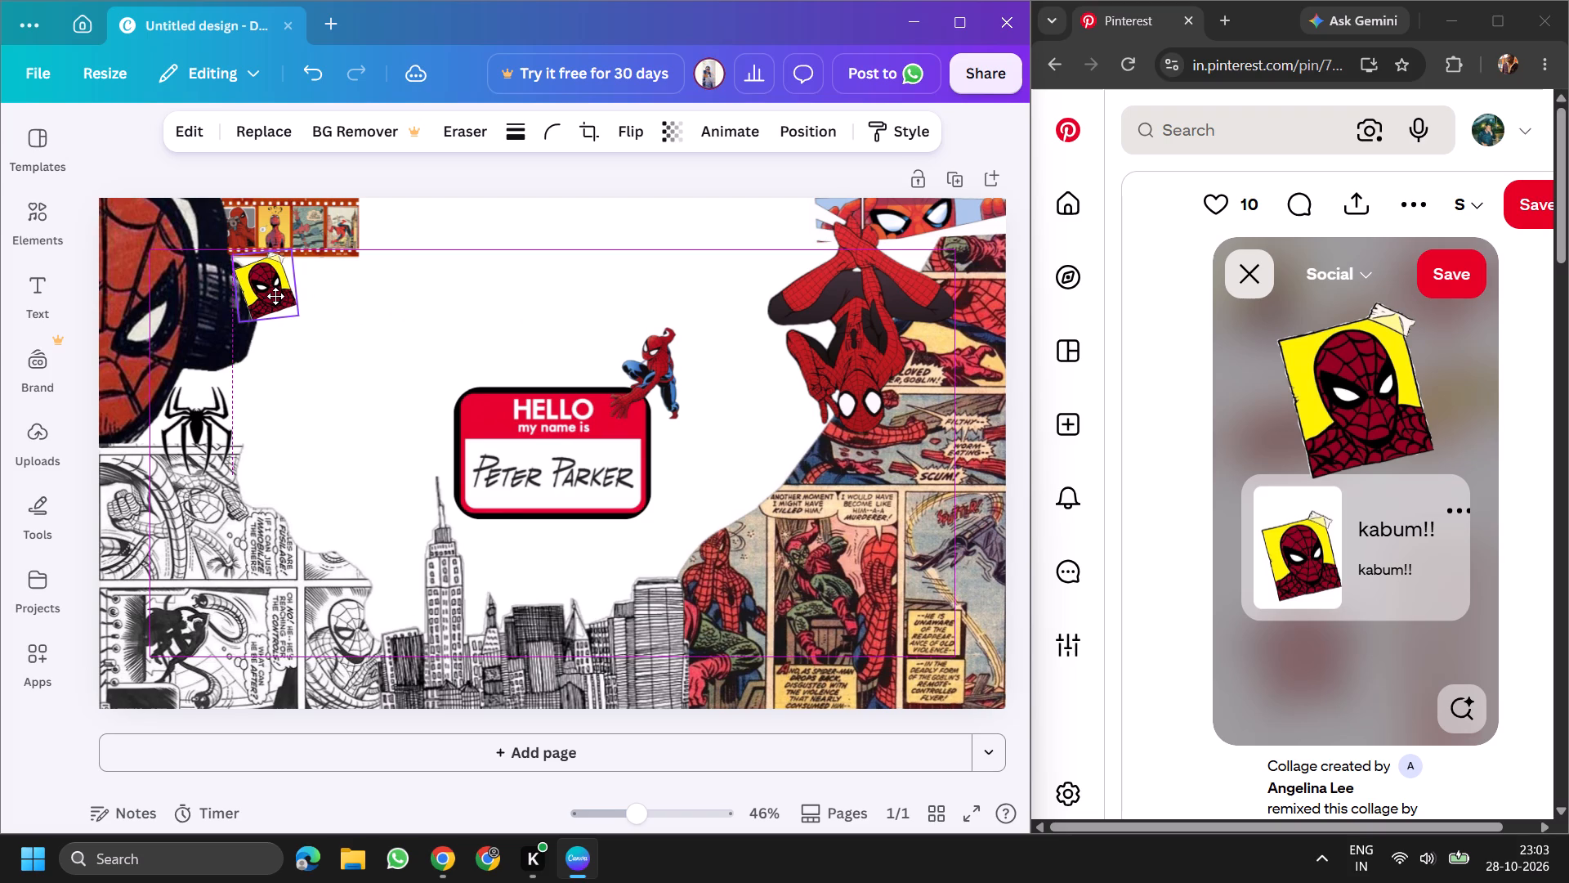
pyautogui.moveTo(275, 296); pyautogui.dragTo(235, 397)
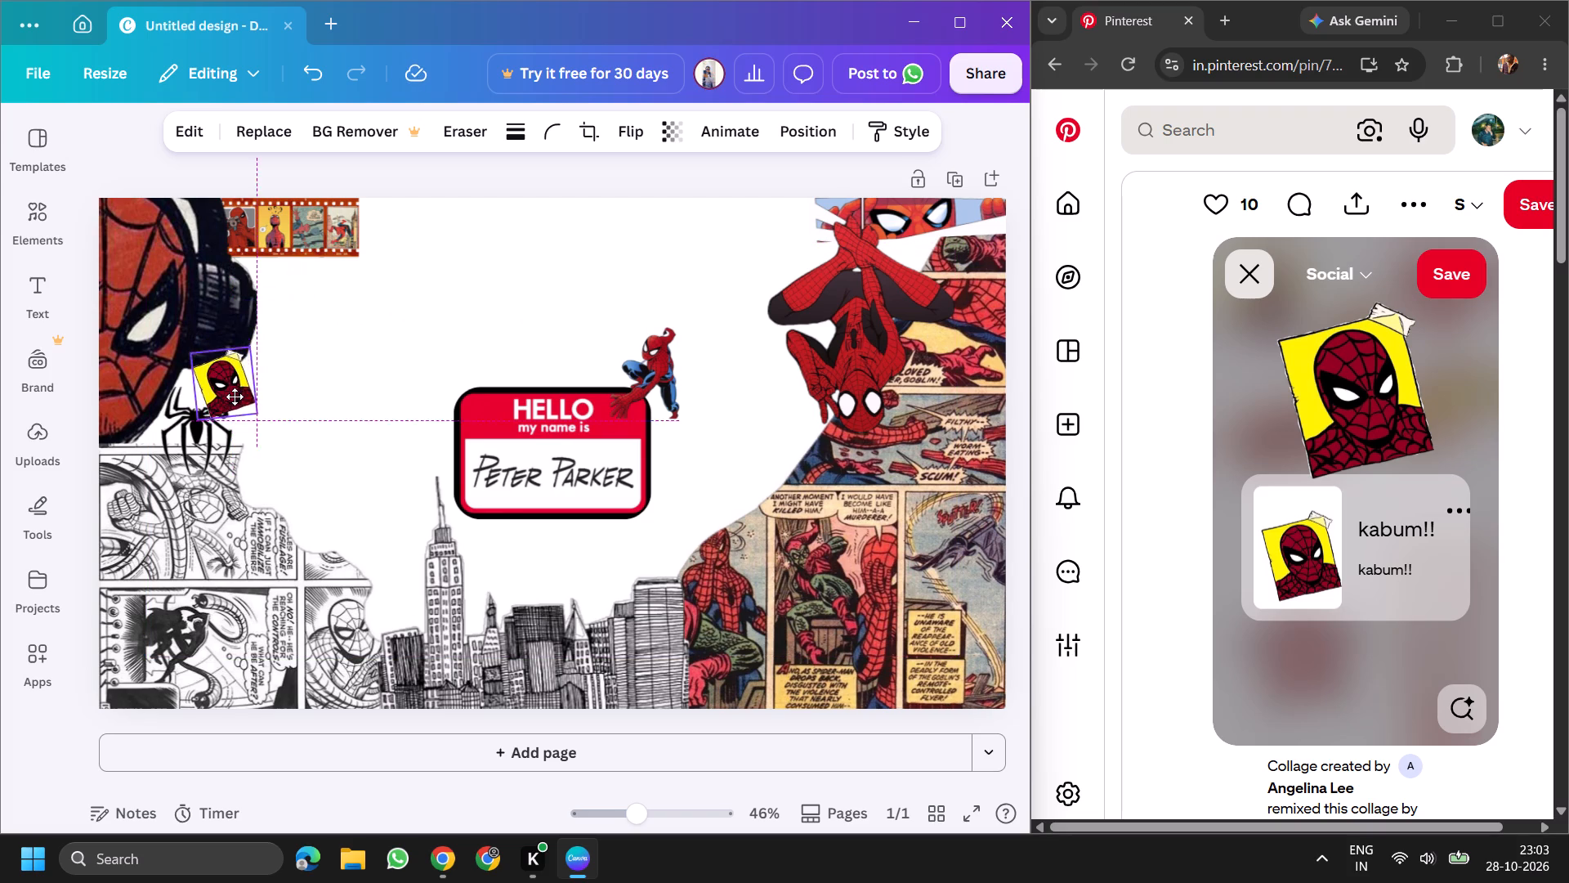
pyautogui.moveTo(235, 397); pyautogui.dragTo(280, 299)
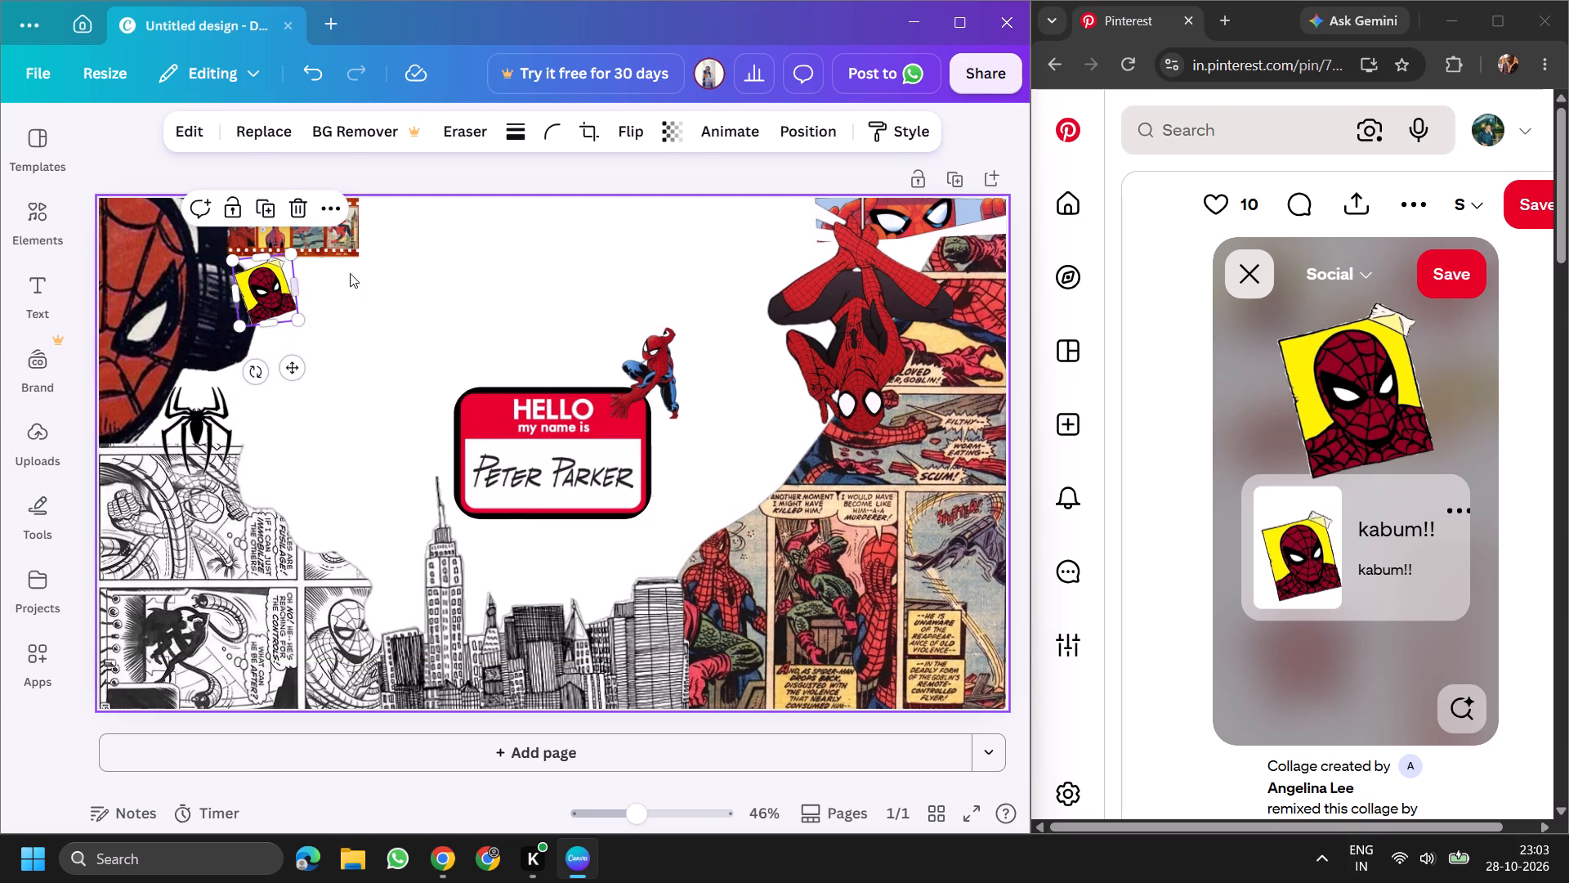
pyautogui.click(404, 255)
pyautogui.click(271, 283)
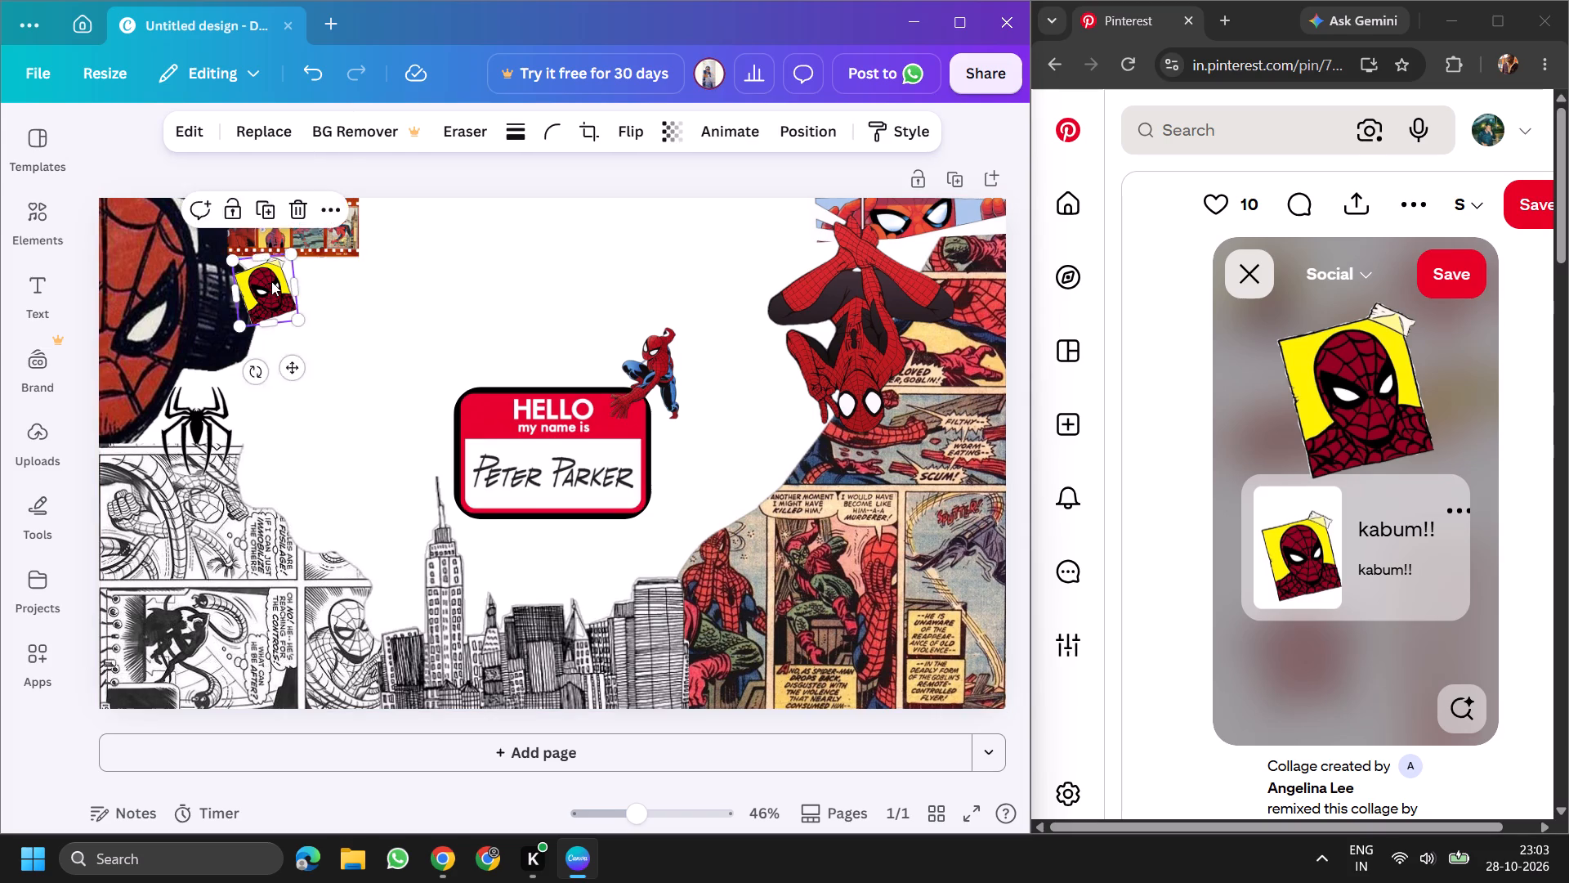
pyautogui.click(446, 294)
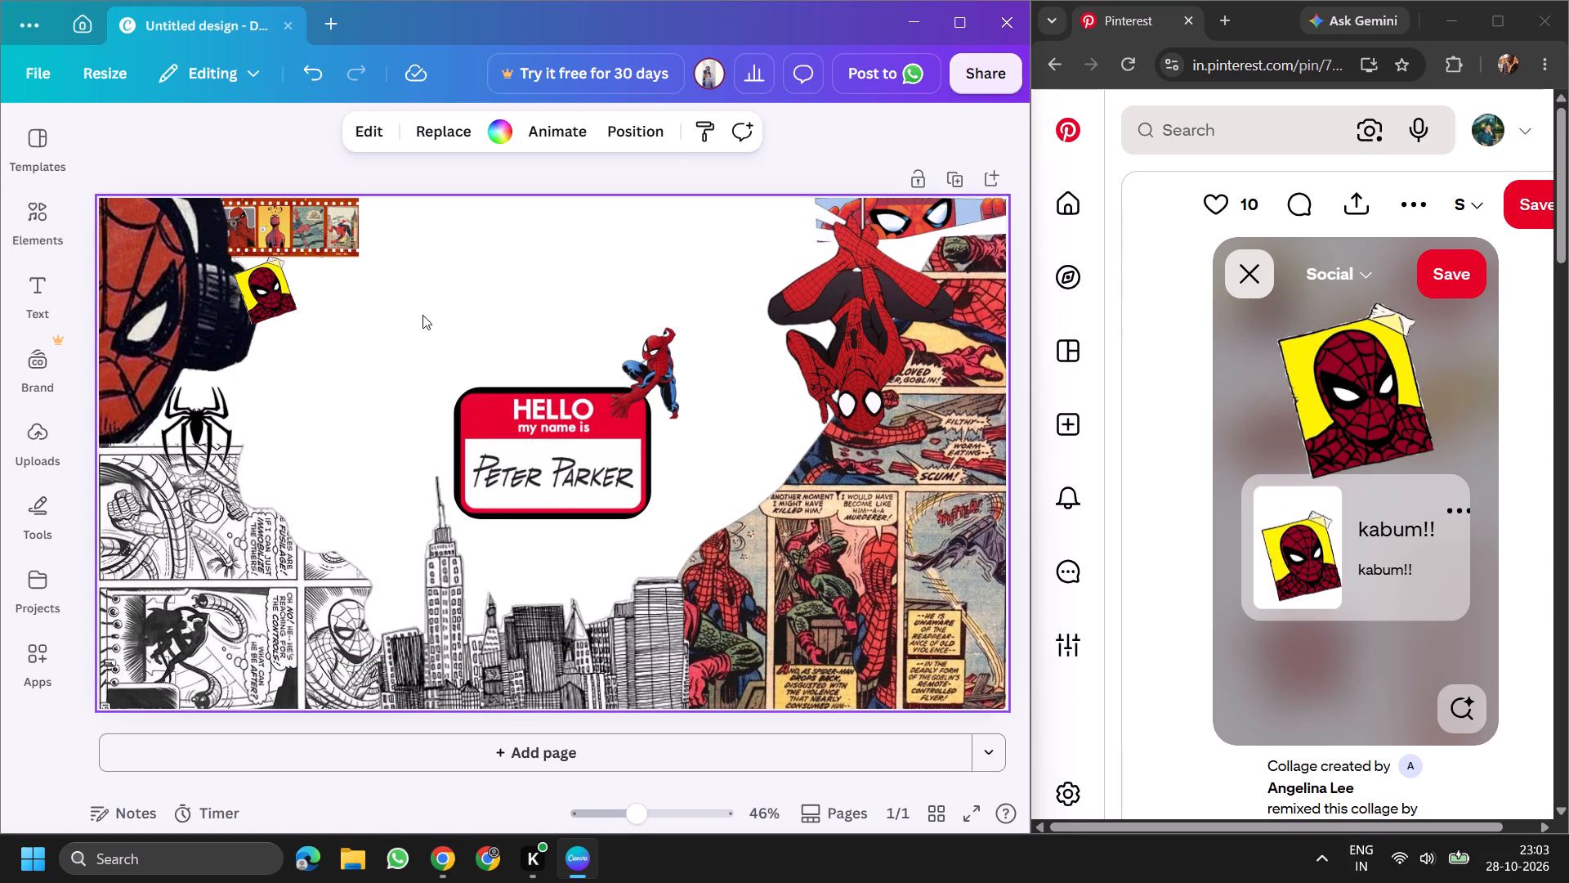
# Close the portrait cut-out, browse related Pinterest collages and open the one with the yellow SPIDER-MAN lettering and several Spider-Man figures.
pyautogui.click(1240, 259)
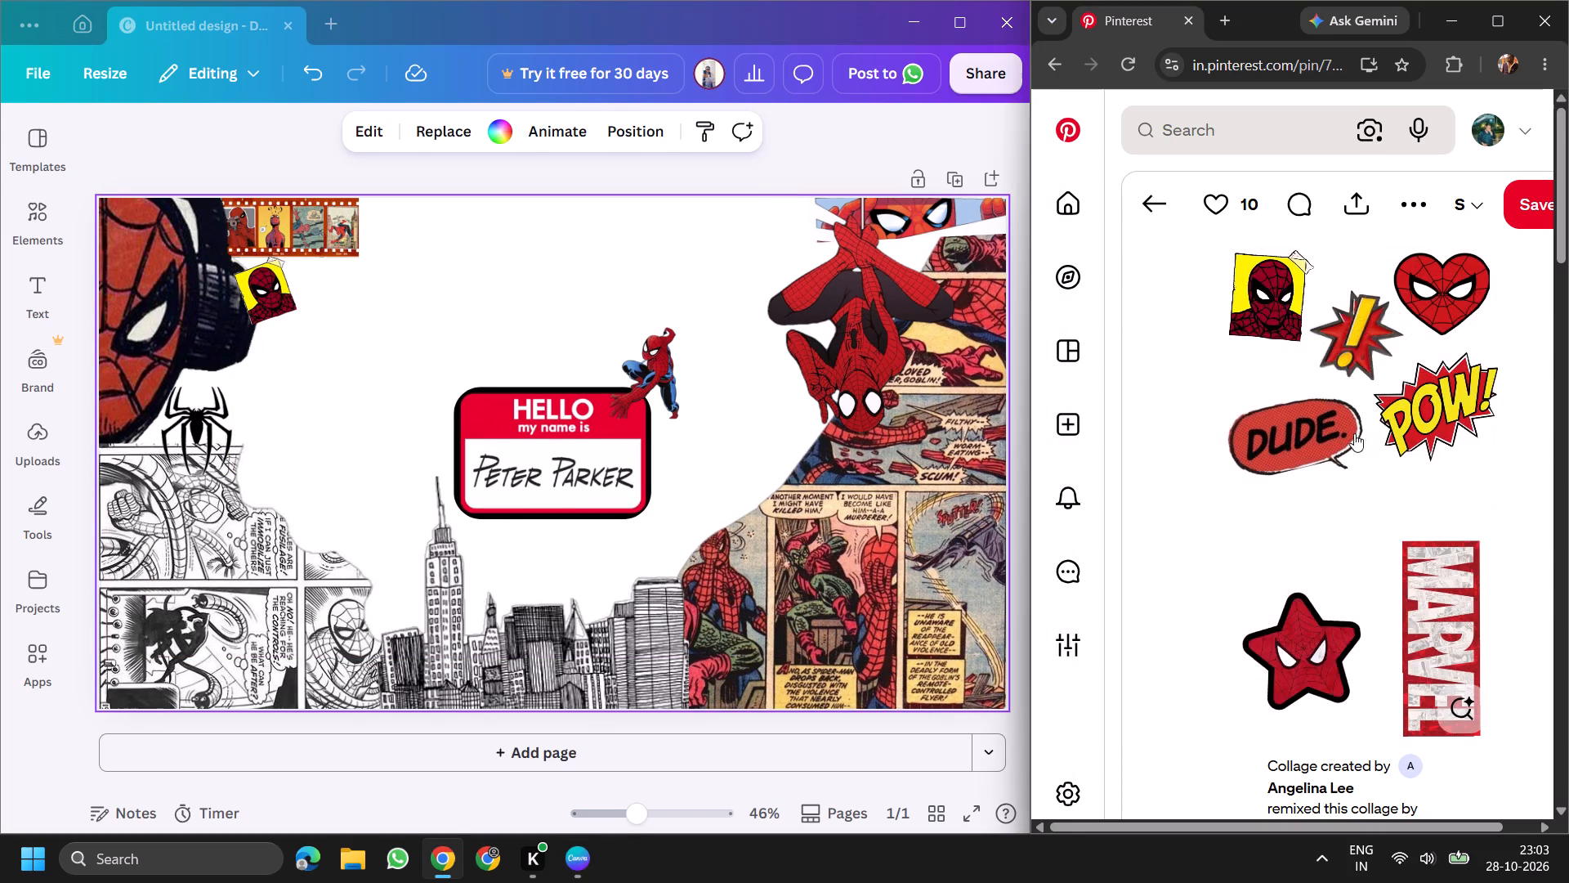
pyautogui.scroll(-5, 1345, 491)
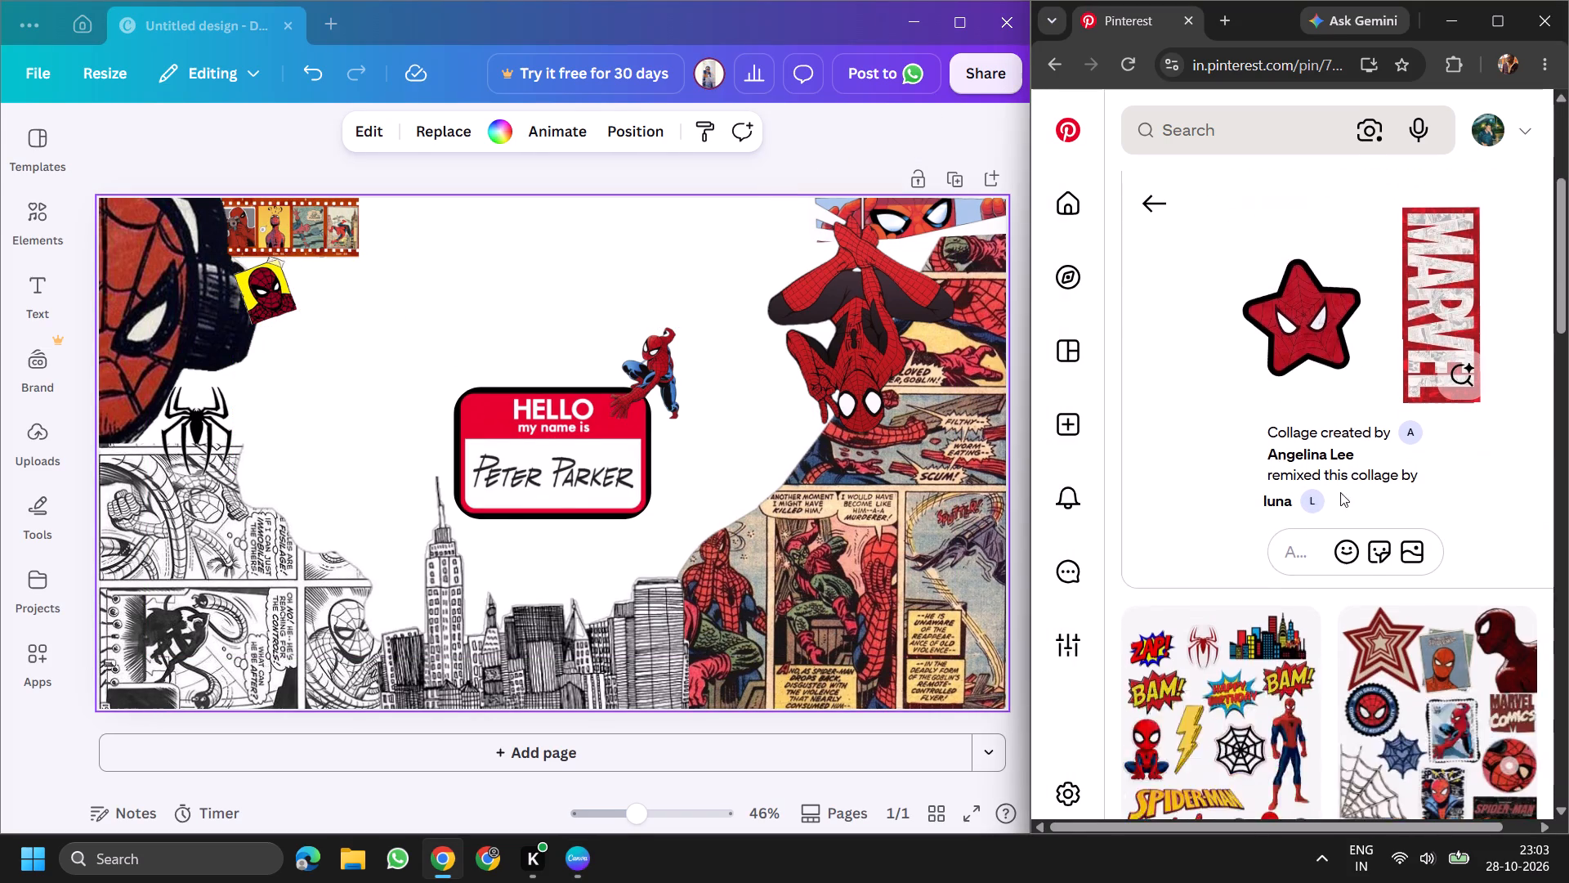
pyautogui.scroll(-3, 1304, 469)
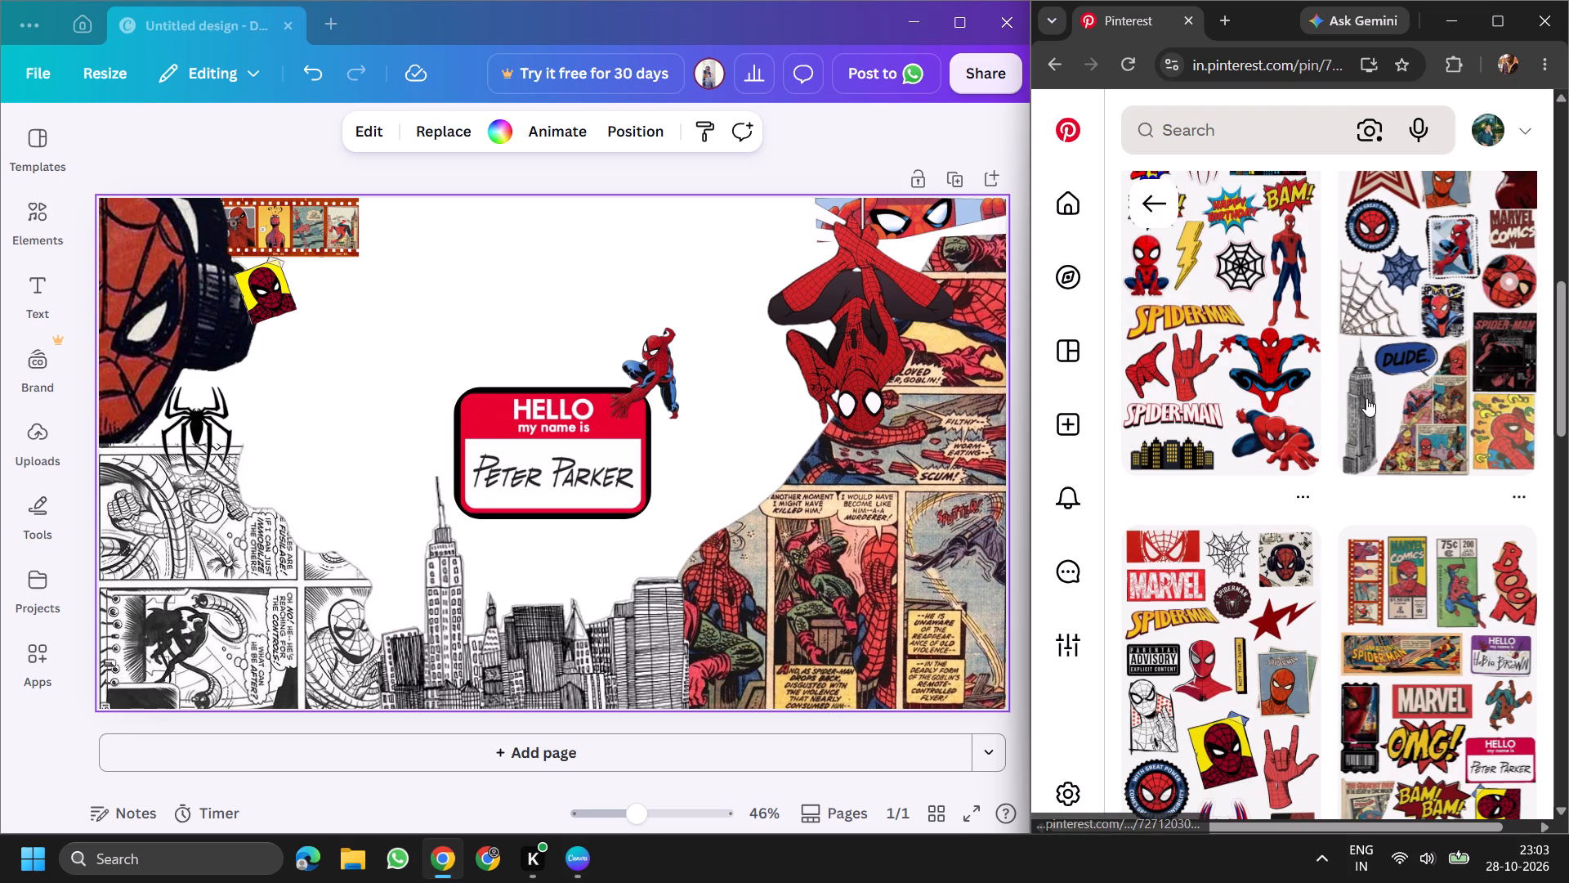
pyautogui.click(1379, 347)
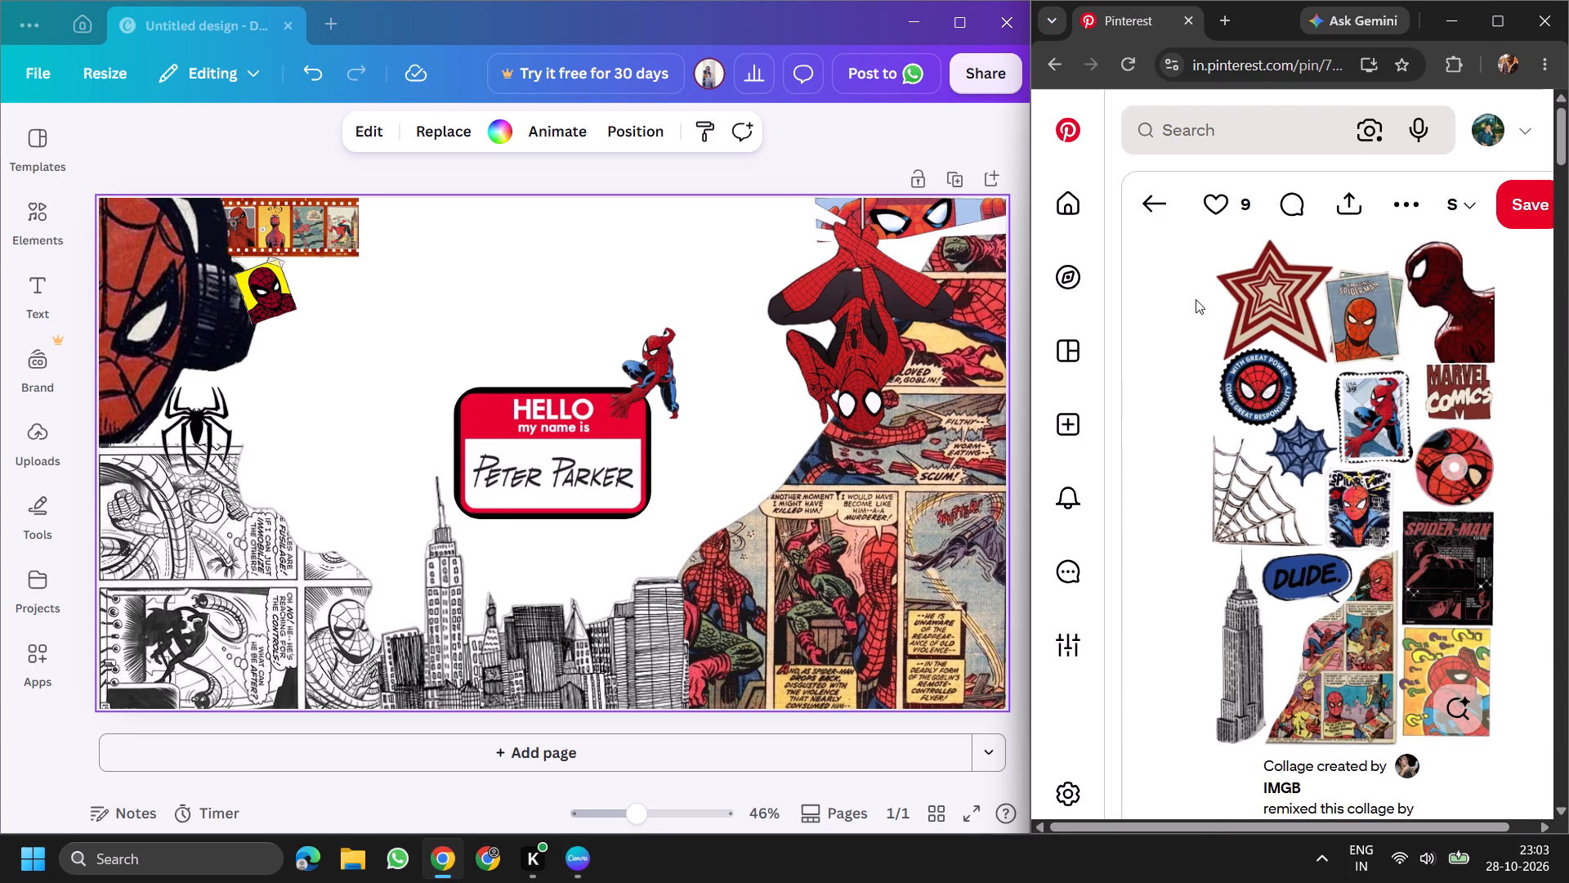
pyautogui.scroll(-1, 1305, 494)
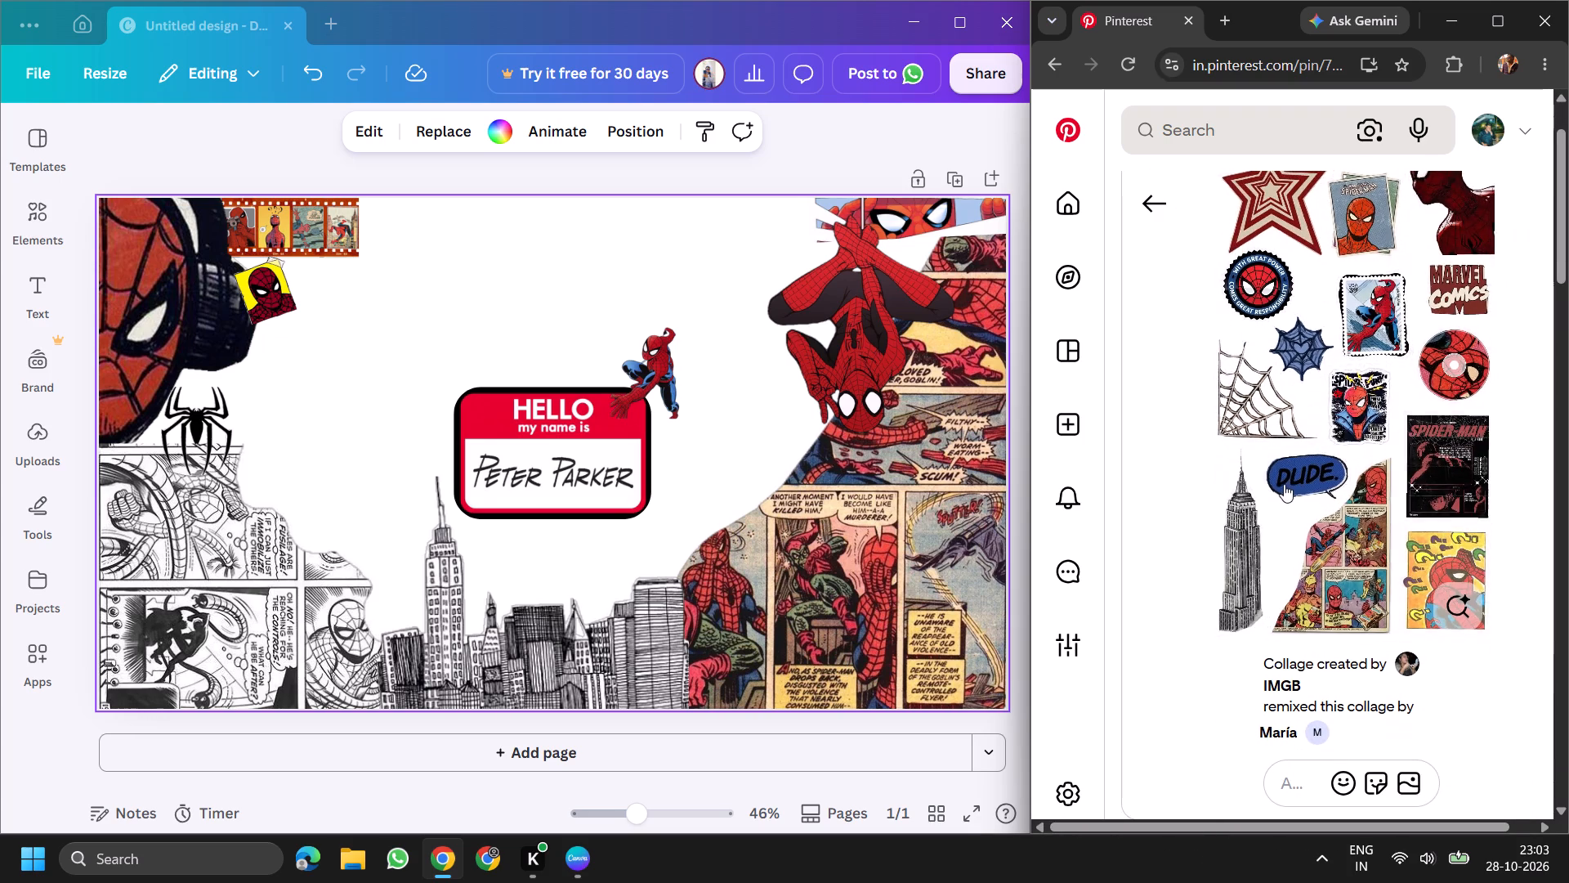
pyautogui.scroll(-6, 1234, 552)
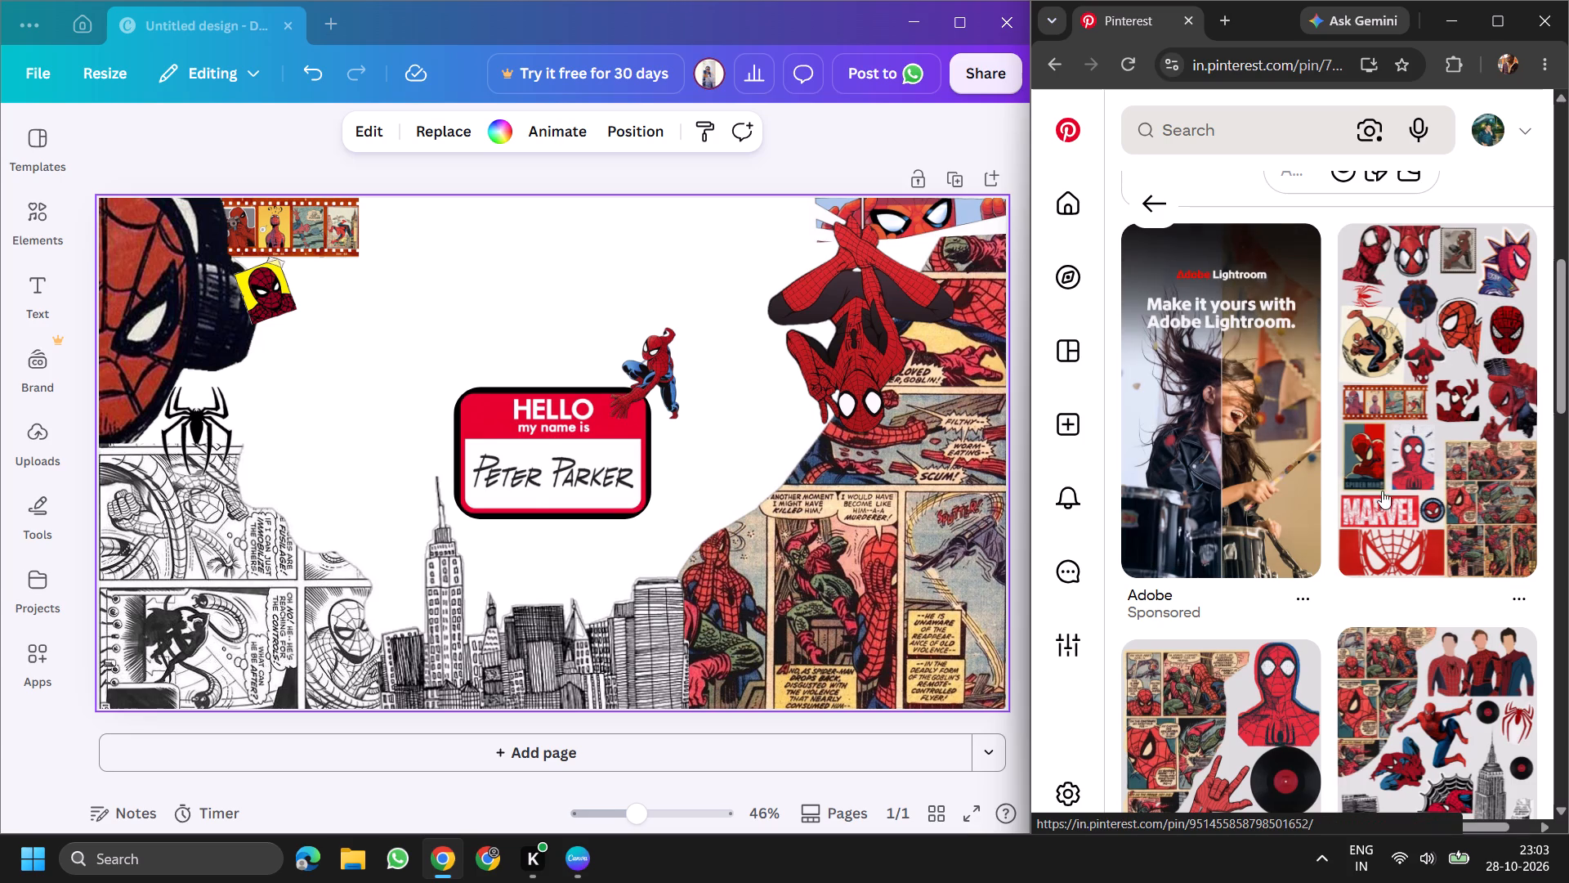
pyautogui.scroll(-5, 1371, 457)
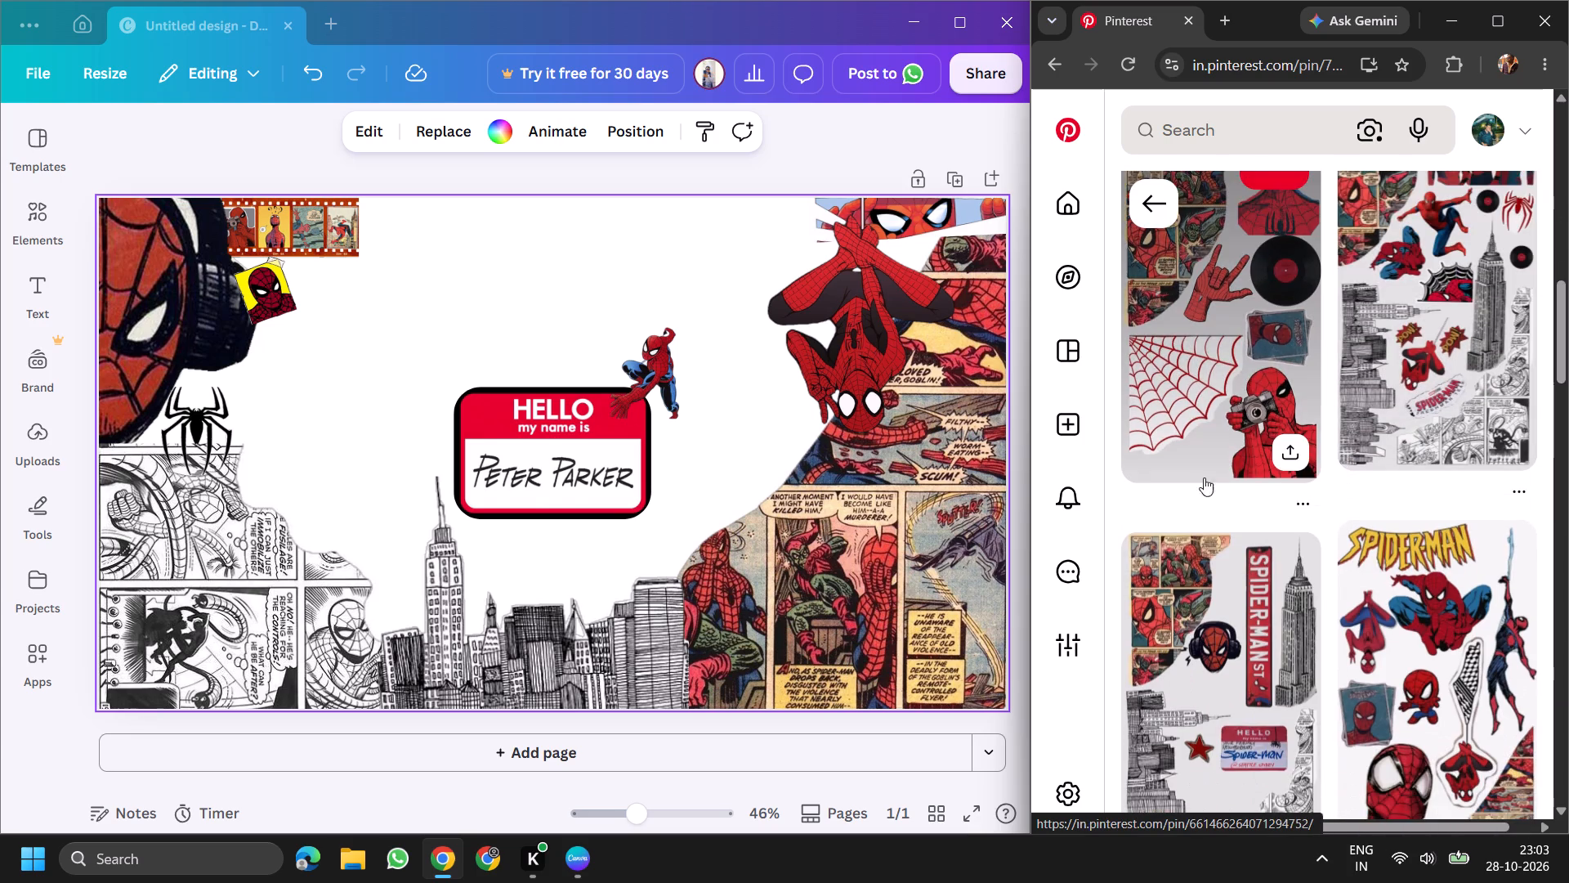
pyautogui.scroll(-4, 1251, 458)
pyautogui.scroll(2, 1261, 456)
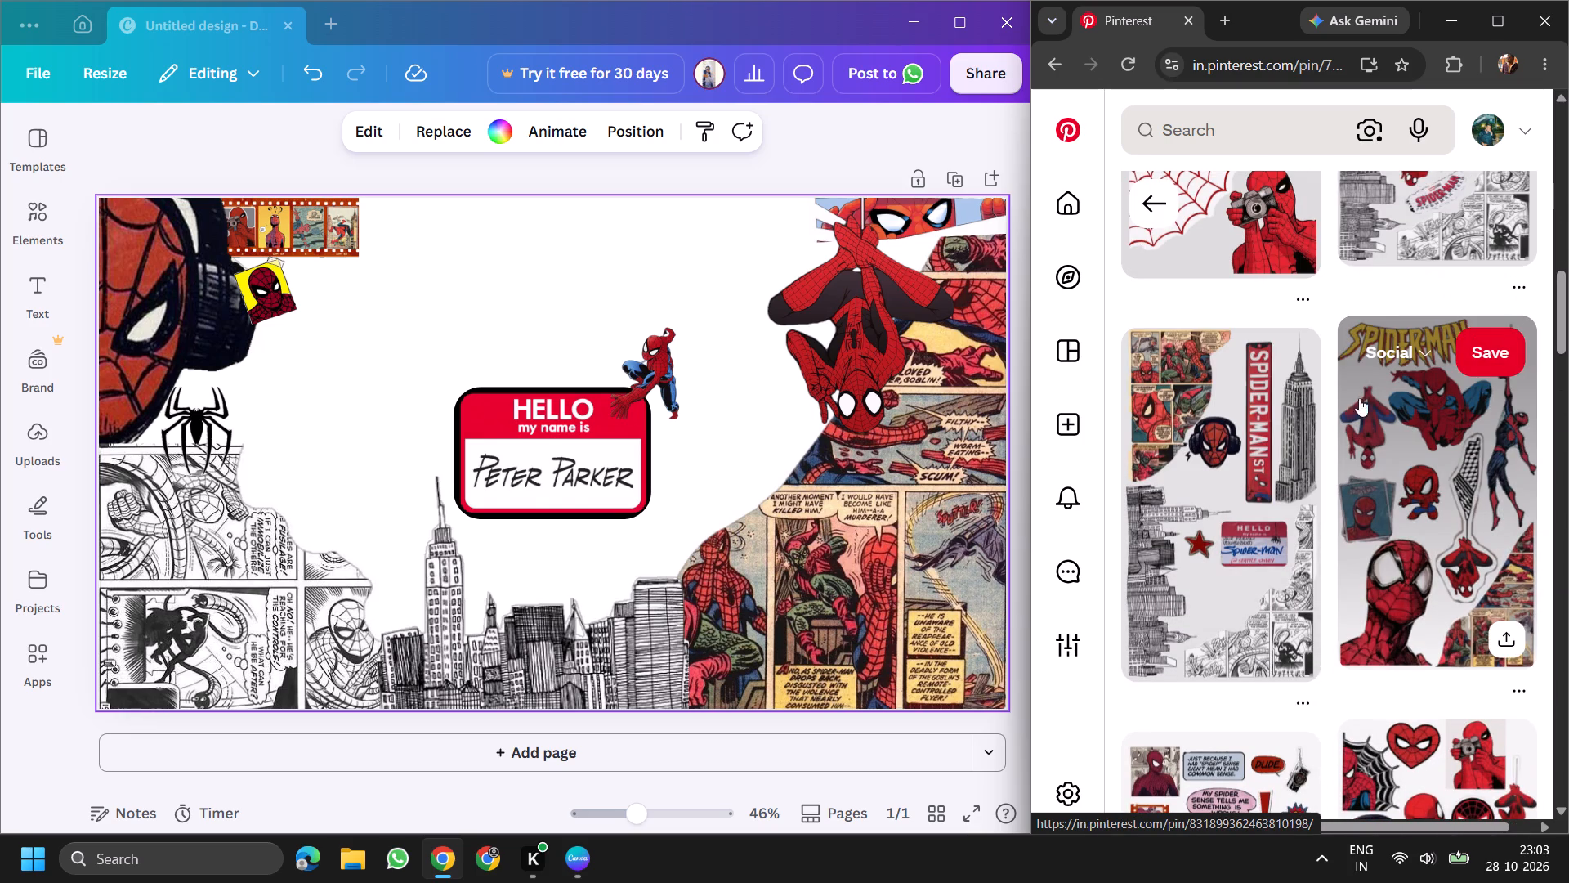
pyautogui.click(1365, 449)
# Copy the yellow SPIDER-MAN lettering from the Pinterest collage, paste it into Canva and place it across the middle over the name tag.
pyautogui.click(1316, 207)
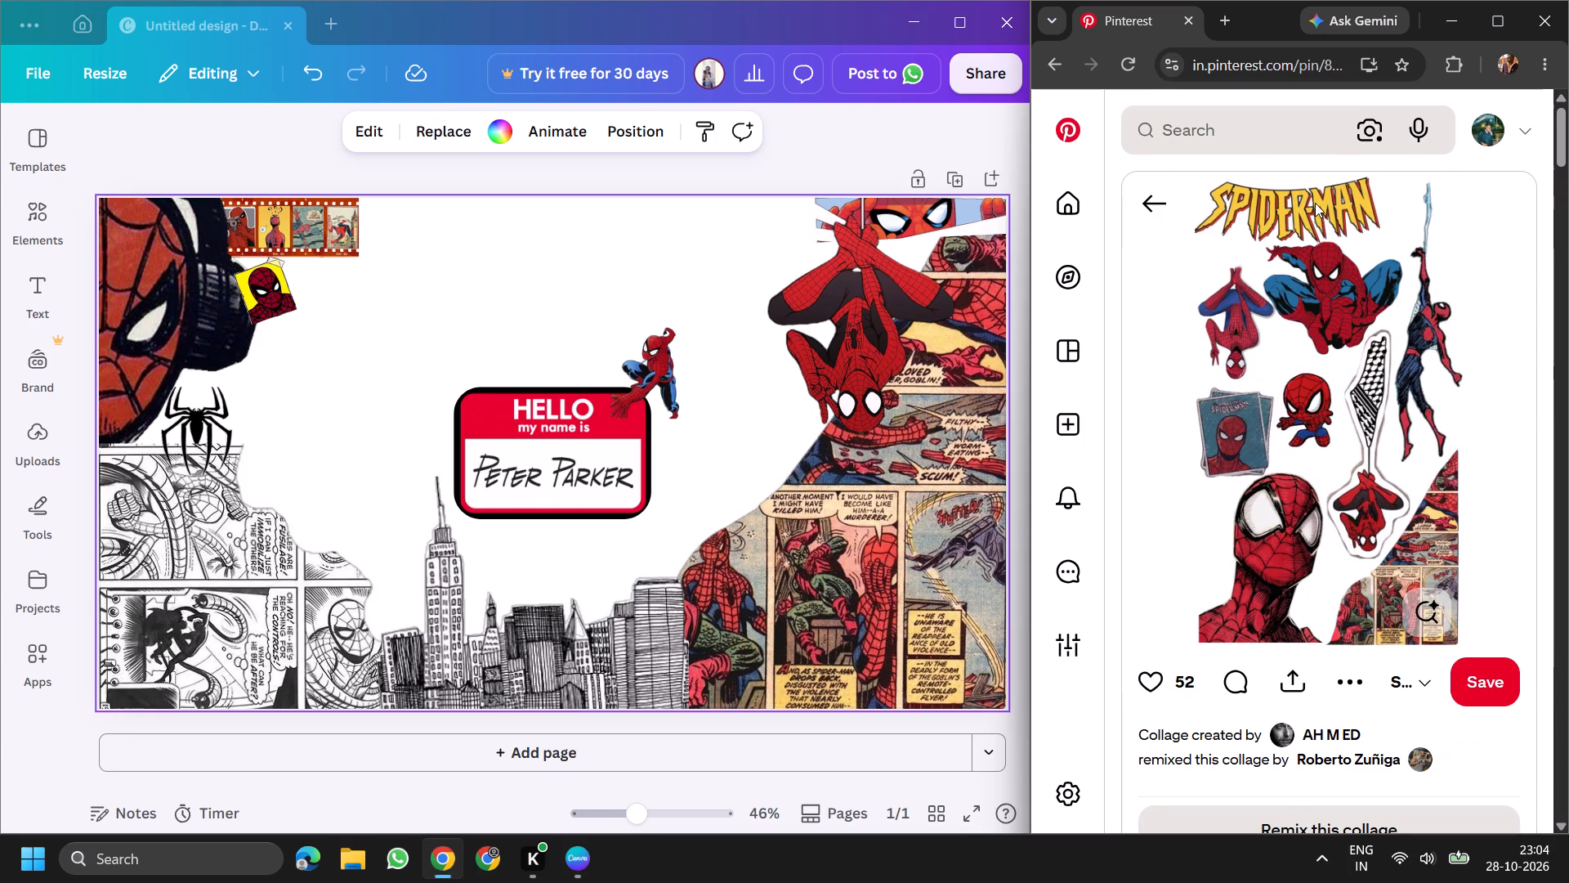
pyautogui.rightClick(1306, 323)
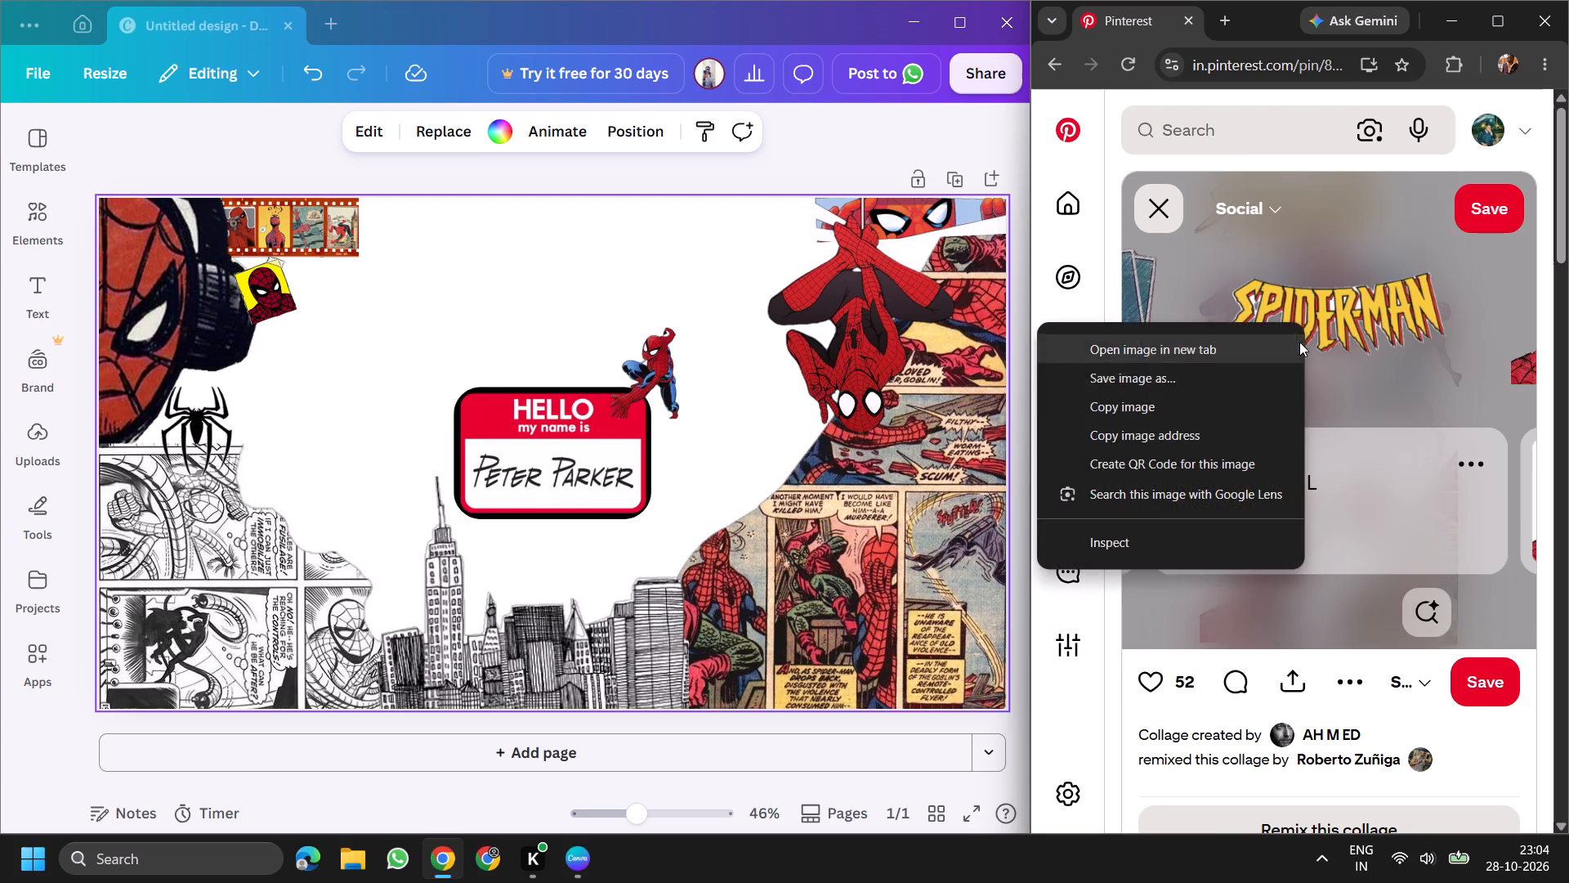
pyautogui.click(1200, 406)
pyautogui.rightClick(512, 282)
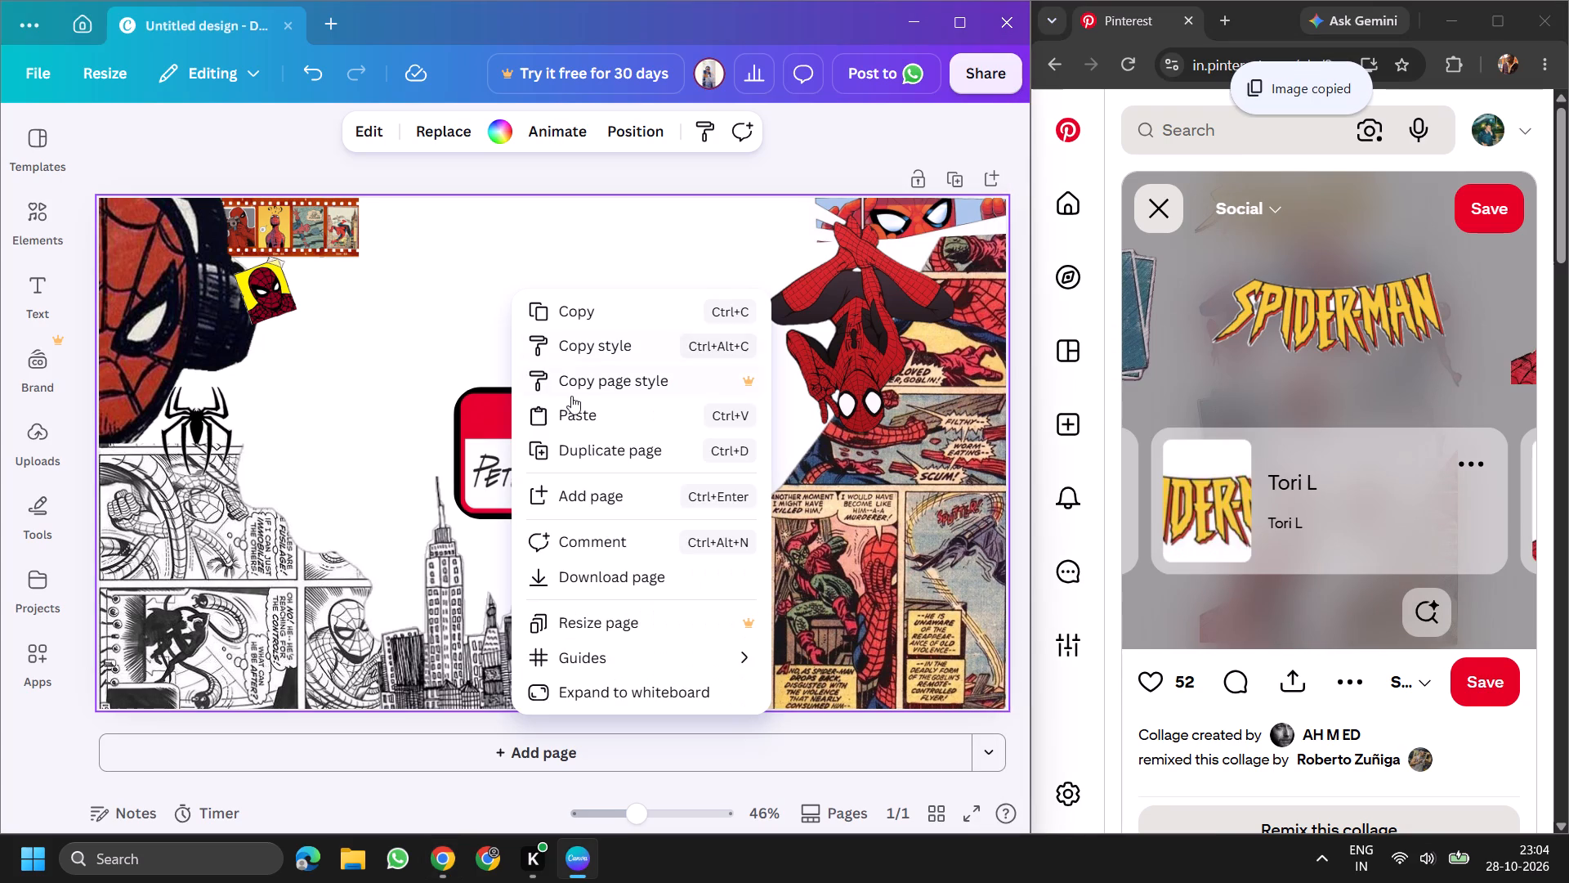
pyautogui.click(575, 415)
pyautogui.moveTo(605, 446); pyautogui.dragTo(590, 440)
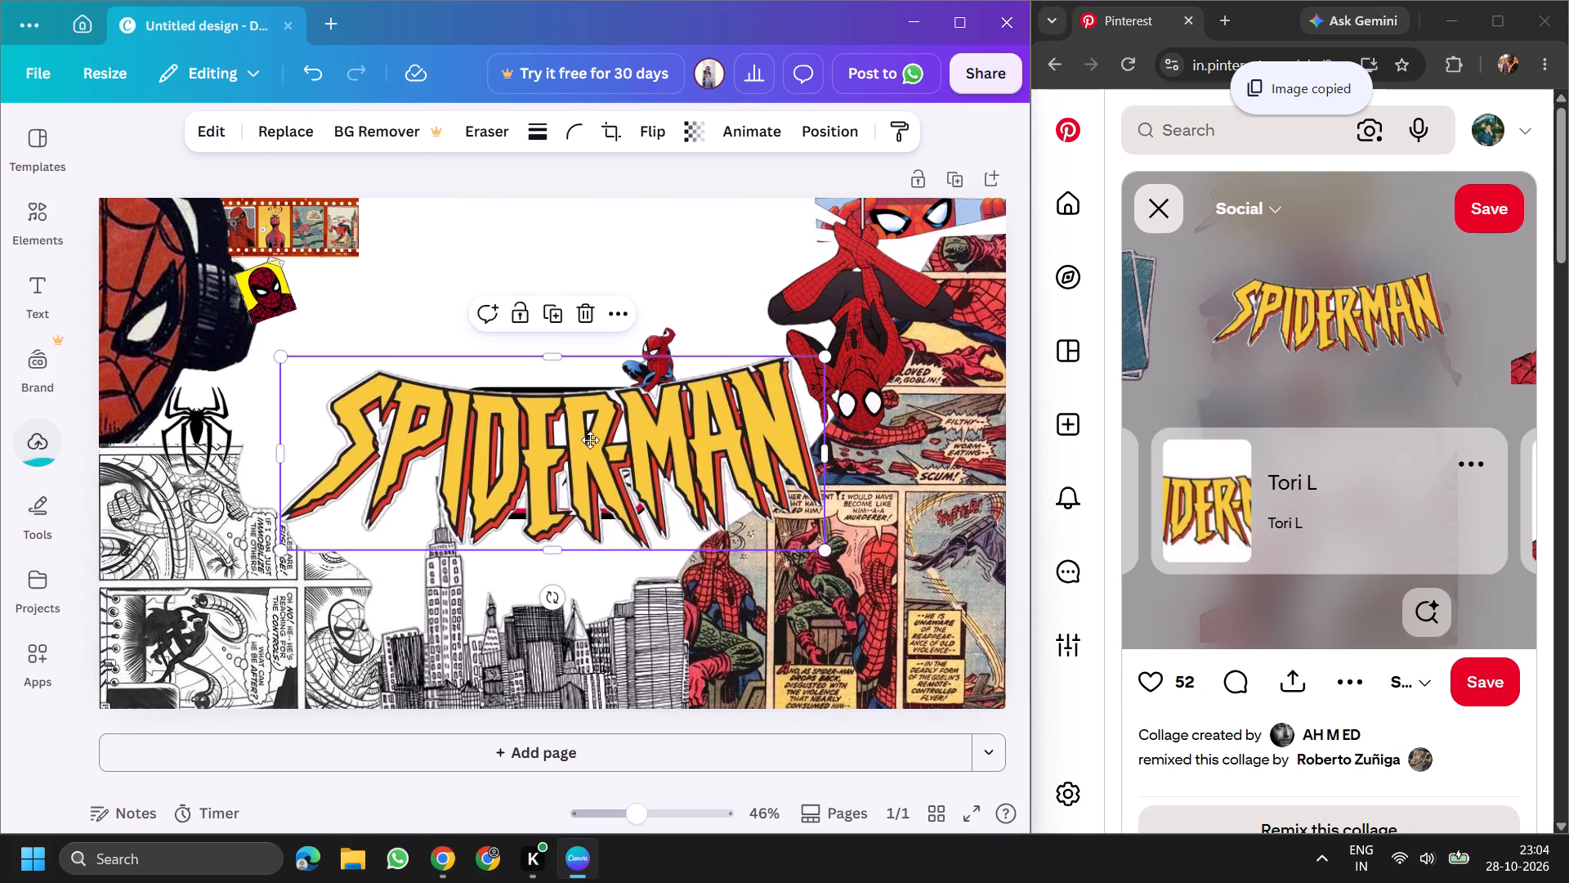
pyautogui.moveTo(590, 440); pyautogui.dragTo(594, 488)
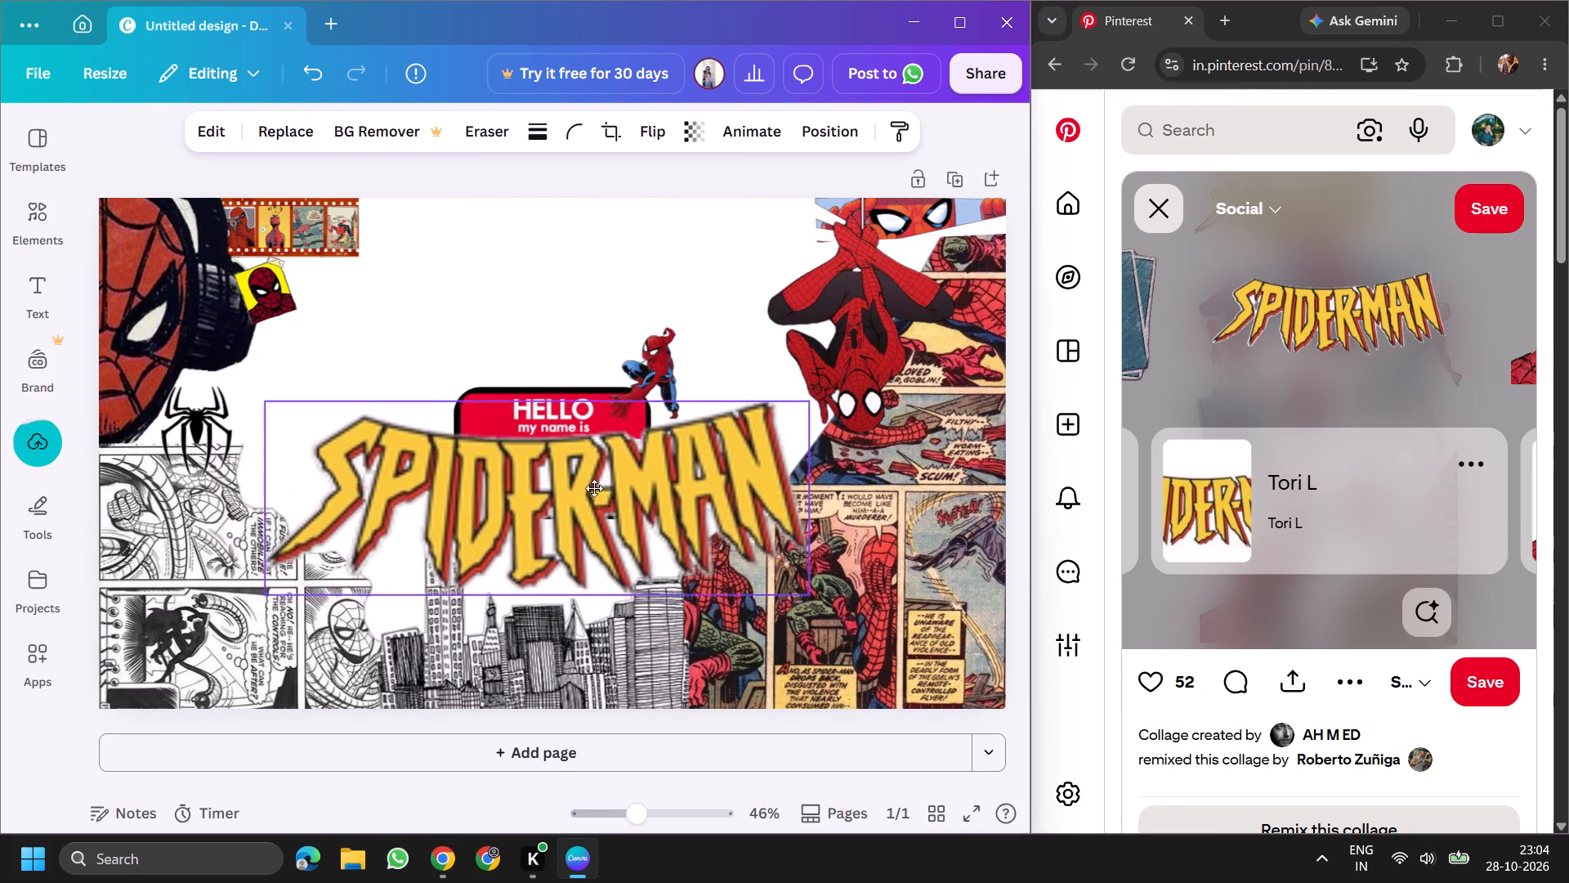
pyautogui.moveTo(594, 488); pyautogui.dragTo(642, 246)
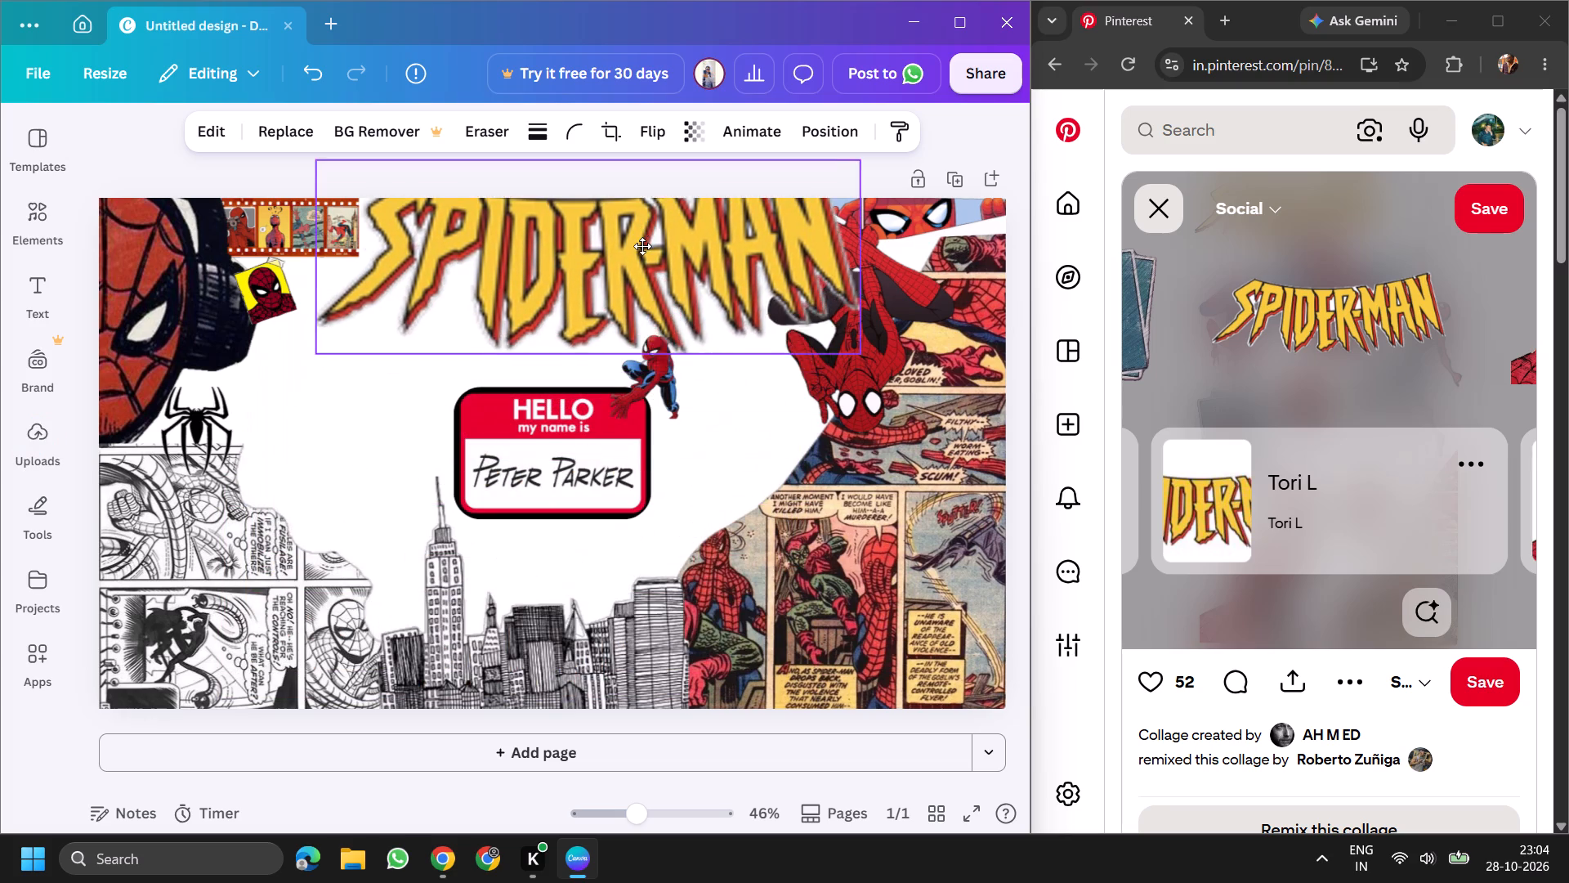
pyautogui.moveTo(642, 246); pyautogui.dragTo(572, 428)
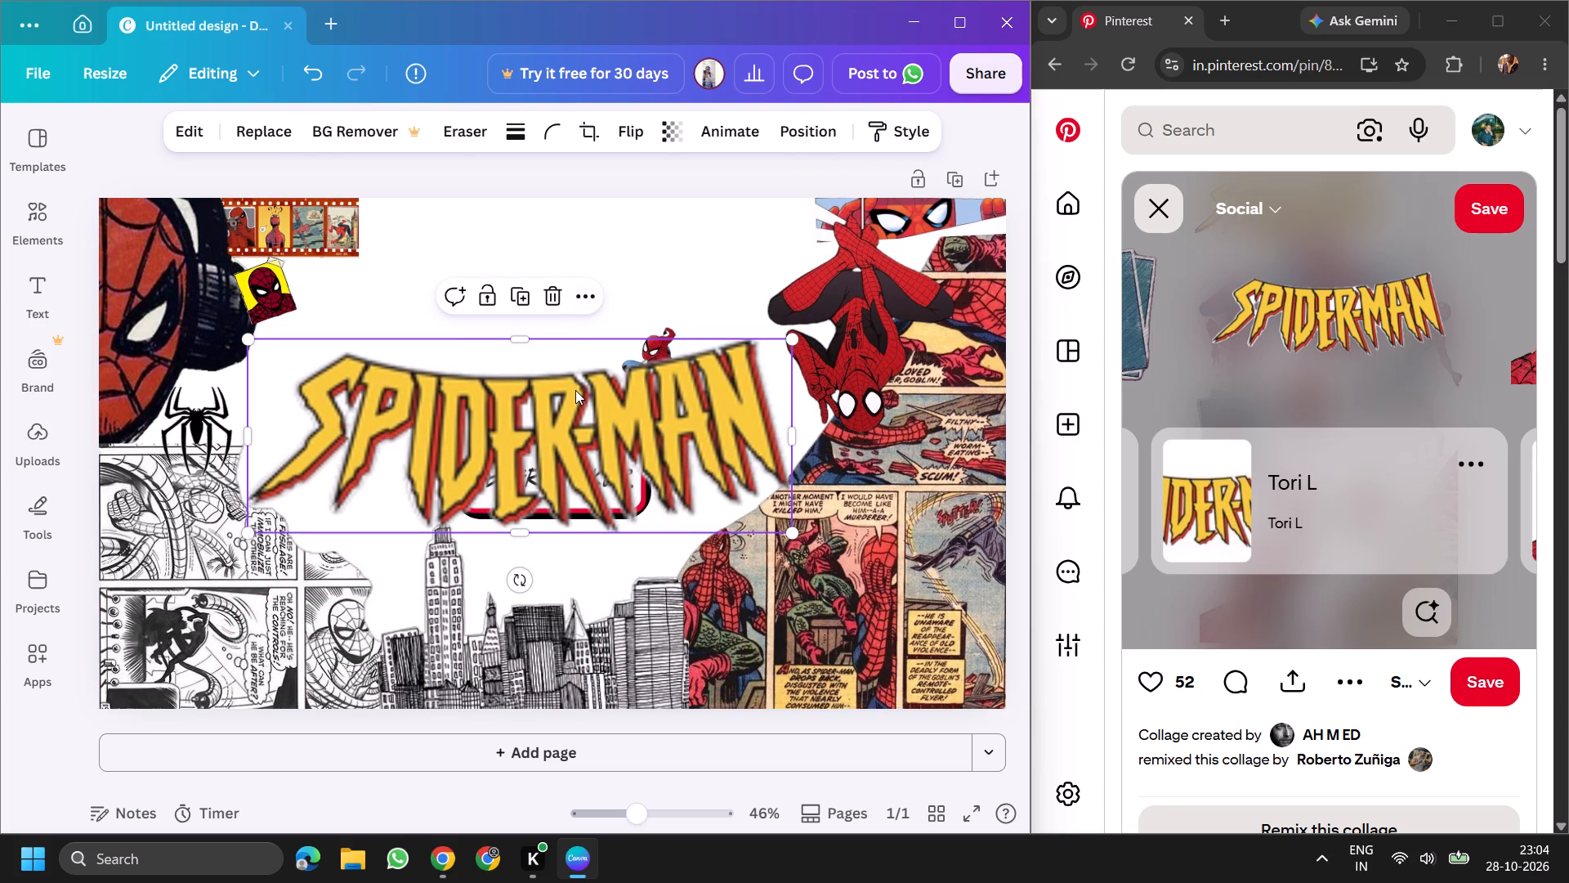
# Layer the SPIDER-MAN lettering behind the name tag and the small Spider-Man figure, but in front of the black-and-white comic cut-out.
pyautogui.hotkey('ctrl', '[')
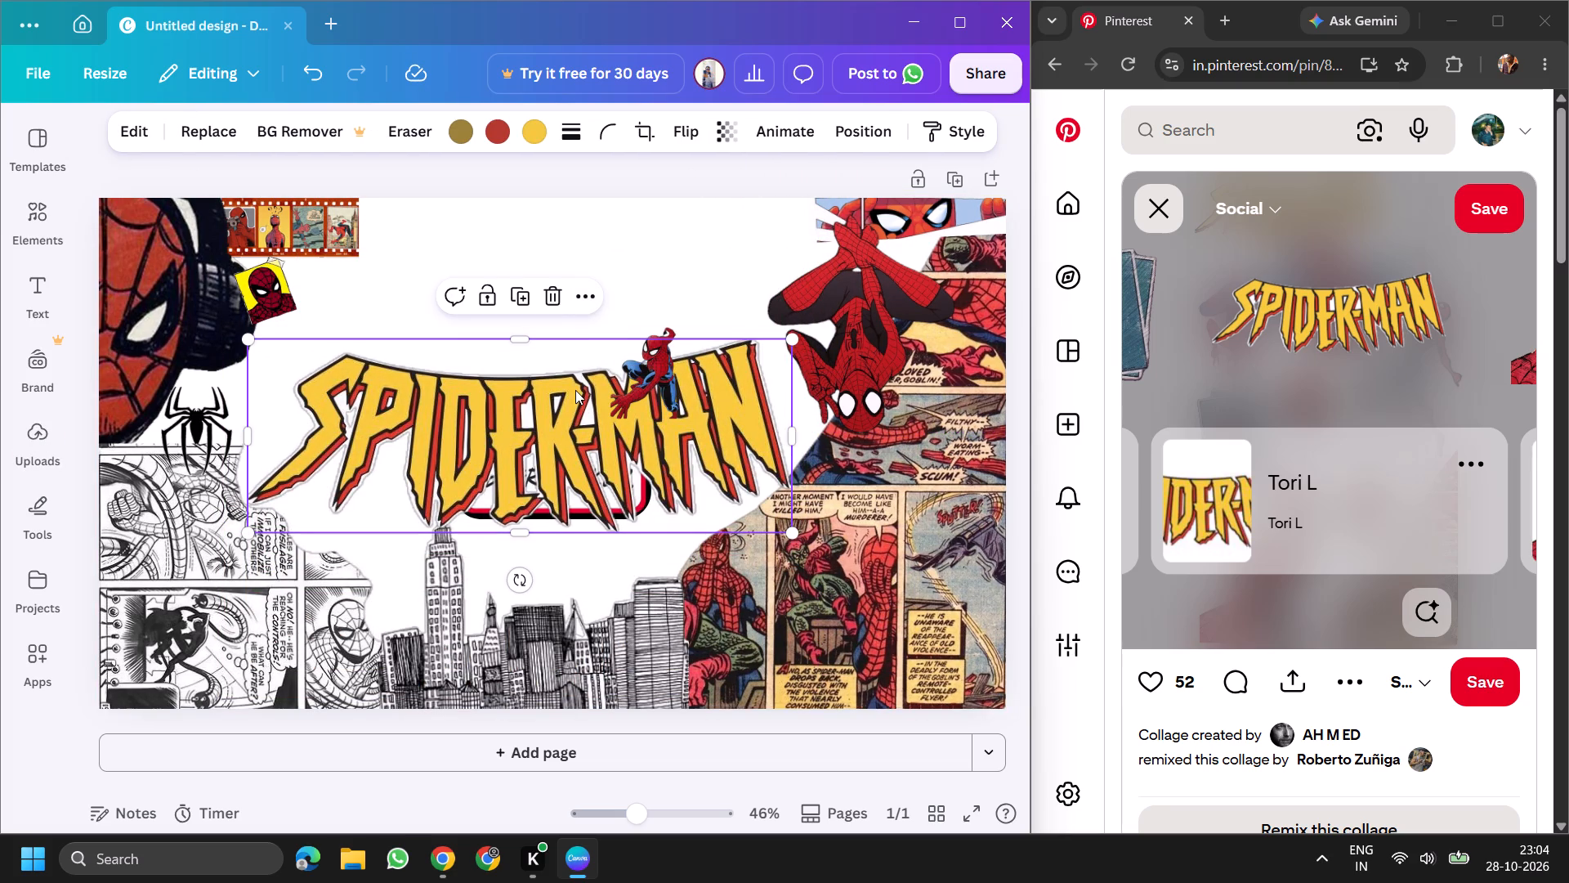
pyautogui.hotkey('ctrl', '[')
pyautogui.hotkey('ctrl', '[')
pyautogui.hotkey('ctrl', '[')
pyautogui.hotkey('ctrl', '[')
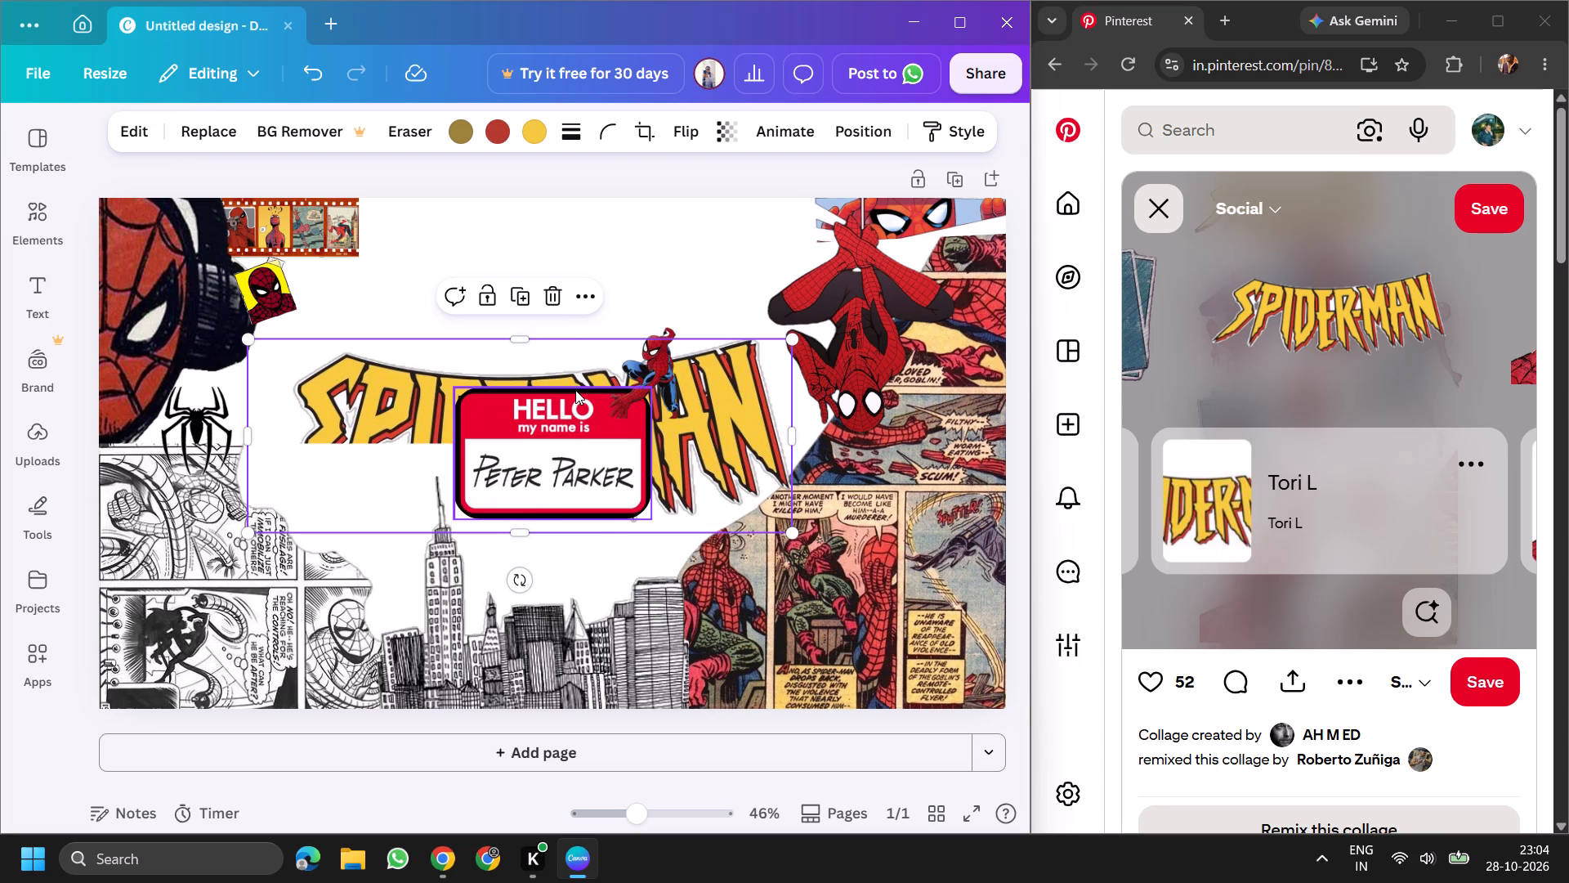
pyautogui.hotkey('ctrl', '[')
pyautogui.hotkey('ctrl', ']')
pyautogui.hotkey('ctrl', ']')
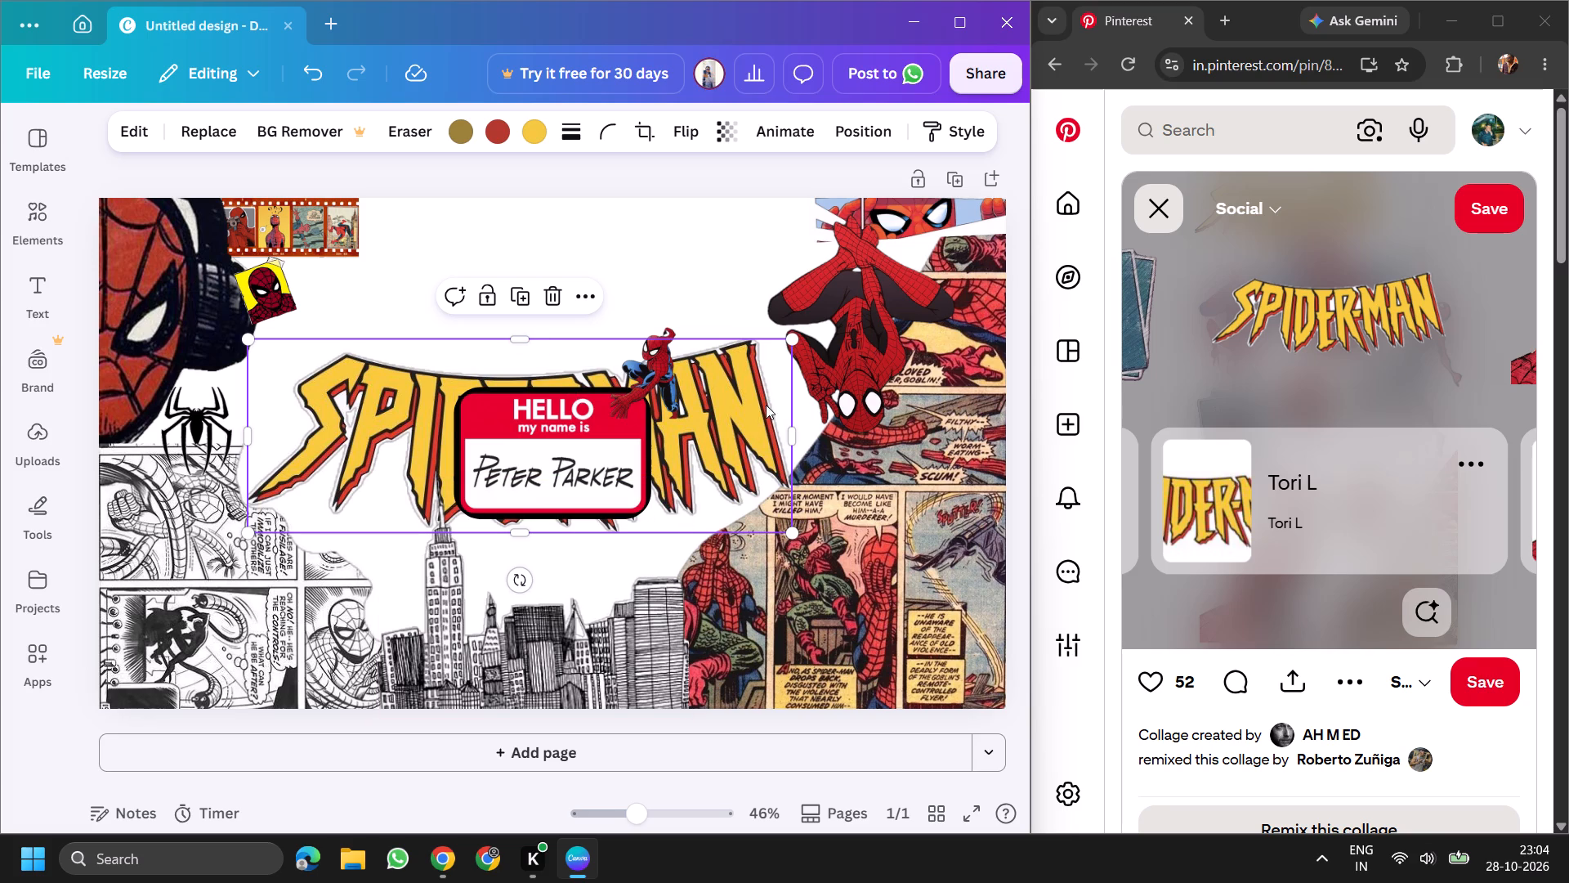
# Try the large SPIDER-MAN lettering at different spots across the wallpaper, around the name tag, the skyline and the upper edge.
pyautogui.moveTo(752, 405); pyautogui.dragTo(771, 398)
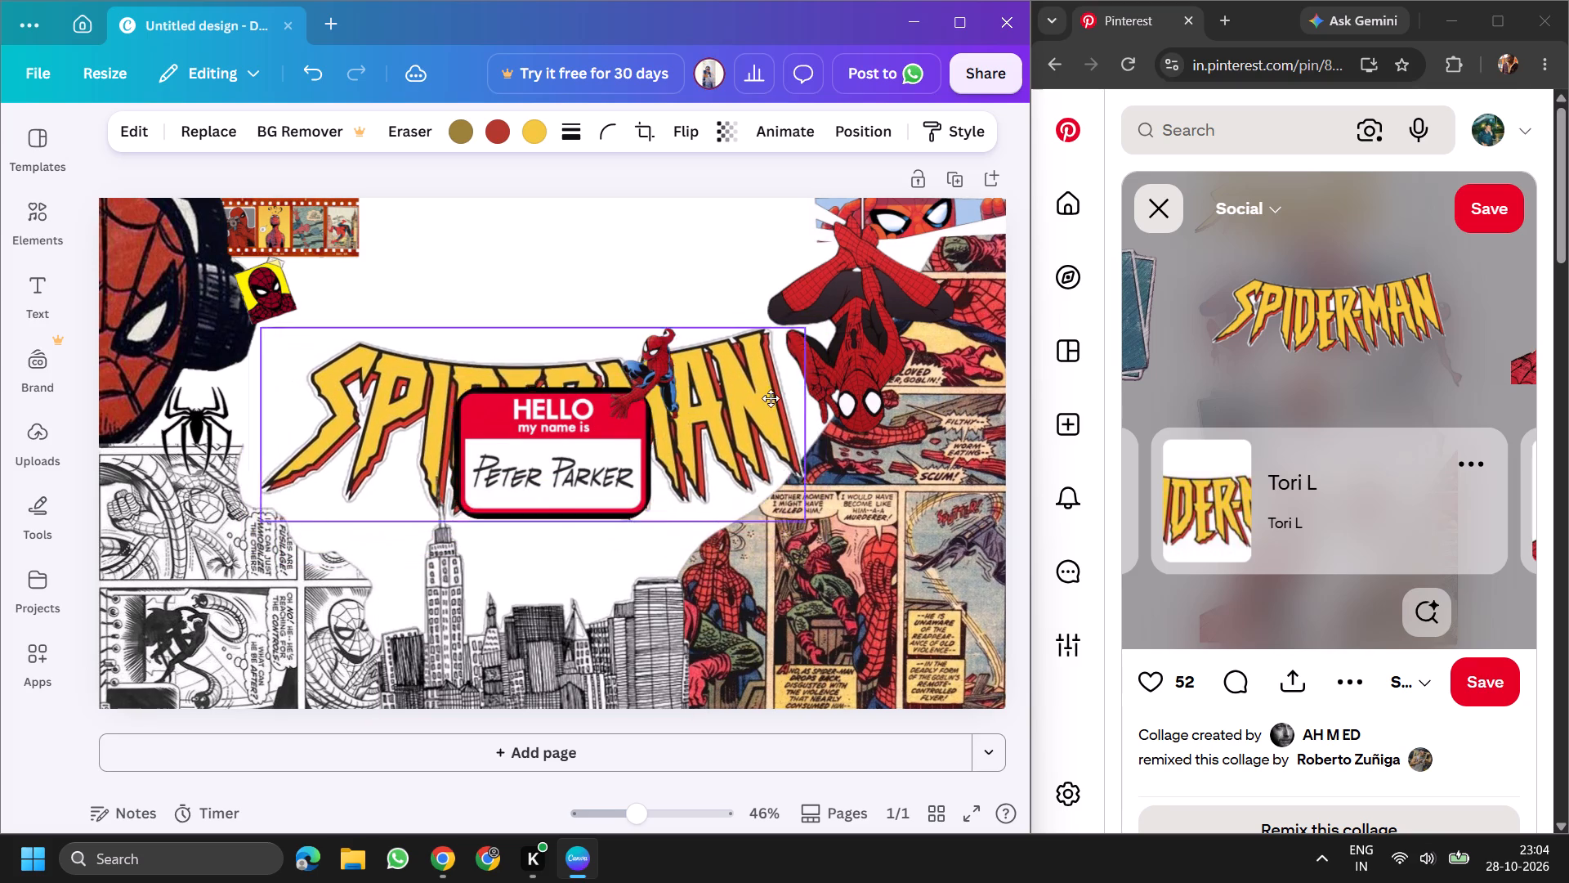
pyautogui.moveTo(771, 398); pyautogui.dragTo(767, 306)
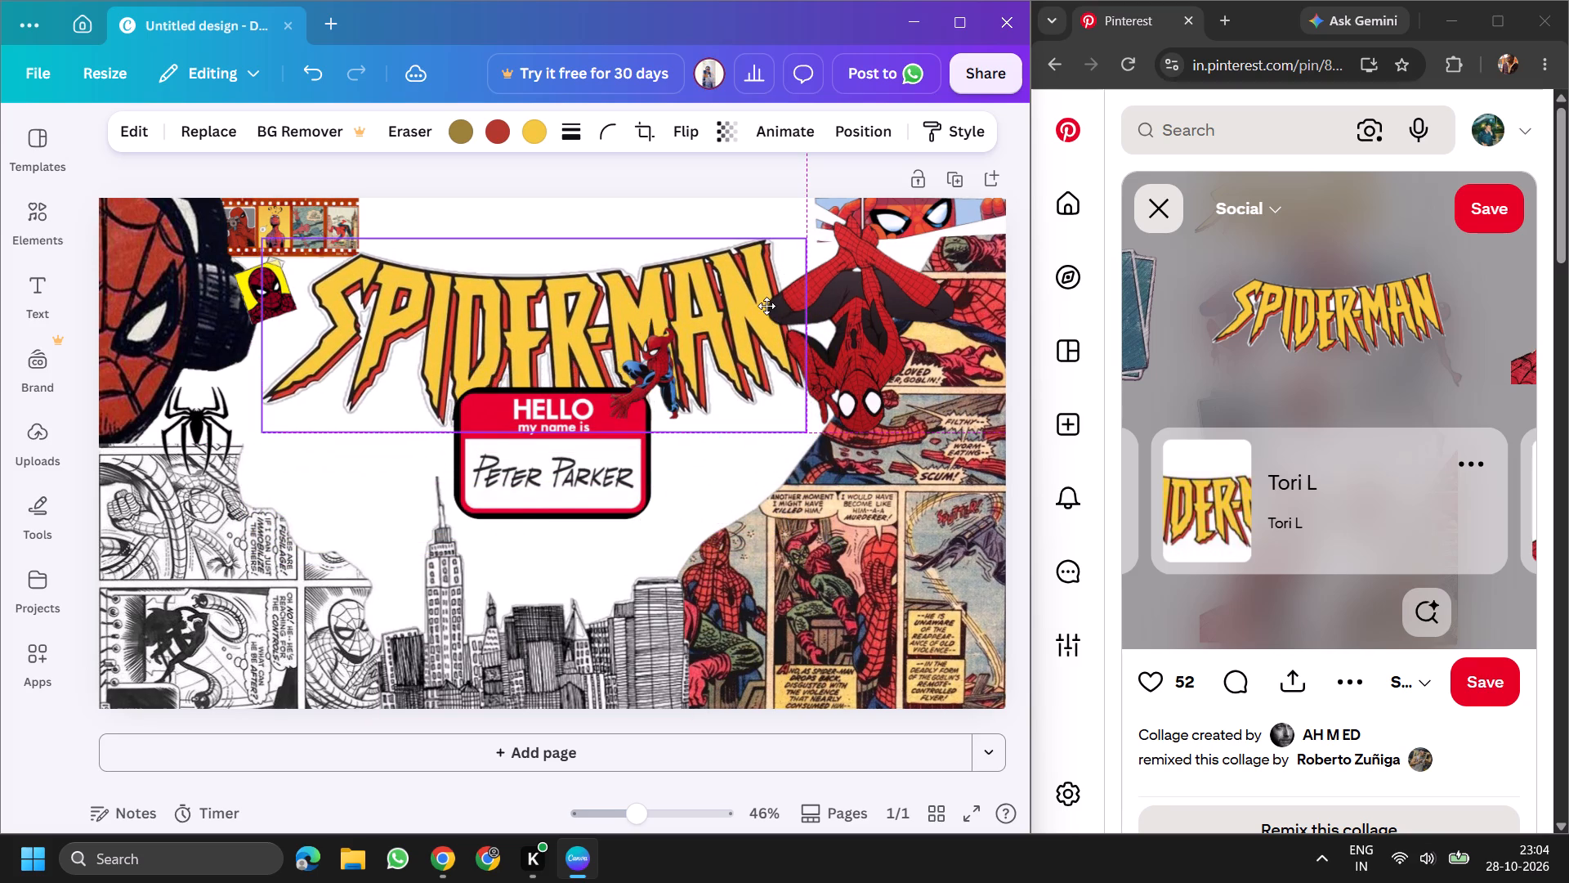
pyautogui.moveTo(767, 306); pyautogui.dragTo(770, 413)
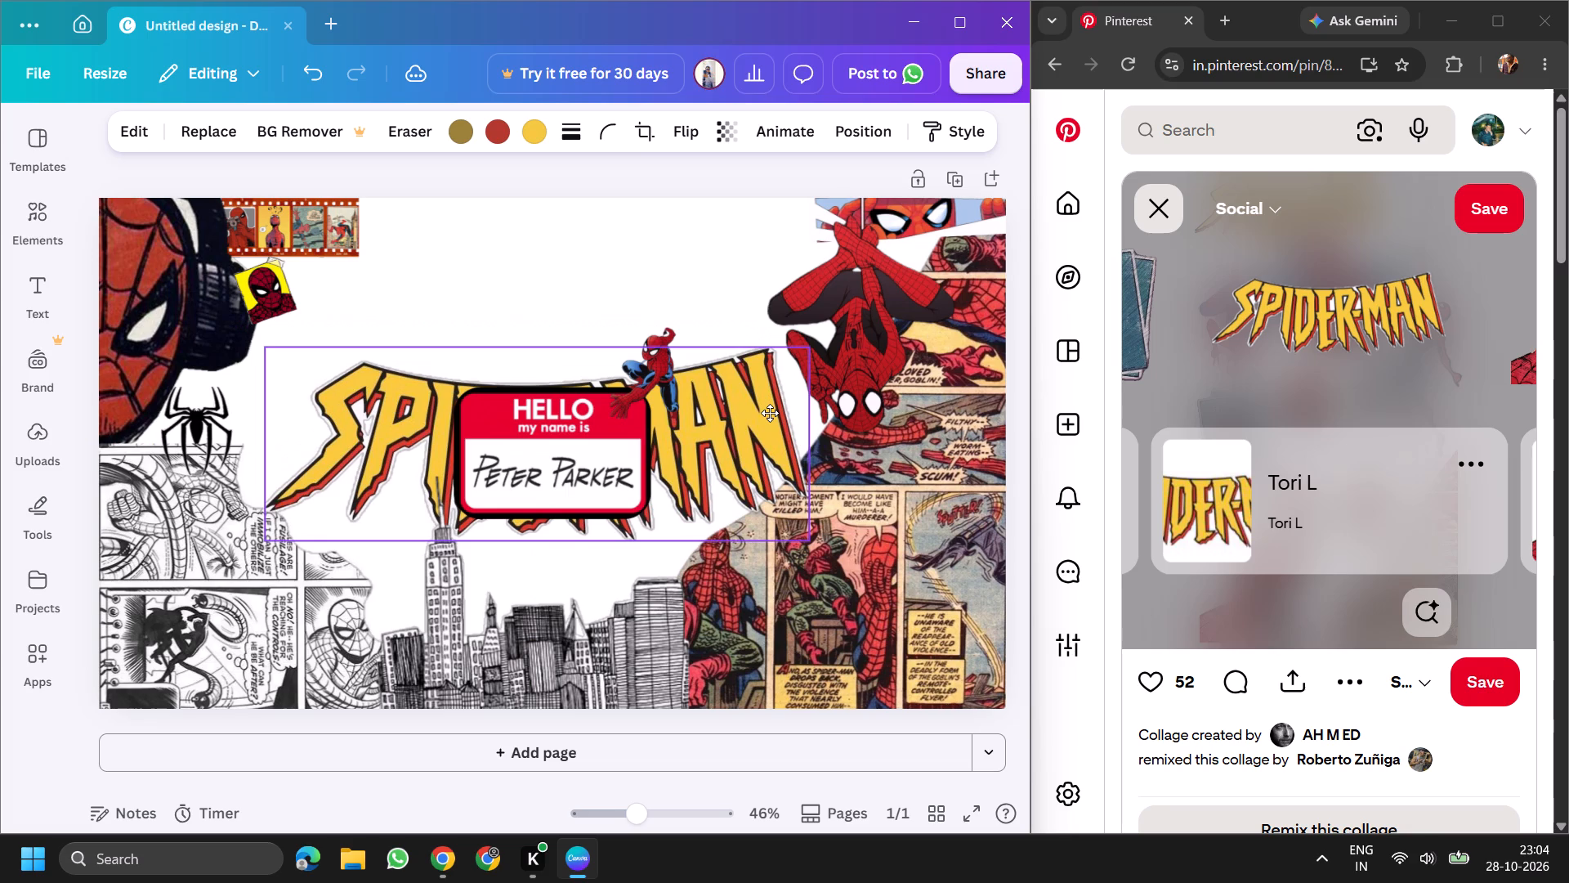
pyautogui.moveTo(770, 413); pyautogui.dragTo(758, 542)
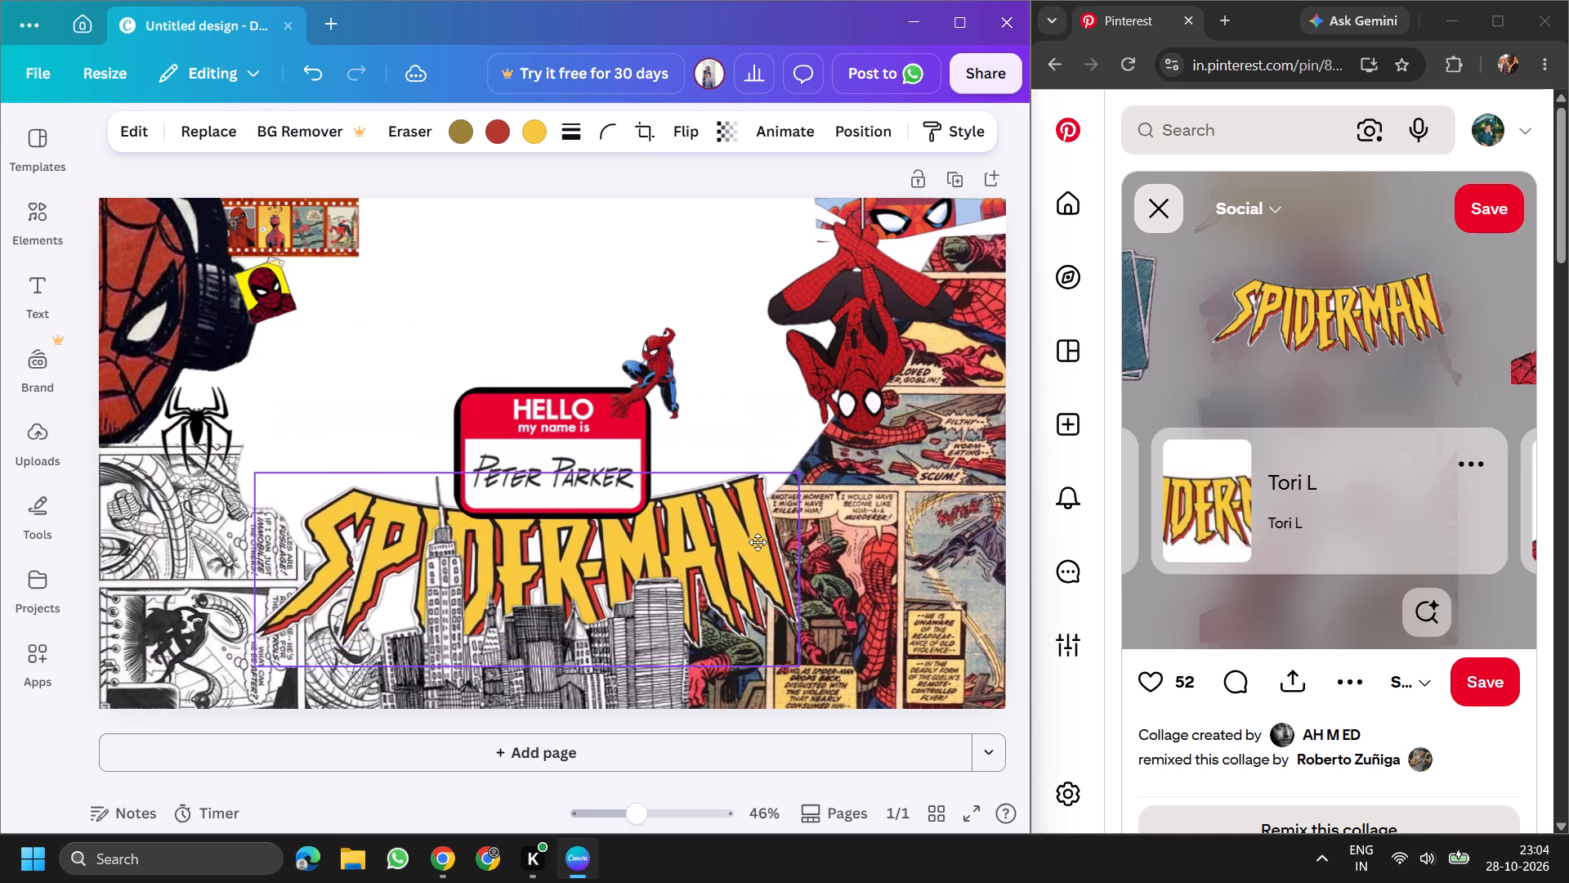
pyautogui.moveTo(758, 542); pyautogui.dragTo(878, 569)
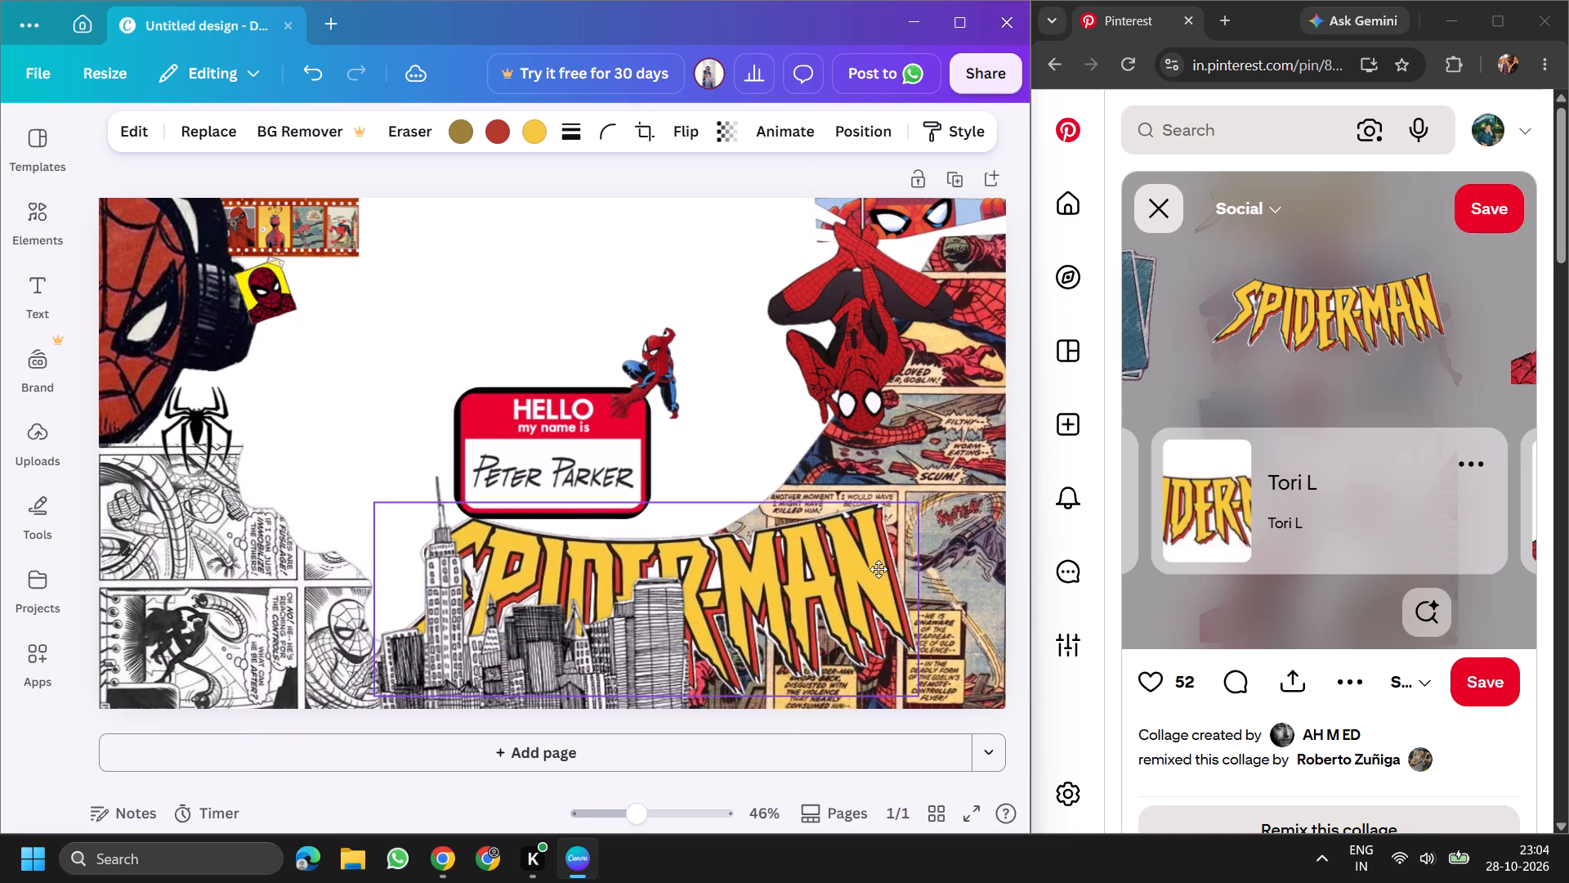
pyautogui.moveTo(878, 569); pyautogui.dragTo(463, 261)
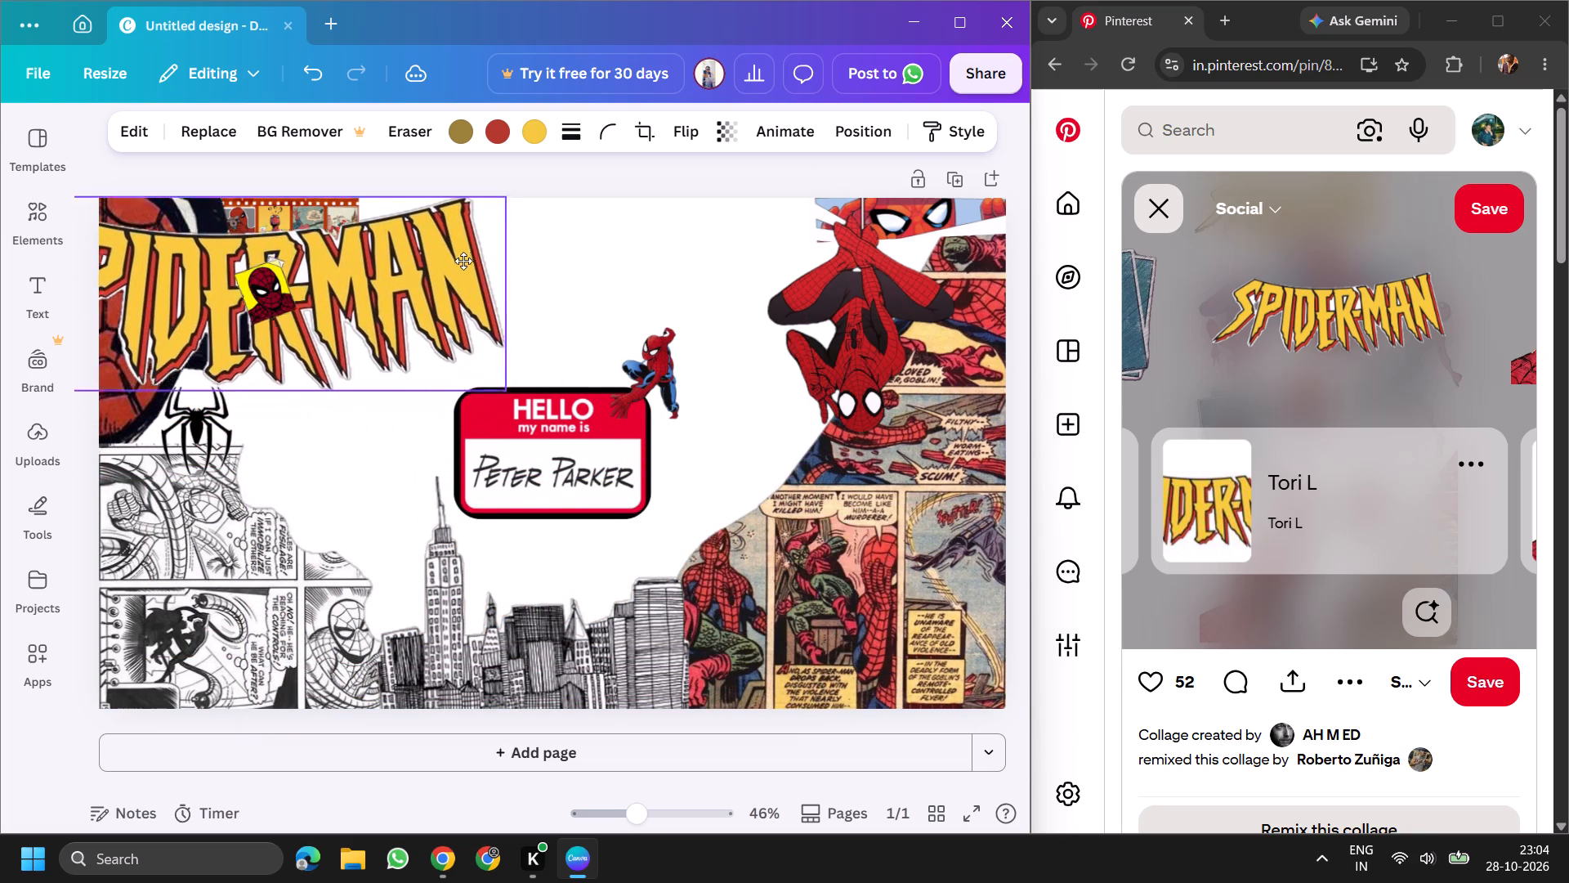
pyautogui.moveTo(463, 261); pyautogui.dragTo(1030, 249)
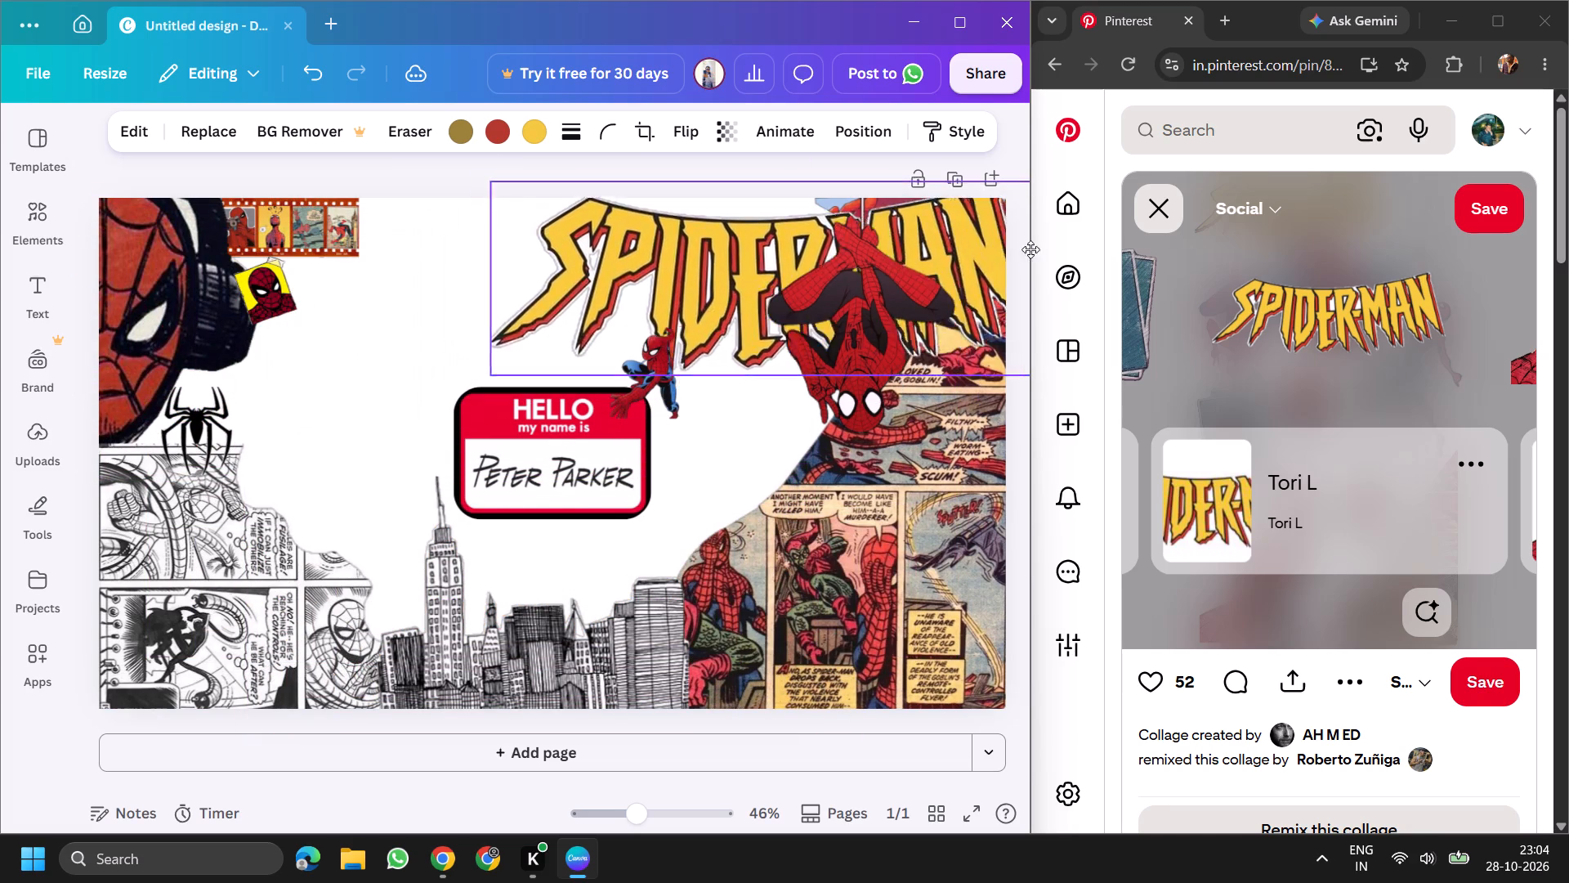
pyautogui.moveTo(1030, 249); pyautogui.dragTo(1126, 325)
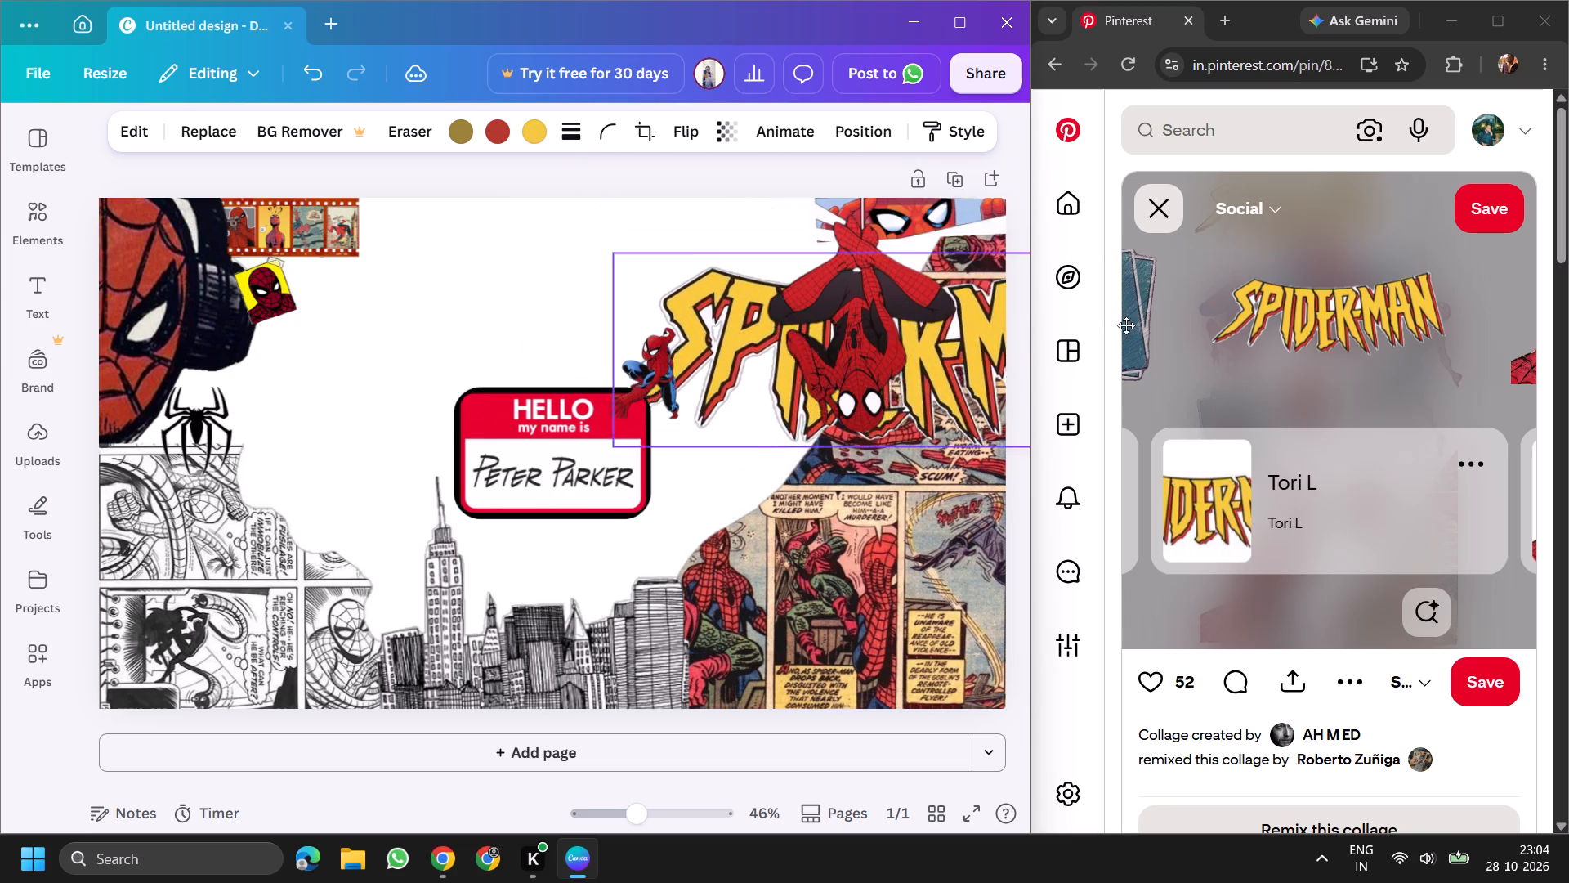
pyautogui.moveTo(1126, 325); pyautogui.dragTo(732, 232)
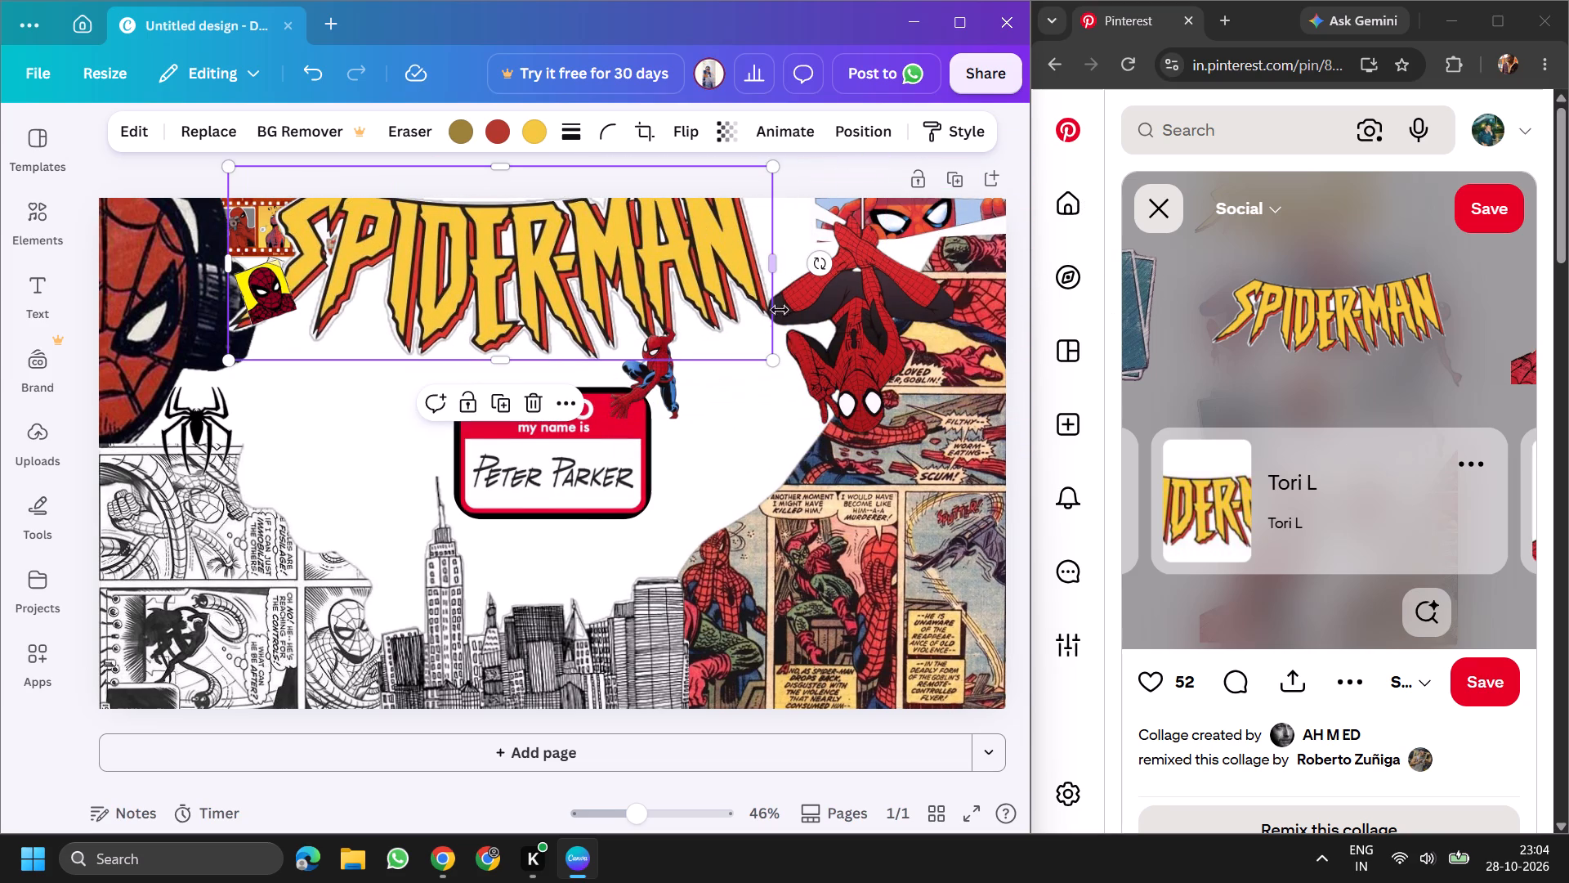
# Shrink the SPIDER-MAN lettering to about 60% of its width and place it behind the upside-down Spider-Man, overlapping the colour comic cut-out.
pyautogui.moveTo(771, 368); pyautogui.dragTo(532, 232)
pyautogui.moveTo(394, 239); pyautogui.dragTo(397, 239)
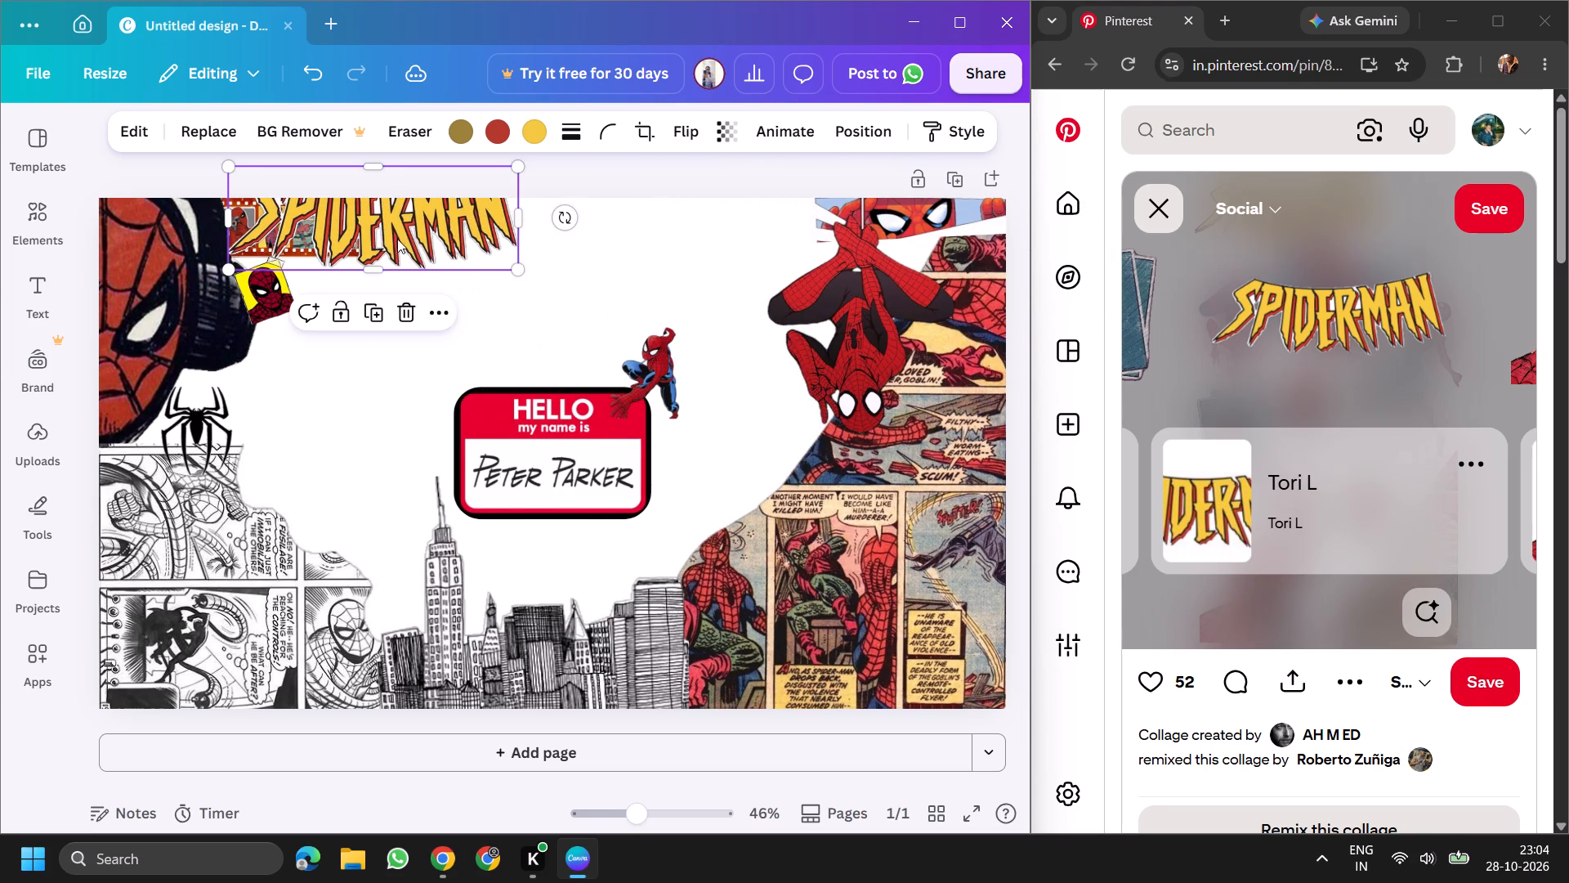
pyautogui.moveTo(397, 239); pyautogui.dragTo(892, 289)
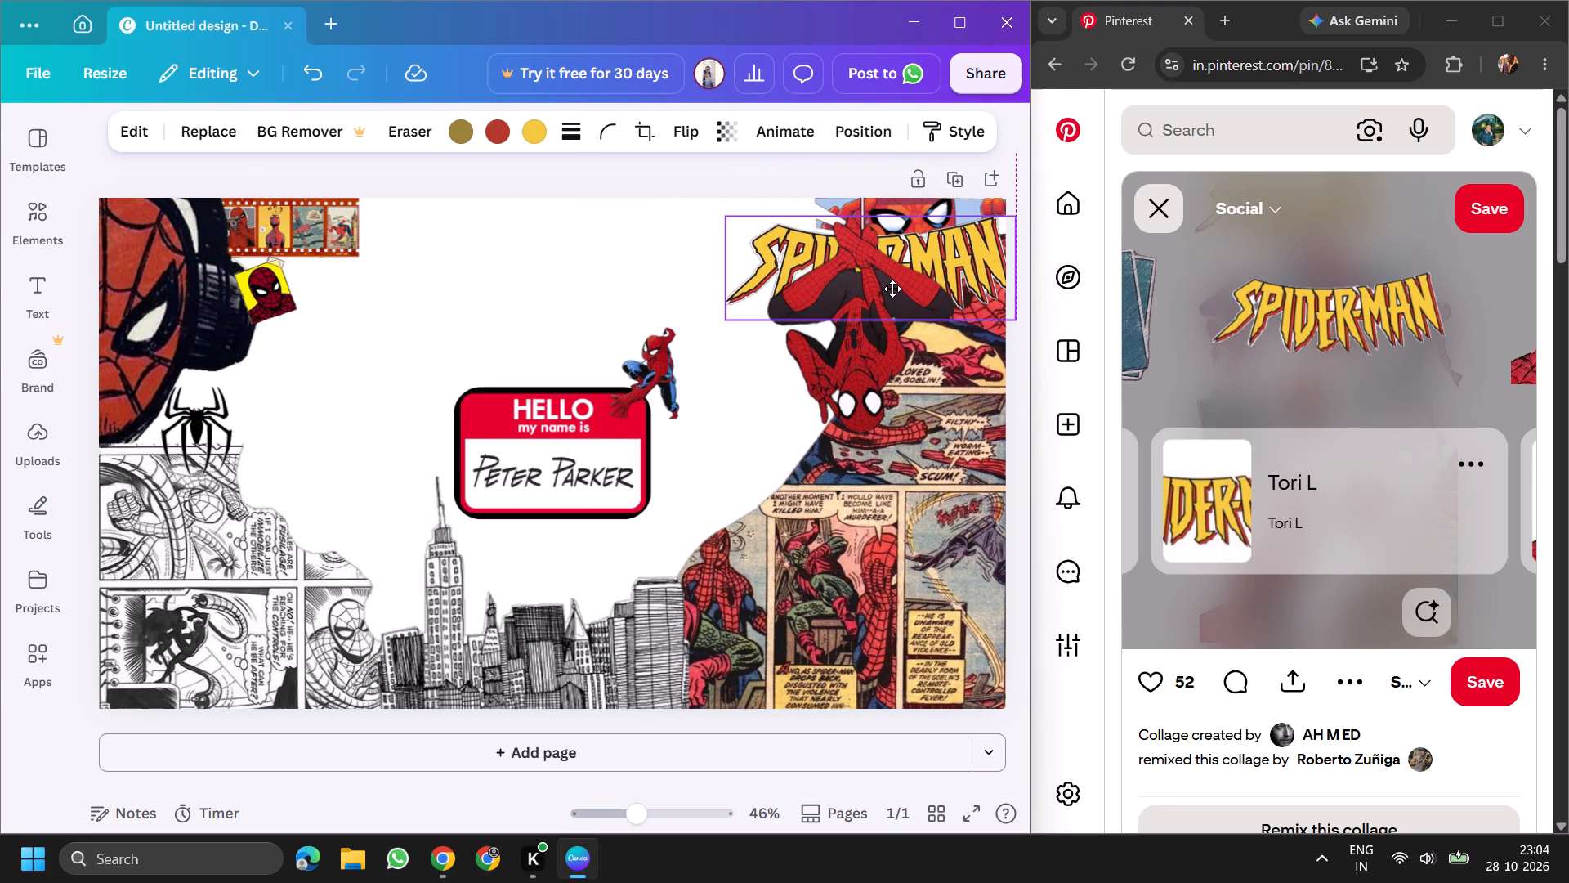
pyautogui.moveTo(892, 289); pyautogui.dragTo(860, 295)
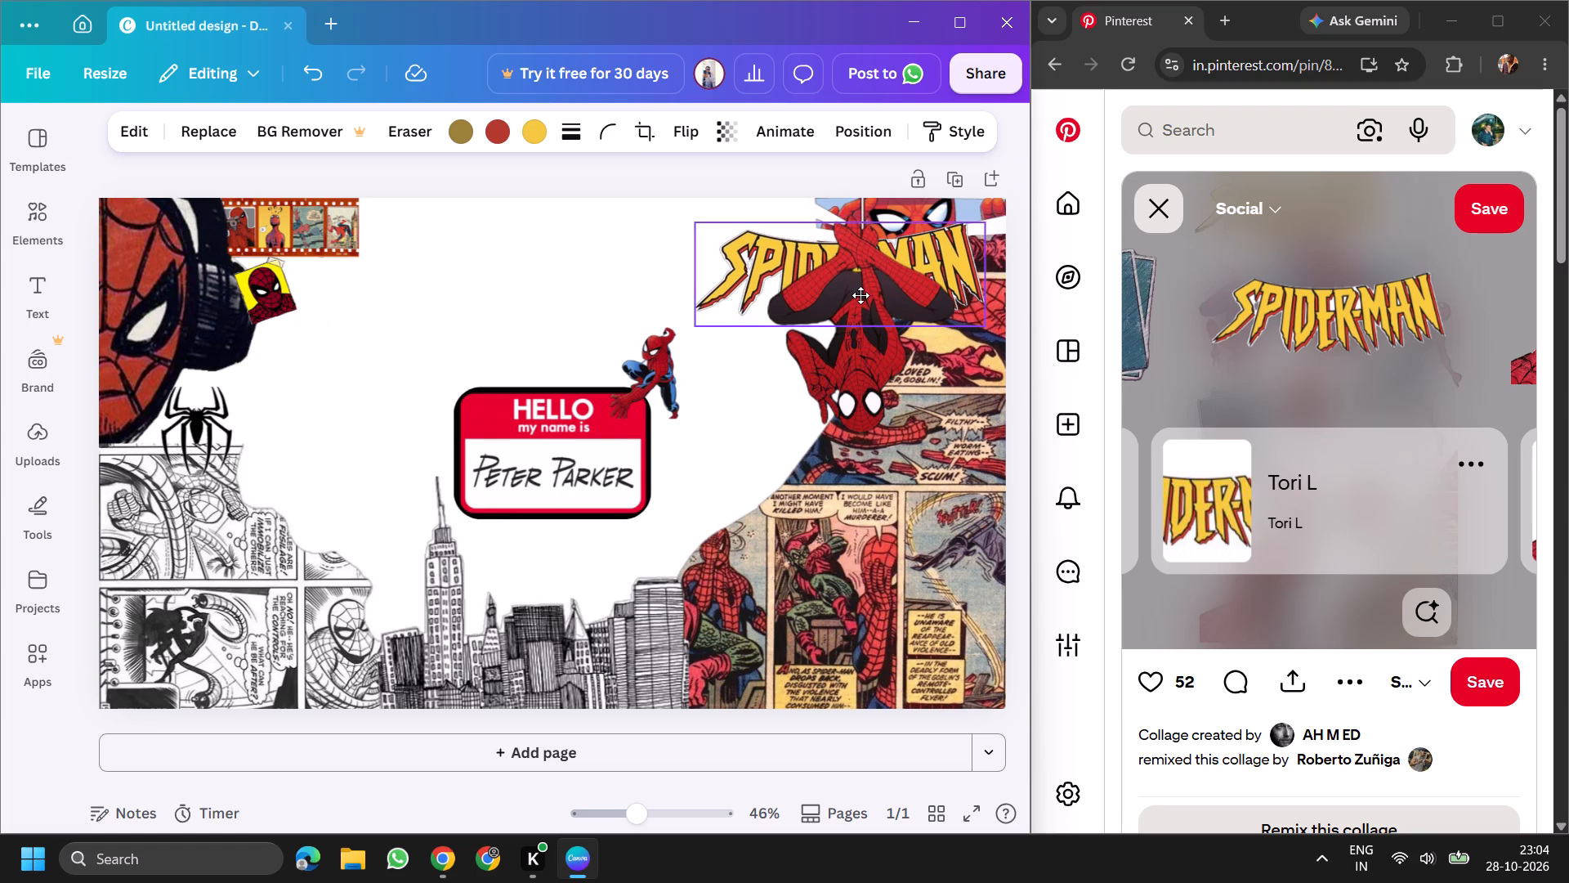
pyautogui.moveTo(860, 295); pyautogui.dragTo(855, 312)
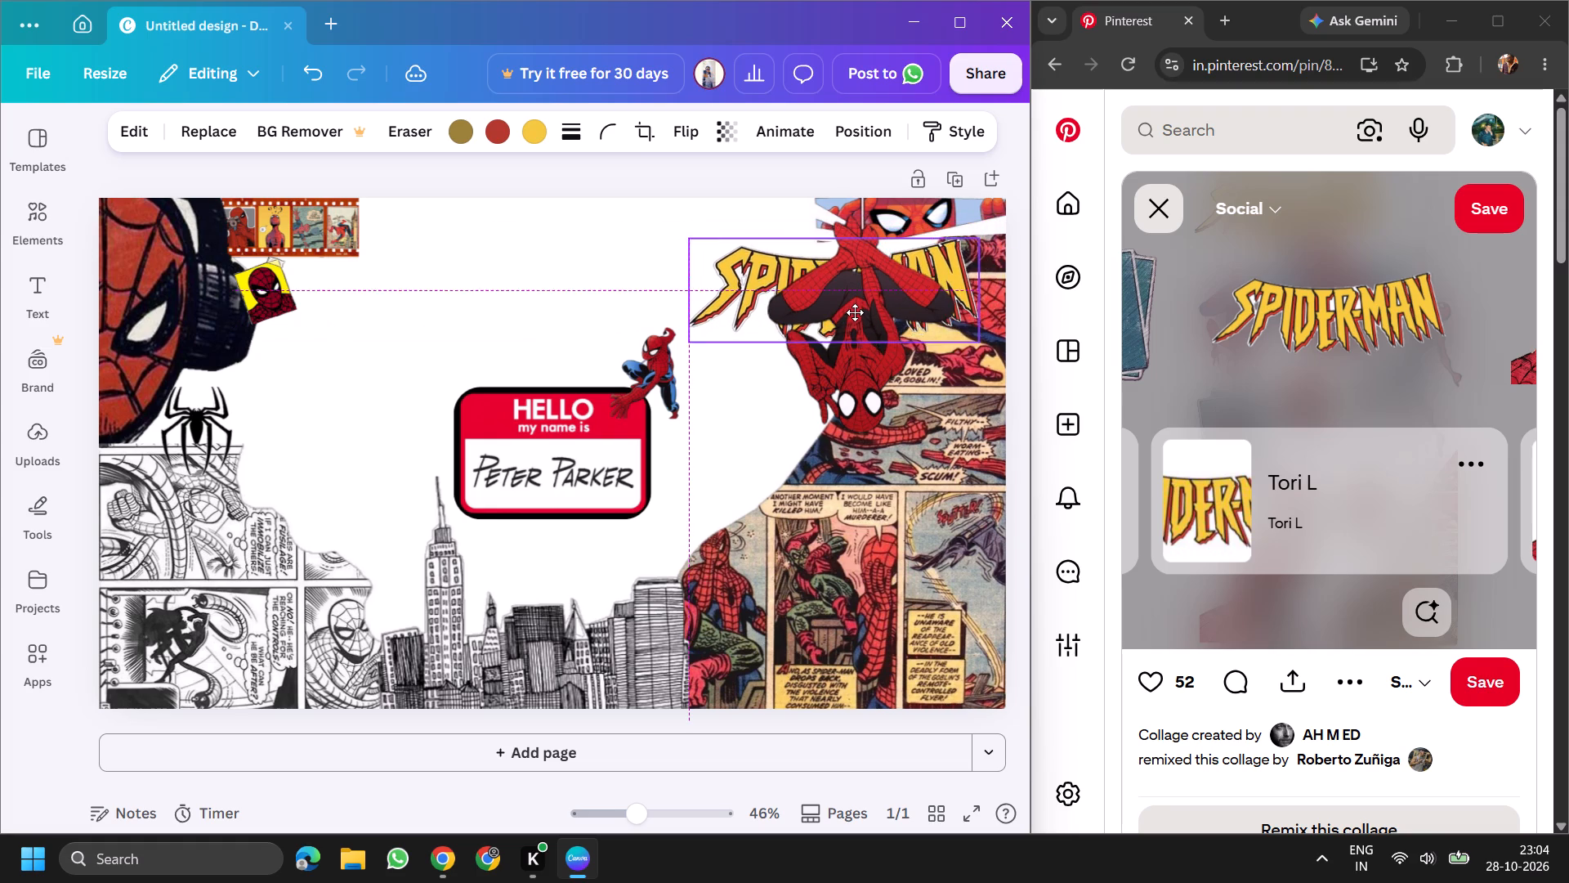
pyautogui.moveTo(855, 312); pyautogui.dragTo(881, 417)
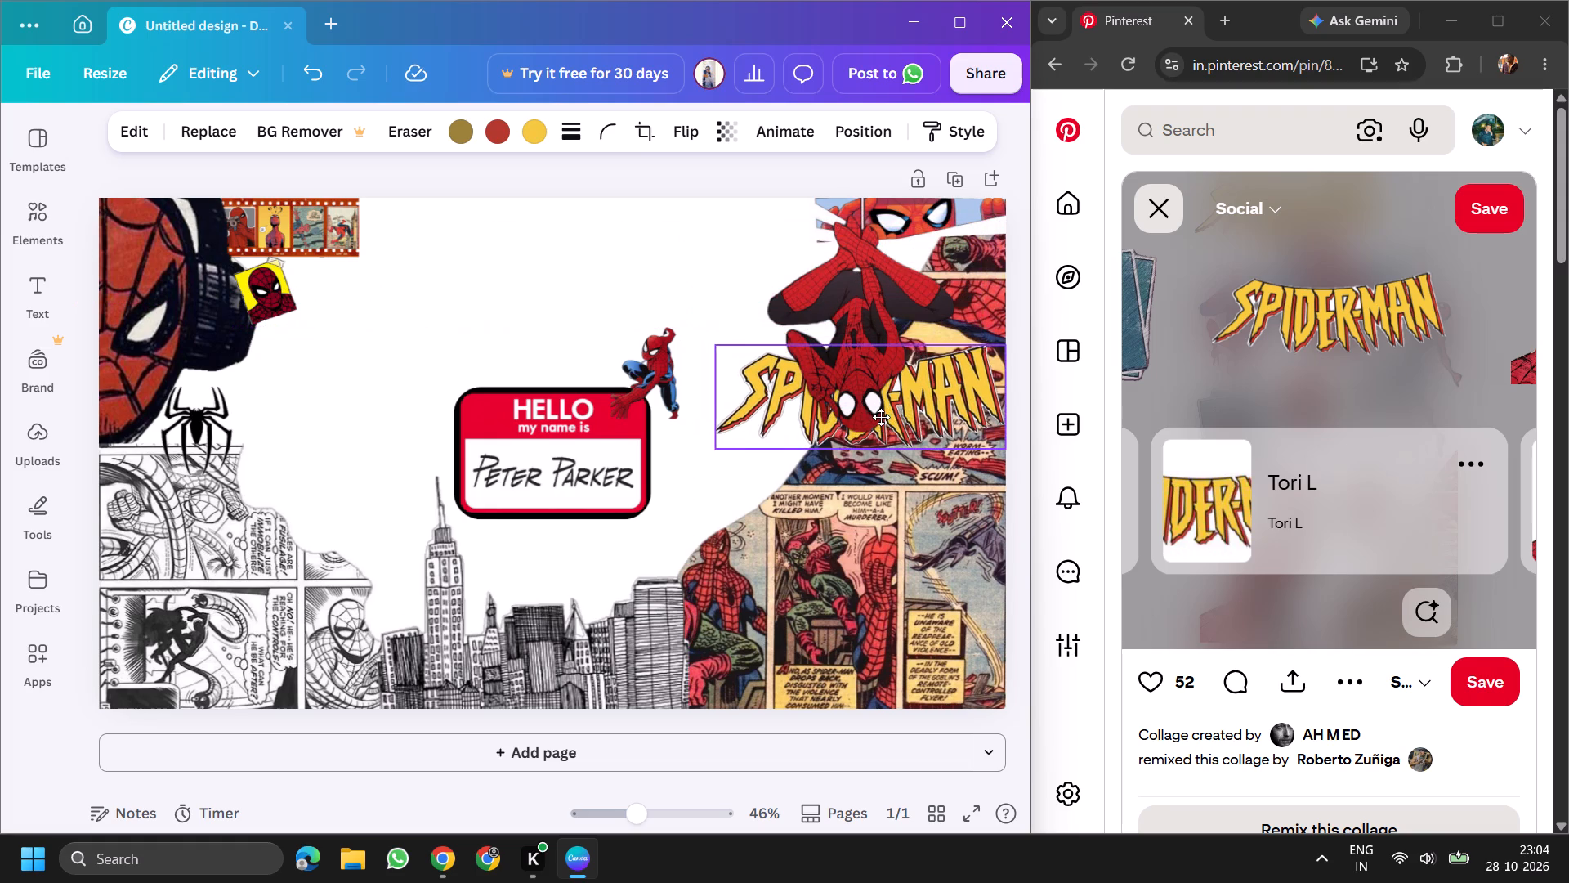
pyautogui.moveTo(881, 417); pyautogui.dragTo(873, 426)
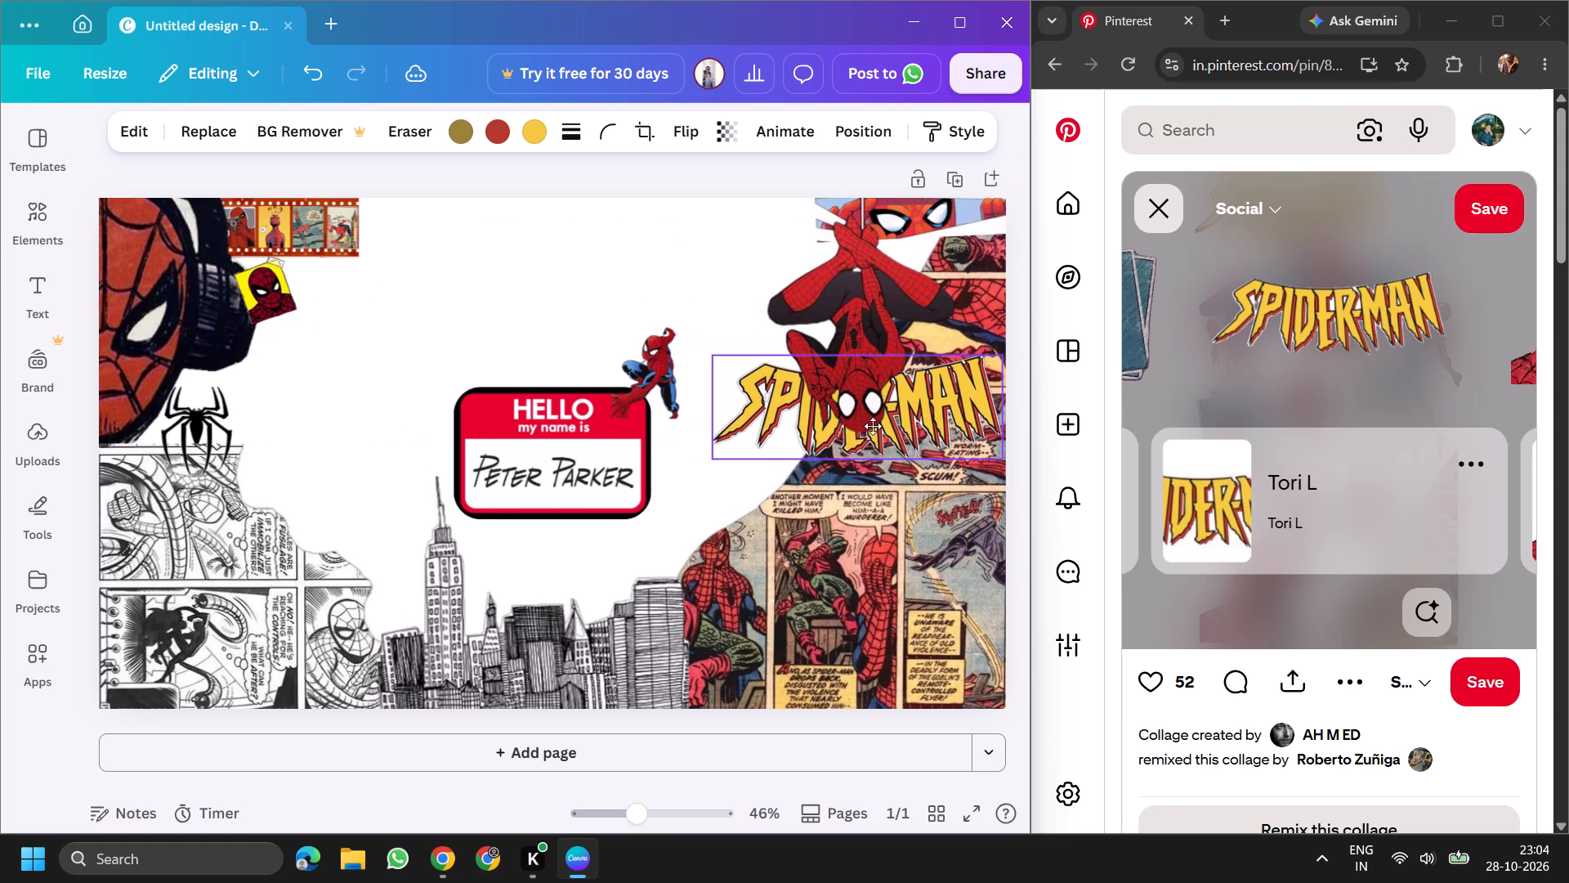
pyautogui.moveTo(873, 426); pyautogui.dragTo(864, 367)
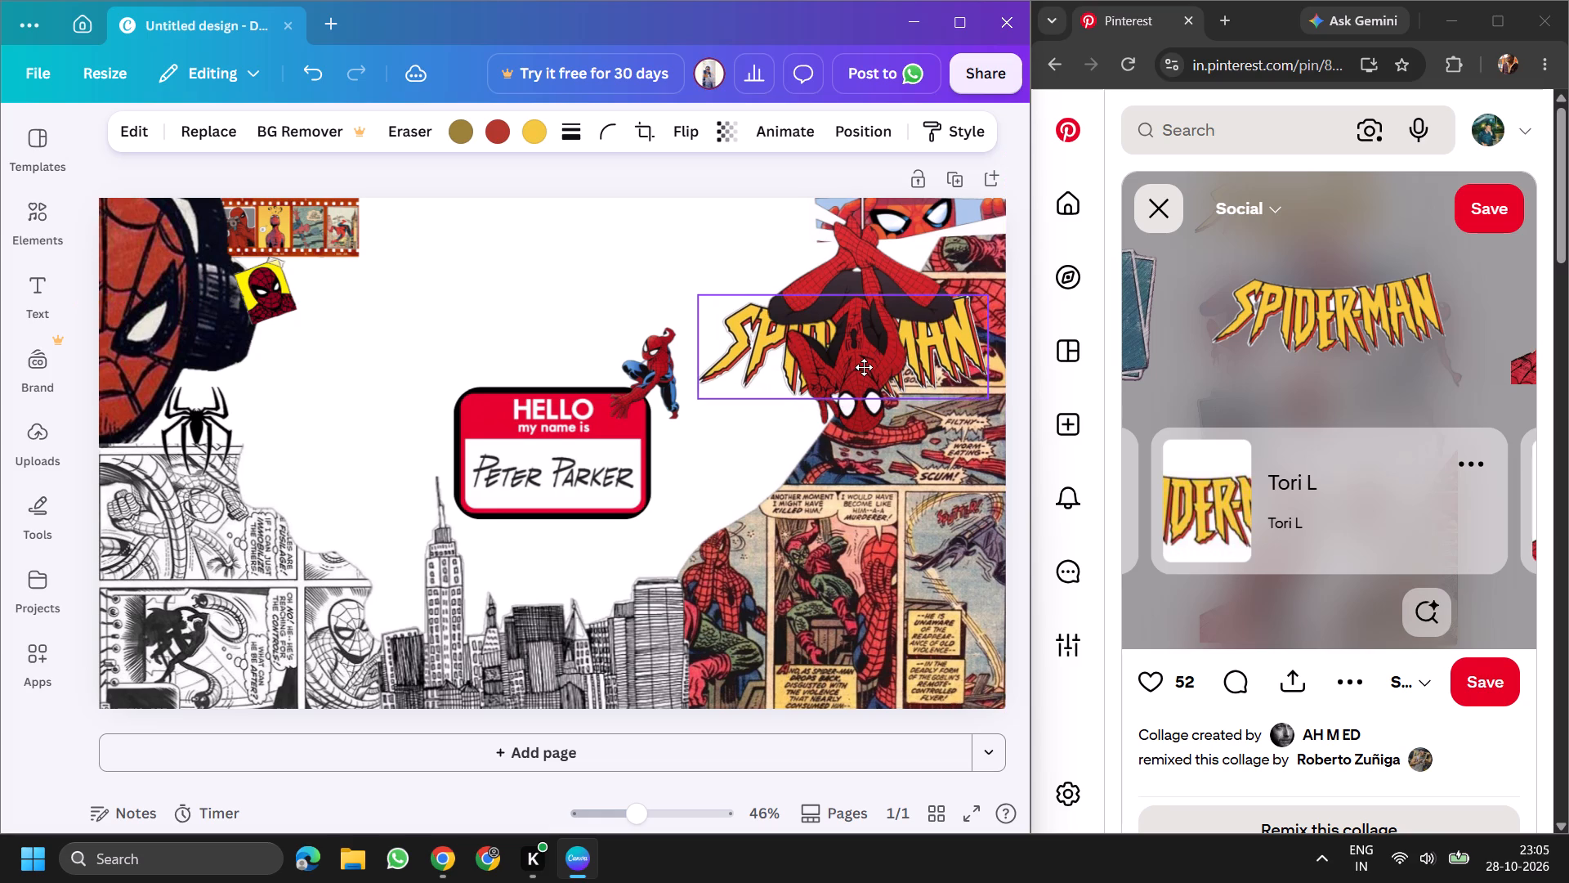
pyautogui.moveTo(864, 367); pyautogui.dragTo(862, 370)
pyautogui.moveTo(990, 401); pyautogui.dragTo(1018, 426)
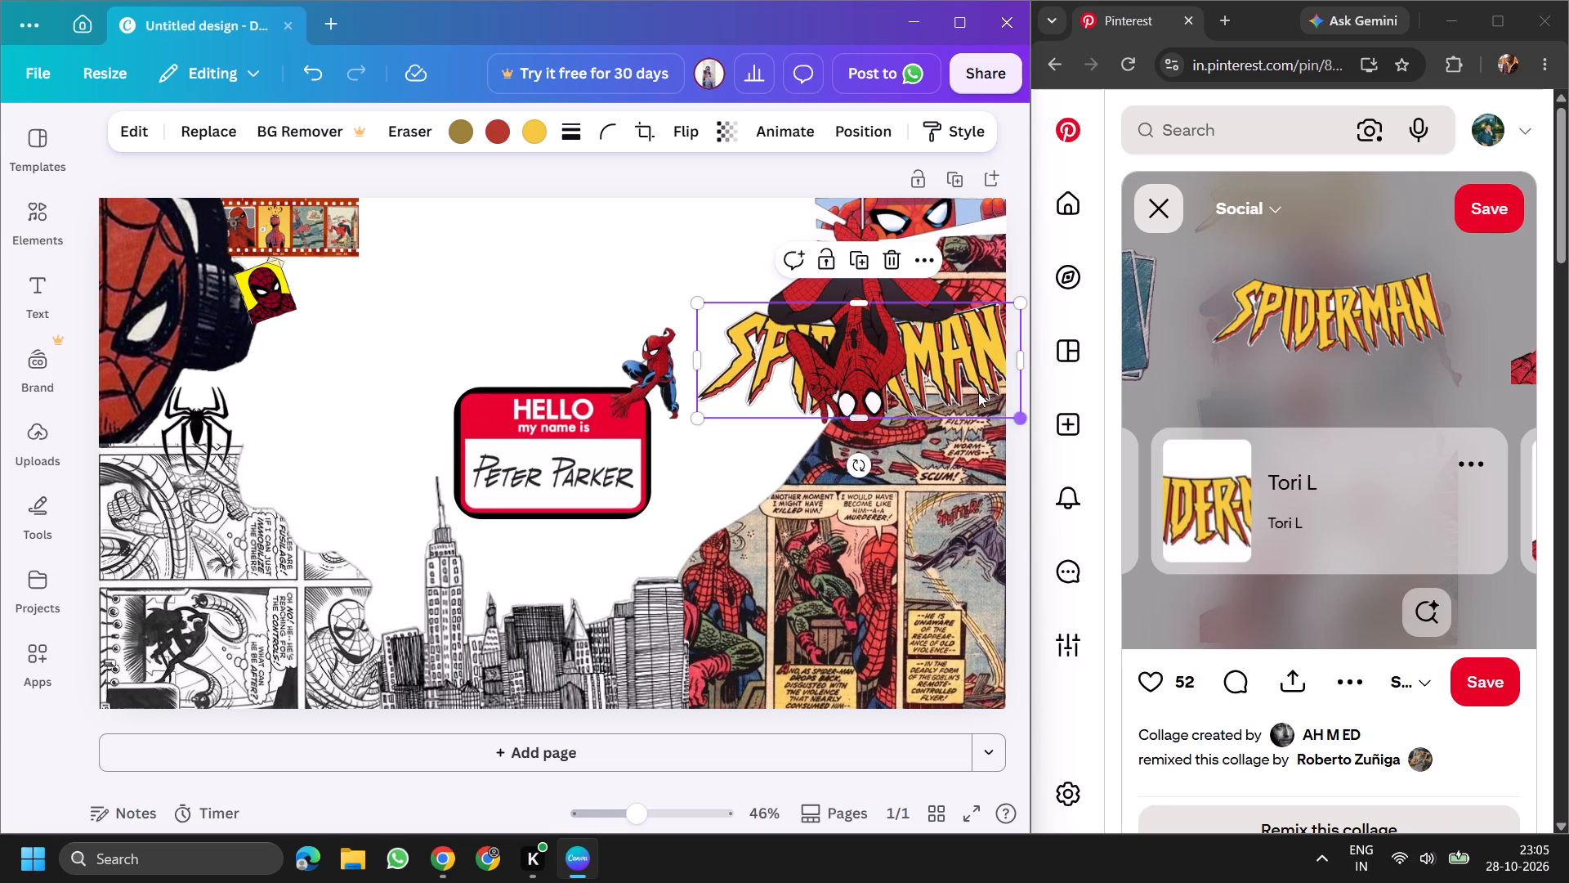
pyautogui.moveTo(964, 373); pyautogui.dragTo(945, 374)
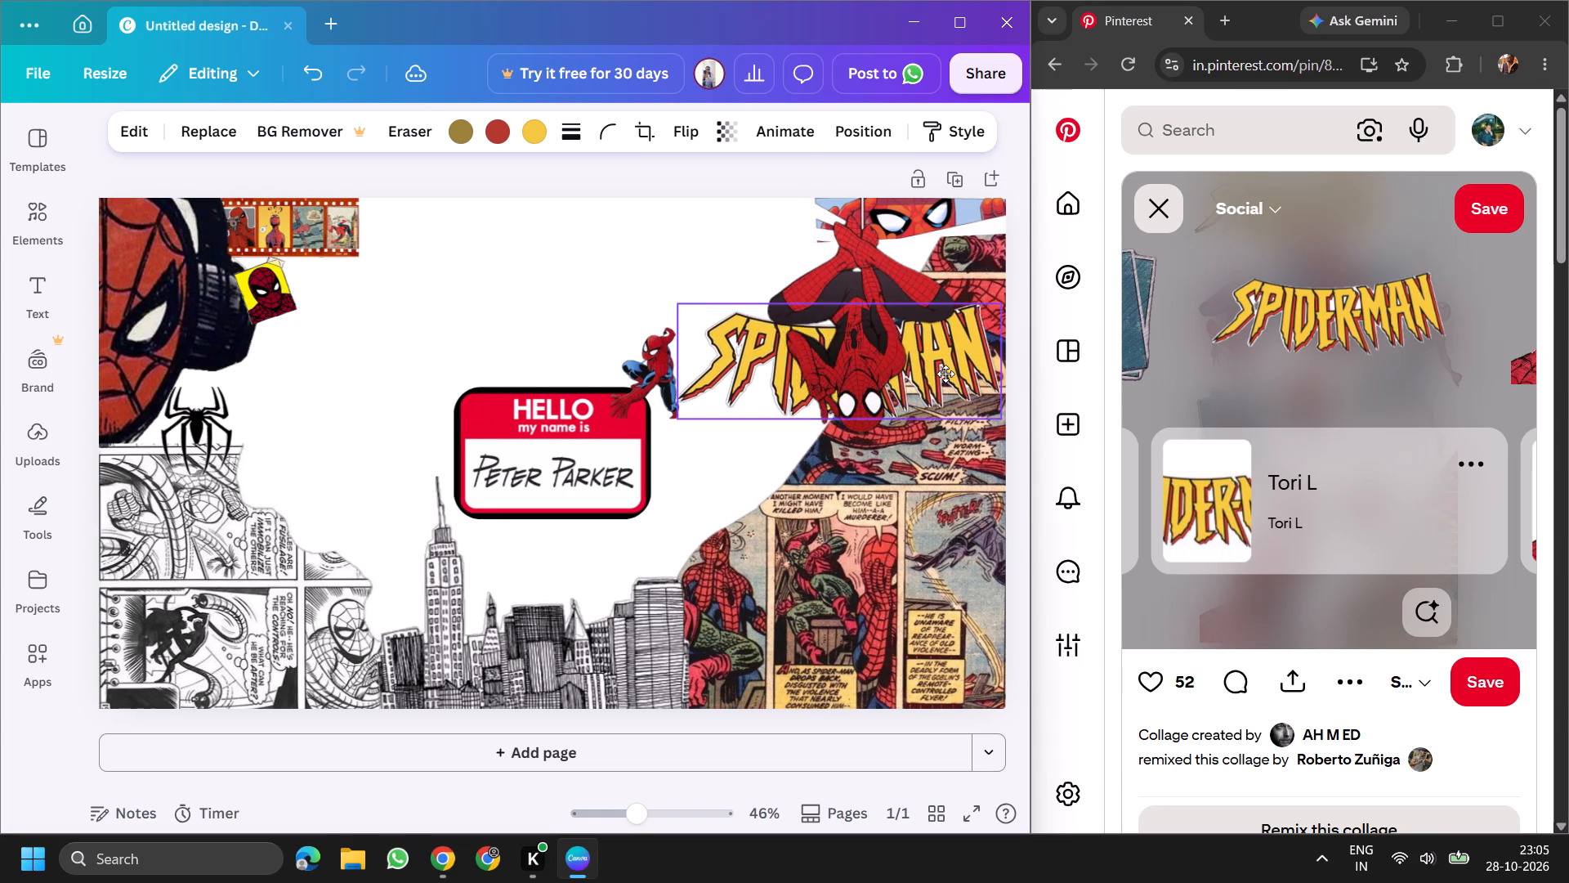
pyautogui.moveTo(945, 374); pyautogui.dragTo(971, 436)
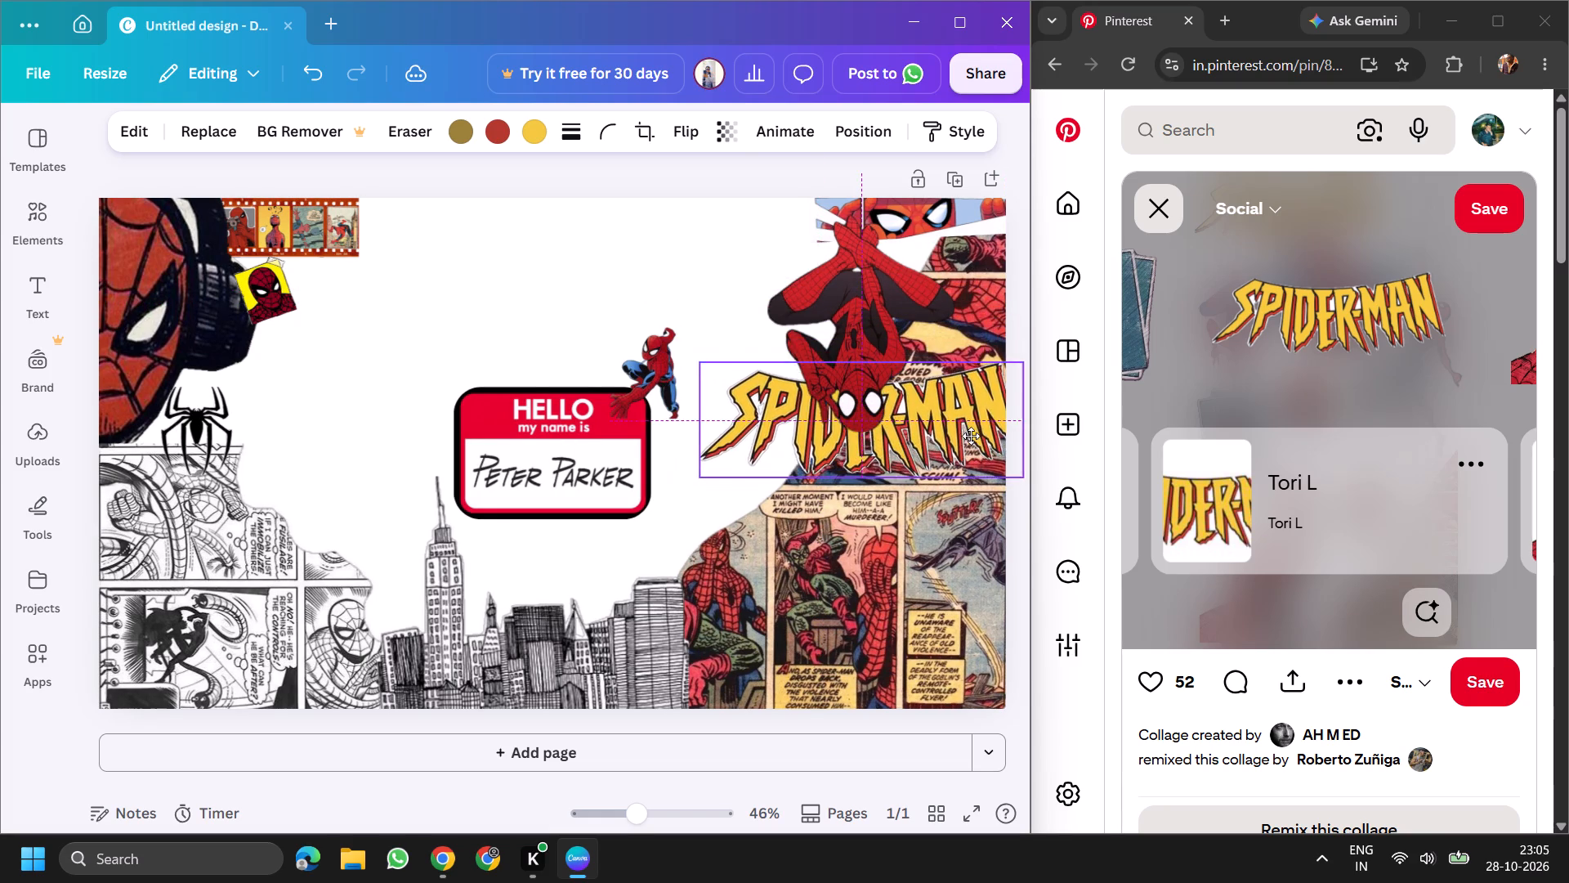
pyautogui.moveTo(971, 436); pyautogui.dragTo(952, 366)
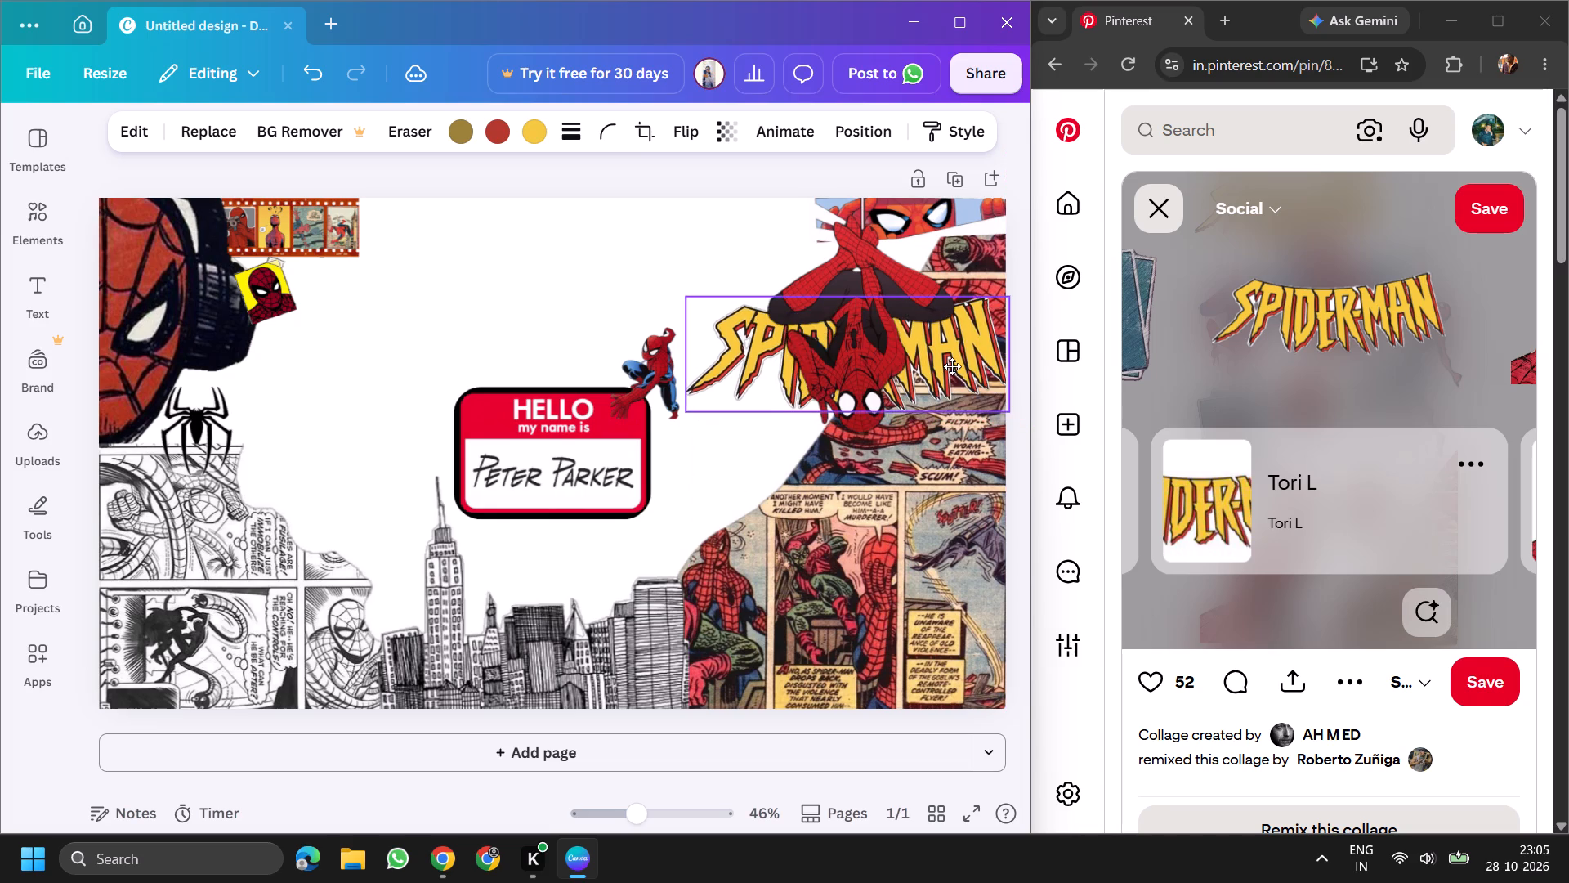
pyautogui.moveTo(952, 366); pyautogui.dragTo(956, 373)
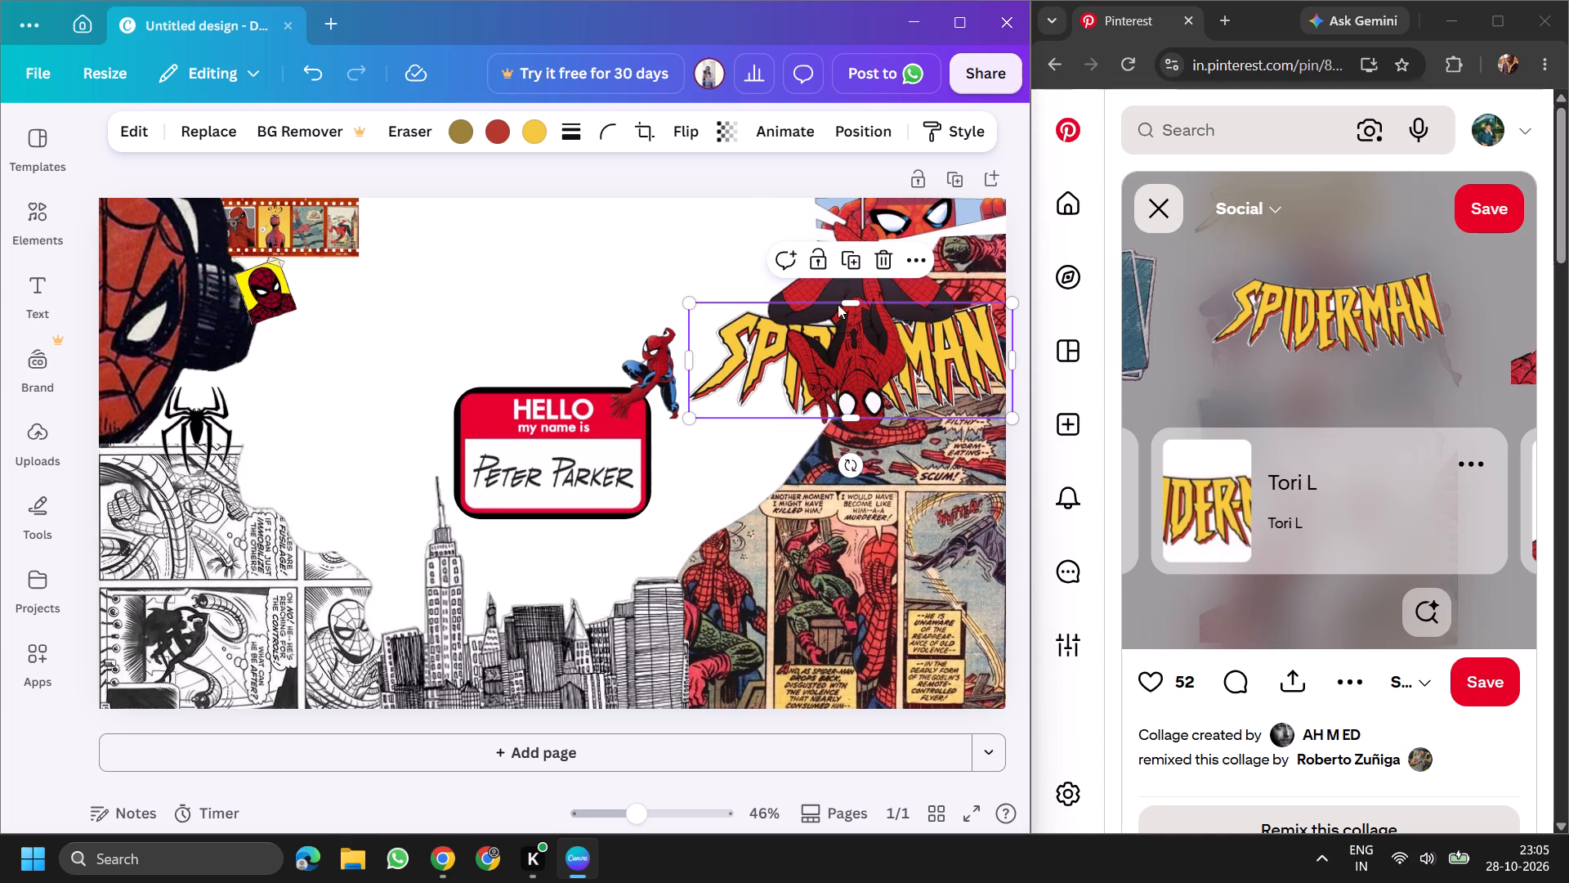
# Lock the SPIDER-MAN lettering in place behind the upside-down Spider-Man.
pyautogui.click(668, 247)
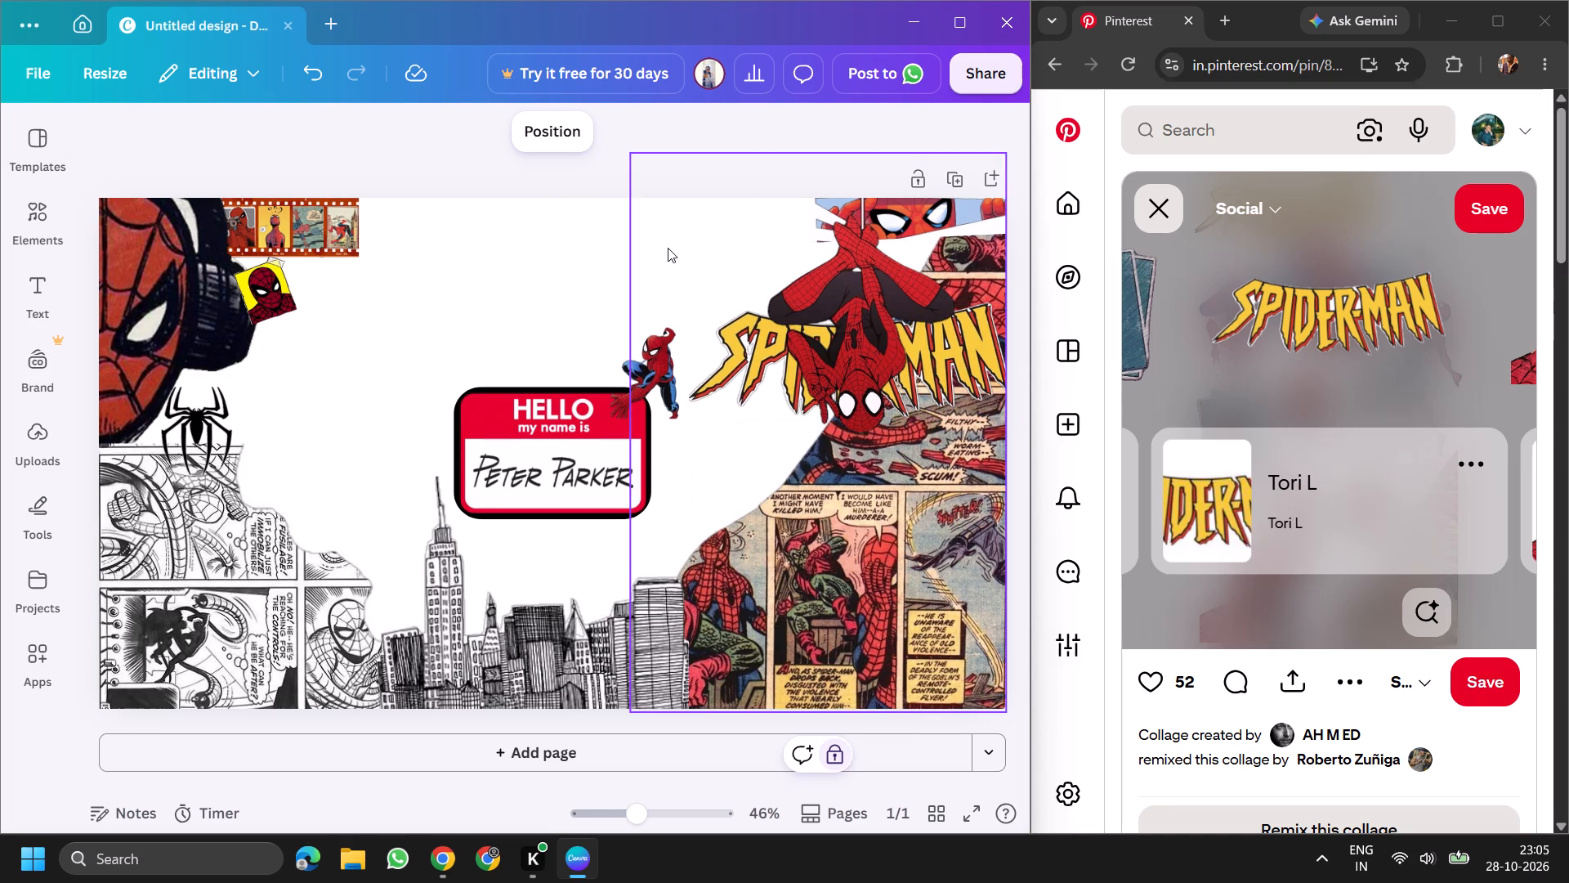
pyautogui.click(749, 369)
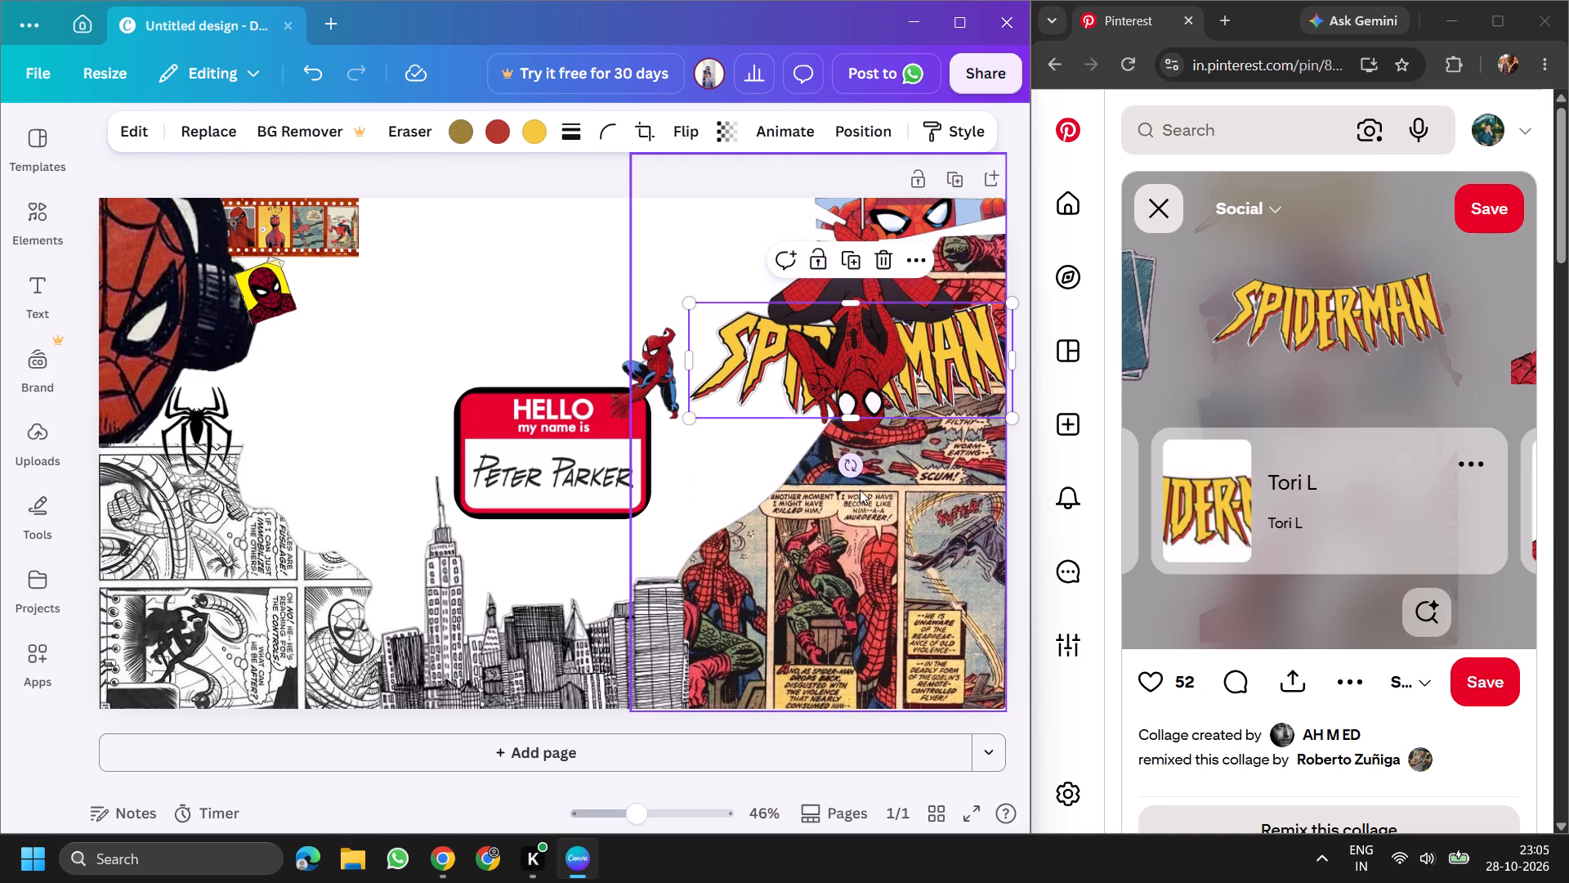
pyautogui.click(828, 254)
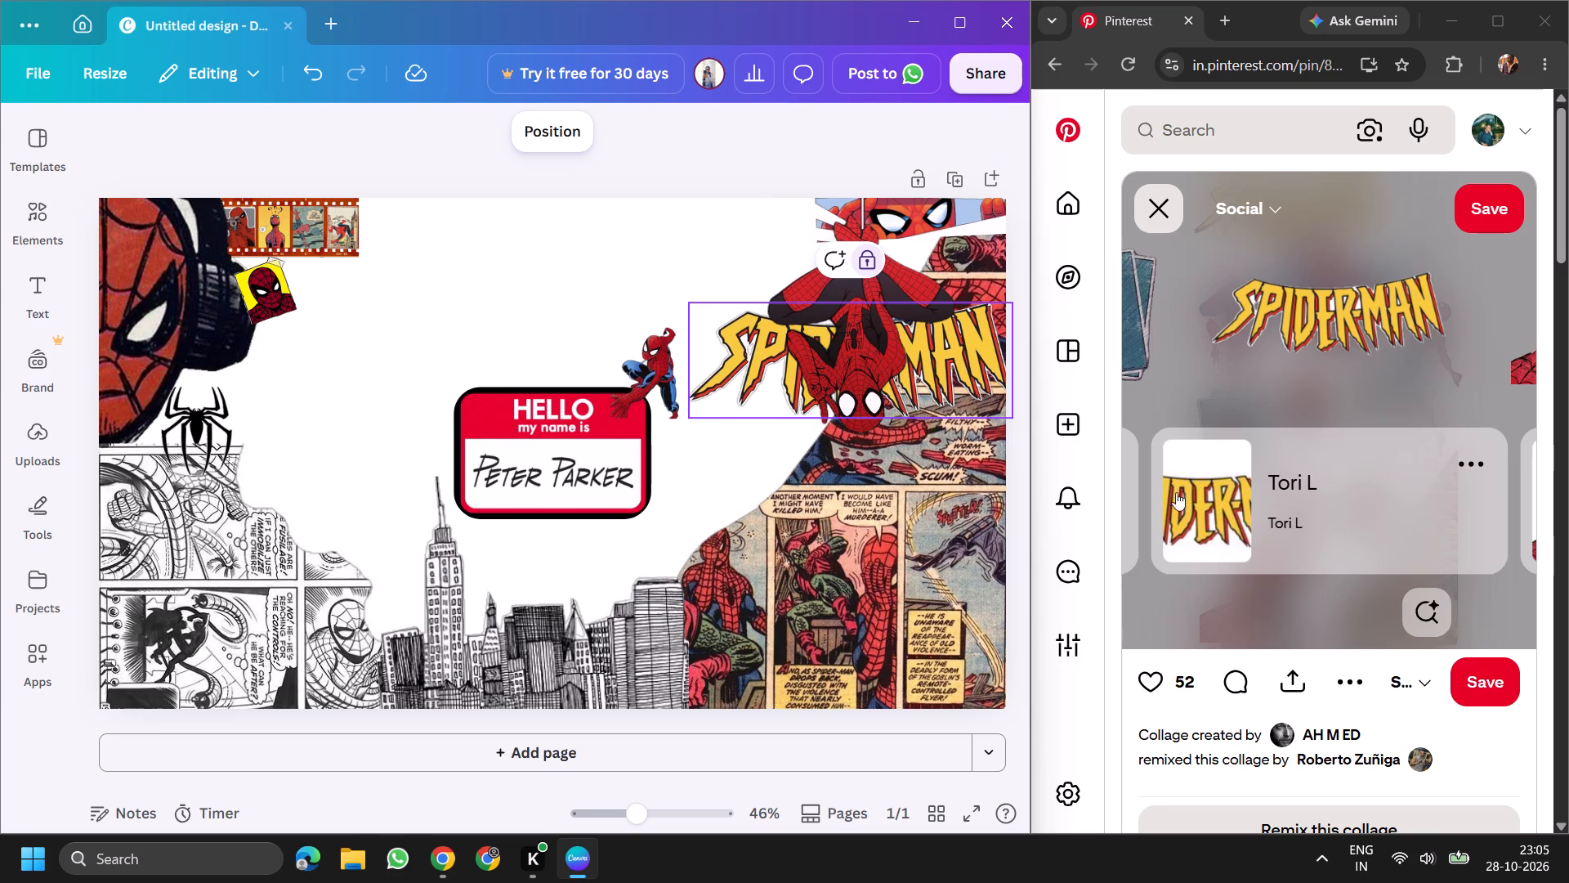
# Browse Pinterest's related Spider-Man pins for more stickers and open the collage containing the round badge, BAM! sticker and vinyl record.
pyautogui.click(1151, 217)
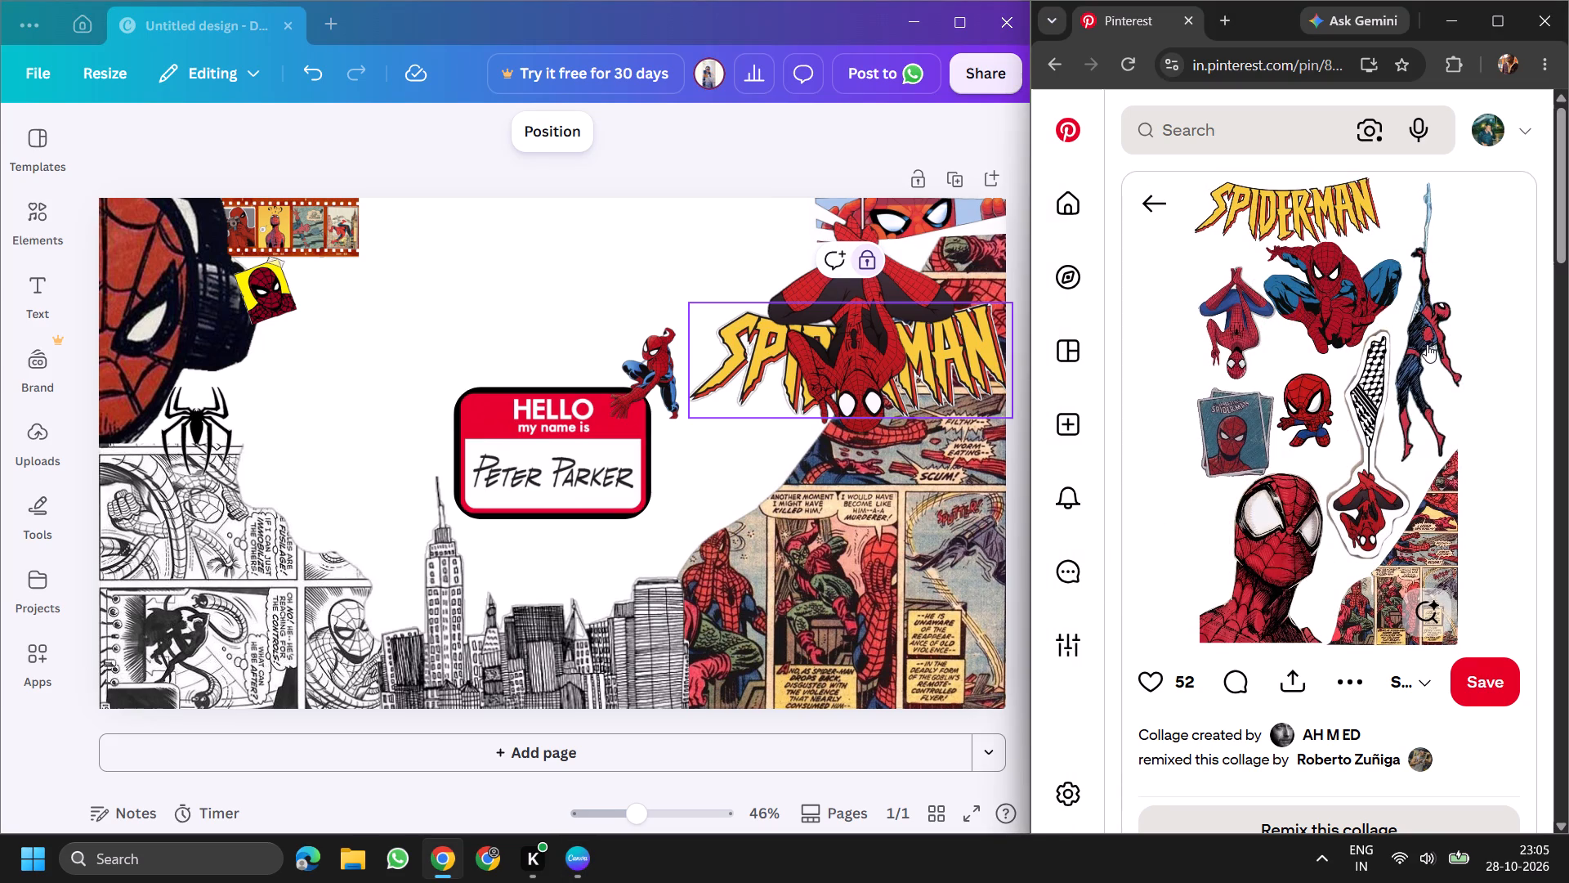
pyautogui.scroll(-10, 1319, 526)
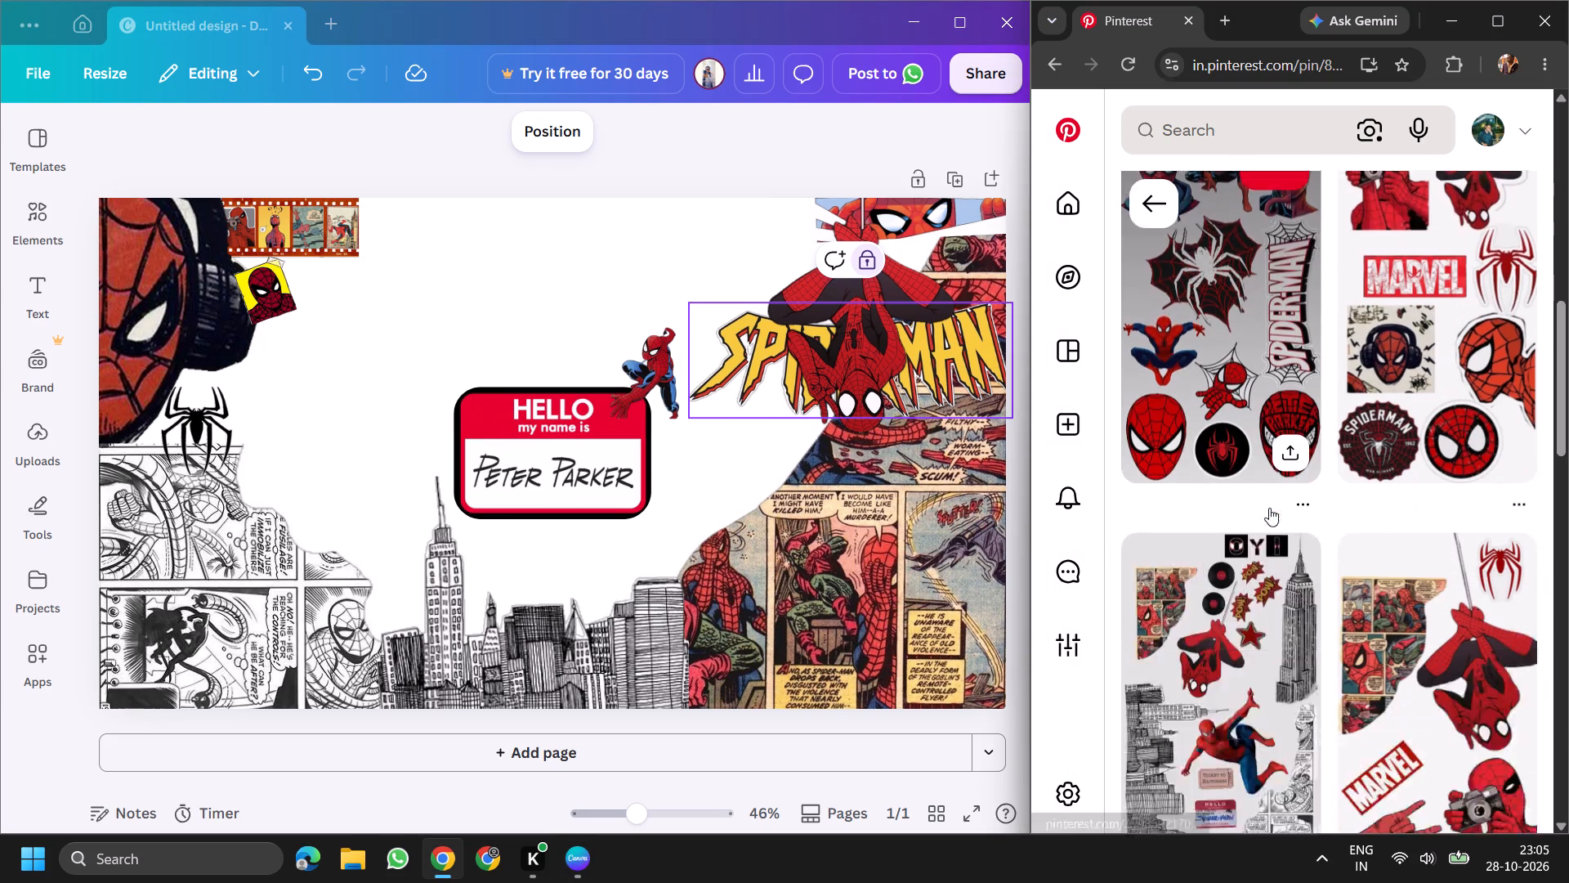
pyautogui.scroll(-19, 1239, 486)
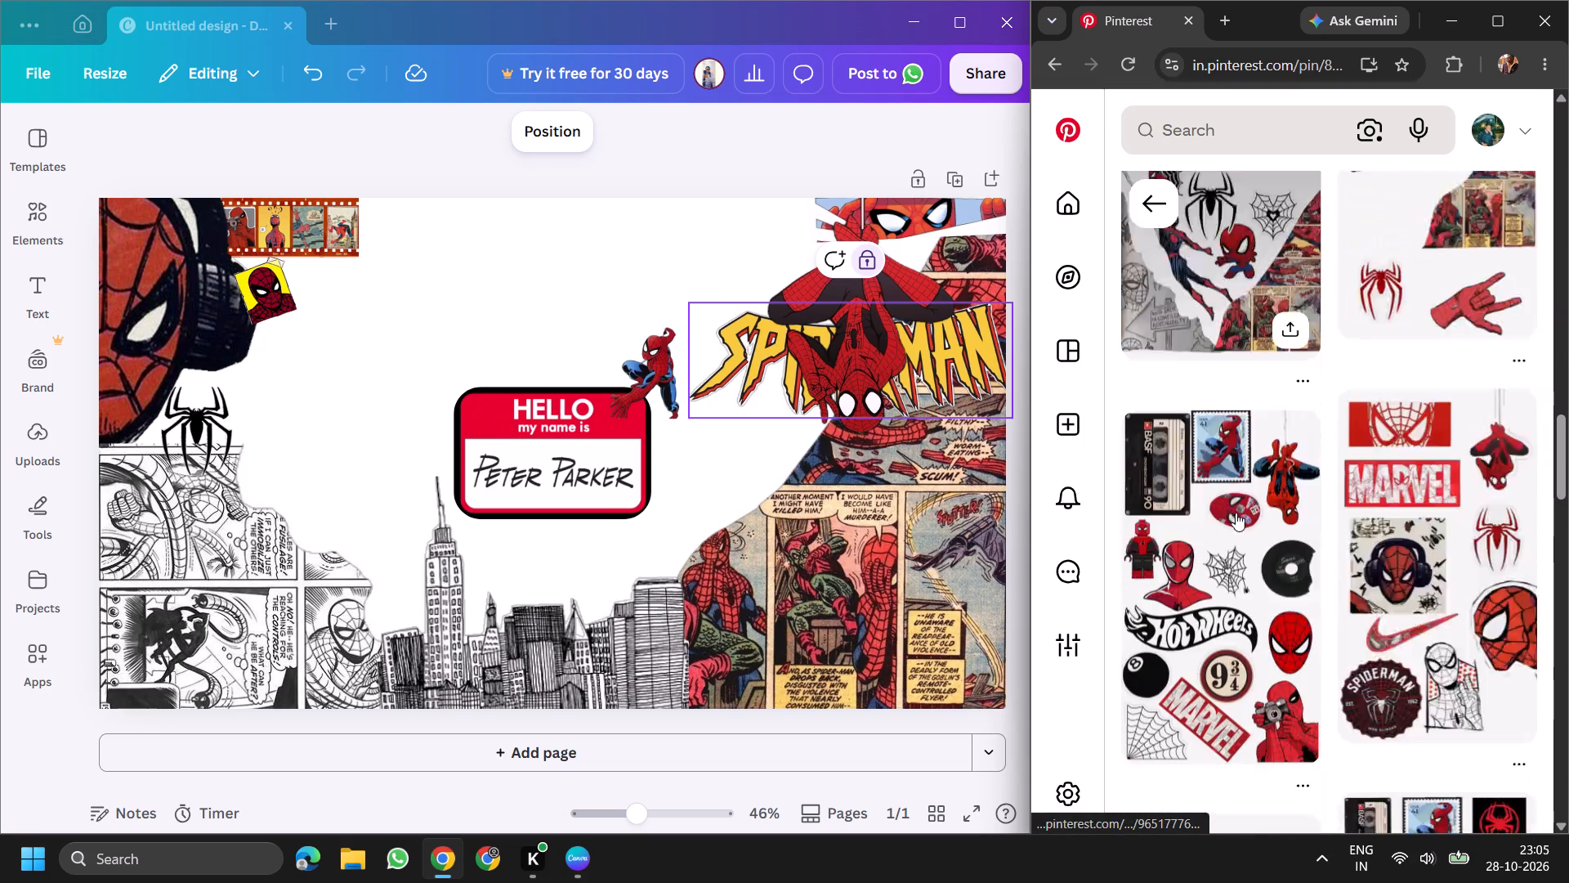
pyautogui.scroll(-4, 1233, 513)
pyautogui.scroll(-2, 1236, 428)
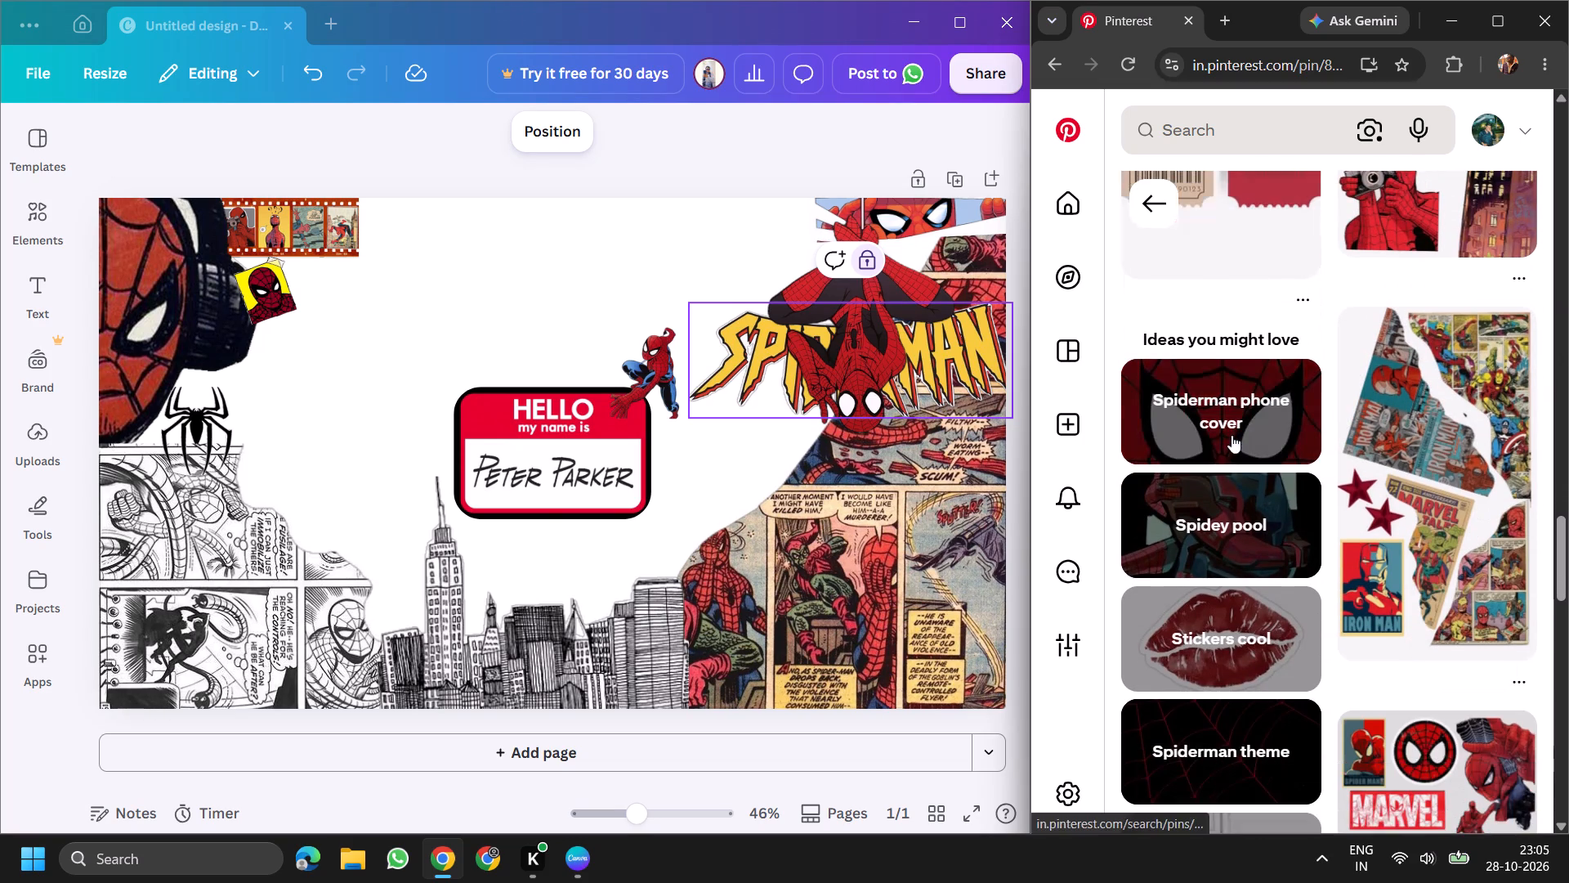
pyautogui.scroll(-8, 1219, 451)
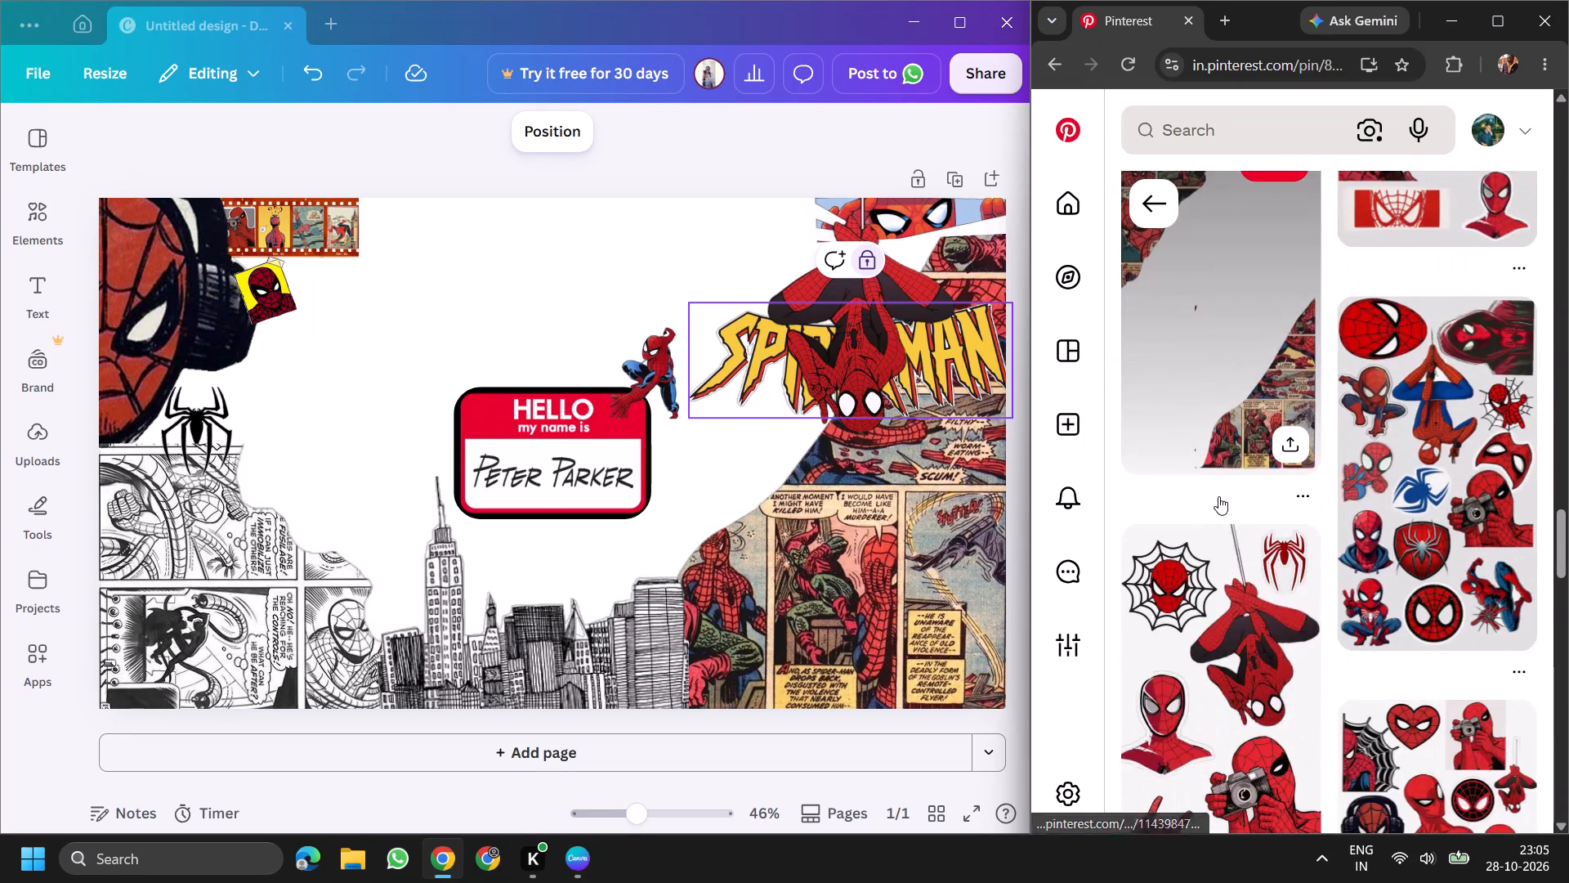
pyautogui.scroll(-12, 1218, 502)
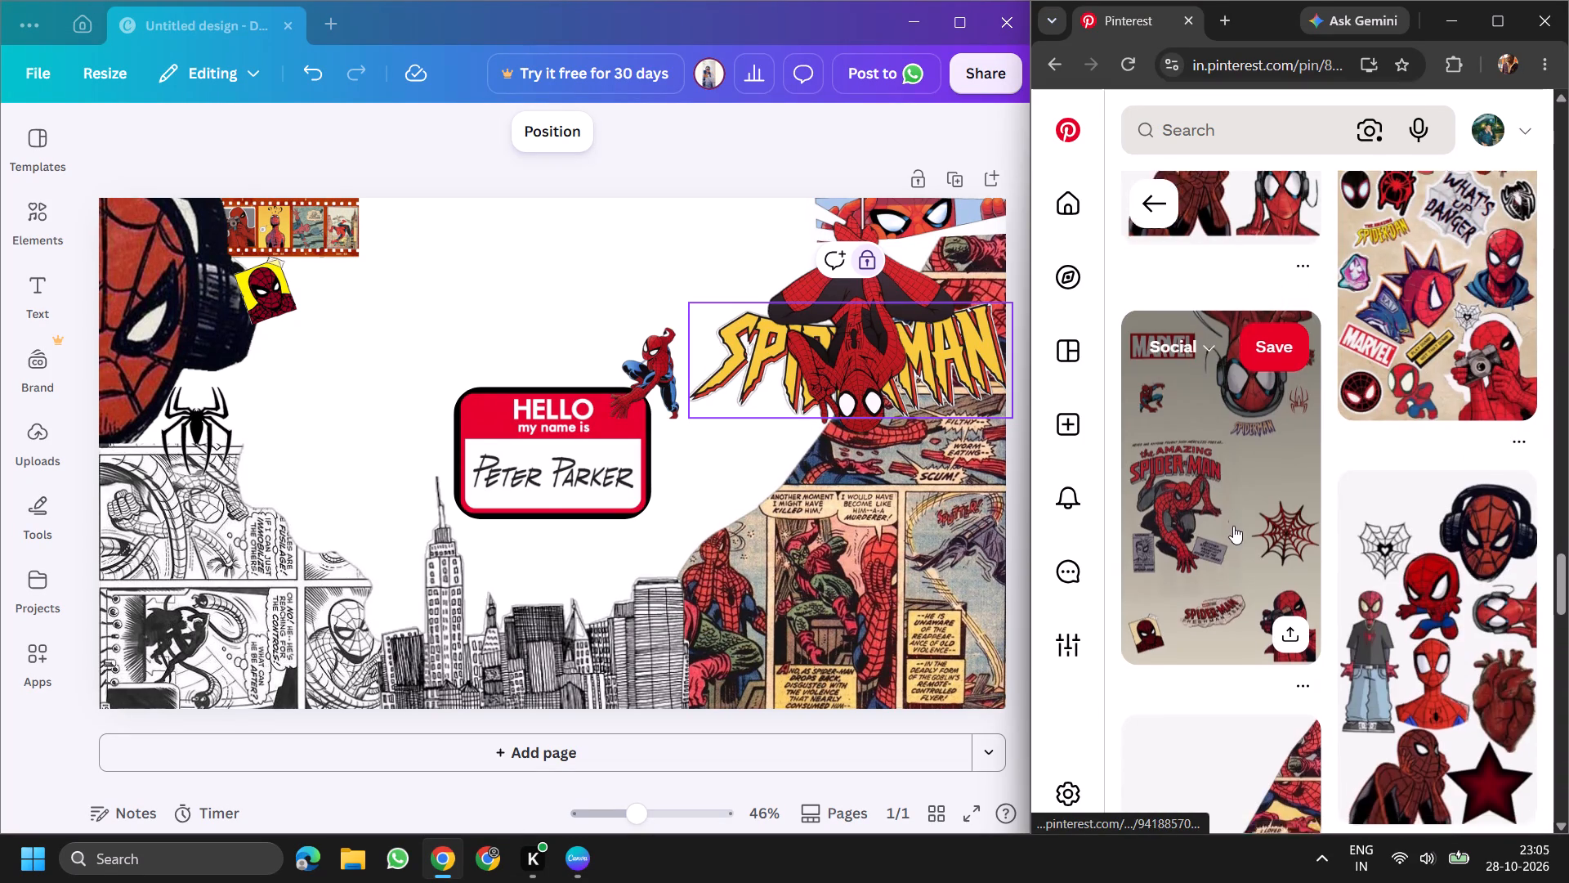
pyautogui.scroll(-2, 1233, 526)
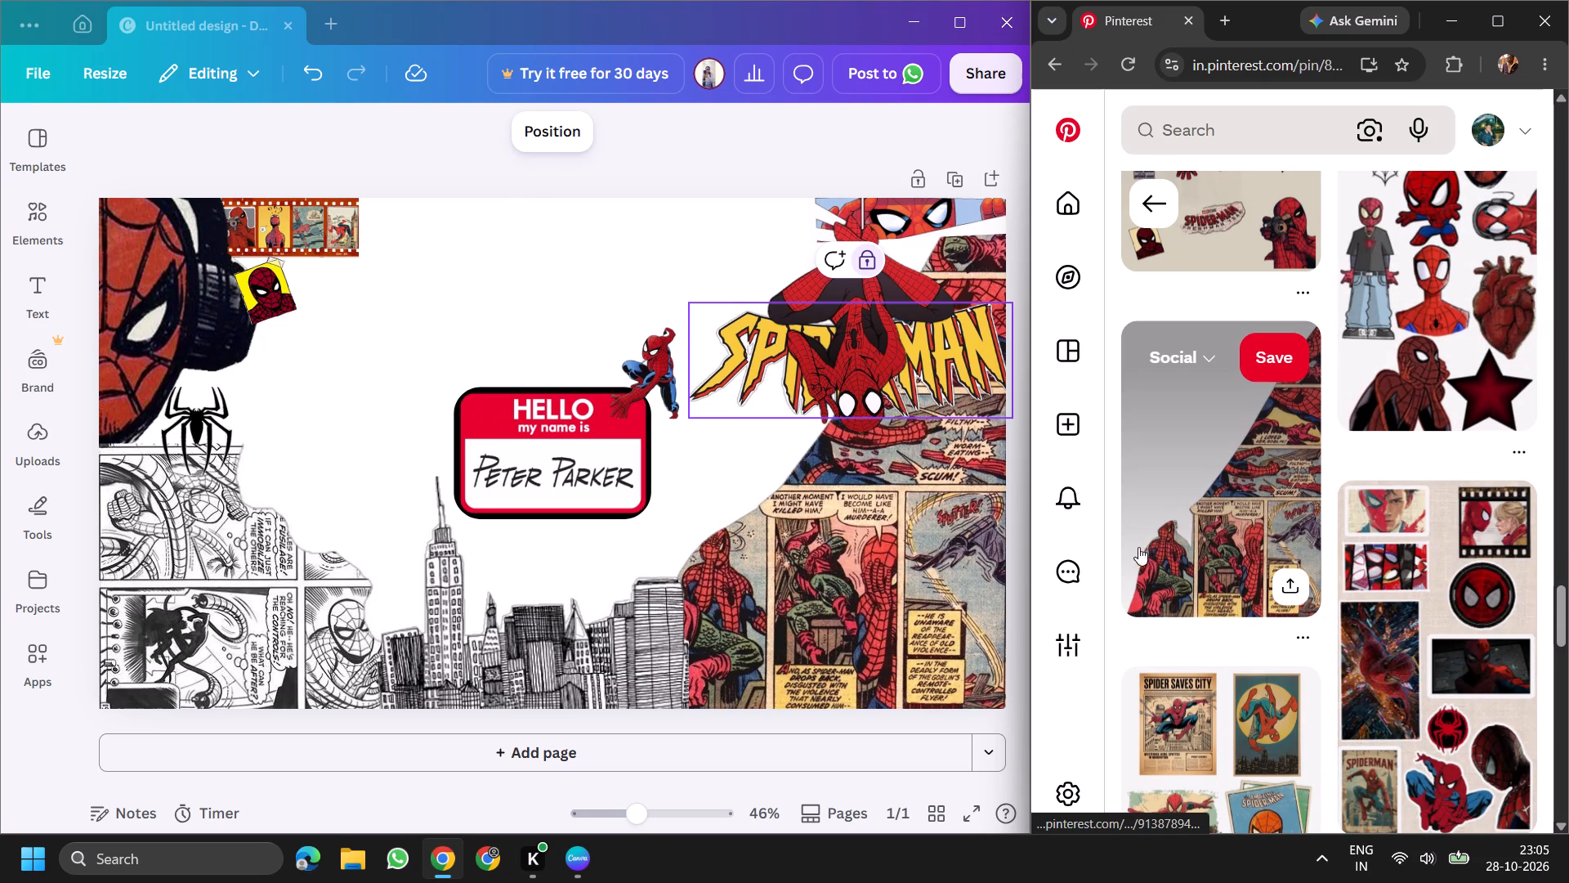
pyautogui.scroll(-1, 1212, 556)
pyautogui.scroll(1, 1198, 563)
pyautogui.scroll(-1, 1193, 565)
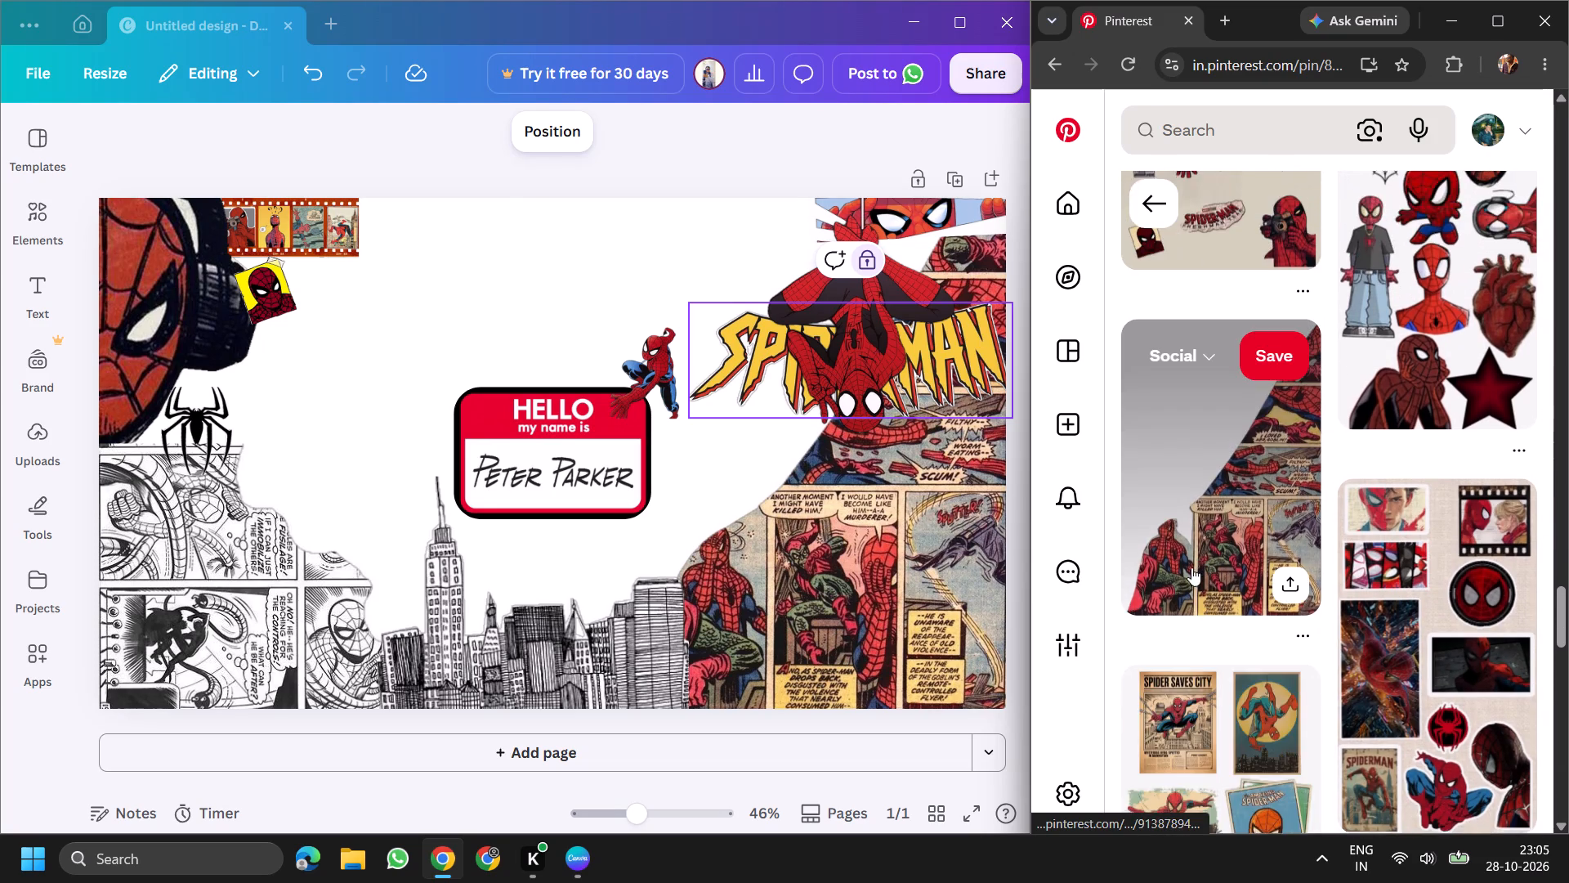
pyautogui.scroll(-17, 1191, 567)
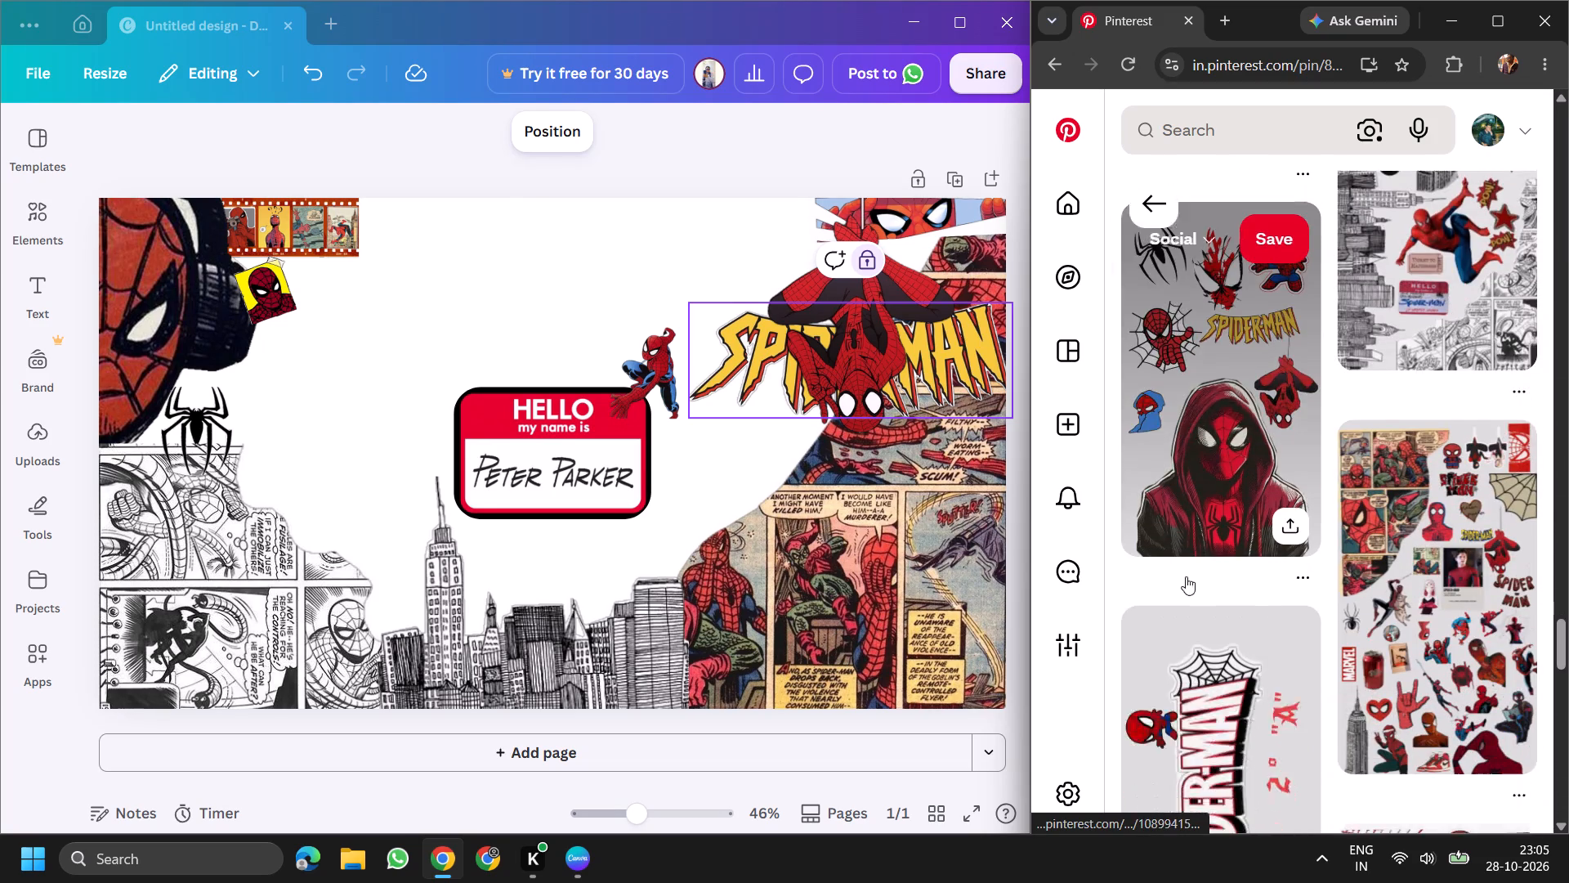
pyautogui.scroll(-9, 1186, 576)
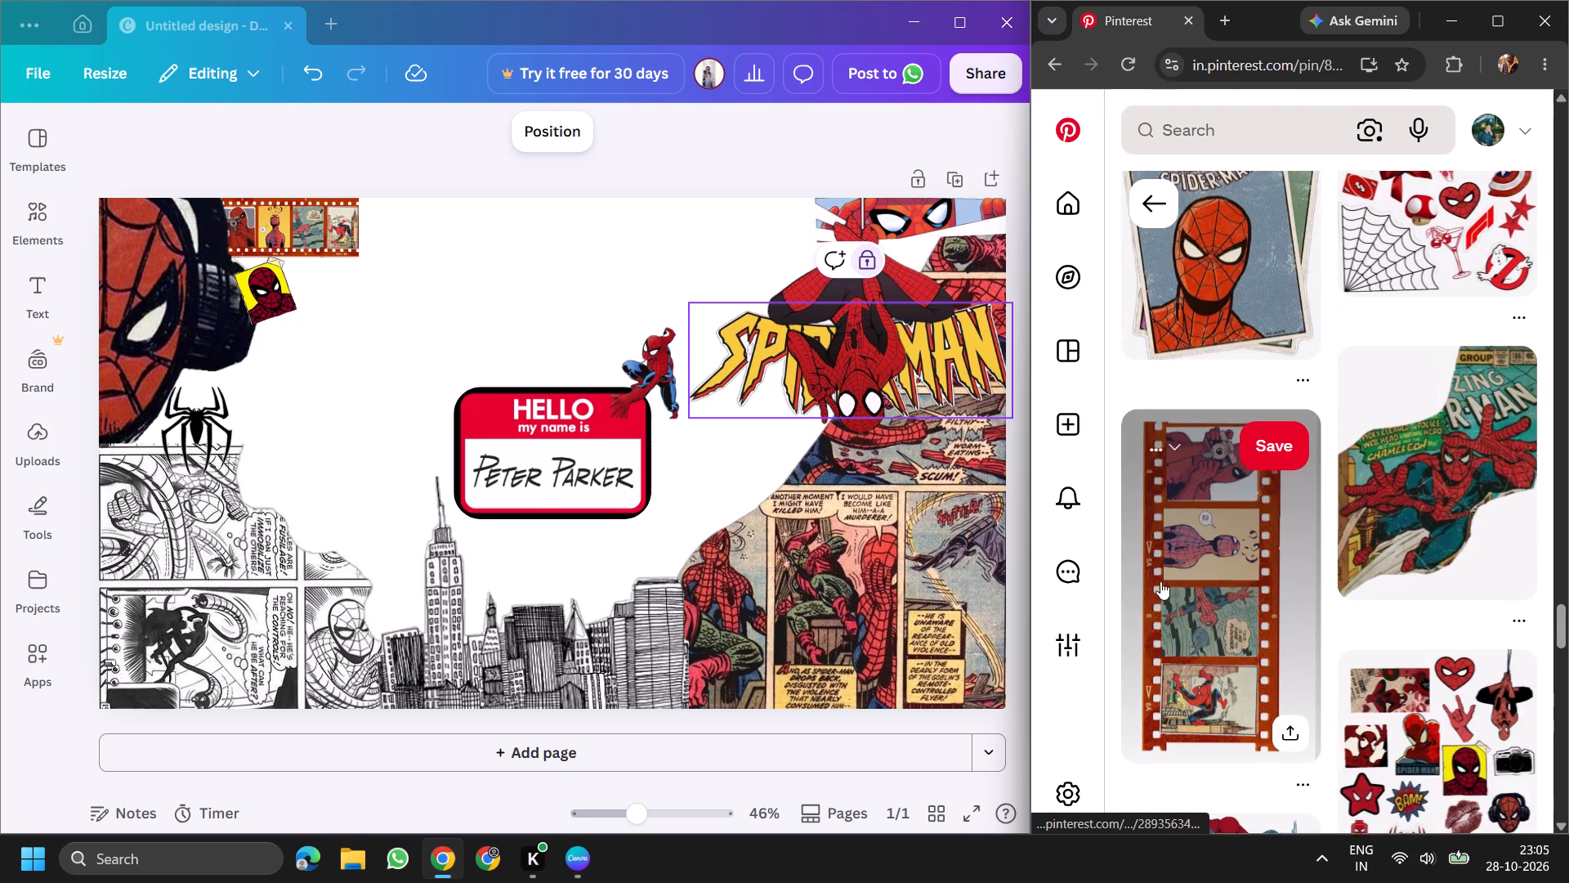
pyautogui.scroll(-4, 1160, 581)
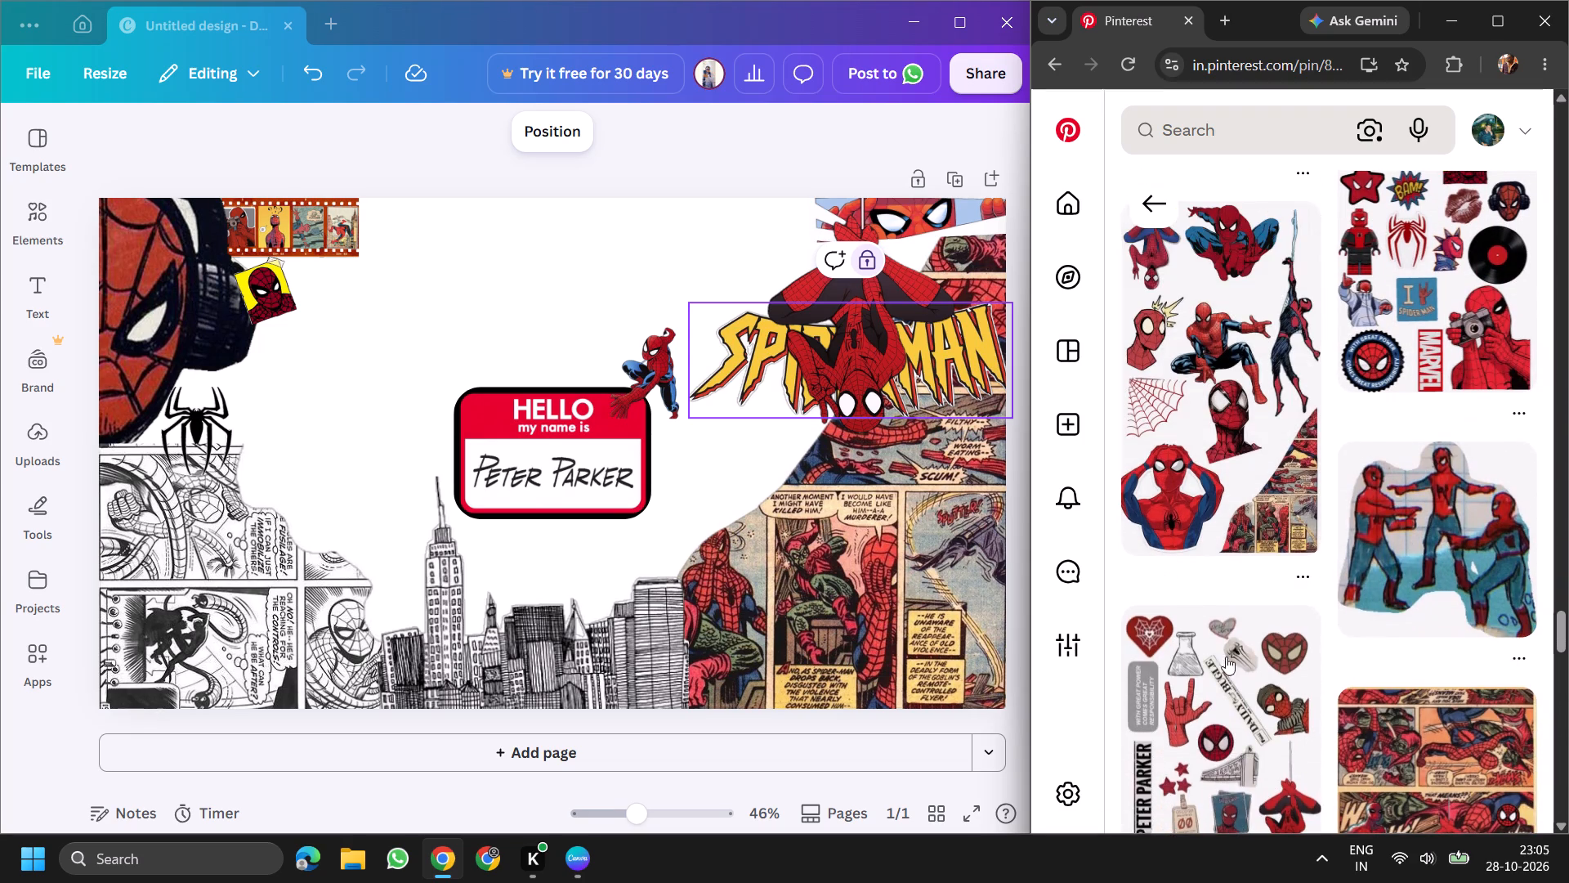
pyautogui.scroll(1, 1400, 441)
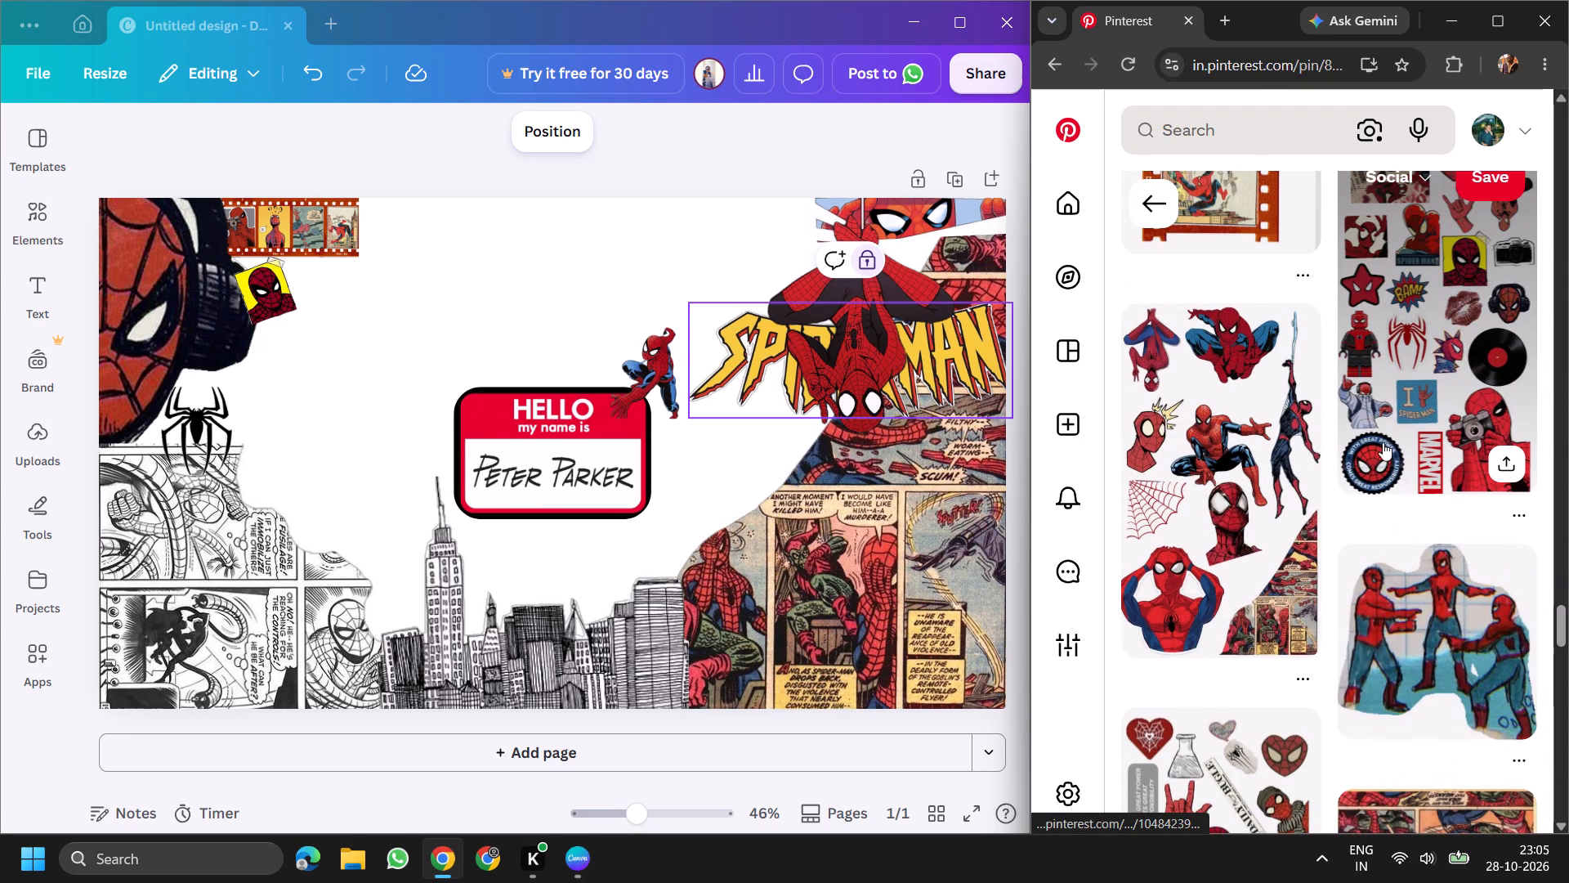
pyautogui.click(1383, 443)
pyautogui.click(1391, 410)
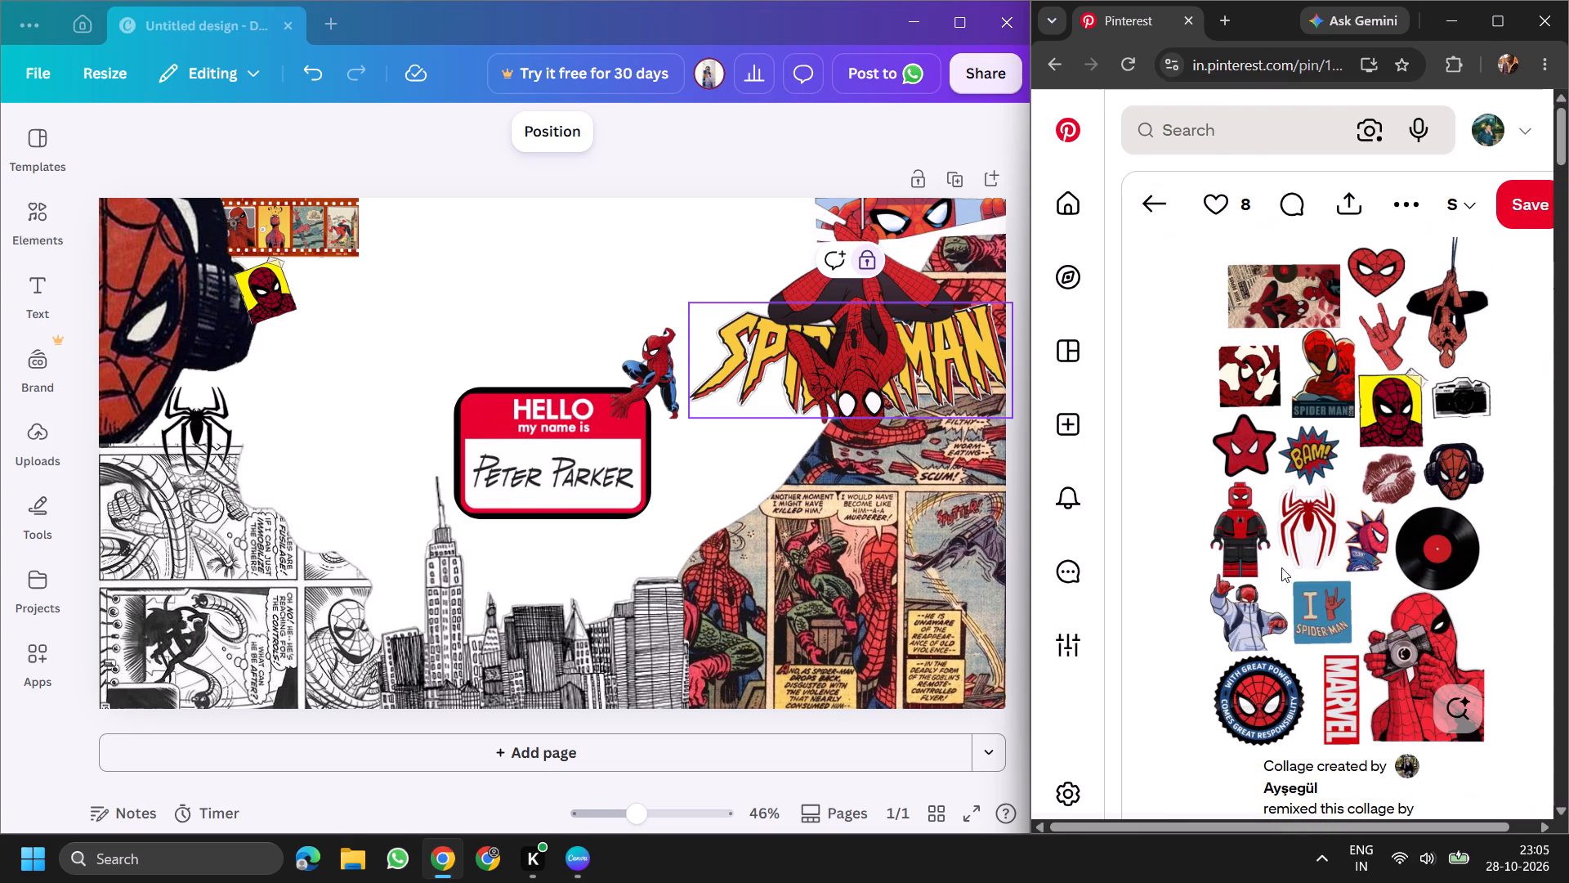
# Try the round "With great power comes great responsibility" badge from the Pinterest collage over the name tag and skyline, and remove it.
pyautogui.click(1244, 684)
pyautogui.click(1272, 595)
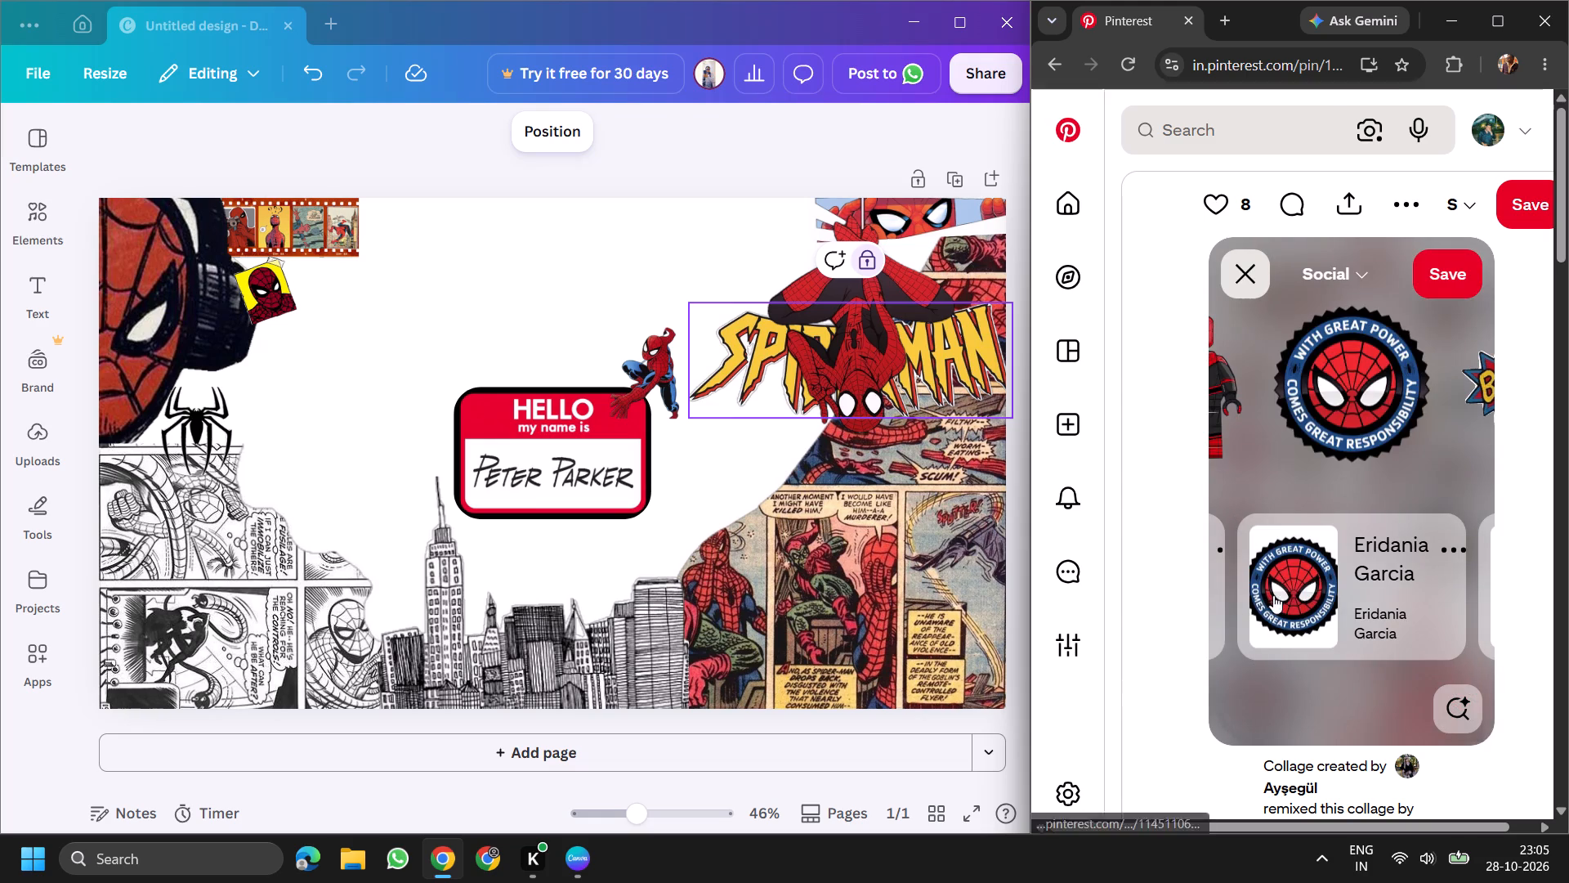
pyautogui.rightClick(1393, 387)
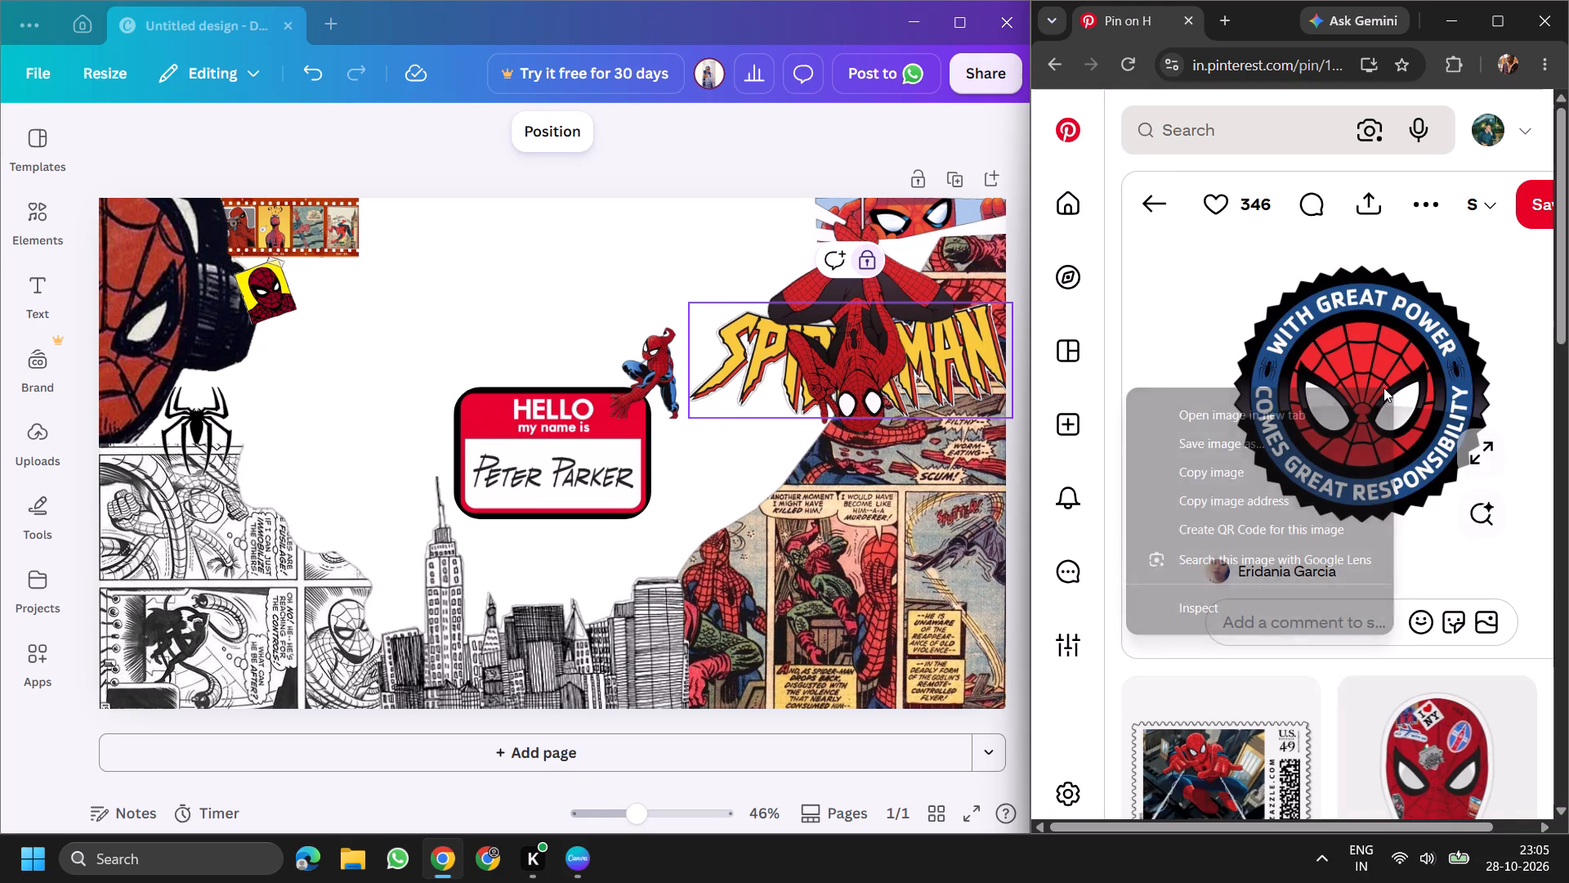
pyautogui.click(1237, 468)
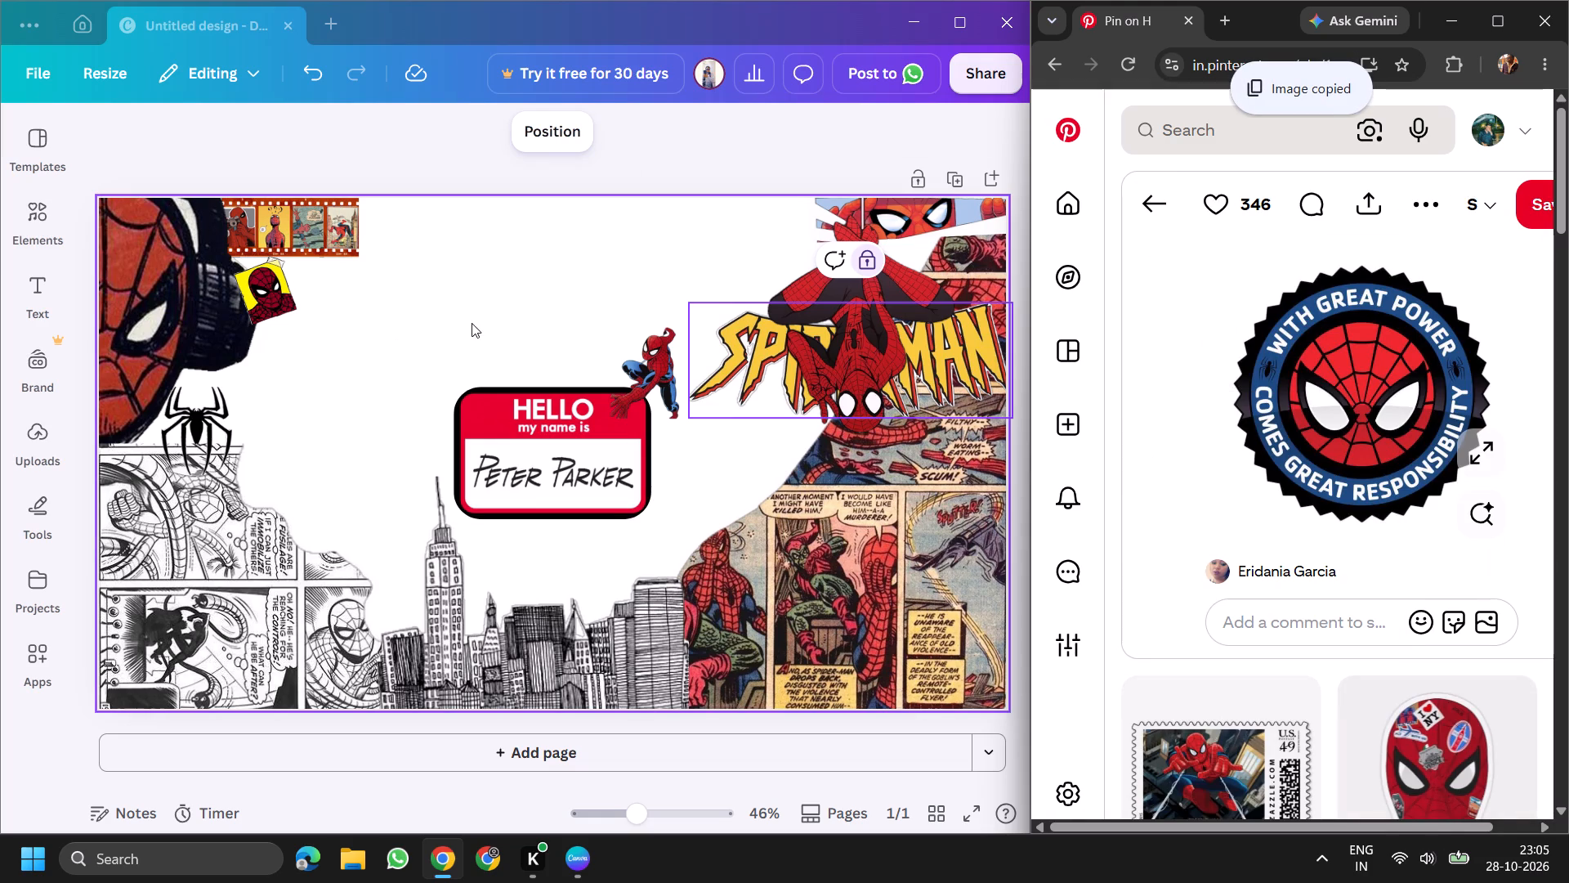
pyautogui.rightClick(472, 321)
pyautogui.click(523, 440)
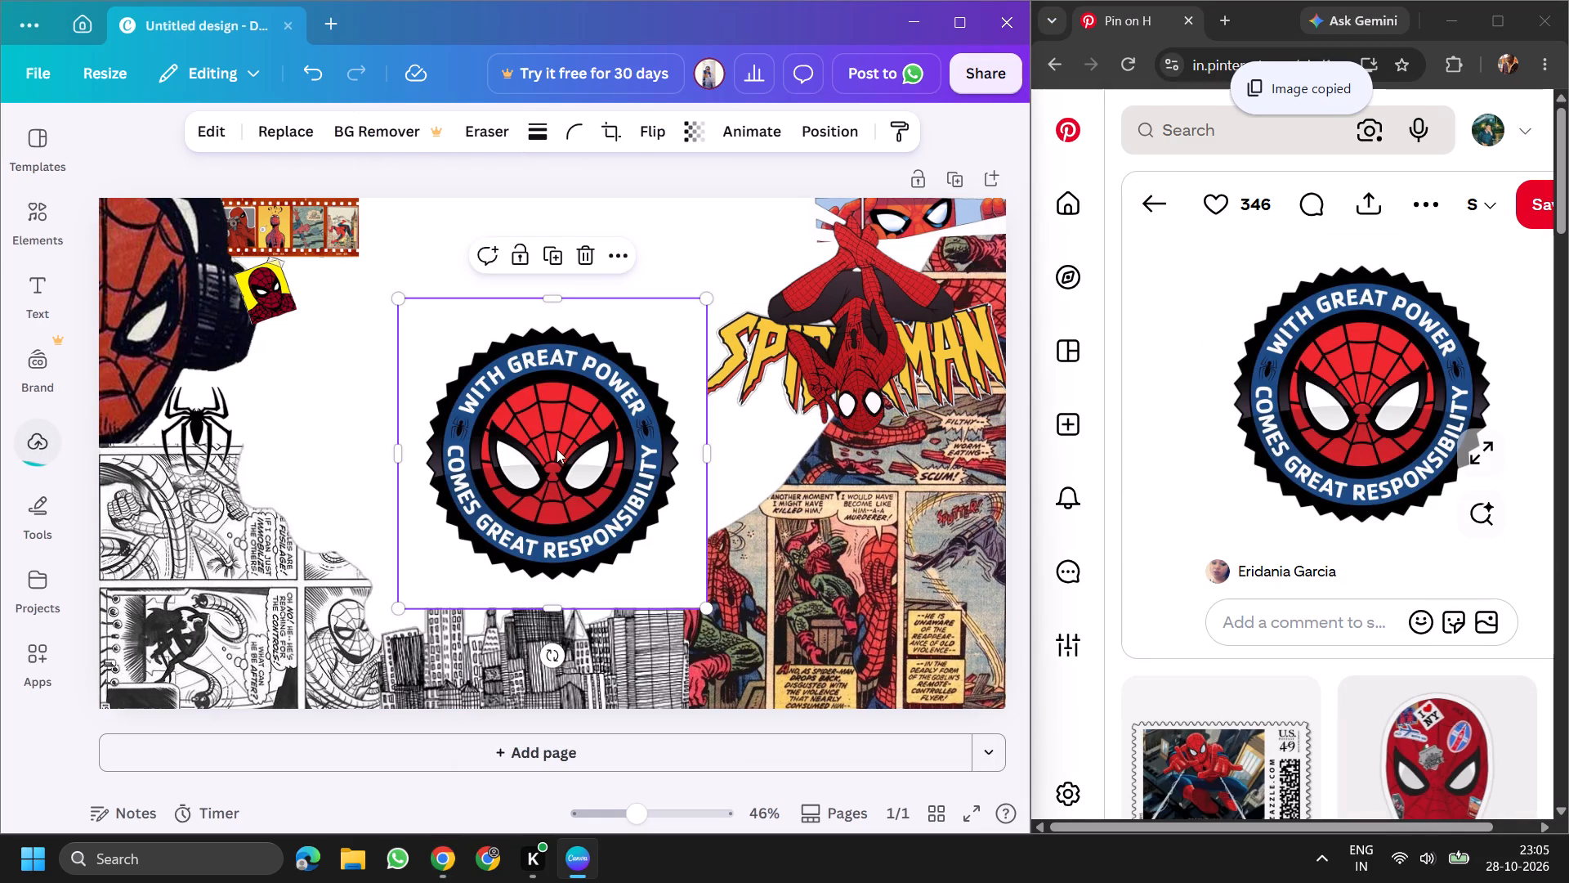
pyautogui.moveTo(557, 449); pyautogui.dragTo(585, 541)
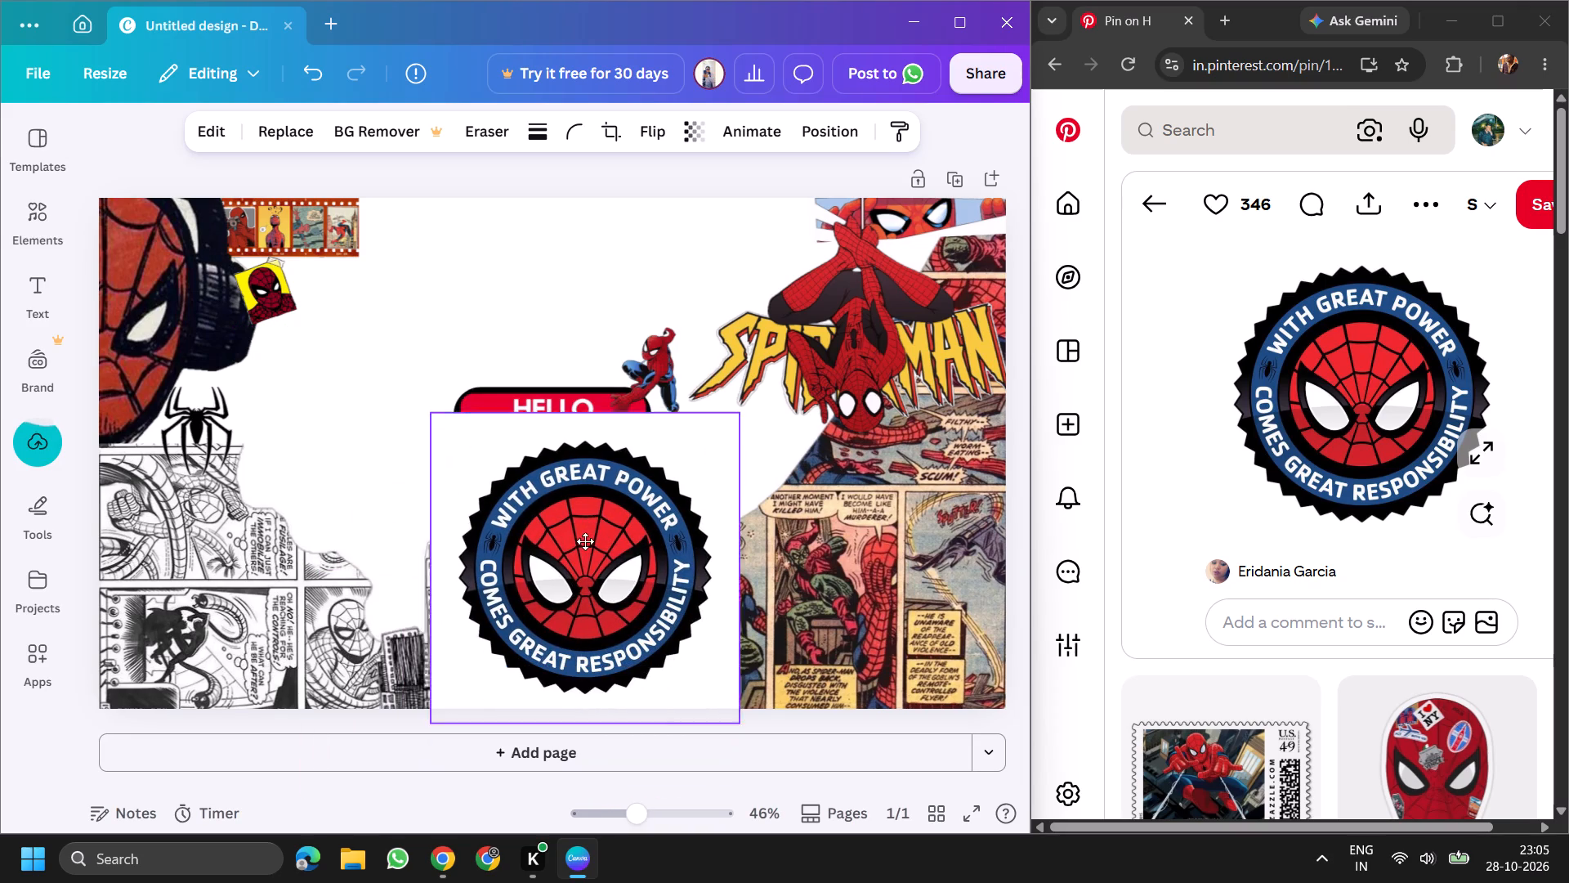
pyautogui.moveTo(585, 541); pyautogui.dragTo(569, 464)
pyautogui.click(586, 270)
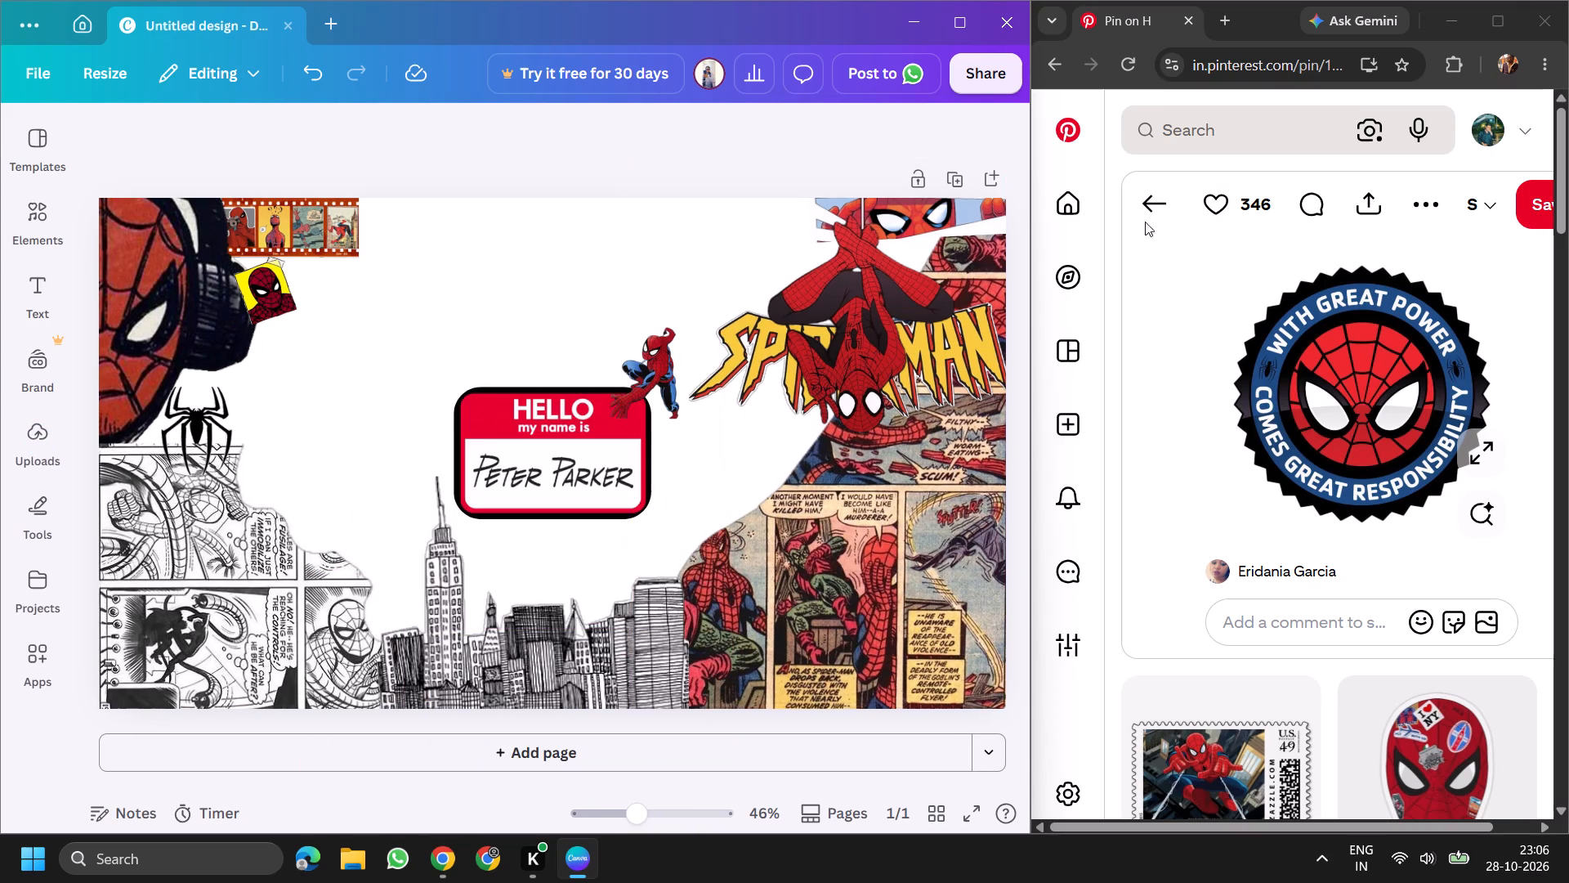
# Copy the headphone-wearing Spider-Man in the pale blue jacket from the Pinterest sticker collage and paste it into the Canva wallpaper.
pyautogui.click(1154, 190)
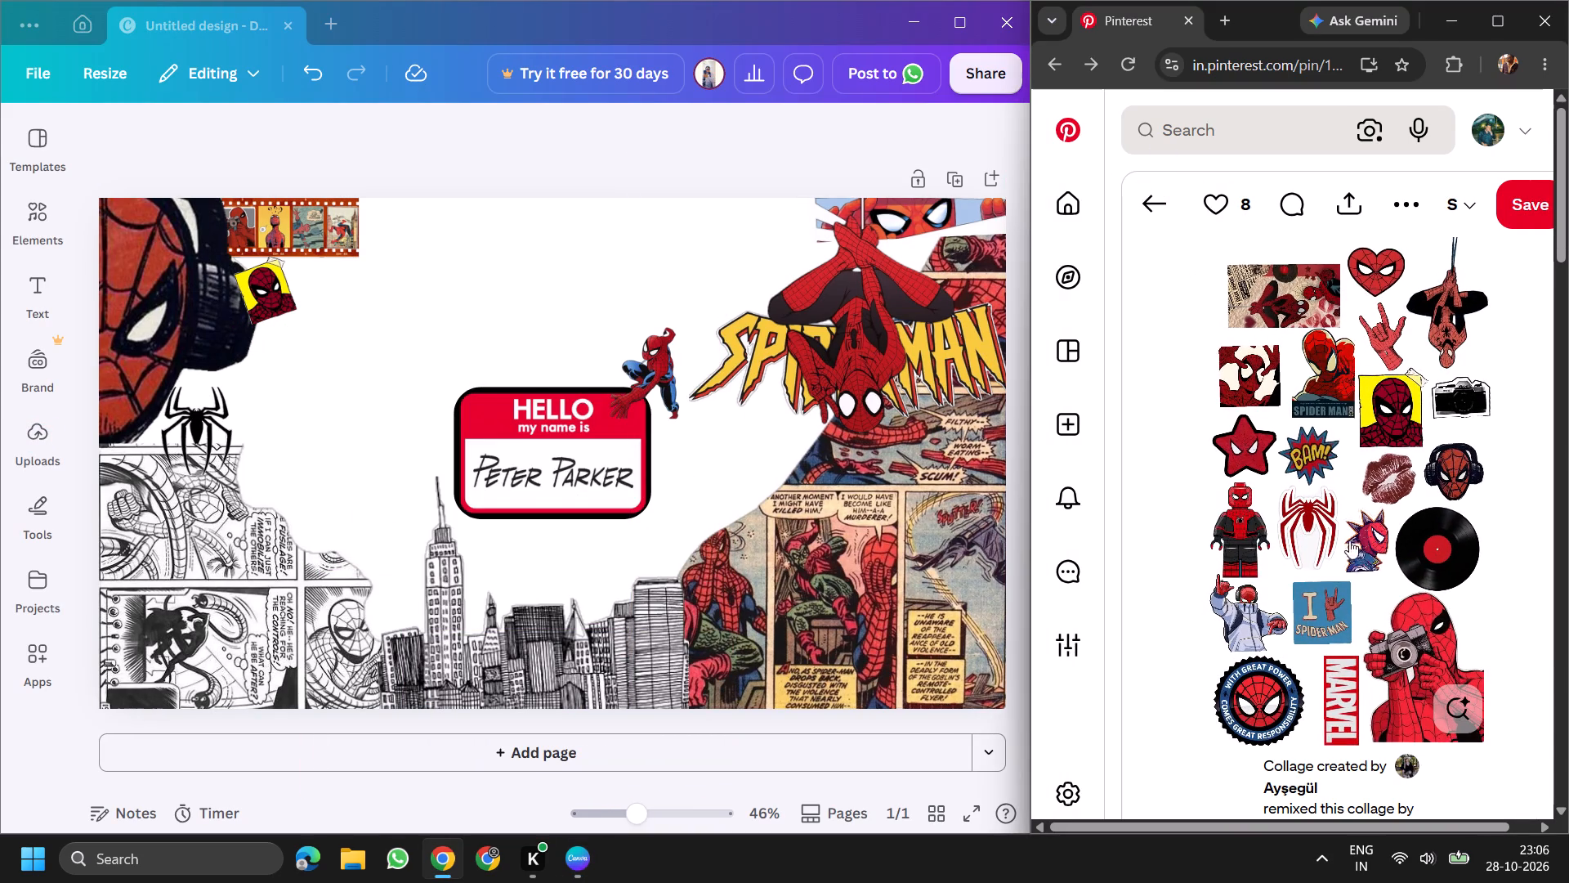
pyautogui.click(1258, 621)
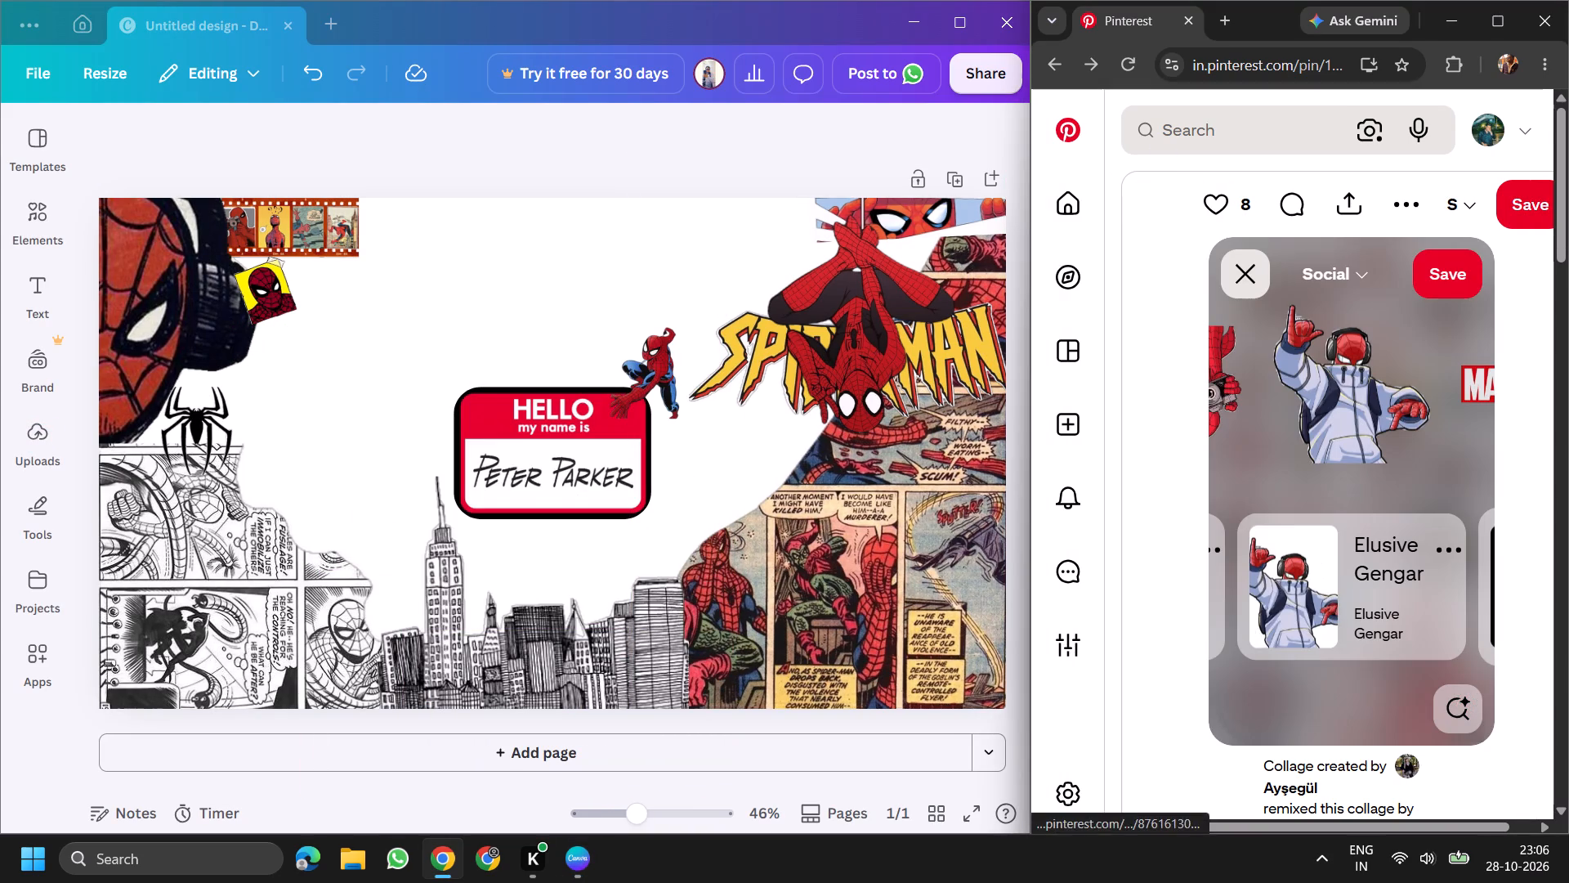
pyautogui.rightClick(1334, 370)
pyautogui.click(1189, 451)
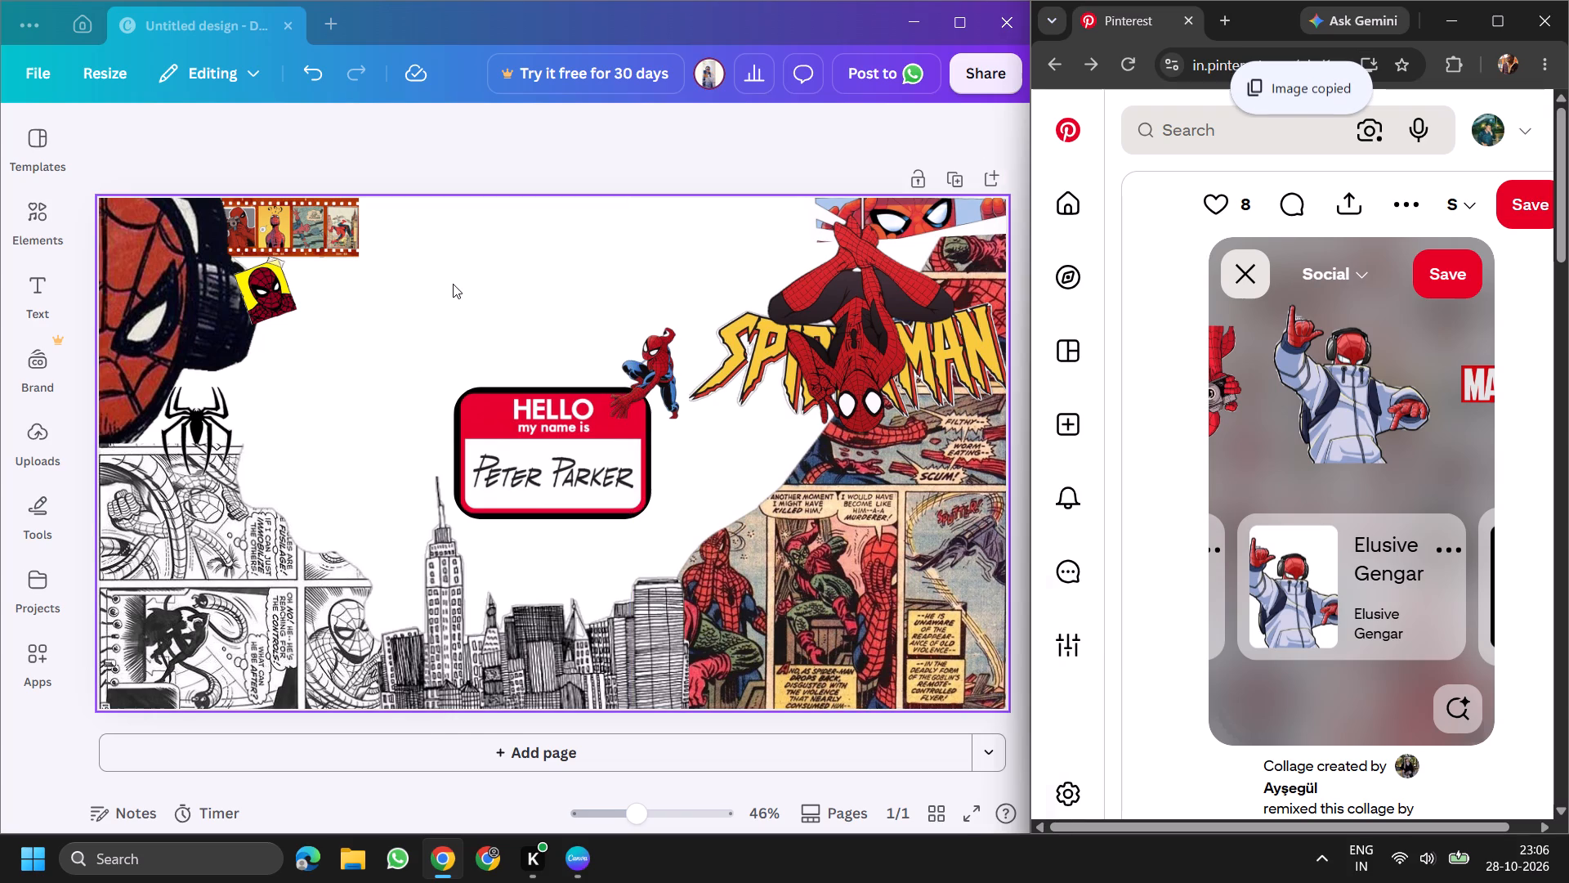
pyautogui.rightClick(453, 284)
pyautogui.click(542, 392)
pyautogui.click(541, 399)
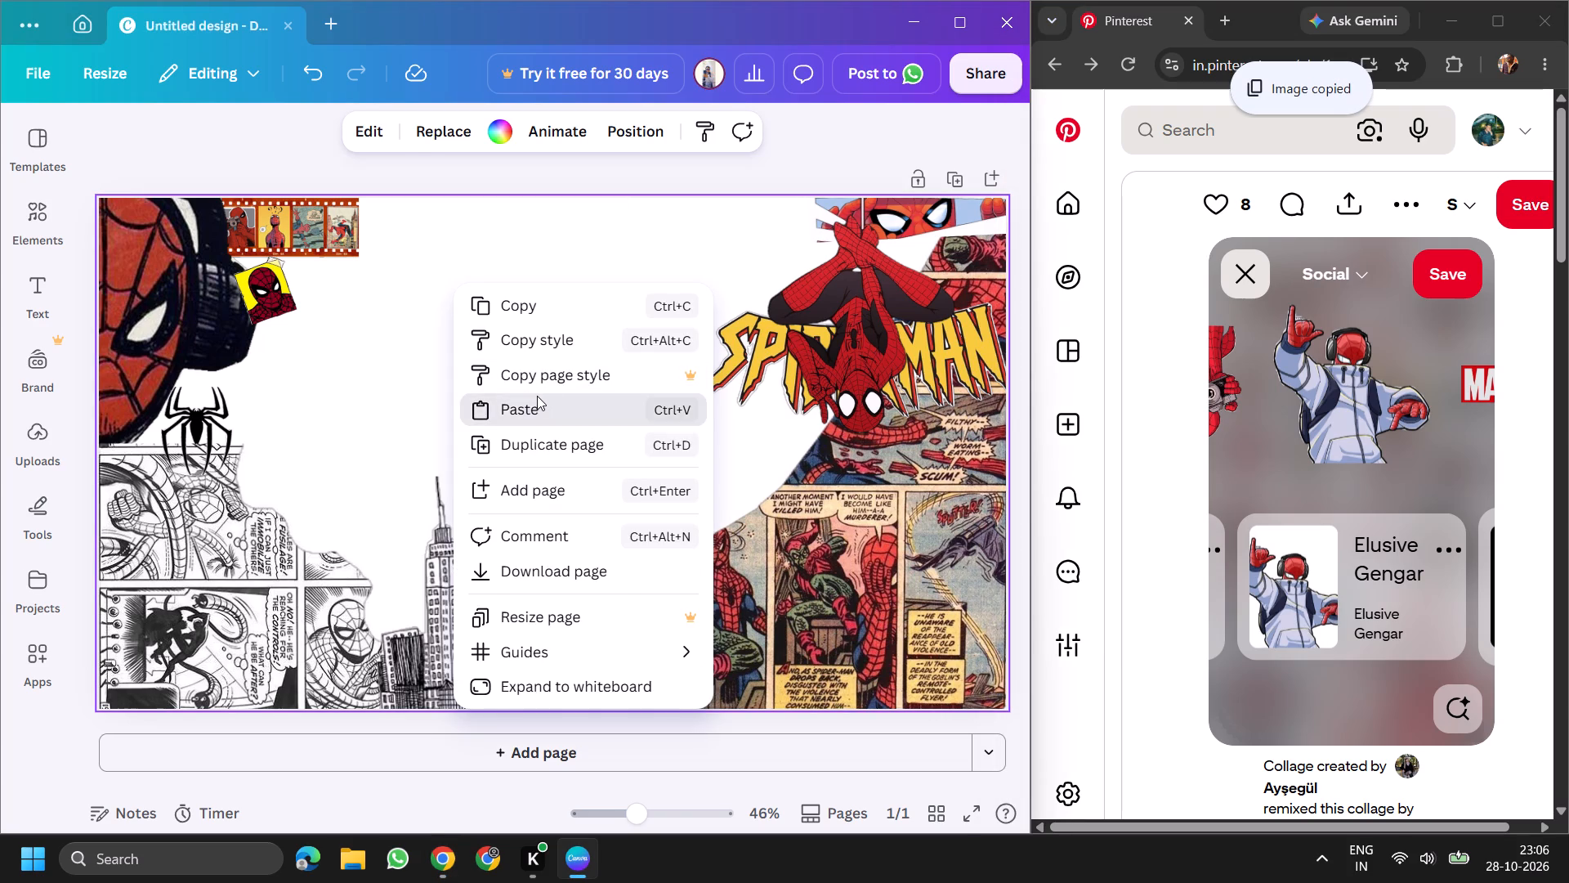
# Send the jacketed Spider-Man behind the small Spider-Man, shrink it to about 60% of its width, and place it over the SPIDER-MAN lettering.
pyautogui.moveTo(530, 534); pyautogui.dragTo(293, 465)
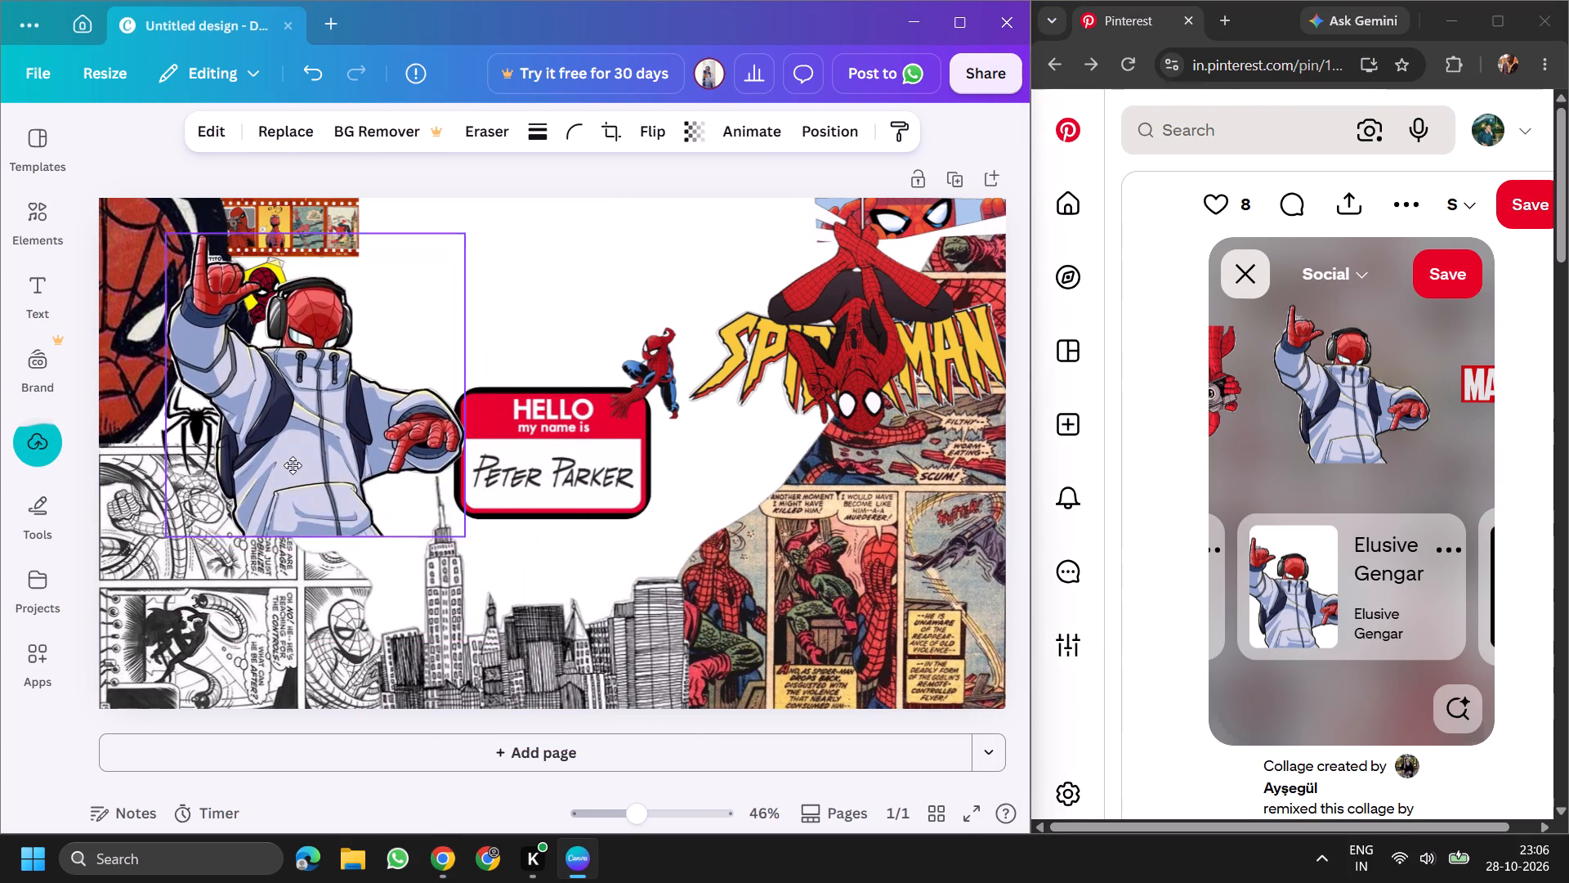
pyautogui.moveTo(293, 465); pyautogui.dragTo(437, 390)
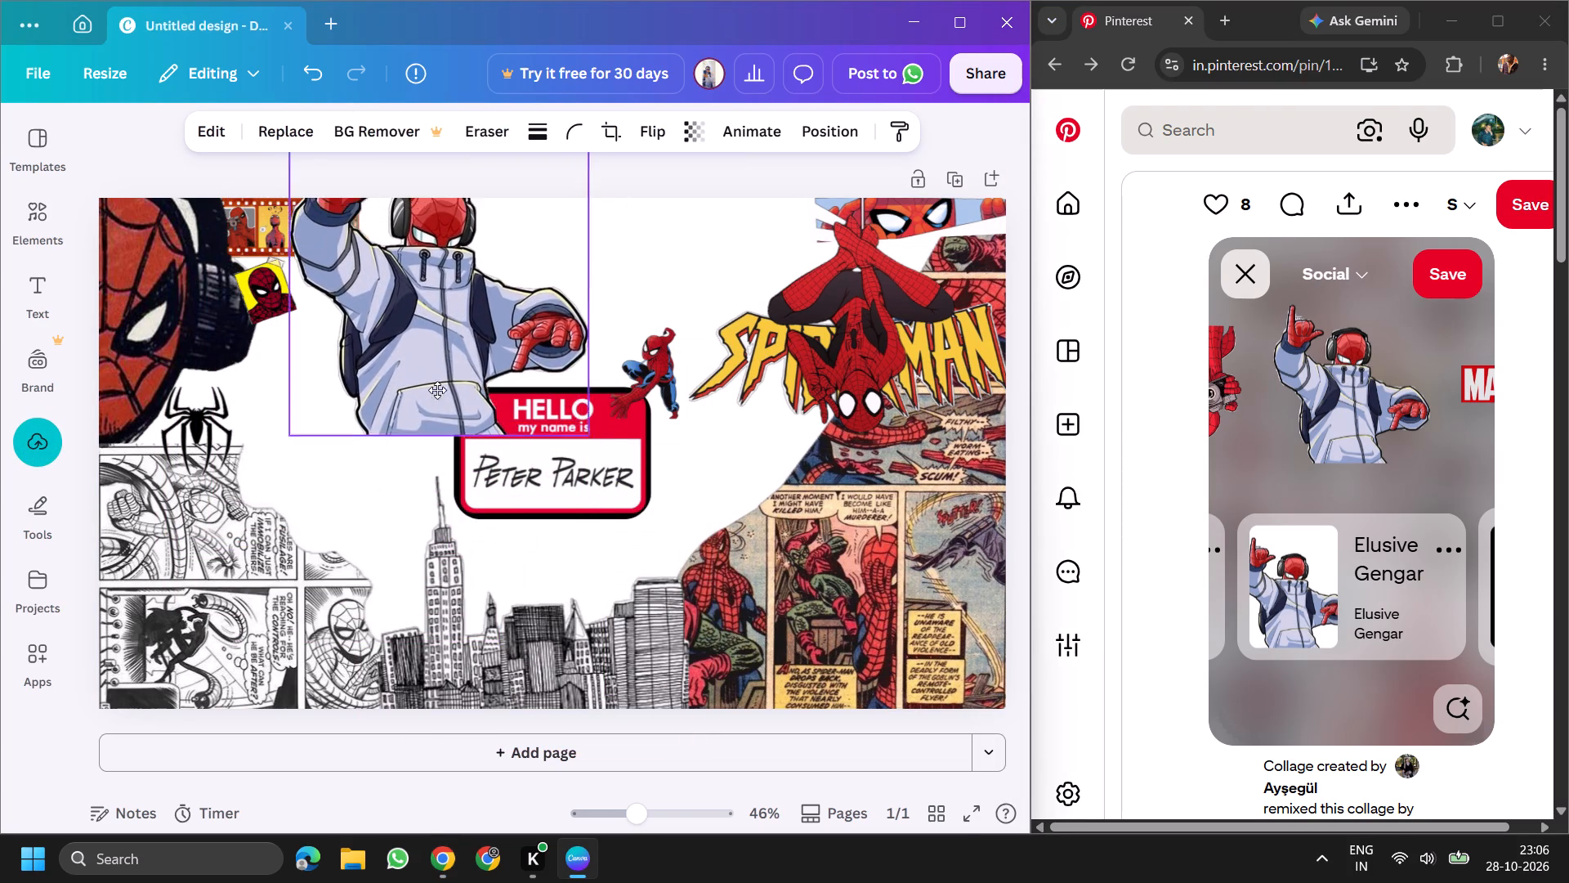
pyautogui.moveTo(437, 390); pyautogui.dragTo(729, 473)
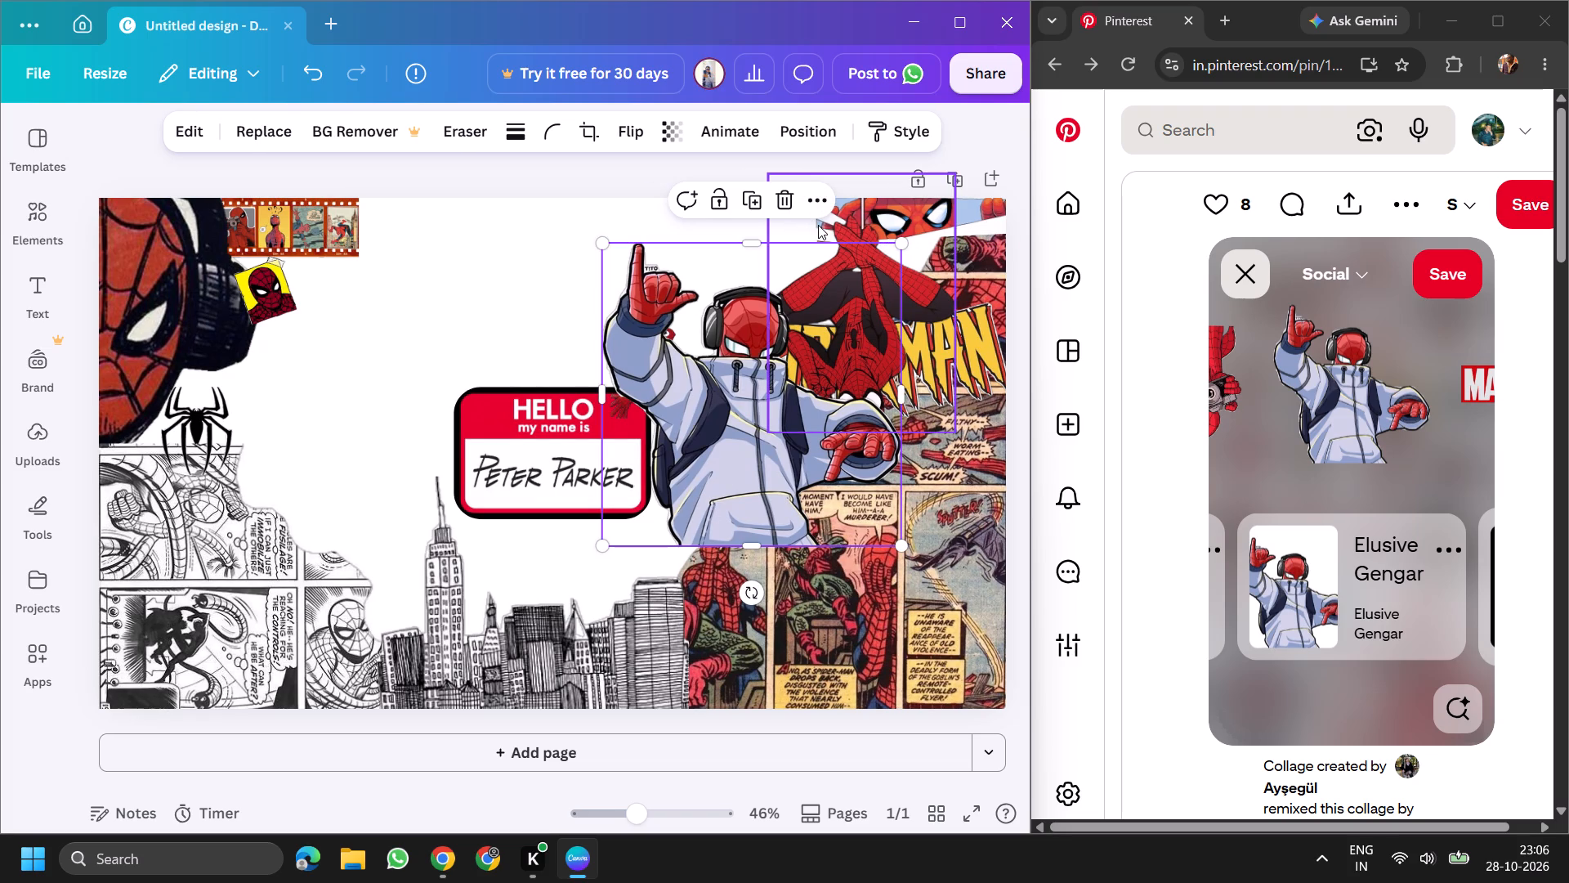
pyautogui.hotkey('ctrl', '[')
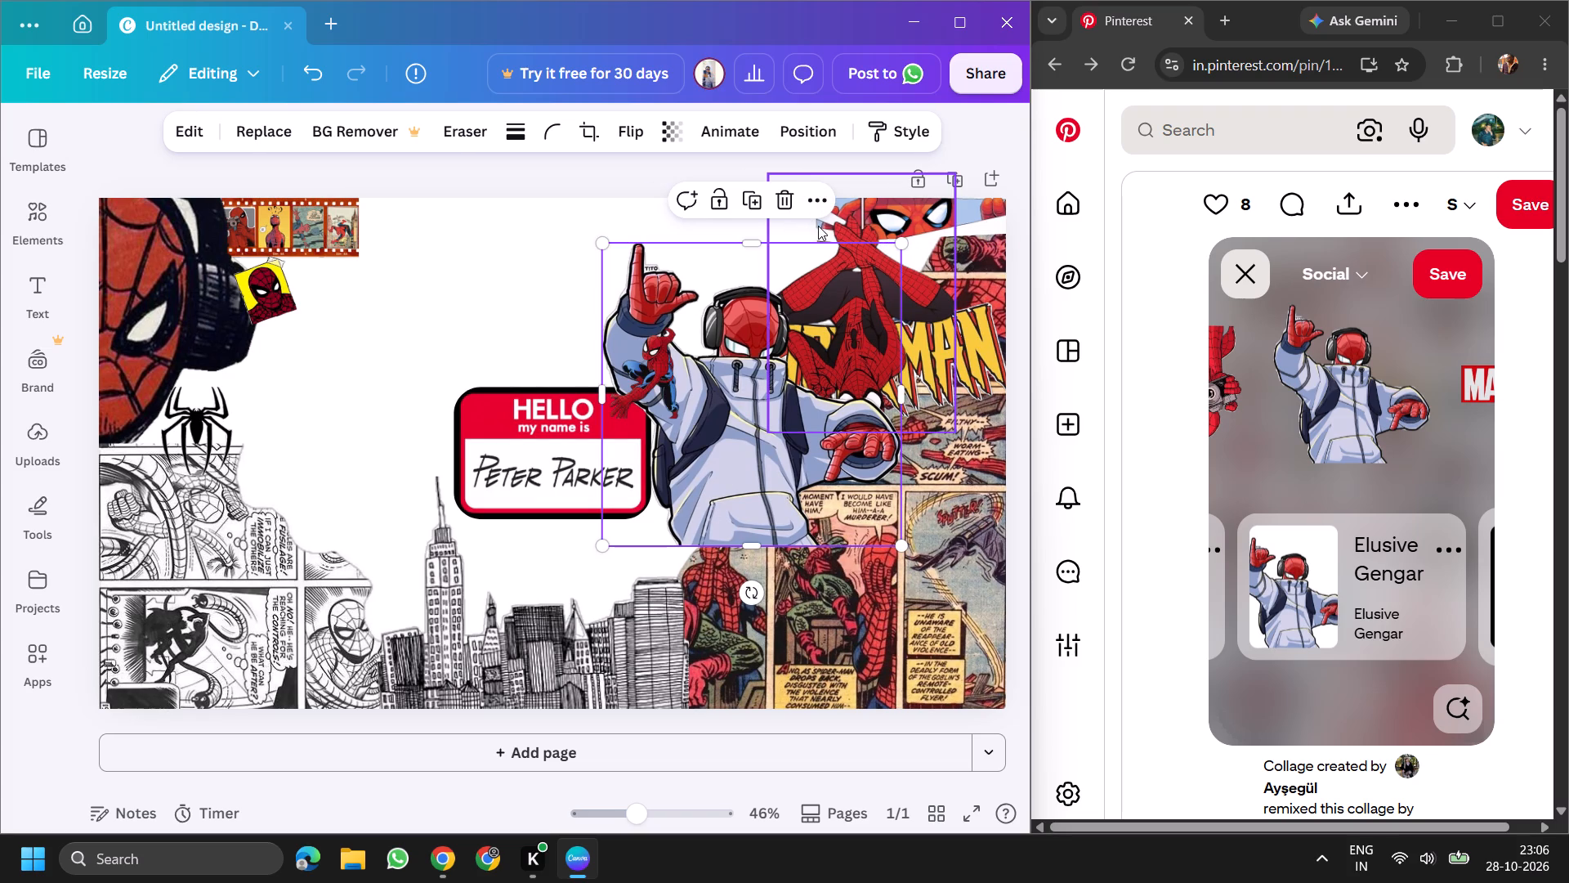
pyautogui.moveTo(608, 244); pyautogui.dragTo(624, 275)
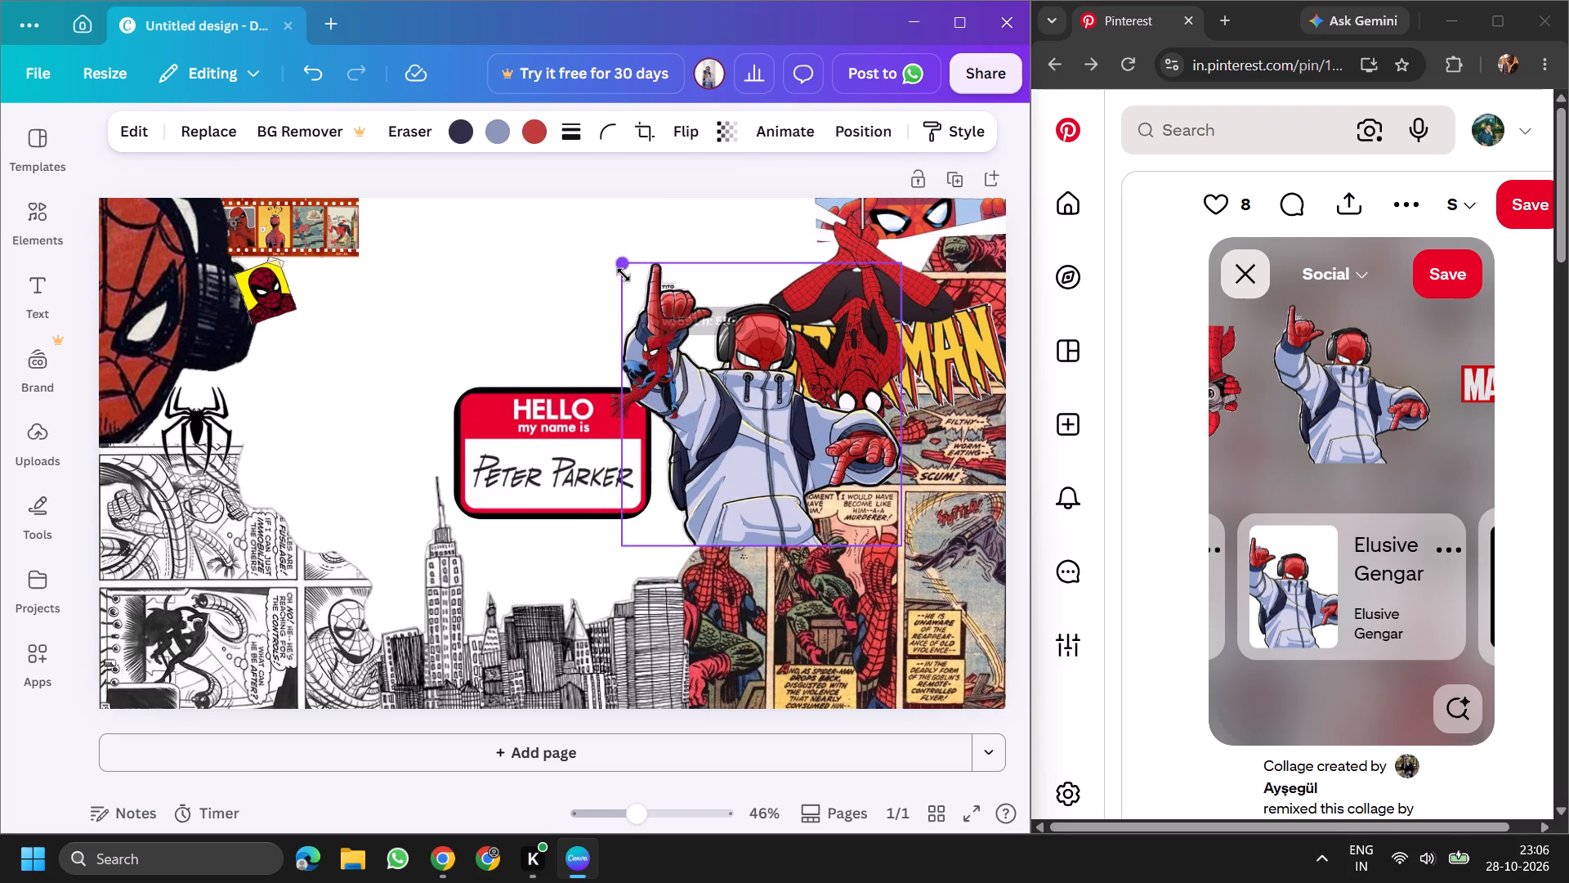
pyautogui.moveTo(624, 275); pyautogui.dragTo(705, 387)
pyautogui.moveTo(793, 477); pyautogui.dragTo(778, 439)
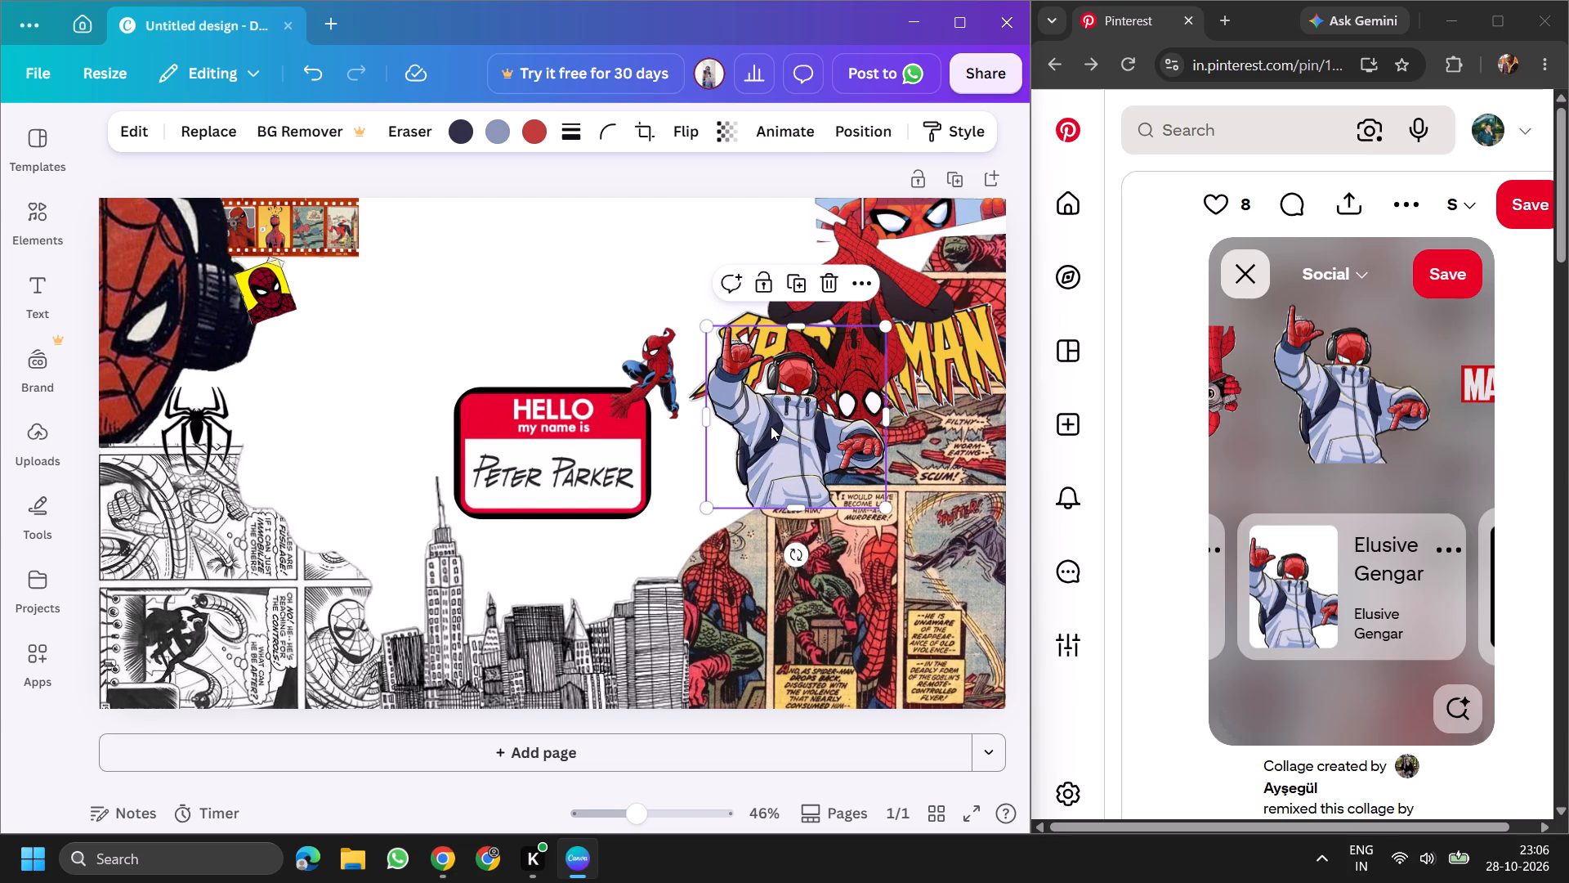
# Send the jacketed Spider-Man behind the upside-down Spider-Man and the SPIDER-MAN lettering, keeping it in front of the colour comic cut-out.
pyautogui.hotkey('ctrl', '[')
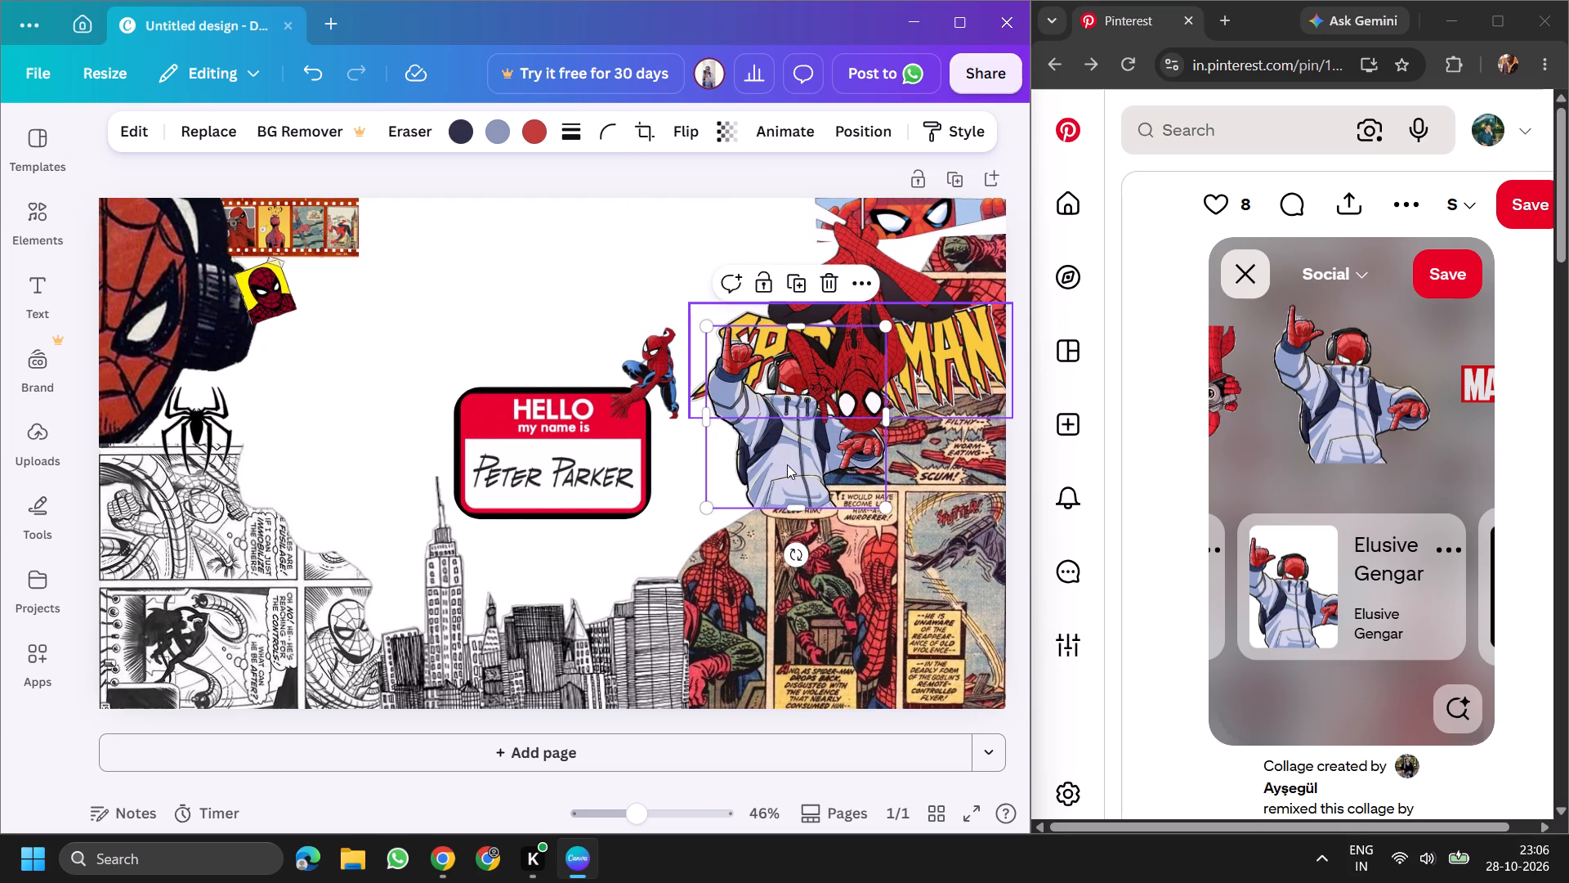
pyautogui.moveTo(787, 464); pyautogui.dragTo(768, 498)
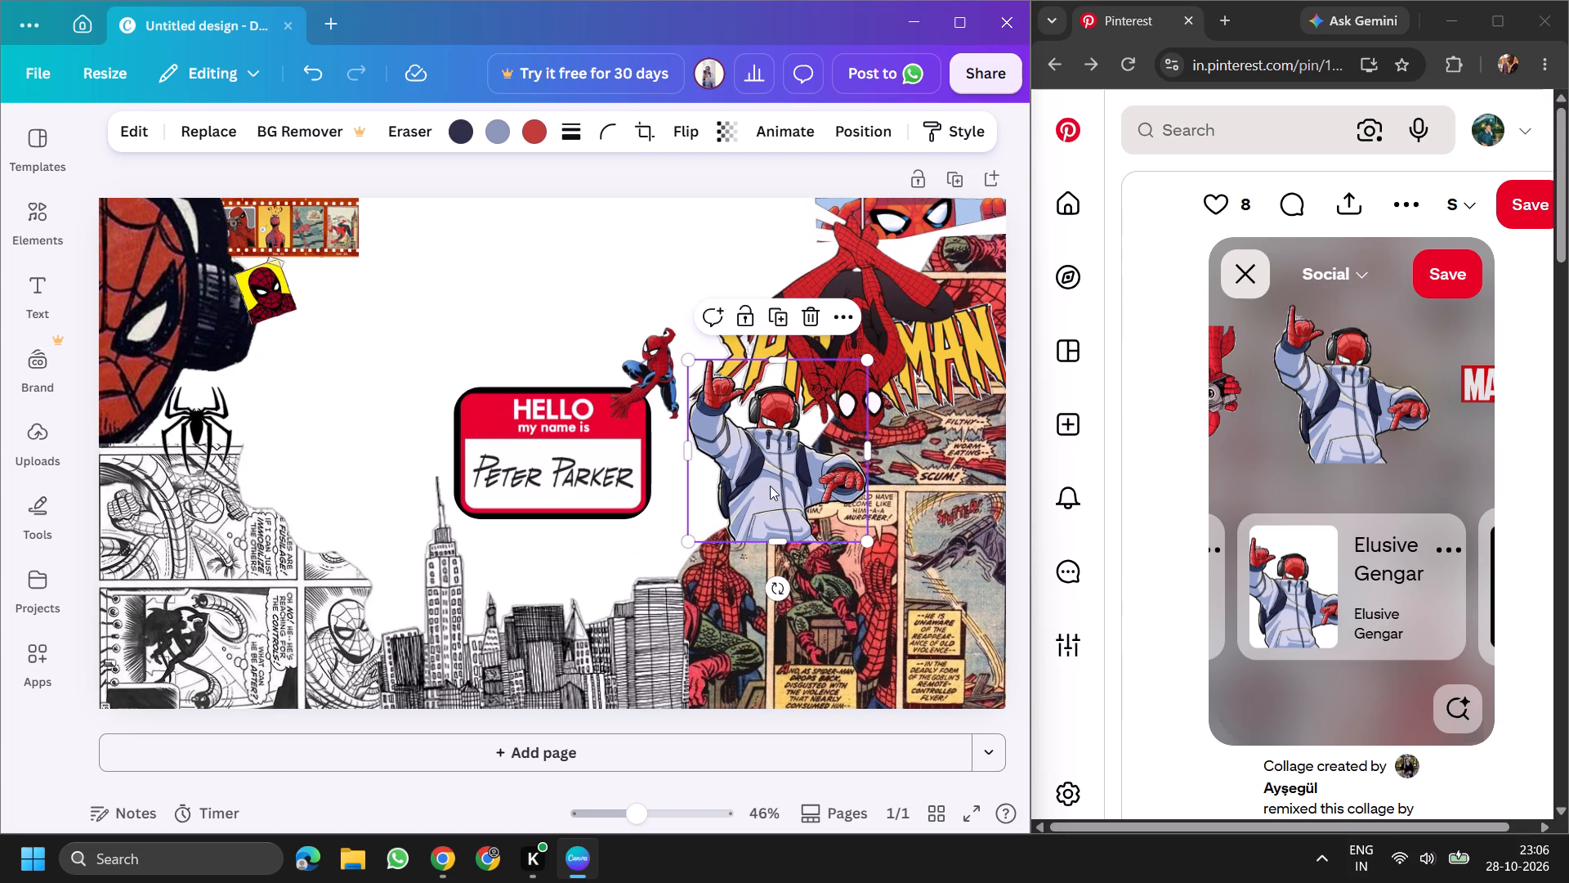
pyautogui.hotkey('ctrl', '[')
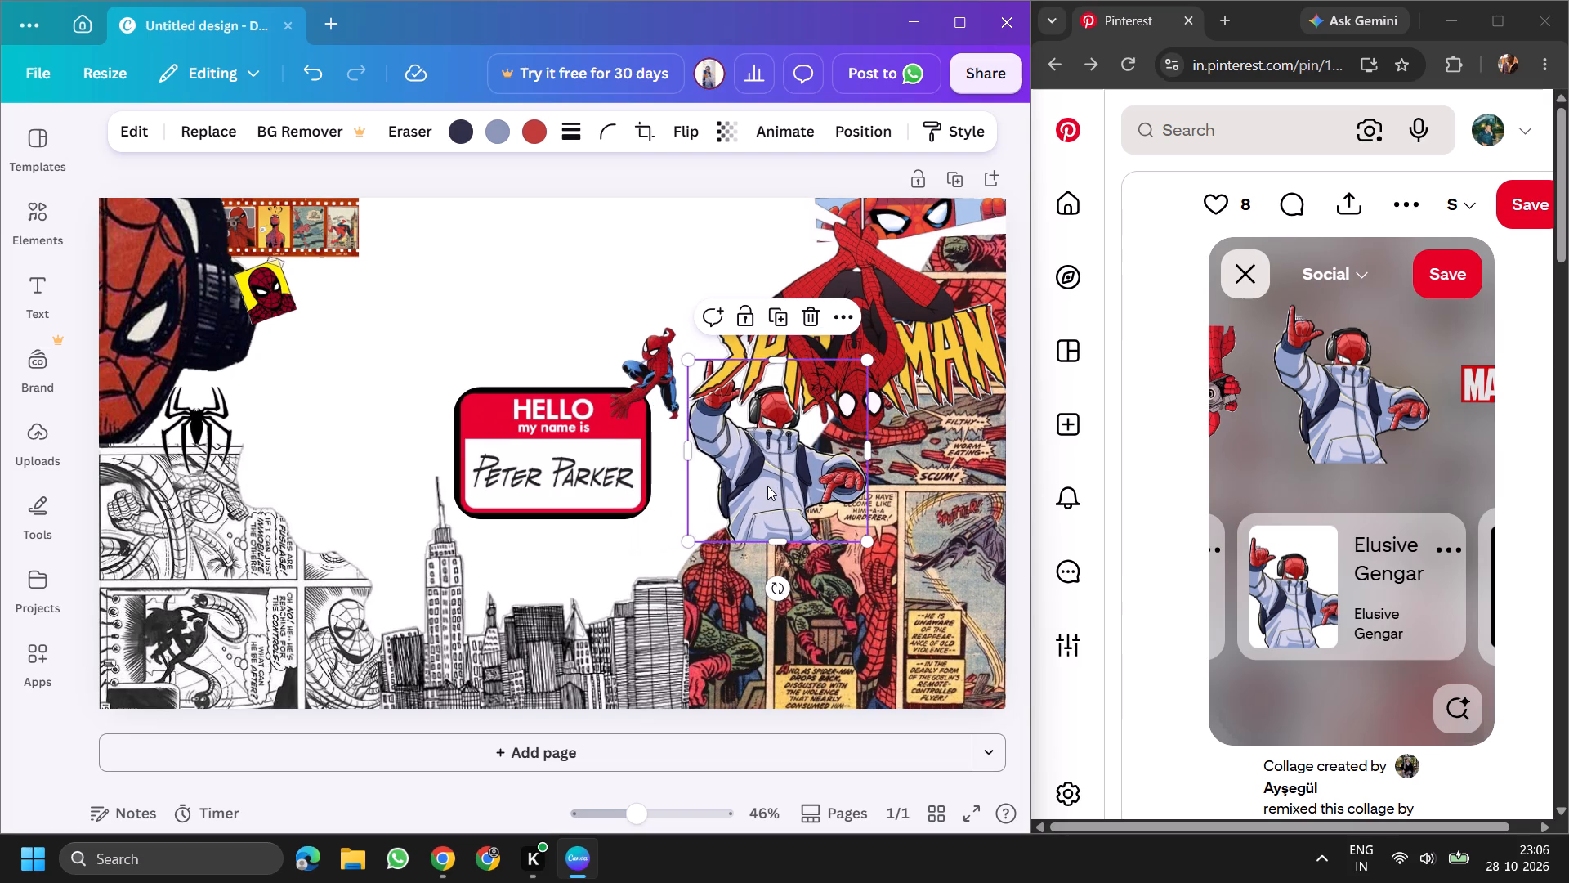
pyautogui.hotkey('ctrl', '[')
pyautogui.hotkey('ctrl', ']')
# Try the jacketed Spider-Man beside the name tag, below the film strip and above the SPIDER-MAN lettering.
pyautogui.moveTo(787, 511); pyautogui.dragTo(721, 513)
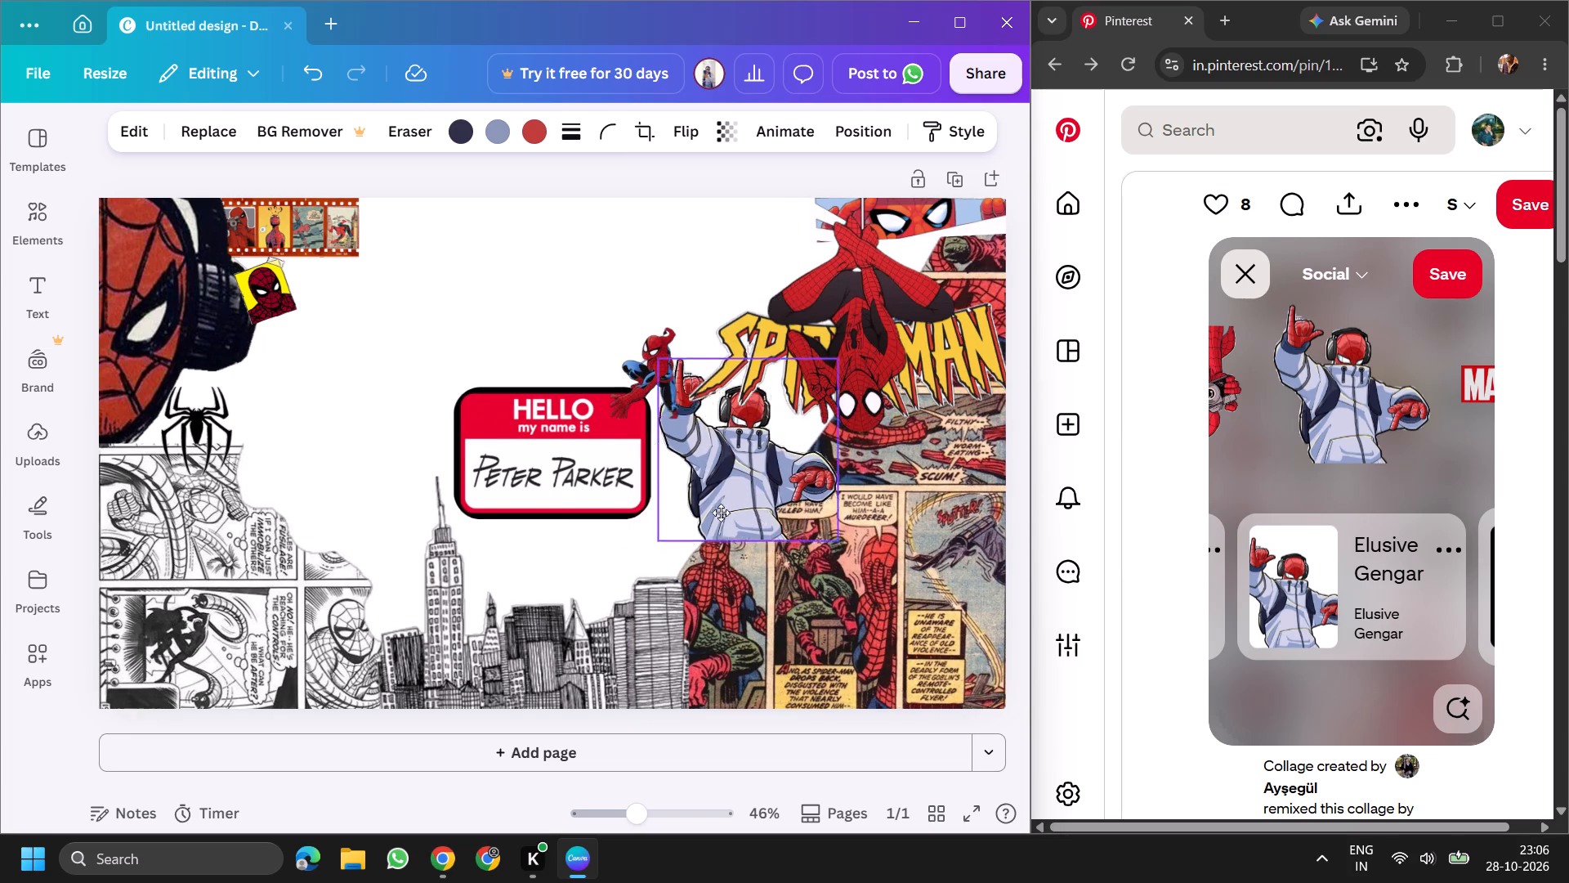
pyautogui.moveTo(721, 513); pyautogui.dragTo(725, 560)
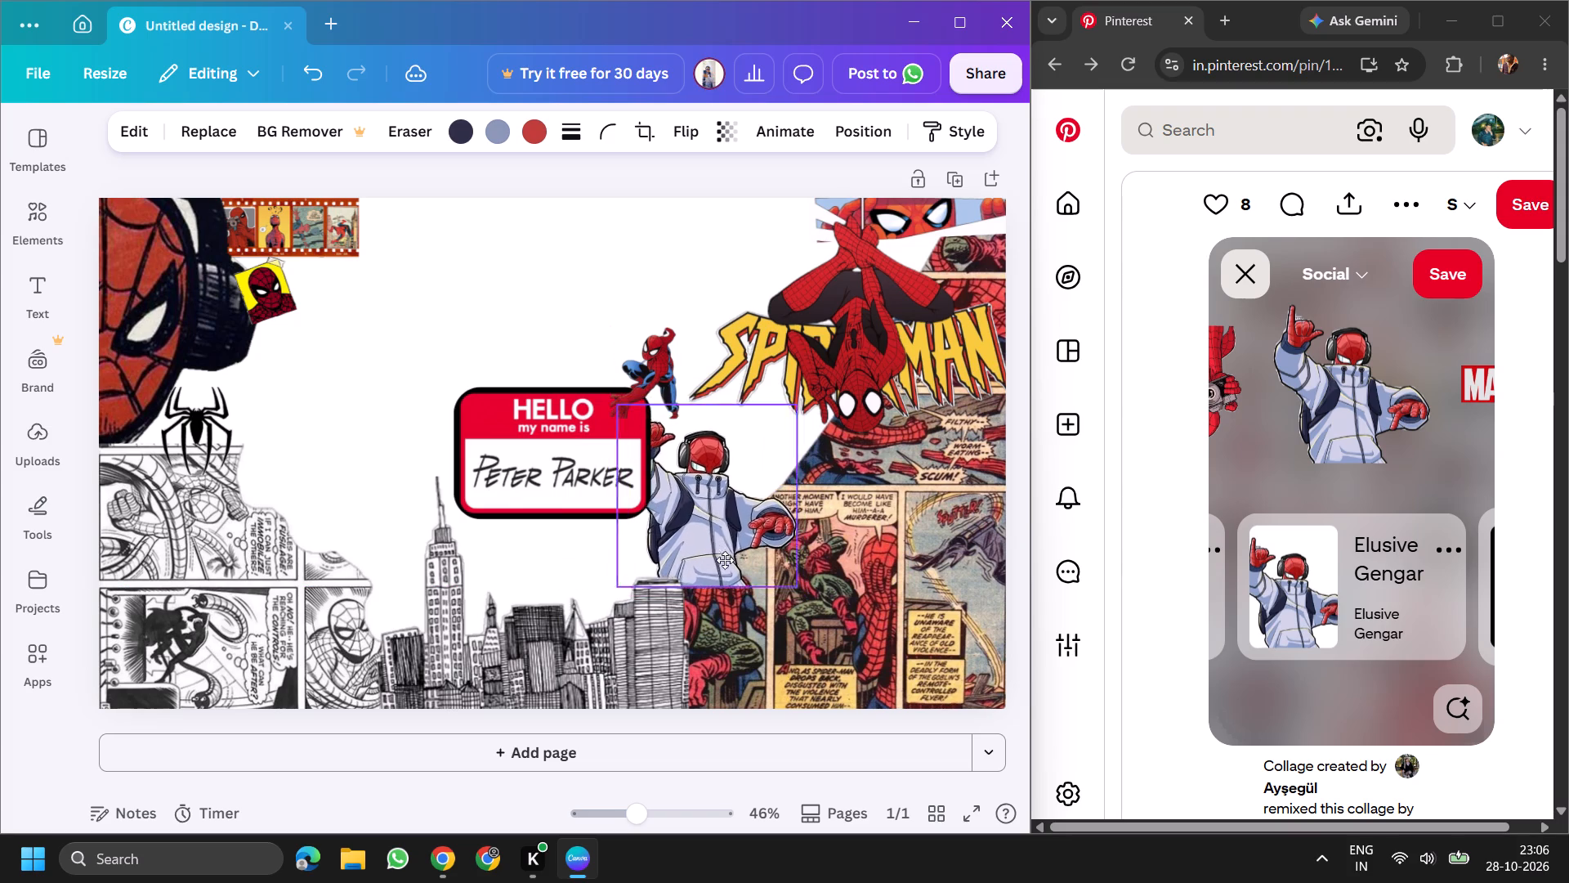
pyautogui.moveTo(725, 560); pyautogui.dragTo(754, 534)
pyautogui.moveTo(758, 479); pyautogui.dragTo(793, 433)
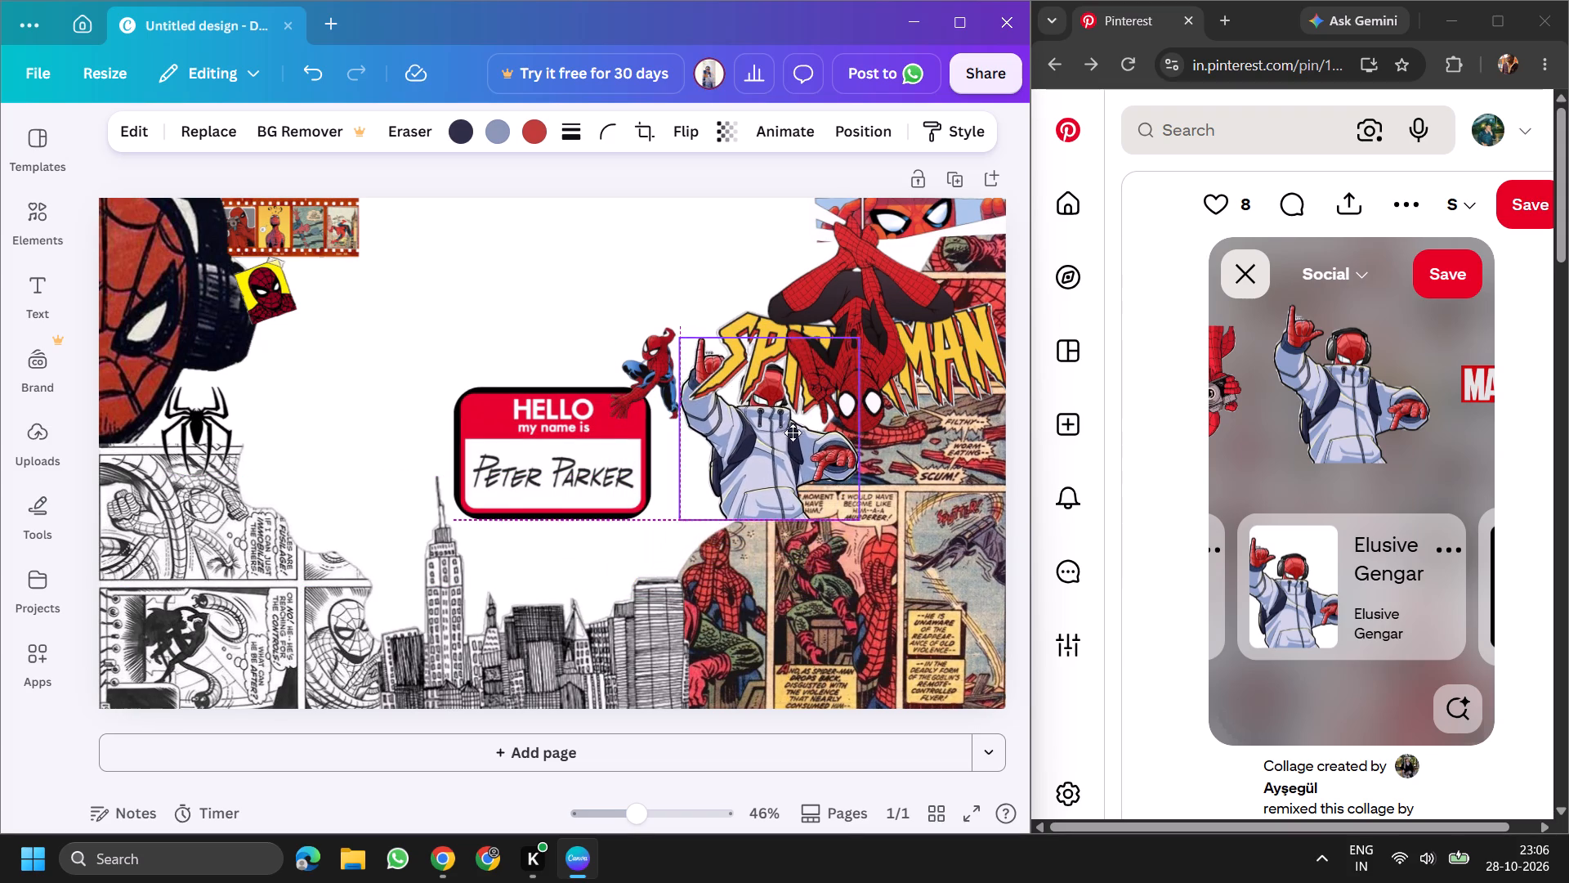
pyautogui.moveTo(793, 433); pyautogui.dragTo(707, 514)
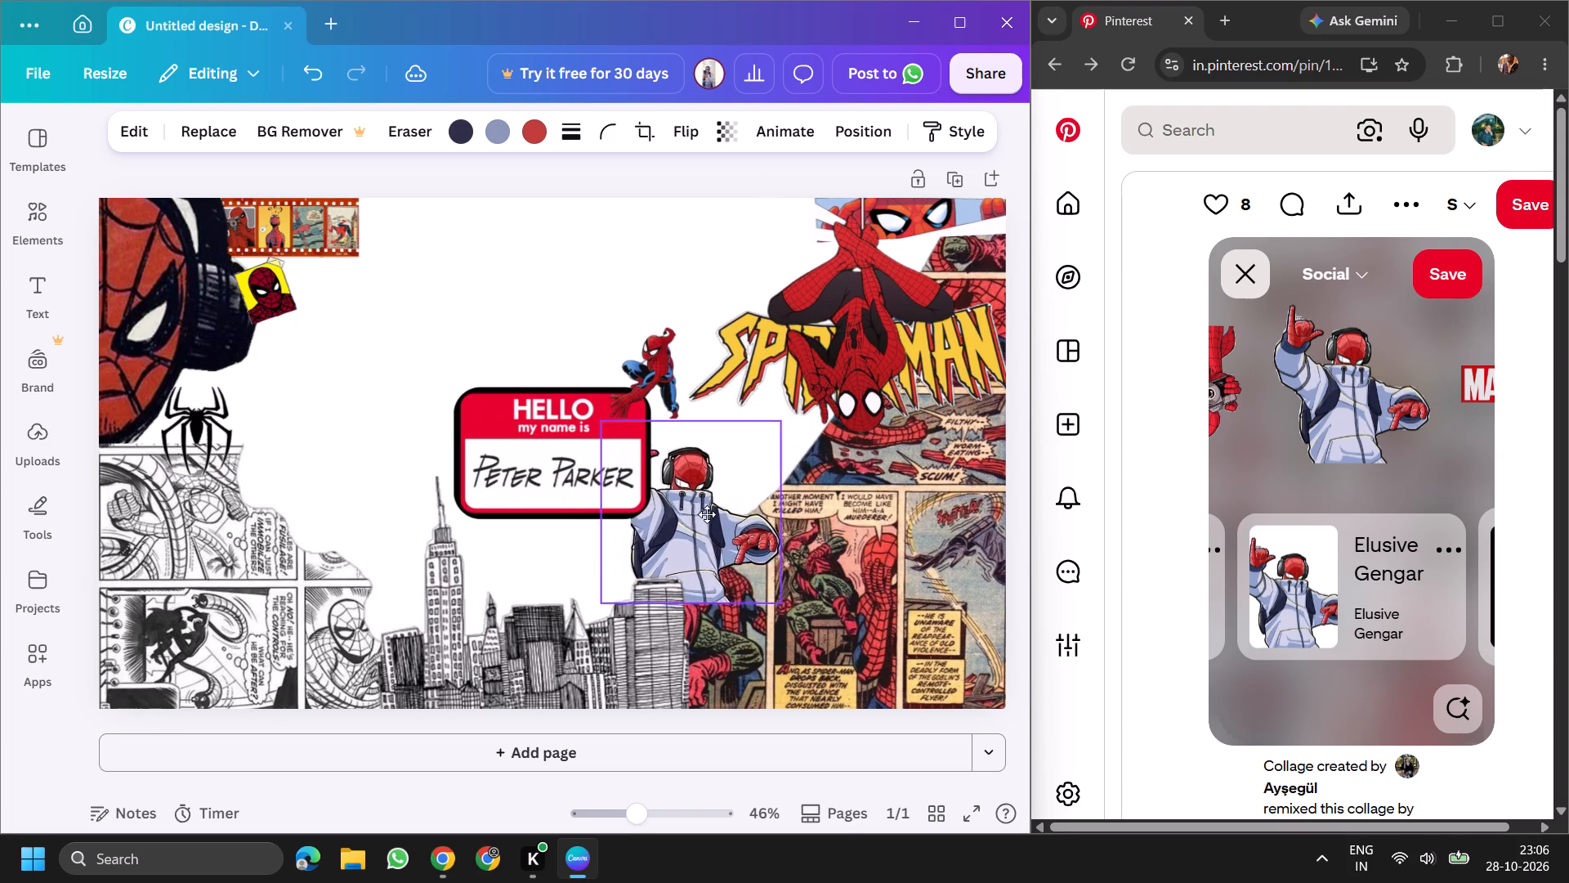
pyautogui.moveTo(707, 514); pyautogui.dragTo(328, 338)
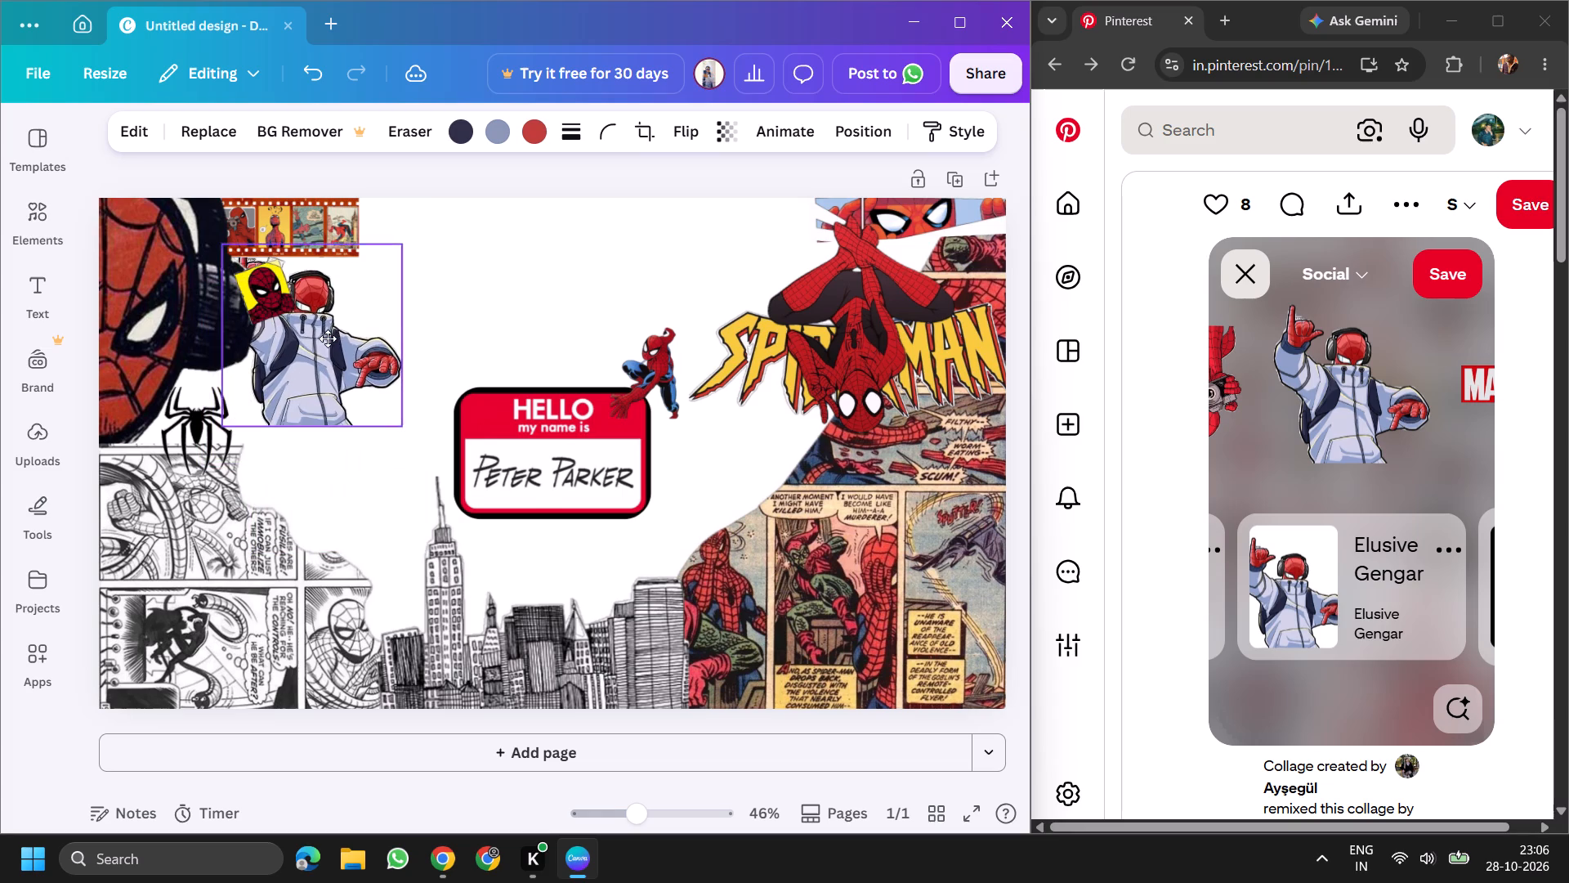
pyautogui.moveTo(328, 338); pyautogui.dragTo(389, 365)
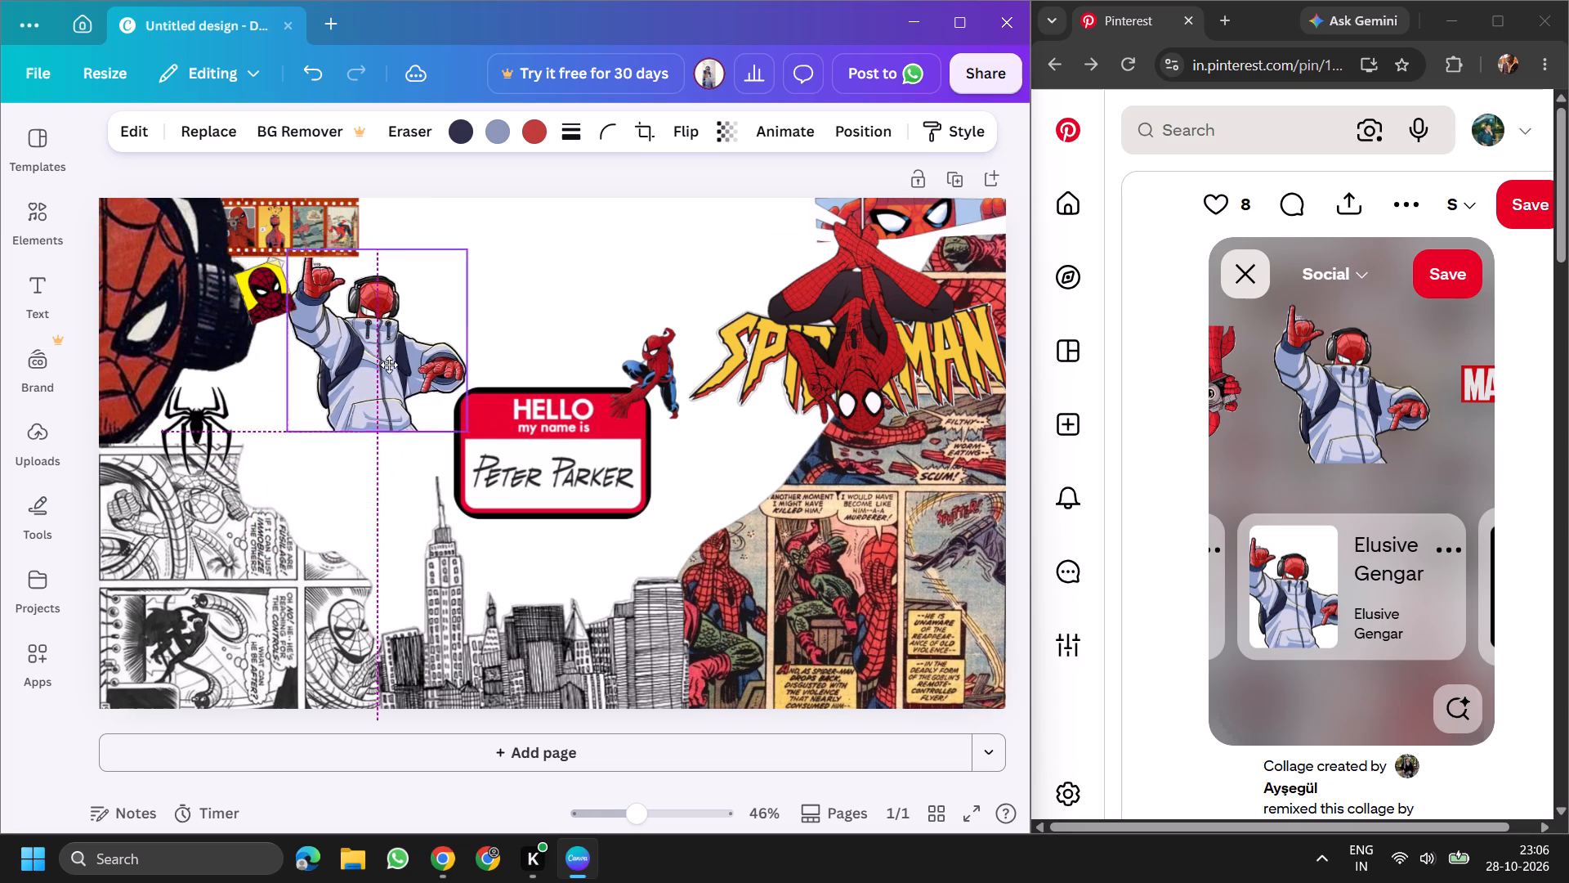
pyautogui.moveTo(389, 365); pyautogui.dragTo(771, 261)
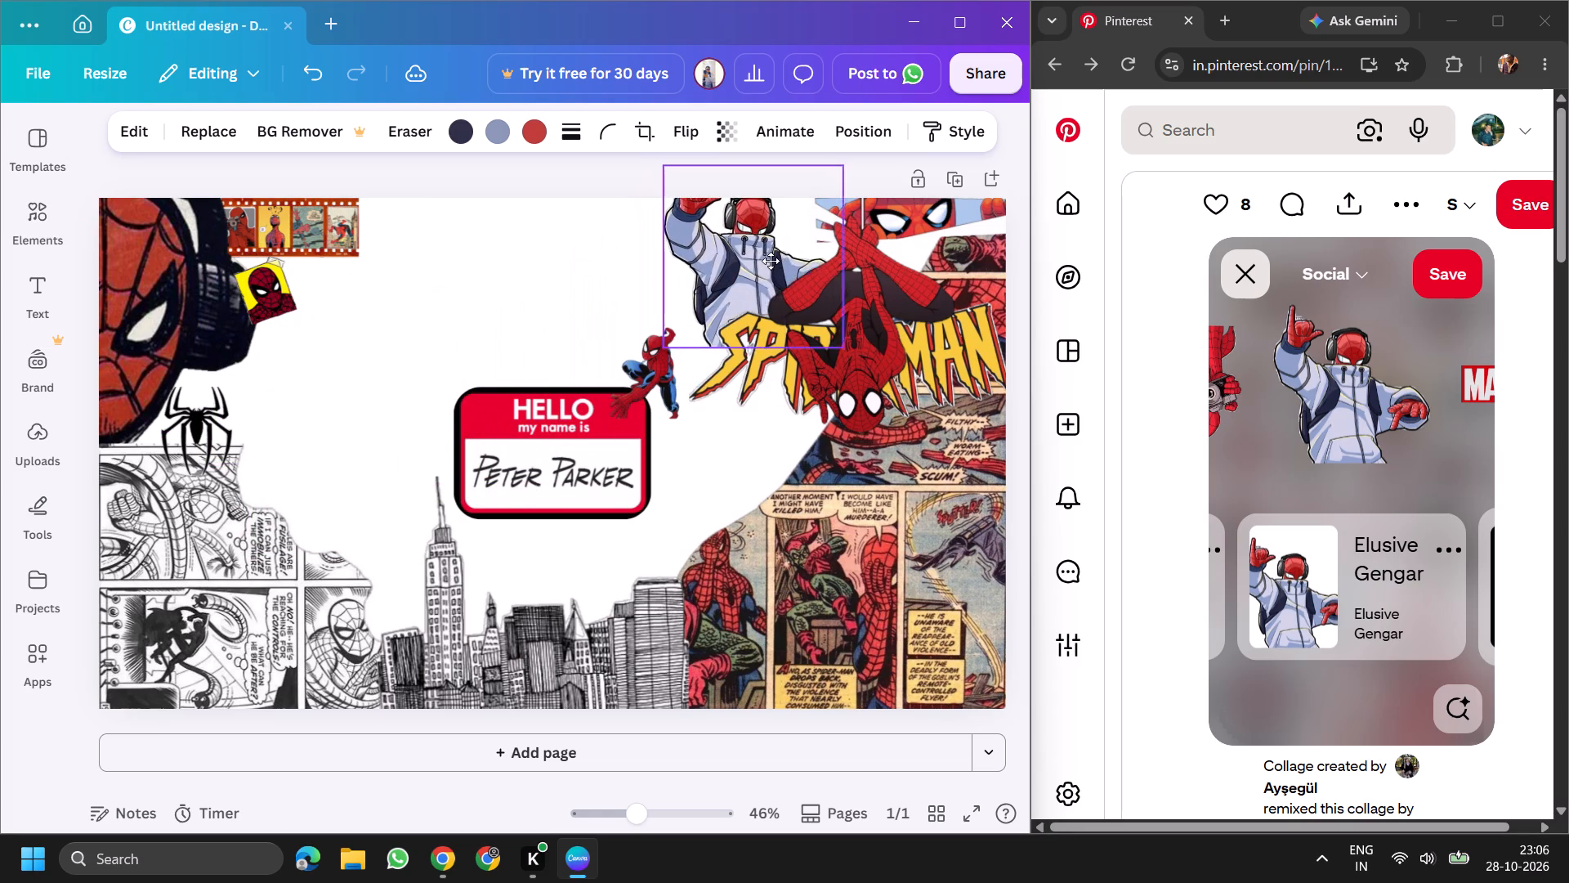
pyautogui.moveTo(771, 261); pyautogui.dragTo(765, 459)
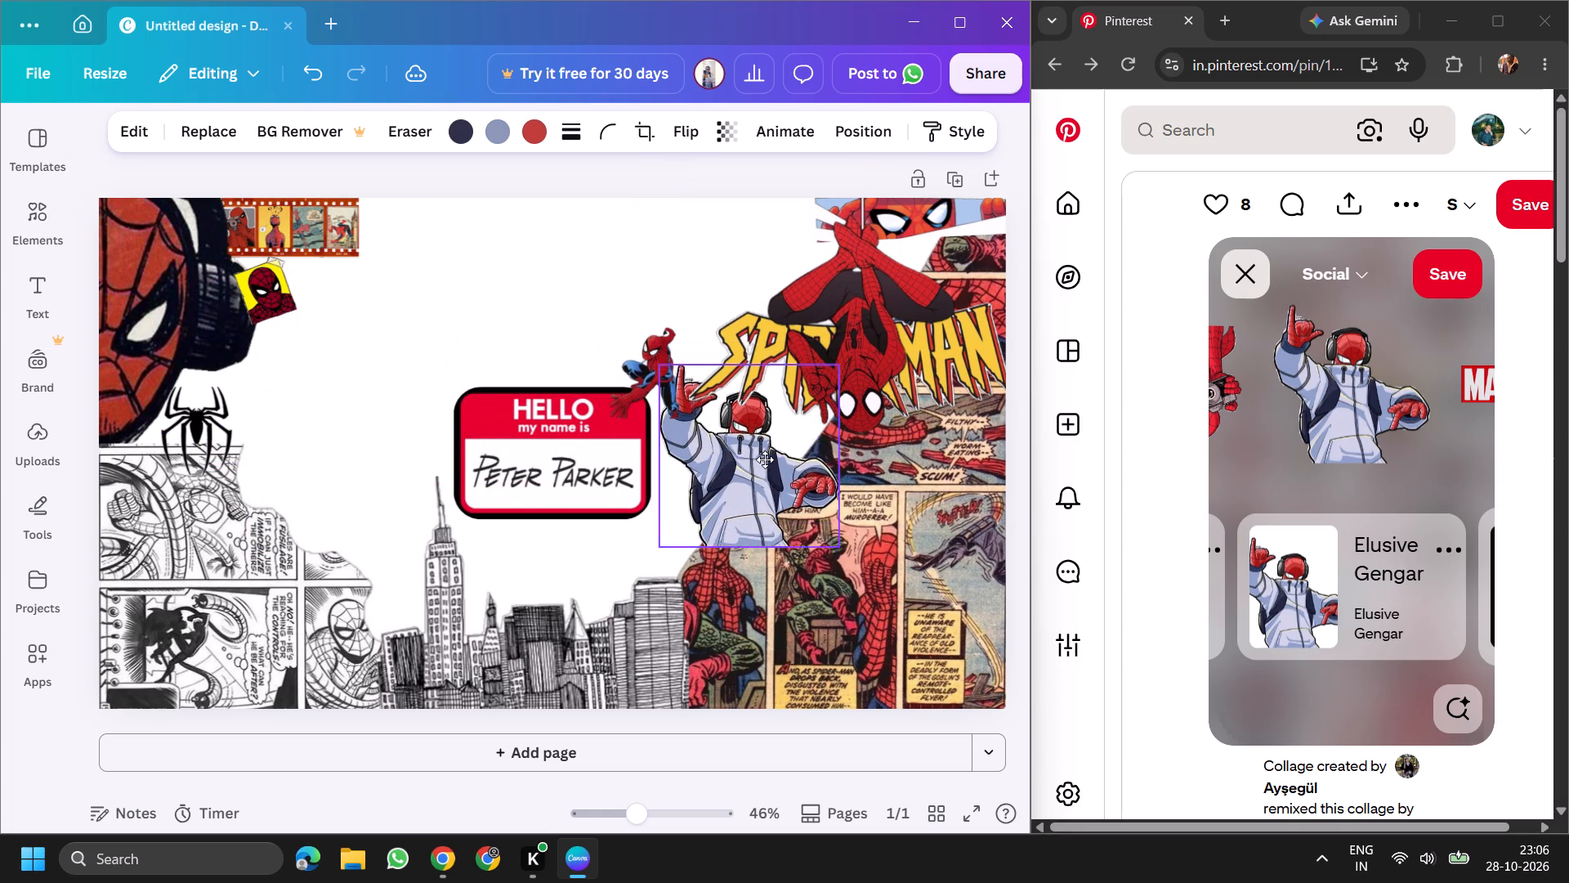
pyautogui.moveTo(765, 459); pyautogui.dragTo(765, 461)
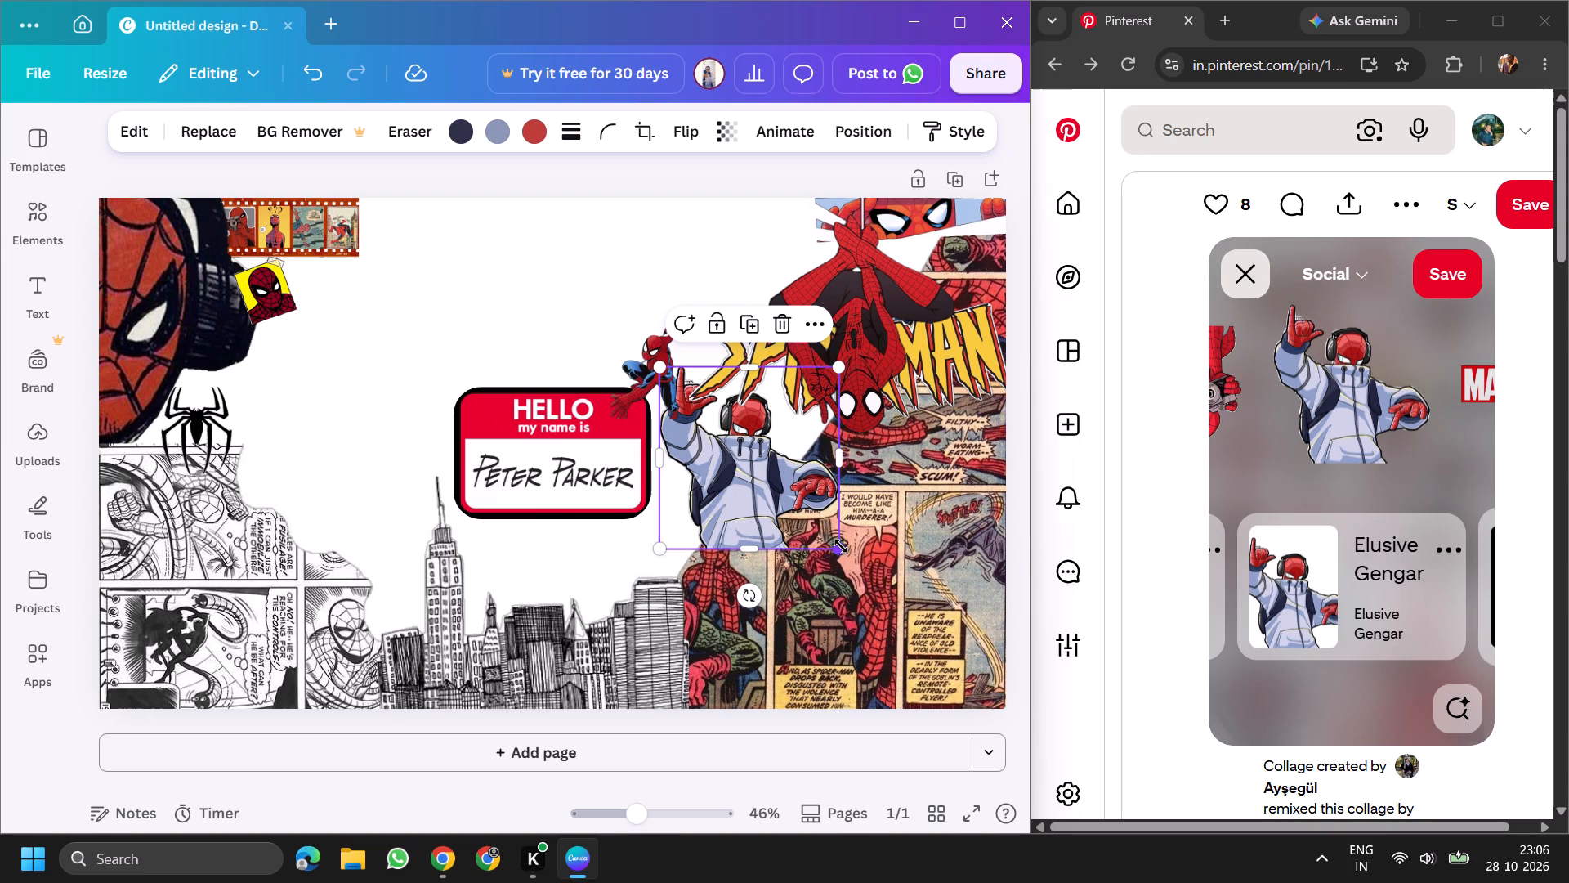
# Shrink the jacketed Spider-Man to about 60% of its width and place it under the SPI letters, beside the upside-down Spider-Man's head.
pyautogui.moveTo(841, 546); pyautogui.dragTo(780, 509)
pyautogui.moveTo(749, 448); pyautogui.dragTo(794, 447)
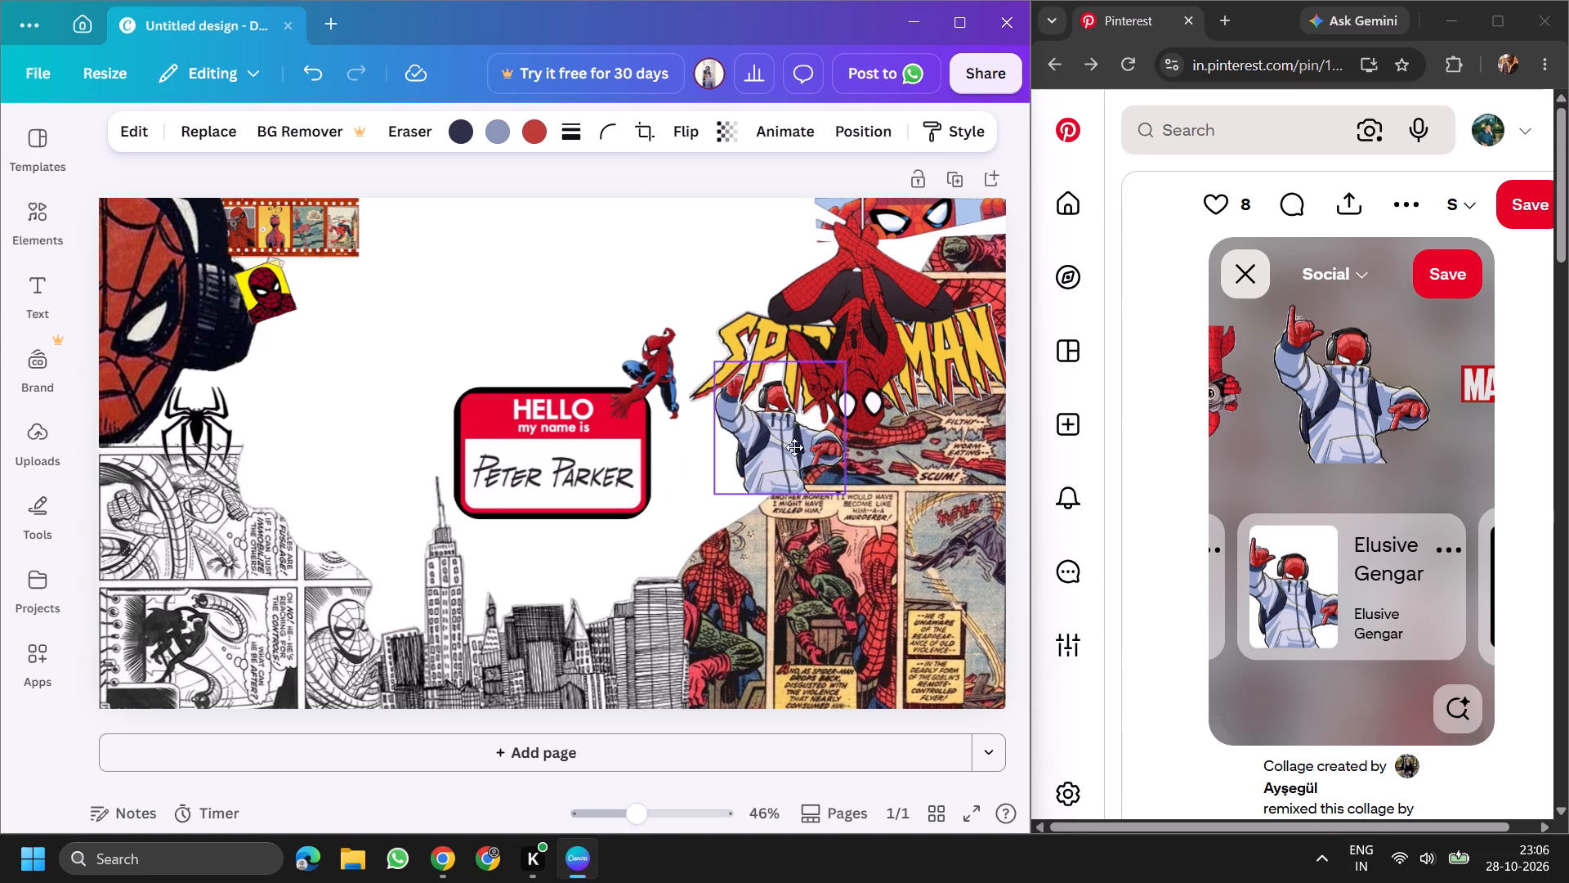
pyautogui.moveTo(794, 447); pyautogui.dragTo(788, 452)
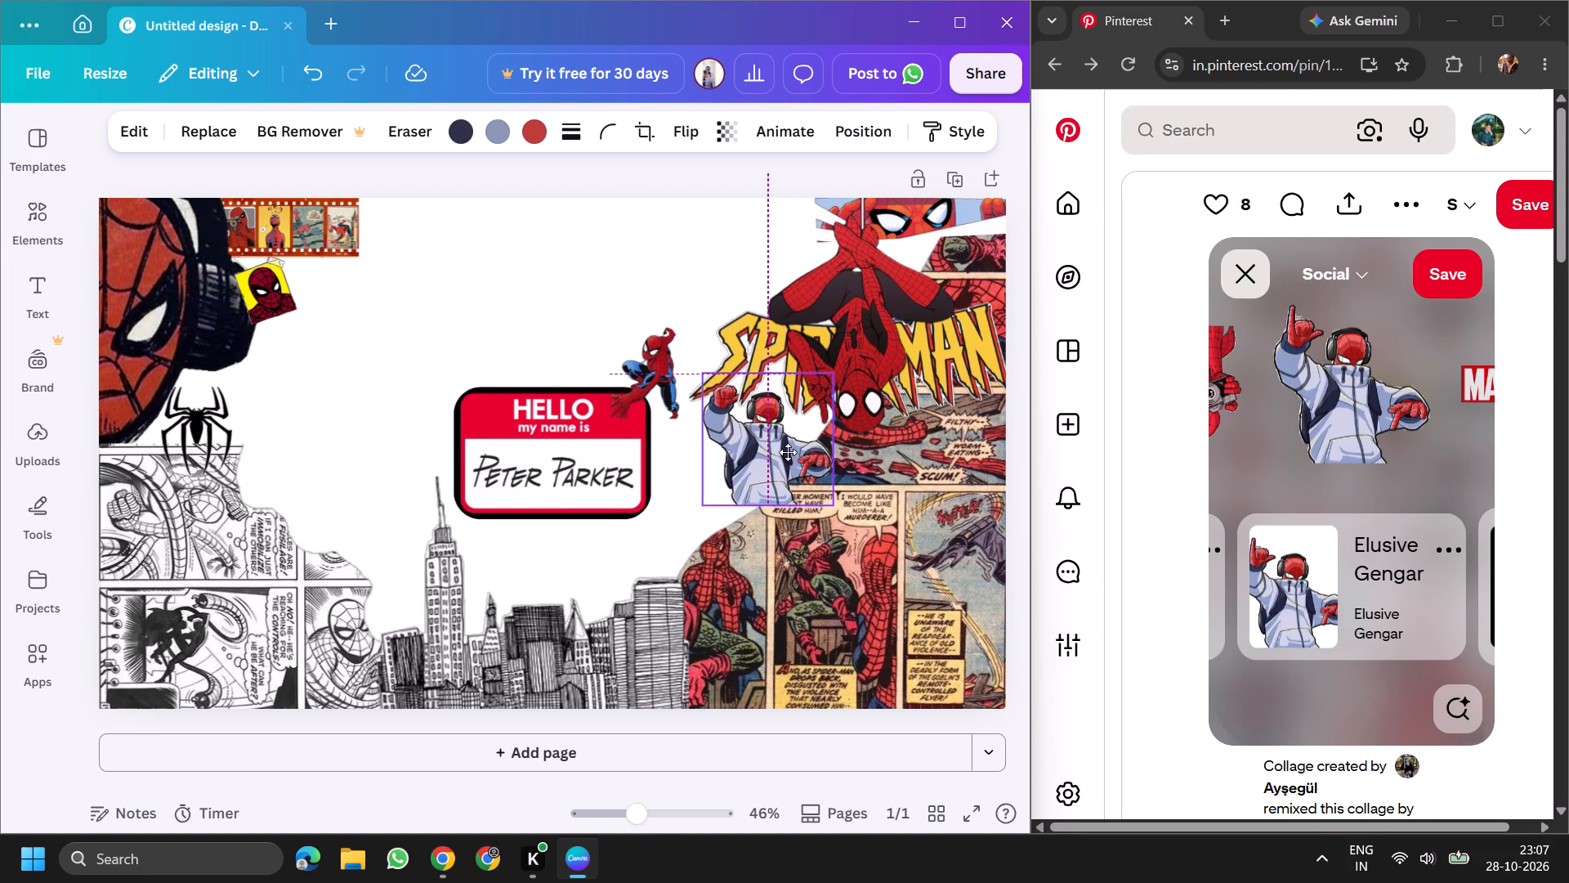
pyautogui.moveTo(788, 452); pyautogui.dragTo(799, 451)
pyautogui.moveTo(715, 377); pyautogui.dragTo(734, 397)
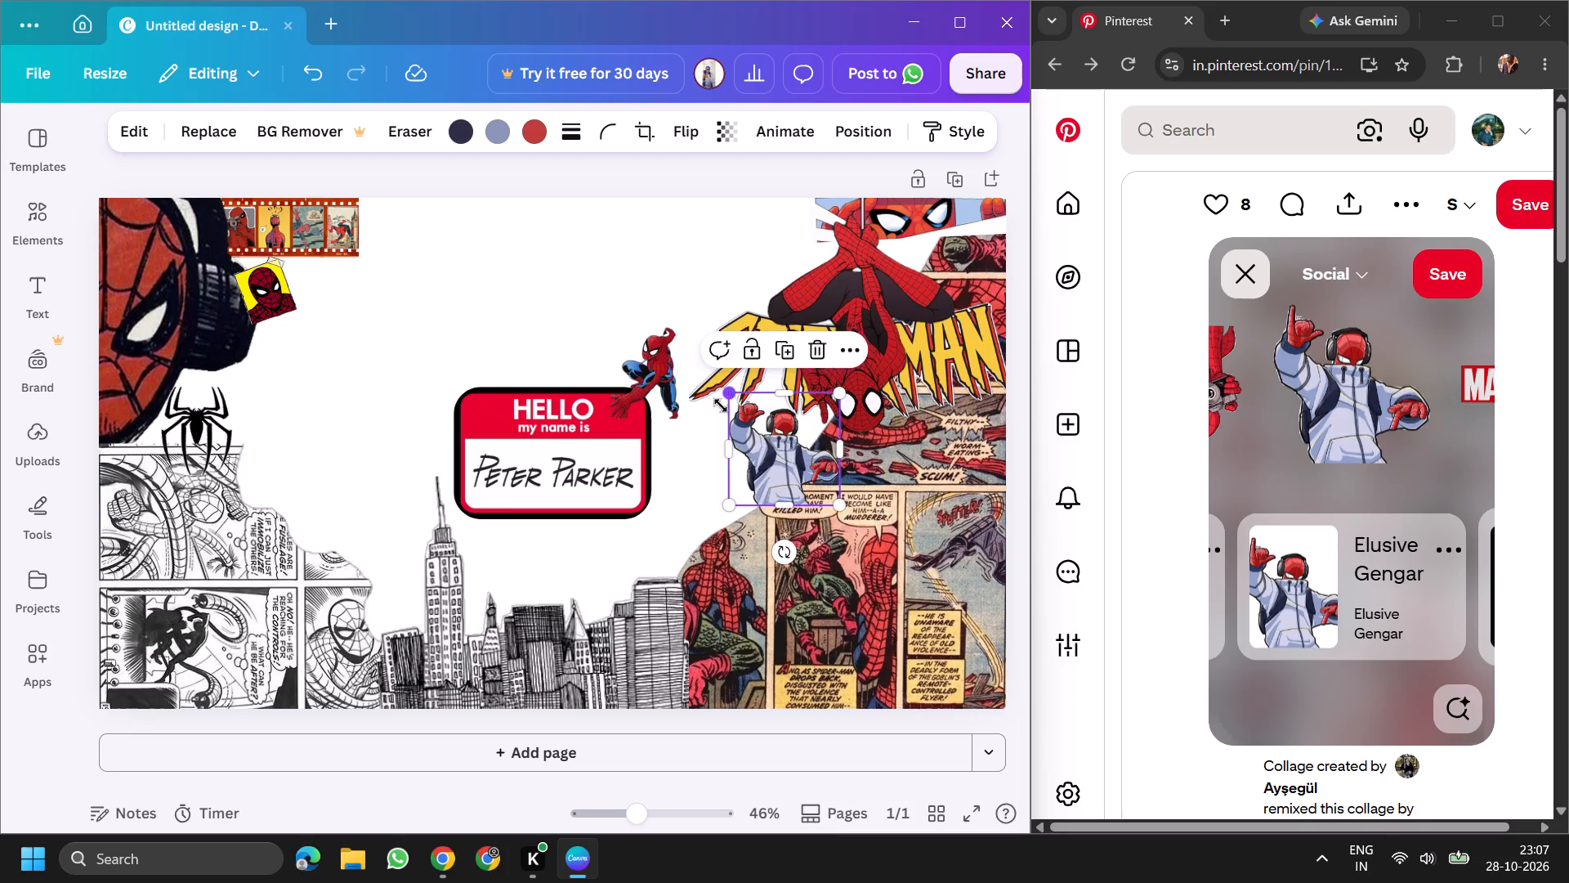
pyautogui.moveTo(775, 465); pyautogui.dragTo(753, 455)
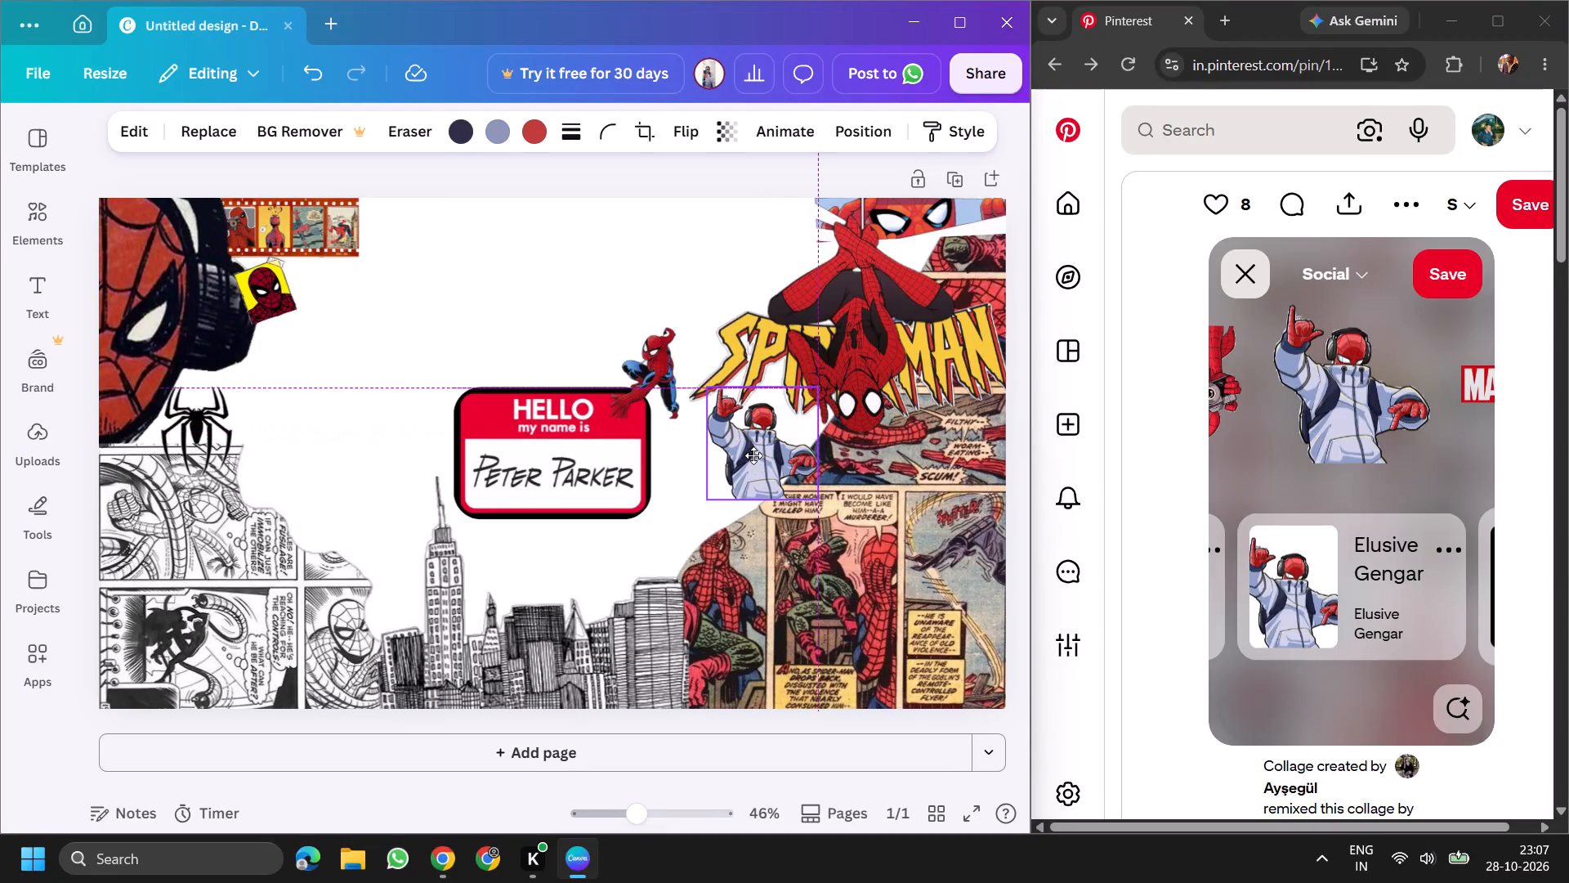
pyautogui.moveTo(753, 455); pyautogui.dragTo(753, 459)
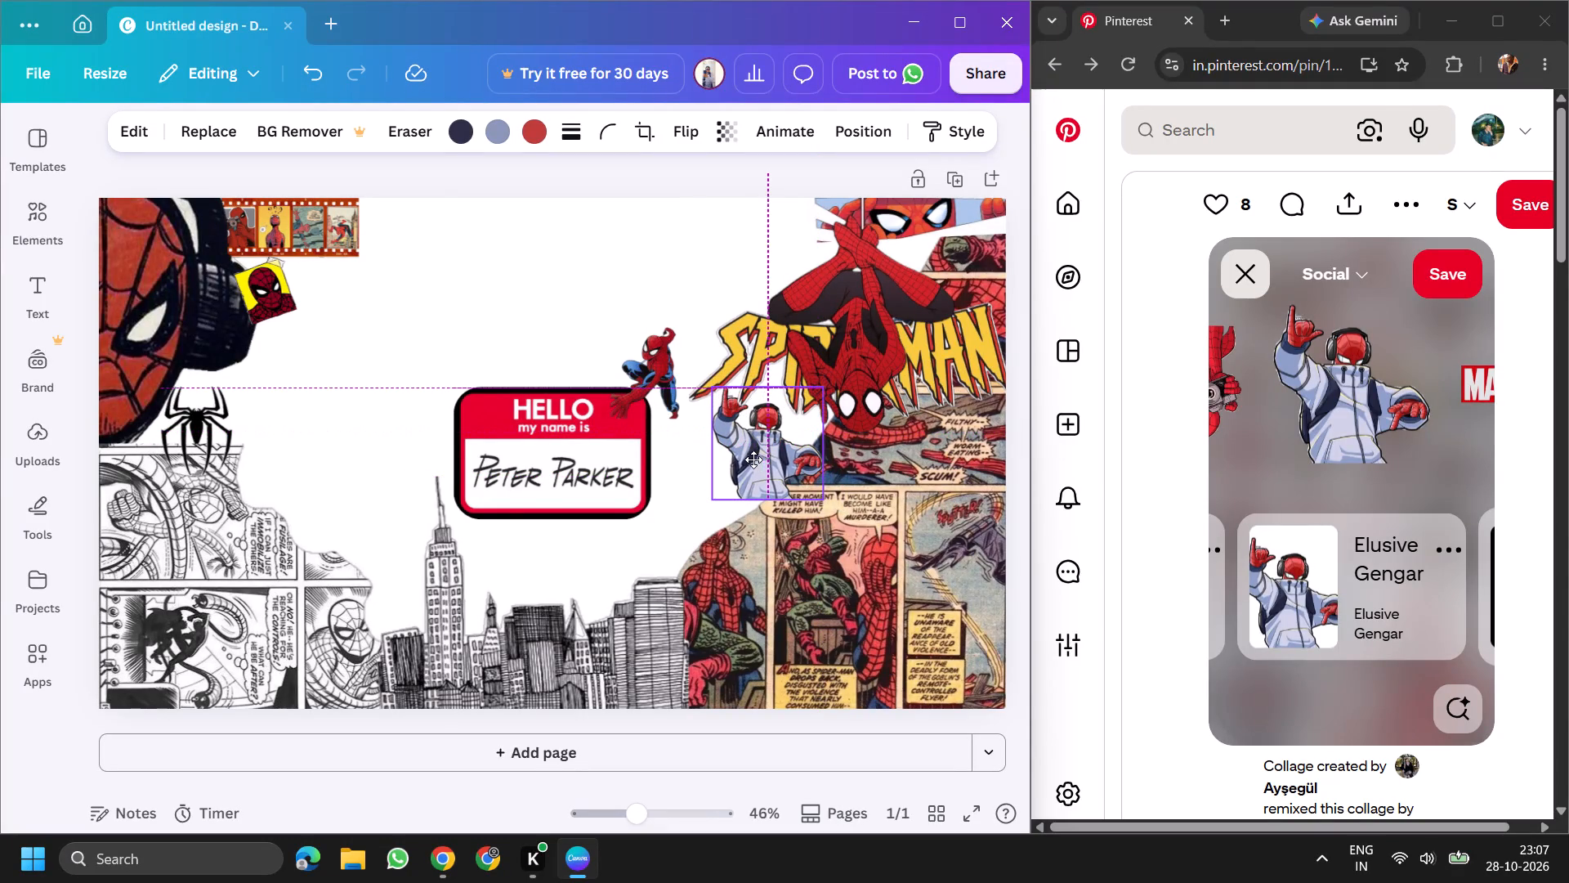
pyautogui.moveTo(753, 459); pyautogui.dragTo(664, 540)
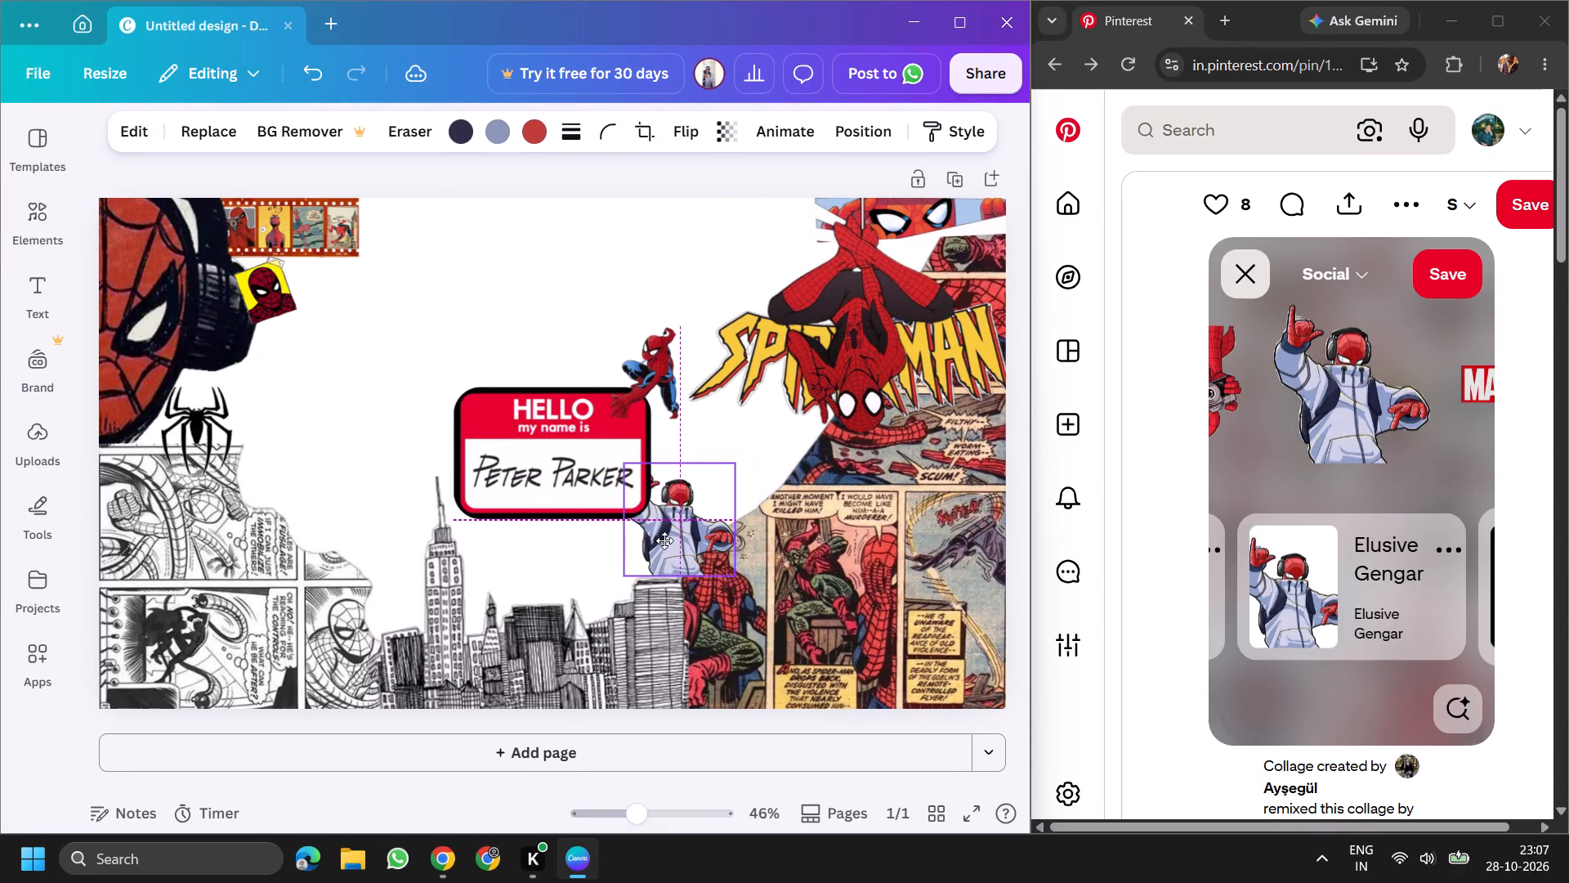
pyautogui.moveTo(664, 540); pyautogui.dragTo(764, 445)
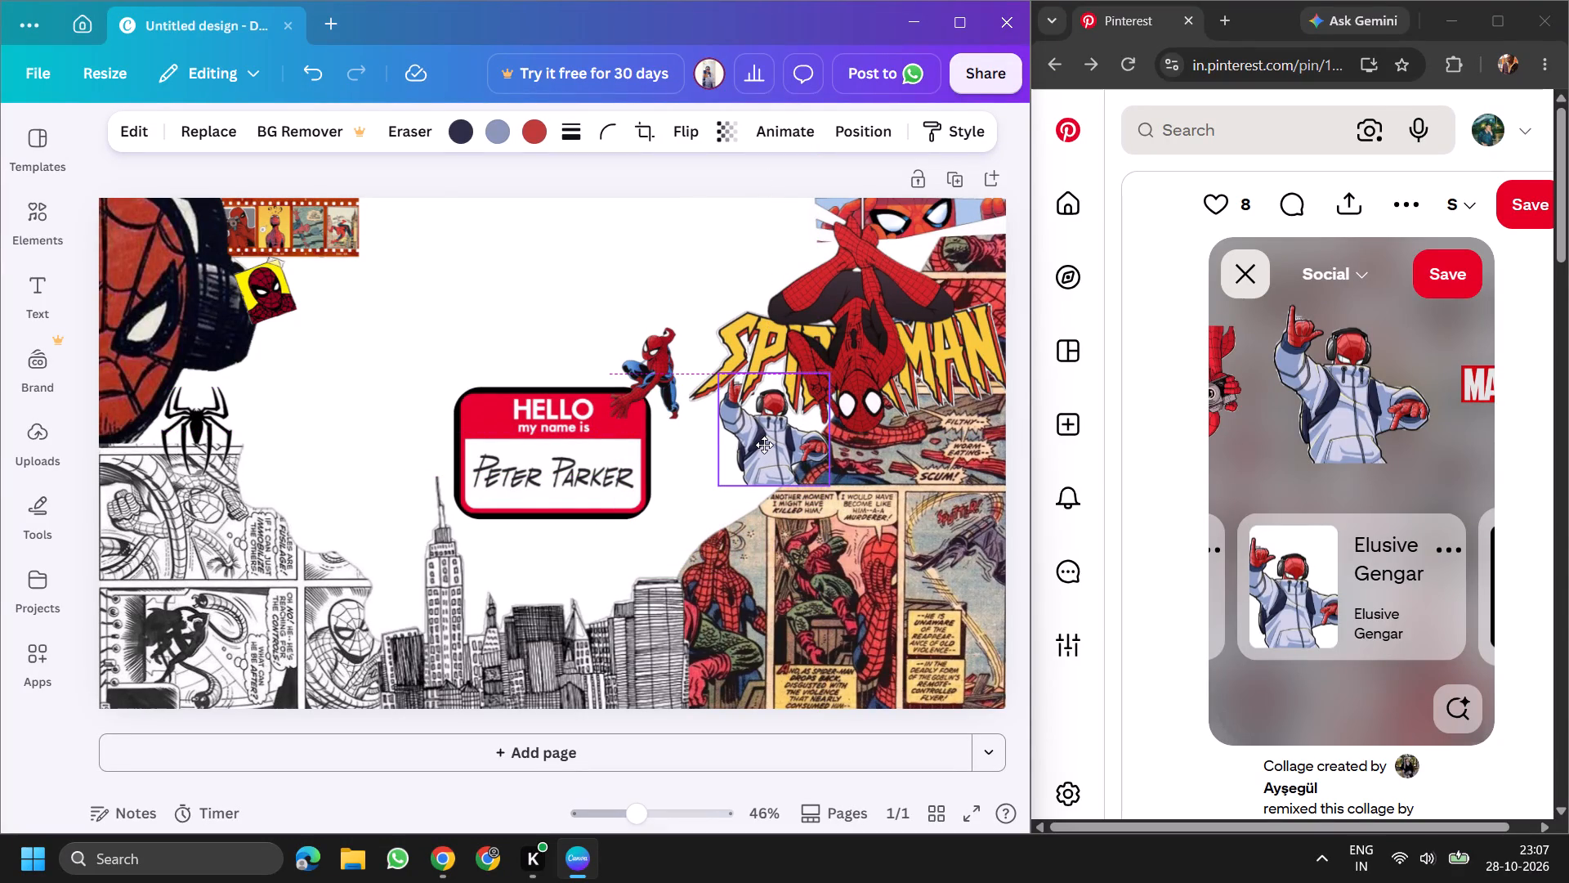
pyautogui.moveTo(764, 445); pyautogui.dragTo(757, 454)
pyautogui.click(725, 437)
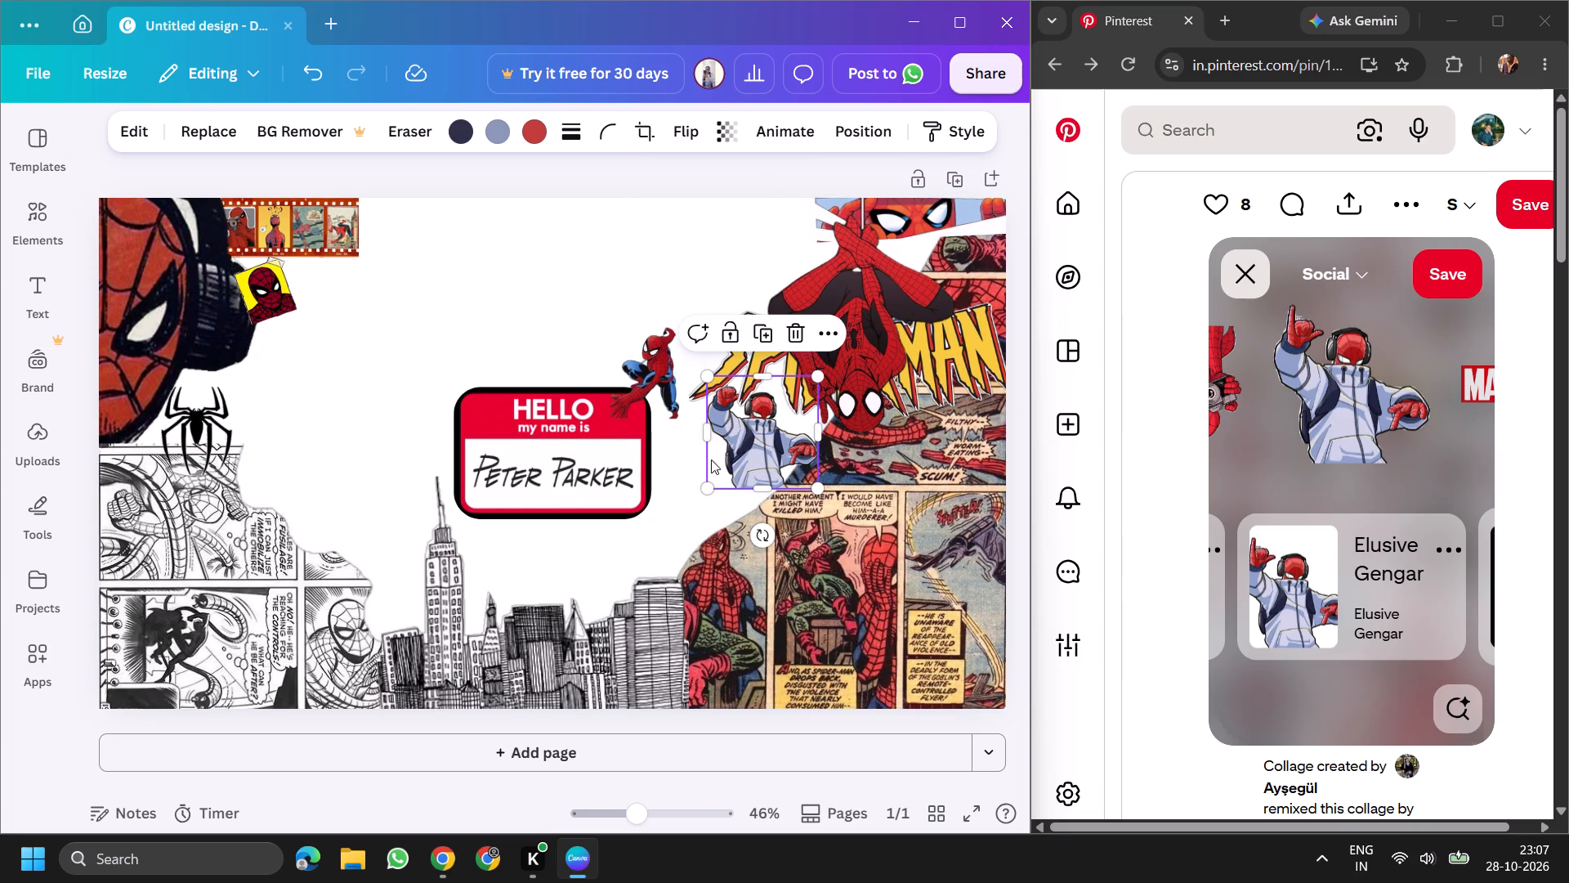
pyautogui.click(651, 238)
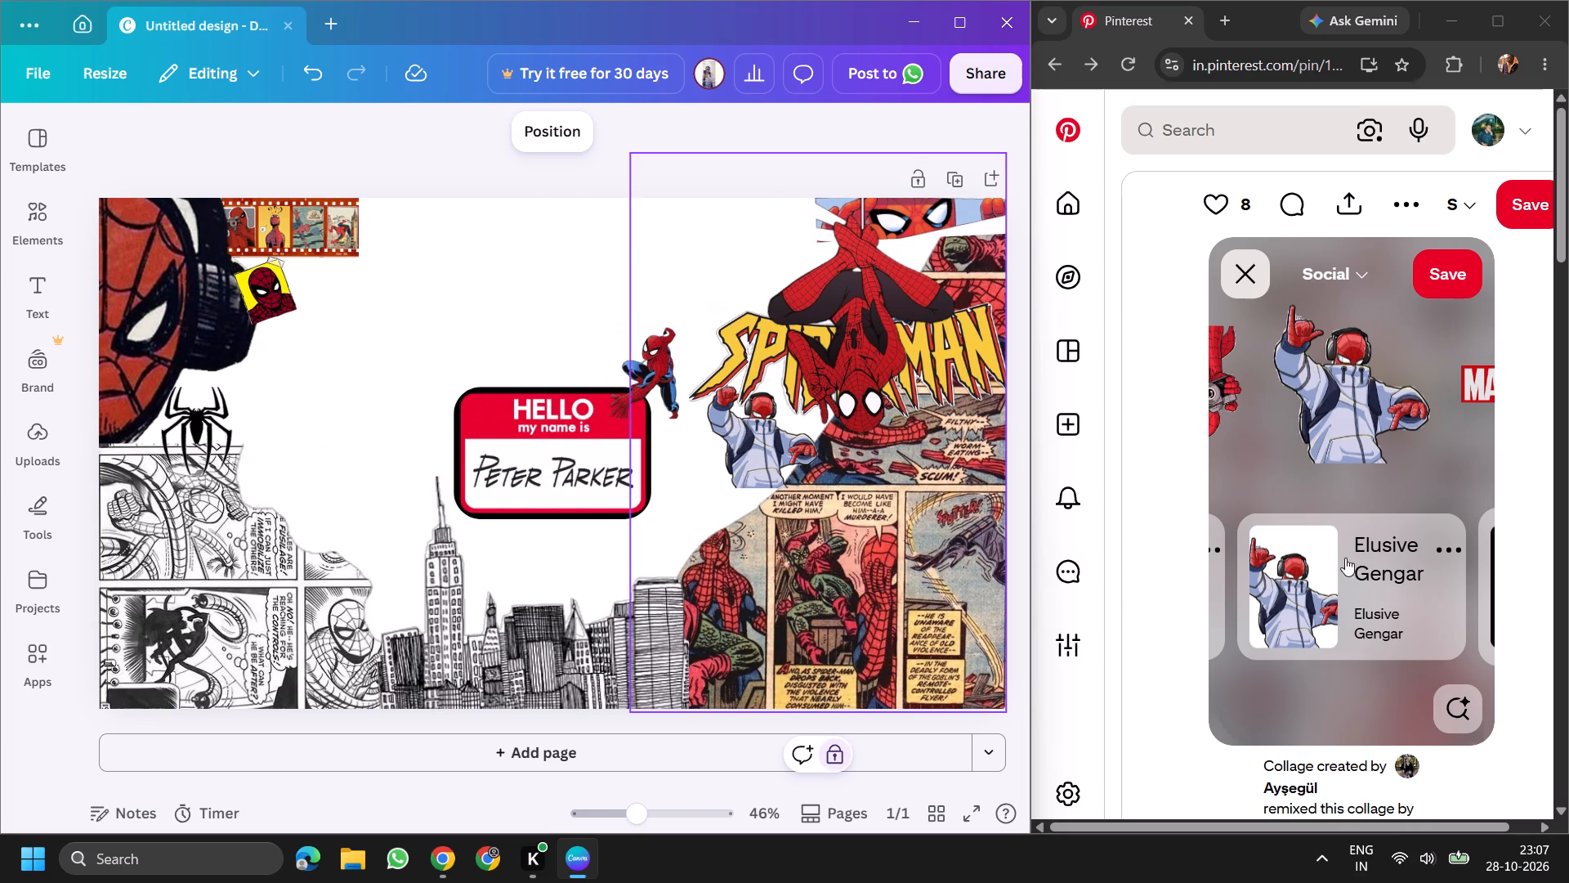
# Browse Pinterest's related Spider-Man sticker pins and open the SpiderWeb collage containing the hooded Spider-Man, Snoopy and name tag stickers.
pyautogui.click(1259, 280)
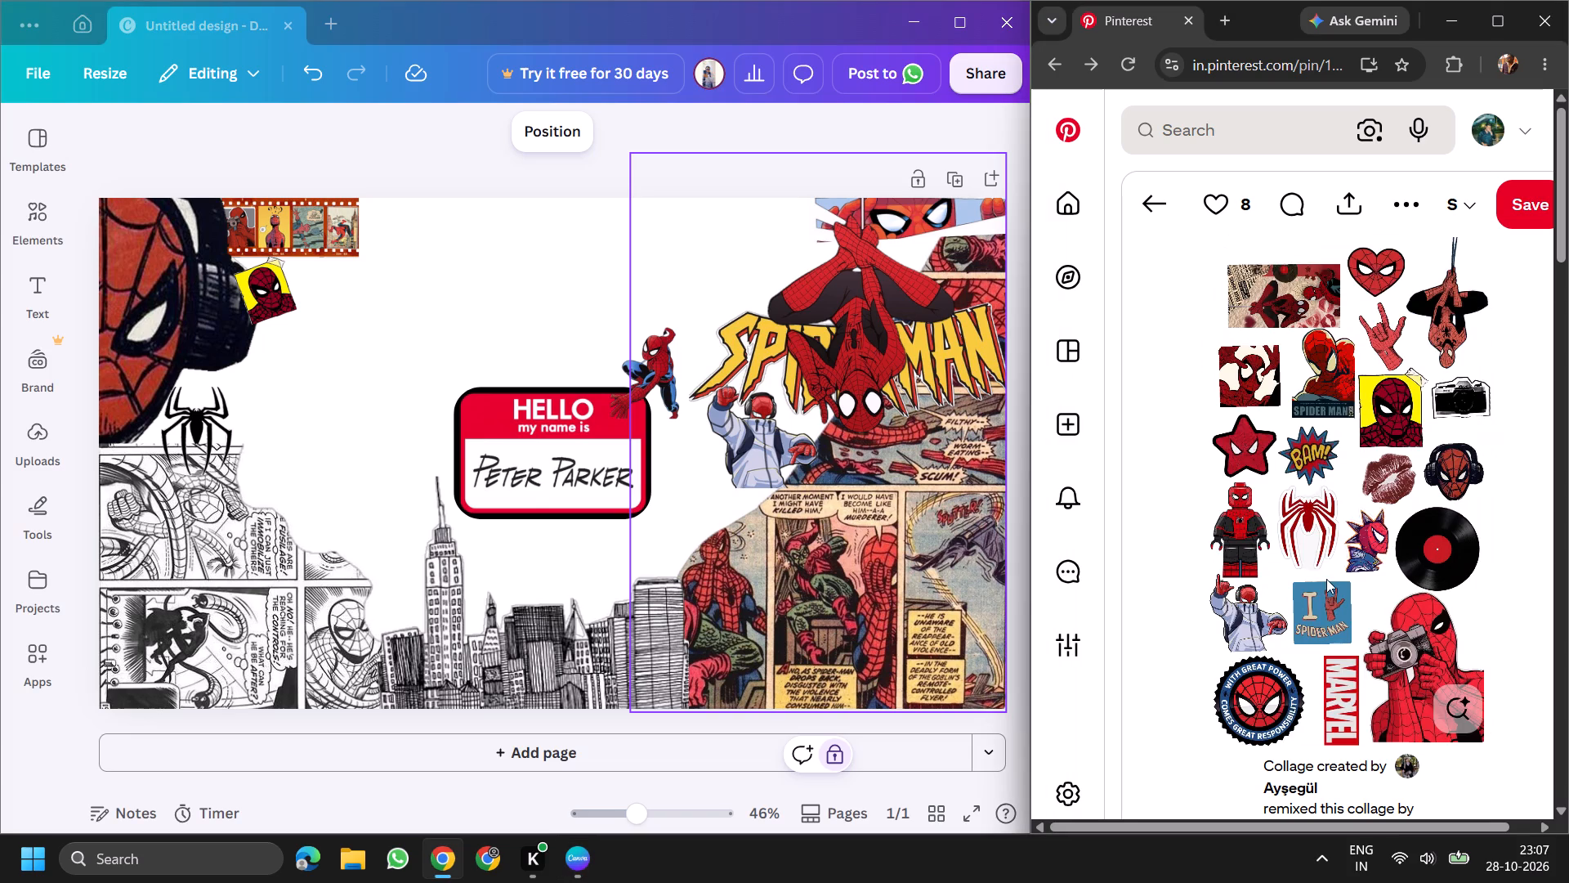
pyautogui.scroll(-2, 1326, 579)
pyautogui.scroll(2, 1359, 452)
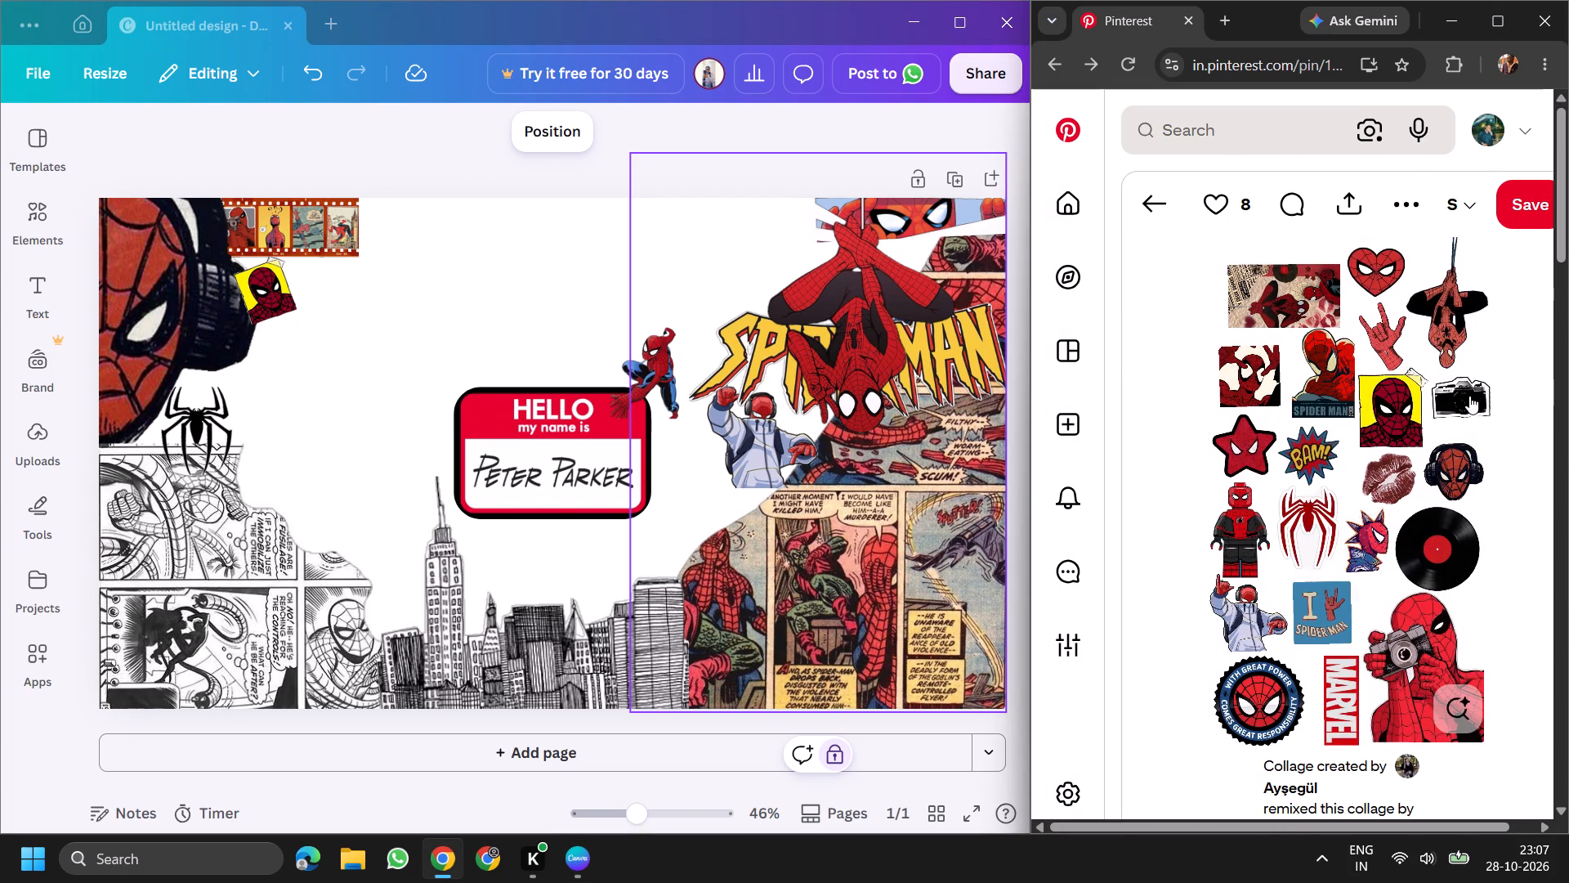
pyautogui.scroll(-3, 1333, 447)
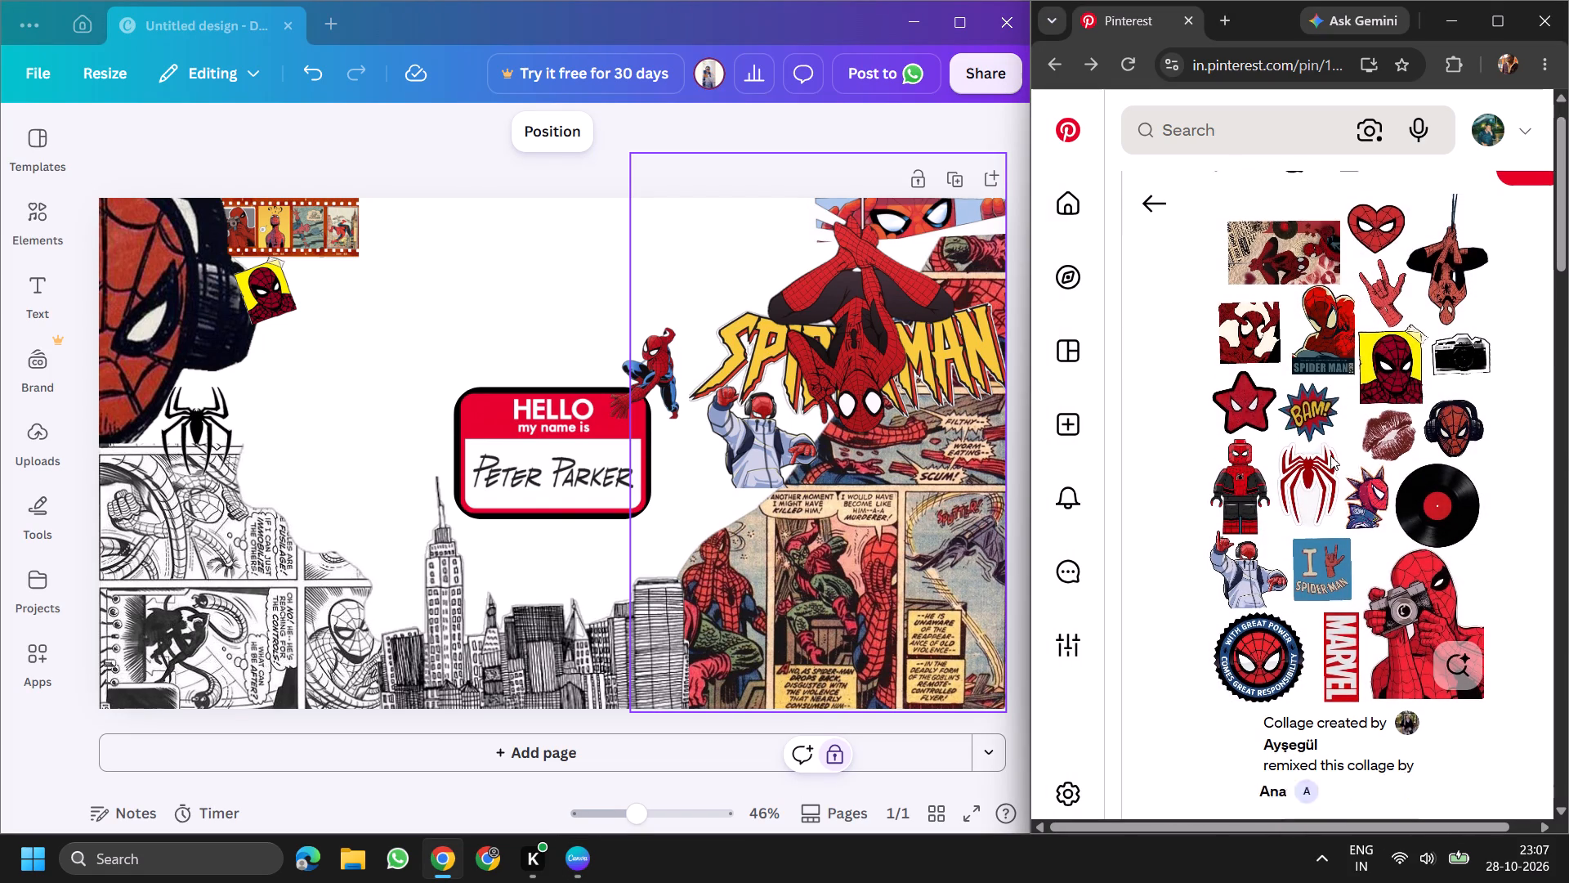
pyautogui.scroll(-3, 1329, 456)
pyautogui.scroll(6, 1419, 419)
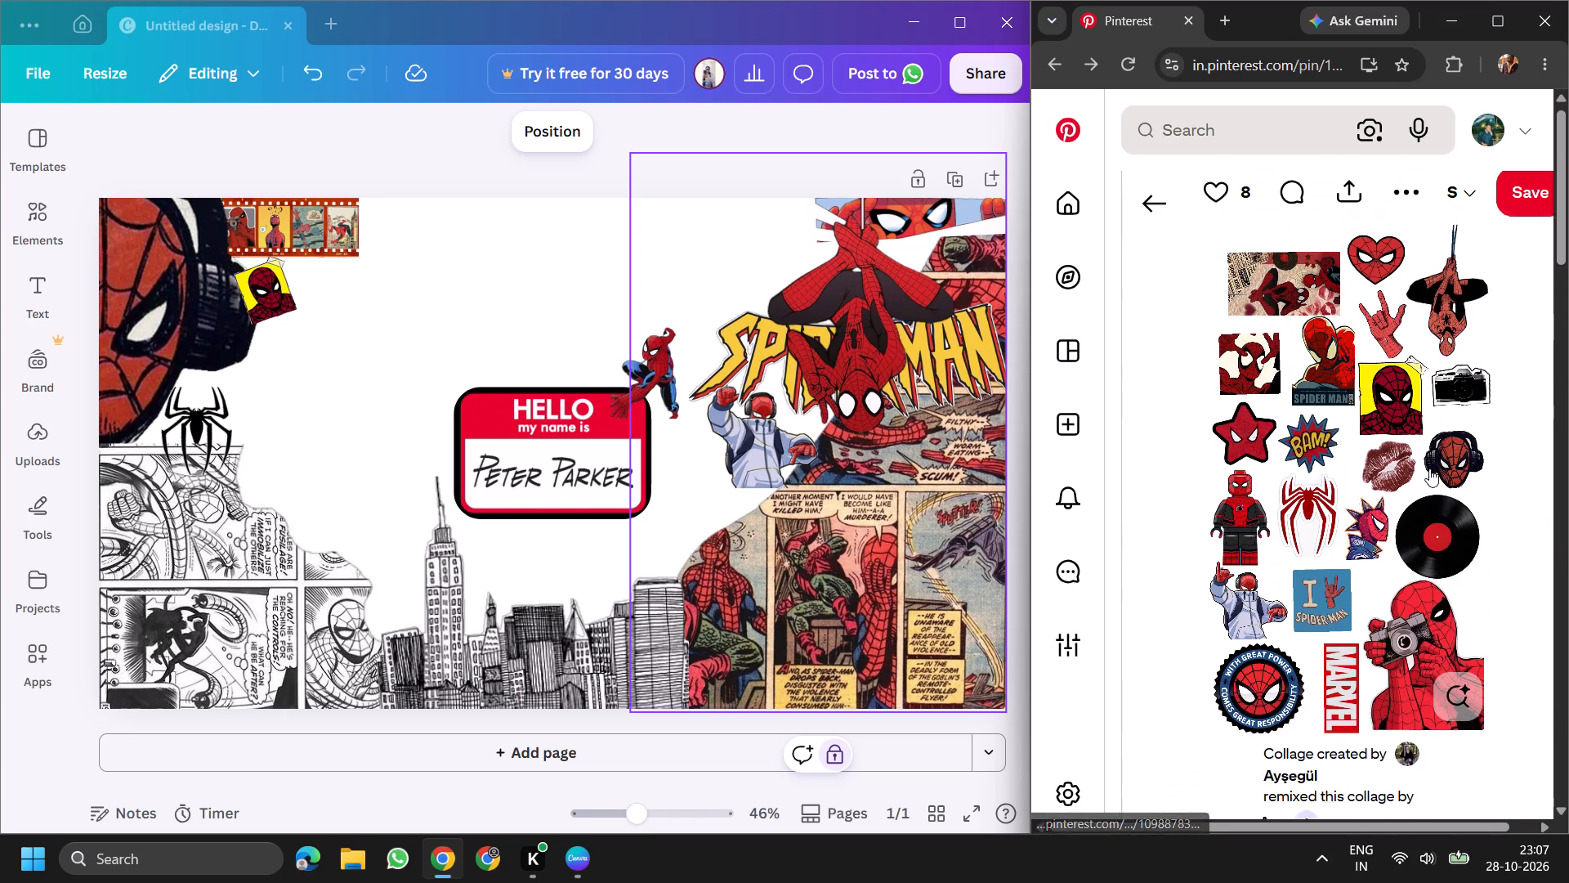
pyautogui.scroll(-4, 1333, 408)
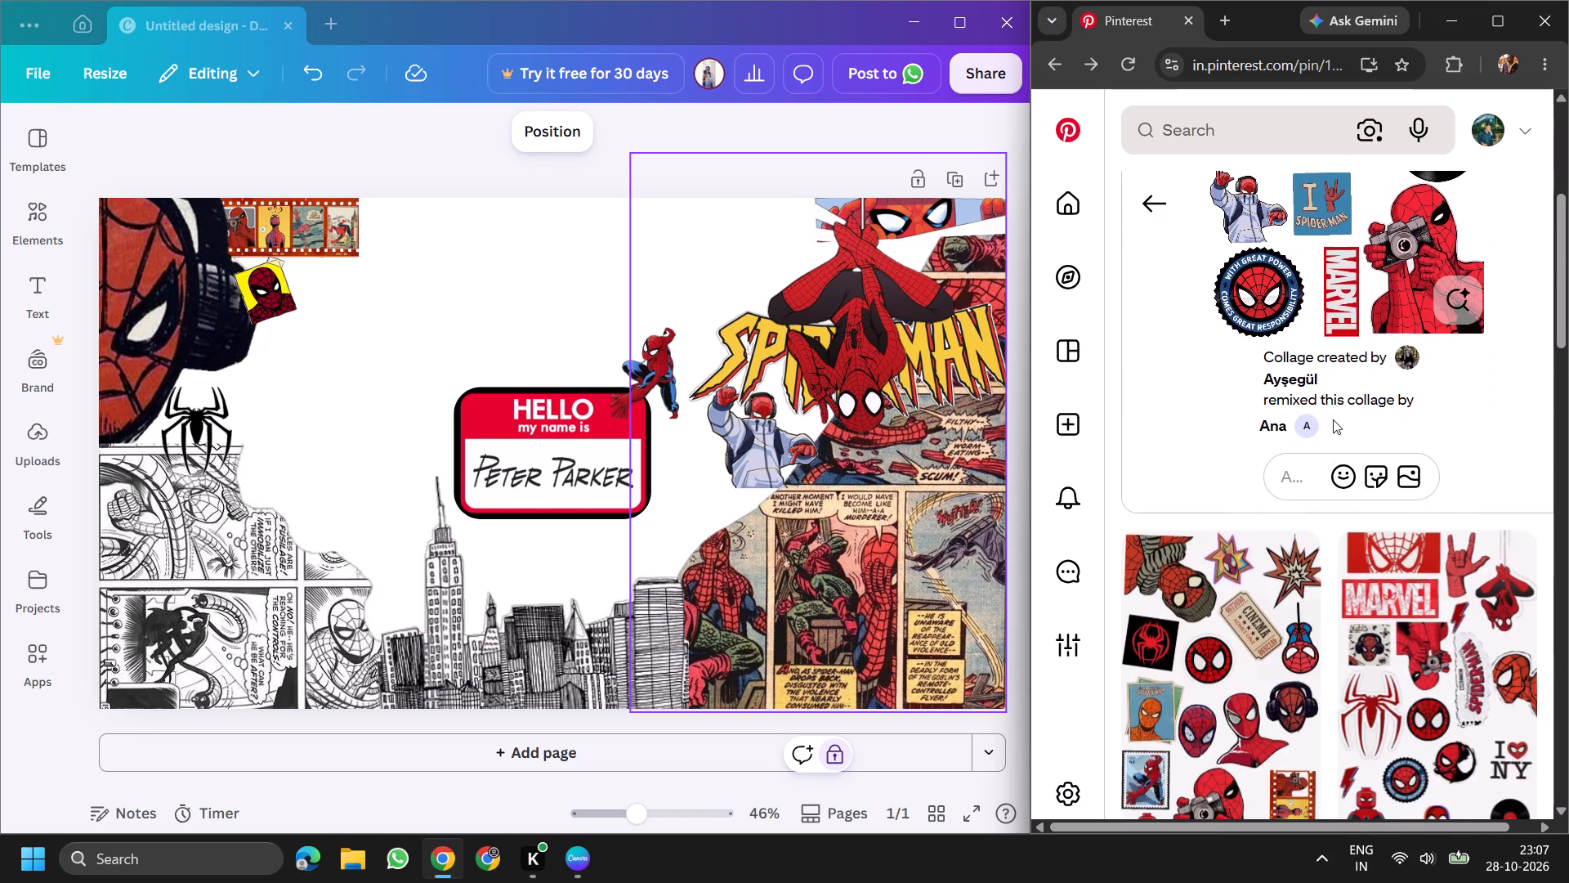
pyautogui.scroll(-3, 1335, 527)
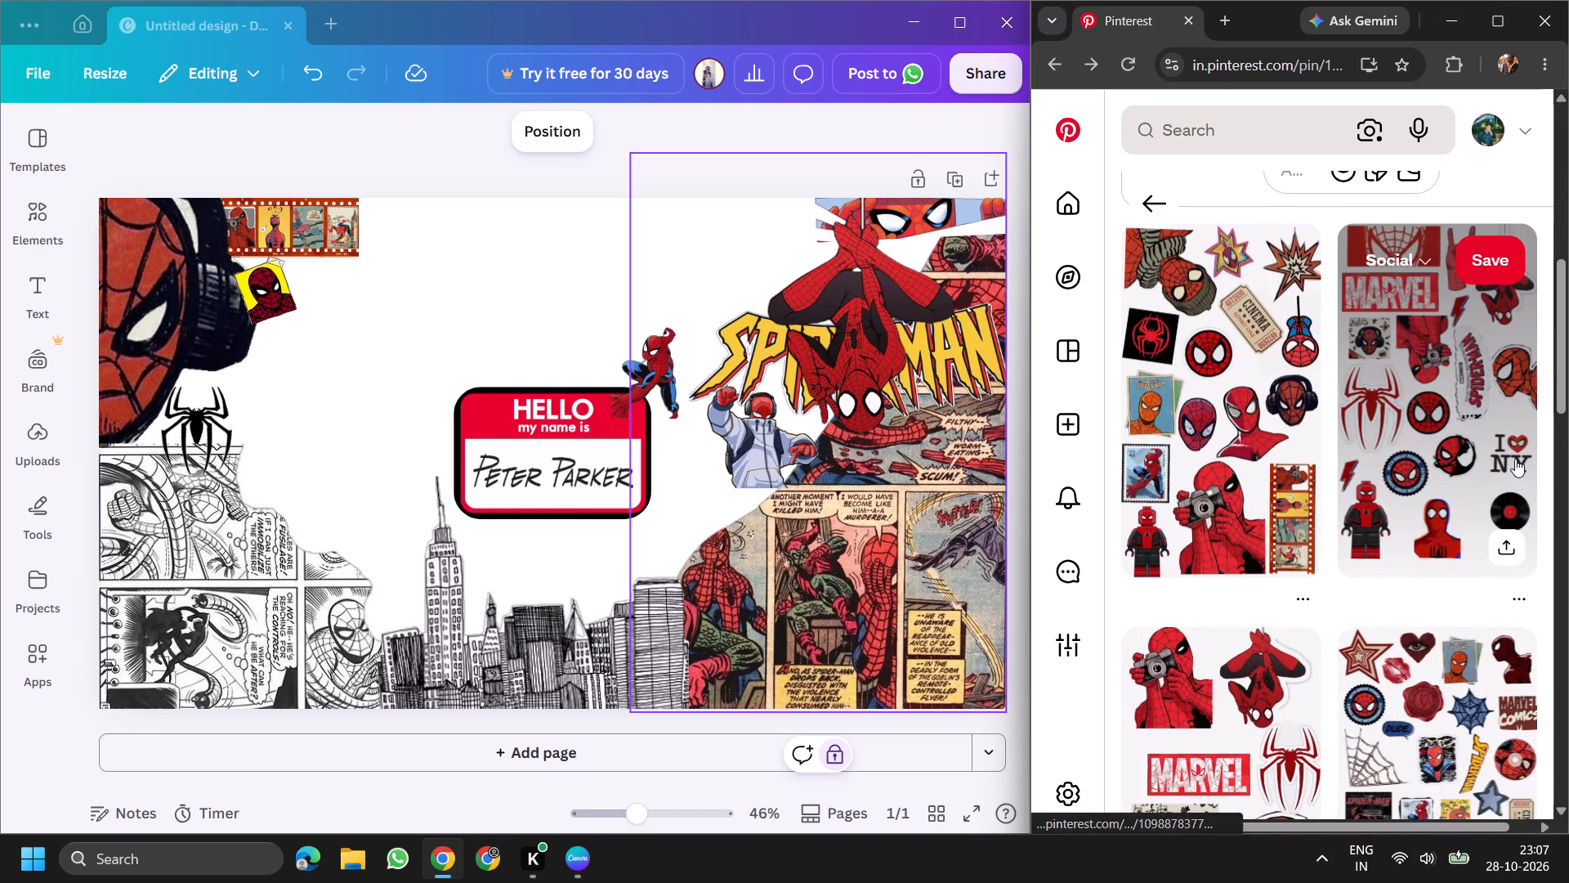
pyautogui.scroll(-4, 1492, 476)
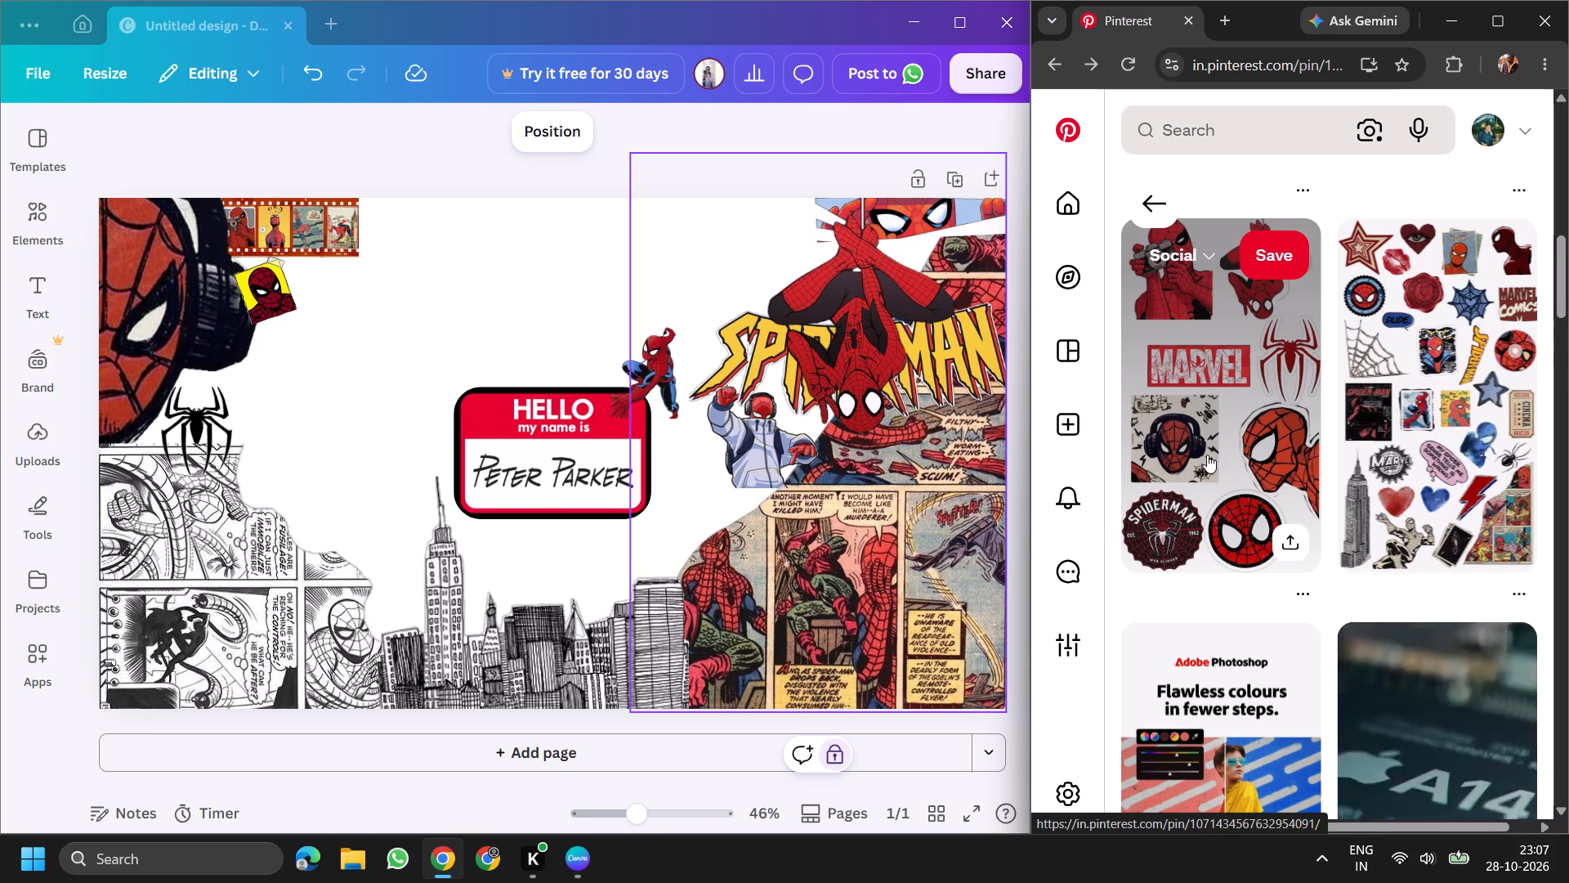
pyautogui.scroll(-7, 1204, 497)
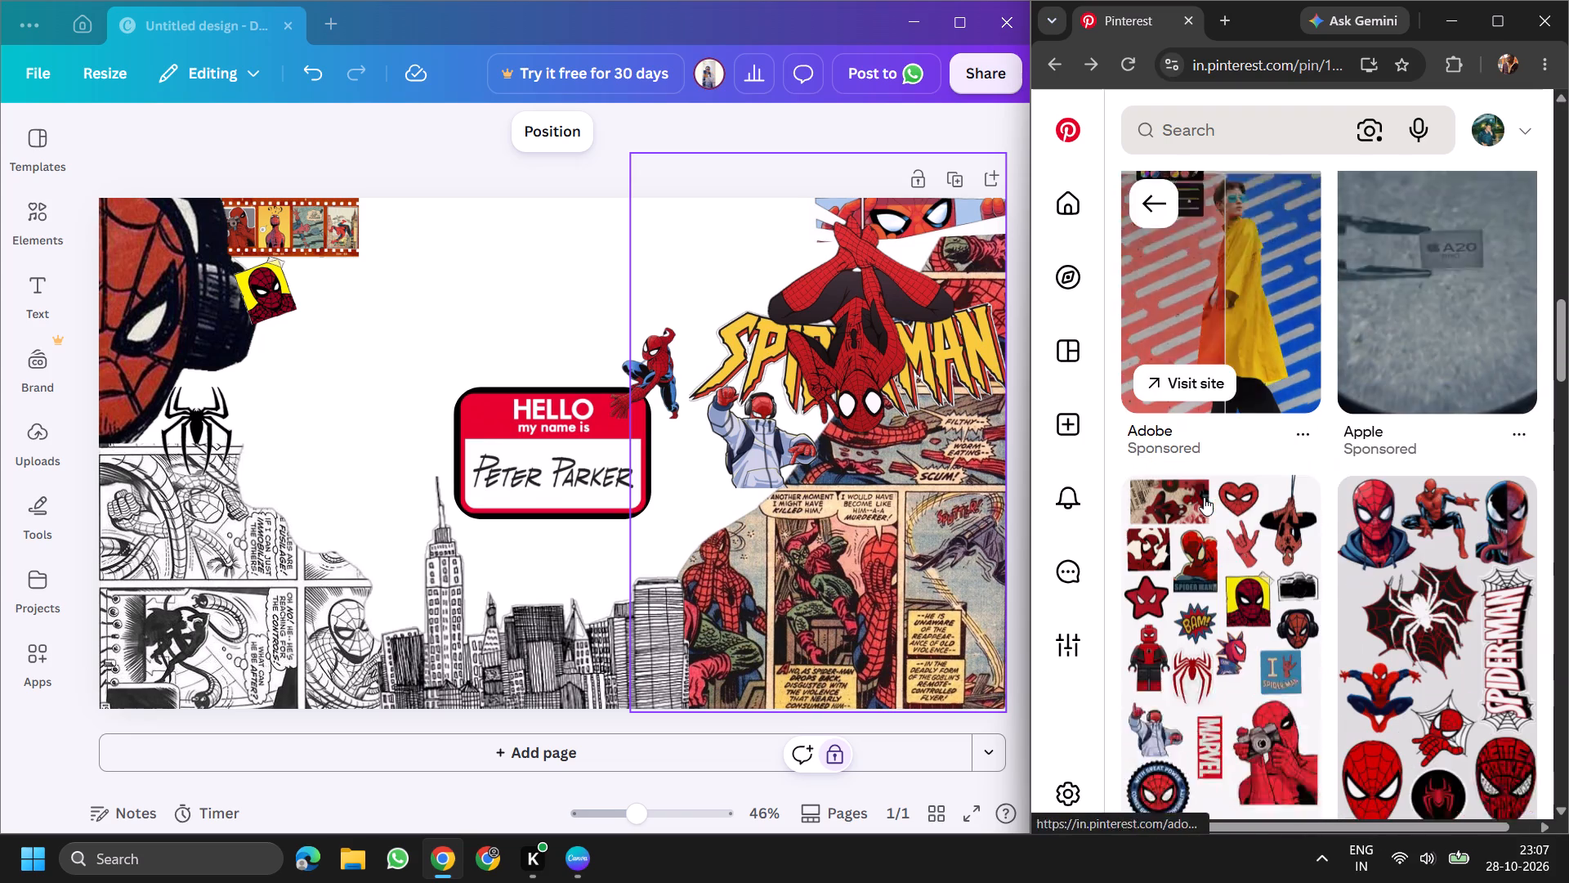
pyautogui.scroll(-3, 1204, 497)
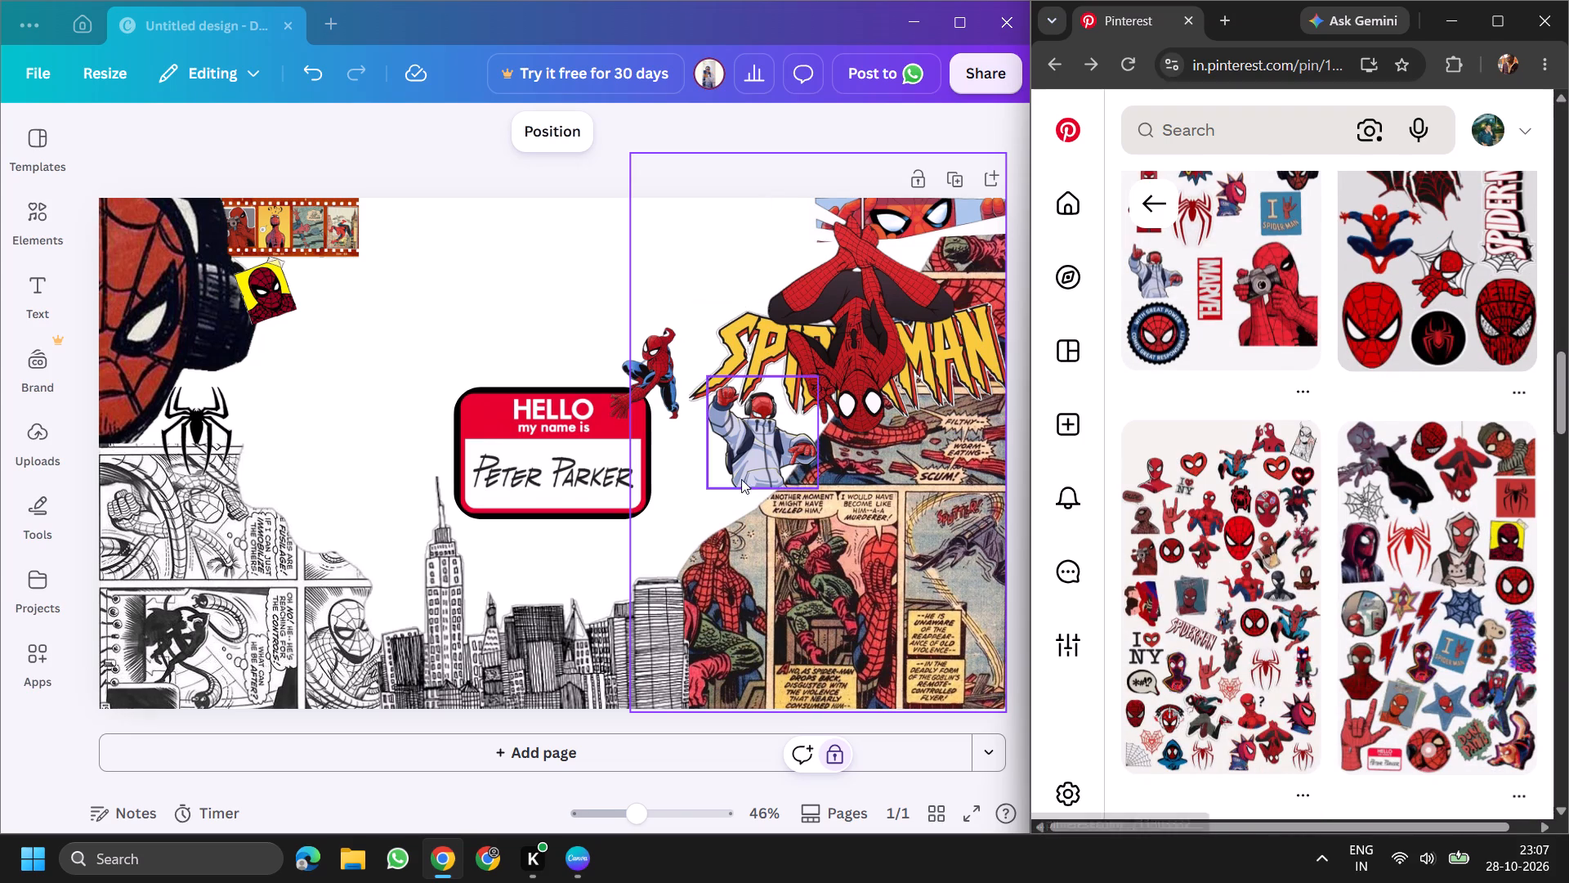
pyautogui.click(1508, 570)
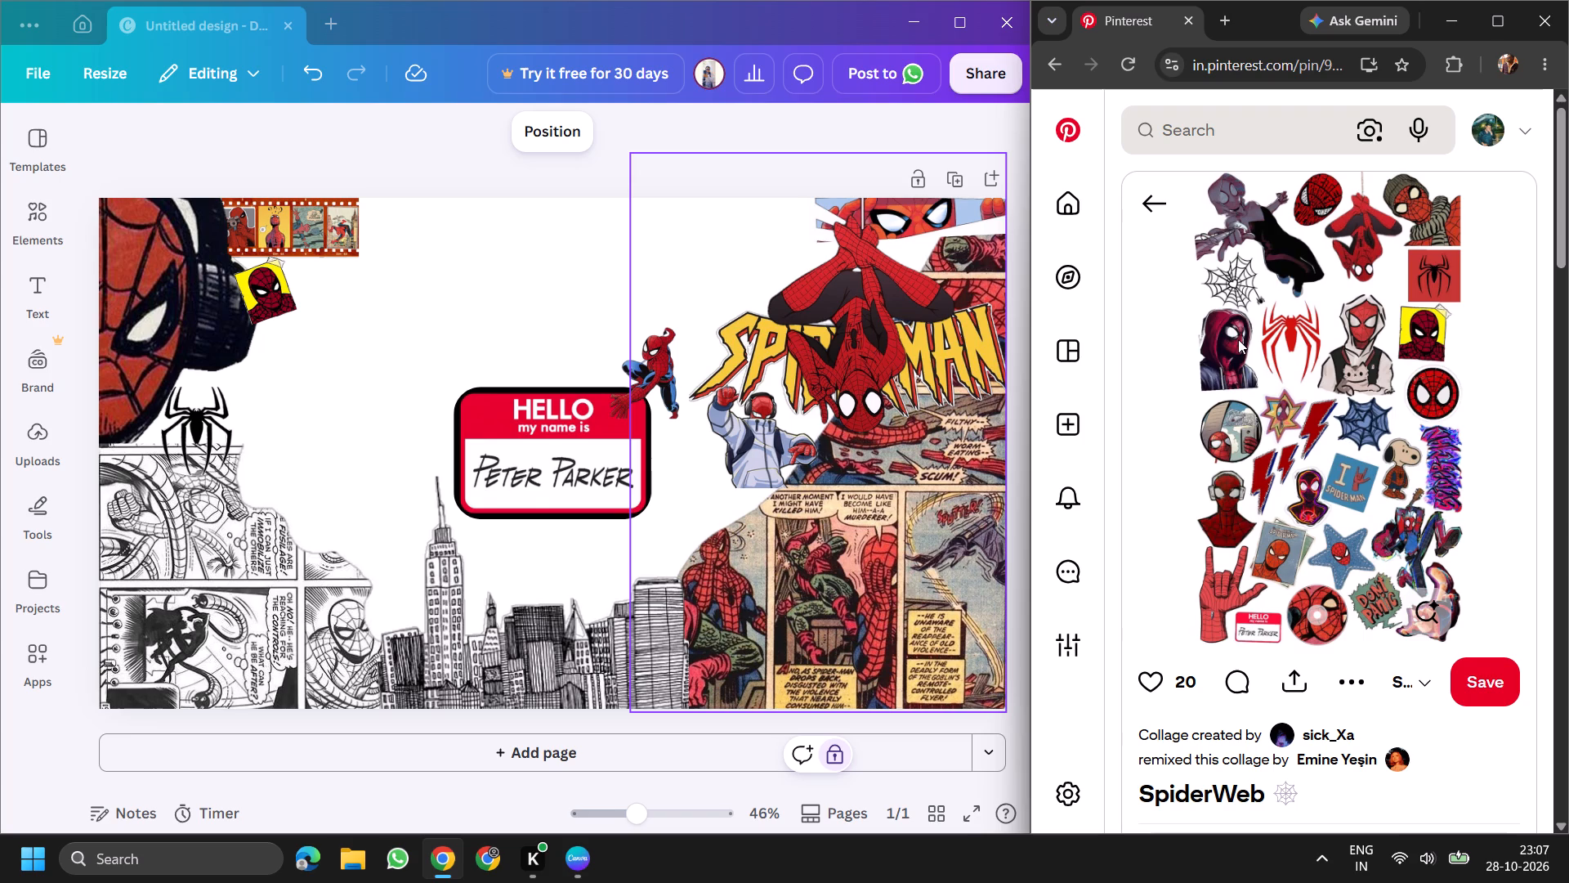
# Preview the Spider-Gwen sticker and the hooded Spider-Man sticker in the SpiderWeb collage.
pyautogui.click(1277, 237)
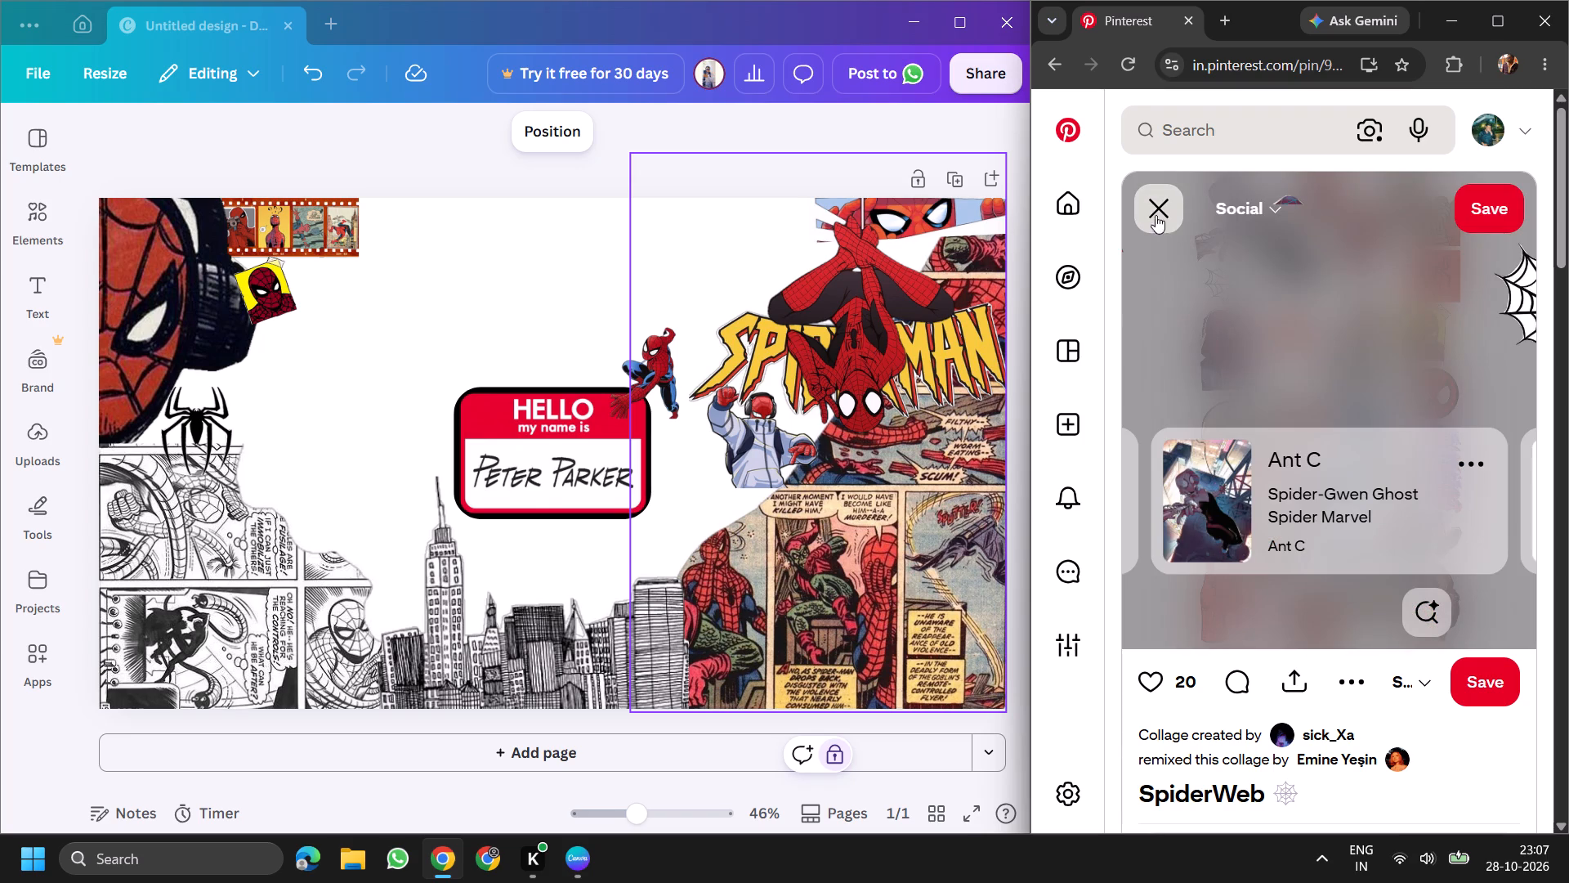
pyautogui.click(1156, 209)
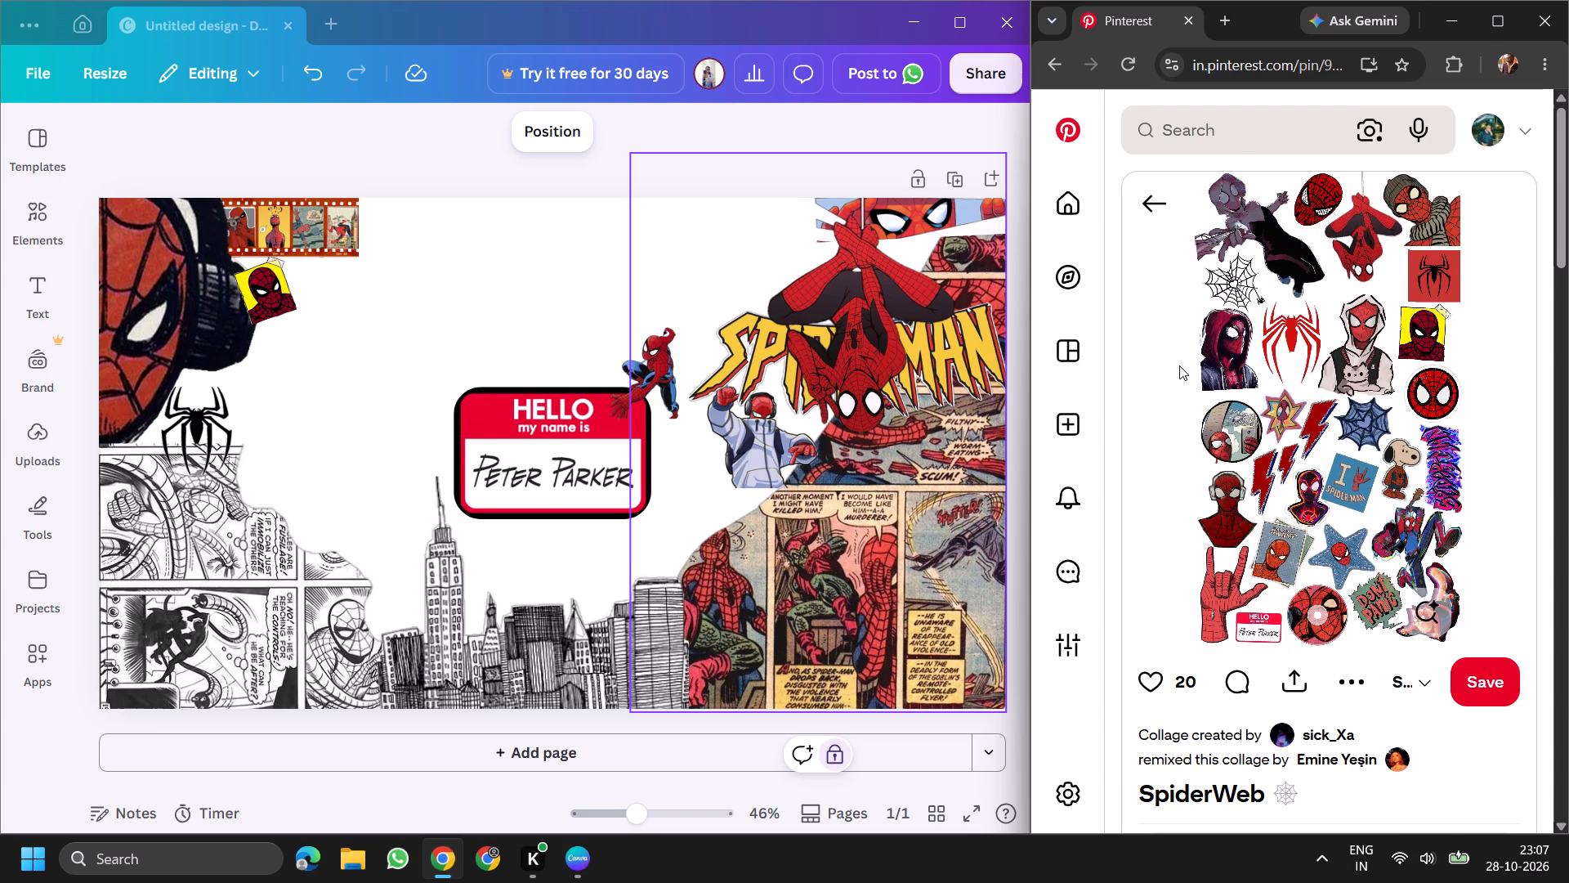
pyautogui.click(1223, 344)
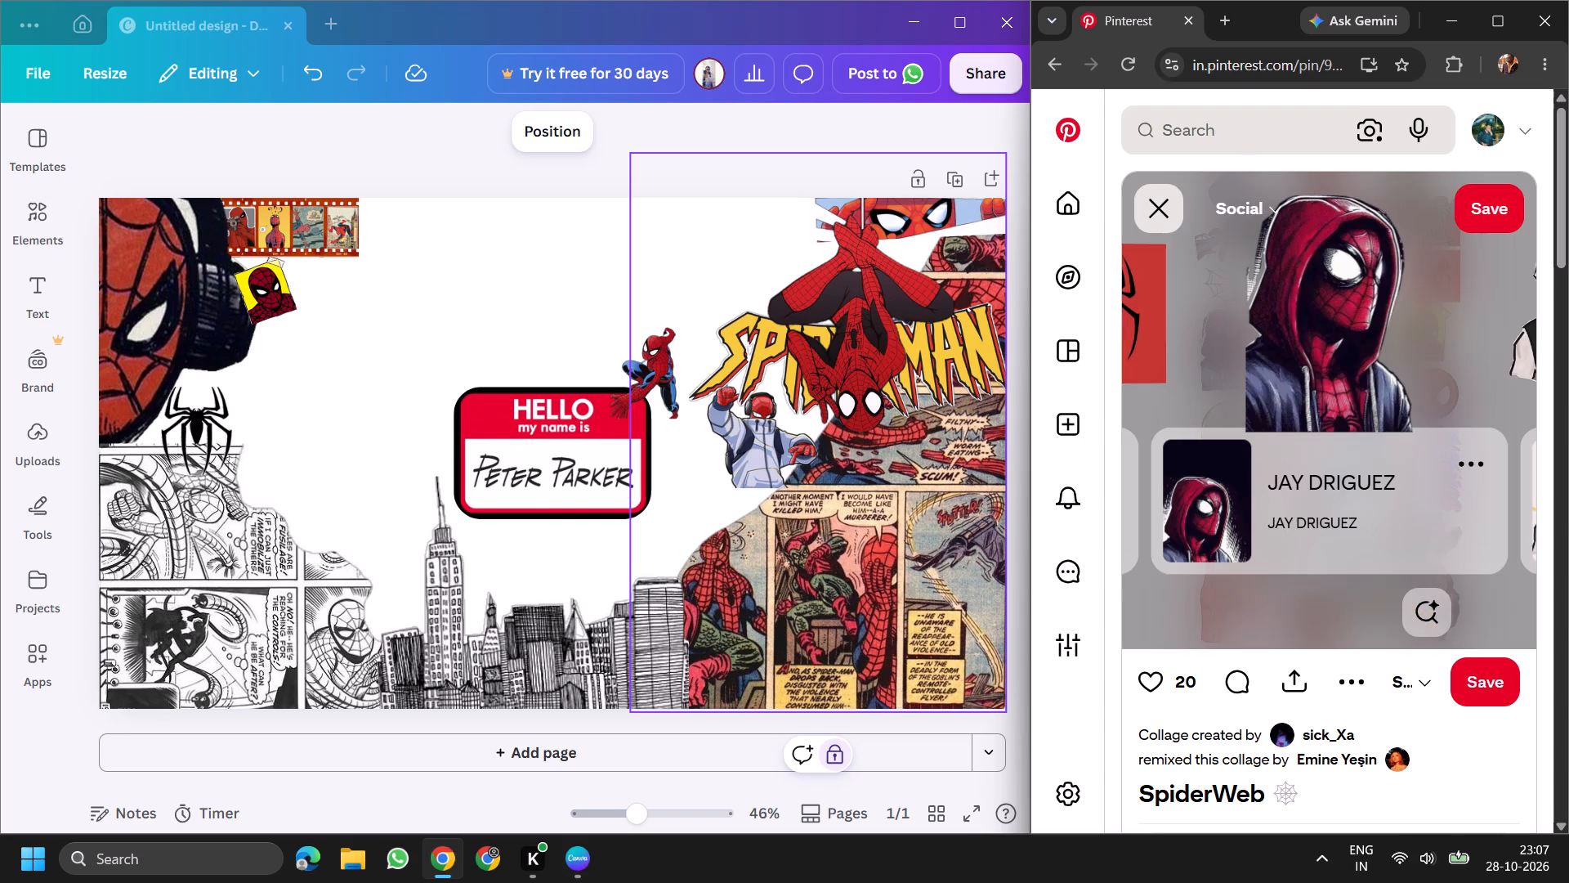
pyautogui.click(1151, 223)
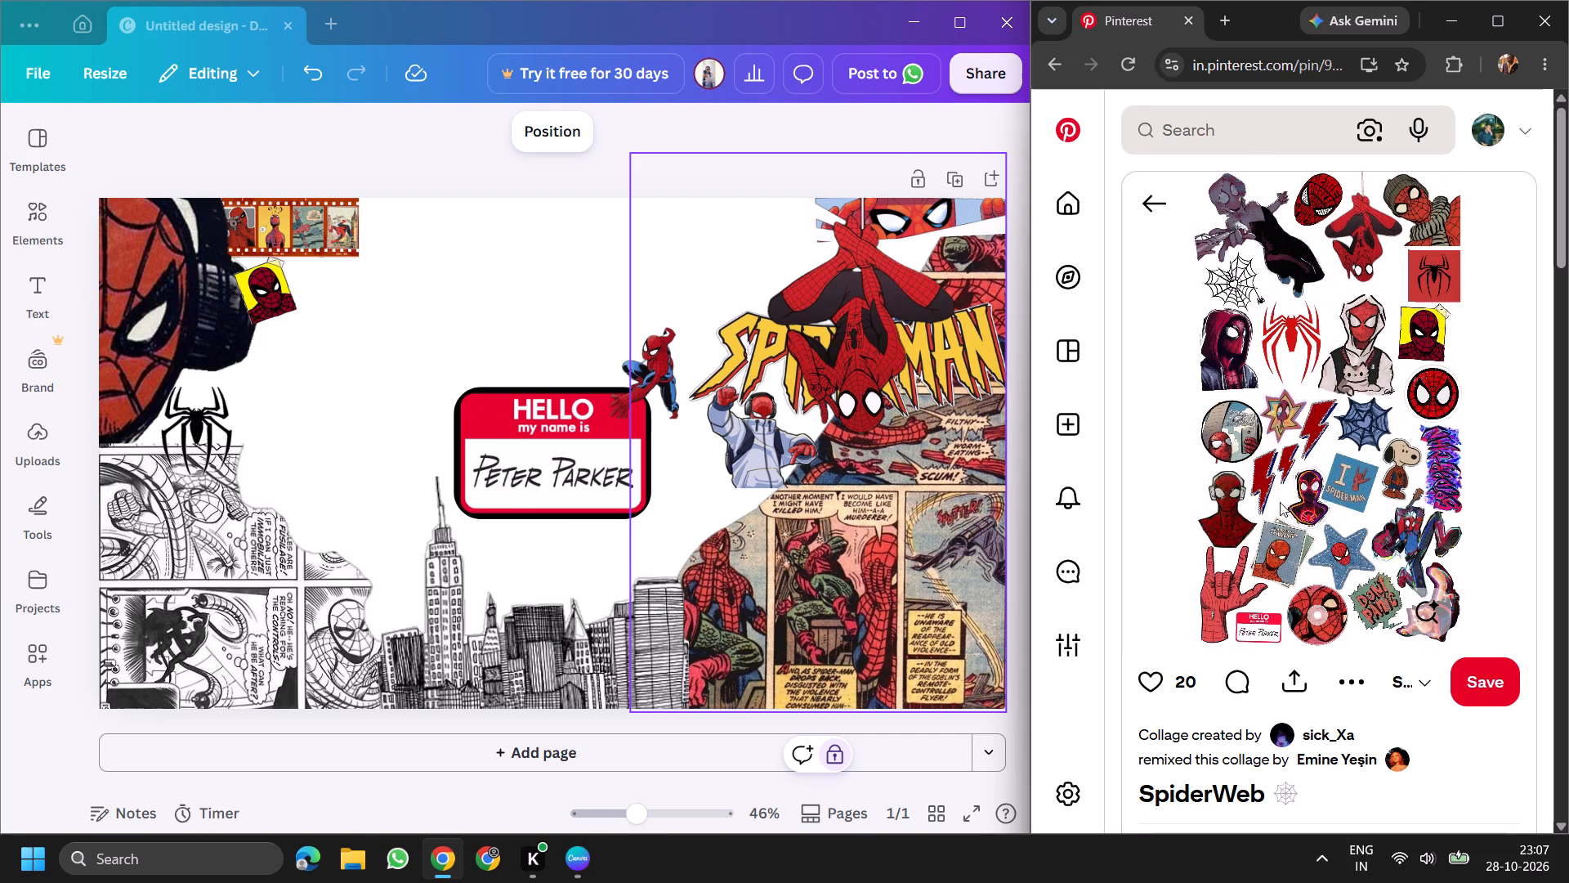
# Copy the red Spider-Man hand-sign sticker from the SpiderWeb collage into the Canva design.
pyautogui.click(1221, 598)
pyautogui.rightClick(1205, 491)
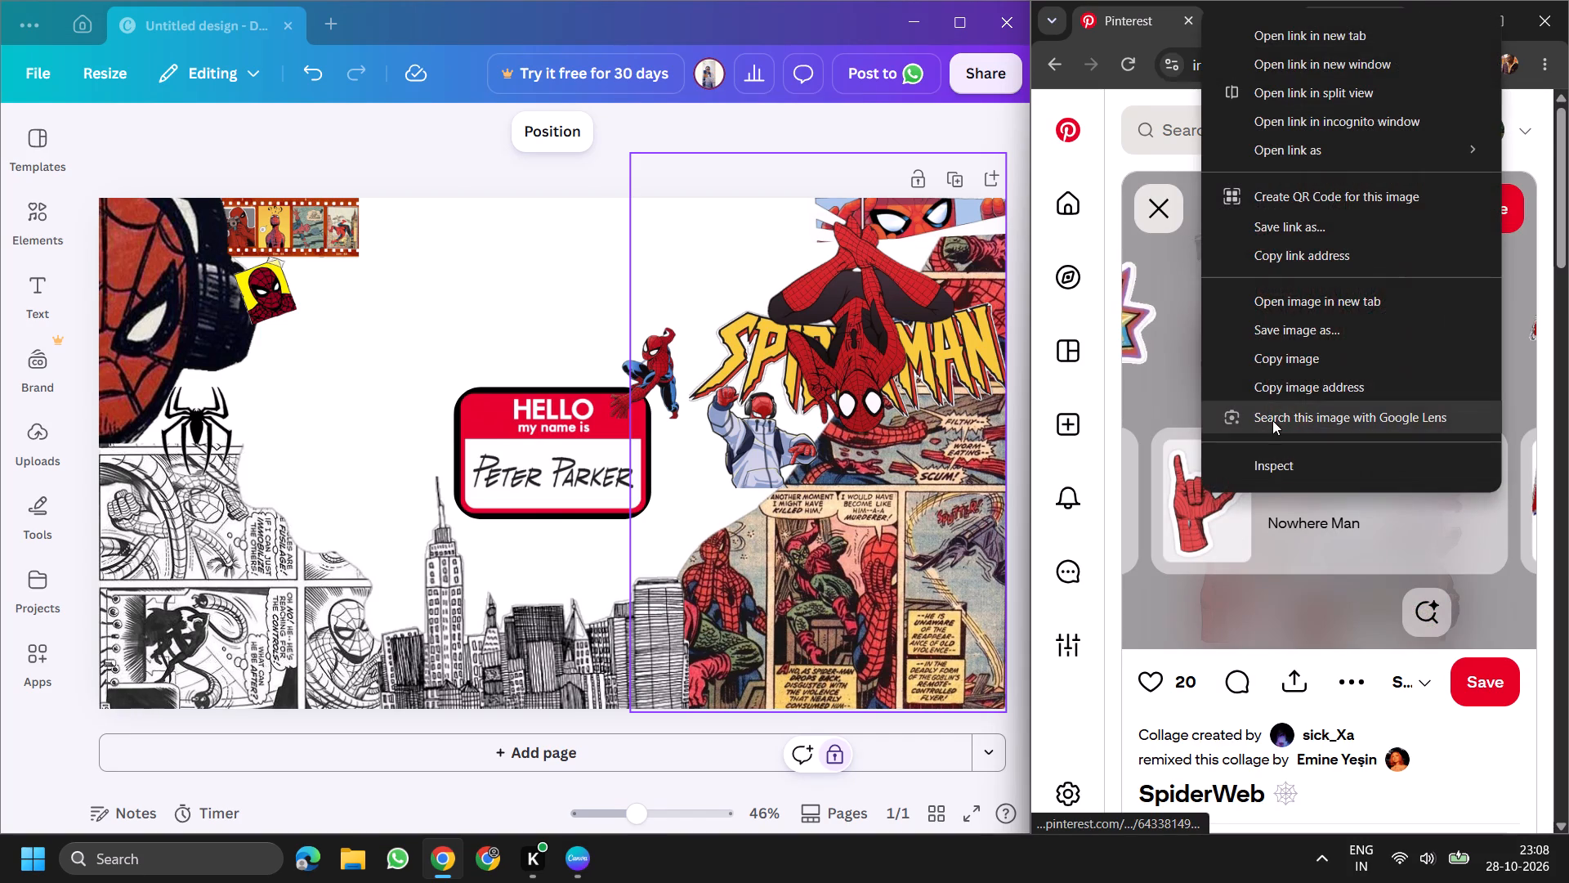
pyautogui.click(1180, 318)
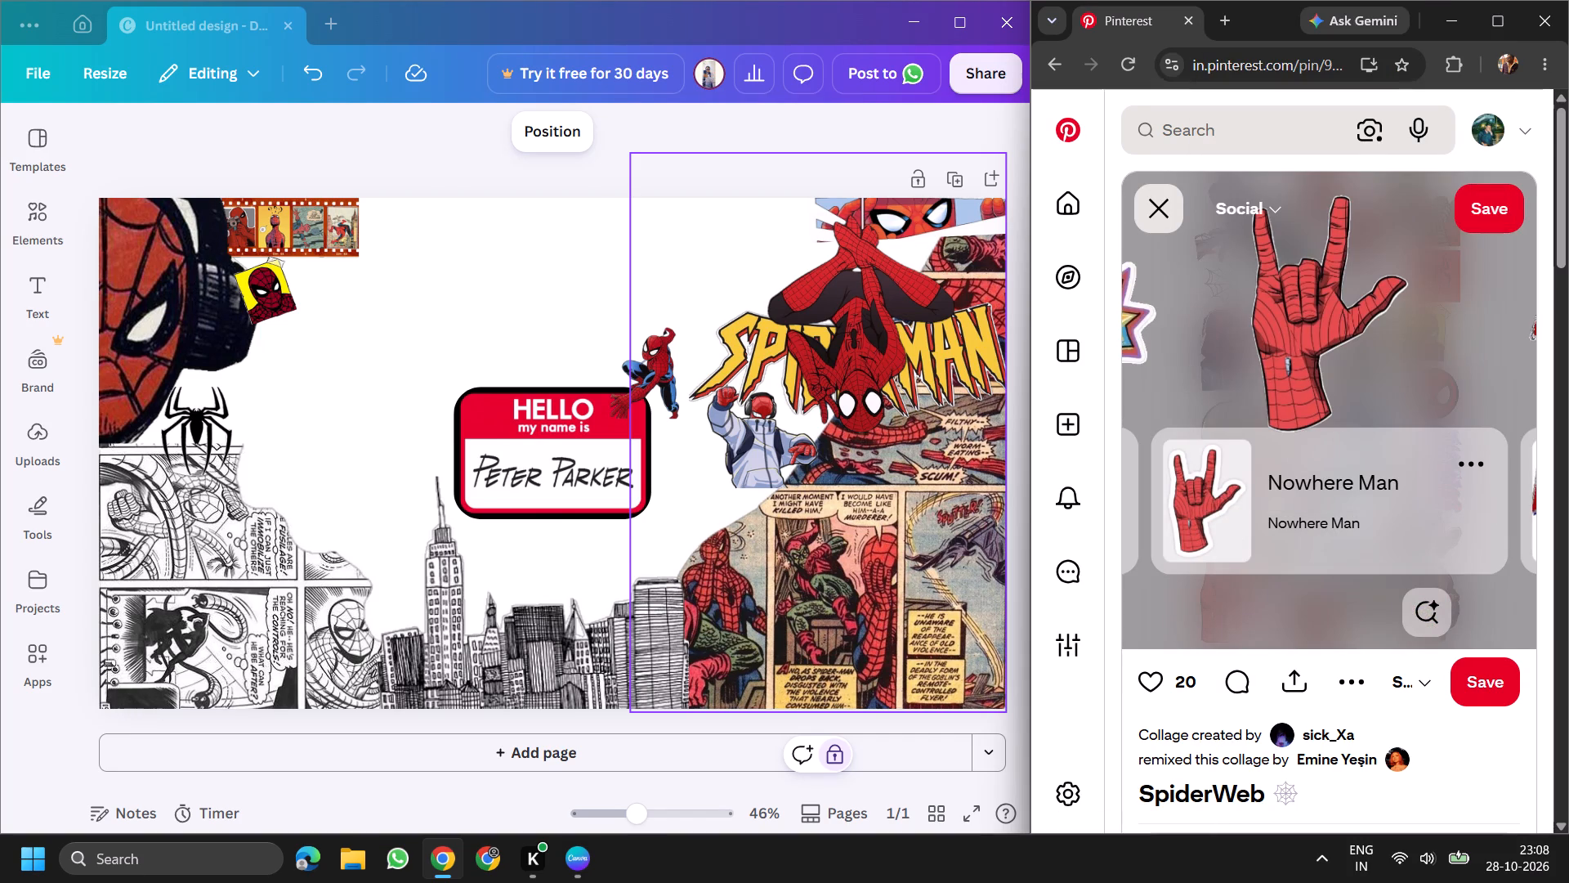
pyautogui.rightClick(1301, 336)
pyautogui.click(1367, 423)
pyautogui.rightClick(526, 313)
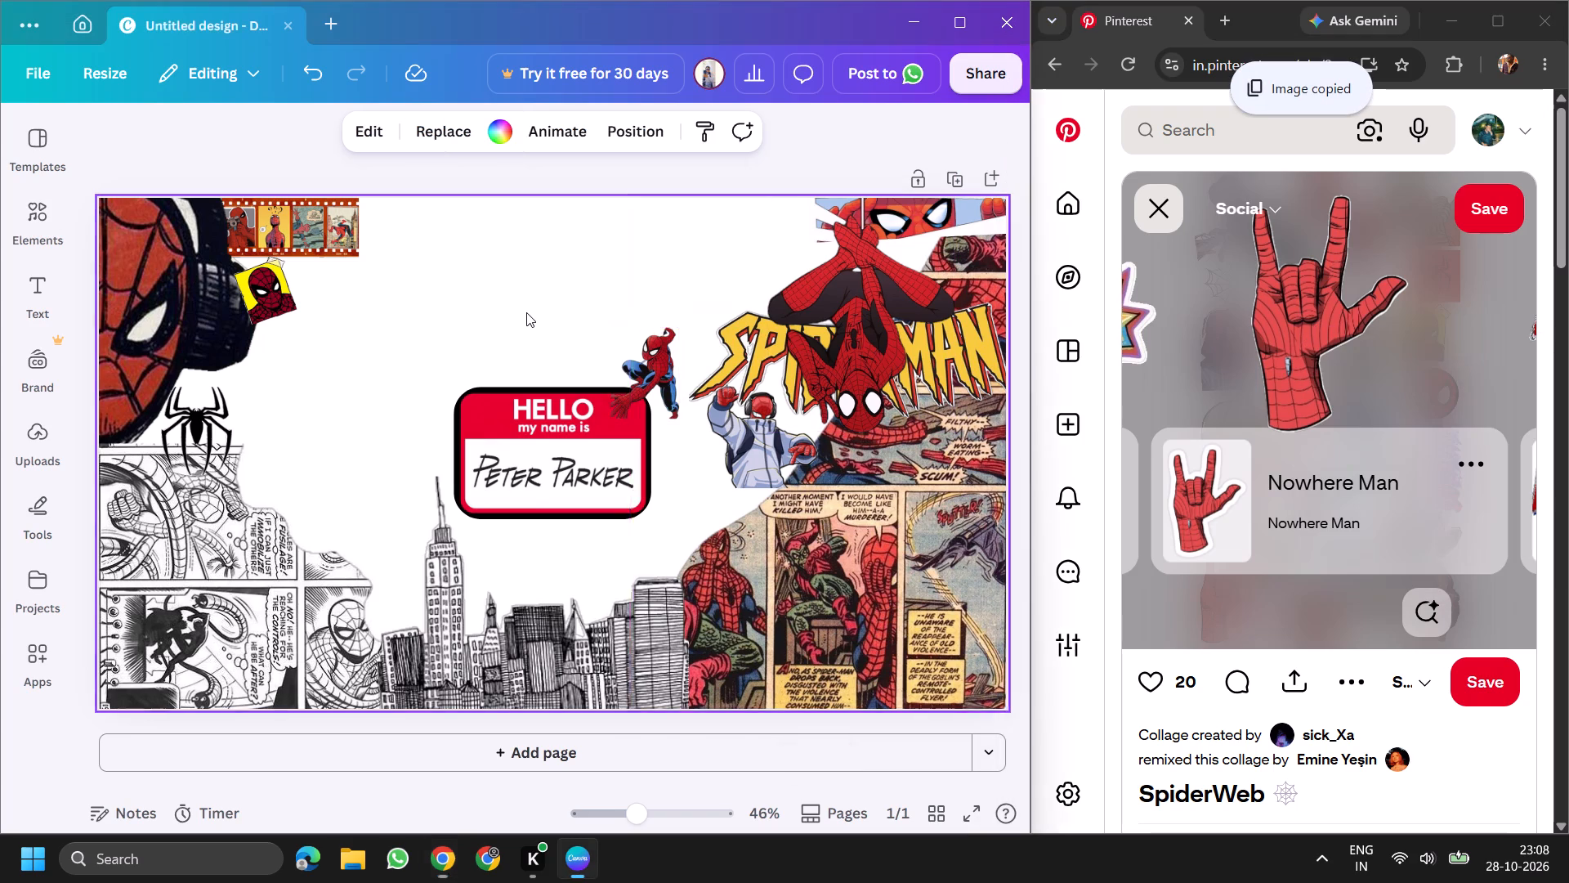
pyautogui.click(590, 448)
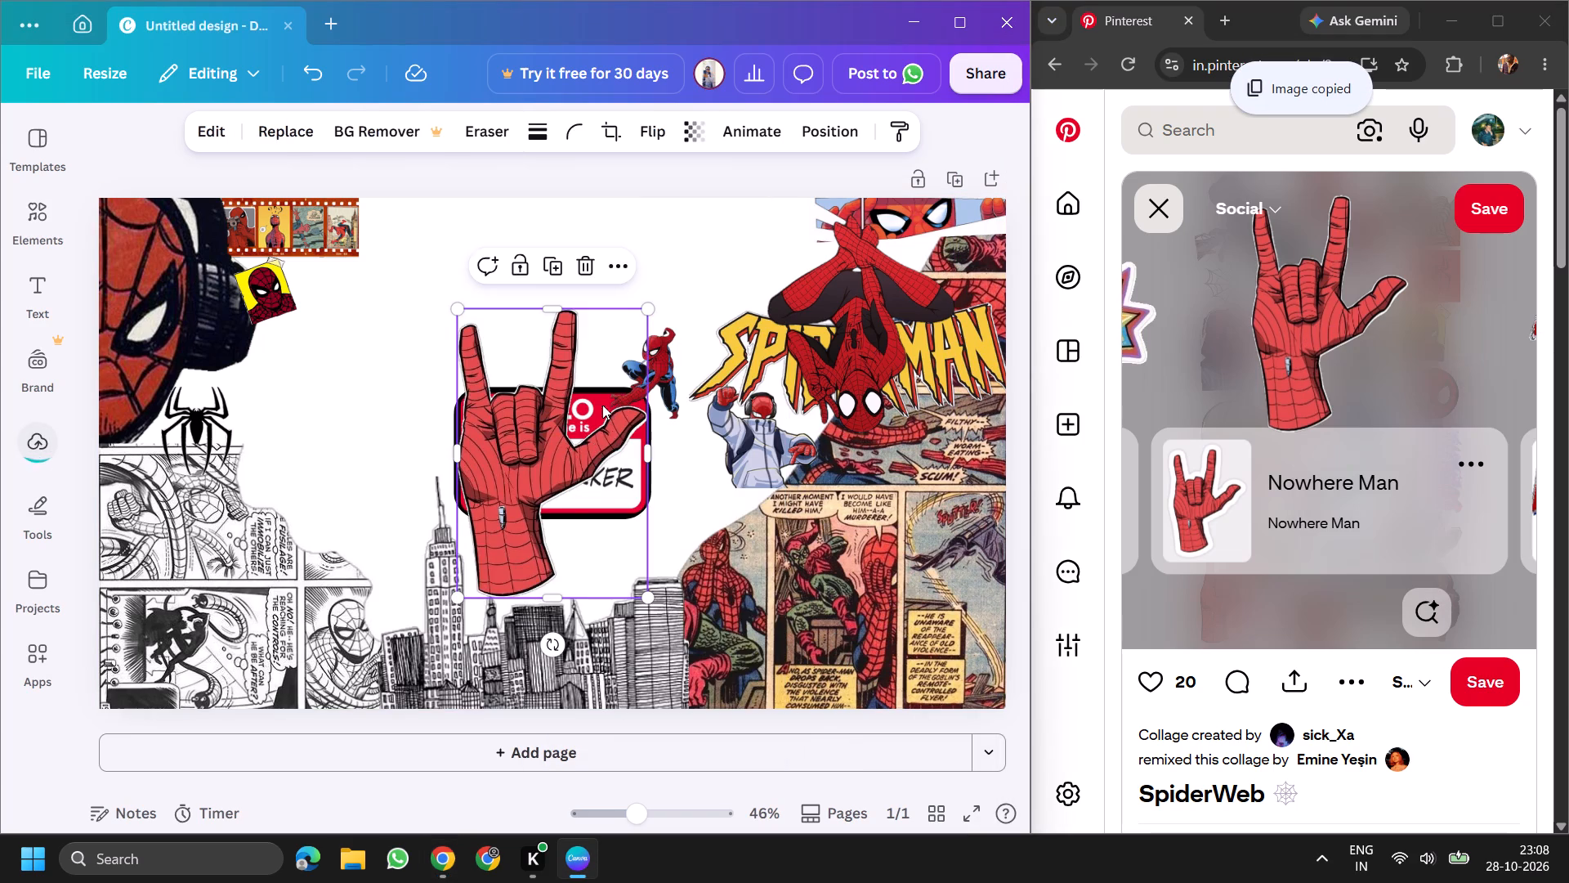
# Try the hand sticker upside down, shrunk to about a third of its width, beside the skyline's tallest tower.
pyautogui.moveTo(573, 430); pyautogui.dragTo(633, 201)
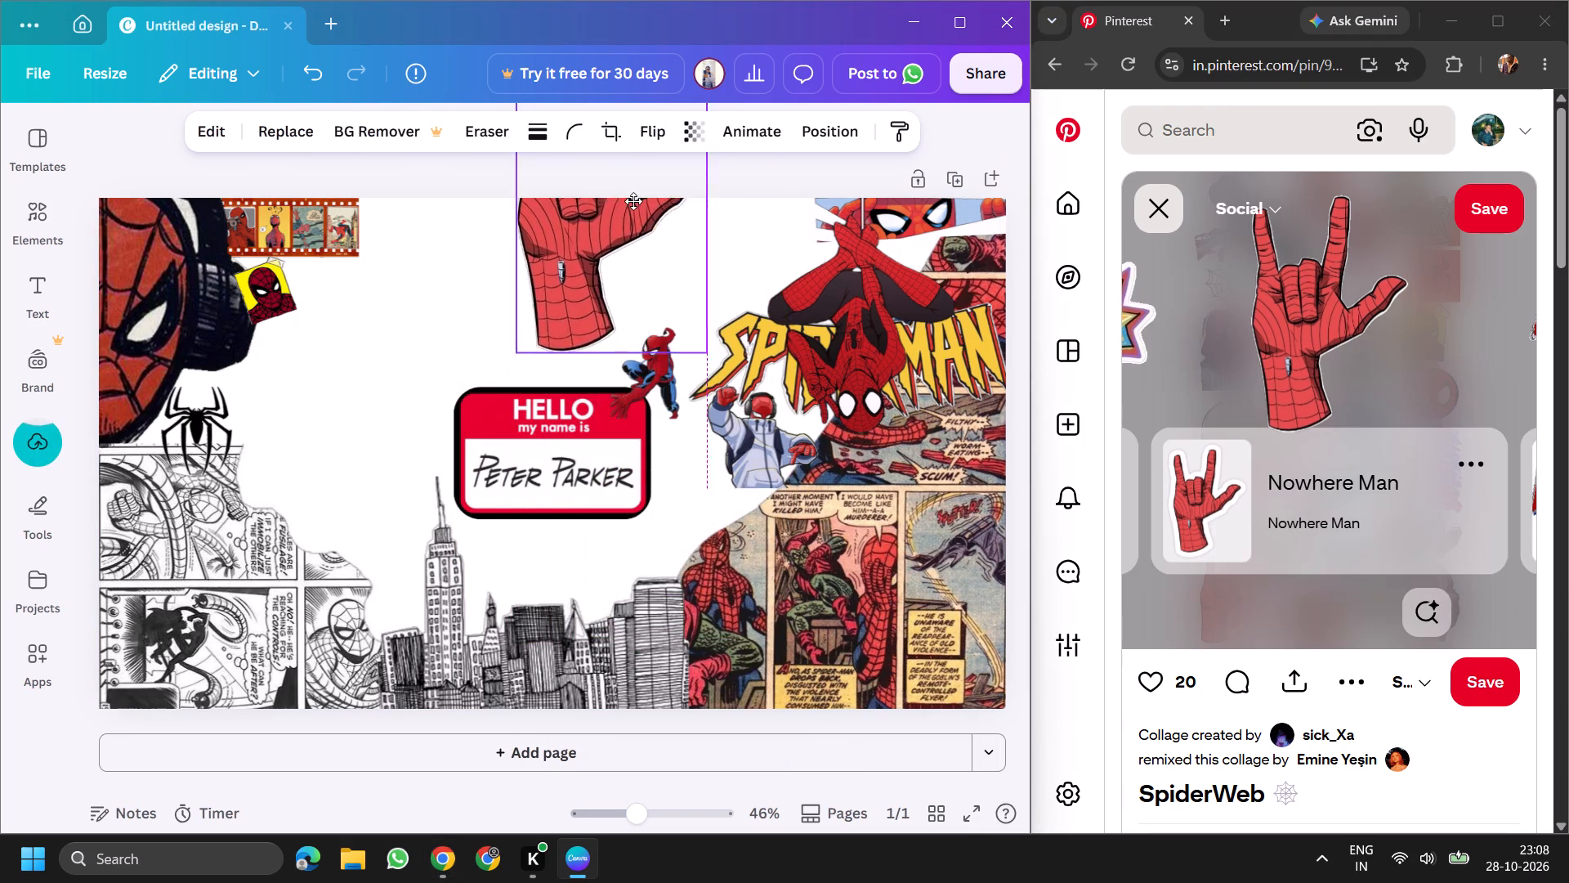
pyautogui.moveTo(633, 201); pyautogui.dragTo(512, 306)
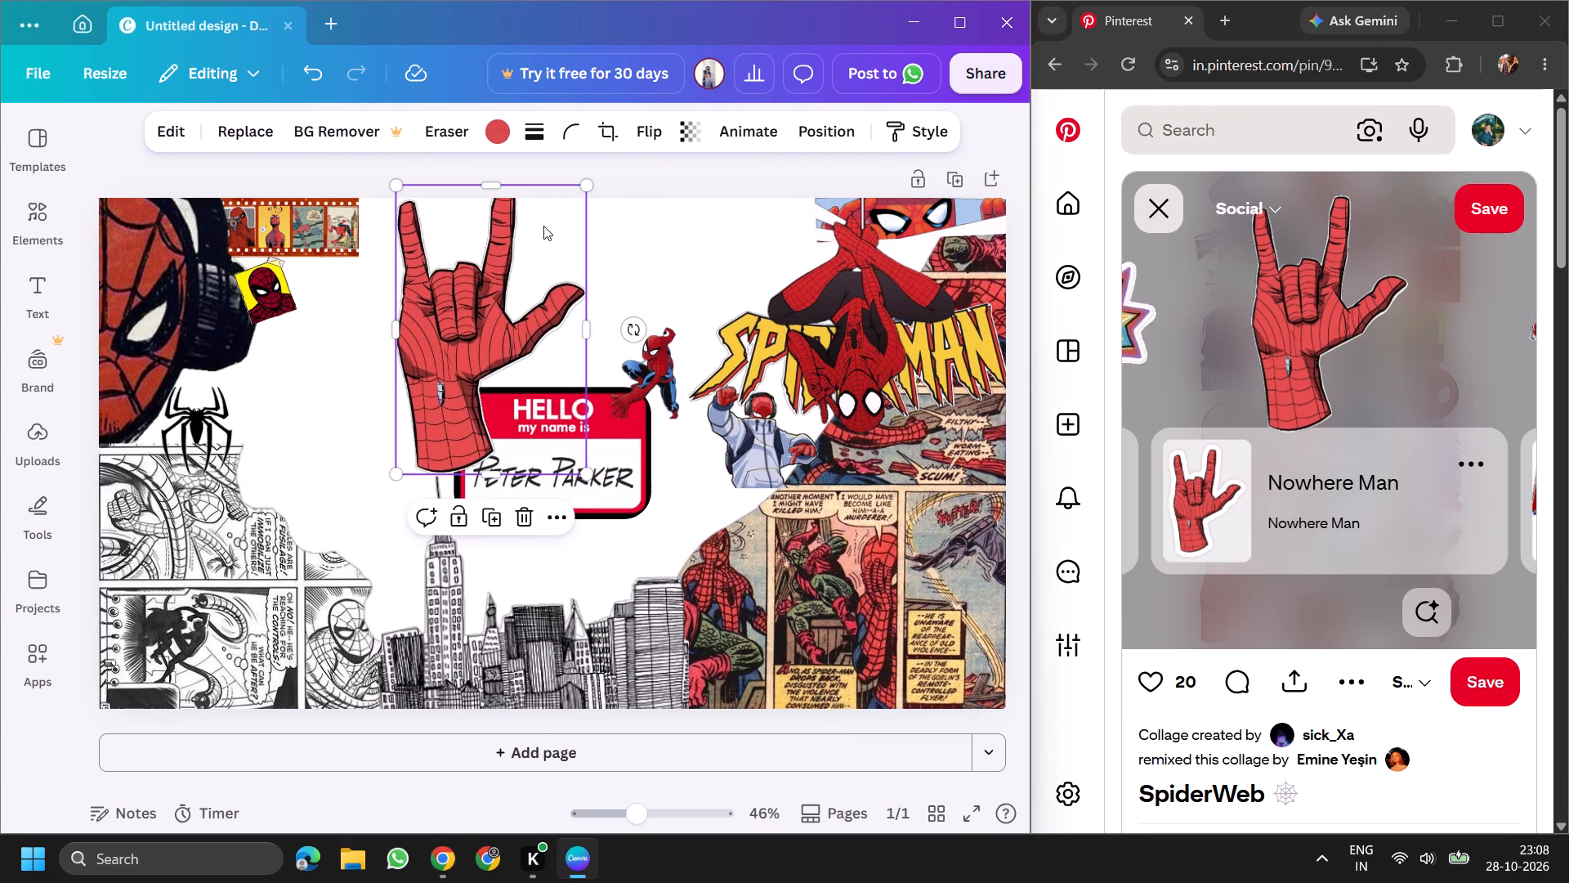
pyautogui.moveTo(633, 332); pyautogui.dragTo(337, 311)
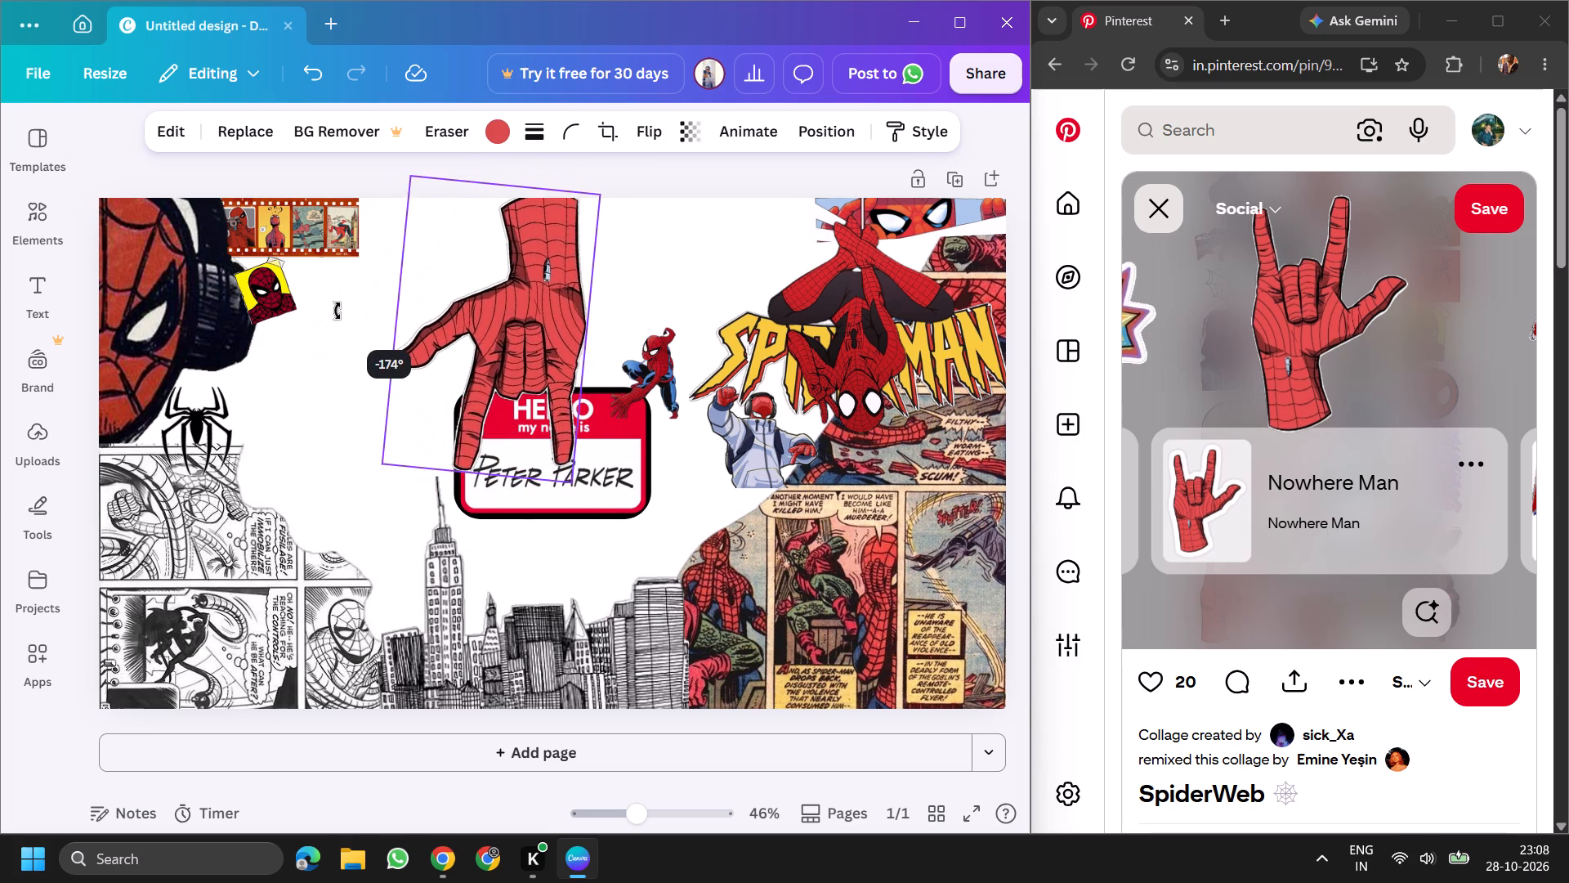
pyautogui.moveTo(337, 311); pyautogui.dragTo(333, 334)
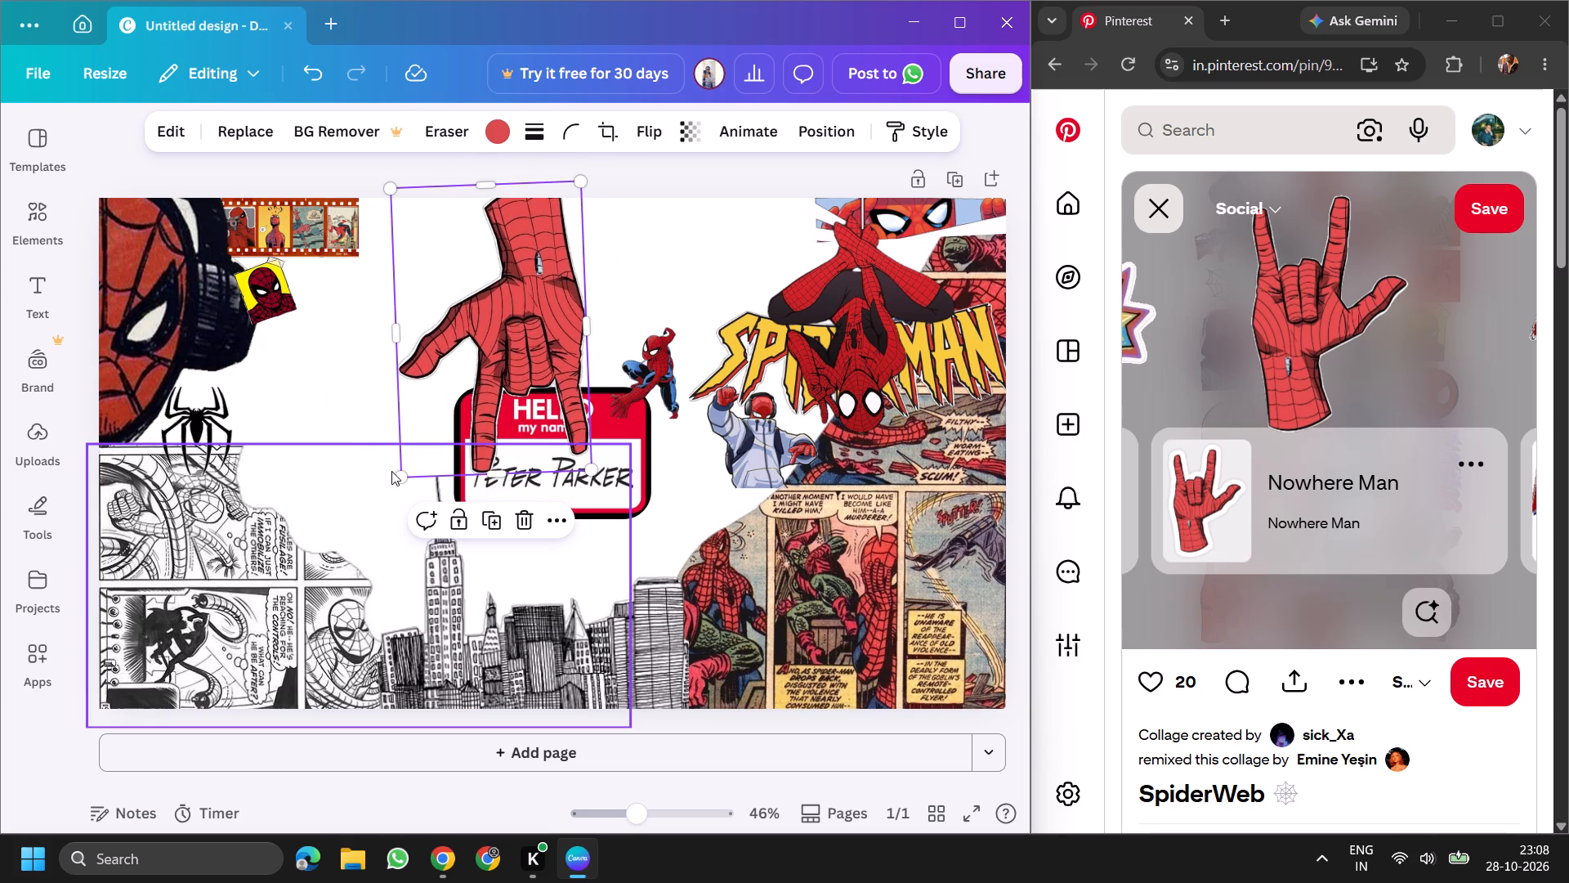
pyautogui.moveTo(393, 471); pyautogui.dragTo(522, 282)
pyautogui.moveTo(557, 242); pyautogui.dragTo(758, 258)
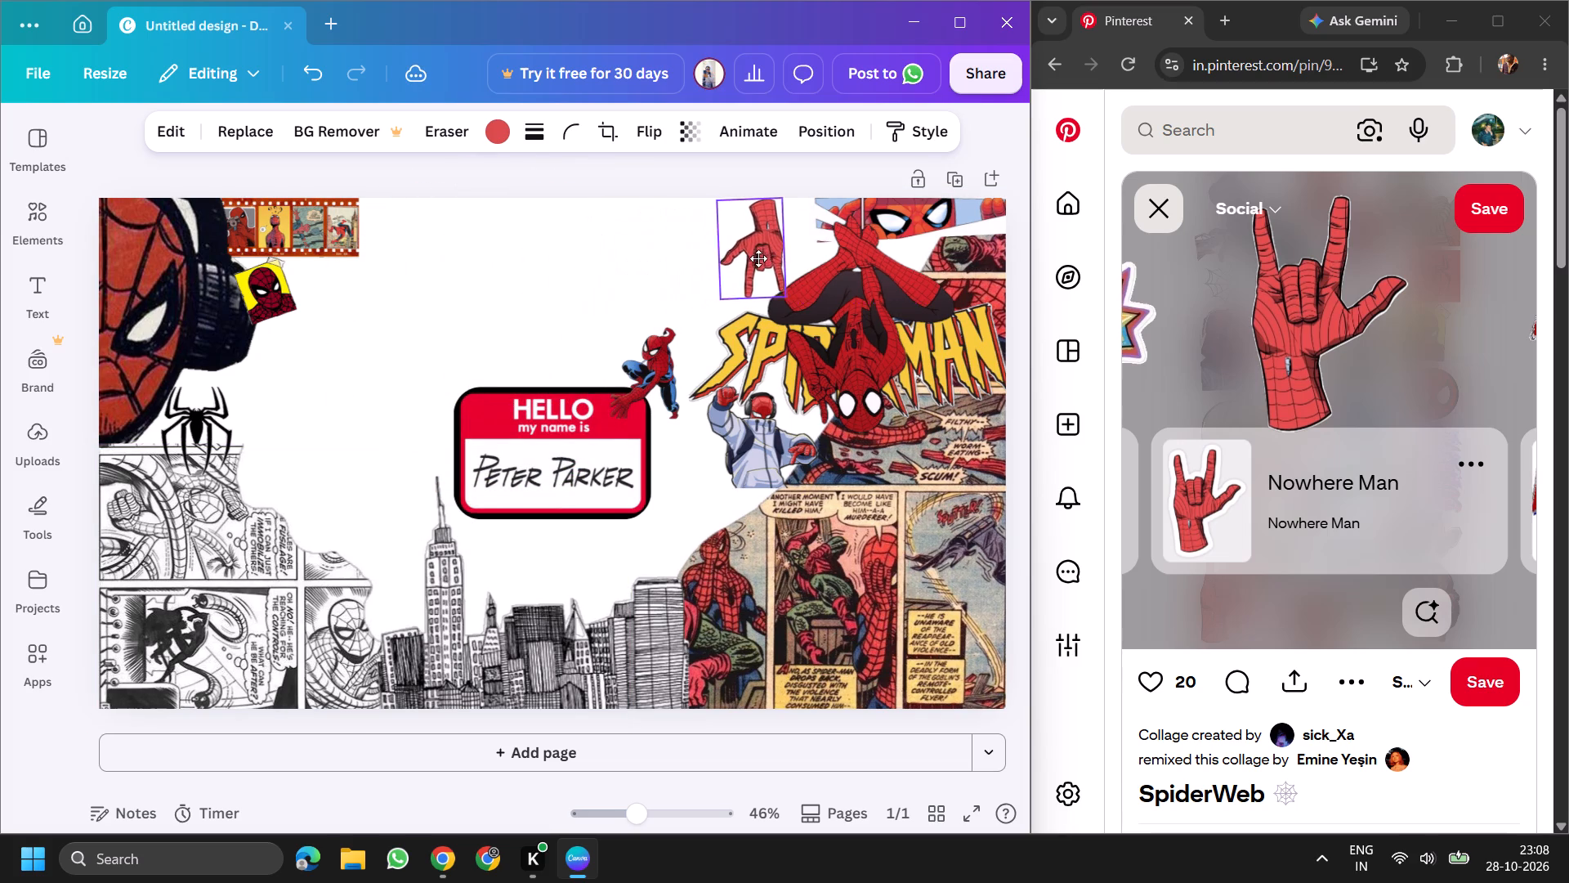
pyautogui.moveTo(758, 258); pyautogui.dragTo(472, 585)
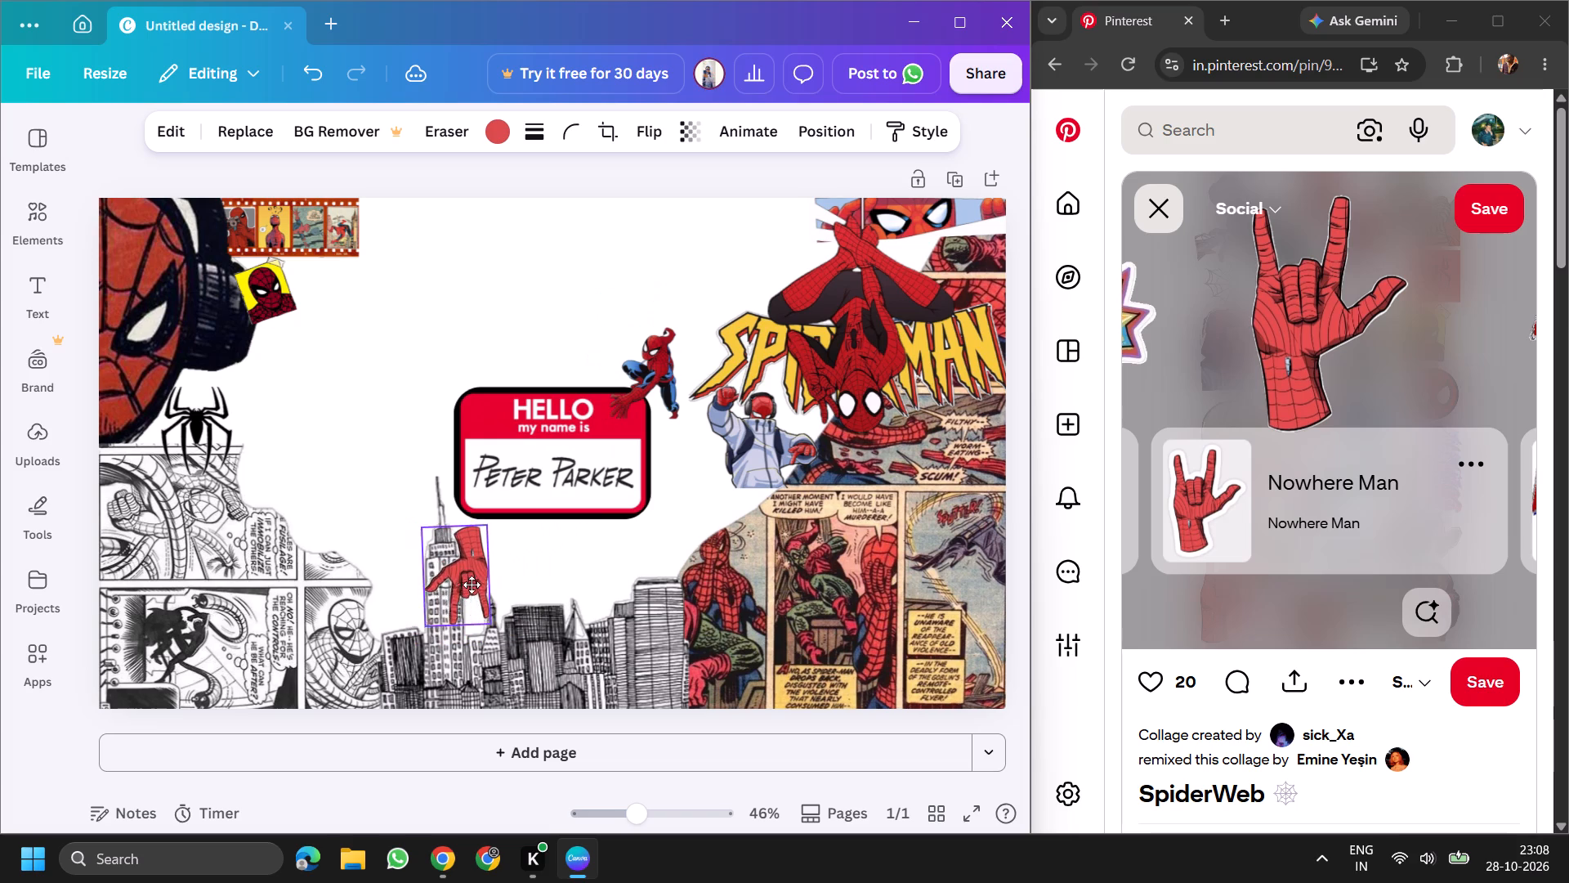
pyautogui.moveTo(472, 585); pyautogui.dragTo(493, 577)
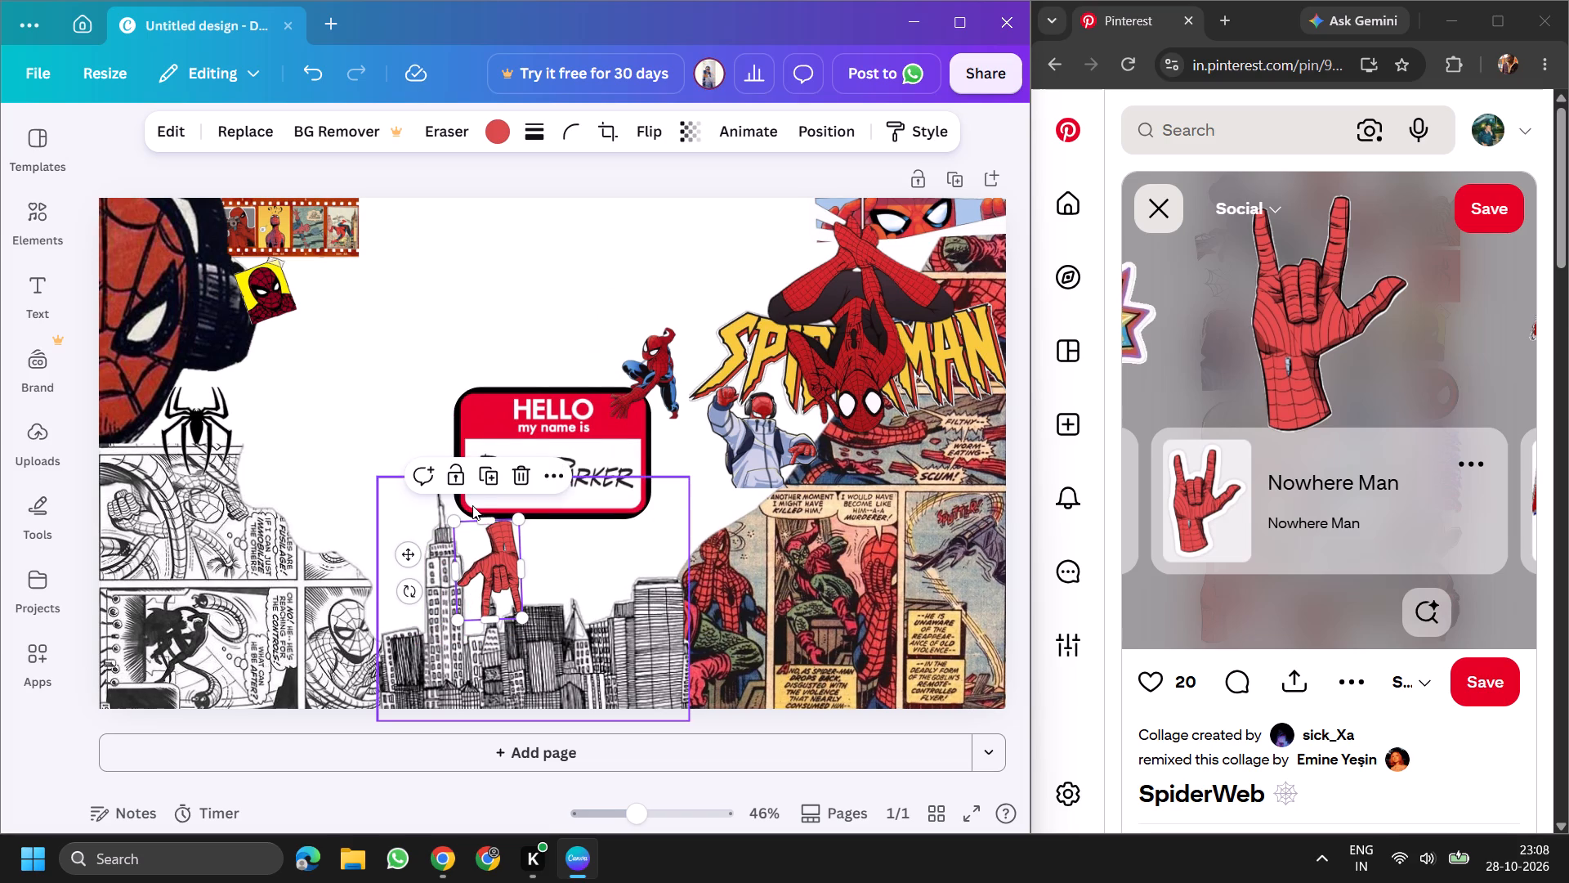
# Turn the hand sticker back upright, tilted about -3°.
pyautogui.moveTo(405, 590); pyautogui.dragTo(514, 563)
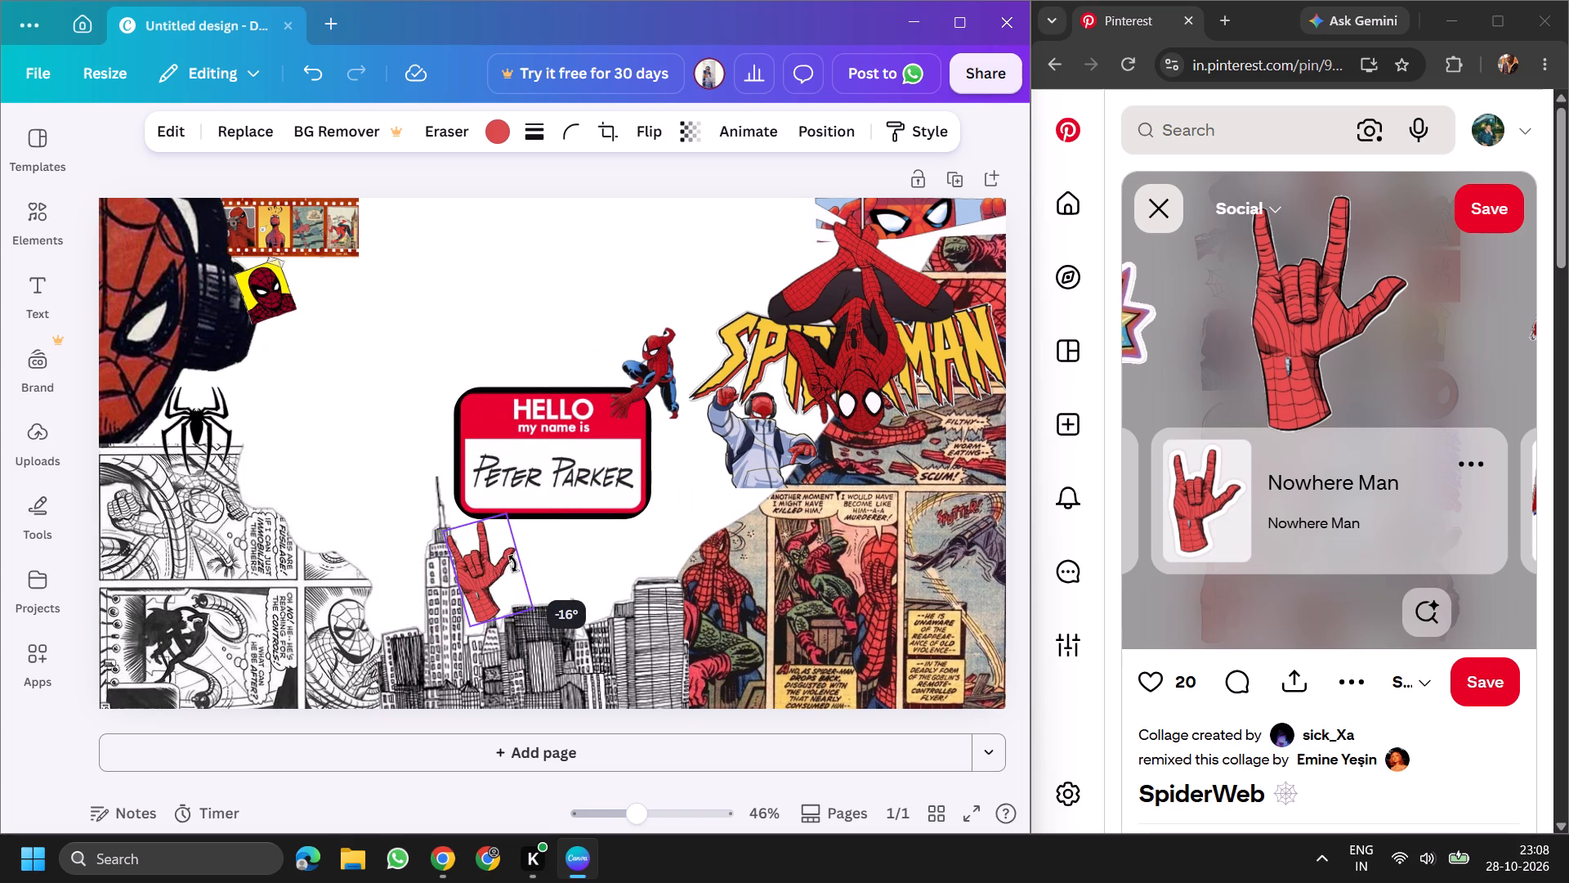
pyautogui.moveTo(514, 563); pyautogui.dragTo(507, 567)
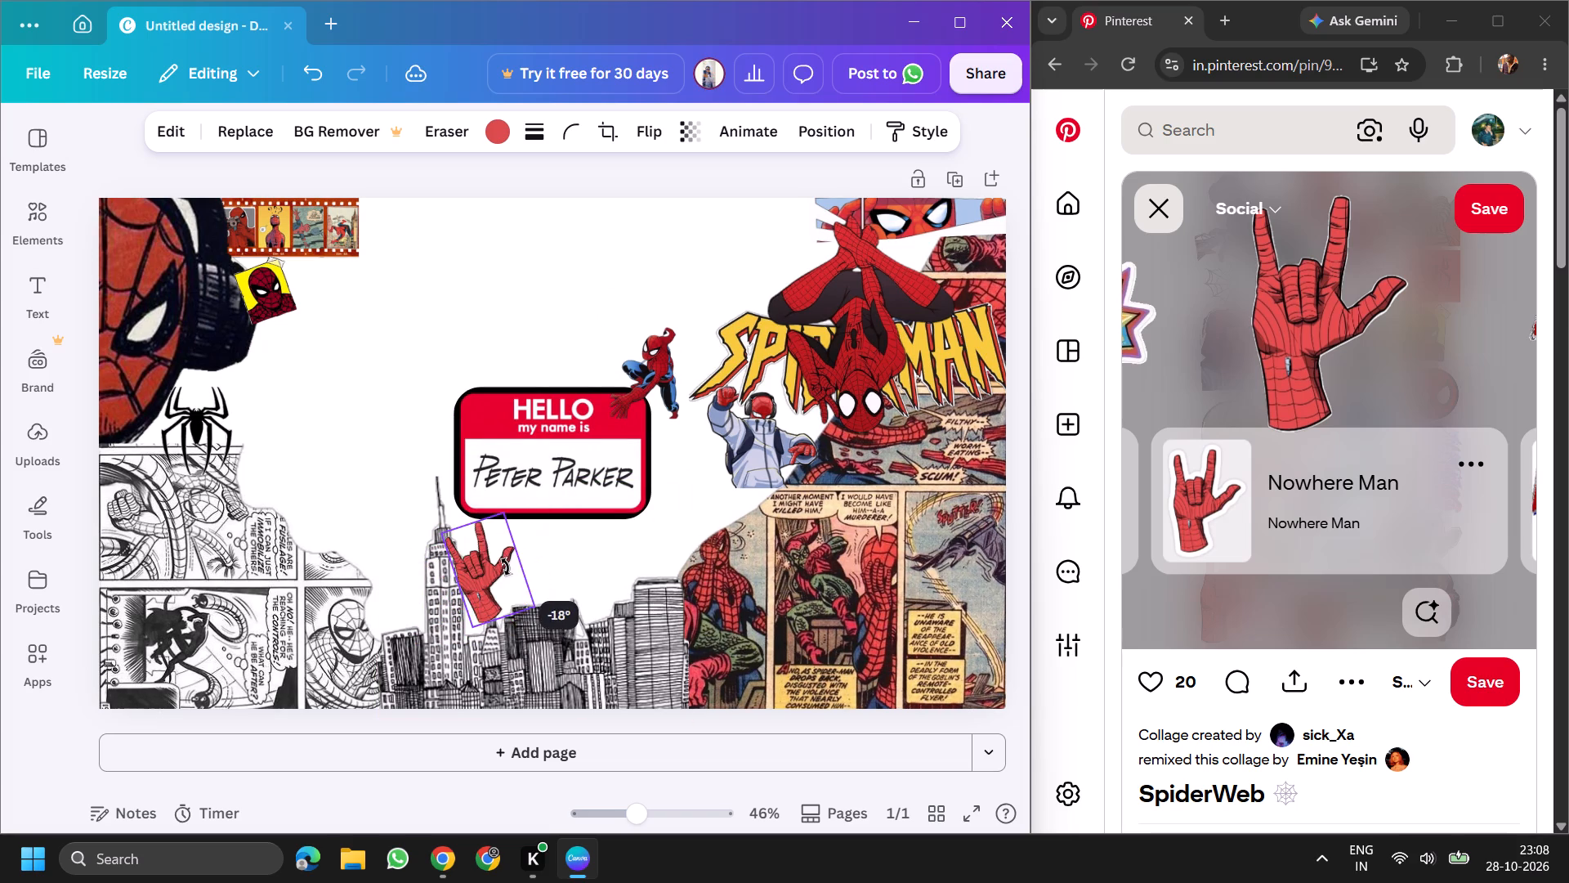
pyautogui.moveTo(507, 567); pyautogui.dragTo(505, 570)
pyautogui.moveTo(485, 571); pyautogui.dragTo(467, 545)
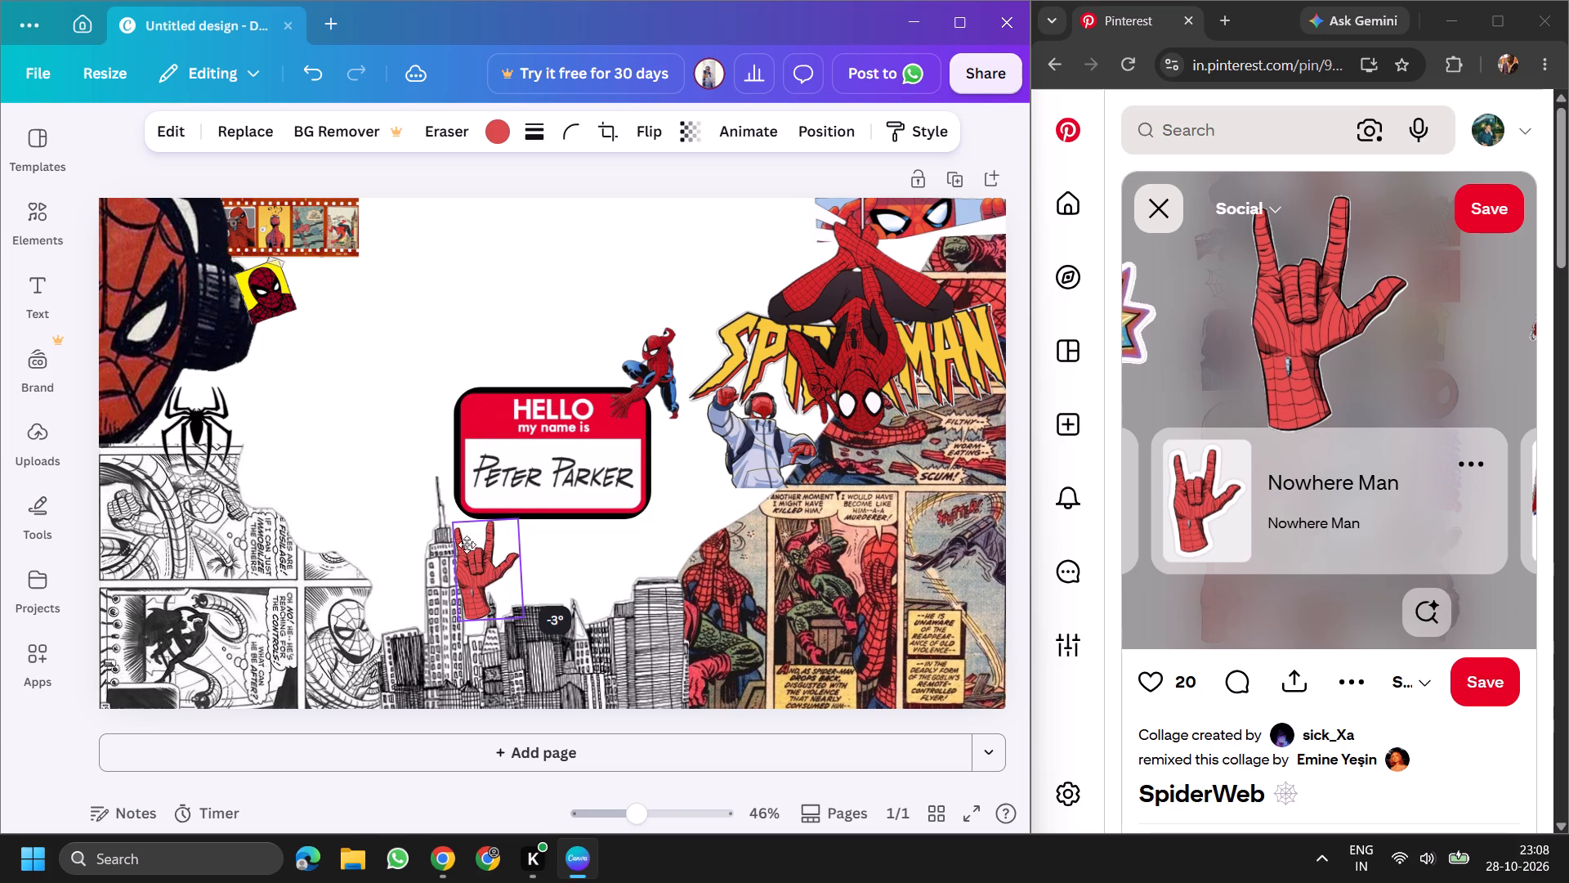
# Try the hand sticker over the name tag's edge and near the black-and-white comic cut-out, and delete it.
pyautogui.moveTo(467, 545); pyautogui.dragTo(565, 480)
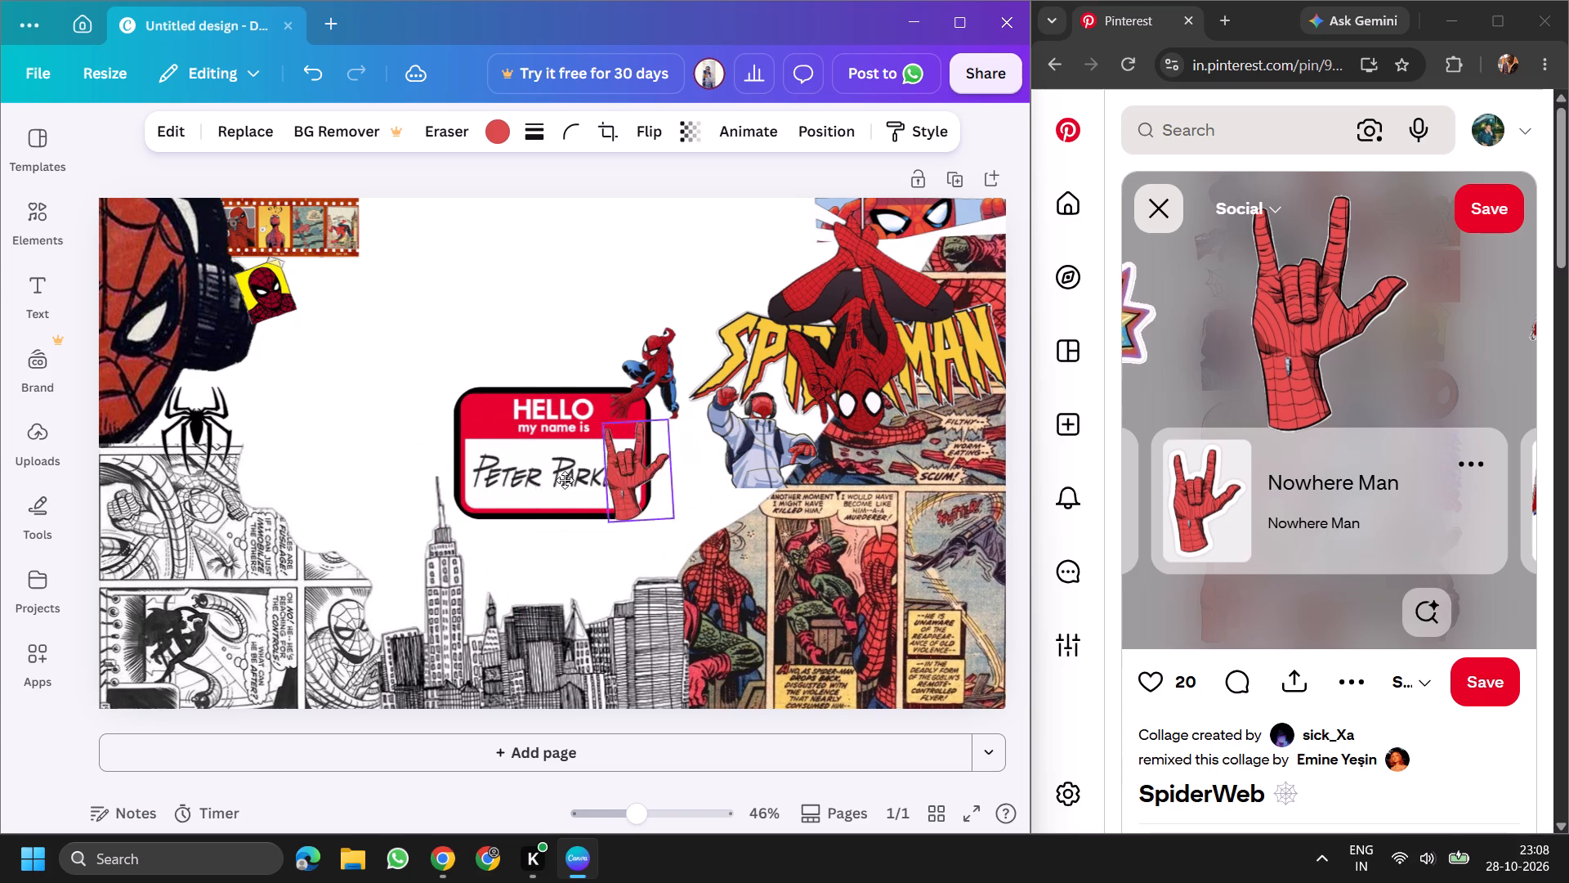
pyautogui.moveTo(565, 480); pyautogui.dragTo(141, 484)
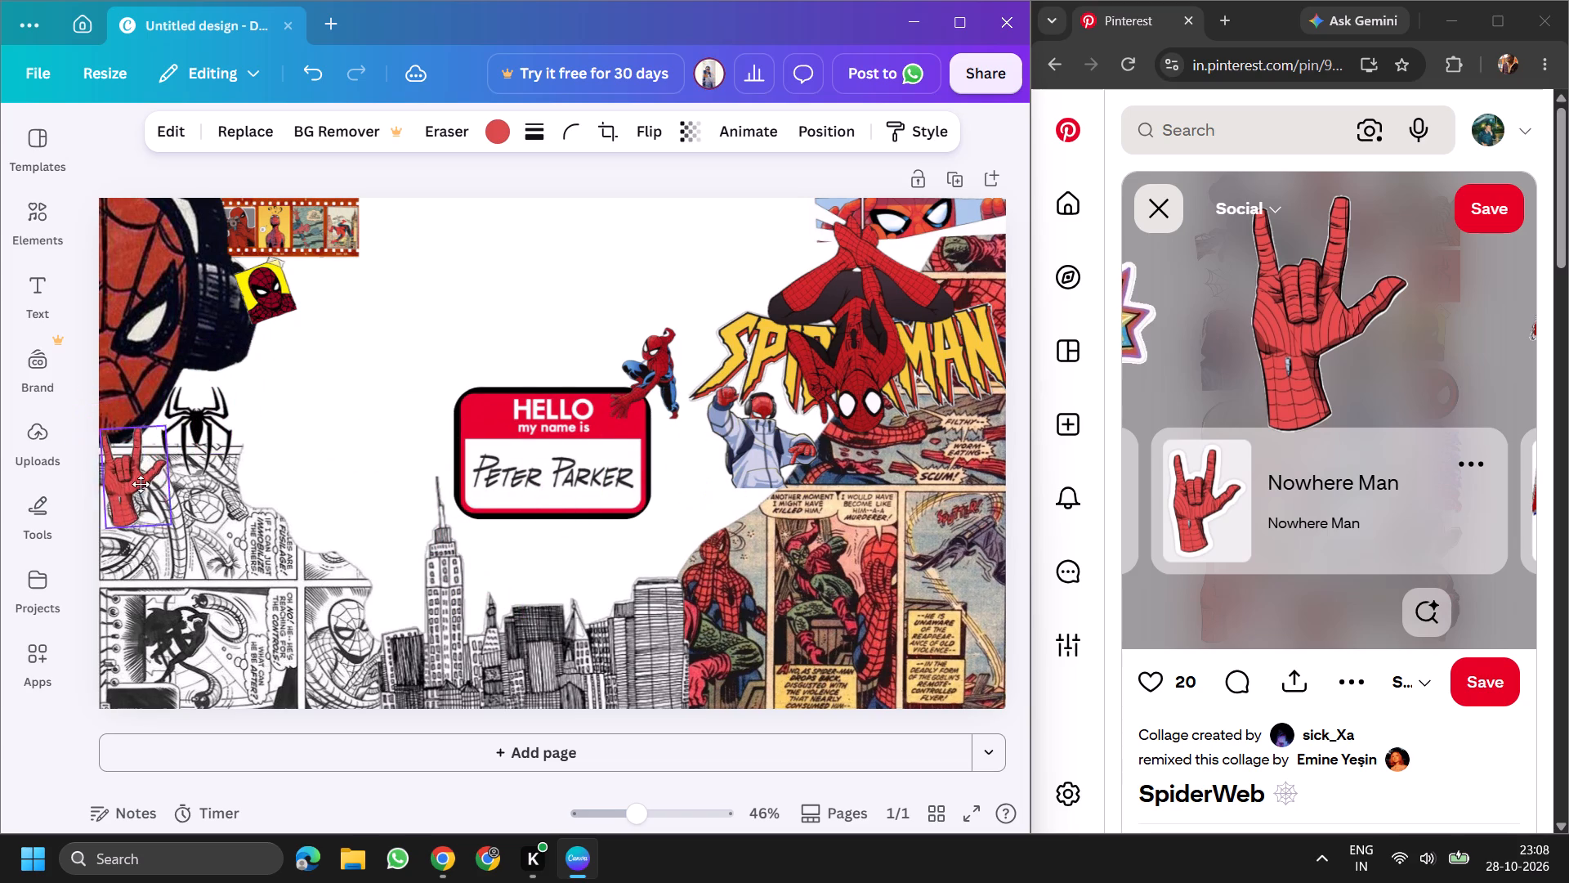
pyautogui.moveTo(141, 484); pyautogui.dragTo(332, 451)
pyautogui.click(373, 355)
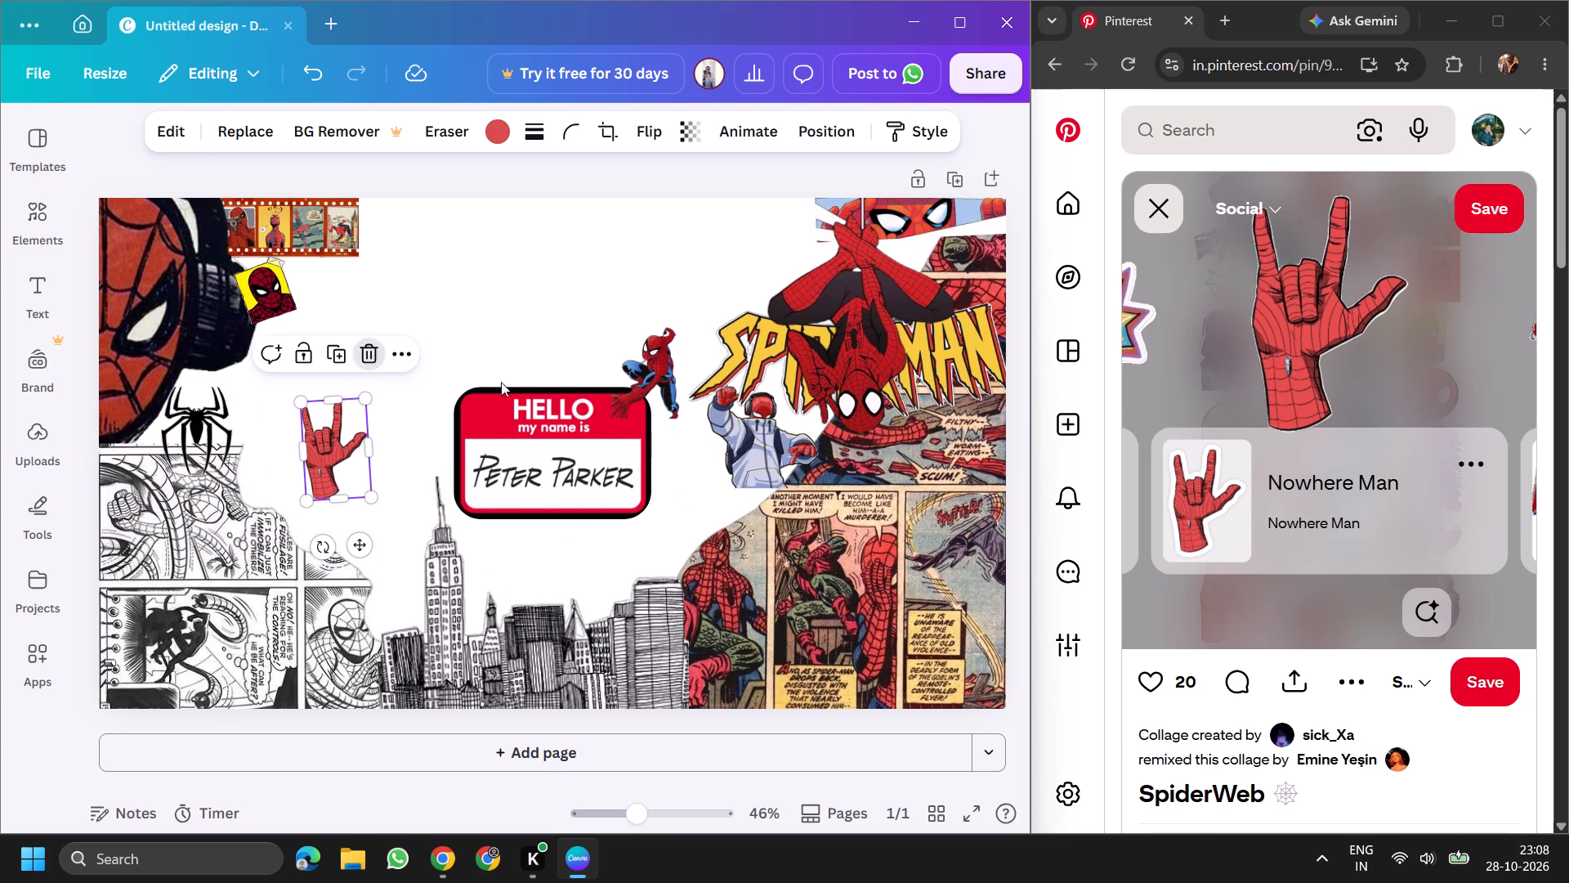
# Copy the round red Spider-Man face sticker from the SpiderWeb collage into the Canva design.
pyautogui.click(1151, 212)
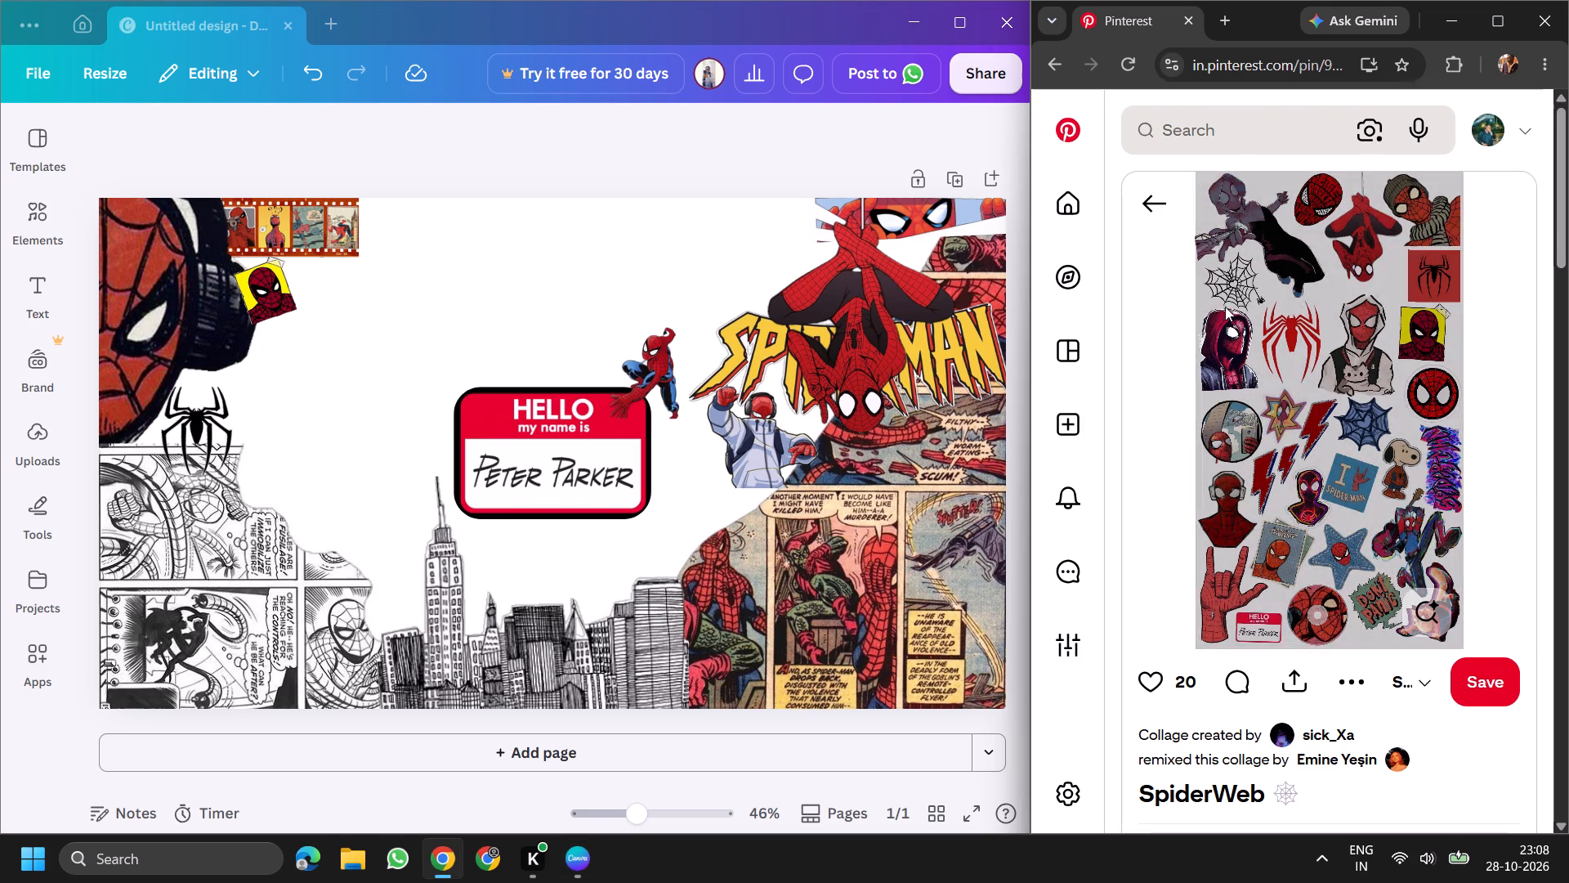
pyautogui.click(1431, 391)
pyautogui.rightClick(1273, 329)
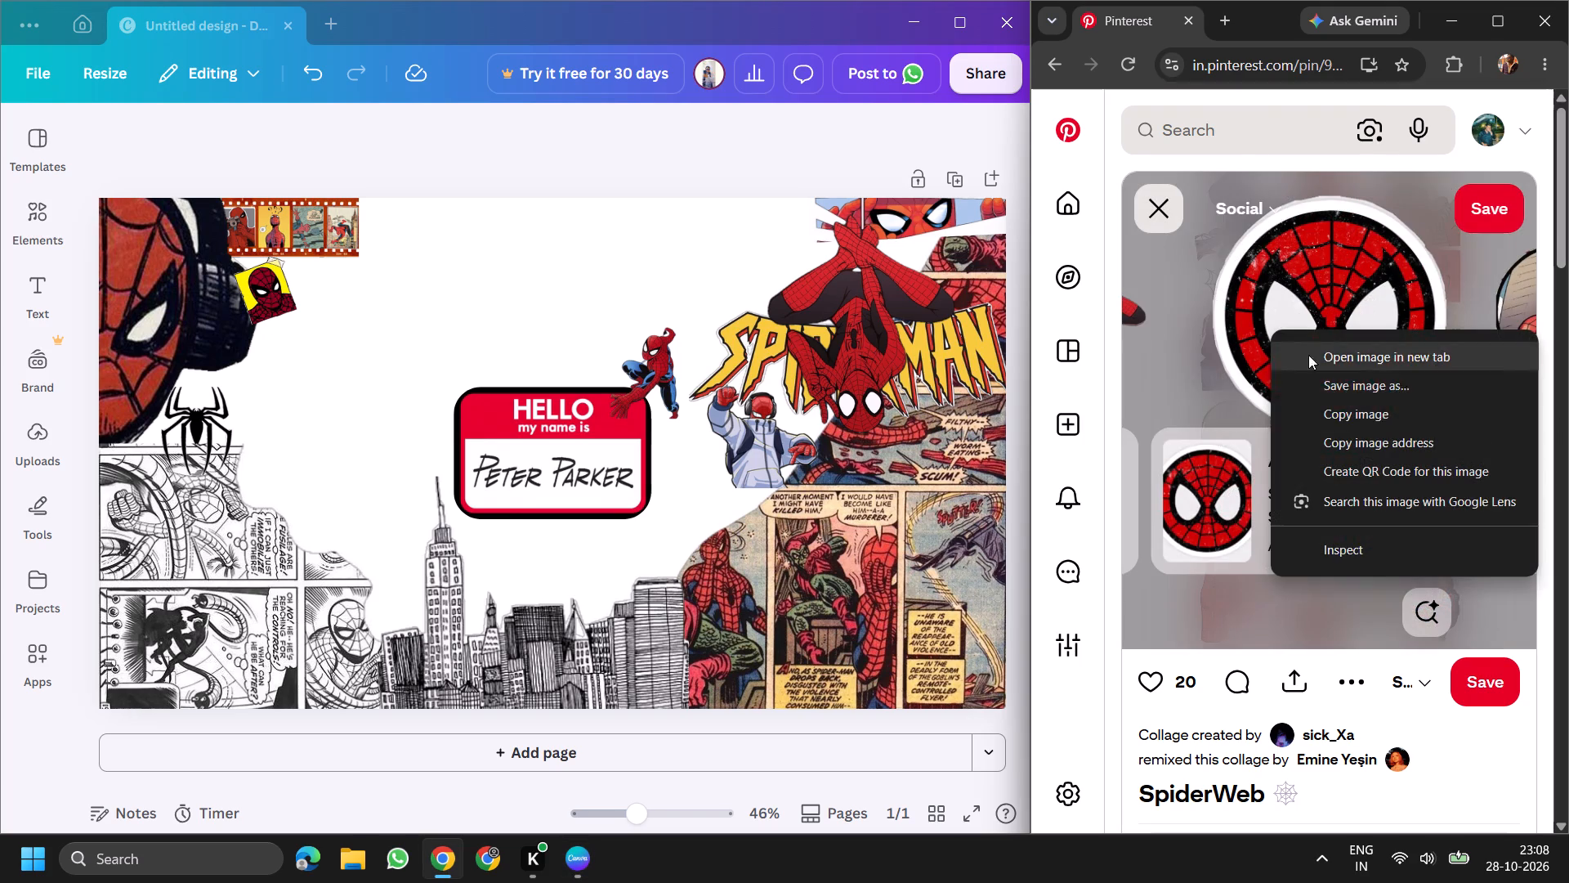
pyautogui.click(1375, 412)
pyautogui.rightClick(528, 303)
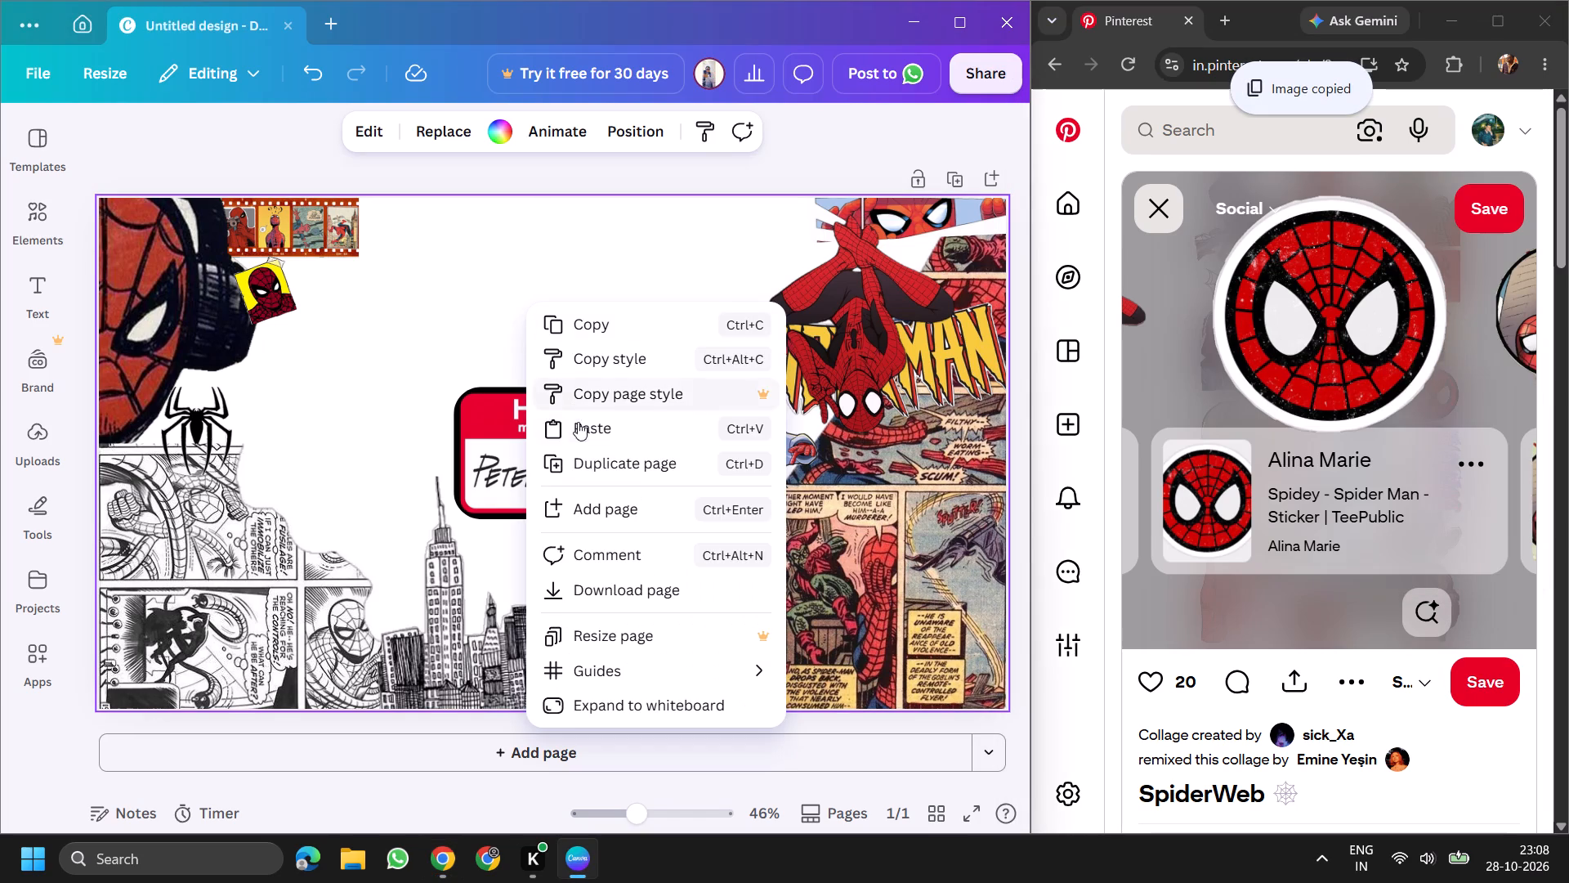
pyautogui.click(583, 425)
# Shrink the round face sticker to about an eighth of its width and place it on the name tag's lower-right corner.
pyautogui.moveTo(556, 406); pyautogui.dragTo(587, 496)
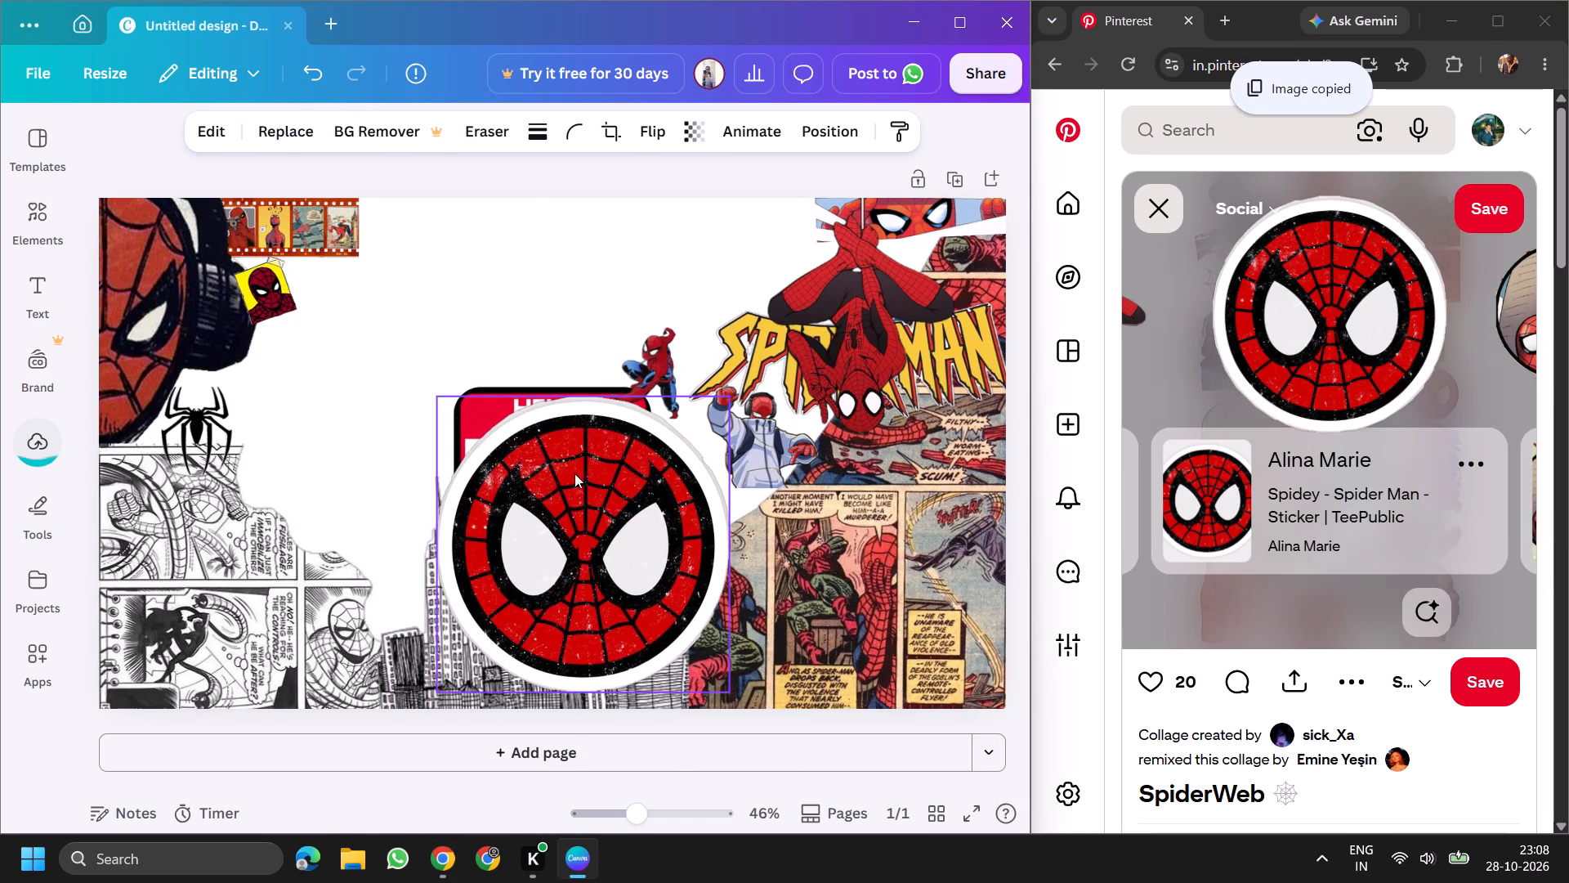
pyautogui.moveTo(727, 682); pyautogui.dragTo(659, 581)
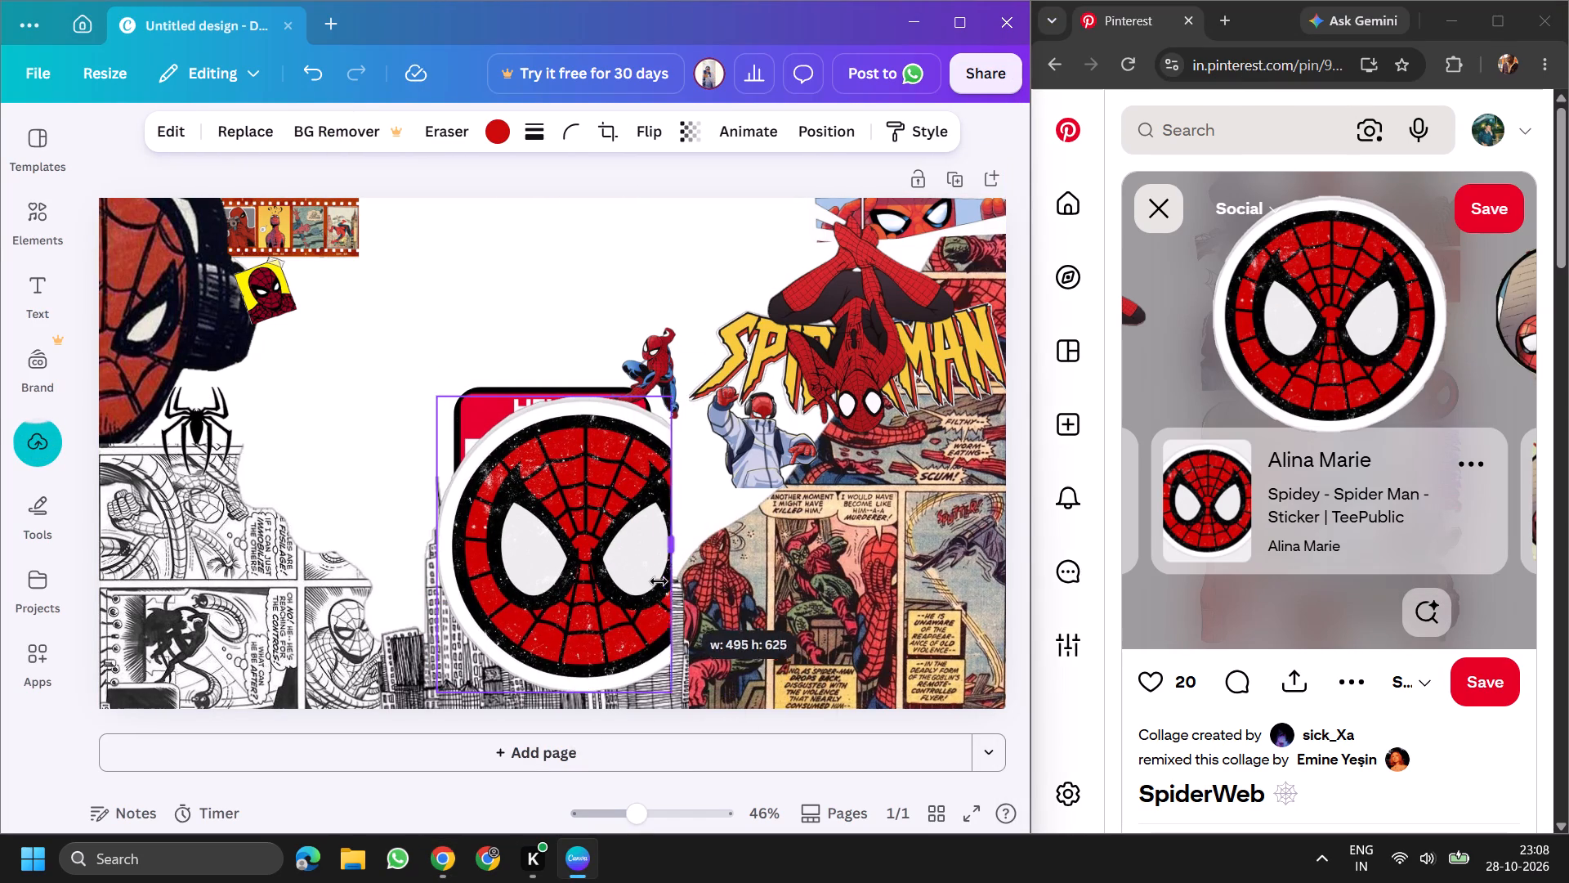
pyautogui.moveTo(659, 581); pyautogui.dragTo(742, 619)
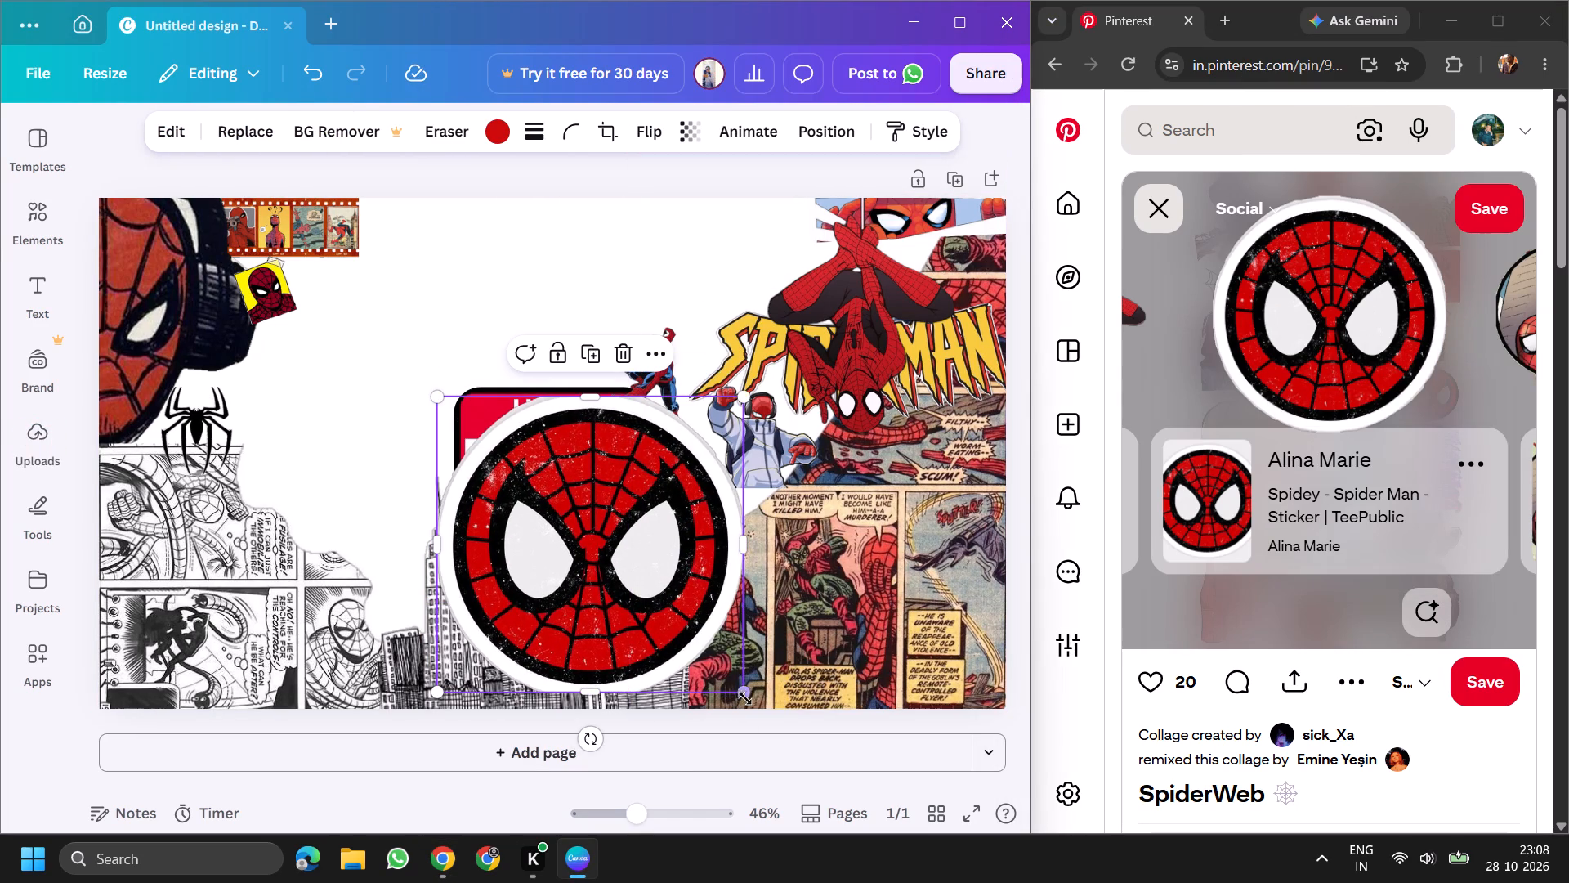
pyautogui.moveTo(740, 697); pyautogui.dragTo(496, 433)
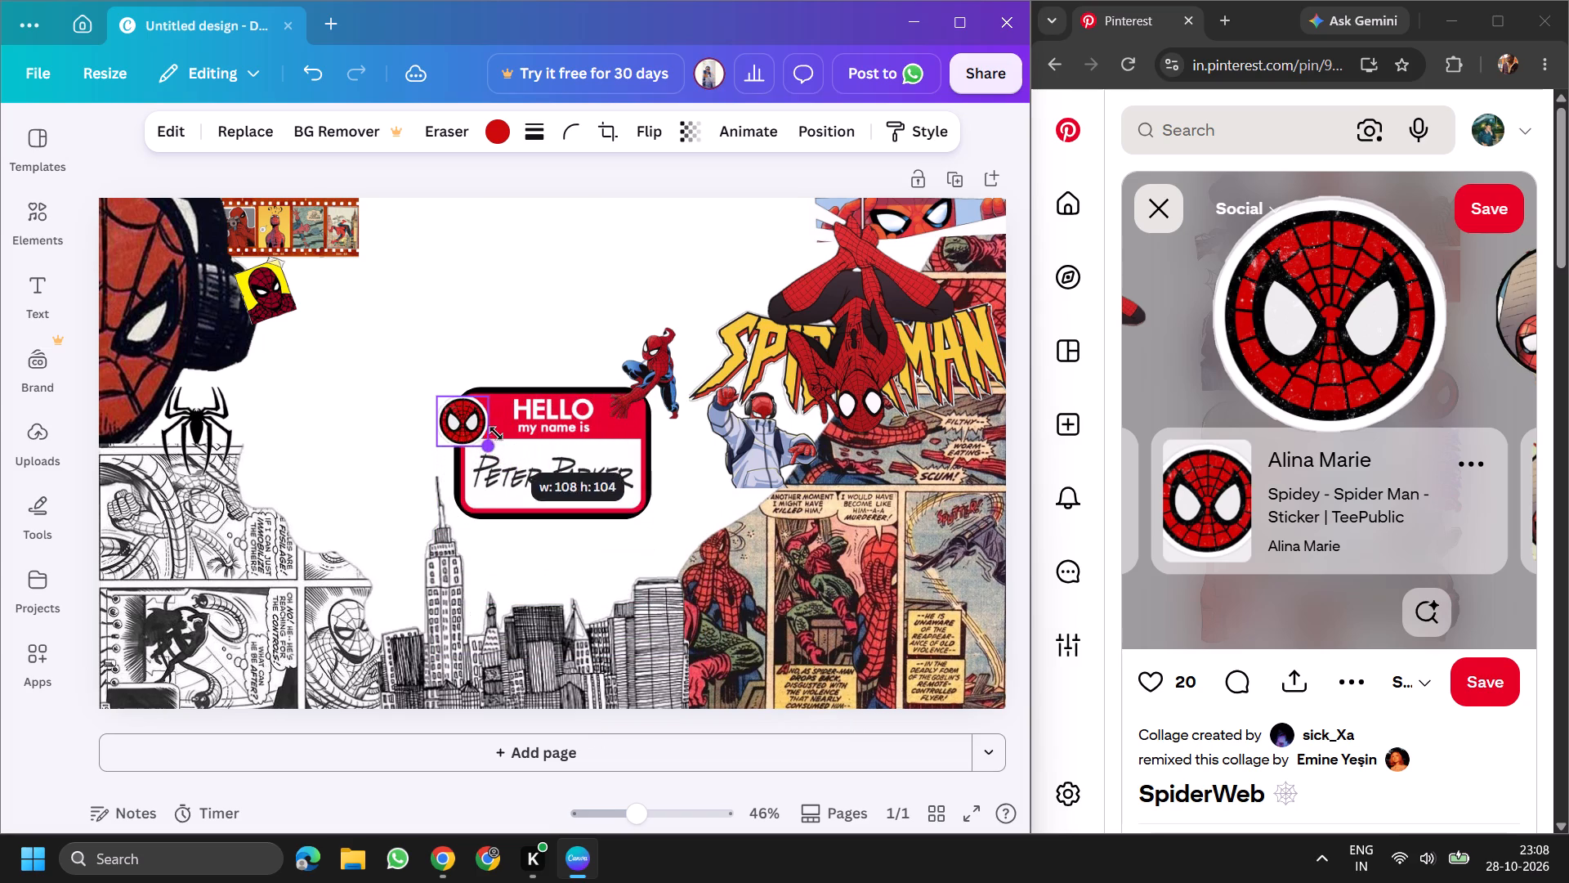
pyautogui.moveTo(496, 433); pyautogui.dragTo(497, 433)
pyautogui.moveTo(464, 428); pyautogui.dragTo(486, 429)
pyautogui.moveTo(504, 444); pyautogui.dragTo(499, 428)
pyautogui.moveTo(480, 420); pyautogui.dragTo(484, 505)
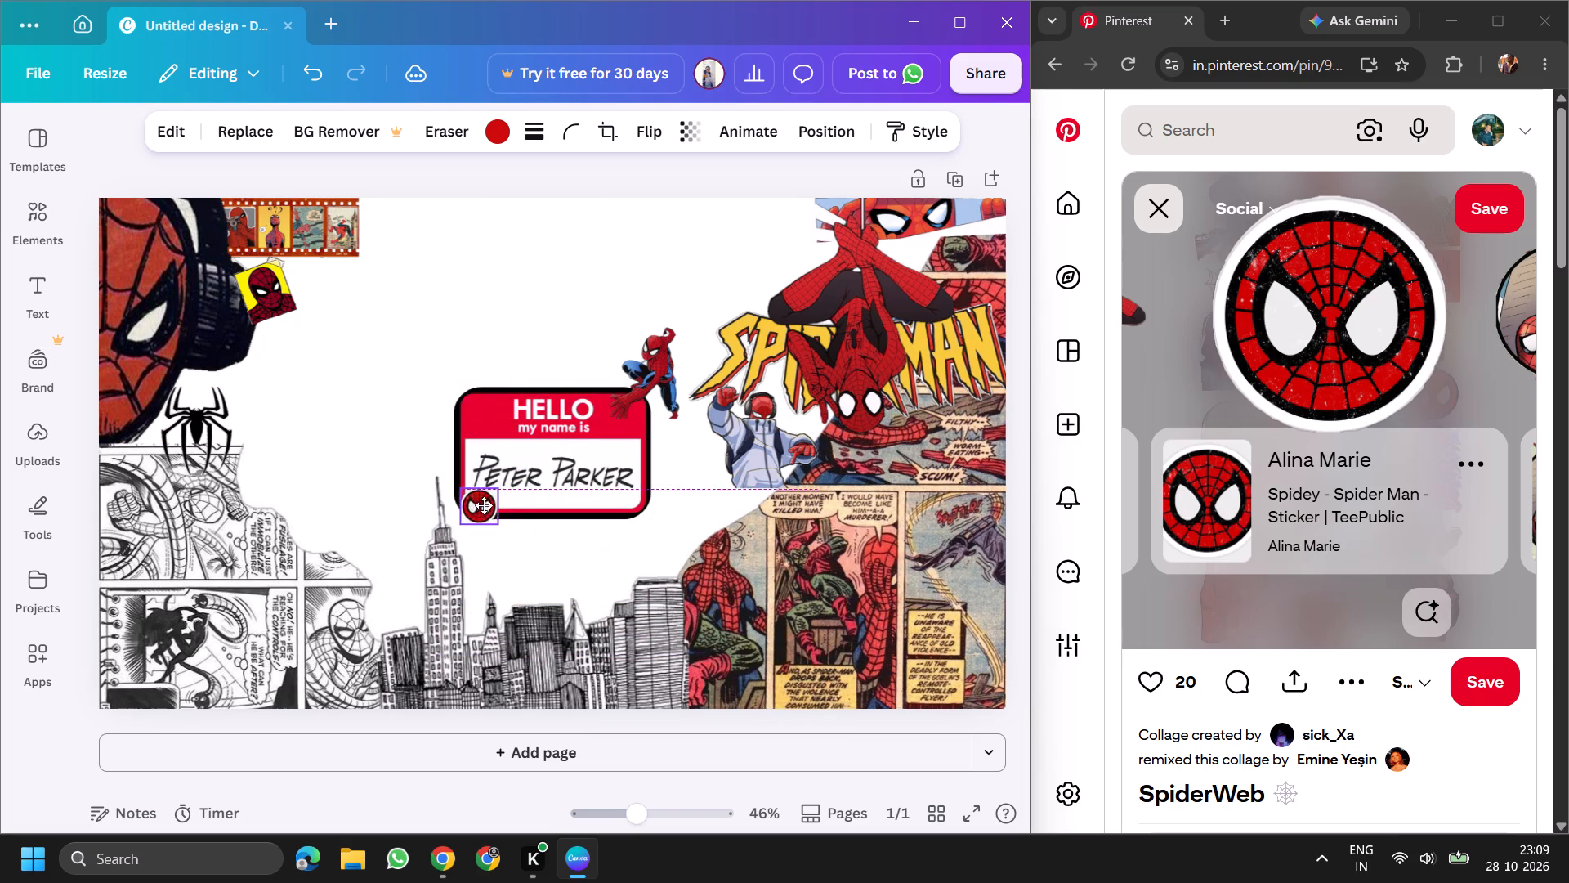
pyautogui.moveTo(484, 505); pyautogui.dragTo(648, 512)
# Enlarge the round face sticker by about a quarter and position it overlapping the name tag's lower-right corner.
pyautogui.click(717, 500)
pyautogui.moveTo(655, 500); pyautogui.dragTo(658, 500)
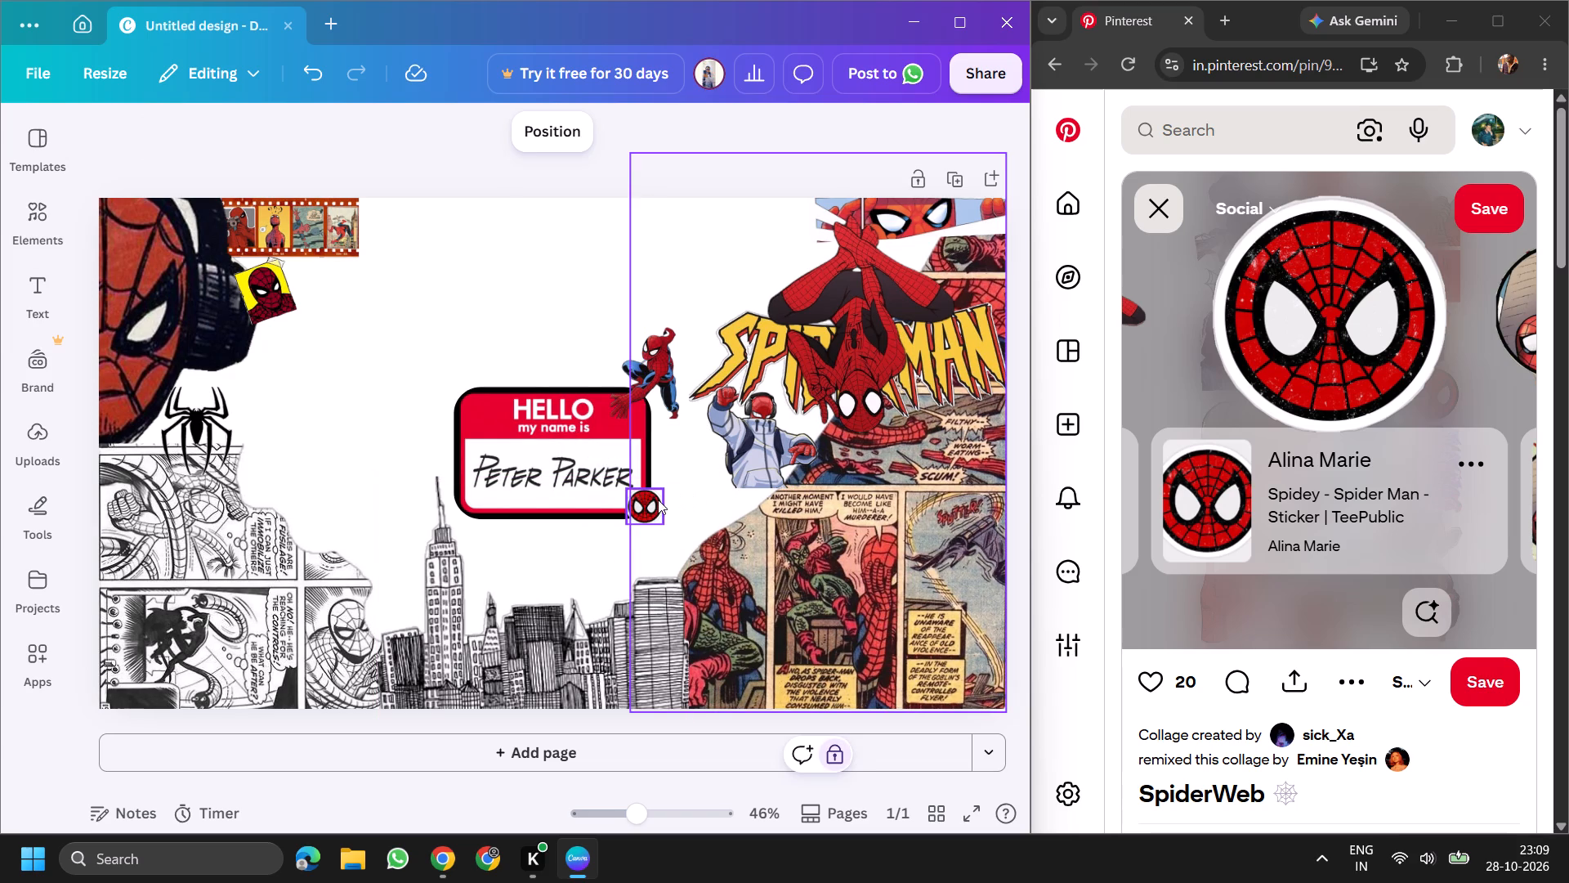
pyautogui.moveTo(658, 500); pyautogui.dragTo(664, 506)
pyautogui.moveTo(643, 513); pyautogui.dragTo(654, 524)
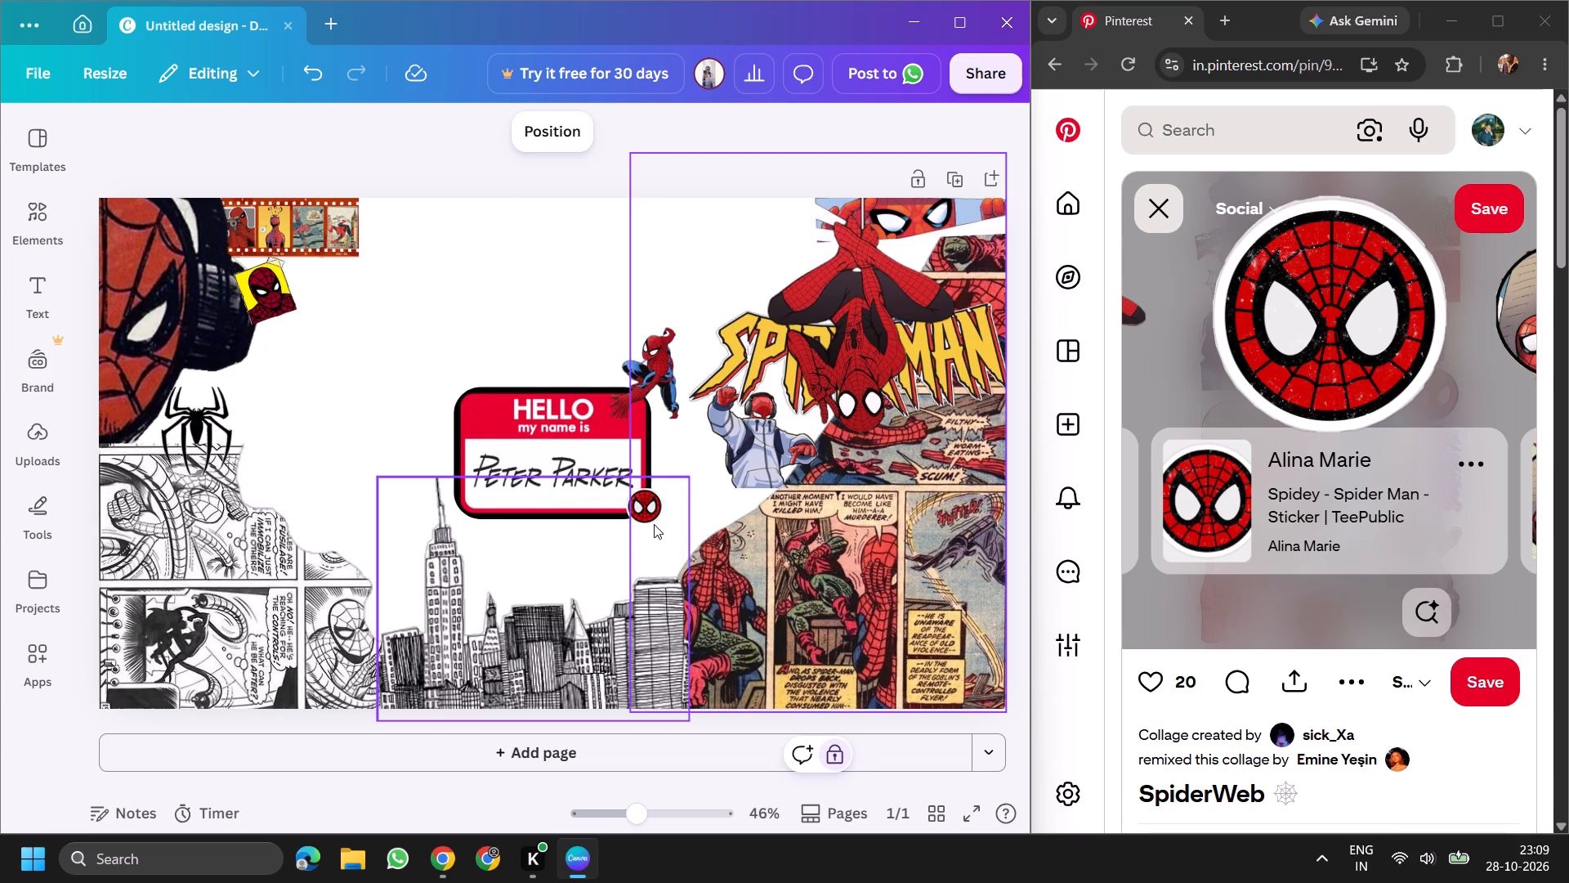
pyautogui.moveTo(654, 524); pyautogui.dragTo(655, 525)
pyautogui.moveTo(650, 512); pyautogui.dragTo(654, 525)
pyautogui.click(646, 507)
pyautogui.moveTo(646, 507); pyautogui.dragTo(651, 510)
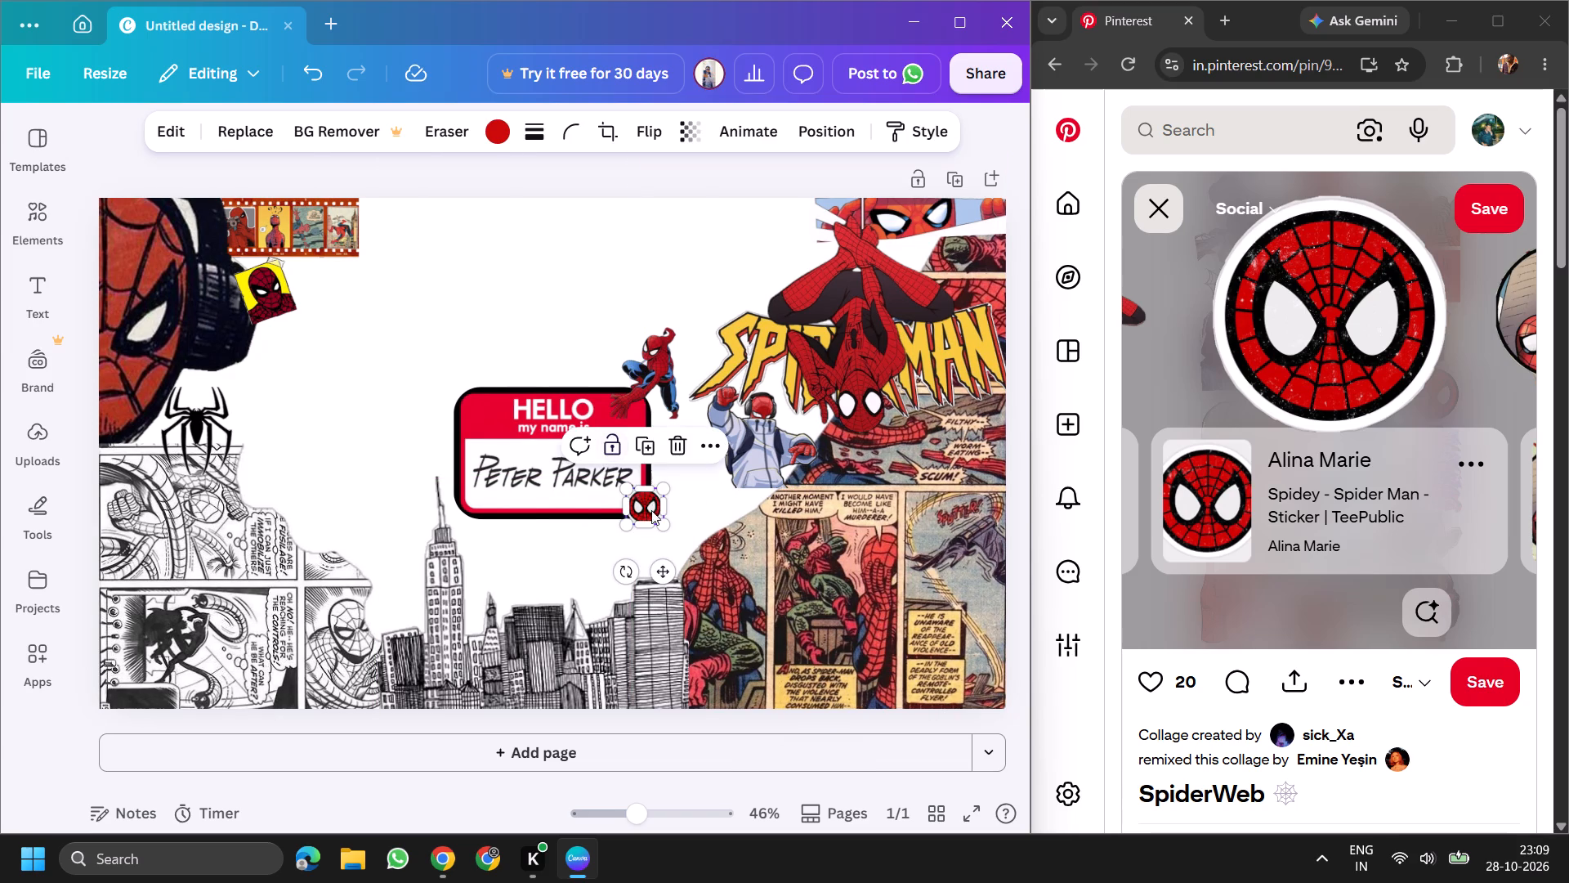
pyautogui.moveTo(651, 510); pyautogui.dragTo(652, 516)
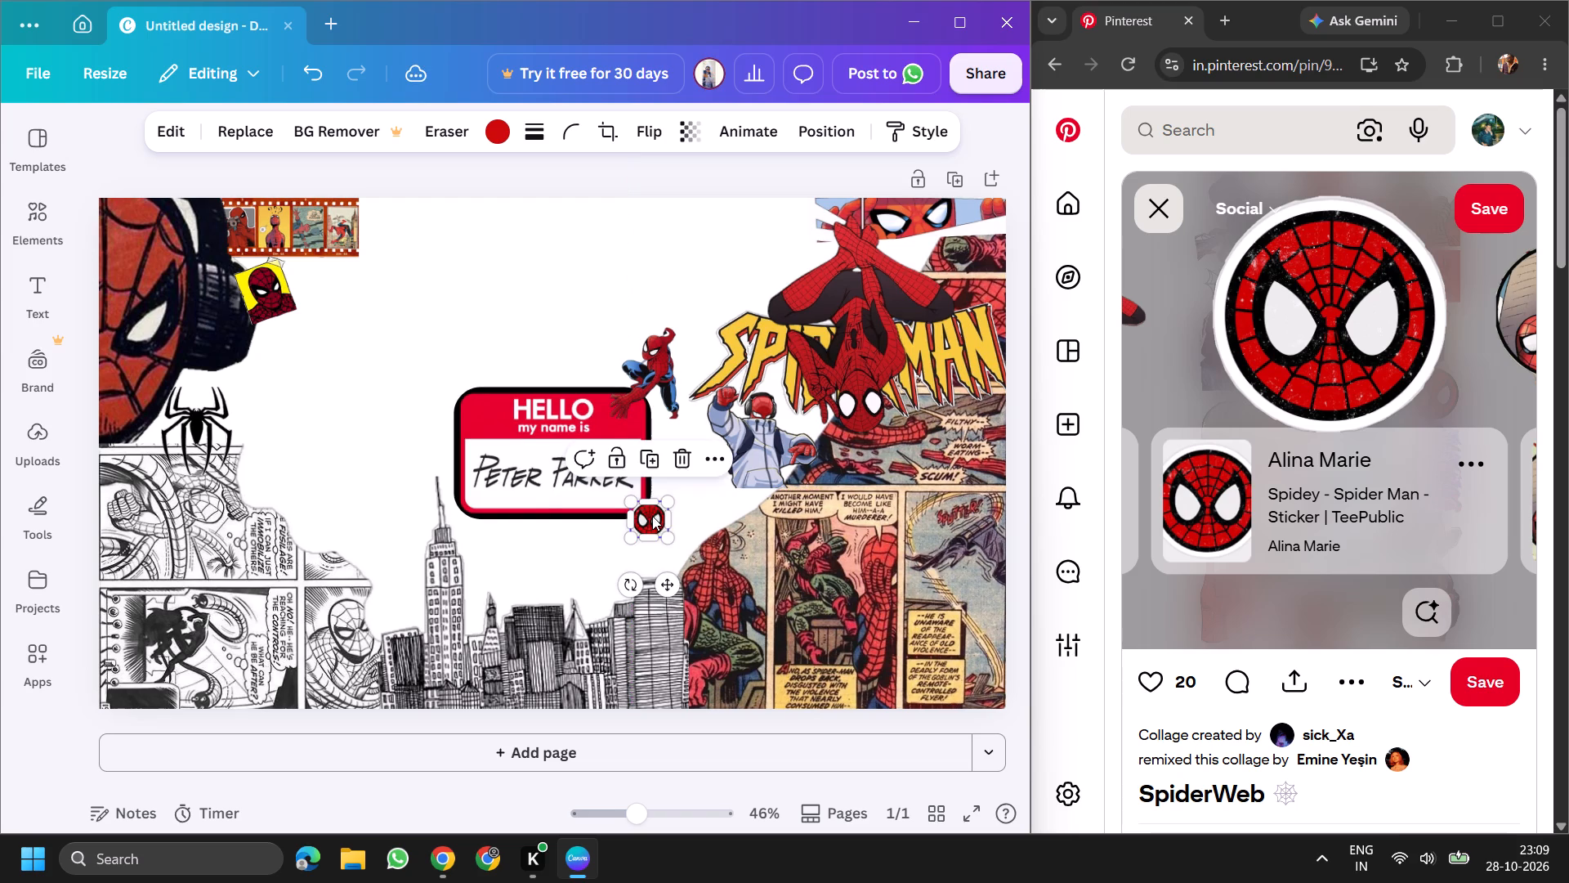
pyautogui.moveTo(669, 530); pyautogui.dragTo(673, 542)
pyautogui.moveTo(663, 522); pyautogui.dragTo(663, 510)
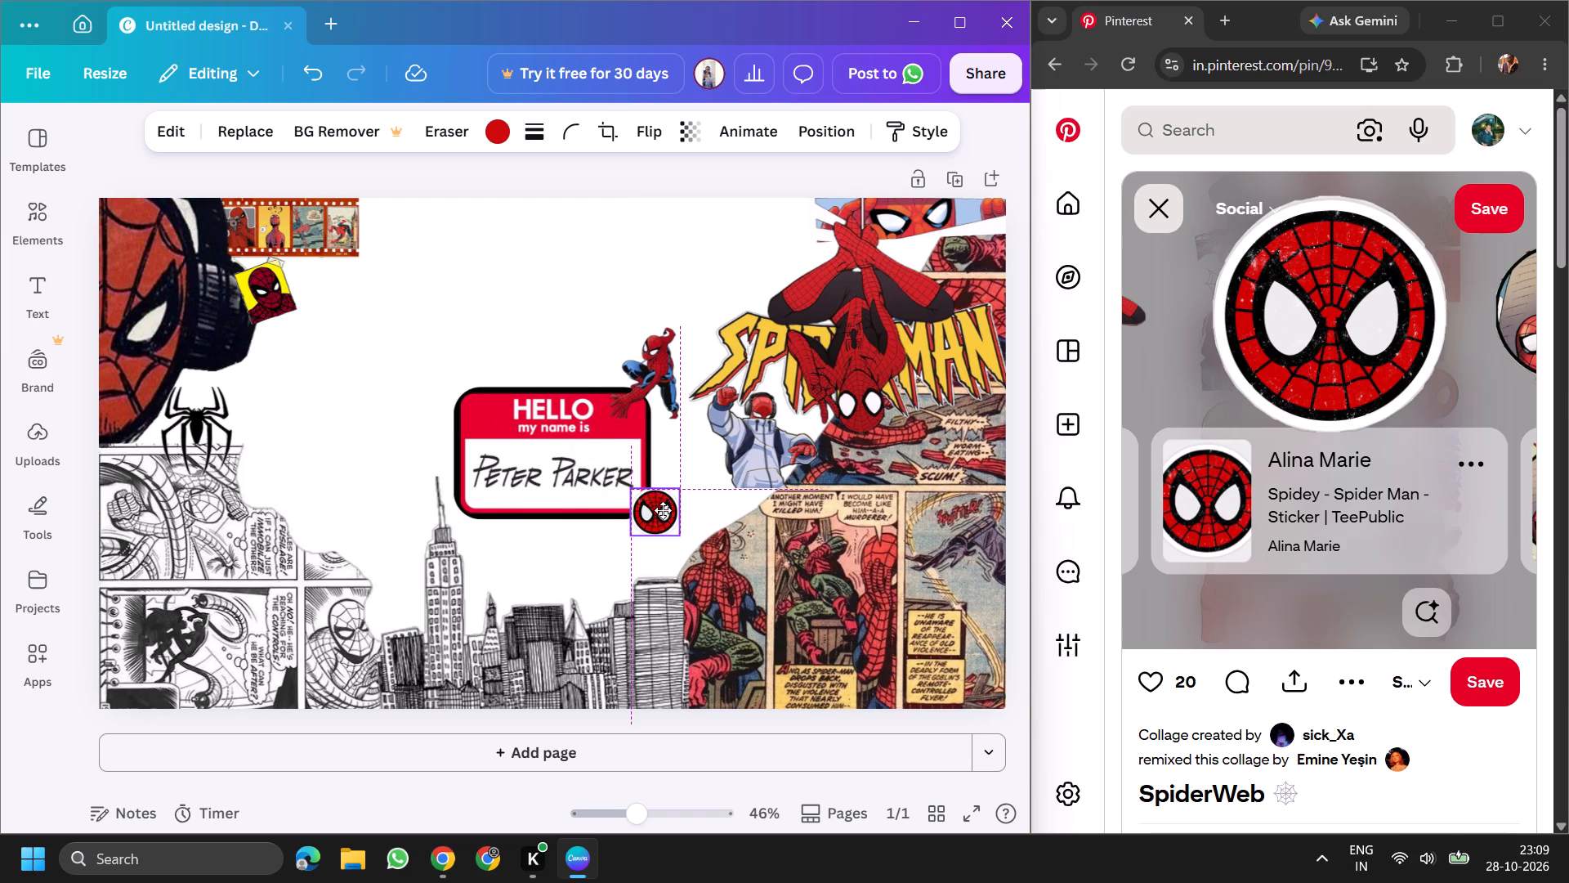
pyautogui.moveTo(663, 510); pyautogui.dragTo(659, 510)
pyautogui.click(561, 247)
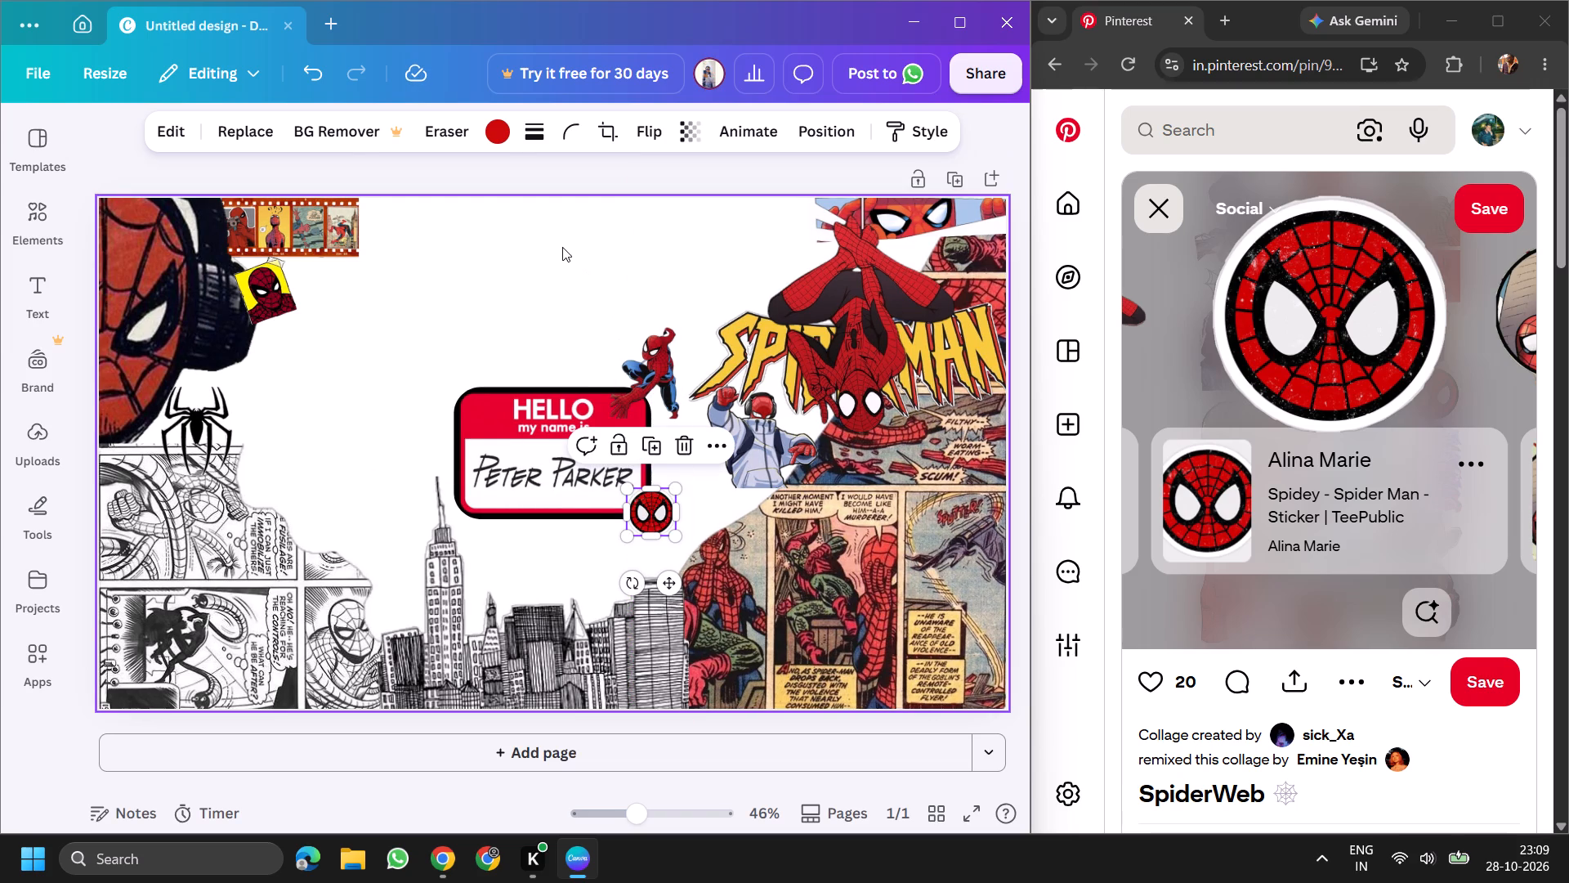
# Lock the round face sticker, the jacketed Spider-Man figure and the crouching figure on the name tag in place.
pyautogui.click(643, 500)
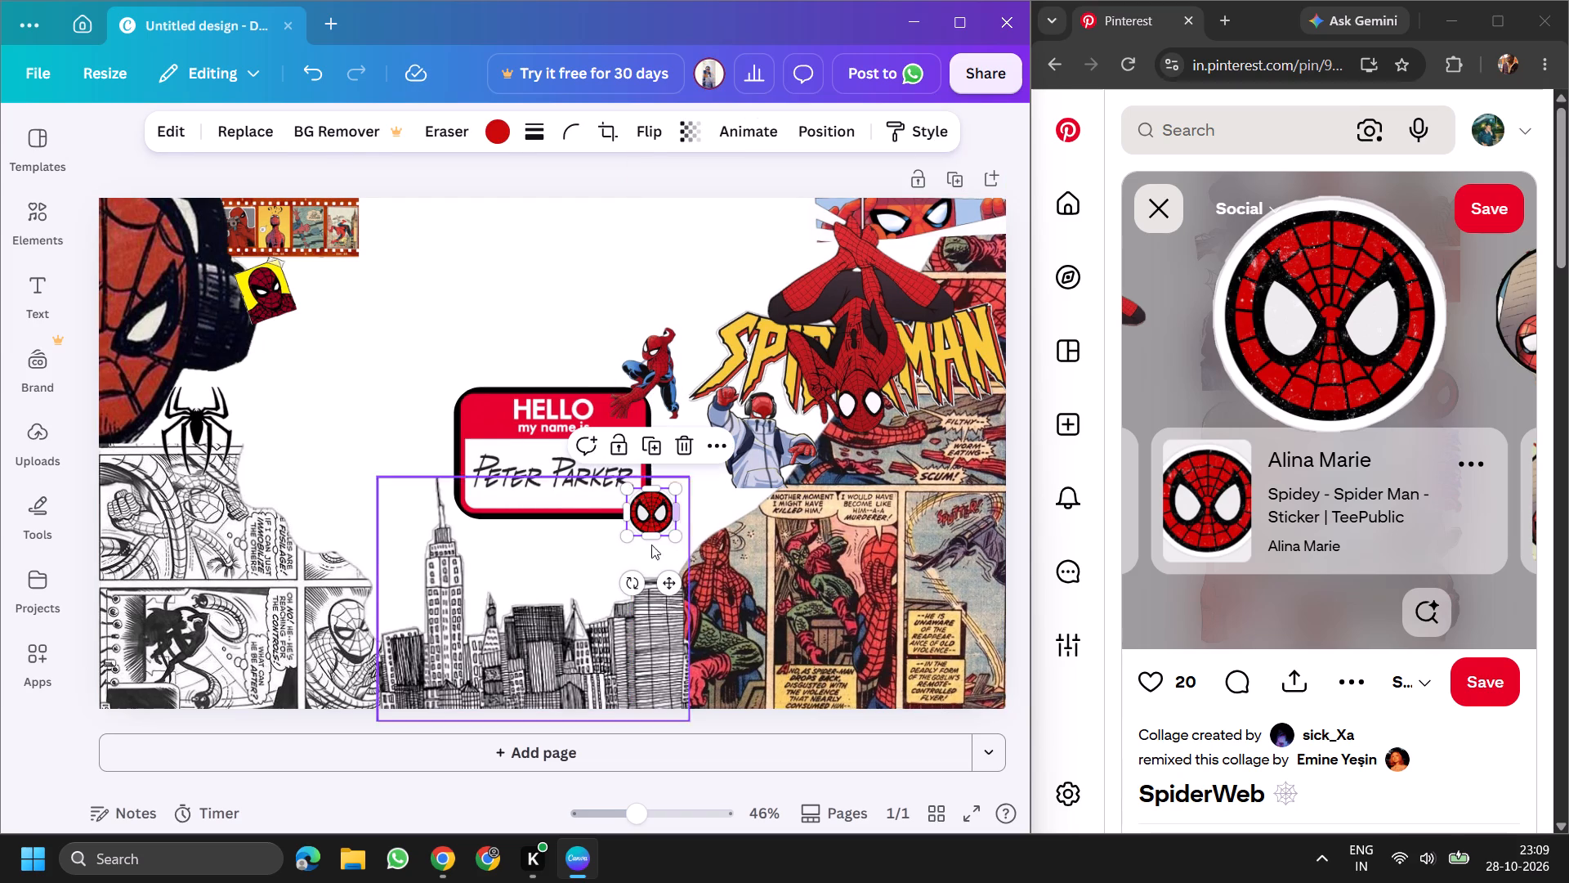
pyautogui.click(624, 438)
pyautogui.click(755, 440)
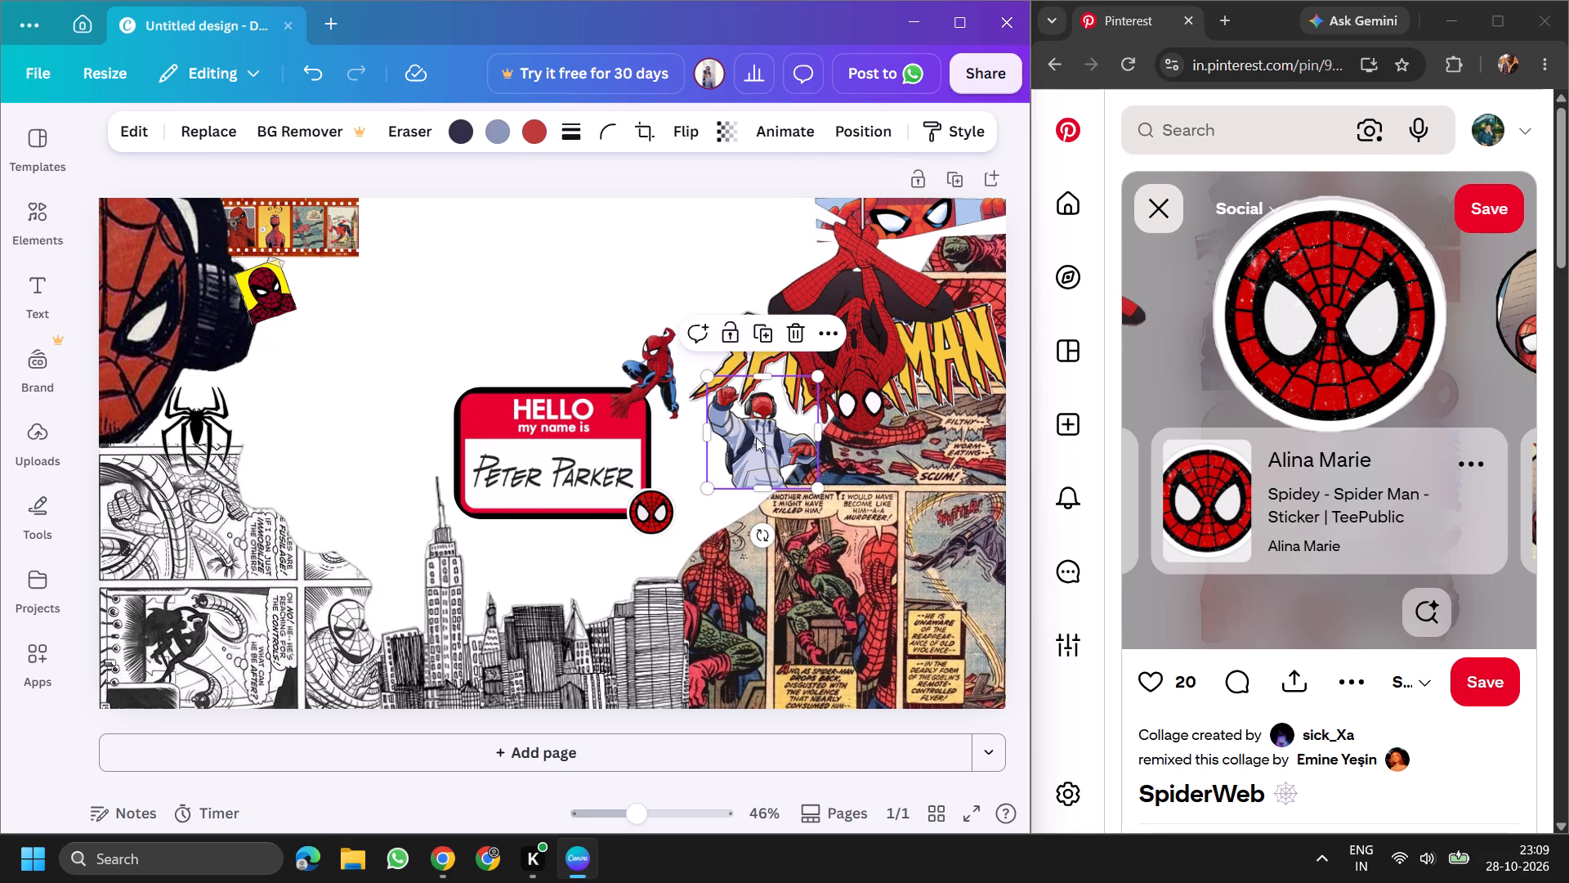
pyautogui.click(728, 326)
pyautogui.click(756, 364)
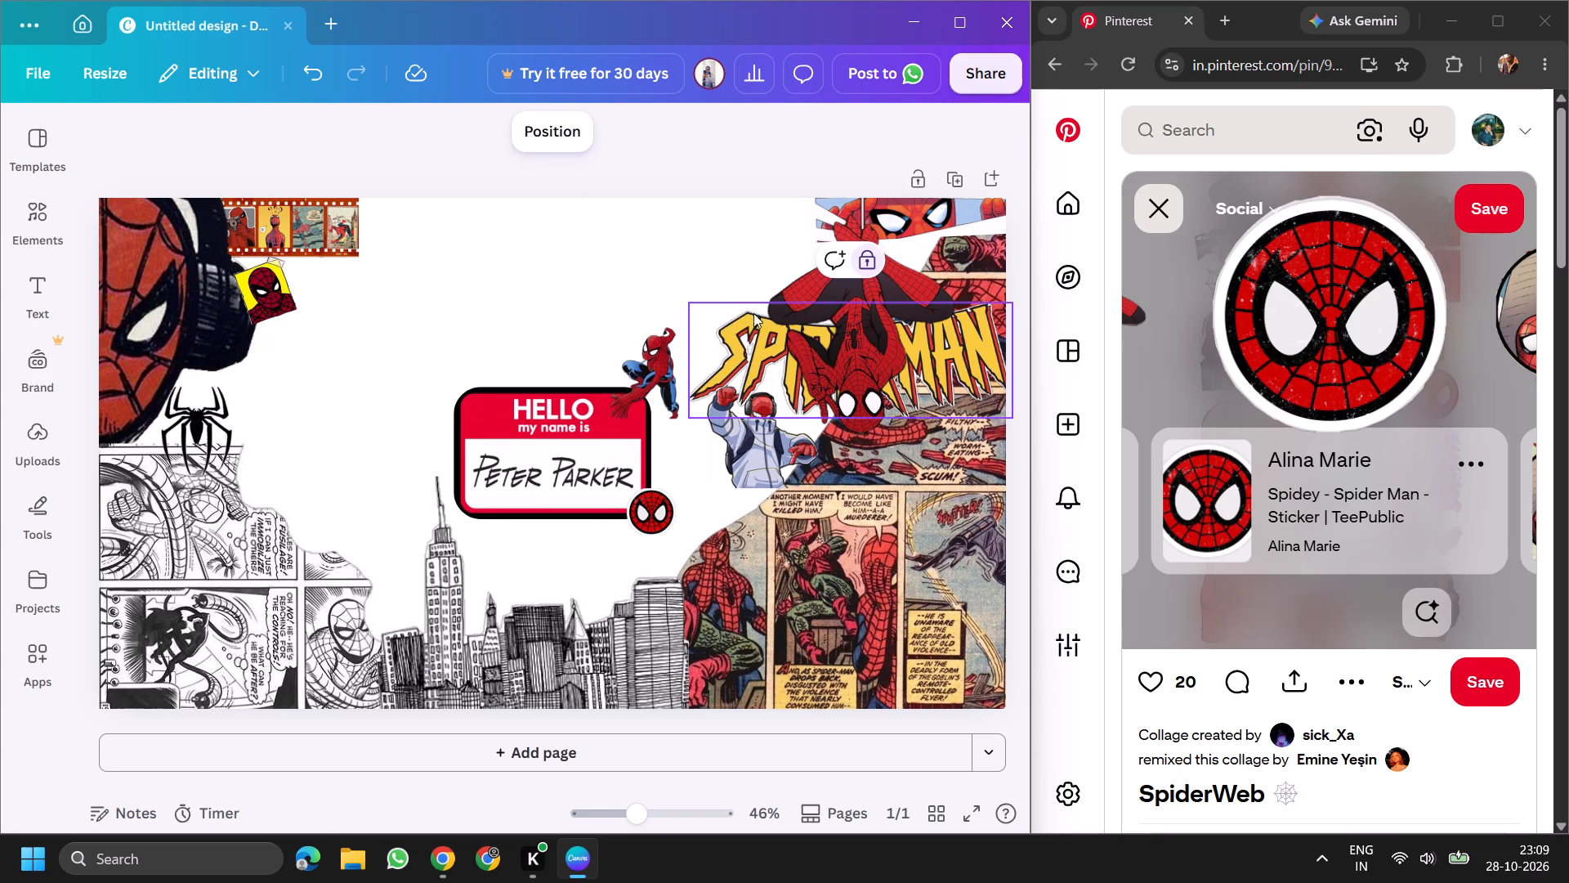
pyautogui.click(679, 360)
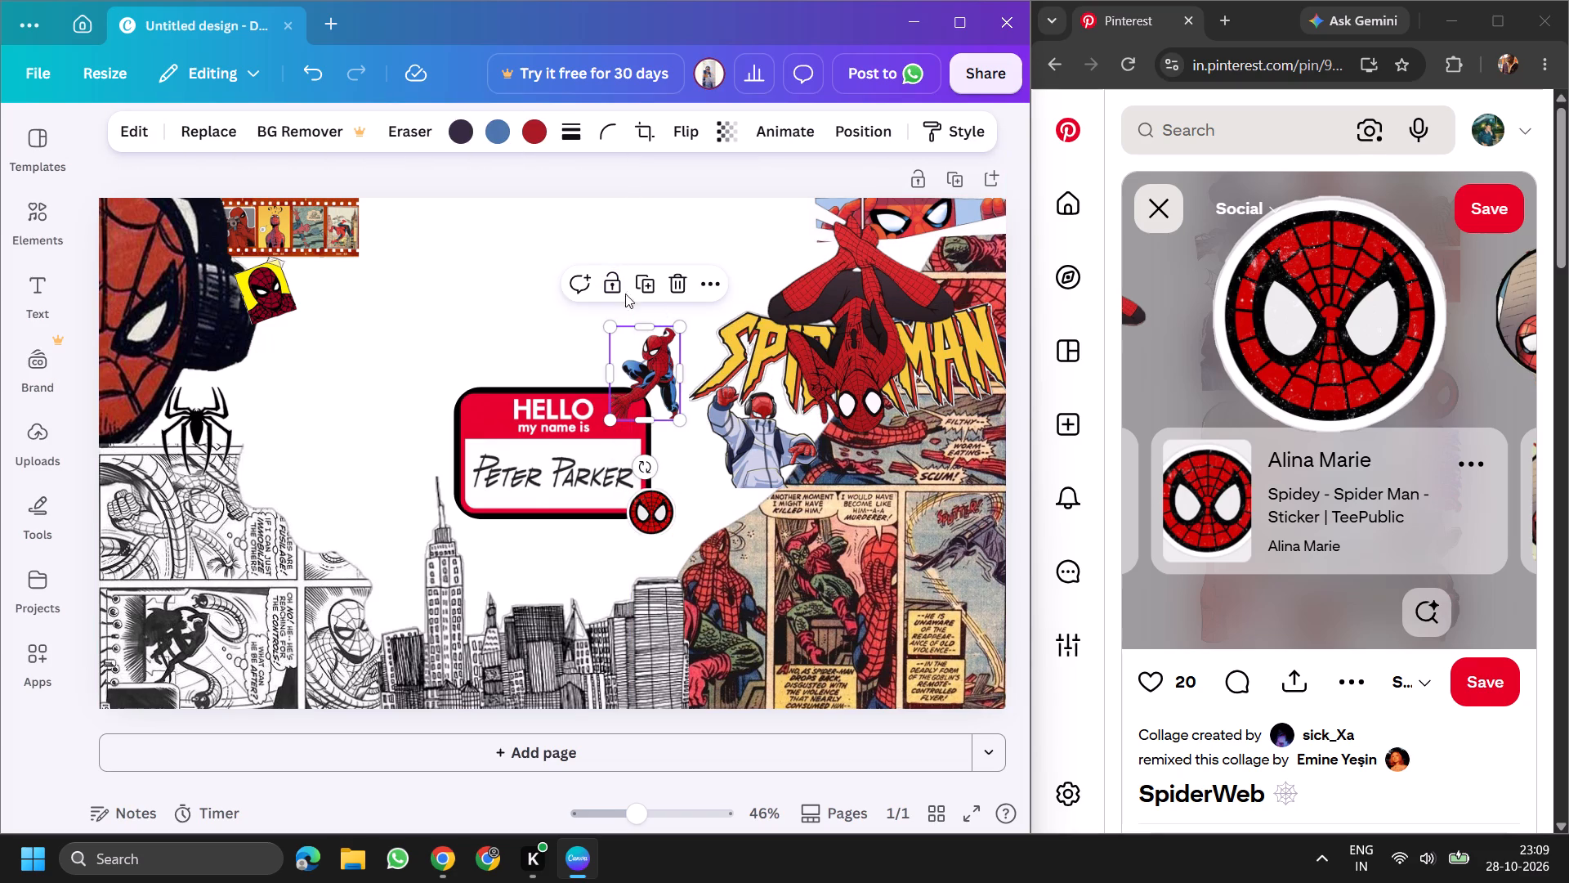
pyautogui.click(624, 289)
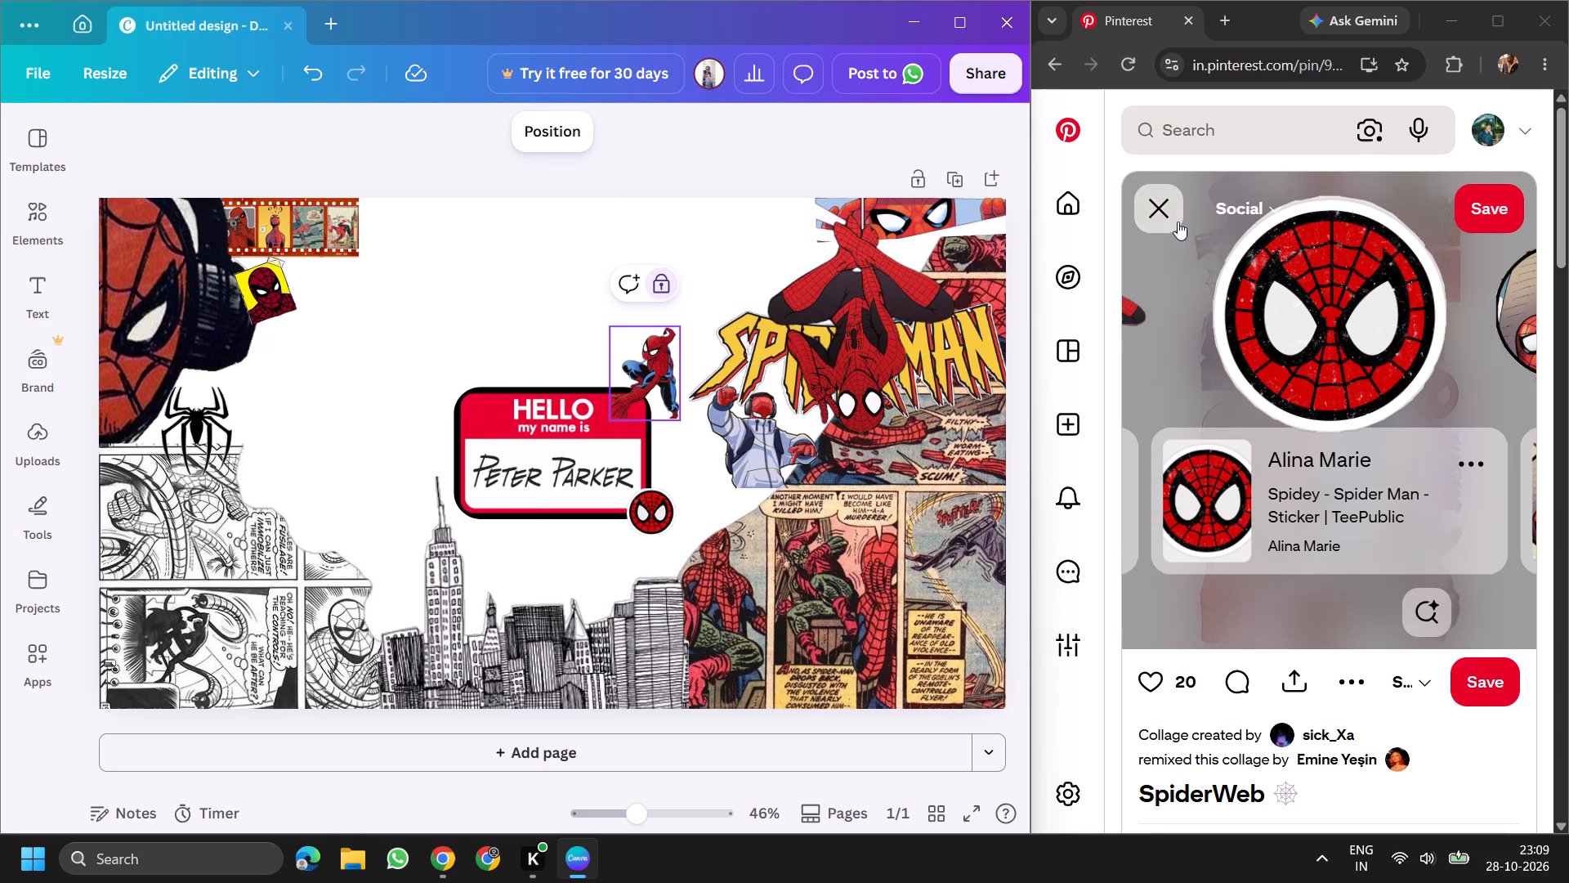
# Copy the round Spider-Man selfie sticker with the phone from the SpiderWeb collage into the Canva design.
pyautogui.click(1150, 200)
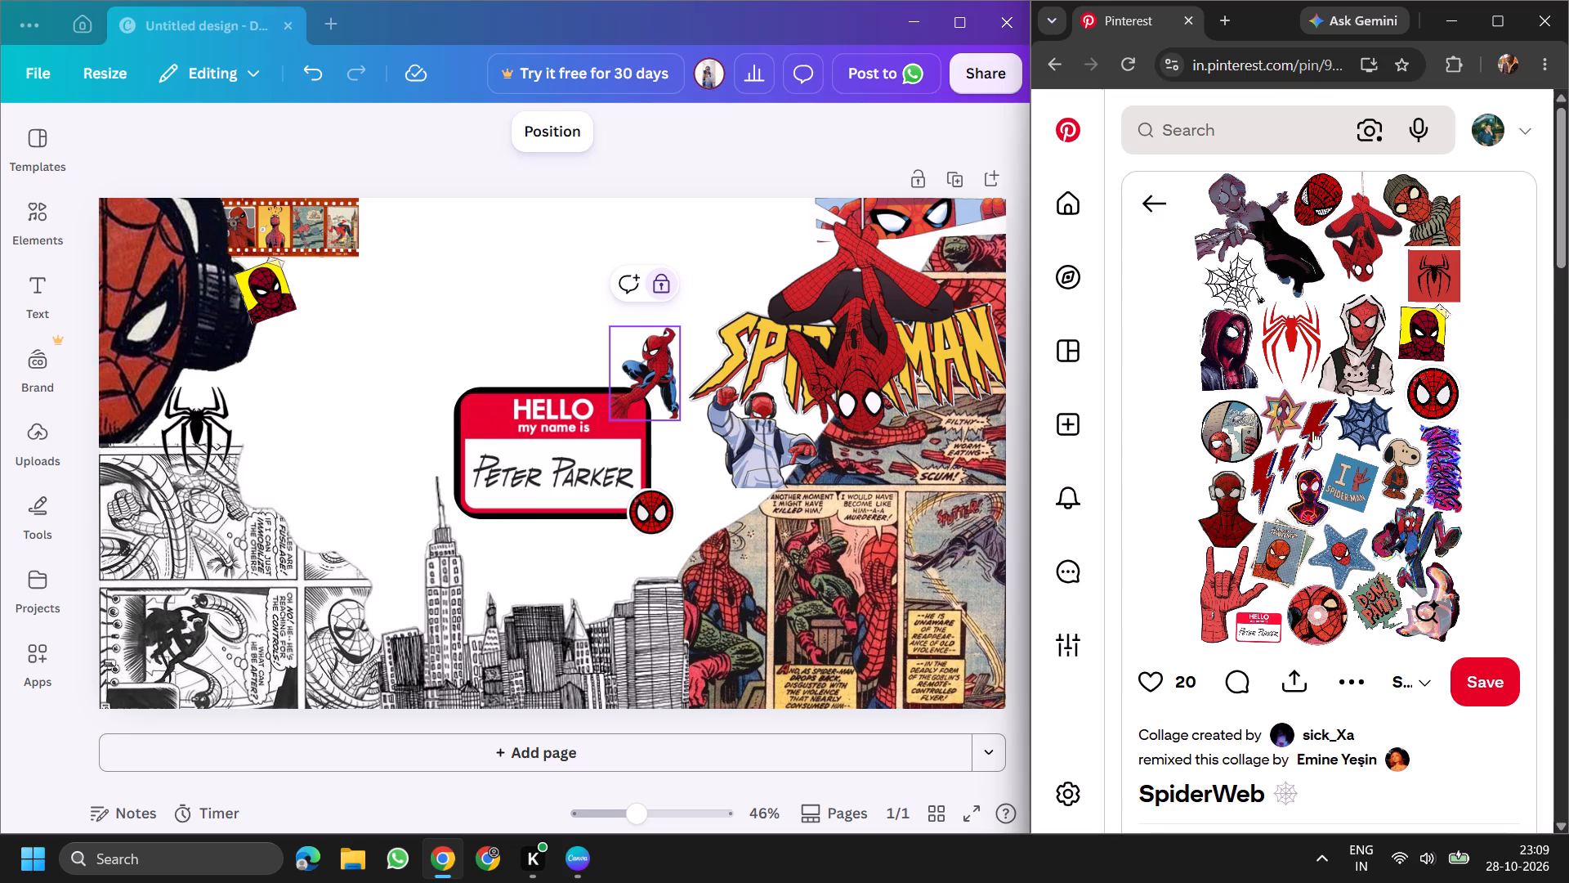
pyautogui.click(1234, 436)
pyautogui.rightClick(1316, 301)
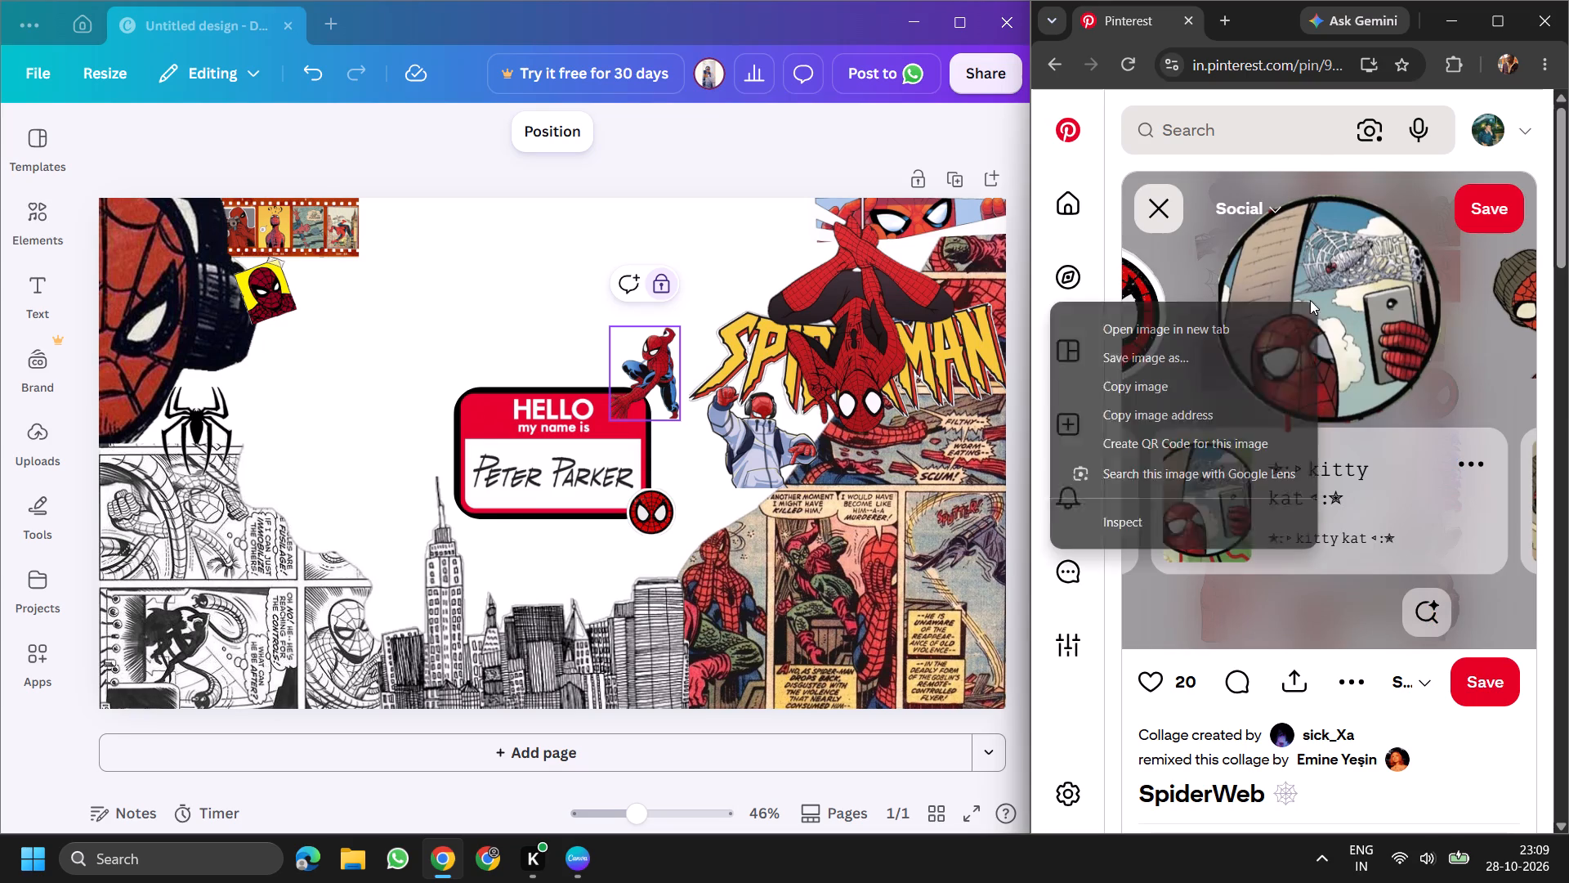
pyautogui.click(1137, 382)
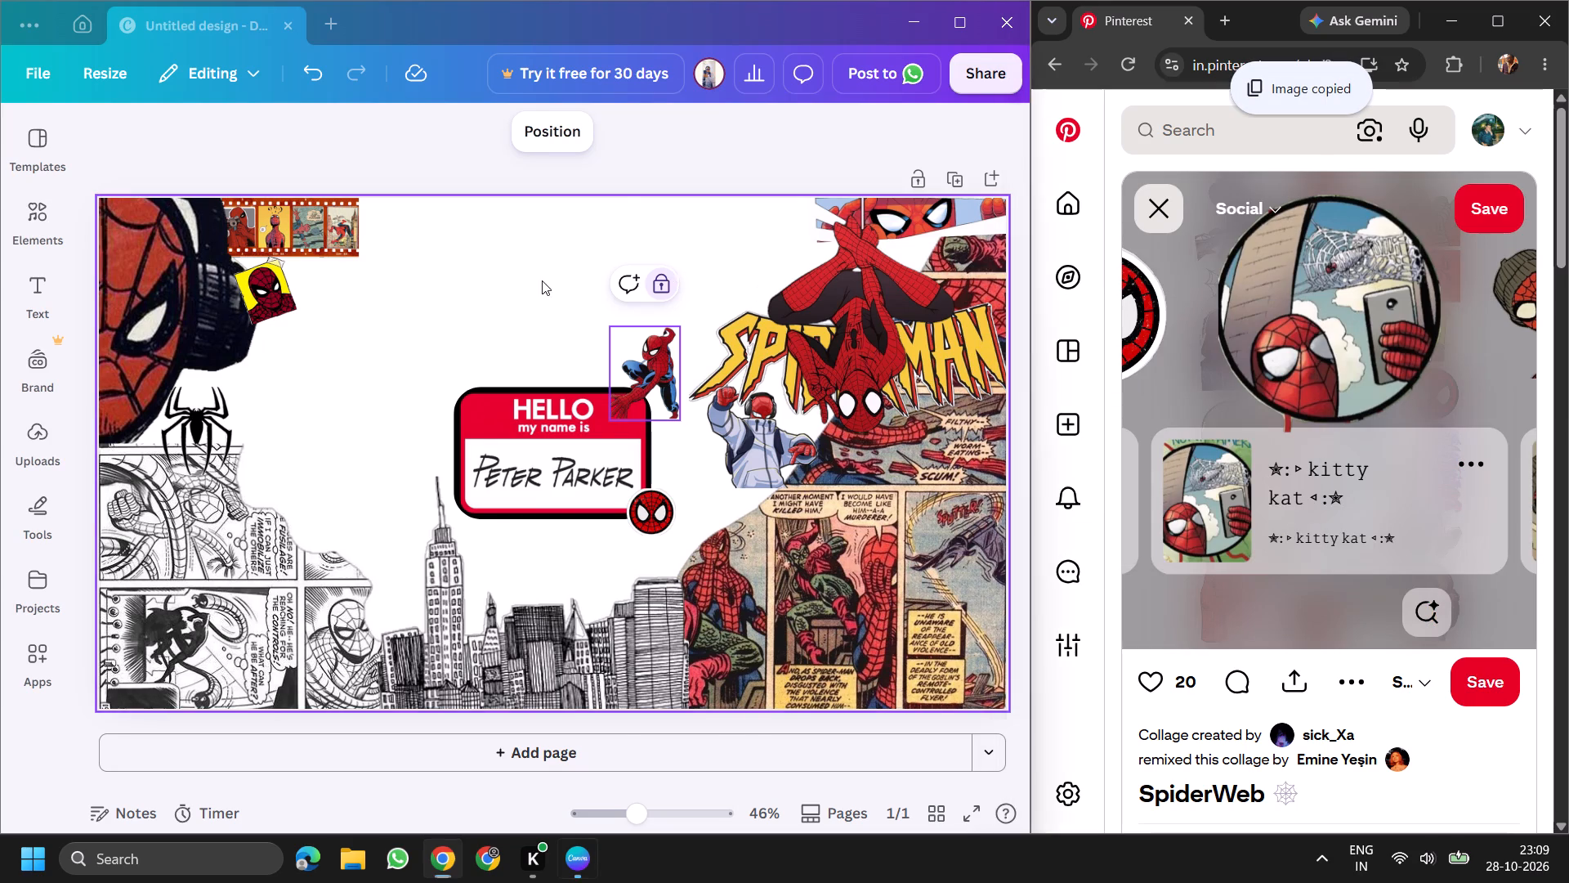
pyautogui.rightClick(542, 282)
pyautogui.click(625, 385)
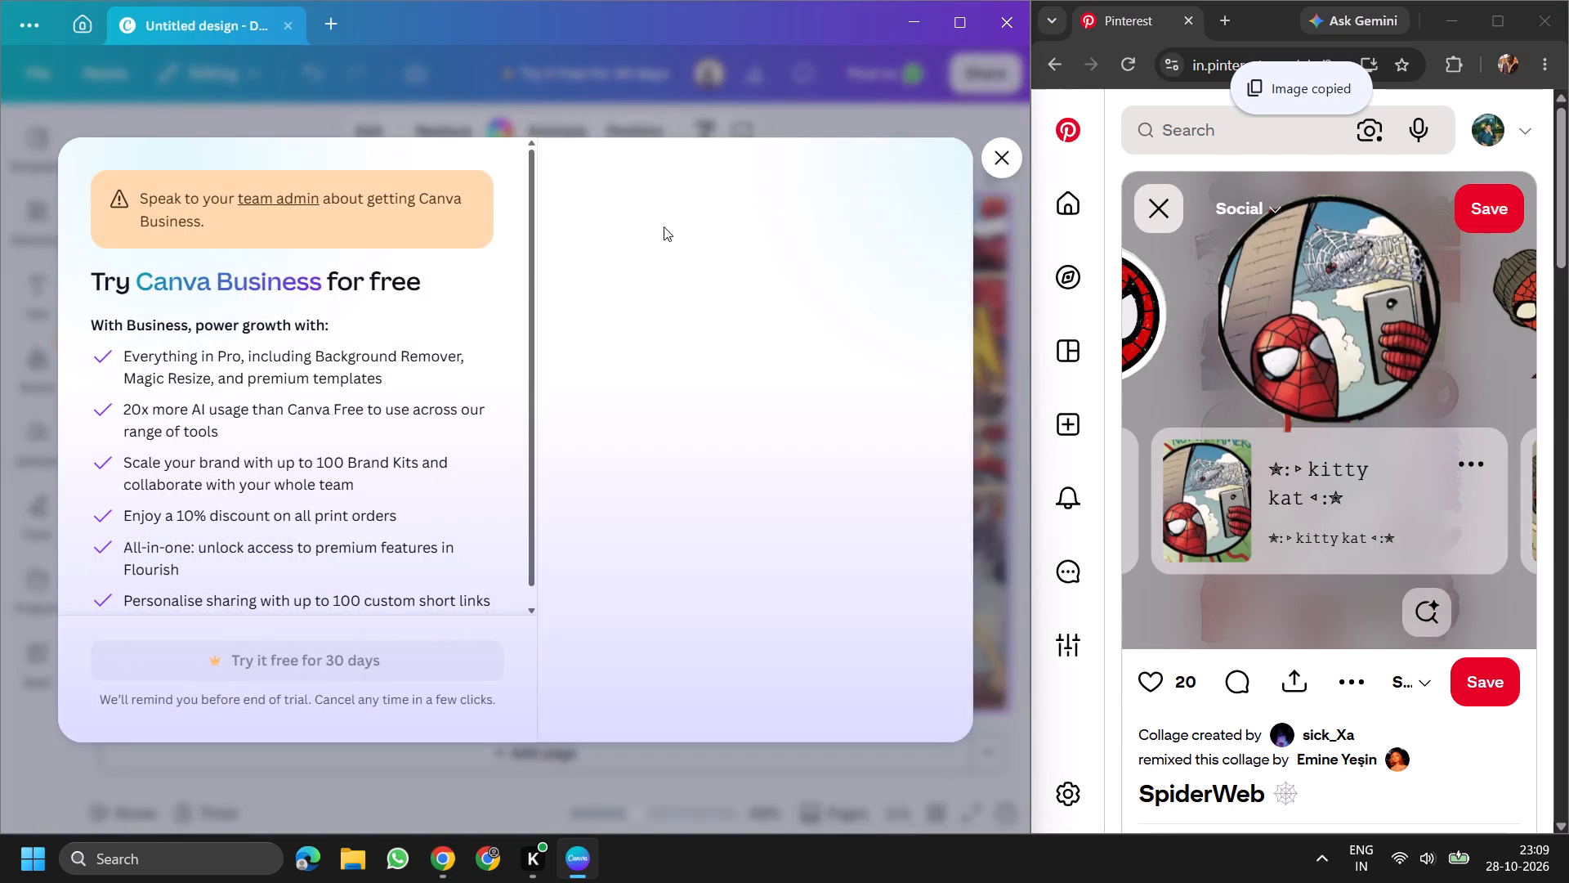
pyautogui.click(1012, 166)
pyautogui.rightClick(563, 231)
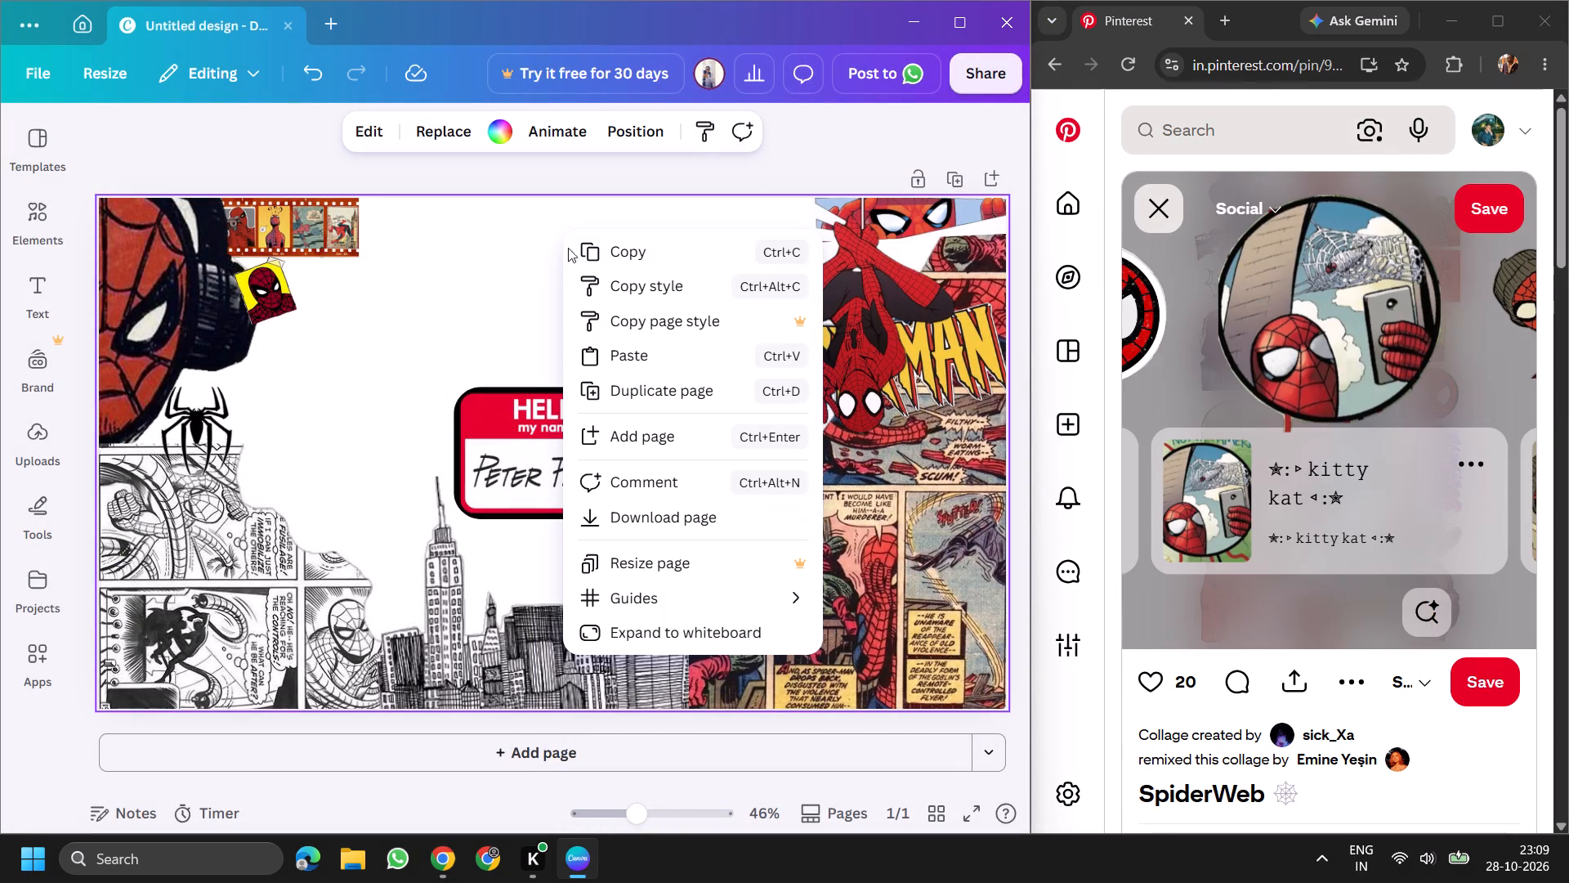
pyautogui.click(649, 361)
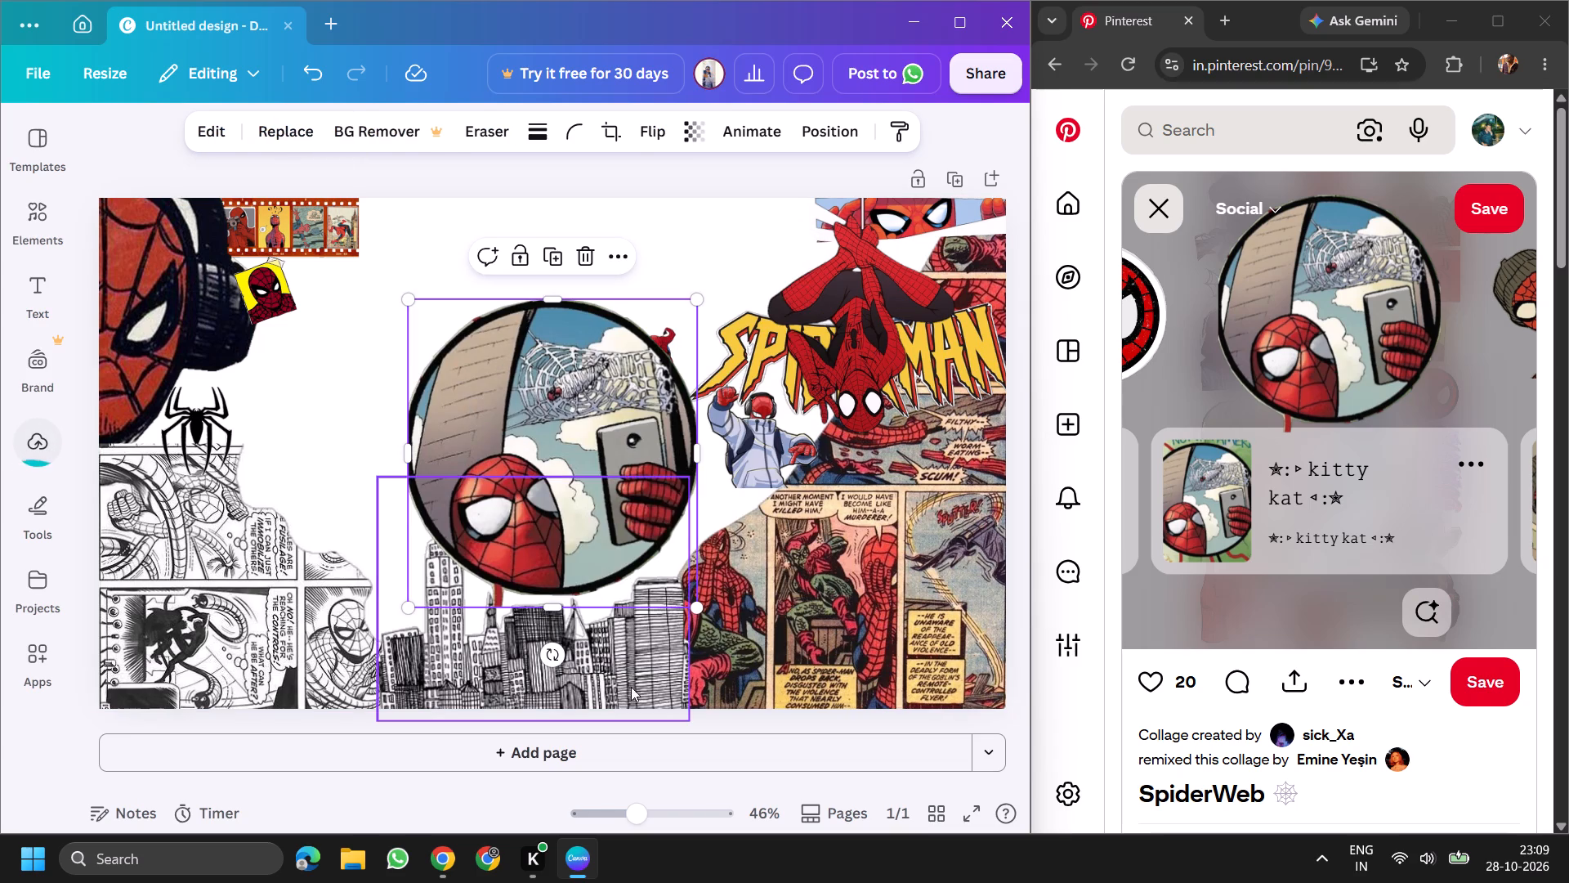
# Shrink the round selfie sticker to about one-sixth of its pasted width.
pyautogui.moveTo(695, 604); pyautogui.dragTo(697, 598)
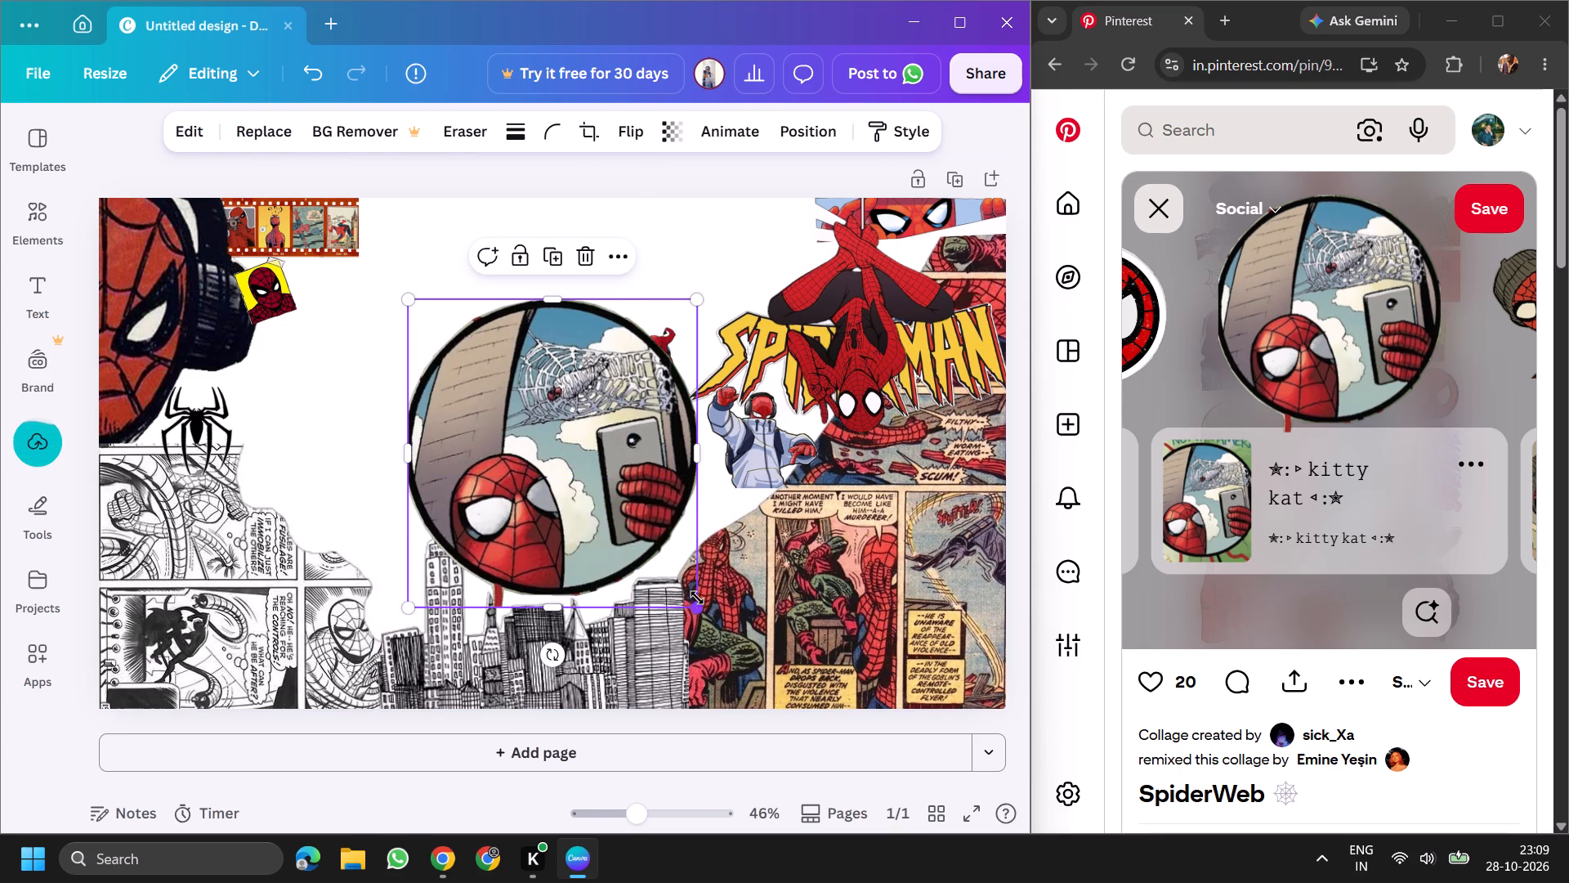
pyautogui.moveTo(697, 598); pyautogui.dragTo(449, 363)
pyautogui.moveTo(424, 320); pyautogui.dragTo(471, 370)
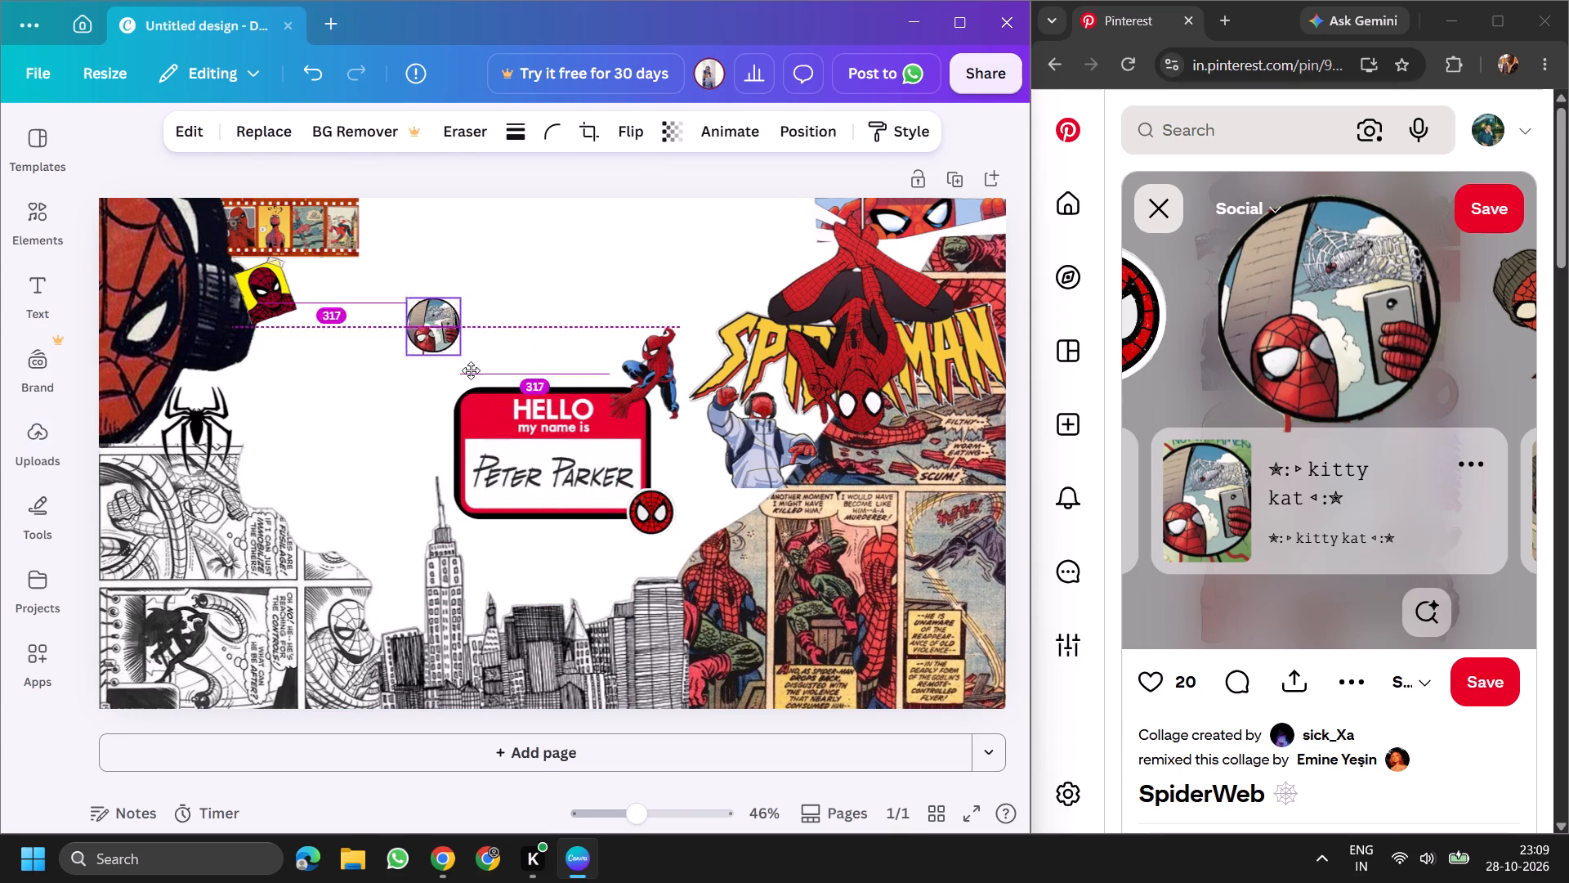
pyautogui.moveTo(471, 370); pyautogui.dragTo(626, 475)
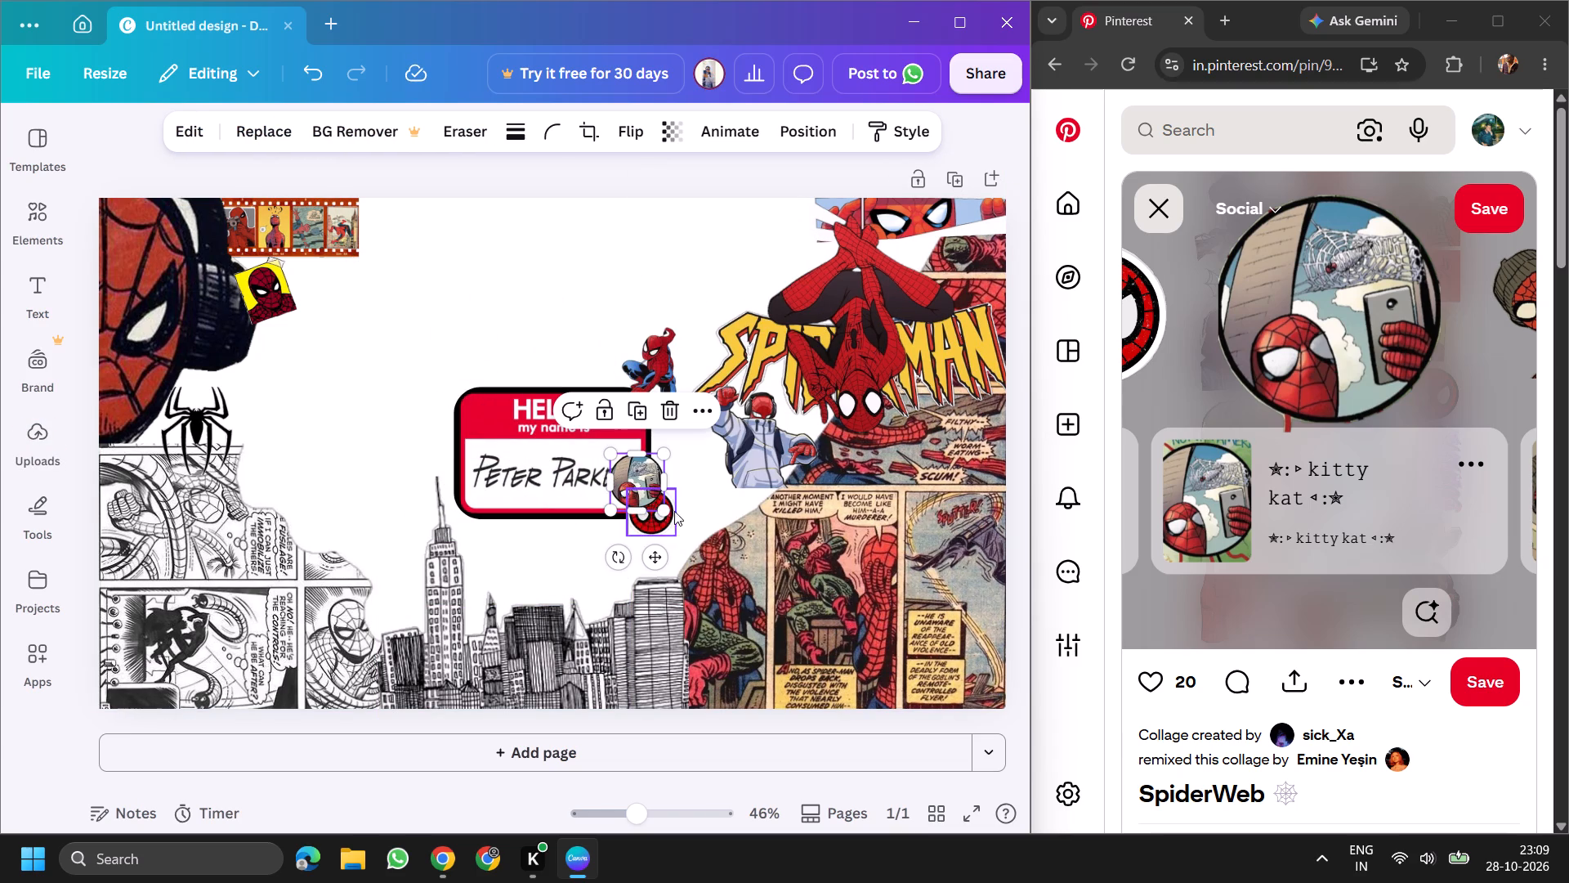
pyautogui.moveTo(668, 505); pyautogui.dragTo(652, 488)
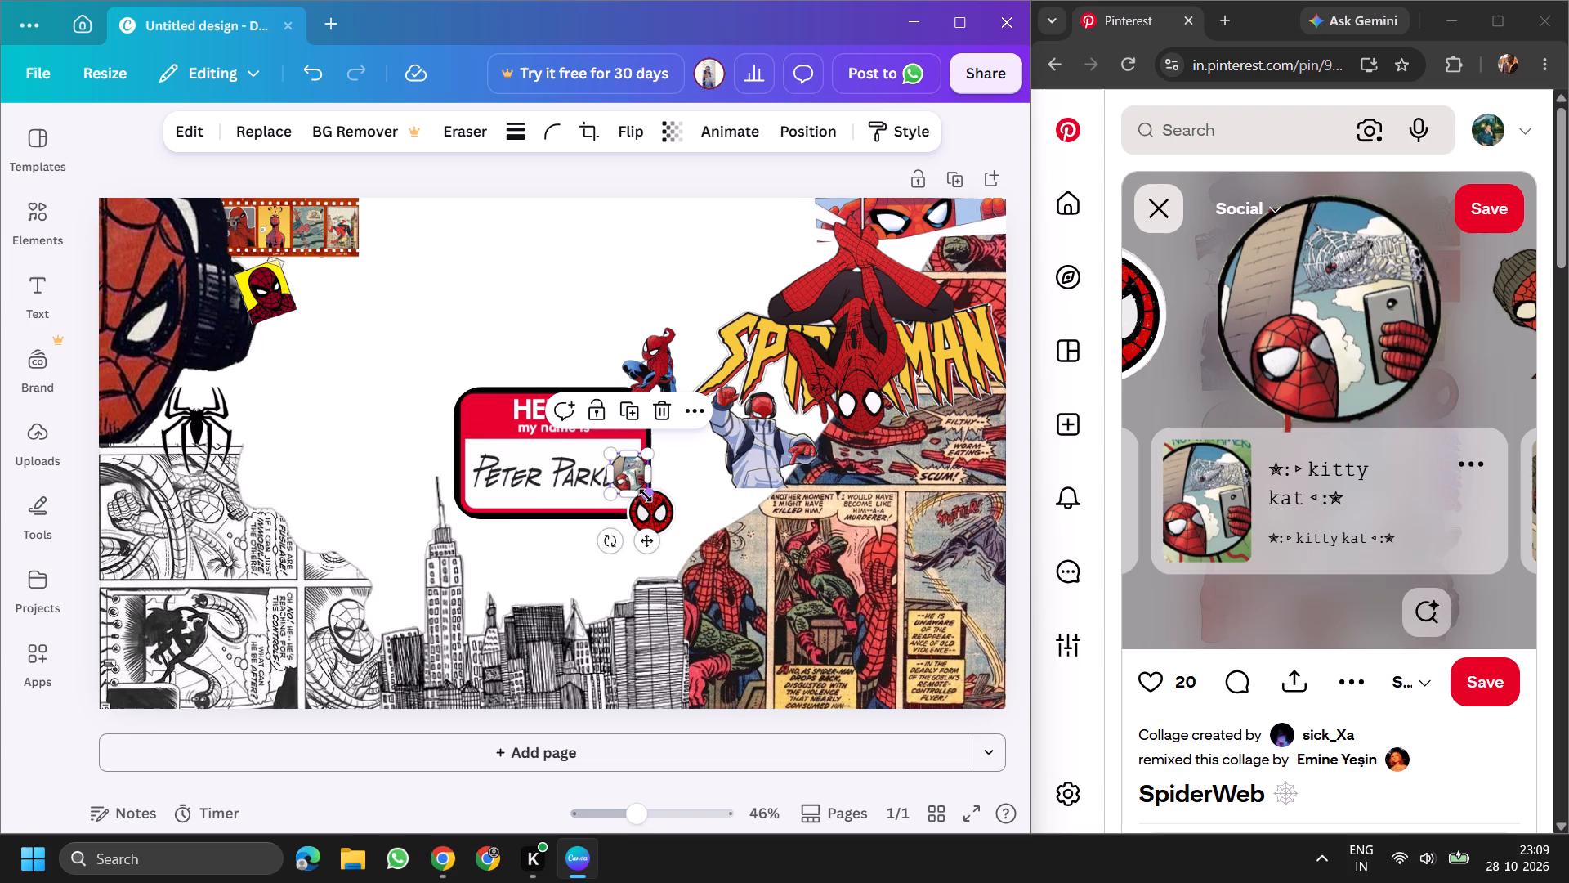
pyautogui.moveTo(649, 495); pyautogui.dragTo(662, 495)
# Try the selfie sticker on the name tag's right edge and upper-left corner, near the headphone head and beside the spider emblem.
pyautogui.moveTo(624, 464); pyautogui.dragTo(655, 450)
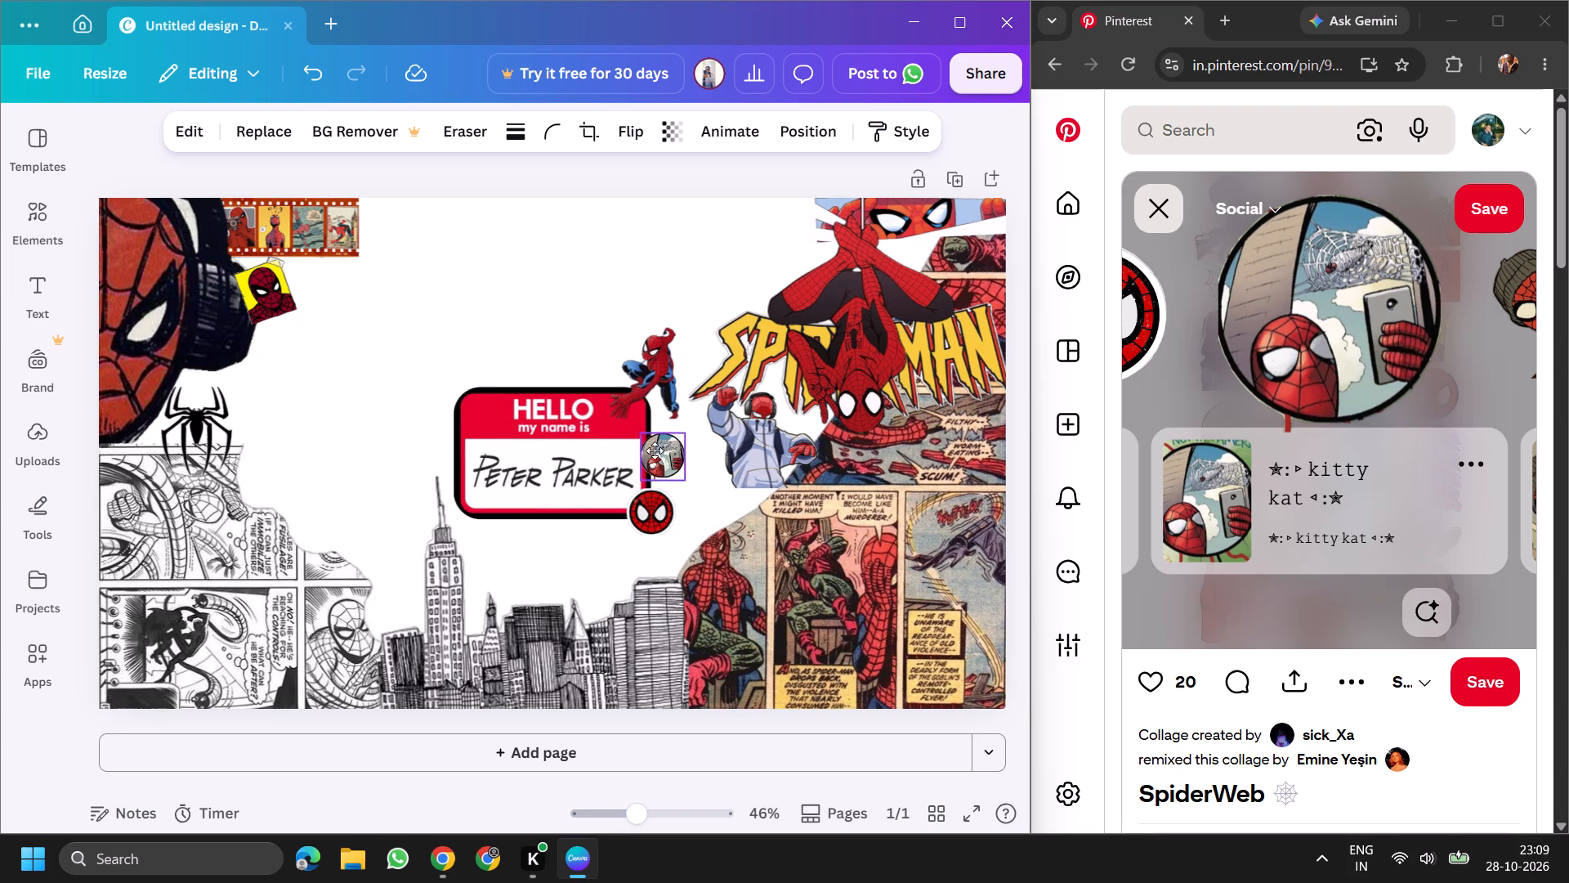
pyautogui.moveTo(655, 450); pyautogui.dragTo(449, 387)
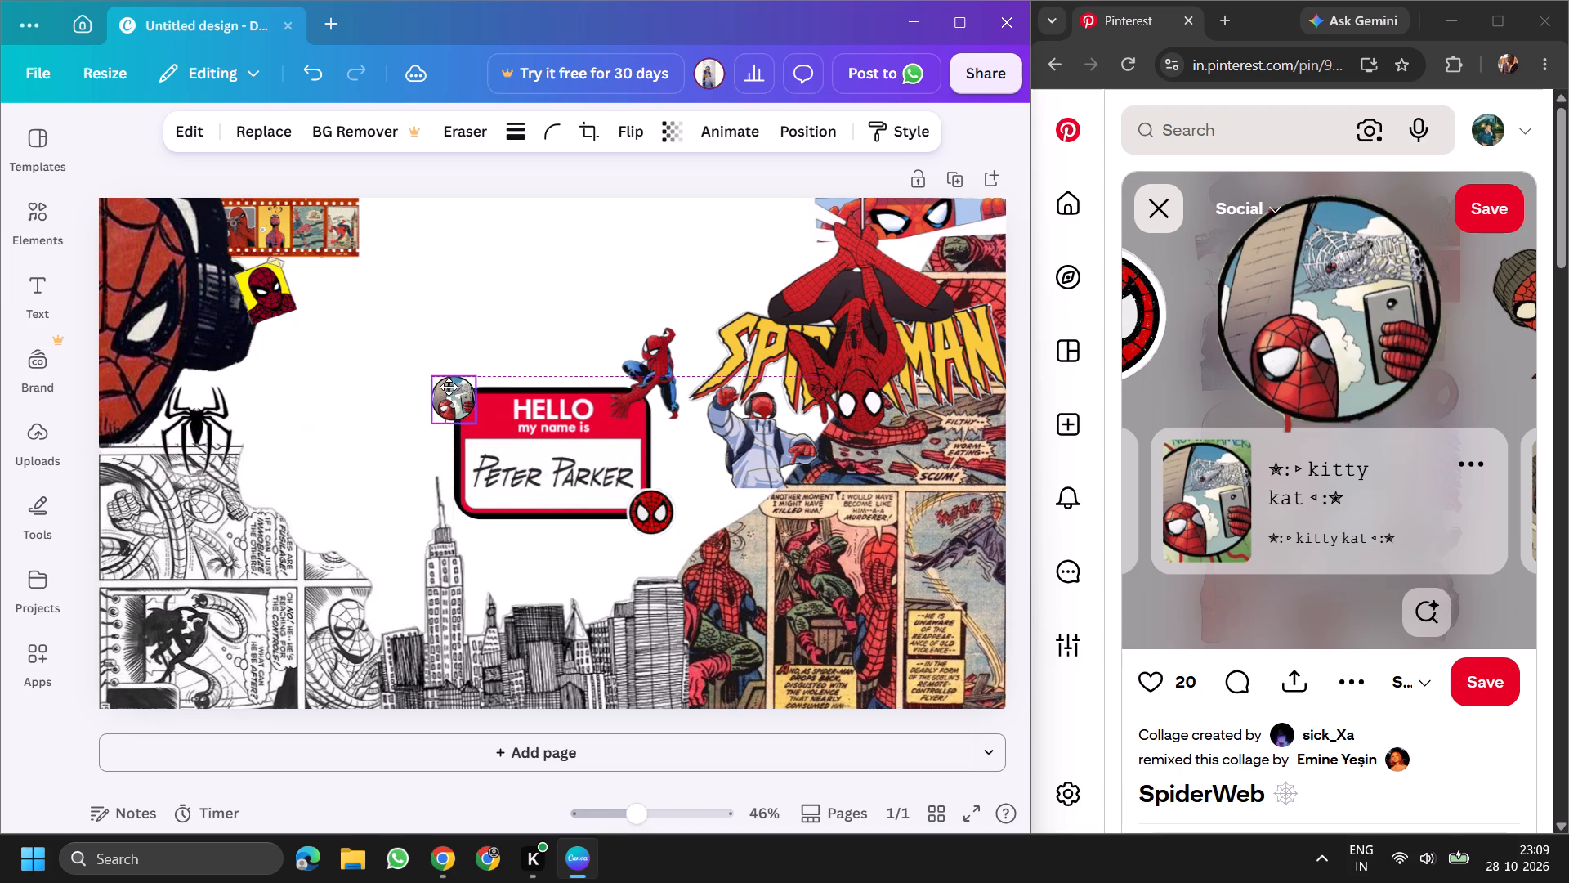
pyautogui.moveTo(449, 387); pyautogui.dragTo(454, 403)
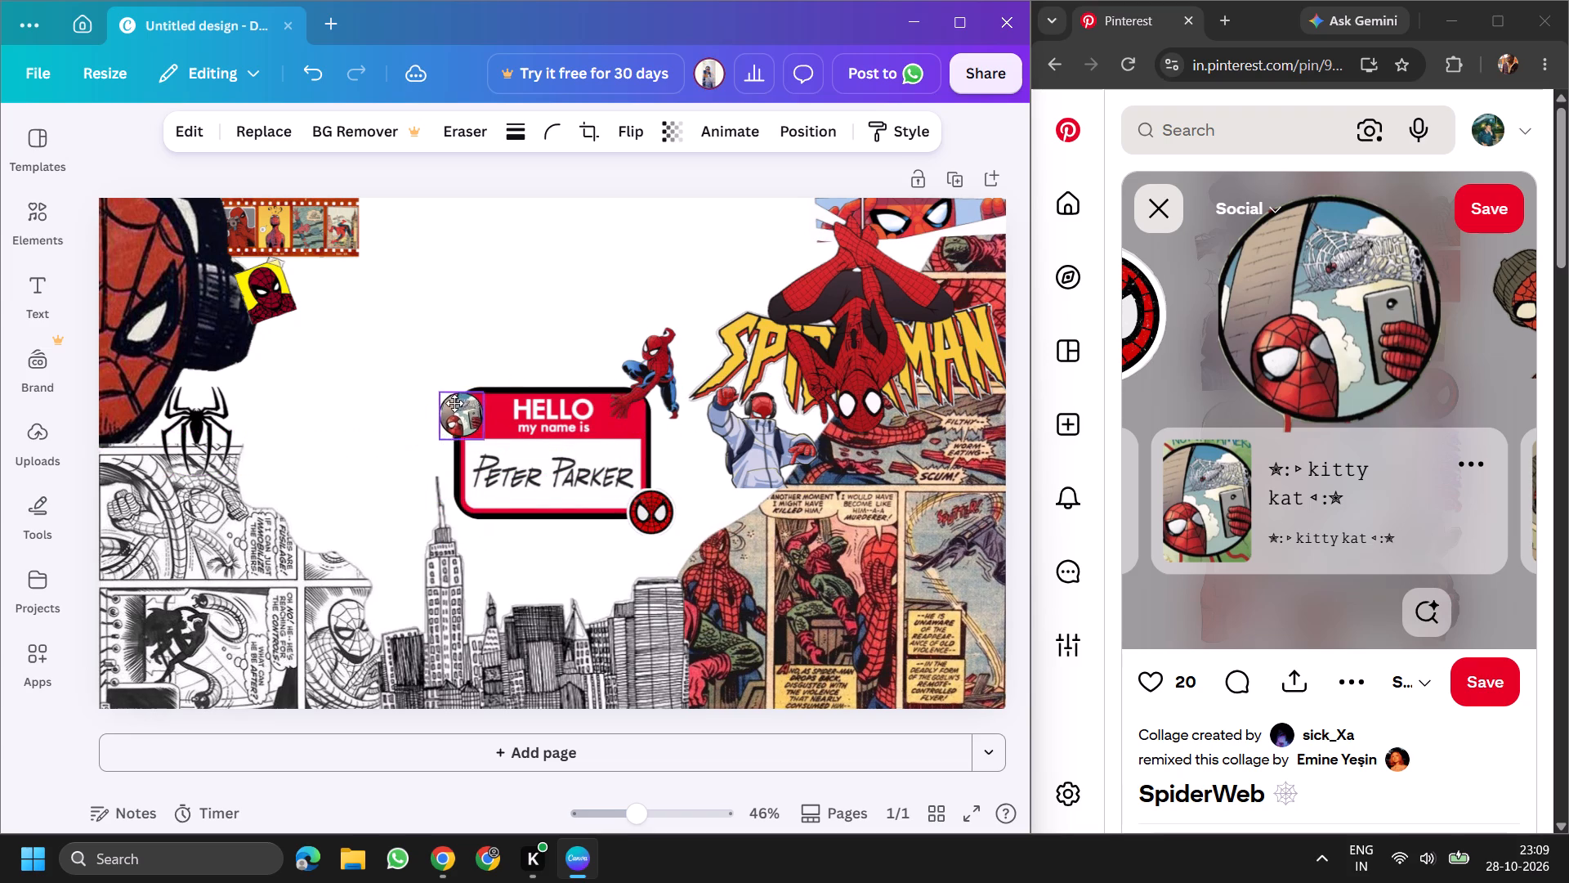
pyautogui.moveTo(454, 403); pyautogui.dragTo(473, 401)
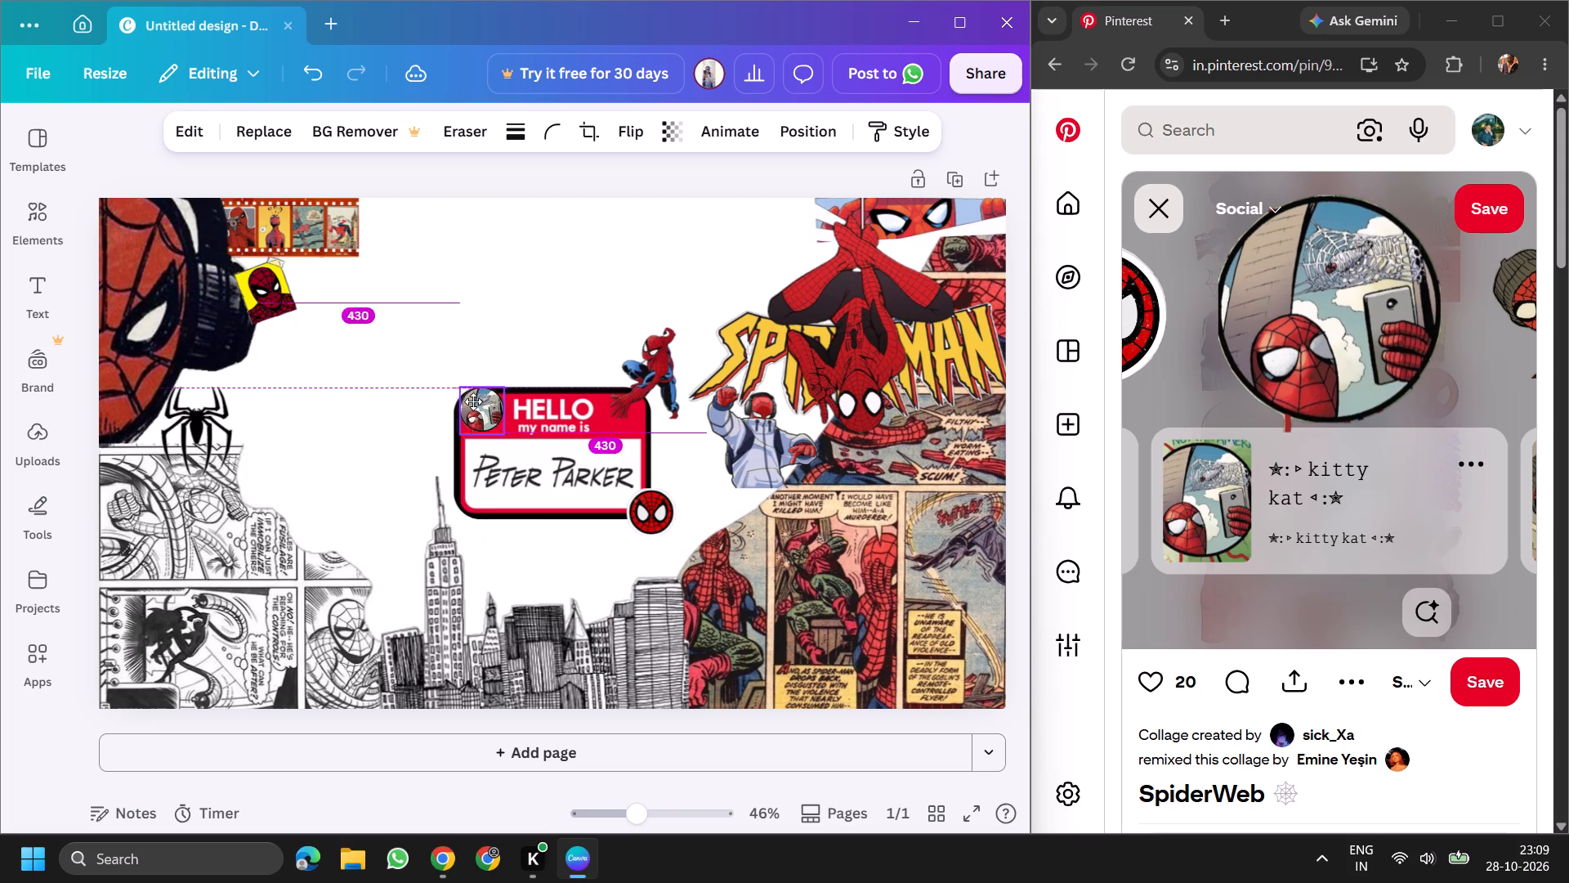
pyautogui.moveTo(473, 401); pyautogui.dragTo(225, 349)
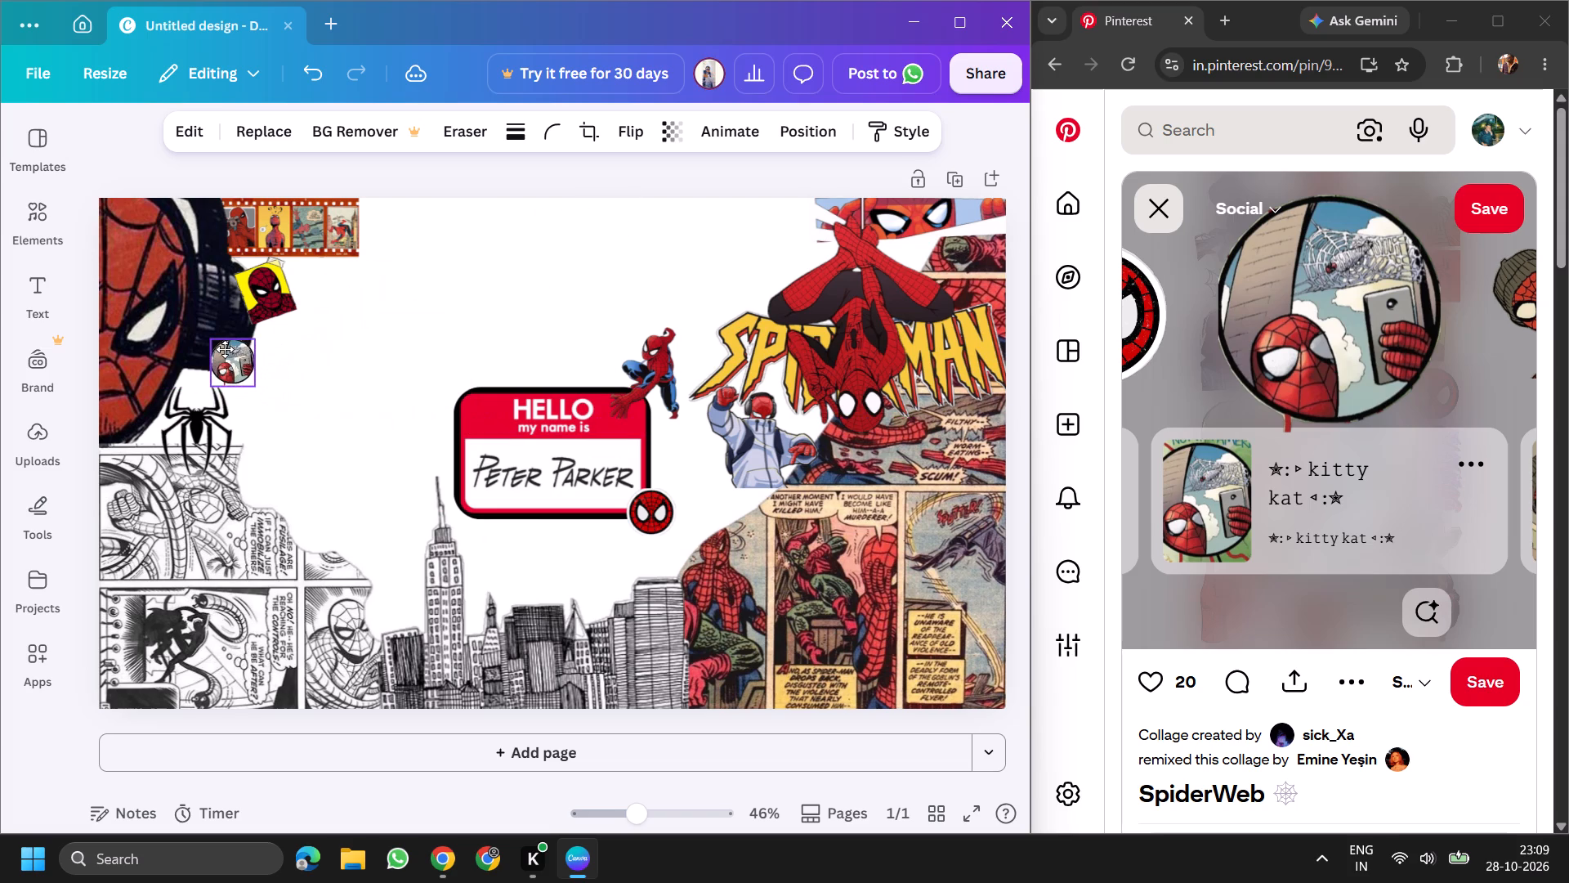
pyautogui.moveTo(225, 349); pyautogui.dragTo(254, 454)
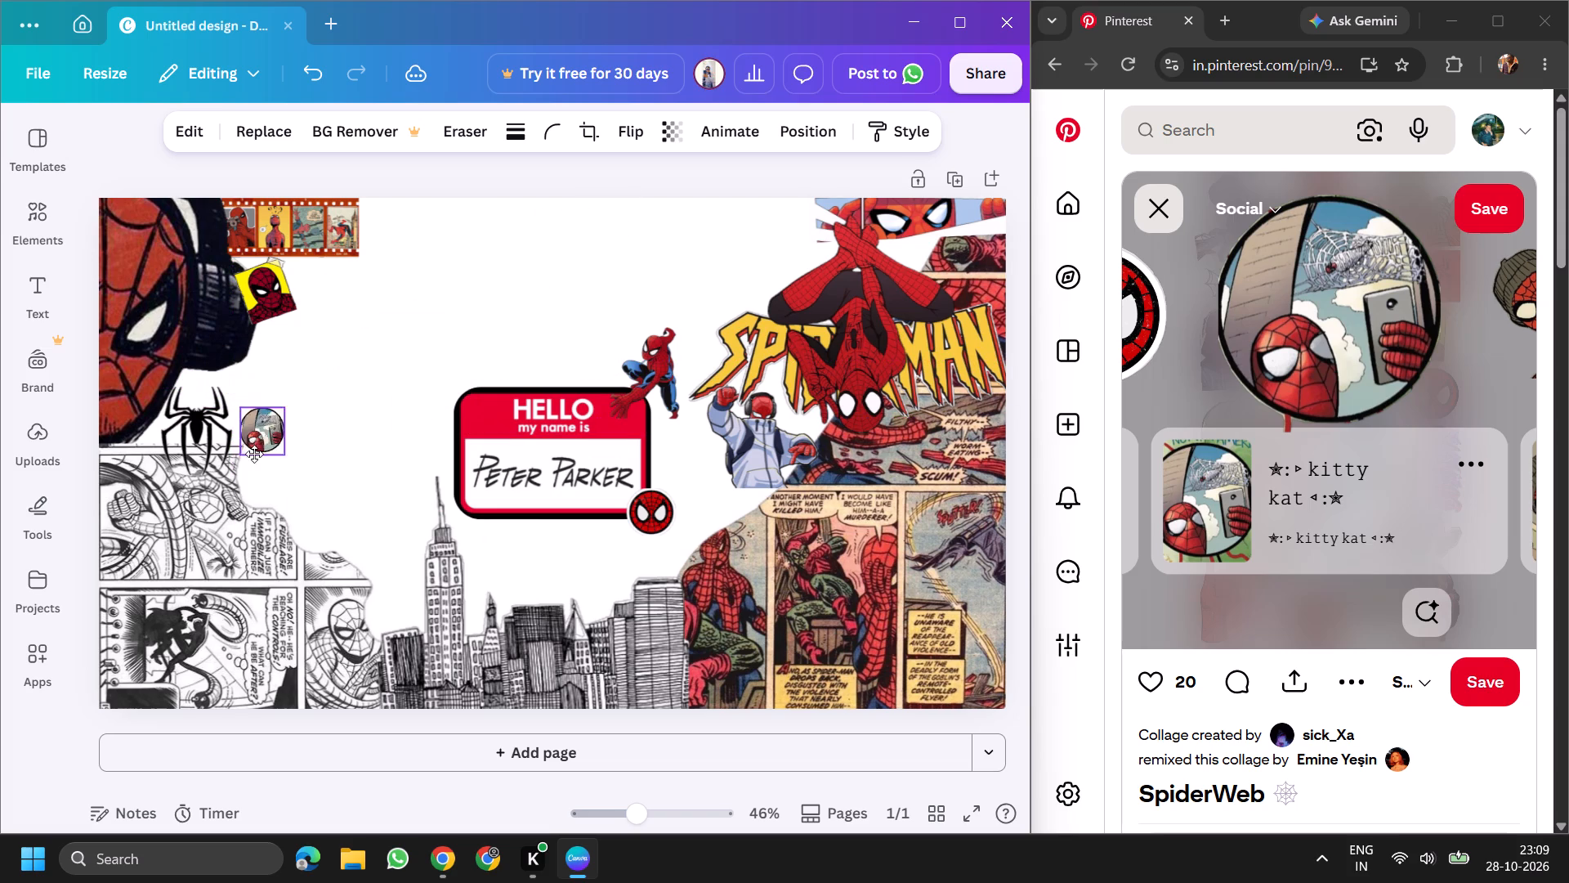
# Position the selfie sticker over the seam between the black-and-white comic cut-out and the skyline, beside the tall tower.
pyautogui.moveTo(254, 454); pyautogui.dragTo(382, 598)
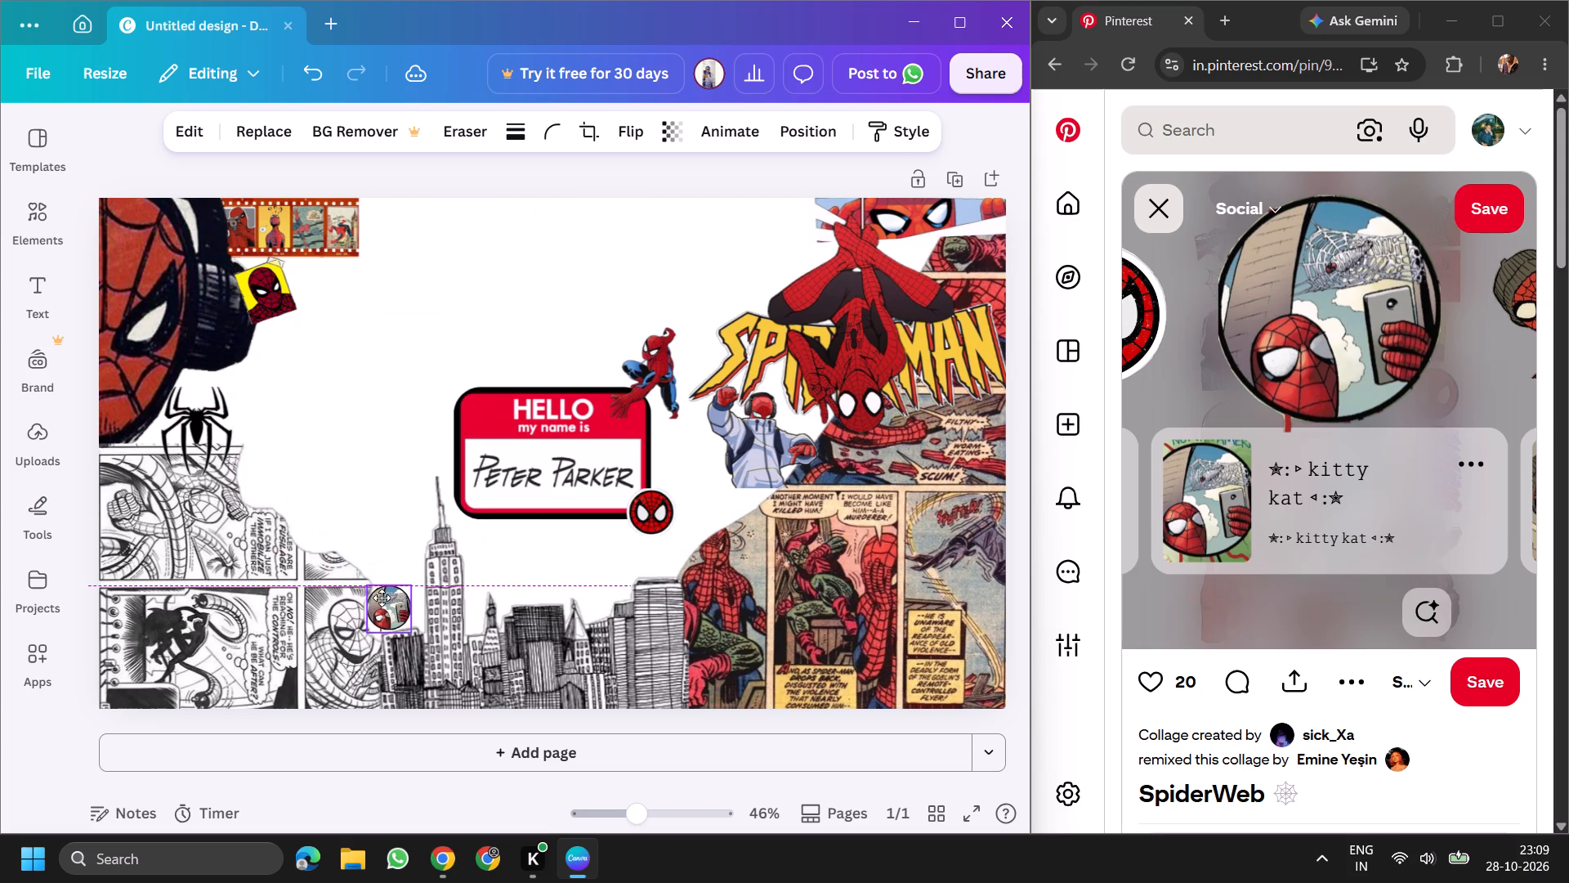
pyautogui.moveTo(382, 598); pyautogui.dragTo(398, 598)
pyautogui.moveTo(414, 603); pyautogui.dragTo(409, 605)
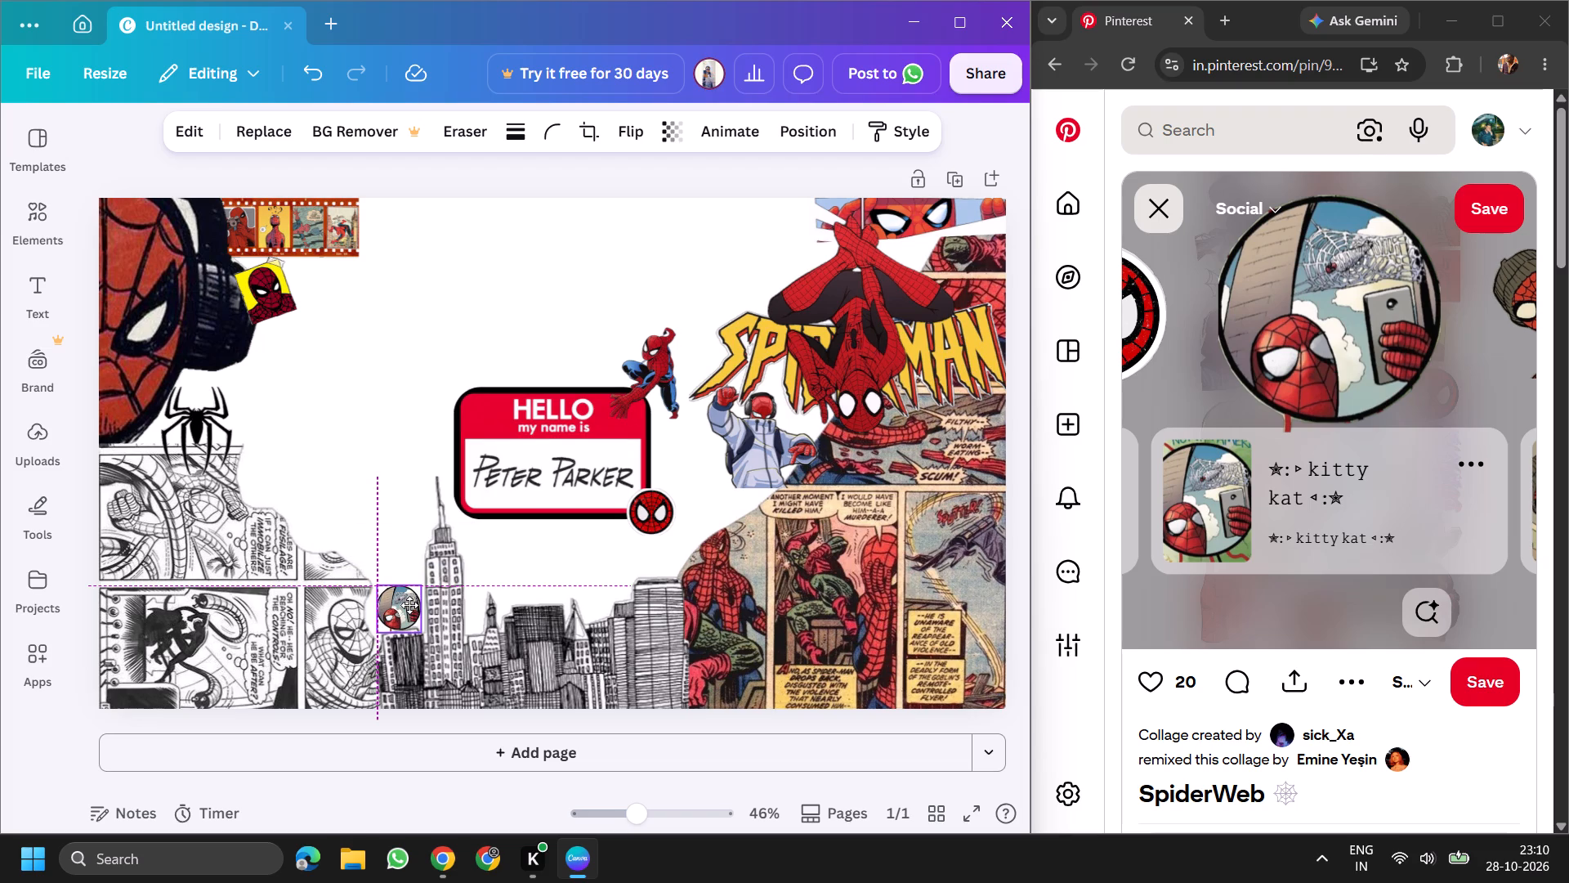
pyautogui.moveTo(409, 605); pyautogui.dragTo(401, 603)
pyautogui.click(400, 374)
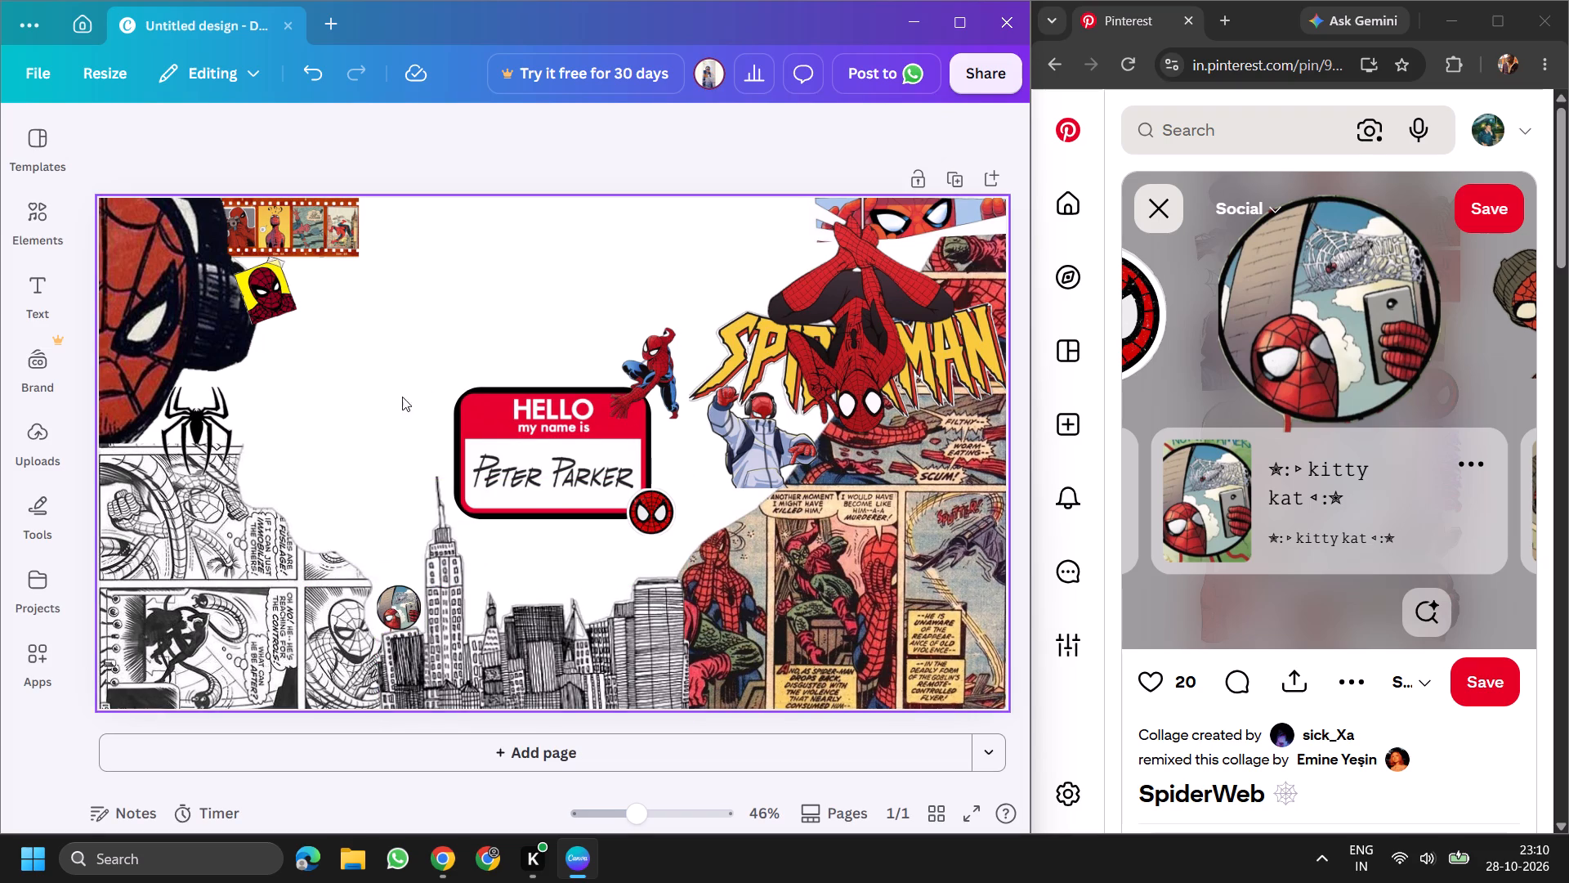
pyautogui.moveTo(397, 612); pyautogui.dragTo(385, 611)
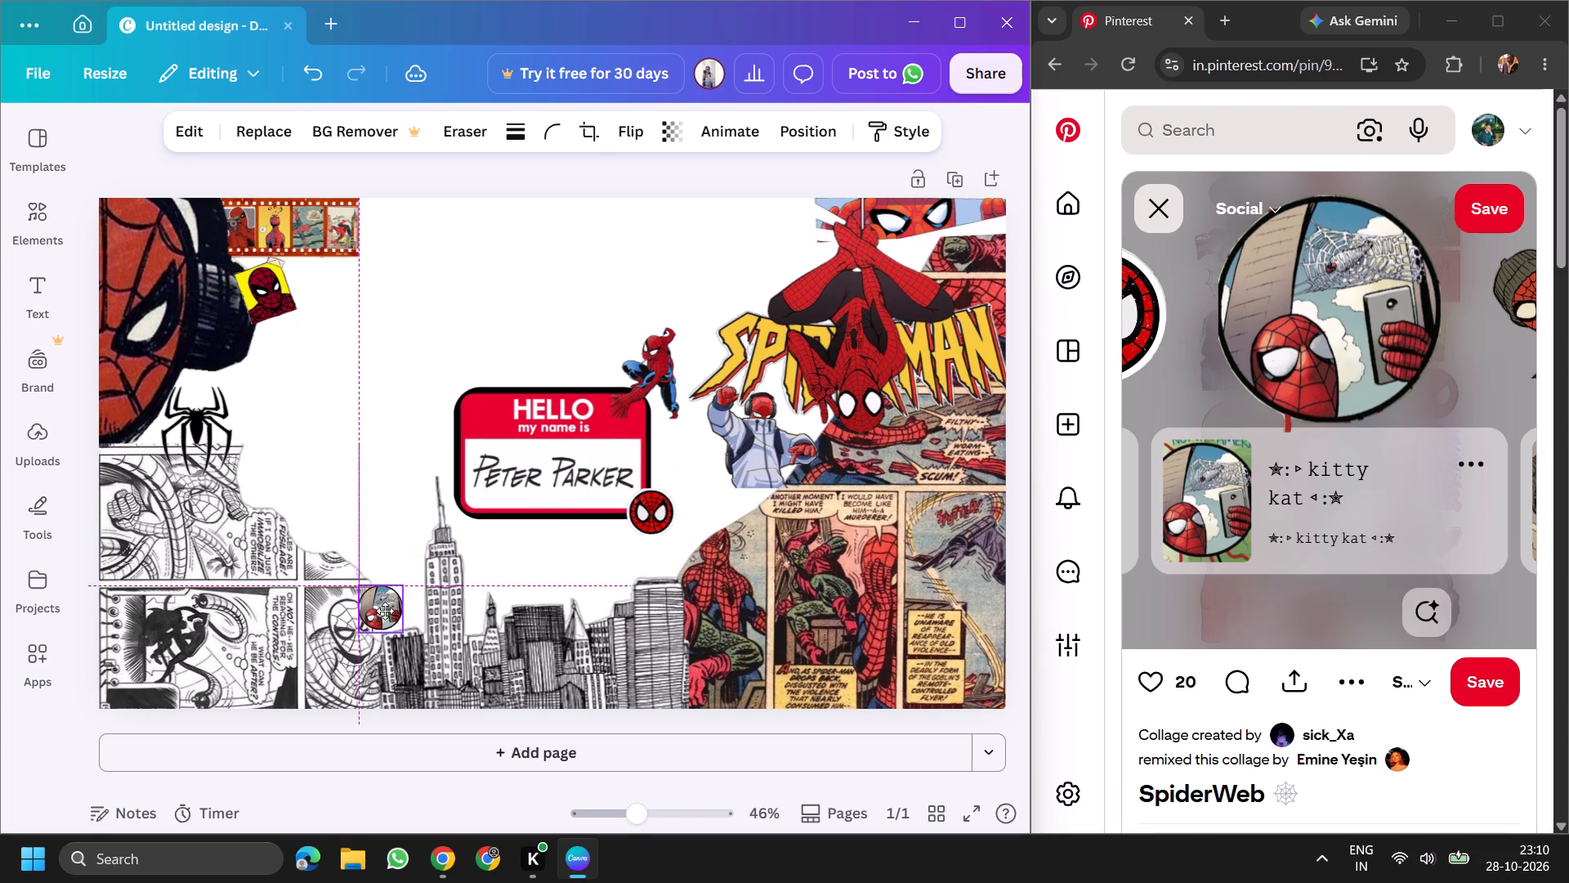
pyautogui.moveTo(385, 611); pyautogui.dragTo(391, 607)
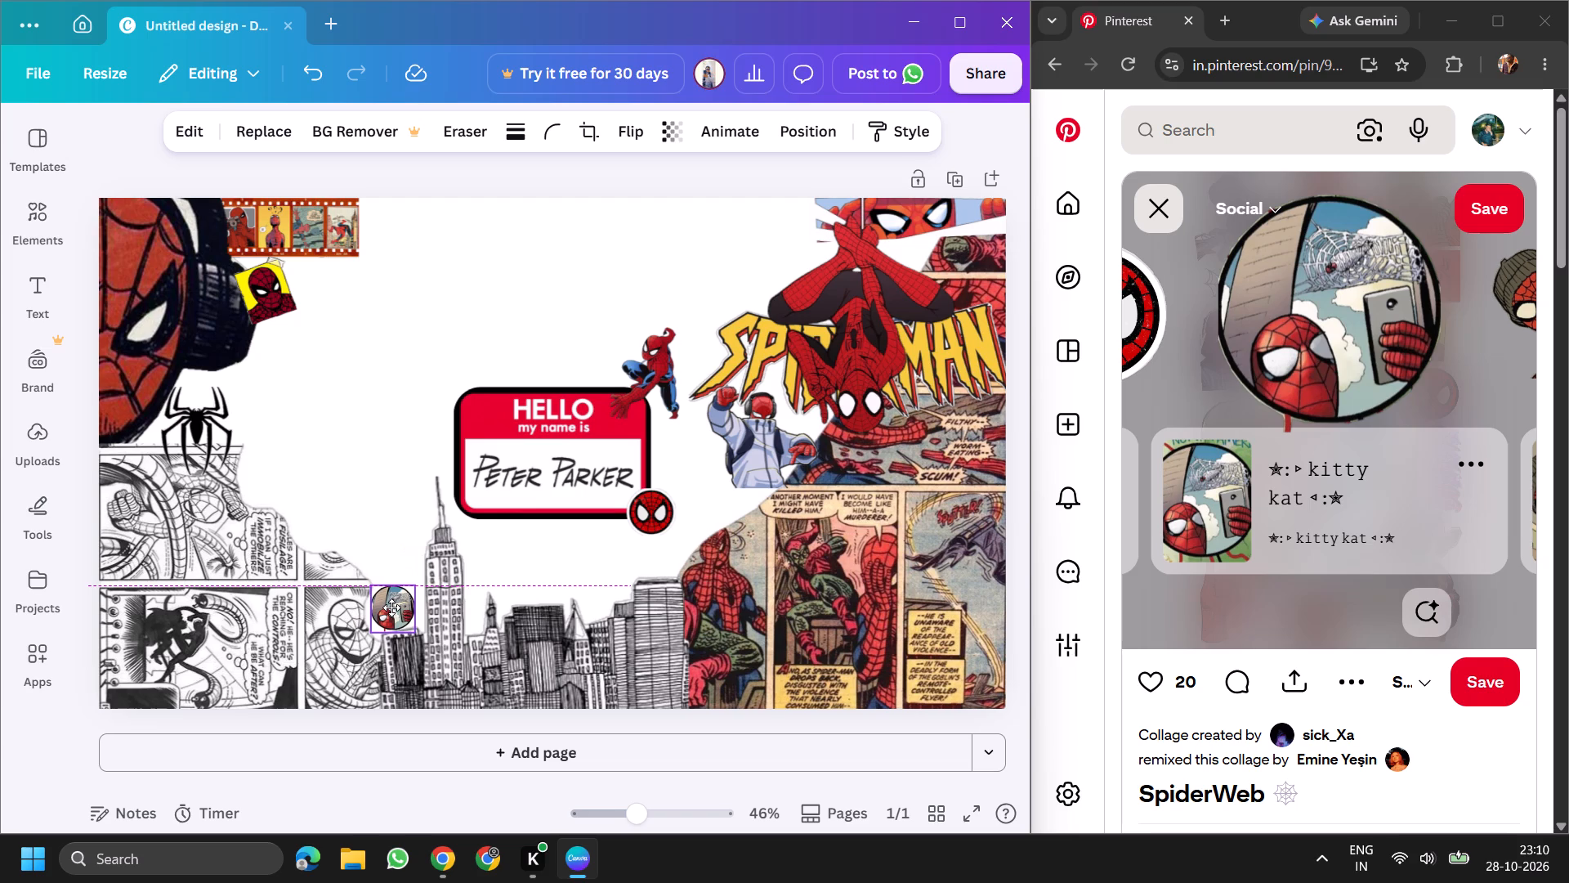
pyautogui.moveTo(391, 607); pyautogui.dragTo(390, 607)
pyautogui.click(396, 430)
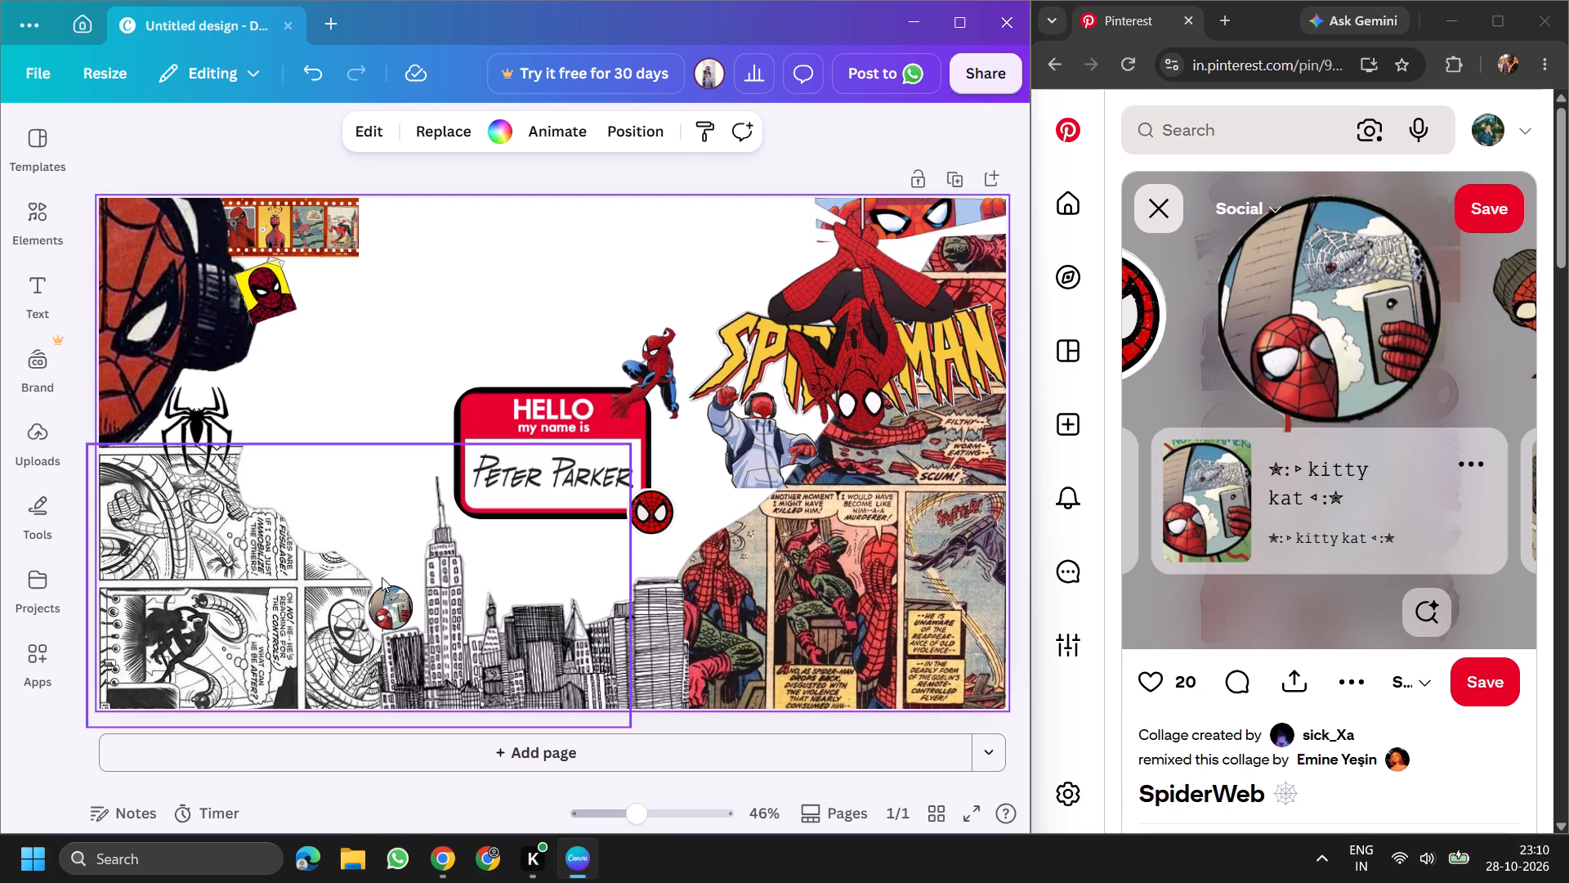
pyautogui.click(384, 604)
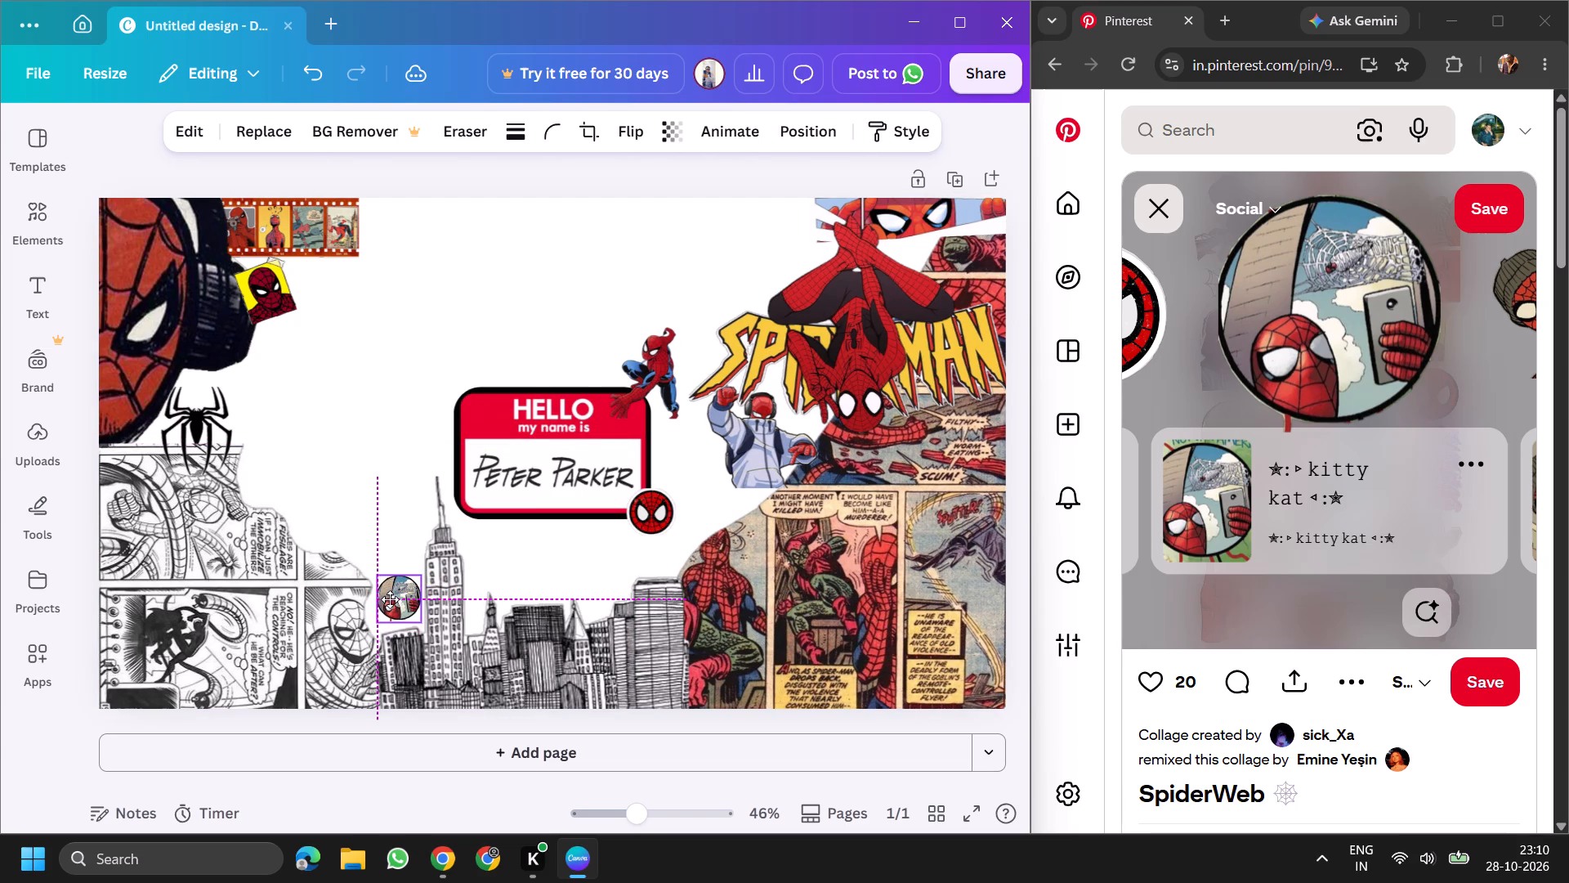
pyautogui.click(378, 407)
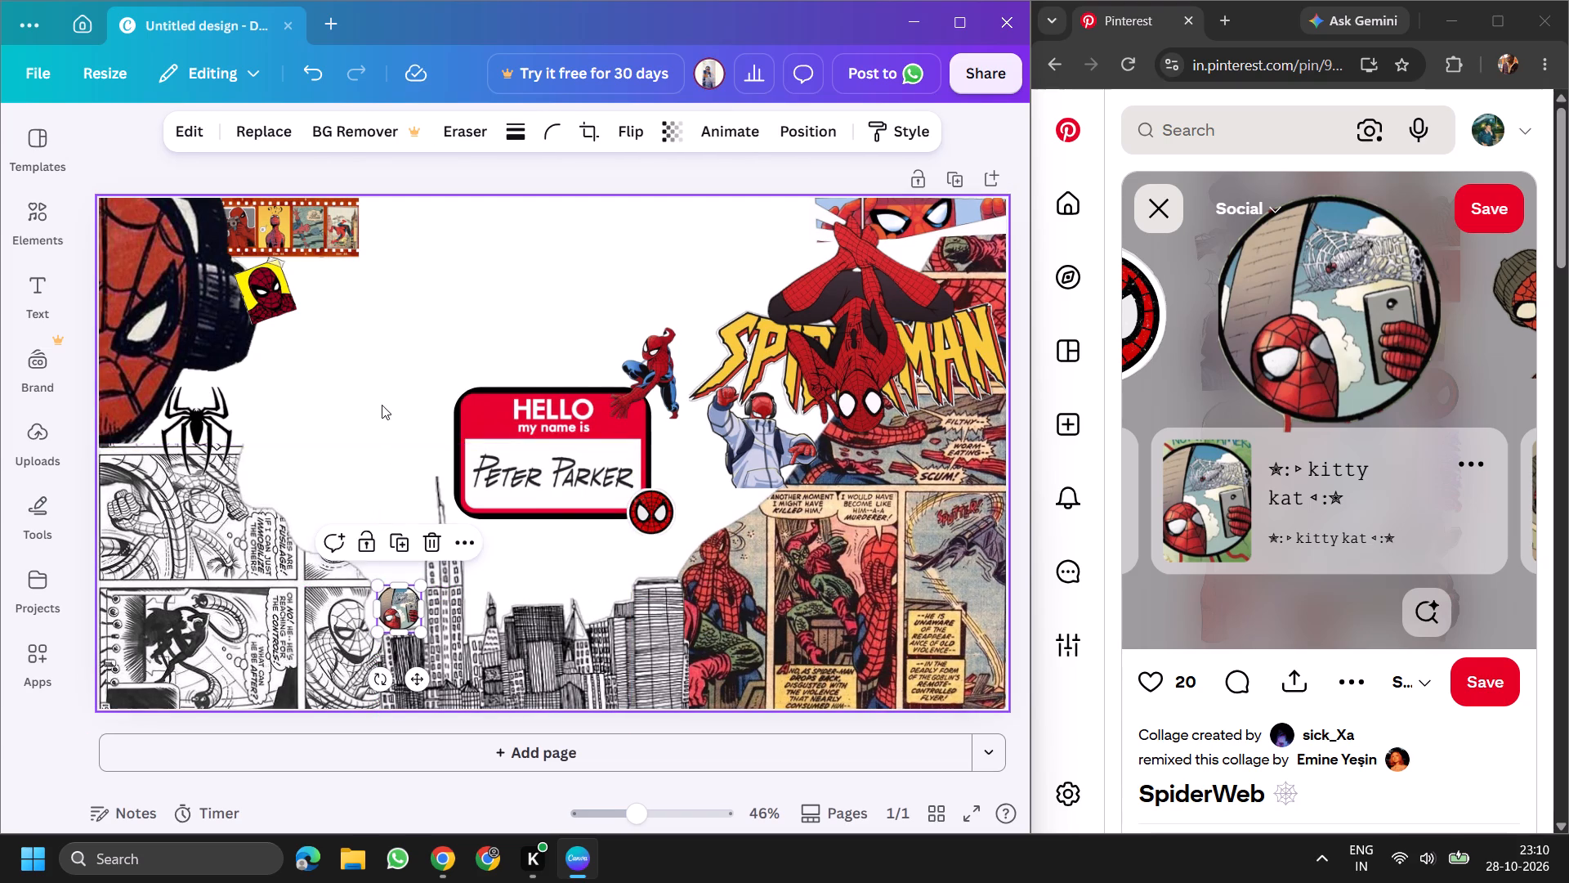
# Enlarge the selfie sticker slightly to about 103 by 110 and settle it on the seam between comic cut-out and skyline.
pyautogui.click(384, 600)
pyautogui.moveTo(380, 629); pyautogui.dragTo(369, 632)
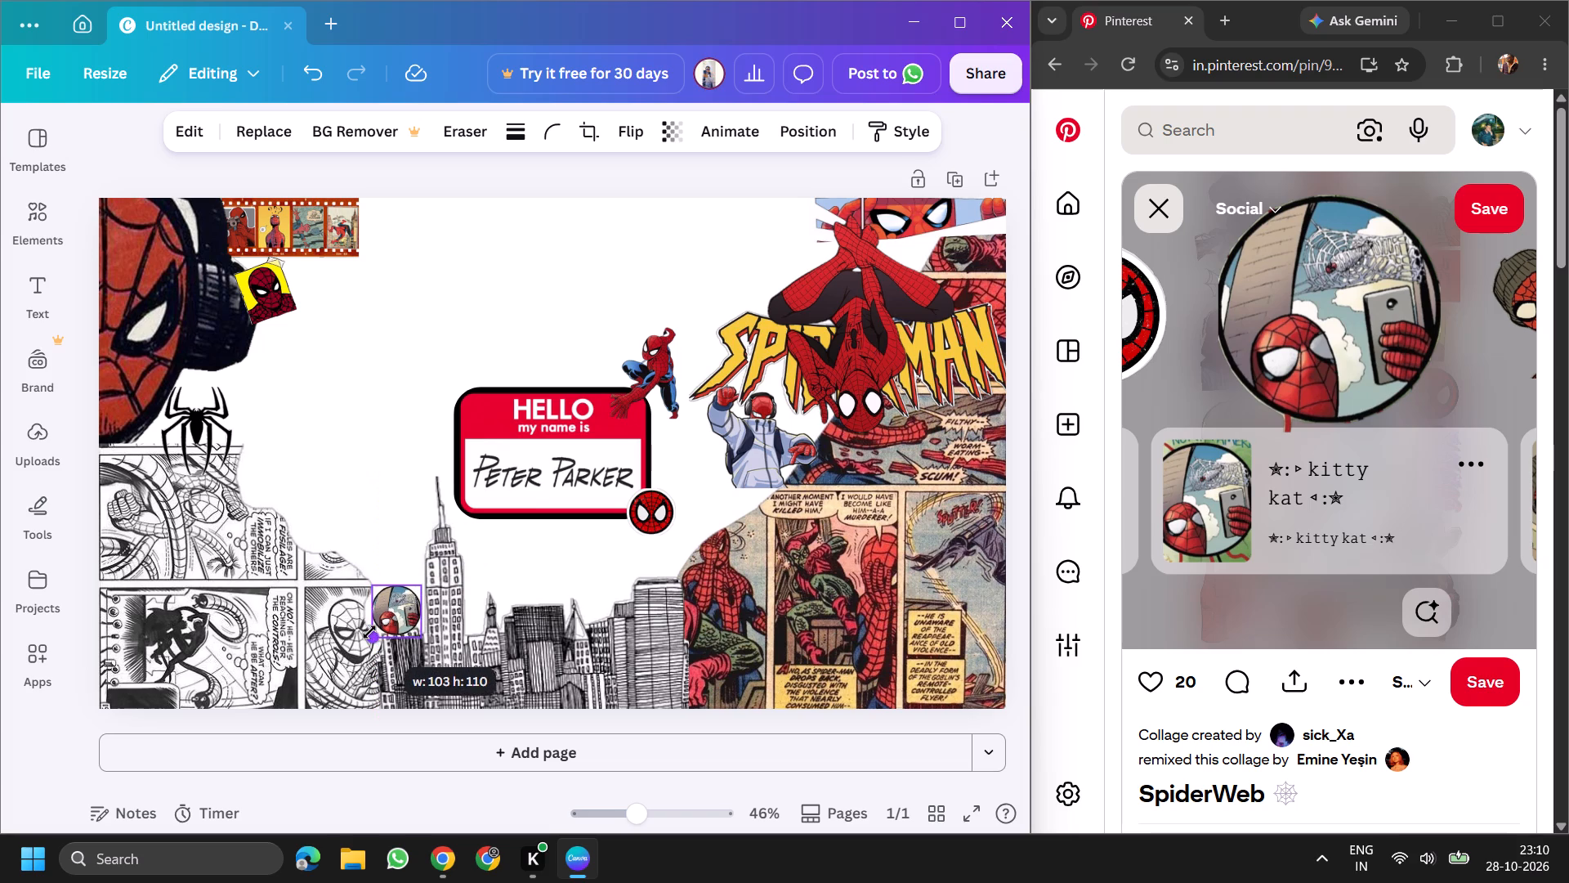
pyautogui.moveTo(369, 632); pyautogui.dragTo(371, 631)
pyautogui.click(401, 607)
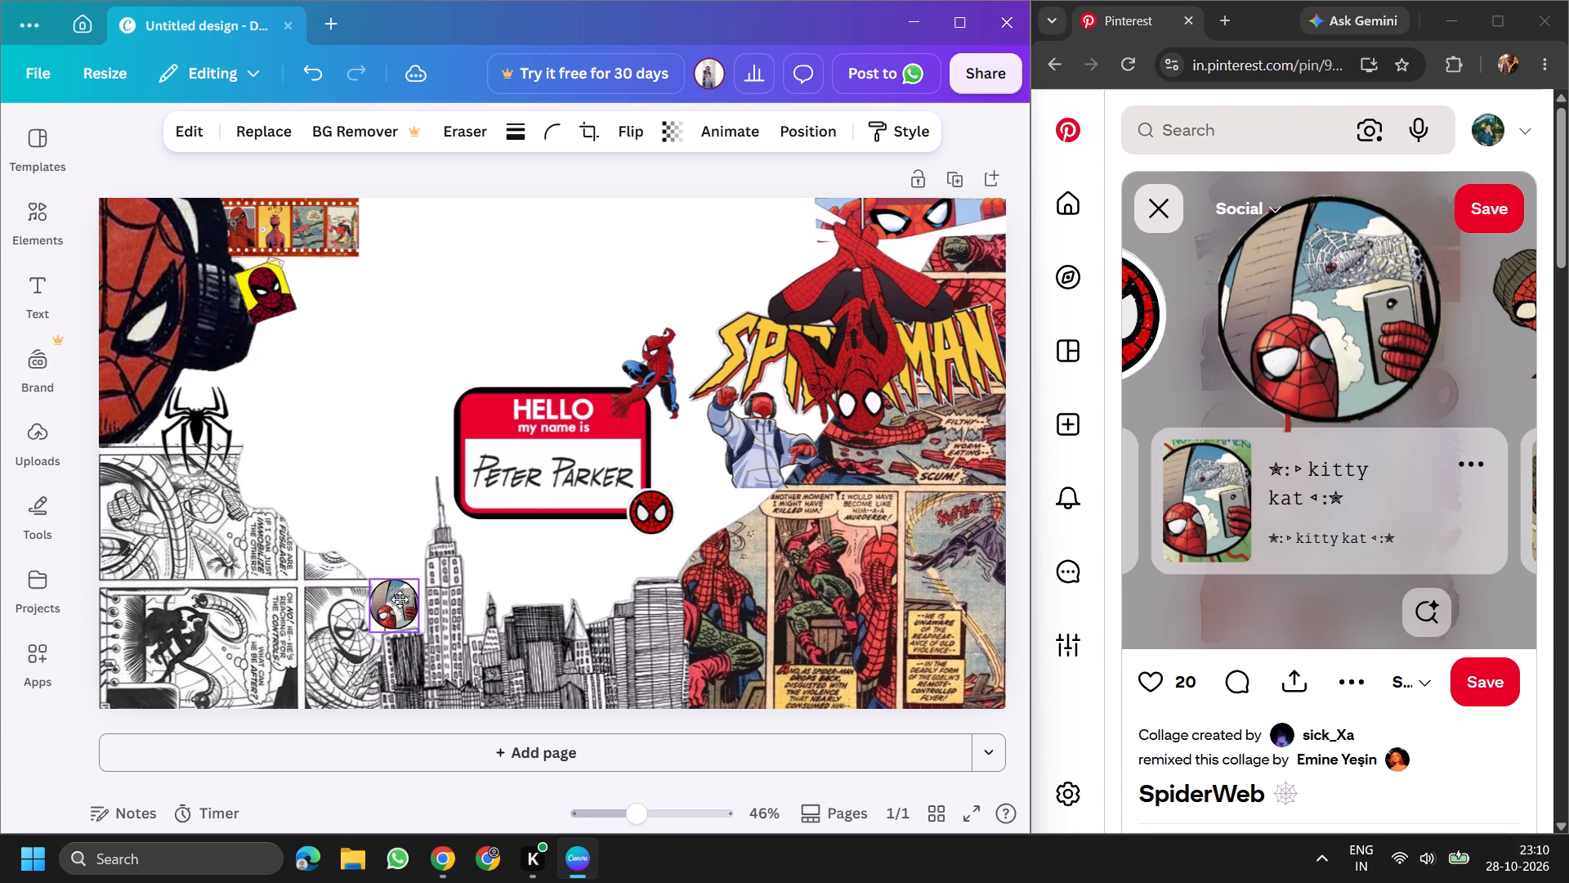
pyautogui.click(354, 390)
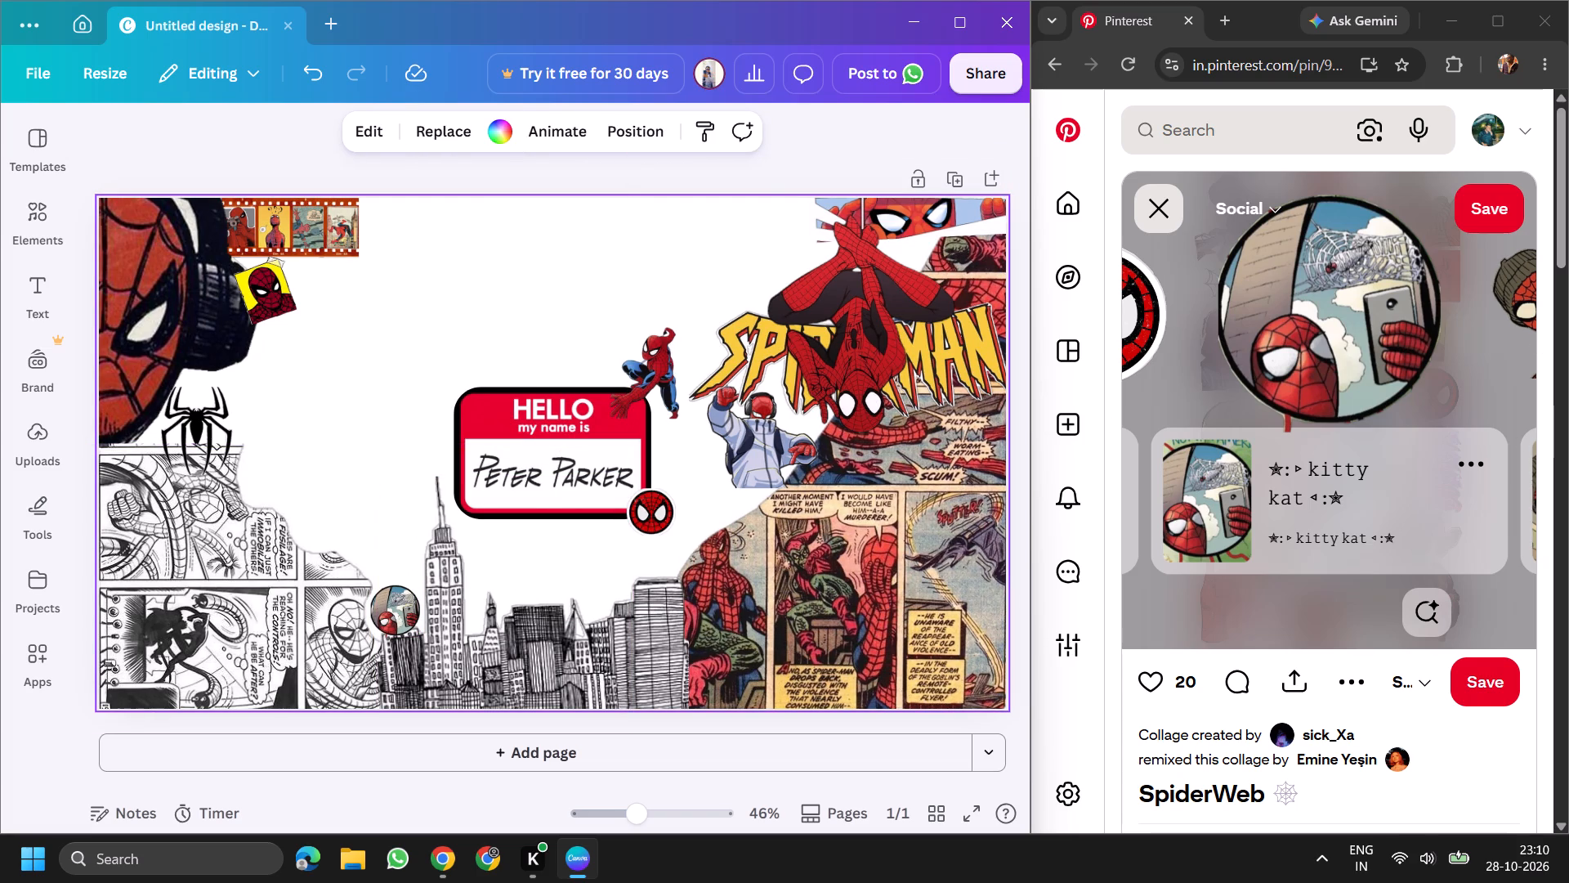
# Copy the Spider-Man sticker with beanie and striped scarf from the SpiderWeb collage into the Canva design.
pyautogui.click(1522, 304)
pyautogui.rightClick(1343, 343)
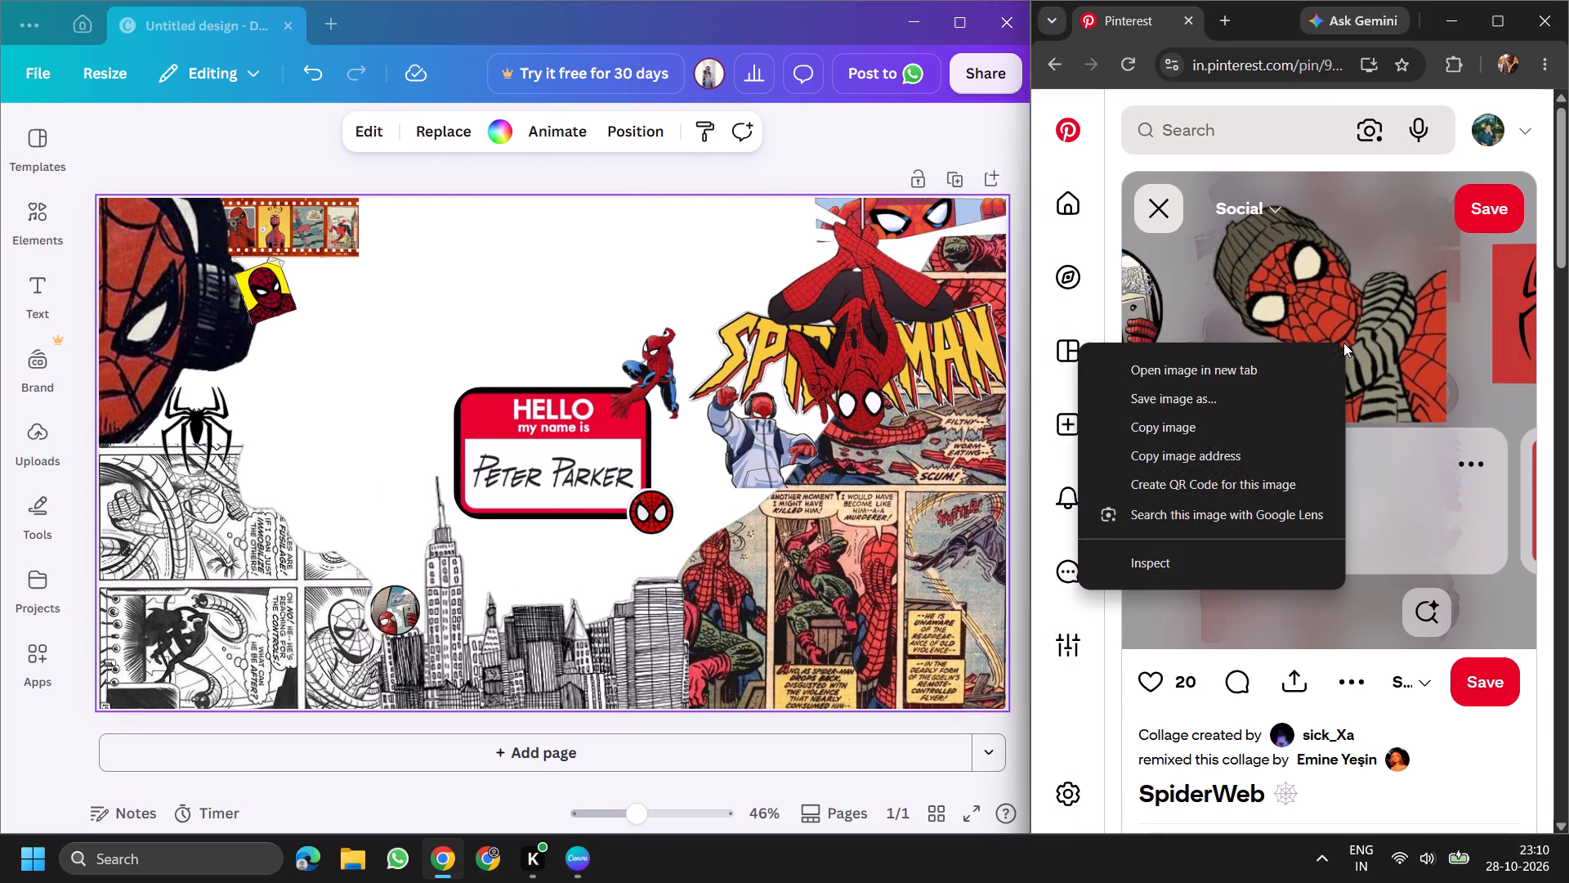
pyautogui.click(1221, 419)
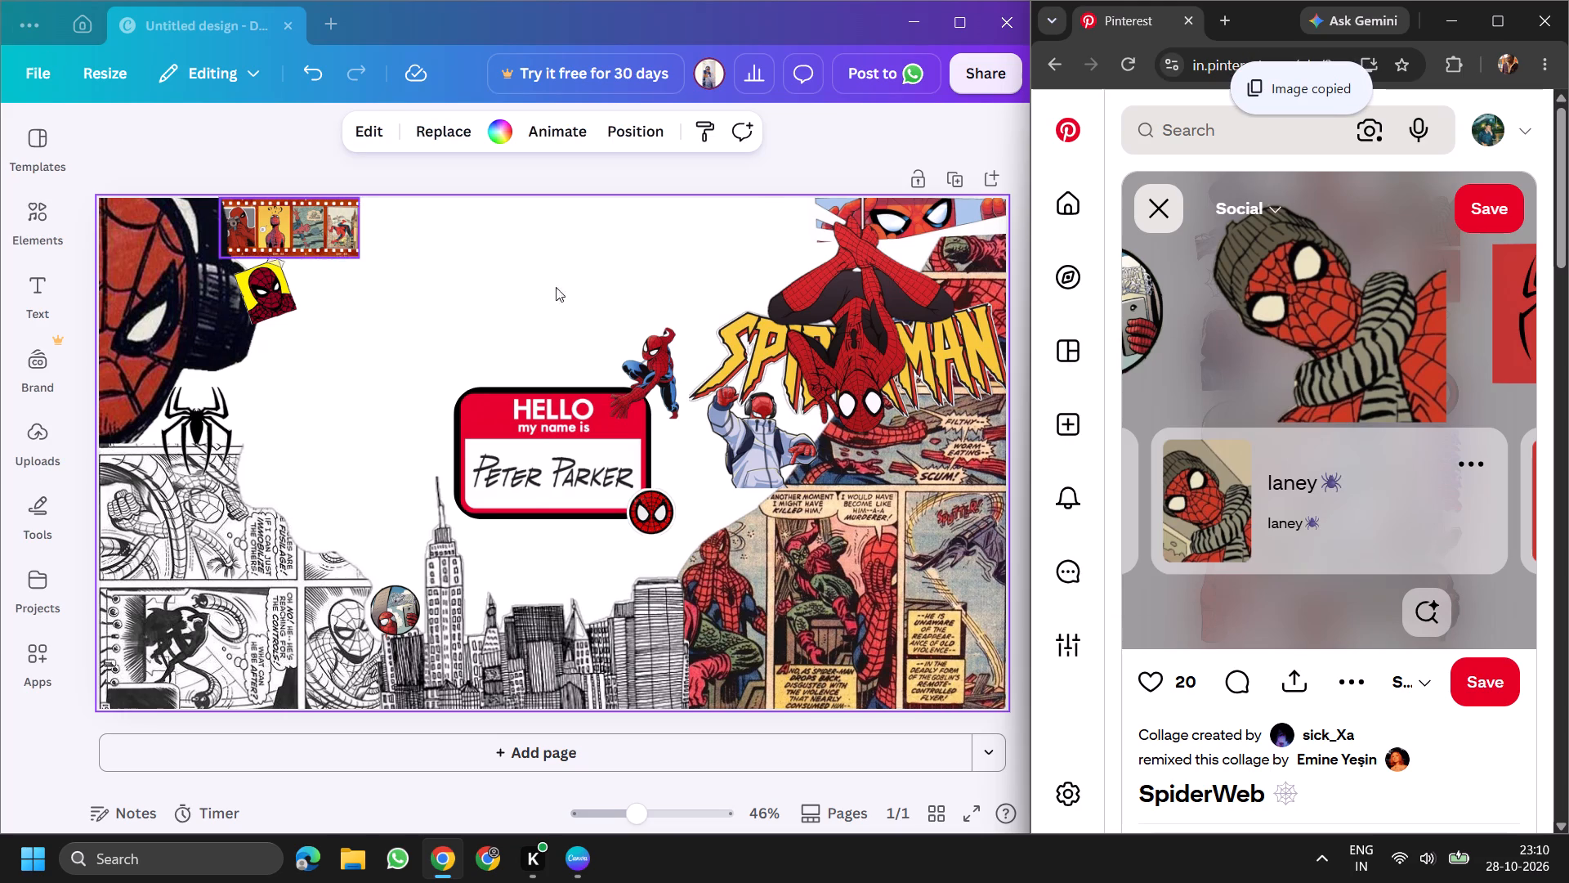
pyautogui.rightClick(522, 258)
pyautogui.click(602, 388)
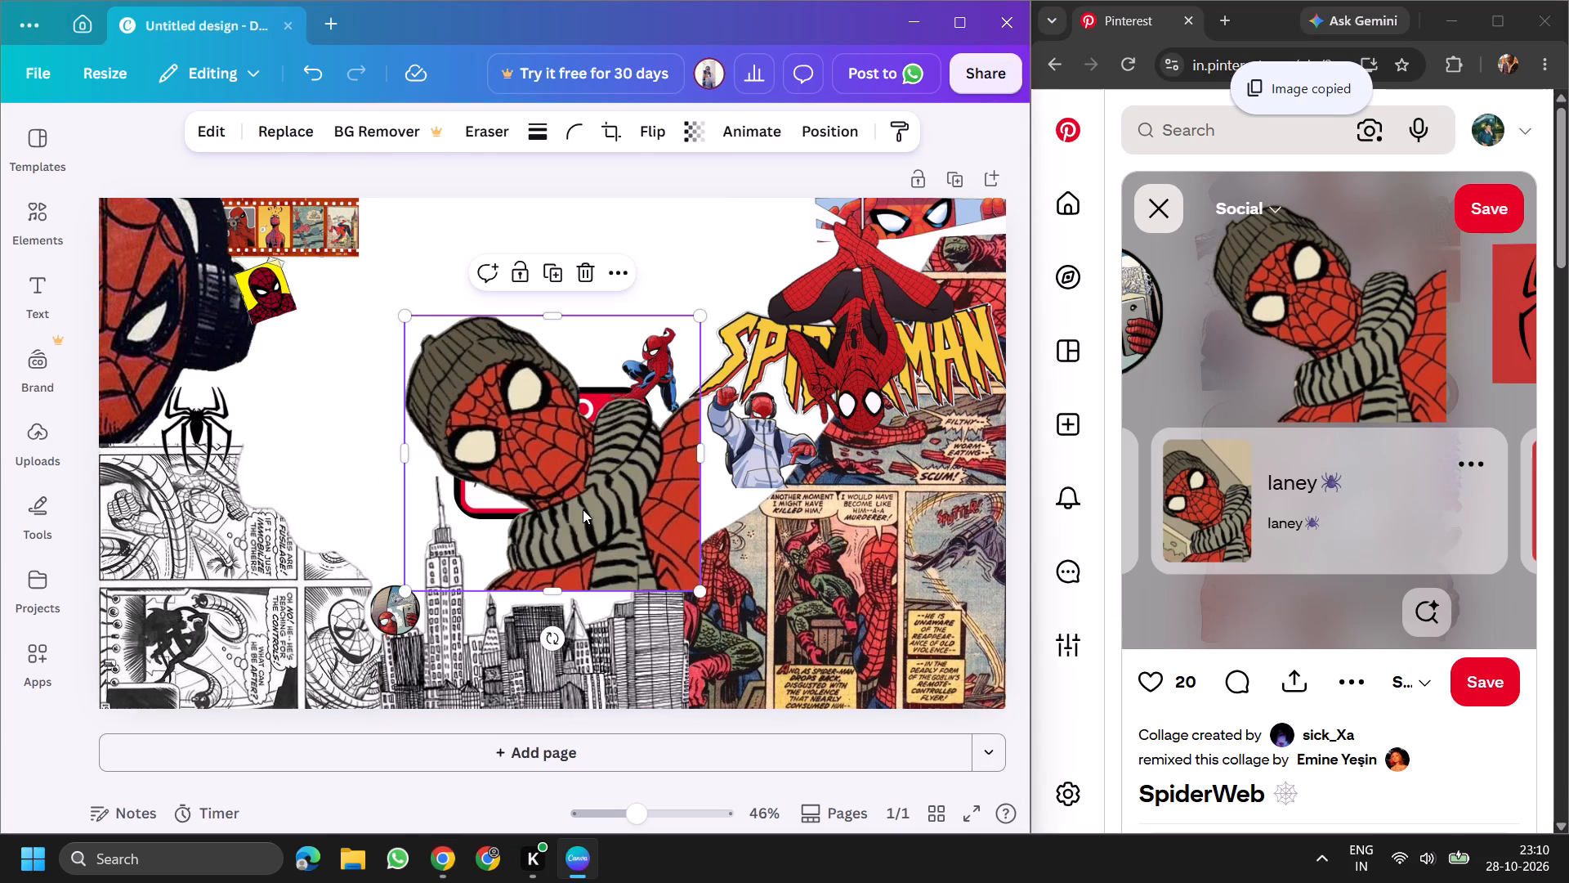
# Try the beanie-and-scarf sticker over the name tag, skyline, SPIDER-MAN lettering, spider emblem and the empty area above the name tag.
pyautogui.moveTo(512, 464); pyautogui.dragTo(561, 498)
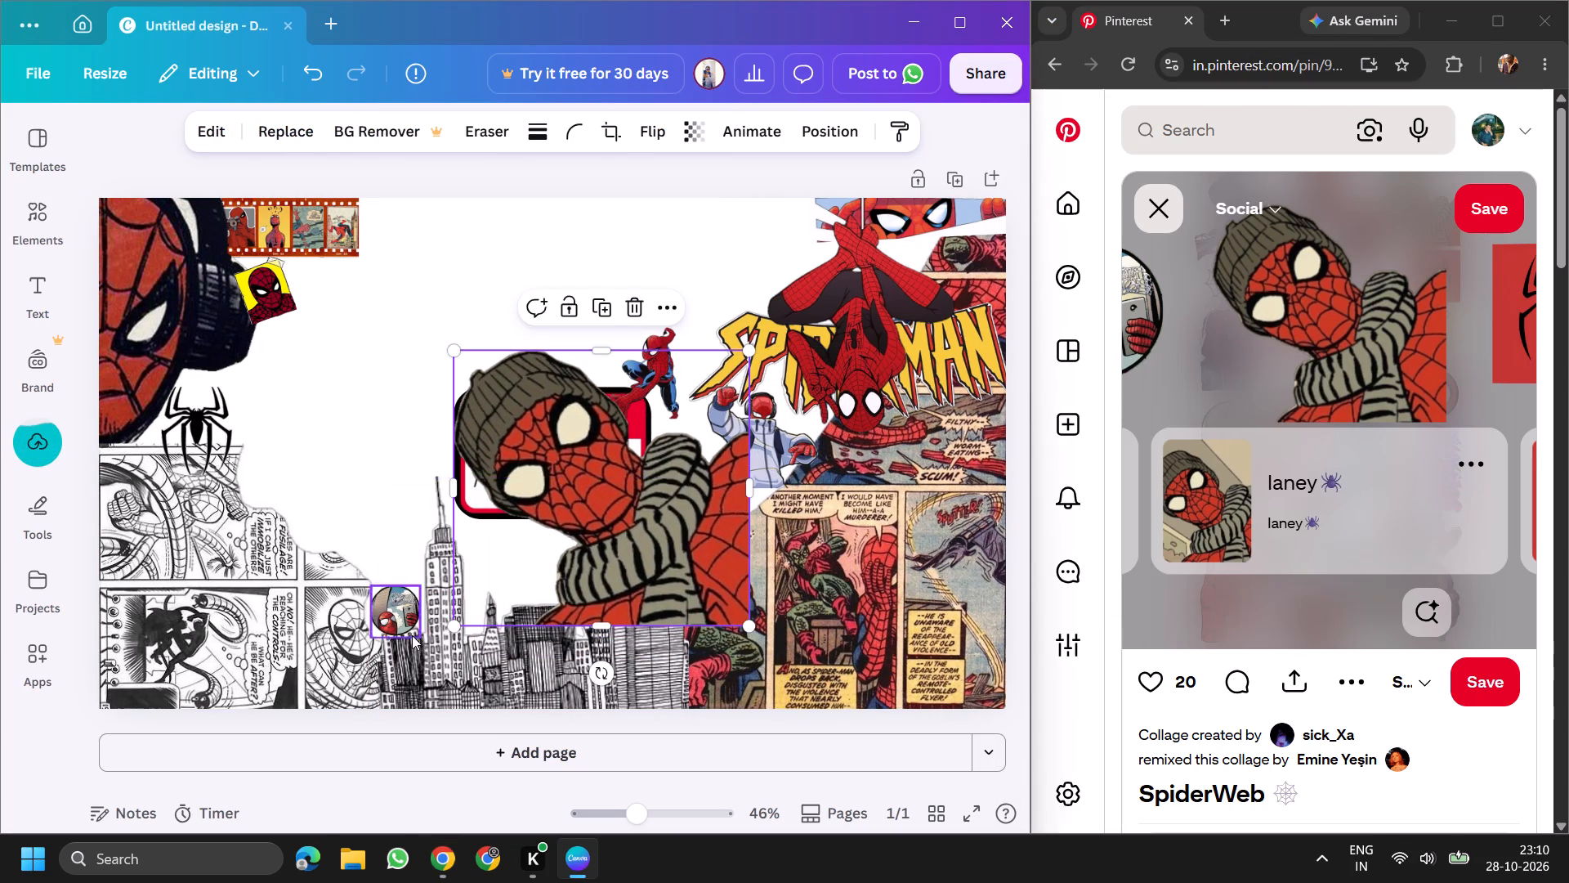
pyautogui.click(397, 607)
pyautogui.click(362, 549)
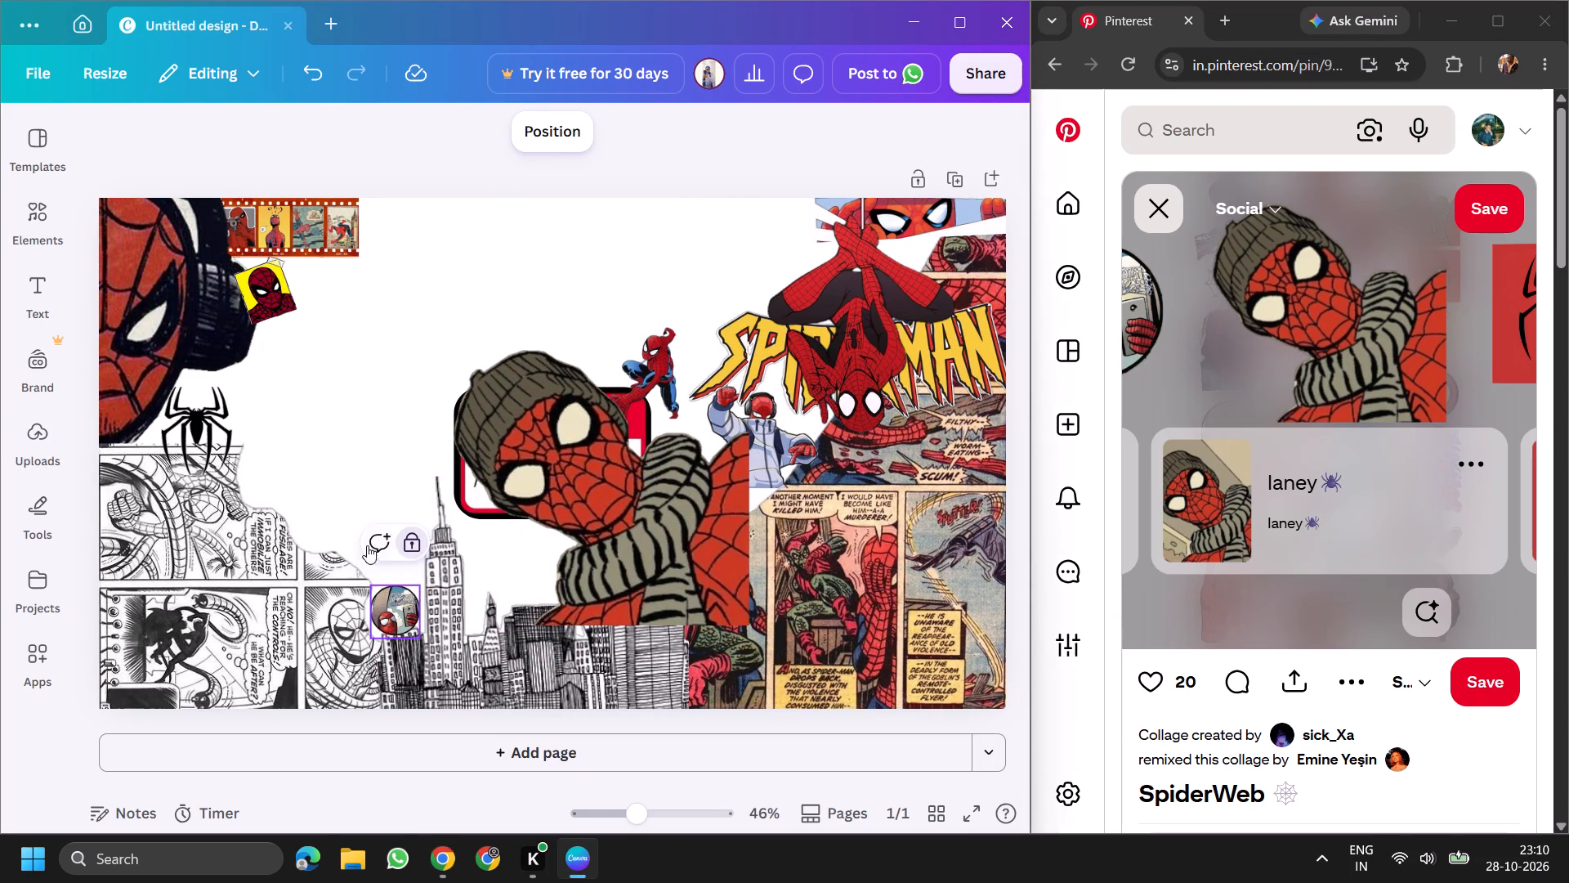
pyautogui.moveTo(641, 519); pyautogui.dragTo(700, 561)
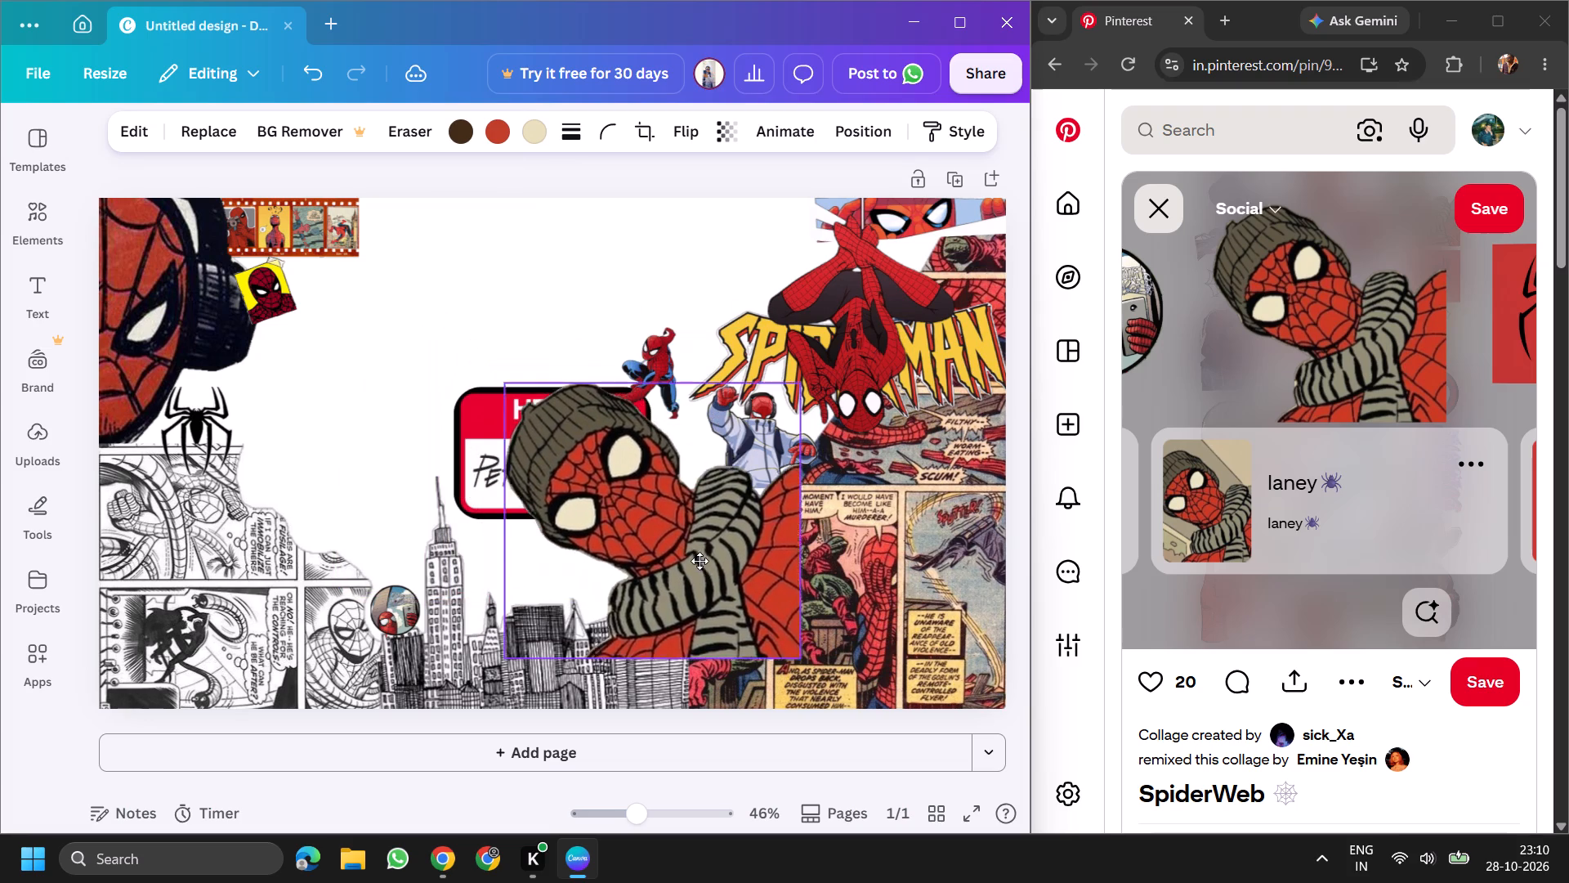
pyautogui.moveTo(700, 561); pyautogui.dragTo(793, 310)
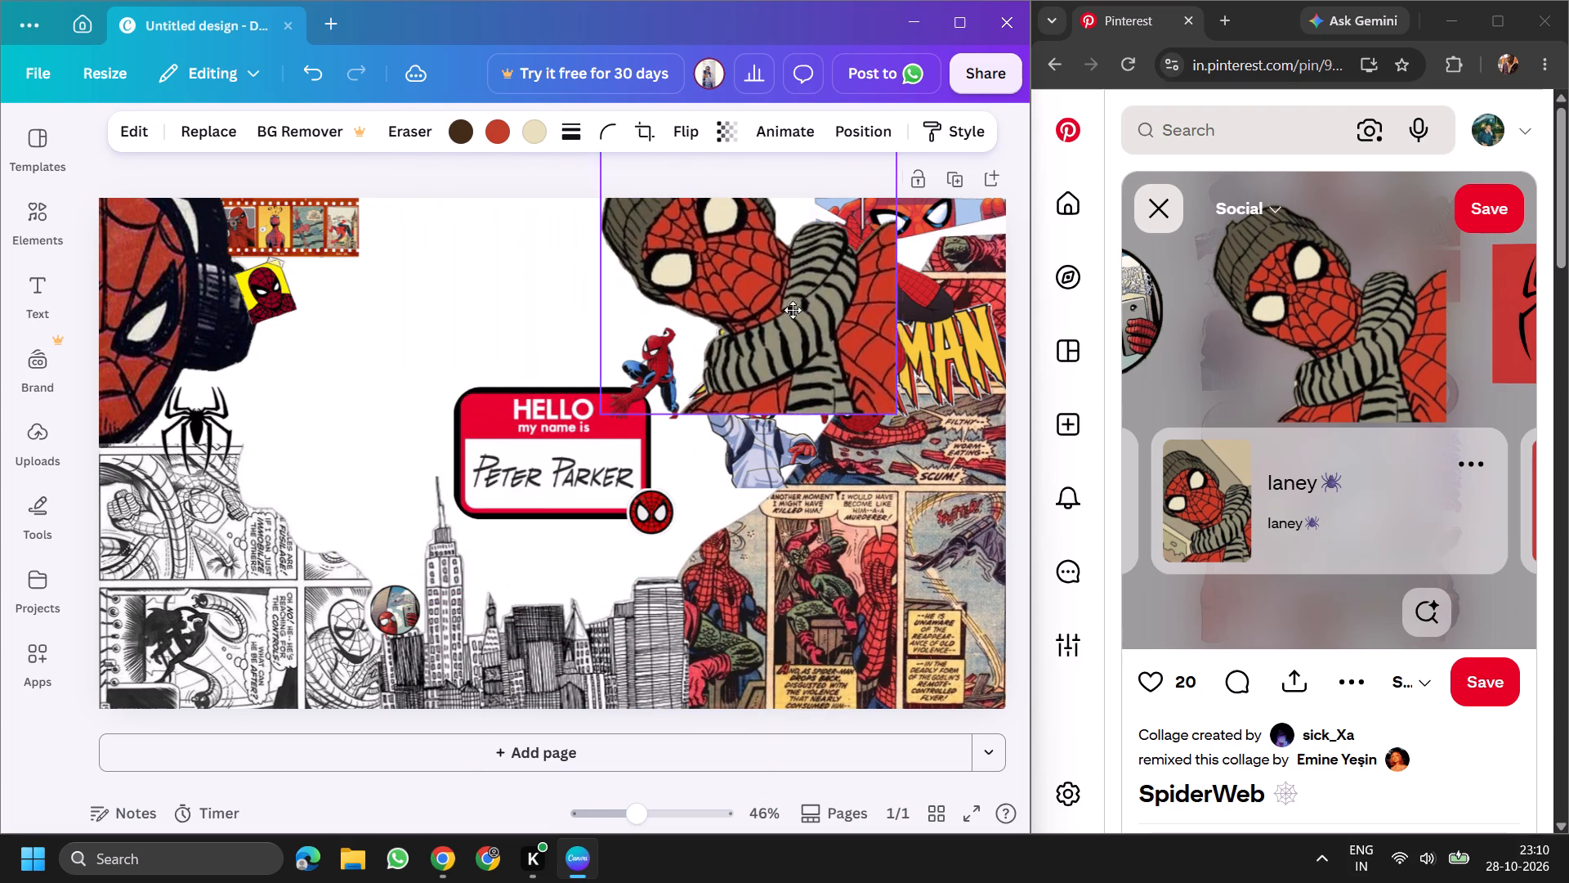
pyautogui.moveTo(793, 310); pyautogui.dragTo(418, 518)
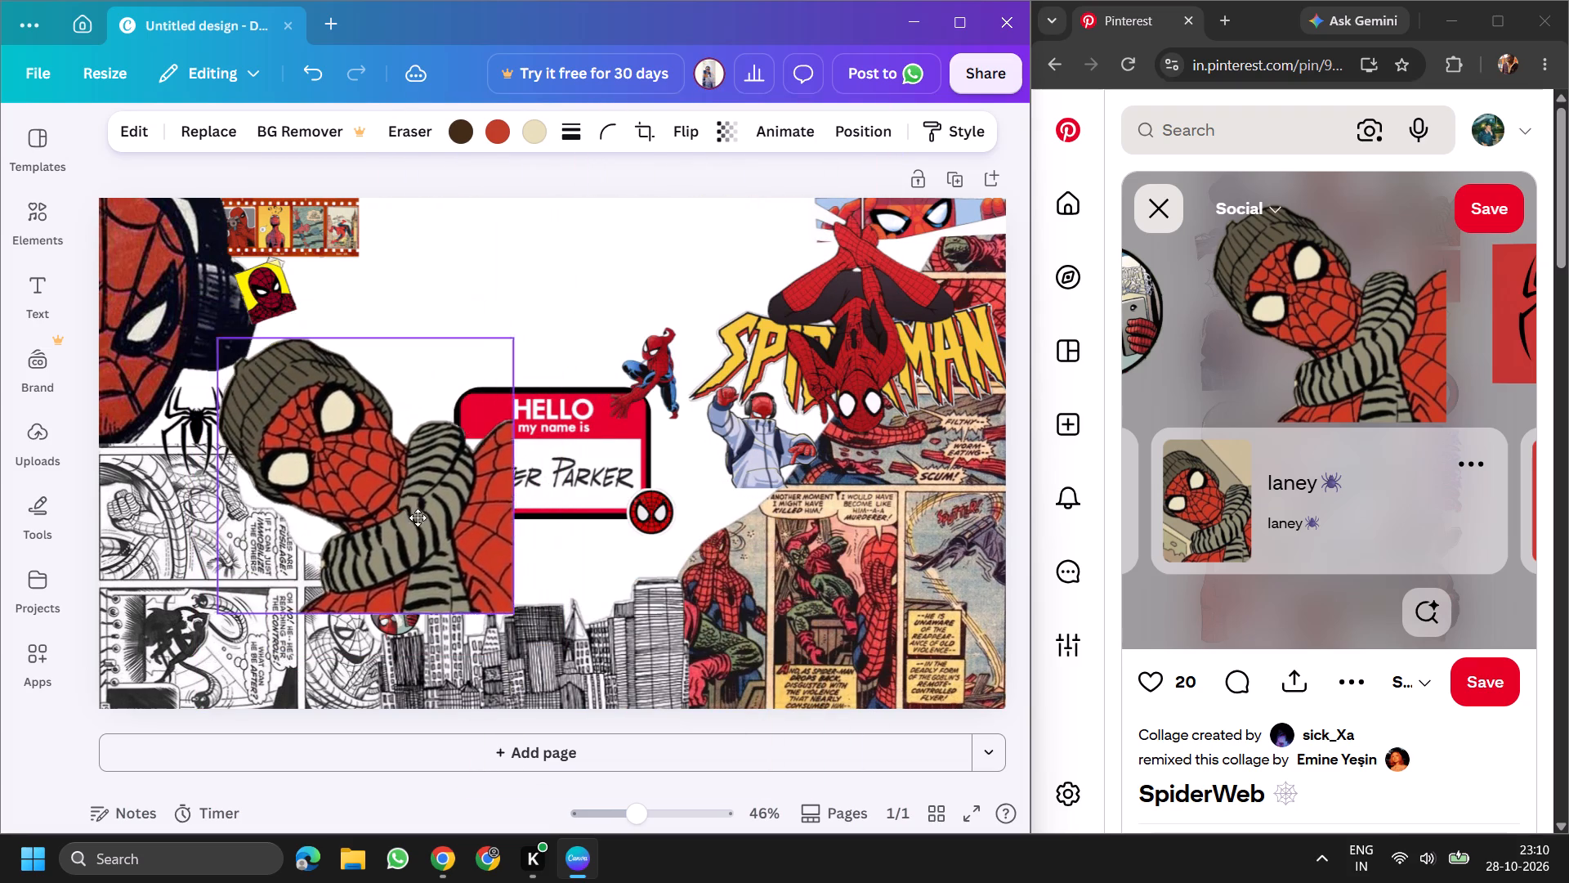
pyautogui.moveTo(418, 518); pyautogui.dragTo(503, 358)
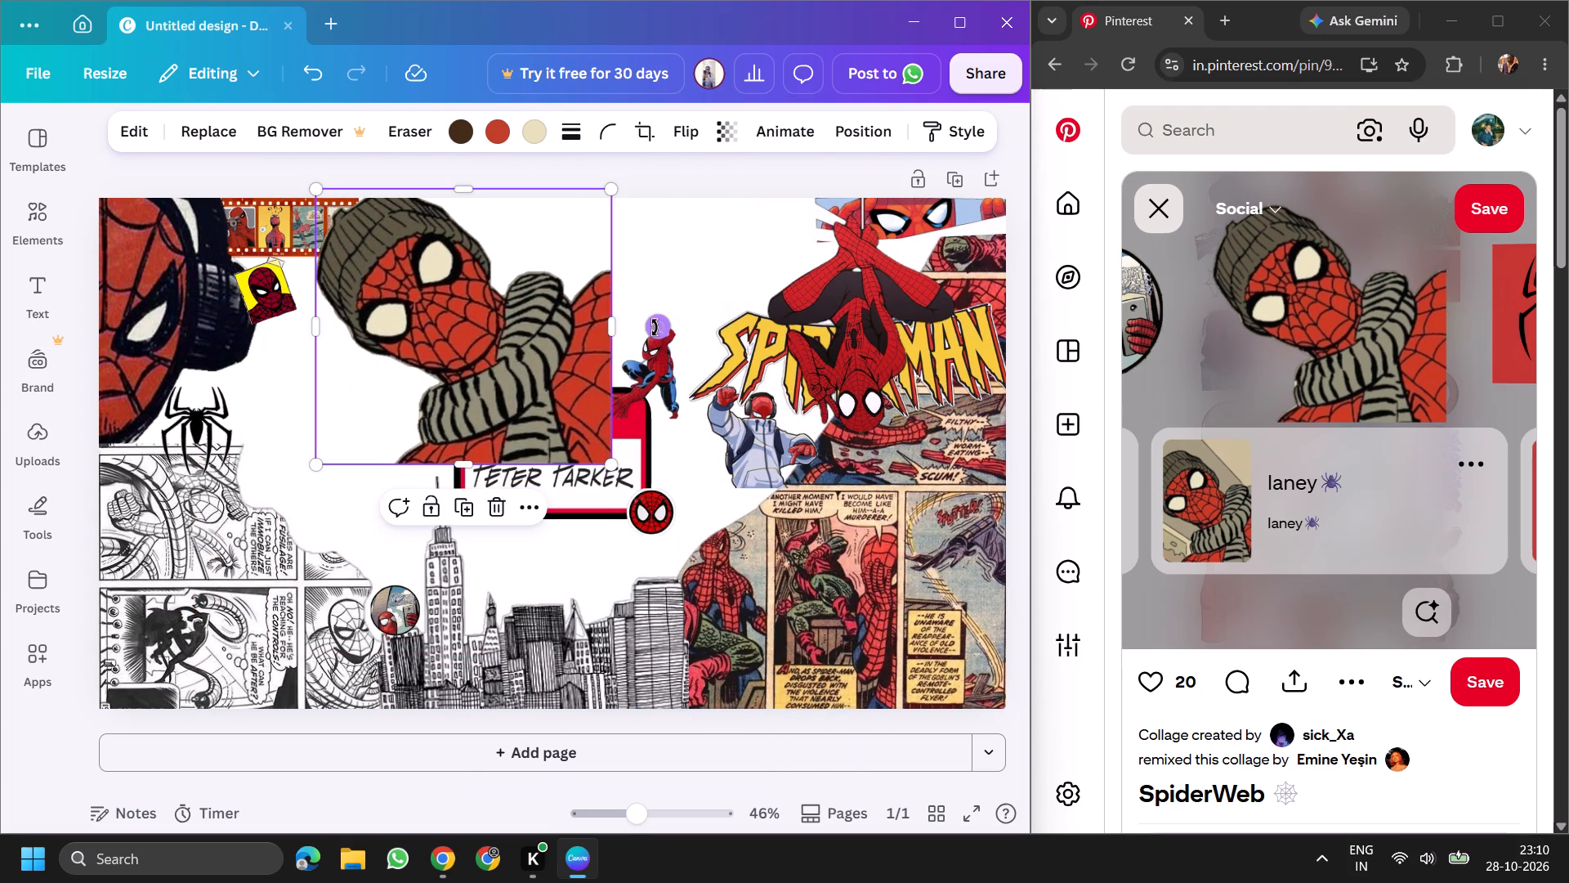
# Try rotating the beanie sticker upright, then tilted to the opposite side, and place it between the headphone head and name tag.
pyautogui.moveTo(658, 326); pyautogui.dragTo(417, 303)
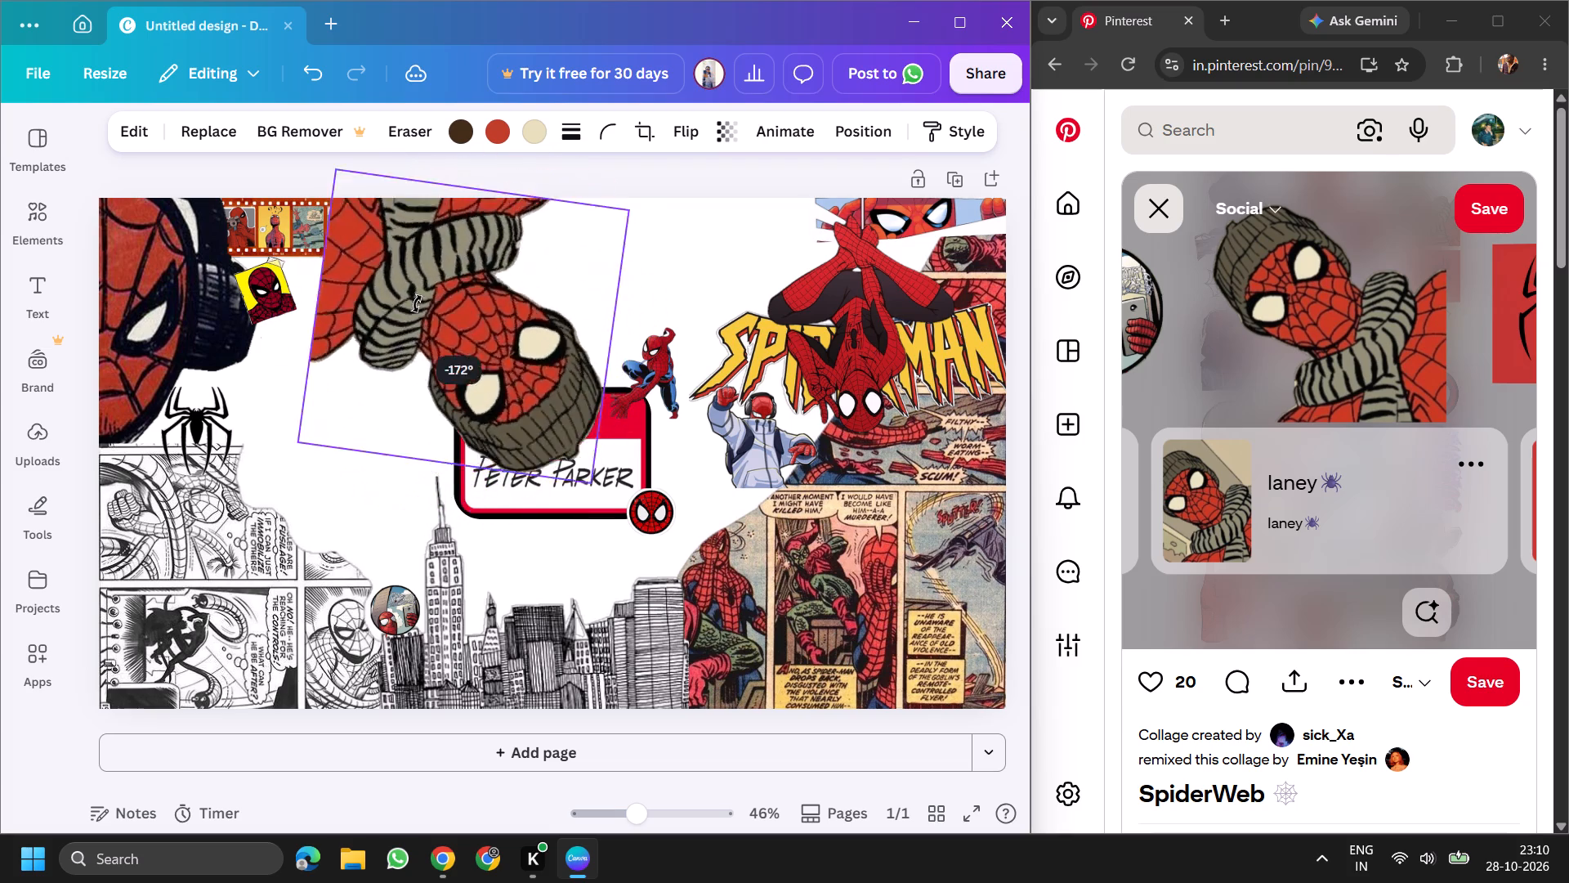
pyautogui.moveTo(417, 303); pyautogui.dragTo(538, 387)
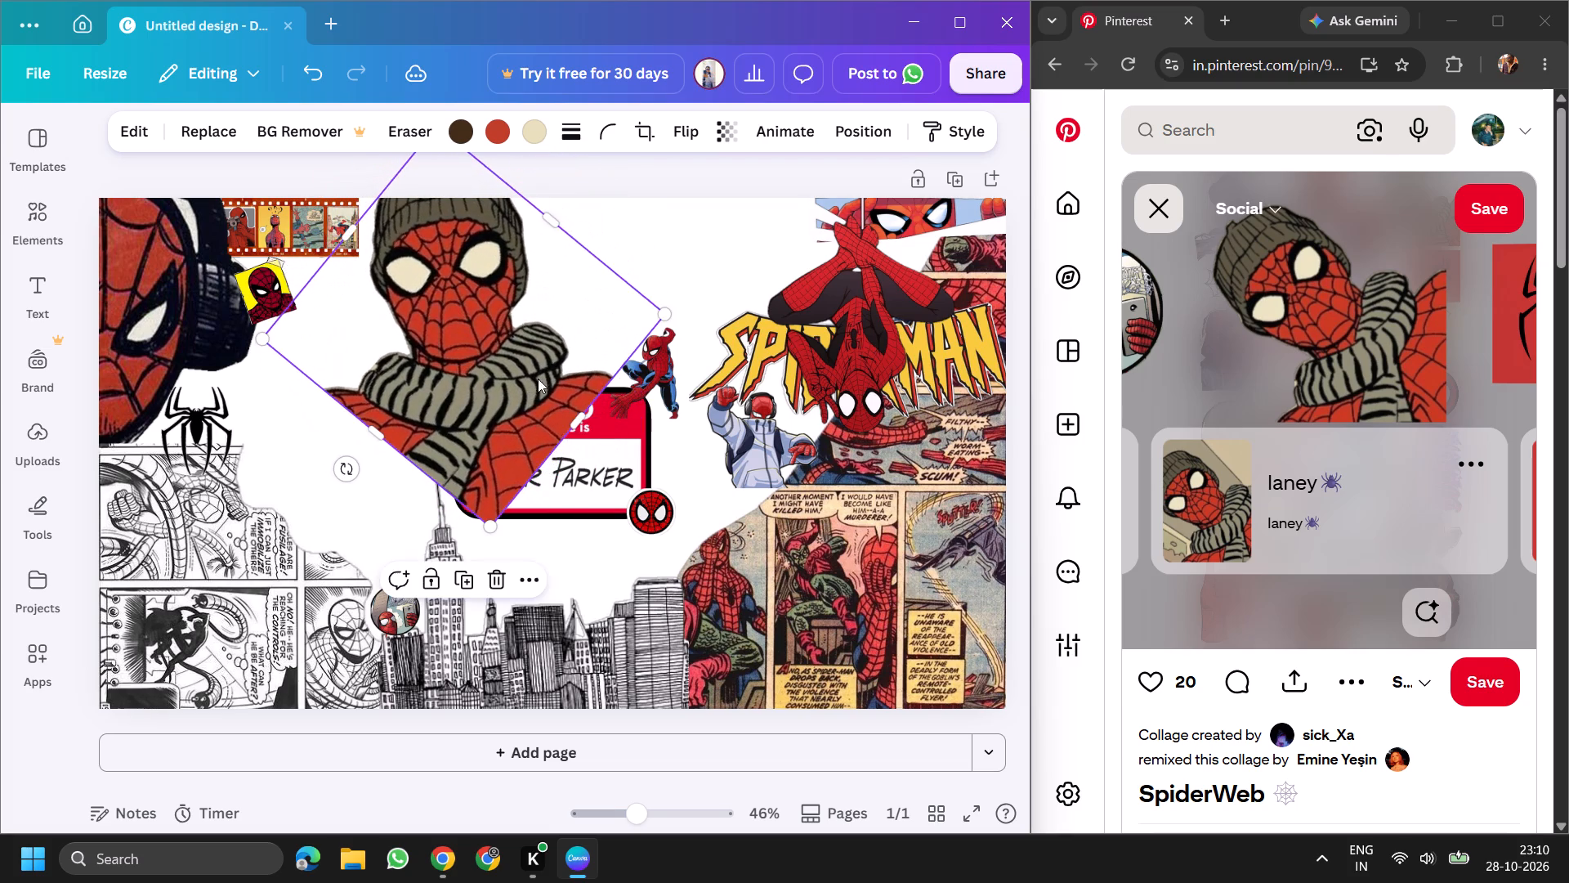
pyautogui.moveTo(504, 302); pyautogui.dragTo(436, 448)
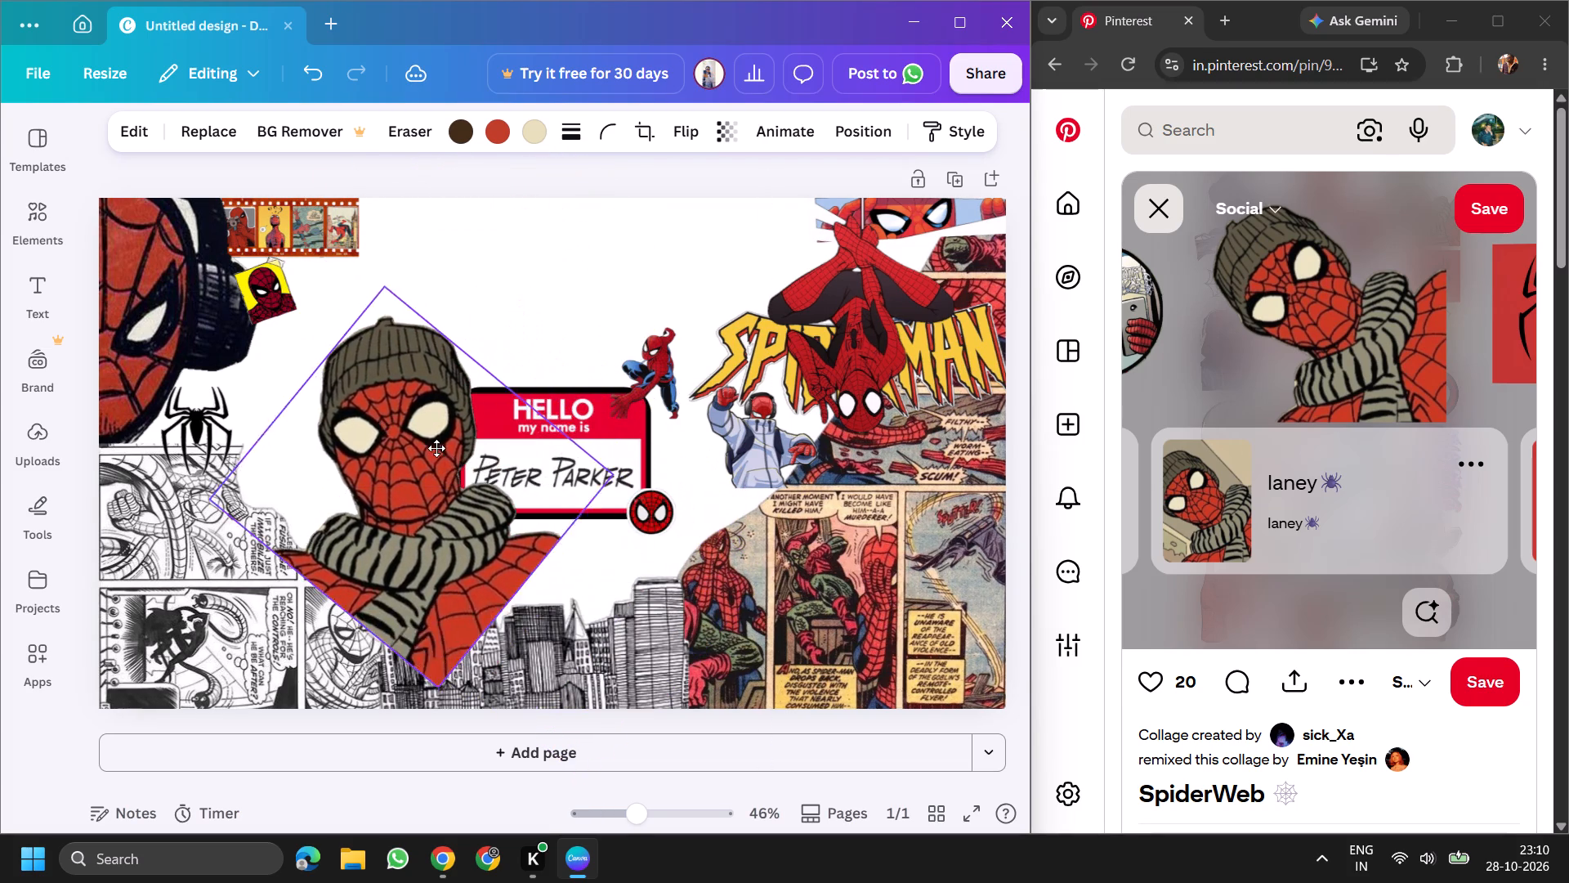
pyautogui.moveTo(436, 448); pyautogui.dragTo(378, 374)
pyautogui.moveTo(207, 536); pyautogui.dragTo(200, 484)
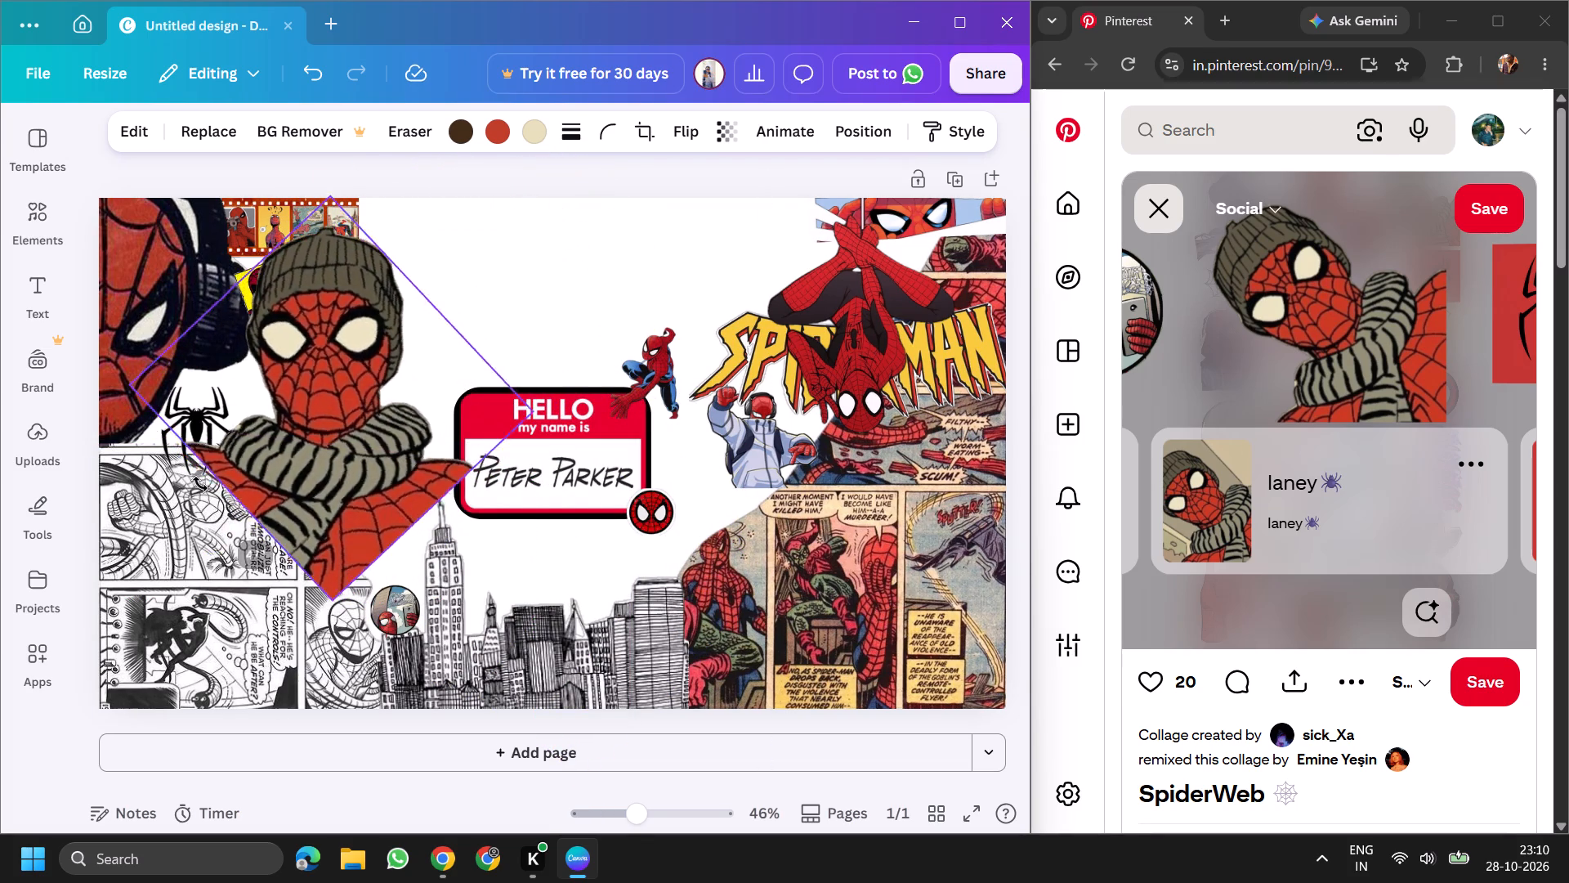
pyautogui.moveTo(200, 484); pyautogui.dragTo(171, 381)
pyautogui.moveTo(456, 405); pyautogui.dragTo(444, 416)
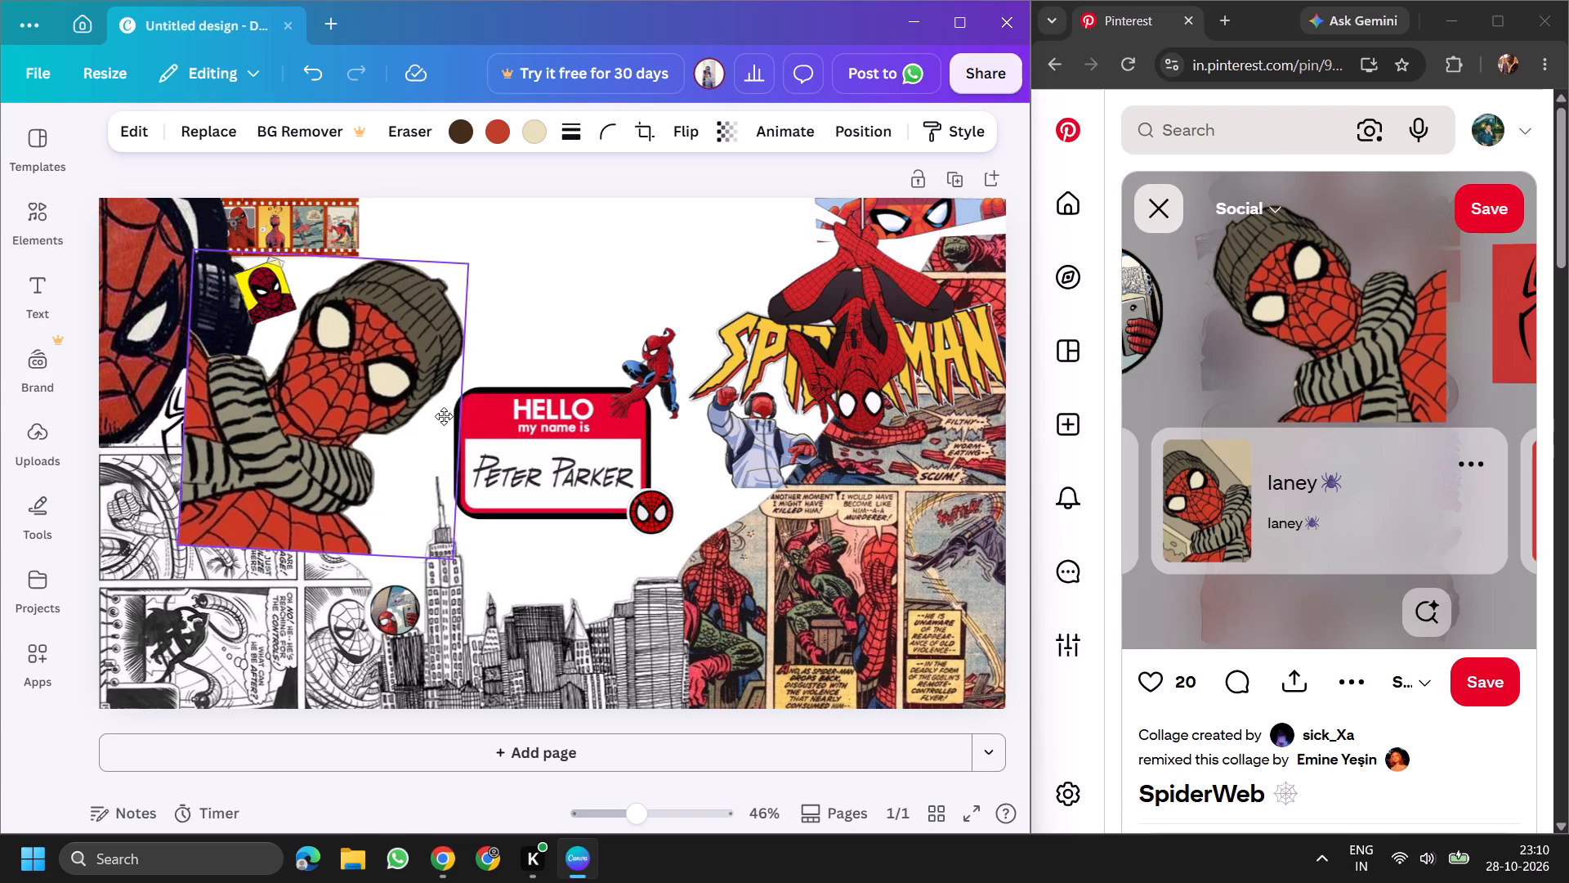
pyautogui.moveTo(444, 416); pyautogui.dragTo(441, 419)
# Shrink the beanie sticker proportionally and place it against the headphone head, over the spider emblem.
pyautogui.click(394, 386)
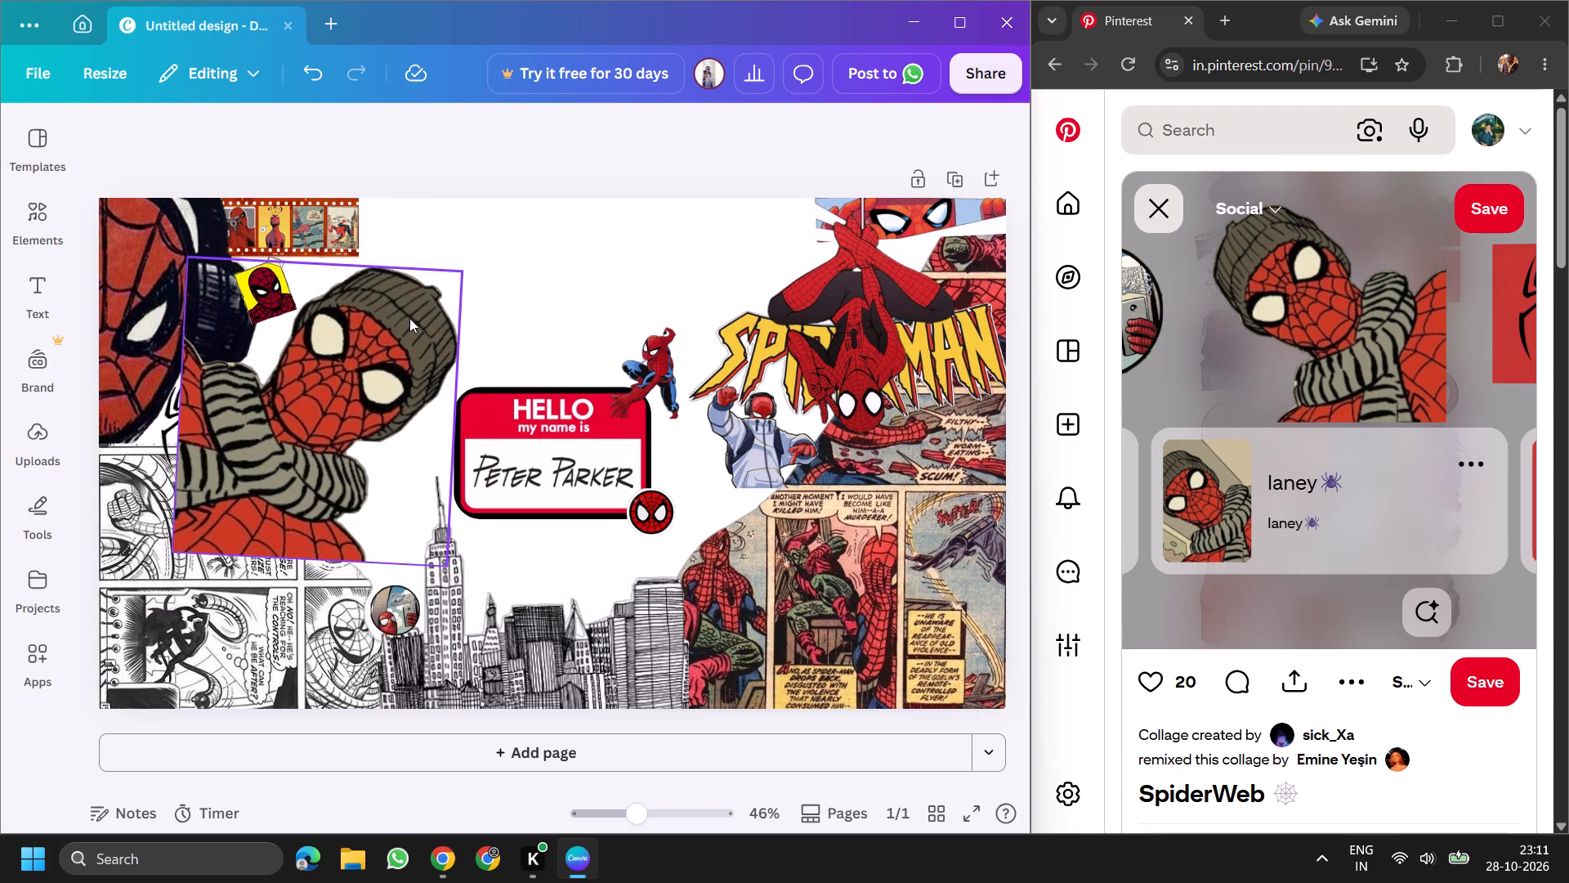
pyautogui.click(409, 318)
pyautogui.click(471, 262)
pyautogui.moveTo(464, 262); pyautogui.dragTo(454, 286)
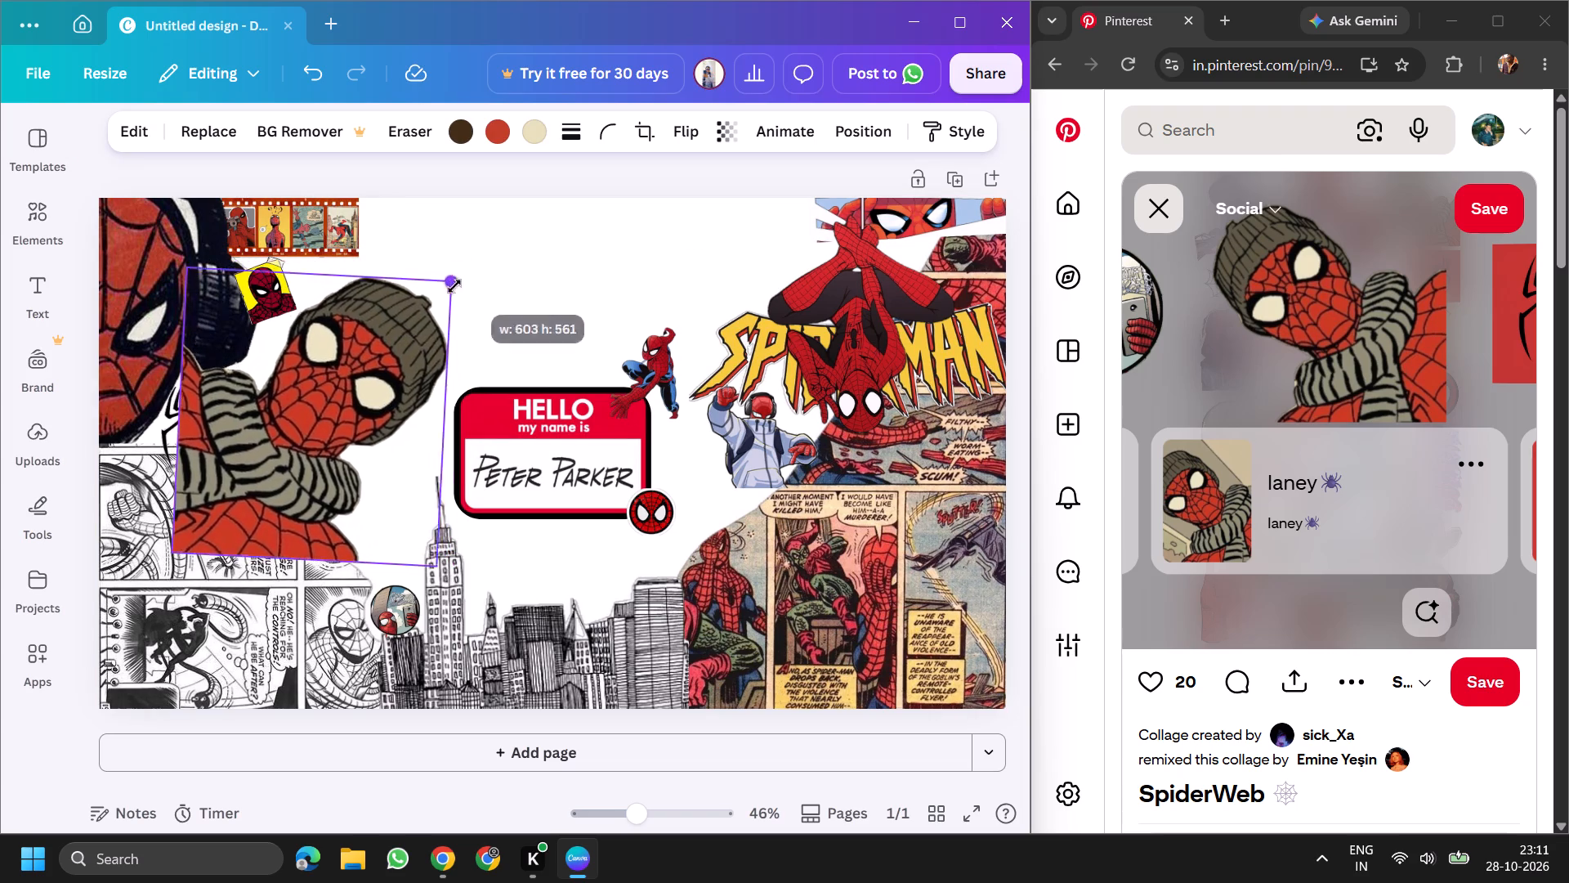
pyautogui.moveTo(454, 286); pyautogui.dragTo(436, 310)
pyautogui.moveTo(295, 354); pyautogui.dragTo(301, 339)
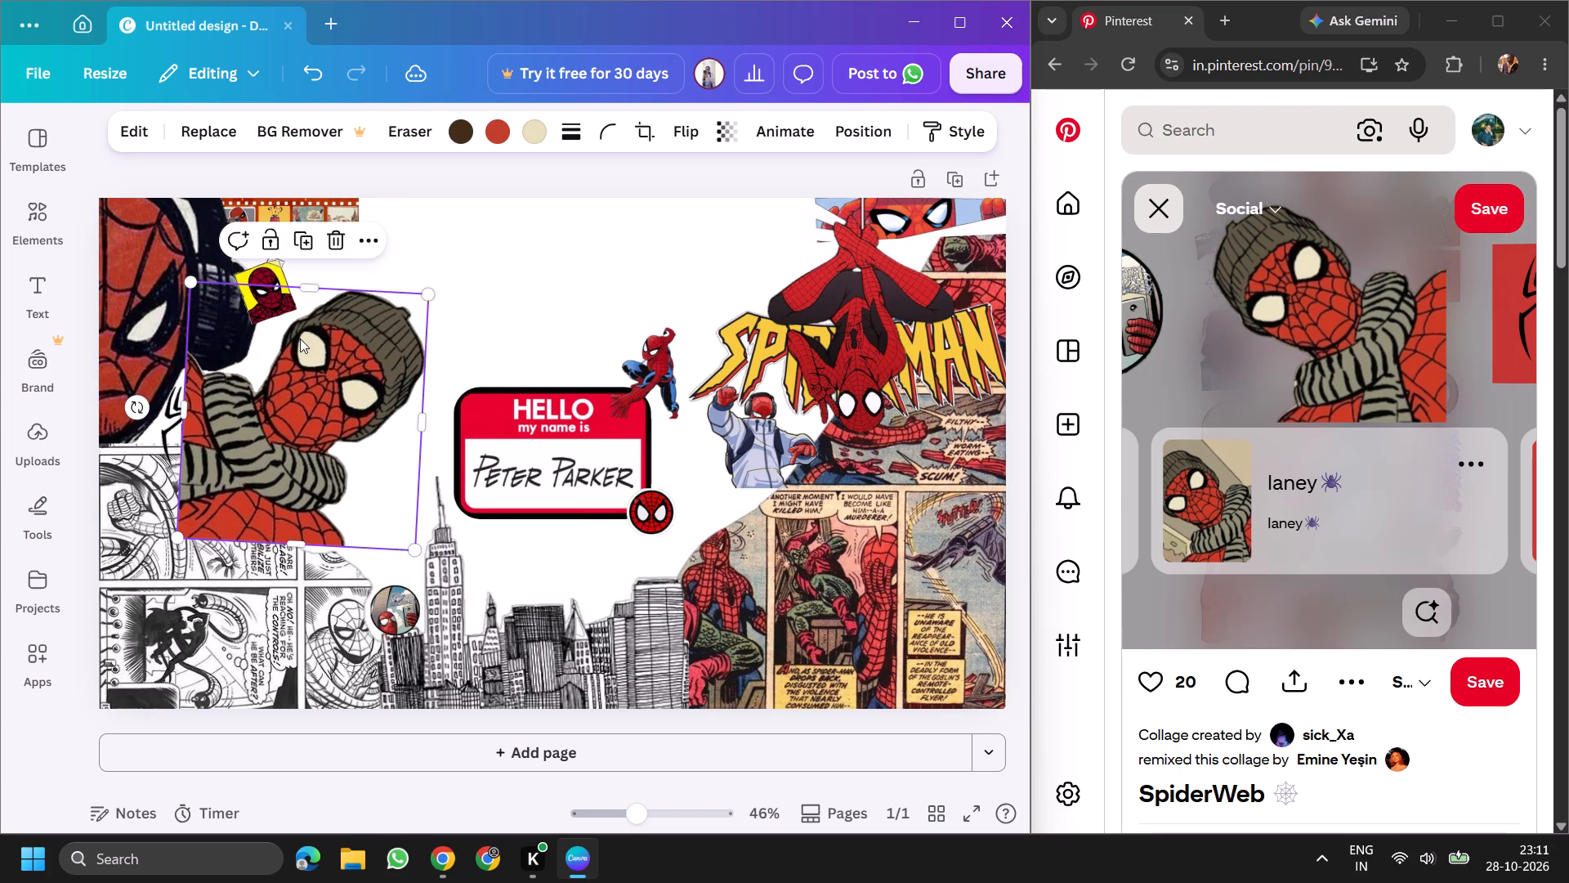
# Send the beanie sticker backward until it sits behind the spider emblem but in front of the black-and-white comic cut-out.
pyautogui.hotkey('ctrl', '[')
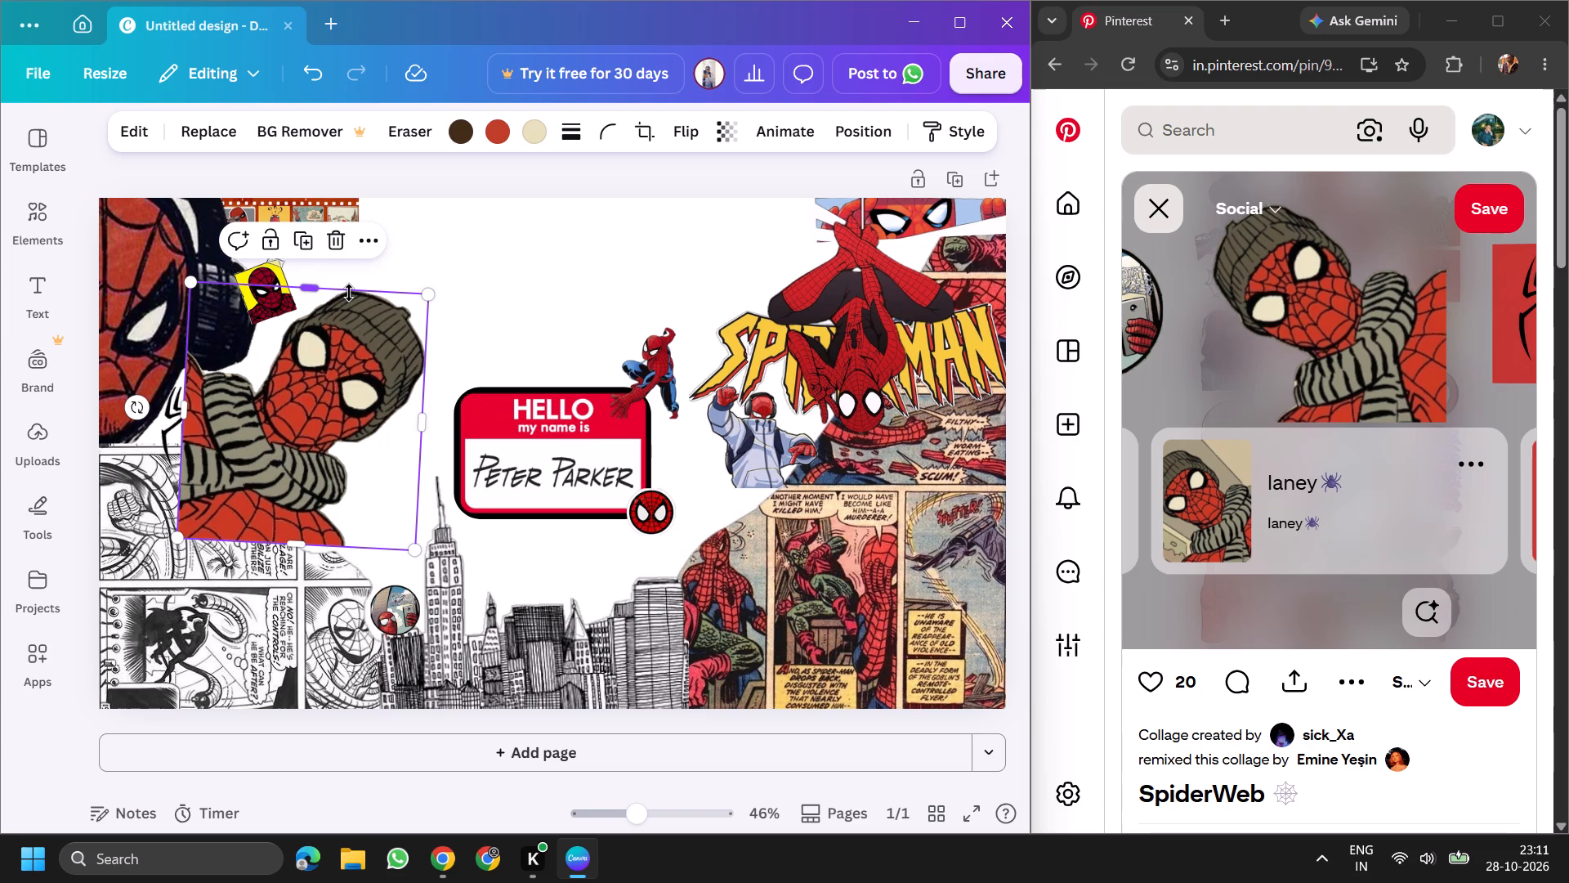
pyautogui.hotkey('ctrl', '[')
pyautogui.hotkey('ctrl', '[')
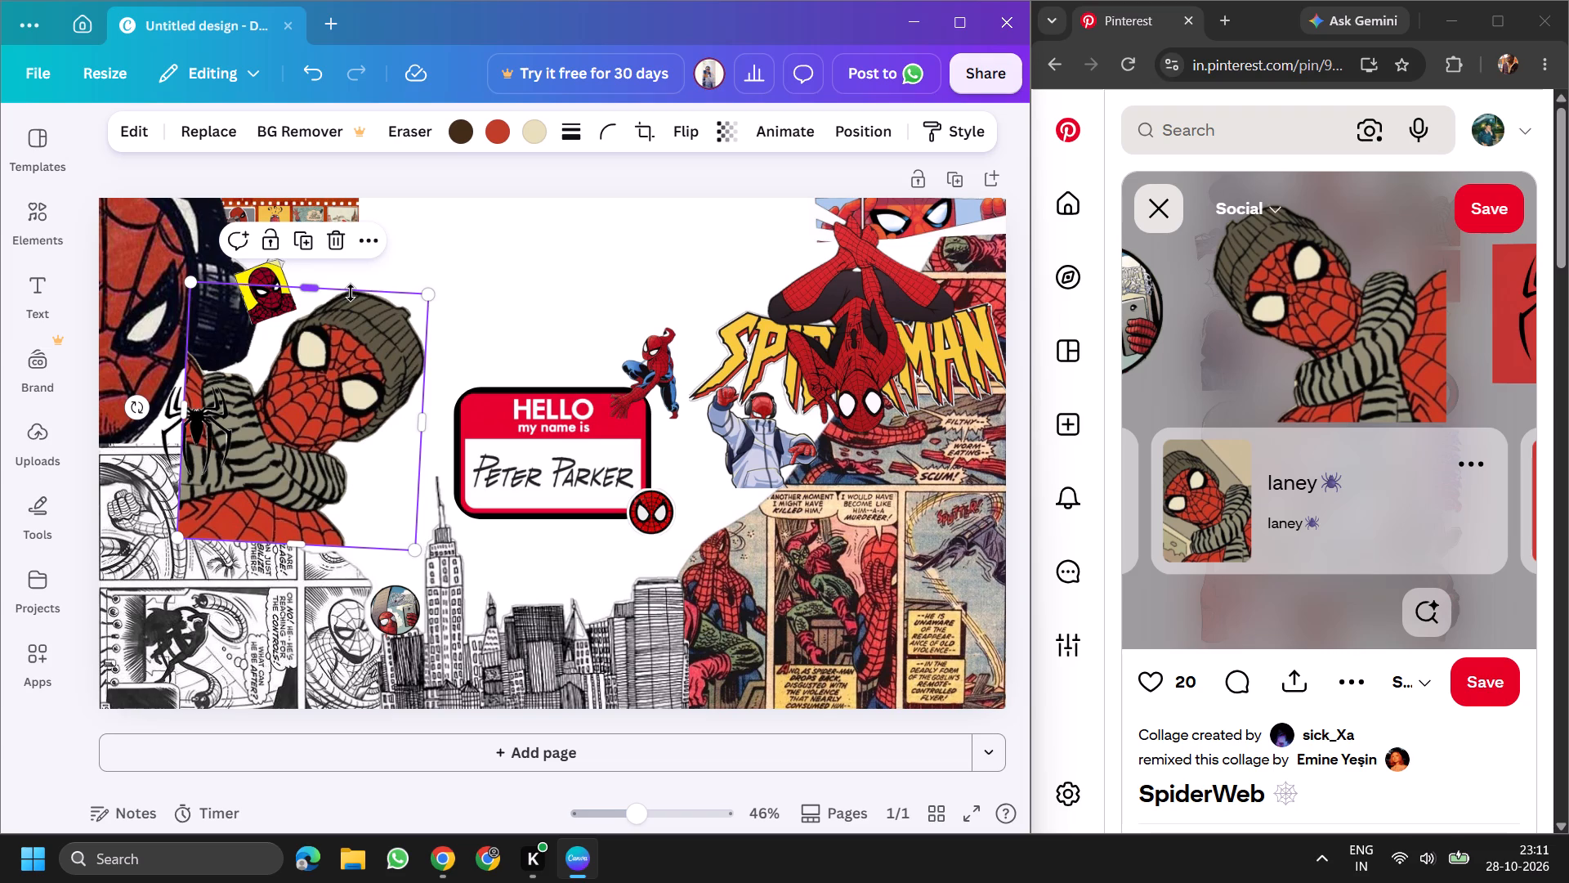
pyautogui.hotkey('ctrl', '[')
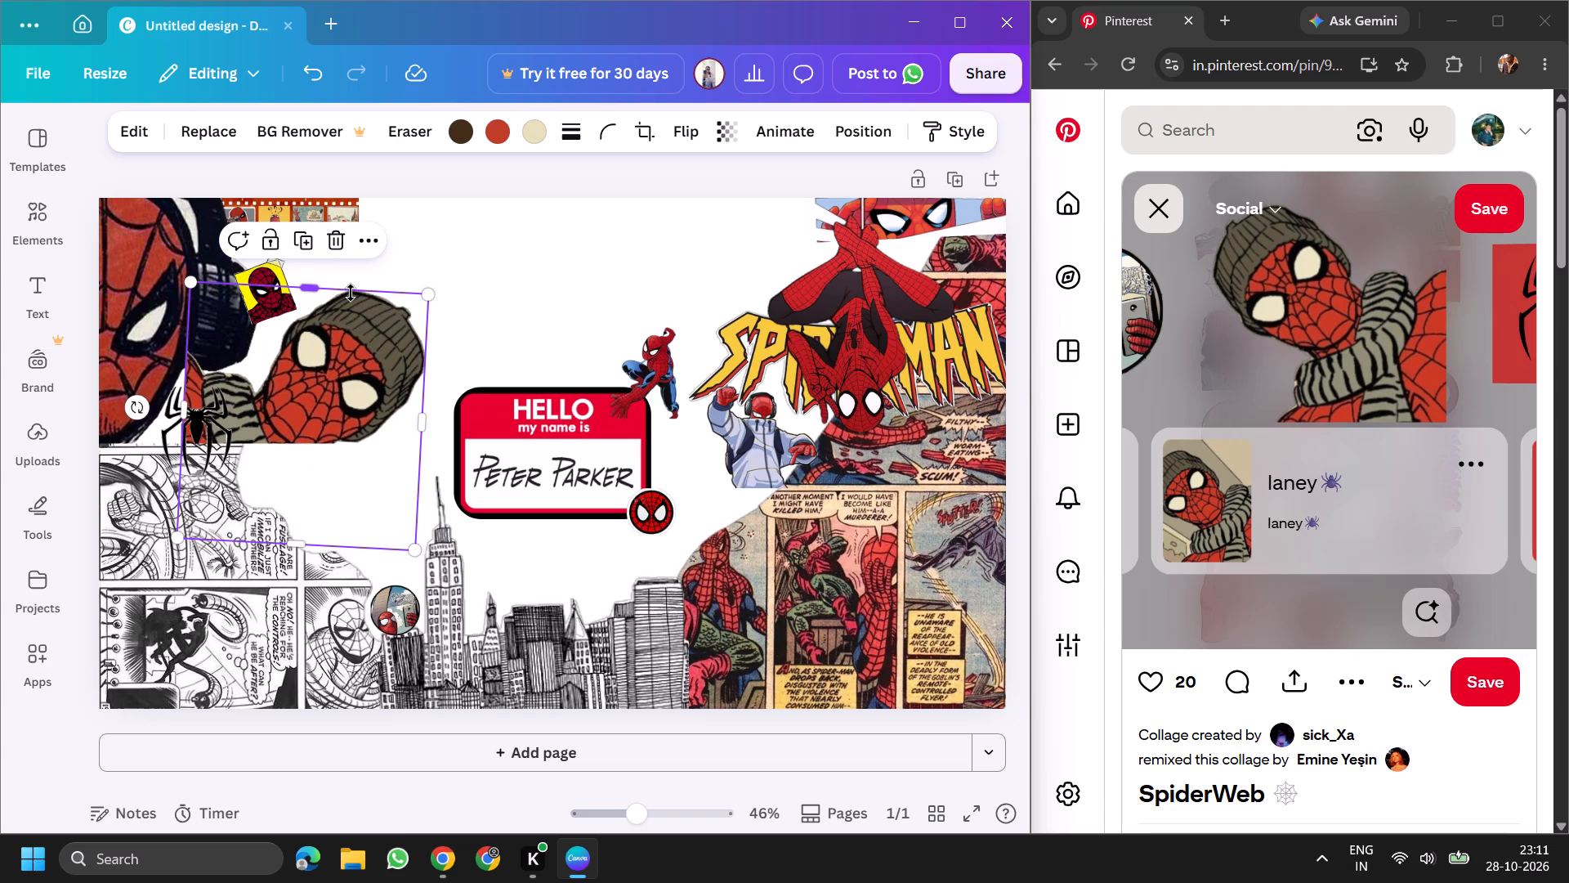
pyautogui.hotkey('ctrl', ']')
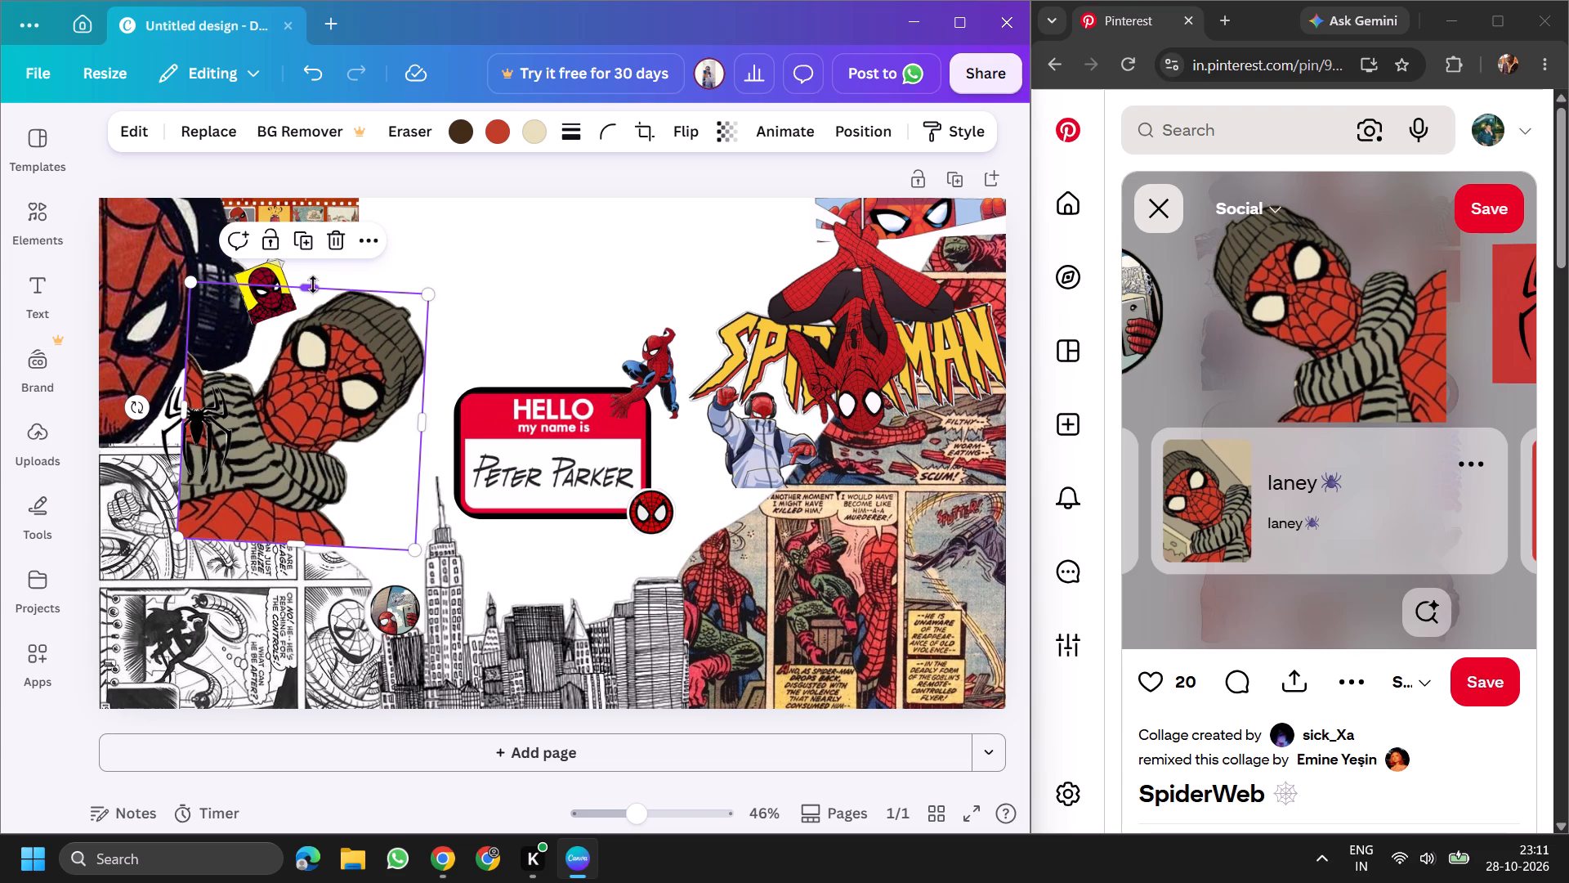
# Shift the beanie sticker around the spider emblem and send it back one layer behind the black-and-white comic cut-out.
pyautogui.moveTo(316, 461); pyautogui.dragTo(331, 442)
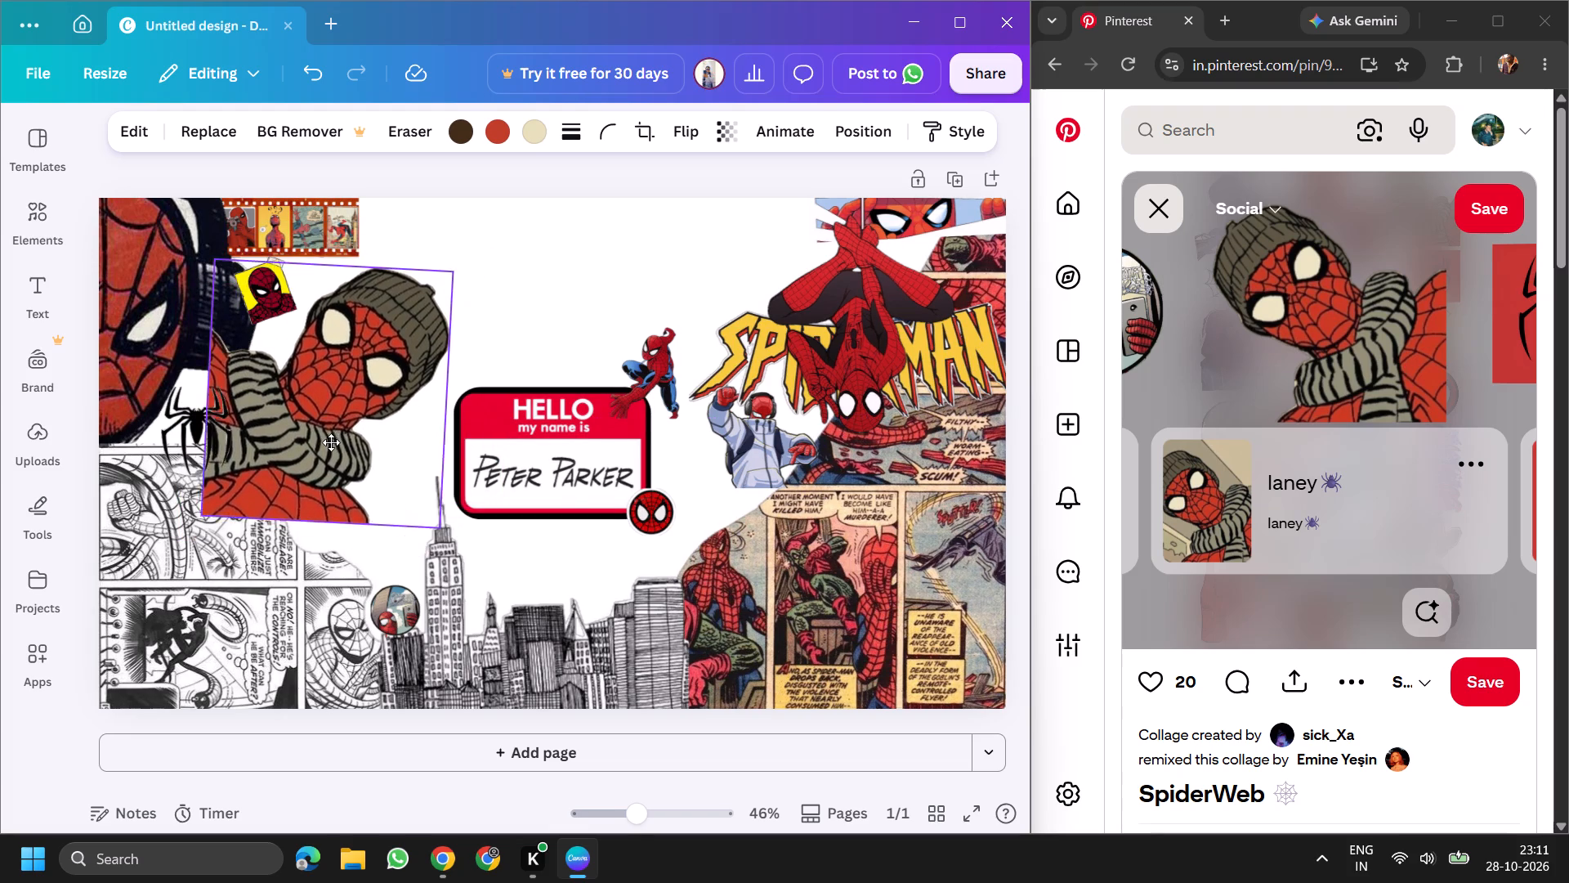
pyautogui.moveTo(331, 442); pyautogui.dragTo(303, 445)
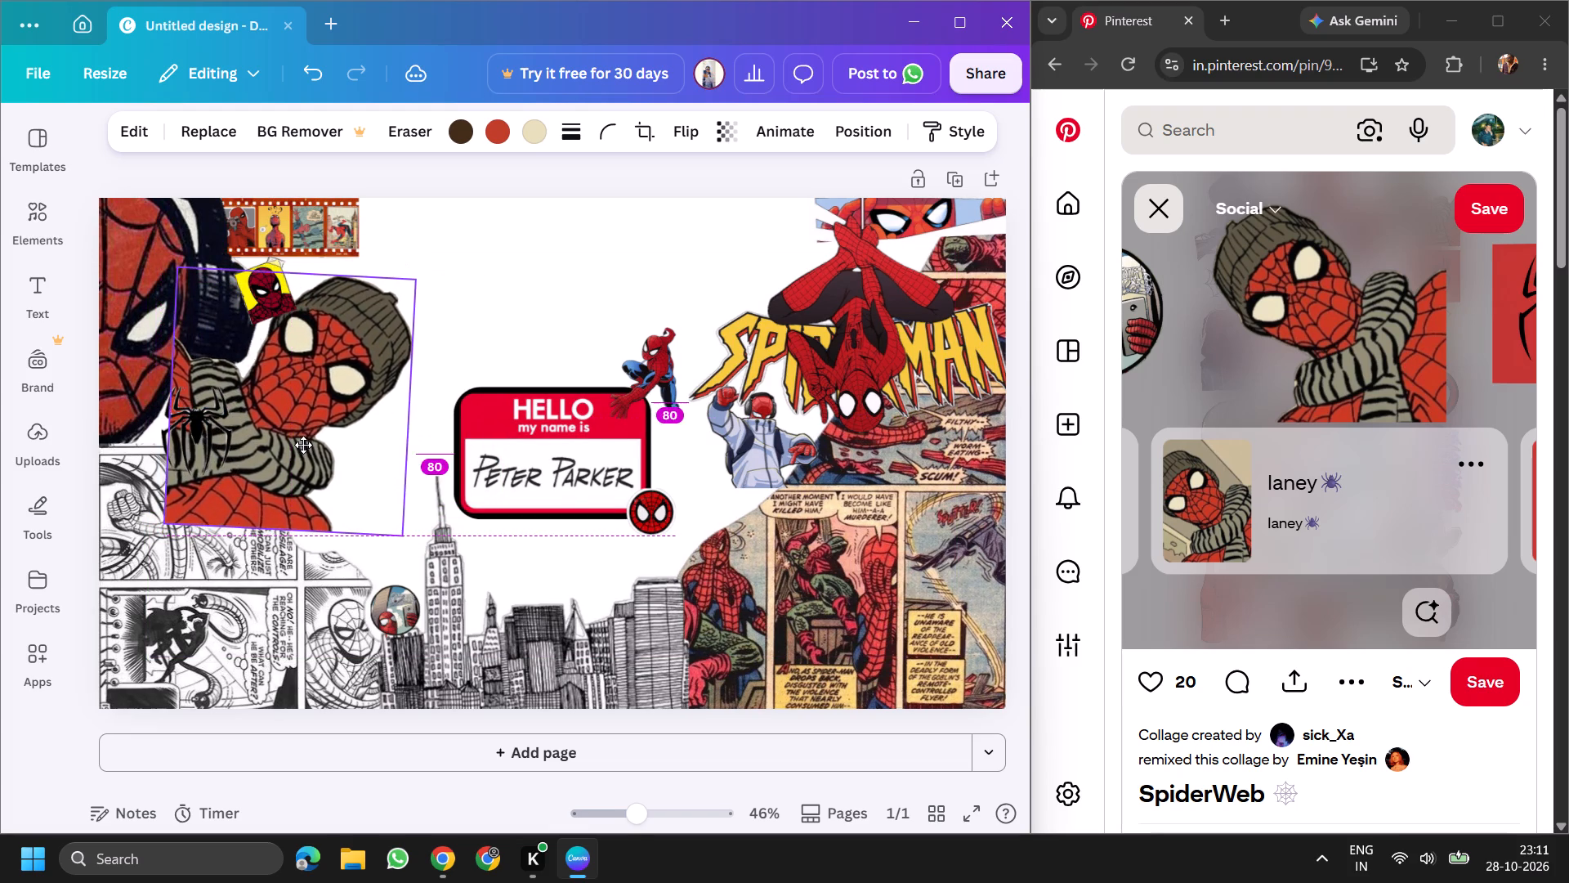
pyautogui.moveTo(303, 445); pyautogui.dragTo(332, 484)
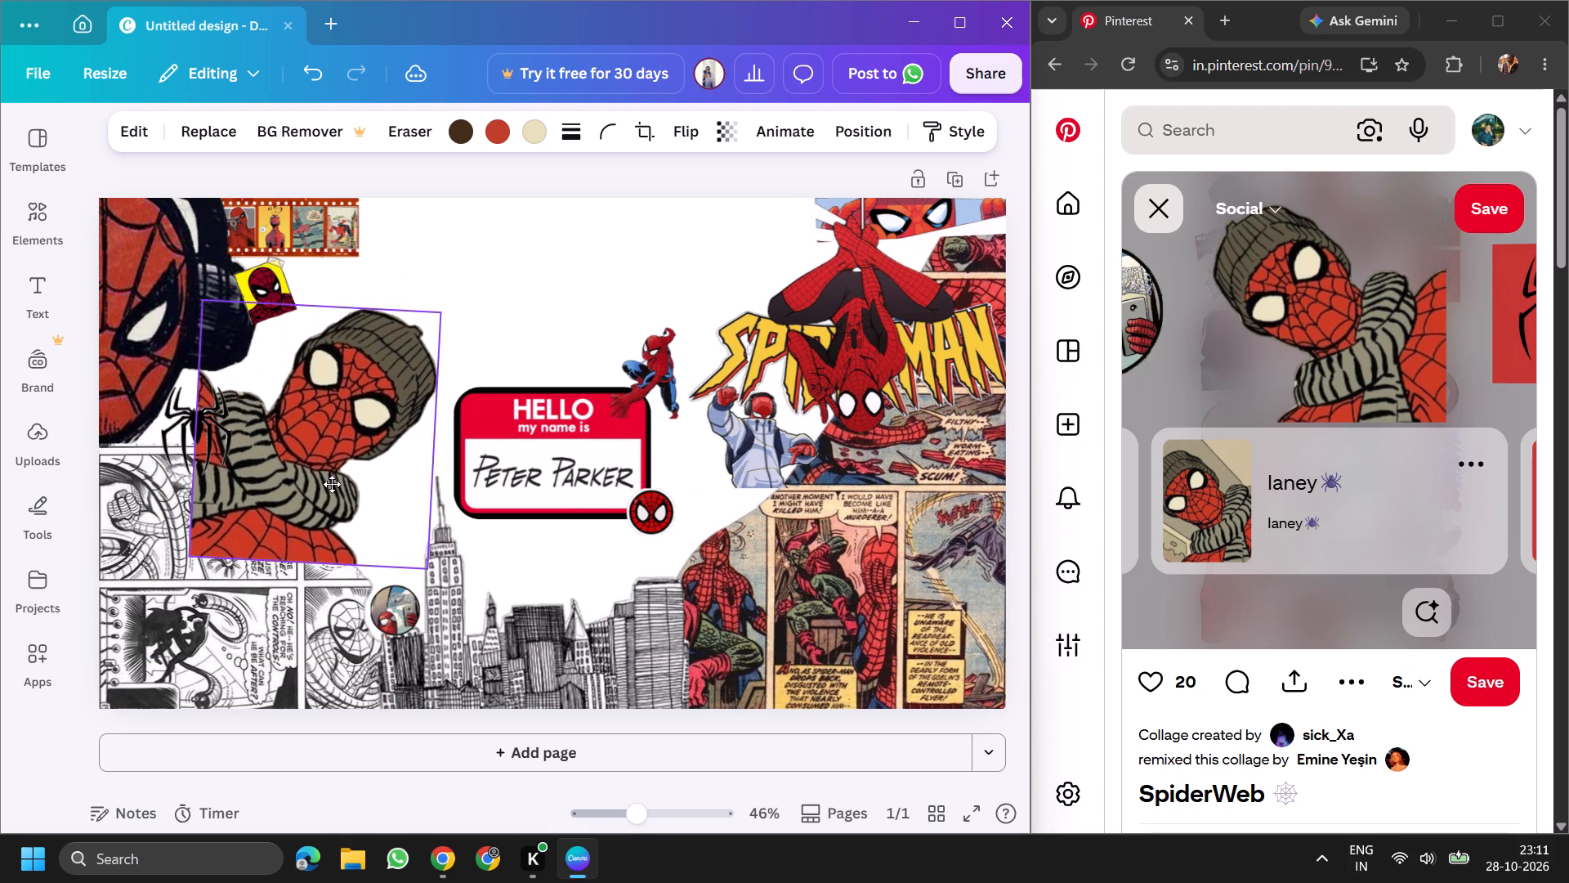
pyautogui.moveTo(332, 484); pyautogui.dragTo(311, 477)
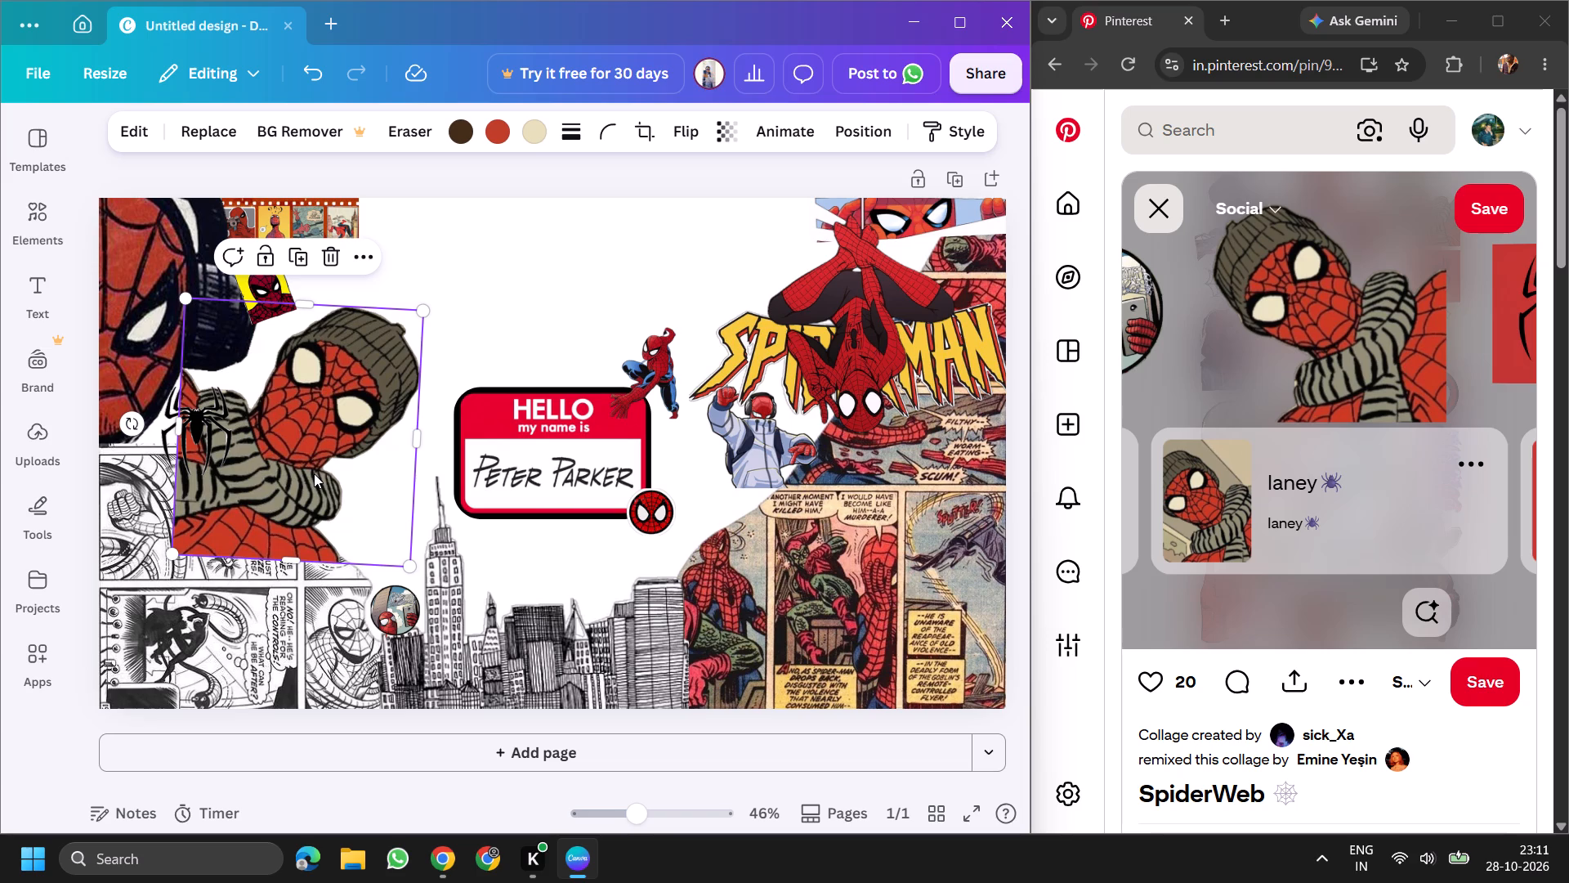
pyautogui.hotkey('ctrl', '[')
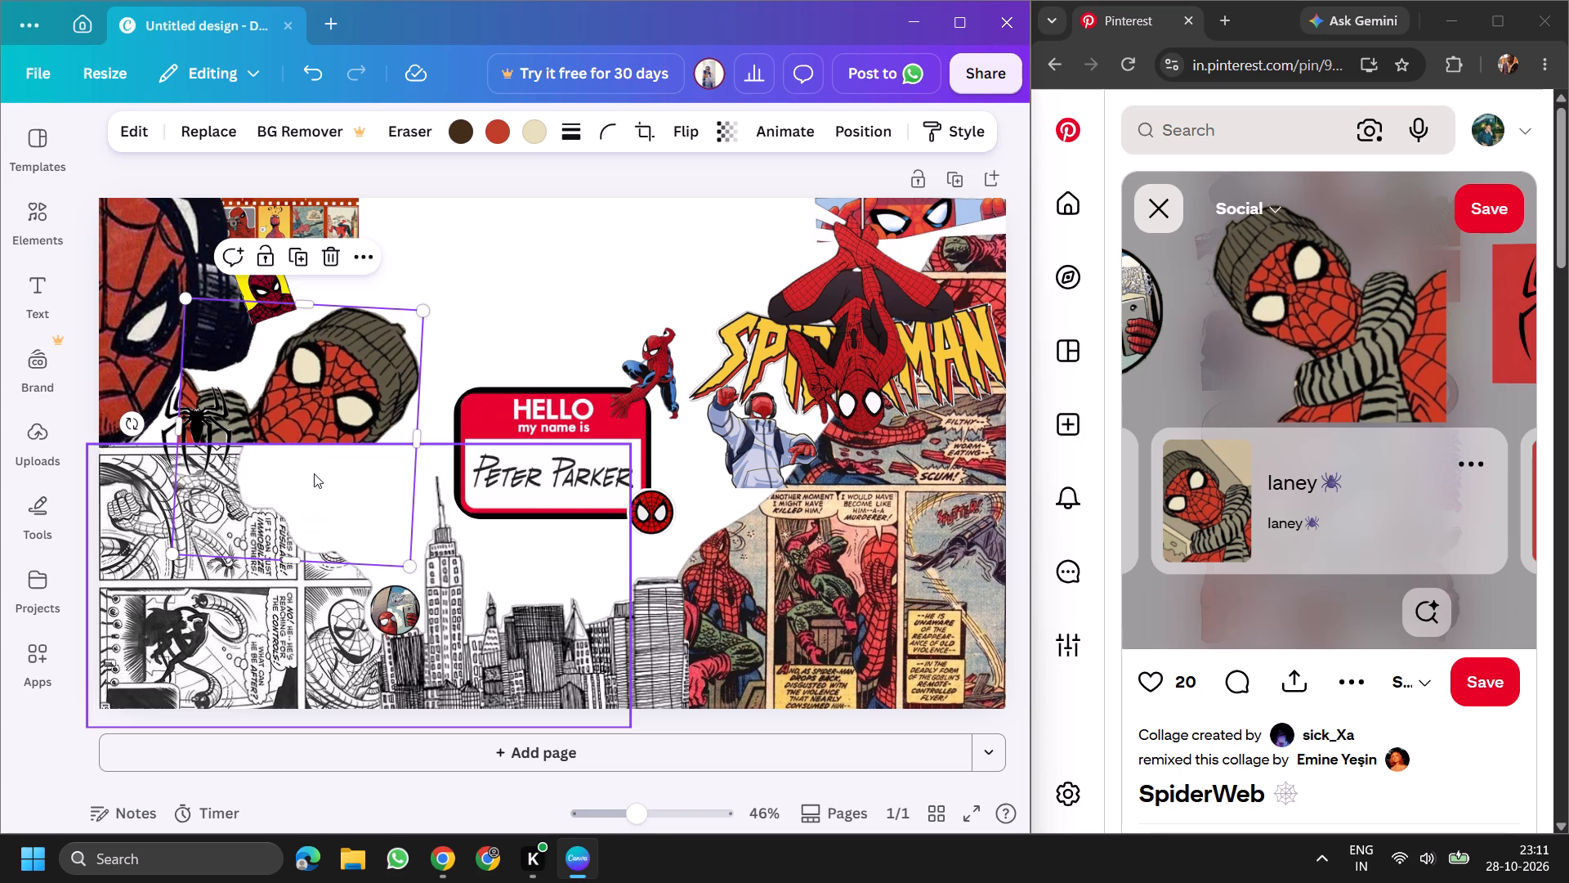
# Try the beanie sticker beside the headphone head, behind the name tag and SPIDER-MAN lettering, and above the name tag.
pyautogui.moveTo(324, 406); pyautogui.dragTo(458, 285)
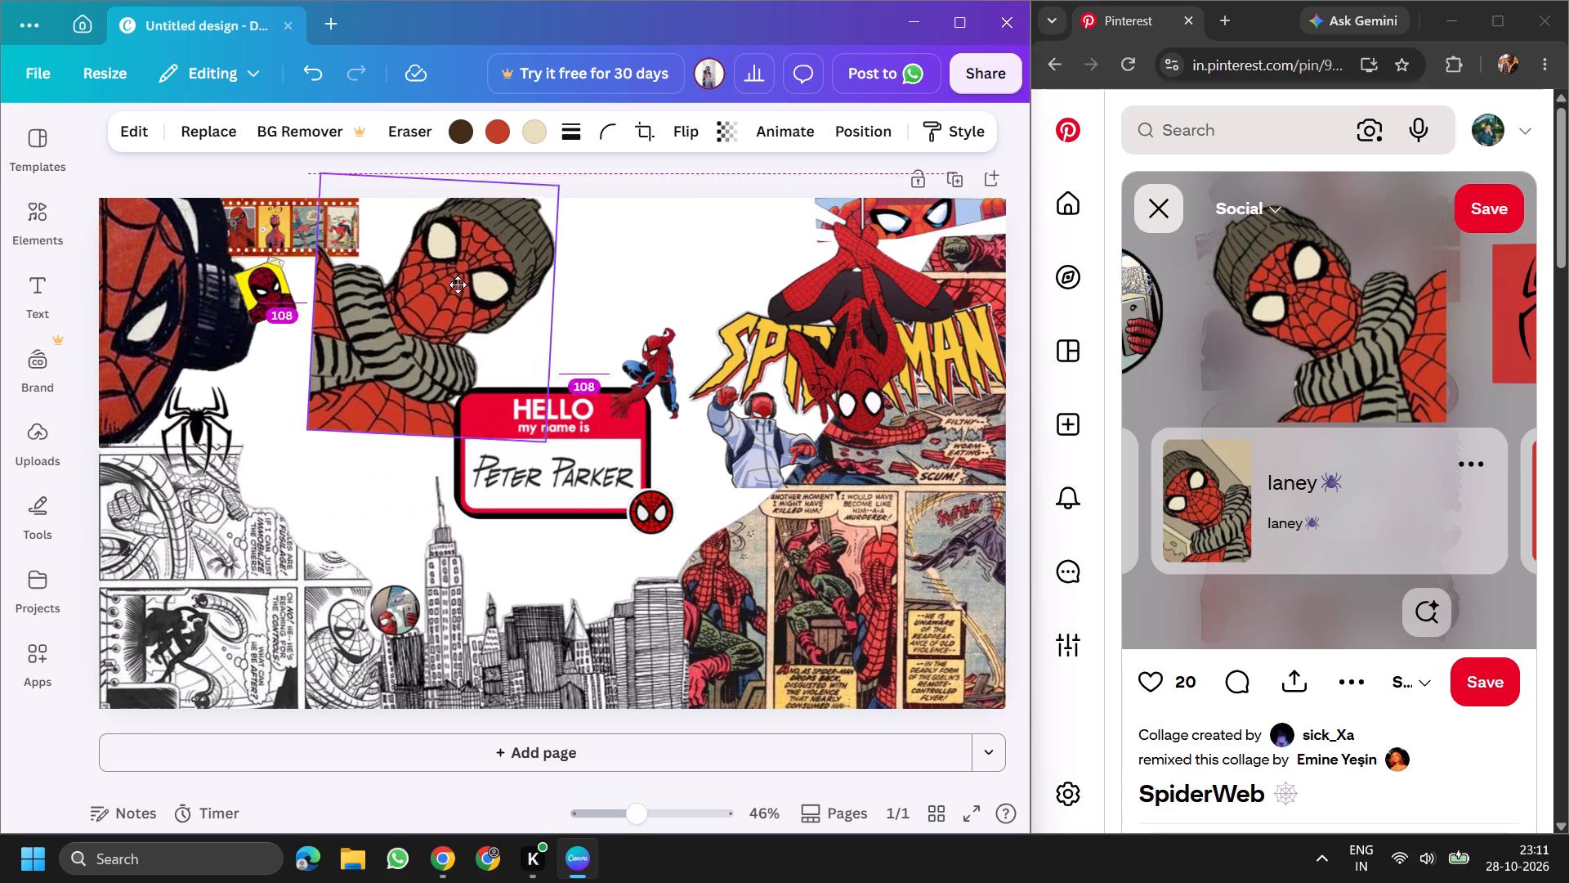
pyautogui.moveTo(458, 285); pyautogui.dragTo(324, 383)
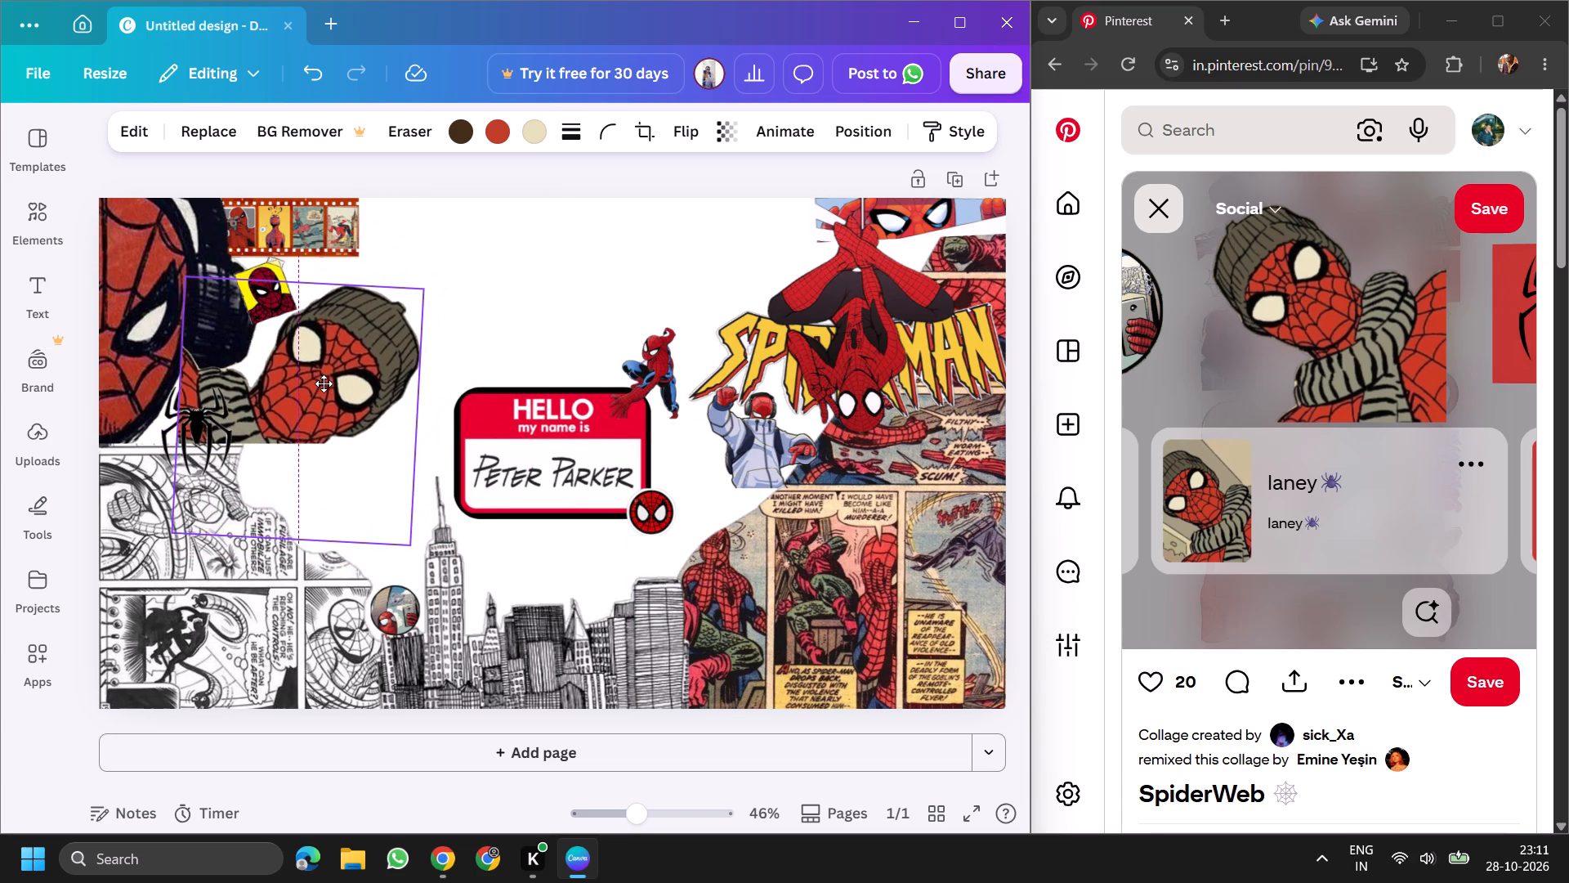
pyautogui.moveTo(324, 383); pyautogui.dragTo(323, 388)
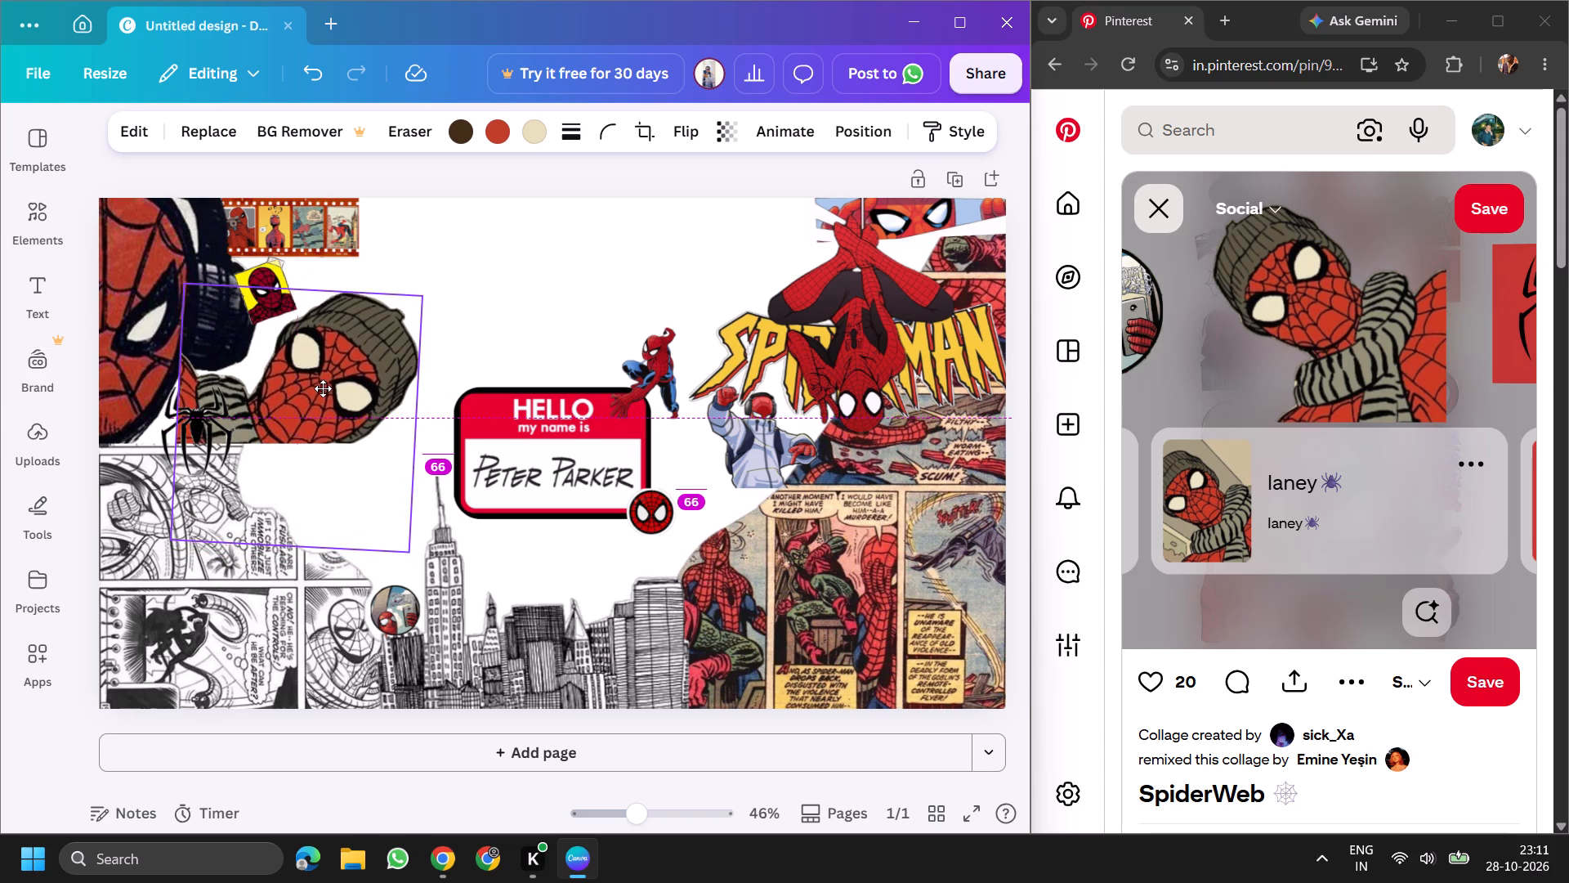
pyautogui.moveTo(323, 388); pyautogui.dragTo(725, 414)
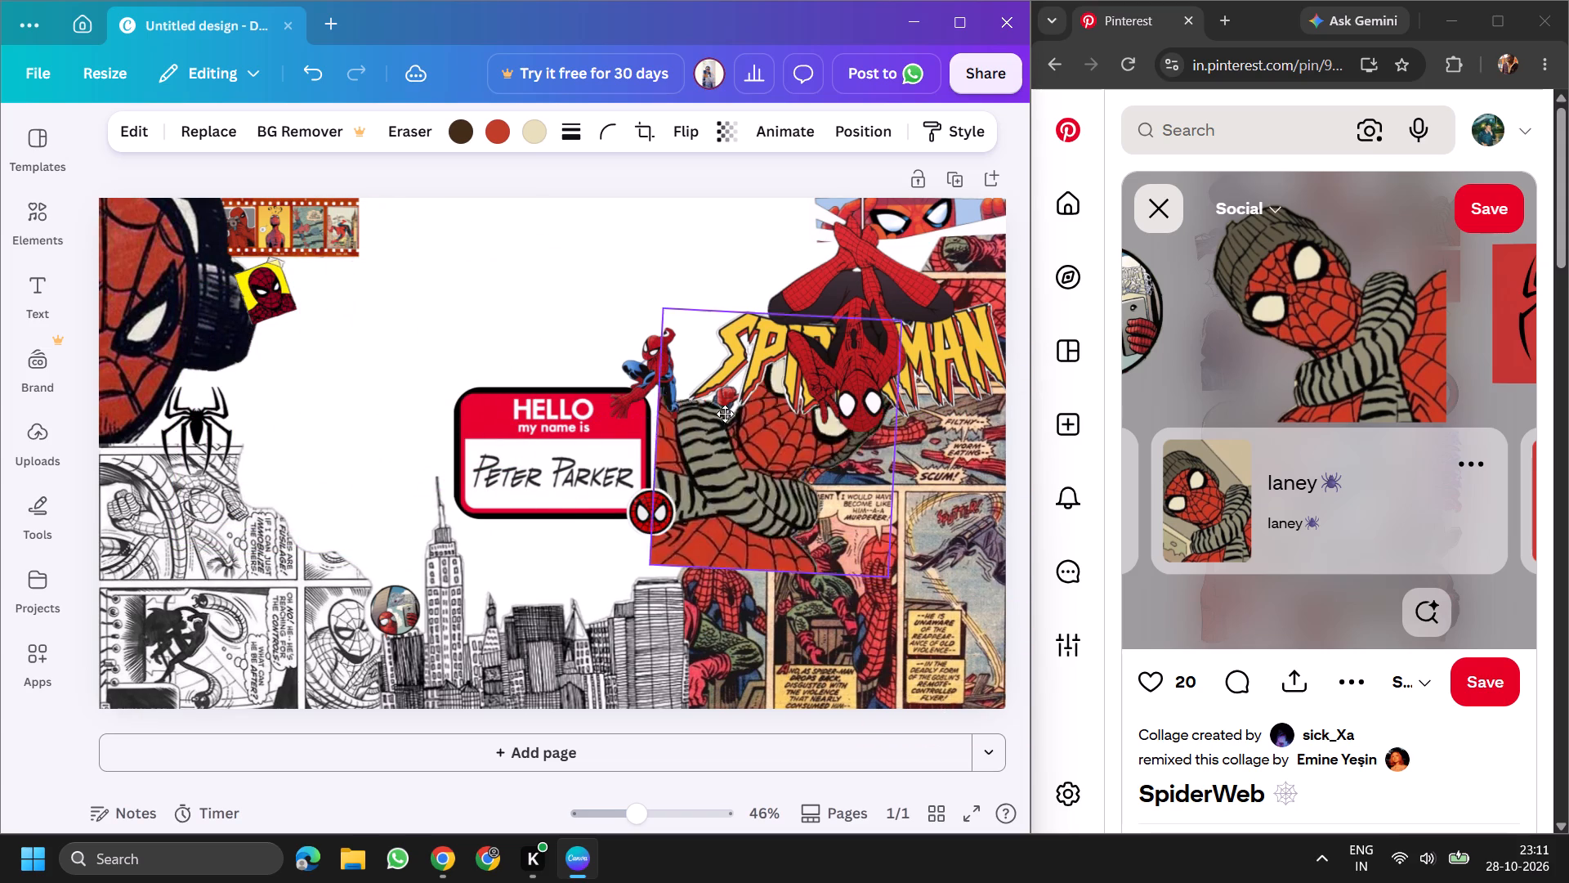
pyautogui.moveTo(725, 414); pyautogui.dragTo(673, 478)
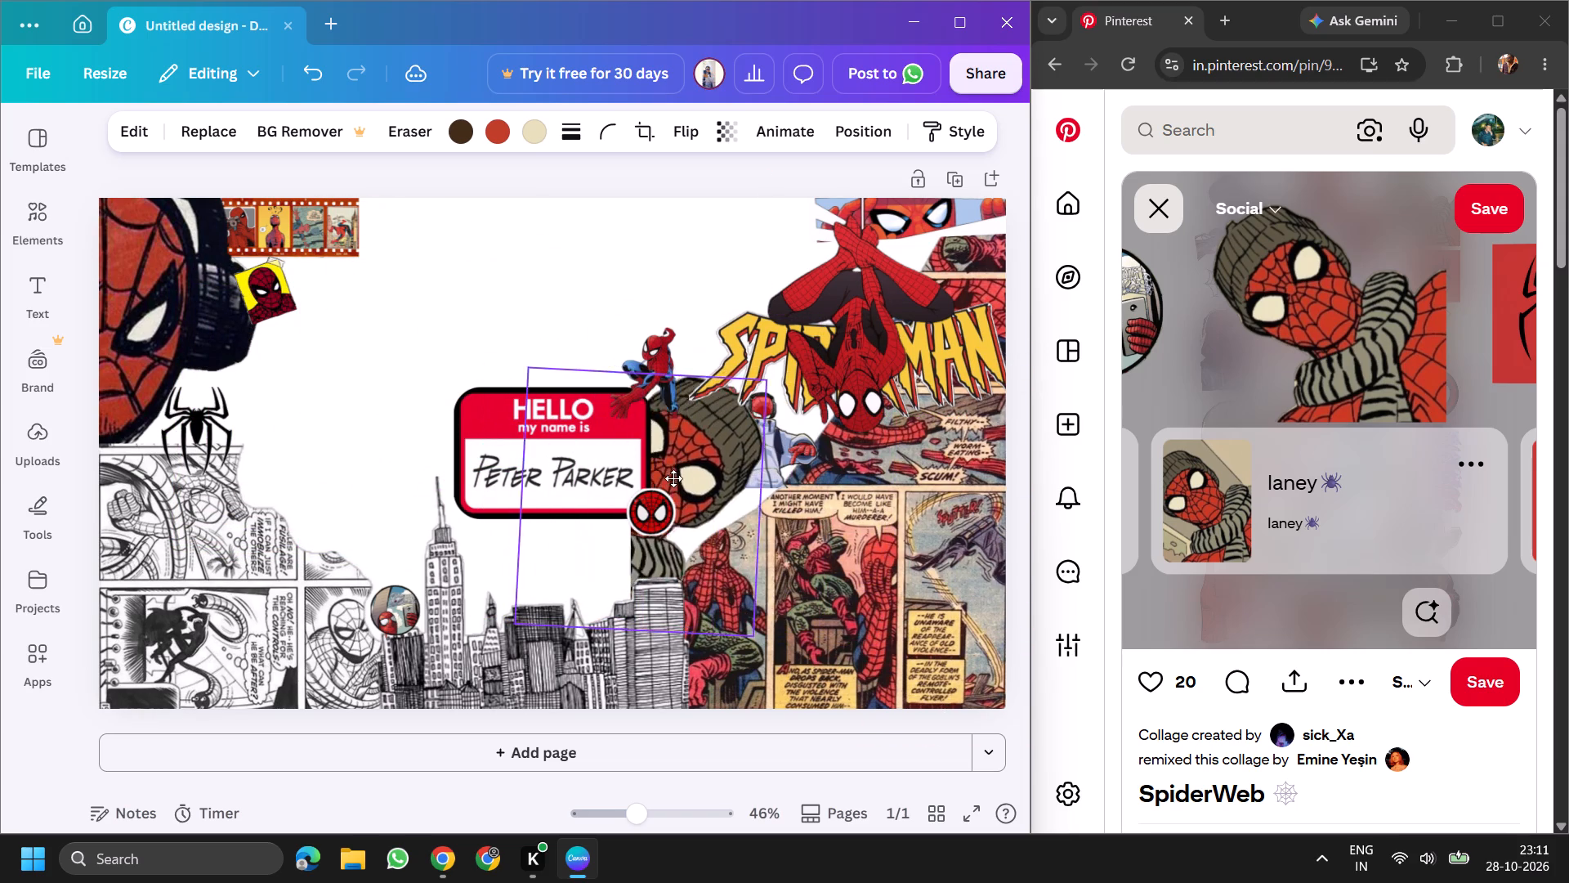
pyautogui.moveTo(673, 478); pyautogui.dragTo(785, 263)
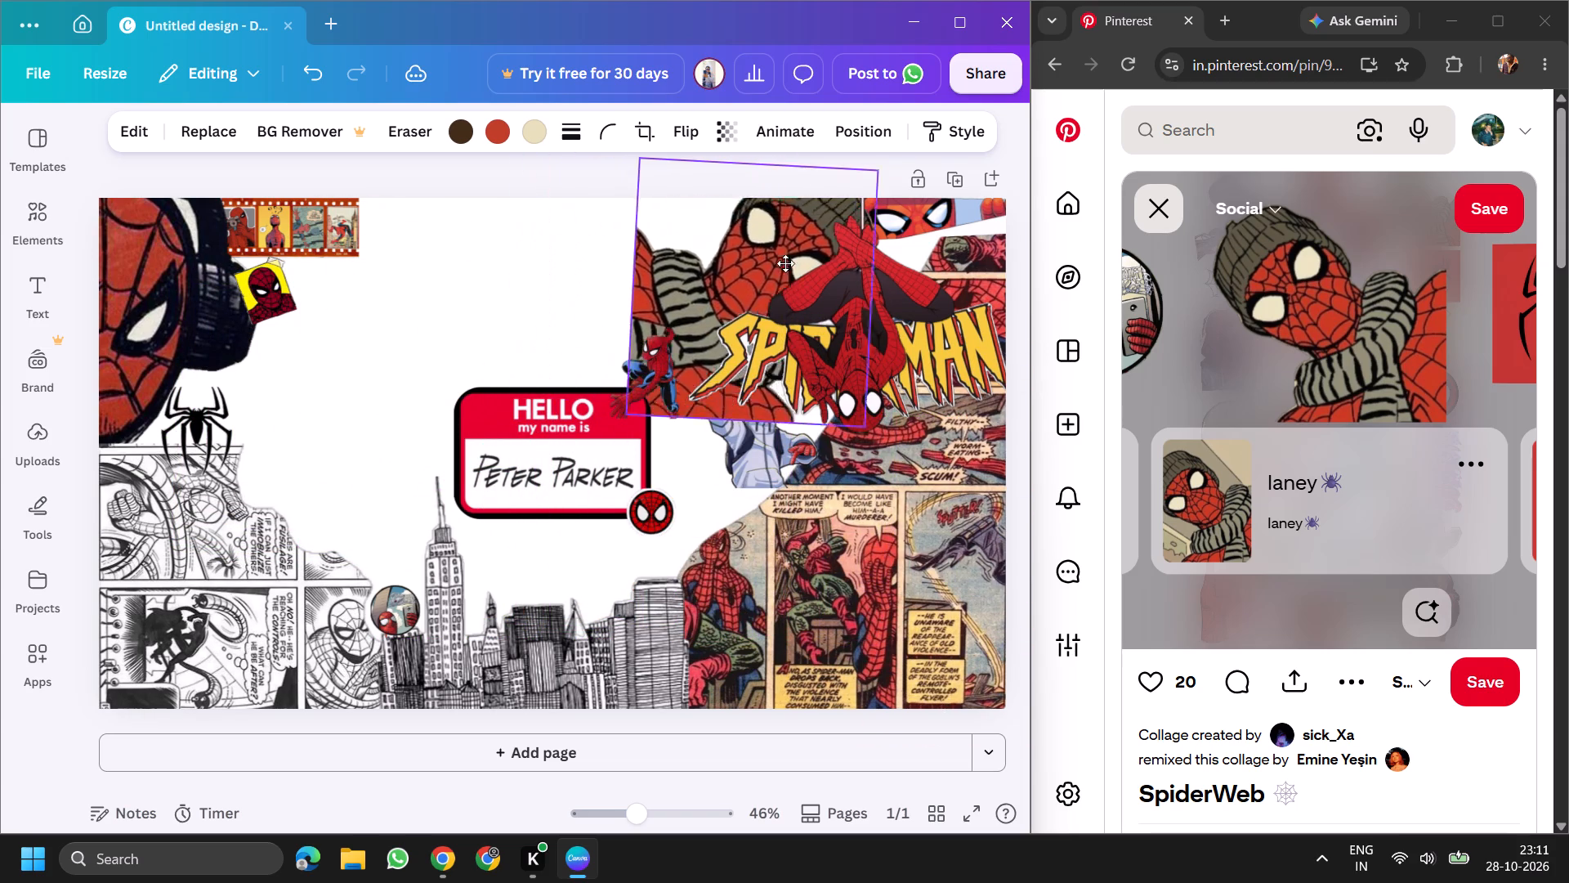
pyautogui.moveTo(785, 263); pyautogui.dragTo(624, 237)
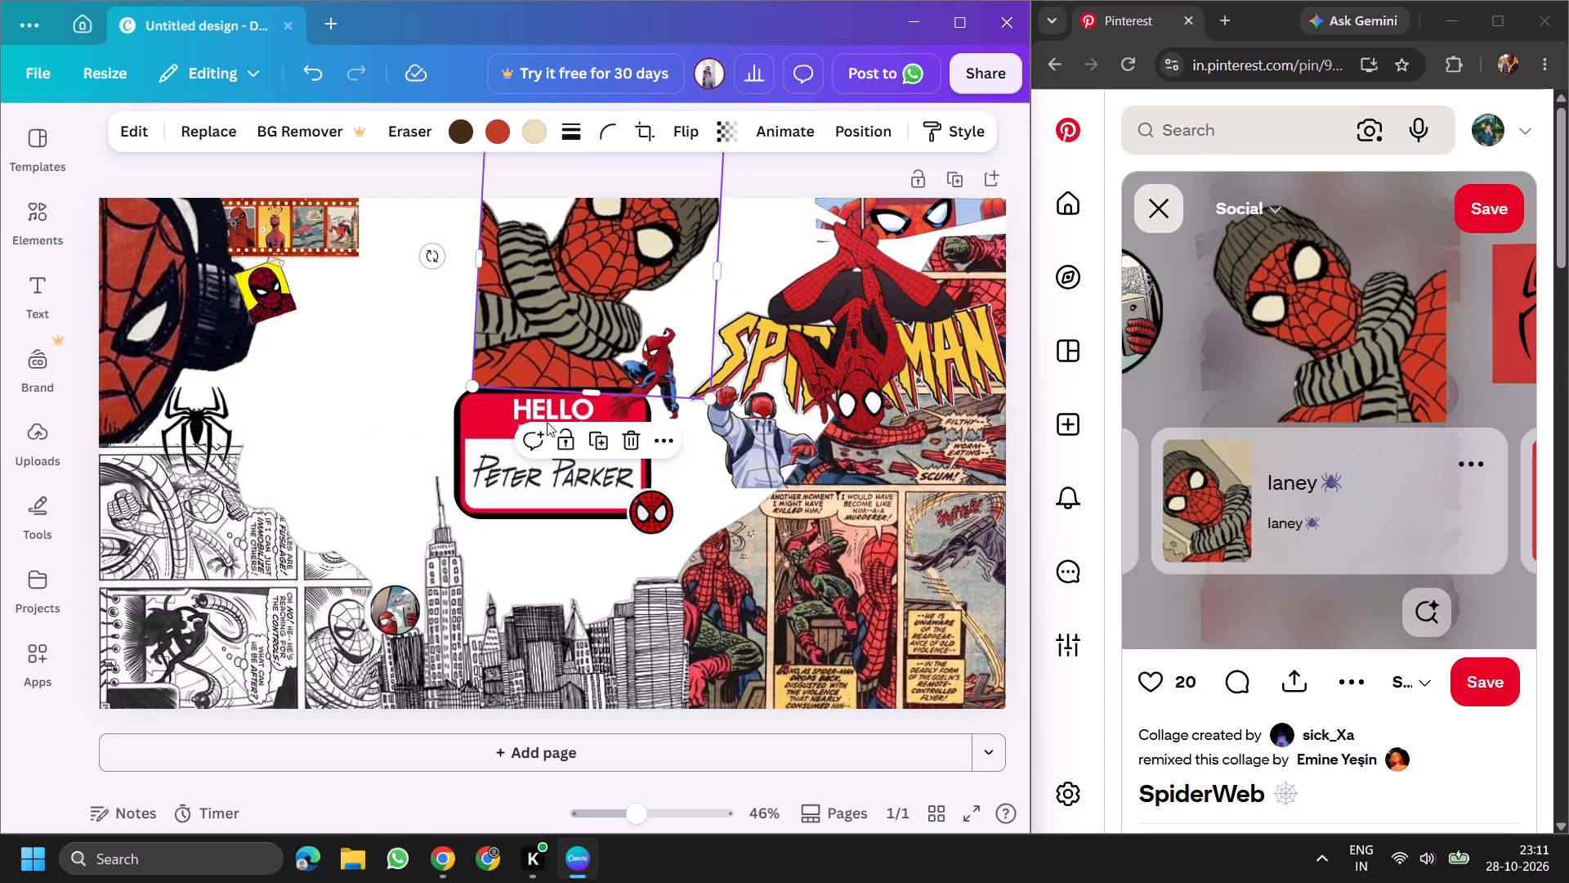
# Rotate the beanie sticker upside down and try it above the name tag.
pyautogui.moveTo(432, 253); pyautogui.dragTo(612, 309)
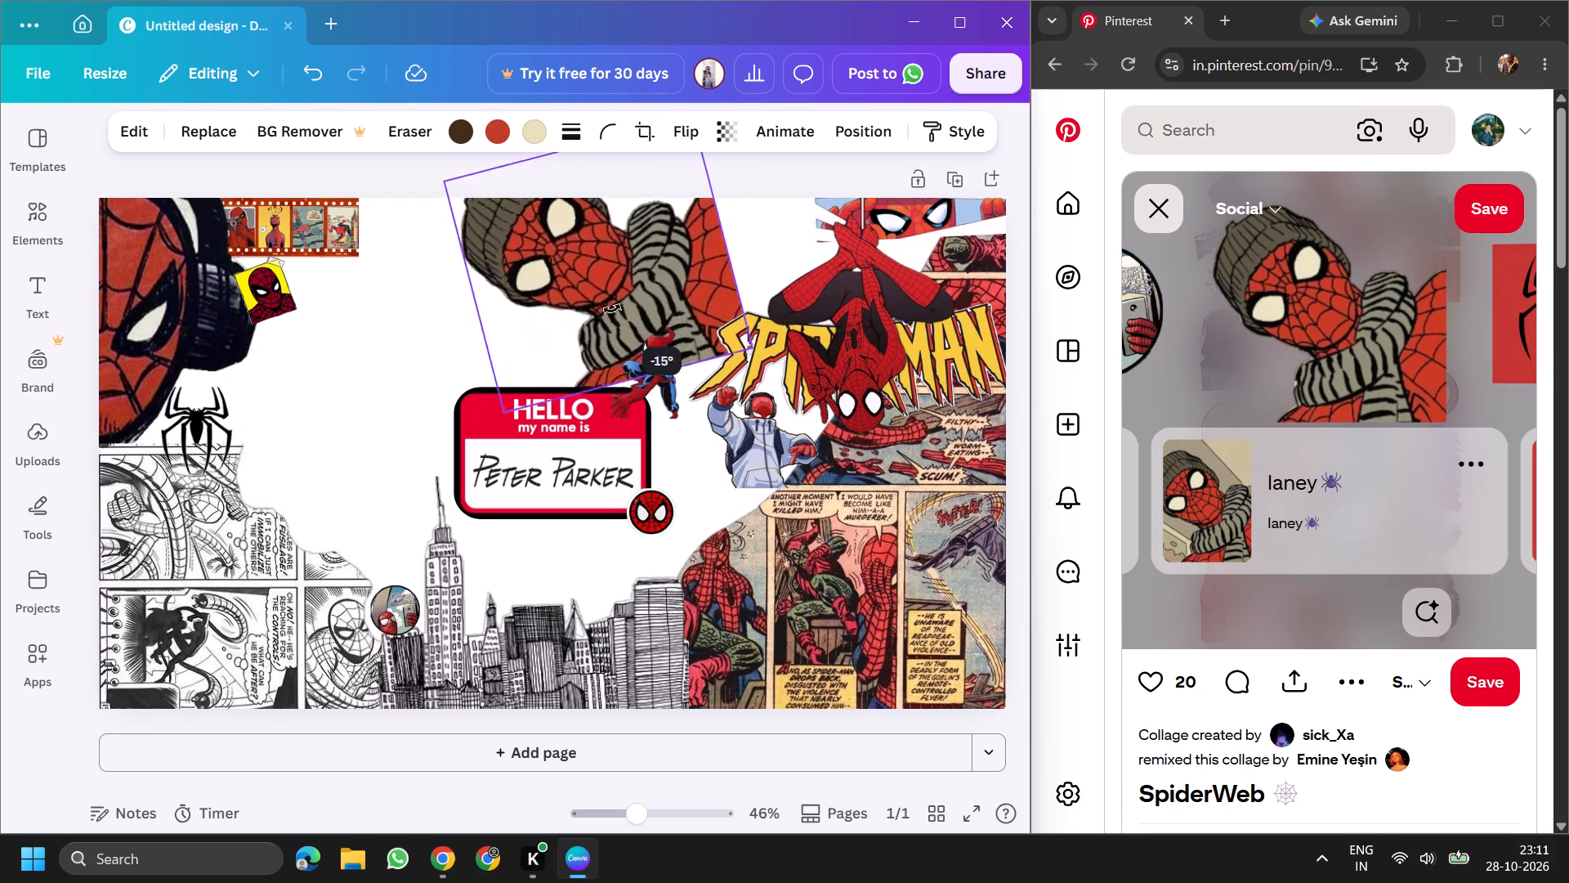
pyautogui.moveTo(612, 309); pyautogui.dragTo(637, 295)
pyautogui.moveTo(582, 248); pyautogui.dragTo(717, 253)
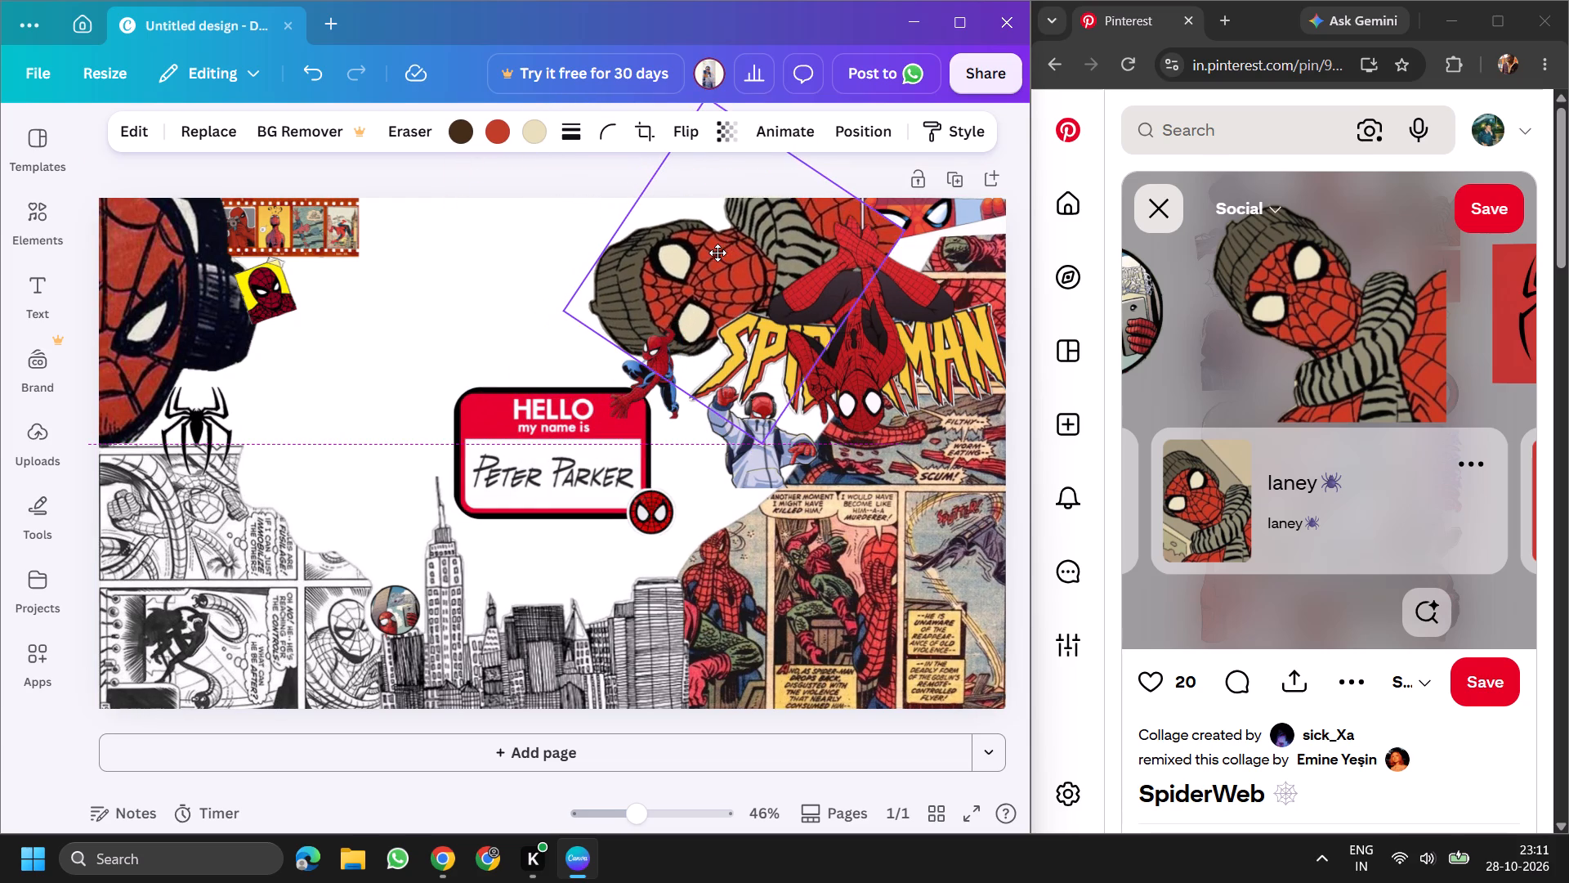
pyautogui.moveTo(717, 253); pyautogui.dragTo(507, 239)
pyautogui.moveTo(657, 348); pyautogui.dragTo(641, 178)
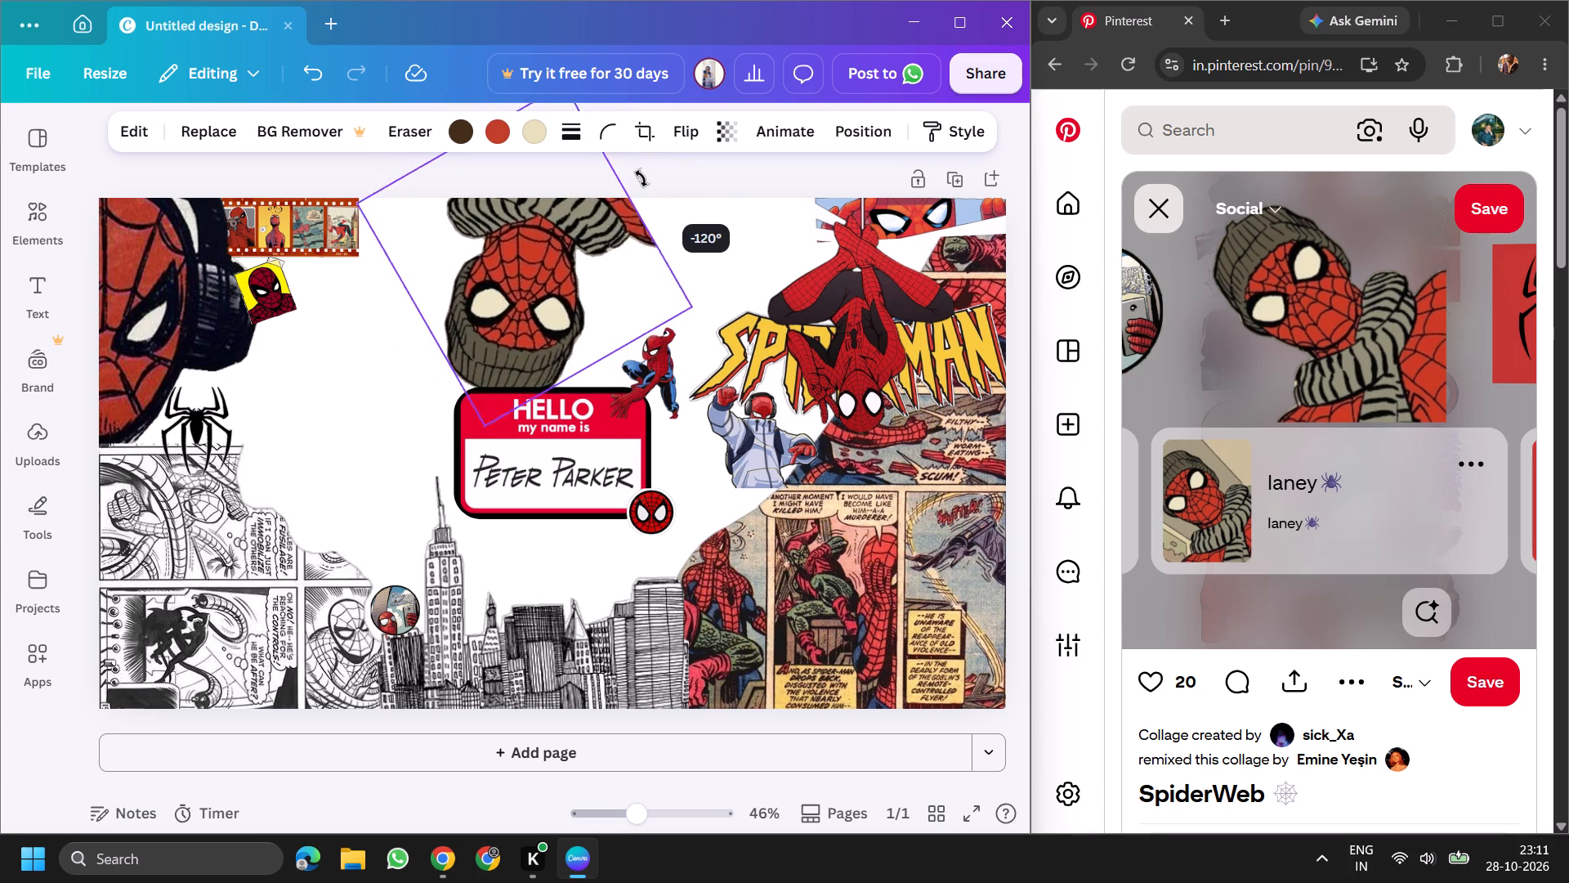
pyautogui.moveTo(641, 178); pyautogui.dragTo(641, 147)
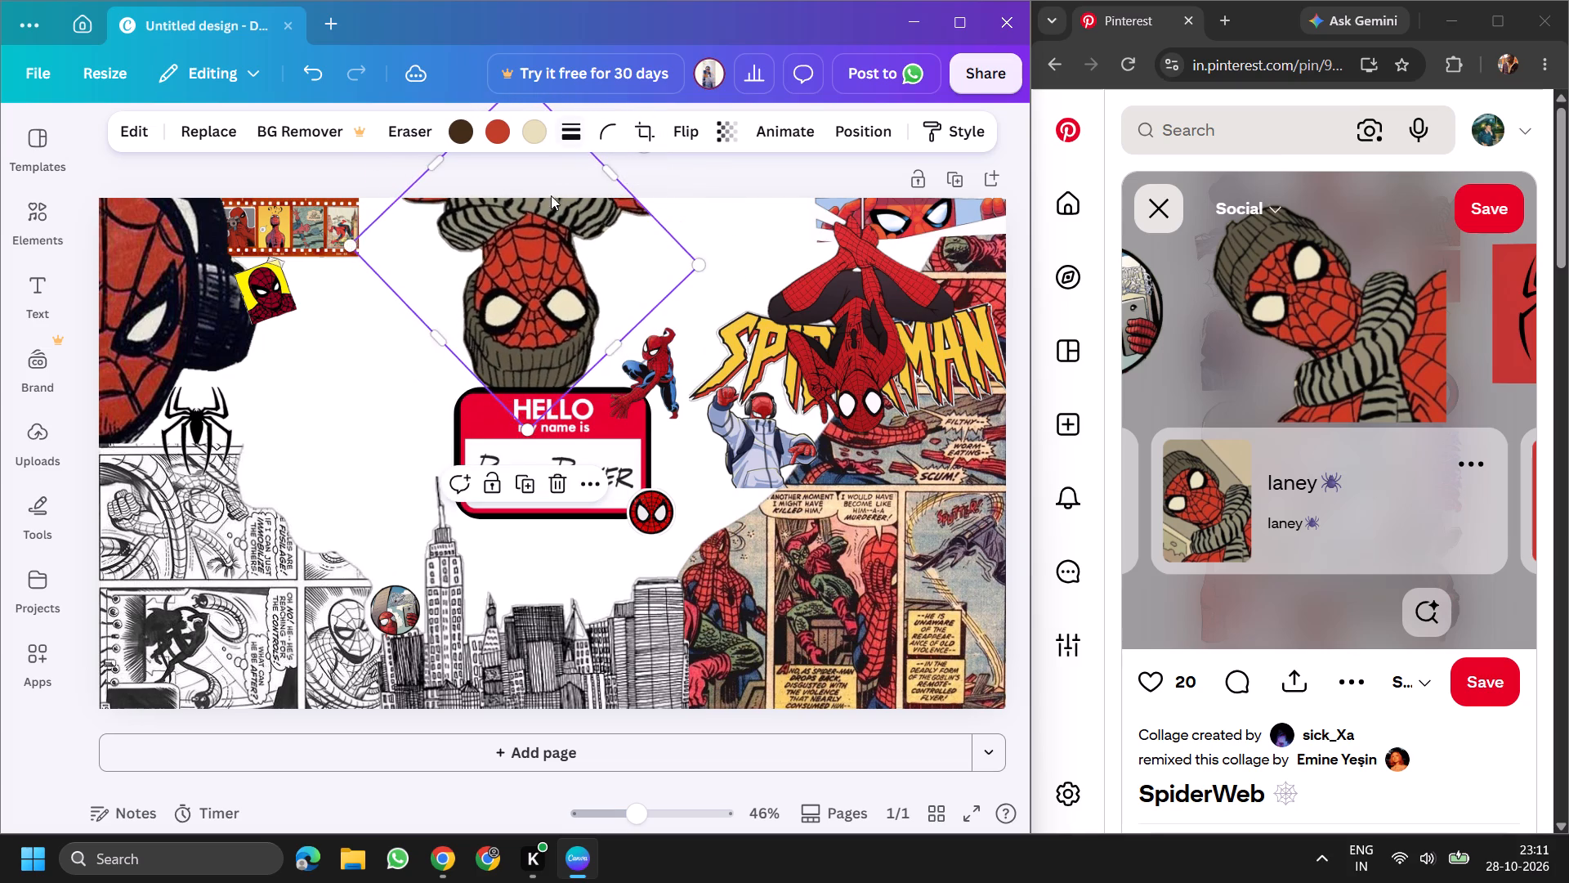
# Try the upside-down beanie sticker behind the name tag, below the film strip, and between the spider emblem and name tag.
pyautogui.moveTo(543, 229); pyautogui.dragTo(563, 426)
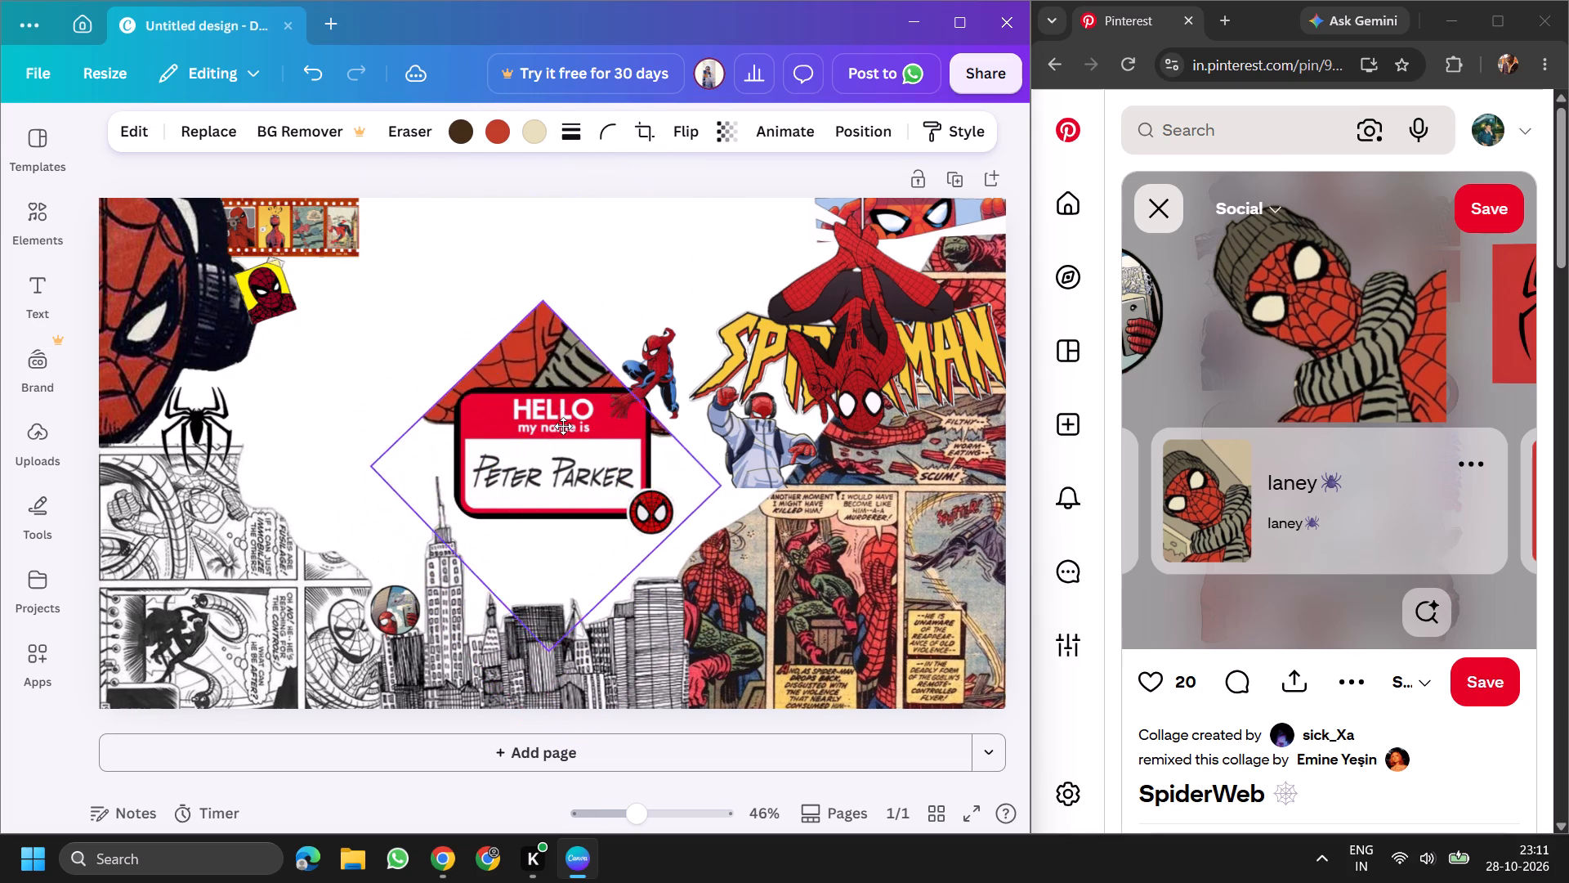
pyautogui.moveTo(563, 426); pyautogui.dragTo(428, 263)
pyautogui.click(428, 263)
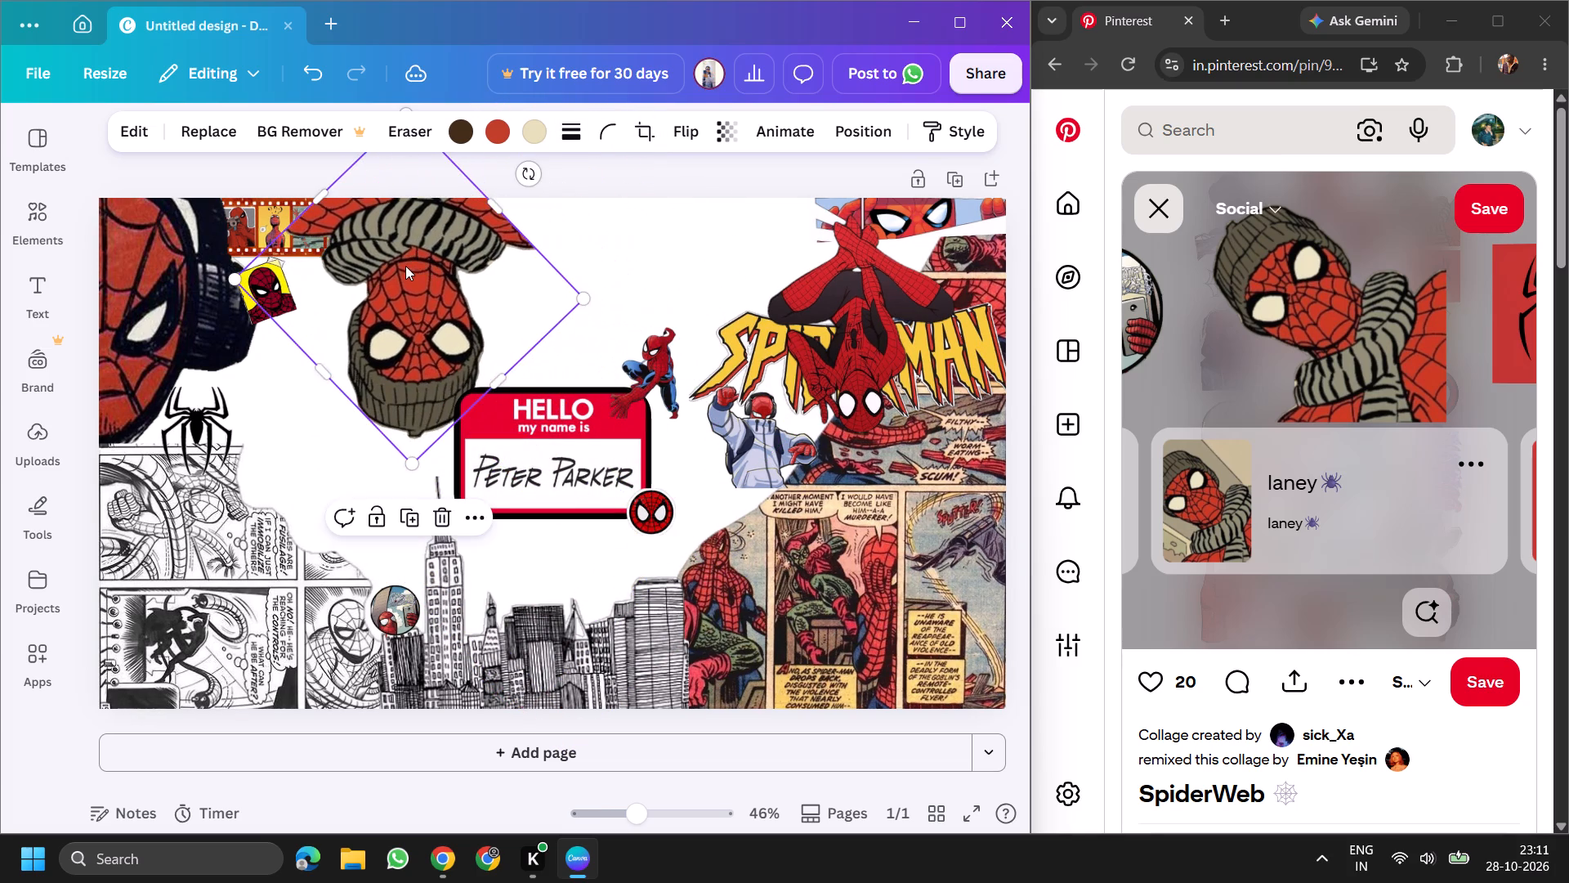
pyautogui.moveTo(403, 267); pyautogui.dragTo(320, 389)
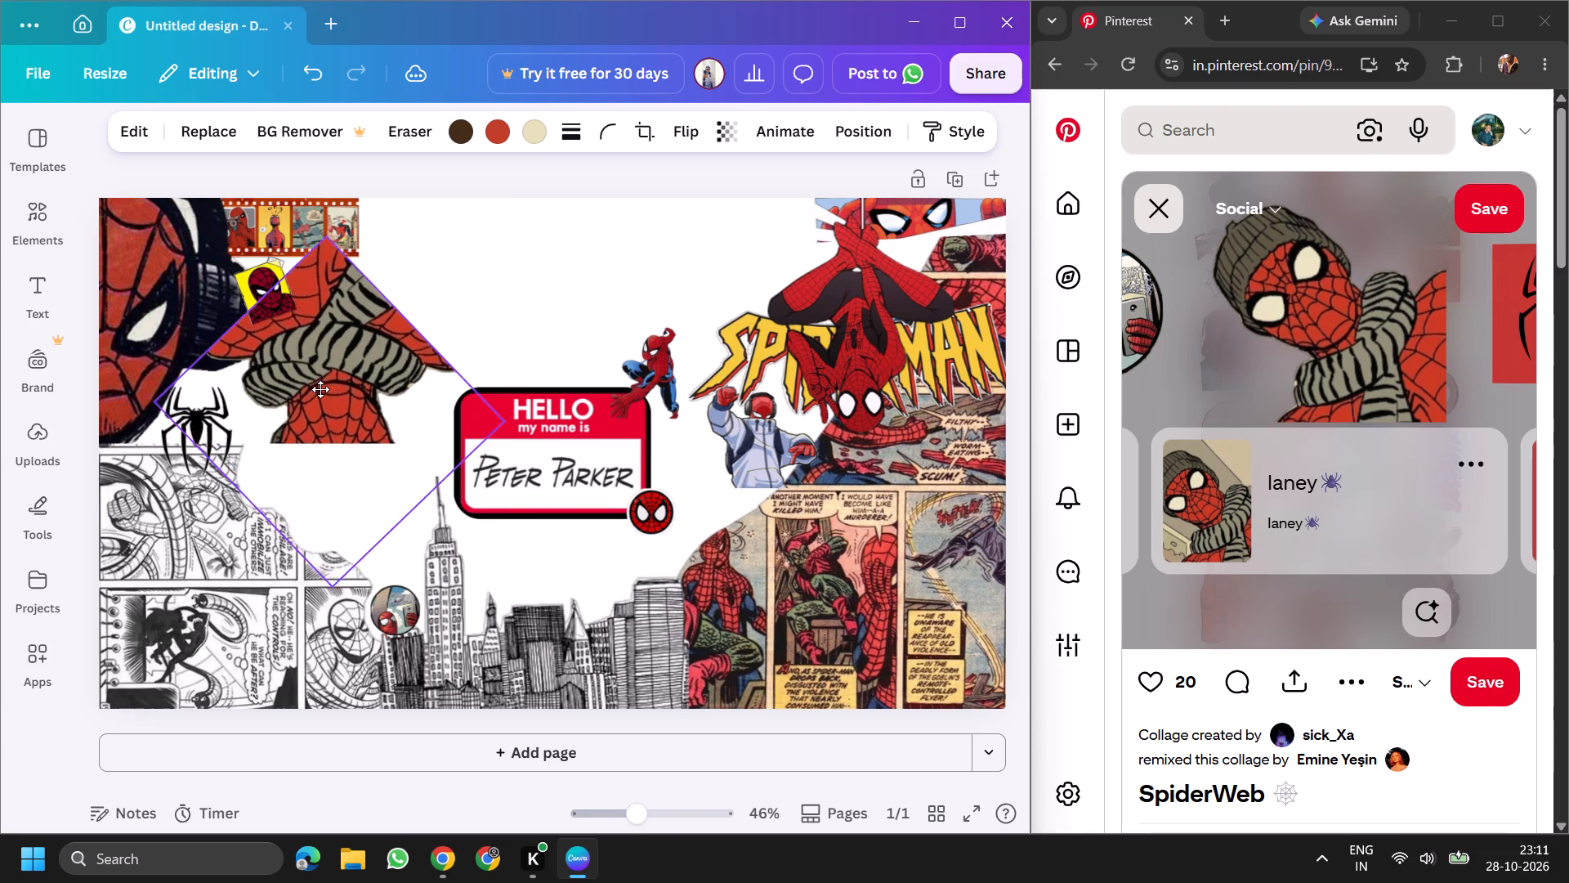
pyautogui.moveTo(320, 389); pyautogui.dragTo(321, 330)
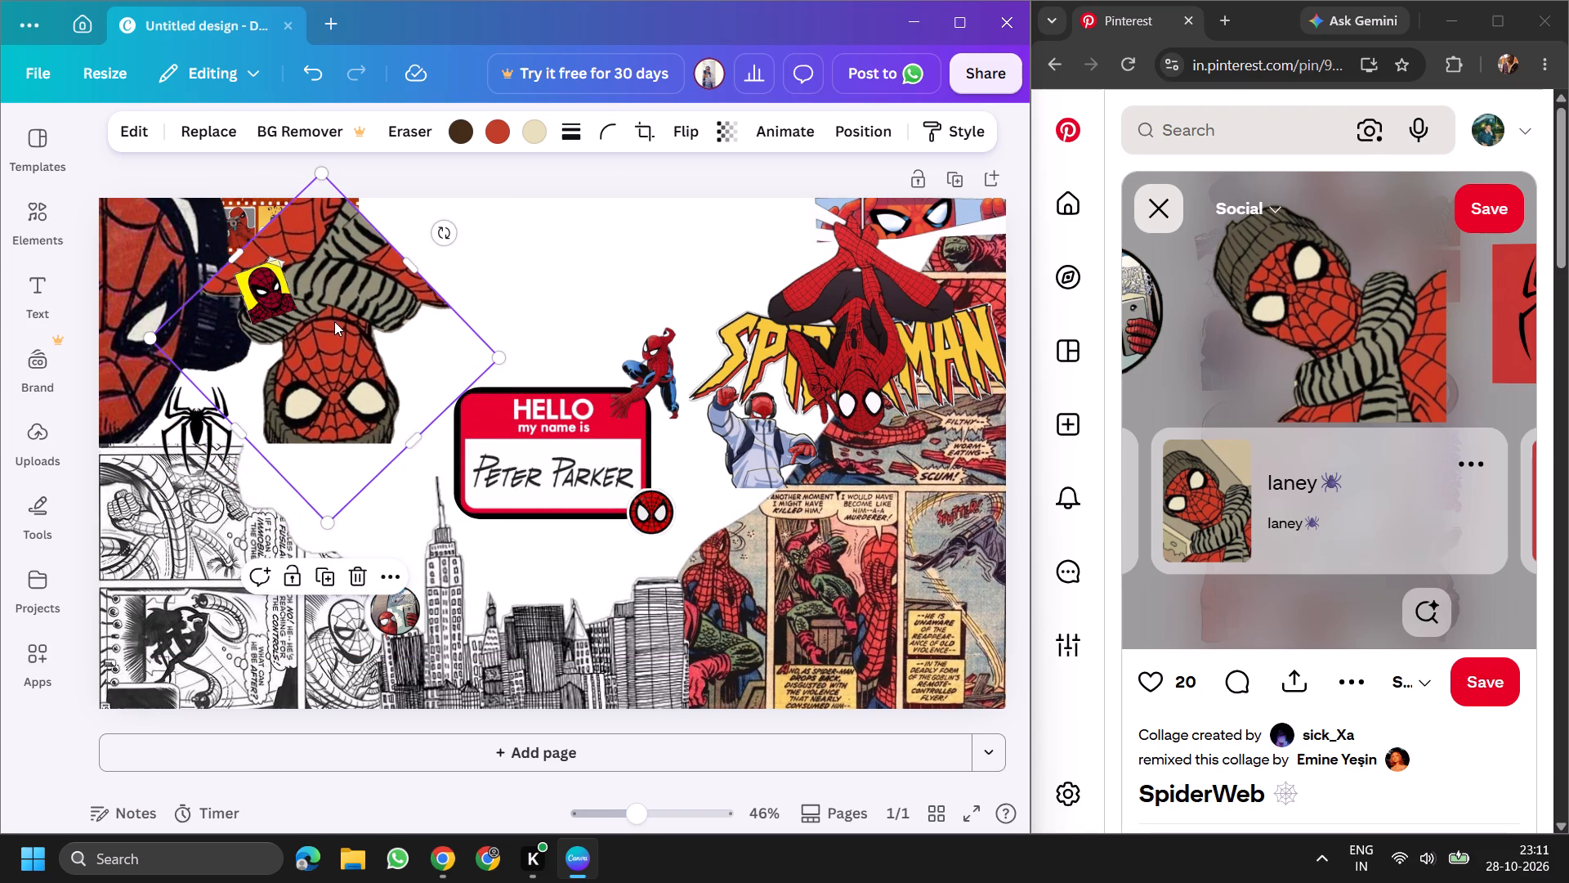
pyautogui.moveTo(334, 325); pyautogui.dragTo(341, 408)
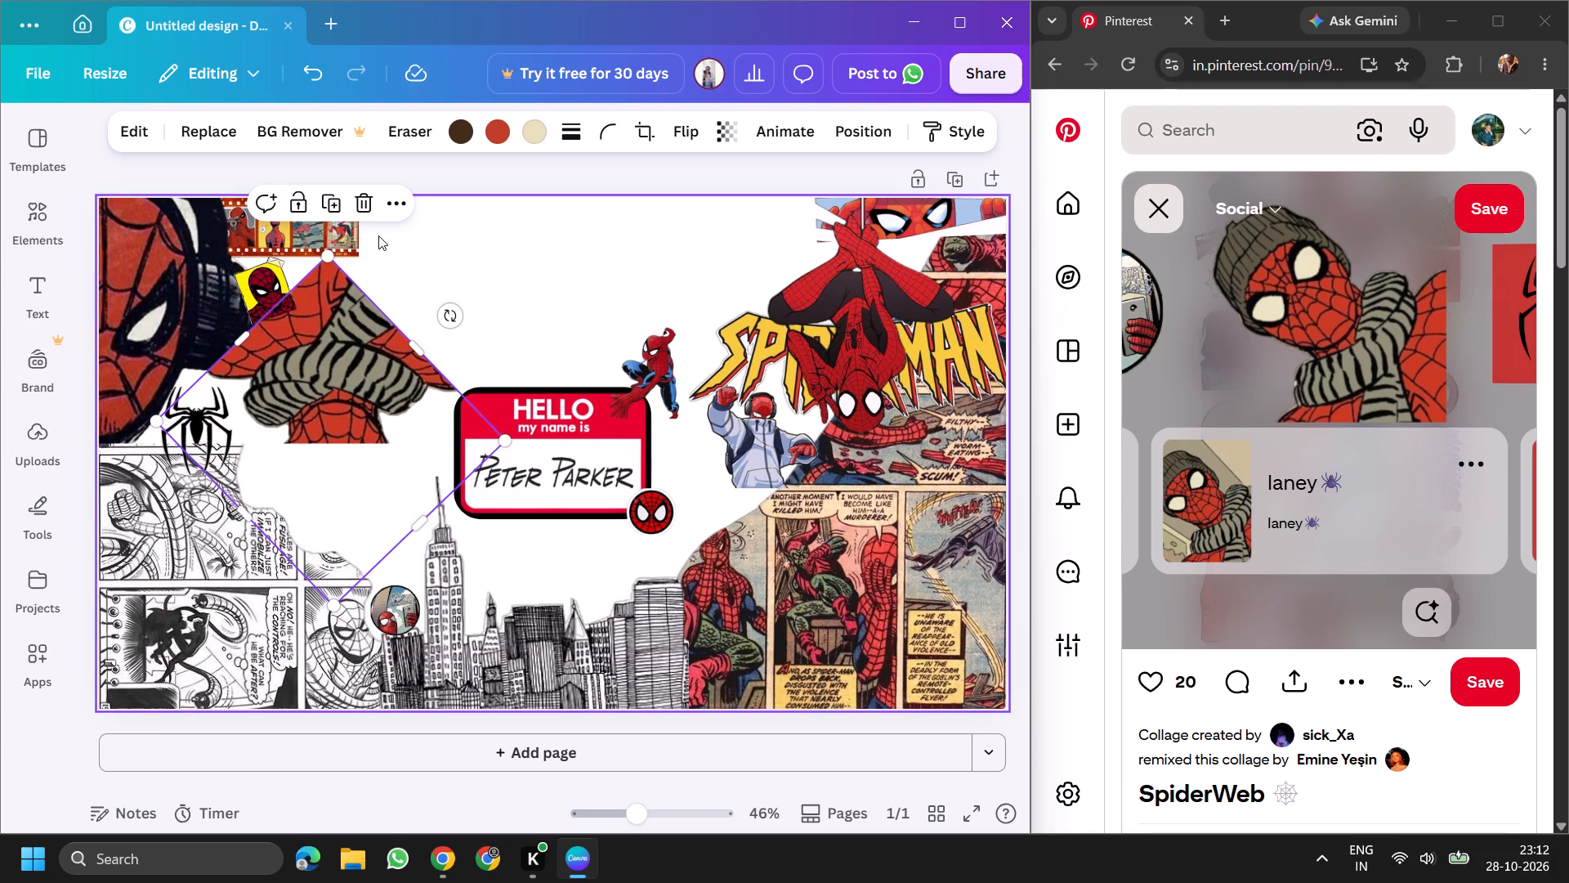
# Delete the beanie sticker from the design.
pyautogui.click(369, 202)
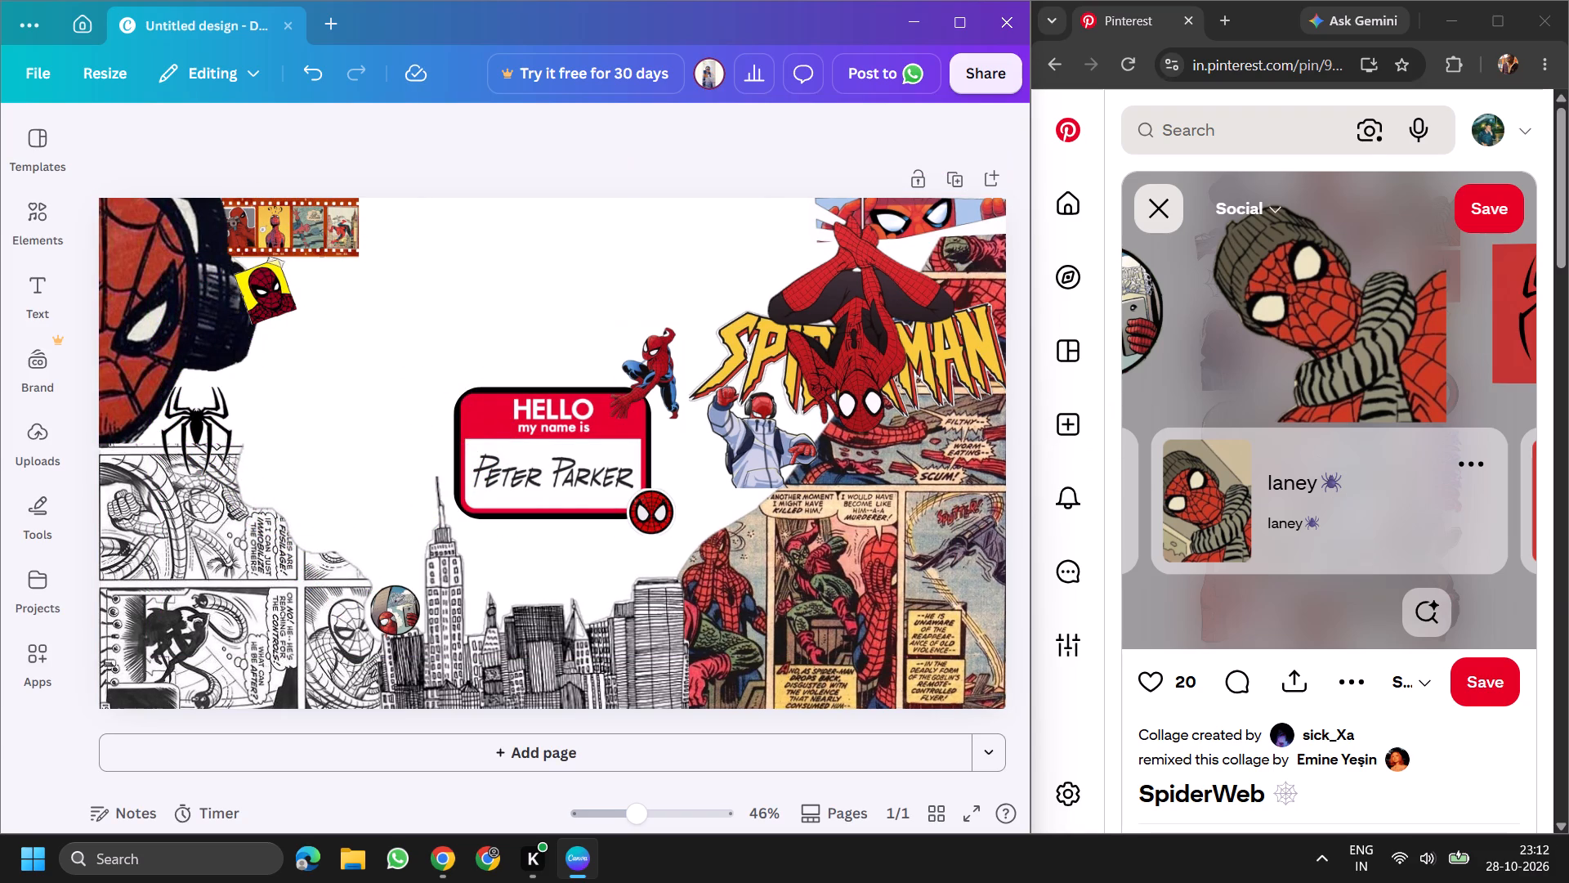
# Copy the hooded Spider-Man sticker holding a cat from the Pinterest collage and paste it into the Canva design.
pyautogui.click(1501, 319)
pyautogui.moveTo(1528, 320); pyautogui.dragTo(1535, 320)
pyautogui.click(1509, 343)
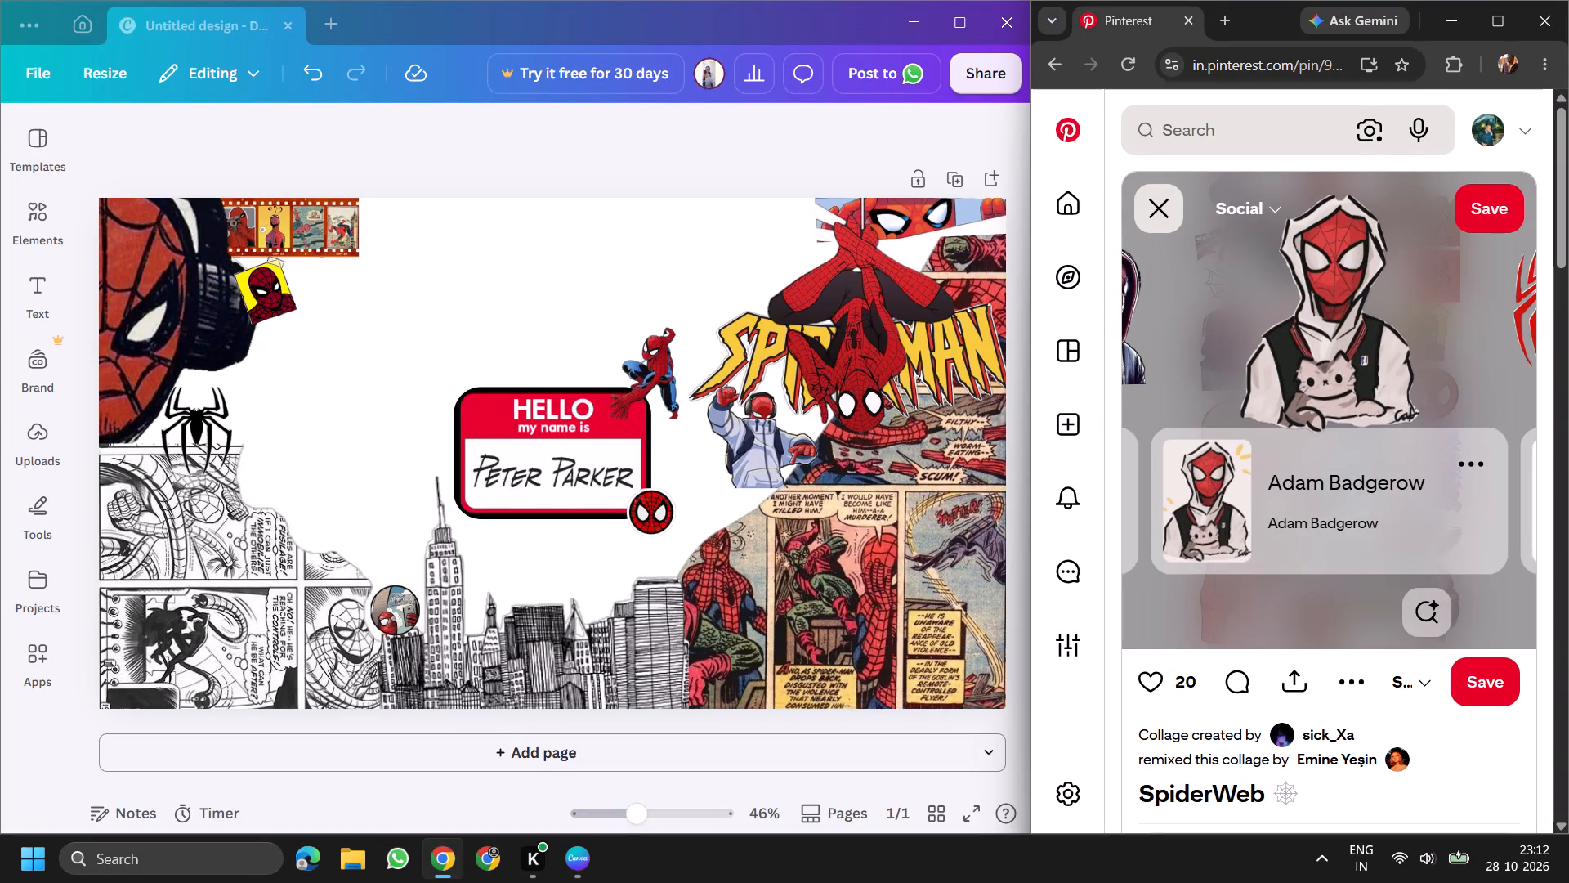
pyautogui.click(1503, 343)
pyautogui.click(1149, 346)
pyautogui.rightClick(1325, 310)
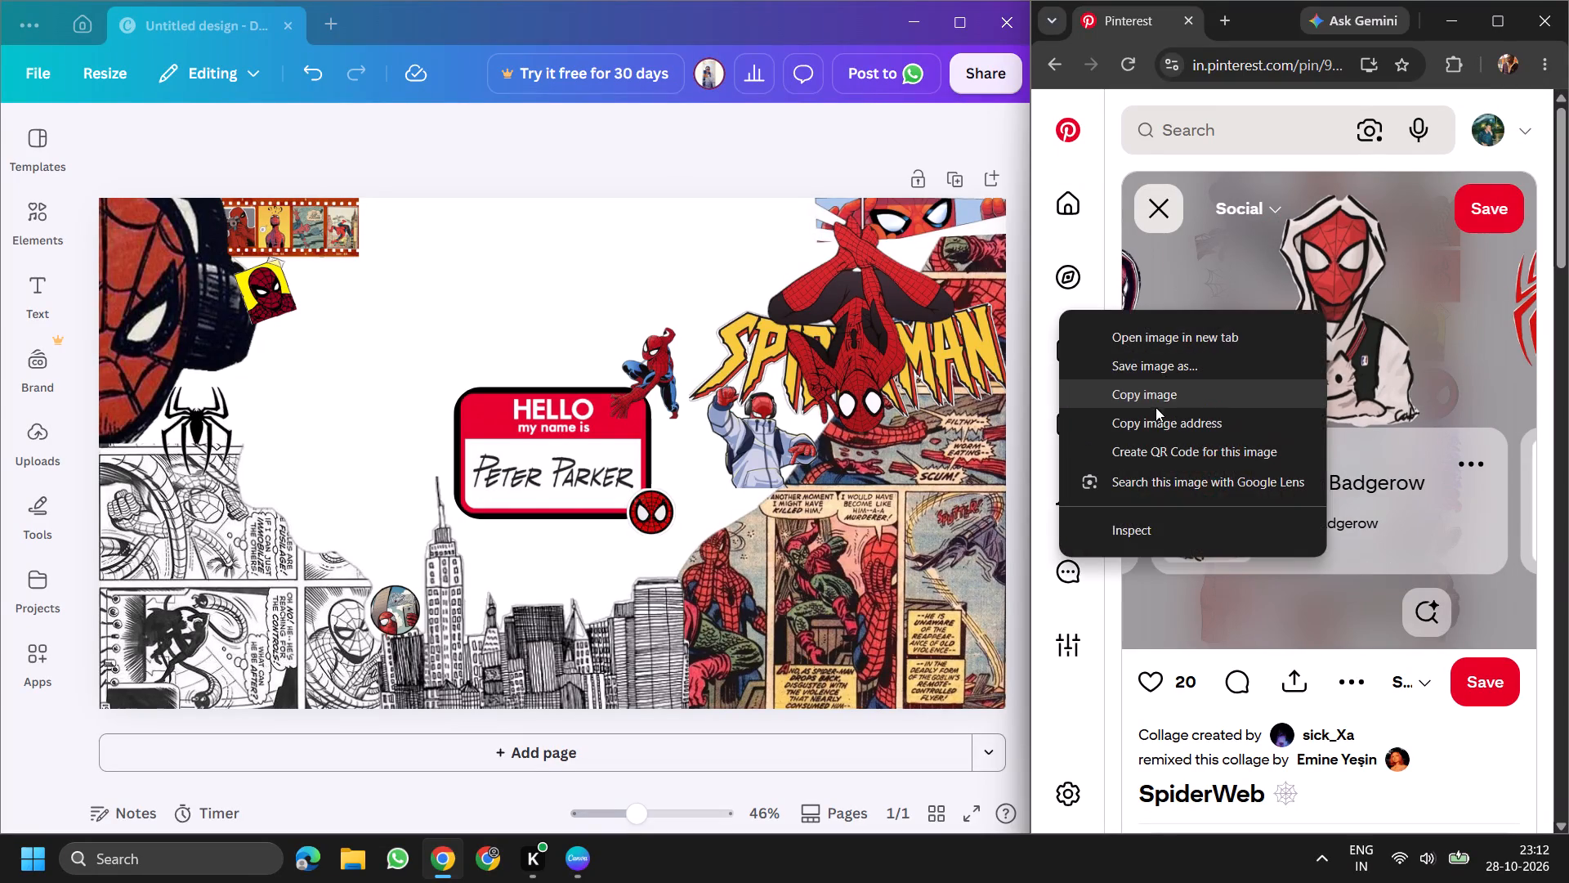
pyautogui.click(1156, 388)
pyautogui.rightClick(565, 271)
pyautogui.click(602, 394)
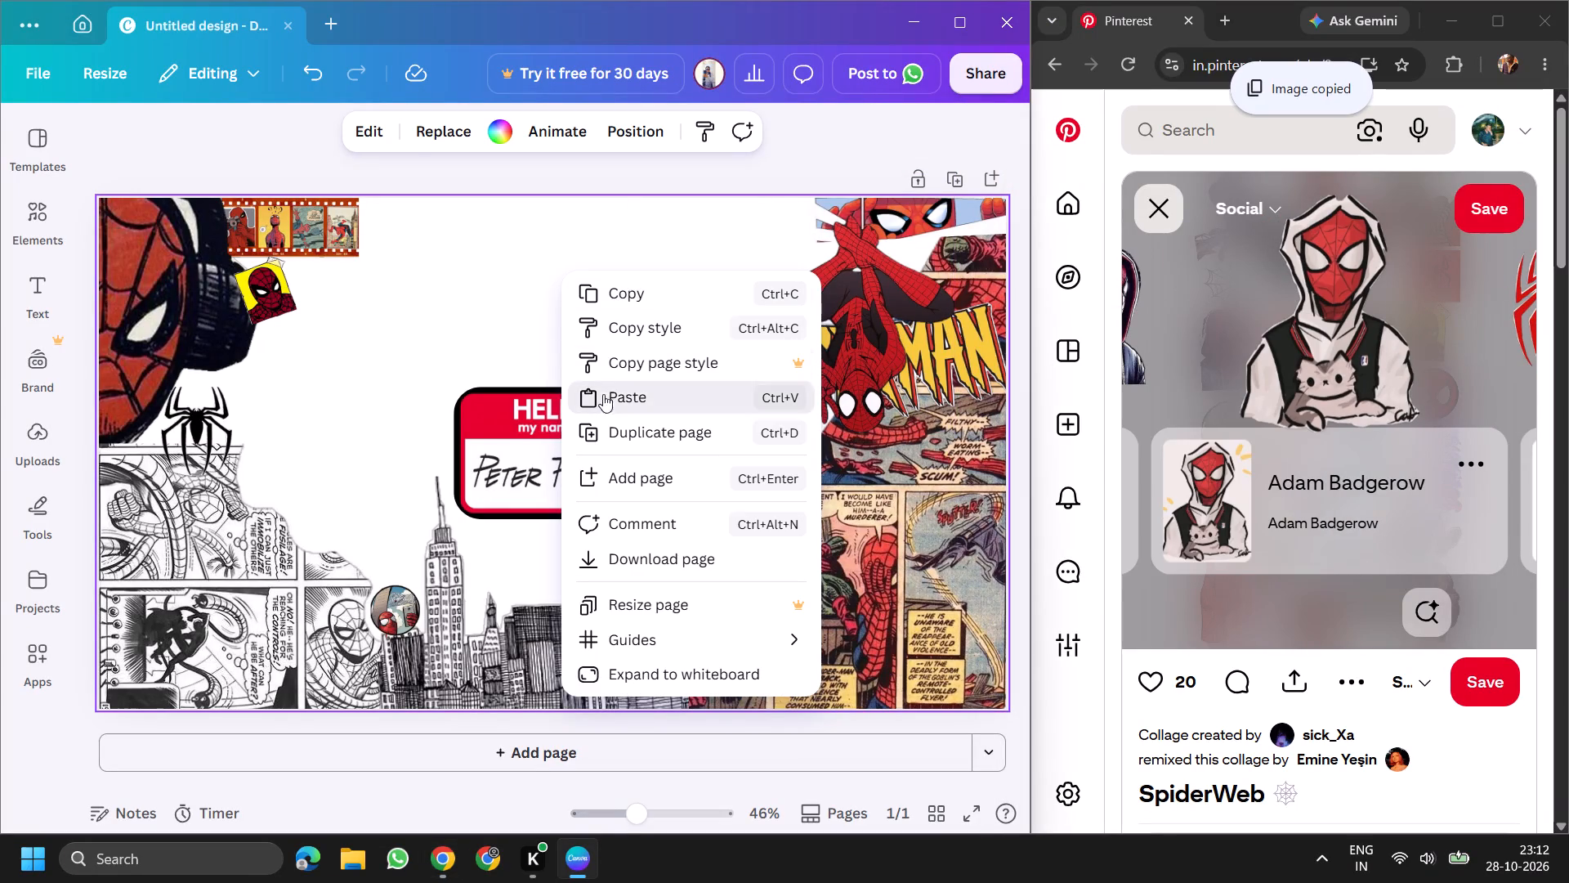
# Shrink the hooded Spider-Man sticker proportionally and place it beside the spider emblem, under the headphone head.
pyautogui.moveTo(550, 404); pyautogui.dragTo(532, 481)
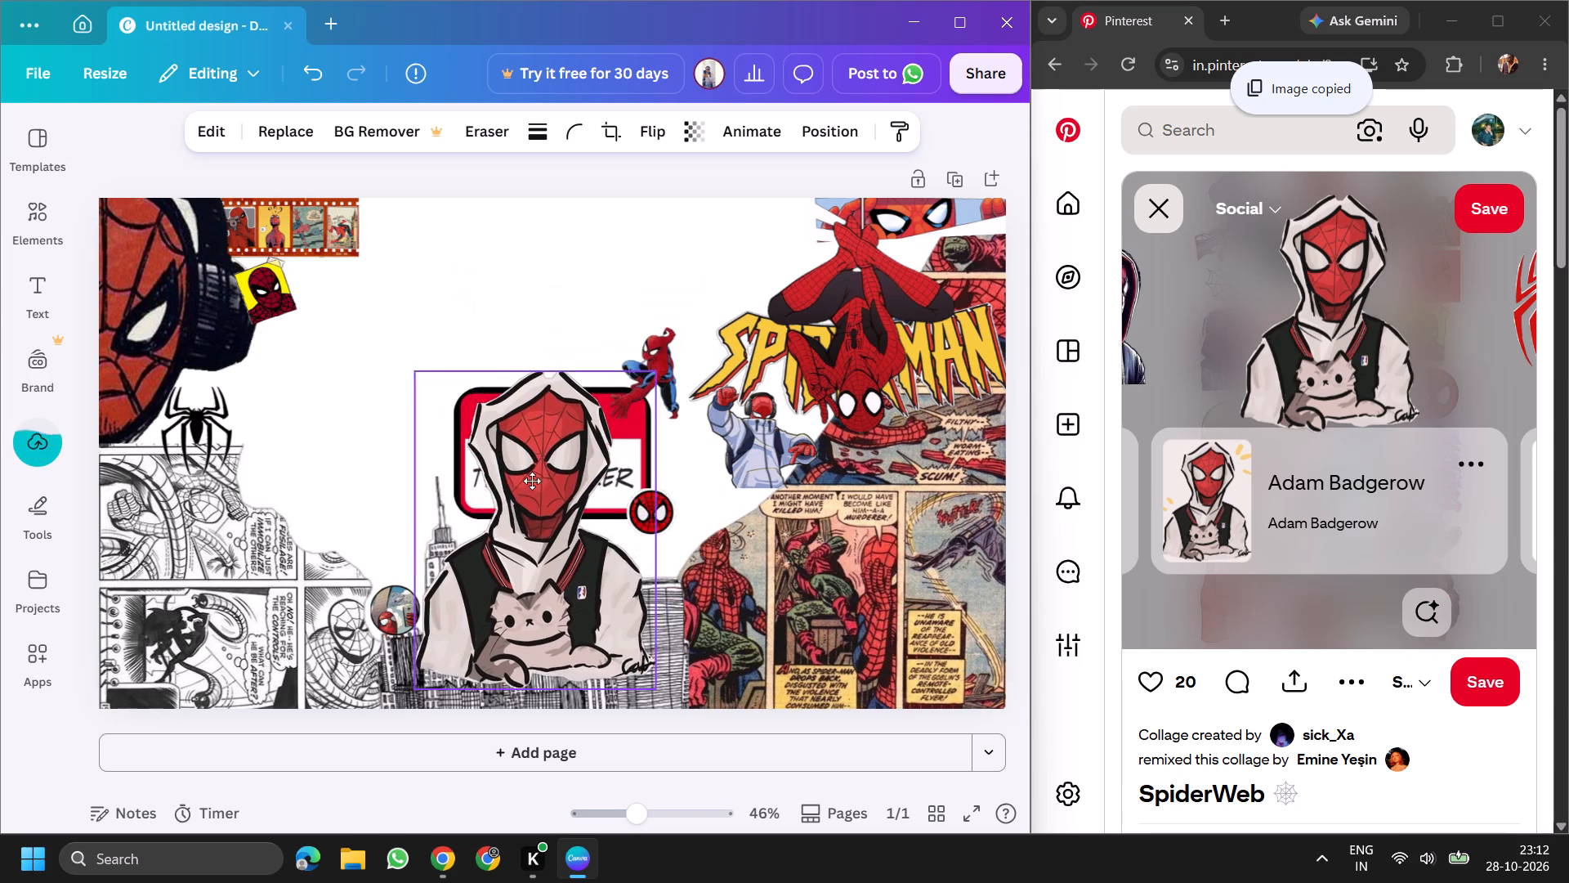
pyautogui.moveTo(532, 481); pyautogui.dragTo(299, 378)
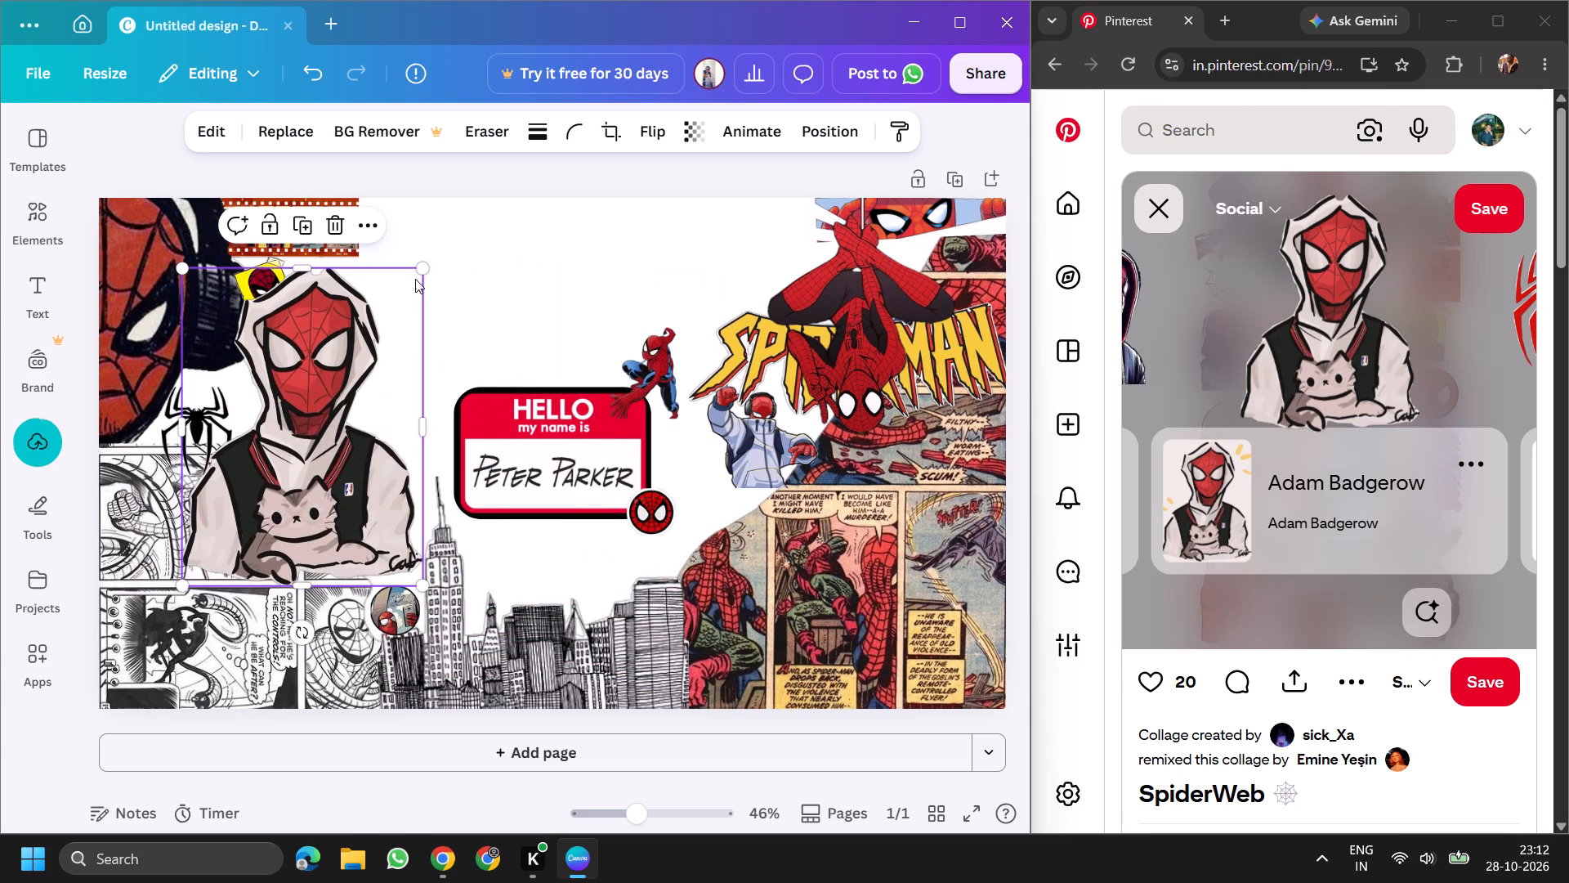
pyautogui.moveTo(415, 269); pyautogui.dragTo(295, 419)
pyautogui.moveTo(234, 495); pyautogui.dragTo(294, 405)
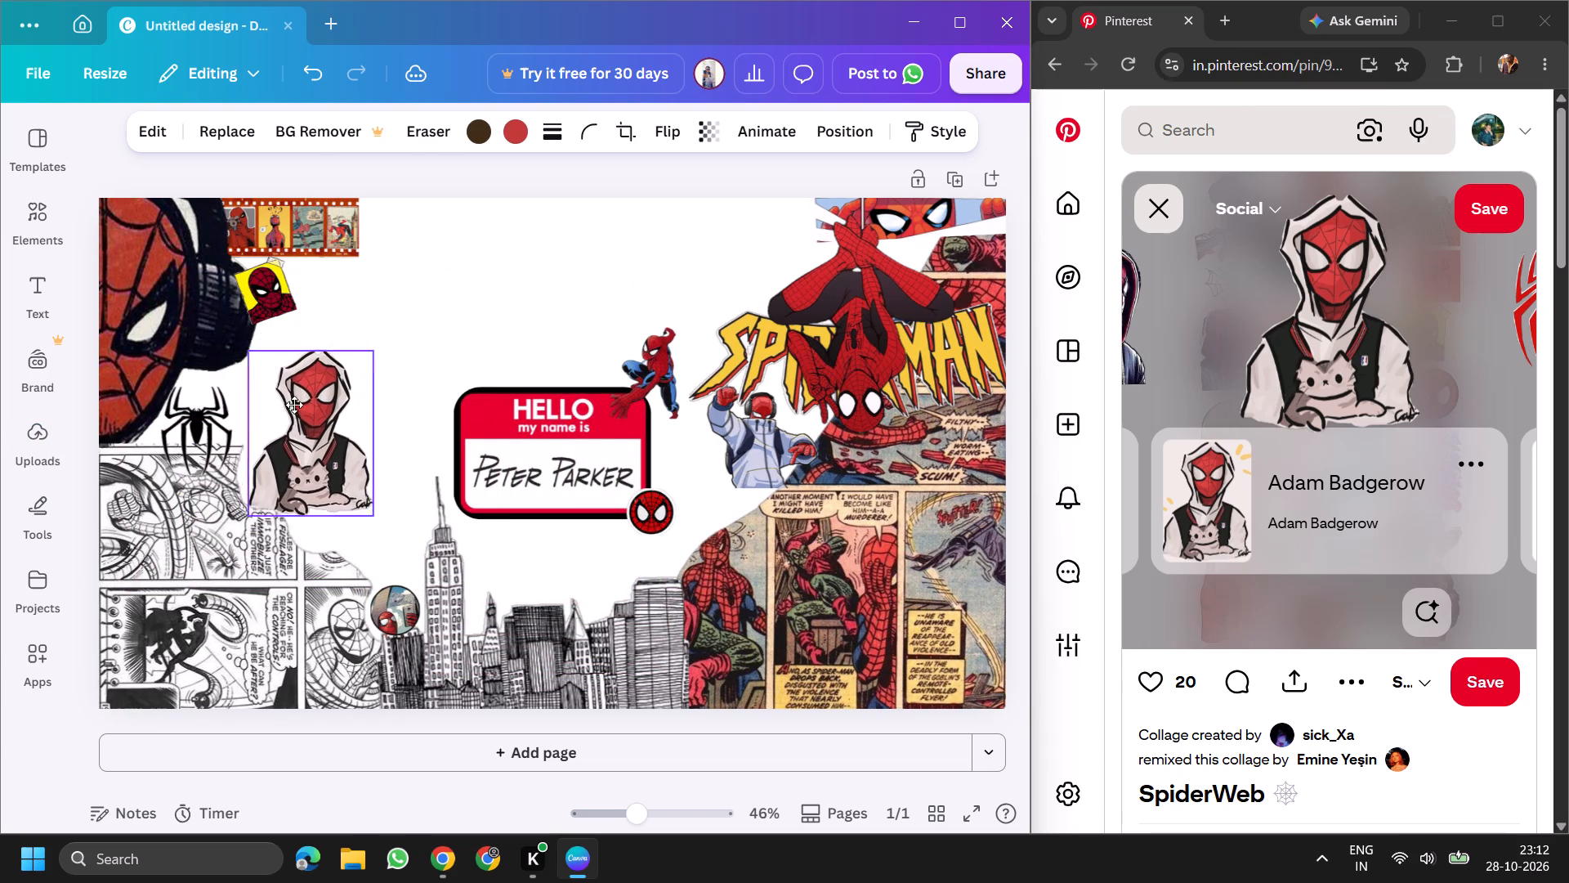
pyautogui.moveTo(294, 405); pyautogui.dragTo(276, 385)
pyautogui.moveTo(348, 311); pyautogui.dragTo(323, 332)
pyautogui.moveTo(275, 393); pyautogui.dragTo(274, 376)
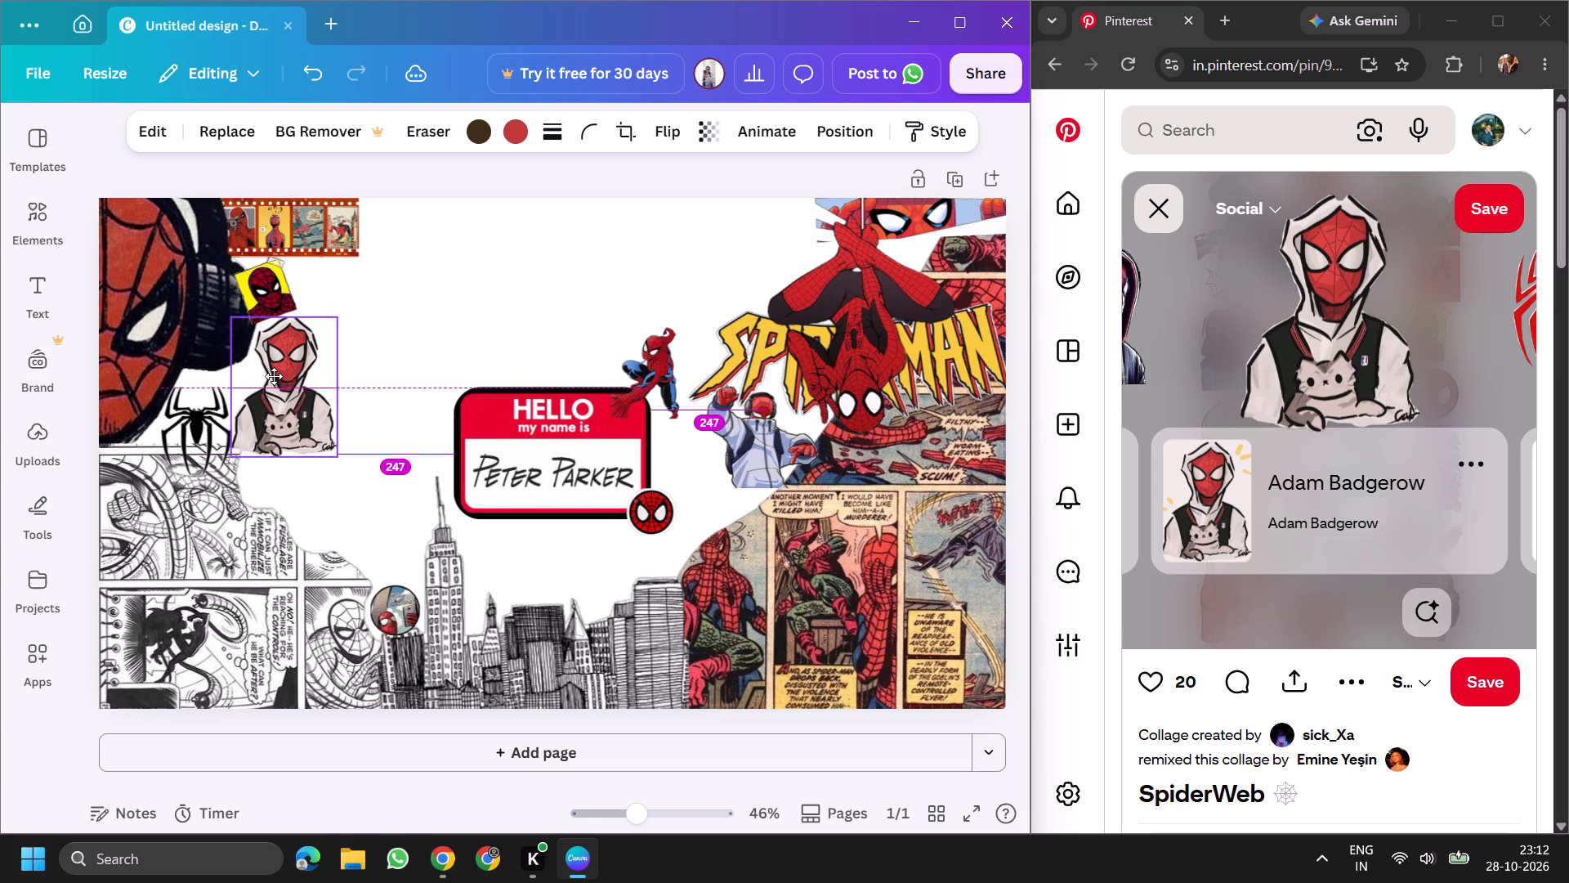
pyautogui.moveTo(274, 376); pyautogui.dragTo(242, 403)
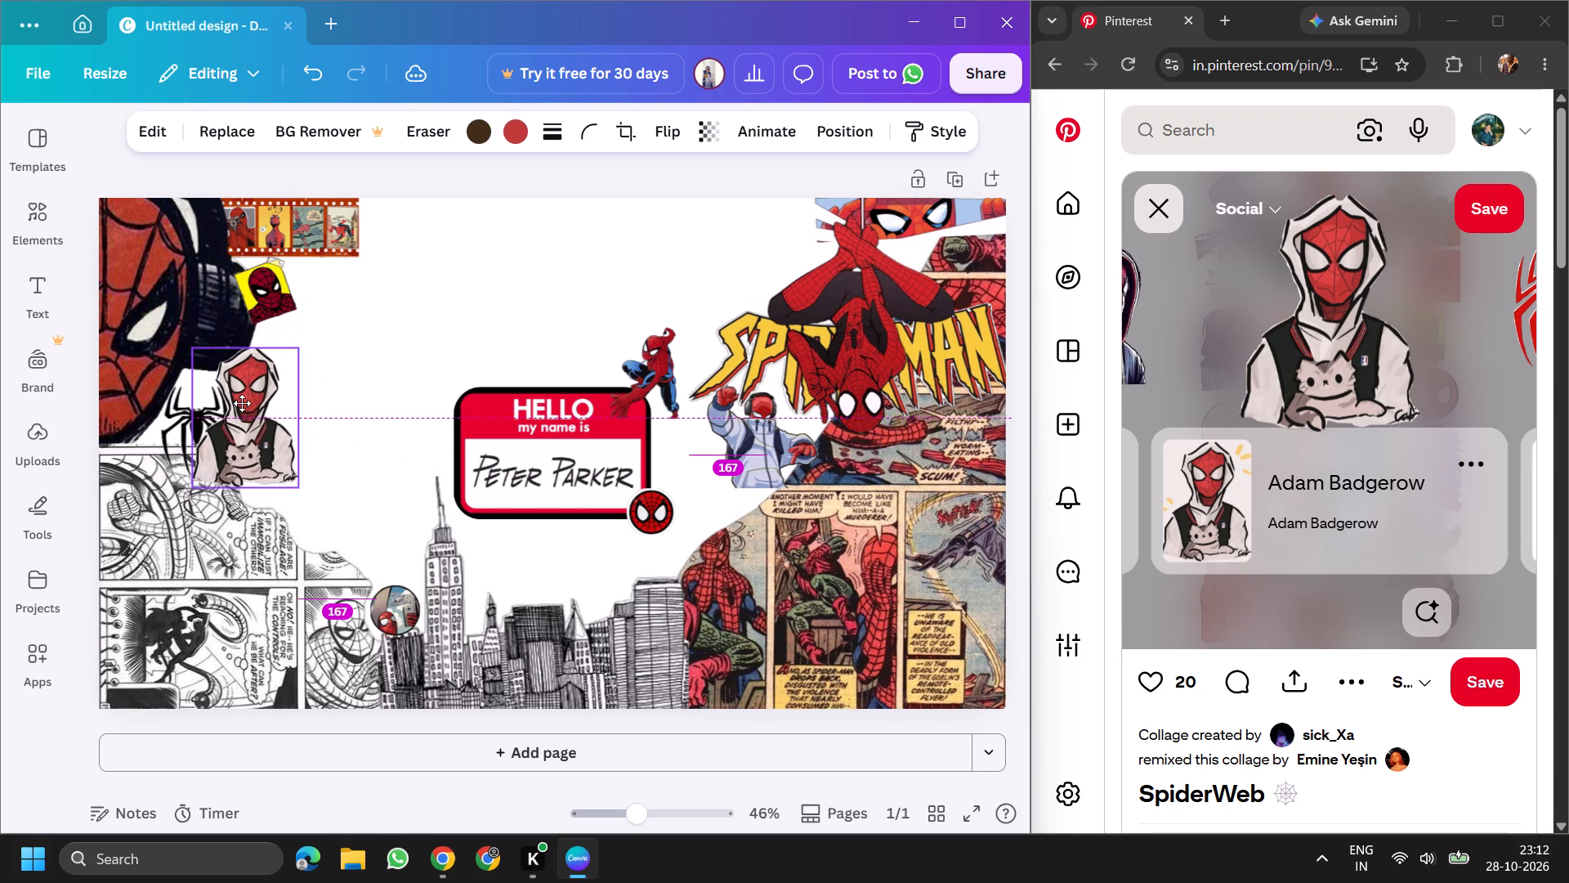
pyautogui.moveTo(242, 403); pyautogui.dragTo(248, 392)
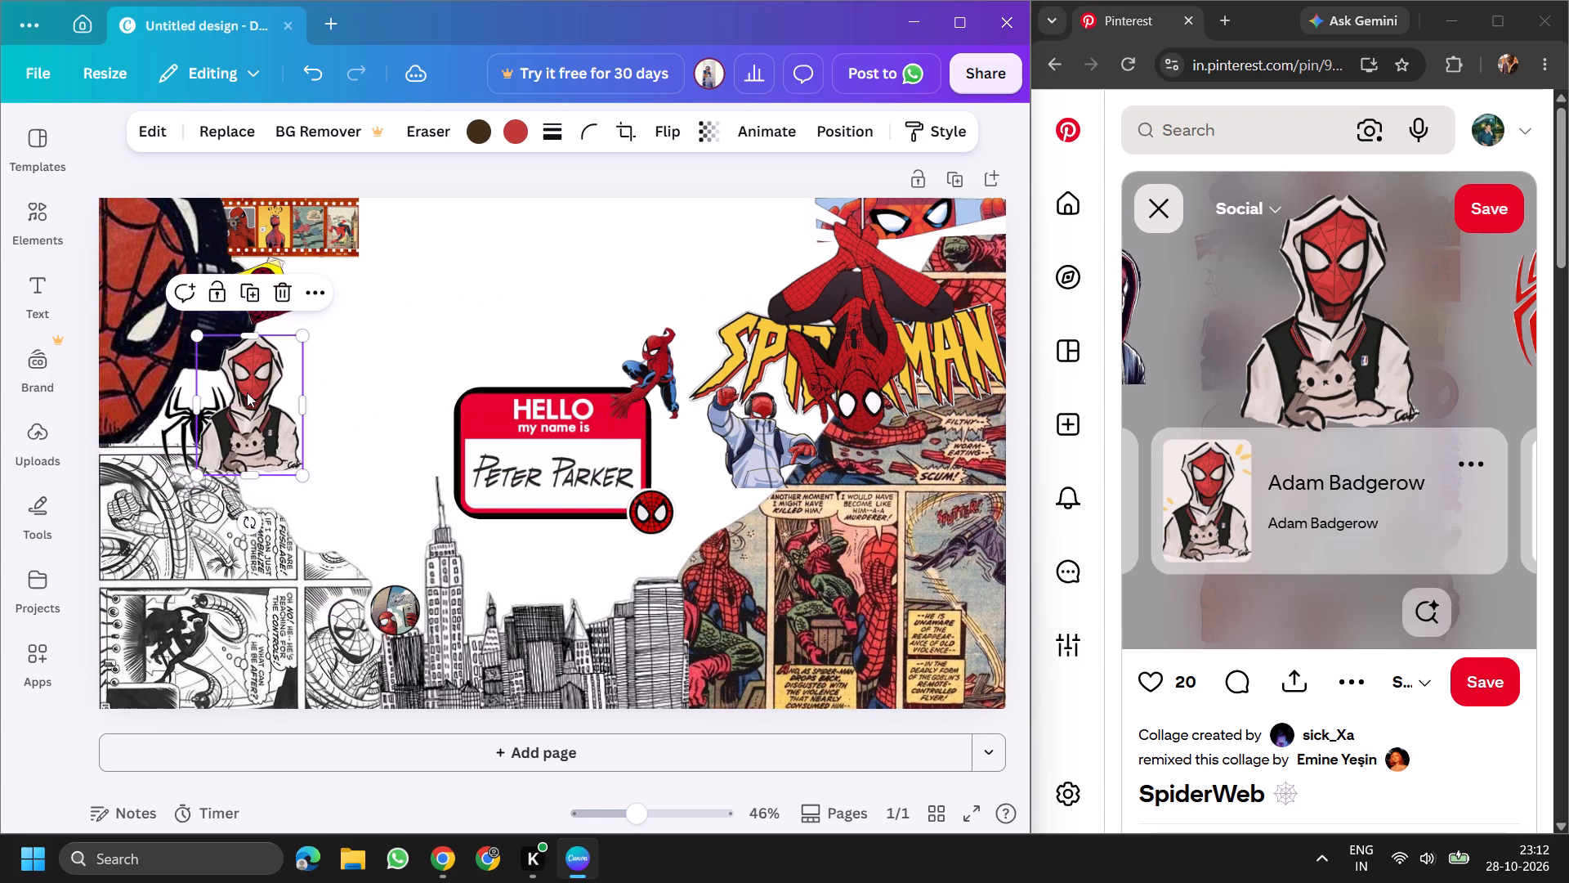
# Send the hooded Spider-Man sticker back one layer behind the spider emblem and set it just below the yellow sticker.
pyautogui.hotkey('ctrl', '[')
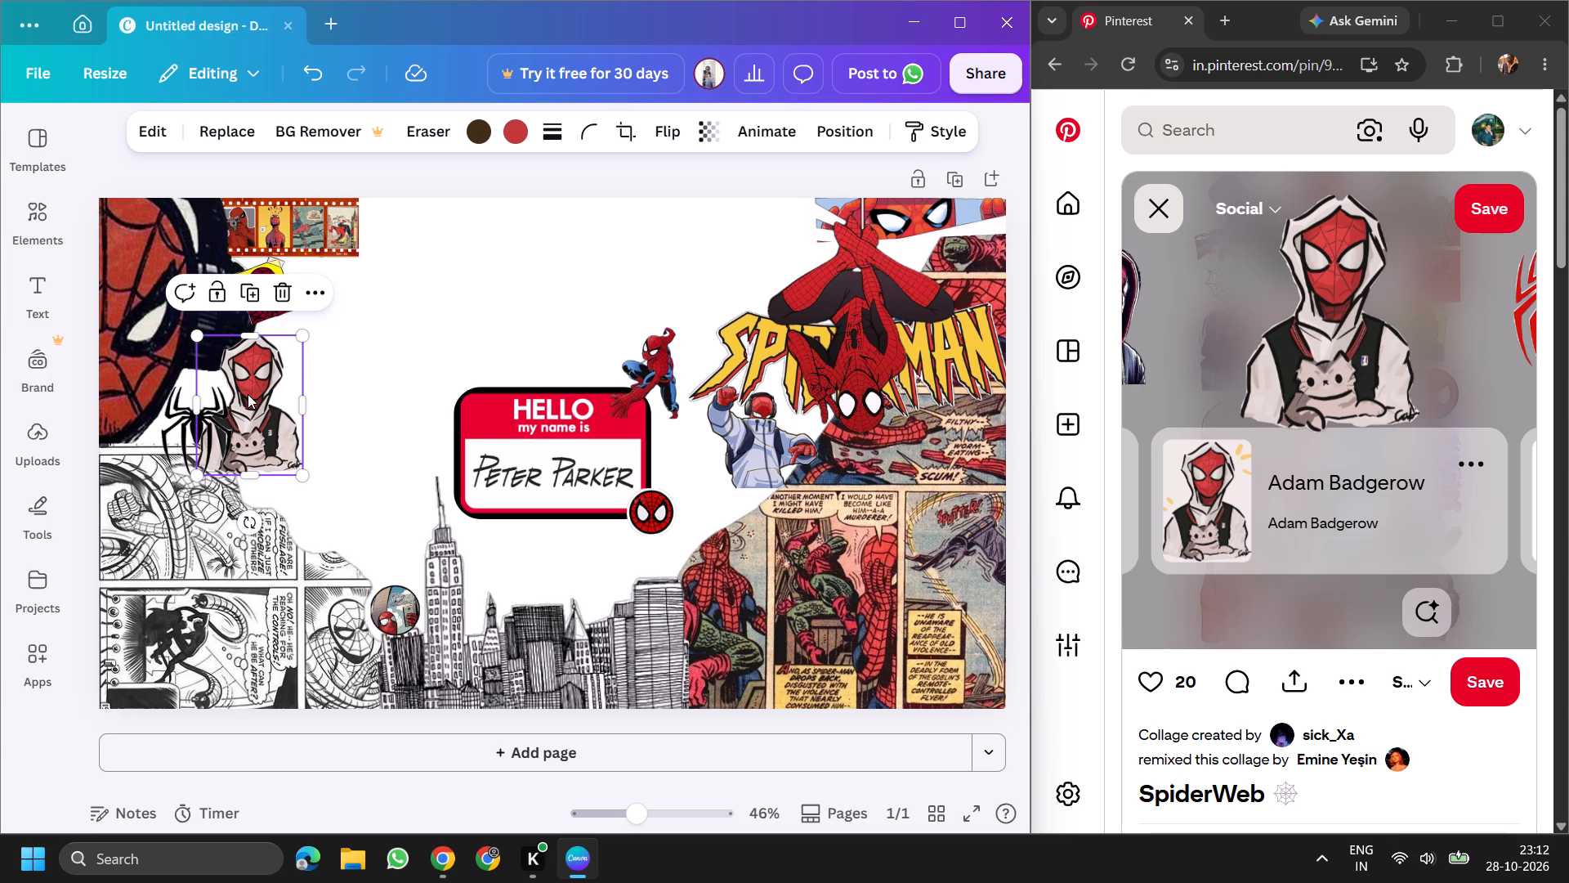
pyautogui.moveTo(281, 399); pyautogui.dragTo(278, 423)
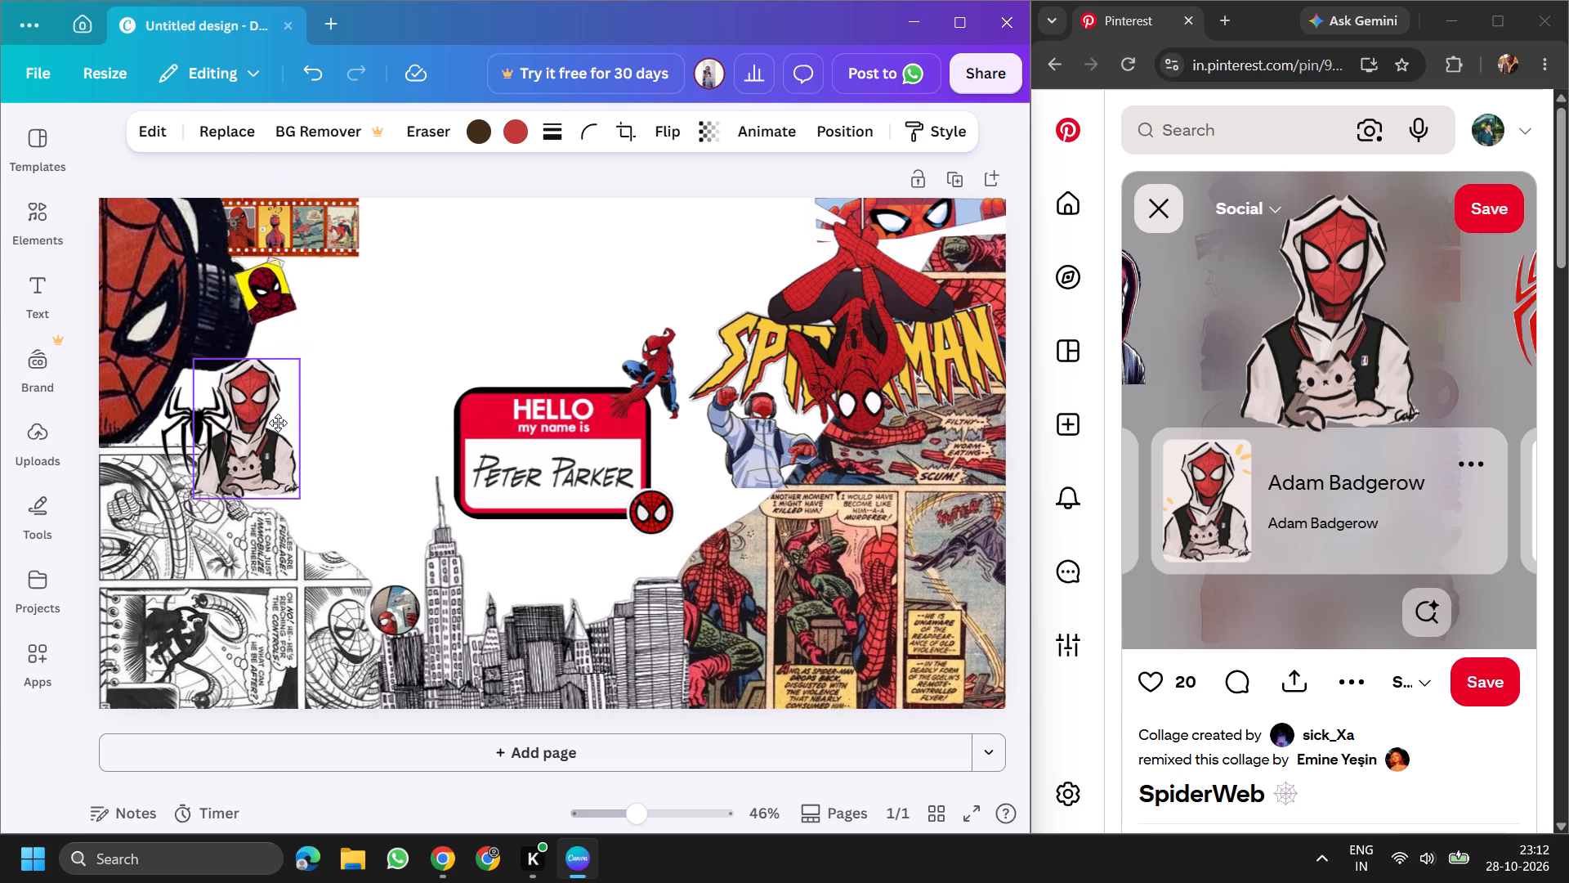
pyautogui.moveTo(278, 423); pyautogui.dragTo(305, 392)
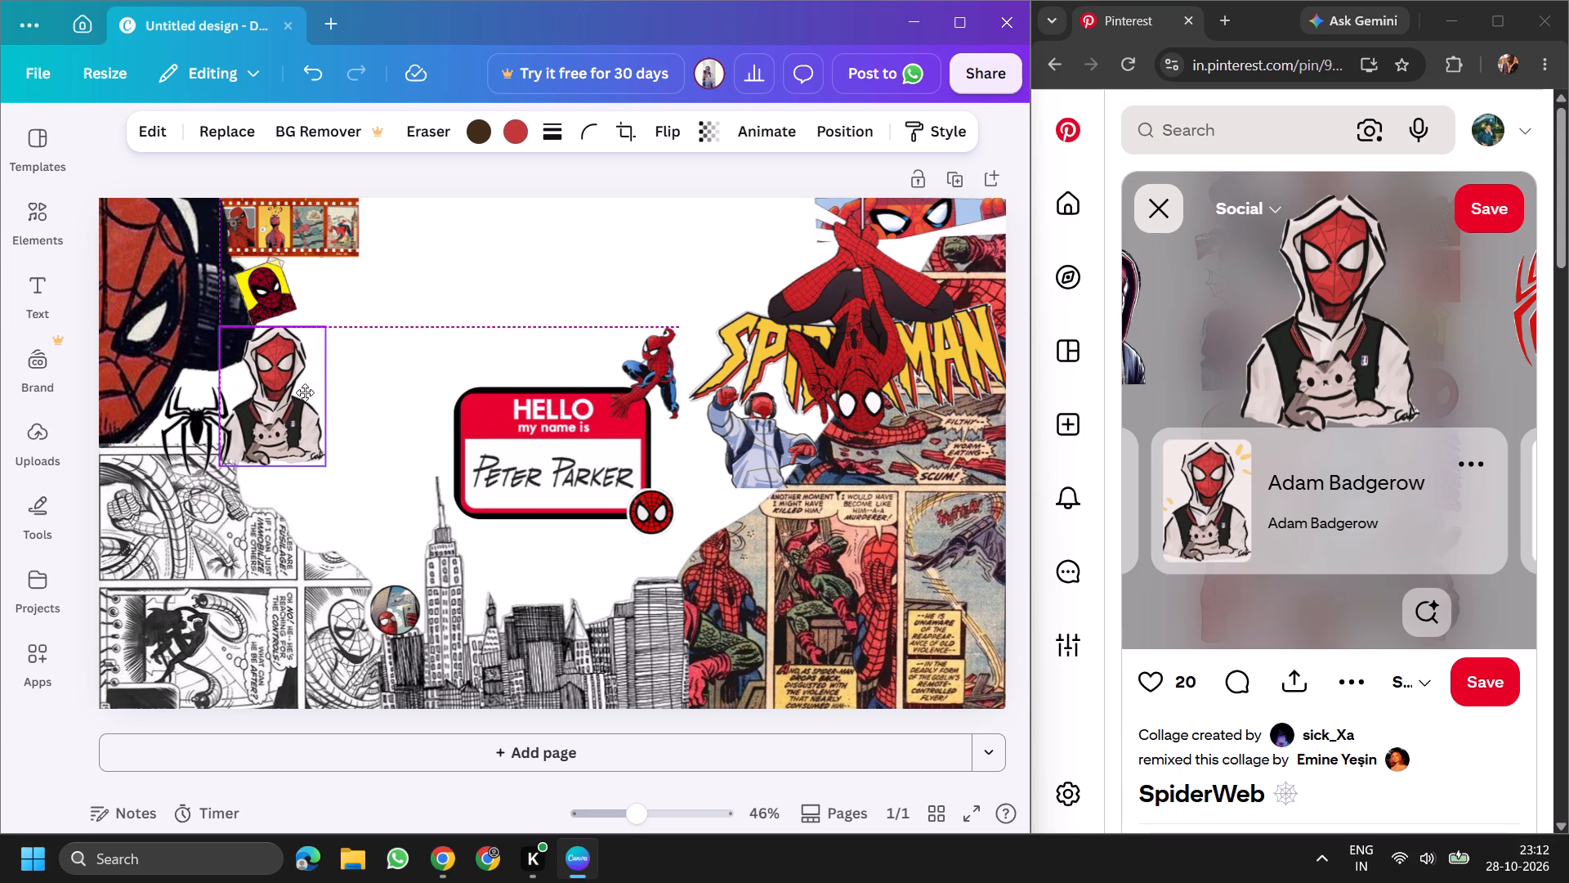
pyautogui.moveTo(305, 392); pyautogui.dragTo(292, 393)
pyautogui.click(445, 306)
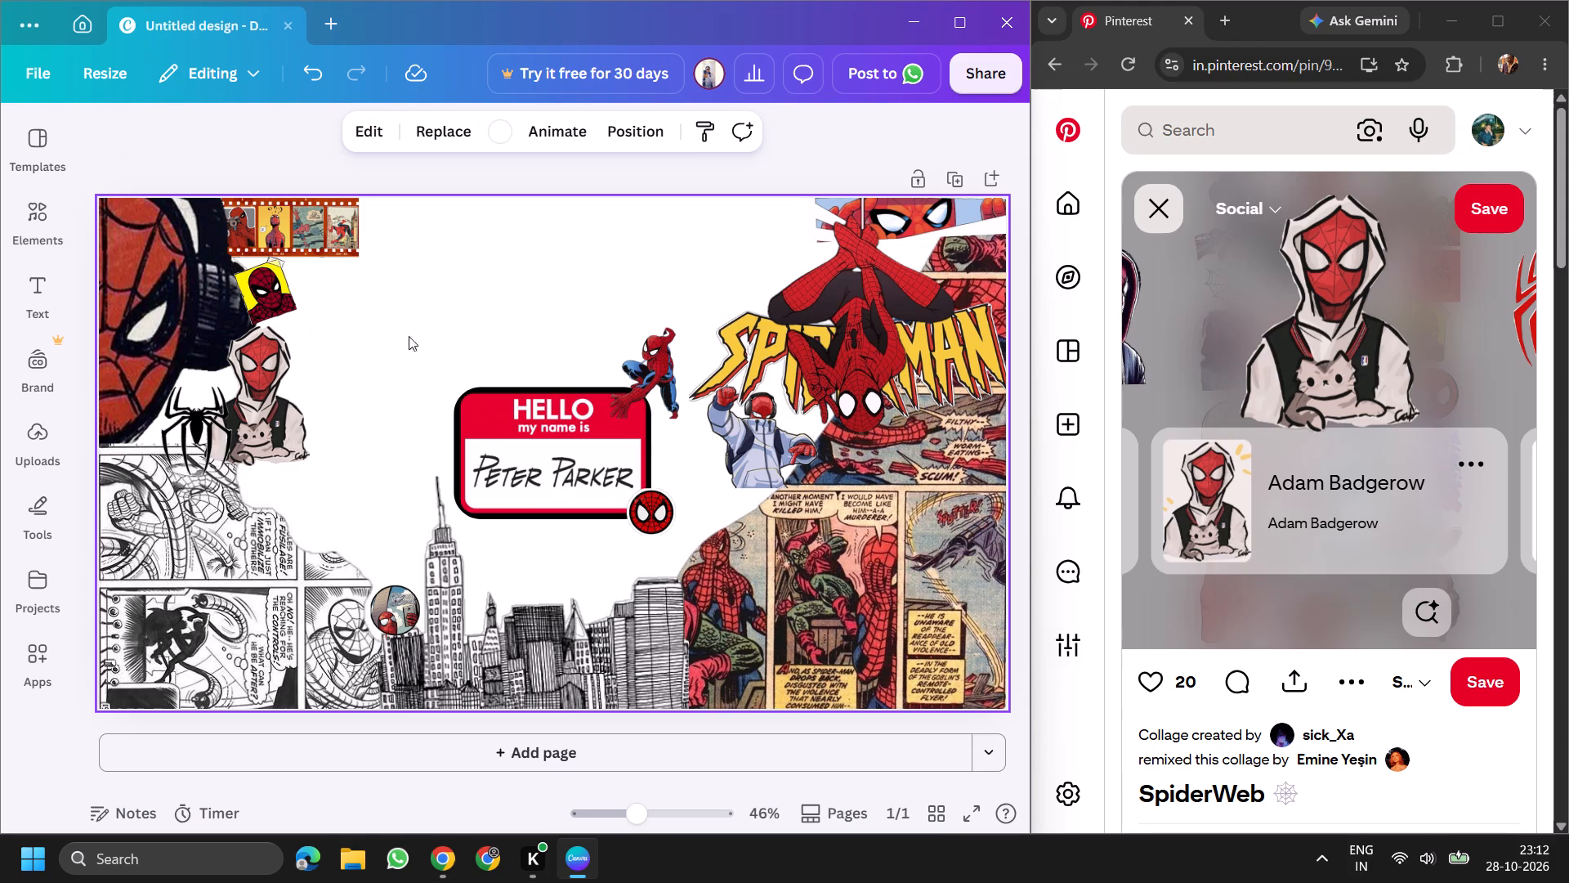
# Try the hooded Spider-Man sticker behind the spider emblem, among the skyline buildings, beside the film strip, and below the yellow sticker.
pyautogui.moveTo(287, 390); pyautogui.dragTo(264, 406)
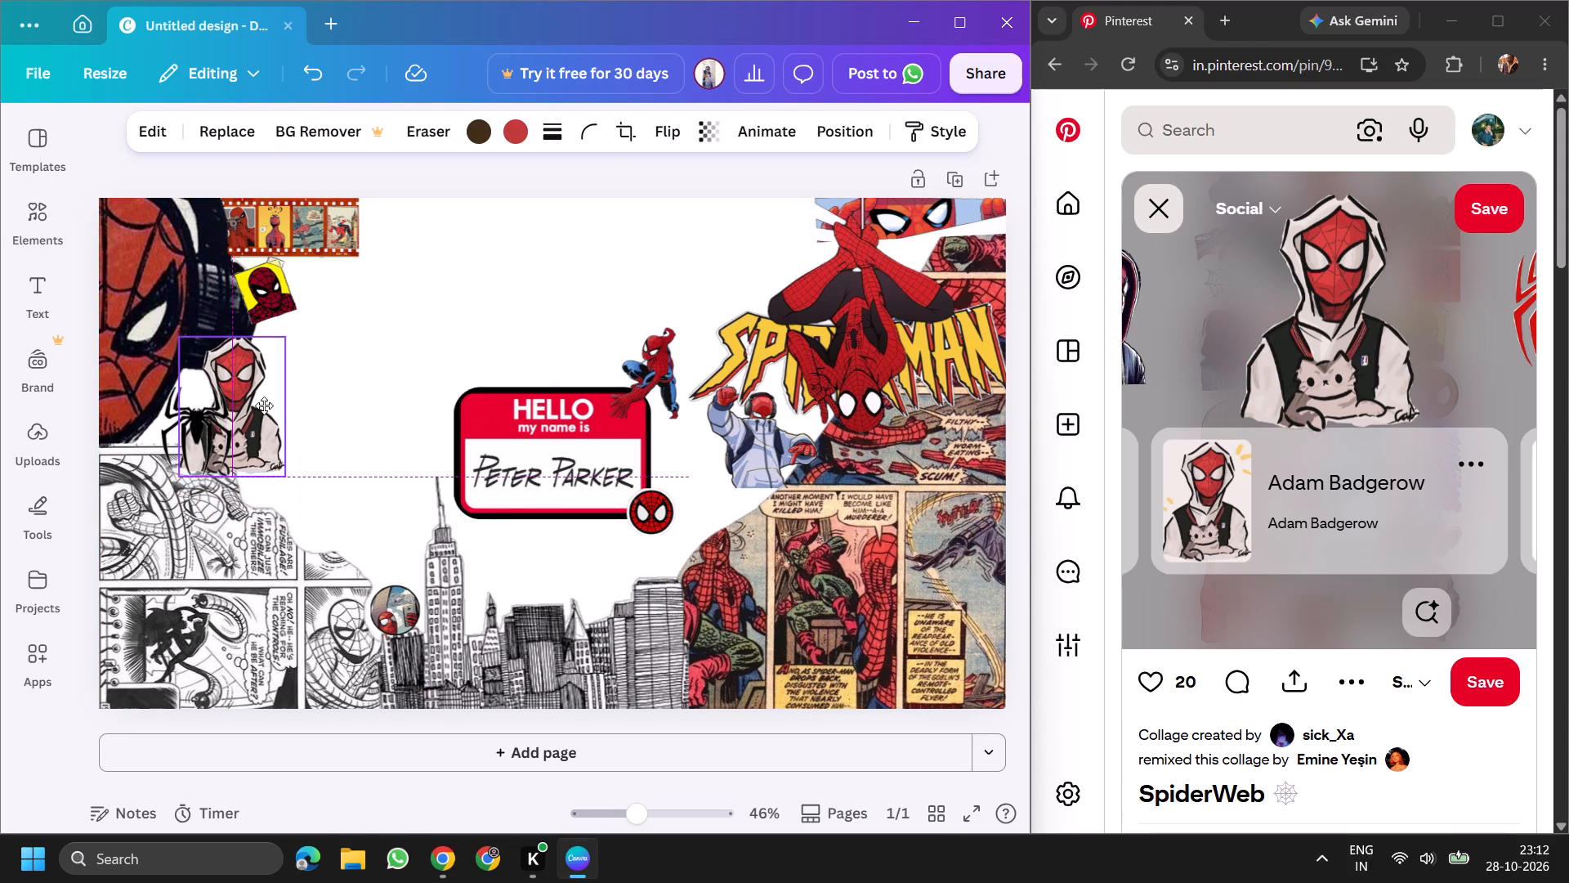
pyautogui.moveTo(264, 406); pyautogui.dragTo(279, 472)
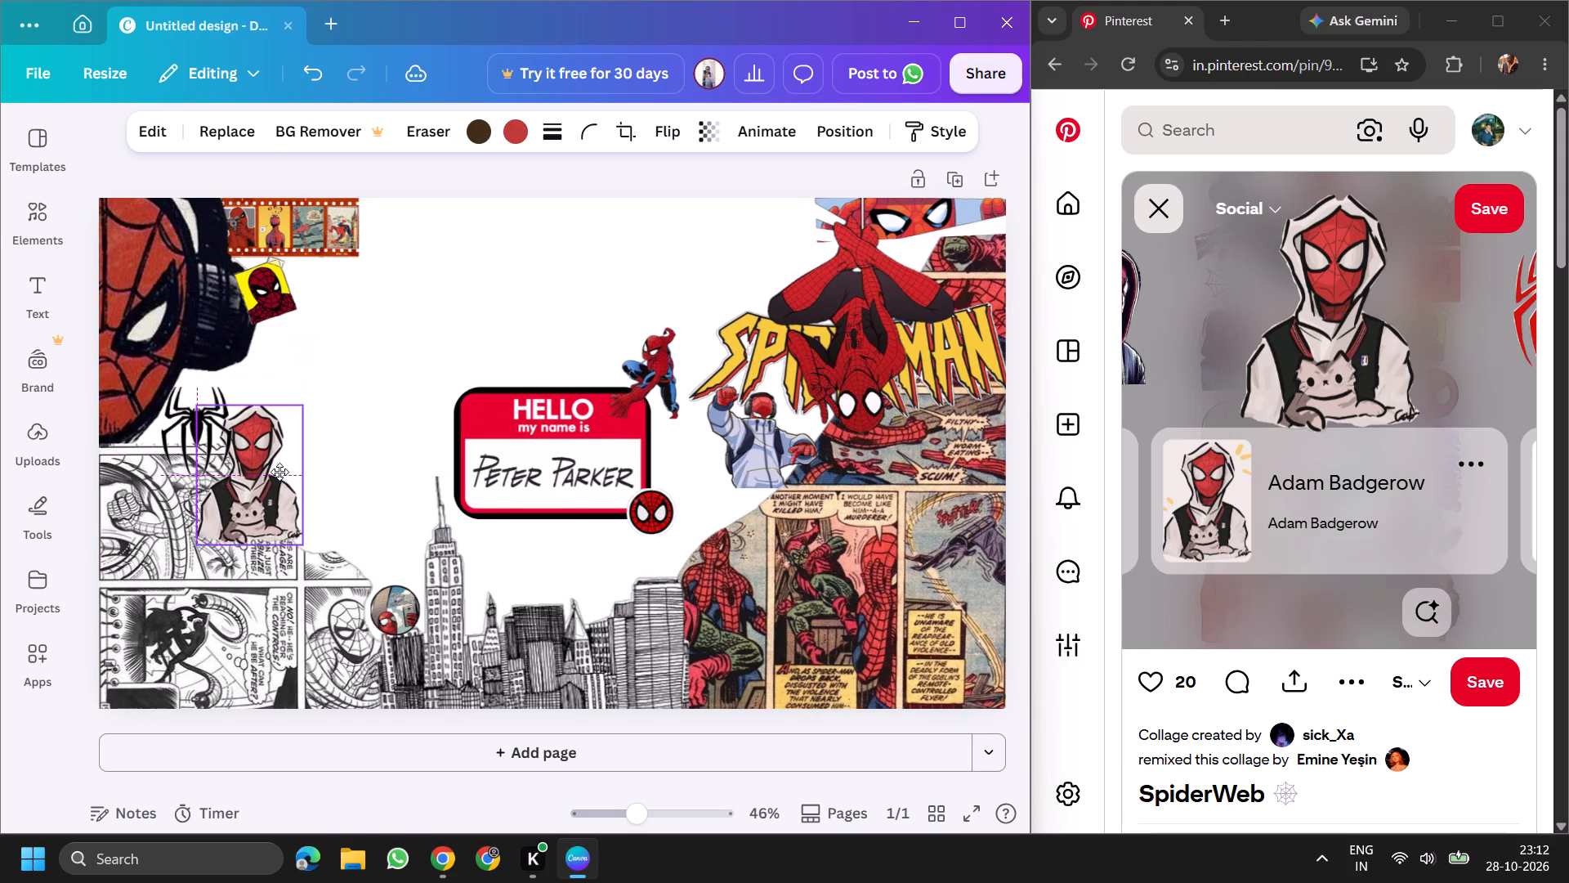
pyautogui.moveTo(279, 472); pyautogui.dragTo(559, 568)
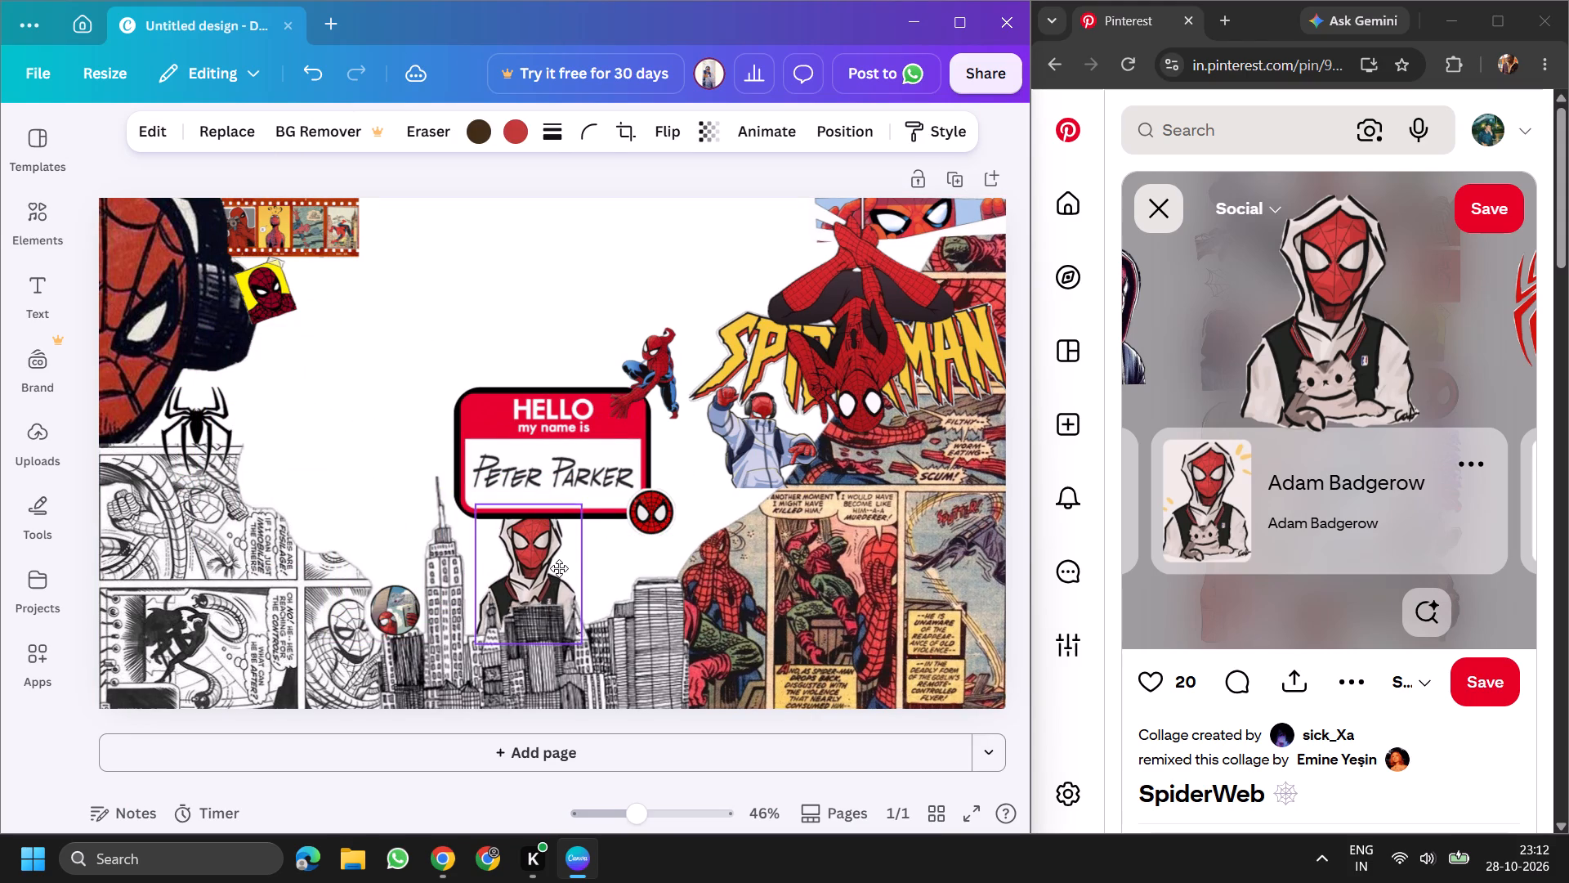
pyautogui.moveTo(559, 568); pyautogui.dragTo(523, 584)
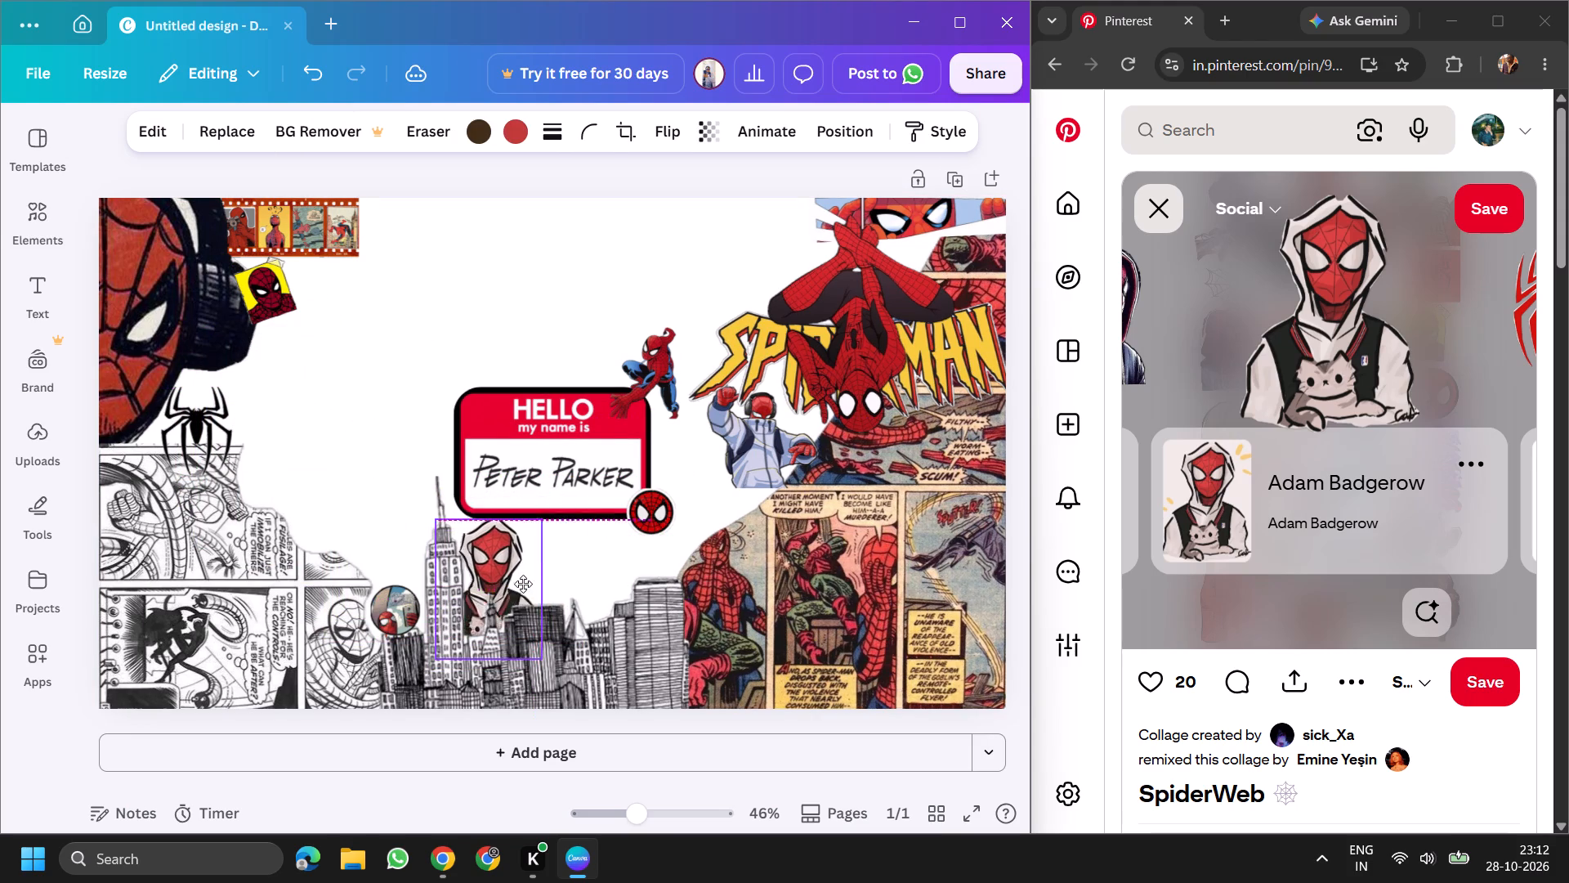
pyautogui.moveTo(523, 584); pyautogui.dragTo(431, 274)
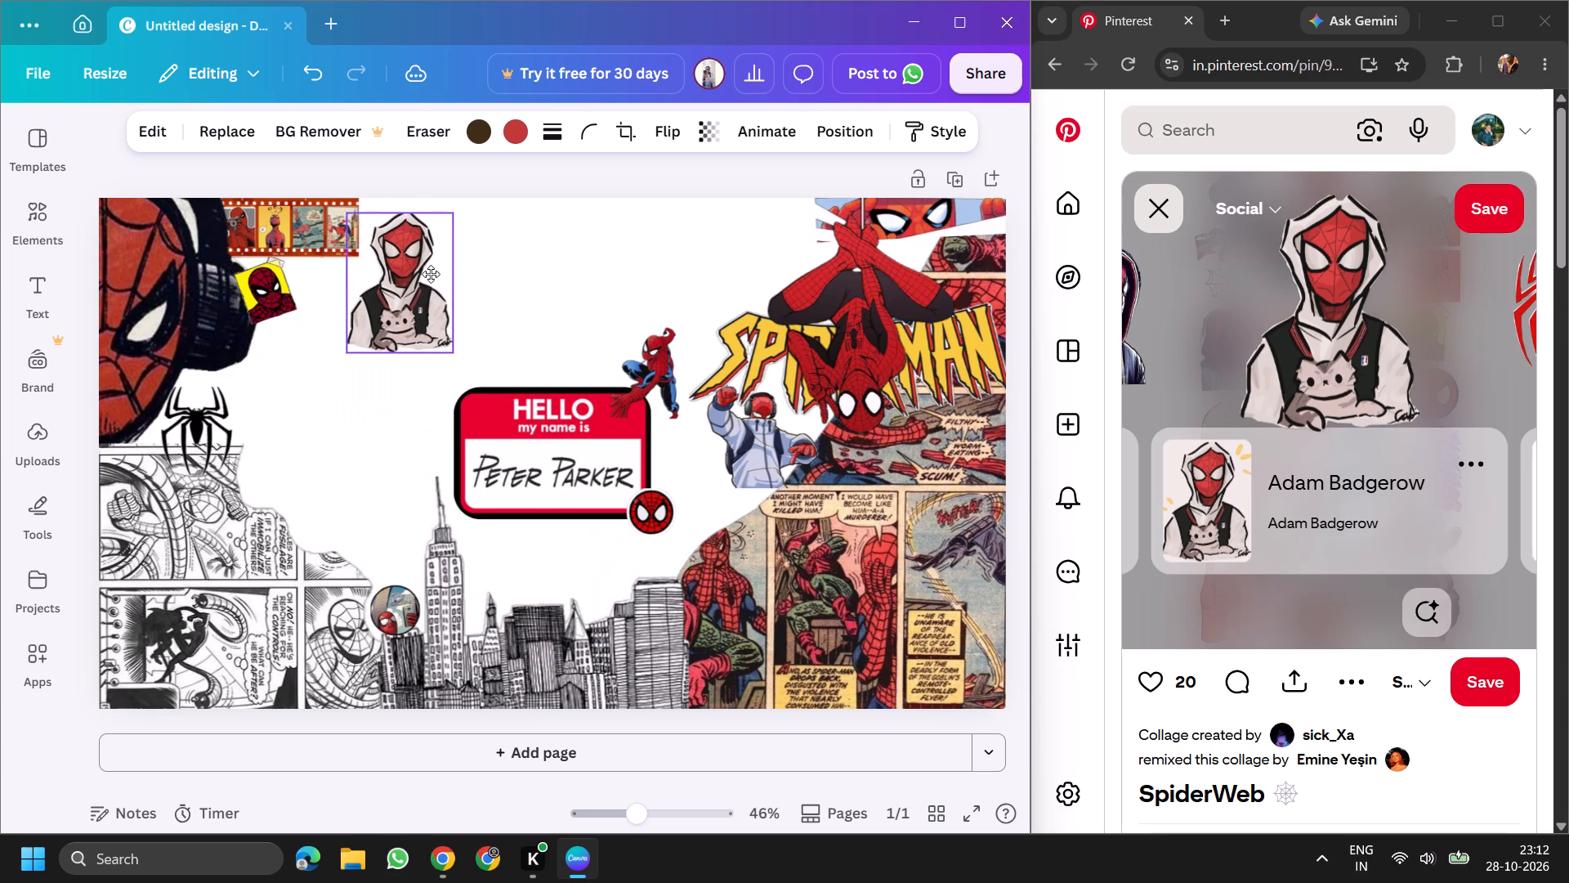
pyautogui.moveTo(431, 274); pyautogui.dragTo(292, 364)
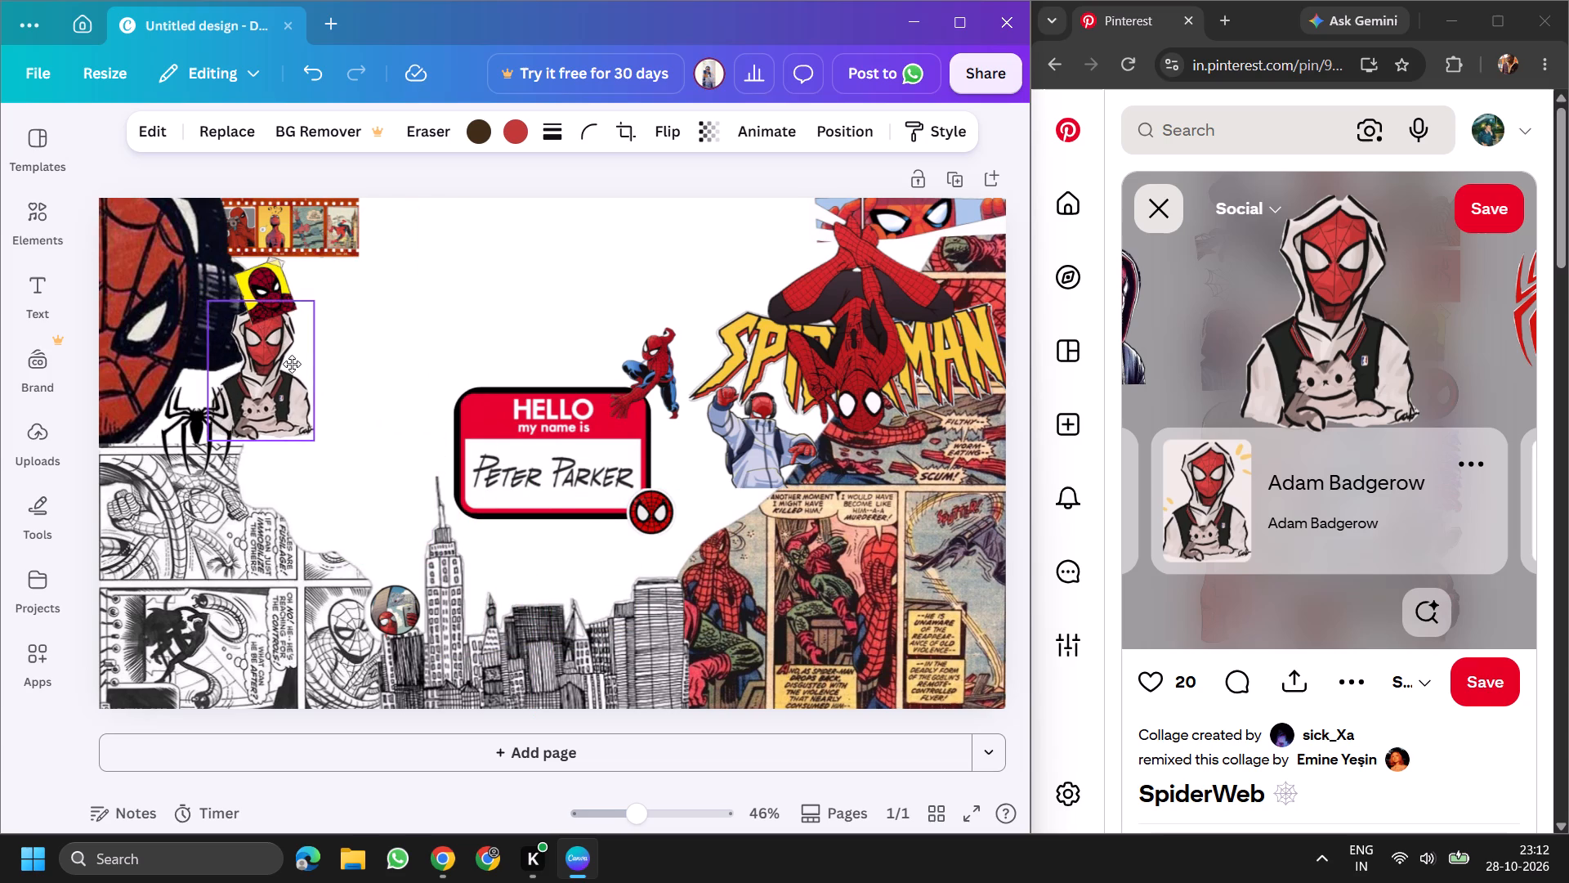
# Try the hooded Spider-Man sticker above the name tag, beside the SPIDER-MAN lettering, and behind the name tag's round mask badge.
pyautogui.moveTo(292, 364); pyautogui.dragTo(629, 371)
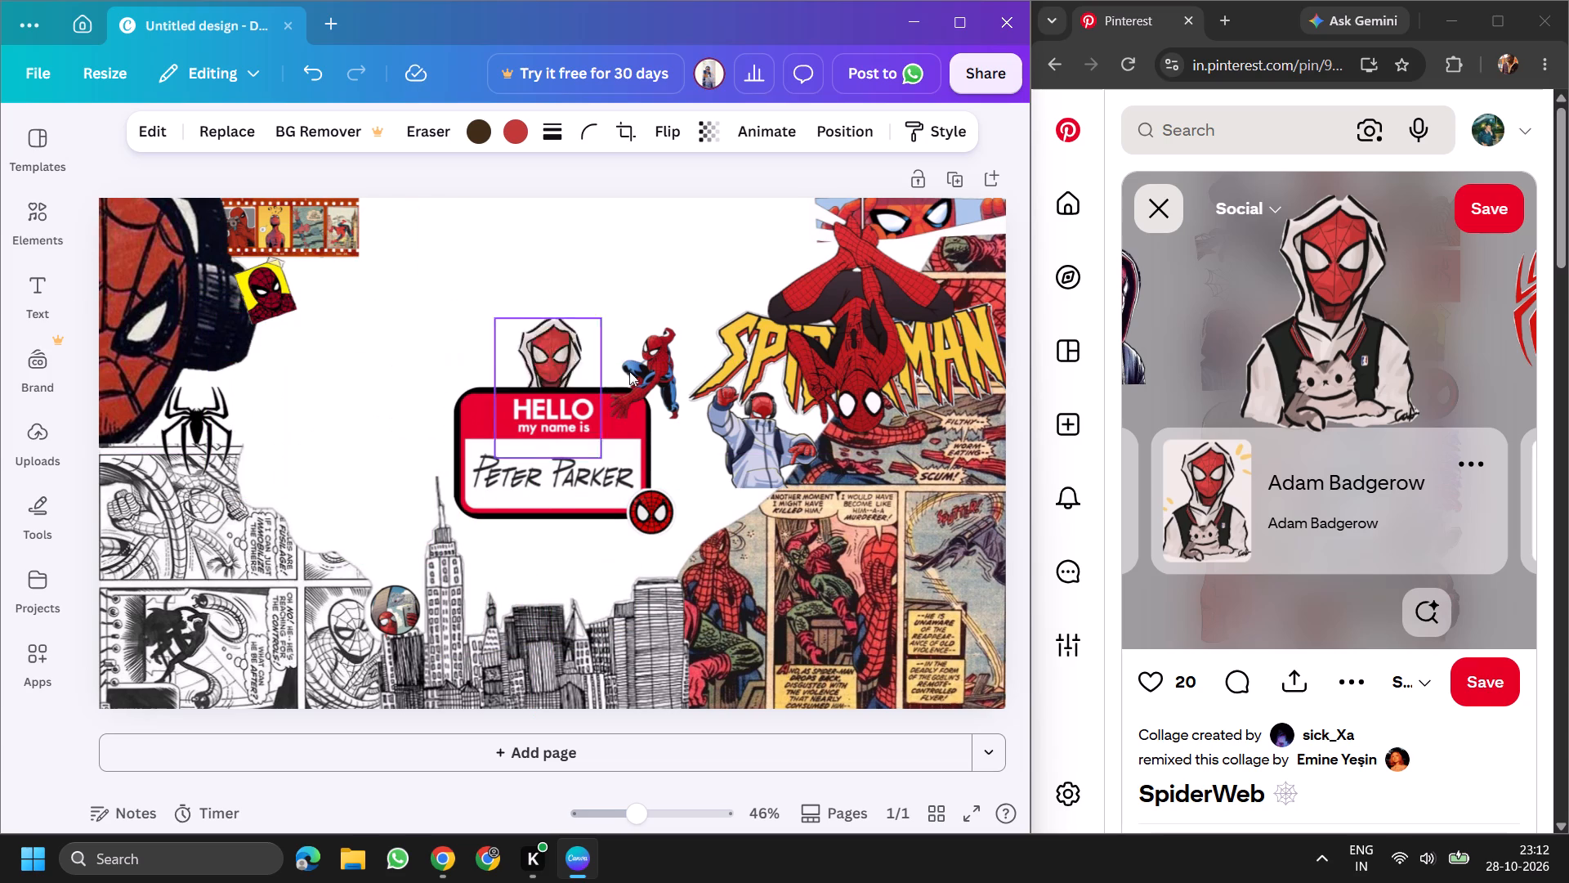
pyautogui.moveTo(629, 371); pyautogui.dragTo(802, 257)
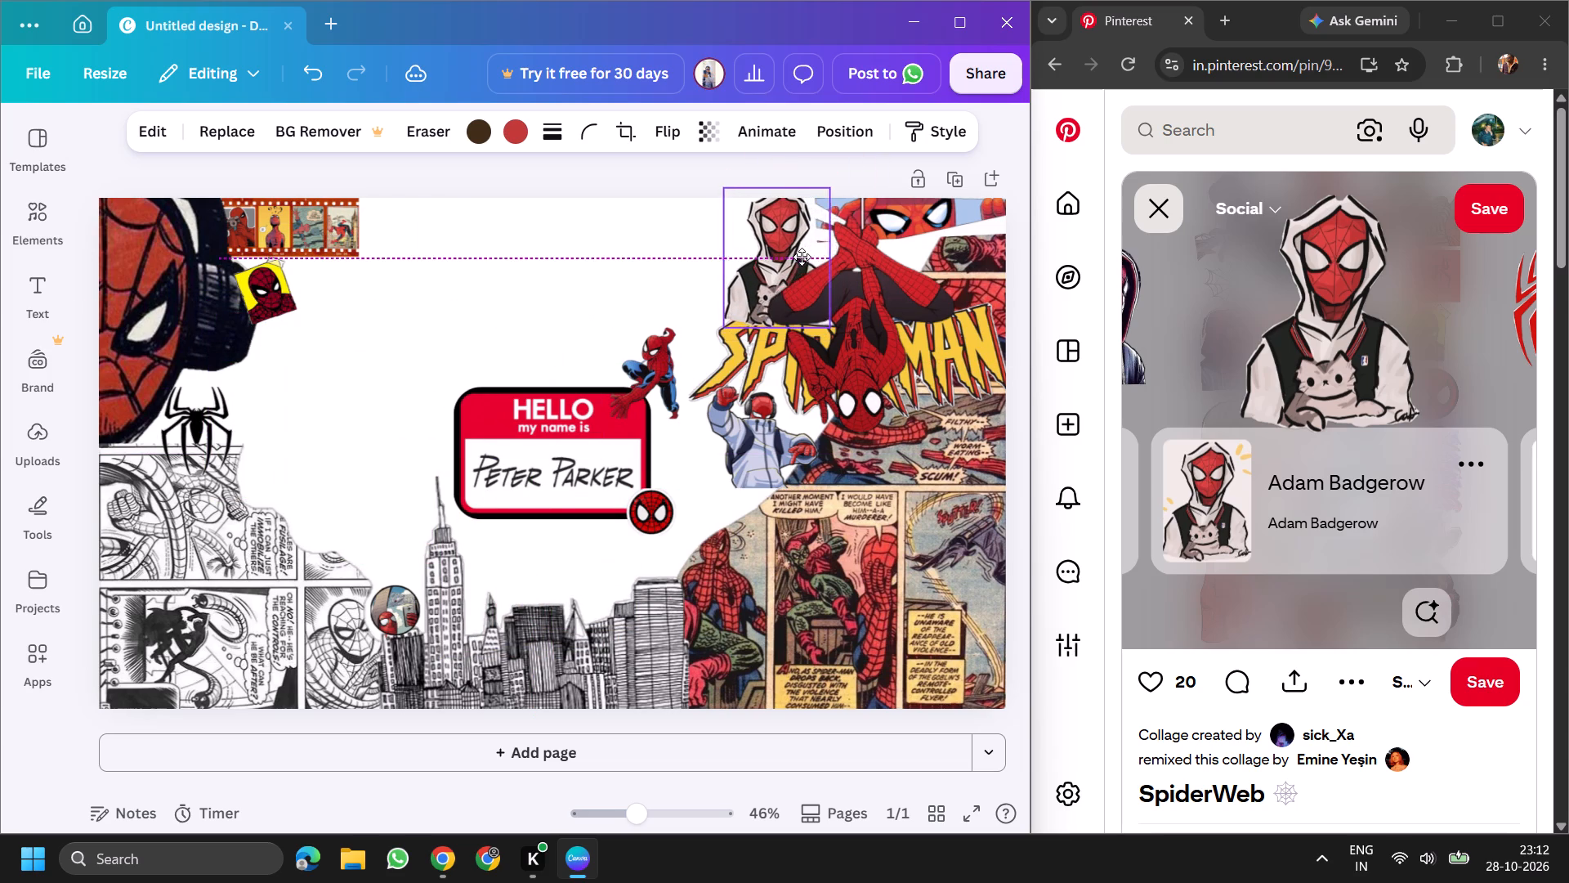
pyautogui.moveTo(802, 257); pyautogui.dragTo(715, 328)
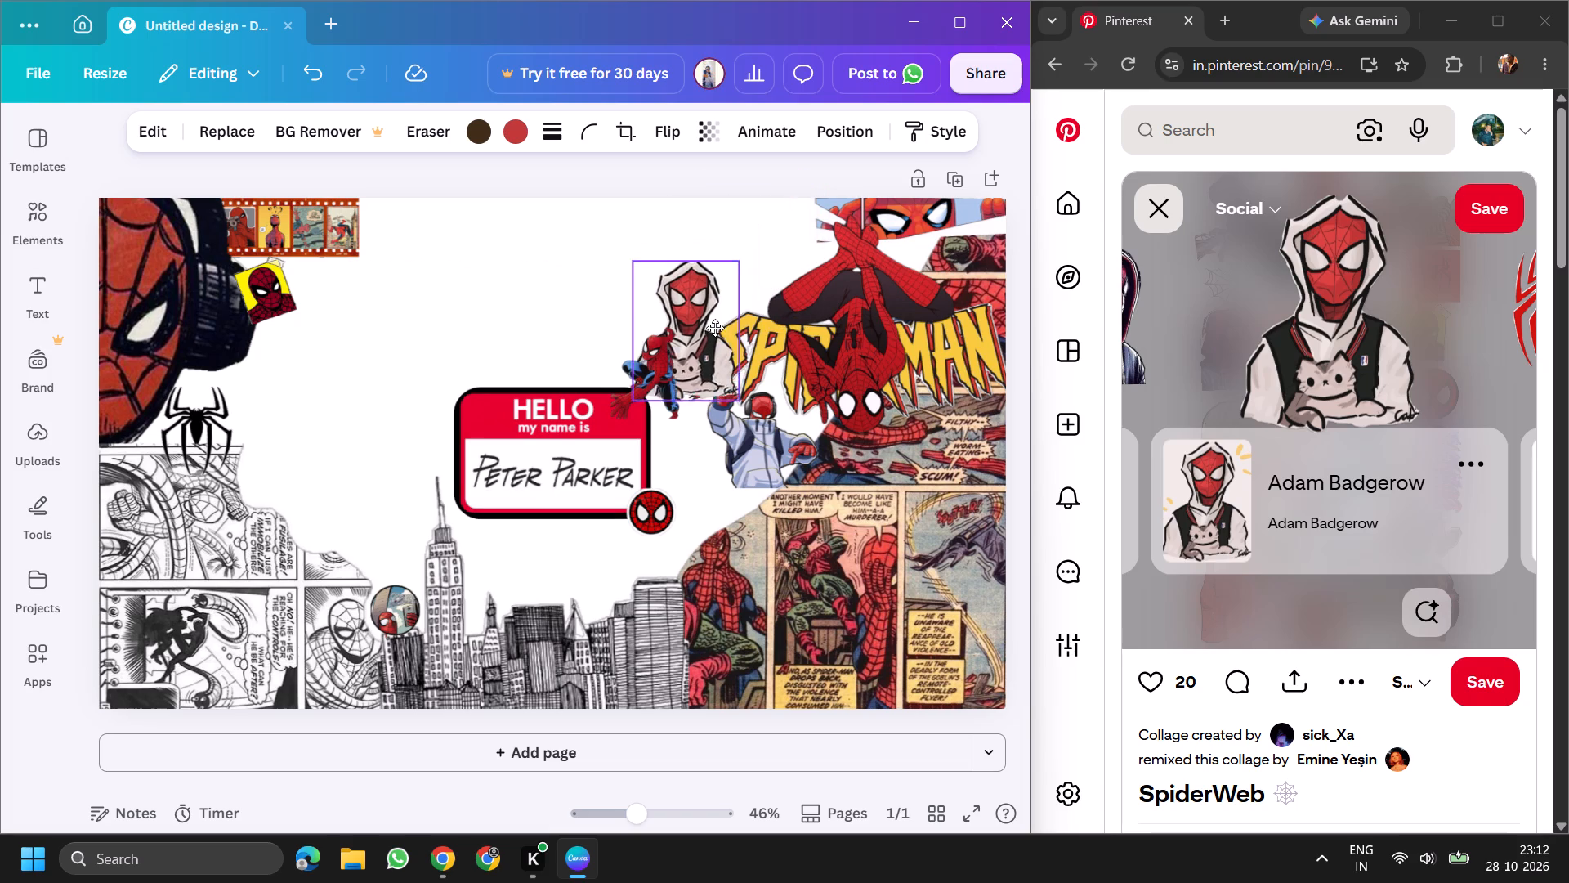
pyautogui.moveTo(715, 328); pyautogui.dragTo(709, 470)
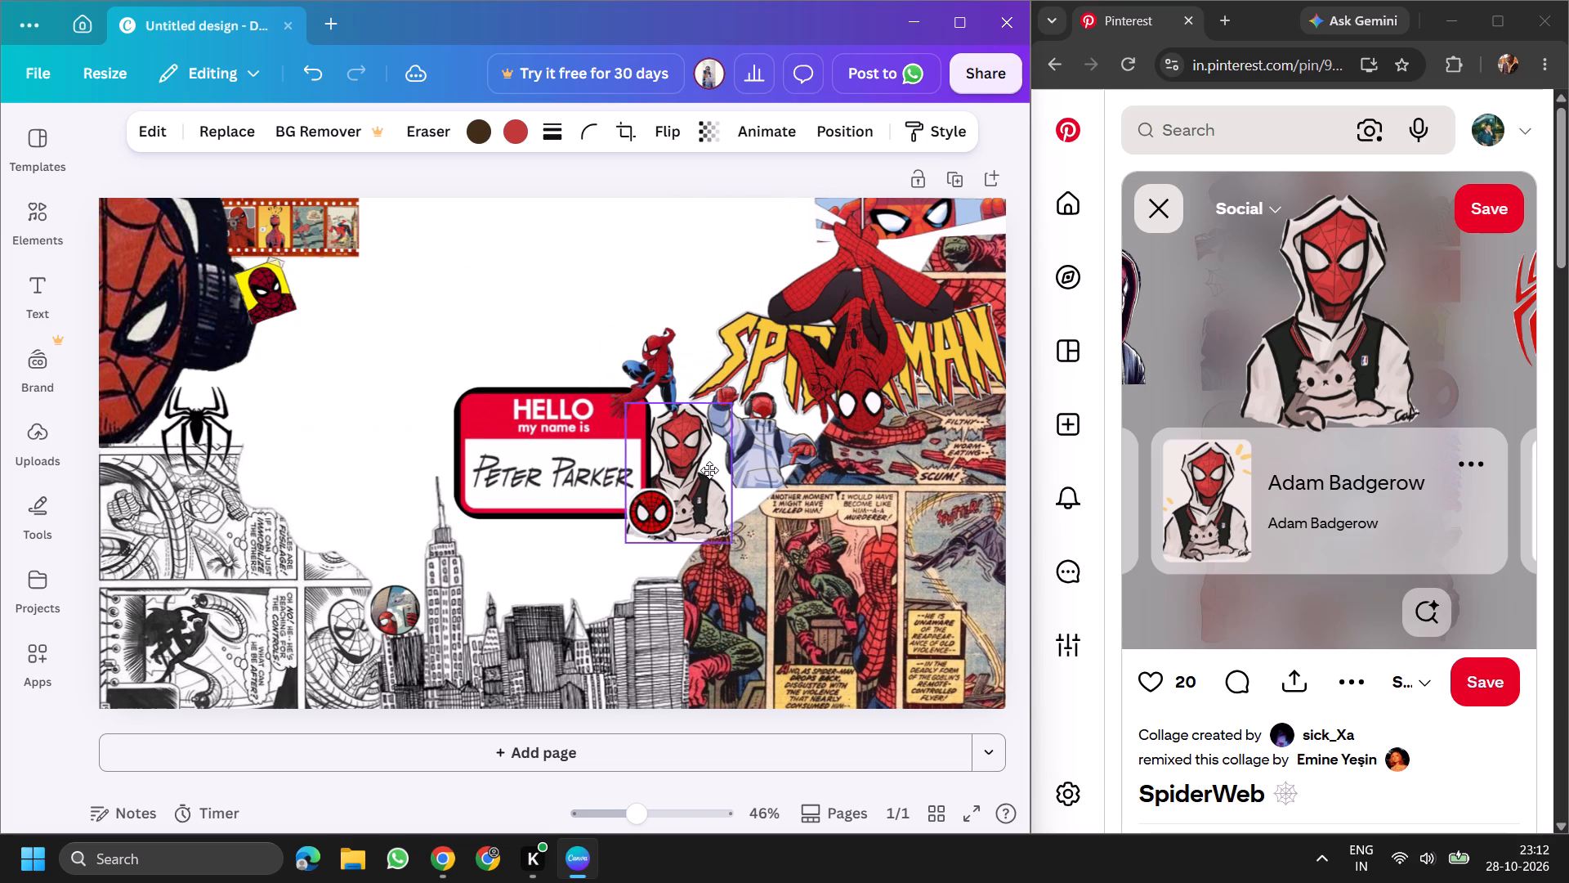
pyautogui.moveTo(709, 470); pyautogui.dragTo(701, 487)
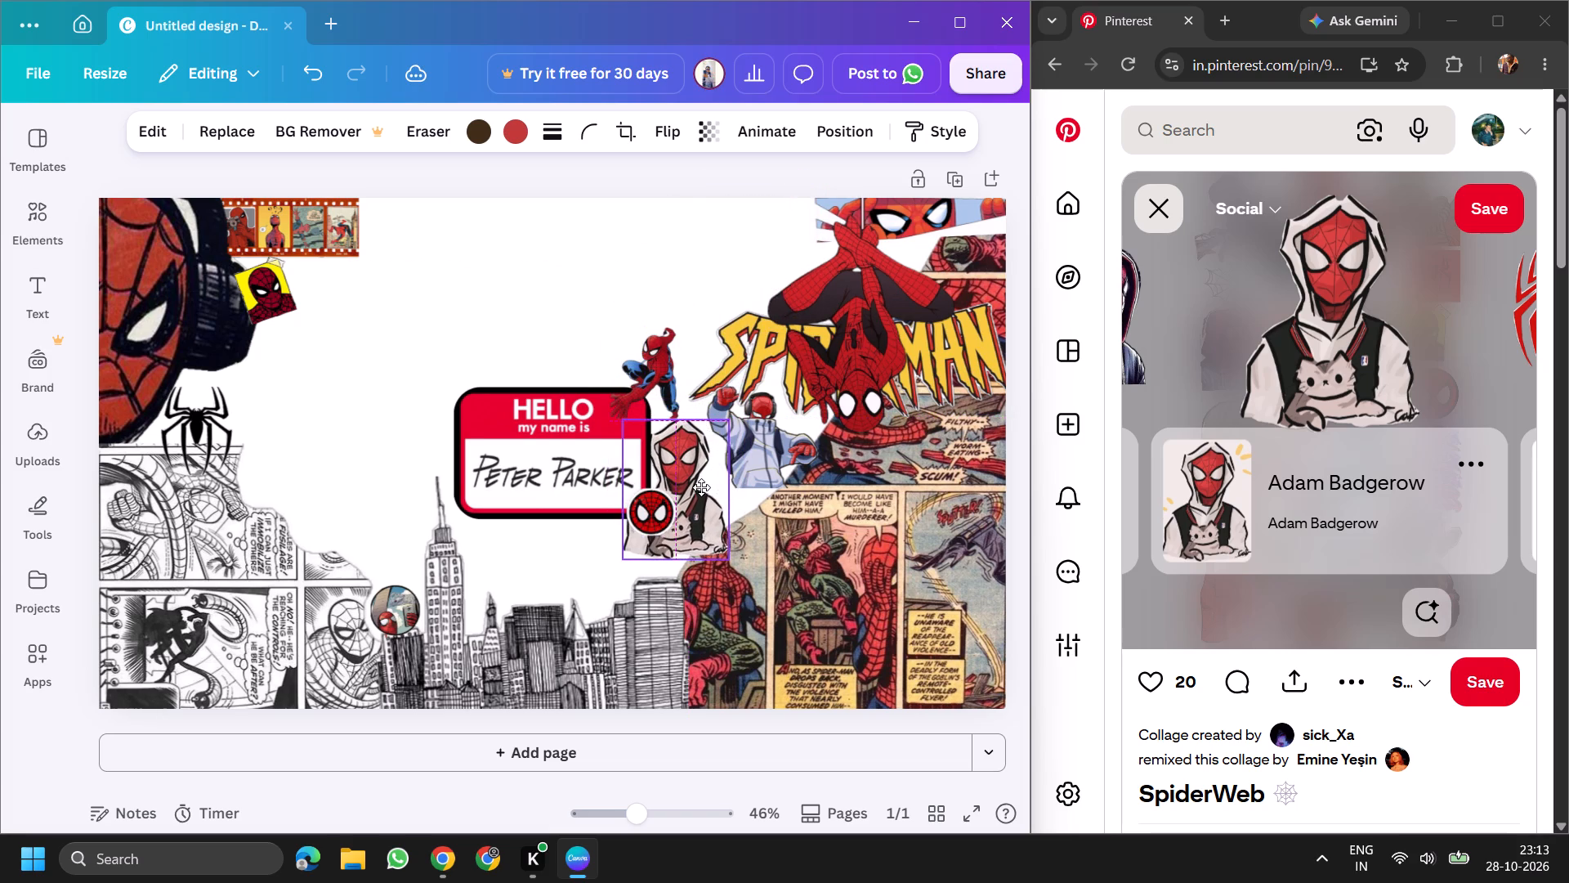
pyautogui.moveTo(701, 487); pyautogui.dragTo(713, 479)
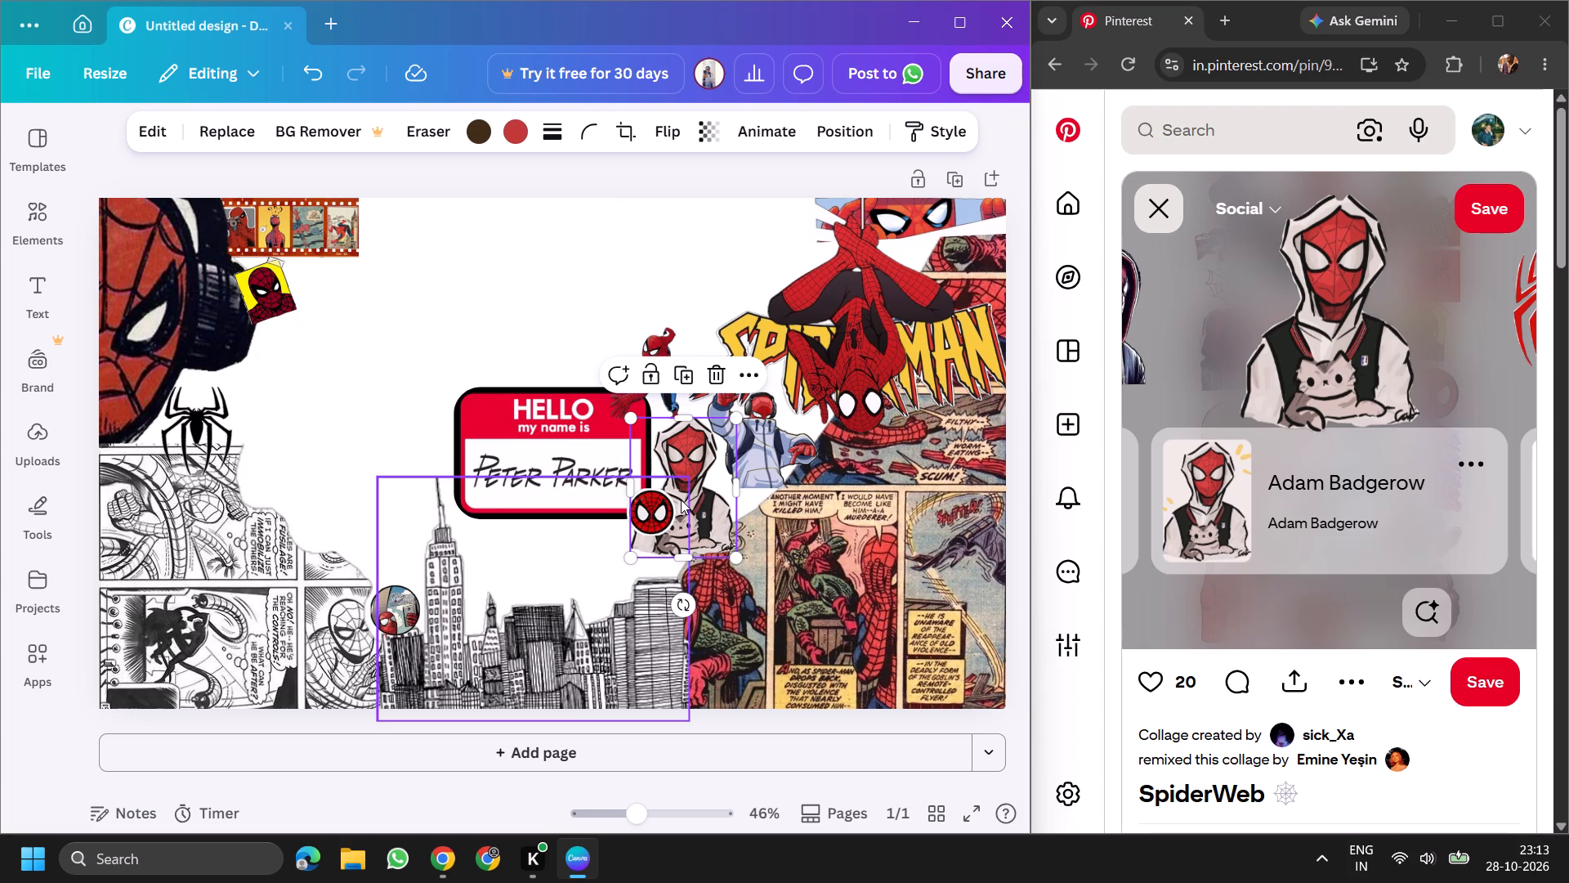
# Send the hooded Spider-Man sticker back three layers, bring it forward one, and try it between the name tag and the blue-jacket figure.
pyautogui.hotkey('ctrl', '[')
pyautogui.hotkey('ctrl', '[')
pyautogui.hotkey('ctrl', '[')
pyautogui.hotkey('ctrl', ']')
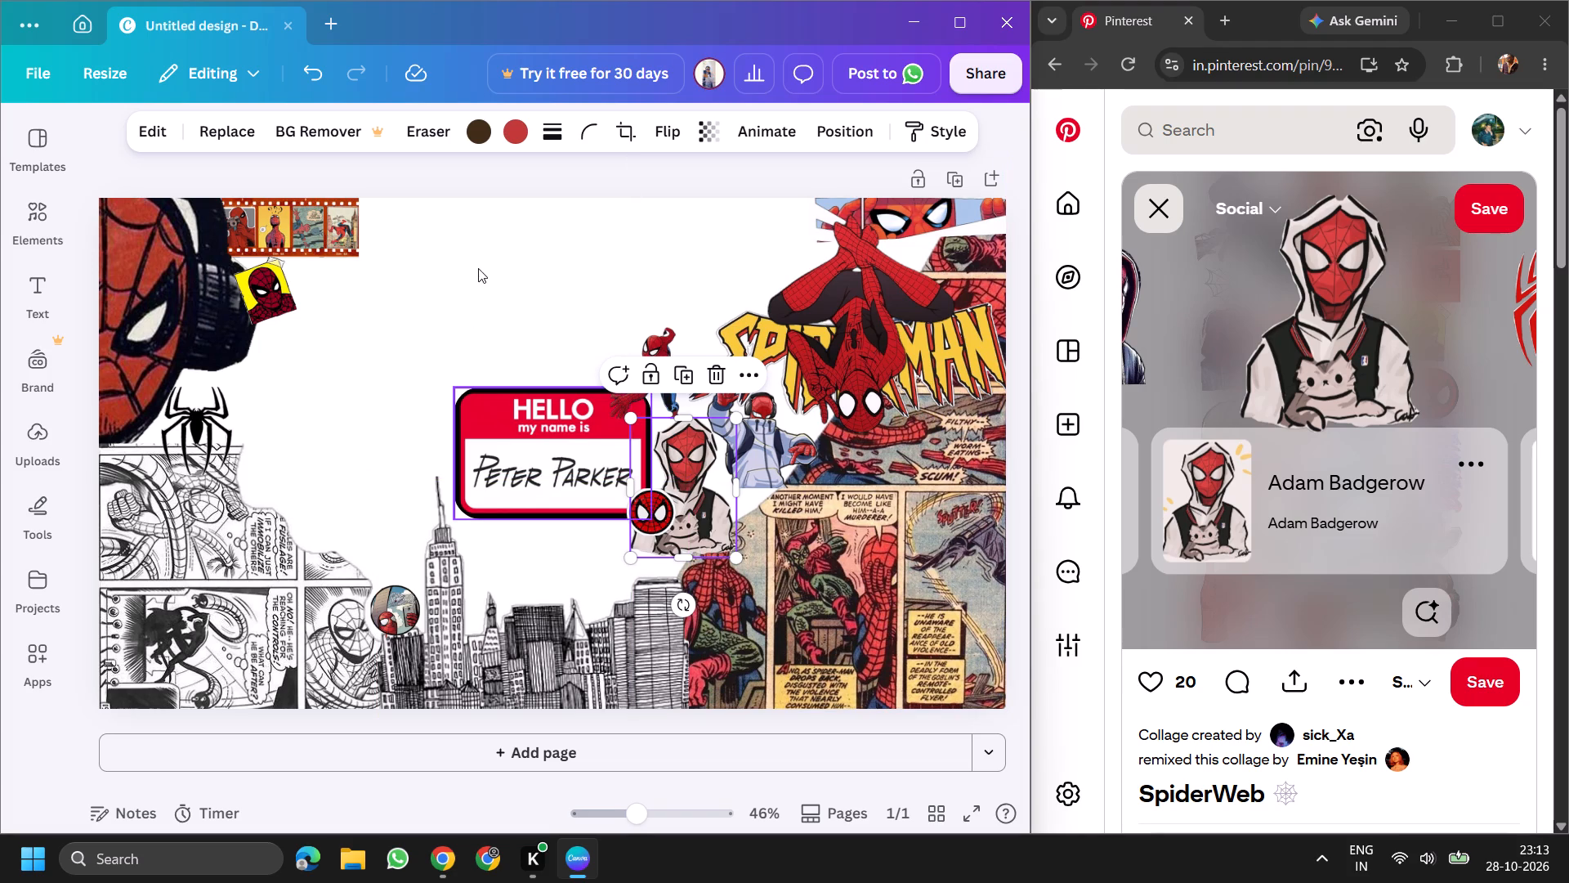
pyautogui.moveTo(704, 487); pyautogui.dragTo(705, 487)
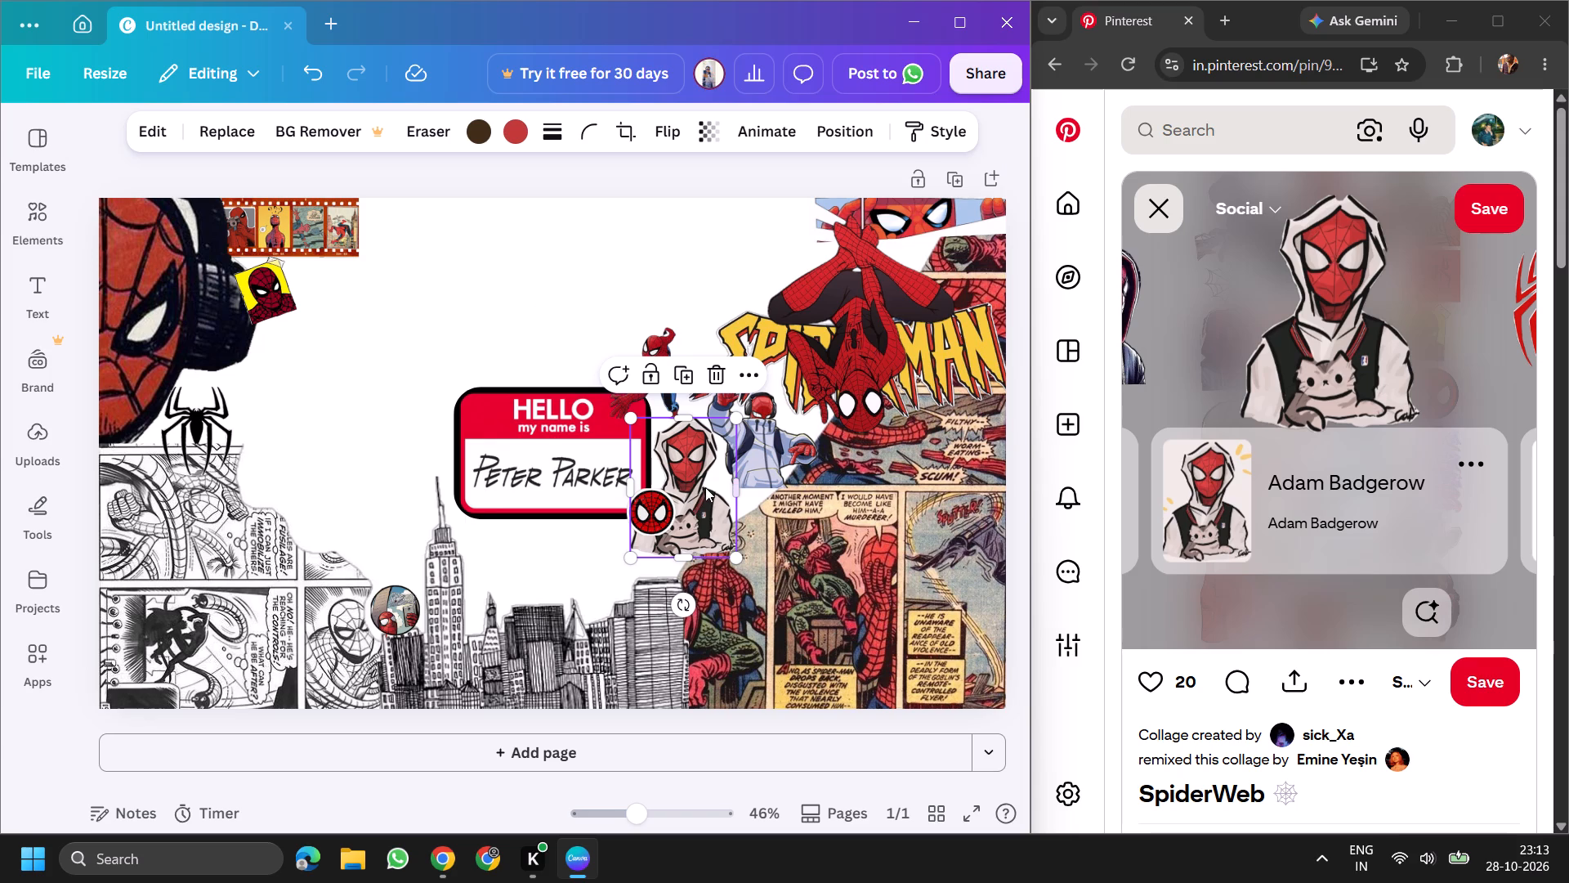
pyautogui.moveTo(705, 487); pyautogui.dragTo(705, 464)
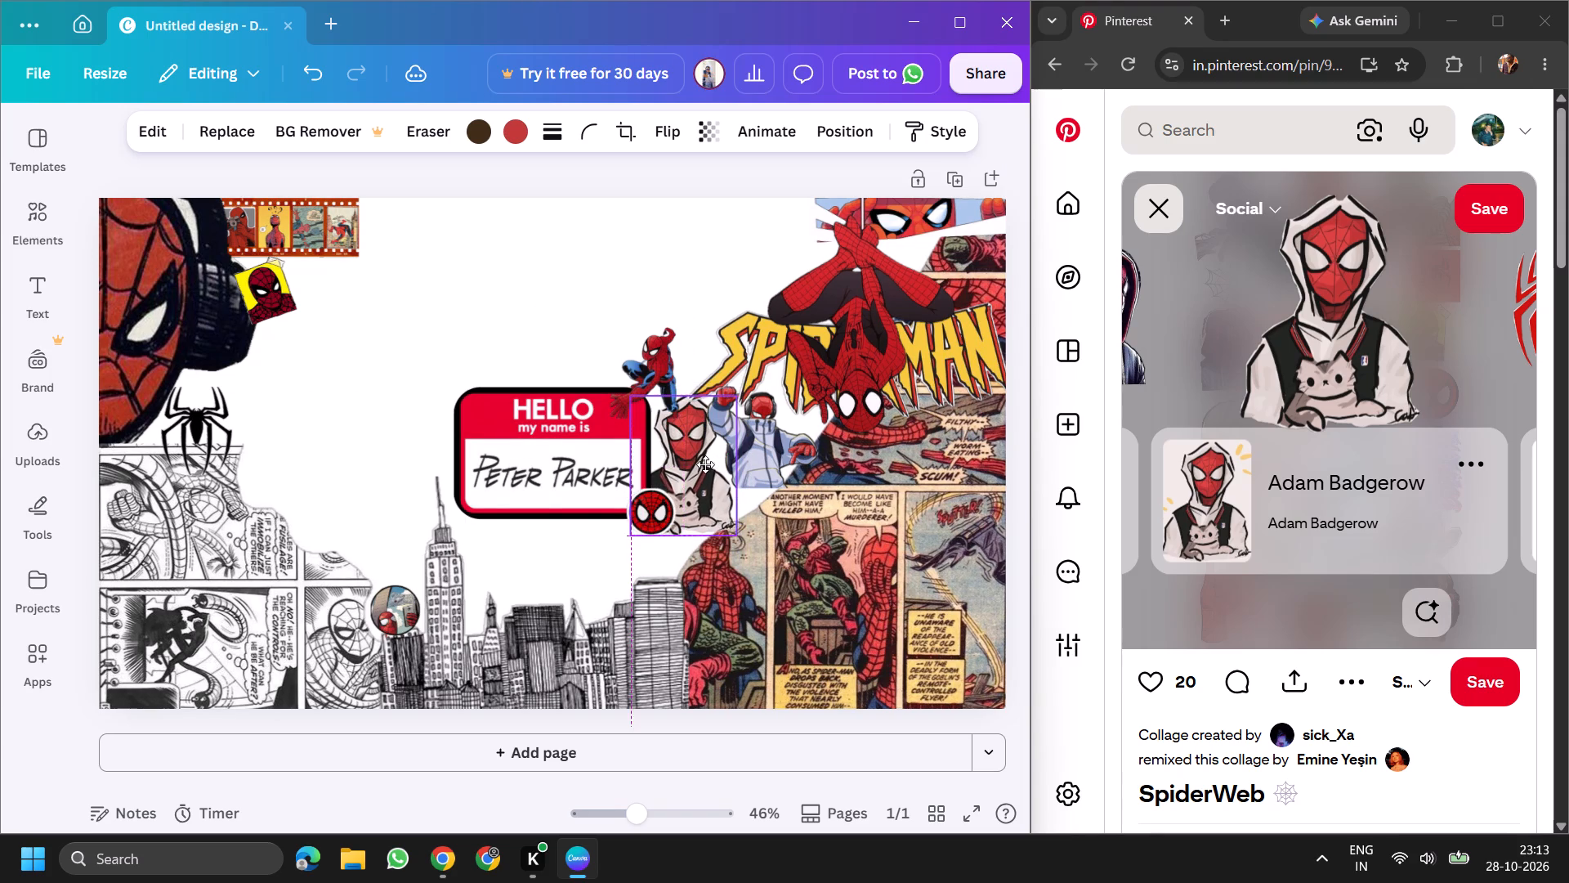
pyautogui.moveTo(705, 464); pyautogui.dragTo(713, 475)
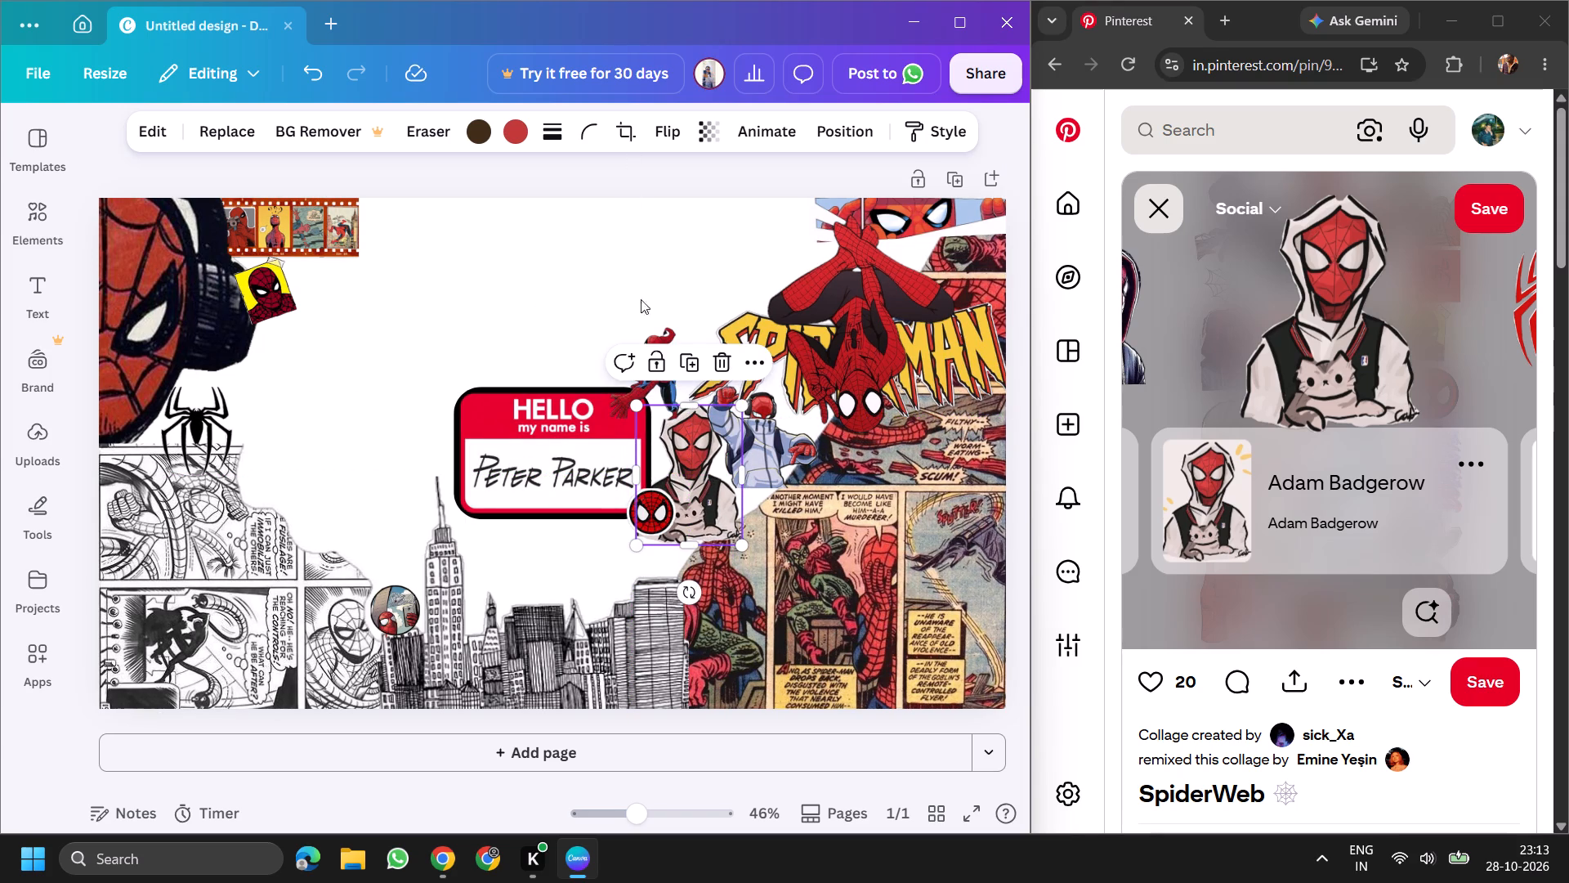
pyautogui.click(606, 251)
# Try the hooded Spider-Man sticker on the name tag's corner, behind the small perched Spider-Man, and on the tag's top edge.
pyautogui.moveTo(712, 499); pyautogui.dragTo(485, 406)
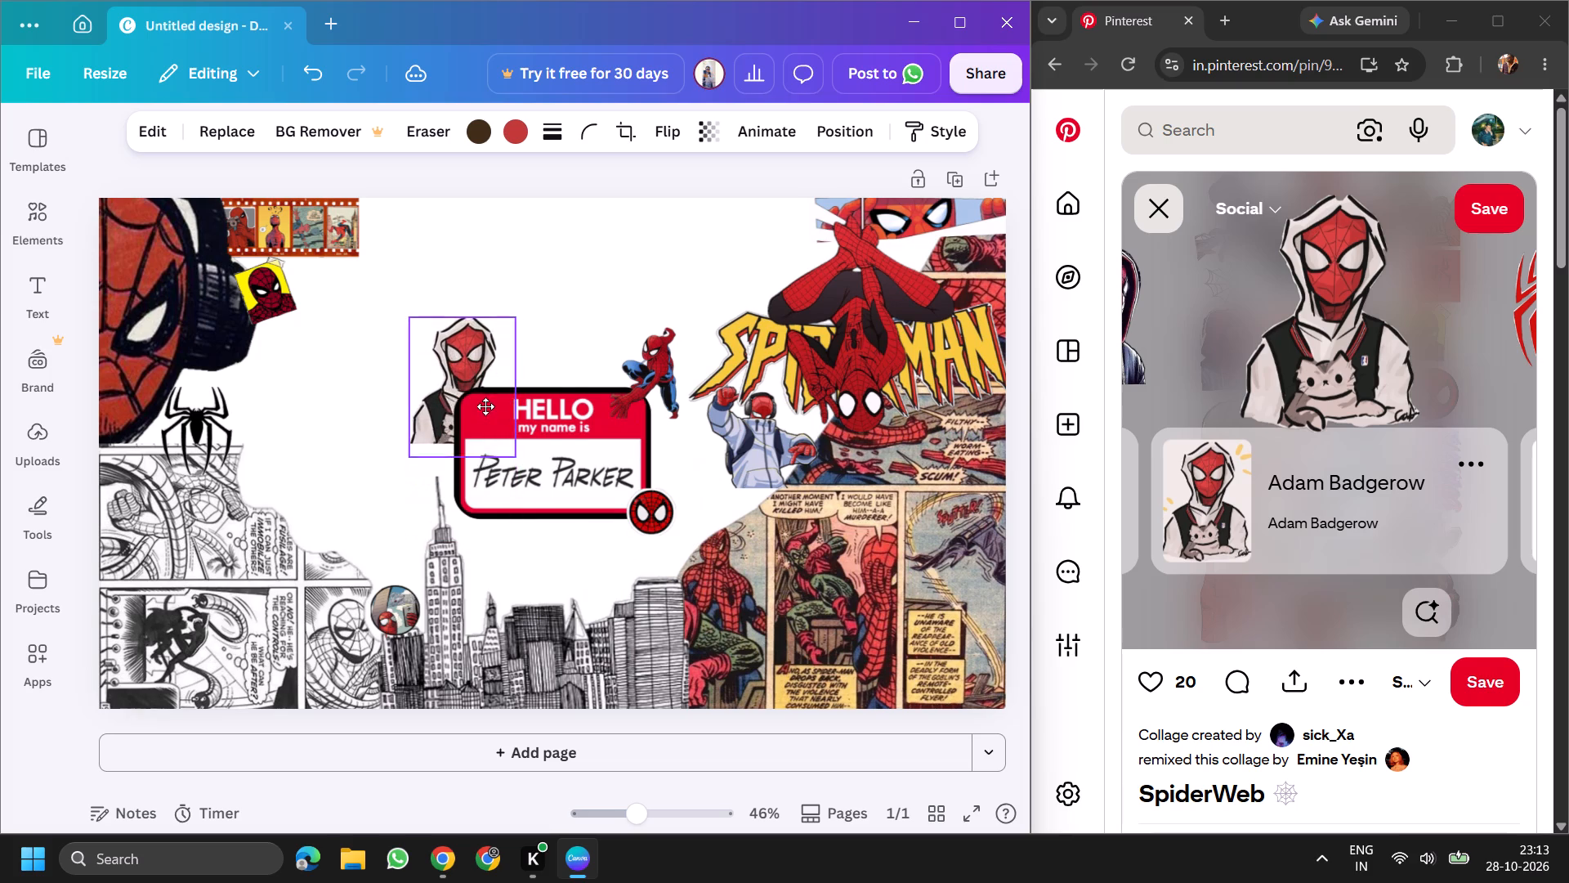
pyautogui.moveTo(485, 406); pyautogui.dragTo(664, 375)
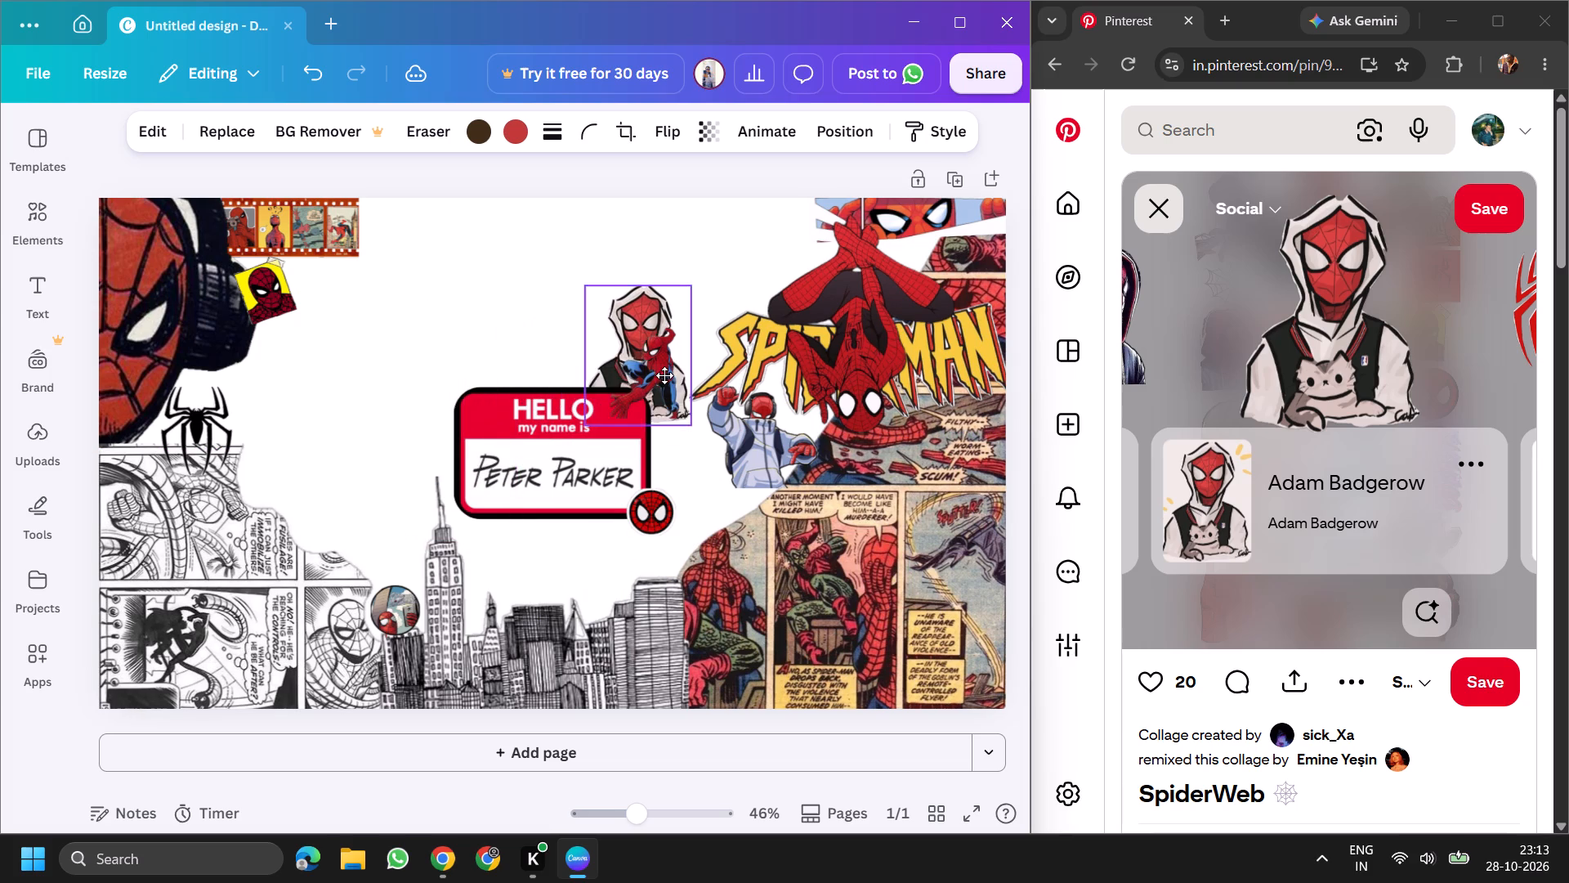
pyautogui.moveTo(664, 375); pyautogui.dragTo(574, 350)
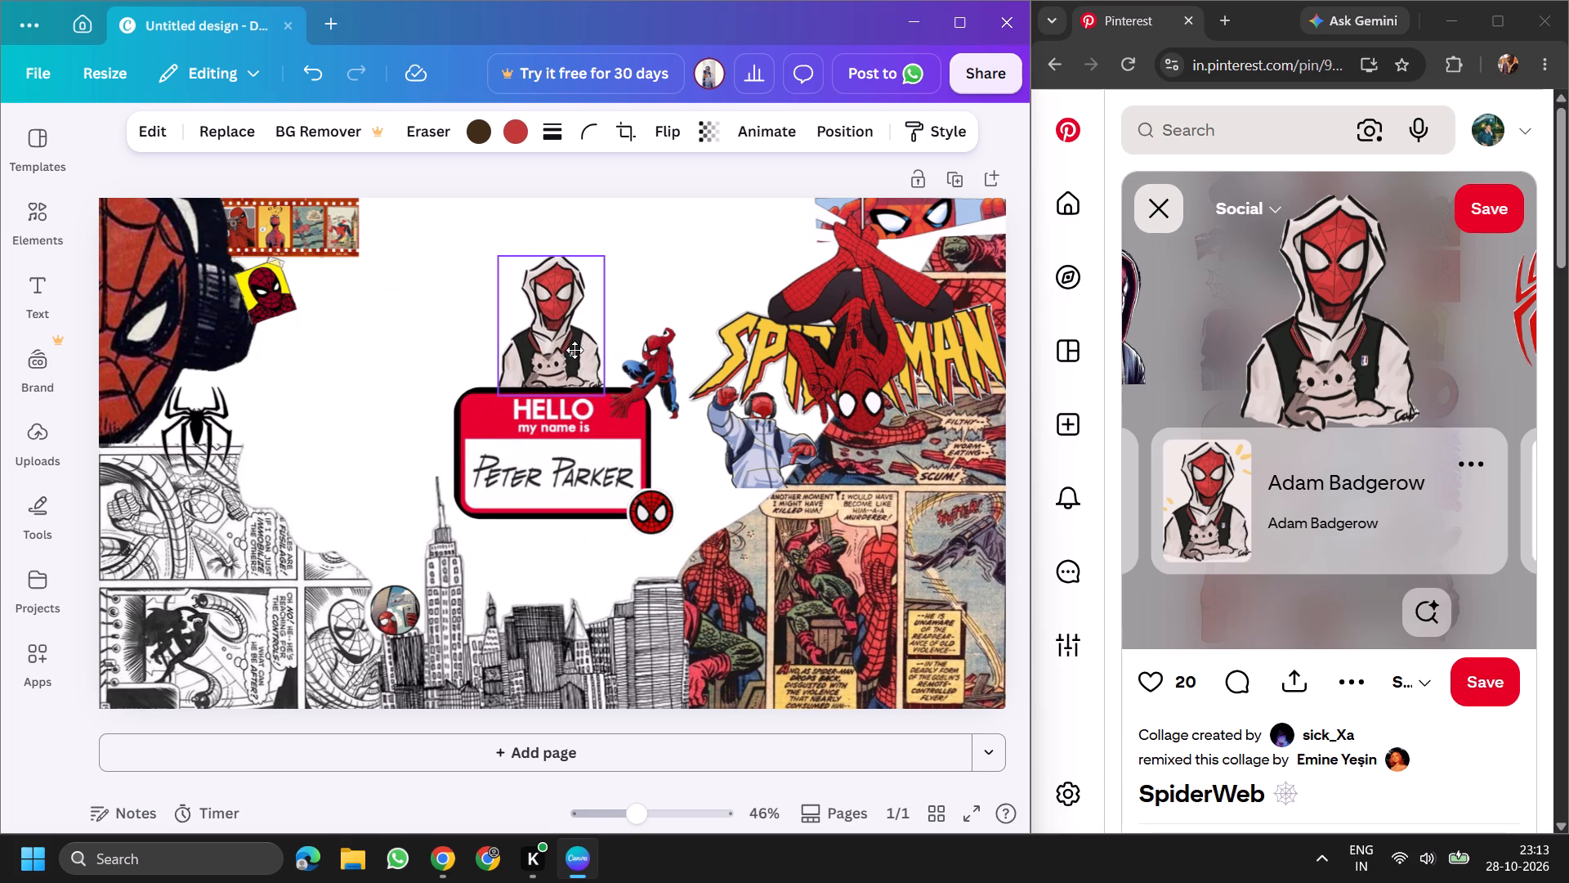
# Shrink the hooded Spider-Man sticker proportionally and place it beside the yellow sticker, just under the film strip.
pyautogui.moveTo(574, 350); pyautogui.dragTo(342, 334)
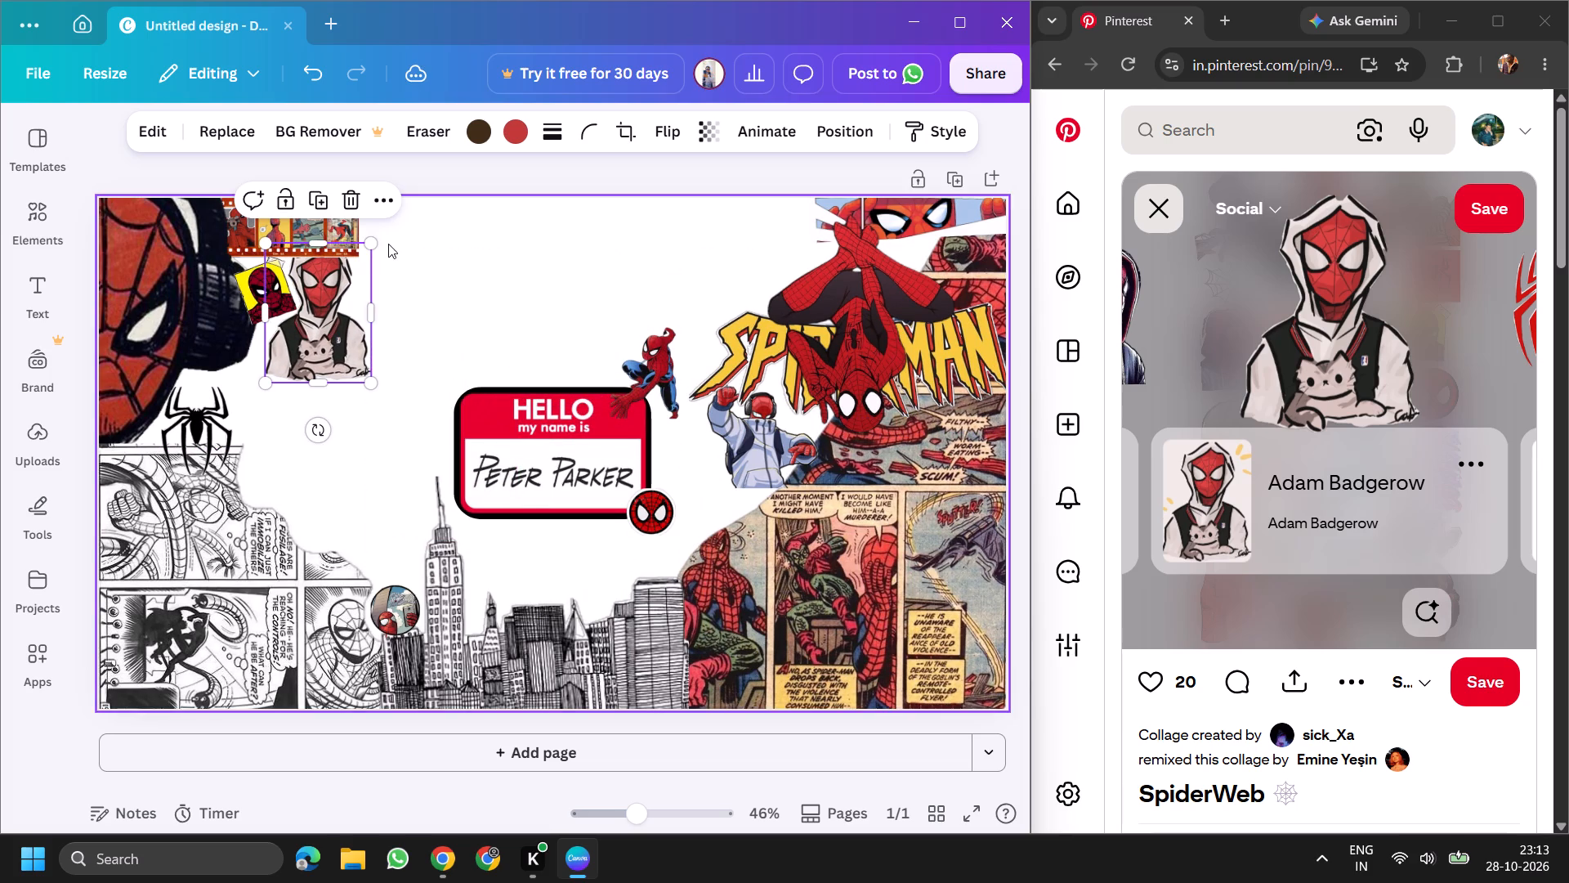
pyautogui.moveTo(373, 241); pyautogui.dragTo(355, 274)
pyautogui.moveTo(316, 329); pyautogui.dragTo(261, 368)
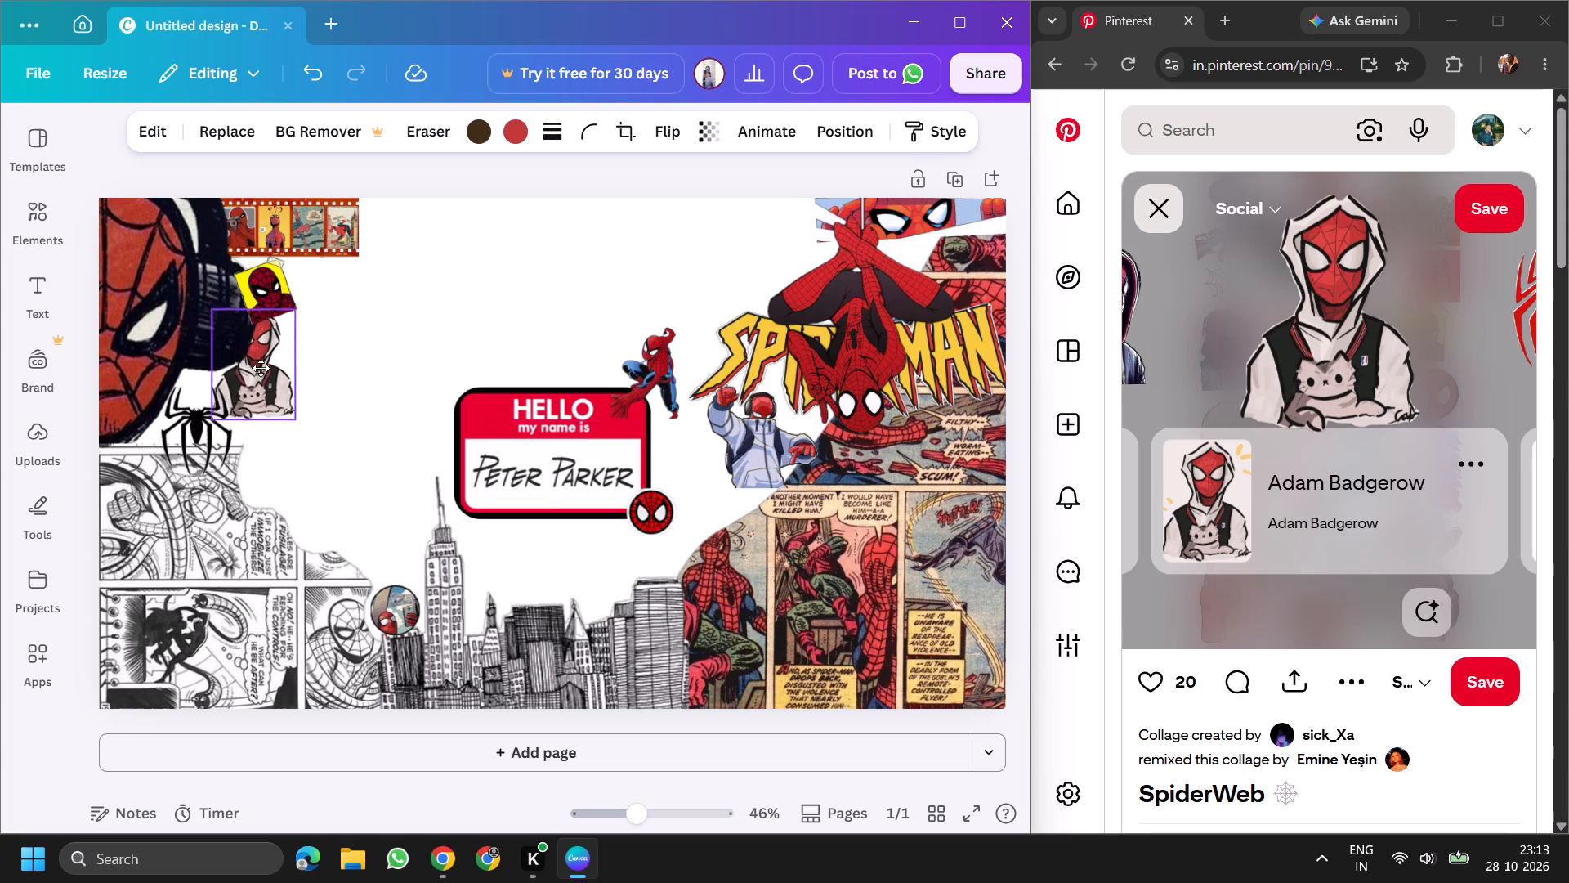
pyautogui.moveTo(261, 368); pyautogui.dragTo(324, 314)
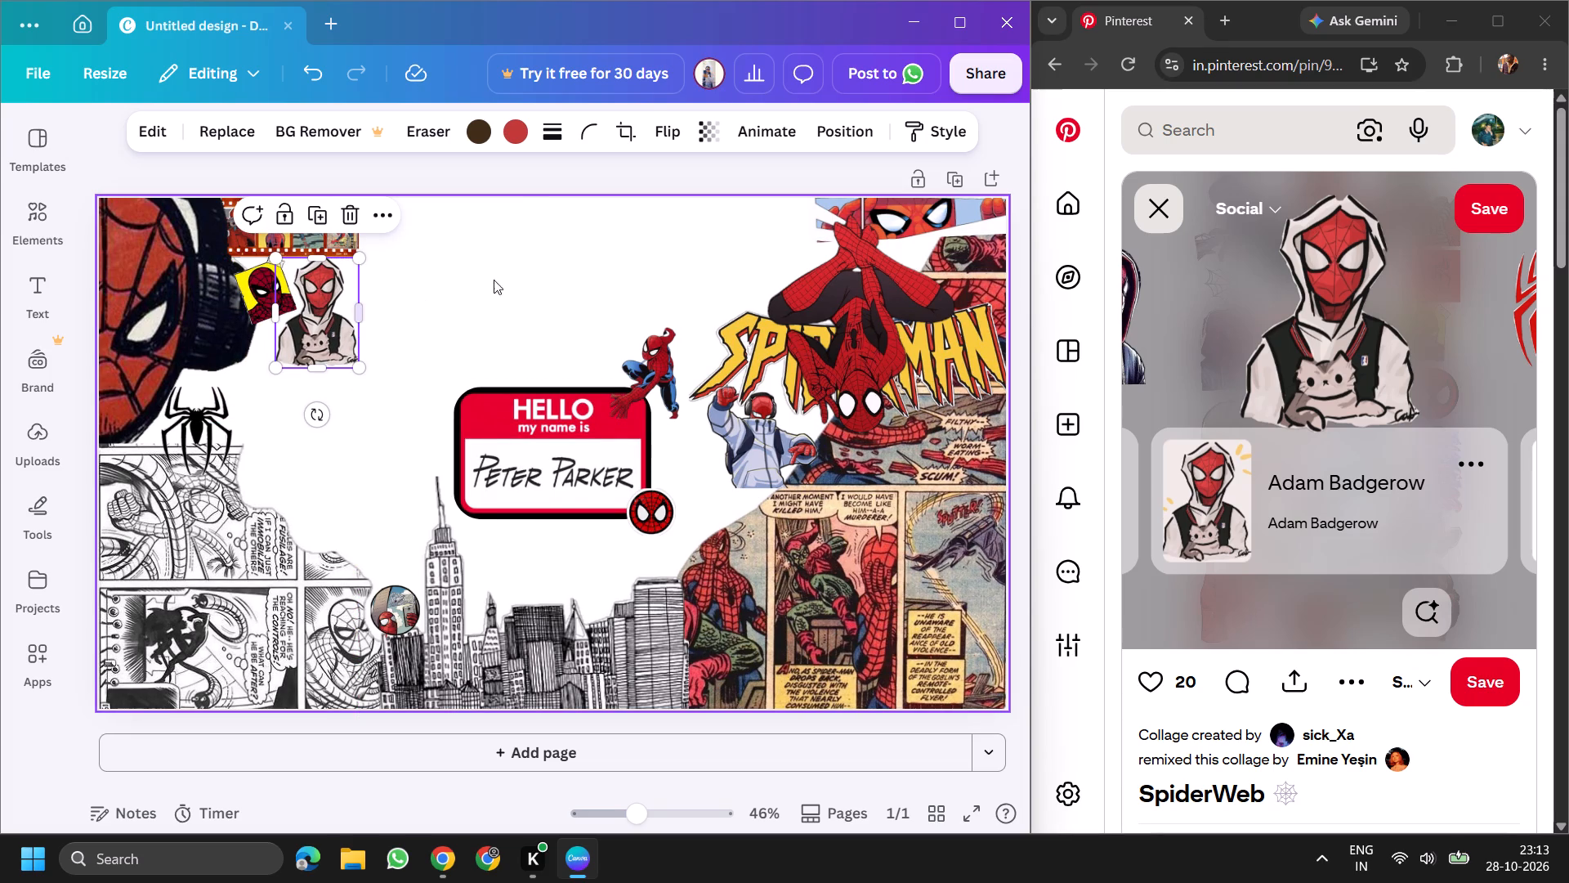
pyautogui.click(533, 254)
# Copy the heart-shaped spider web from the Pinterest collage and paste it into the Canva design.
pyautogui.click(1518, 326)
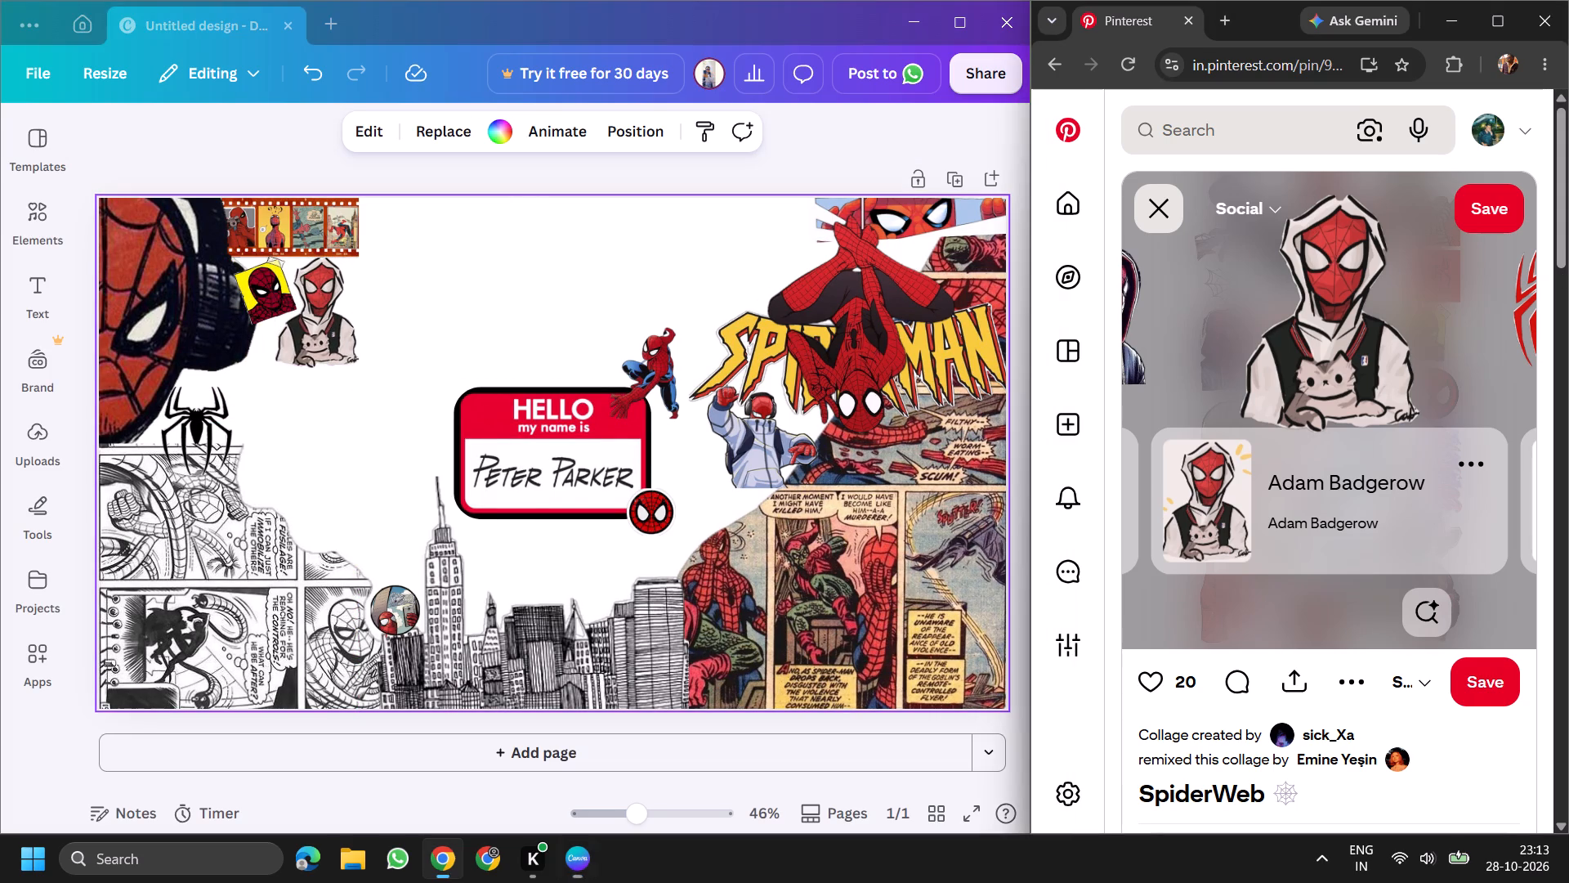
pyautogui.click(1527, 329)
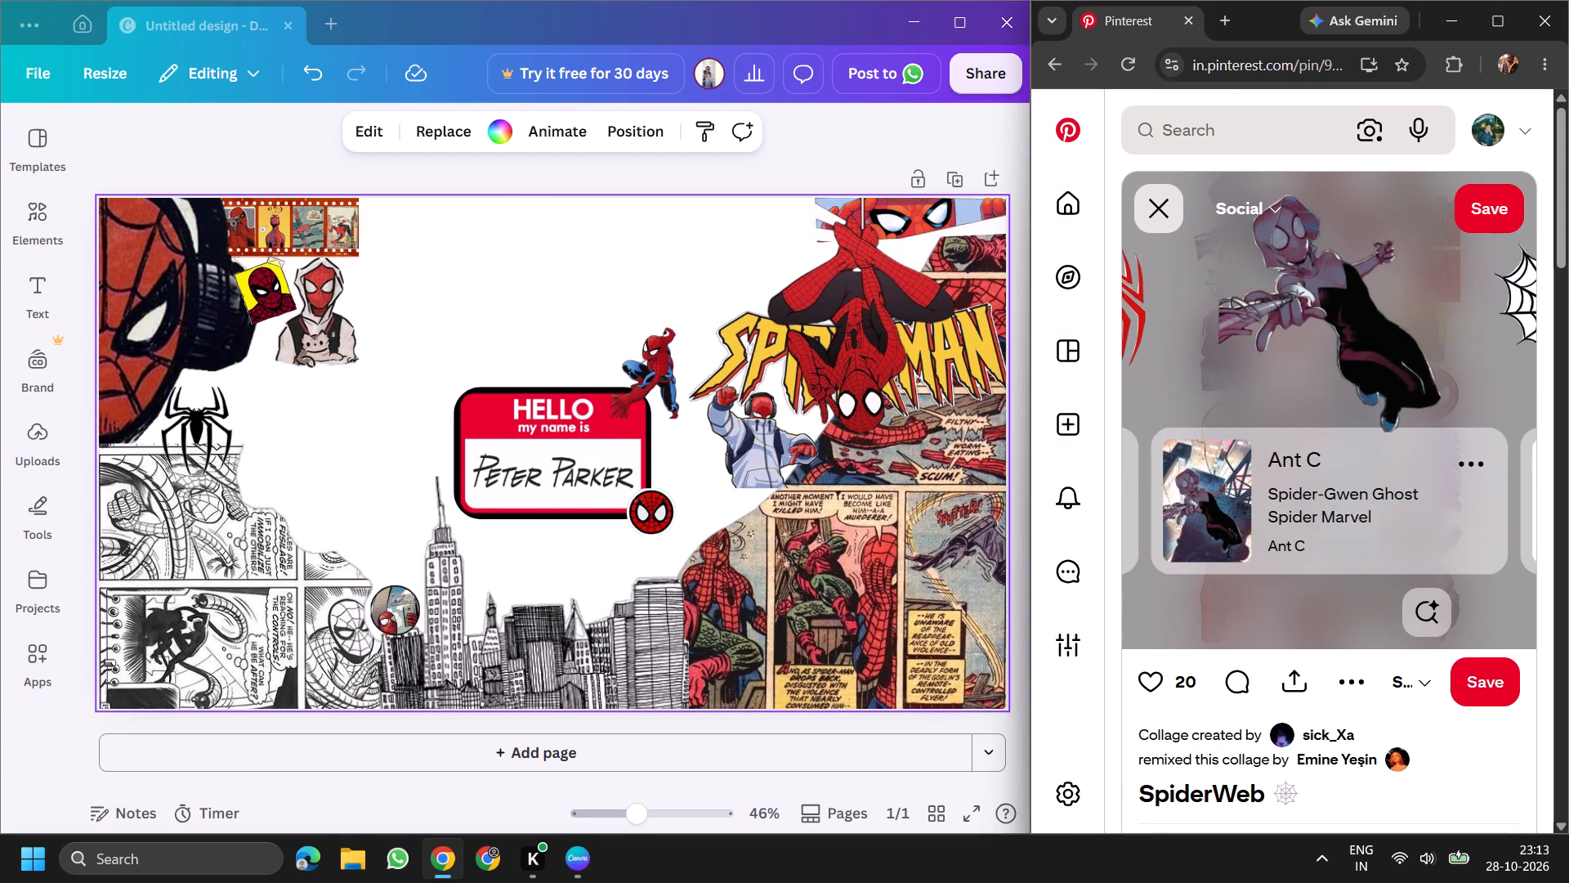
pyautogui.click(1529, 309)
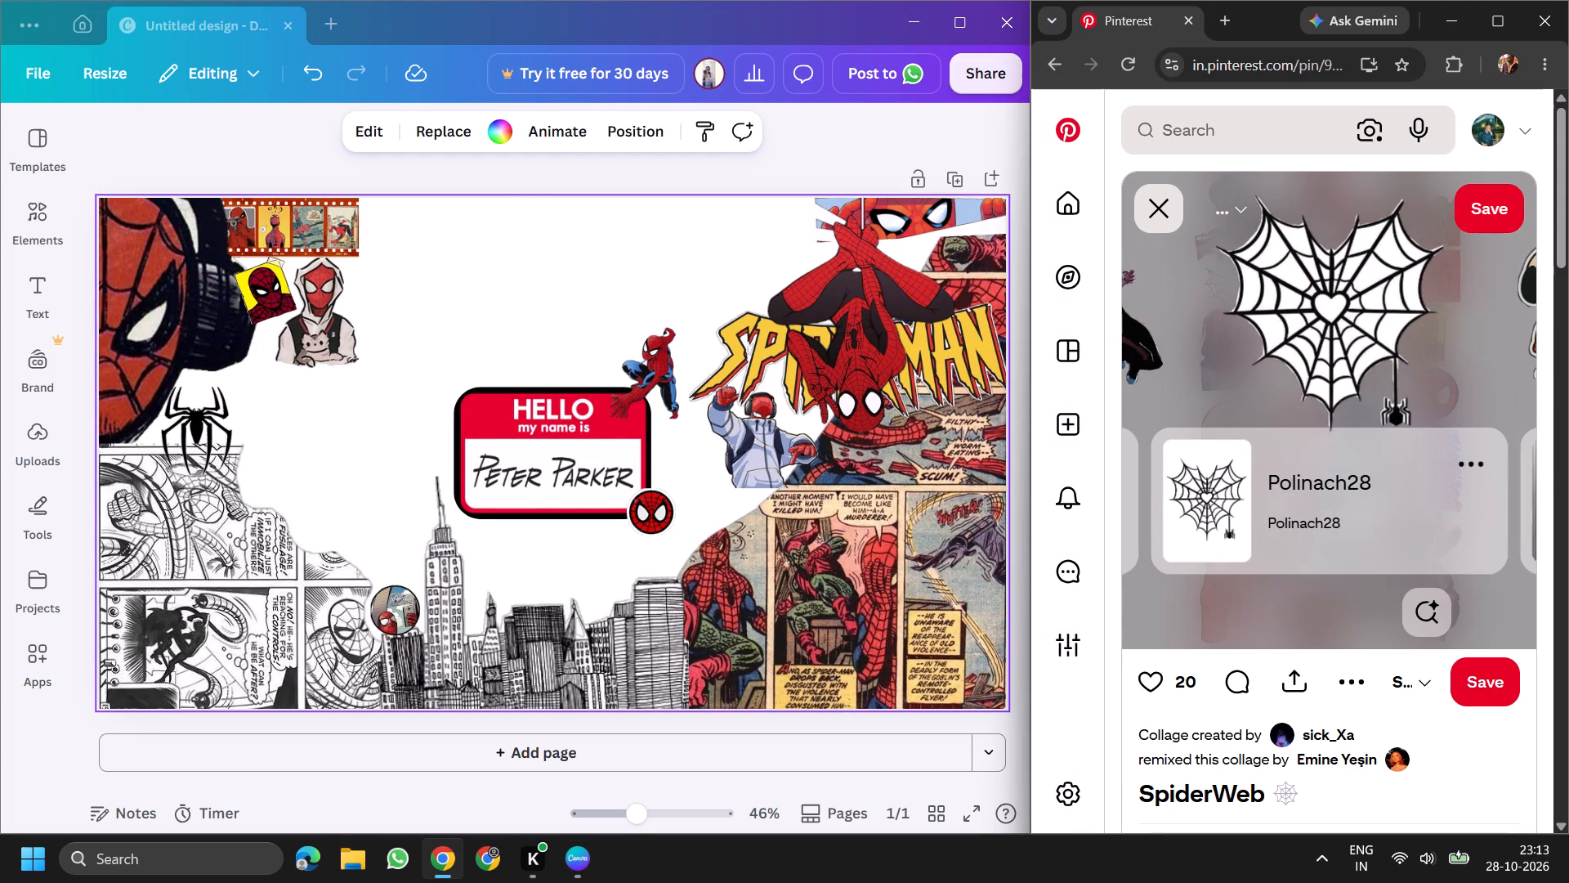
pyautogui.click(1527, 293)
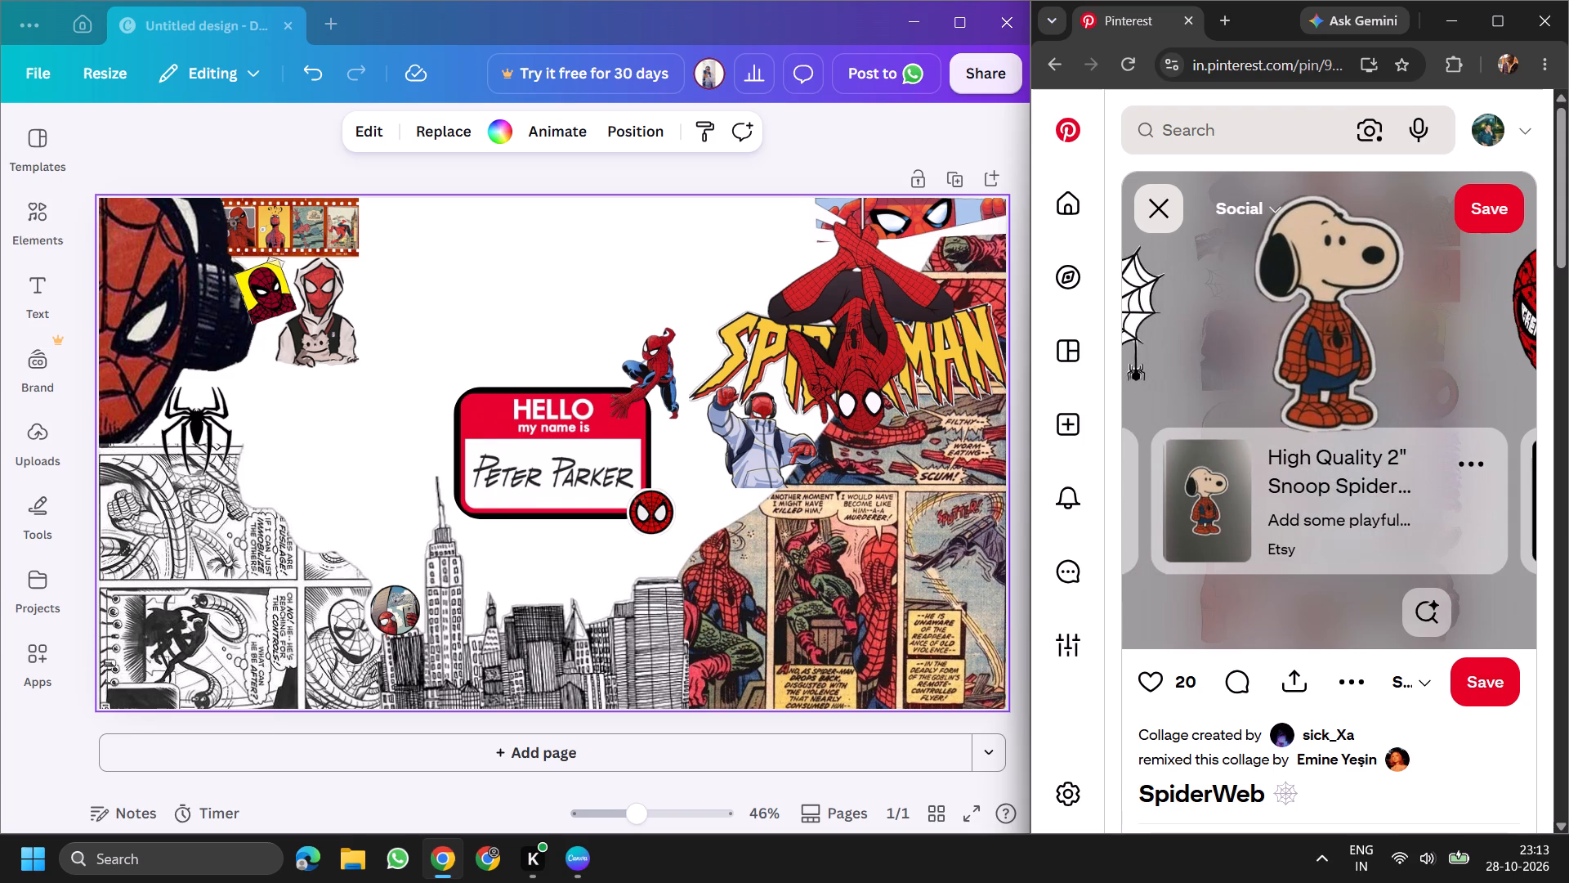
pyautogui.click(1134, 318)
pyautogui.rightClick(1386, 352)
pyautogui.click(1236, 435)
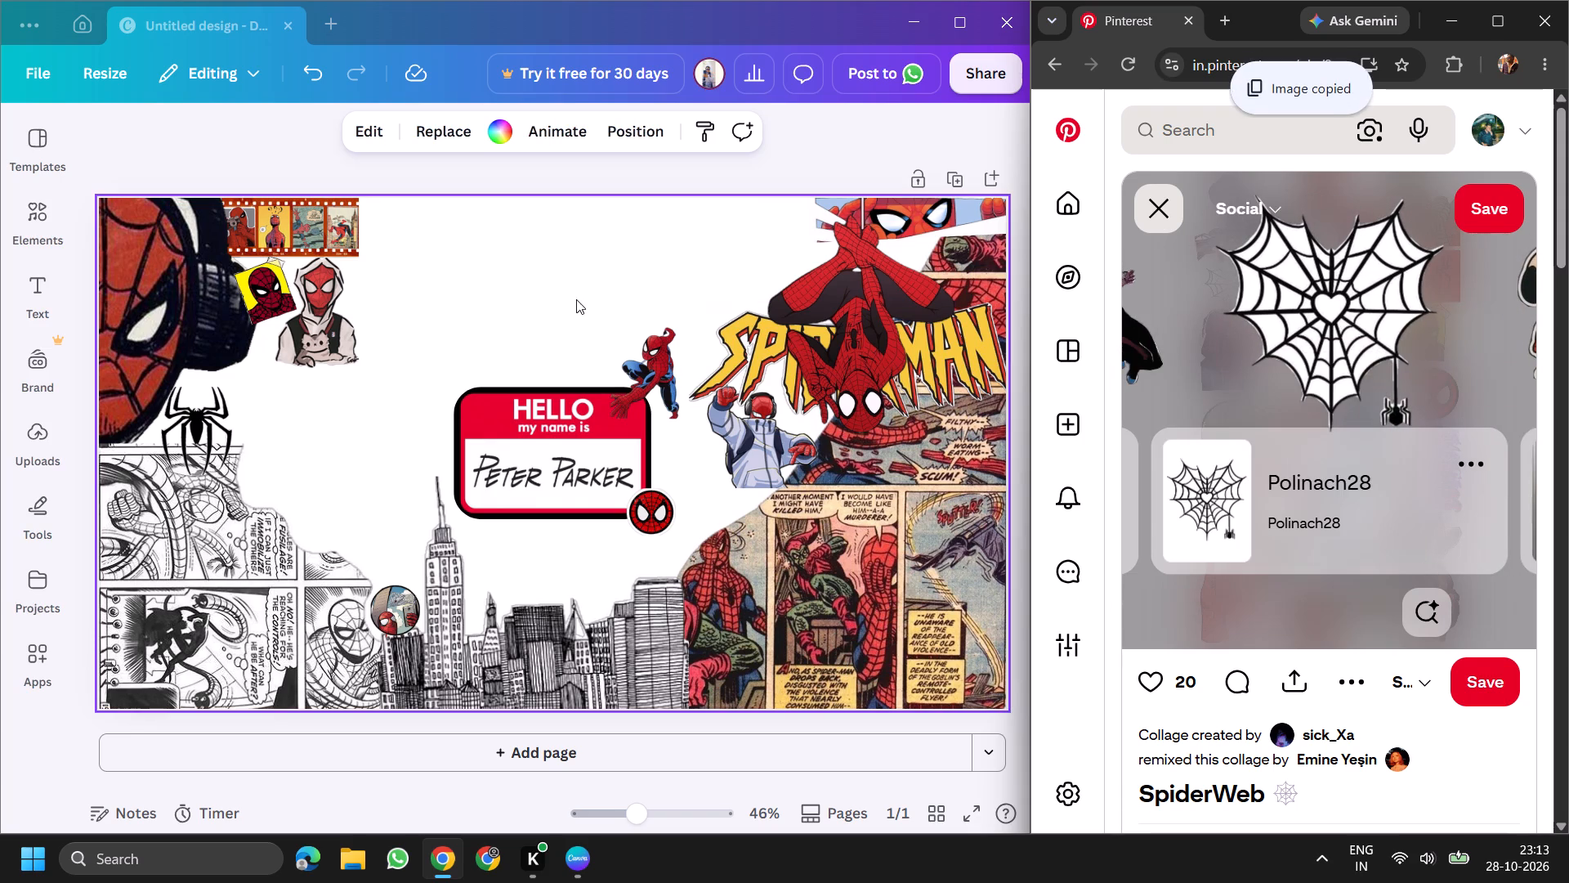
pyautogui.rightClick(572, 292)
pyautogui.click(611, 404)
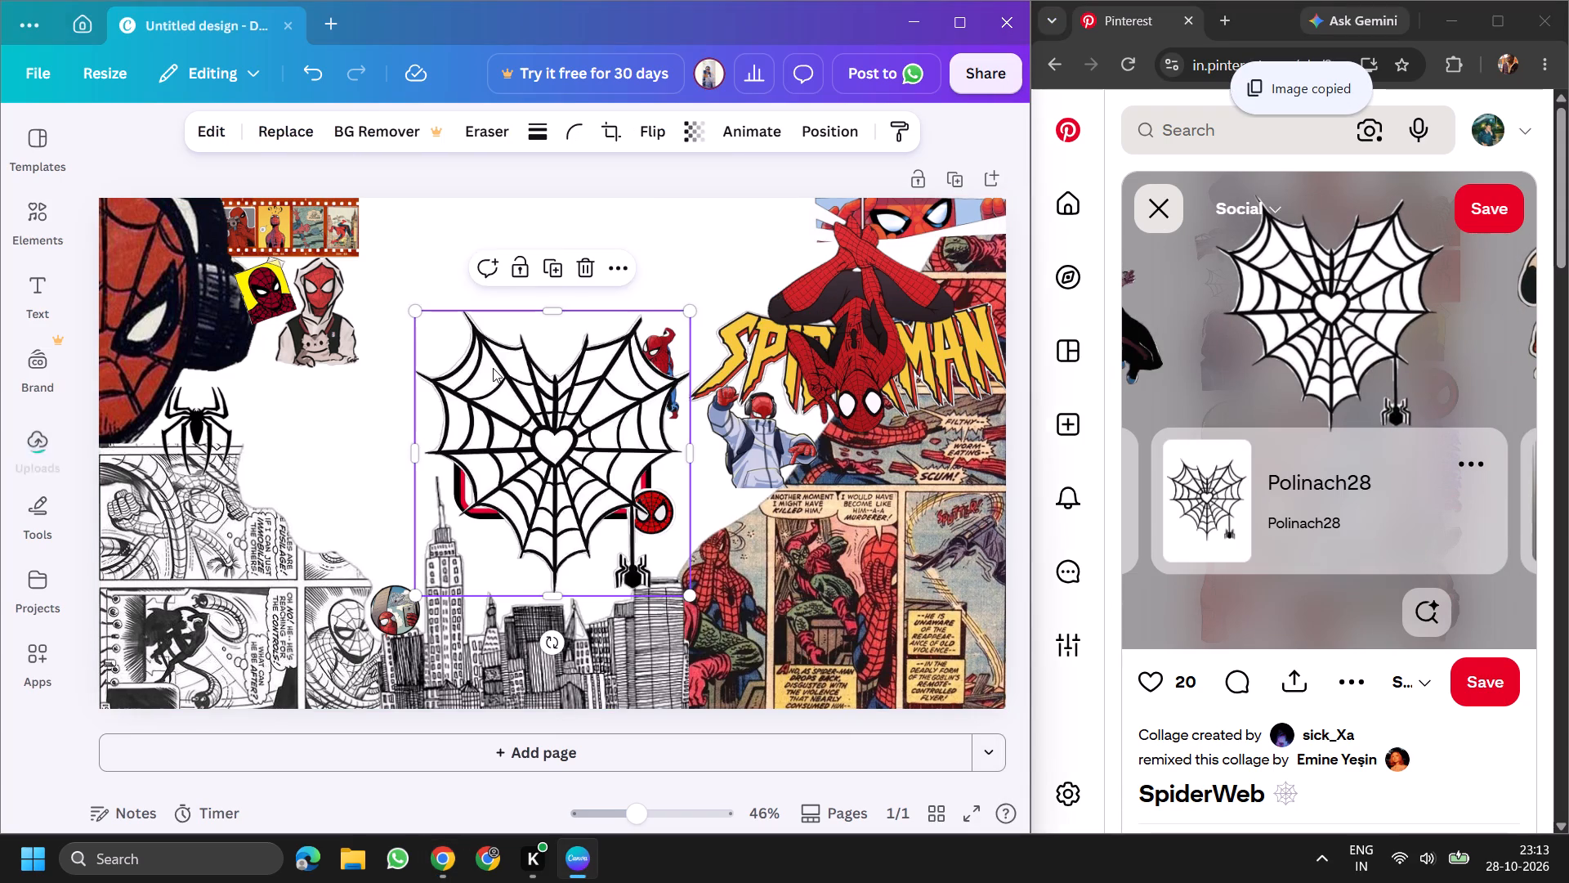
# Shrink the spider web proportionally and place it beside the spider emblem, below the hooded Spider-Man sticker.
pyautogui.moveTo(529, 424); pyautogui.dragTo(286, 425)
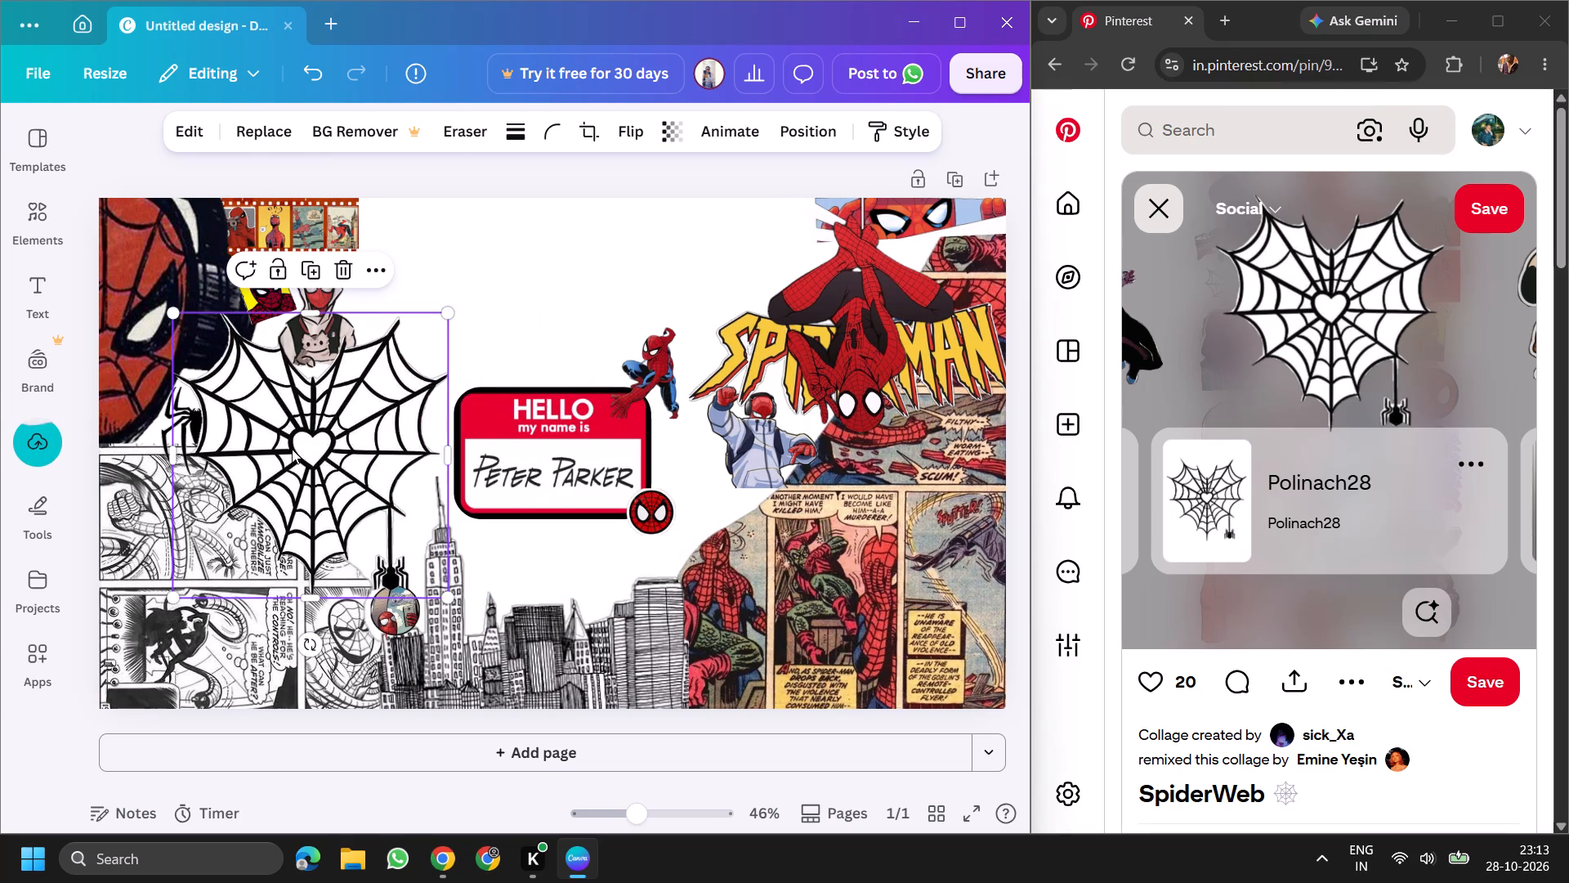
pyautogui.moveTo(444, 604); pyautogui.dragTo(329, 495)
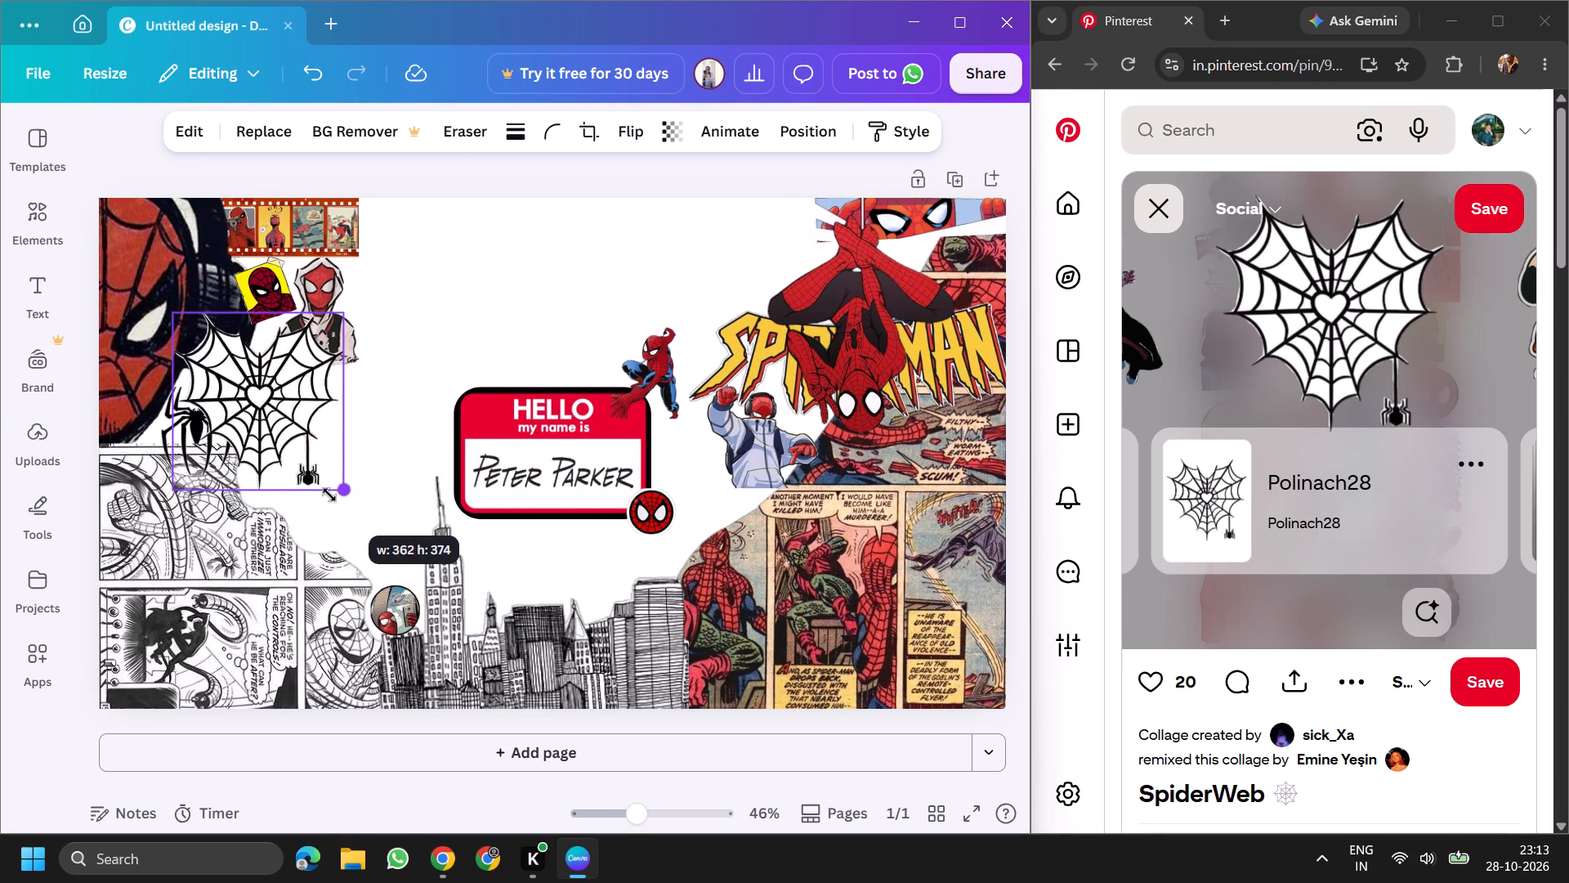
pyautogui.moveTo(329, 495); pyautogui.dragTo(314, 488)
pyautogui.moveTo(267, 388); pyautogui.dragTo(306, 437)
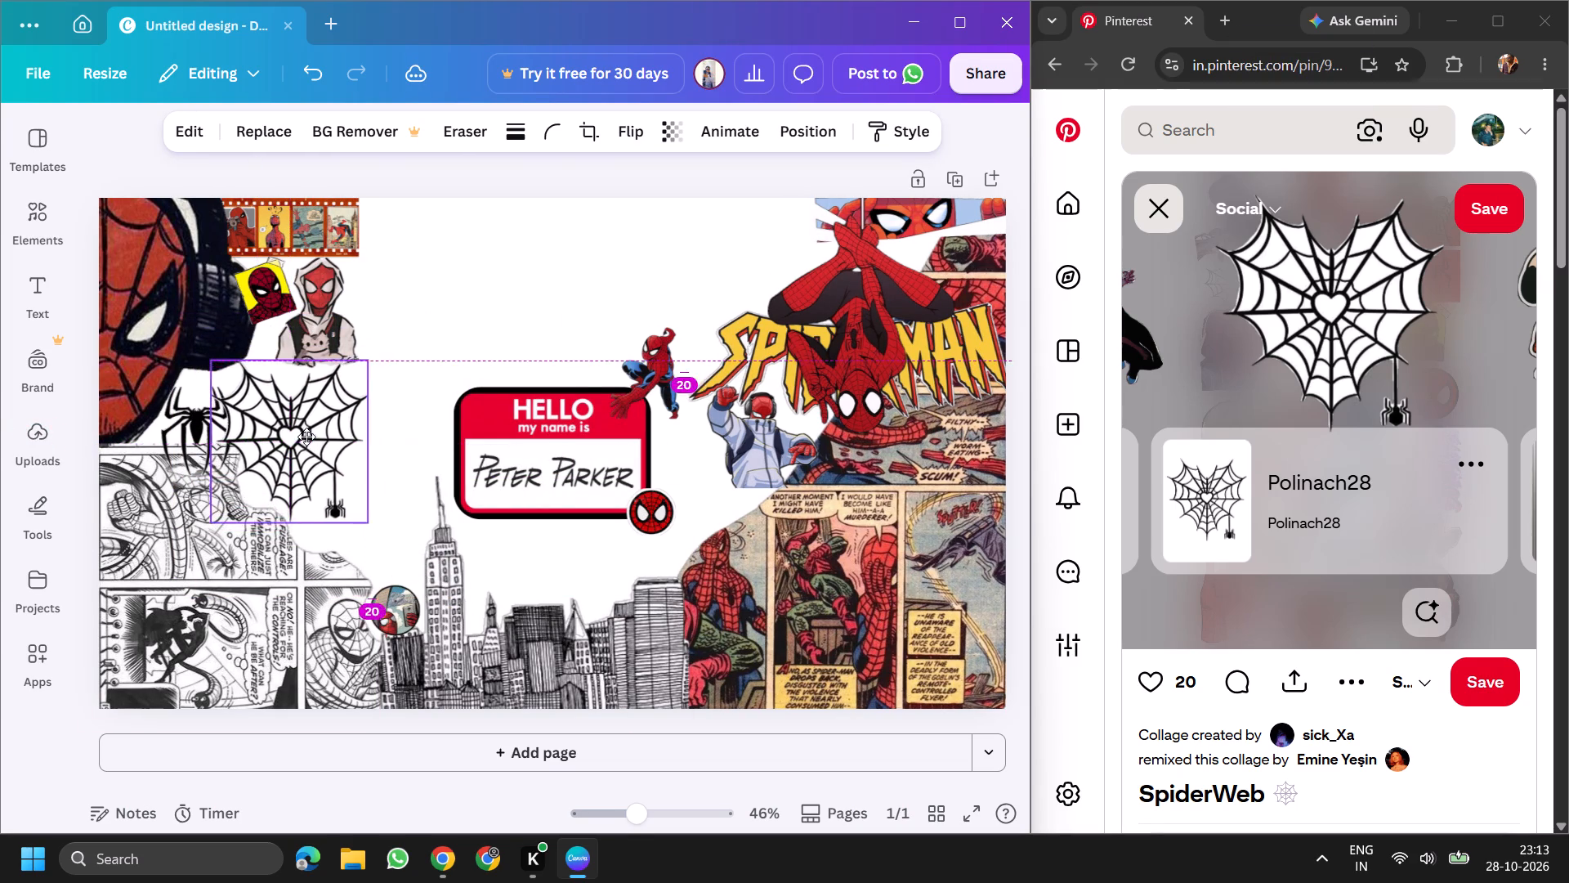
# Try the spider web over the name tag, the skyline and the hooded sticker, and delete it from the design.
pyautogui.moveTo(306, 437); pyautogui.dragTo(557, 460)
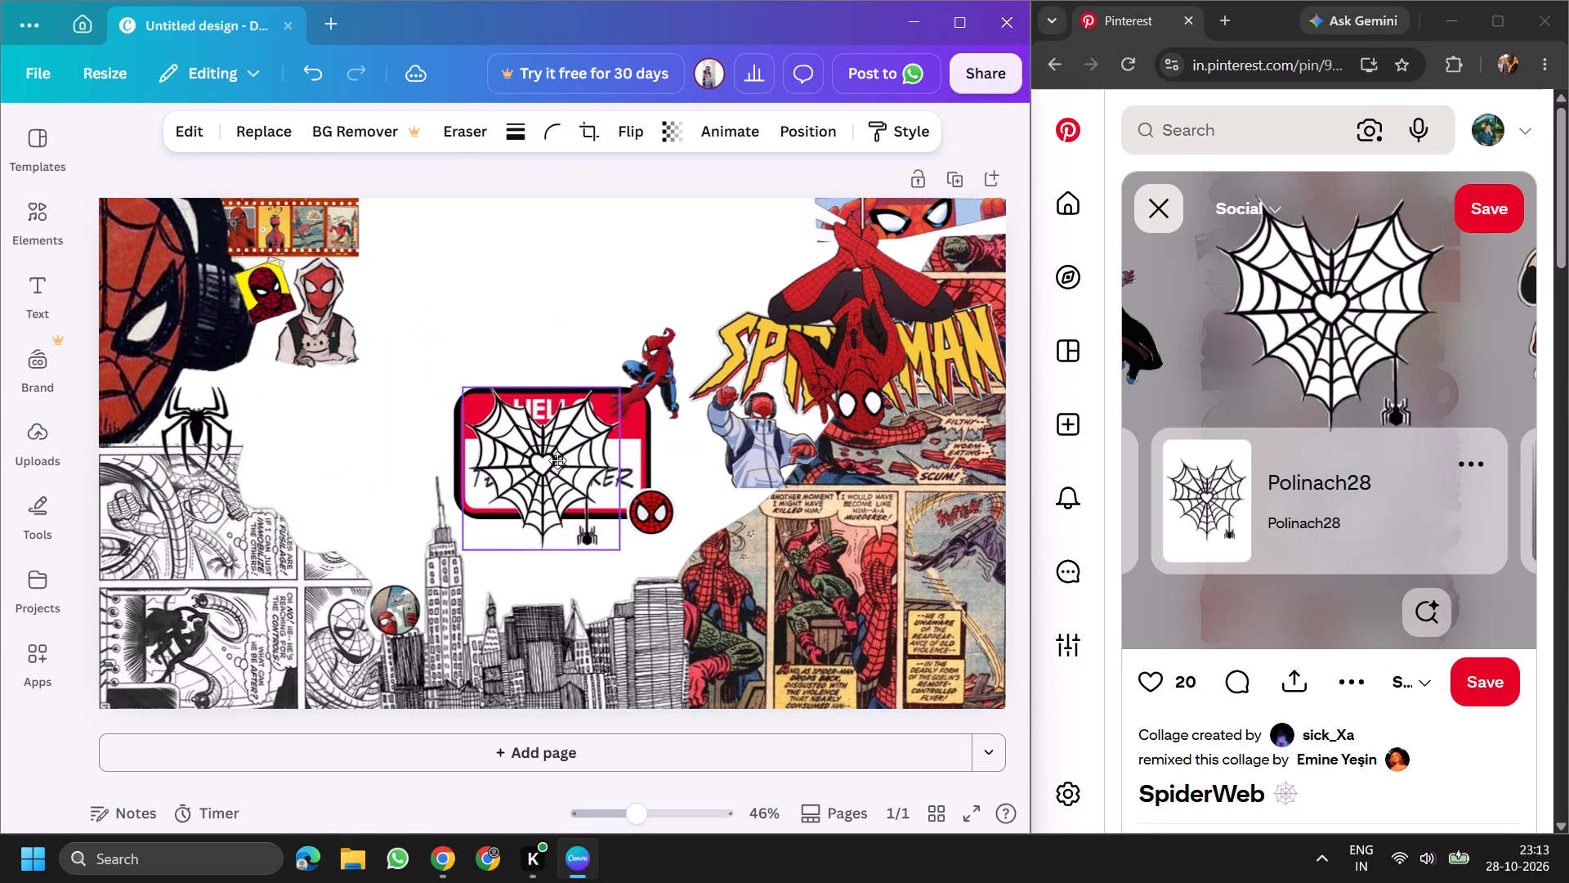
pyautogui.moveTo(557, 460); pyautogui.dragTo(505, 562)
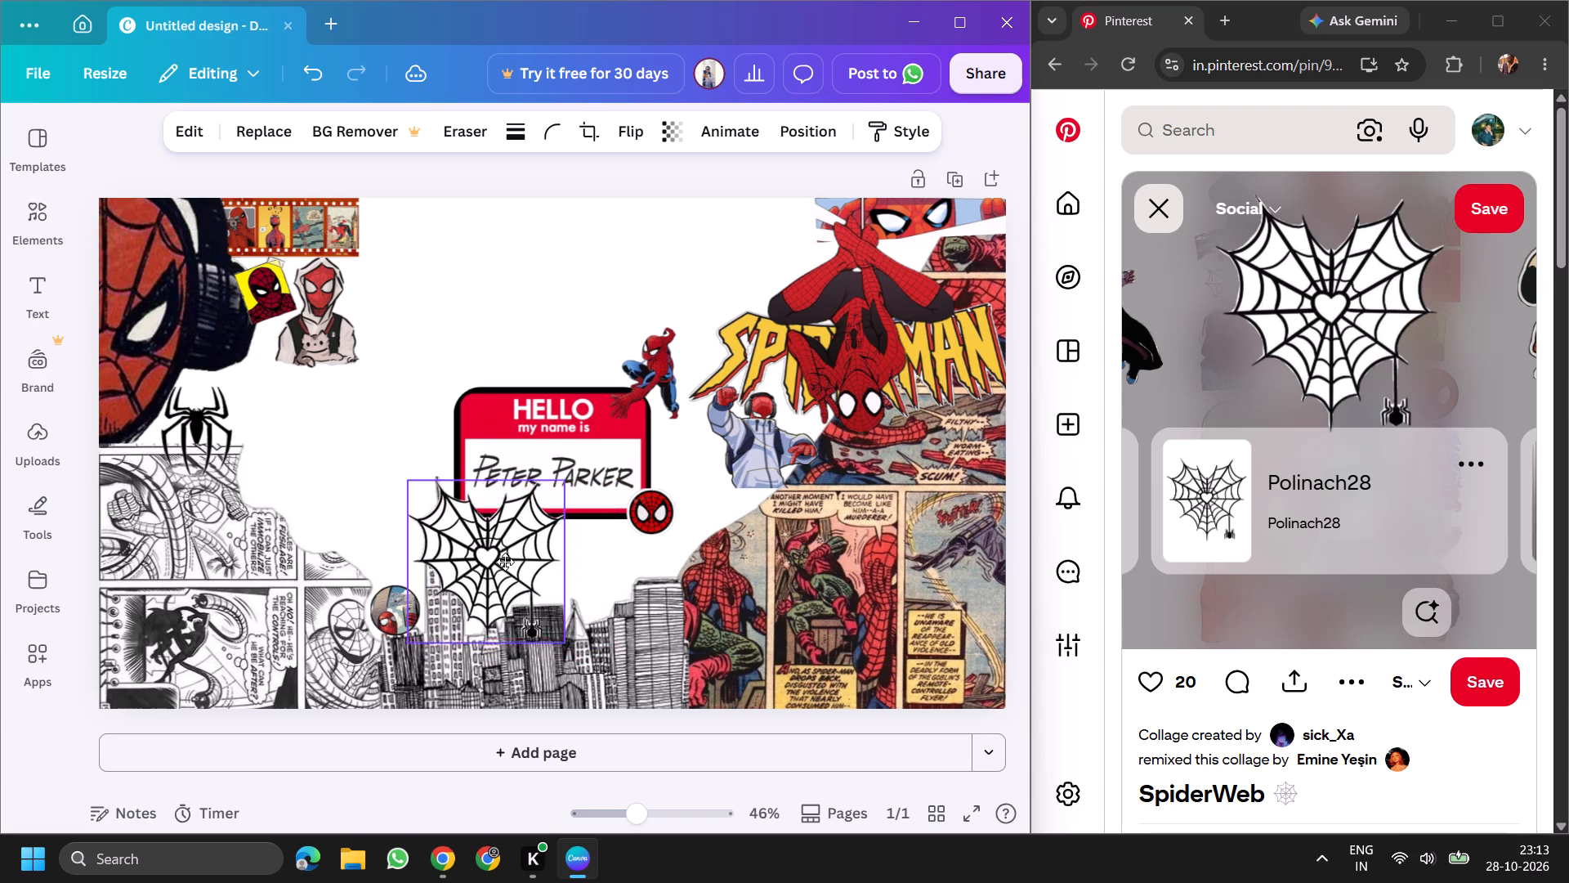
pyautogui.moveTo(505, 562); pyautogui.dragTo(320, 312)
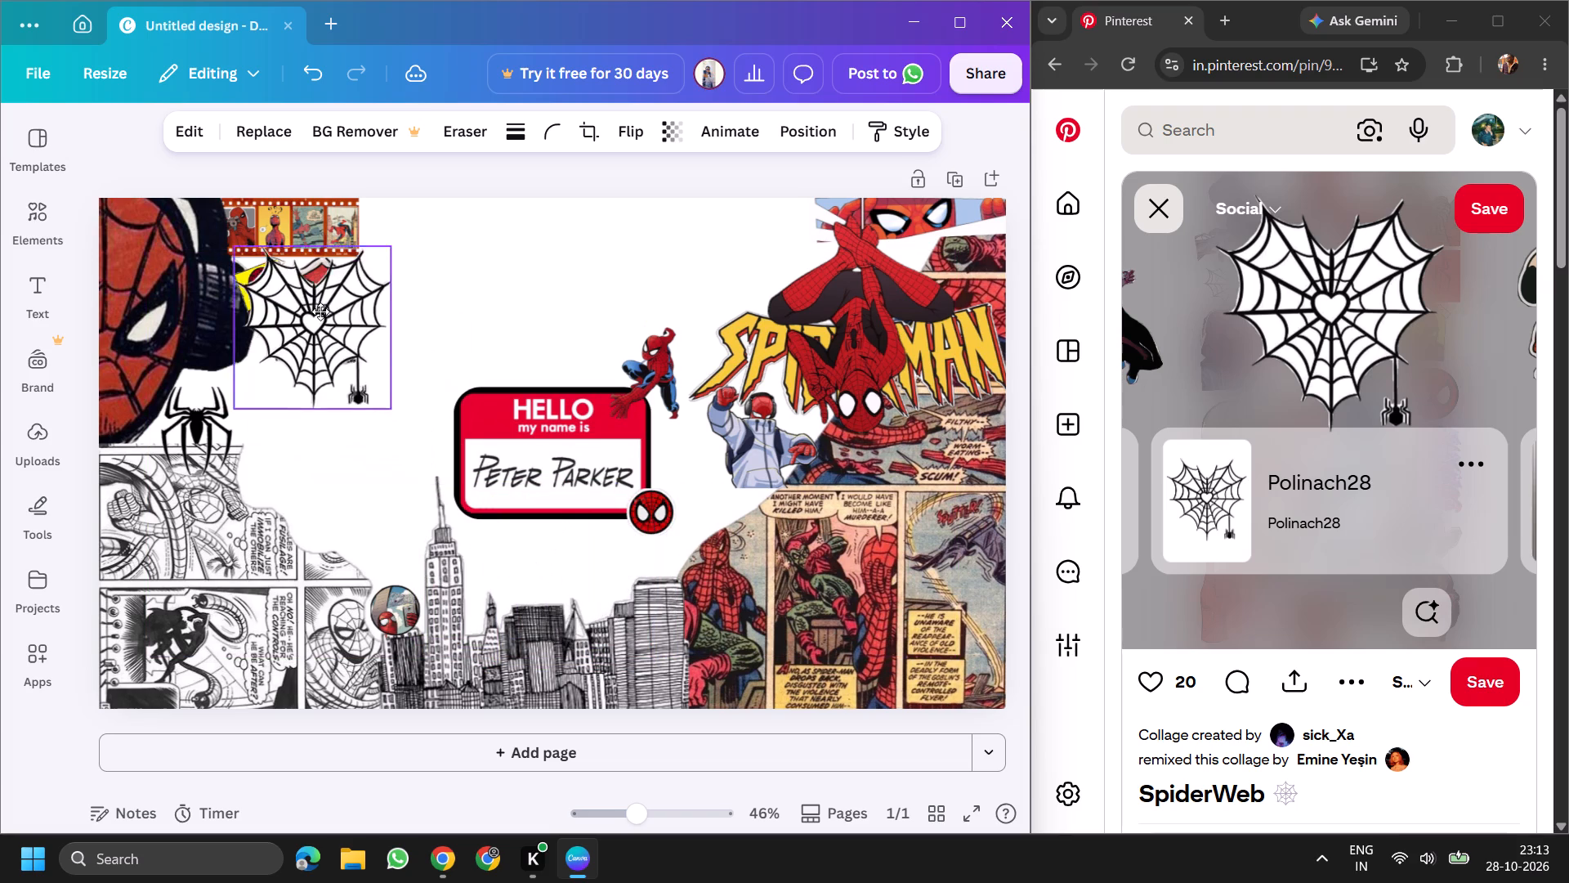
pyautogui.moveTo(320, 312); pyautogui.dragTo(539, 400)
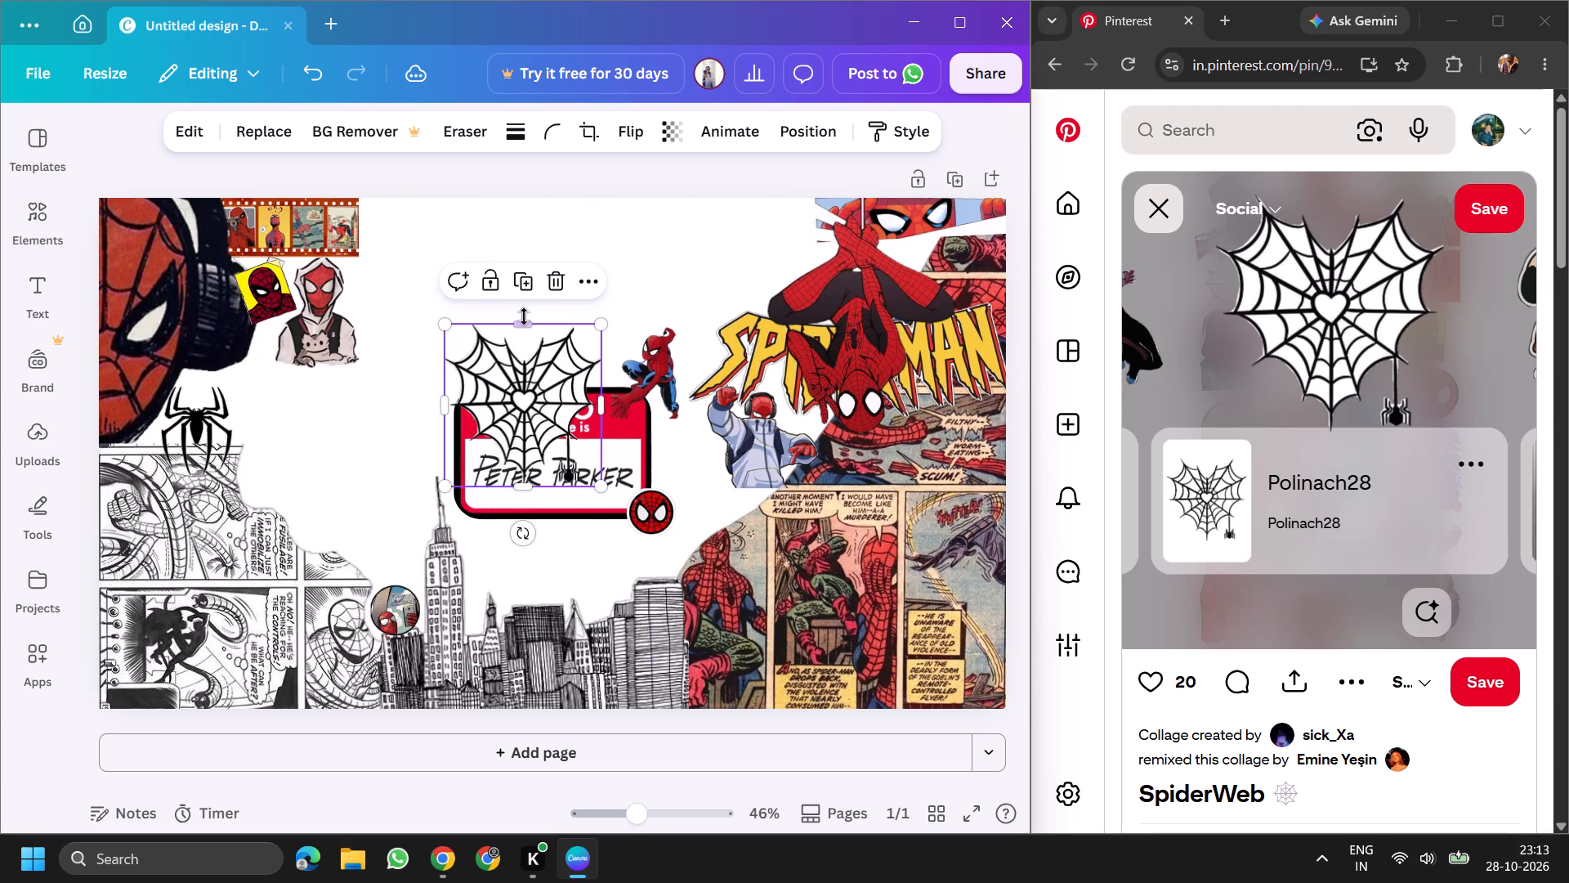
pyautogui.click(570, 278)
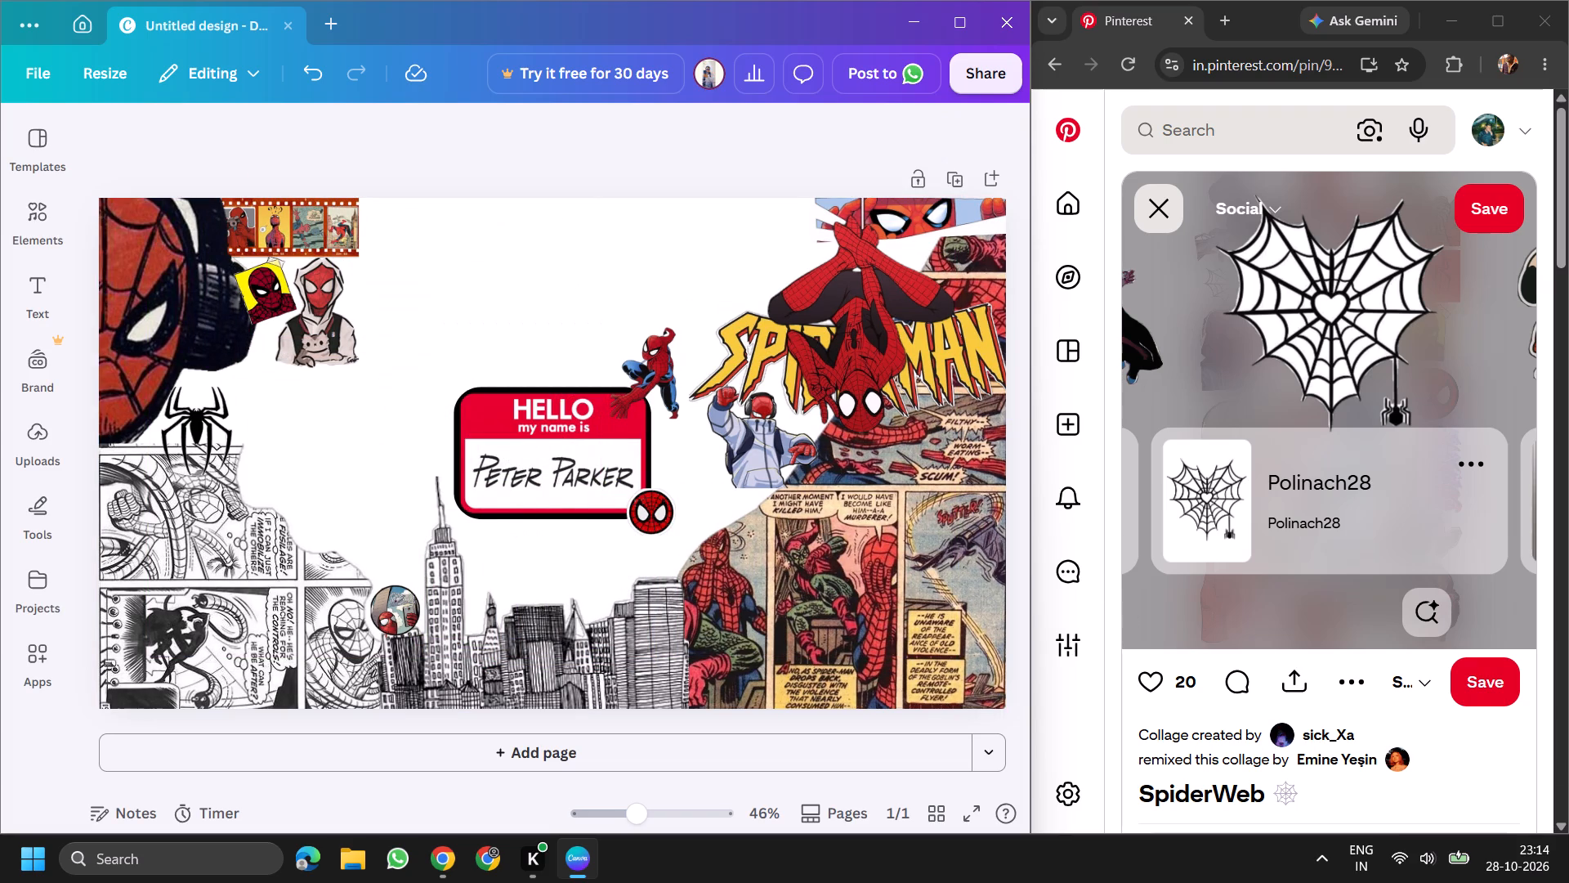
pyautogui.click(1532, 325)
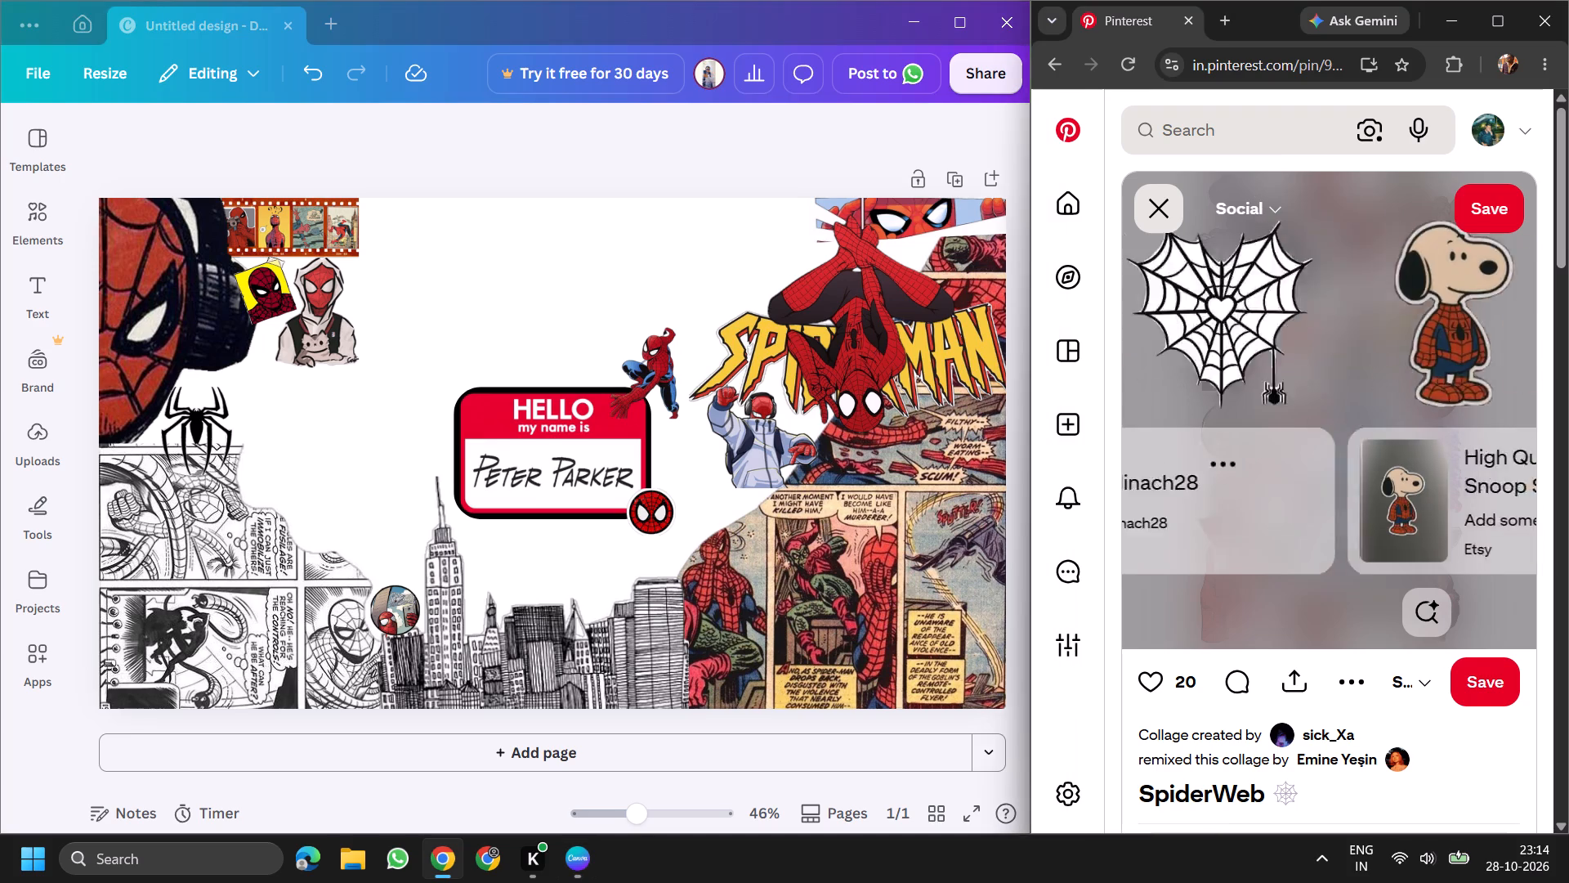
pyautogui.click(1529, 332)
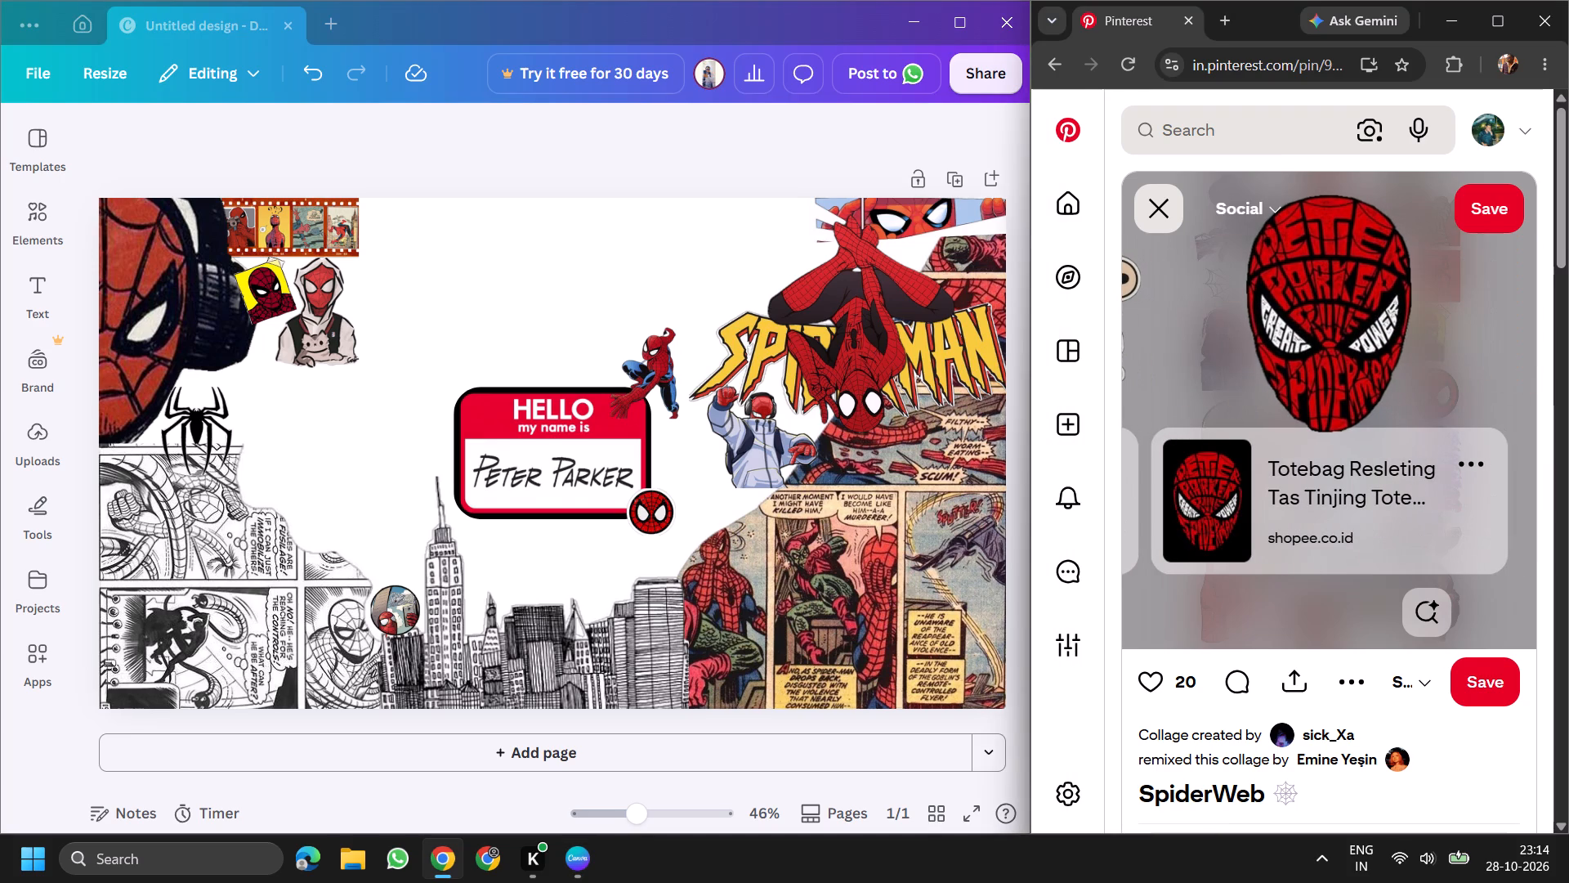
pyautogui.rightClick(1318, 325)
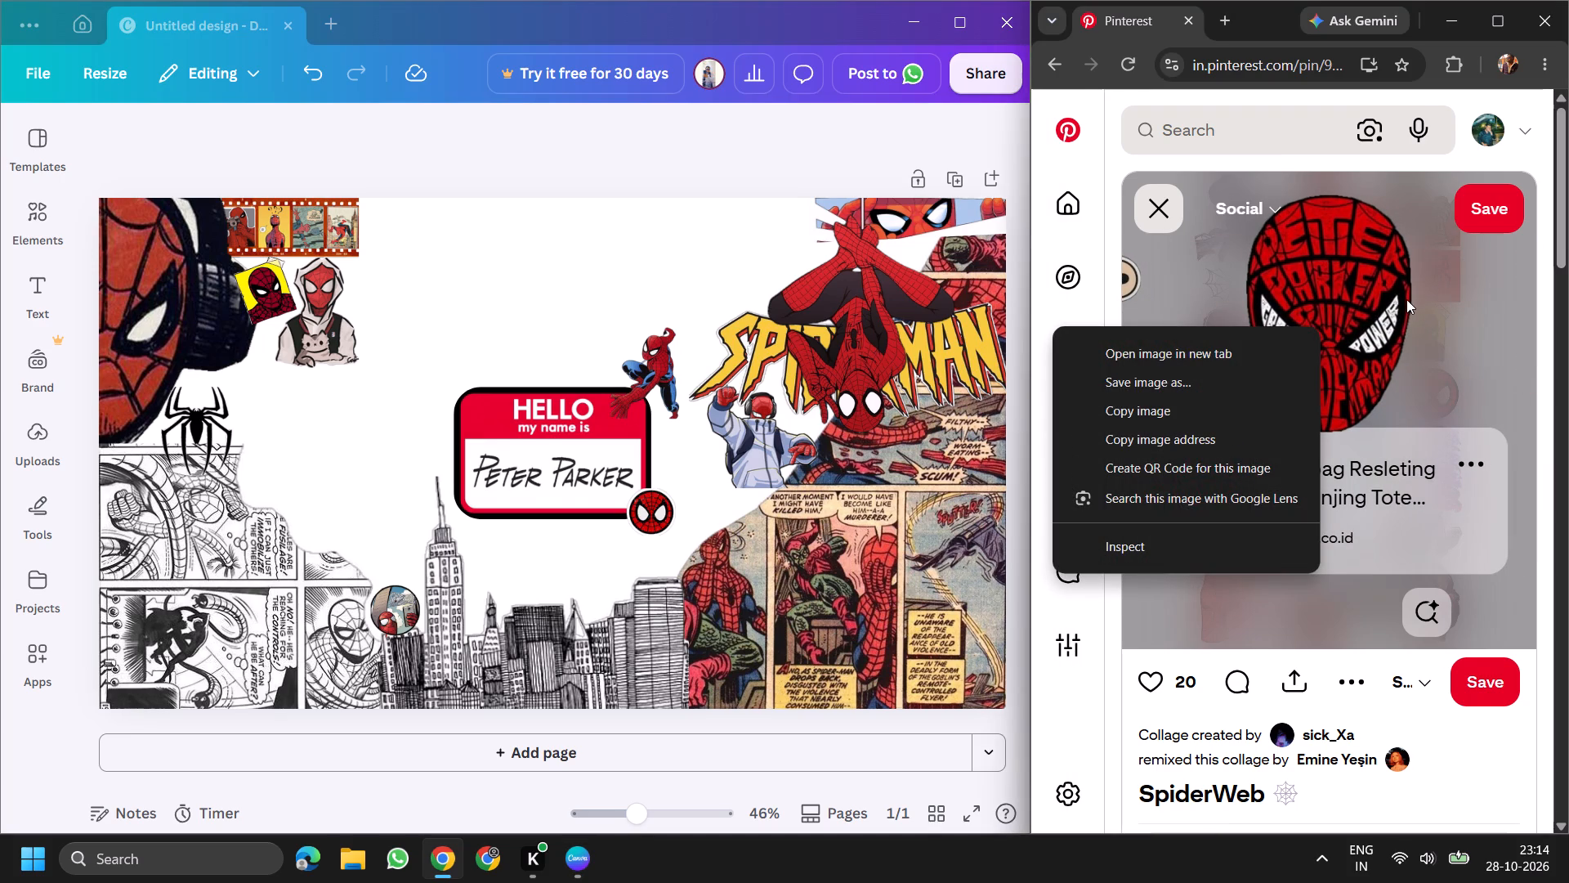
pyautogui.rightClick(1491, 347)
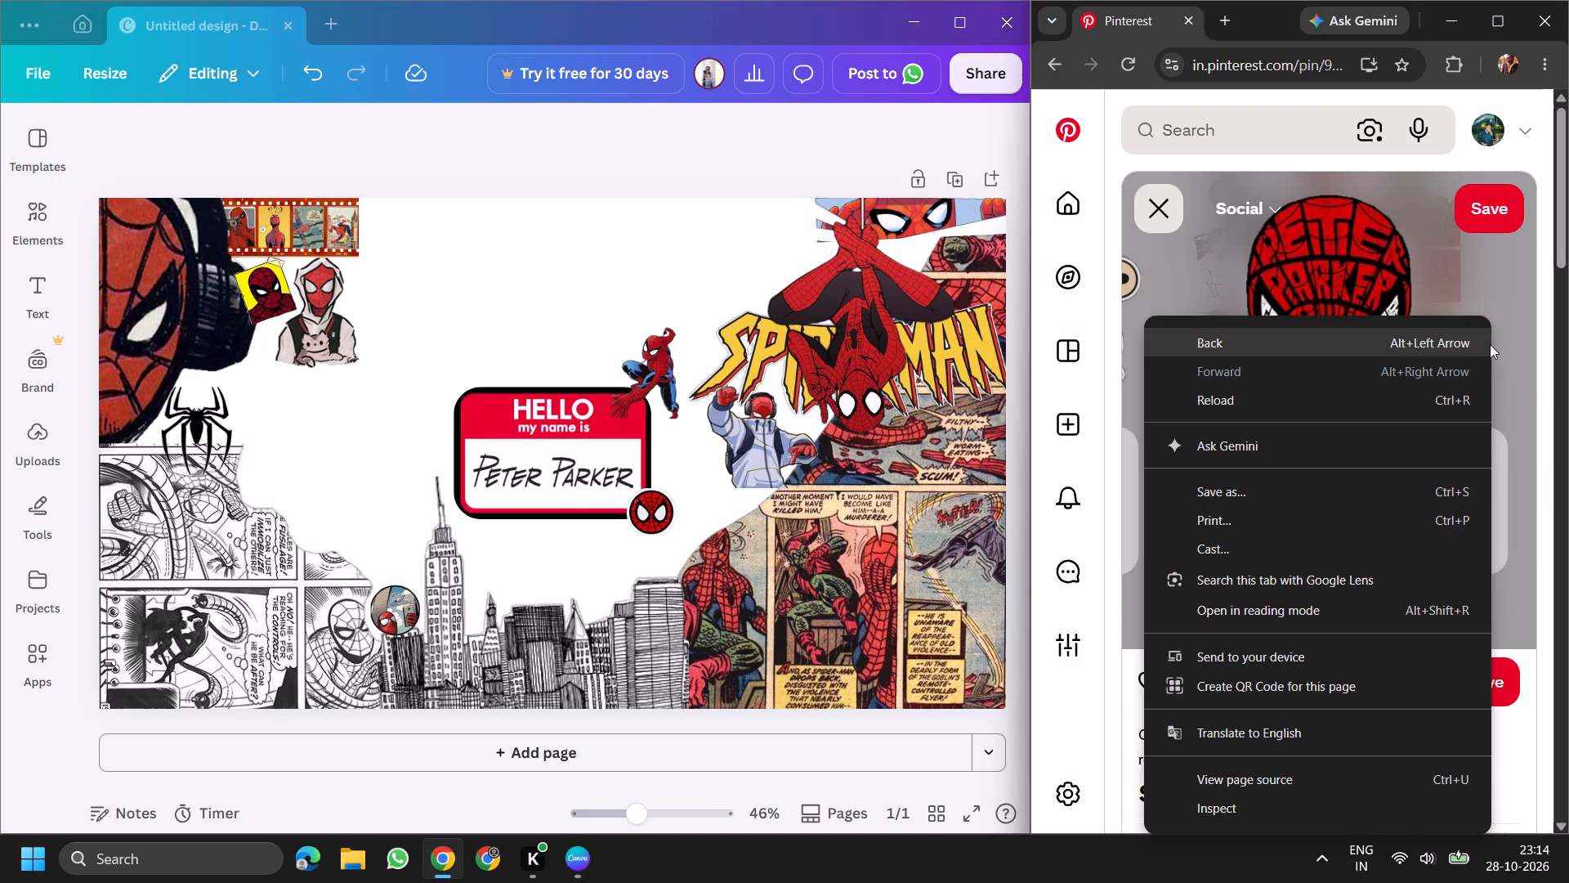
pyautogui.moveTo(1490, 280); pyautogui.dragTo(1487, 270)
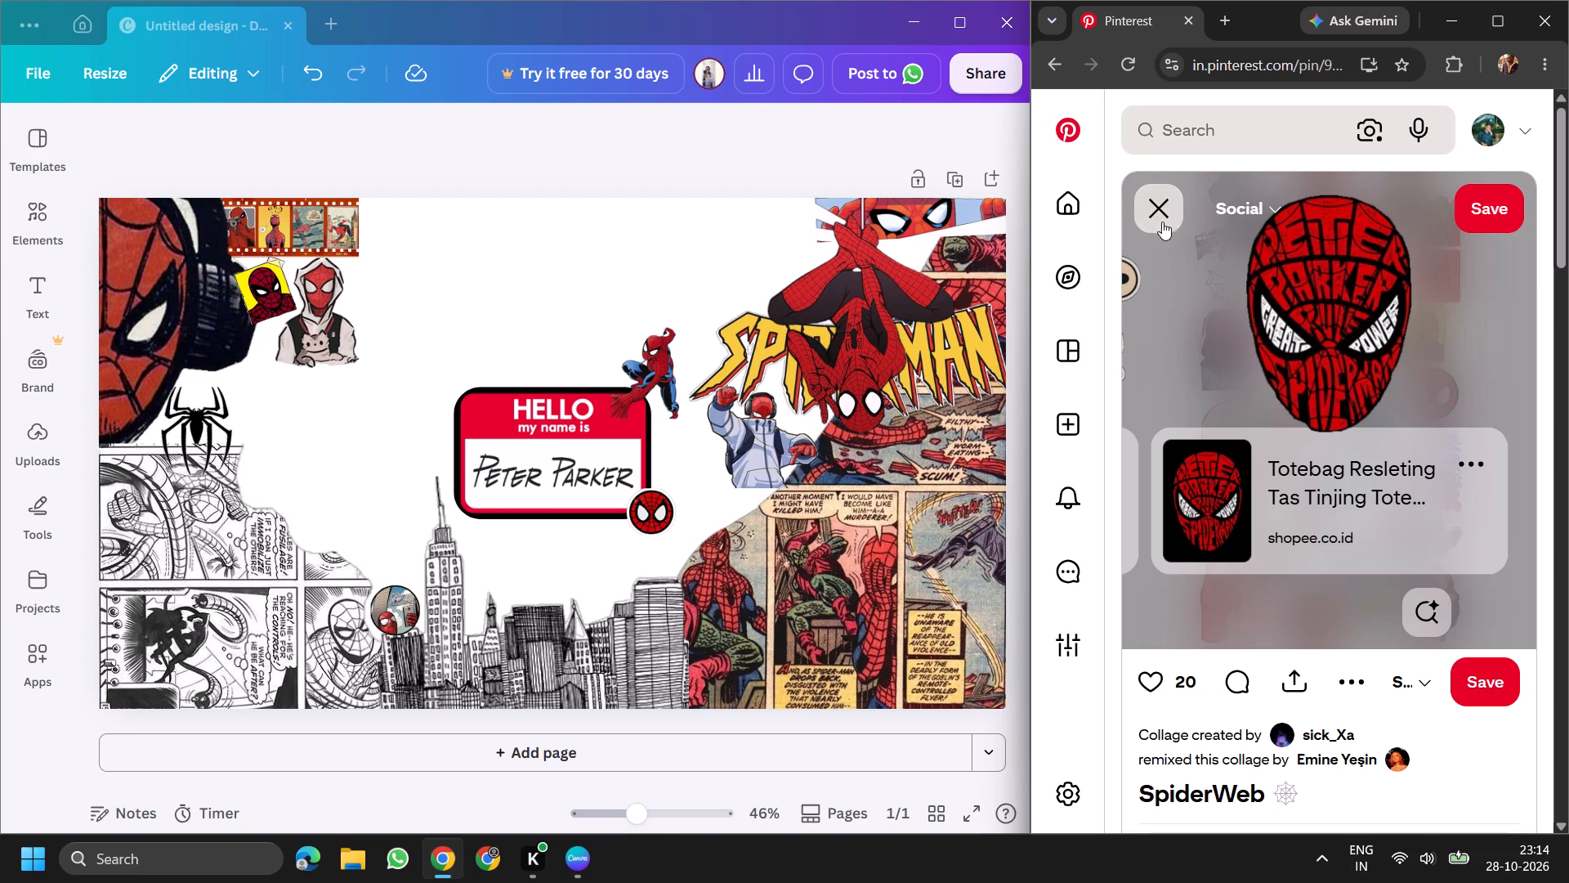
# Open the "Spiderman stickers" collage on Pinterest, copy its Spider-Man head with the yellow exclamation burst, and paste it into the Canva design.
pyautogui.scroll(-6, 1351, 501)
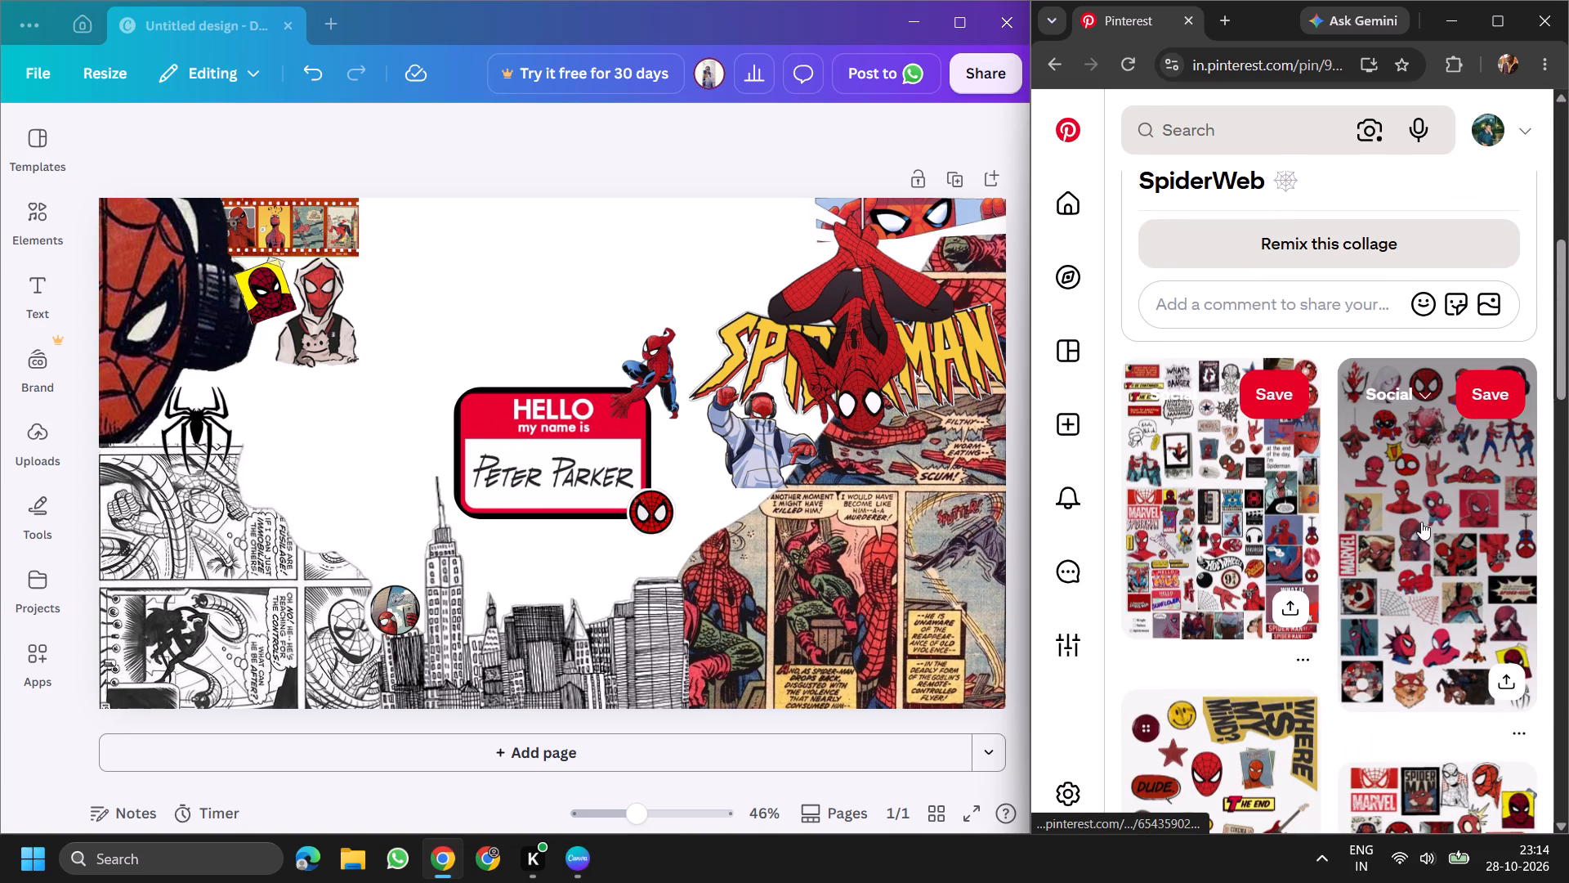
pyautogui.click(1422, 519)
pyautogui.rightClick(1281, 288)
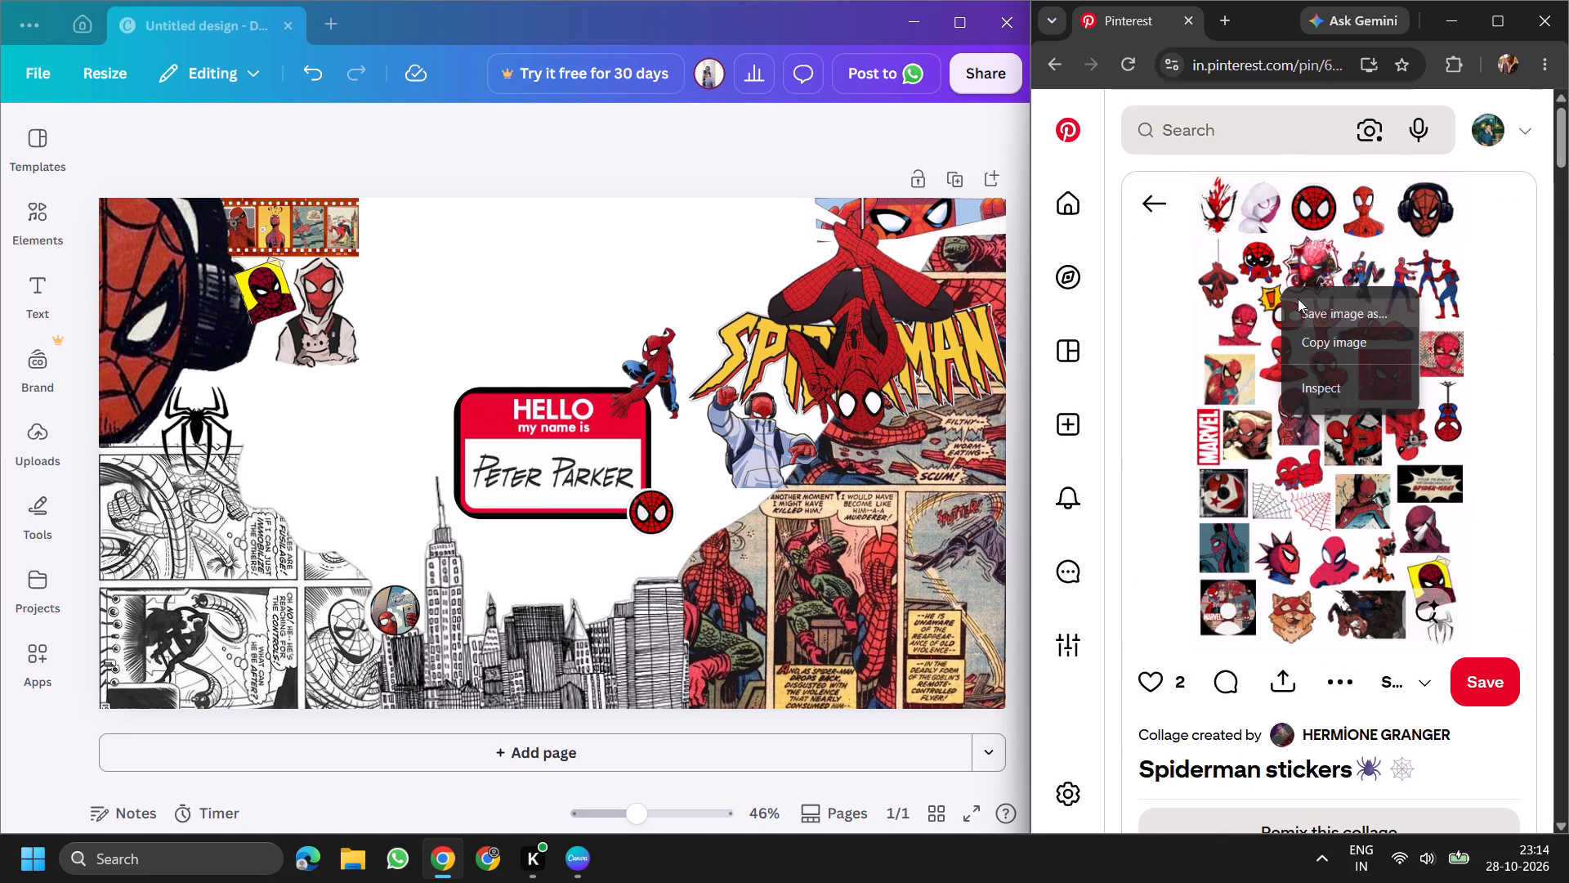
pyautogui.click(1269, 306)
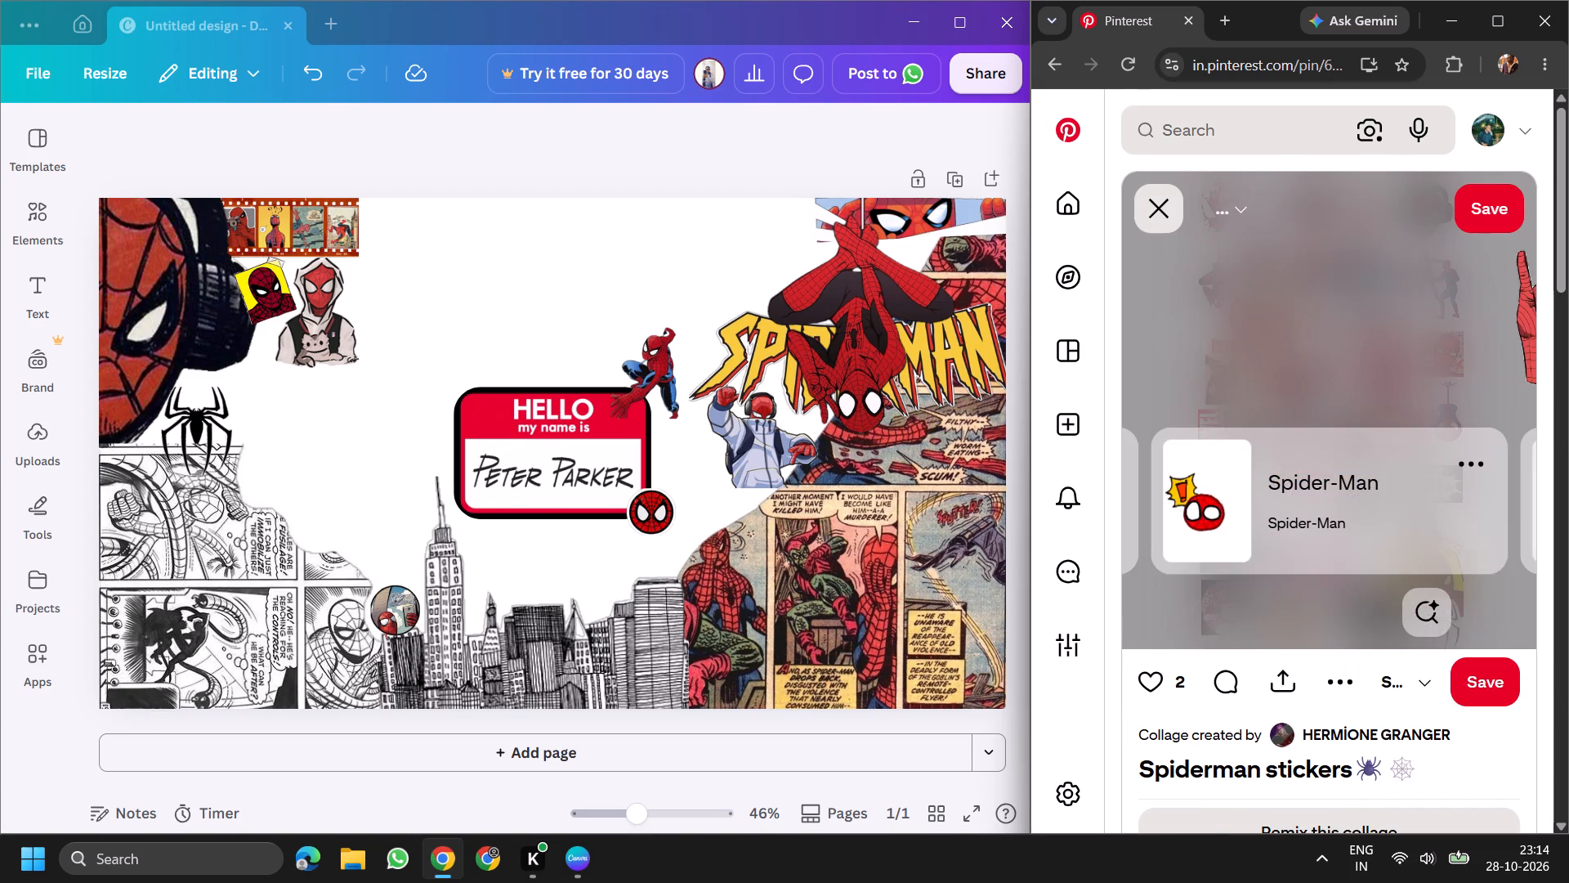
pyautogui.moveTo(1289, 366); pyautogui.dragTo(1279, 361, button='right')
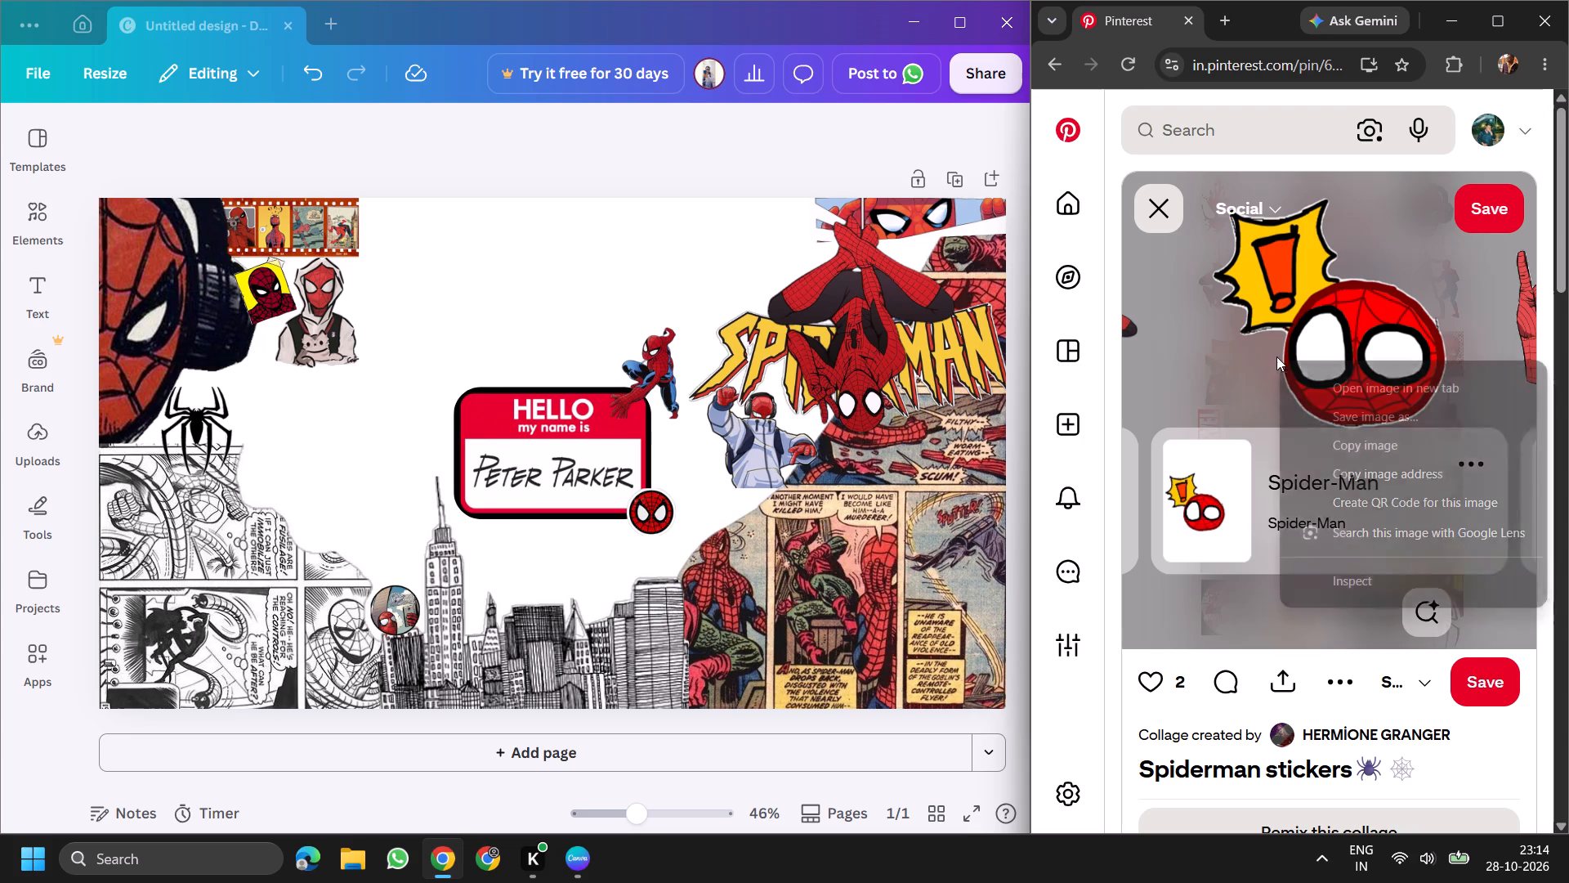
pyautogui.click(1362, 449)
pyautogui.rightClick(554, 223)
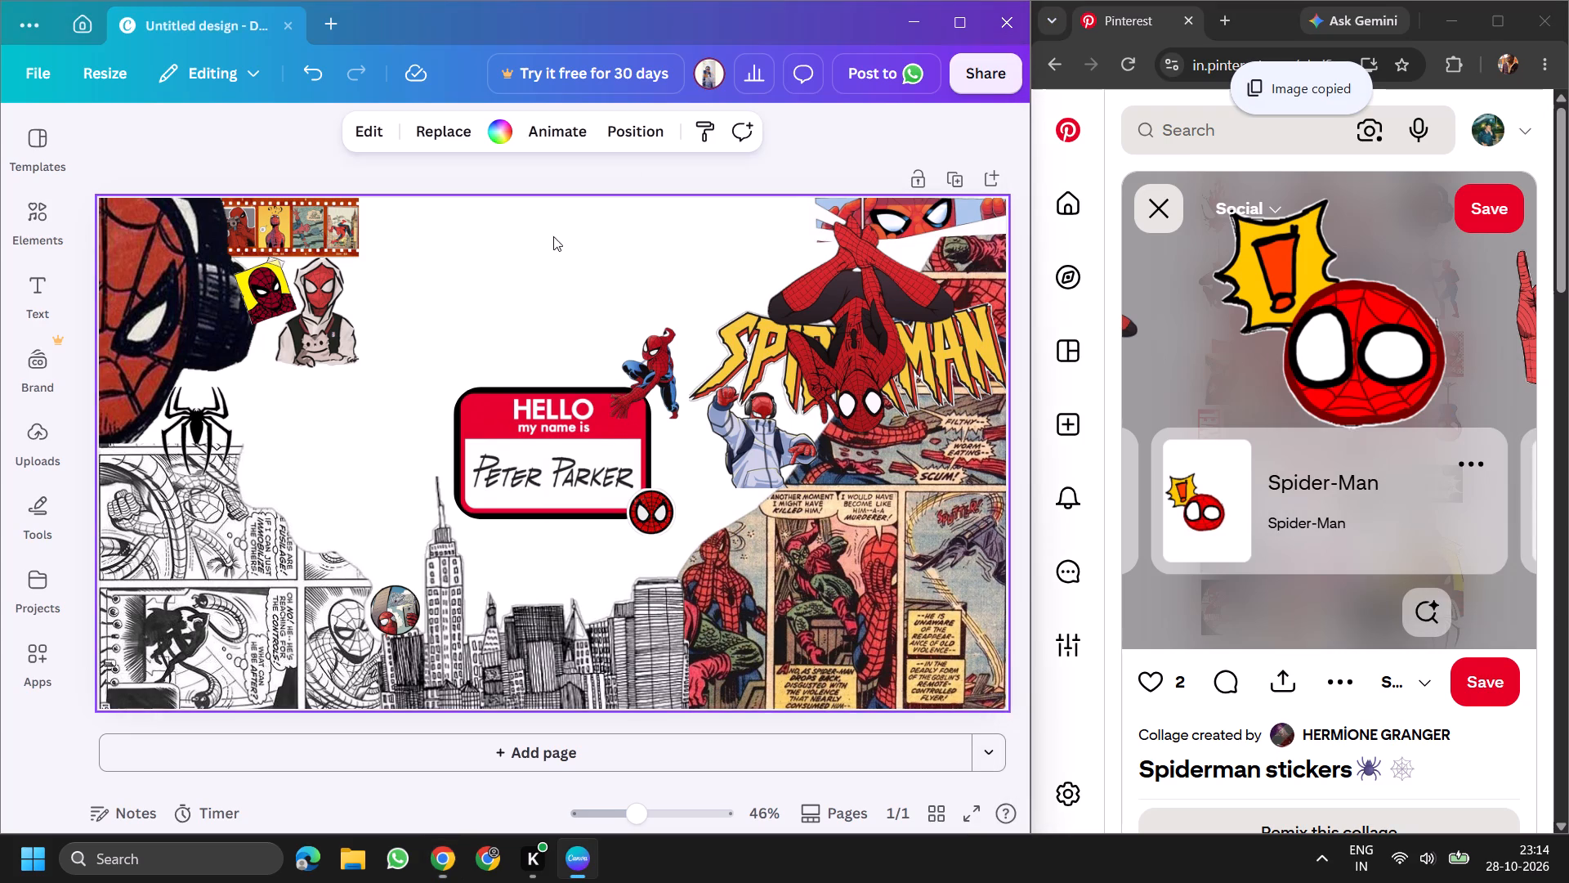
pyautogui.click(607, 337)
# Shrink the exclamation-burst sticker proportionally while trying it near the spider emblem and beside the name tag.
pyautogui.moveTo(541, 407); pyautogui.dragTo(234, 452)
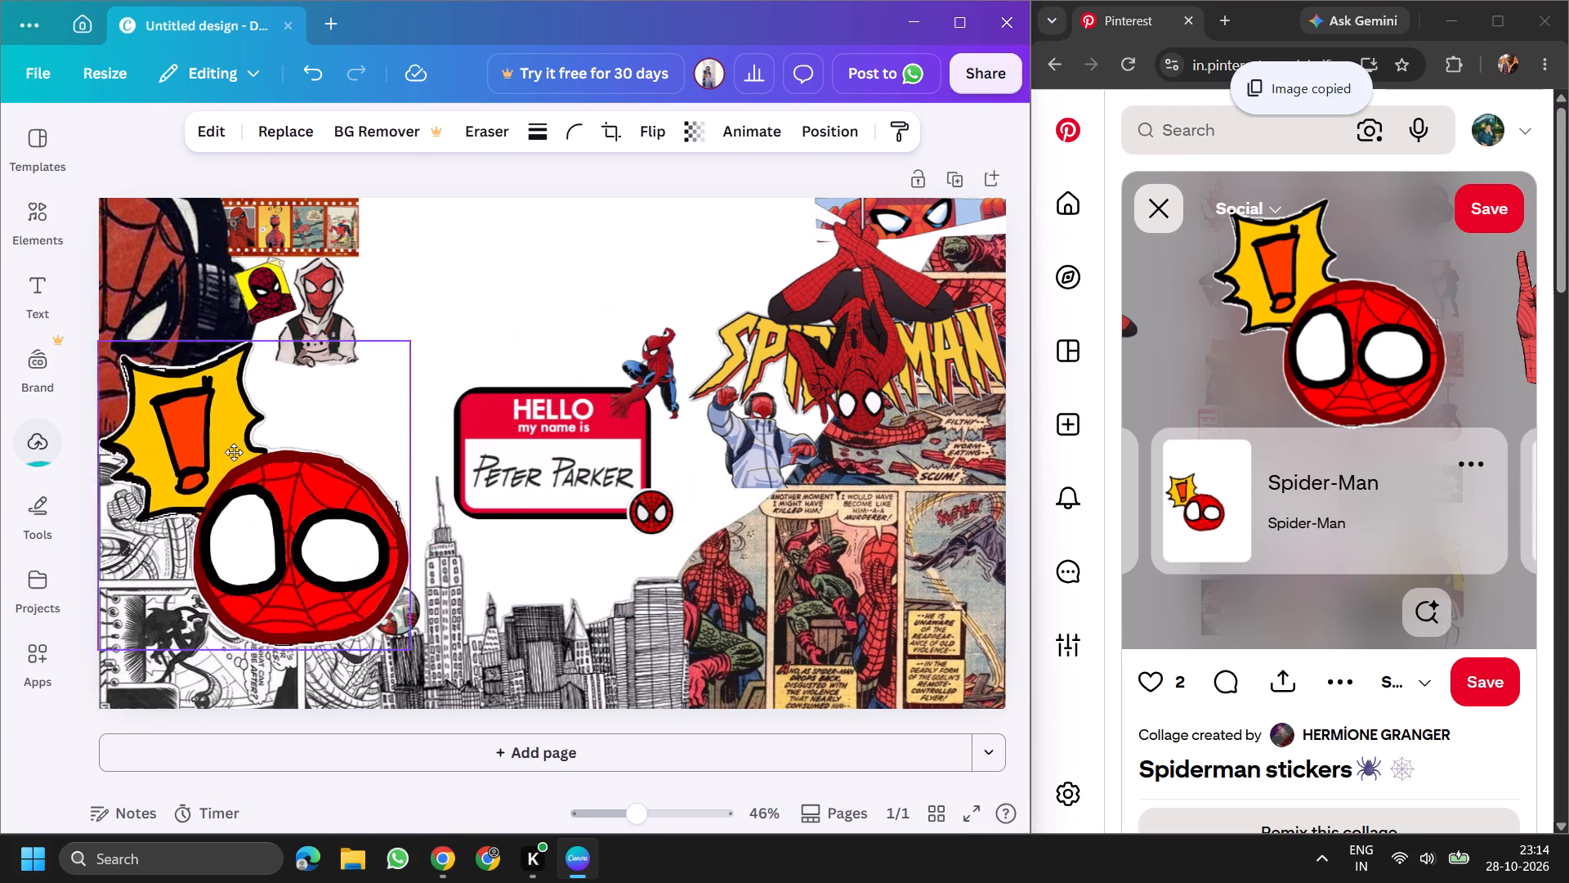
pyautogui.moveTo(234, 452); pyautogui.dragTo(303, 394)
pyautogui.moveTo(471, 587); pyautogui.dragTo(387, 479)
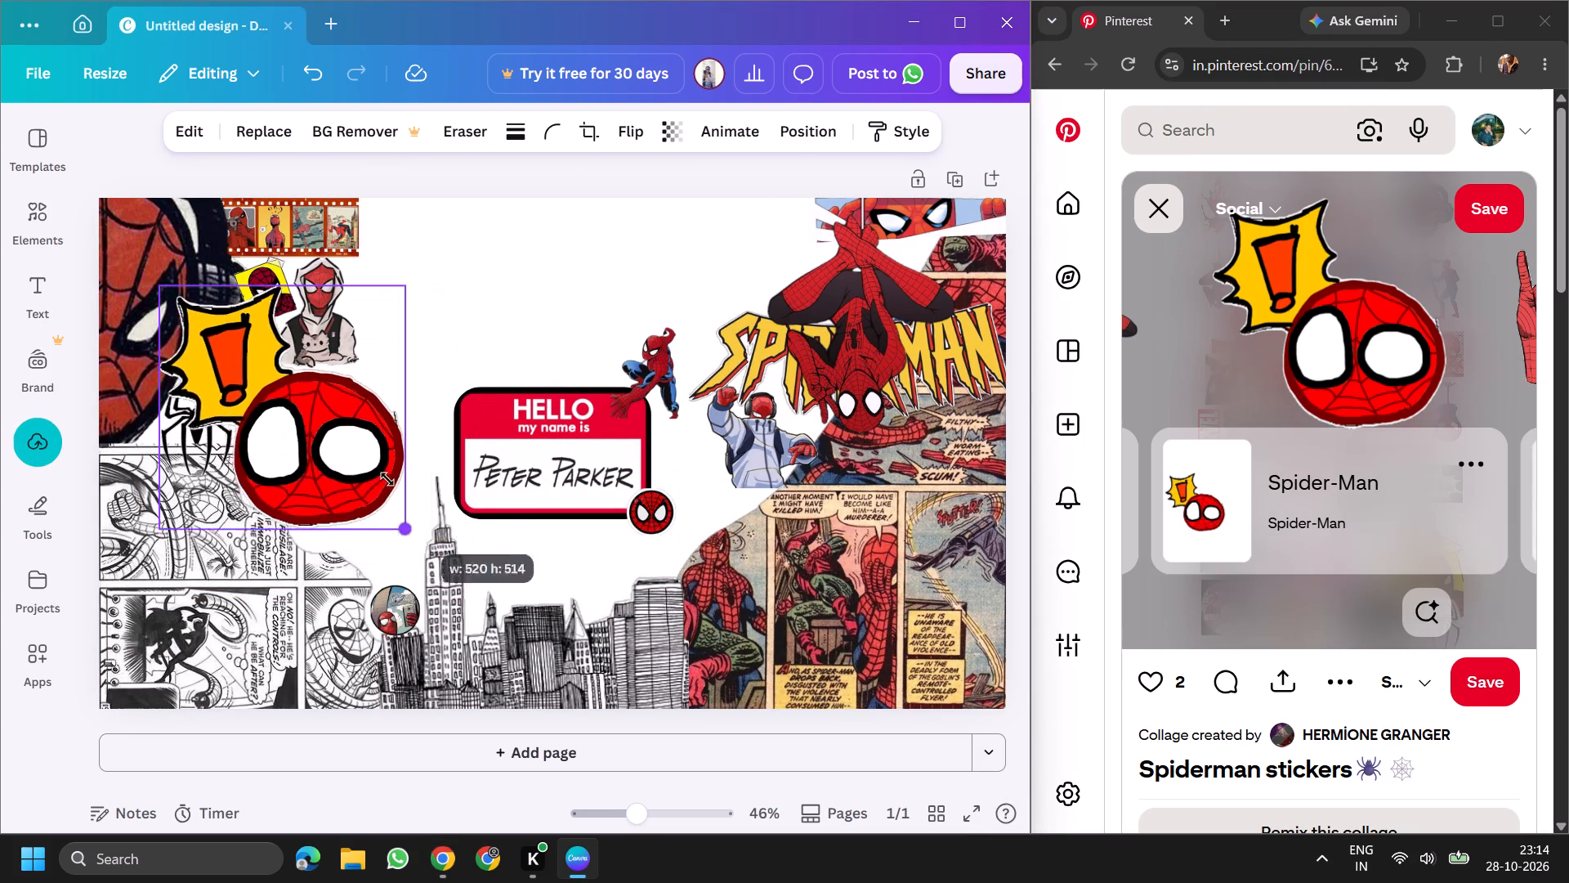
pyautogui.moveTo(387, 479); pyautogui.dragTo(344, 420)
pyautogui.moveTo(205, 358); pyautogui.dragTo(242, 389)
pyautogui.moveTo(360, 481); pyautogui.dragTo(324, 415)
pyautogui.moveTo(264, 379); pyautogui.dragTo(287, 396)
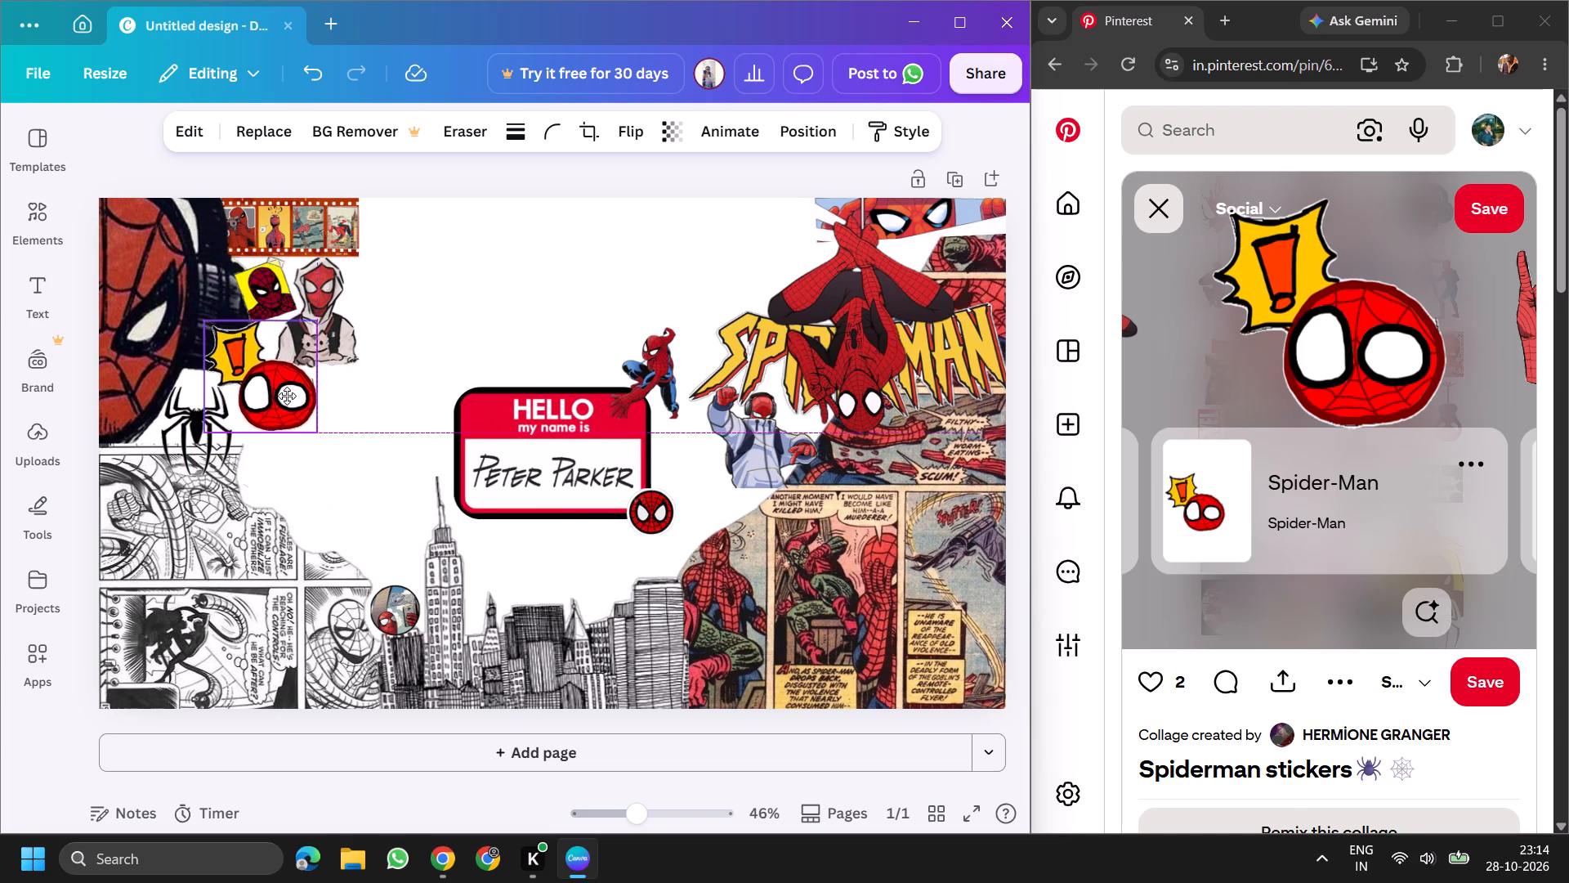
pyautogui.moveTo(287, 396); pyautogui.dragTo(701, 482)
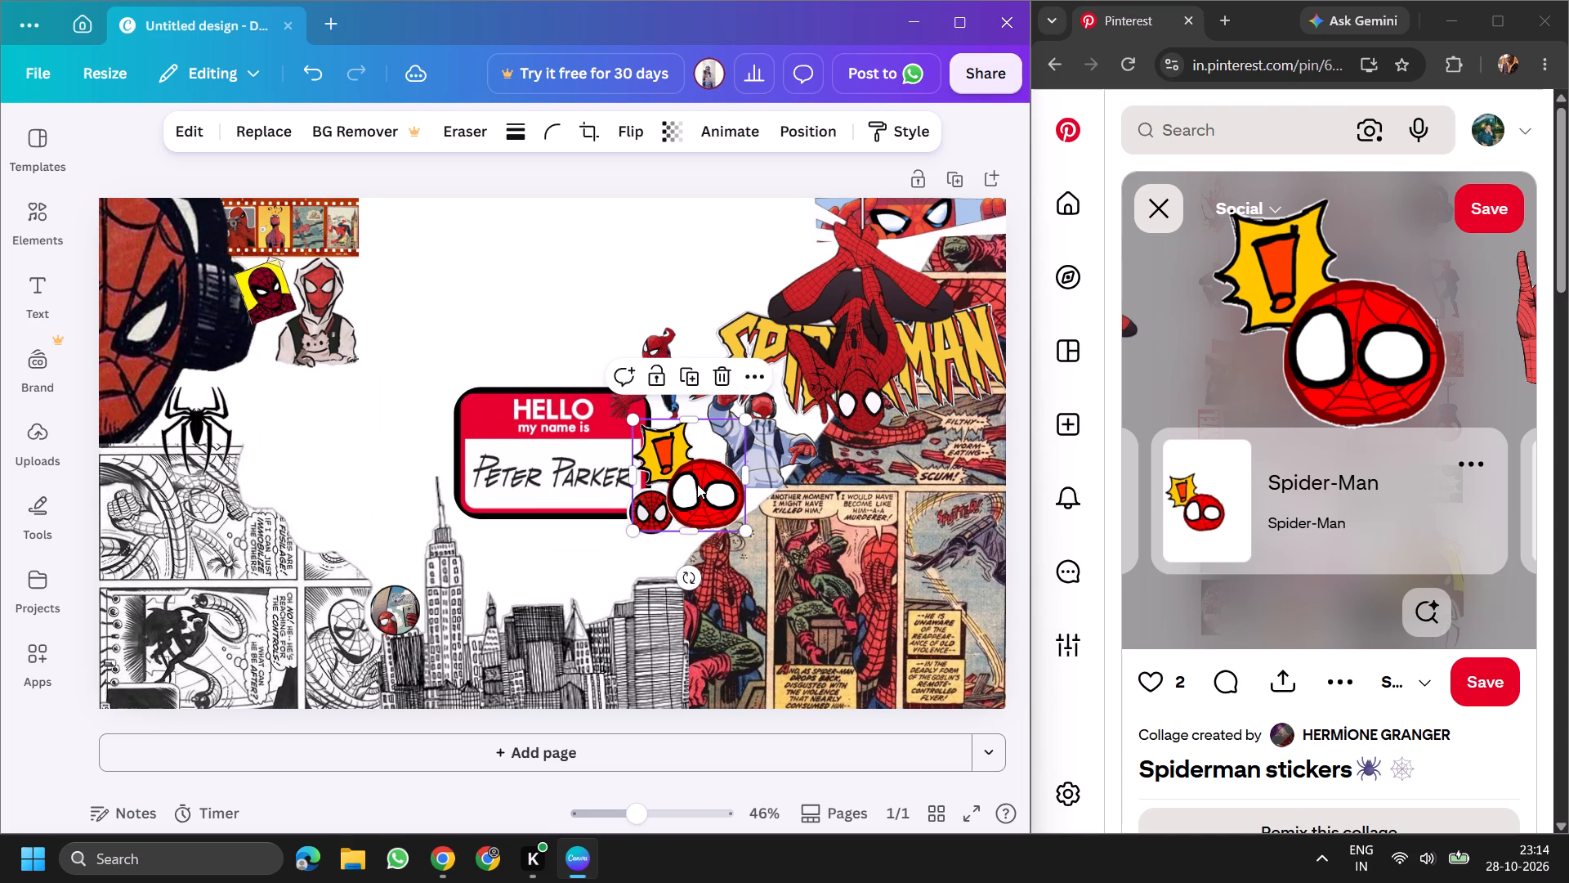
pyautogui.moveTo(740, 529); pyautogui.dragTo(719, 500)
pyautogui.moveTo(681, 450); pyautogui.dragTo(703, 476)
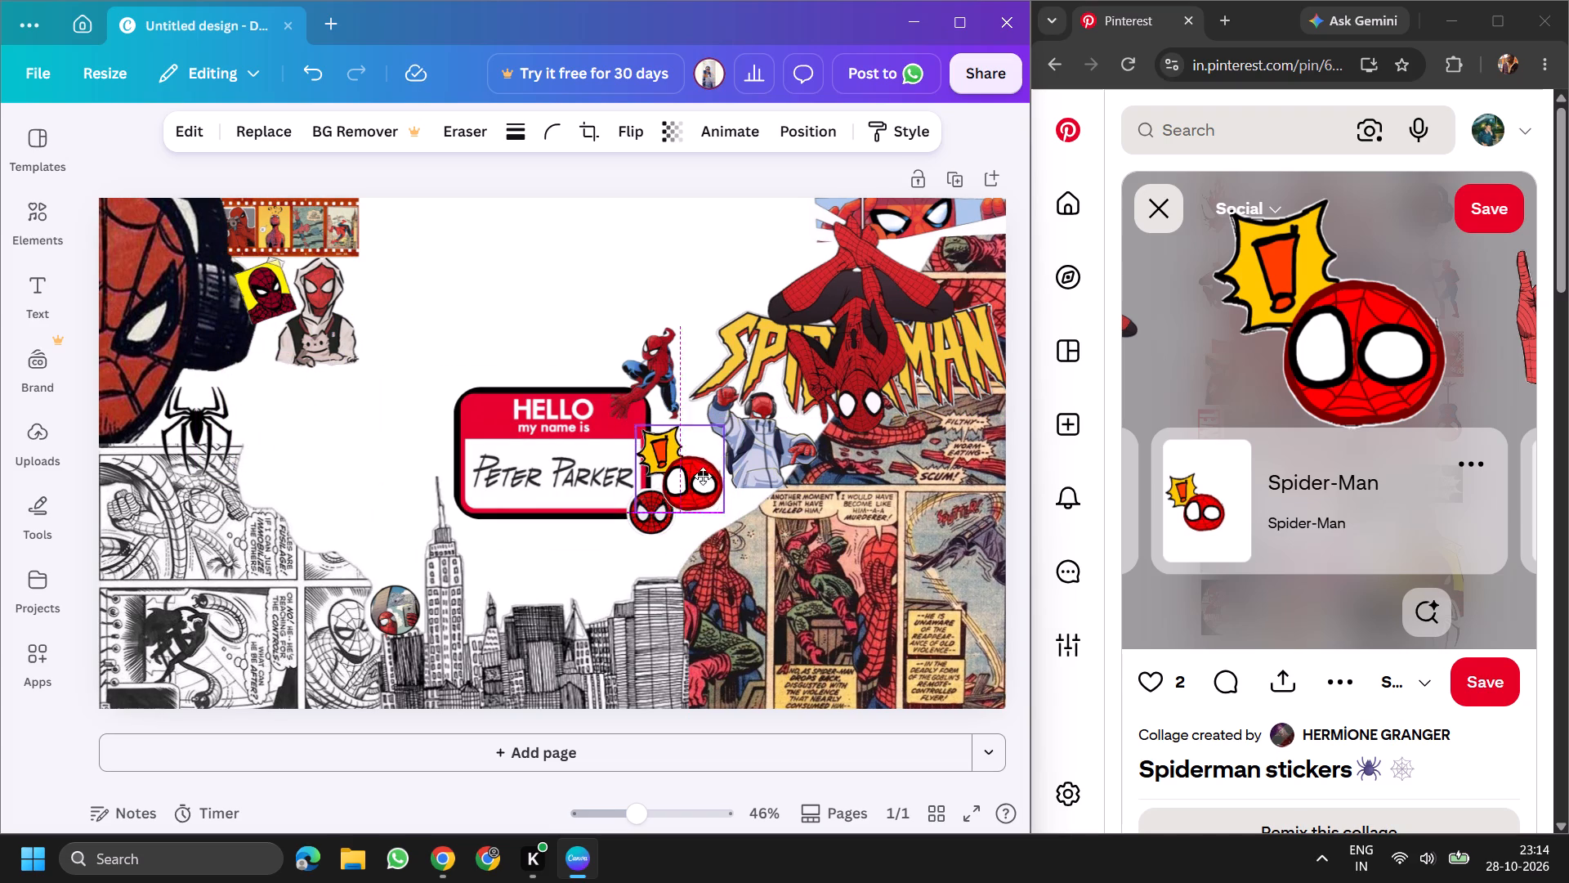
# Shrink the exclamation-burst sticker further and place it at the design's top edge, beside the upside-down Spider-Man and comic eyes strip.
pyautogui.moveTo(703, 476); pyautogui.dragTo(850, 214)
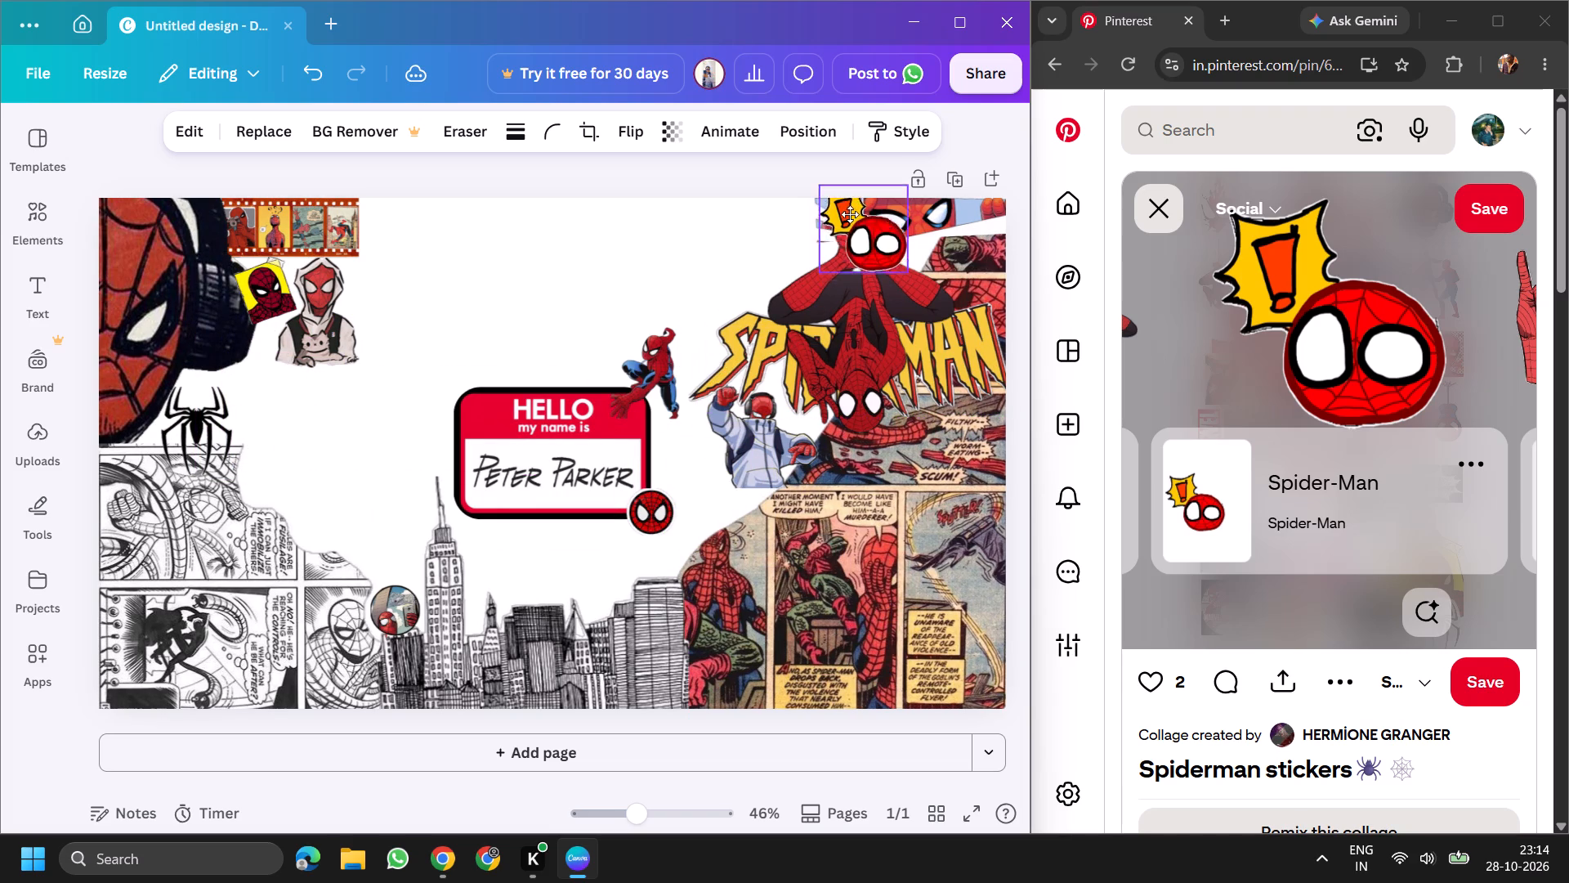
pyautogui.moveTo(850, 214); pyautogui.dragTo(782, 220)
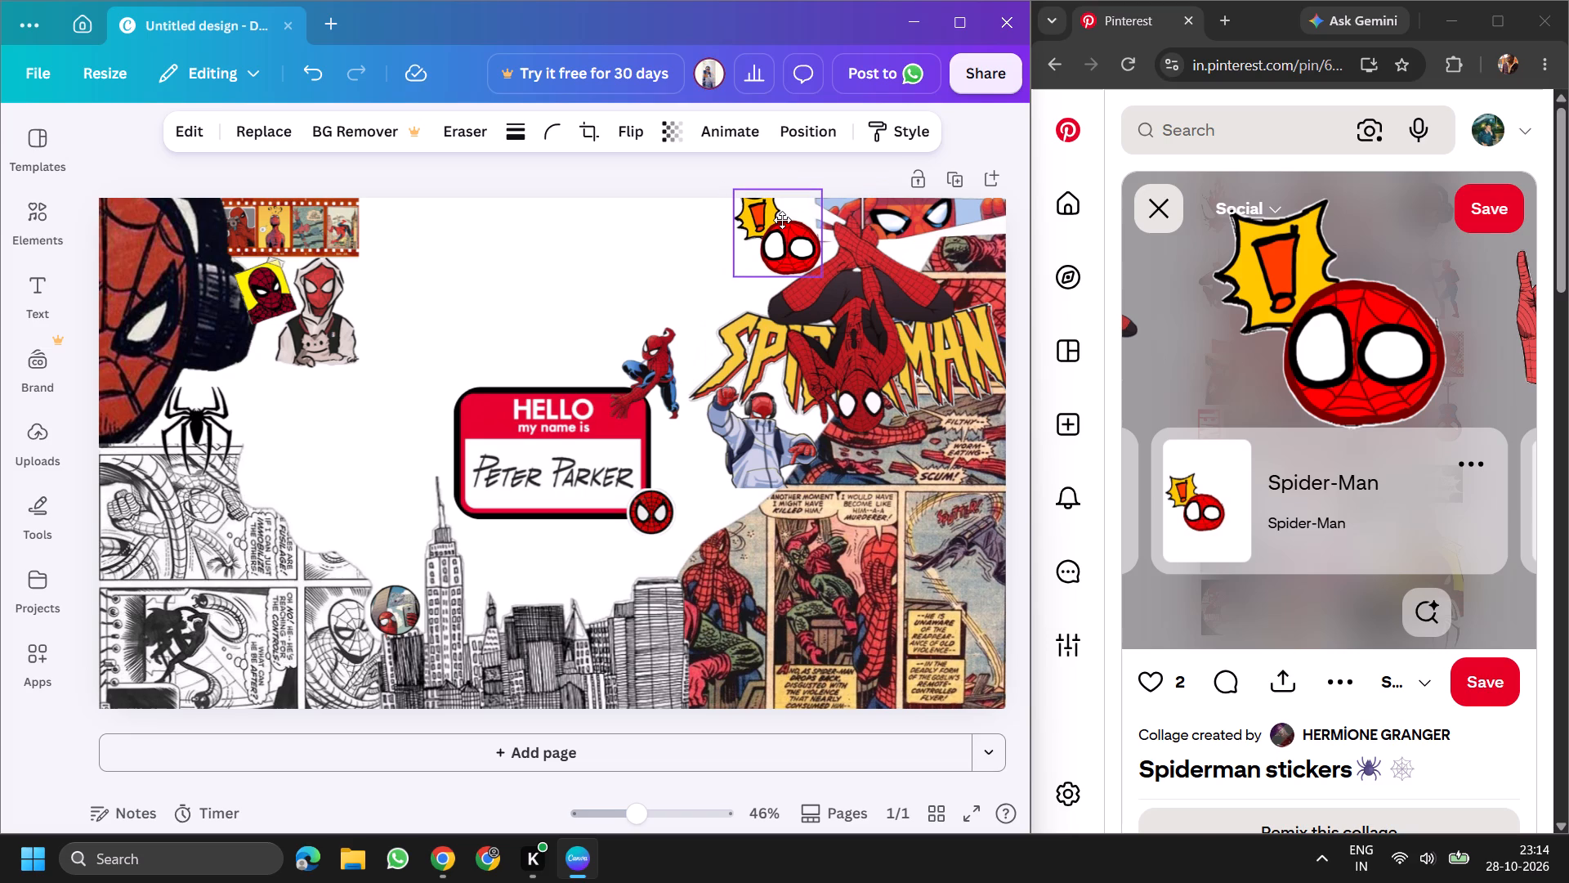
pyautogui.moveTo(782, 220); pyautogui.dragTo(789, 215)
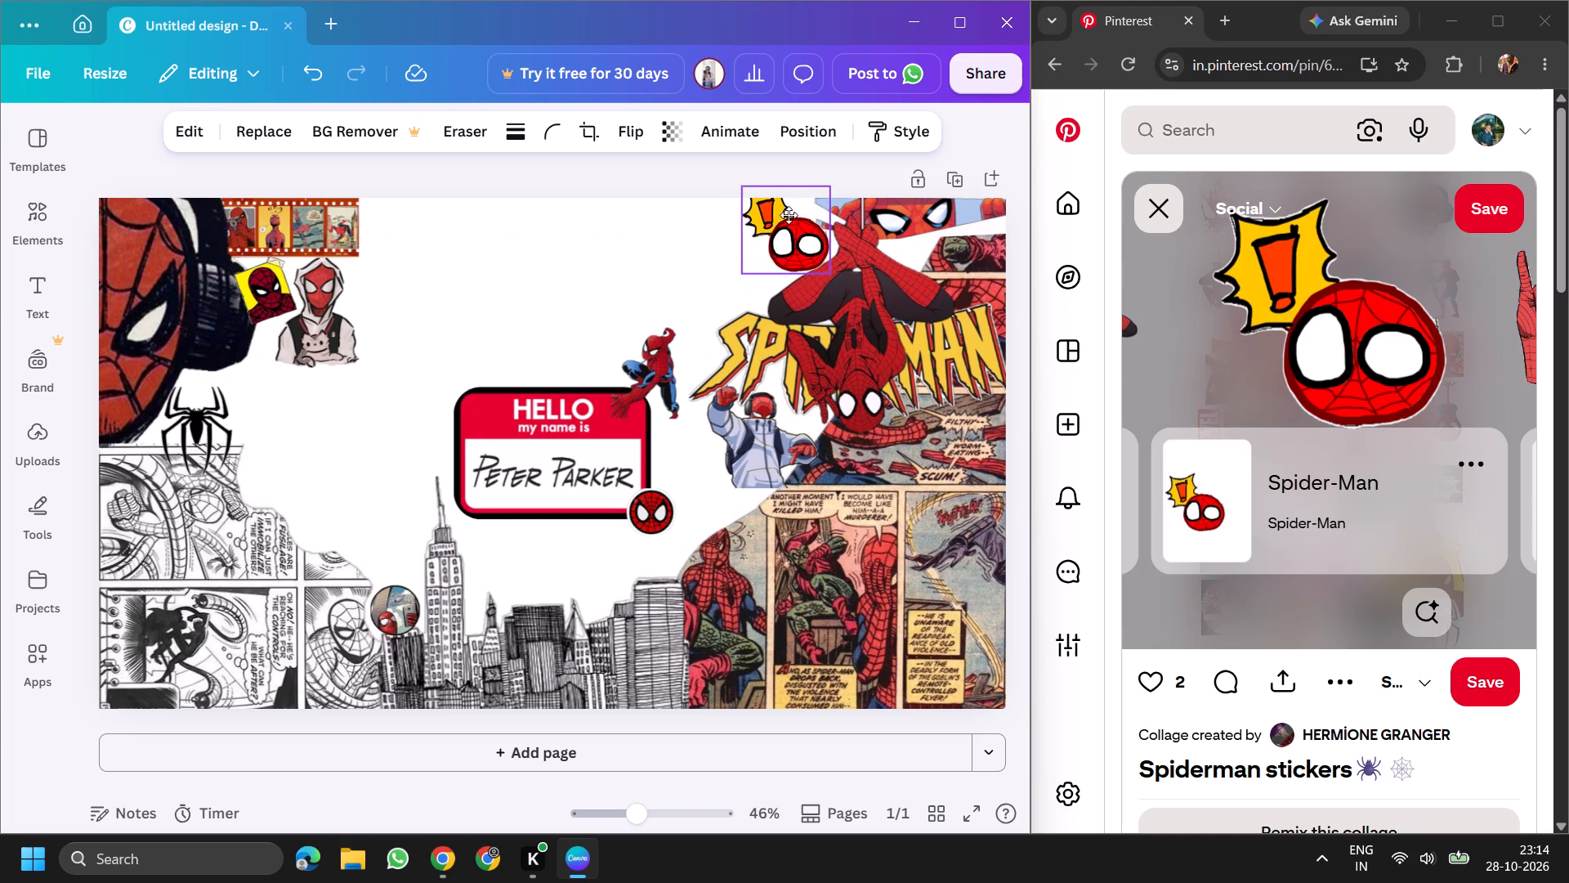
pyautogui.moveTo(789, 215); pyautogui.dragTo(782, 229)
pyautogui.moveTo(822, 281); pyautogui.dragTo(799, 254)
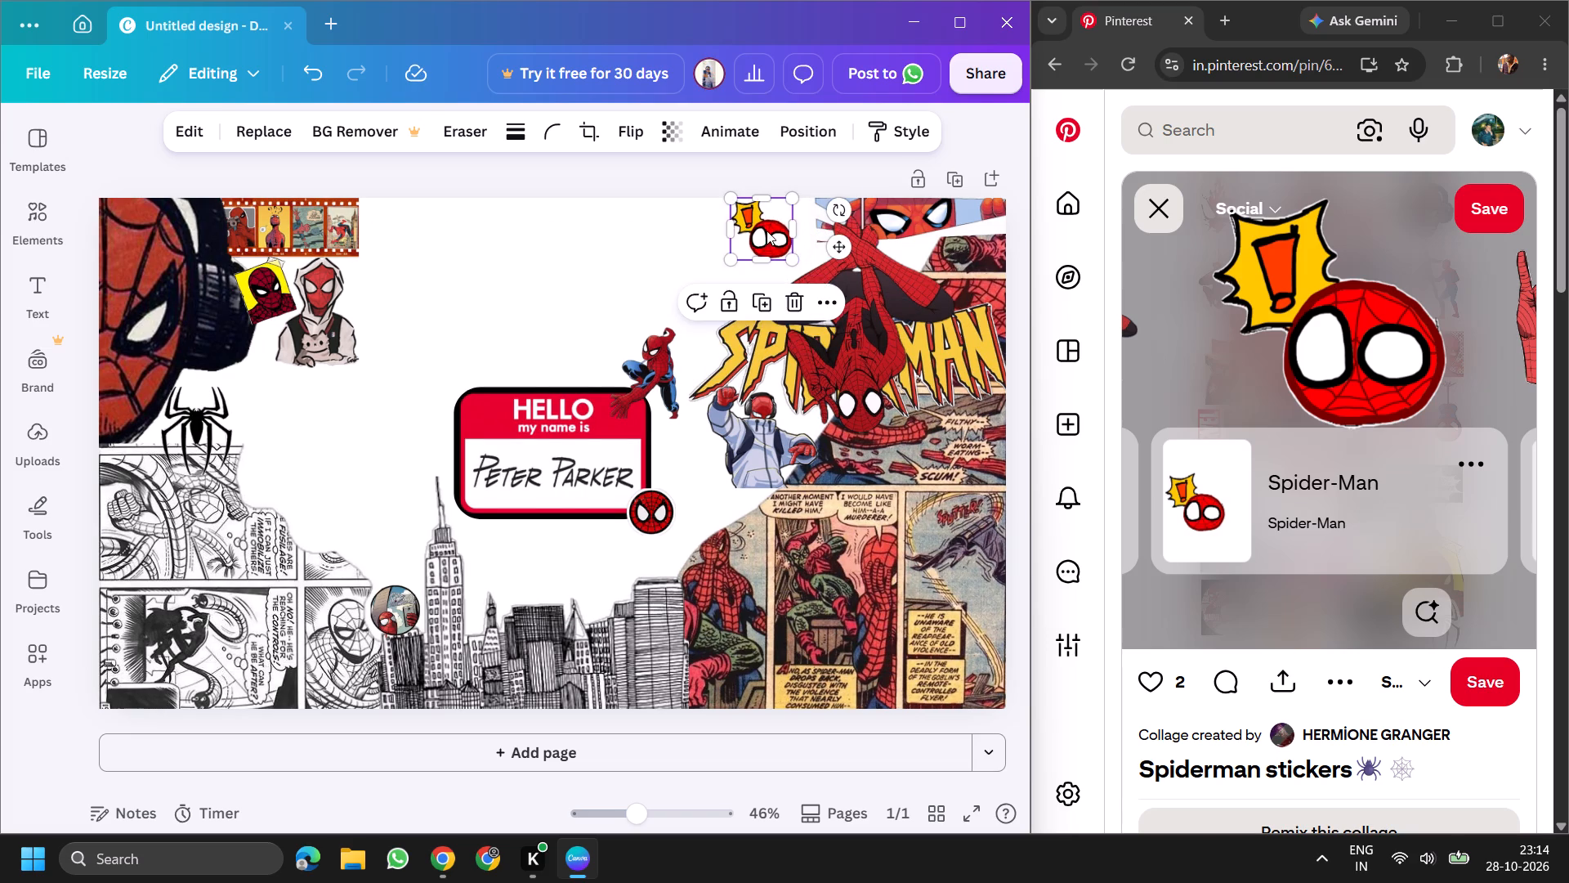
pyautogui.moveTo(767, 231); pyautogui.dragTo(776, 231)
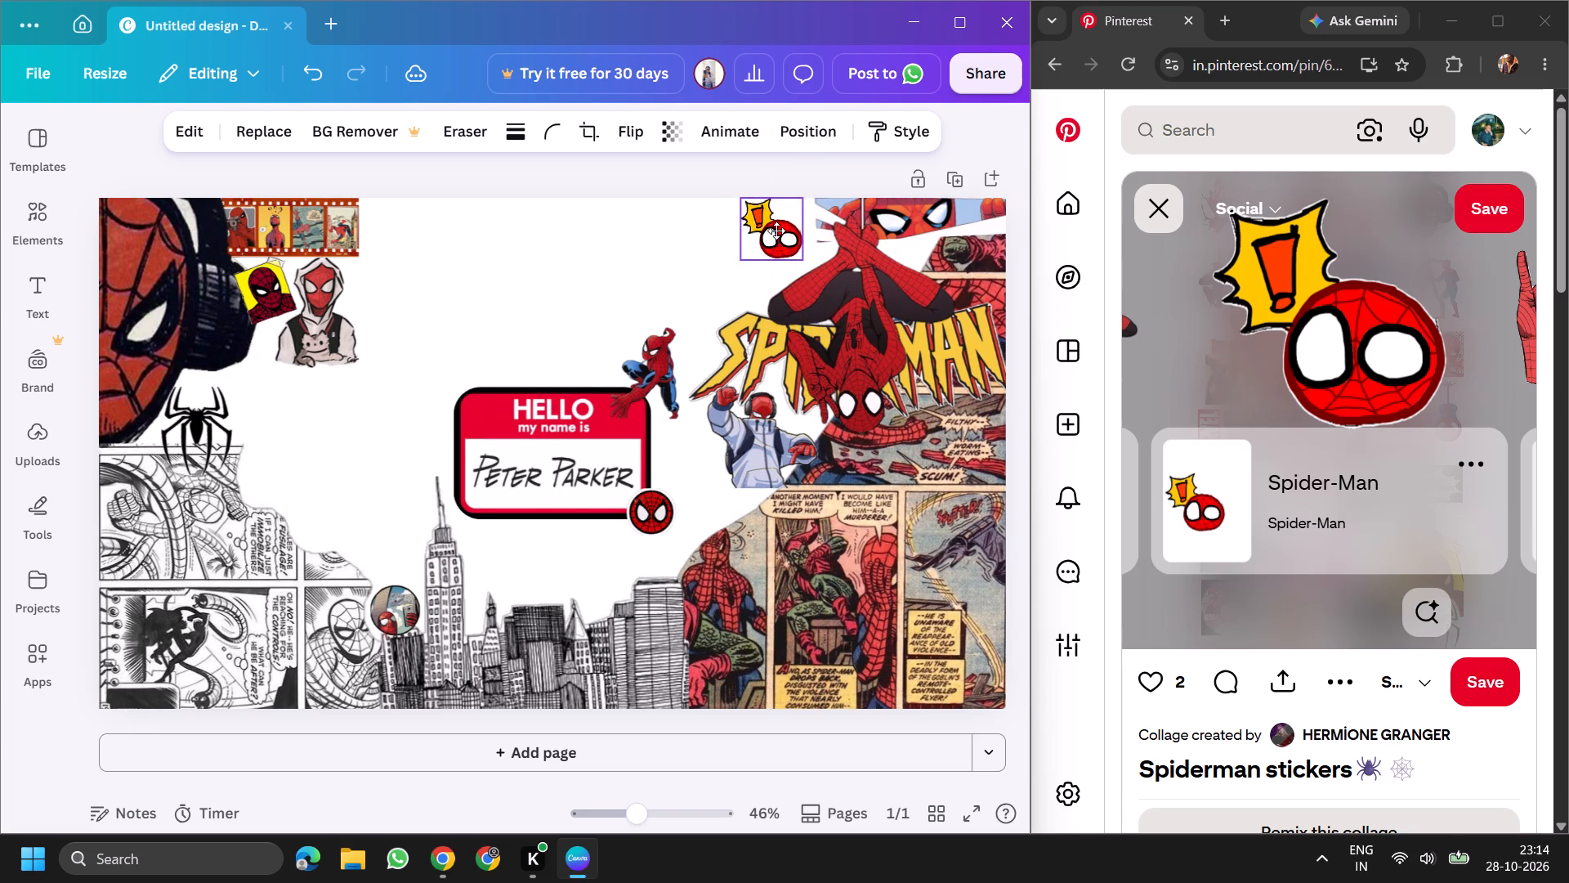
pyautogui.moveTo(776, 231); pyautogui.dragTo(779, 222)
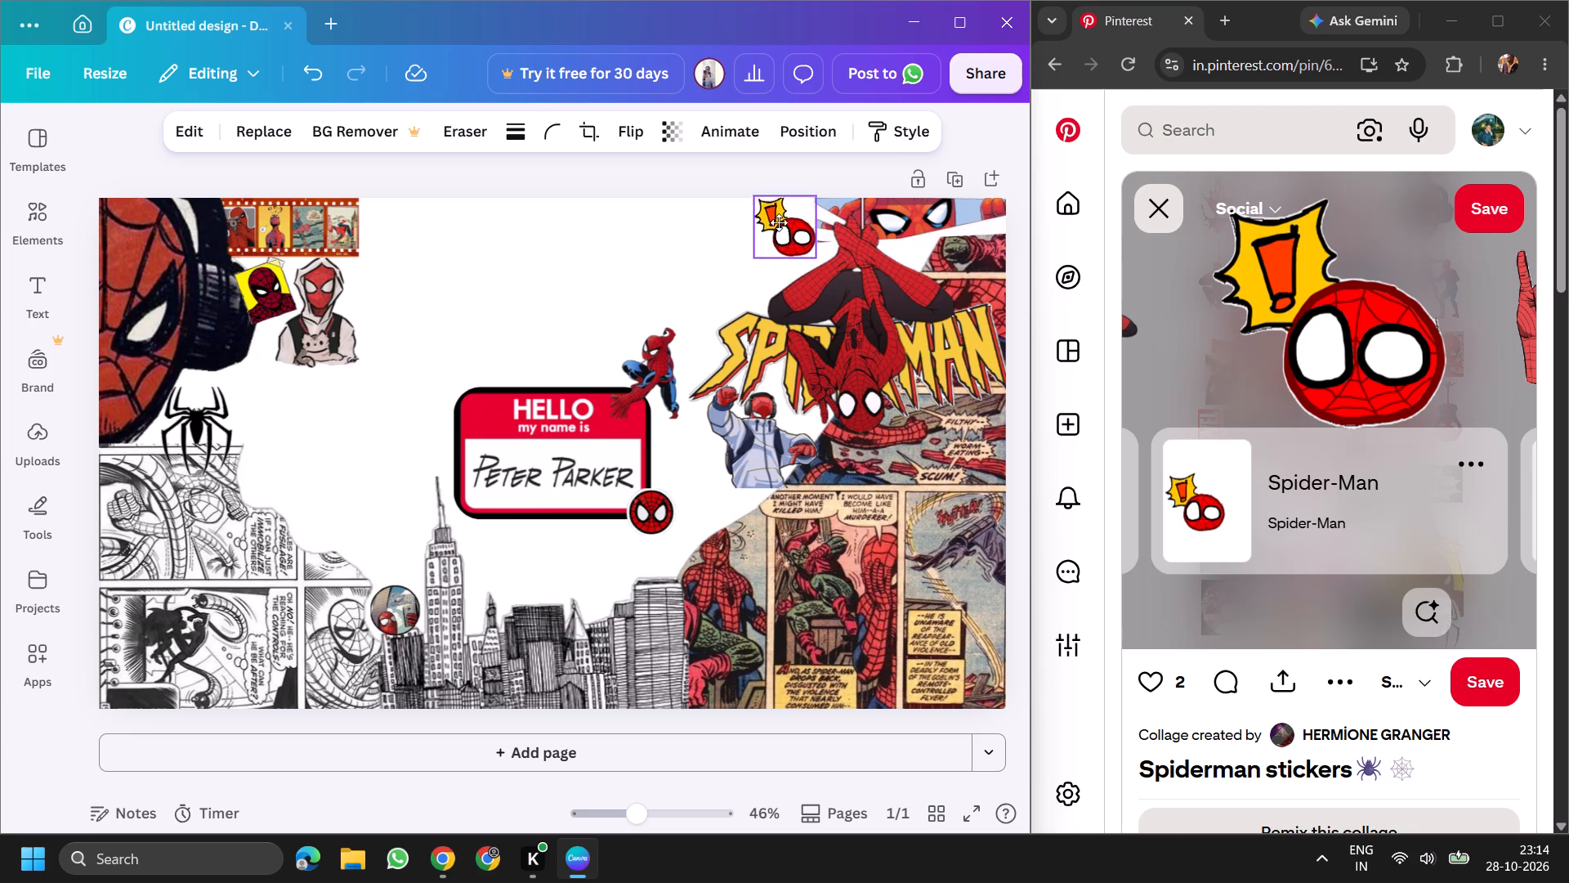
pyautogui.moveTo(779, 222); pyautogui.dragTo(793, 243)
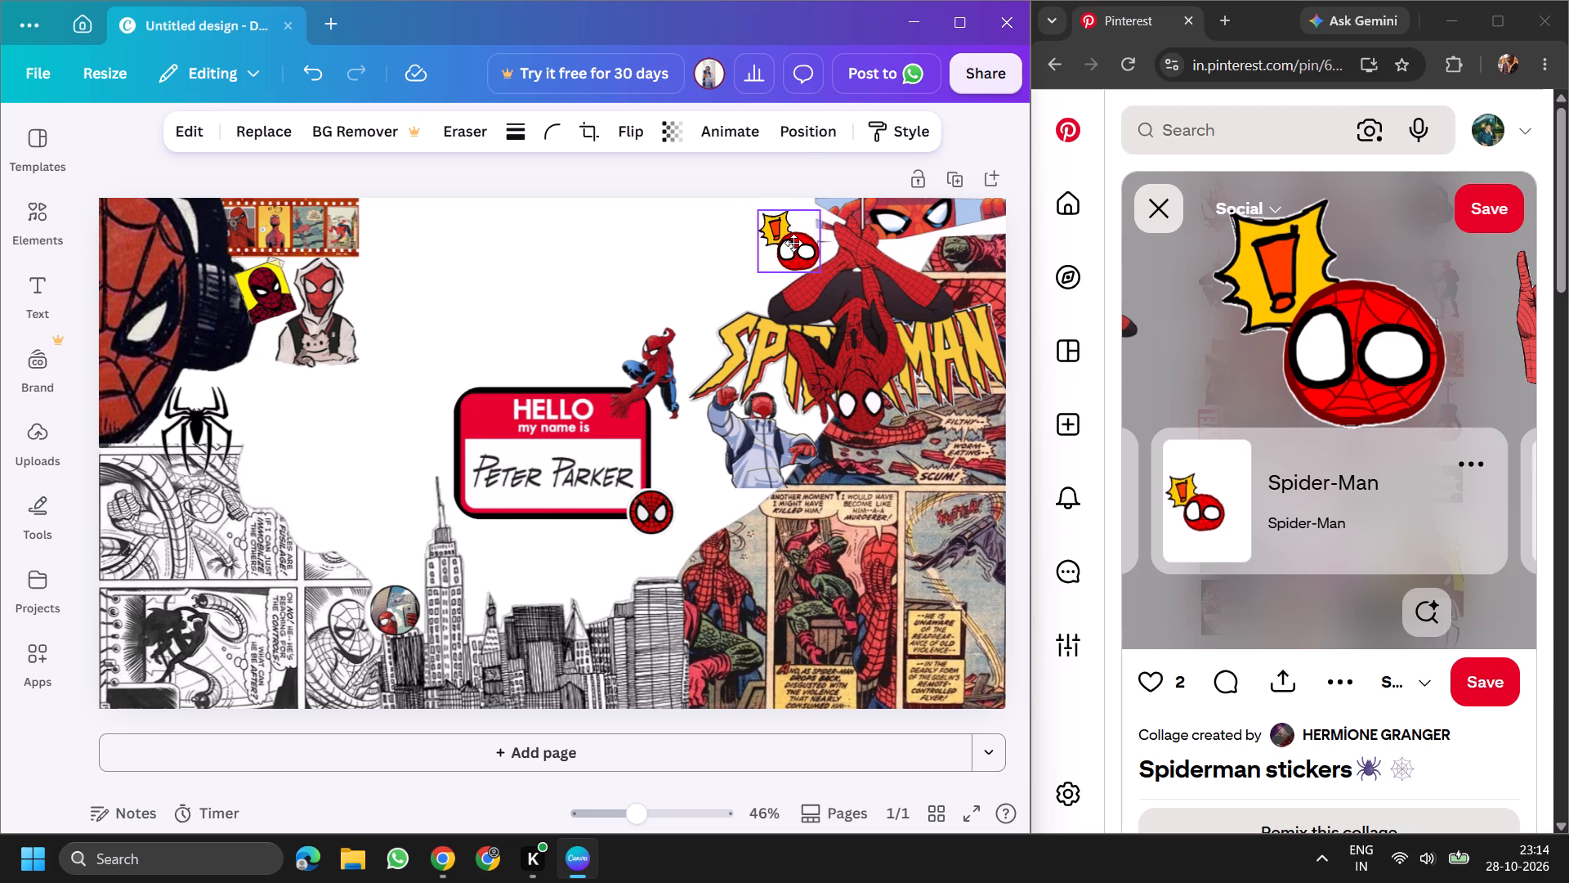
pyautogui.moveTo(793, 243); pyautogui.dragTo(791, 229)
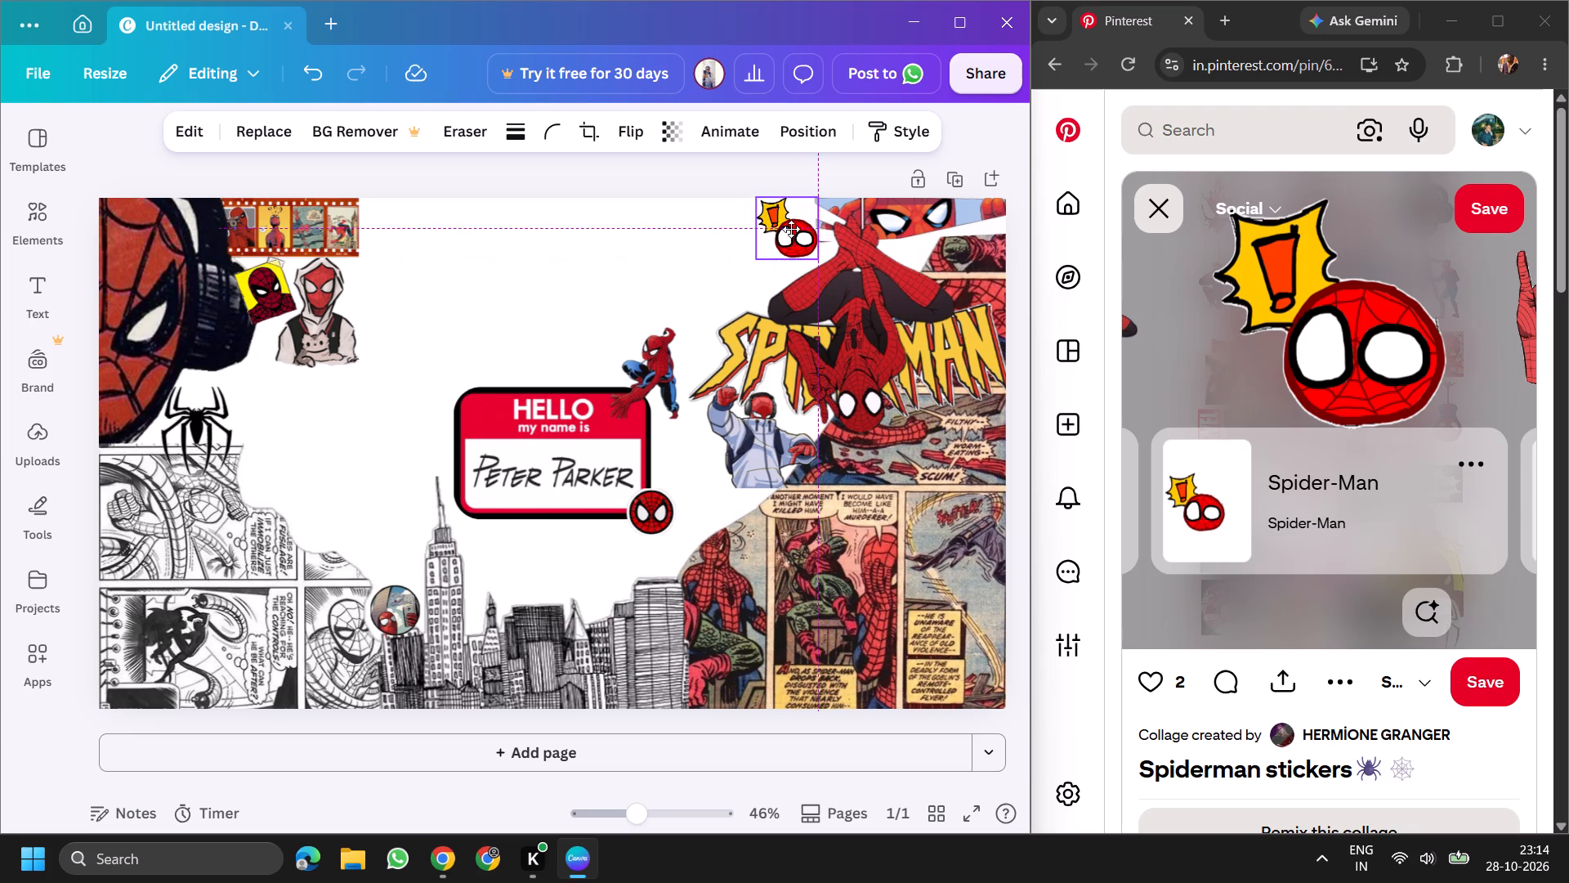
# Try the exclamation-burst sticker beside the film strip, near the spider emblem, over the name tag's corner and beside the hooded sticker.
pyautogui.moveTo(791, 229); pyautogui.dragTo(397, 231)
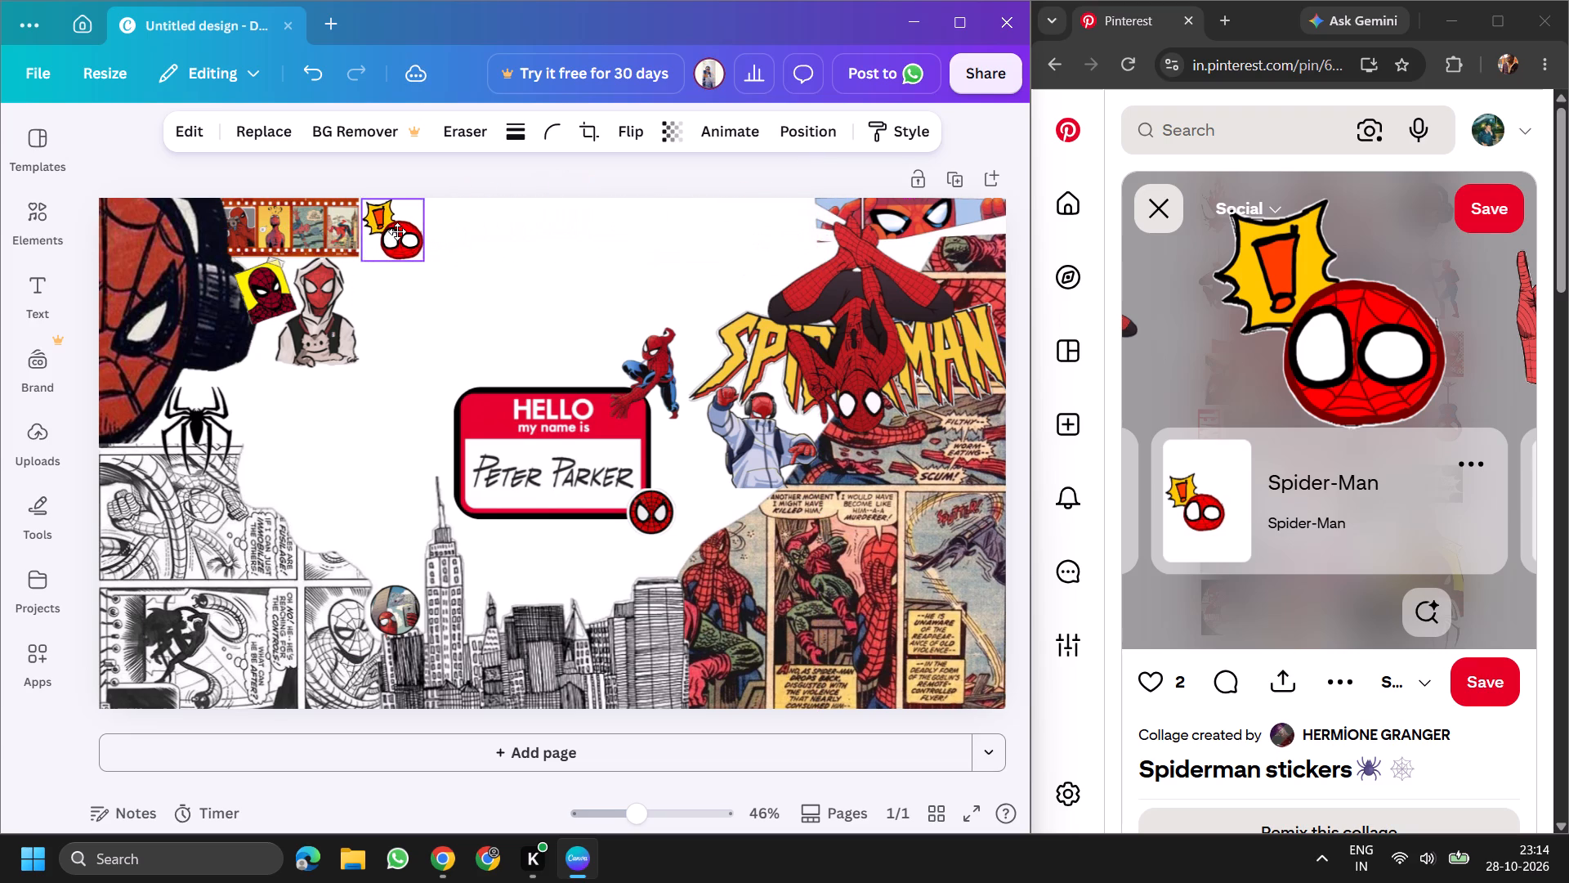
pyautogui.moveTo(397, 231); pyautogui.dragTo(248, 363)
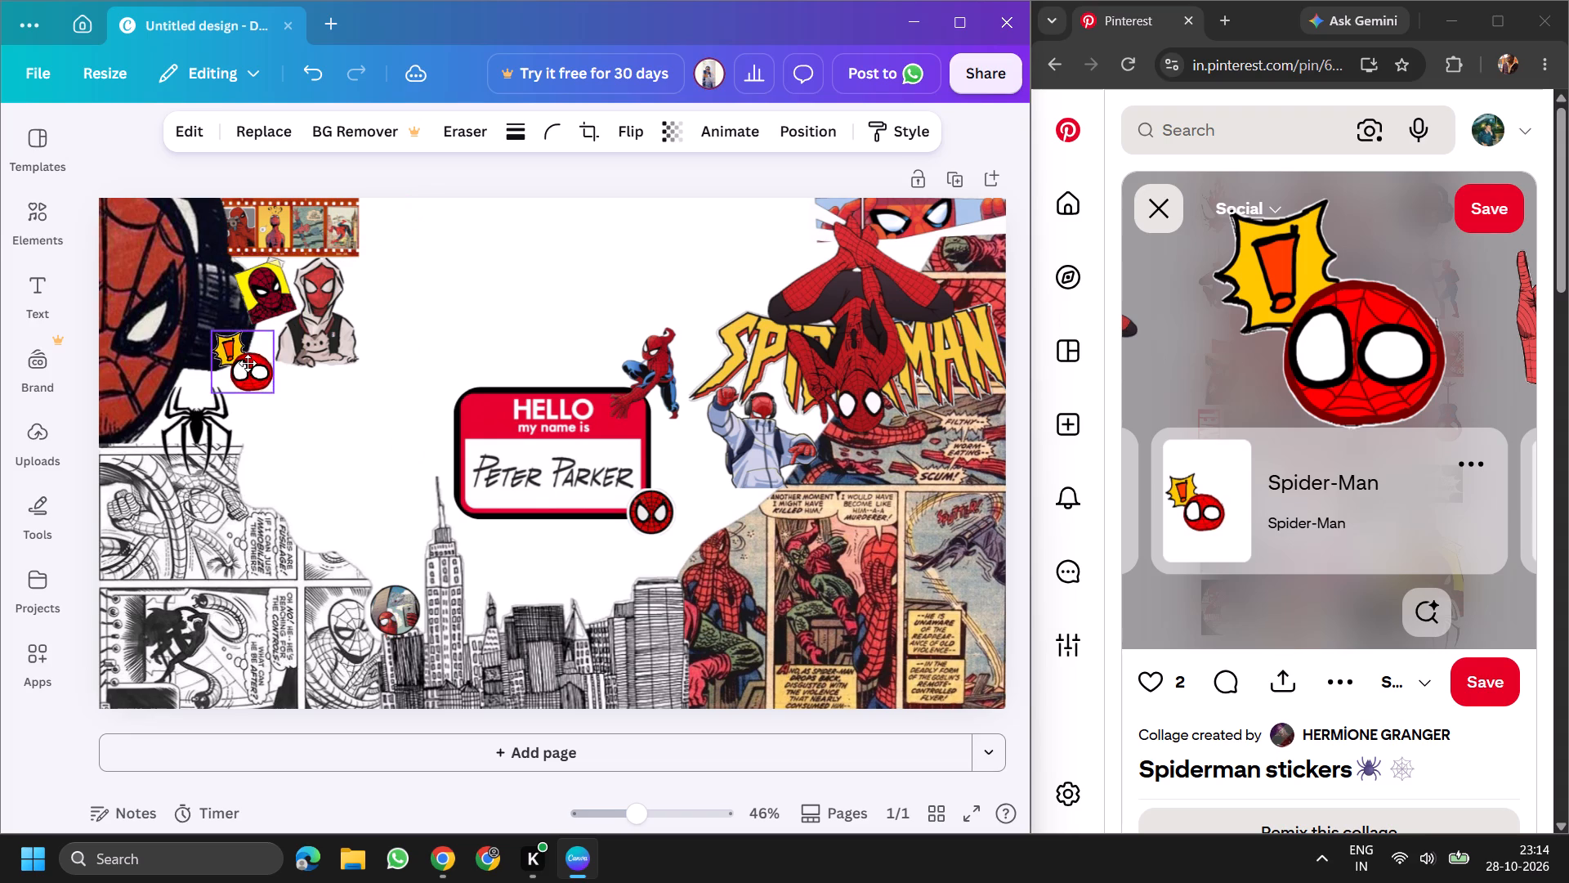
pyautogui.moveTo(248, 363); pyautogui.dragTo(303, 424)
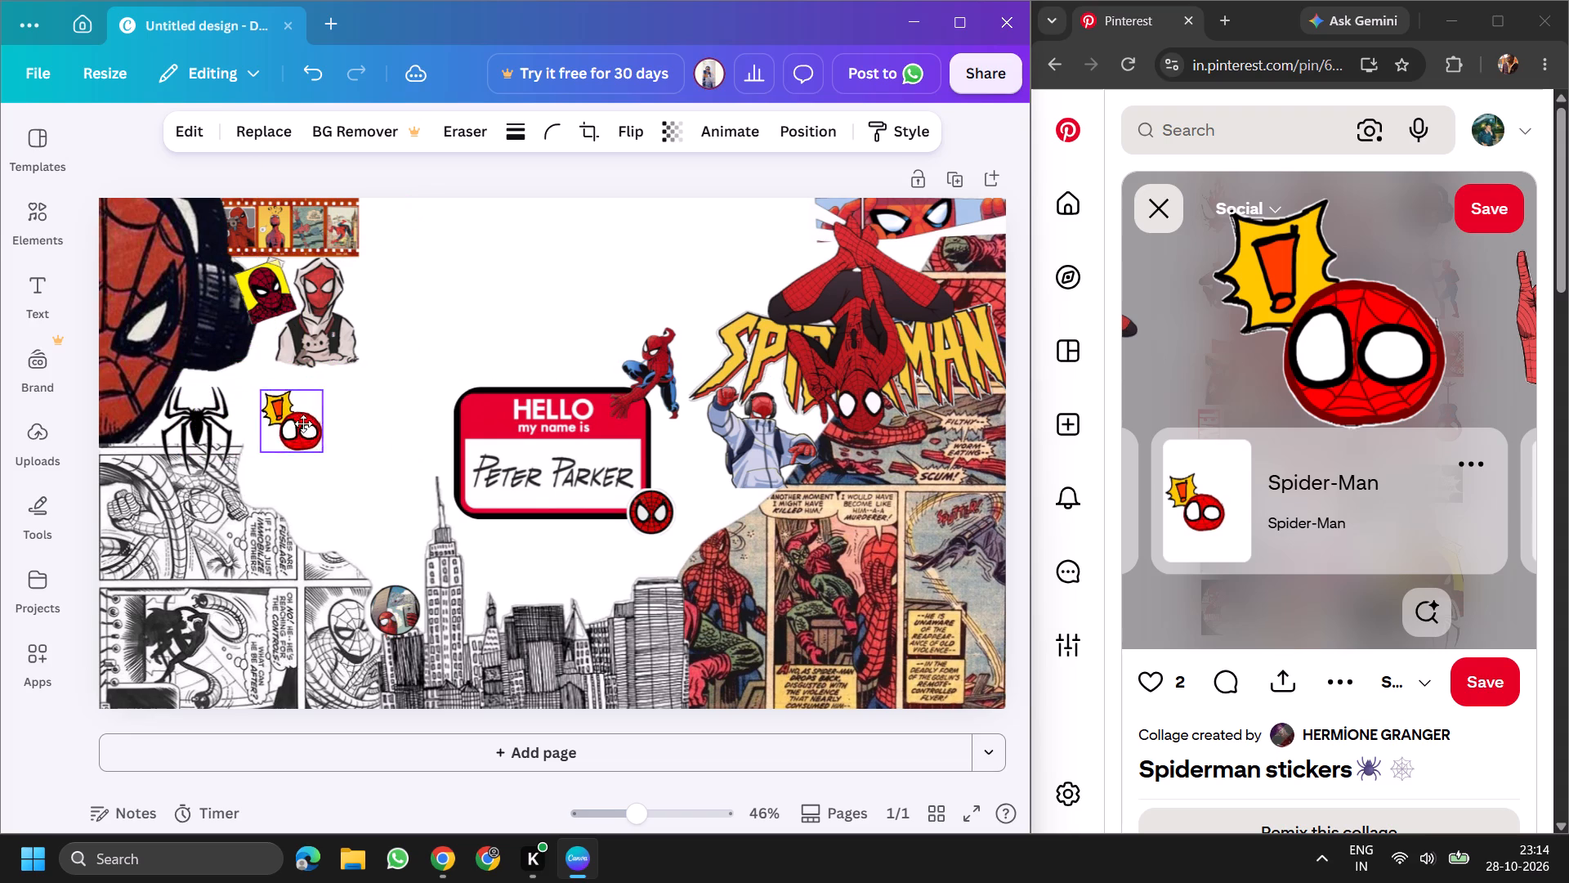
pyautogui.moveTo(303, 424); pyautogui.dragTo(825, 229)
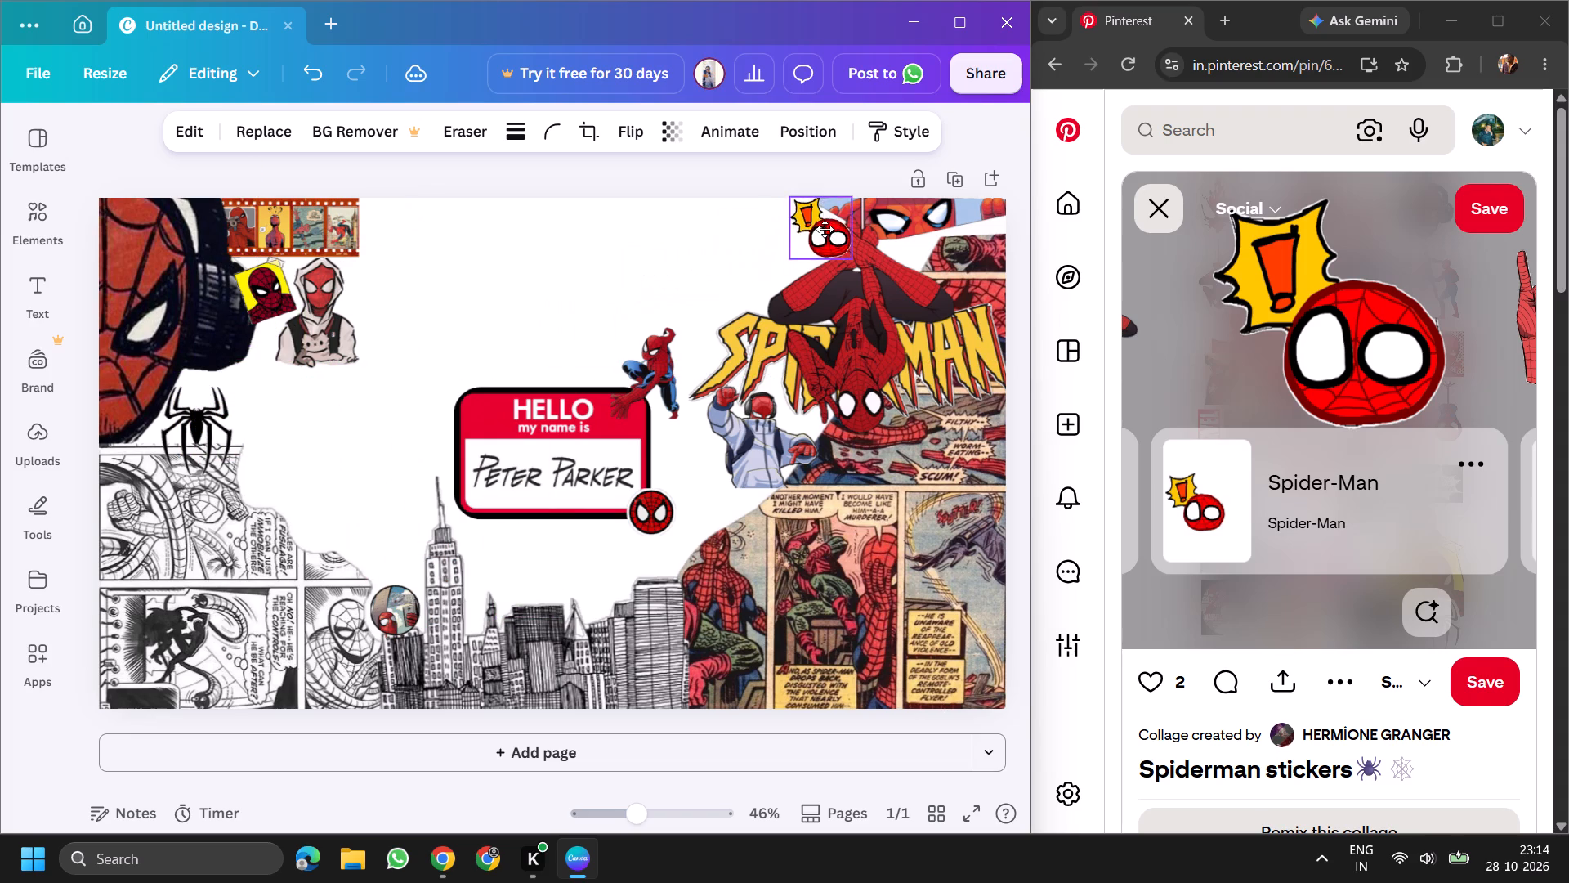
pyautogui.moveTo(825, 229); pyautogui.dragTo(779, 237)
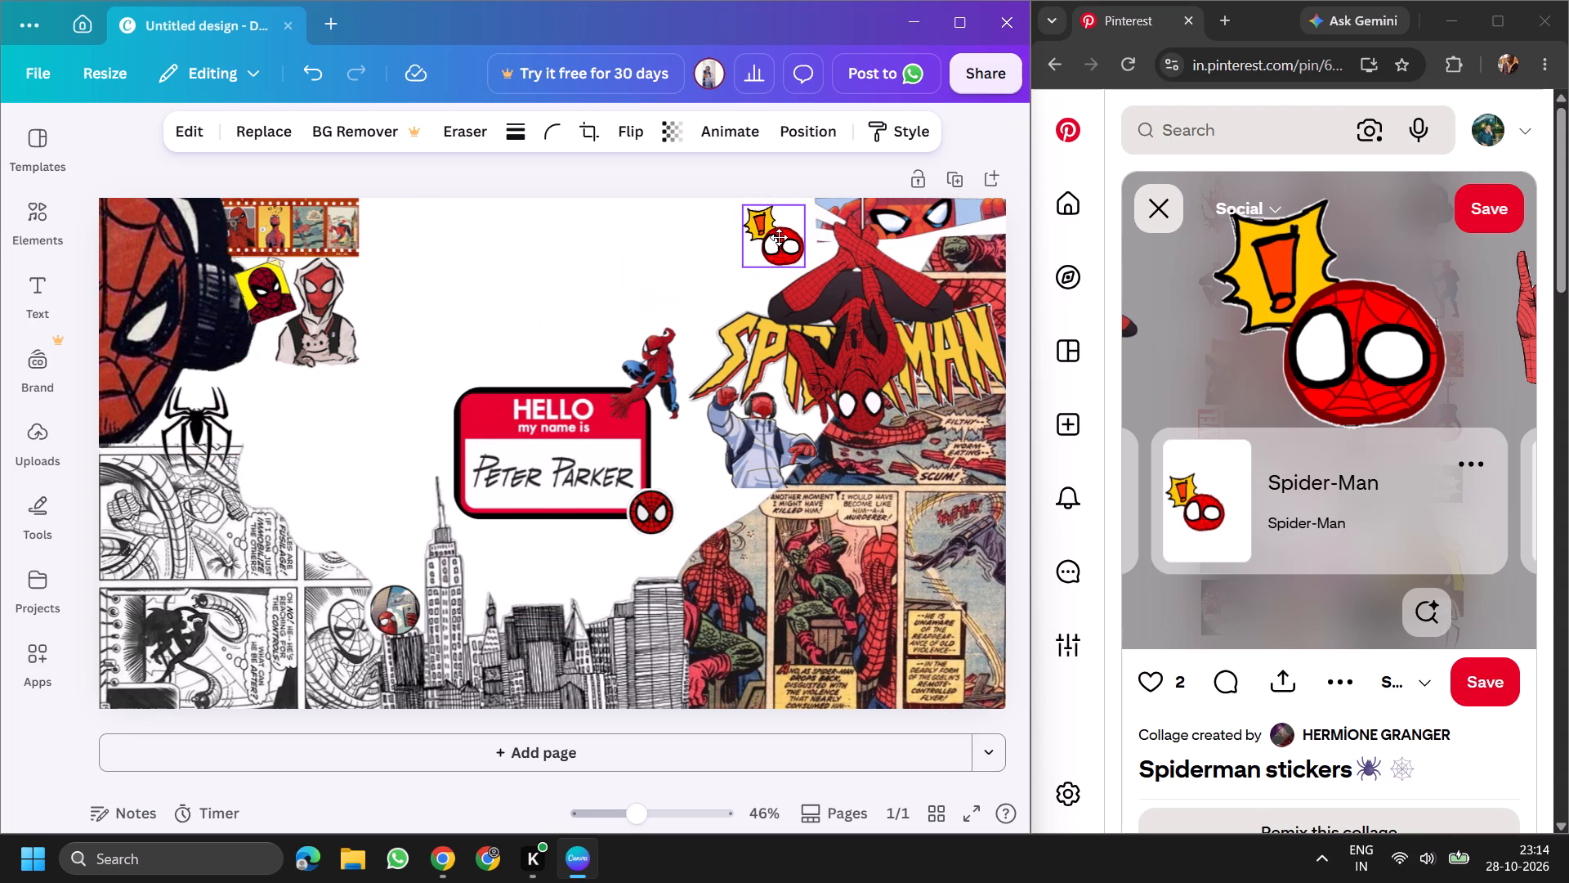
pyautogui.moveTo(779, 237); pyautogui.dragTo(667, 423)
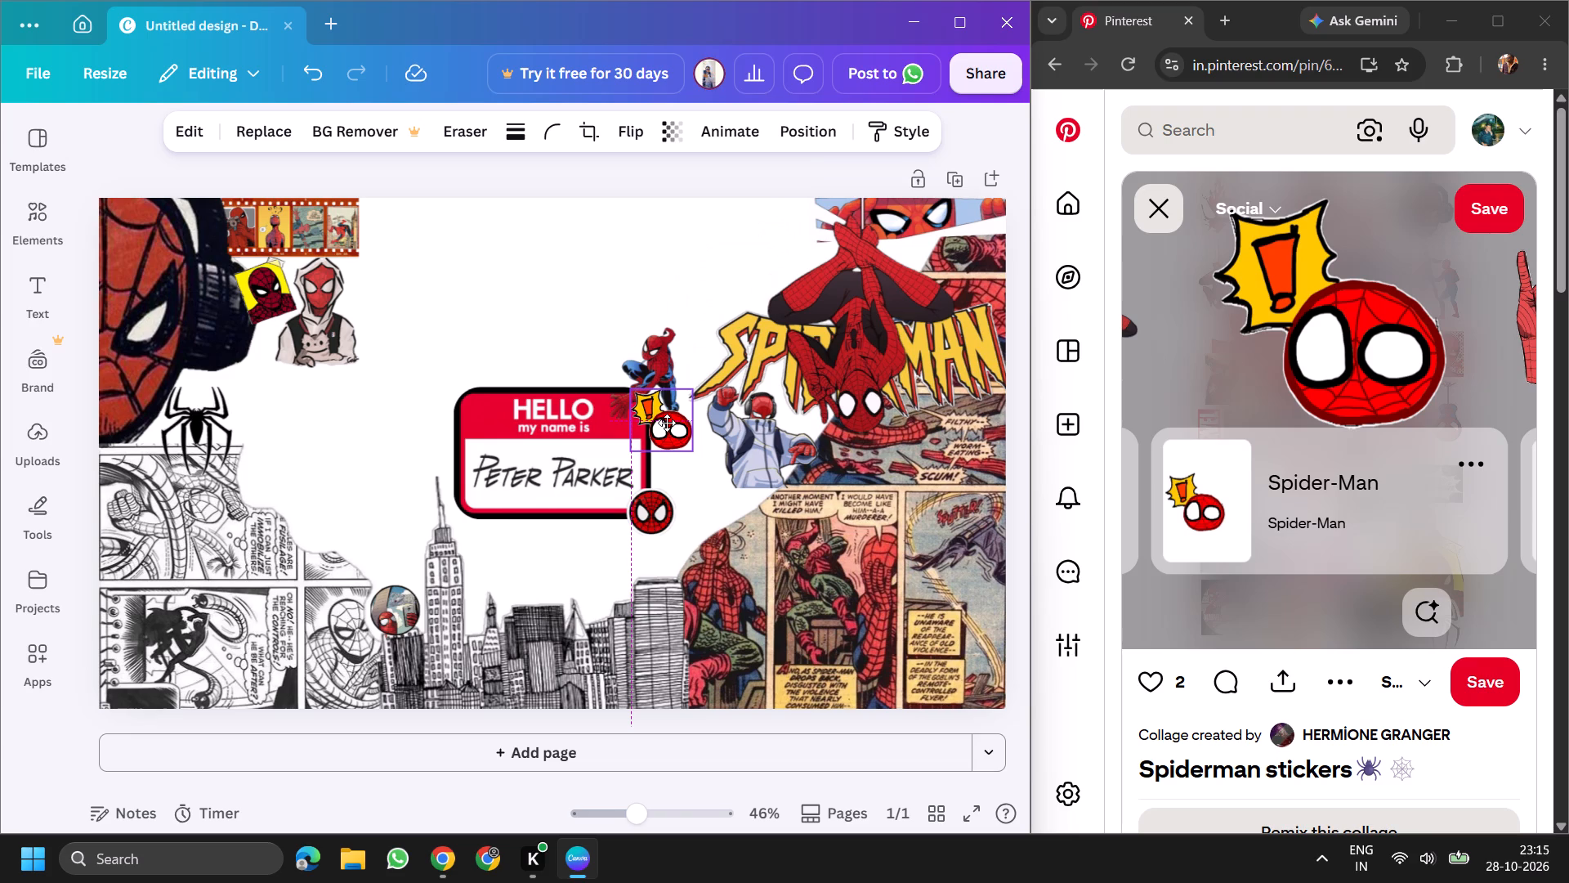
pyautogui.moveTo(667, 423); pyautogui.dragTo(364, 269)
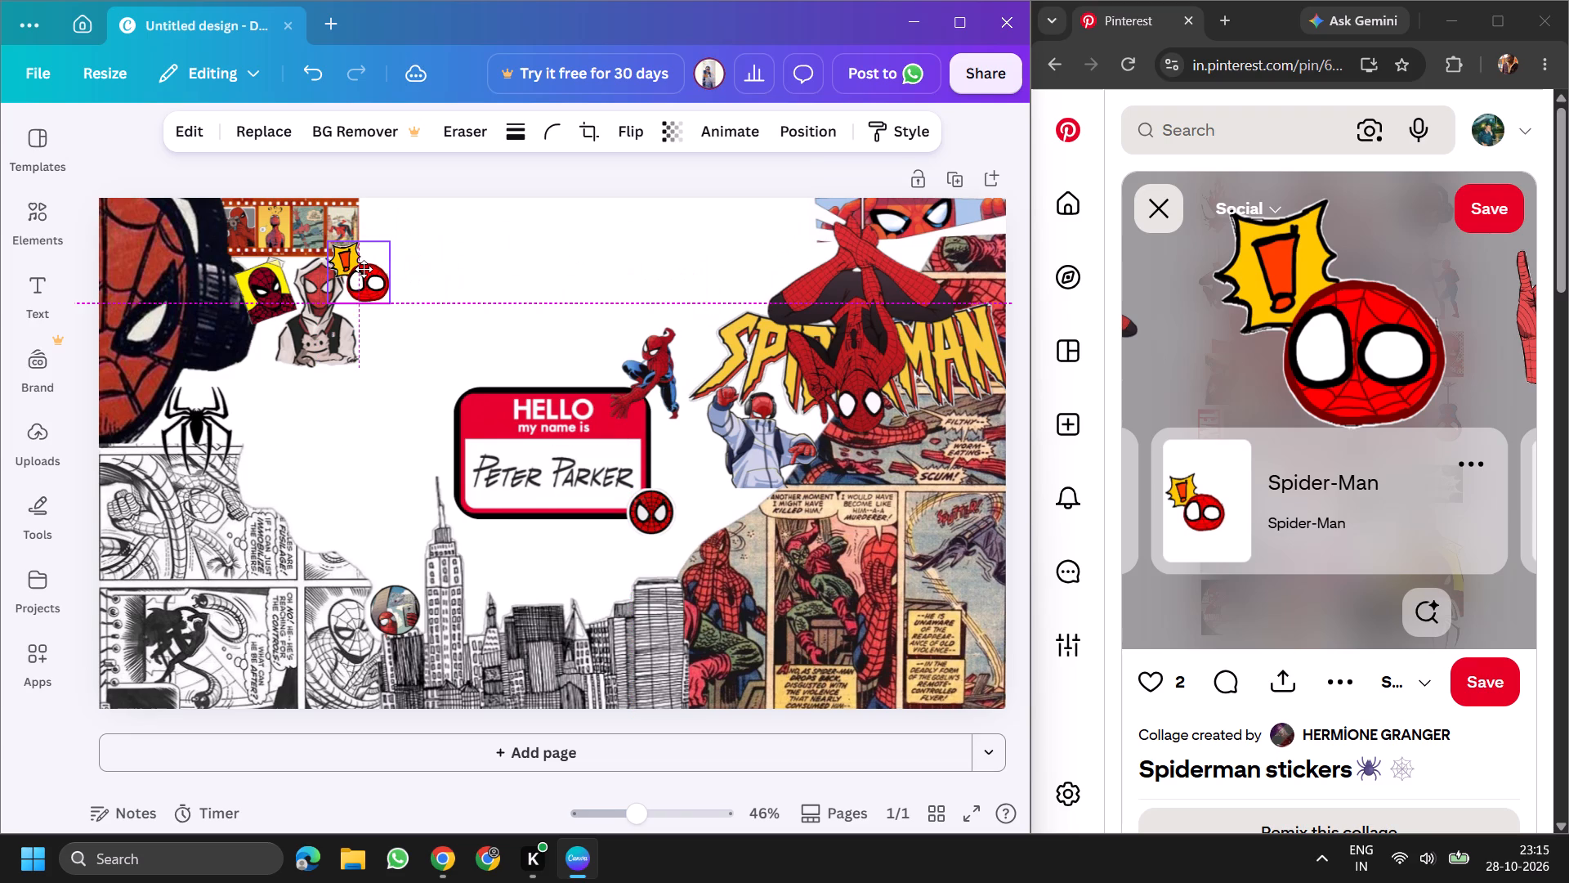
# Place the exclamation-burst sticker at the design's top edge, against the left end of the comic eyes strip.
pyautogui.moveTo(364, 269); pyautogui.dragTo(811, 234)
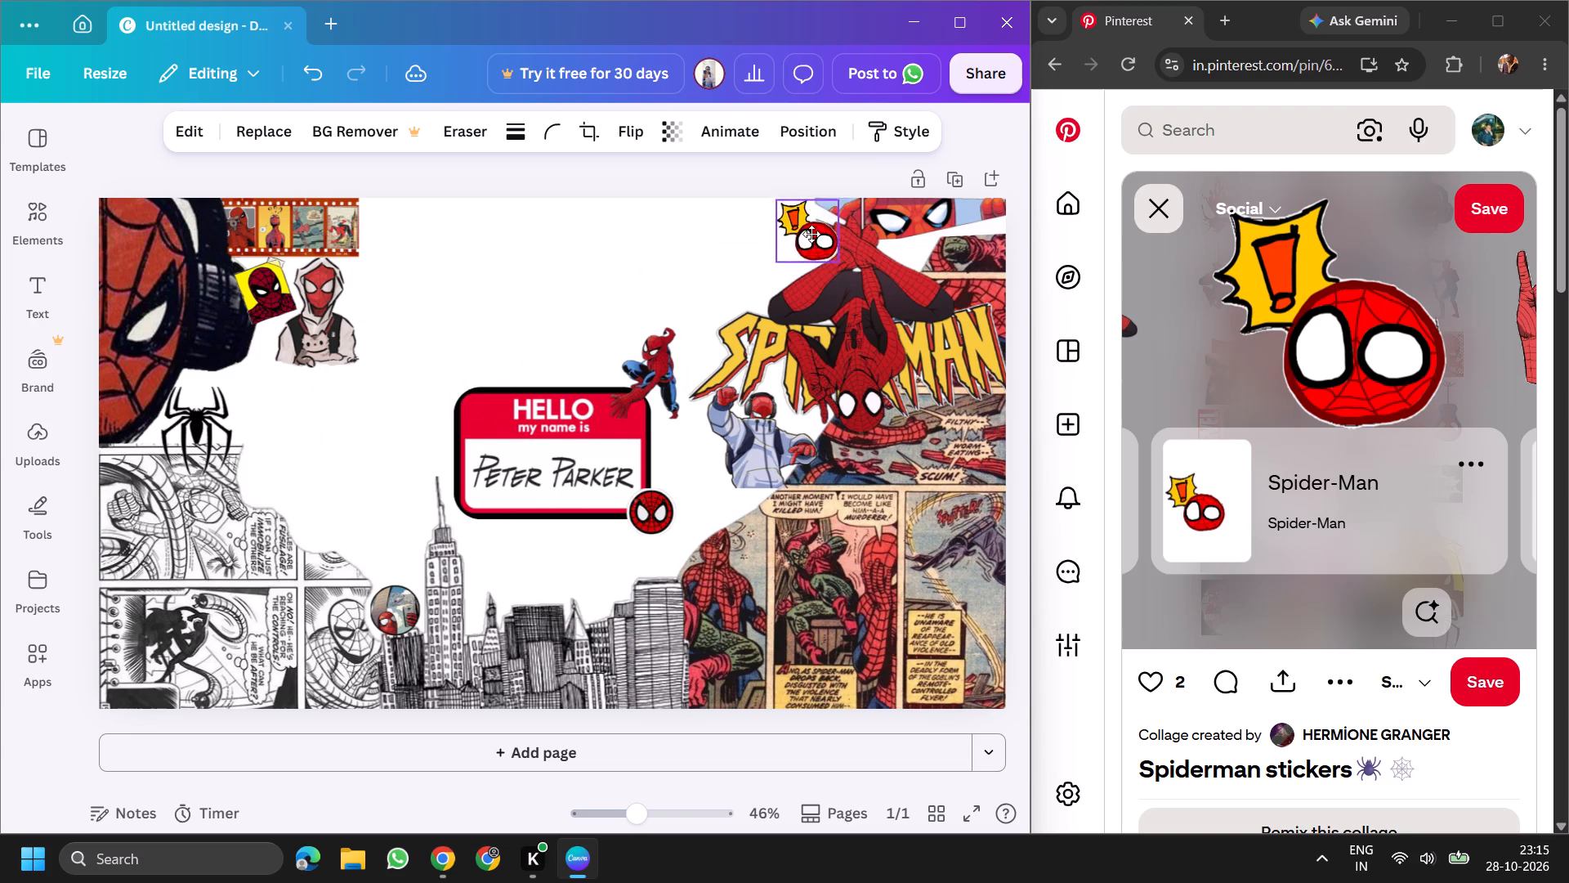
pyautogui.moveTo(811, 234); pyautogui.dragTo(796, 236)
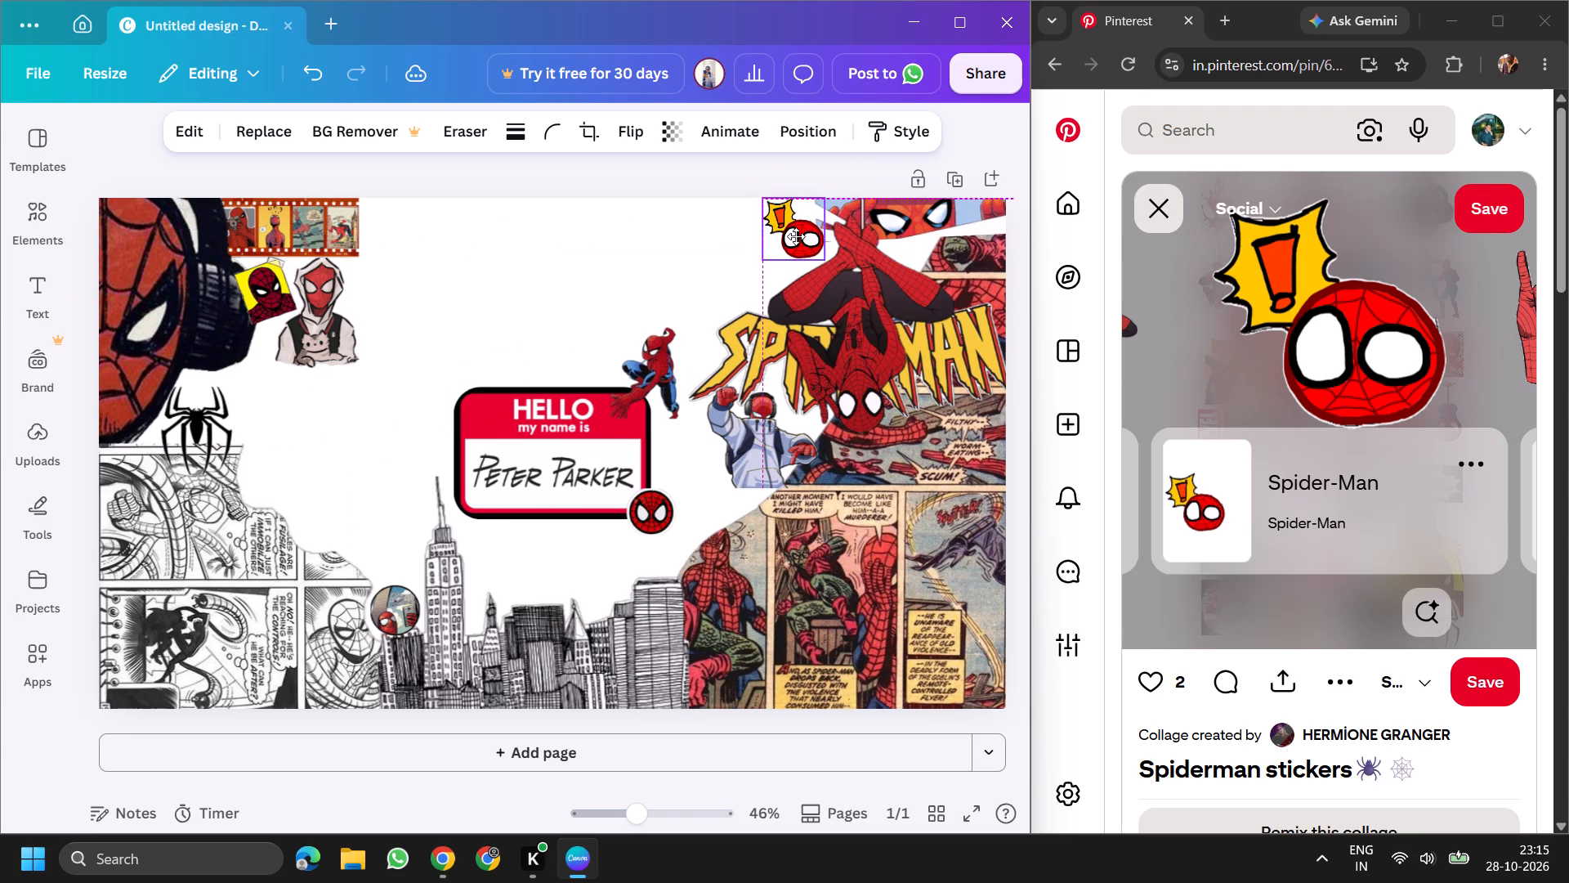
pyautogui.moveTo(796, 236); pyautogui.dragTo(801, 226)
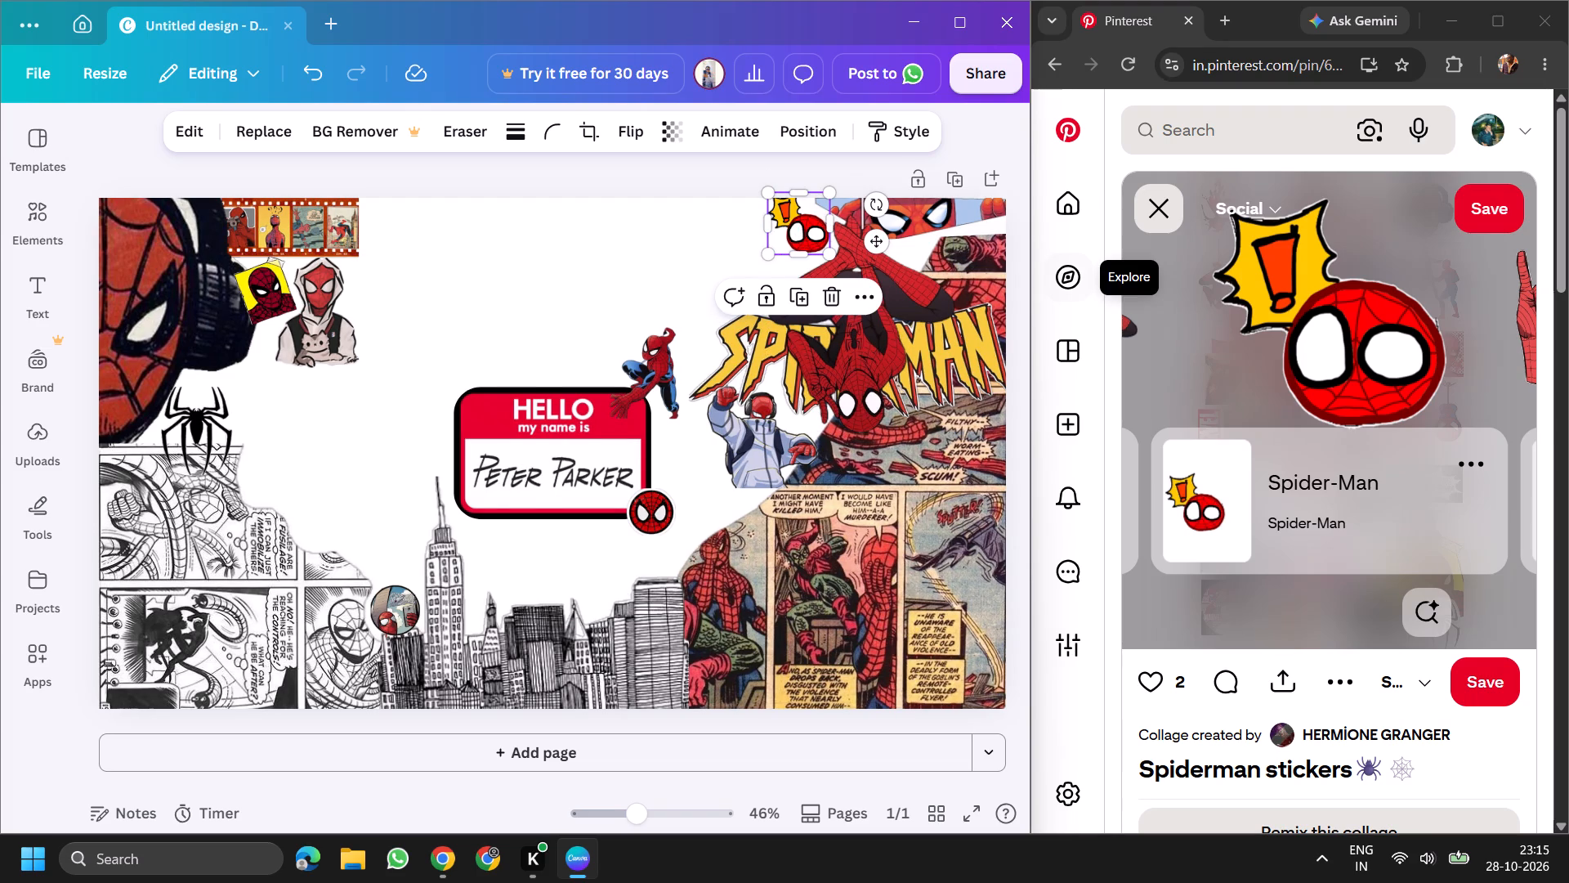
# Copy the lying Spider-Man sticker from the Spiderman stickers collage on Pinterest and paste it into the Canva design.
pyautogui.click(1521, 359)
pyautogui.click(1531, 356)
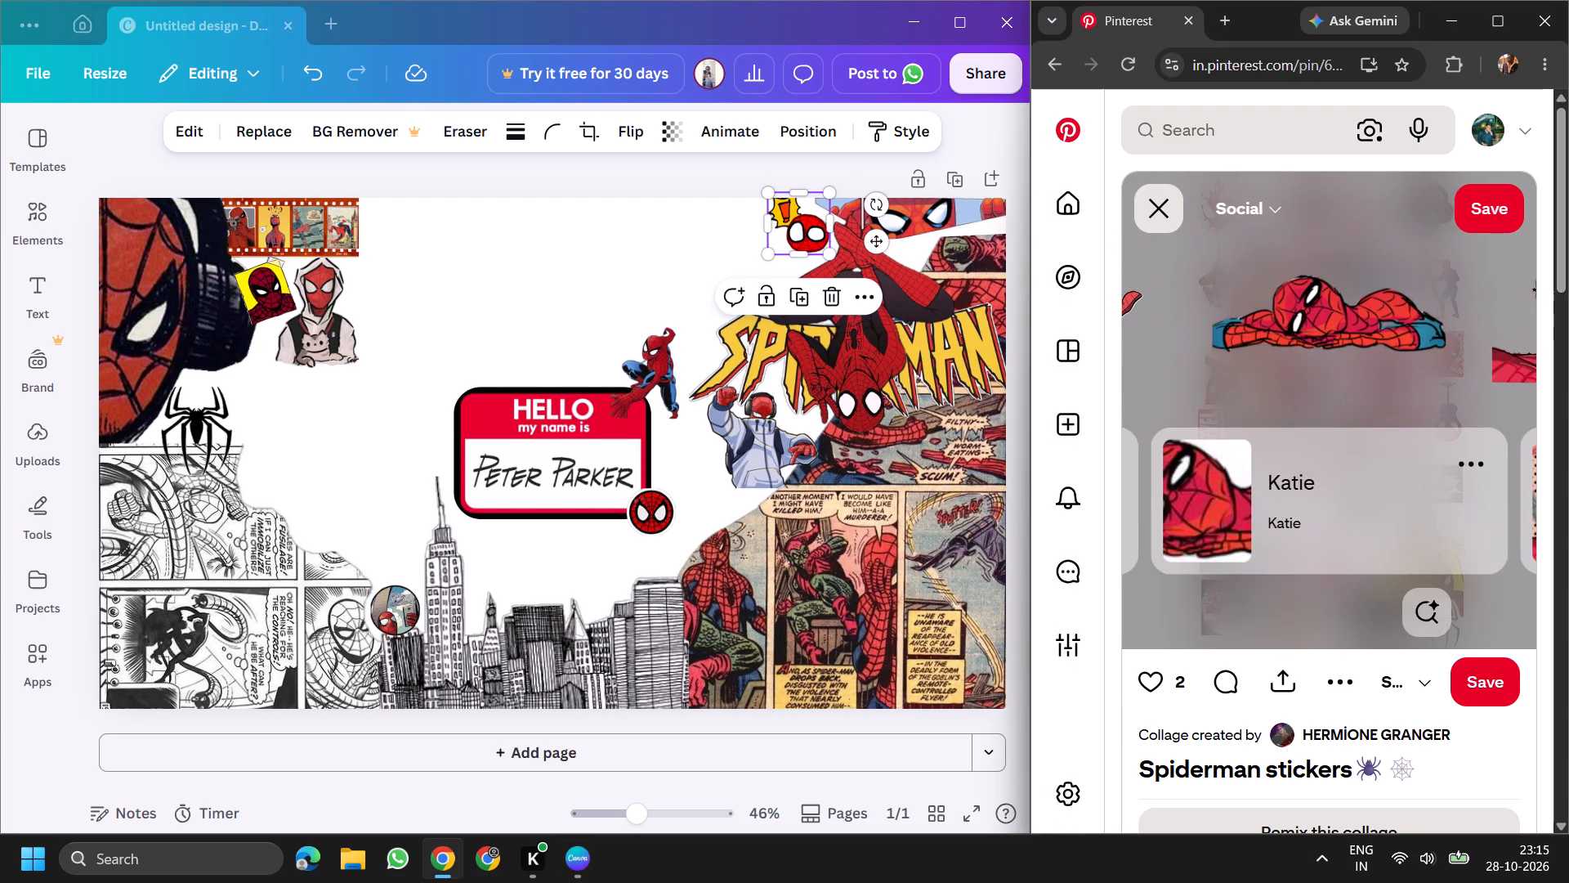
pyautogui.rightClick(1316, 308)
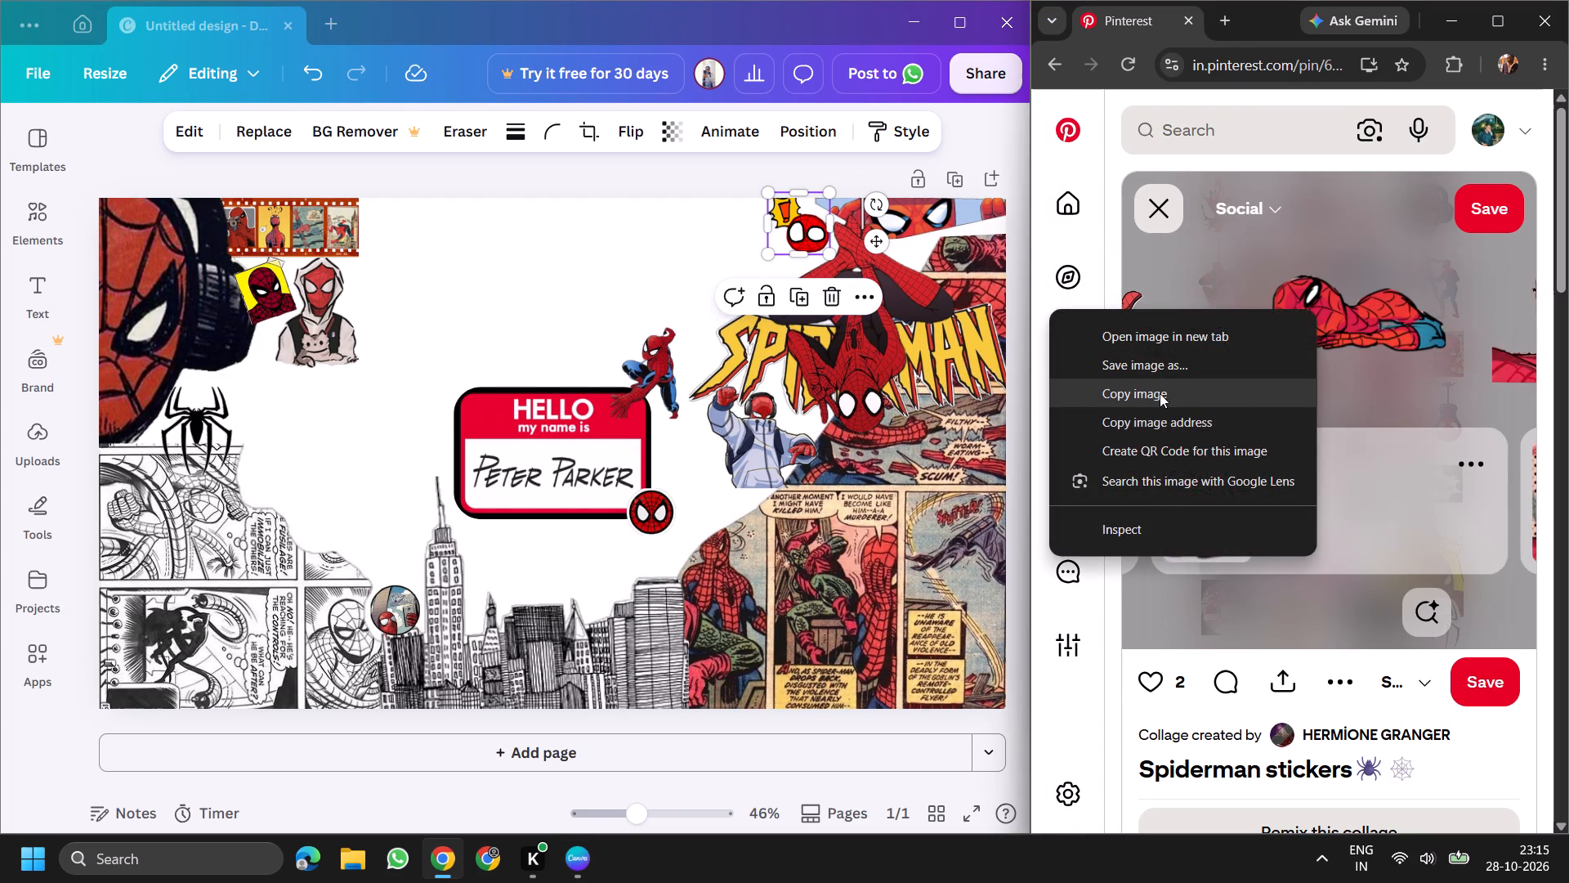
pyautogui.click(1159, 393)
pyautogui.rightClick(535, 257)
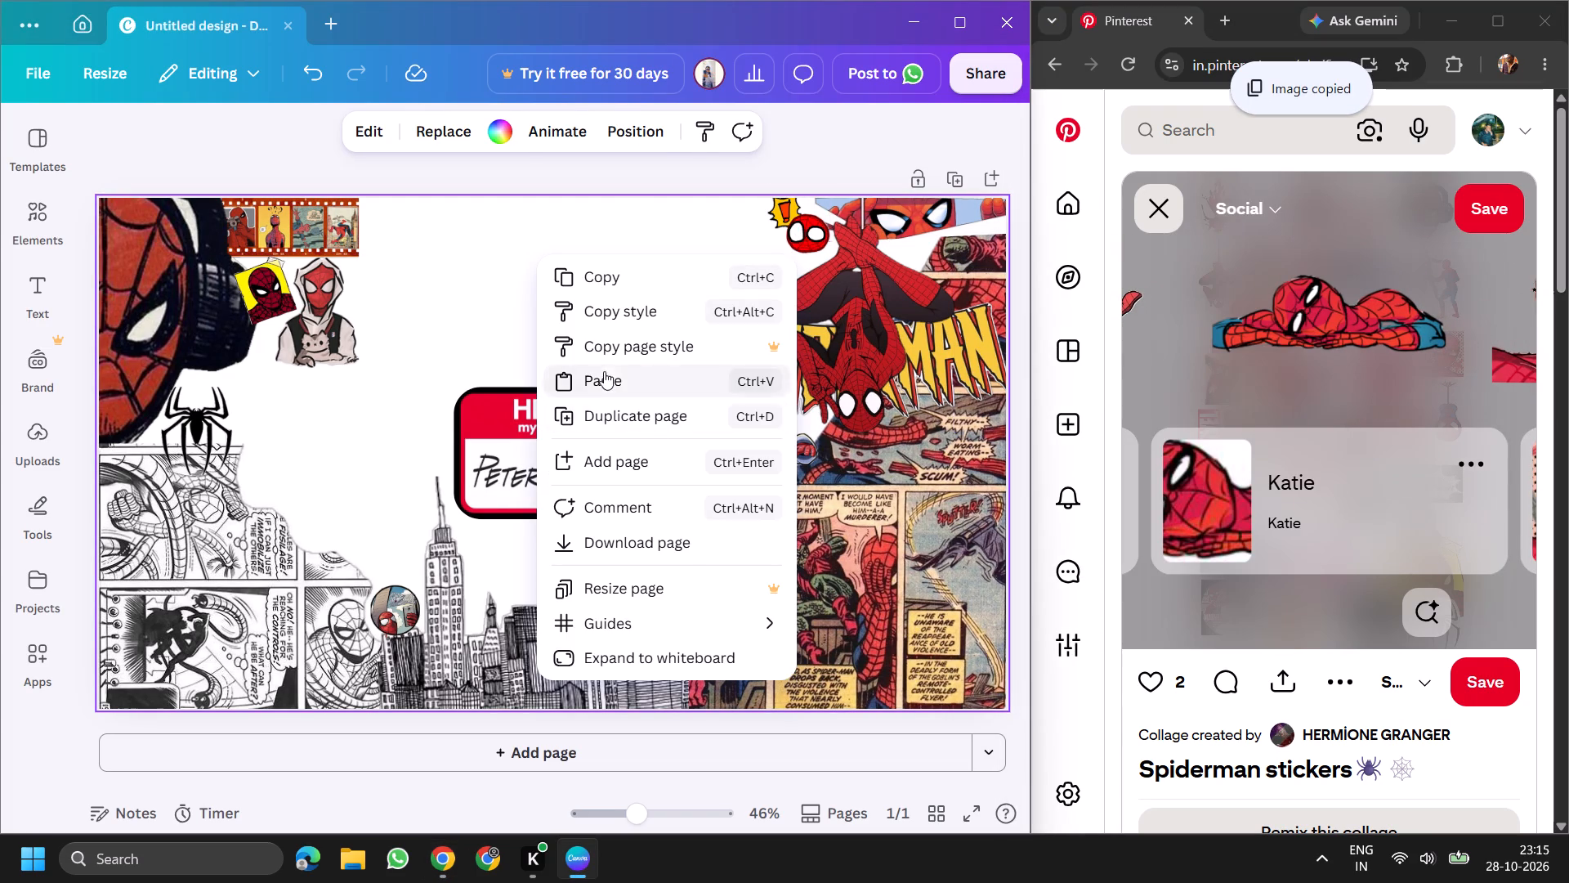
pyautogui.click(604, 371)
# Lock the exclamation-burst sticker in place at the design's top edge.
pyautogui.click(809, 227)
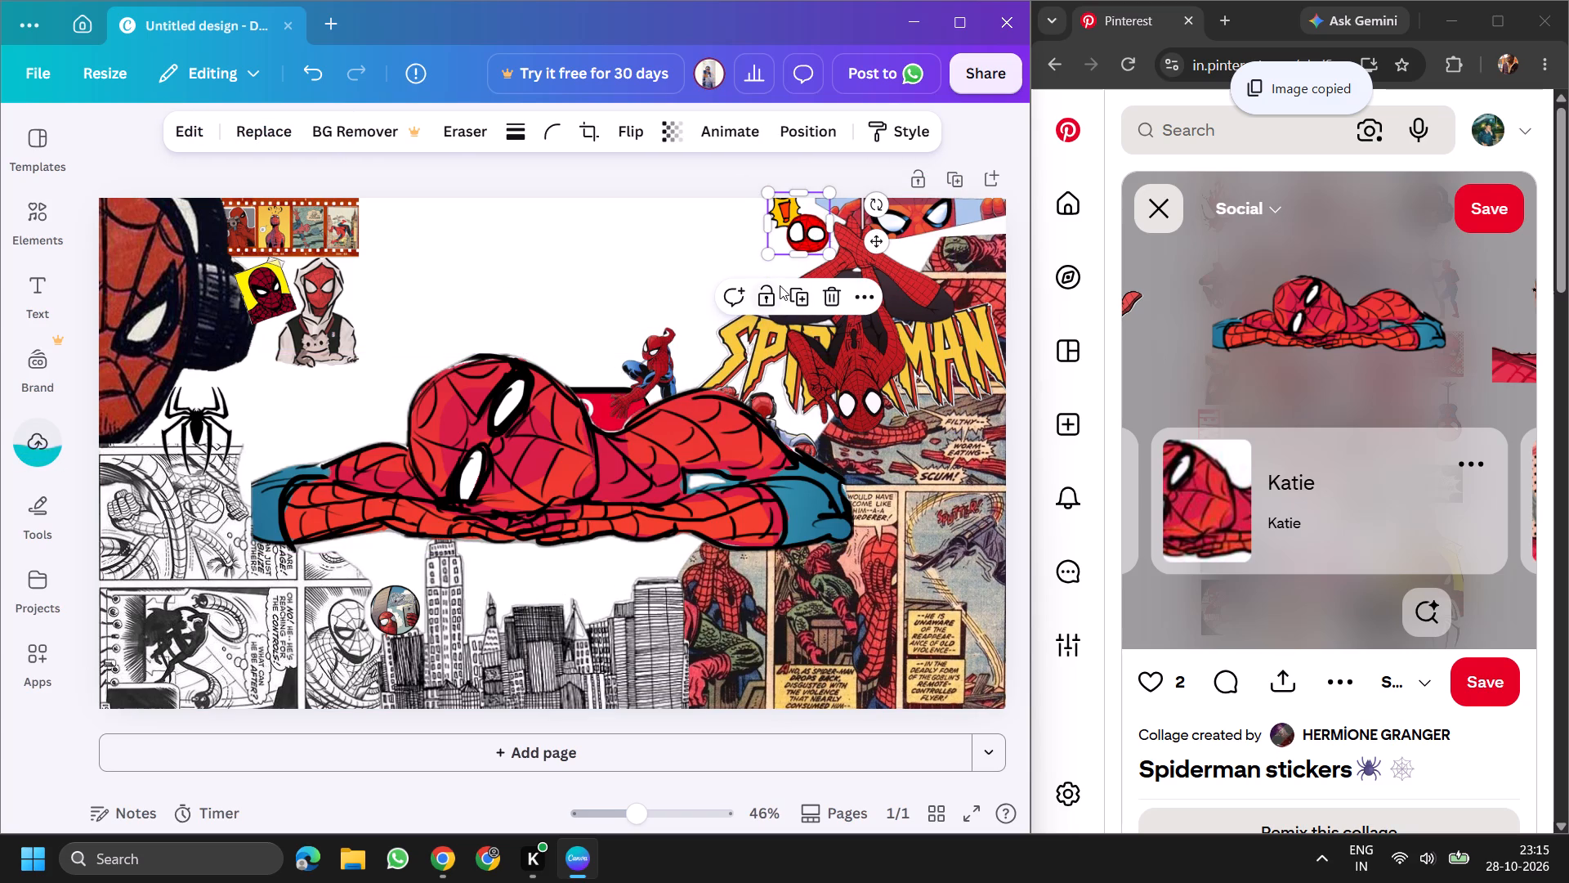
pyautogui.click(776, 291)
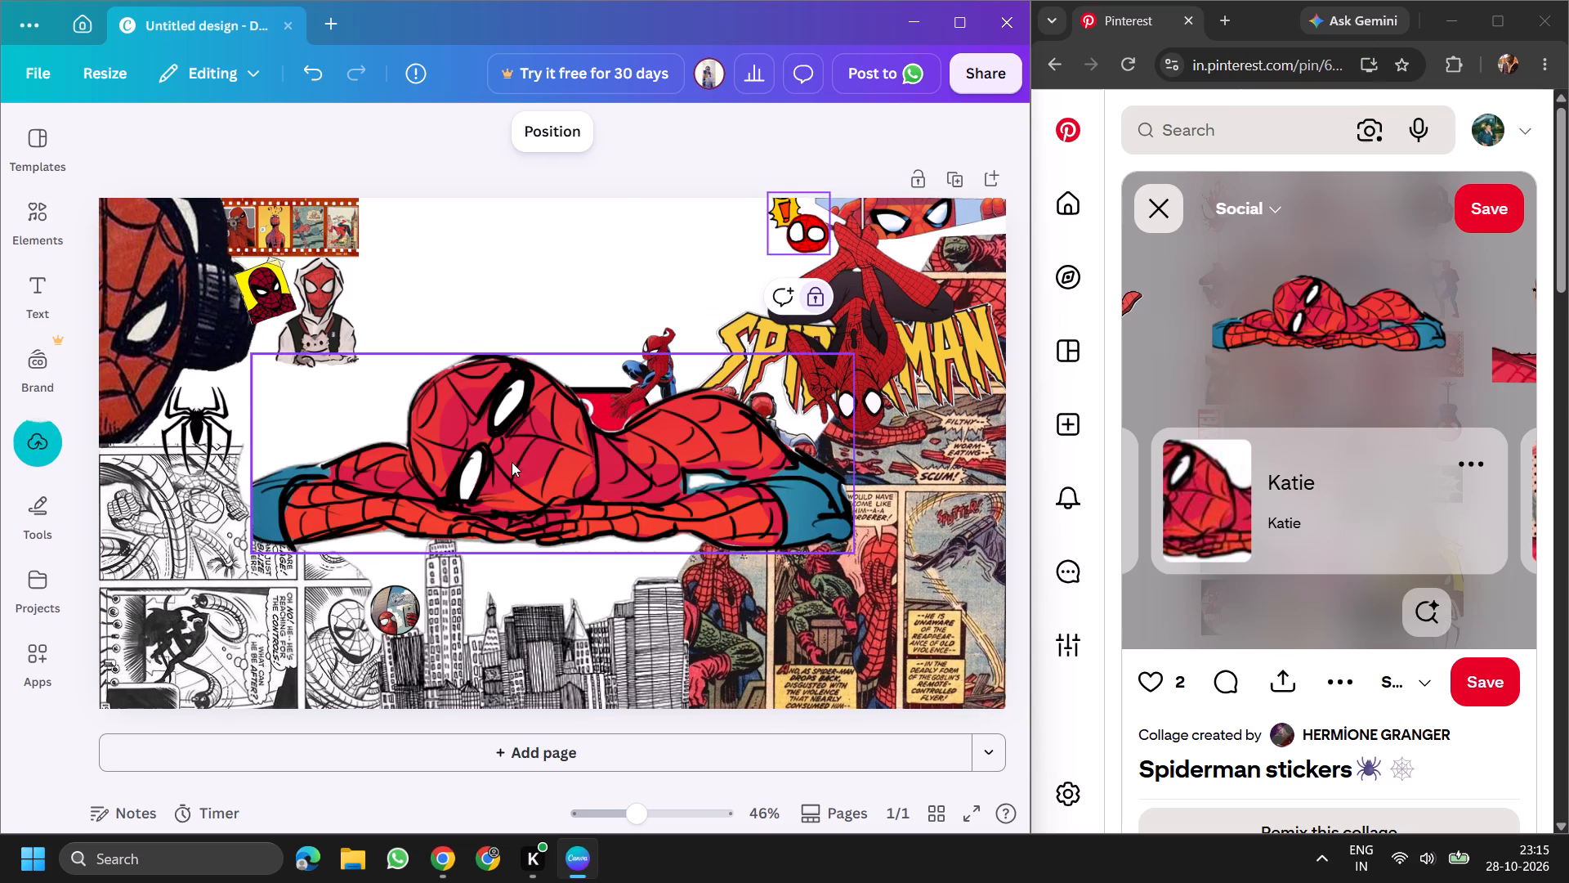
# Move the lying Spider-Man upward and shrink it proportionally until it fits below the hooded sticker.
pyautogui.moveTo(528, 467); pyautogui.dragTo(516, 347)
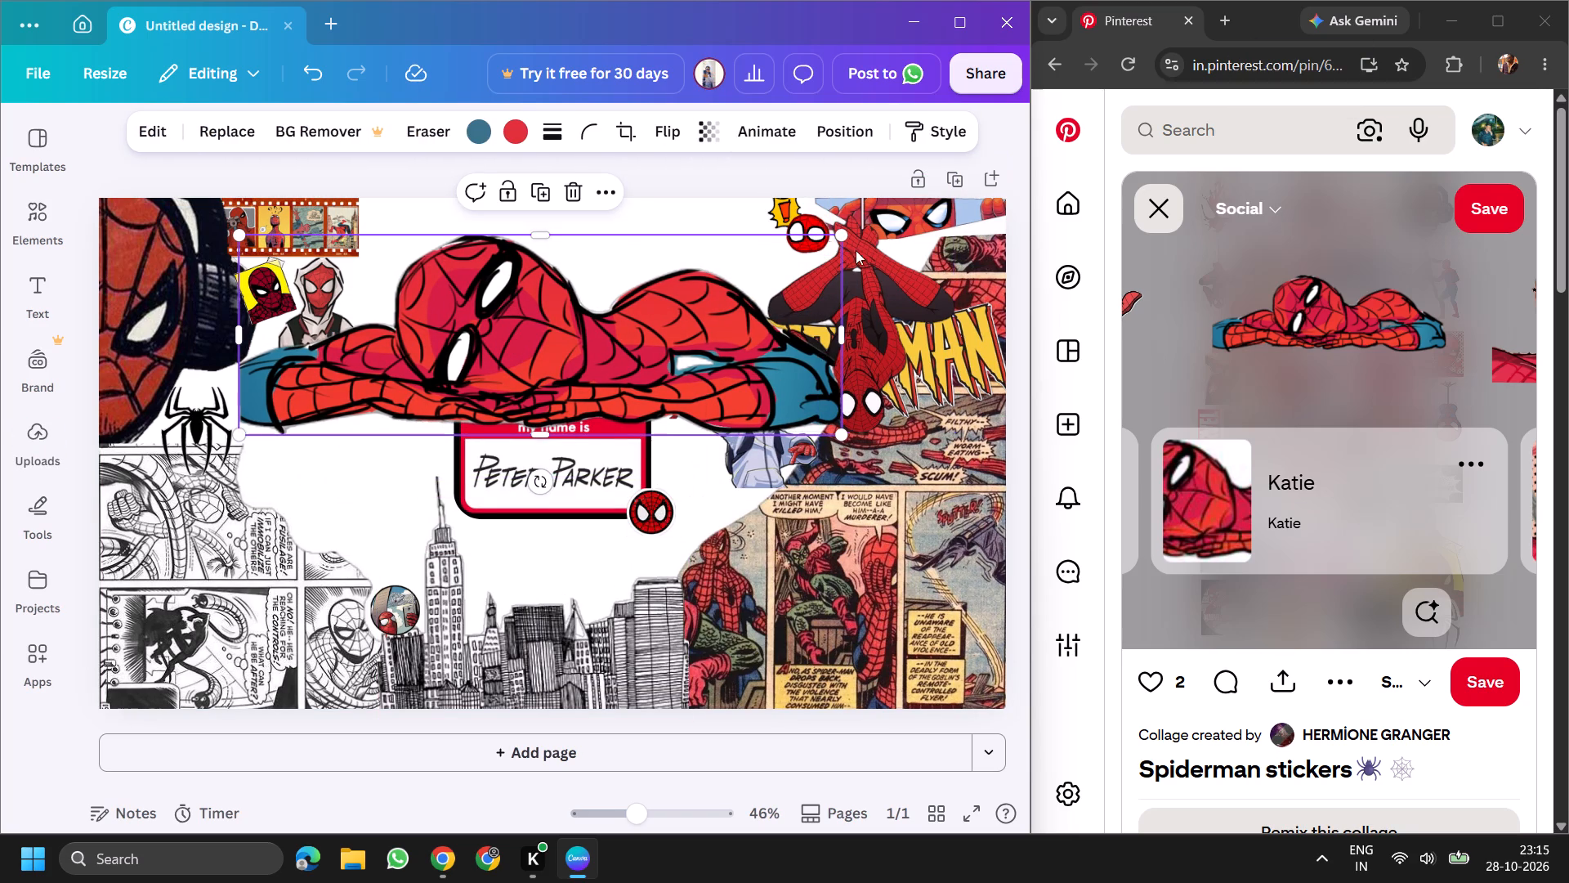
pyautogui.moveTo(842, 232); pyautogui.dragTo(672, 357)
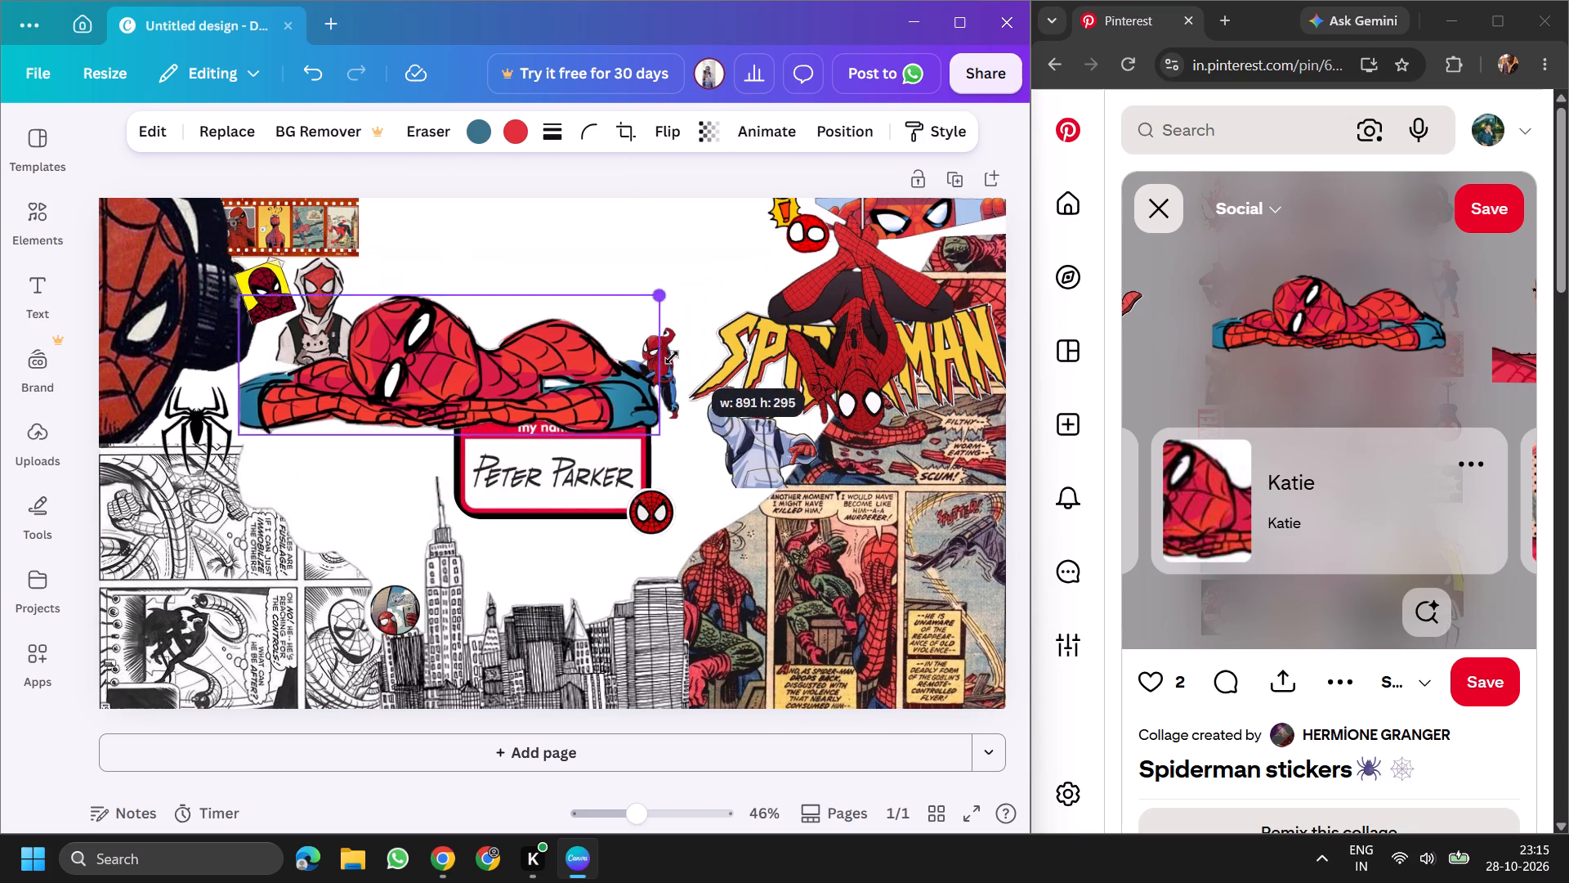
pyautogui.moveTo(672, 357); pyautogui.dragTo(454, 401)
# Lock the hooded Spider-Man sticker below the film strip.
pyautogui.click(311, 353)
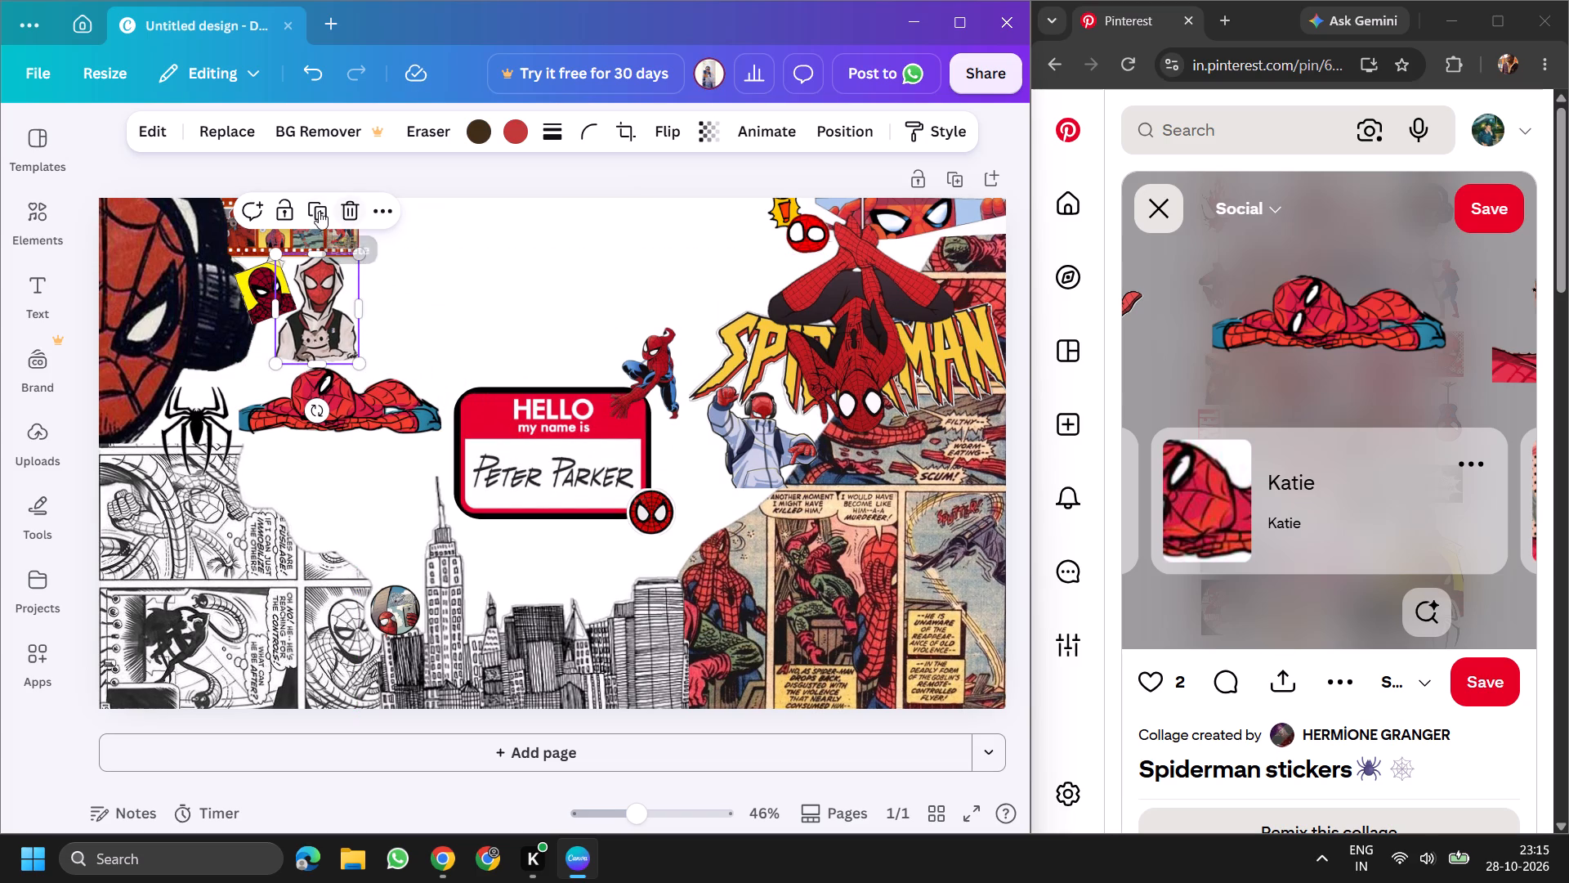
pyautogui.click(287, 206)
# Shrink the lying Spider-Man further and rest it on the name tag's top edge, beside the crouching blue-and-red figure.
pyautogui.moveTo(368, 420); pyautogui.dragTo(535, 383)
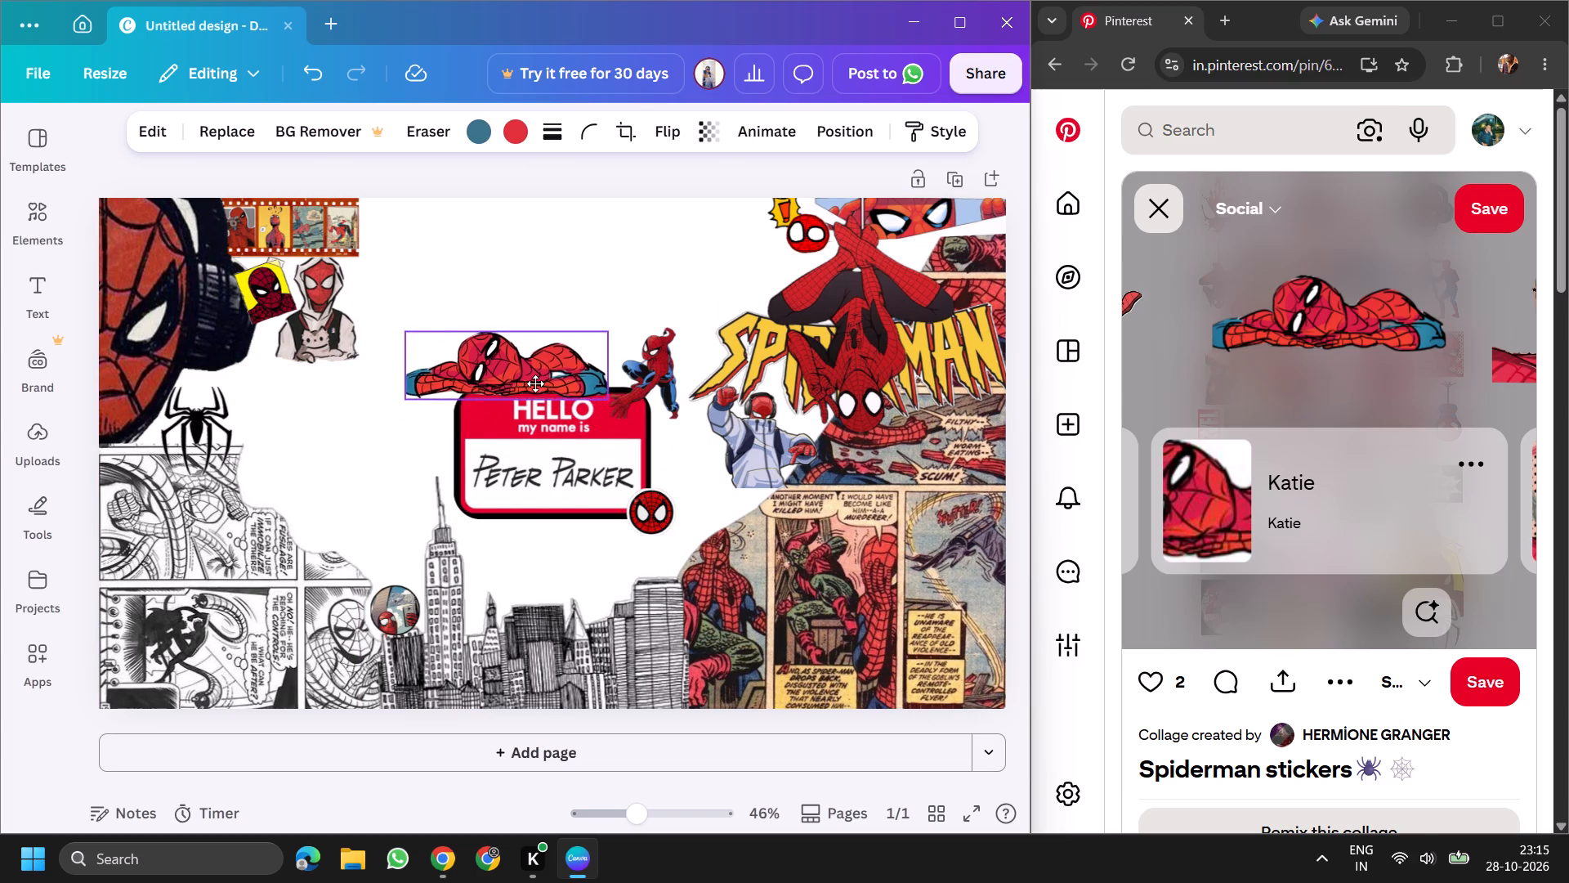
pyautogui.moveTo(535, 383); pyautogui.dragTo(548, 376)
pyautogui.moveTo(631, 321); pyautogui.dragTo(620, 327)
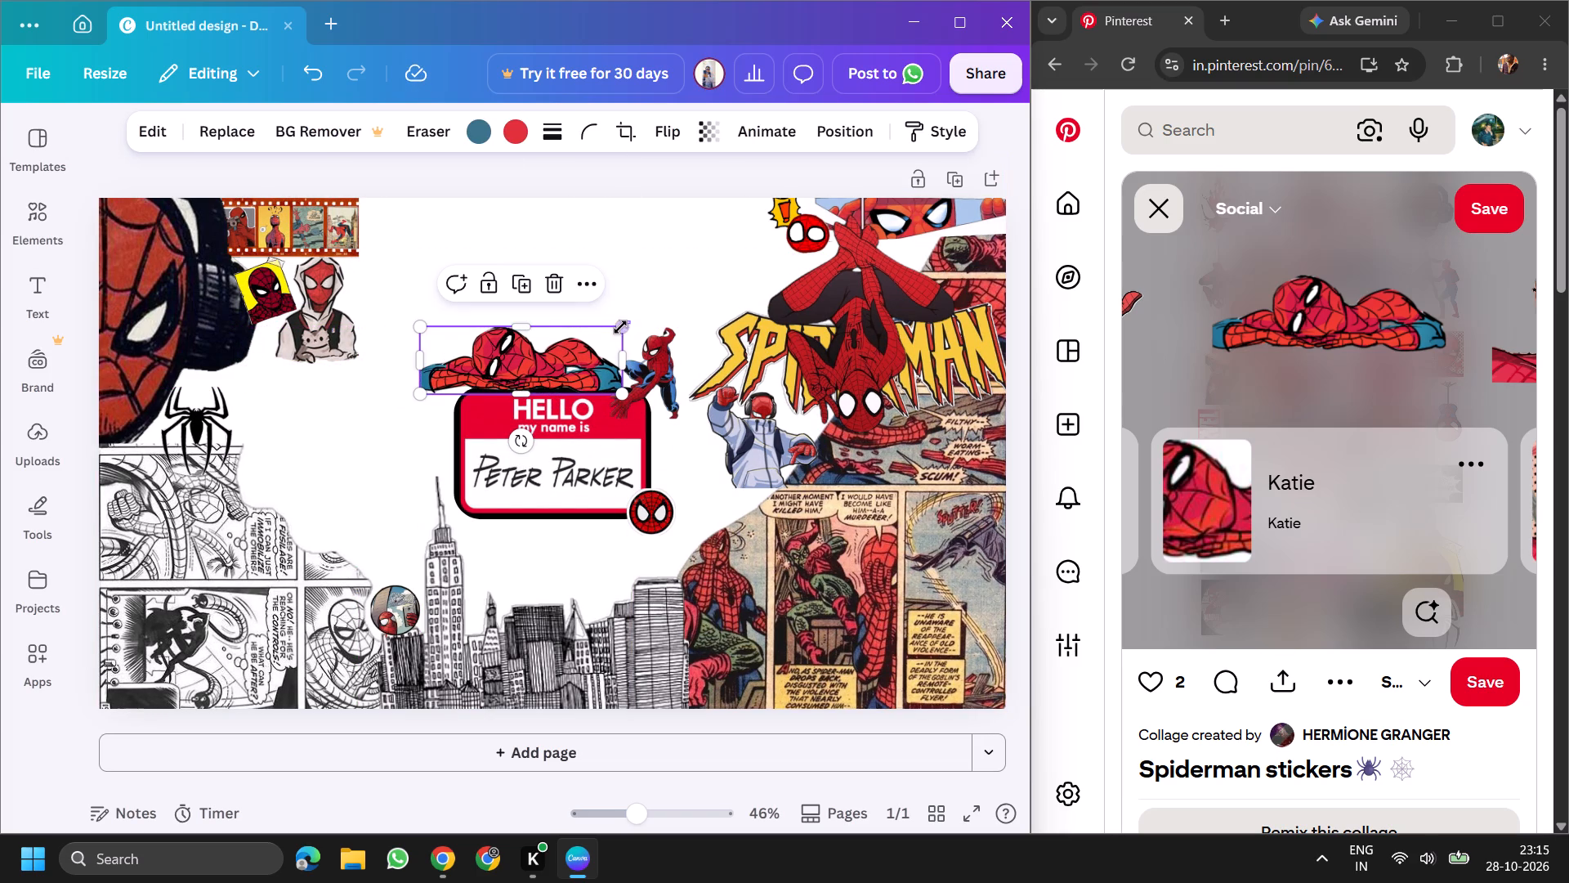
pyautogui.moveTo(620, 327); pyautogui.dragTo(622, 326)
pyautogui.click(622, 326)
pyautogui.moveTo(622, 326); pyautogui.dragTo(569, 351)
pyautogui.moveTo(486, 368); pyautogui.dragTo(497, 364)
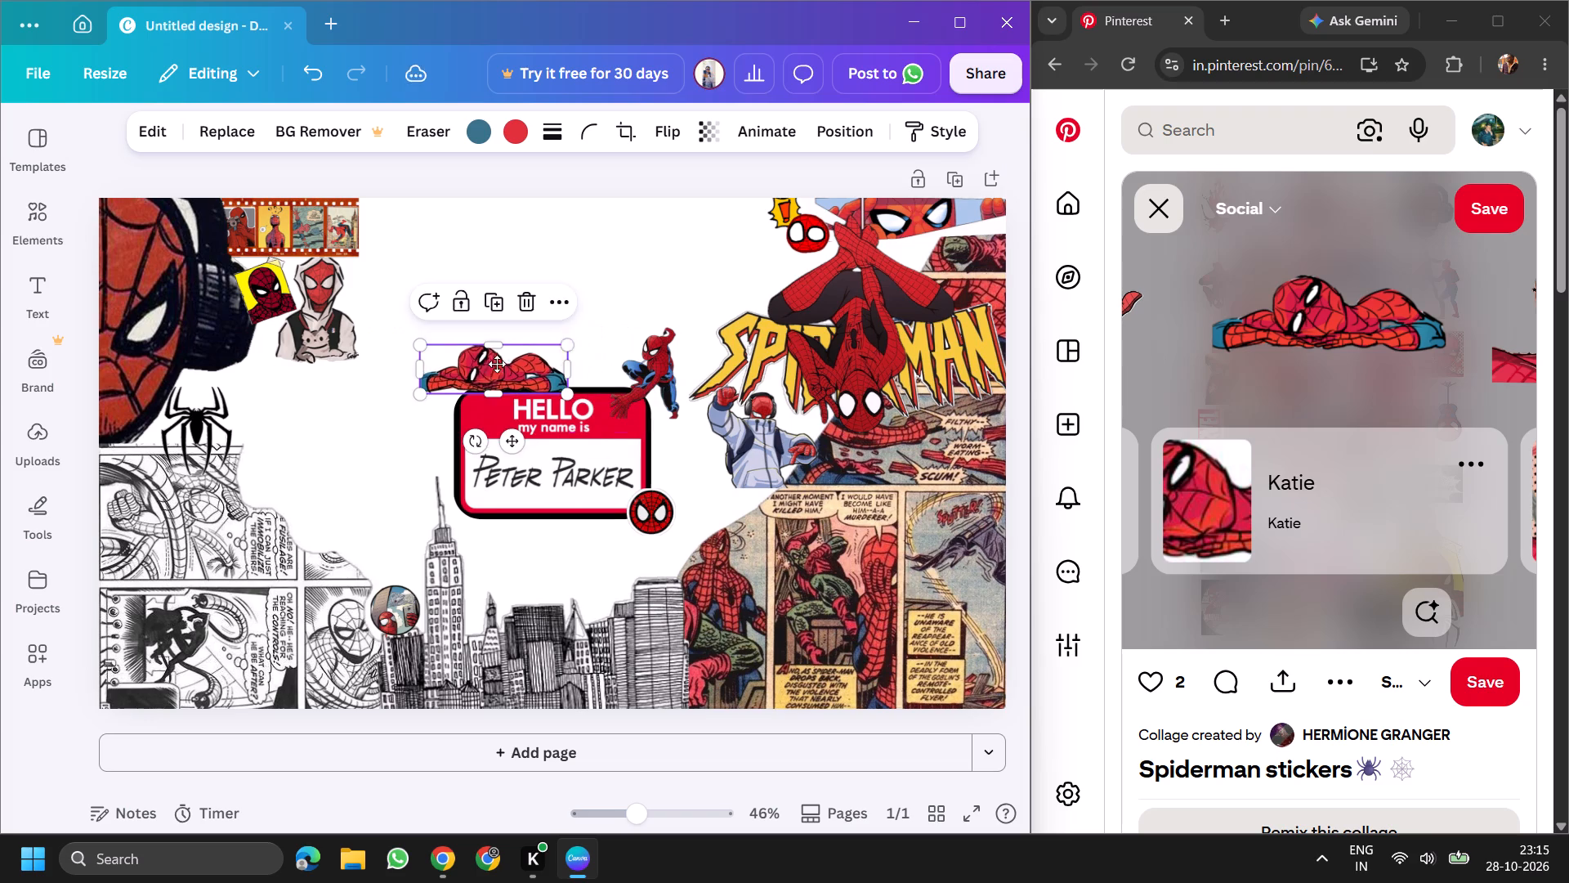
pyautogui.moveTo(497, 364); pyautogui.dragTo(491, 365)
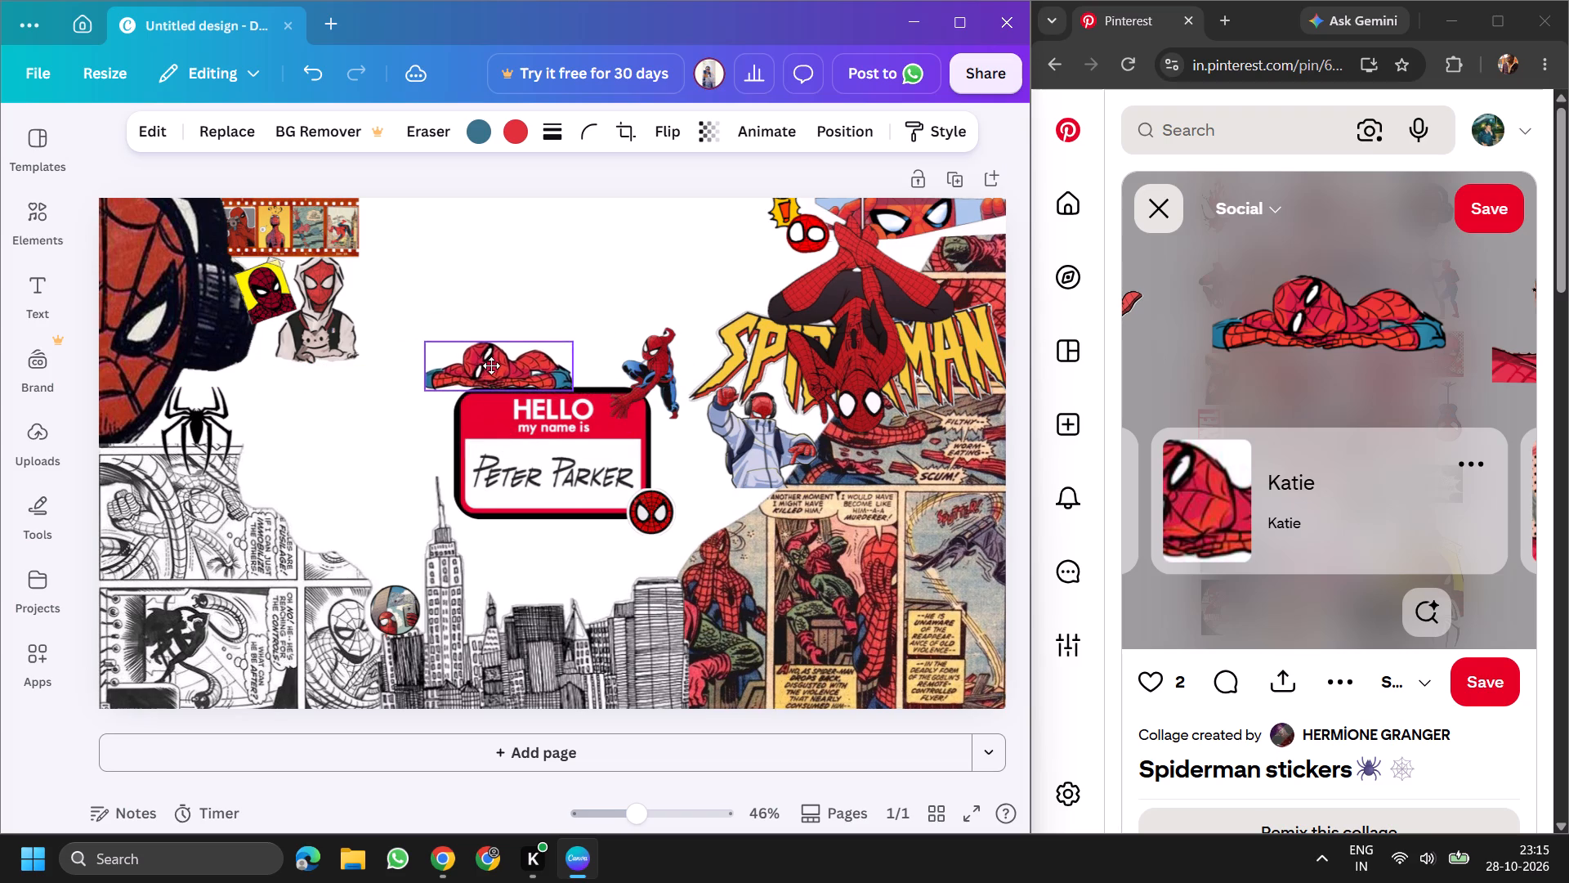
pyautogui.moveTo(491, 365); pyautogui.dragTo(476, 372)
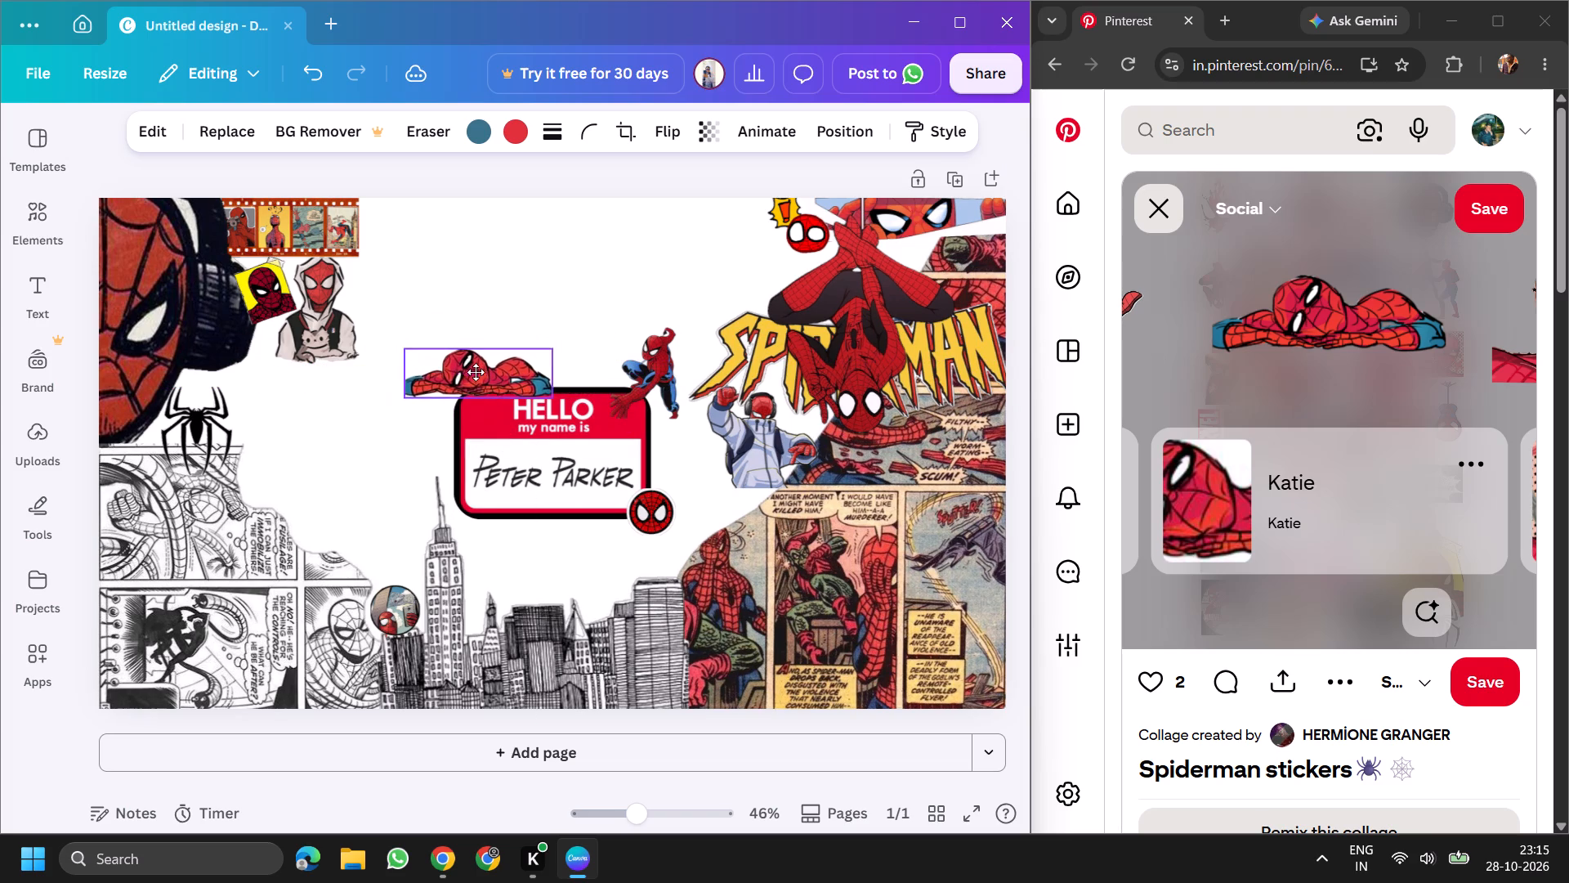
pyautogui.moveTo(476, 372); pyautogui.dragTo(537, 364)
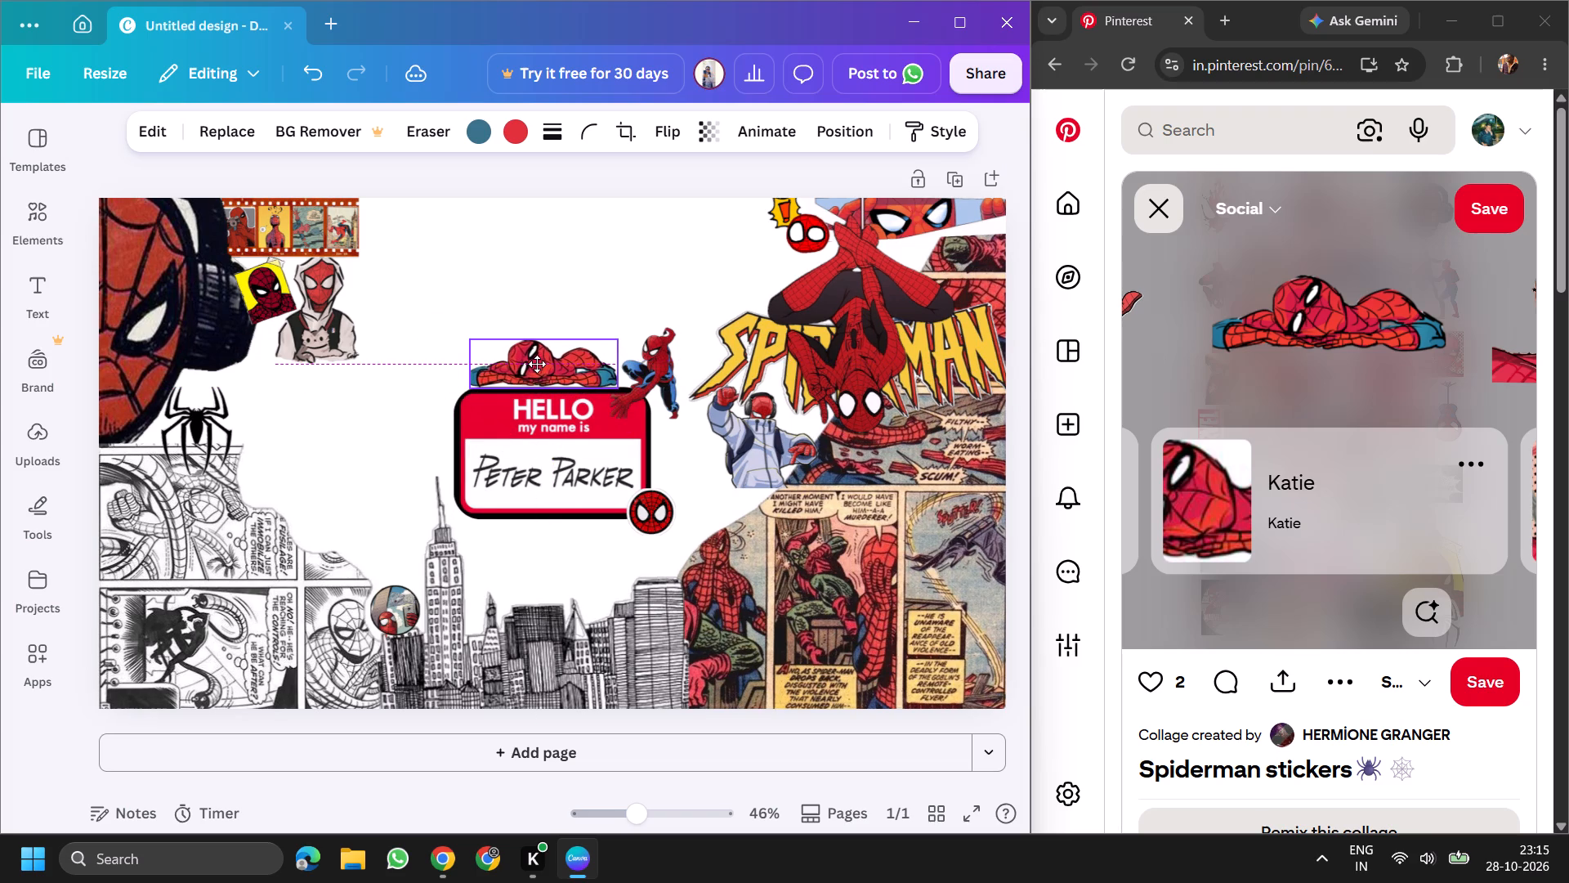
pyautogui.moveTo(537, 364); pyautogui.dragTo(535, 365)
pyautogui.click(667, 258)
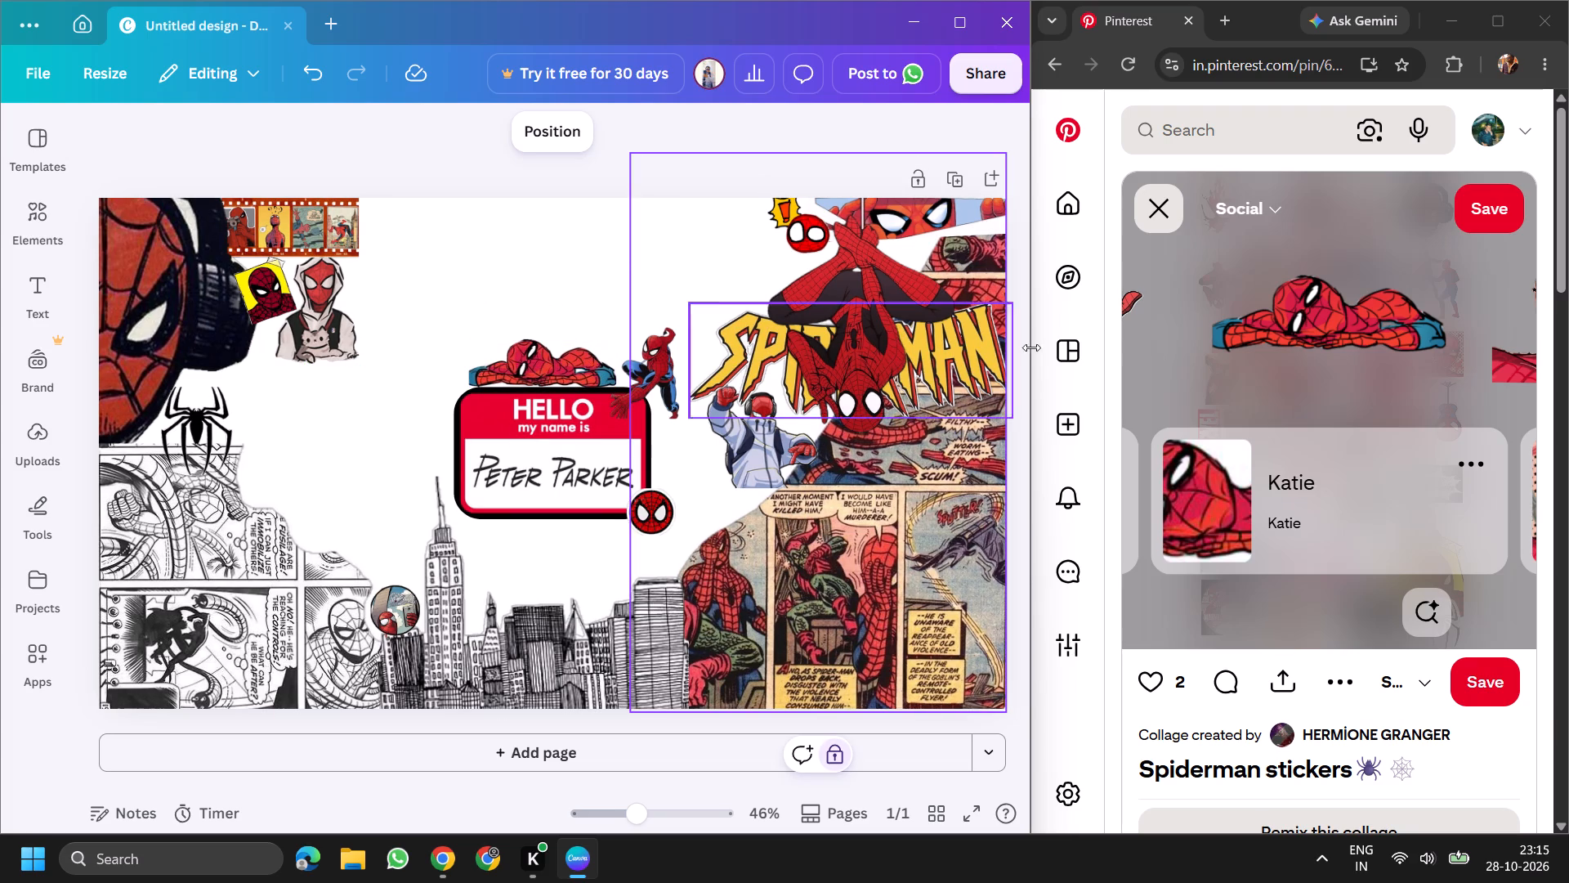
# Find the chibi Spider-Man hanging upside down from a web in the Pinterest sticker collage and copy its image.
pyautogui.click(1516, 367)
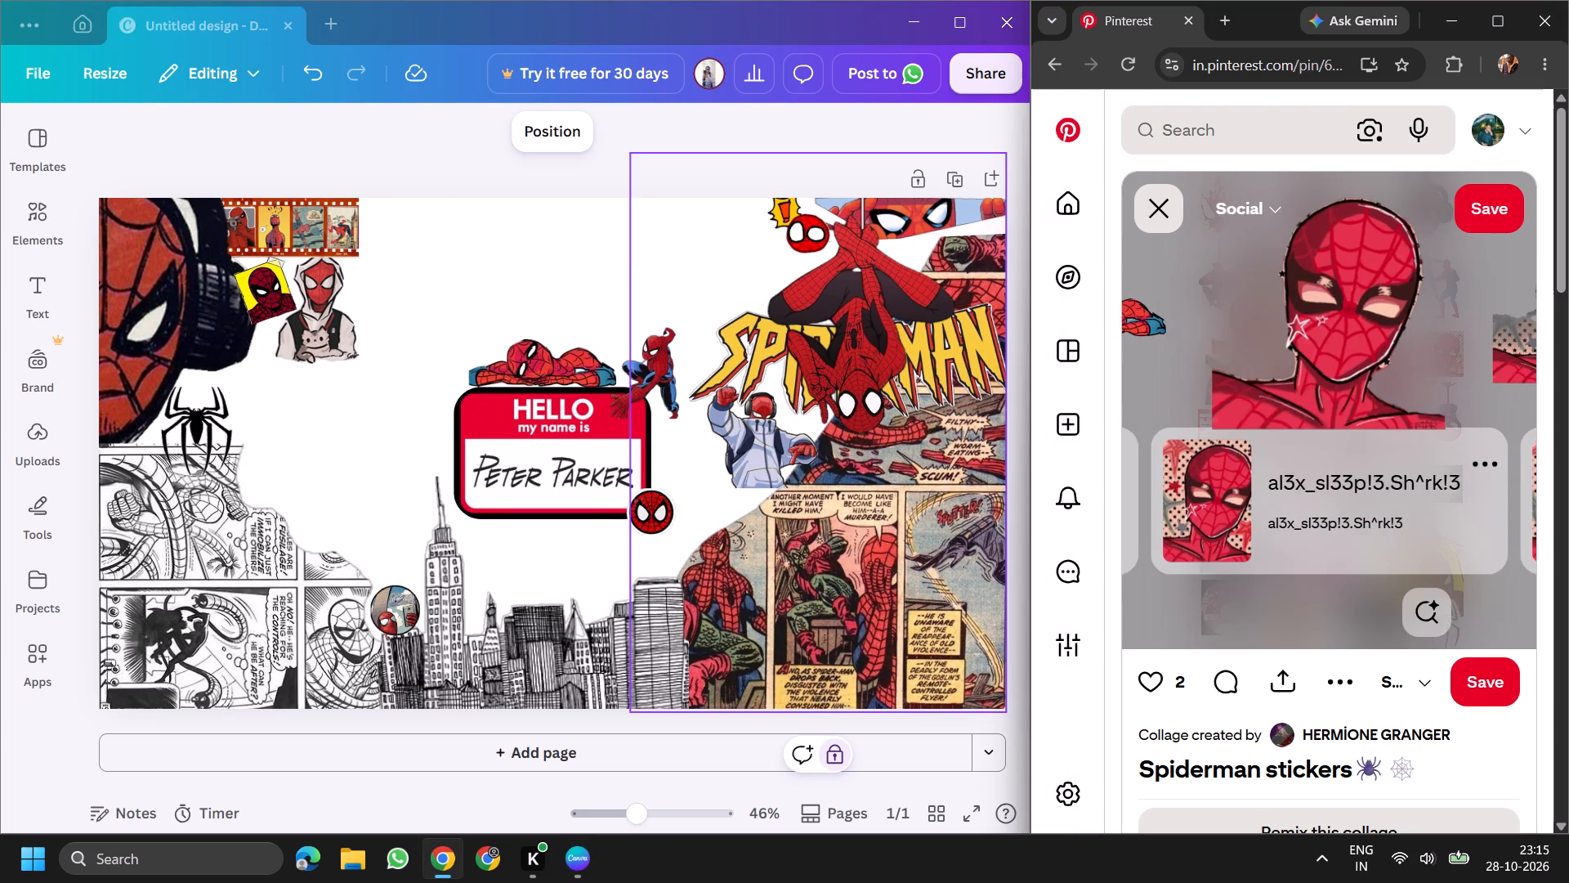
pyautogui.click(1508, 357)
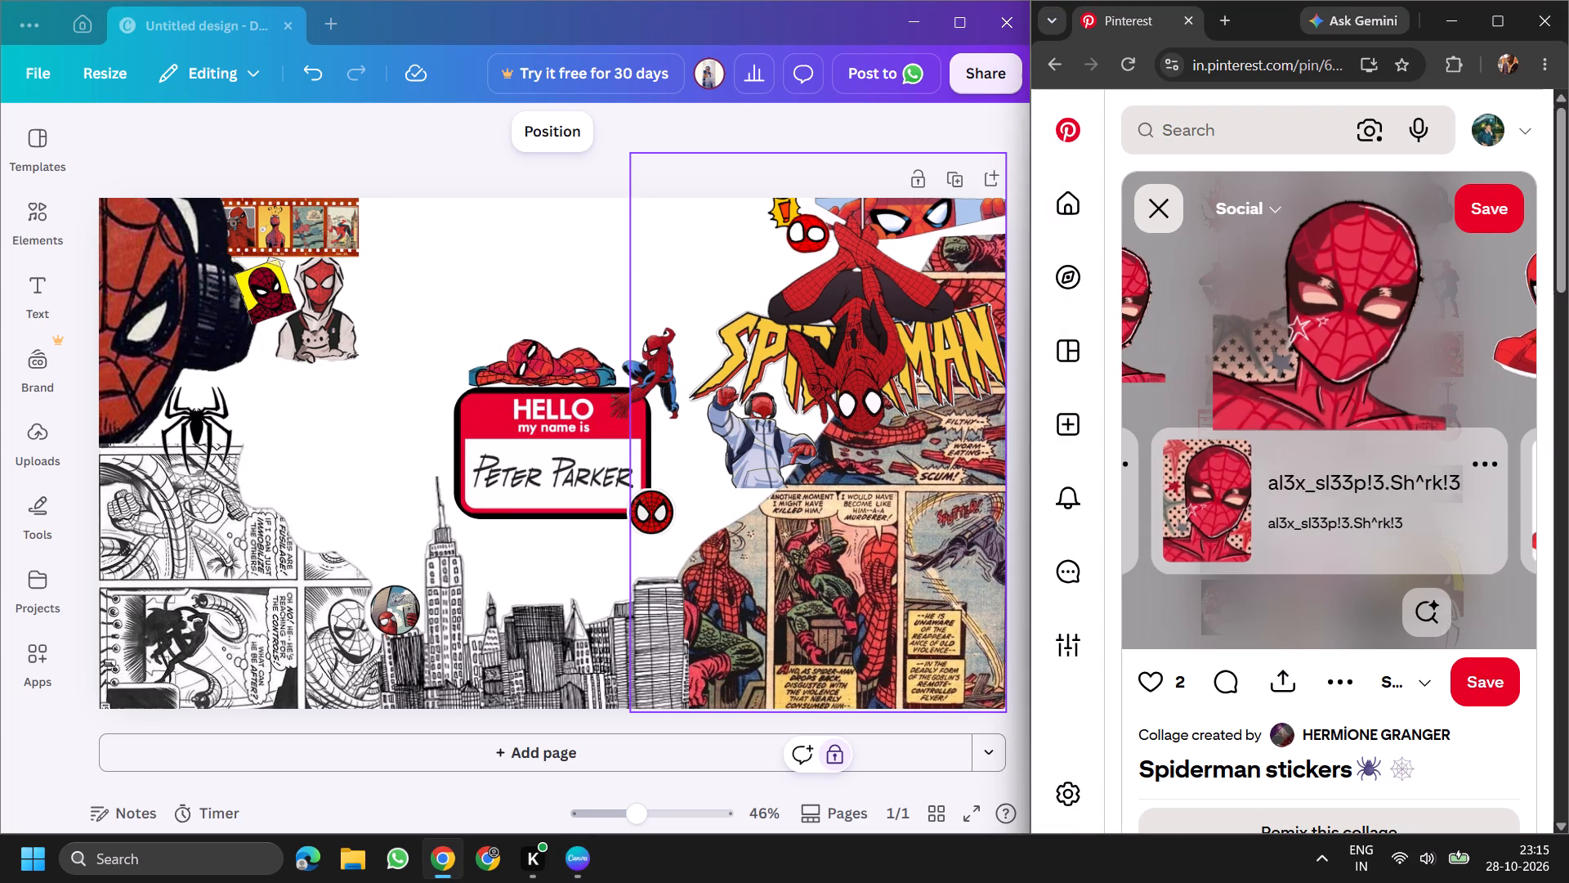
pyautogui.click(1494, 352)
pyautogui.click(1538, 366)
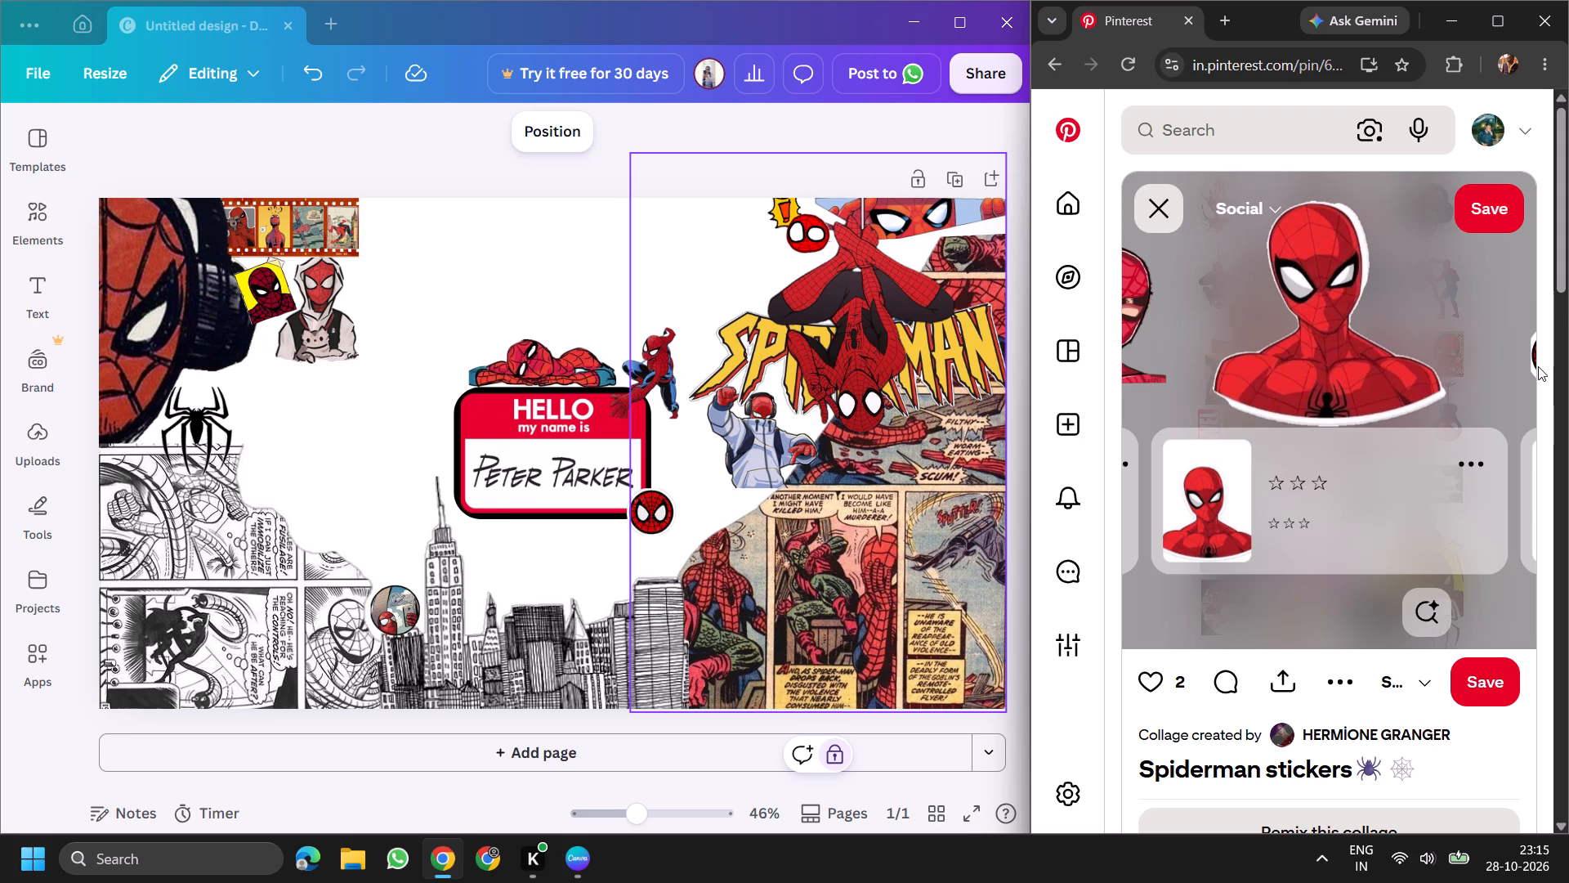
pyautogui.click(1486, 366)
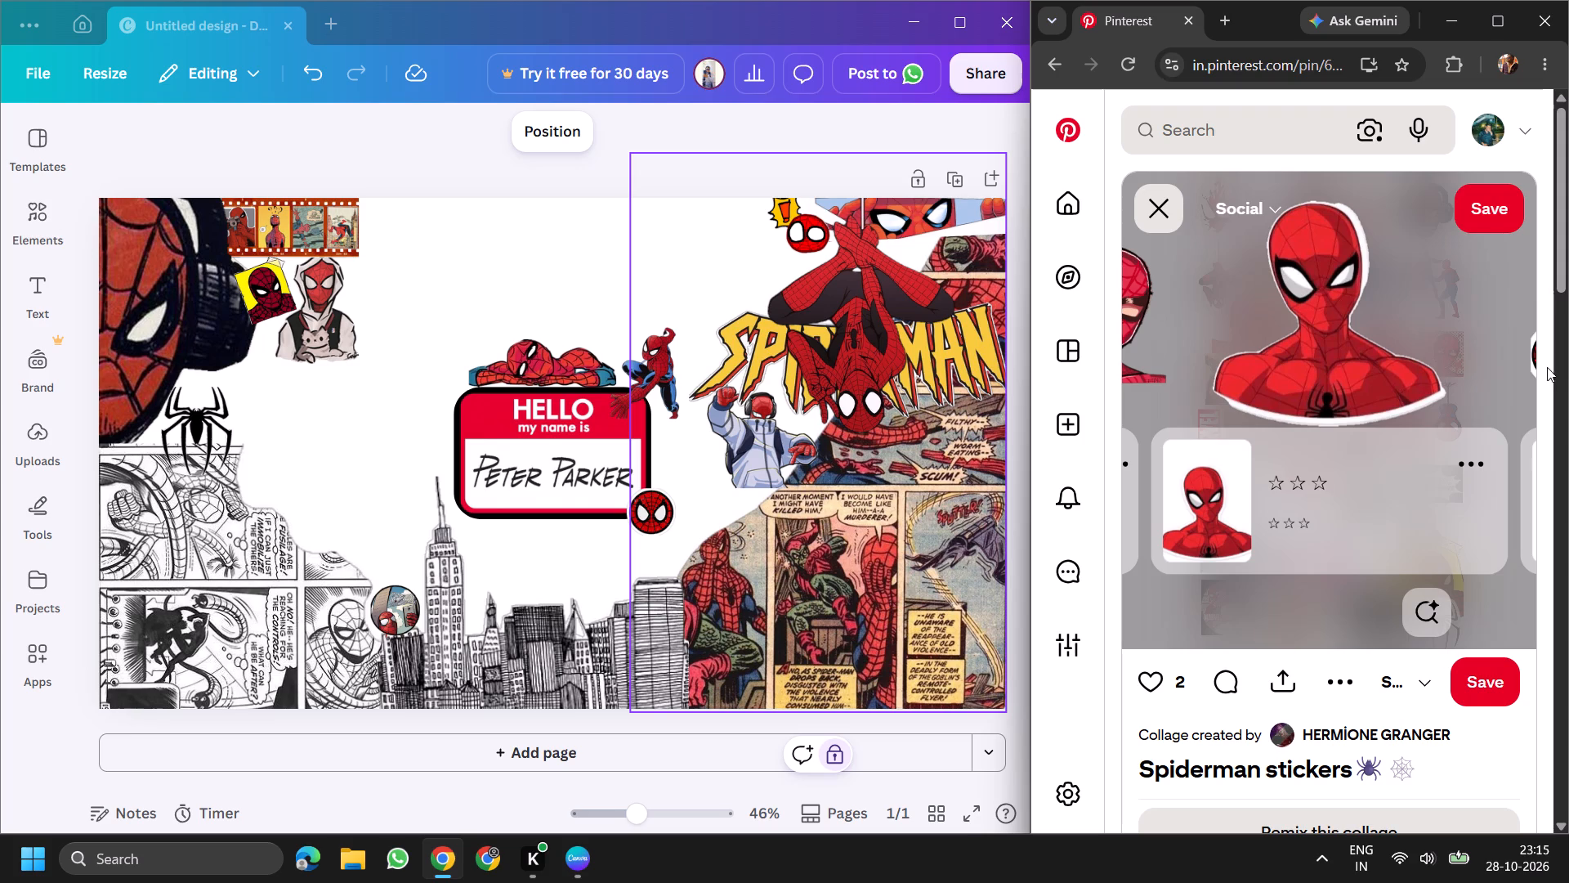
pyautogui.click(1535, 369)
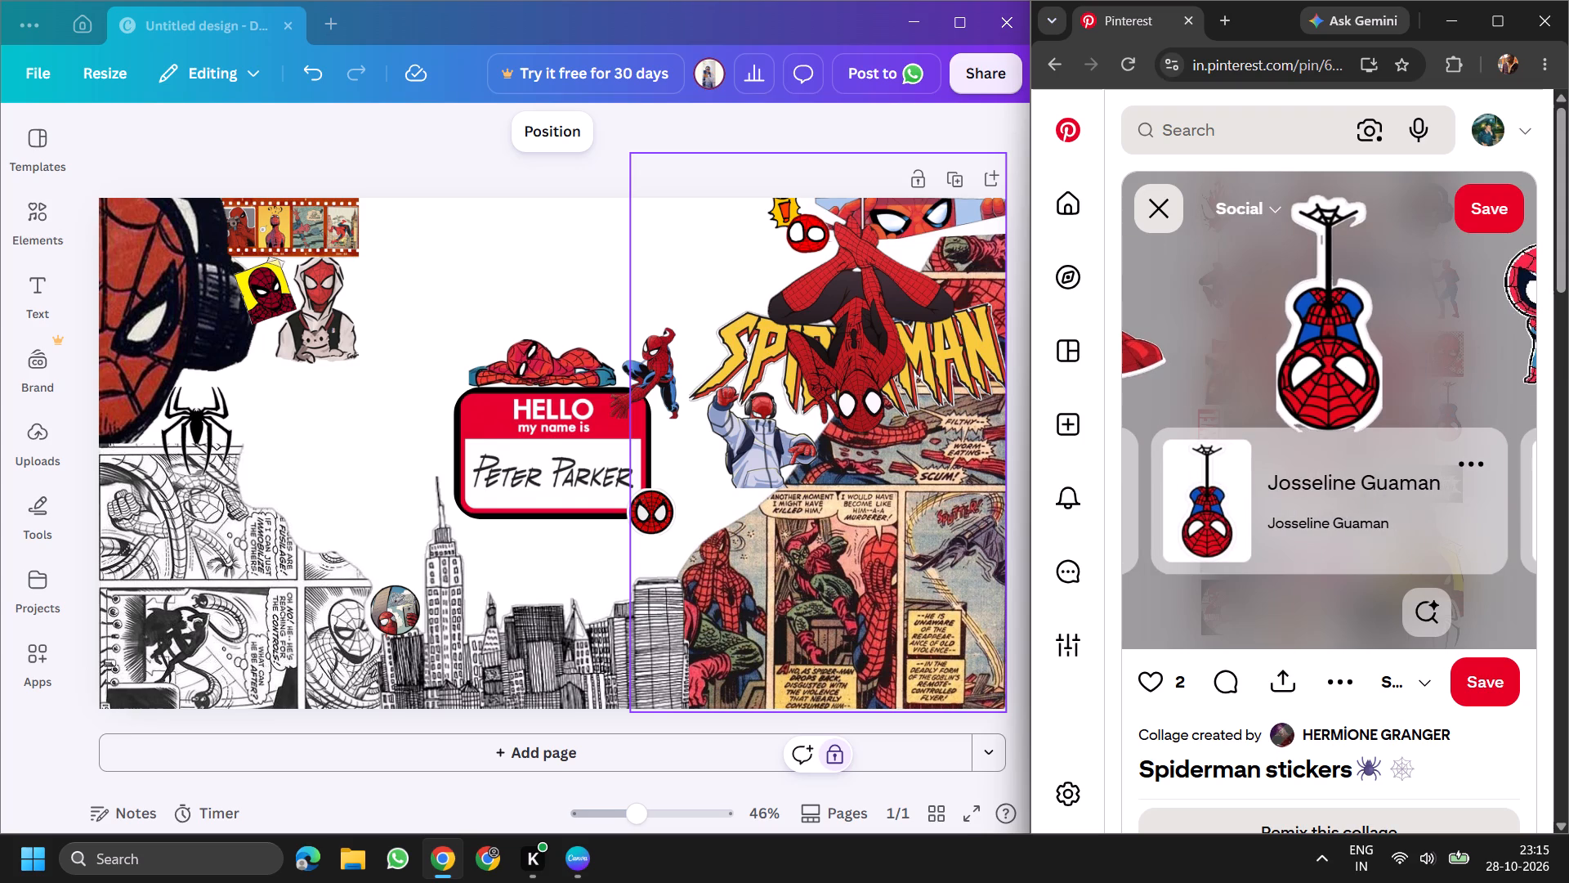
pyautogui.rightClick(1364, 383)
pyautogui.click(1211, 477)
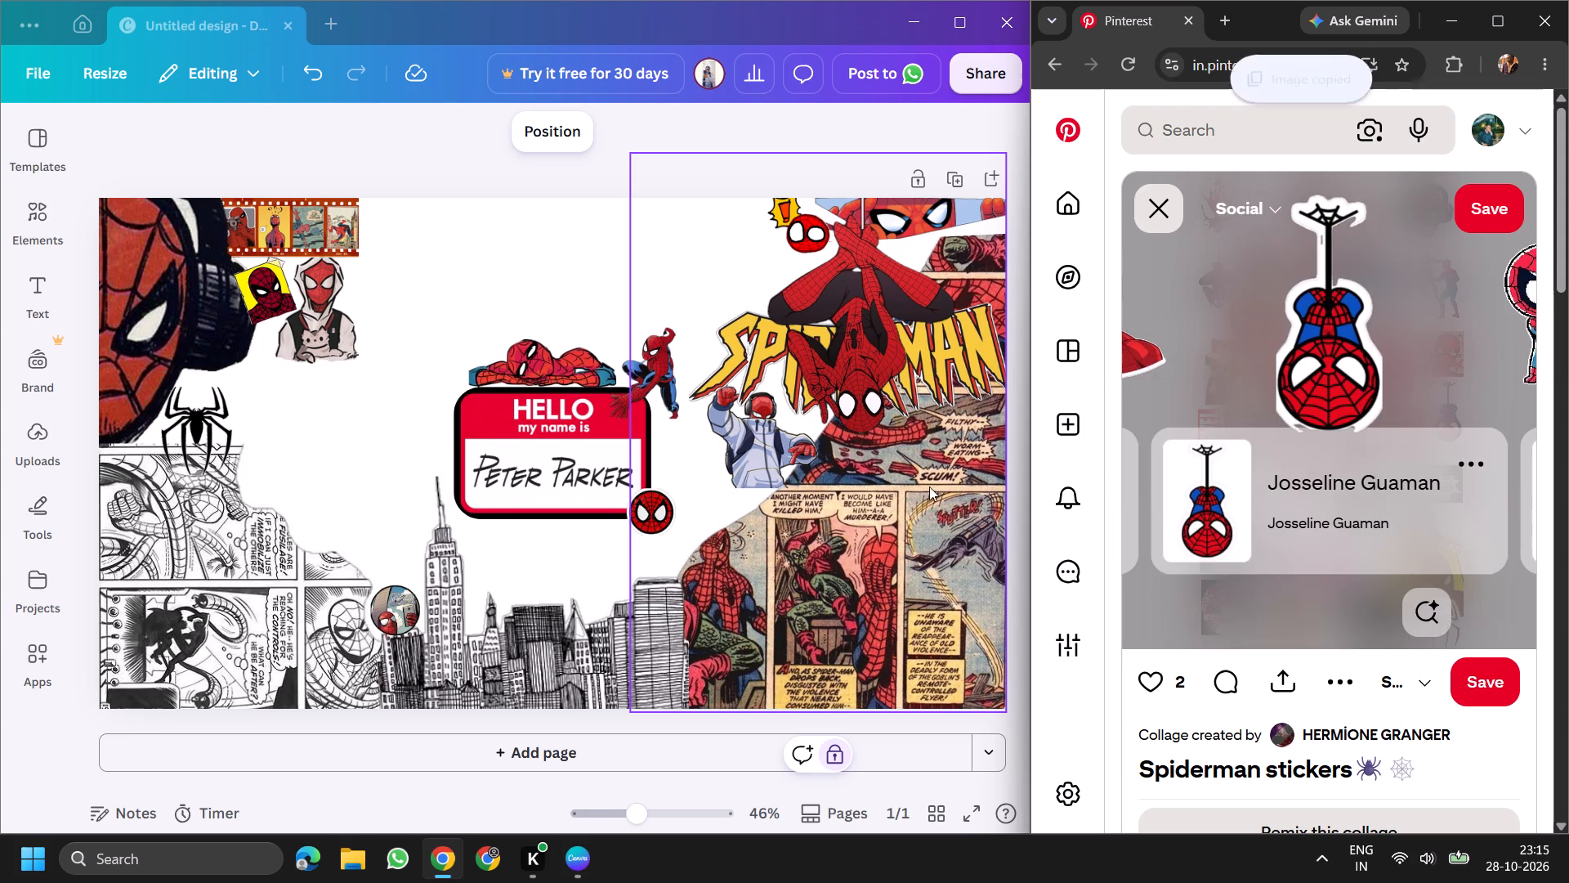
# Lock the lying Spider-Man sticker on top of the name tag in the Canva design.
pyautogui.rightClick(458, 189)
pyautogui.click(574, 370)
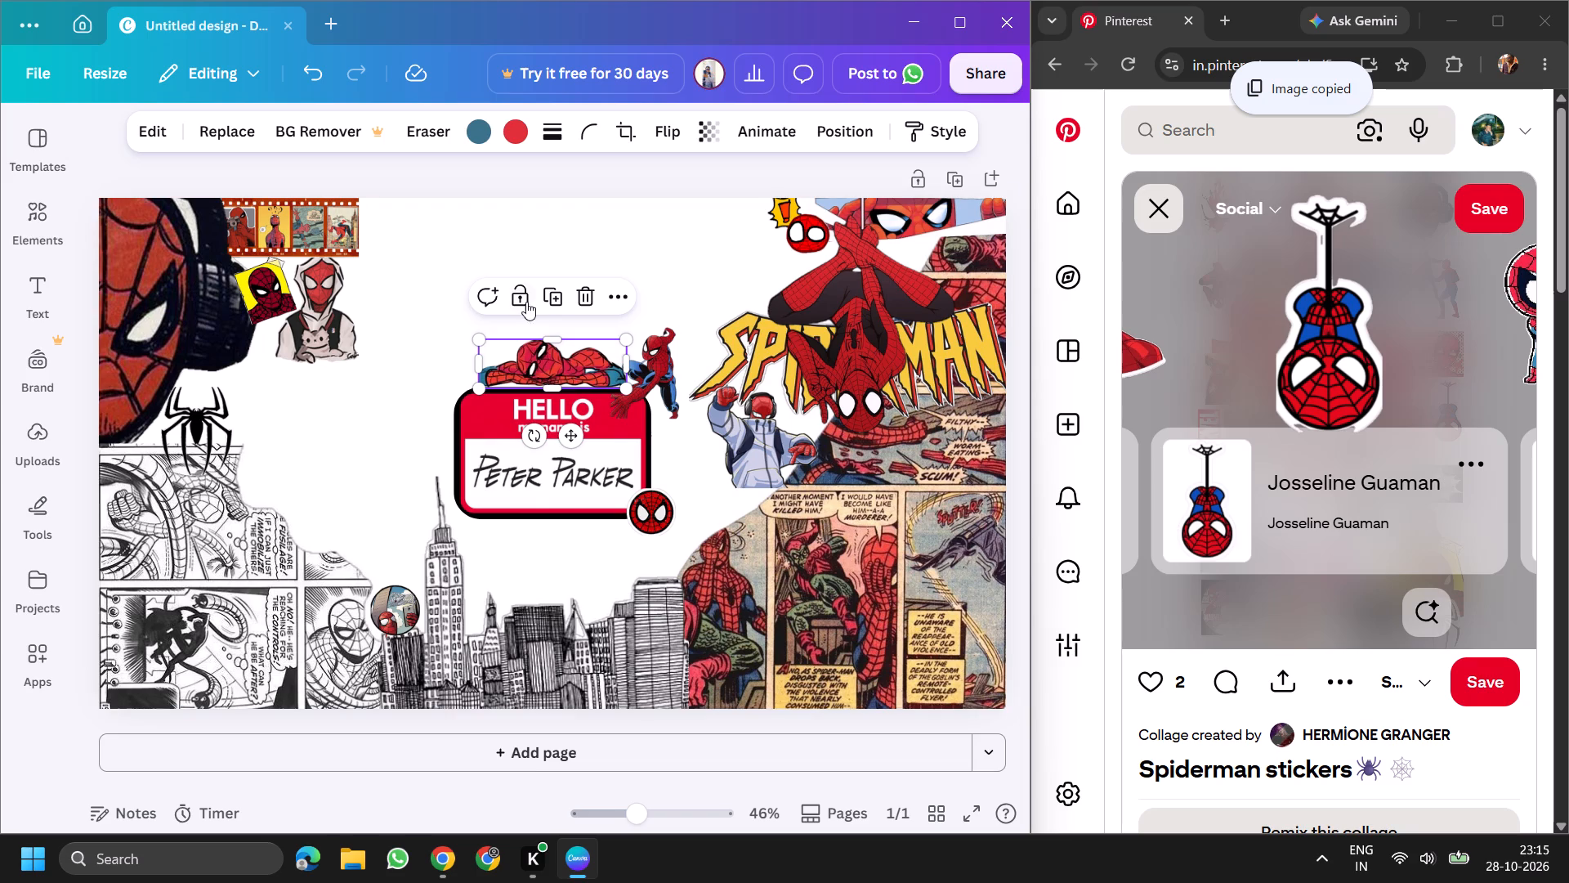
pyautogui.click(520, 295)
# Paste the hanging chibi Spider-Man into the design, shrink it proportionally and move it under the name tag.
pyautogui.rightClick(562, 235)
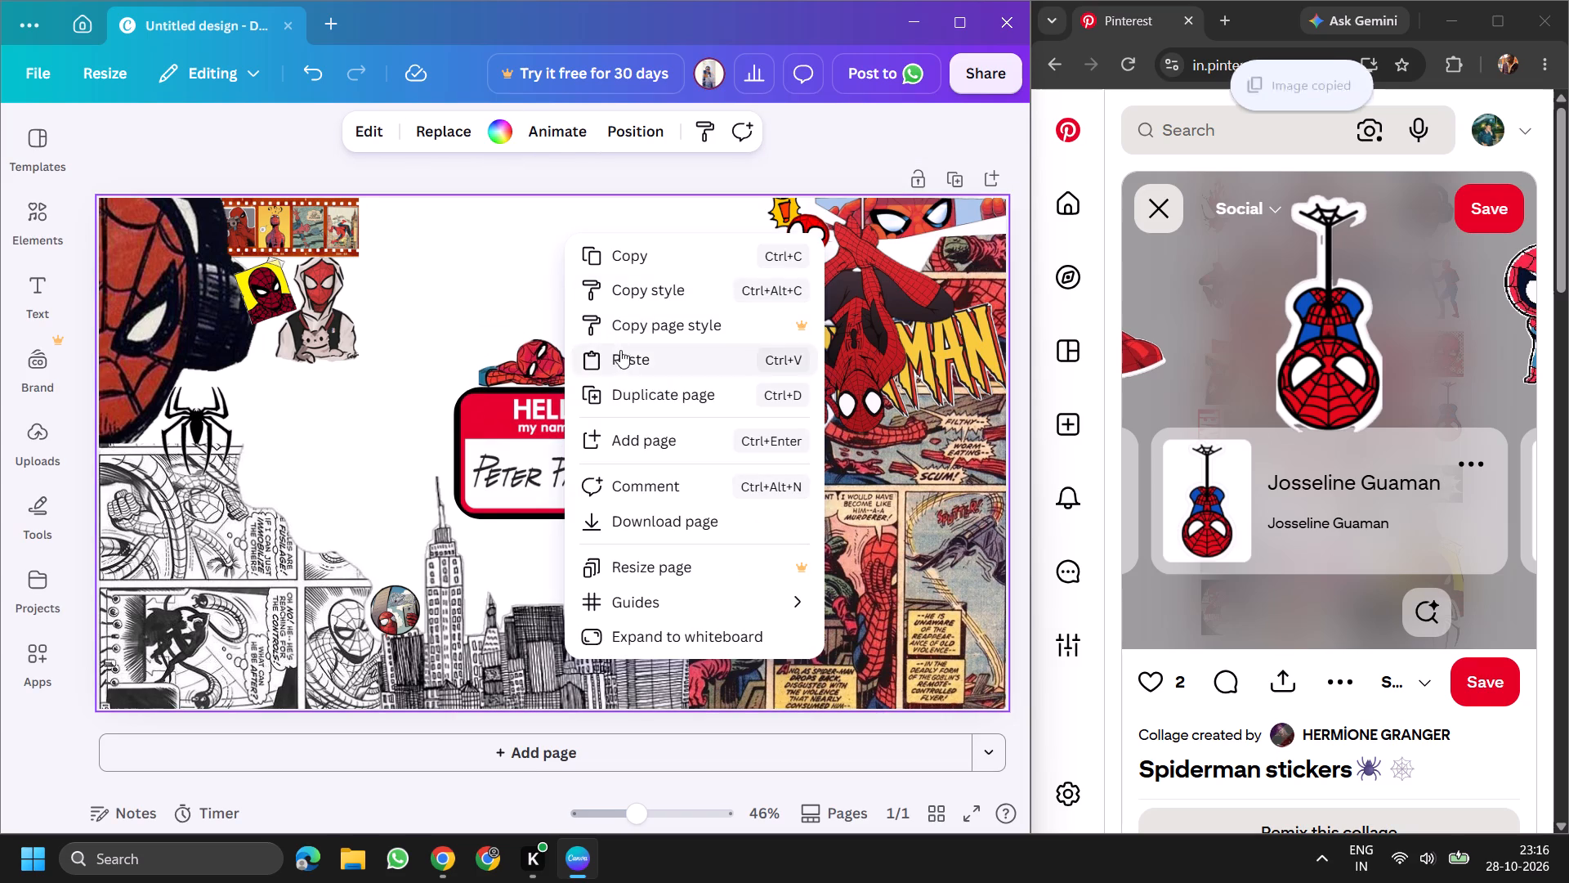
pyautogui.click(621, 349)
pyautogui.moveTo(536, 442); pyautogui.dragTo(546, 488)
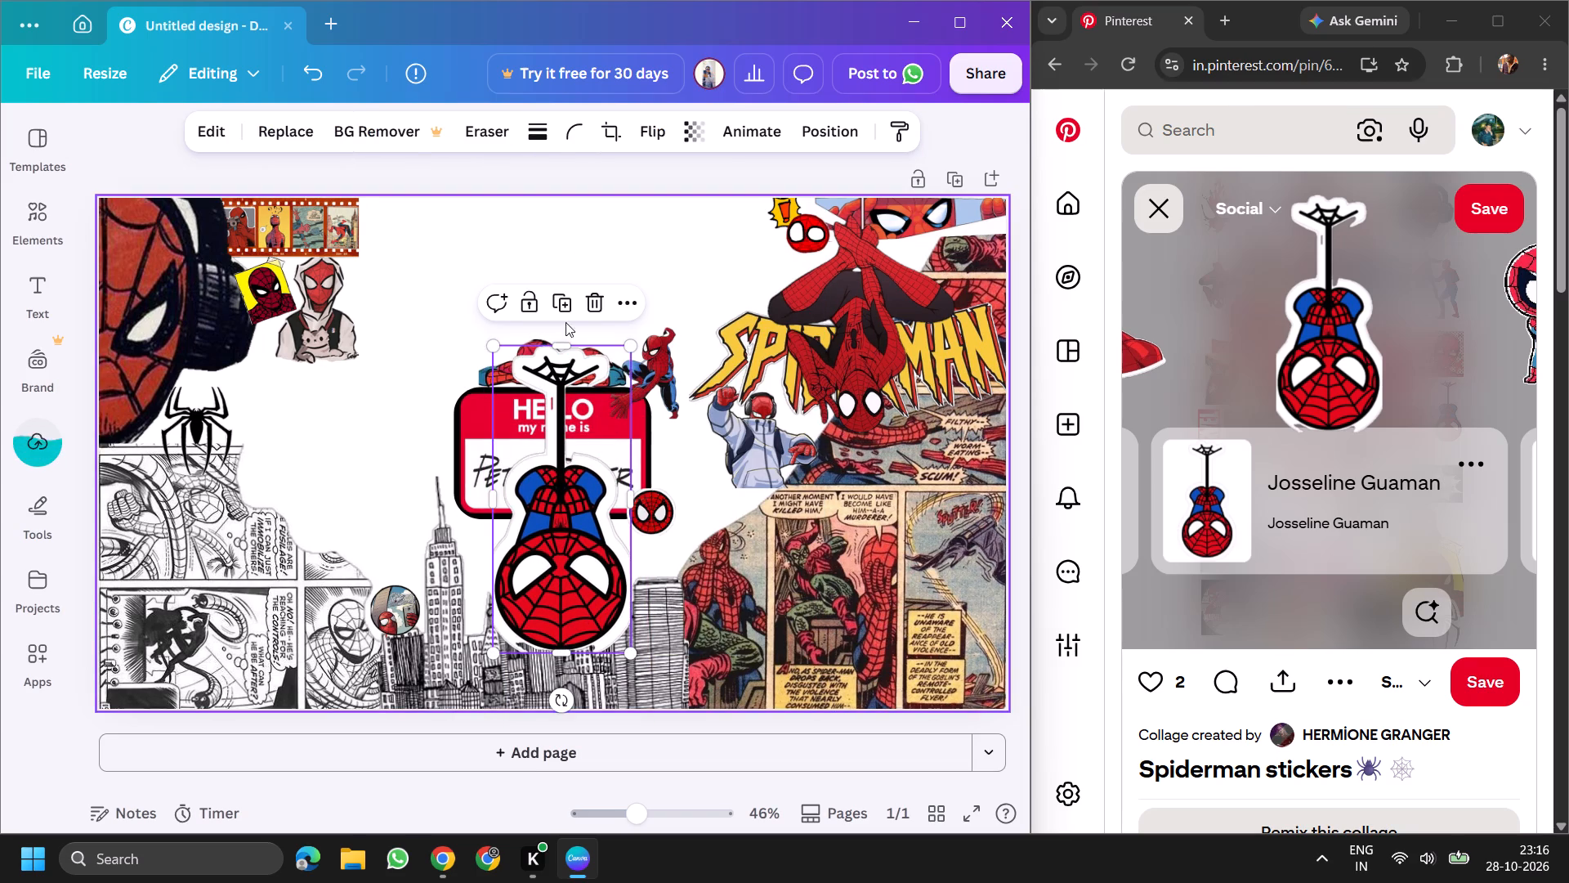
pyautogui.moveTo(497, 343); pyautogui.dragTo(586, 540)
pyautogui.moveTo(610, 605); pyautogui.dragTo(528, 556)
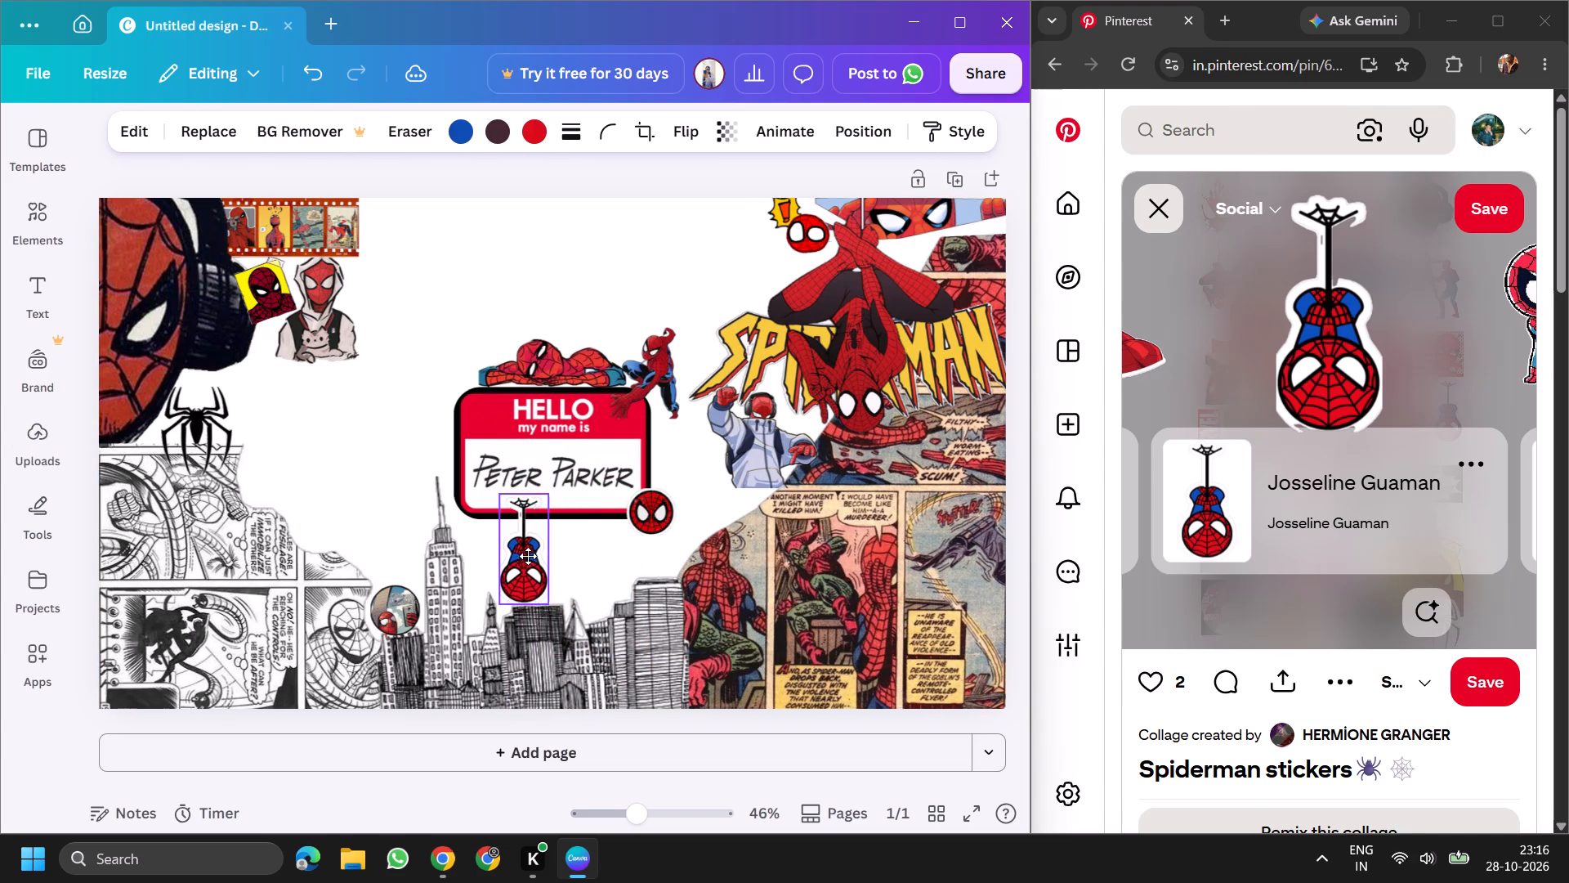
# Shrink the chibi Spider-Man further and hang it from the name tag's lower edge, near the tall skyscraper.
pyautogui.moveTo(528, 556); pyautogui.dragTo(480, 570)
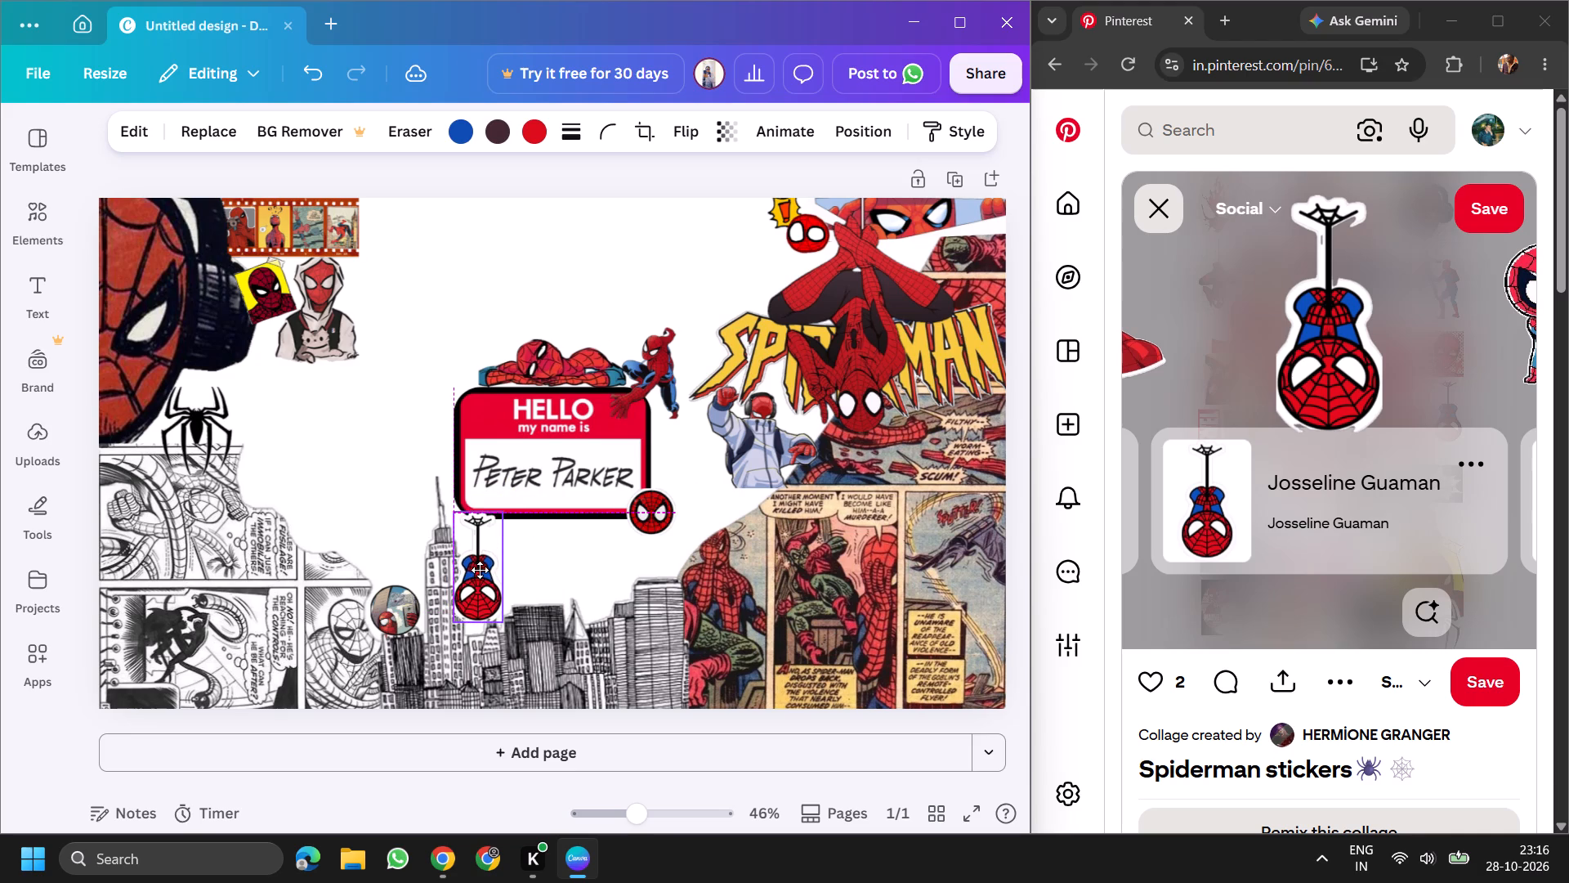
pyautogui.moveTo(480, 570); pyautogui.dragTo(479, 563)
pyautogui.moveTo(452, 504); pyautogui.dragTo(461, 524)
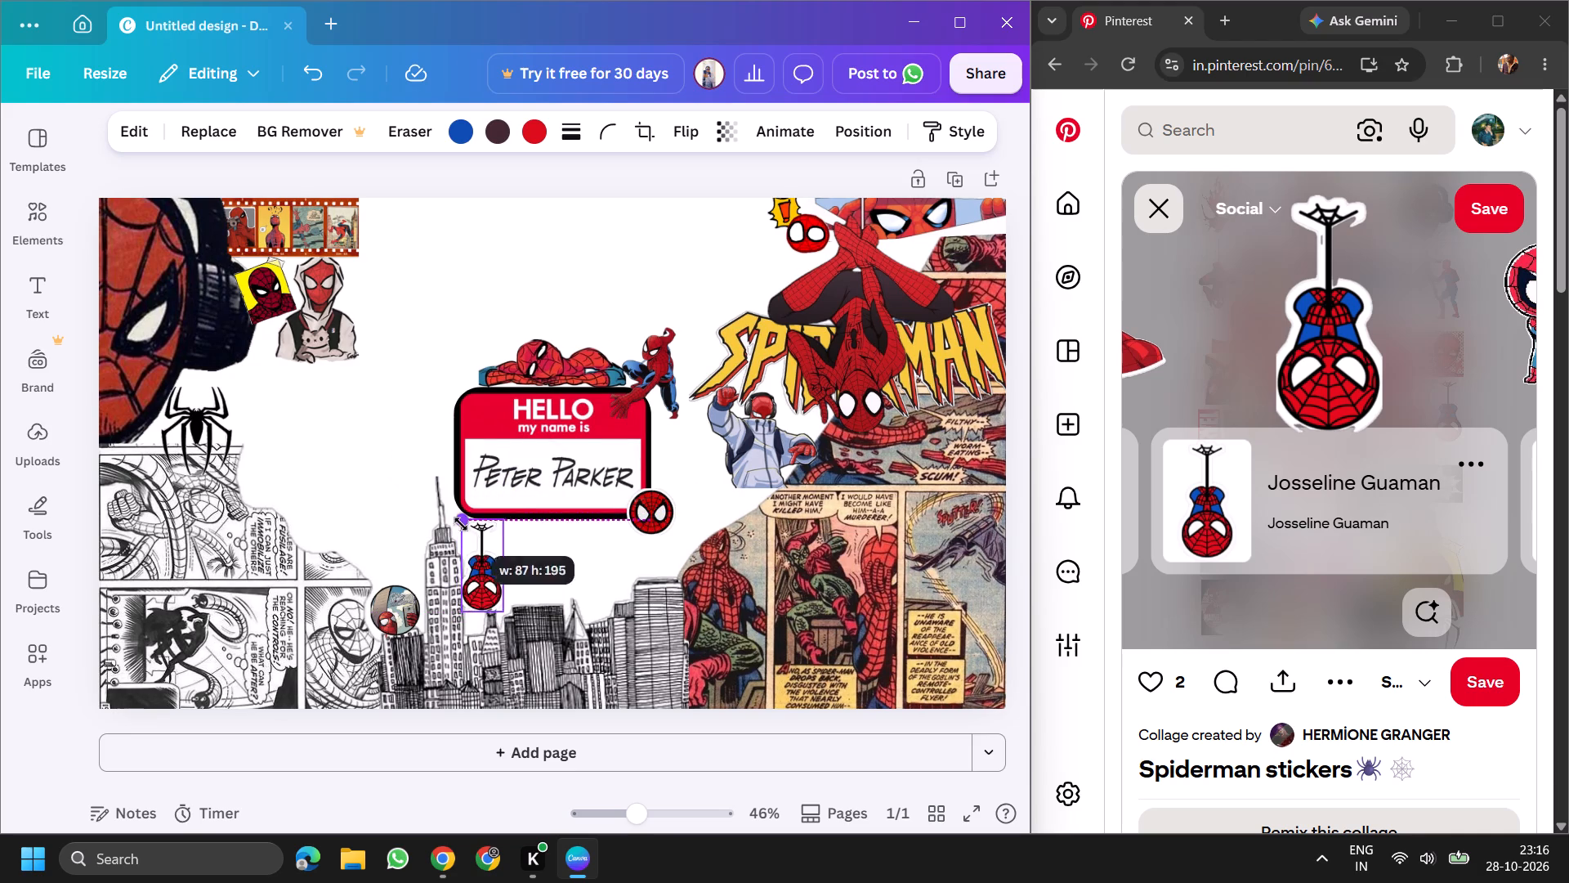
pyautogui.moveTo(461, 524); pyautogui.dragTo(481, 563)
pyautogui.moveTo(487, 590); pyautogui.dragTo(485, 552)
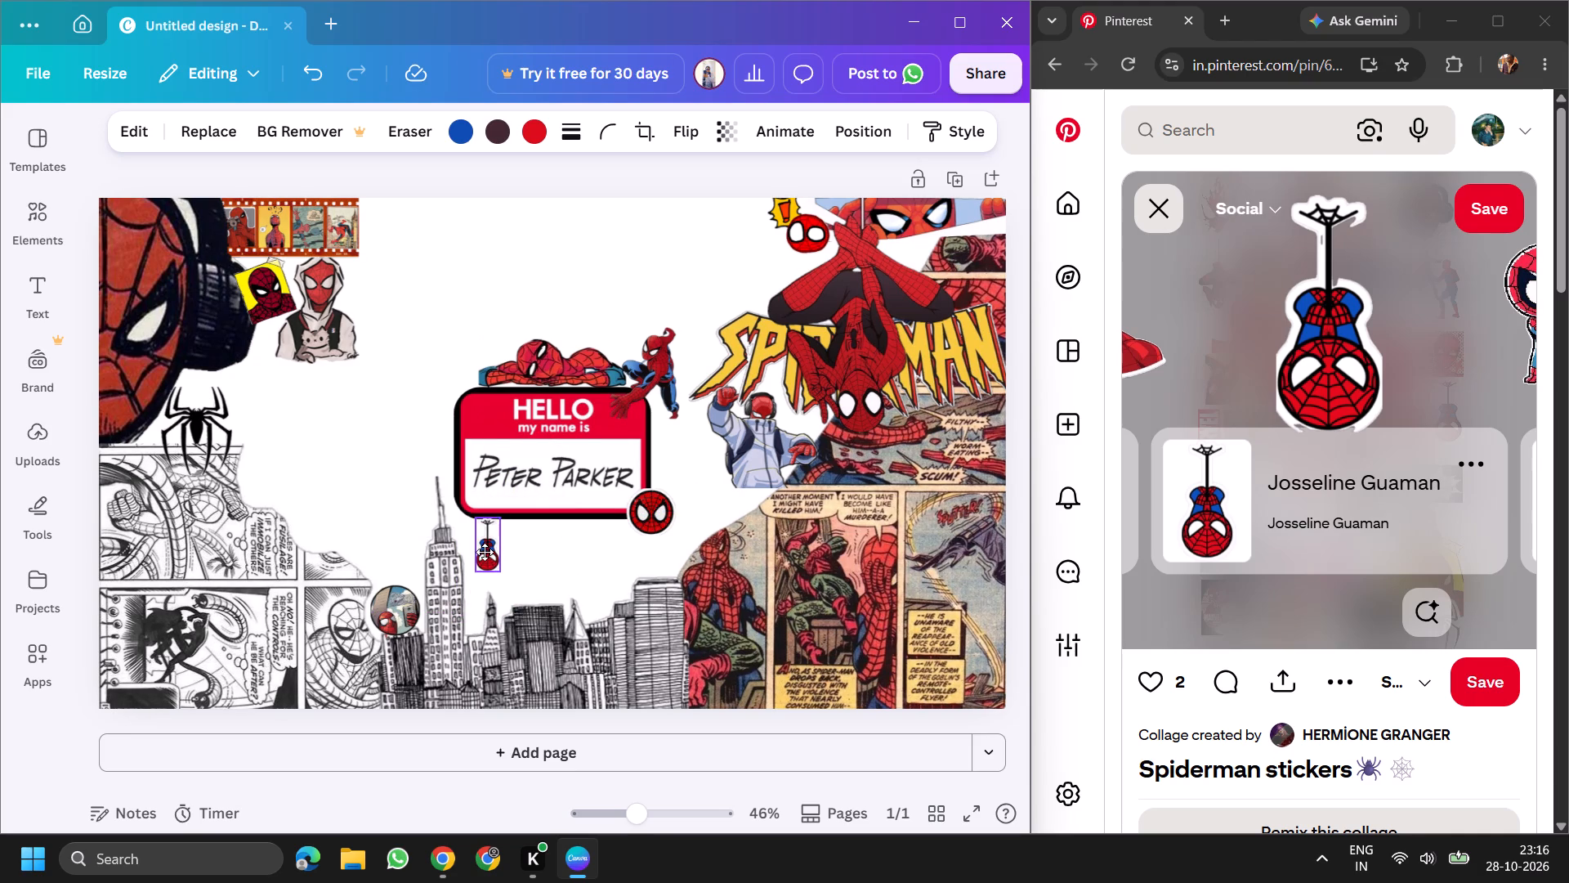
pyautogui.moveTo(485, 552); pyautogui.dragTo(509, 558)
pyautogui.moveTo(509, 558); pyautogui.dragTo(511, 532)
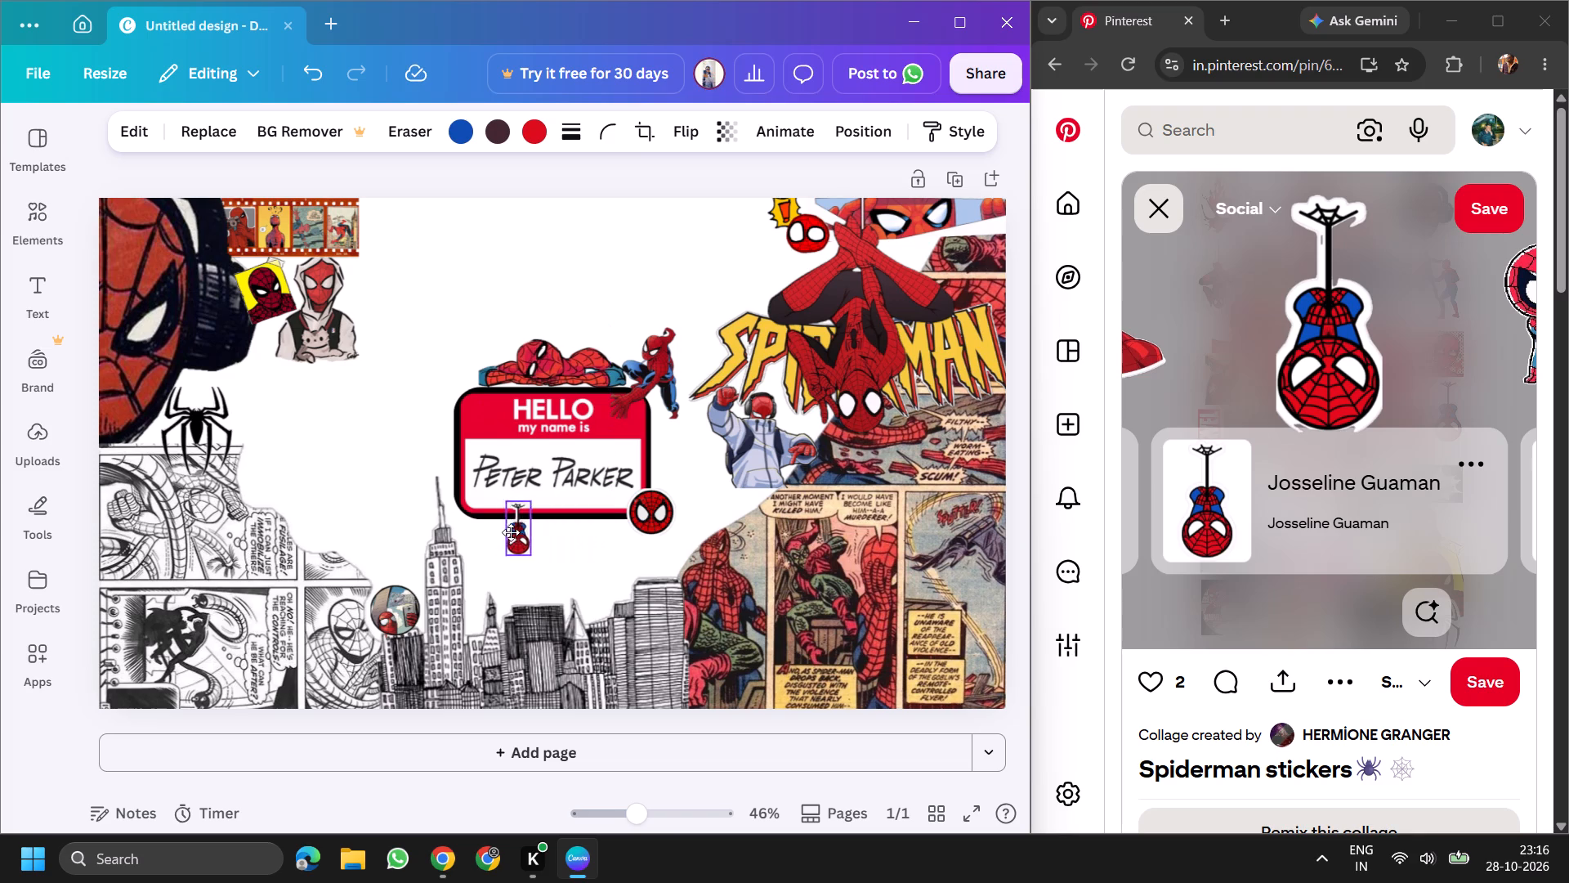
pyautogui.moveTo(511, 532); pyautogui.dragTo(485, 546)
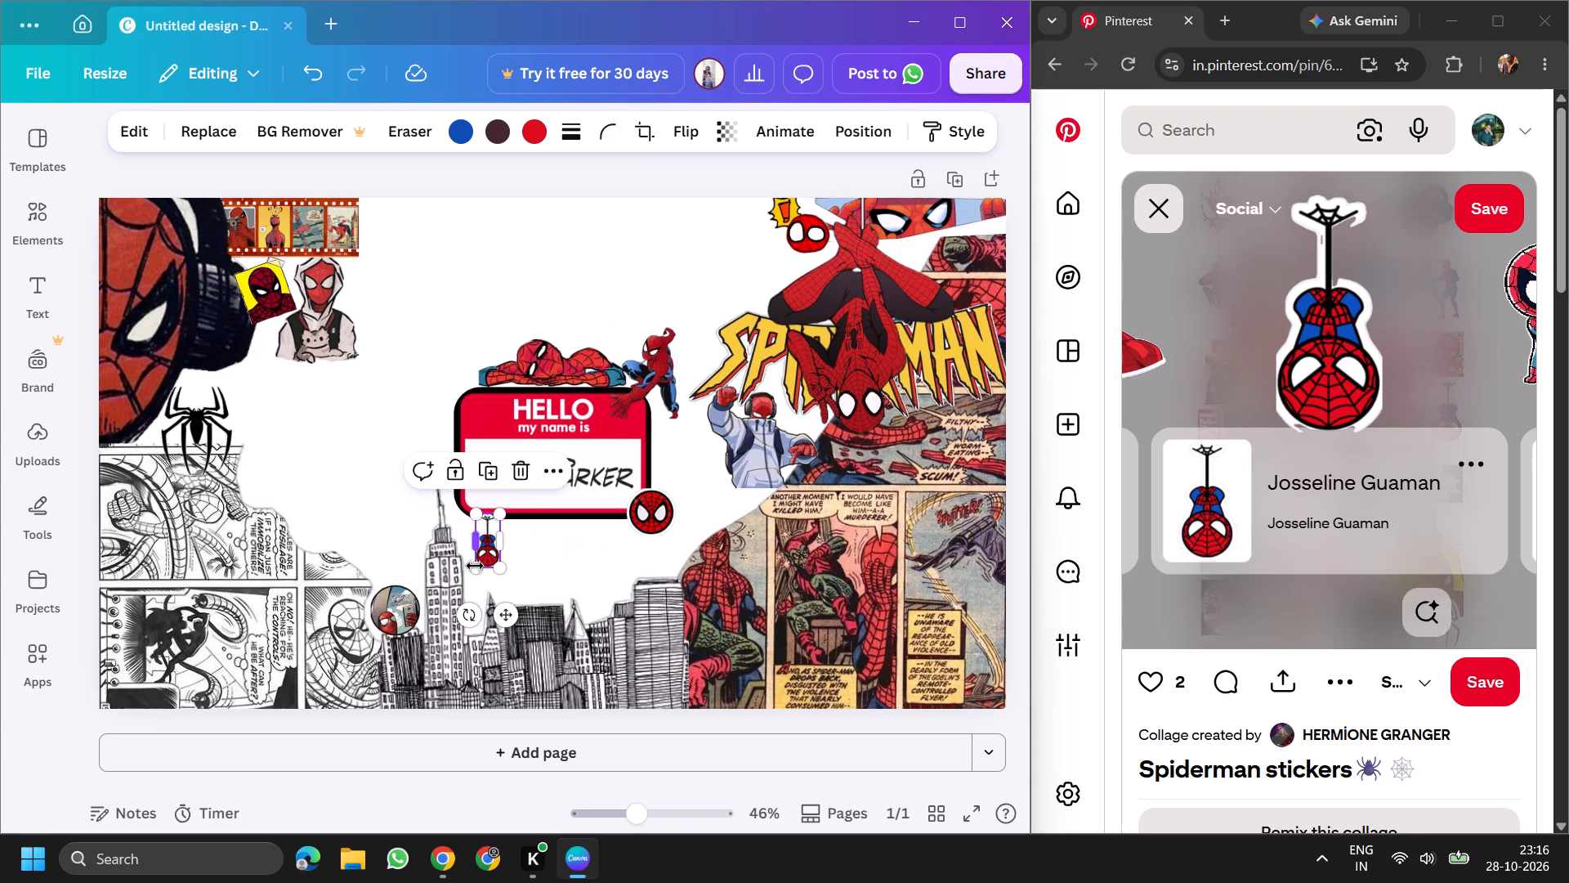
# Lock the hanging chibi Spider-Man sticker under the name tag.
pyautogui.click(455, 469)
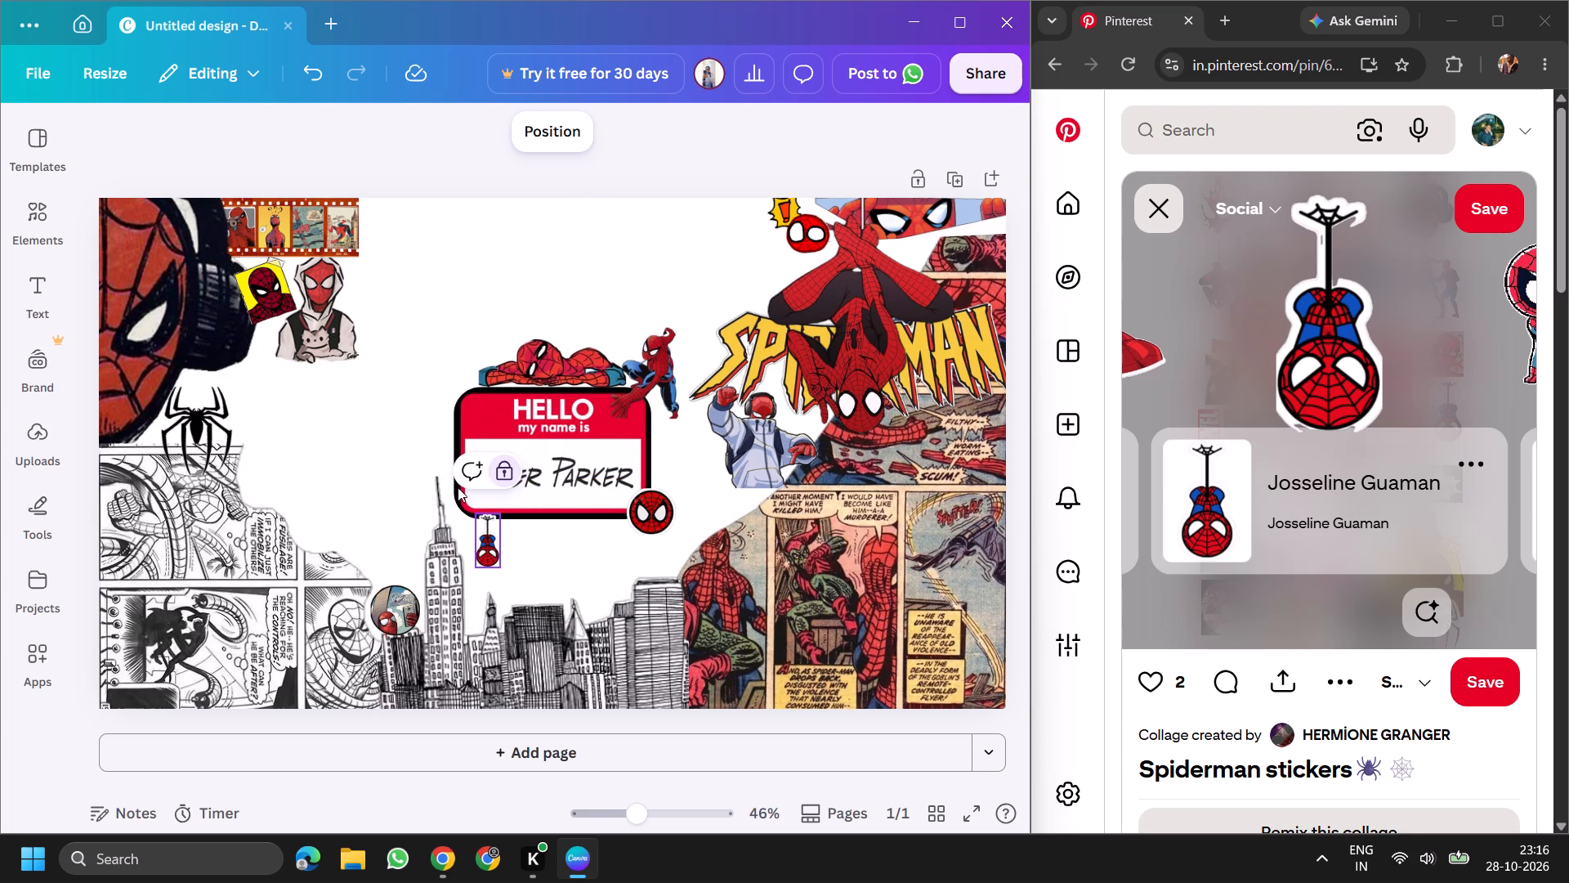
pyautogui.click(432, 323)
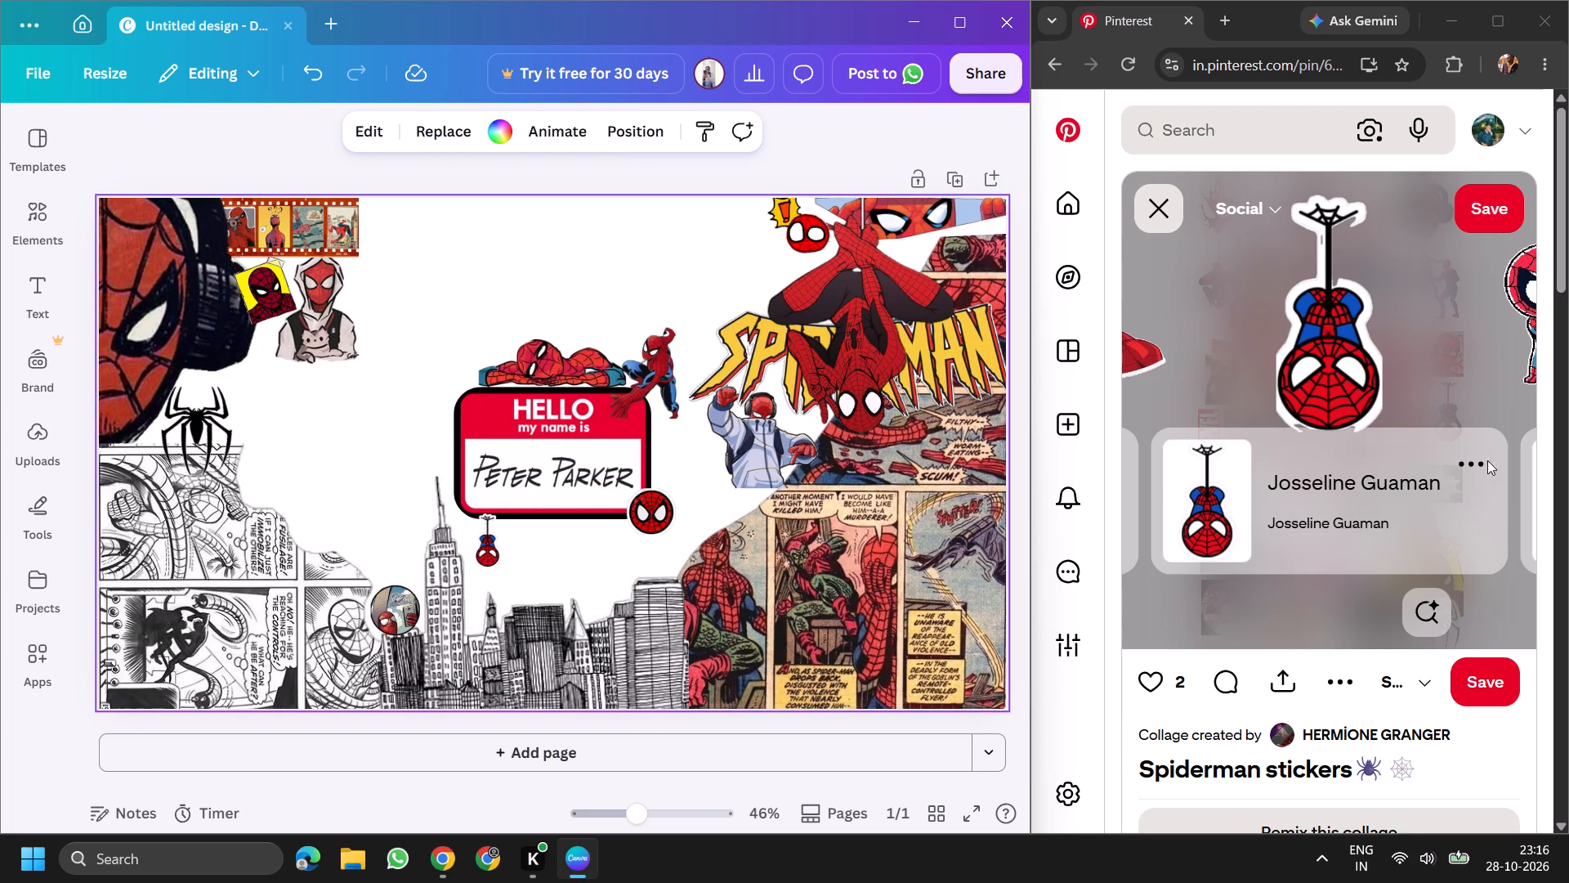
# Browse the Spiderman stickers collage on Pinterest for the upside-down Spider-Man holding a camera, and copy it into the Canva design.
pyautogui.click(1522, 323)
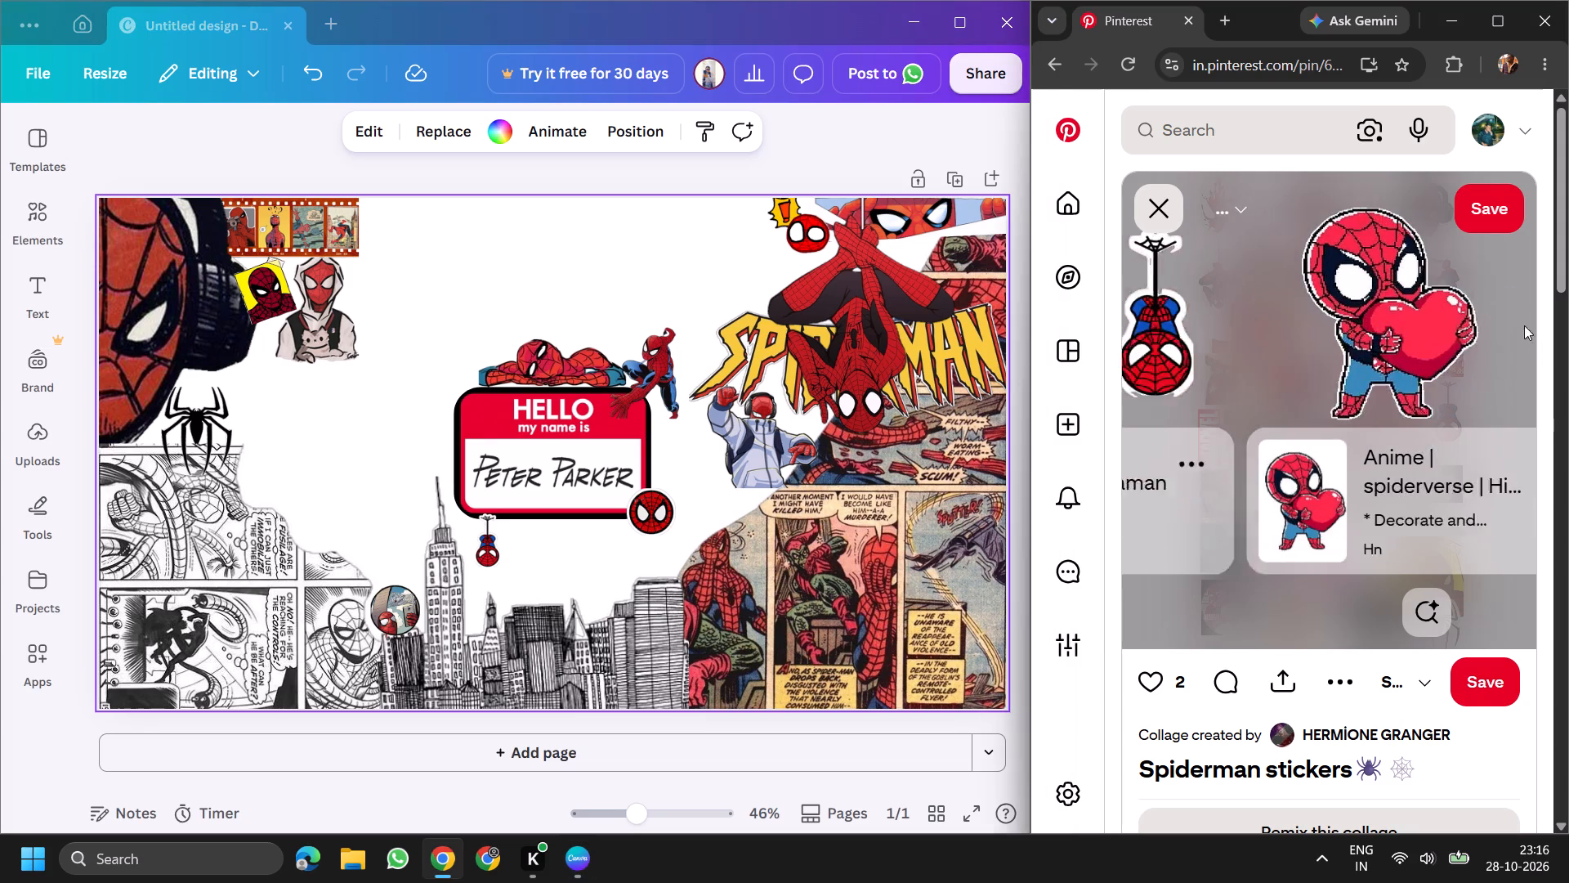
pyautogui.click(1512, 301)
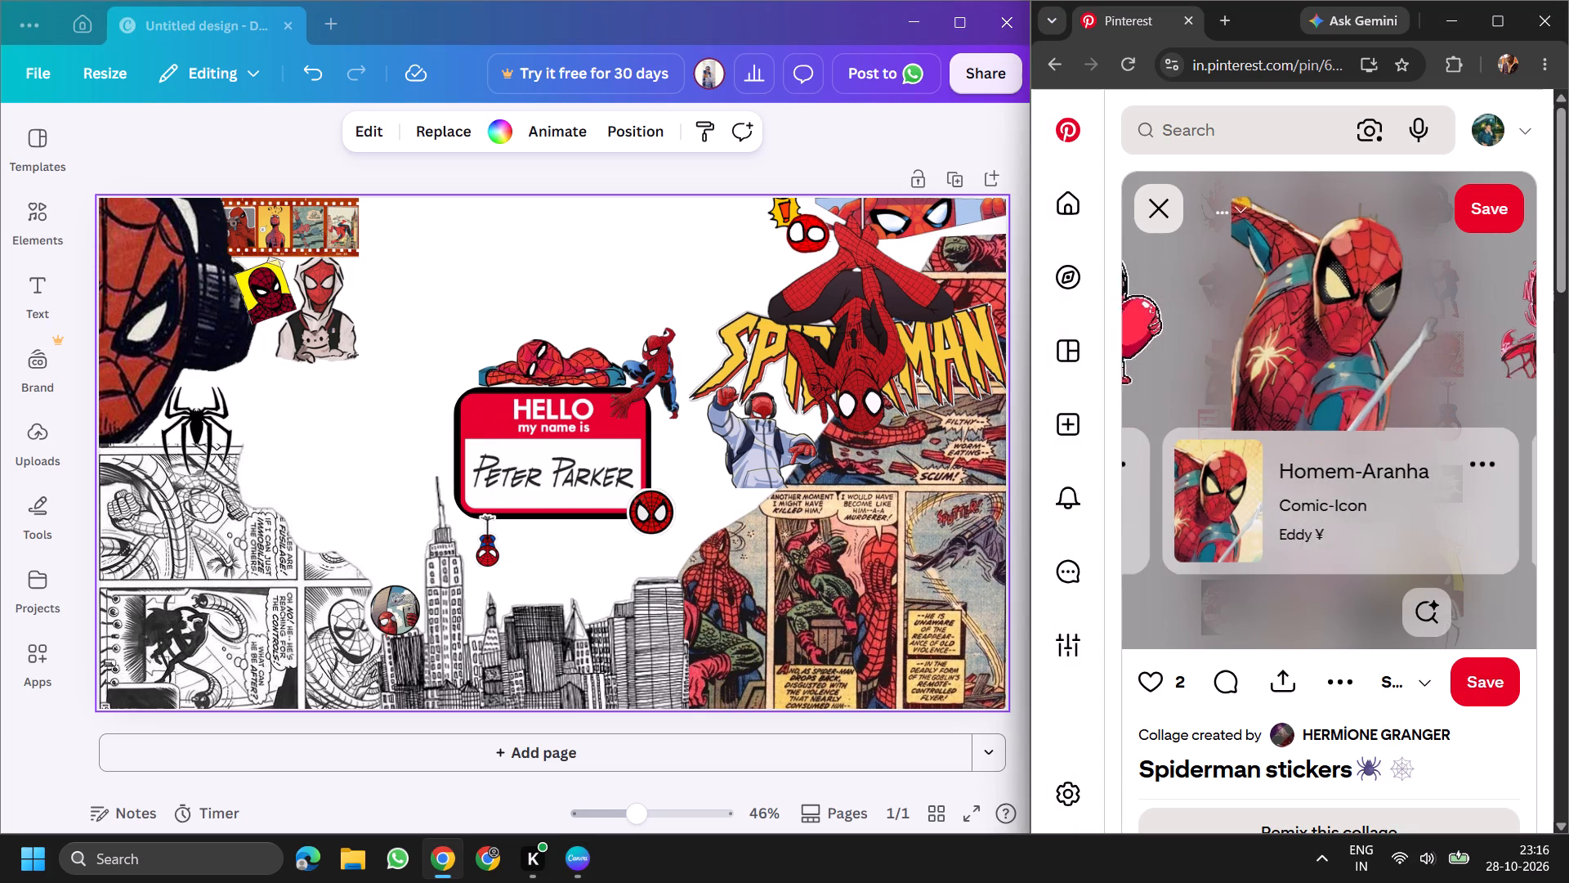
pyautogui.click(1370, 338)
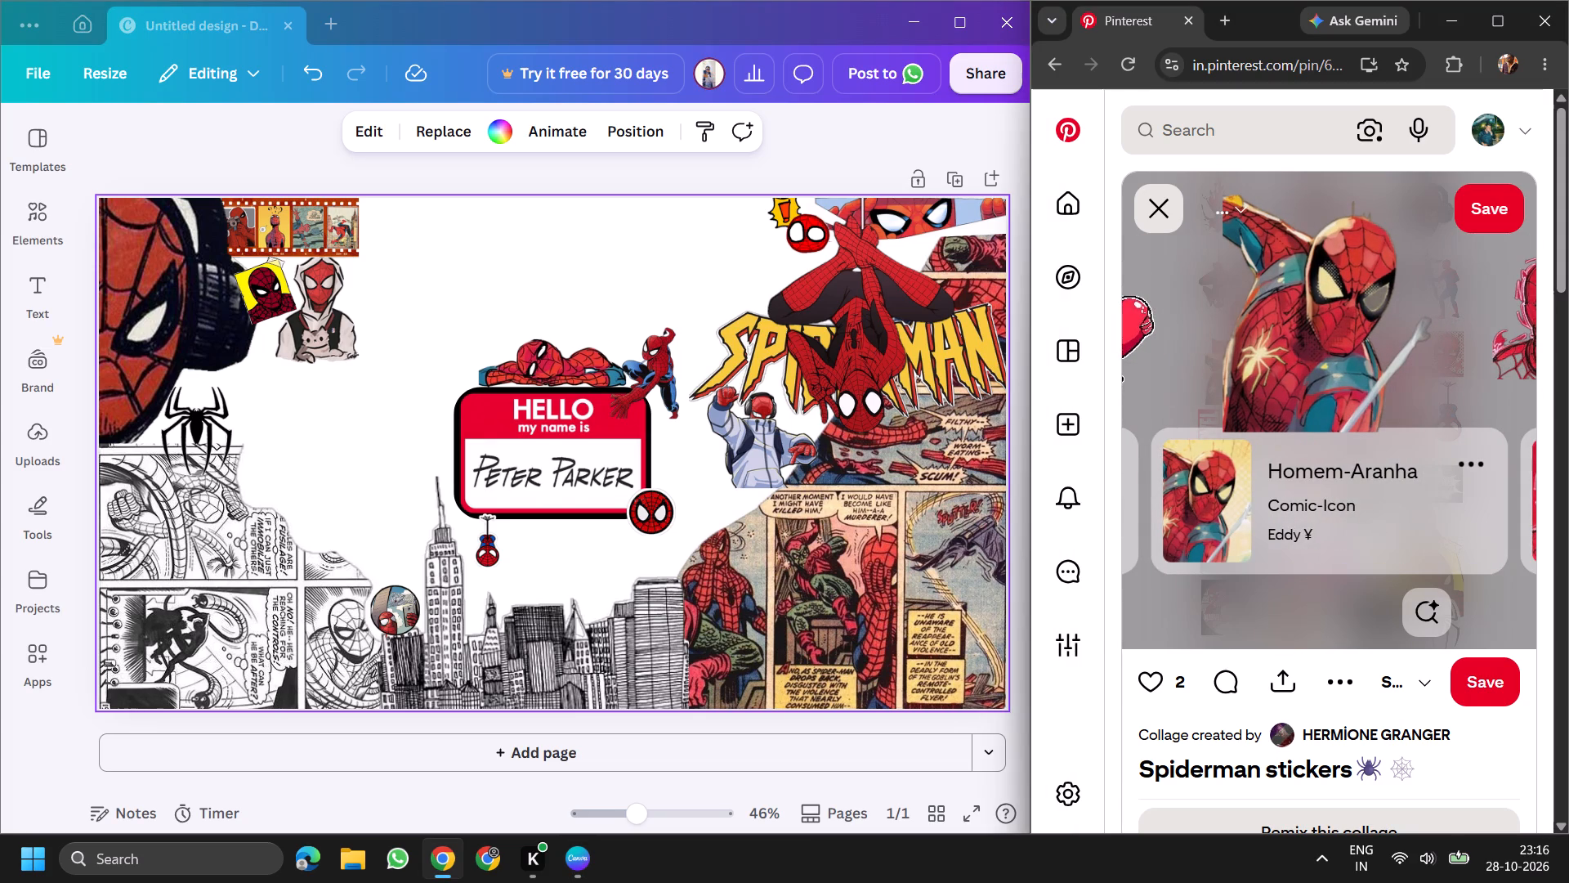
pyautogui.click(1518, 322)
pyautogui.click(1506, 343)
pyautogui.click(1531, 346)
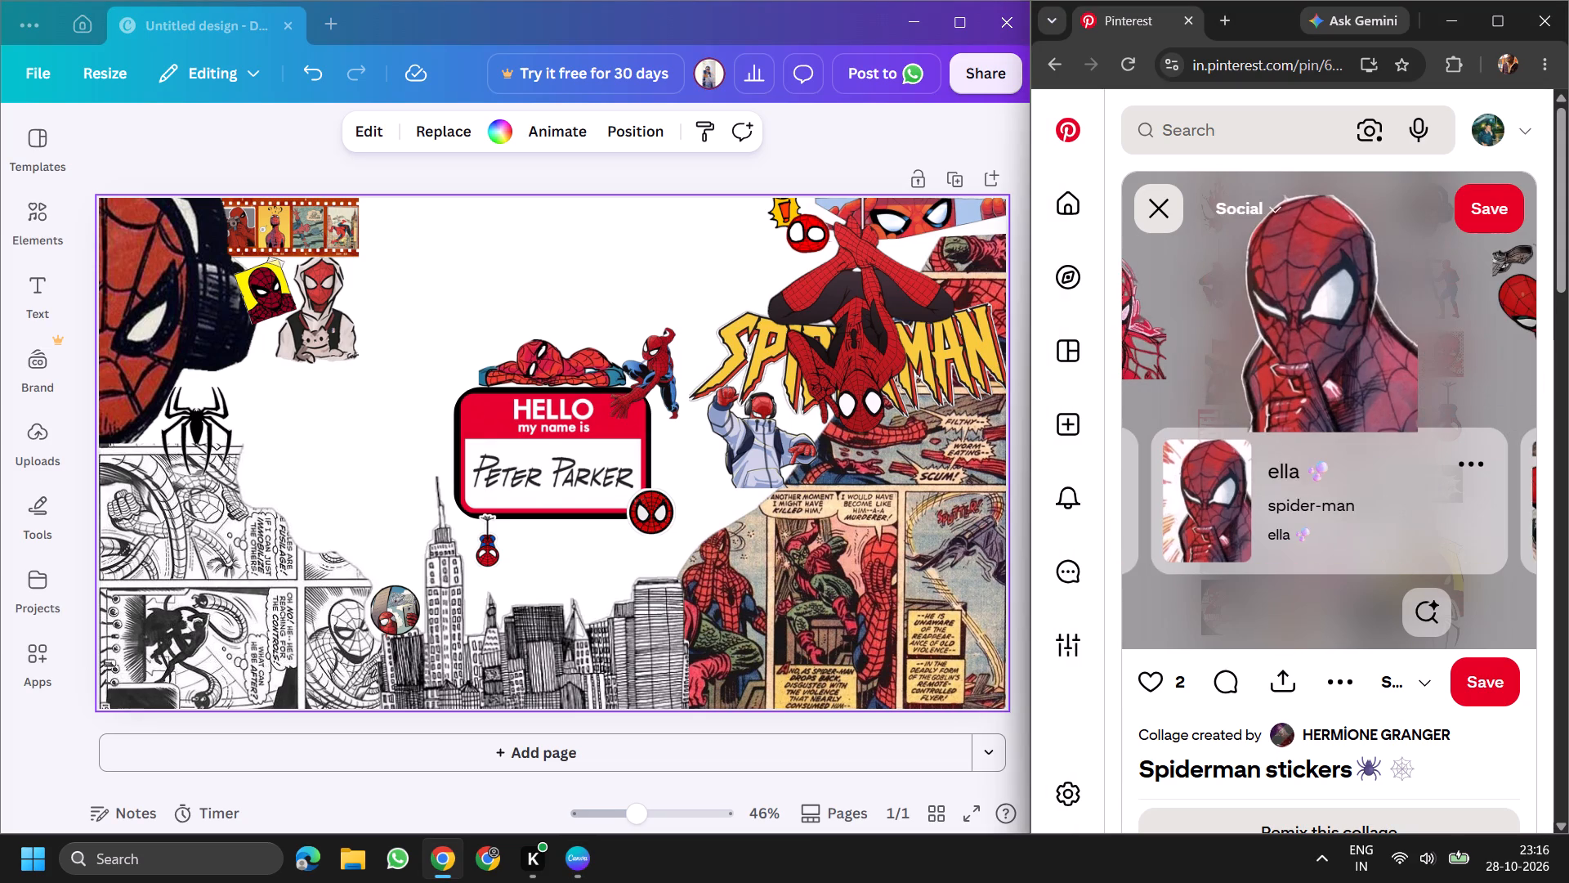
pyautogui.click(1522, 339)
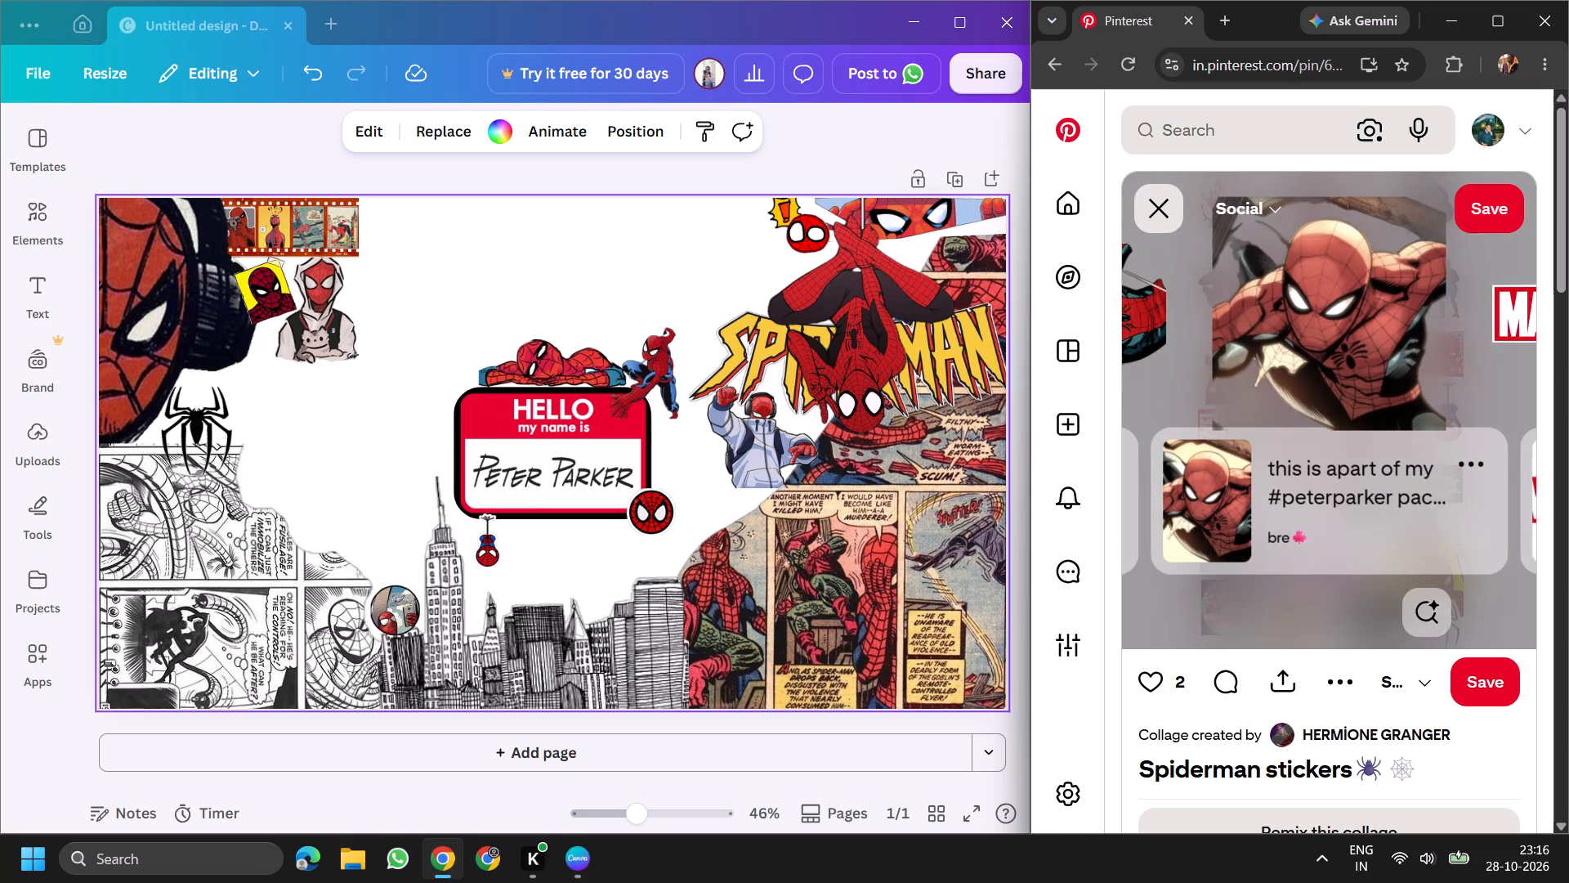
pyautogui.click(1488, 326)
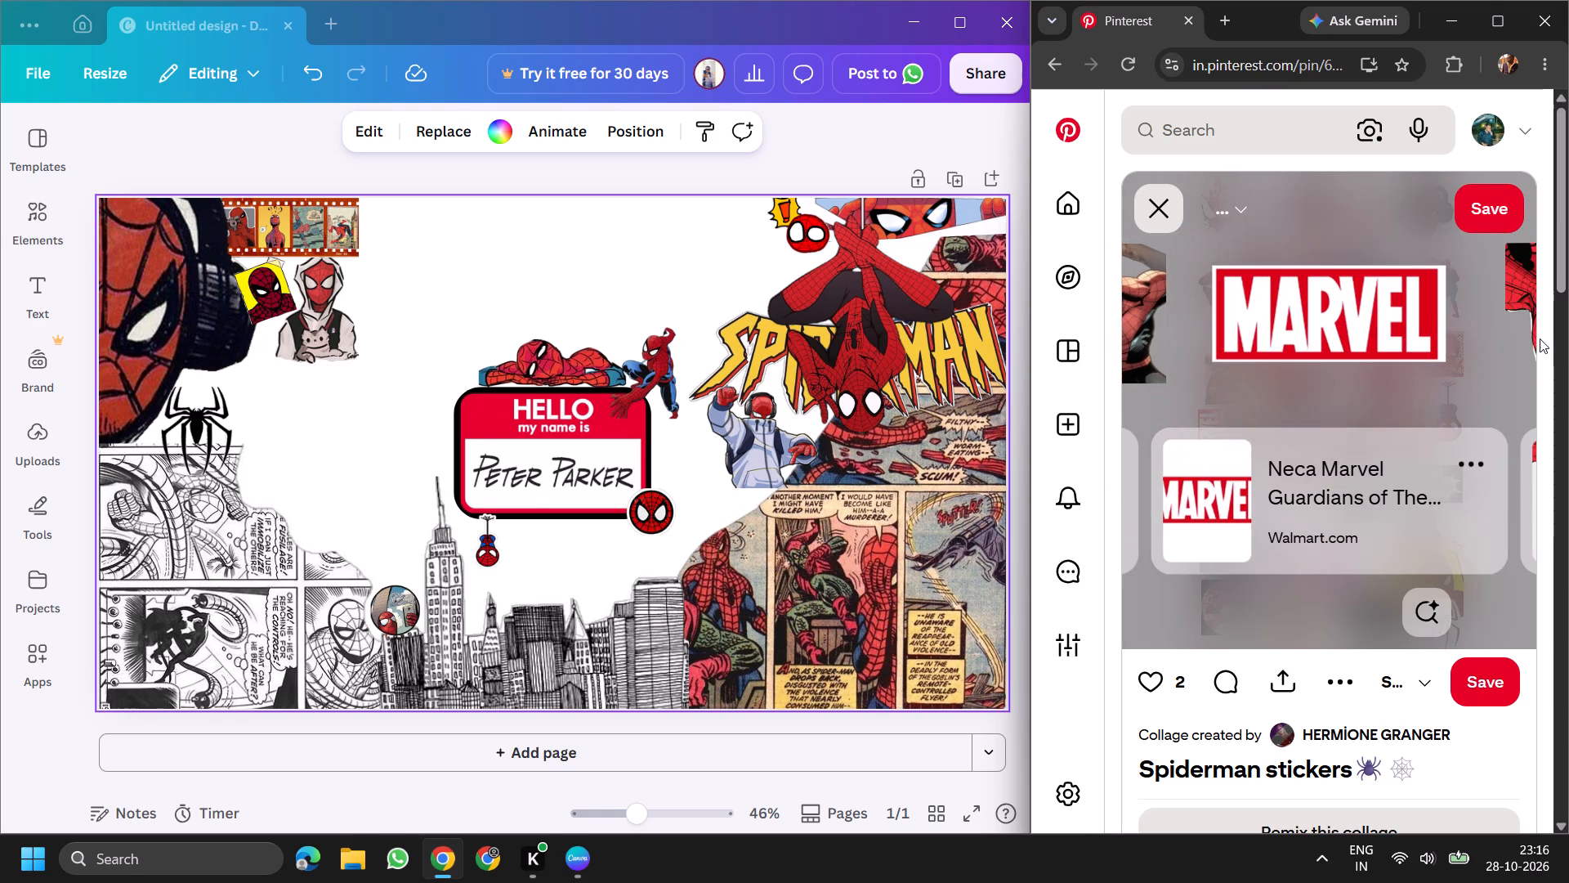
pyautogui.click(1540, 338)
pyautogui.click(1531, 335)
pyautogui.rightClick(1334, 347)
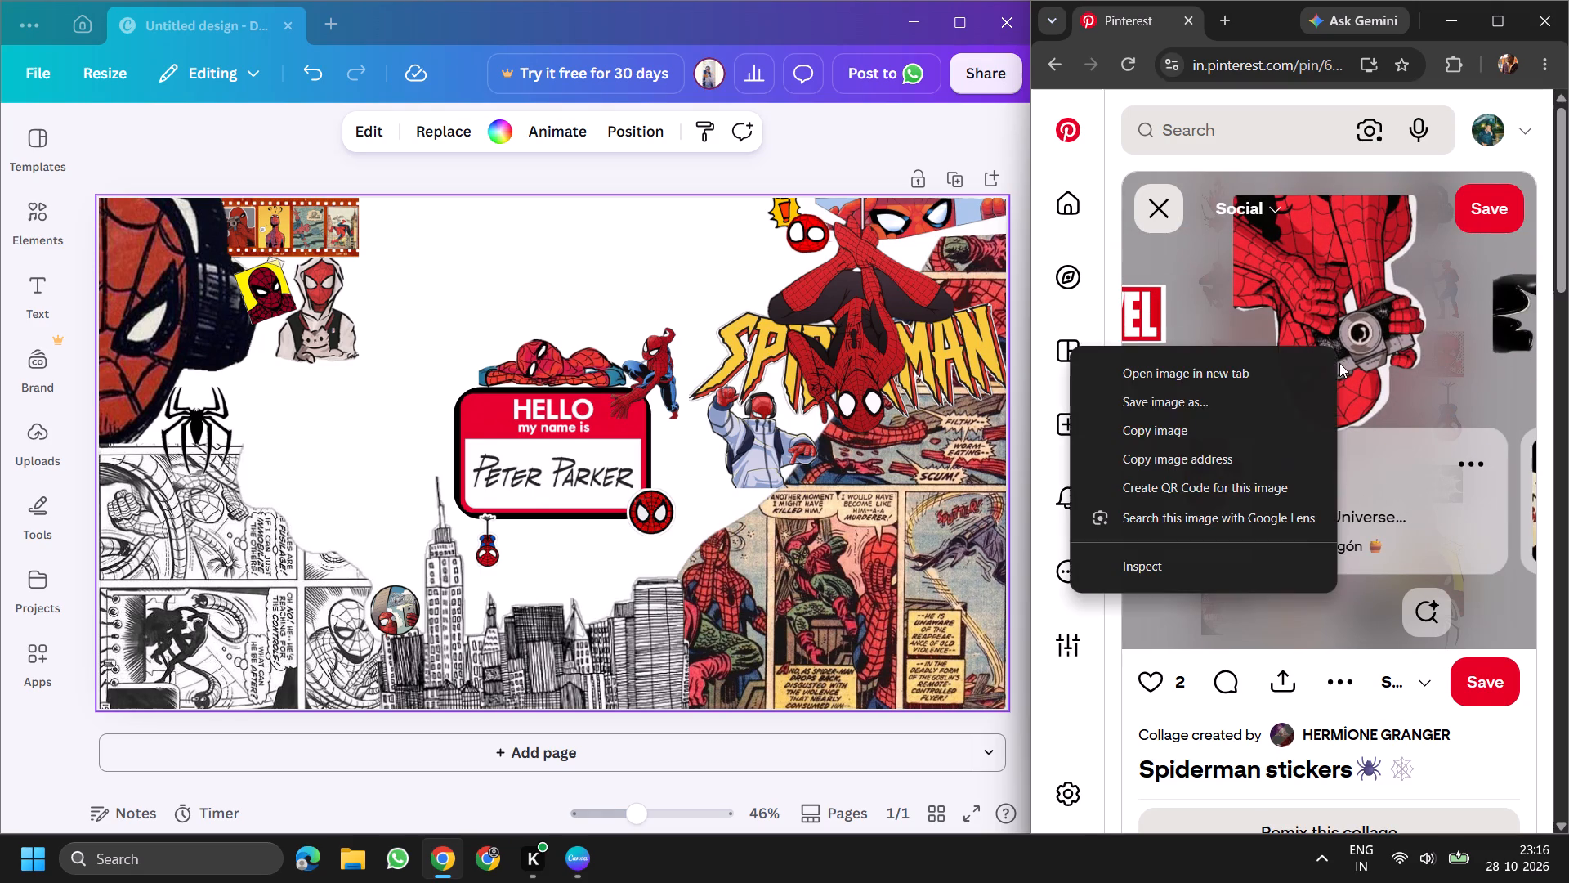
pyautogui.click(1192, 433)
pyautogui.rightClick(491, 238)
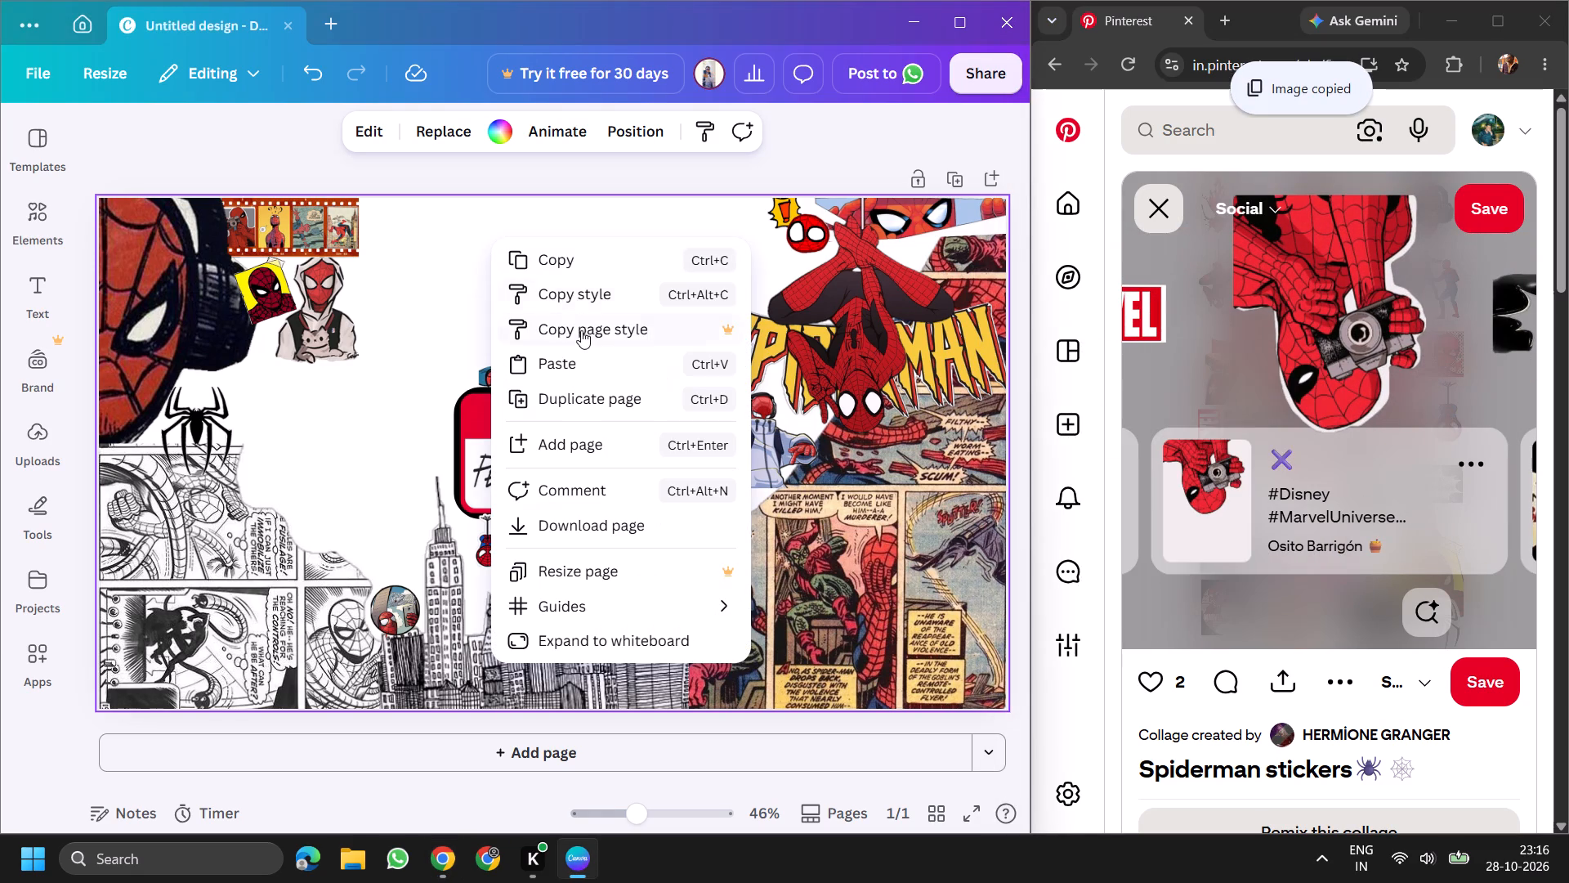
pyautogui.click(560, 362)
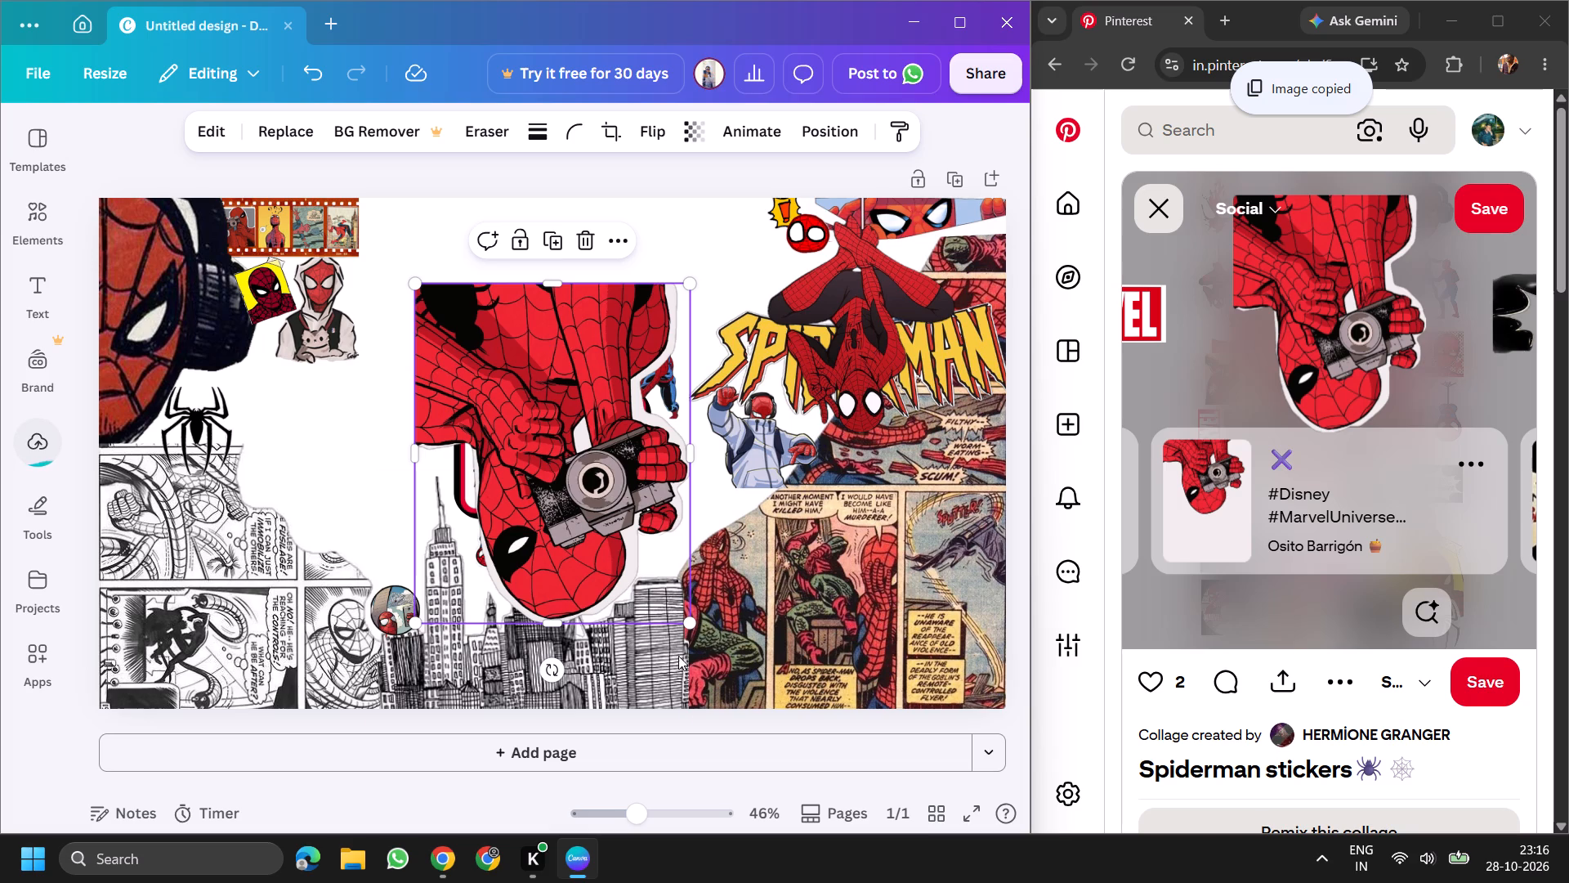
# Shrink the camera Spider-Man proportionally and hang it from the page's top edge, just left of the small Spider-Man face with the exclamation mark.
pyautogui.moveTo(693, 621); pyautogui.dragTo(476, 355)
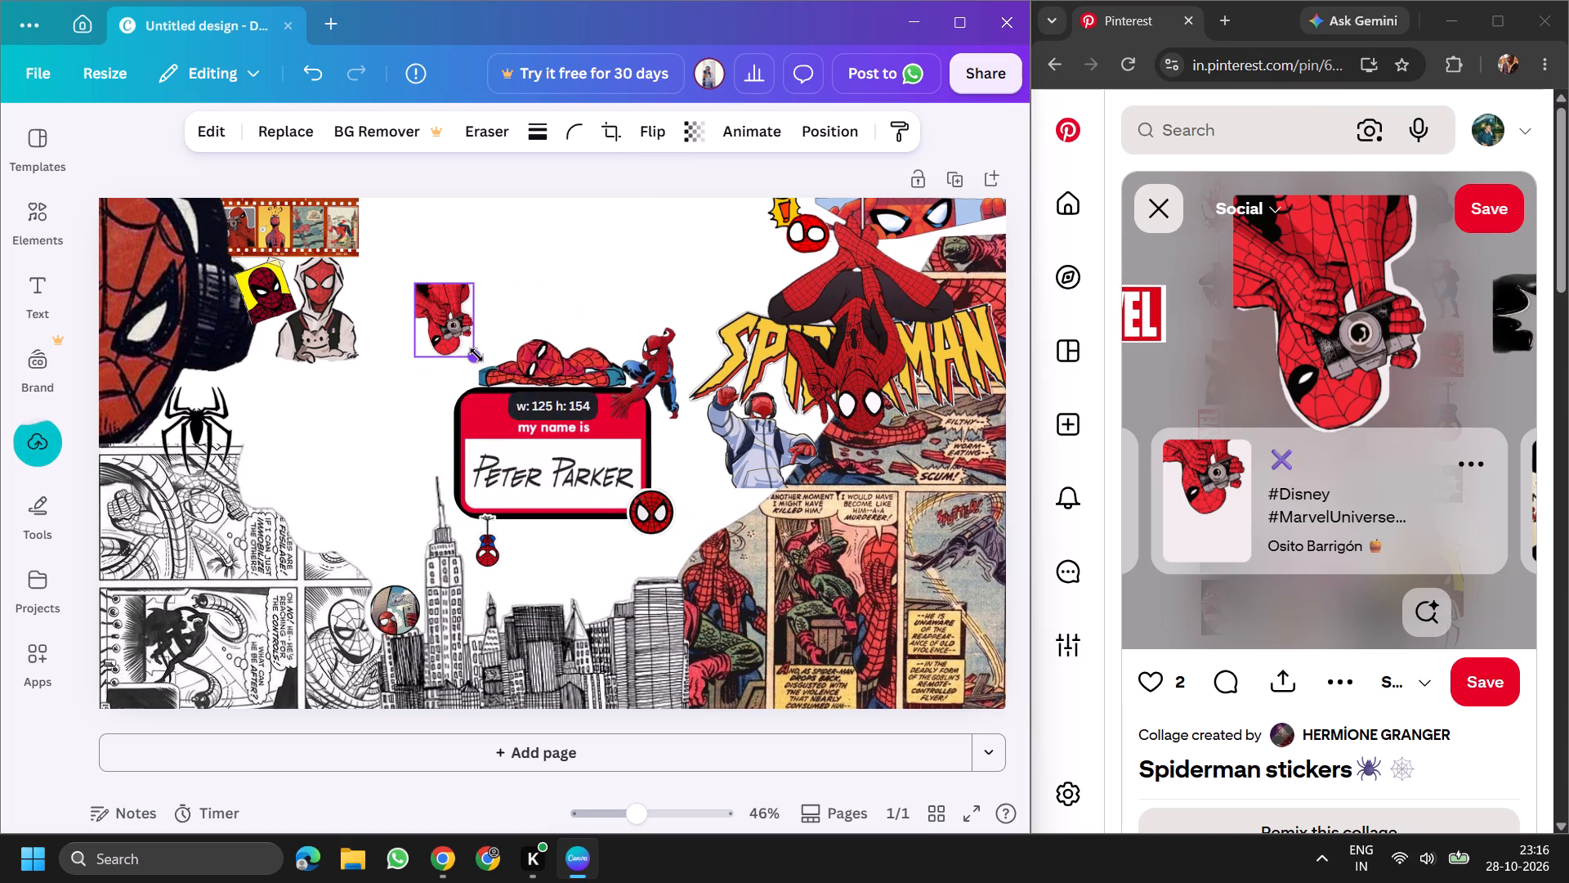
pyautogui.moveTo(476, 355); pyautogui.dragTo(476, 355)
pyautogui.moveTo(463, 334); pyautogui.dragTo(549, 575)
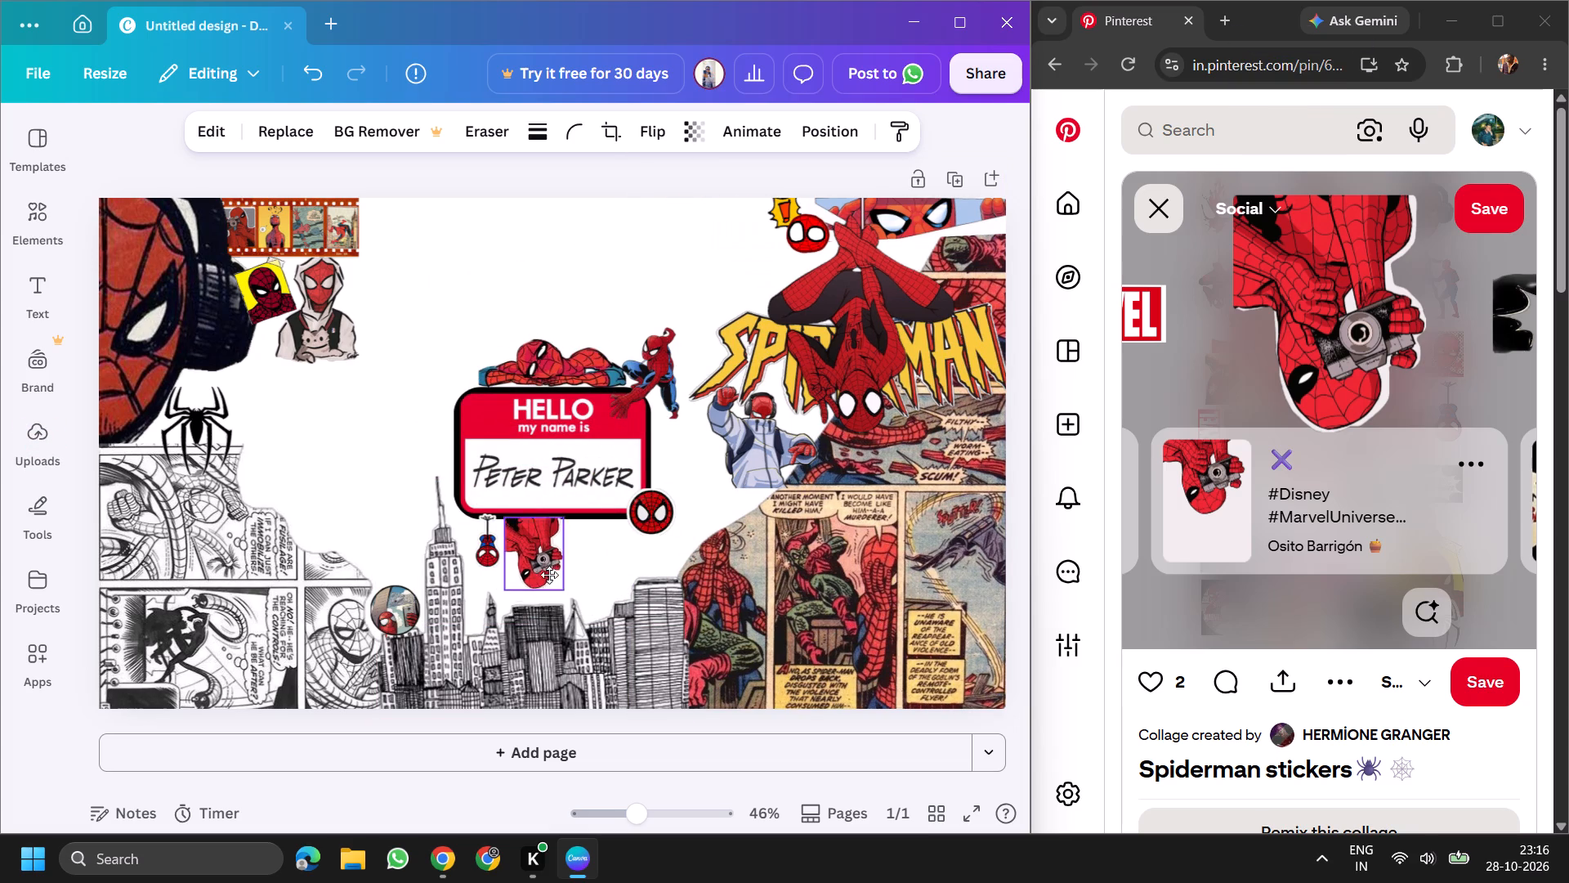
pyautogui.moveTo(549, 575); pyautogui.dragTo(592, 569)
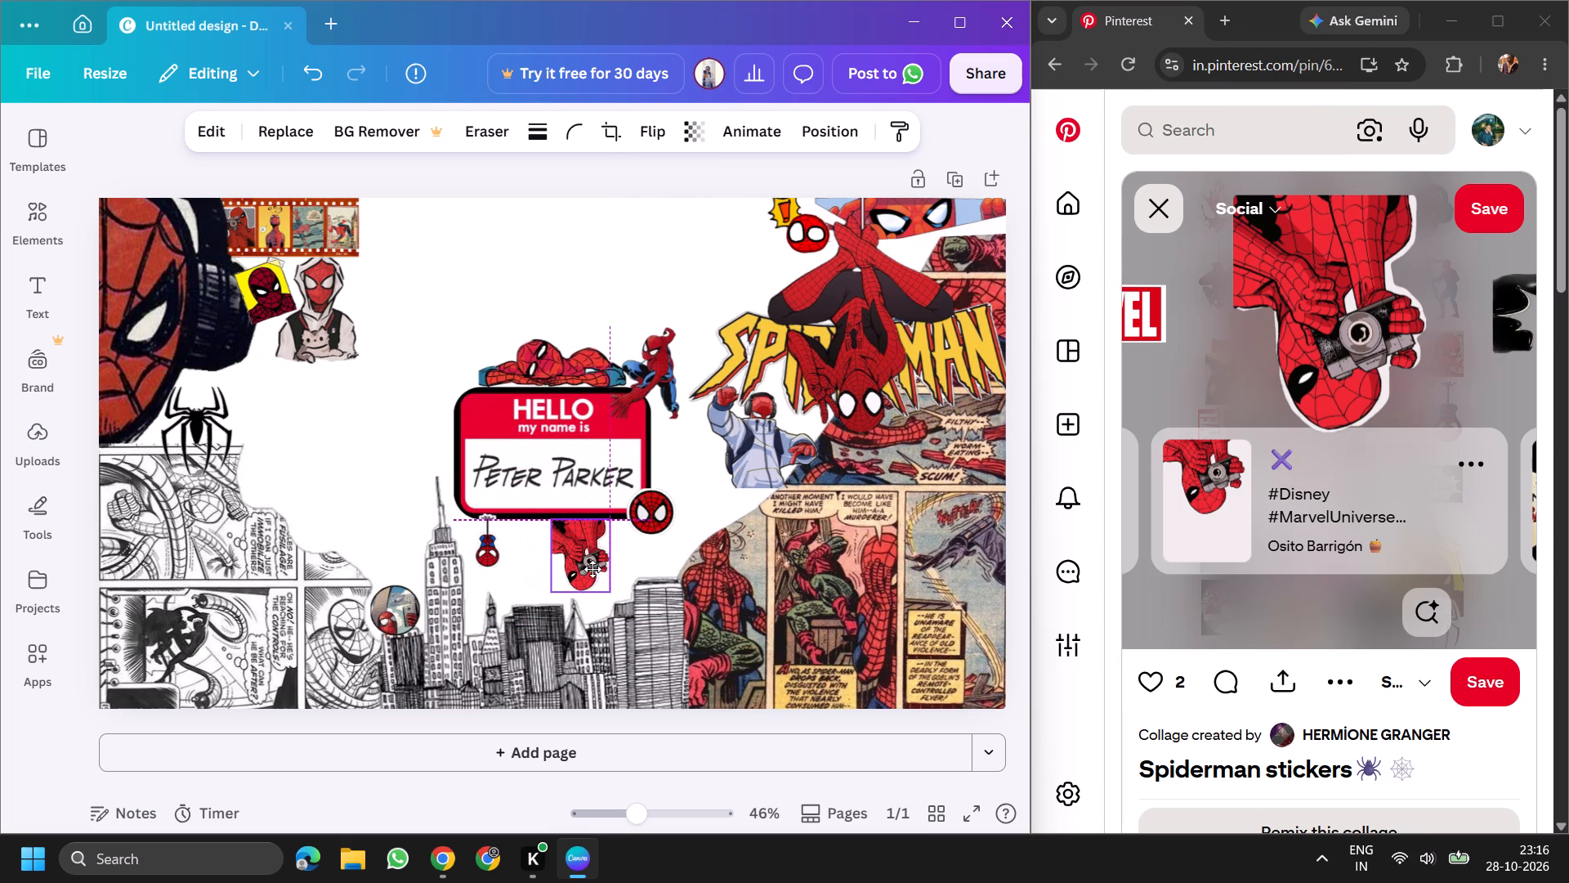
pyautogui.moveTo(592, 569); pyautogui.dragTo(591, 569)
pyautogui.moveTo(602, 593); pyautogui.dragTo(660, 656)
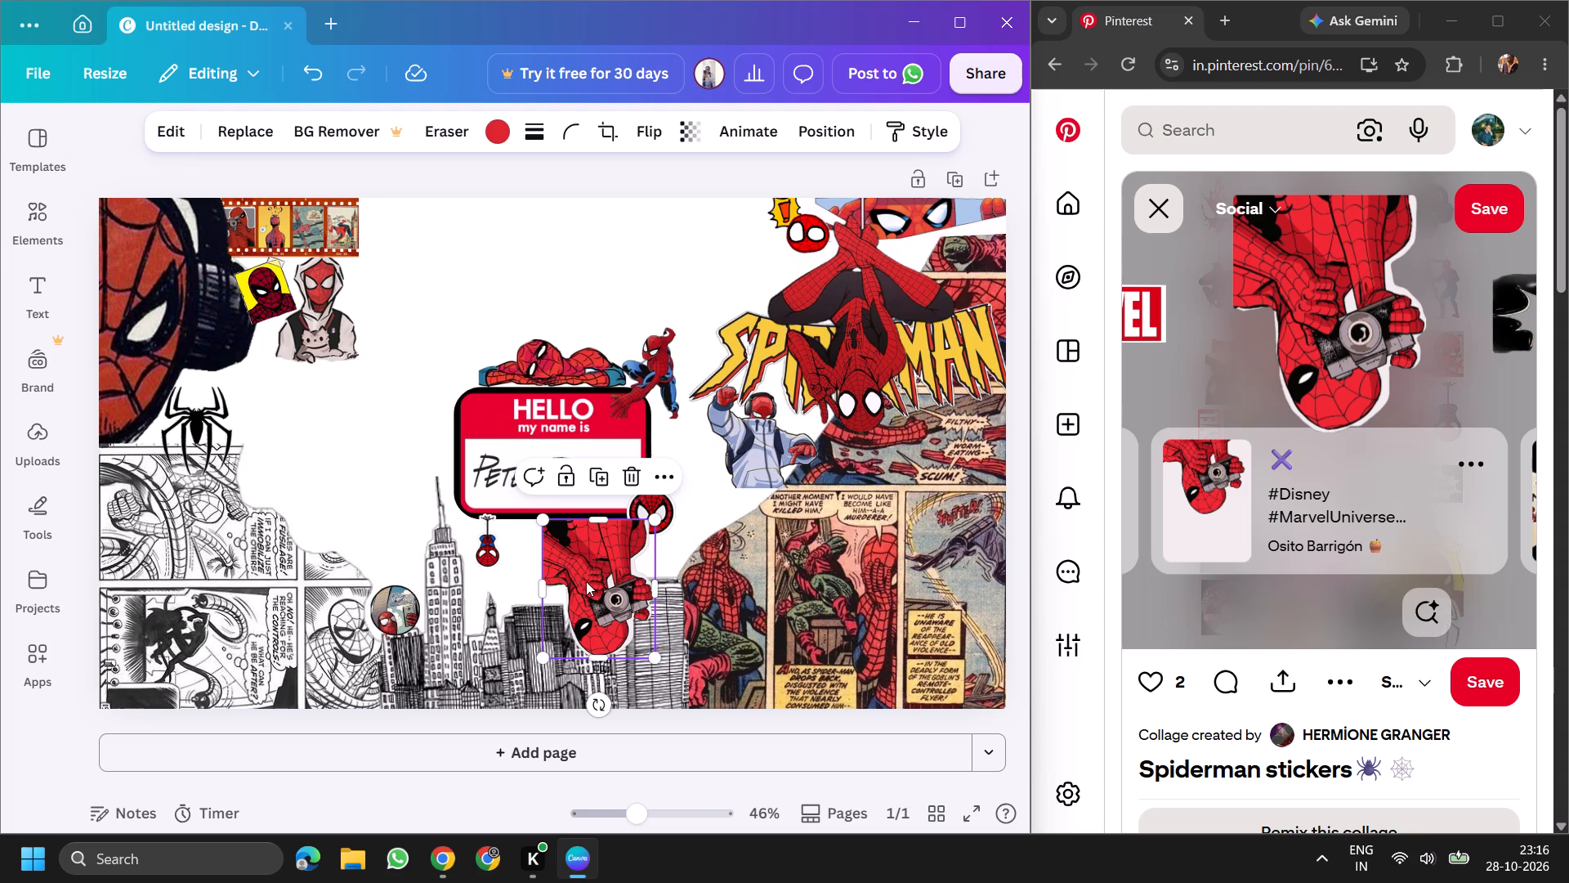
pyautogui.moveTo(587, 581); pyautogui.dragTo(708, 237)
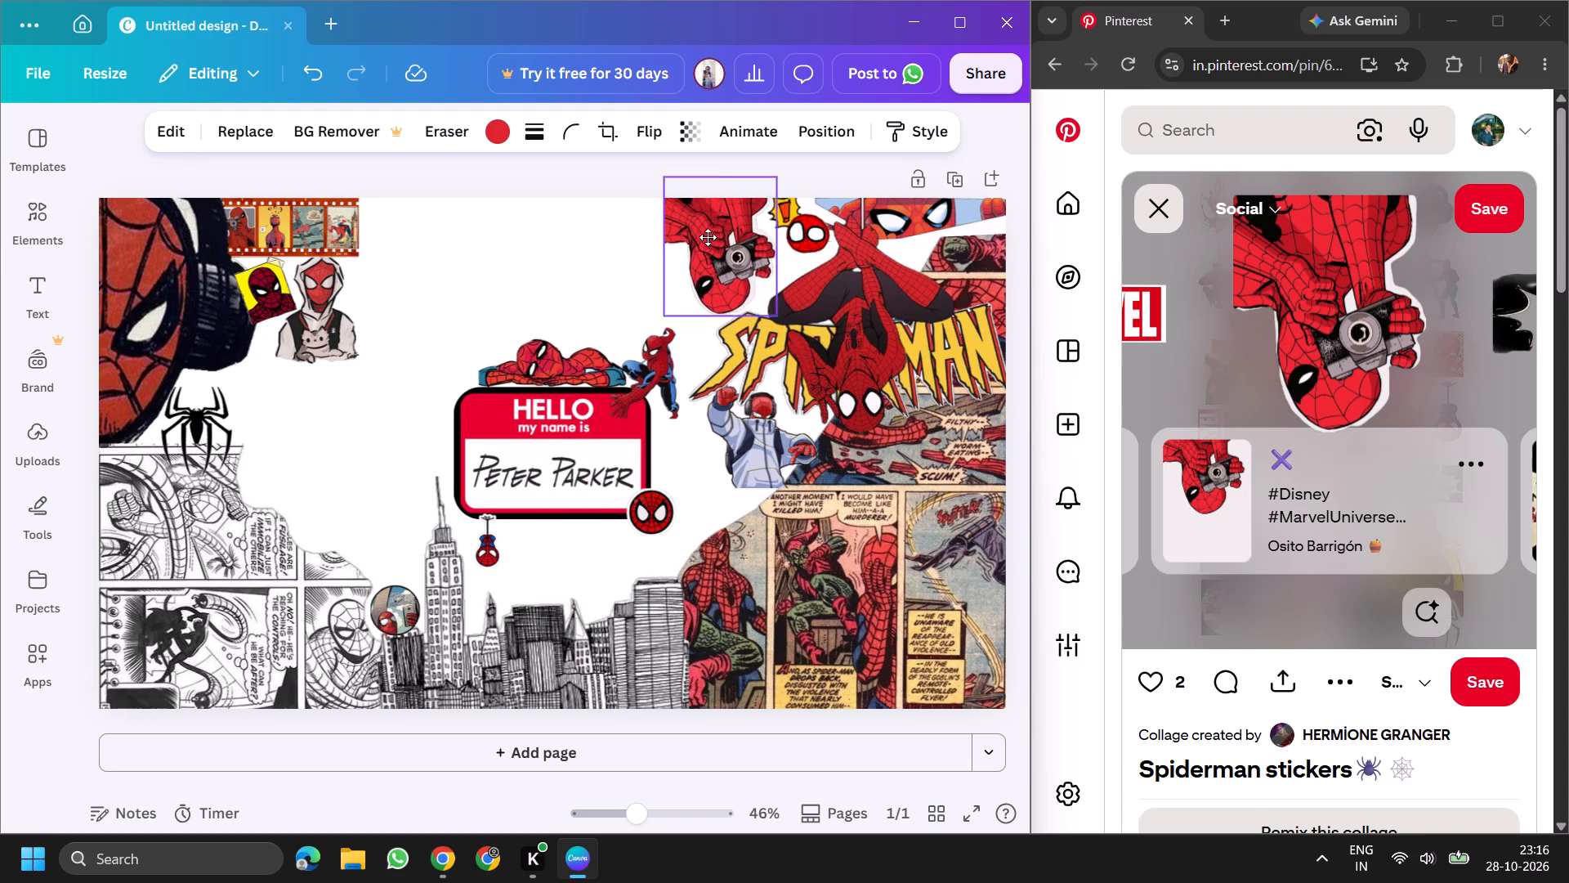
pyautogui.moveTo(708, 237); pyautogui.dragTo(709, 233)
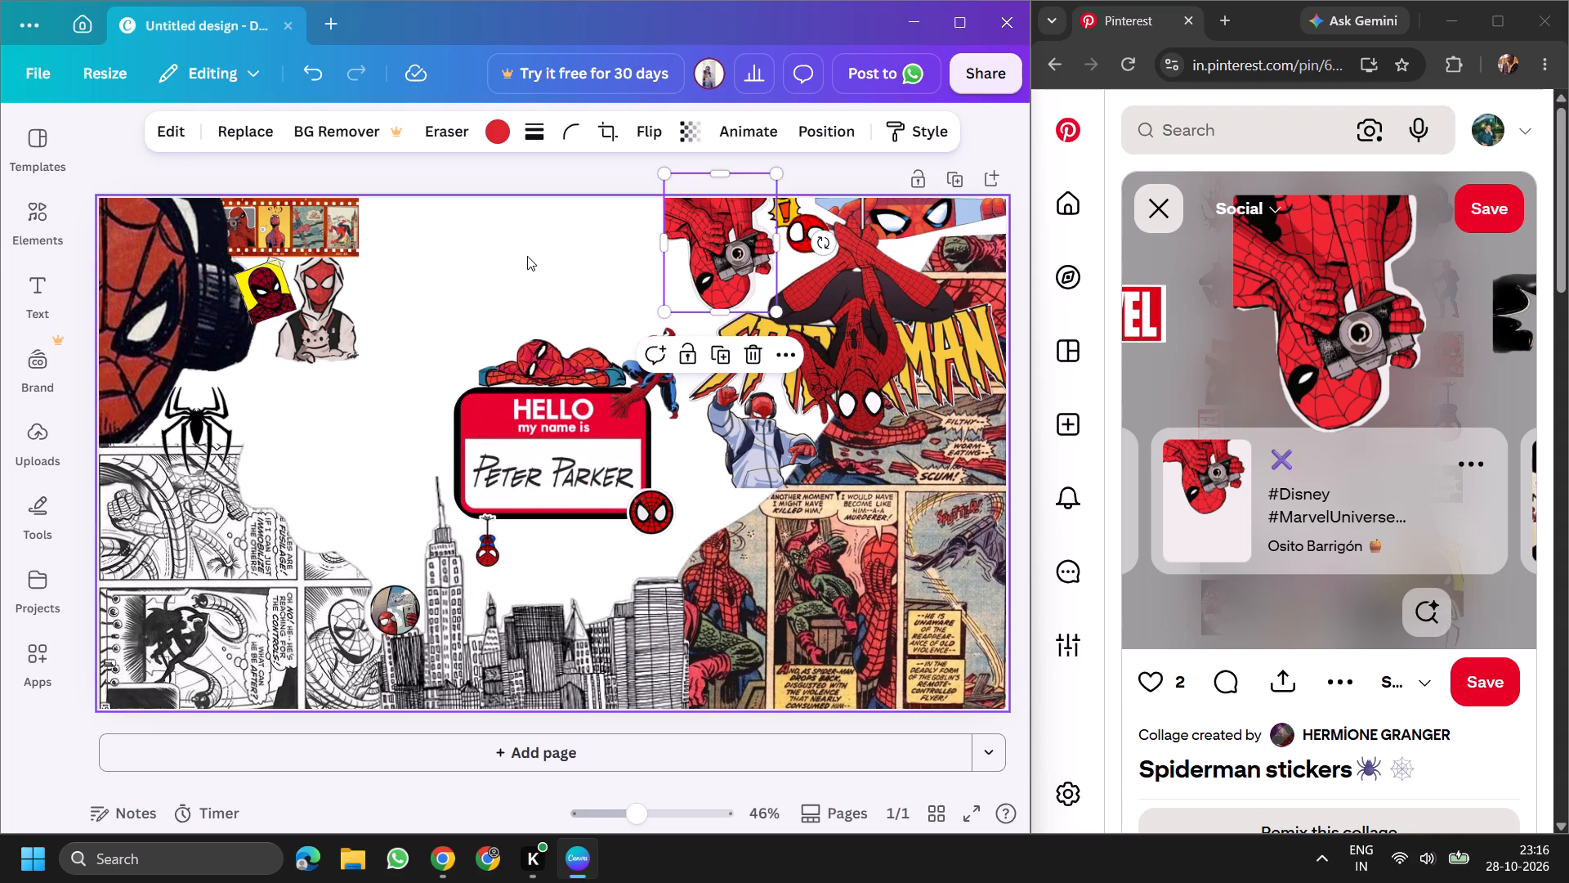
pyautogui.click(525, 256)
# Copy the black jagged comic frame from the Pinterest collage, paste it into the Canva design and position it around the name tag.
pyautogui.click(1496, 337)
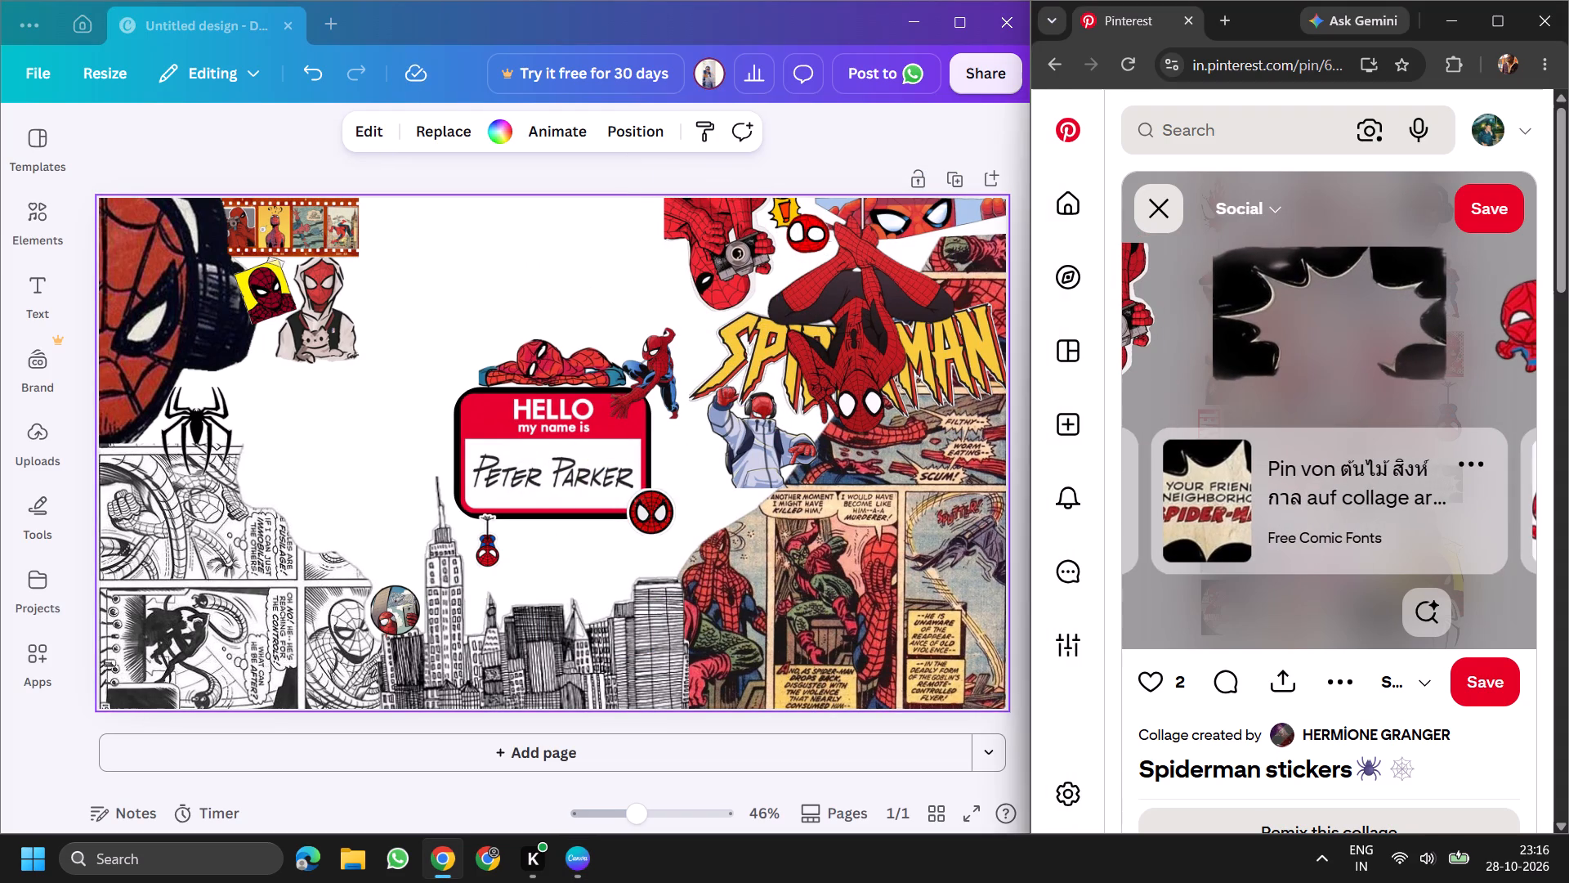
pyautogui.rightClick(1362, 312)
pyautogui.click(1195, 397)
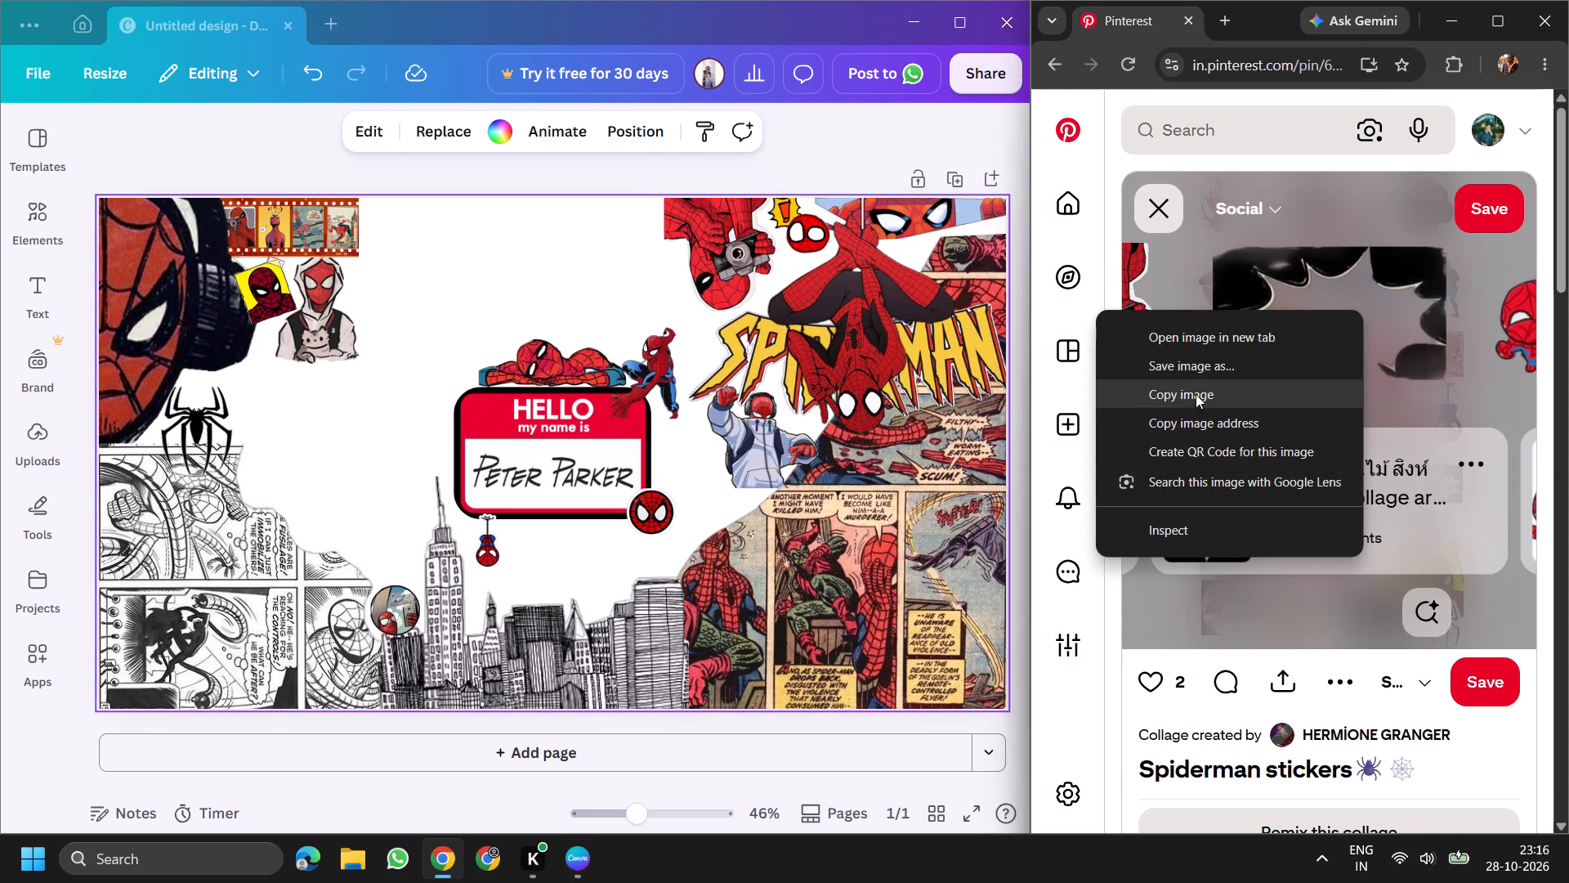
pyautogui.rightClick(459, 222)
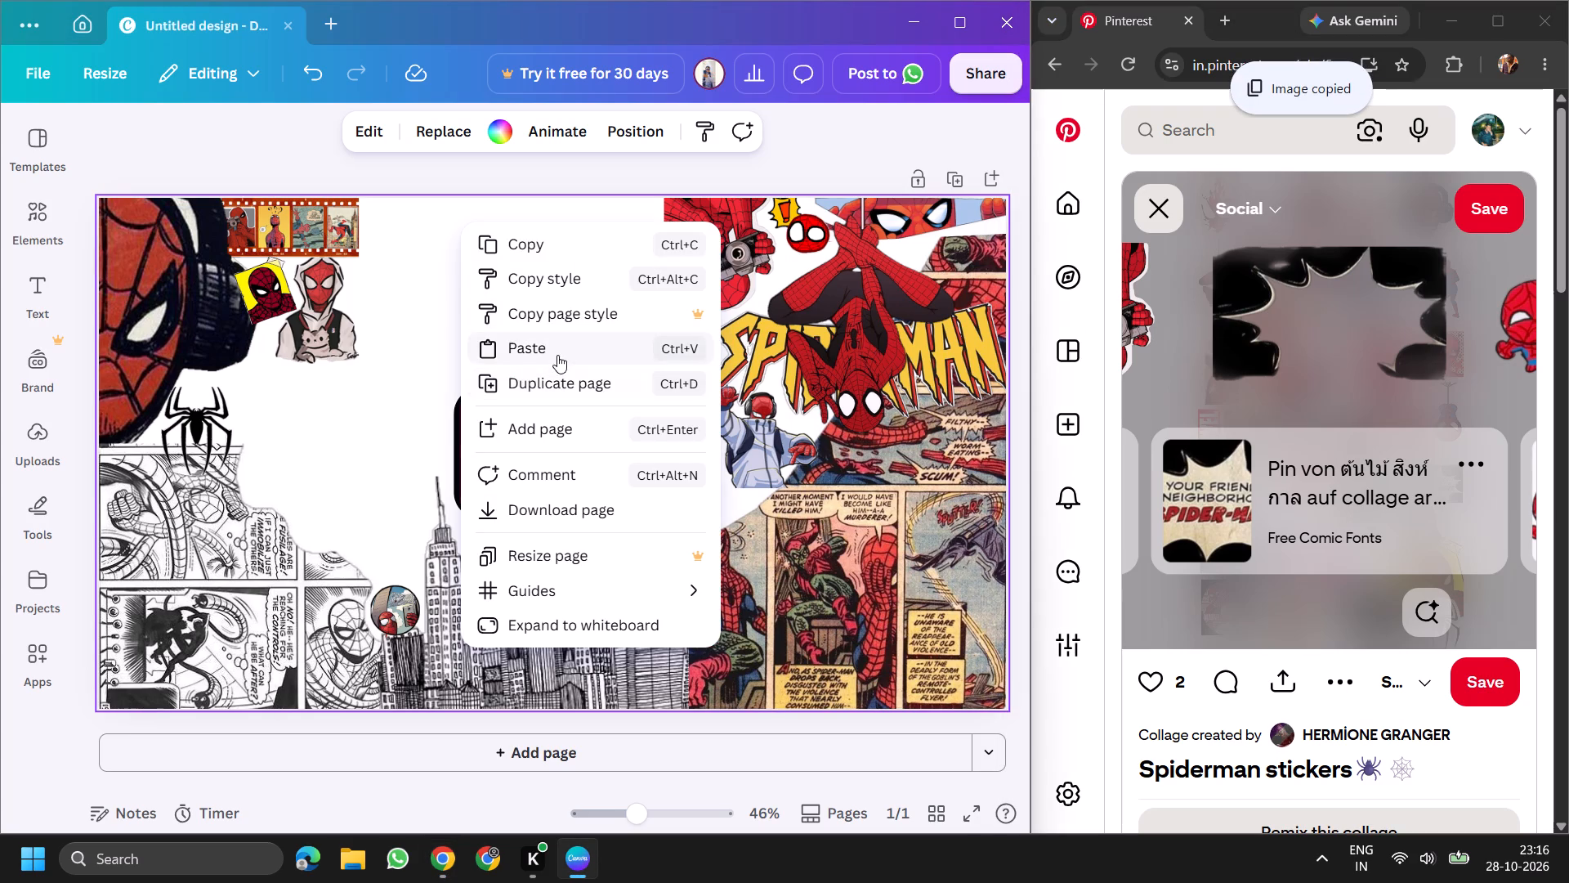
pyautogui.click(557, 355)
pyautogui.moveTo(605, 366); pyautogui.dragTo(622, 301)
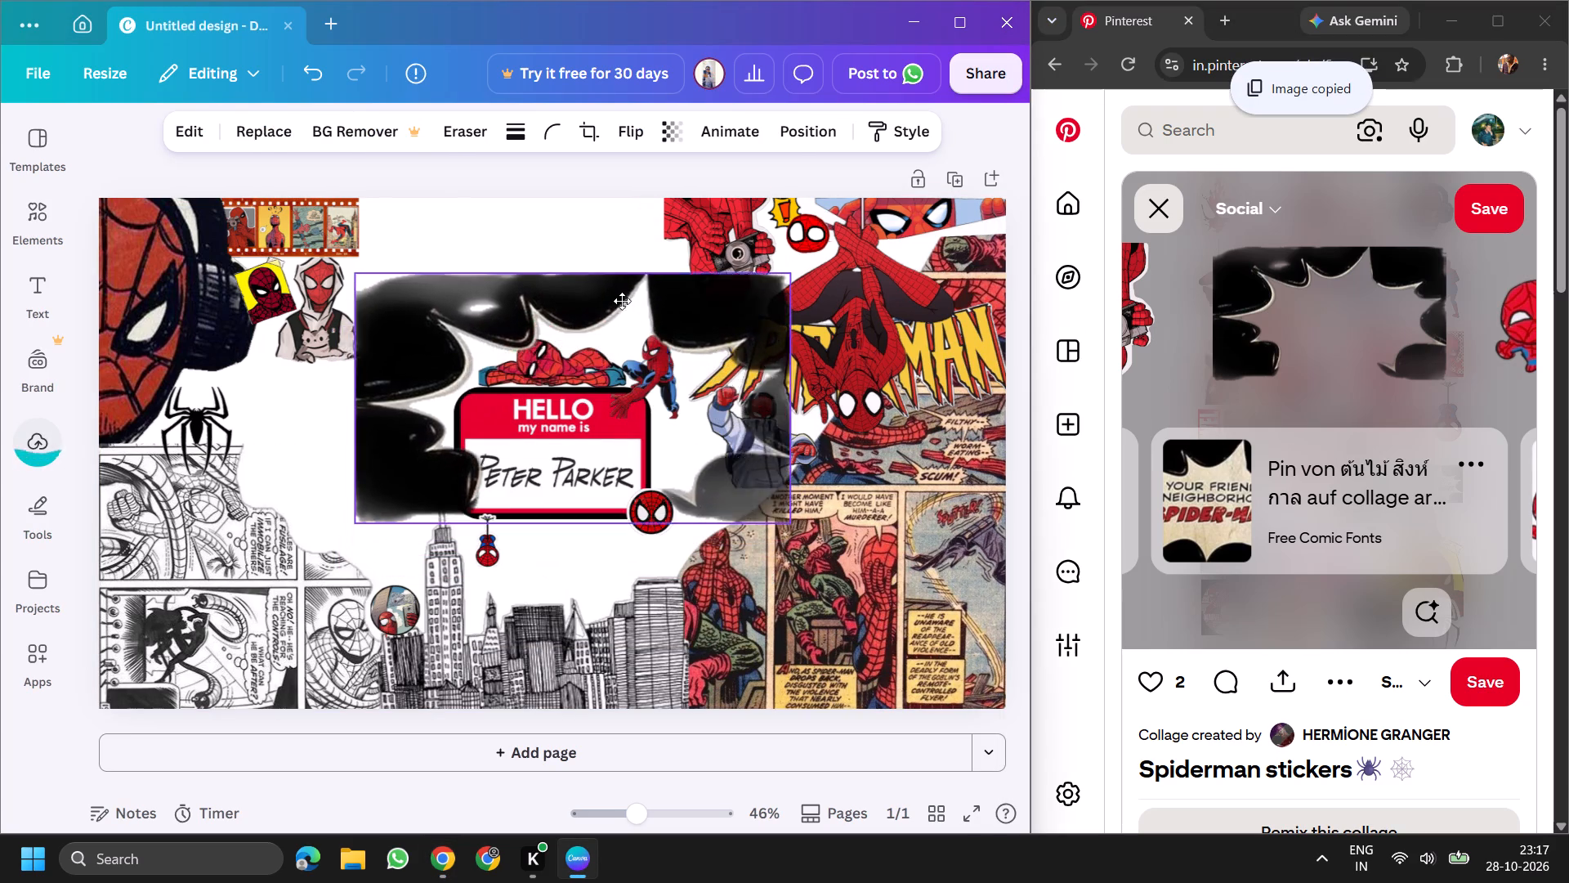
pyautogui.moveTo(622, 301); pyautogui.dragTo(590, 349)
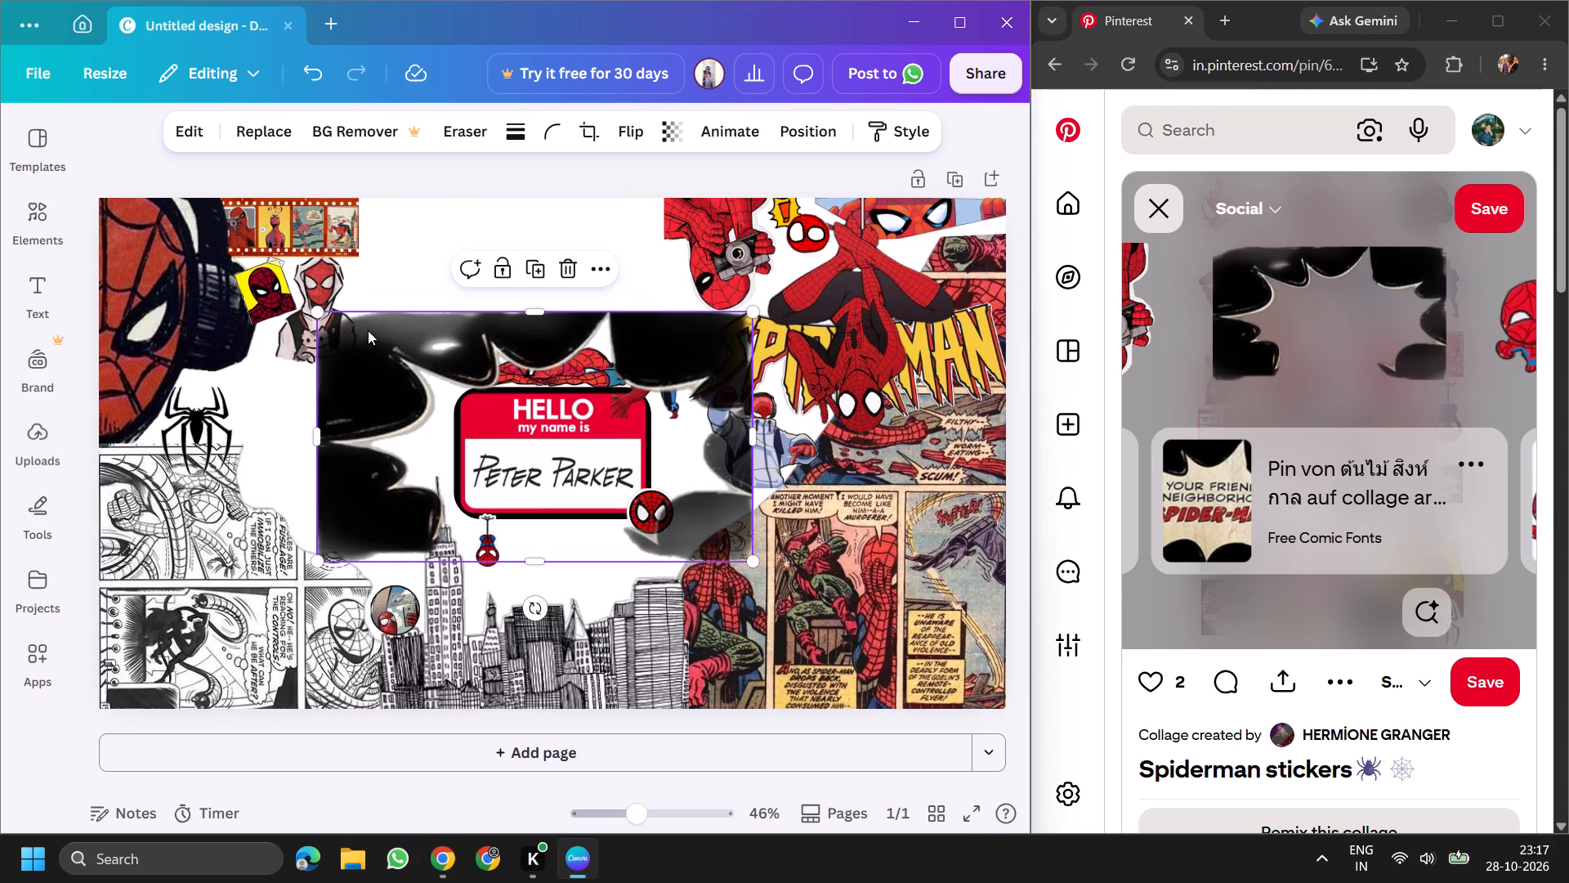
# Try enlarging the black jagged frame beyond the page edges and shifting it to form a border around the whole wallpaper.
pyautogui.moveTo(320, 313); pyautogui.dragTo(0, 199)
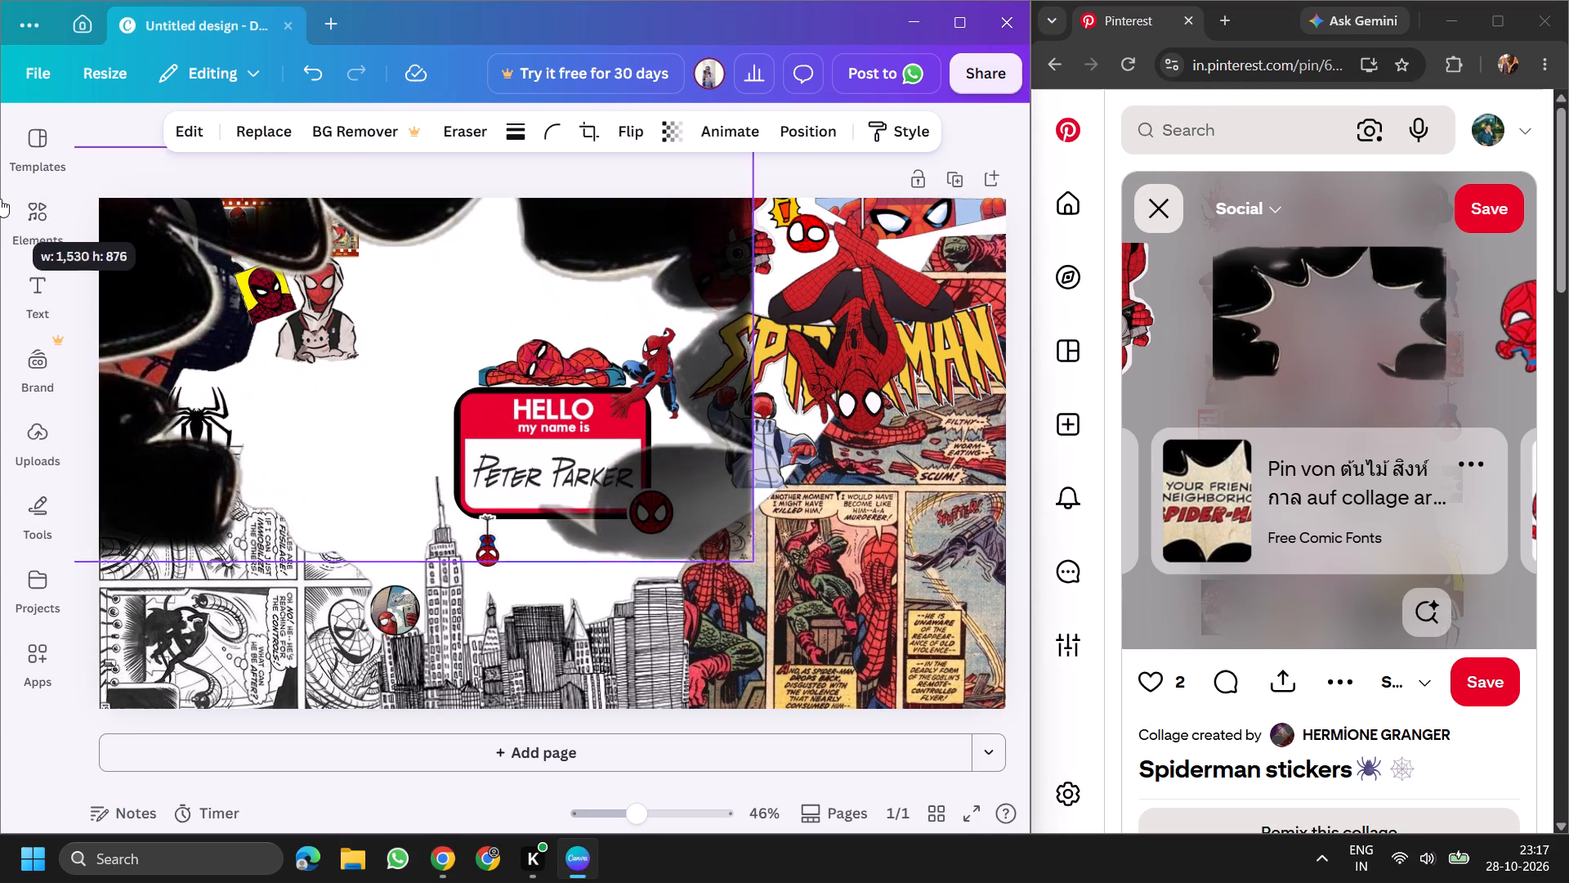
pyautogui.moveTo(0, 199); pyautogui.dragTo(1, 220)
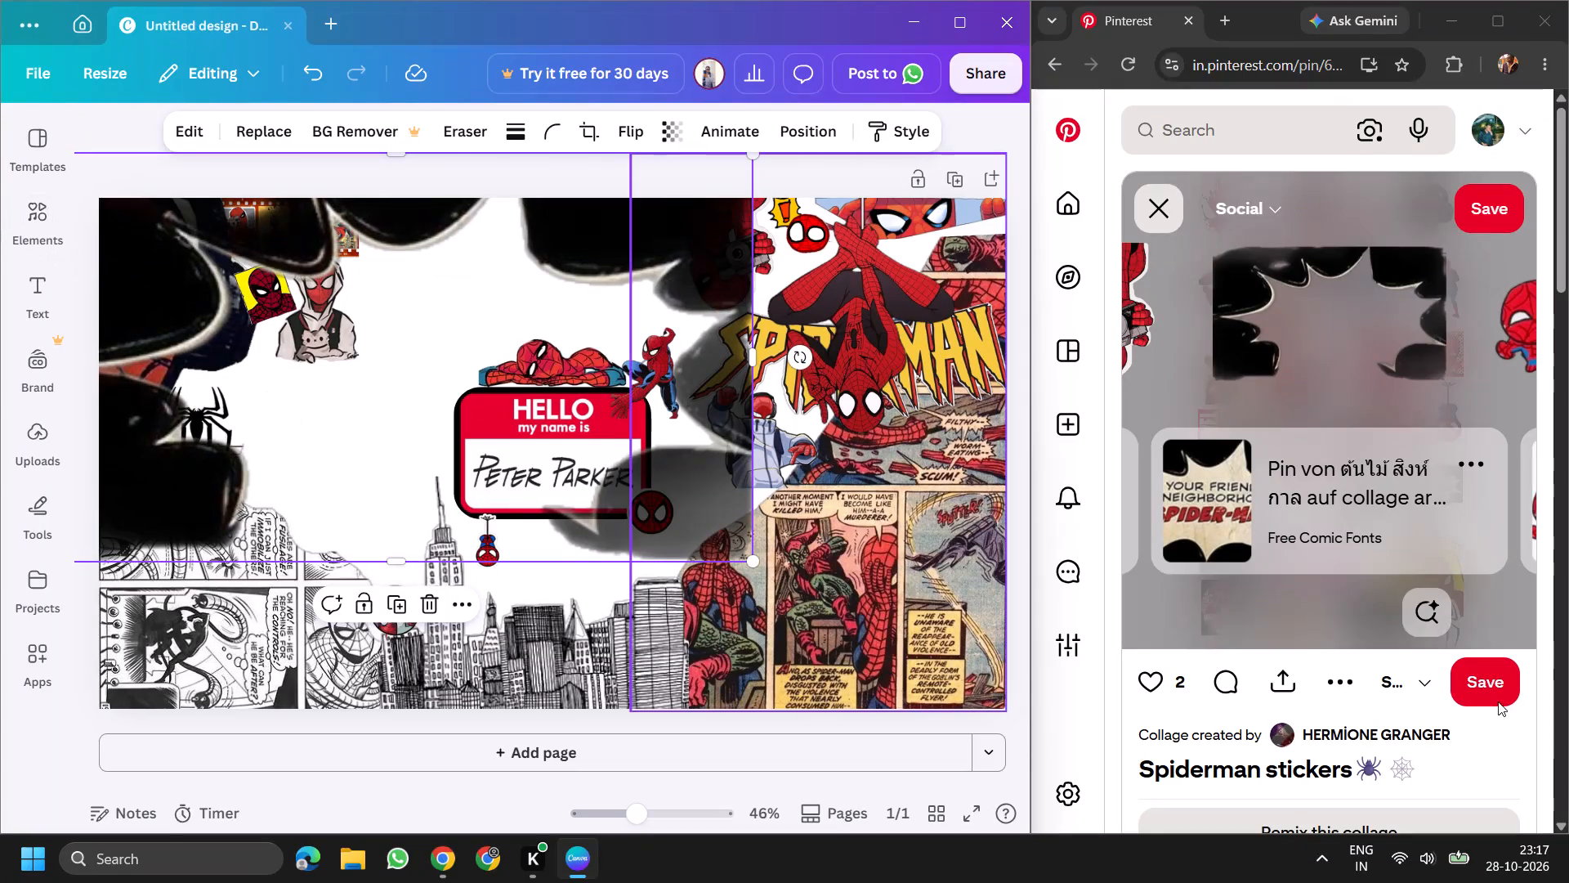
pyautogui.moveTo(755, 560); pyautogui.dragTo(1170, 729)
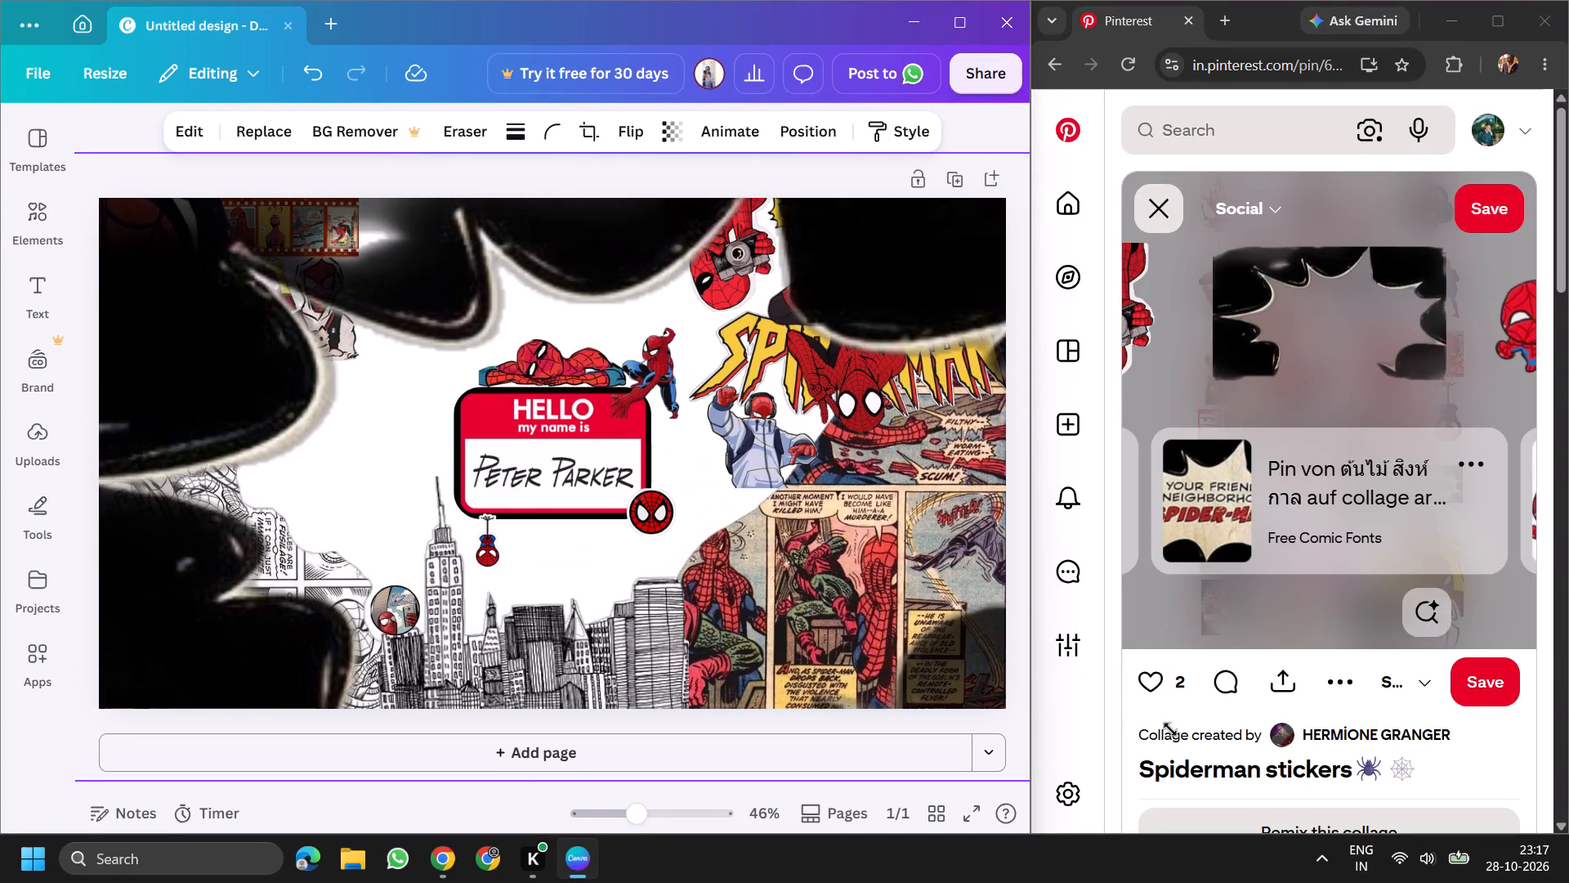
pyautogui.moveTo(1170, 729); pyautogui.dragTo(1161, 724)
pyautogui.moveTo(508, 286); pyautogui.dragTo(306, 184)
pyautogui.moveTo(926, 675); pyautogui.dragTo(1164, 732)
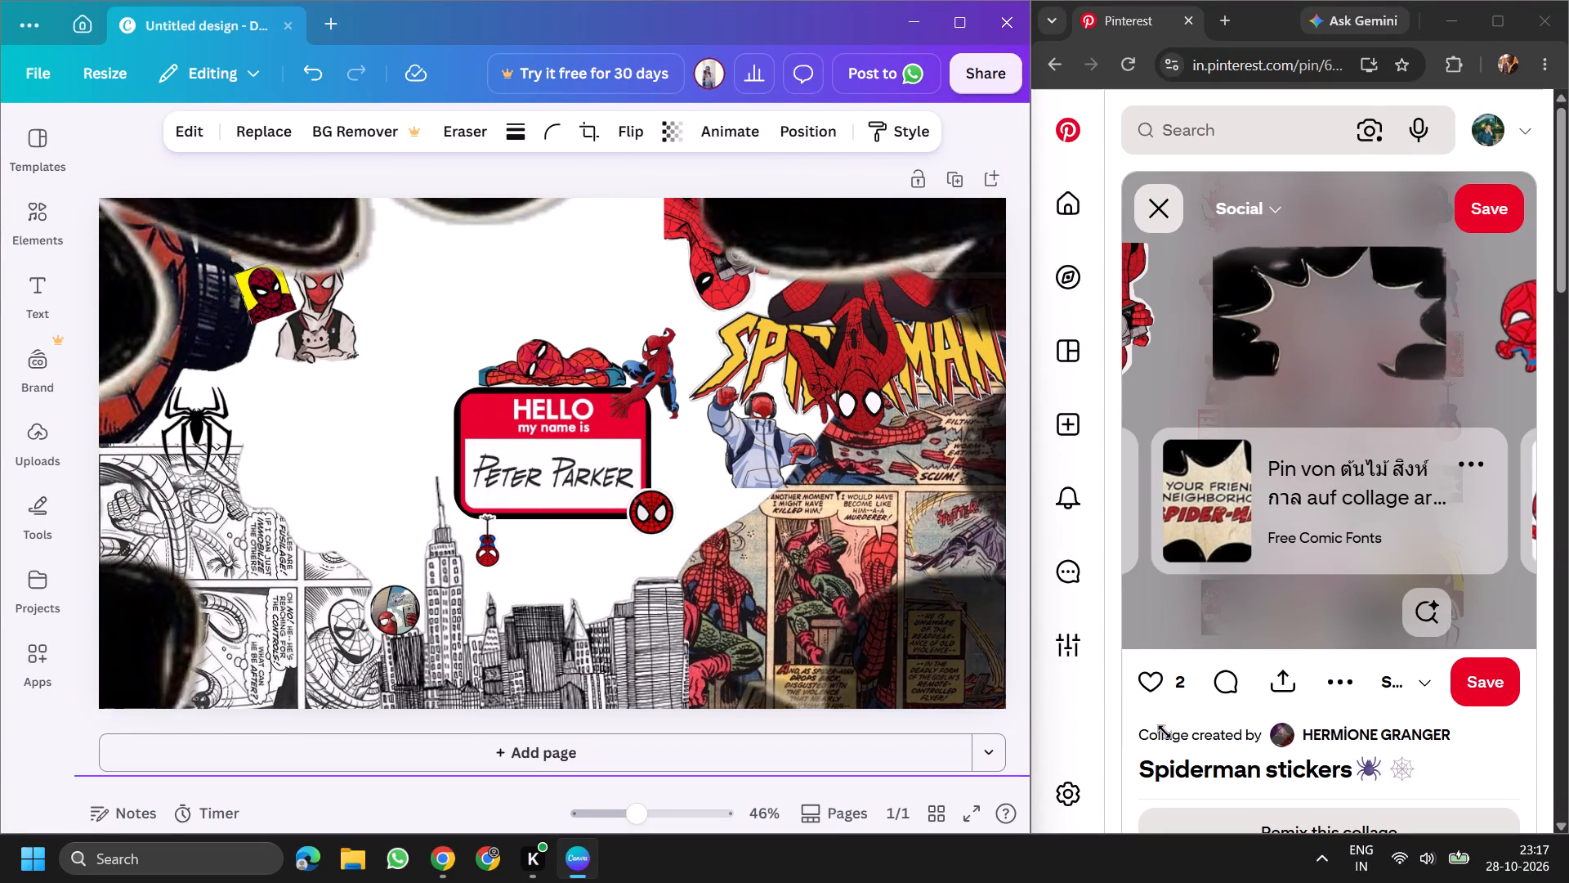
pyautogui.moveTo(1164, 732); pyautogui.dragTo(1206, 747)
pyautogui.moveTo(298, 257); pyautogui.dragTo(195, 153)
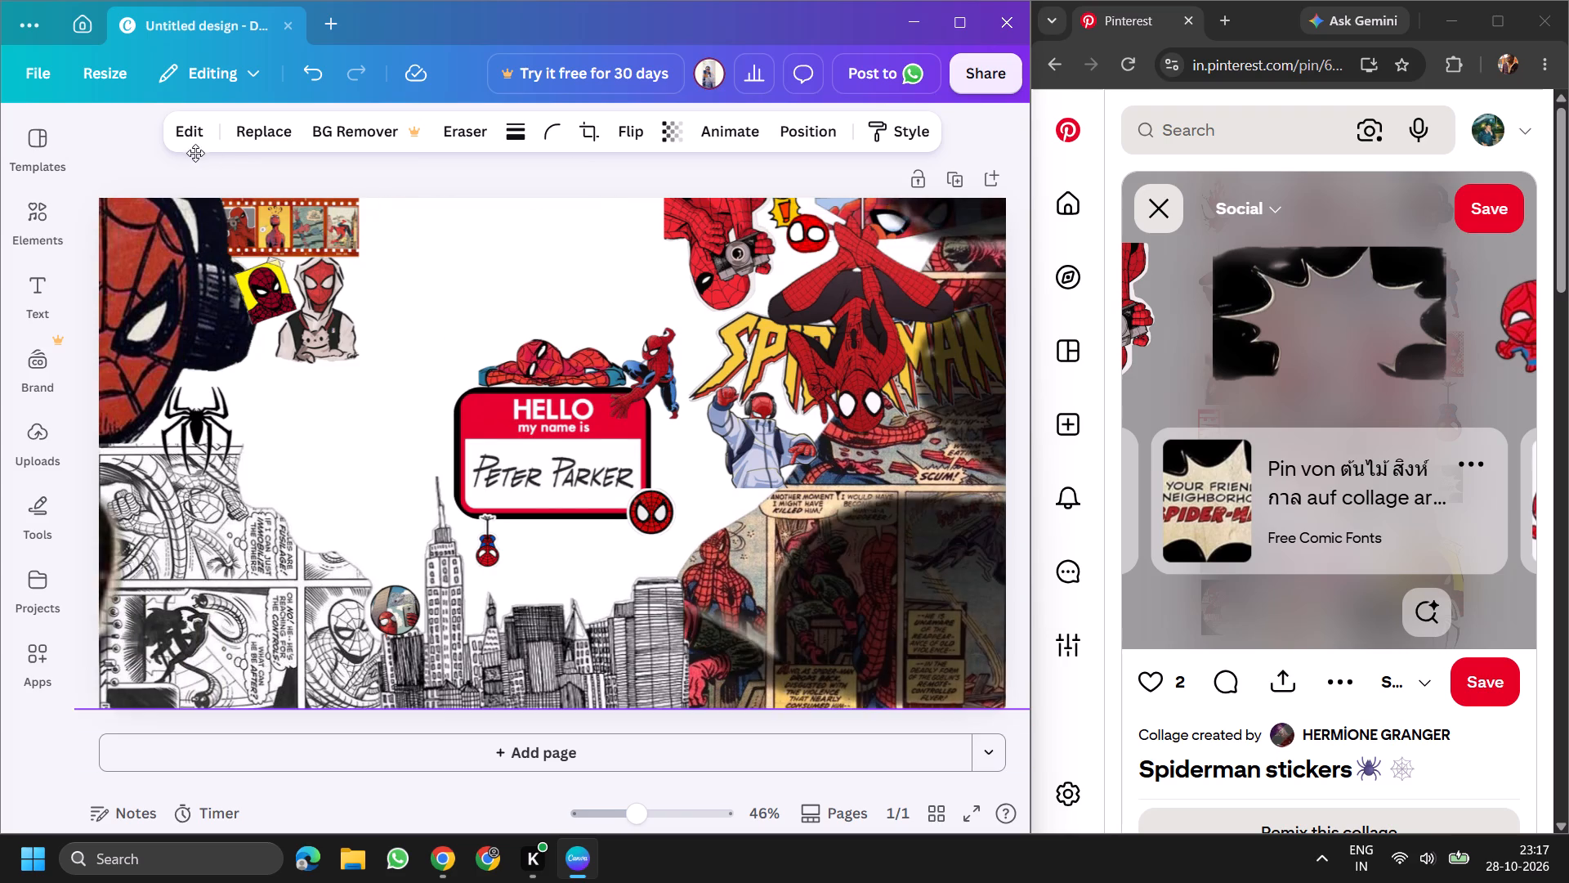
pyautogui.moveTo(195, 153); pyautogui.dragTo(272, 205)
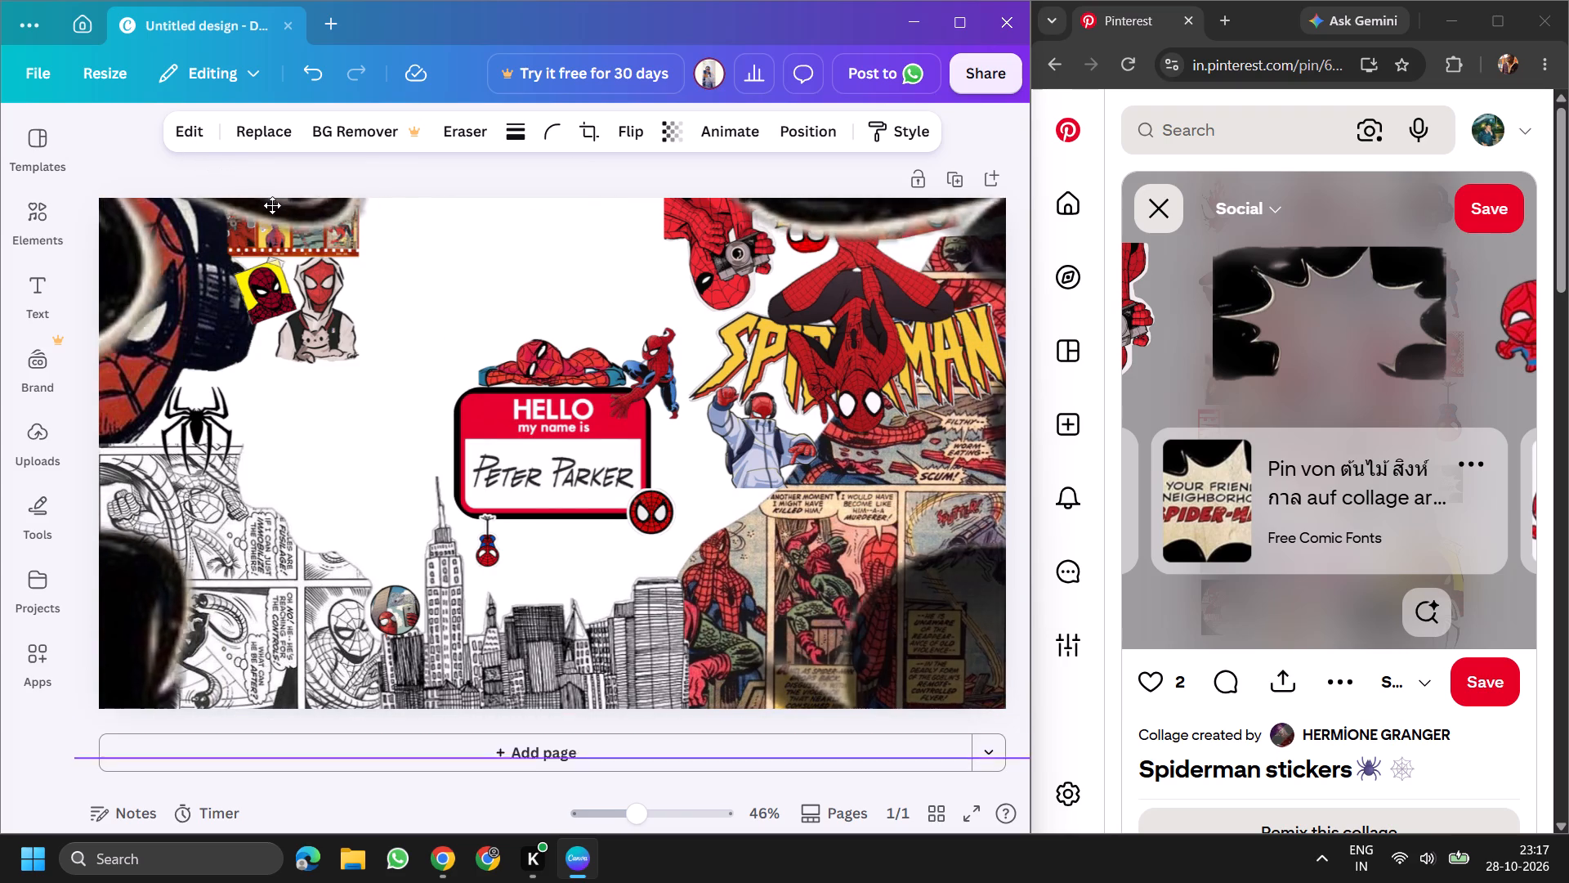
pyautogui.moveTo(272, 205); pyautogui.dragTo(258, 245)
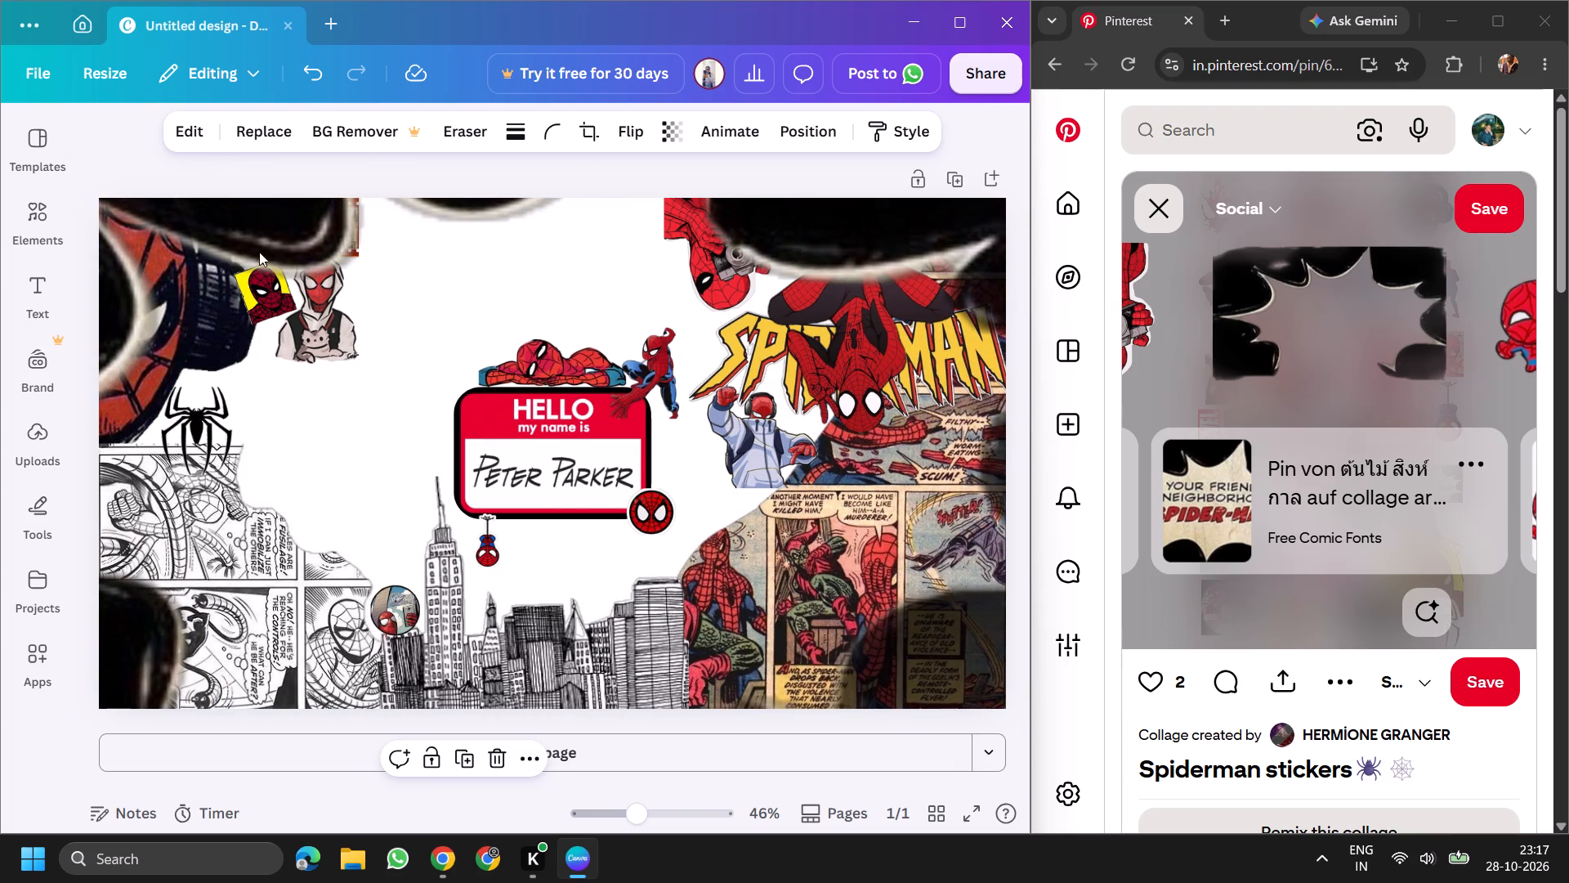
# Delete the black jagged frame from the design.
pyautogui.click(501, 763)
# Browse the Pinterest collage for the swinging Spider-Man holding Deadpool, and copy that sticker into the Canva design.
pyautogui.click(1520, 342)
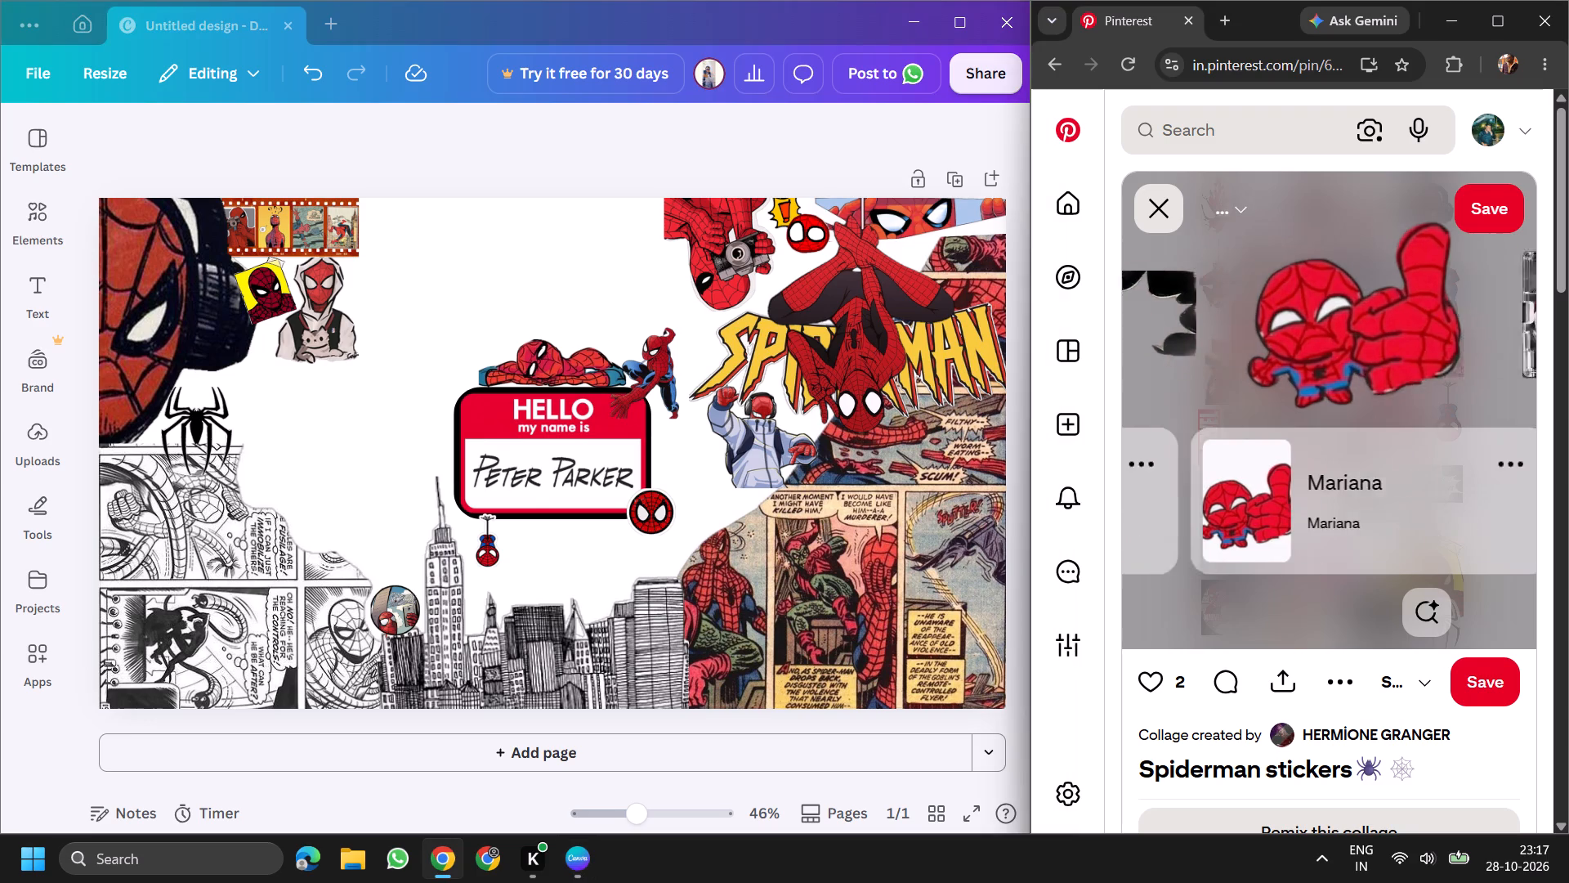
pyautogui.click(1522, 352)
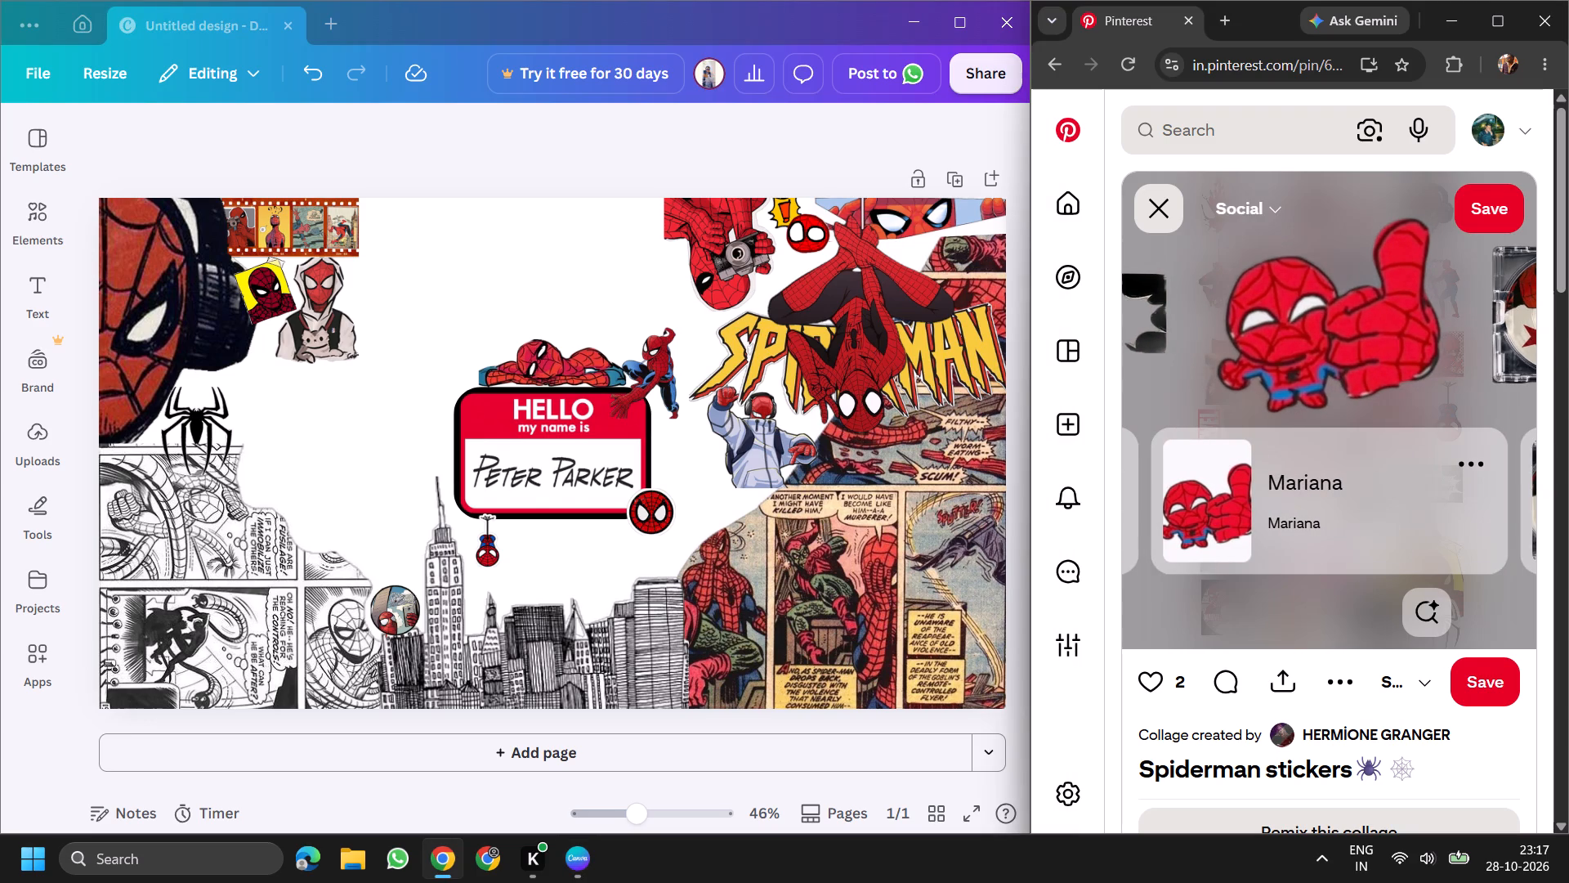
pyautogui.click(1511, 341)
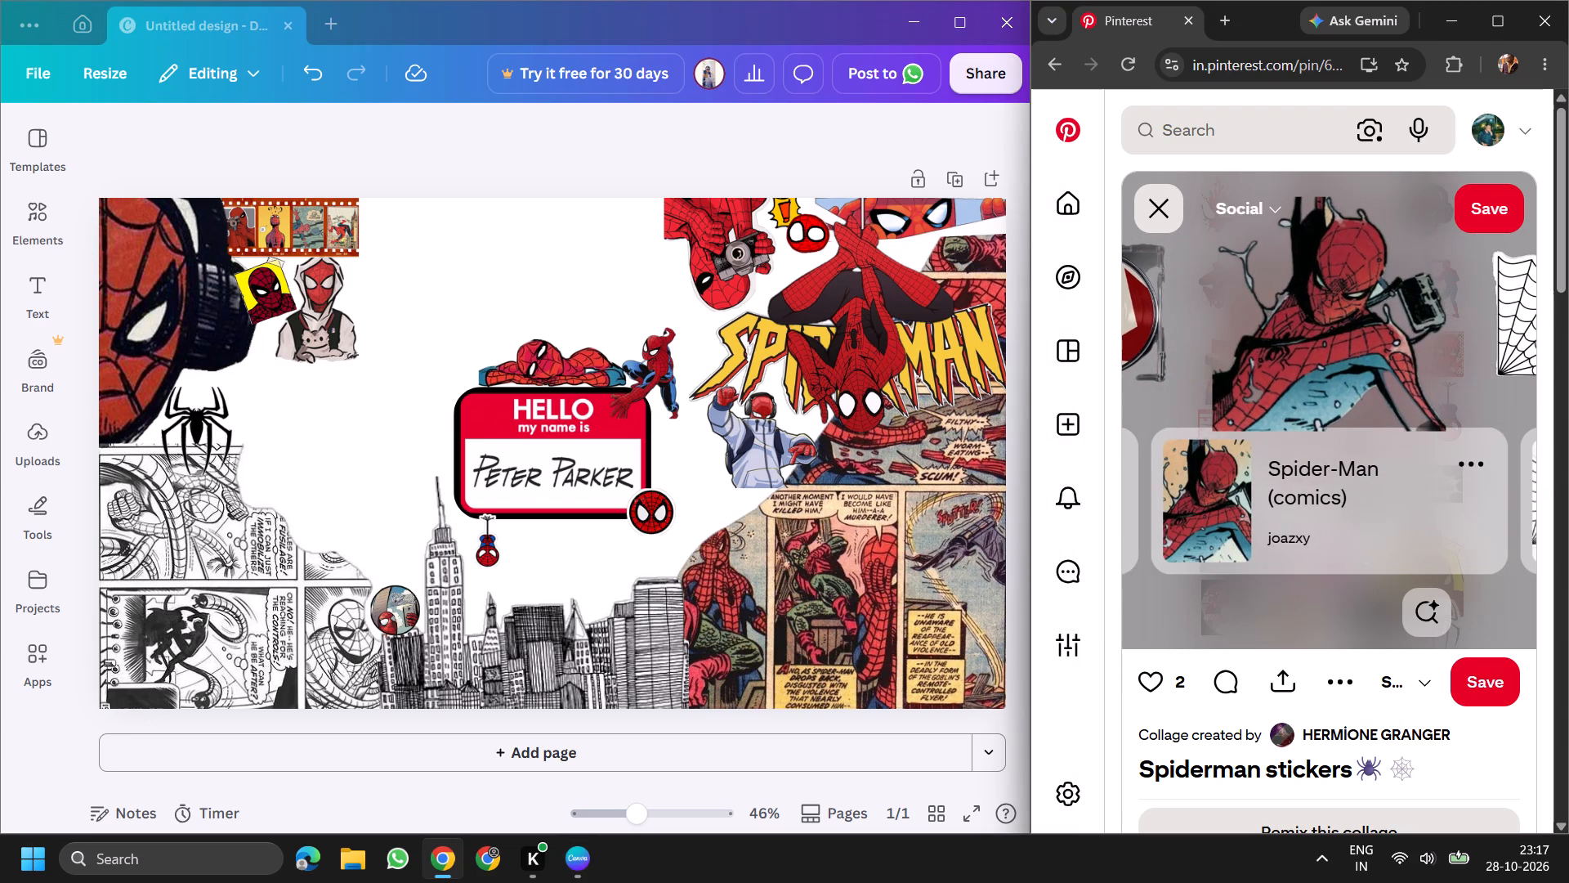
pyautogui.click(1504, 338)
pyautogui.click(1512, 320)
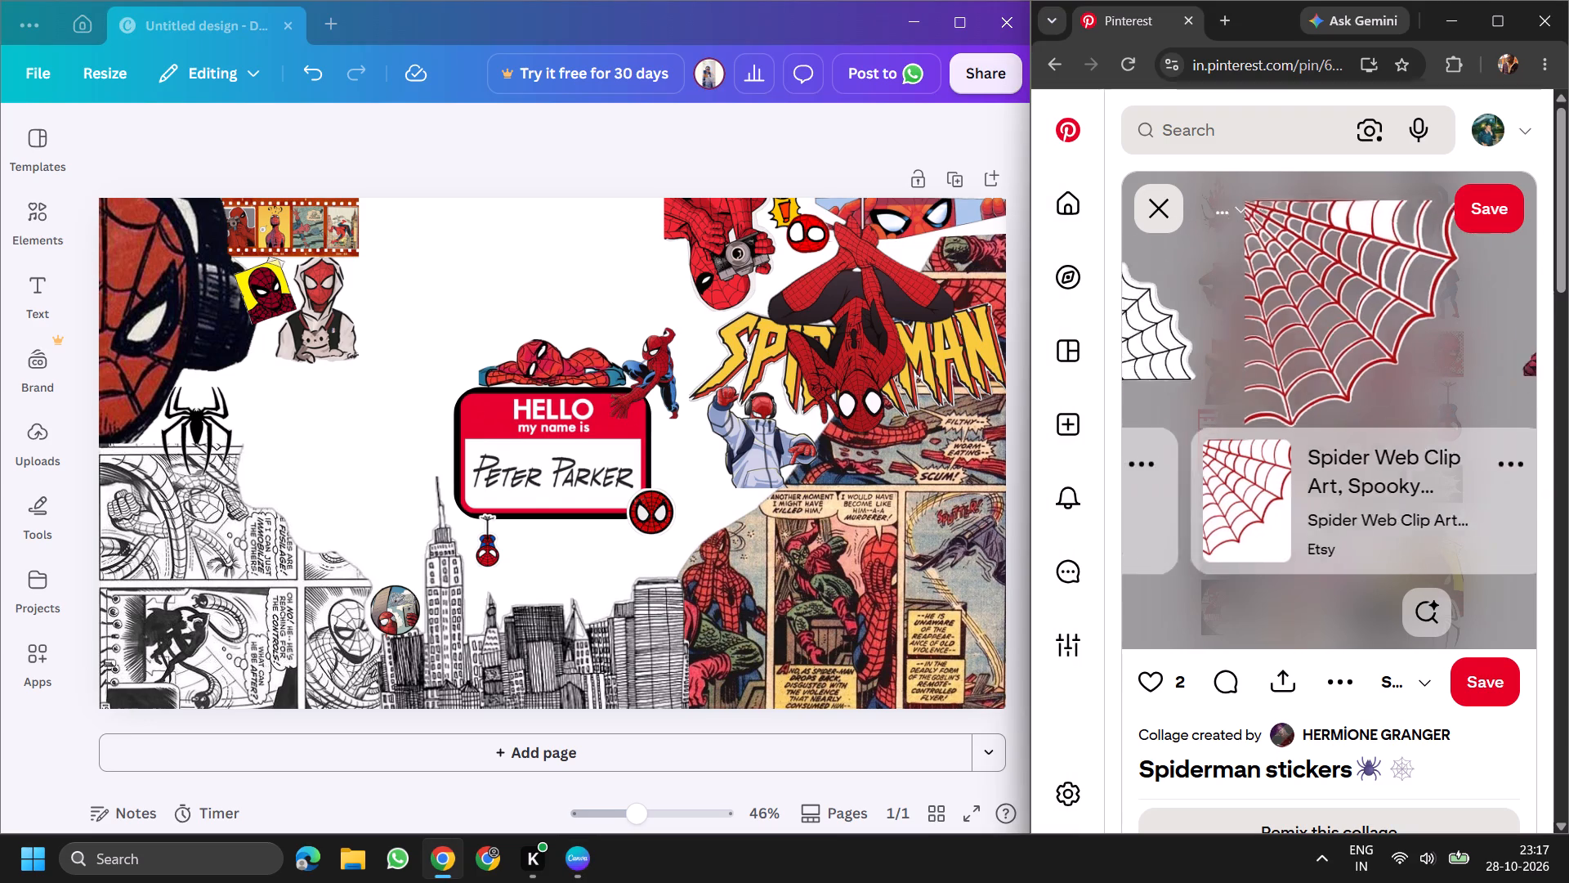
pyautogui.click(1537, 338)
pyautogui.click(1518, 341)
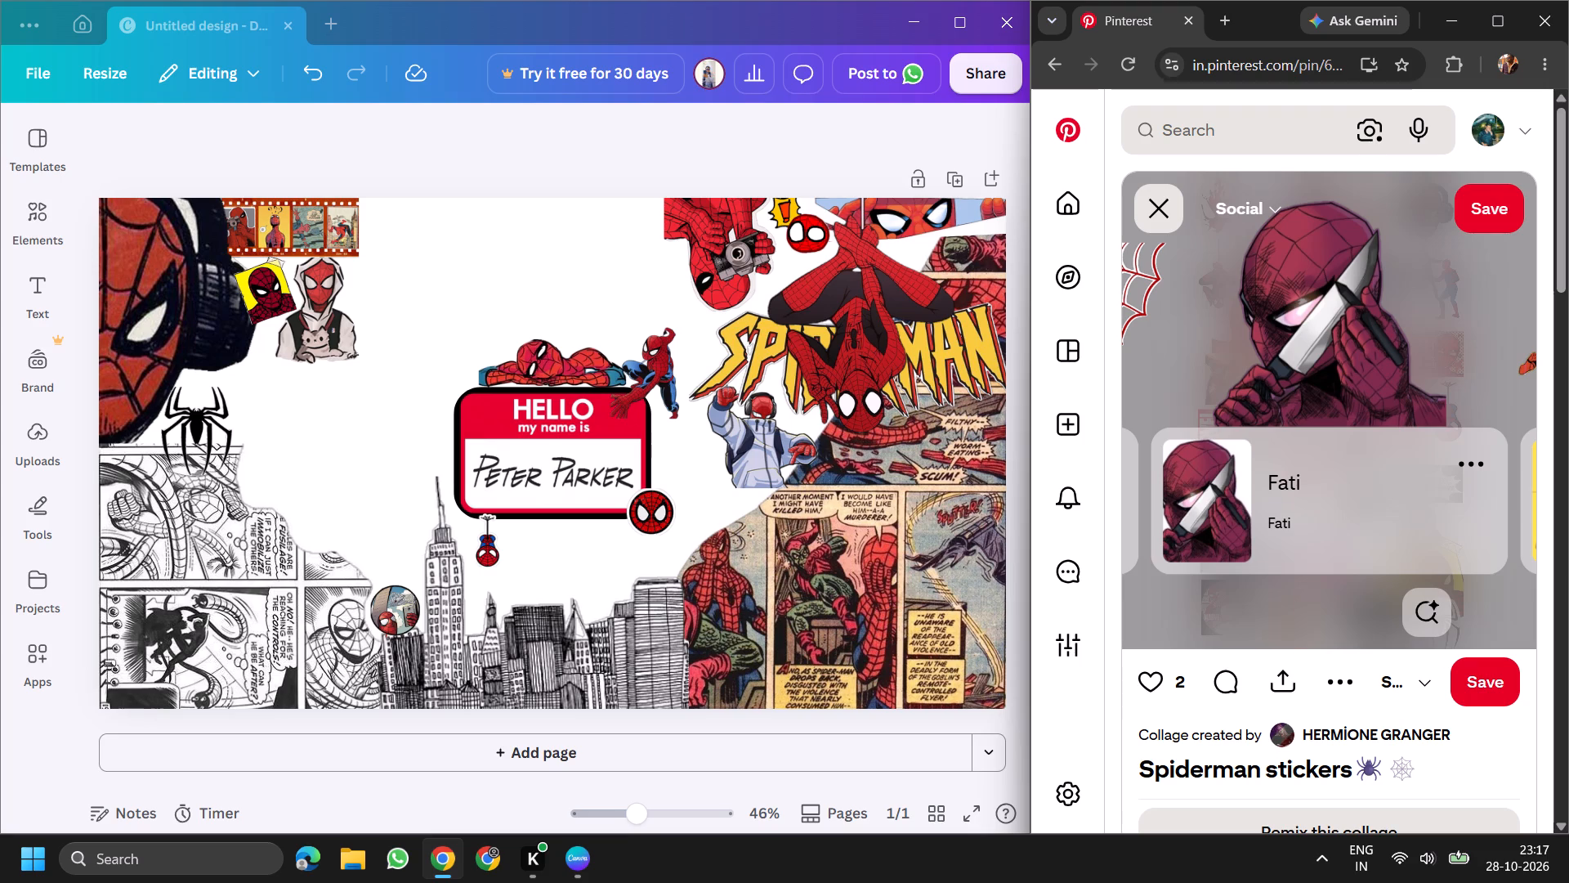
pyautogui.click(1514, 374)
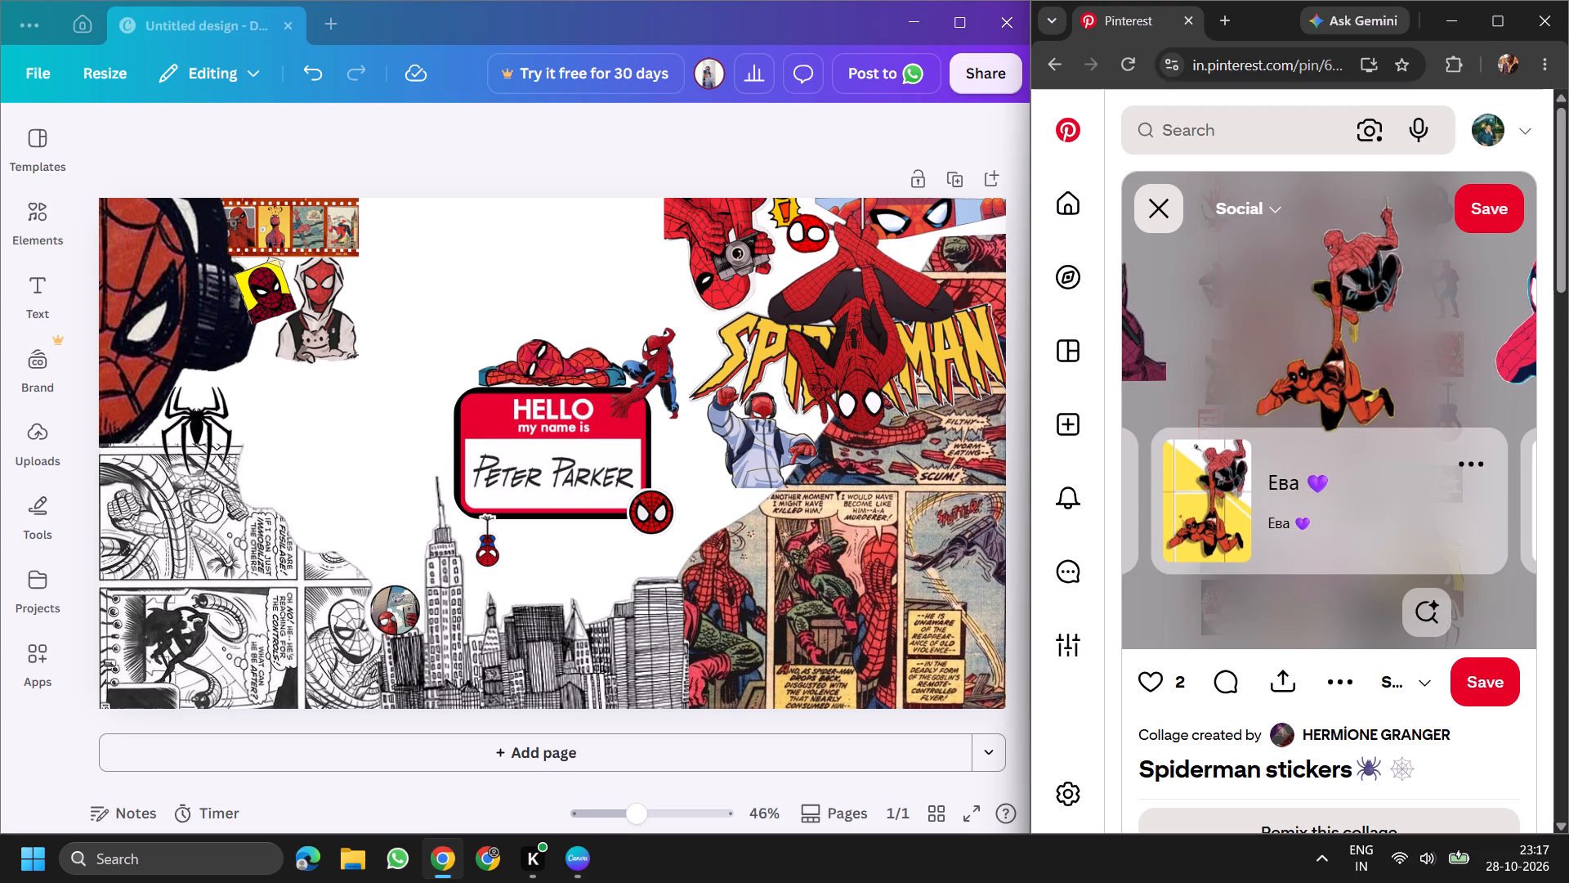
pyautogui.rightClick(1362, 339)
pyautogui.click(1196, 433)
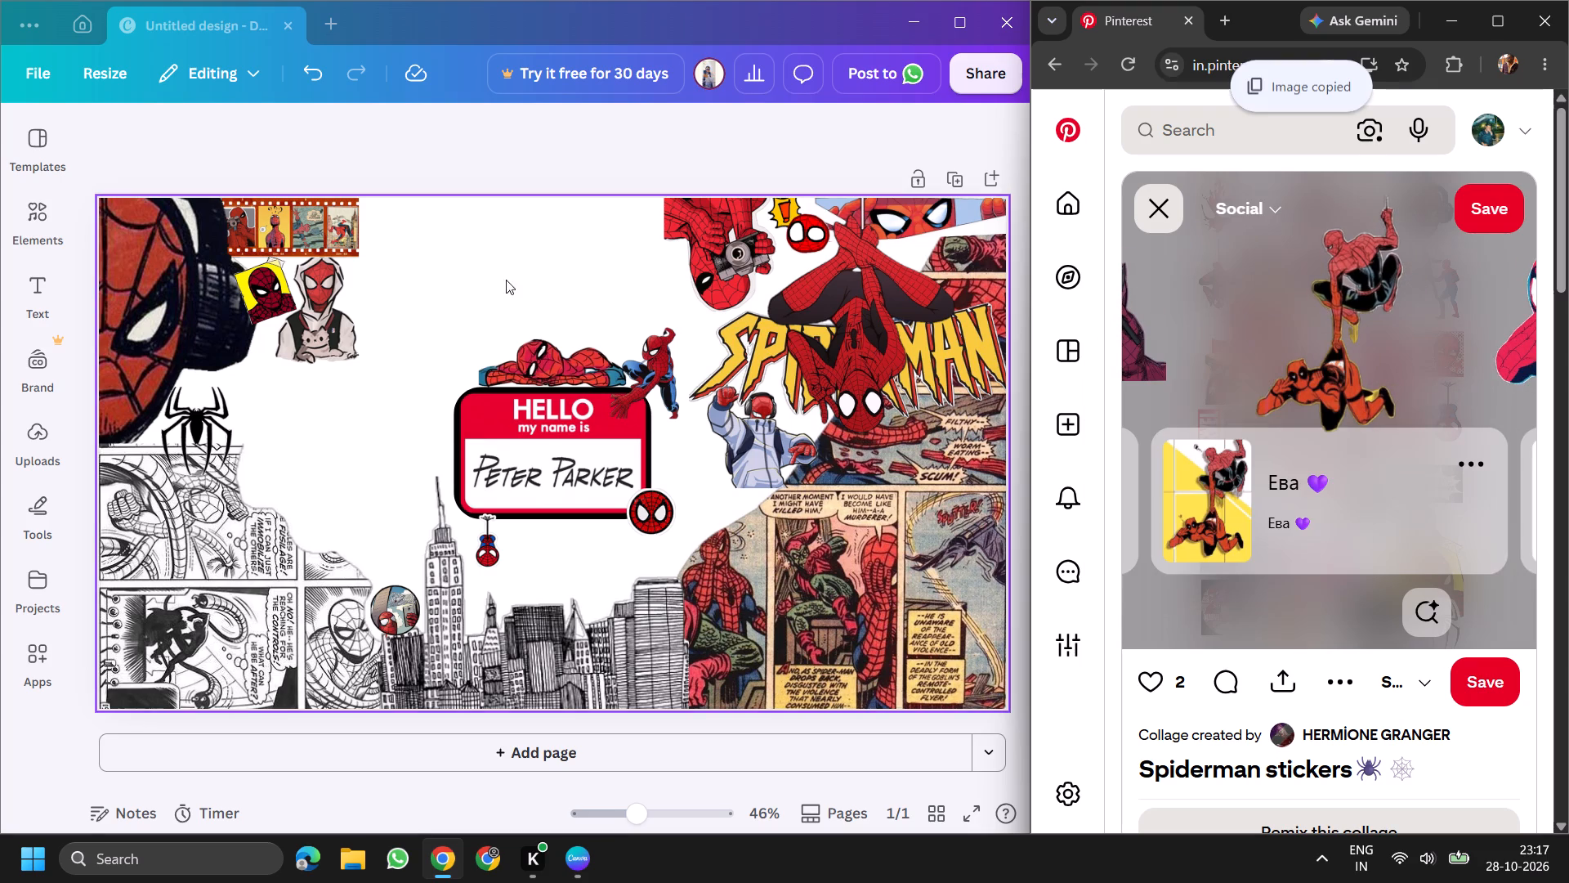
pyautogui.rightClick(466, 244)
pyautogui.click(545, 358)
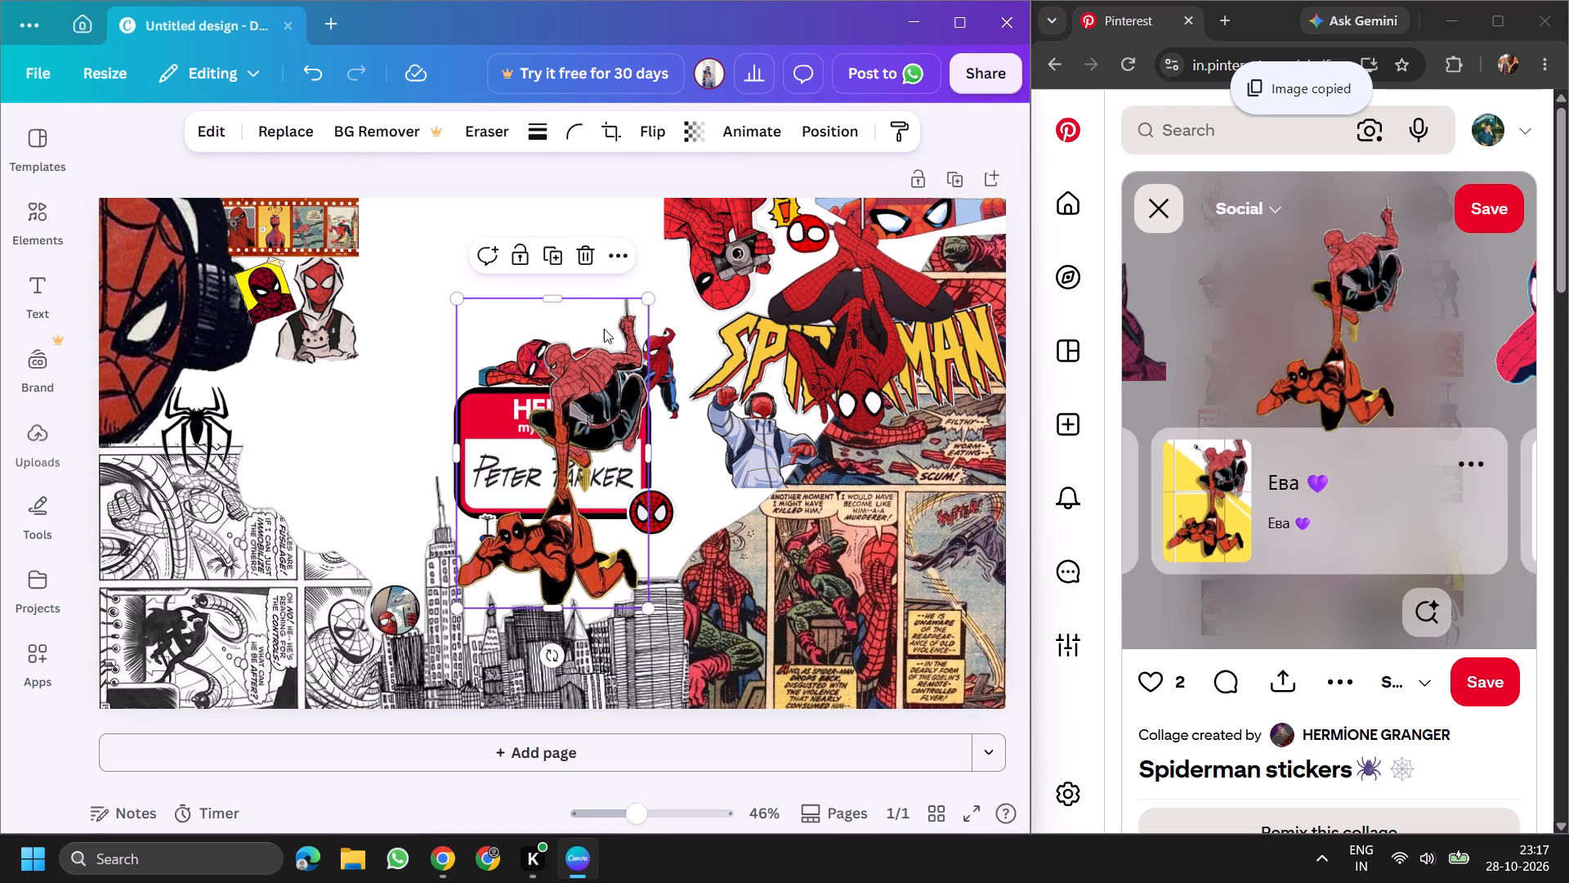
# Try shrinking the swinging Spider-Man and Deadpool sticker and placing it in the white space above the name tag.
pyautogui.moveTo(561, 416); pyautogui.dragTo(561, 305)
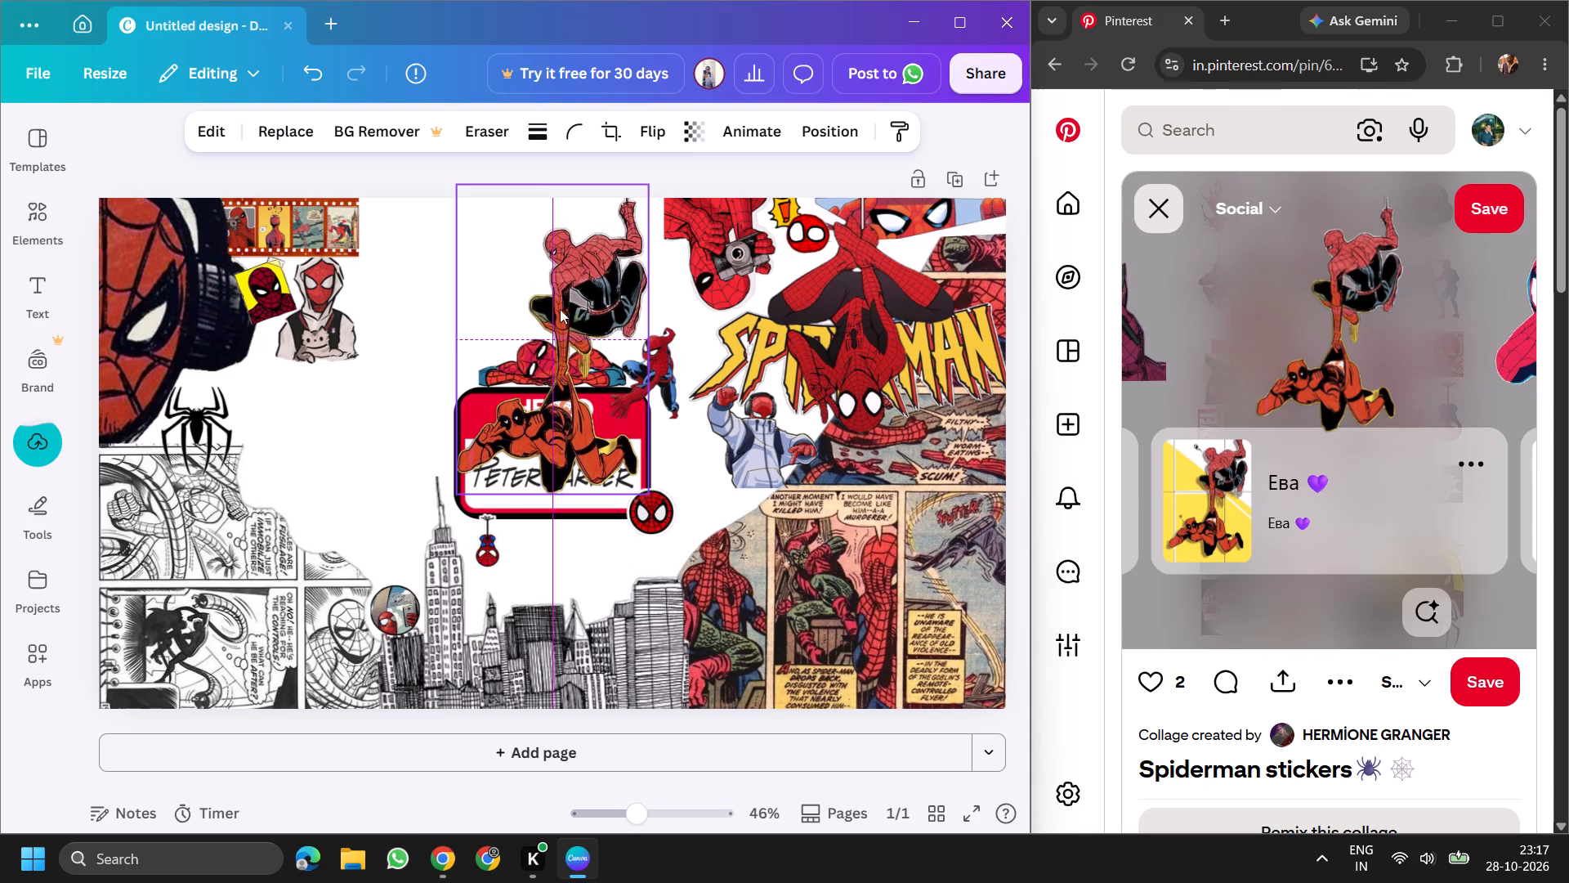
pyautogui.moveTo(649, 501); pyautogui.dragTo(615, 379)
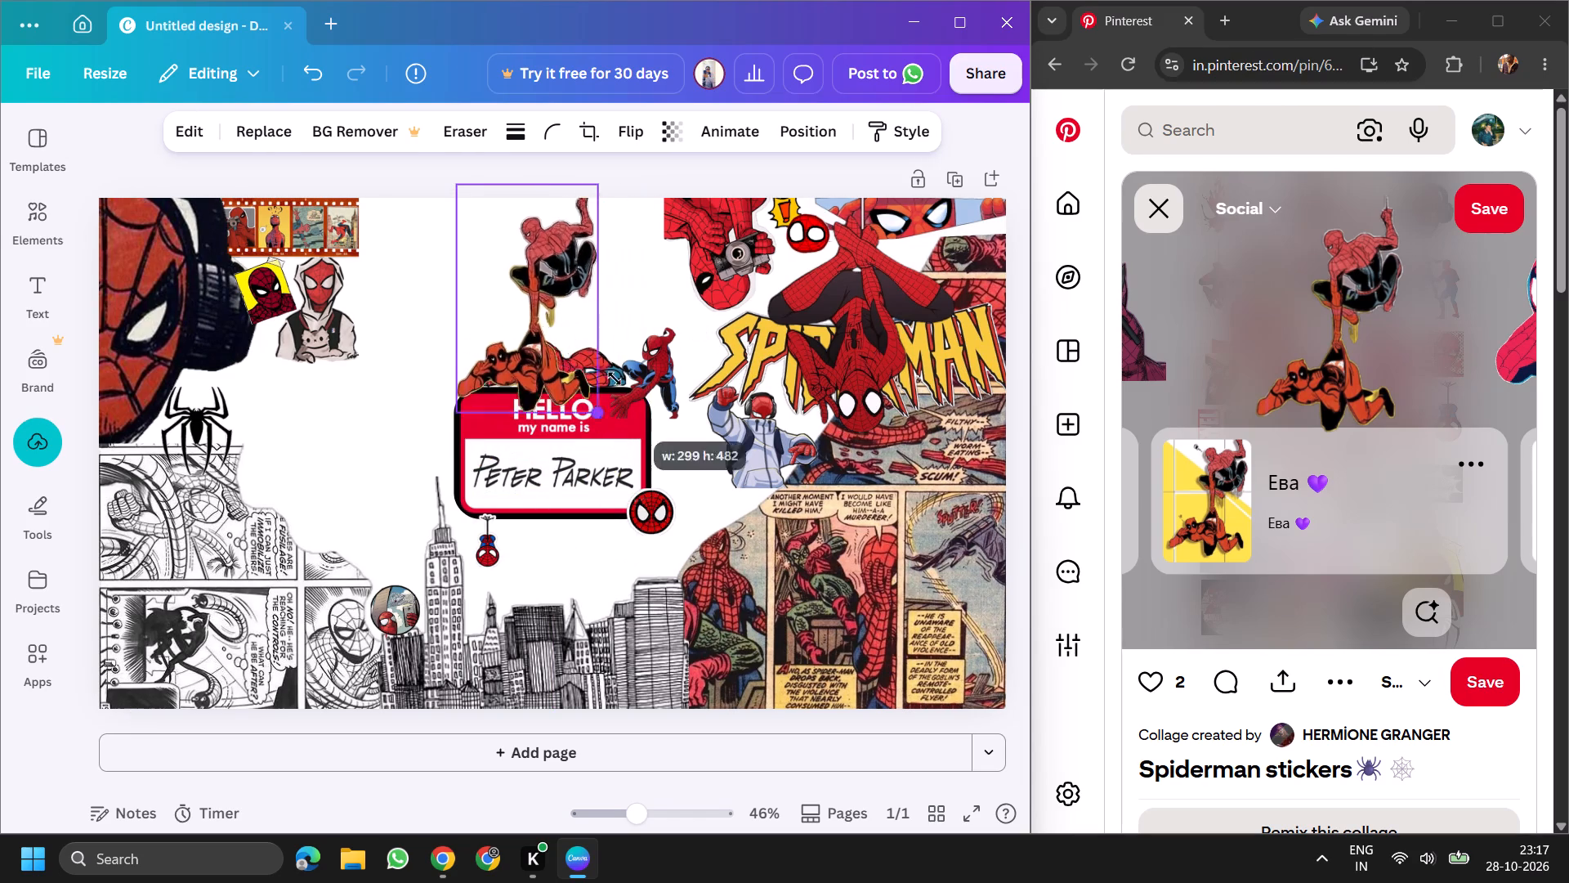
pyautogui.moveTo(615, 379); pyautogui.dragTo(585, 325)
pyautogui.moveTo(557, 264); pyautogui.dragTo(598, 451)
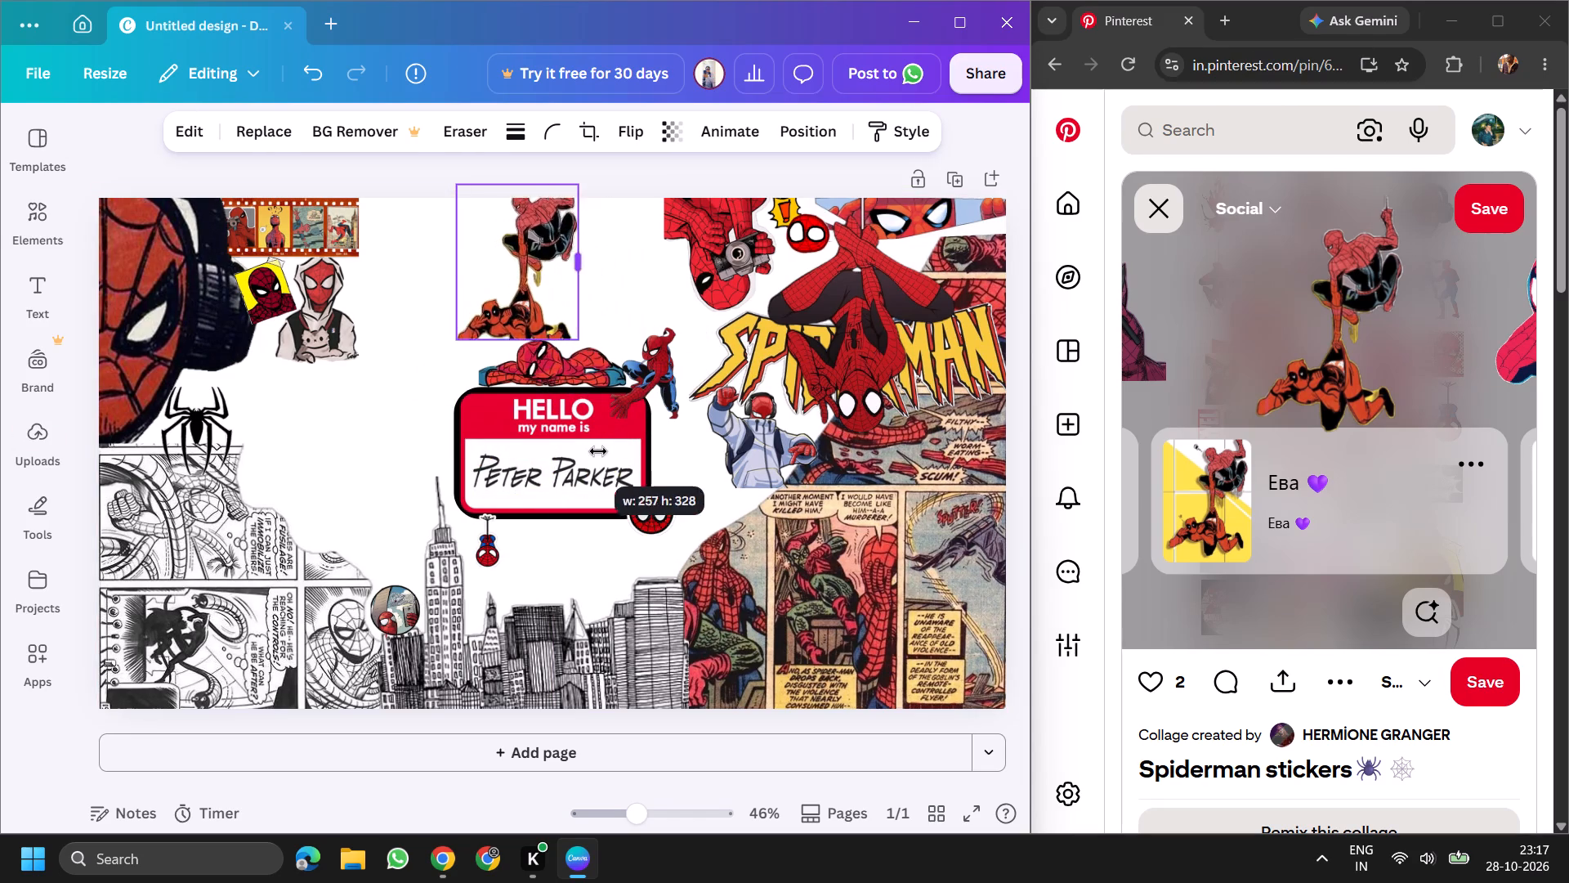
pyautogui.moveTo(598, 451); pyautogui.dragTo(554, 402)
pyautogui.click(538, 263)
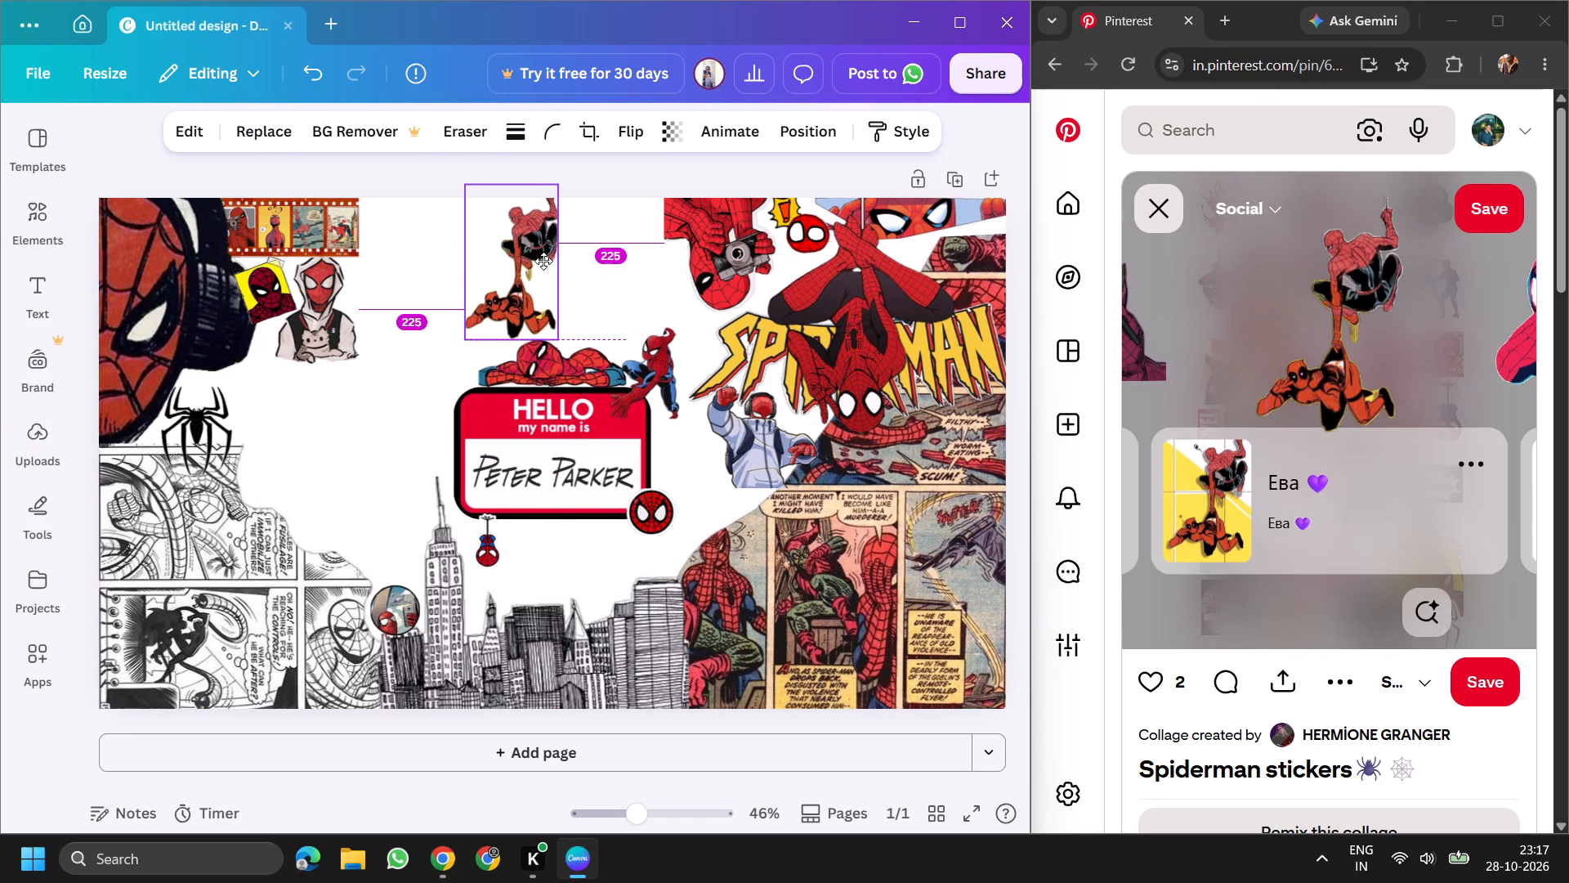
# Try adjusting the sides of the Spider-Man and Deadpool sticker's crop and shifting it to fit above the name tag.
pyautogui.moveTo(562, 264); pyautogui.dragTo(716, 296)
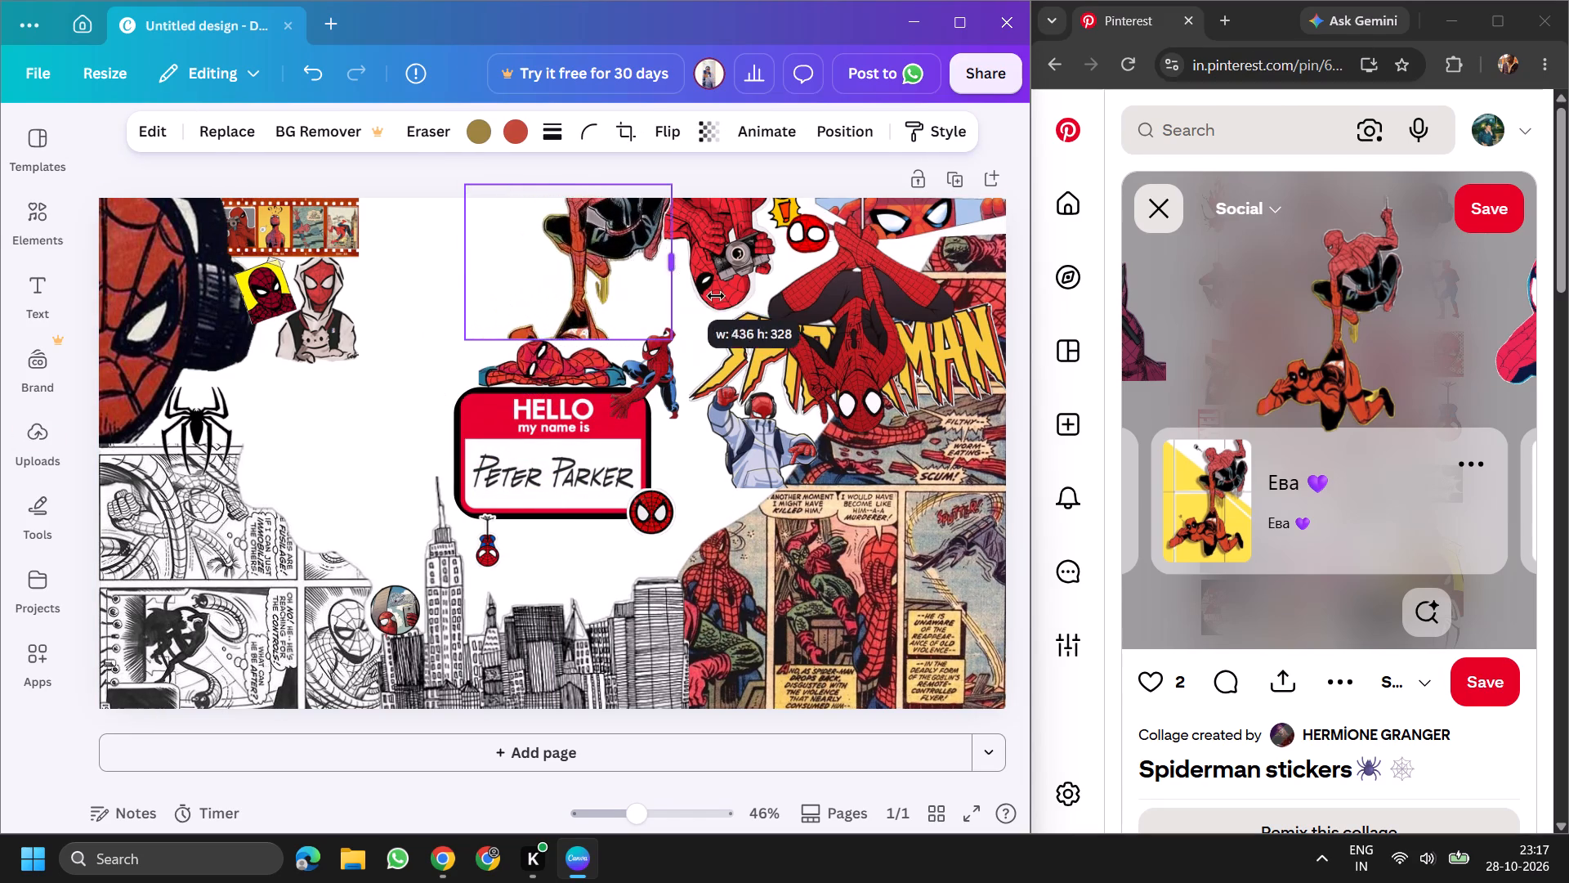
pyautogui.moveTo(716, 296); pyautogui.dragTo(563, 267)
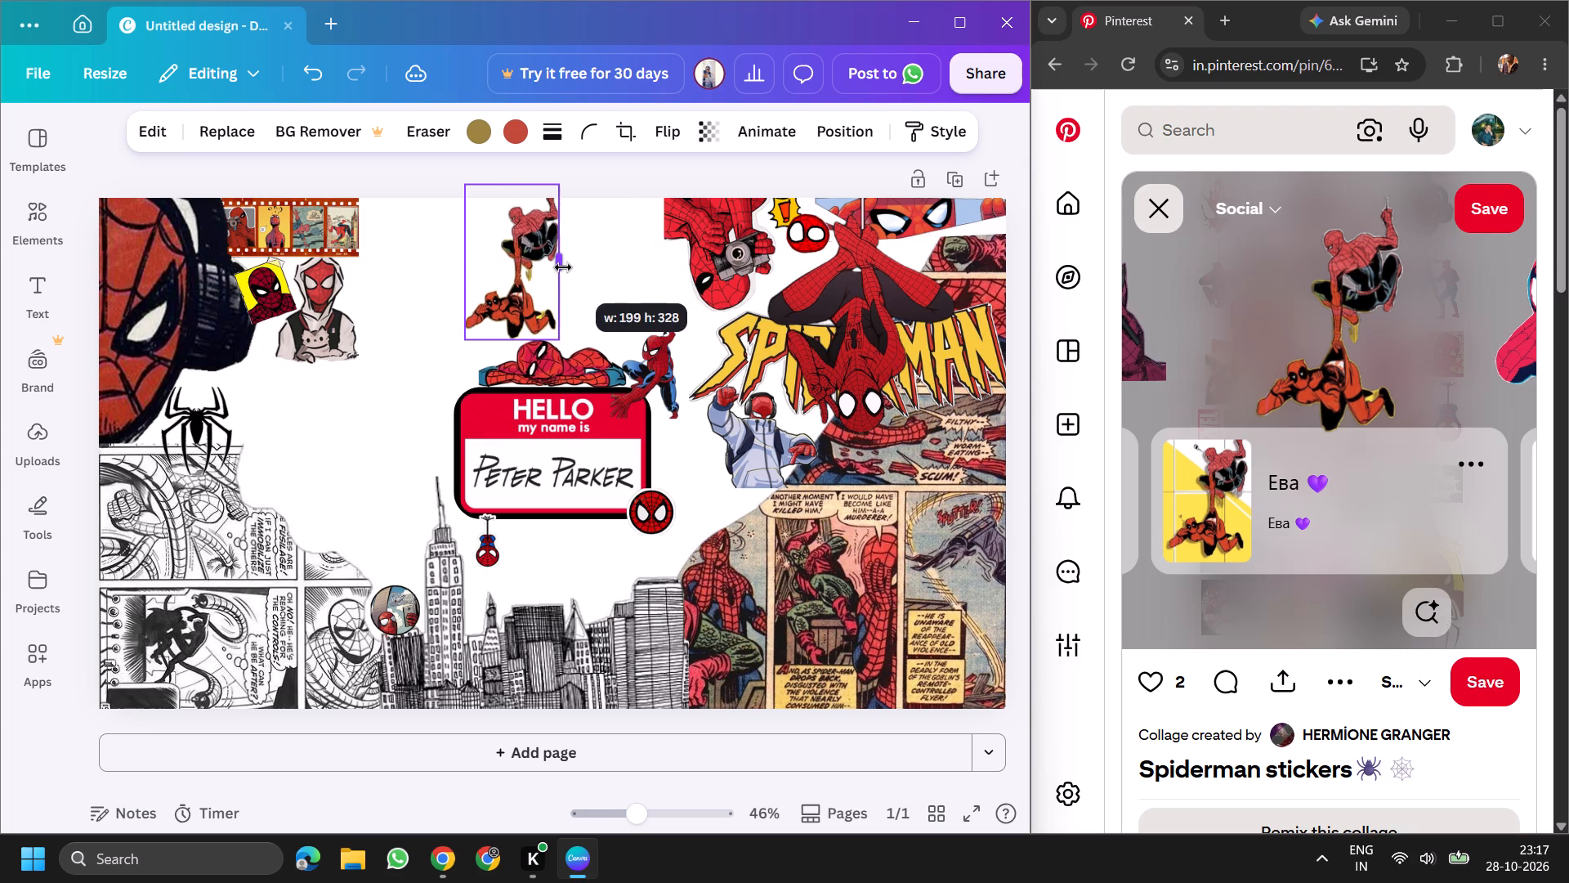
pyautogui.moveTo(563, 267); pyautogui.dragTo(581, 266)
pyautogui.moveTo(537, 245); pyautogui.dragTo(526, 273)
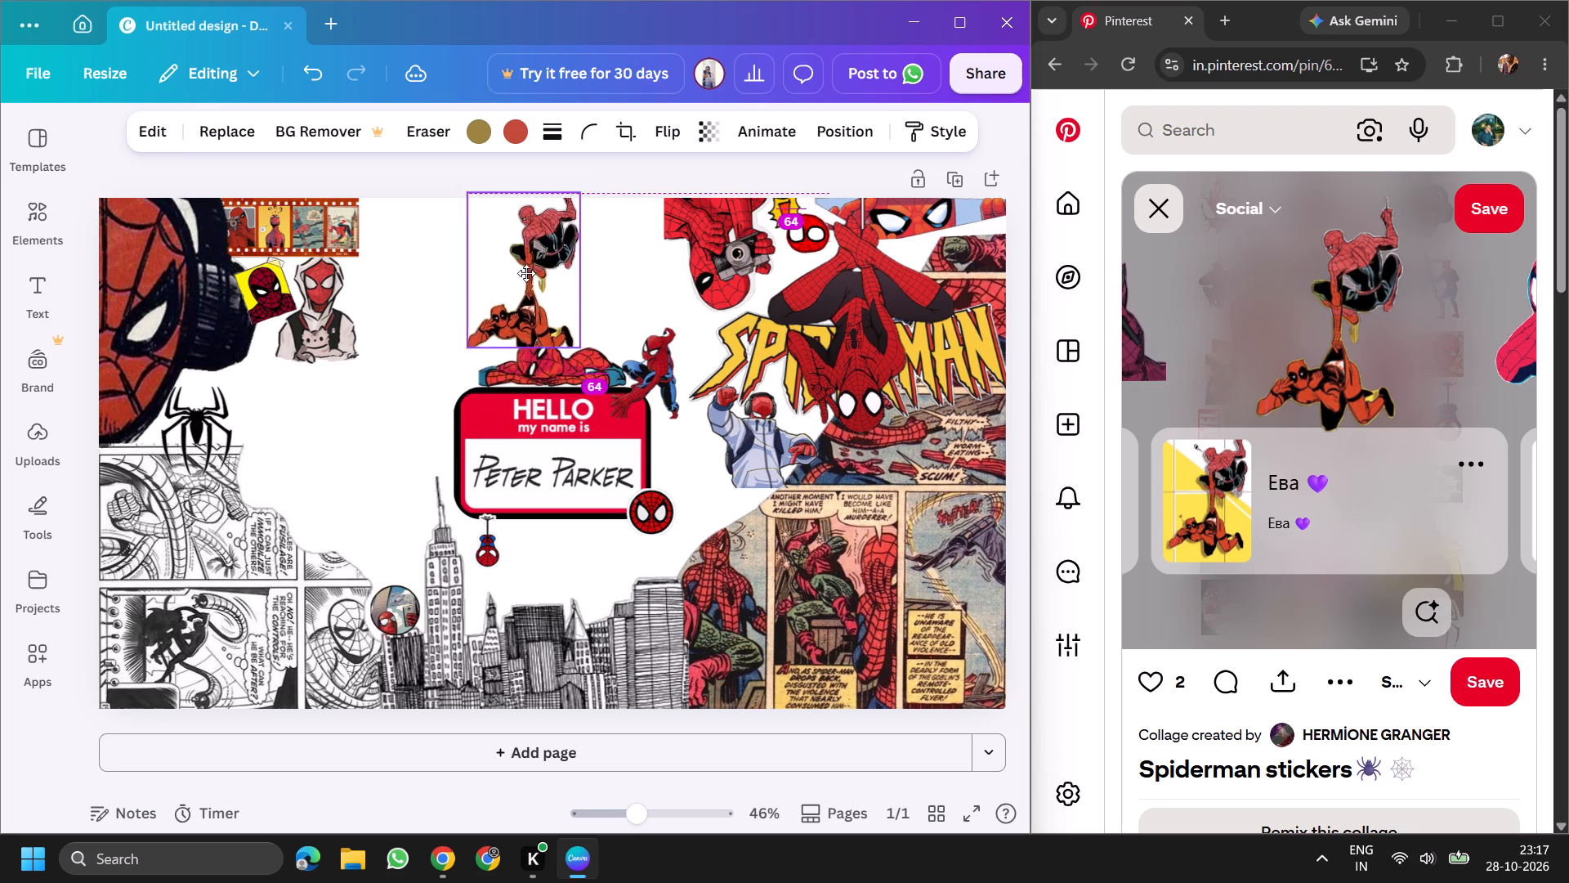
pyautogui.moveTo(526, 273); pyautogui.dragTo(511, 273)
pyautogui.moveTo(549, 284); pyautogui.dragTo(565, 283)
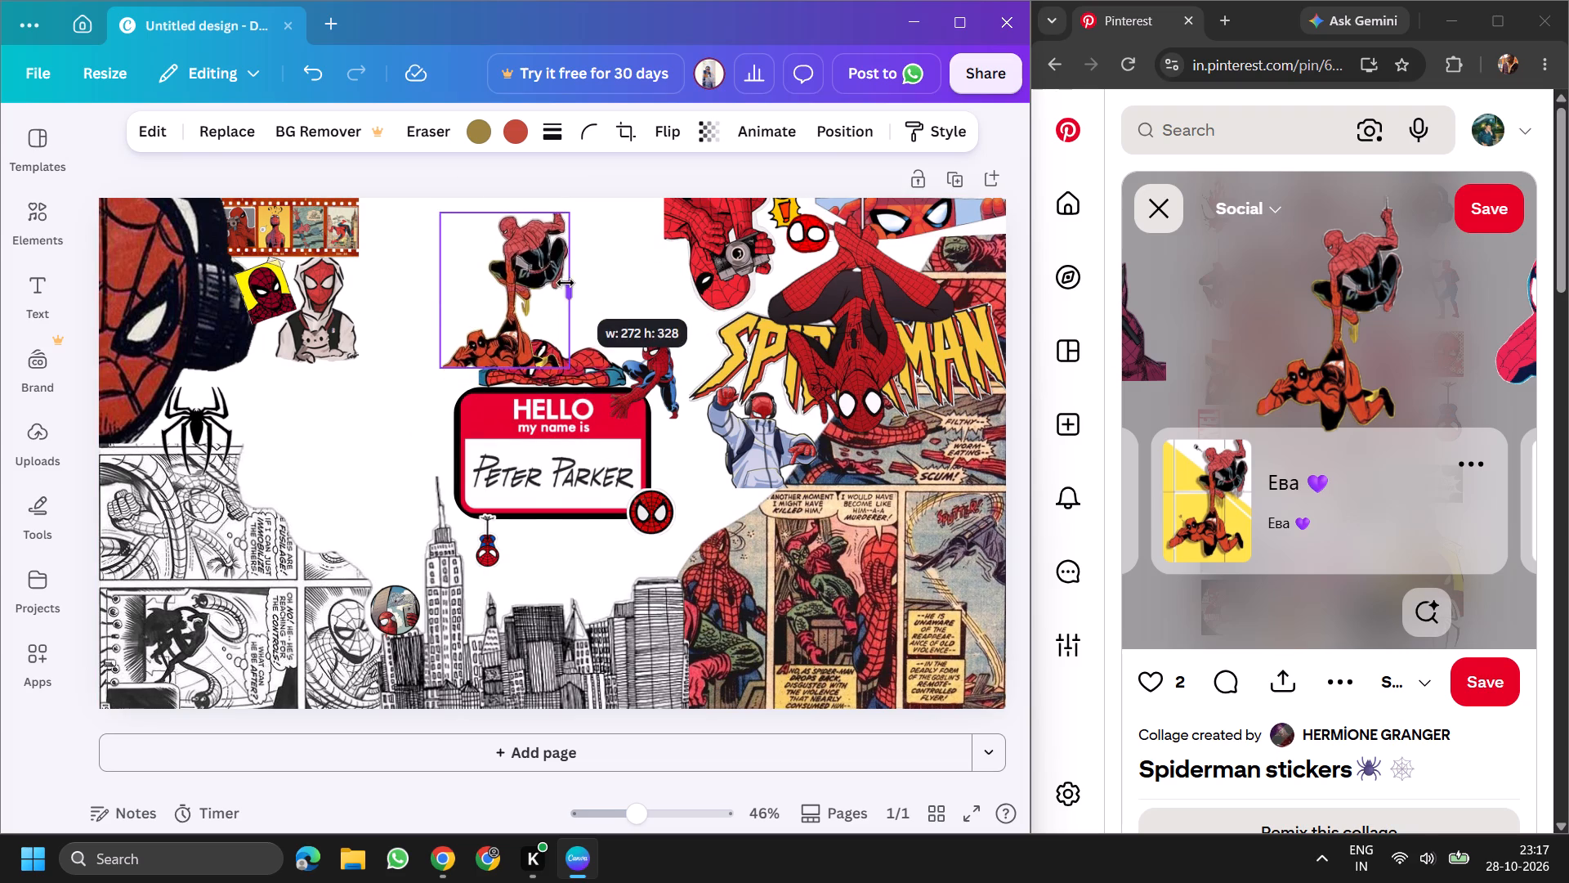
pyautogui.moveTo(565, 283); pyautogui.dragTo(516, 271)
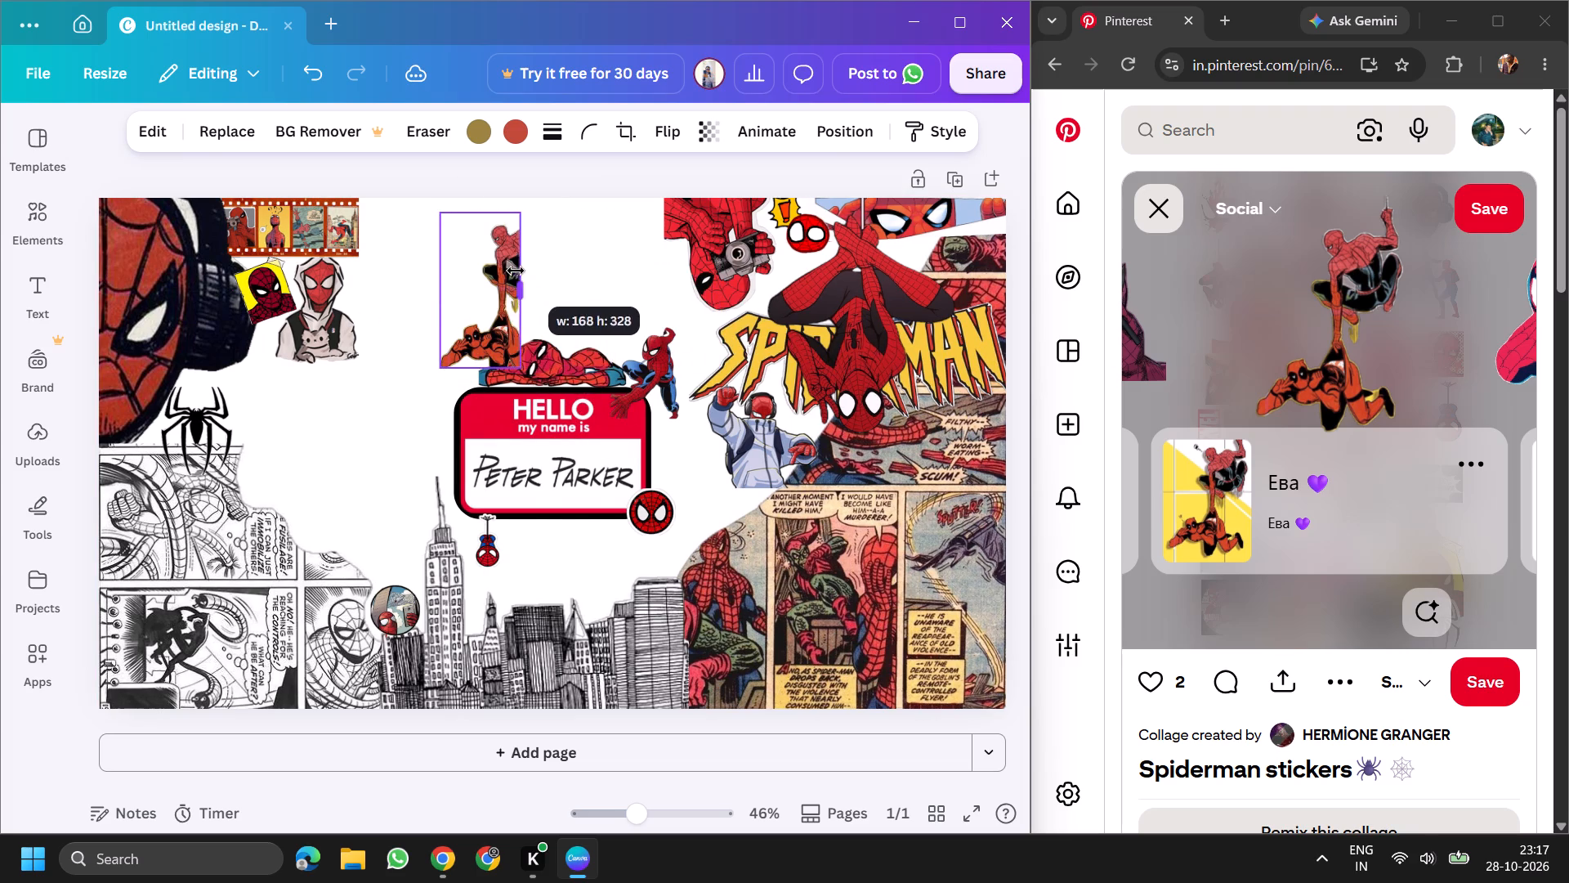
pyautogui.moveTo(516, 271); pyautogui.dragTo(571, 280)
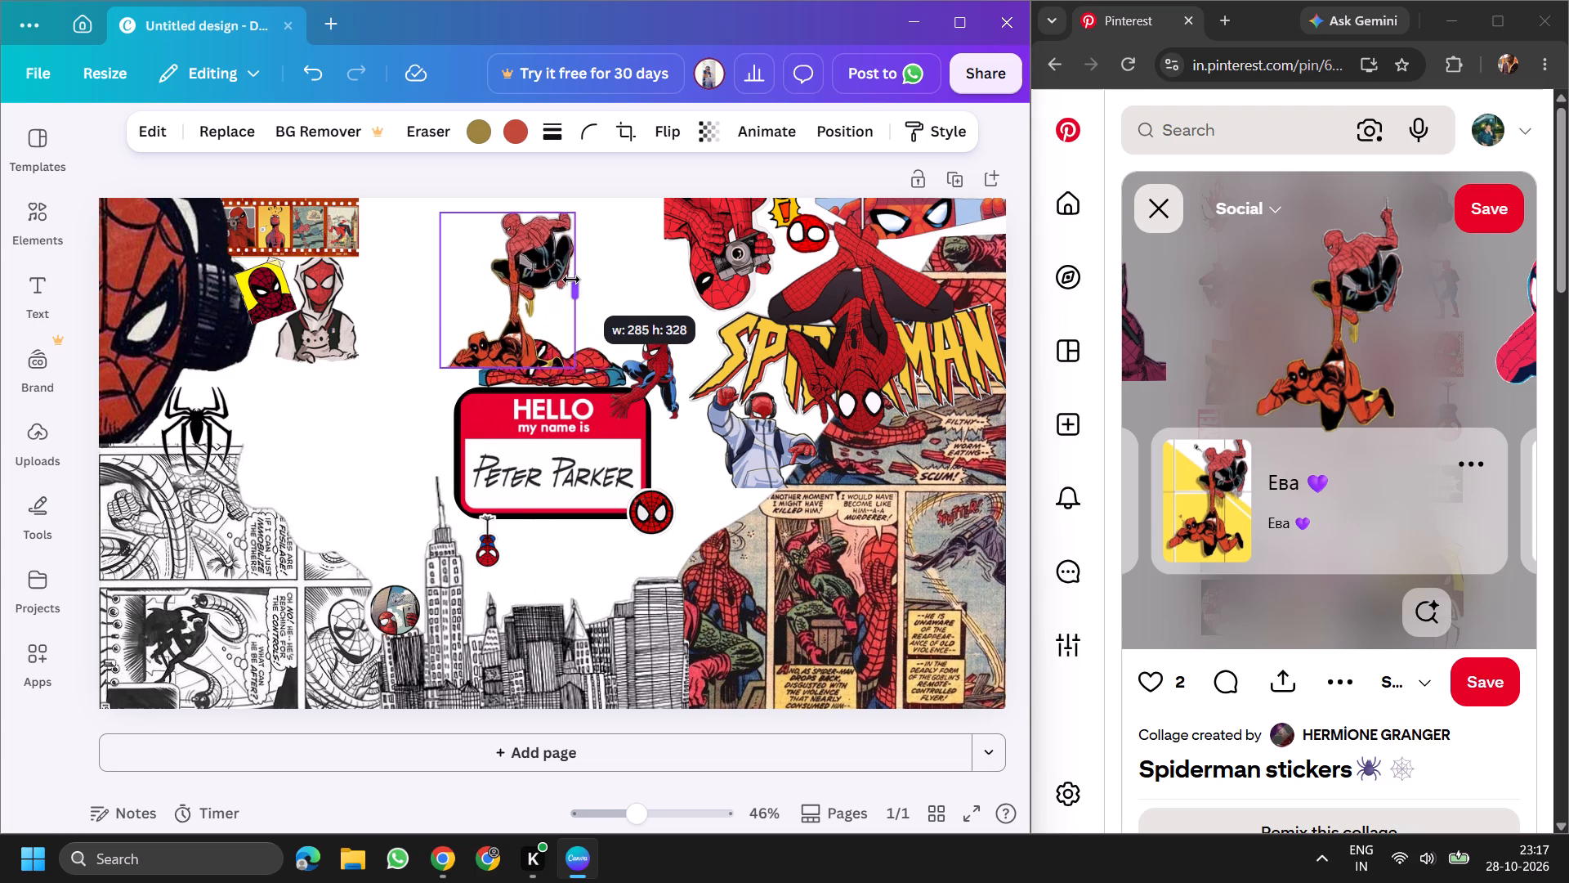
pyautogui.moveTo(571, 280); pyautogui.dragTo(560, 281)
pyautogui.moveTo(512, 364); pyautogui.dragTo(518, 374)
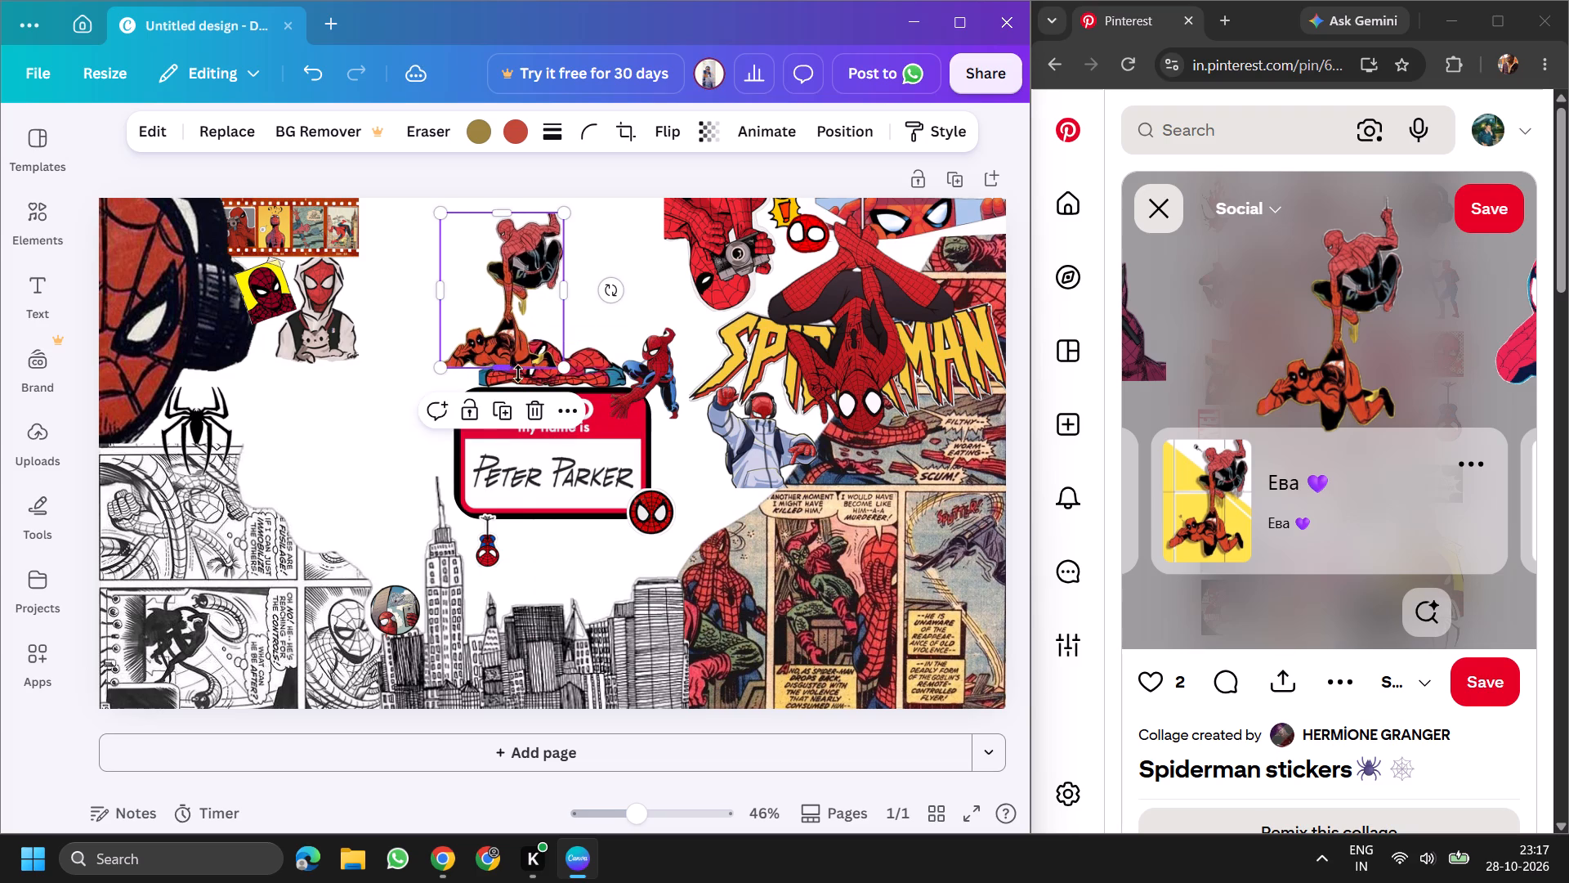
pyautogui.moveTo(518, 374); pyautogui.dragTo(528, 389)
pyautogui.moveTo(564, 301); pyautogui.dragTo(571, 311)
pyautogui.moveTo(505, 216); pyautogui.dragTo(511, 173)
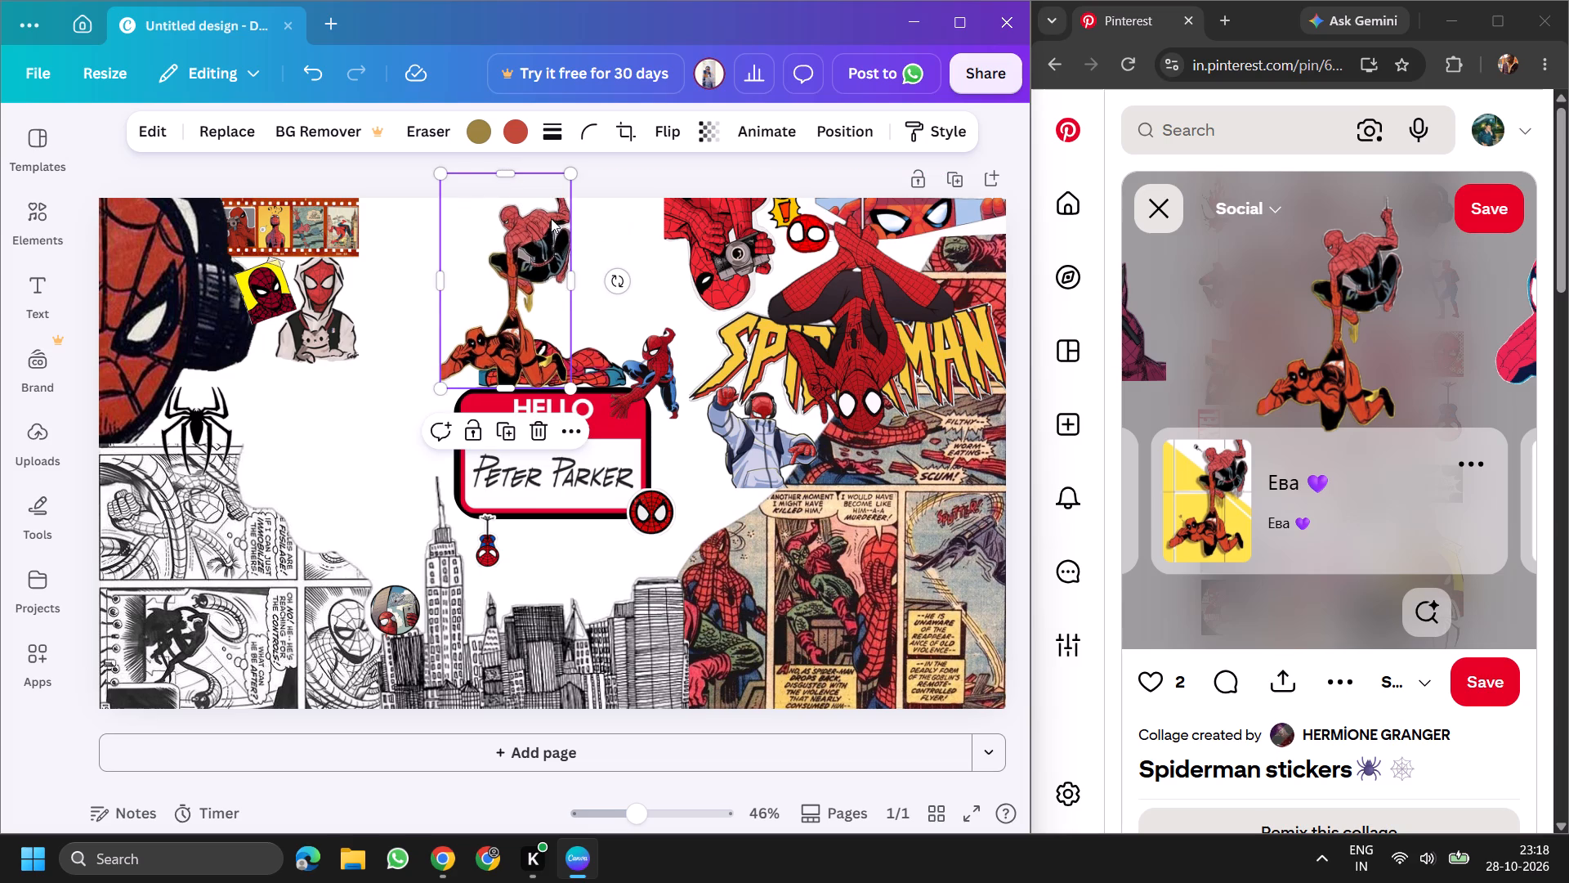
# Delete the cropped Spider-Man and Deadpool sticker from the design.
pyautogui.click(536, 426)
# Paste the Spider-Man and Deadpool sticker again, shrink it and place it below the name tag beside the small hanging Spider-Man.
pyautogui.rightClick(543, 273)
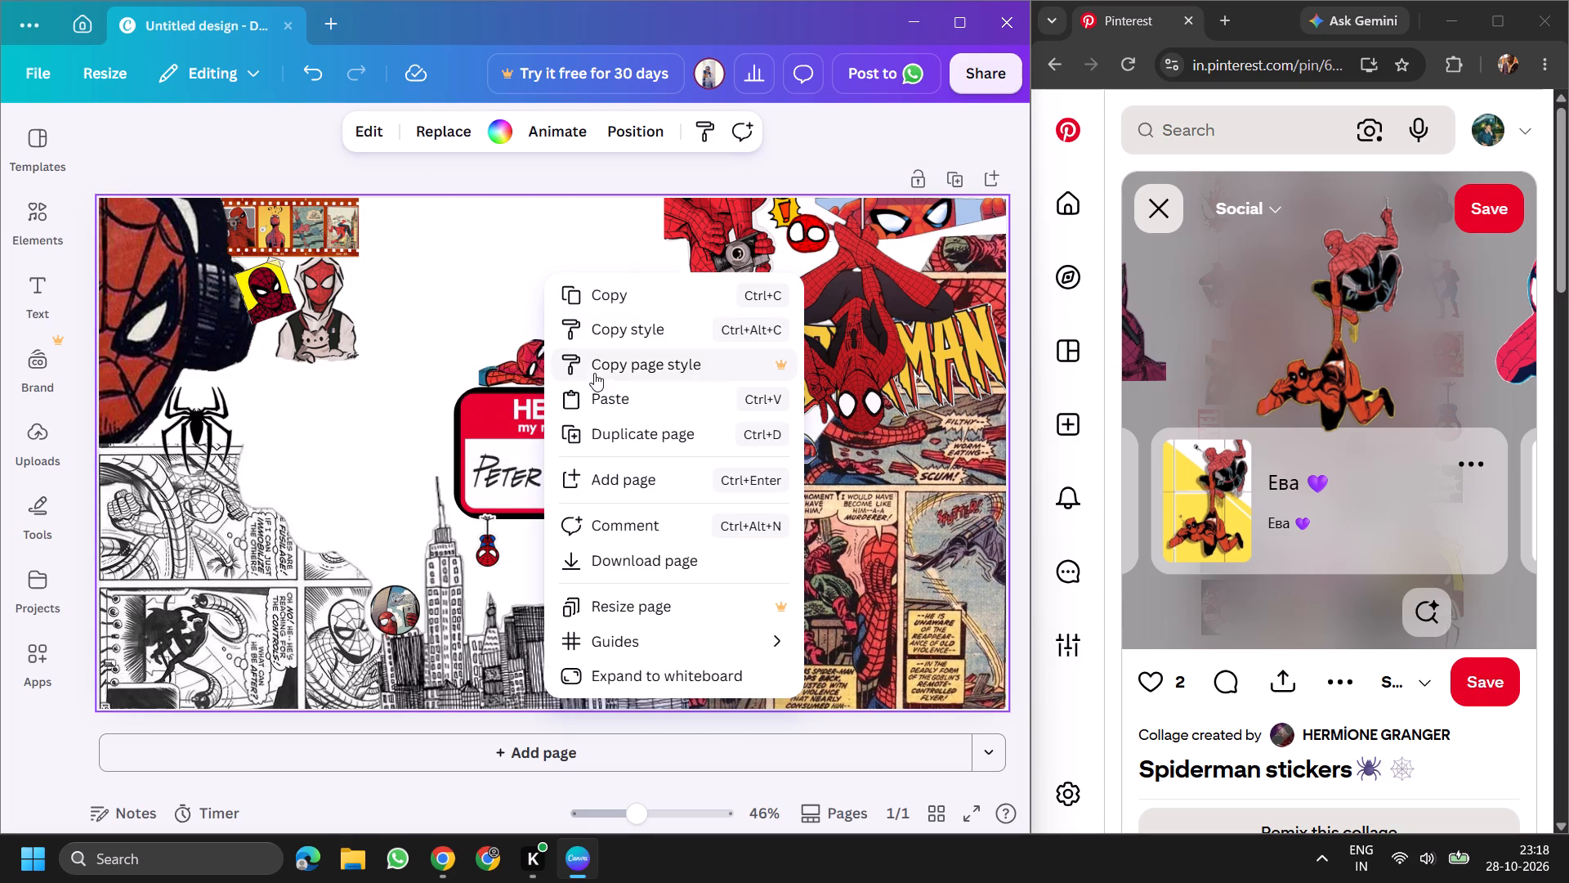
pyautogui.click(591, 392)
pyautogui.moveTo(554, 441); pyautogui.dragTo(543, 556)
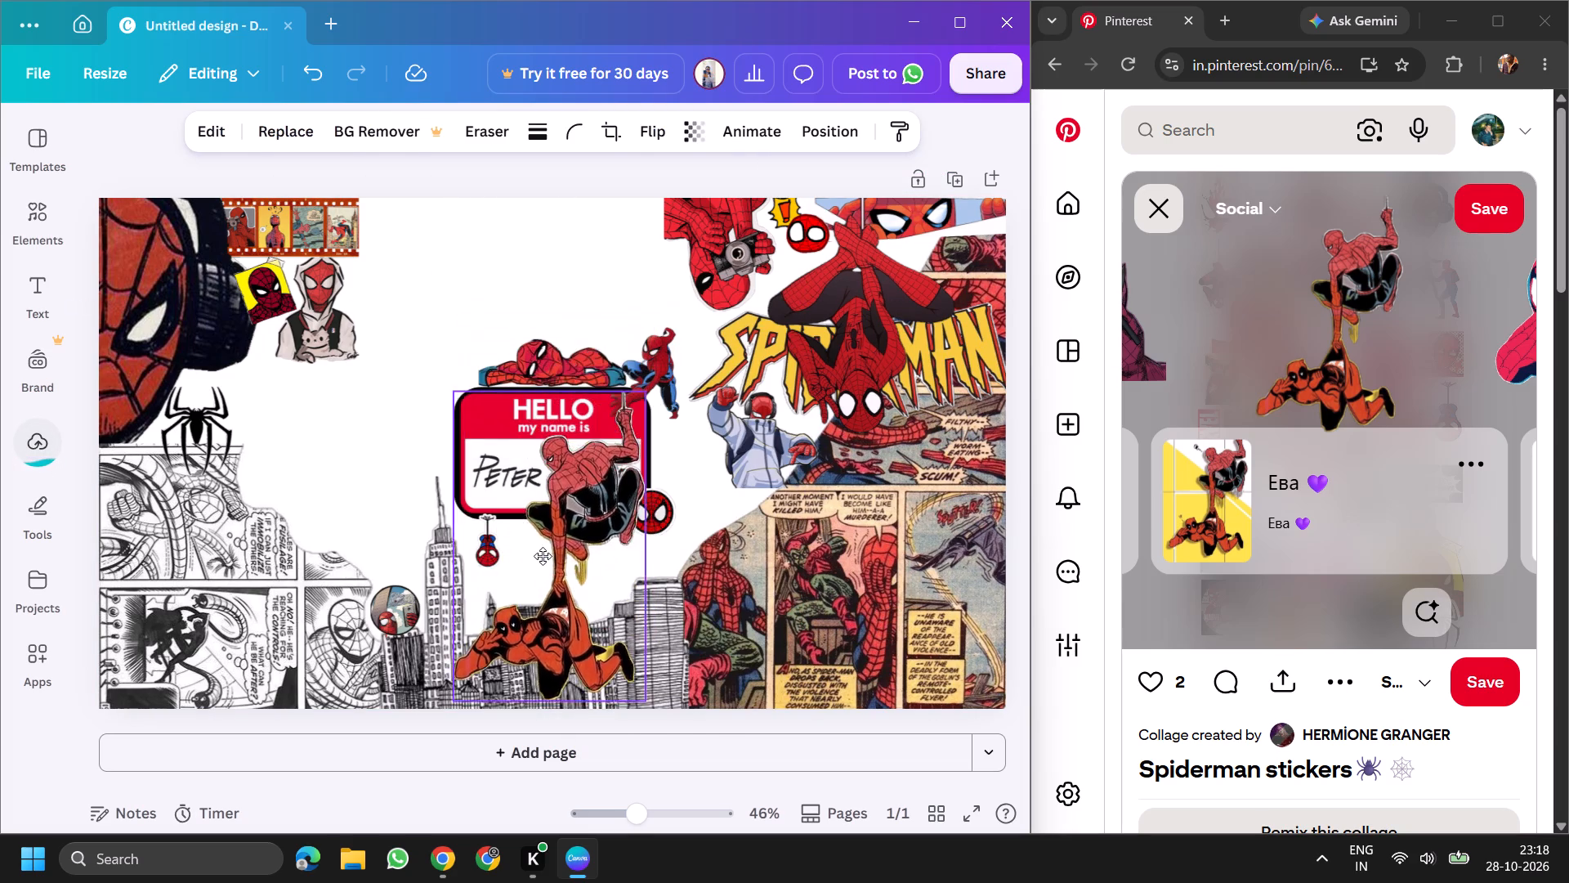
pyautogui.moveTo(543, 556); pyautogui.dragTo(553, 313)
pyautogui.moveTo(648, 481); pyautogui.dragTo(575, 229)
pyautogui.moveTo(491, 223); pyautogui.dragTo(567, 594)
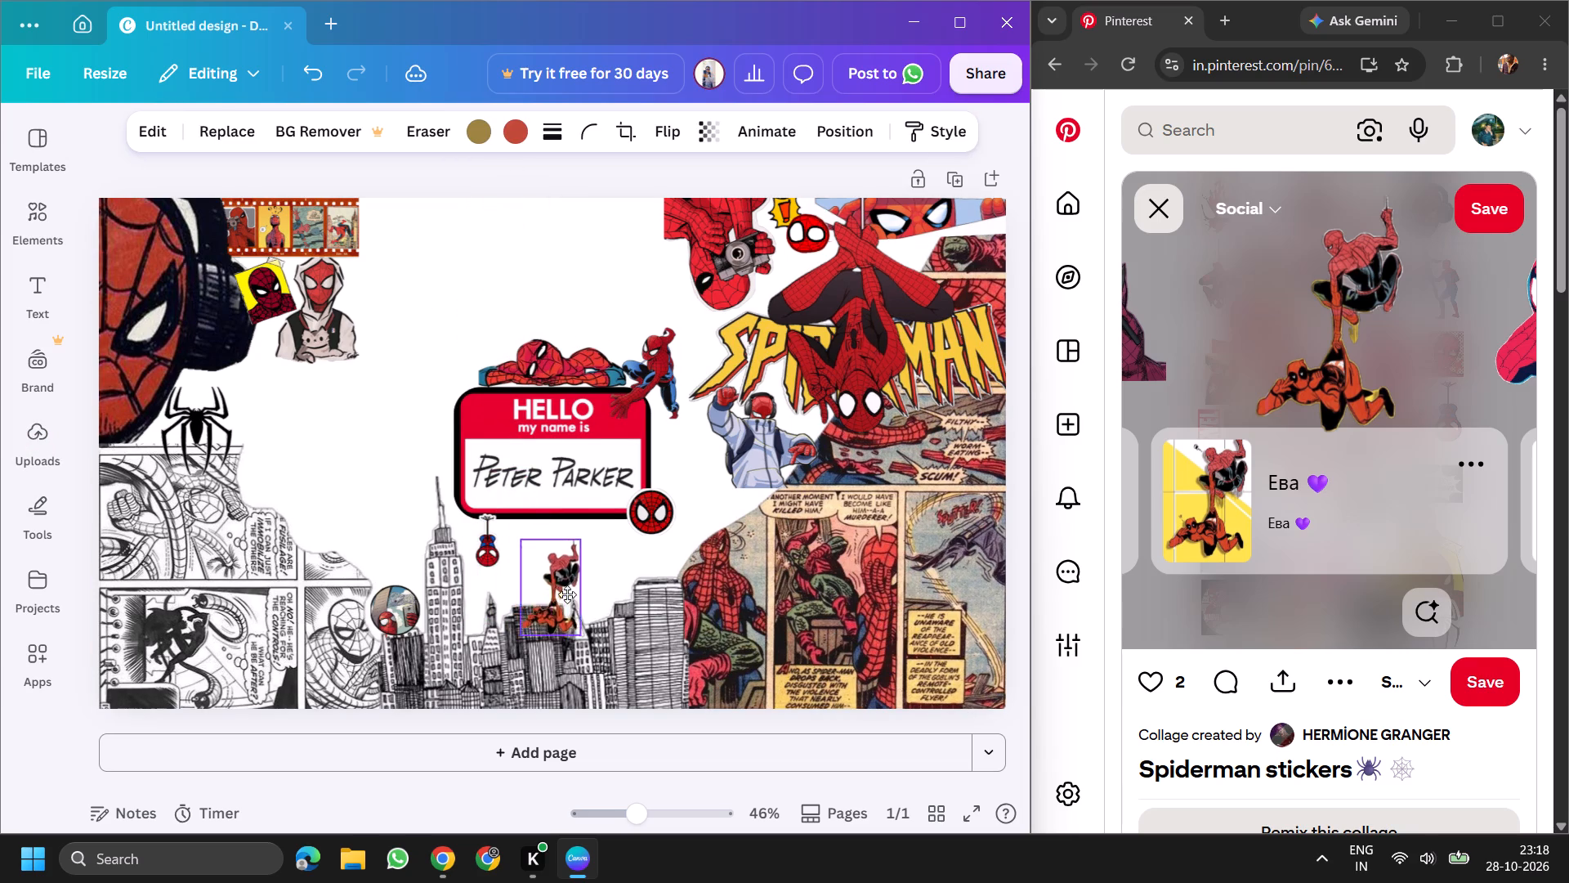
pyautogui.moveTo(567, 594); pyautogui.dragTo(543, 562)
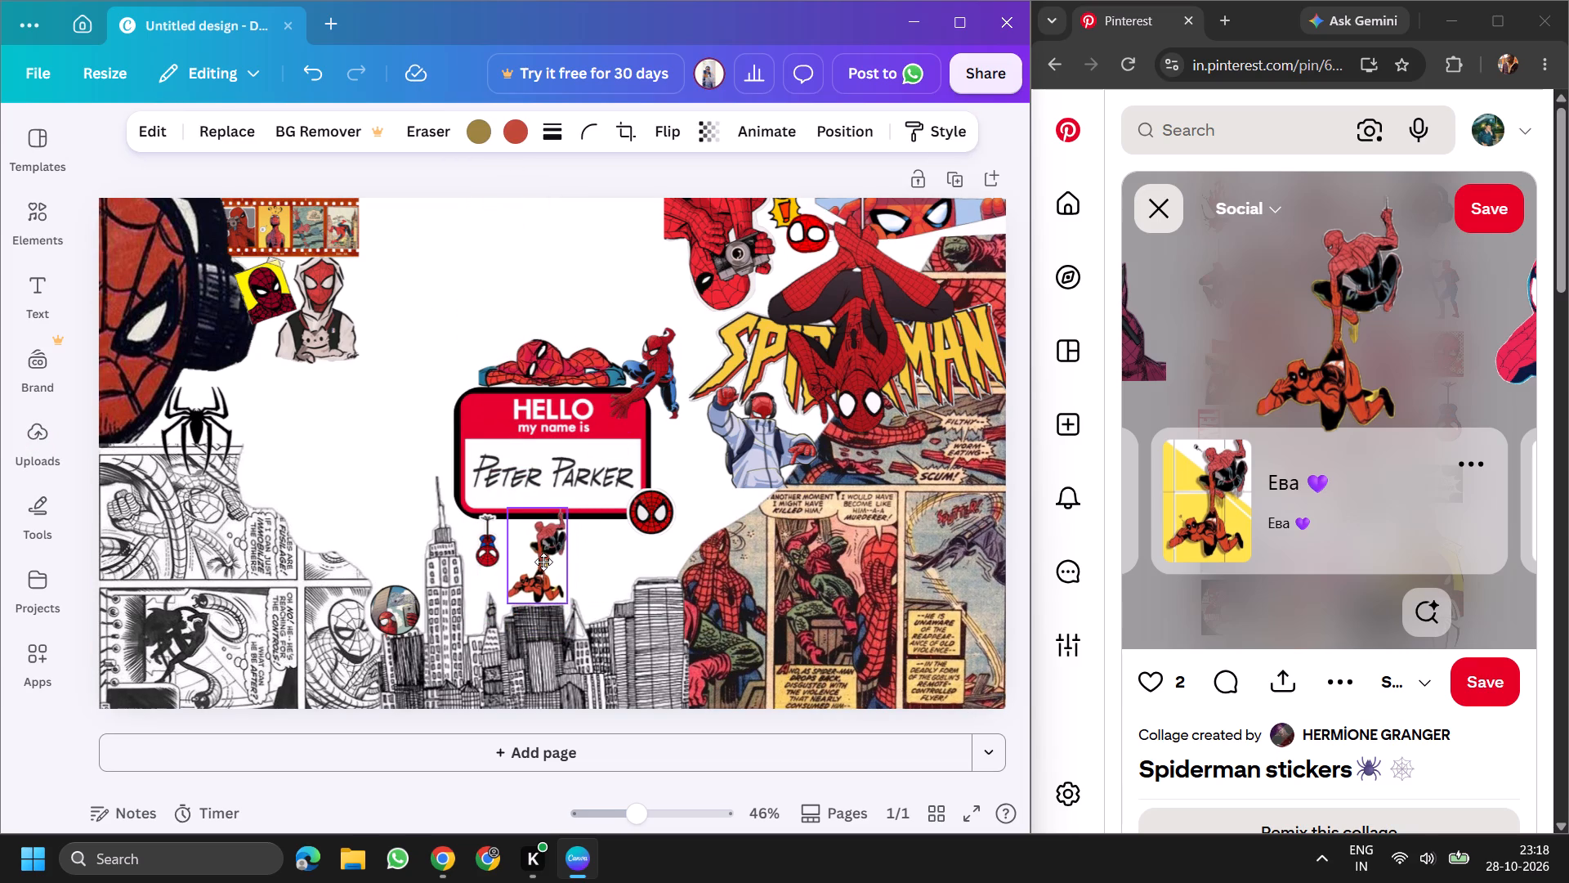
pyautogui.moveTo(543, 562); pyautogui.dragTo(514, 558)
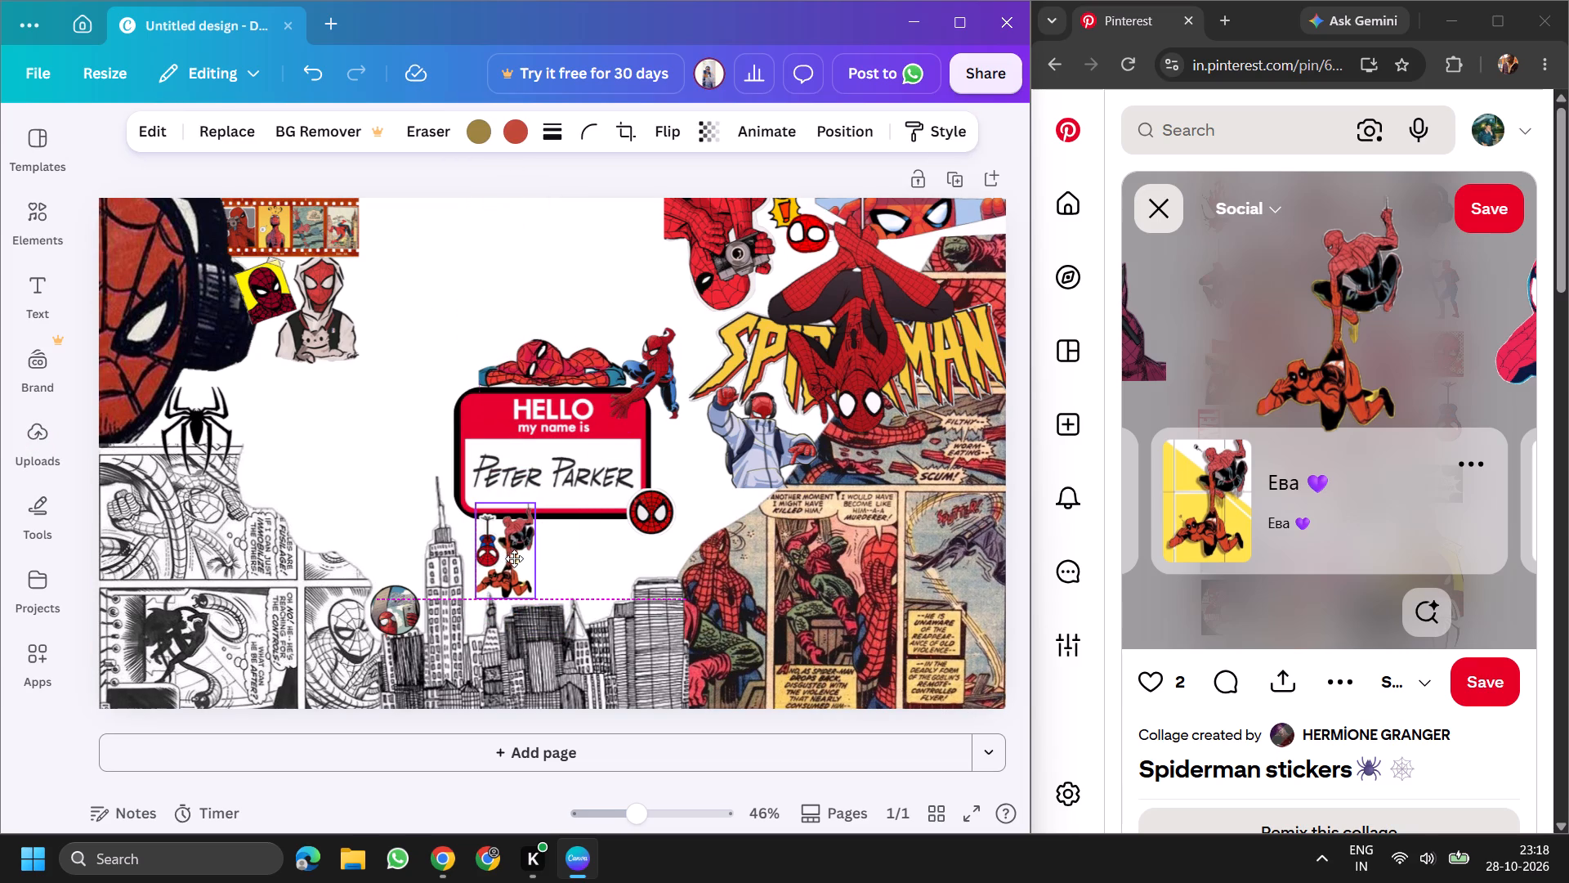
pyautogui.moveTo(514, 558); pyautogui.dragTo(516, 564)
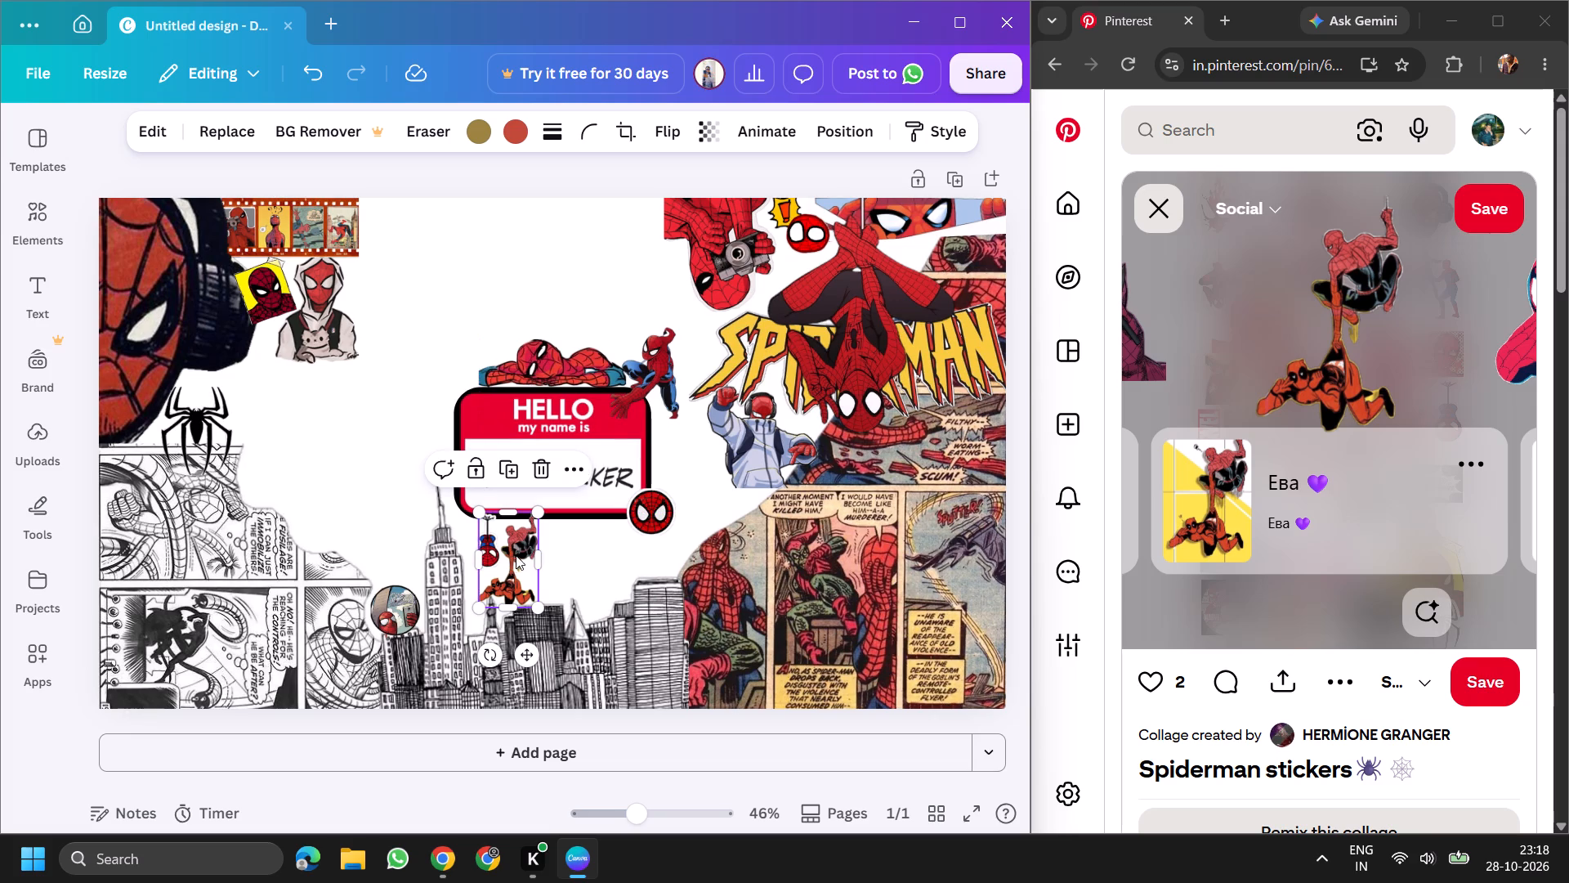
pyautogui.click(610, 565)
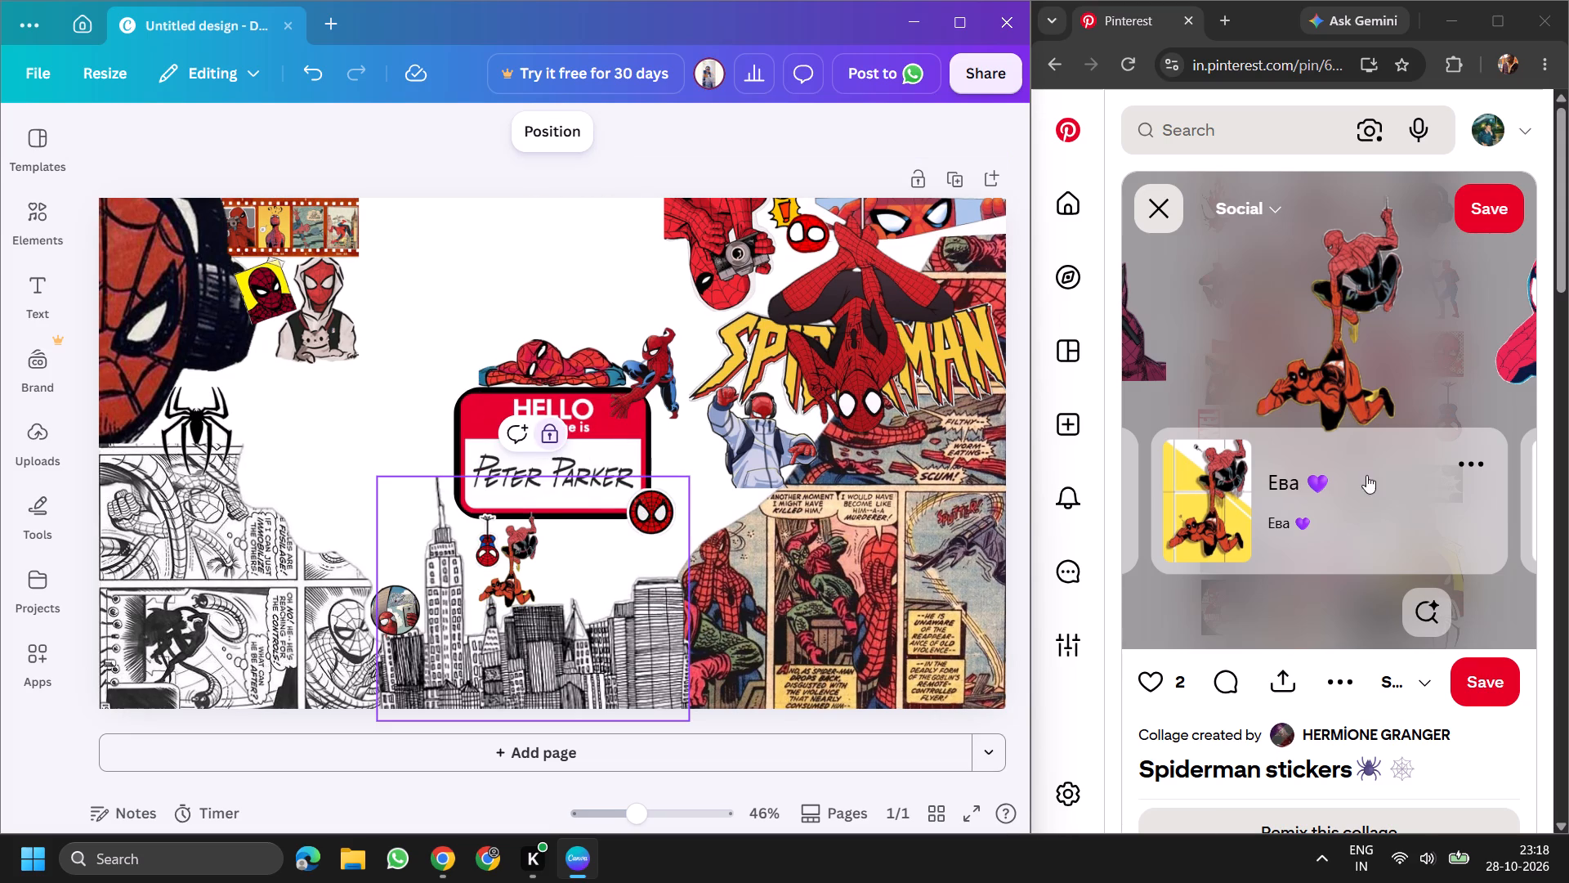
# Copy the red Spider-Man bust sticker from the Pinterest collage and paste it into the Canva design.
pyautogui.click(1525, 352)
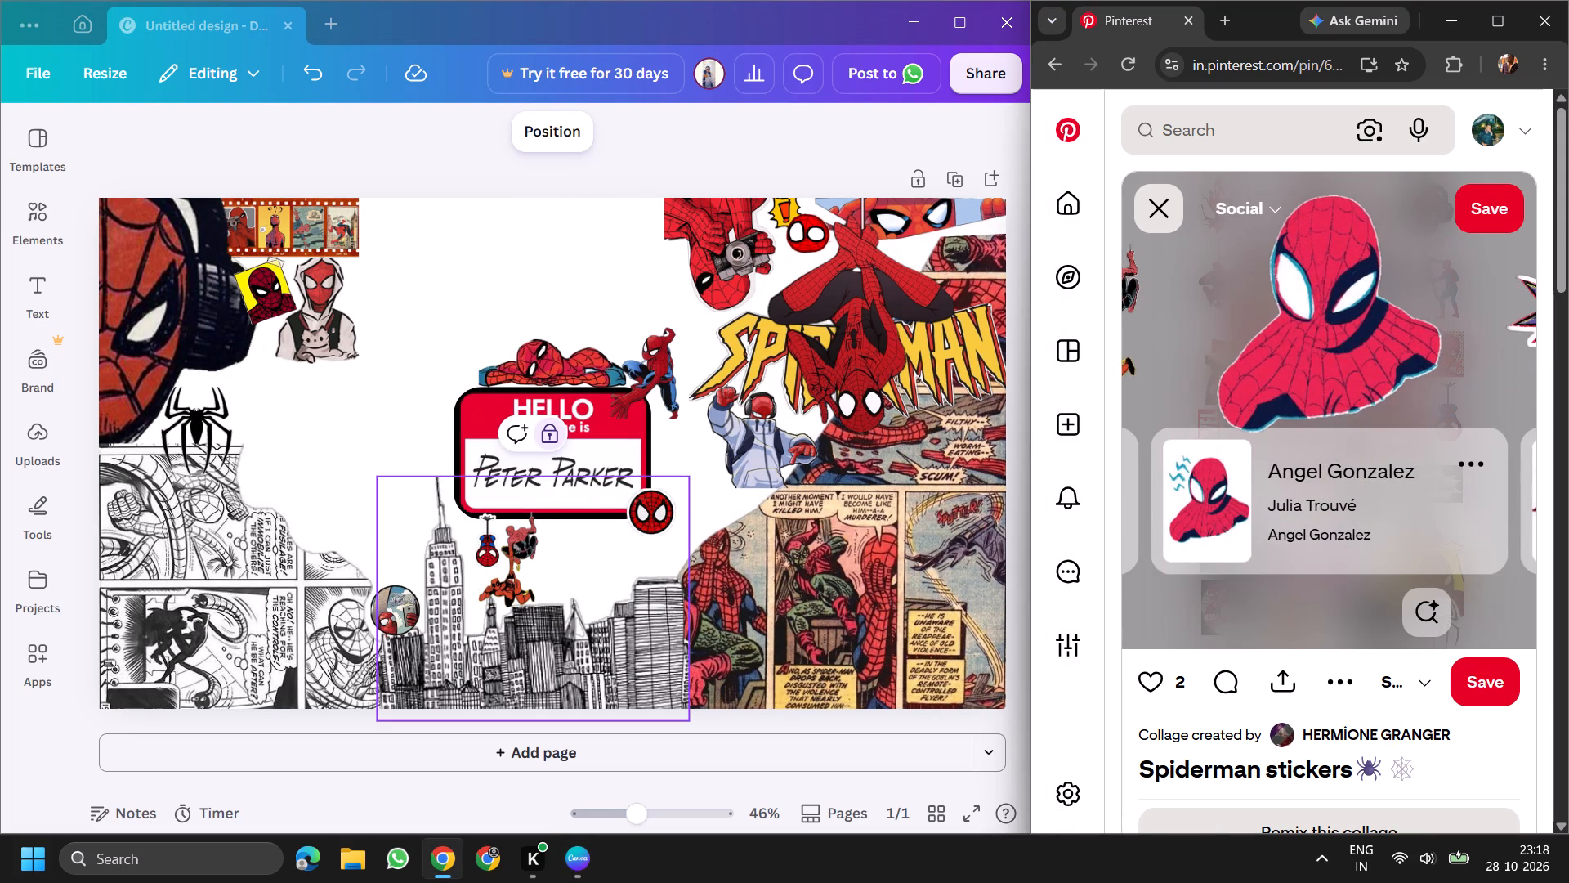
pyautogui.rightClick(1309, 362)
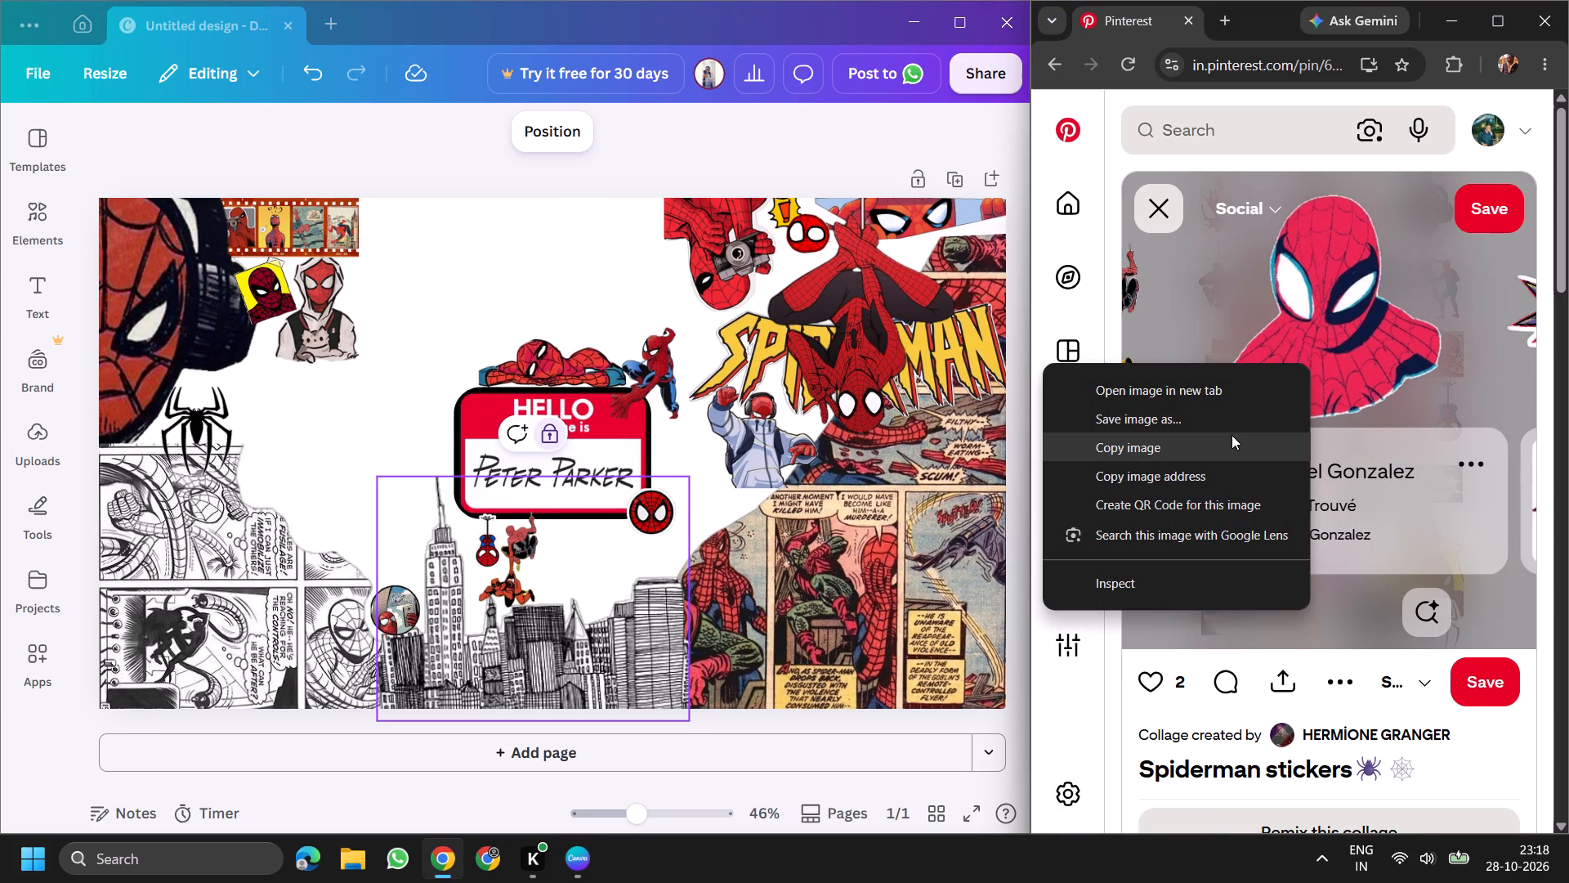
pyautogui.click(1231, 435)
pyautogui.rightClick(390, 224)
pyautogui.click(493, 343)
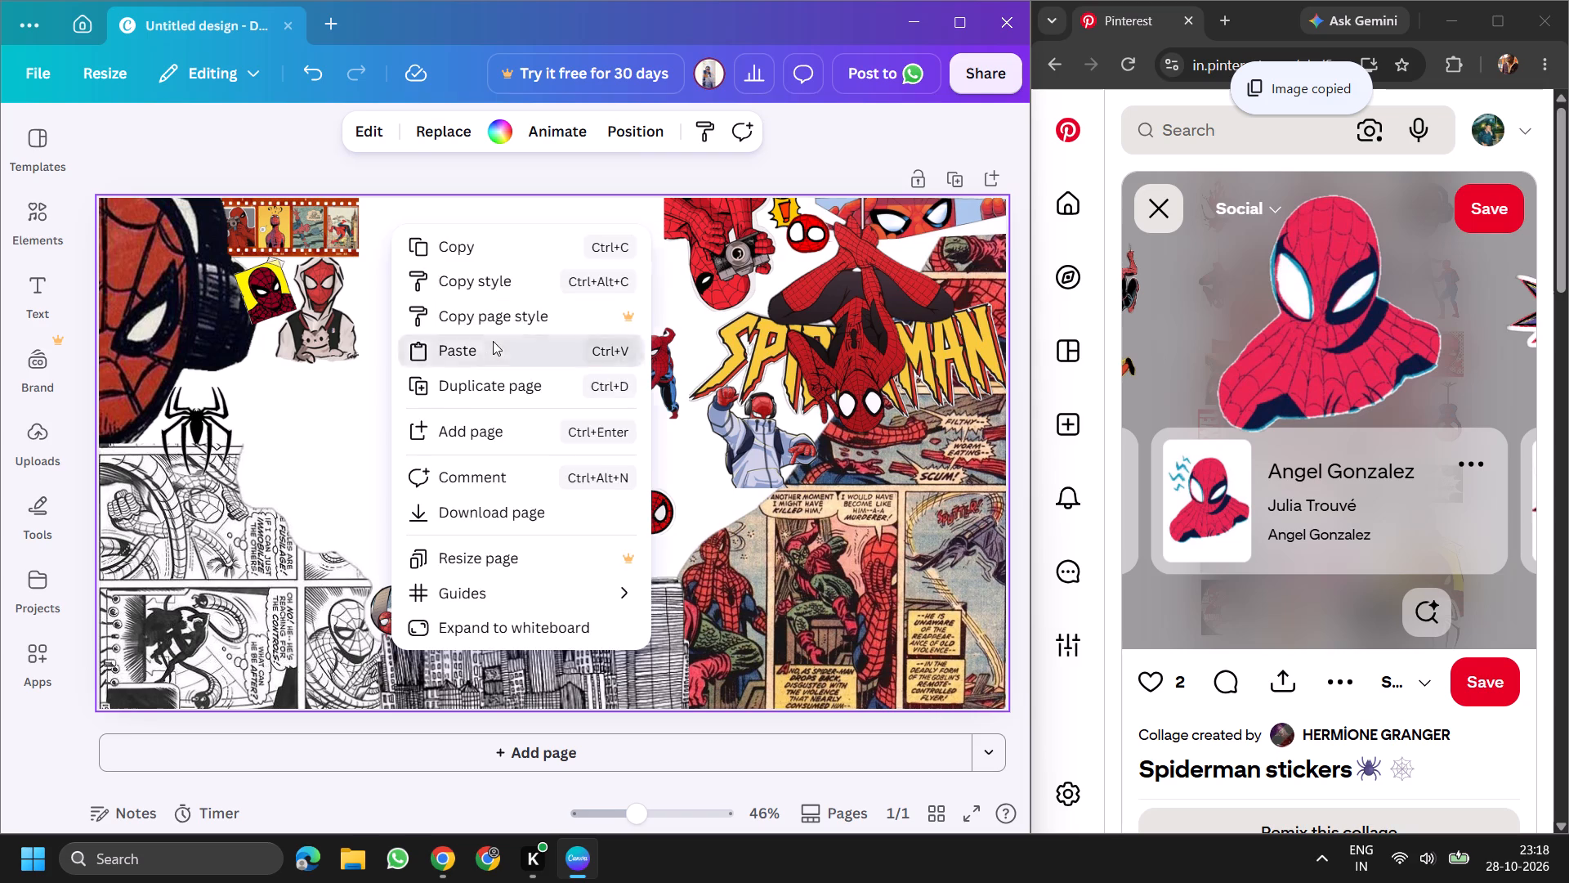
# Shrink the Spider-Man bust sticker and place it between the name tag and the figure in the light-blue jacket.
pyautogui.moveTo(536, 458); pyautogui.dragTo(558, 291)
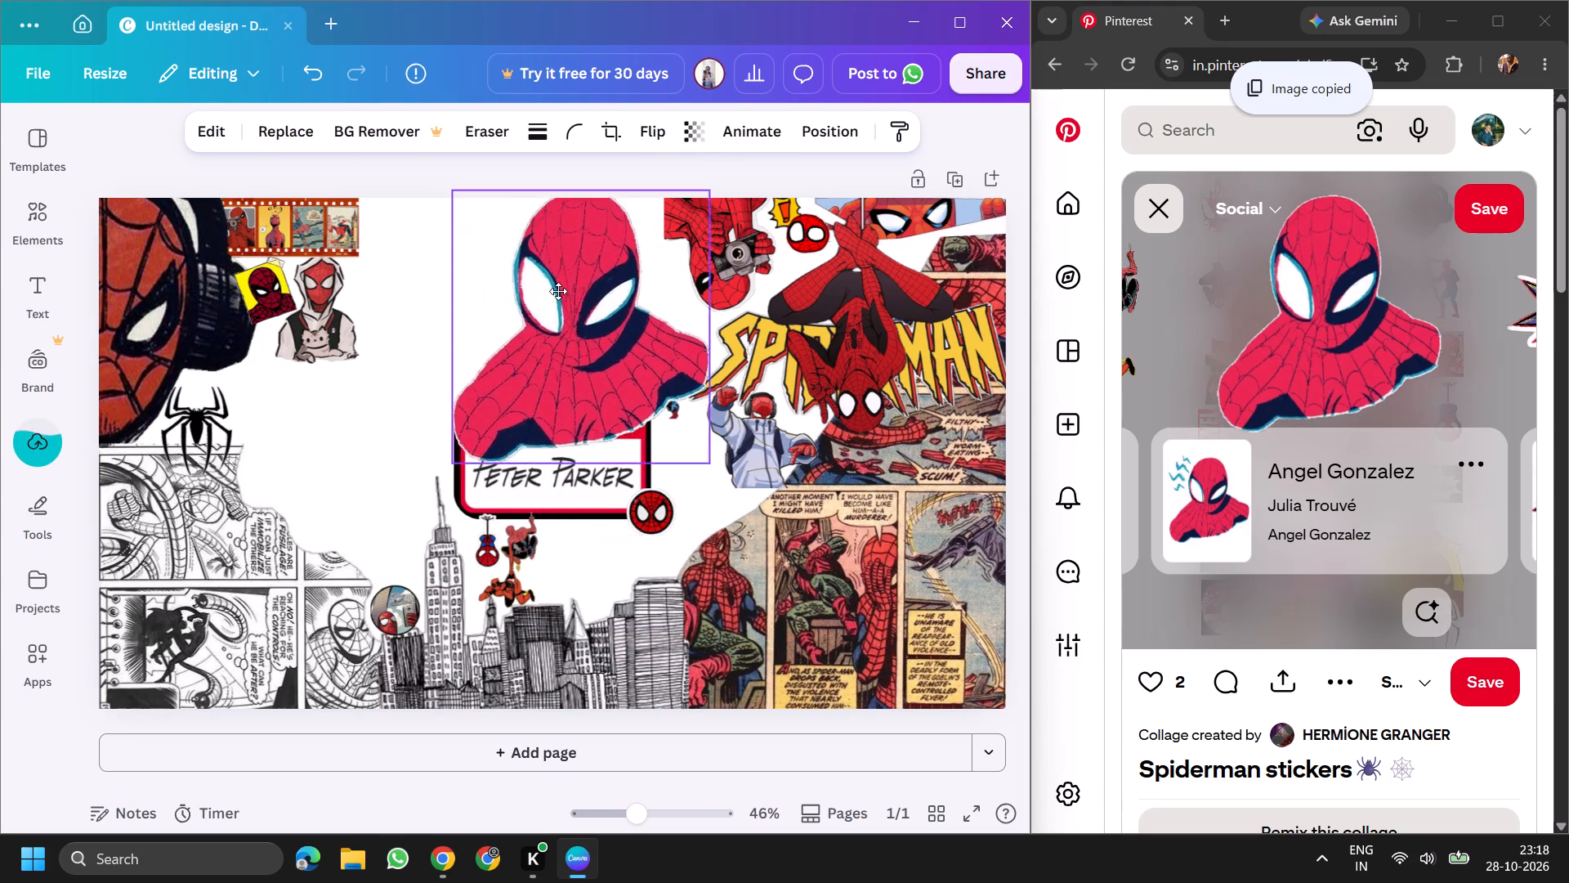
pyautogui.moveTo(558, 291); pyautogui.dragTo(357, 413)
pyautogui.moveTo(248, 277); pyautogui.dragTo(440, 424)
pyautogui.moveTo(445, 479); pyautogui.dragTo(549, 529)
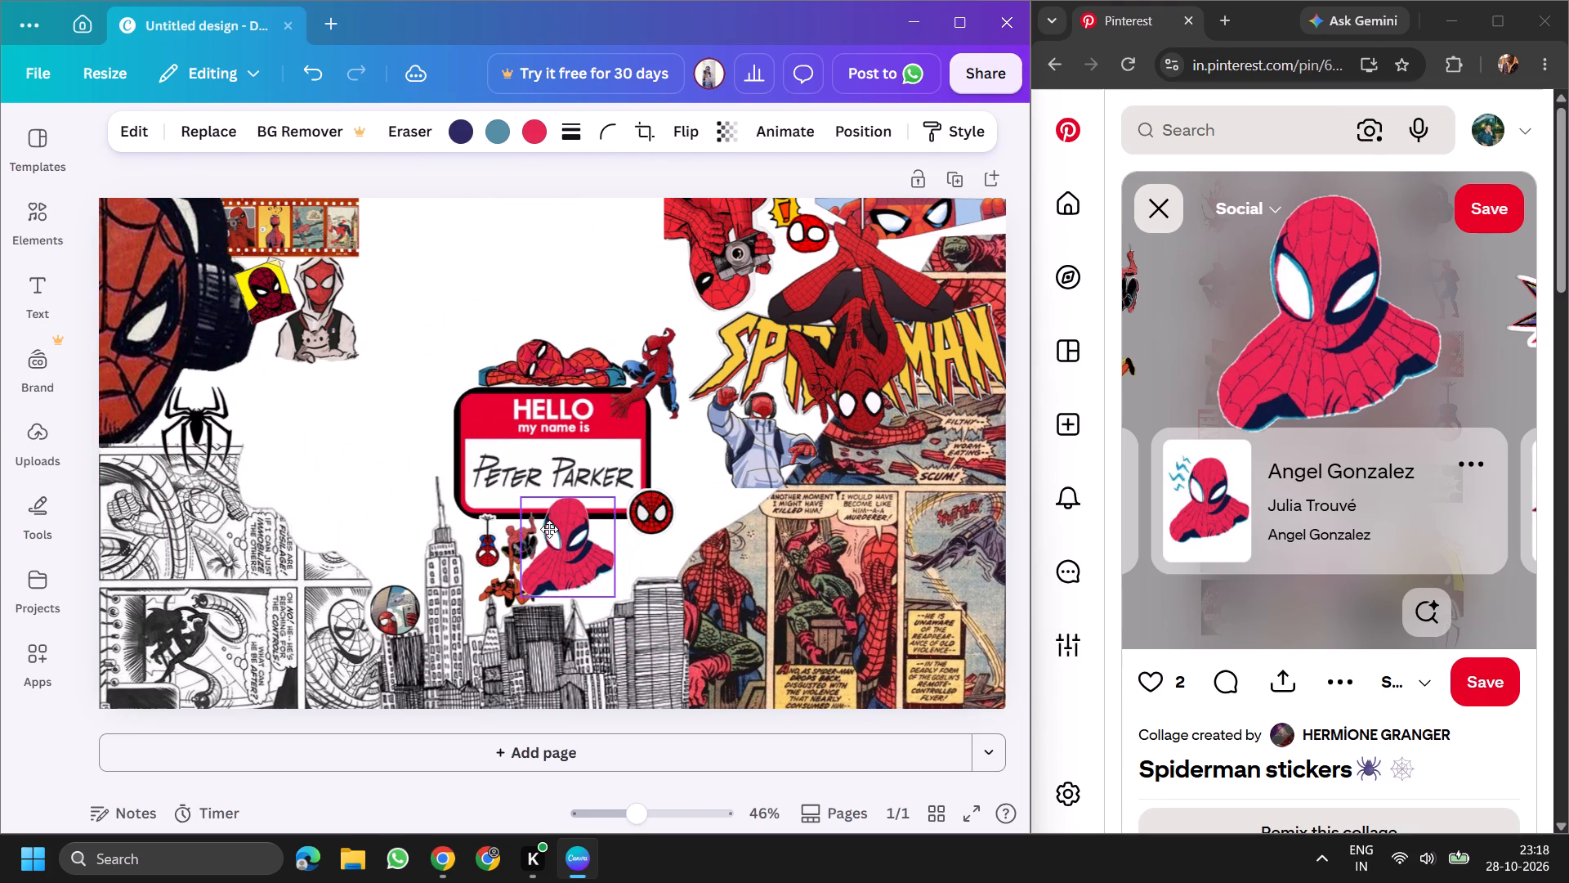
pyautogui.moveTo(549, 529); pyautogui.dragTo(682, 437)
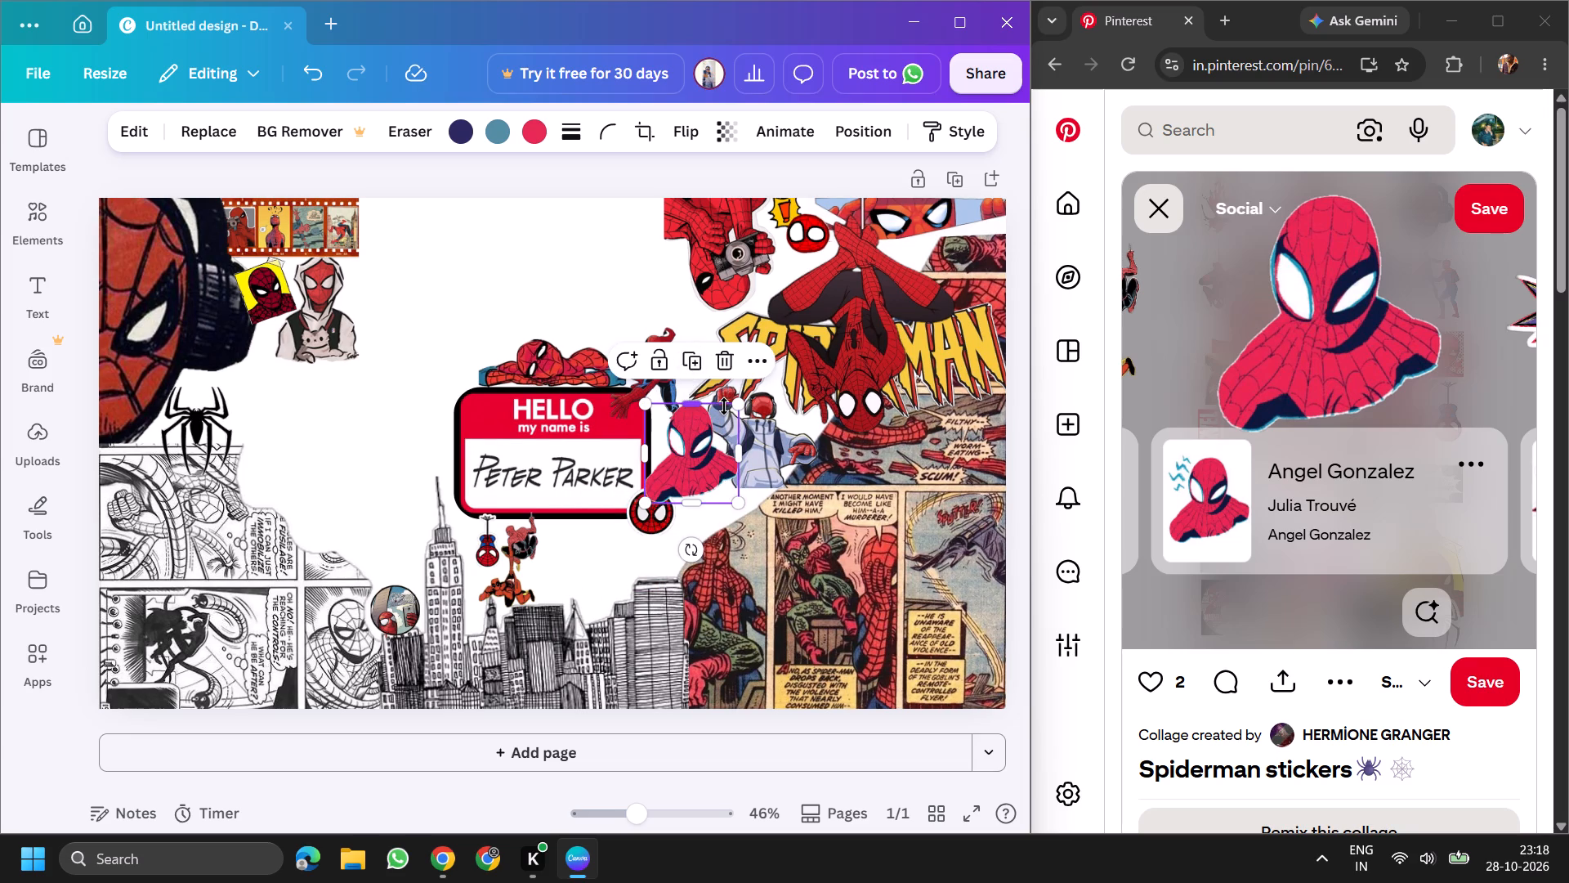
# Send the Spider-Man bust backward through the layers behind the neighbouring stickers, and nudge it down beside the name tag.
pyautogui.hotkey('ctrl', '[')
pyautogui.hotkey('ctrl', '[')
pyautogui.hotkey('ctrl', '[')
pyautogui.hotkey('ctrl', '[')
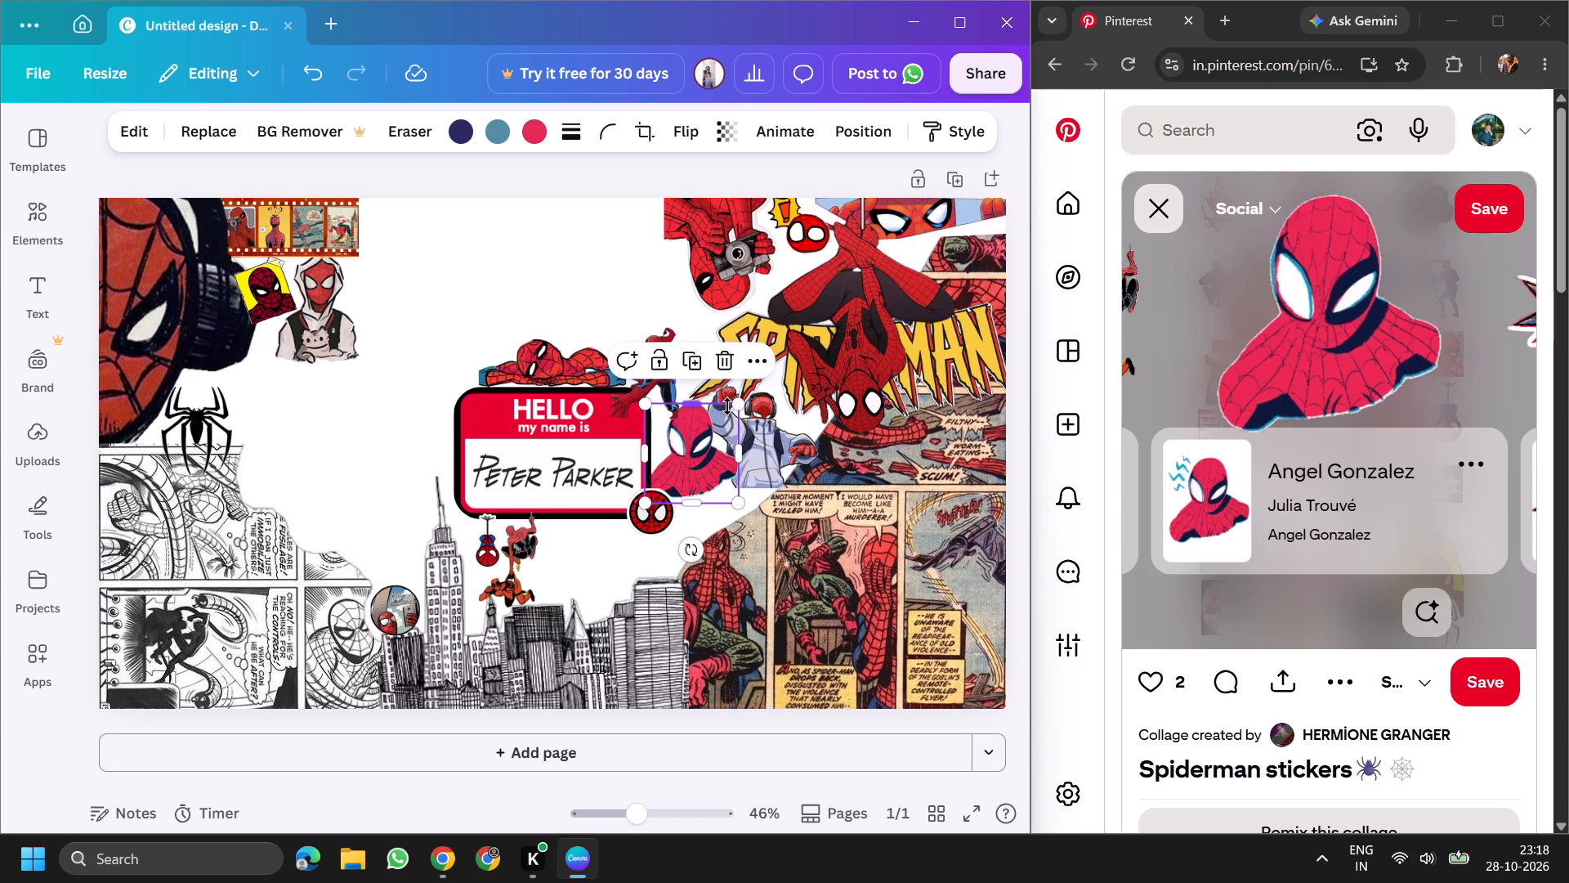
pyautogui.hotkey('ctrl', '[')
pyautogui.hotkey('ctrl', '[')
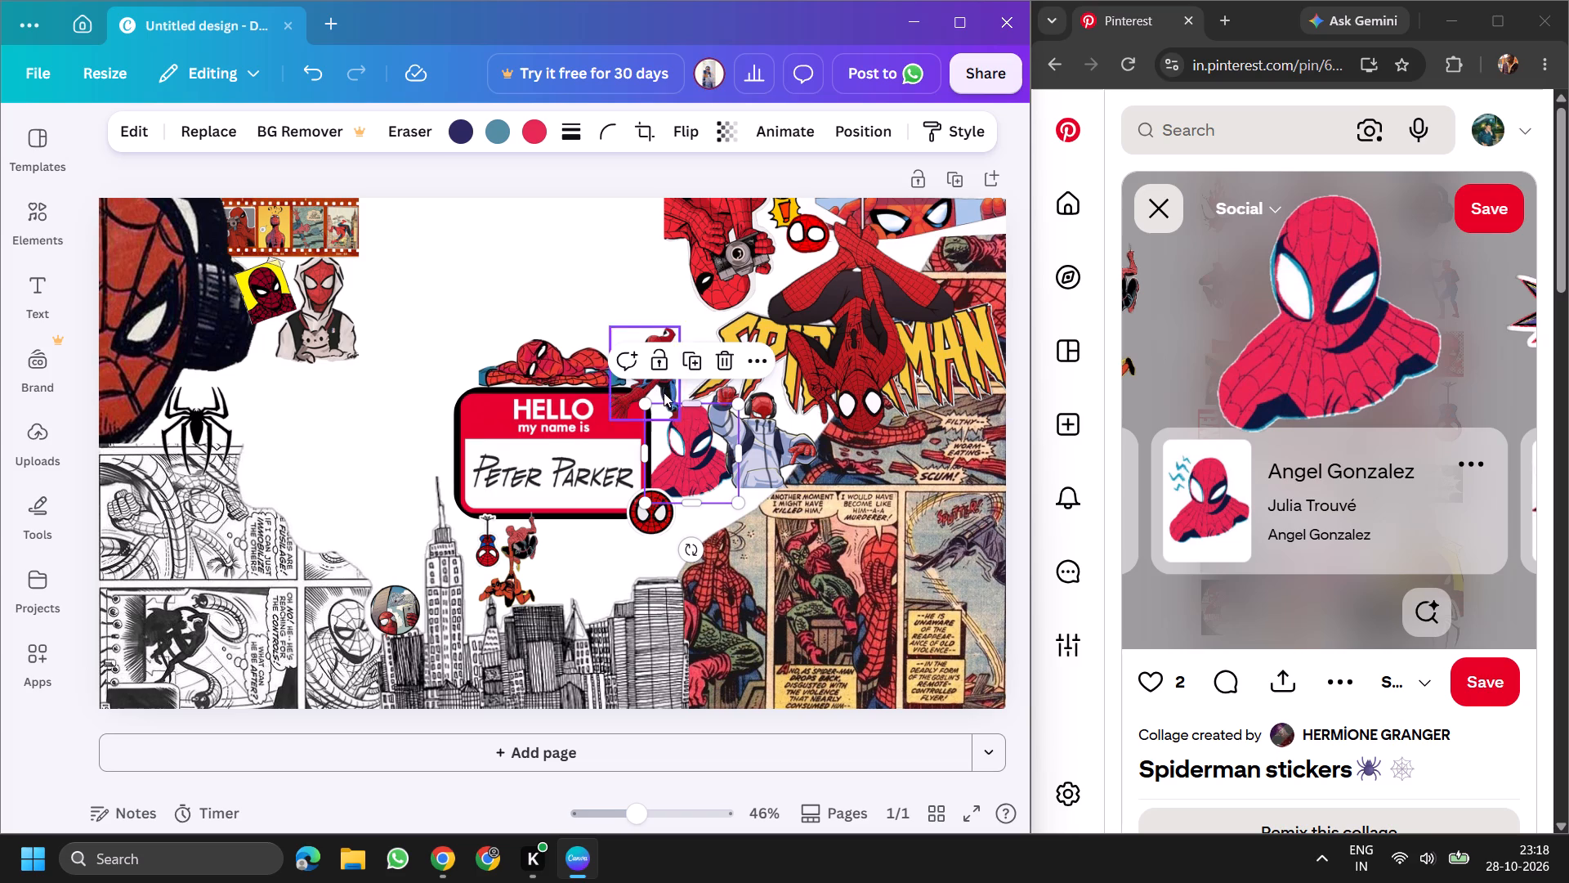
pyautogui.moveTo(686, 460); pyautogui.dragTo(682, 468)
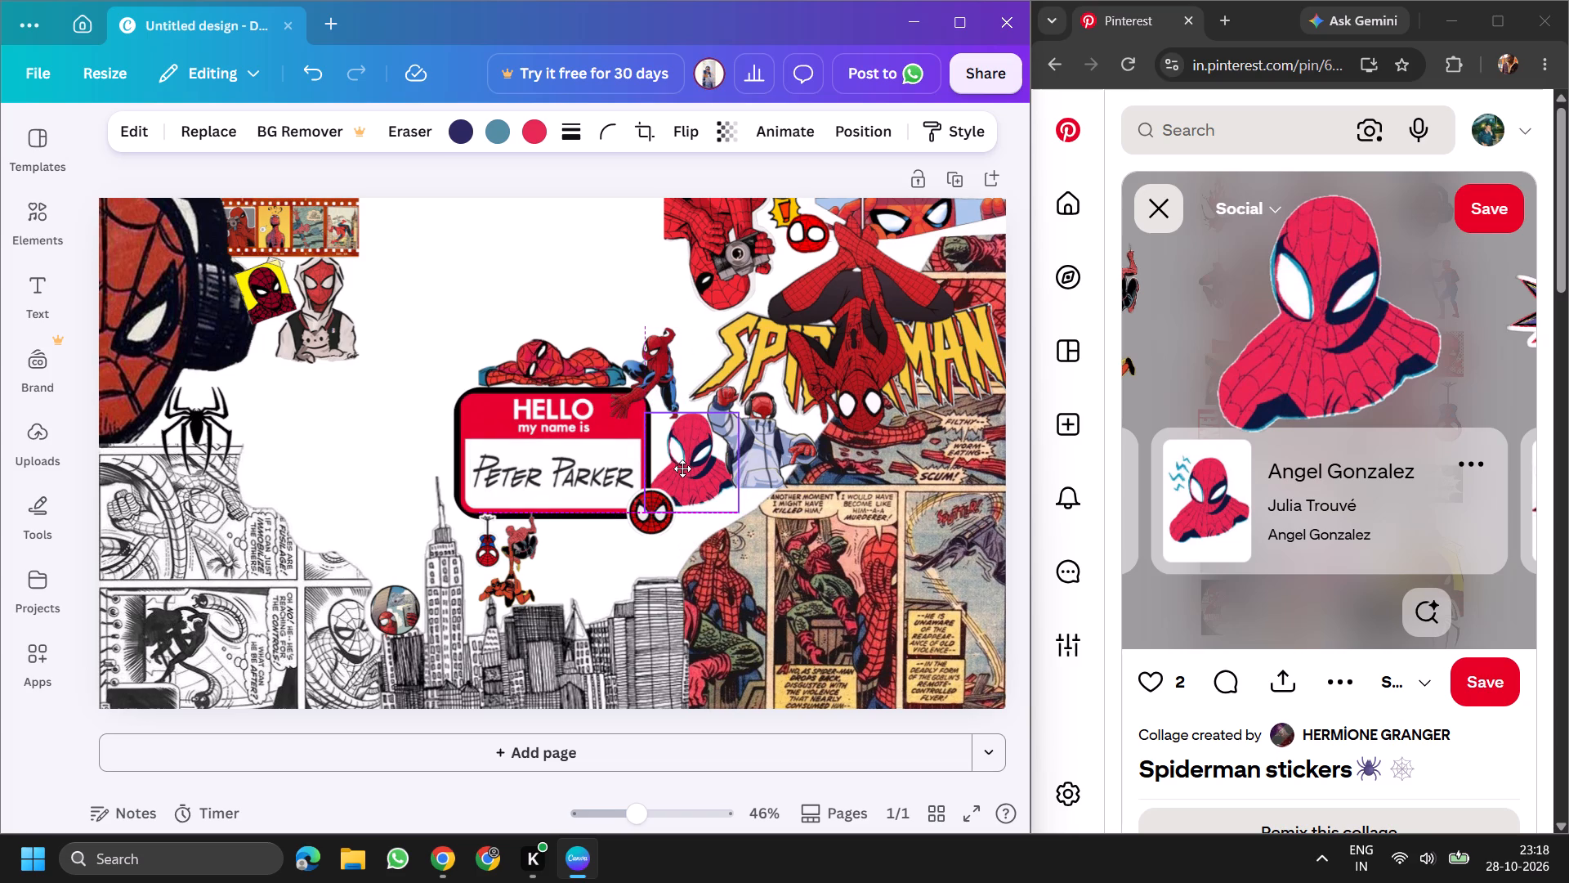
pyautogui.moveTo(682, 468); pyautogui.dragTo(682, 474)
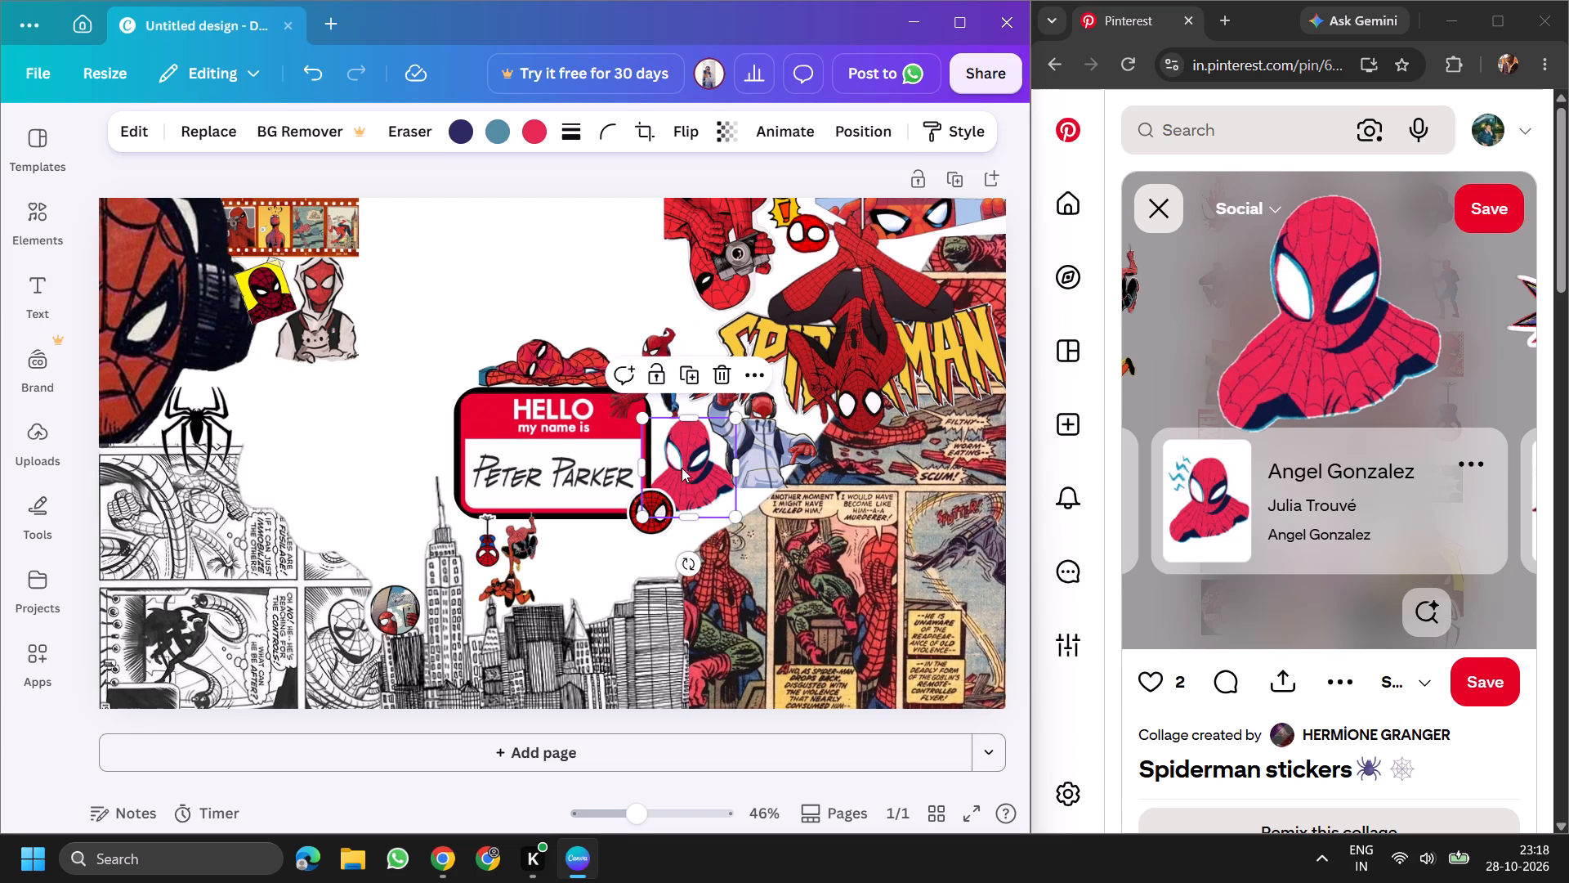
# Lock the Spider-Man bust and the small Spider-Man and Deadpool sticker in place.
pyautogui.click(657, 380)
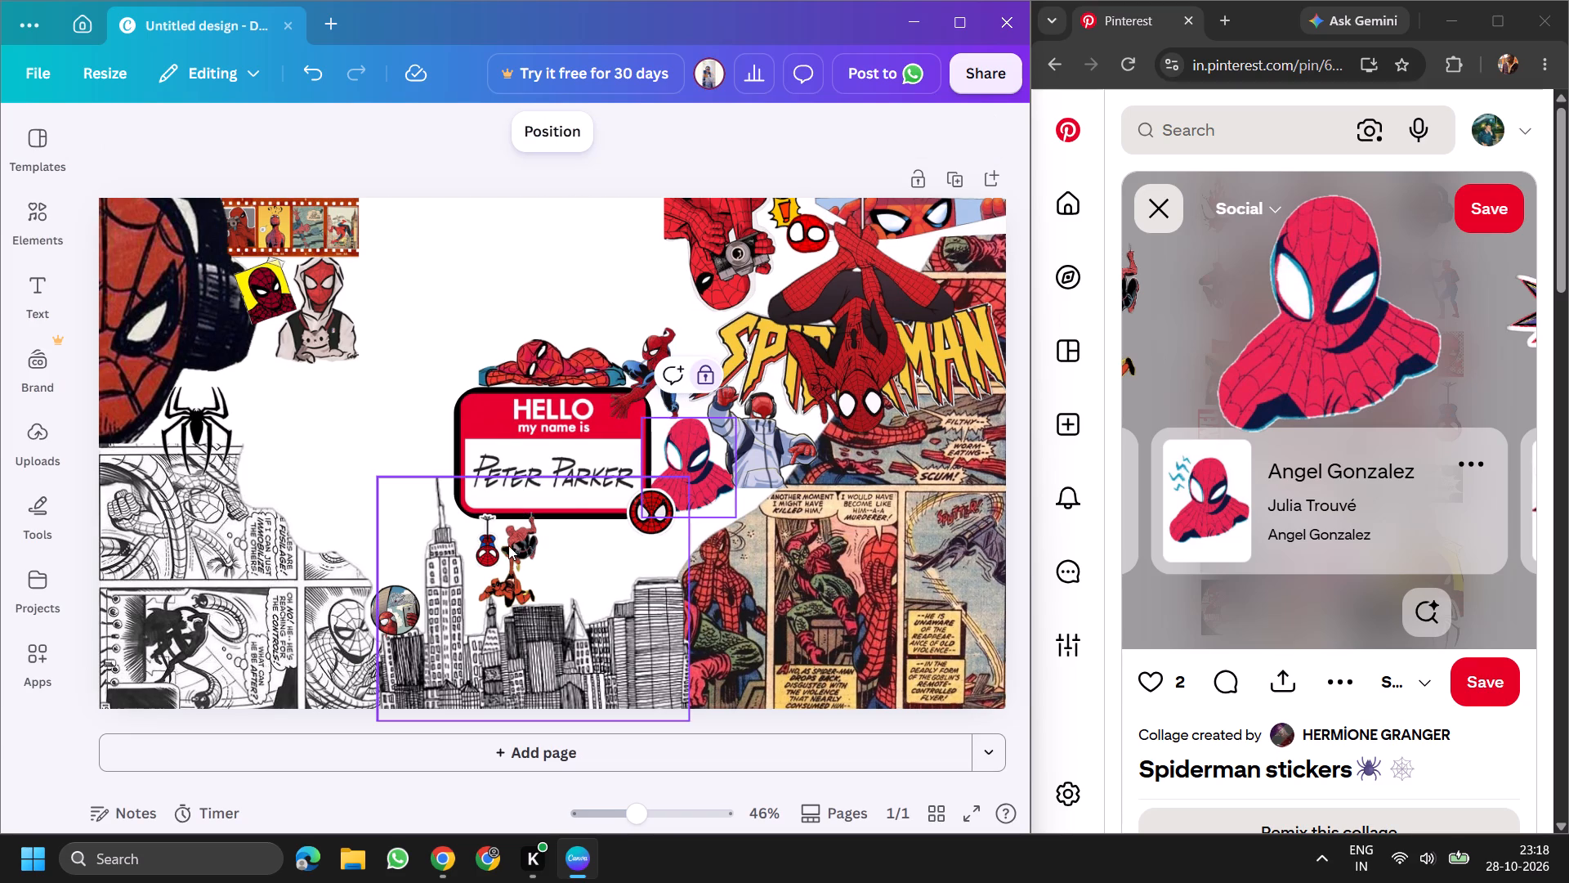
pyautogui.click(508, 545)
pyautogui.click(473, 456)
pyautogui.click(485, 540)
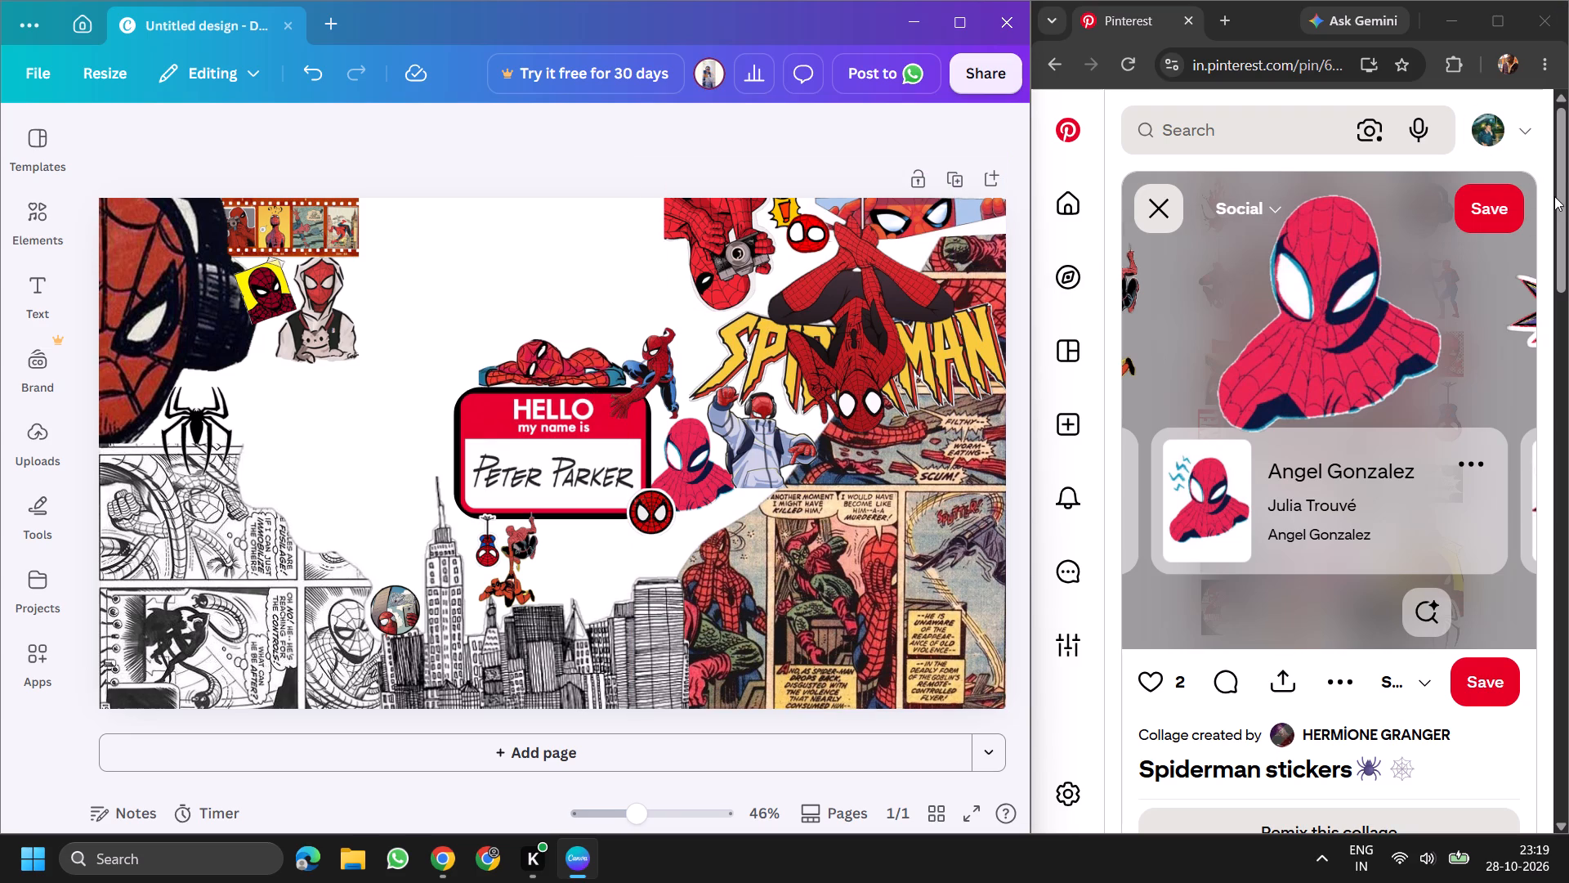
# Copy the spiked punk Spider-Man head sticker from the Pinterest collage and paste it into the Canva design.
pyautogui.click(1537, 324)
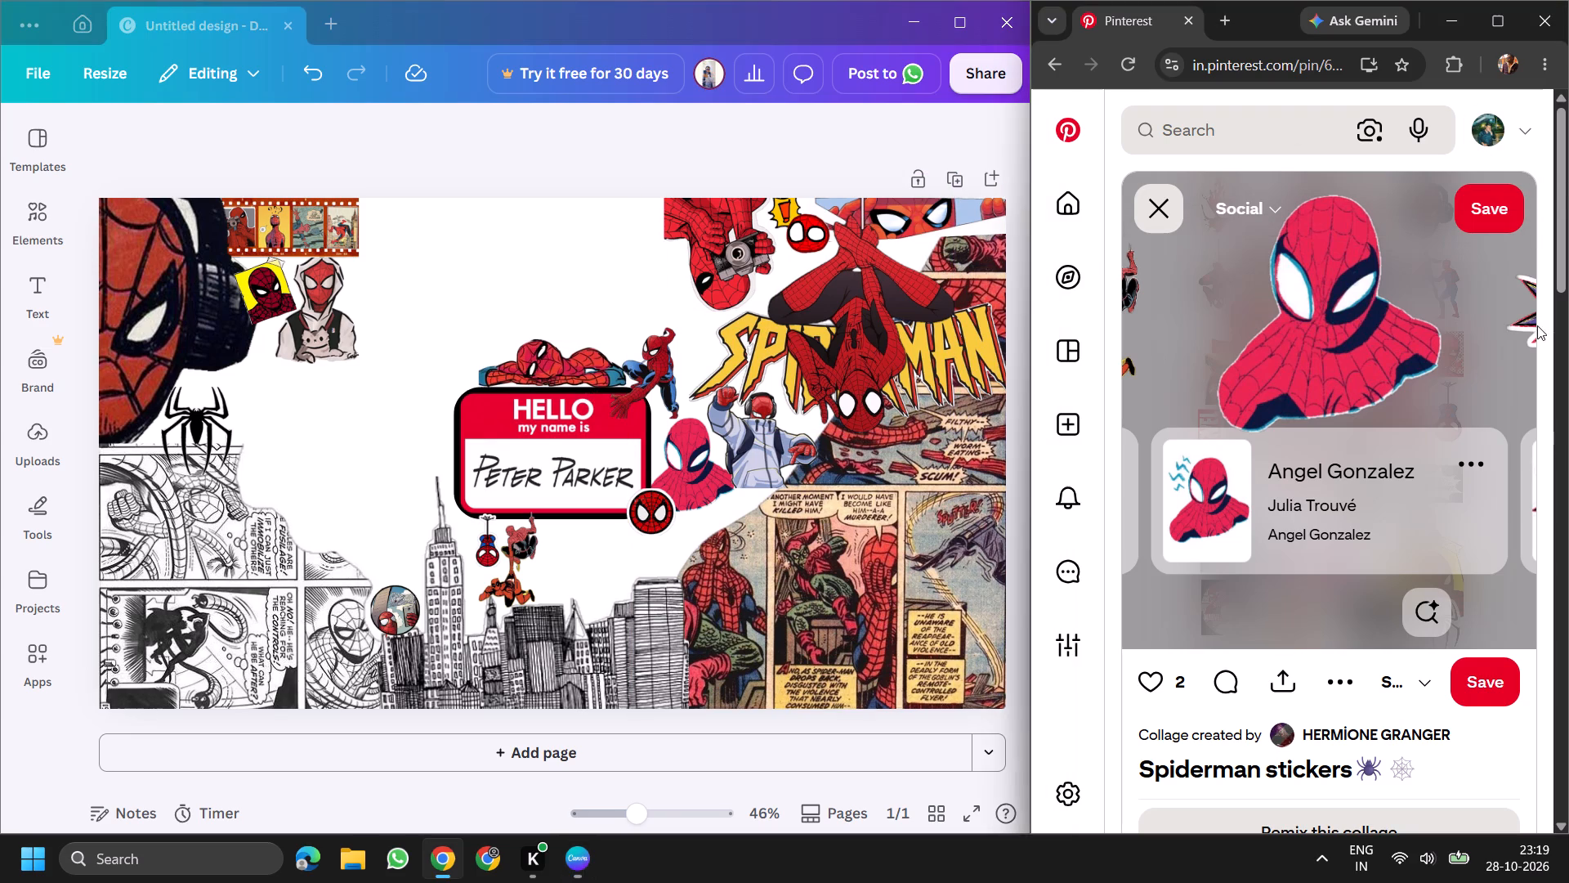
pyautogui.click(1536, 329)
pyautogui.click(1529, 334)
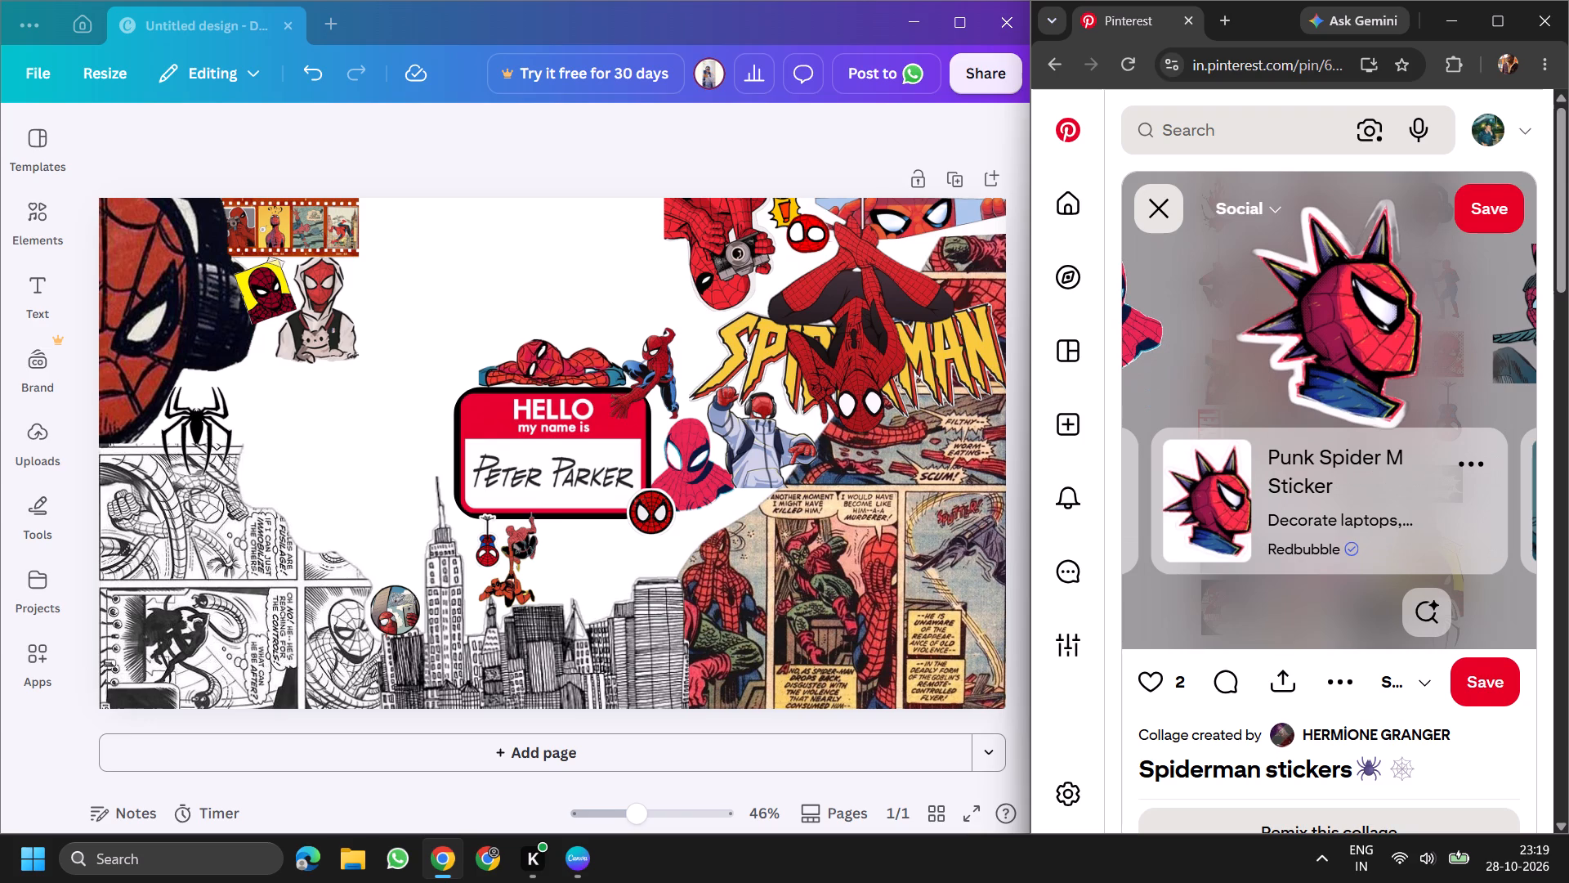
pyautogui.rightClick(1396, 346)
pyautogui.click(1271, 438)
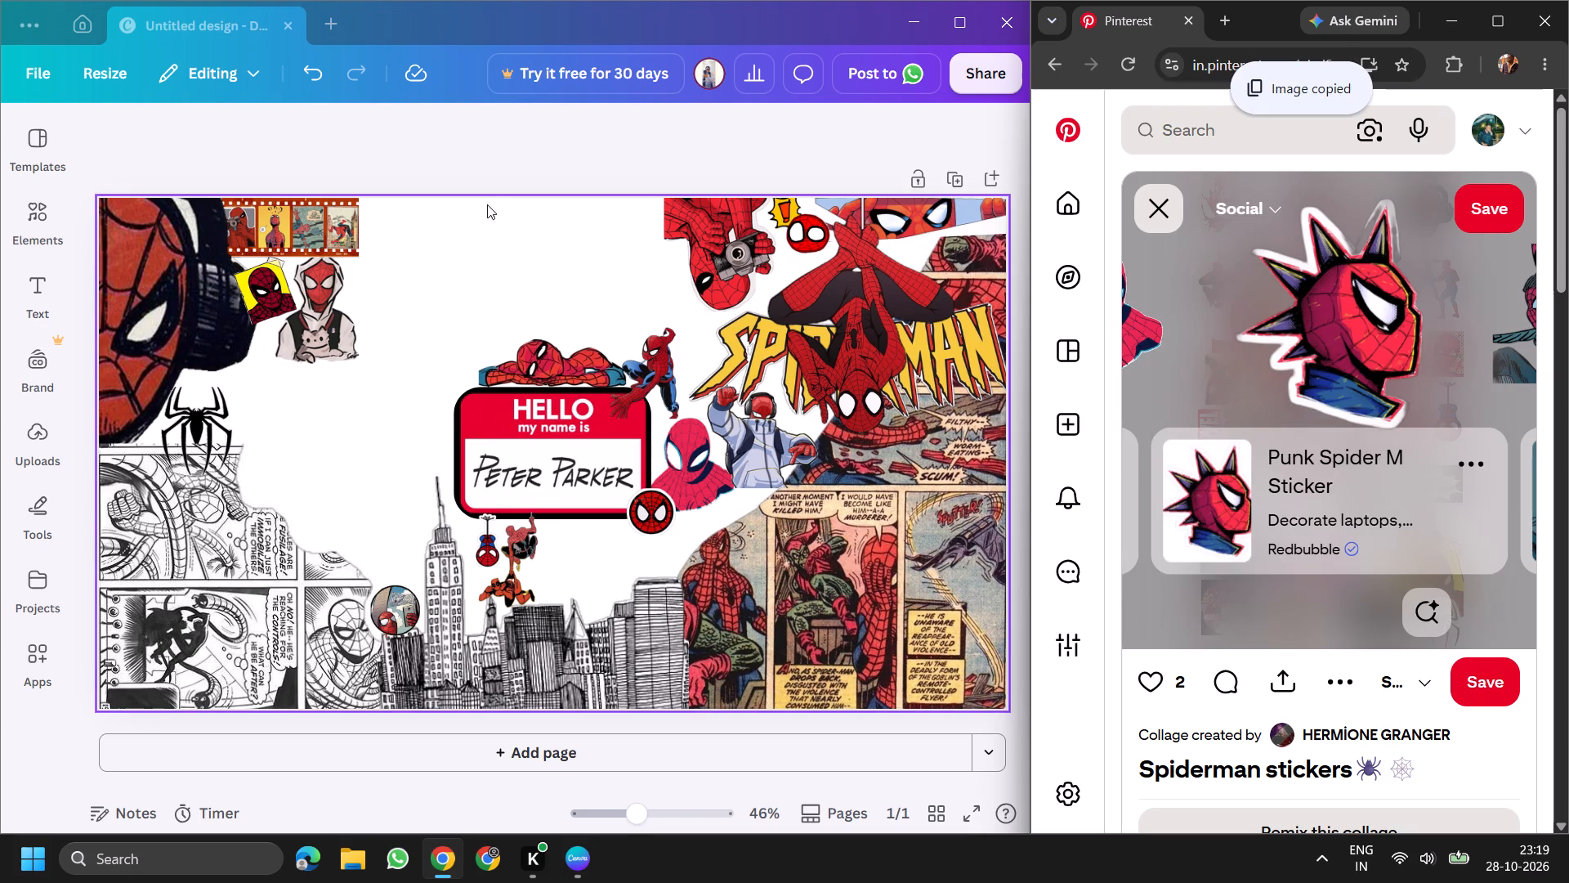
pyautogui.rightClick(487, 204)
pyautogui.click(573, 325)
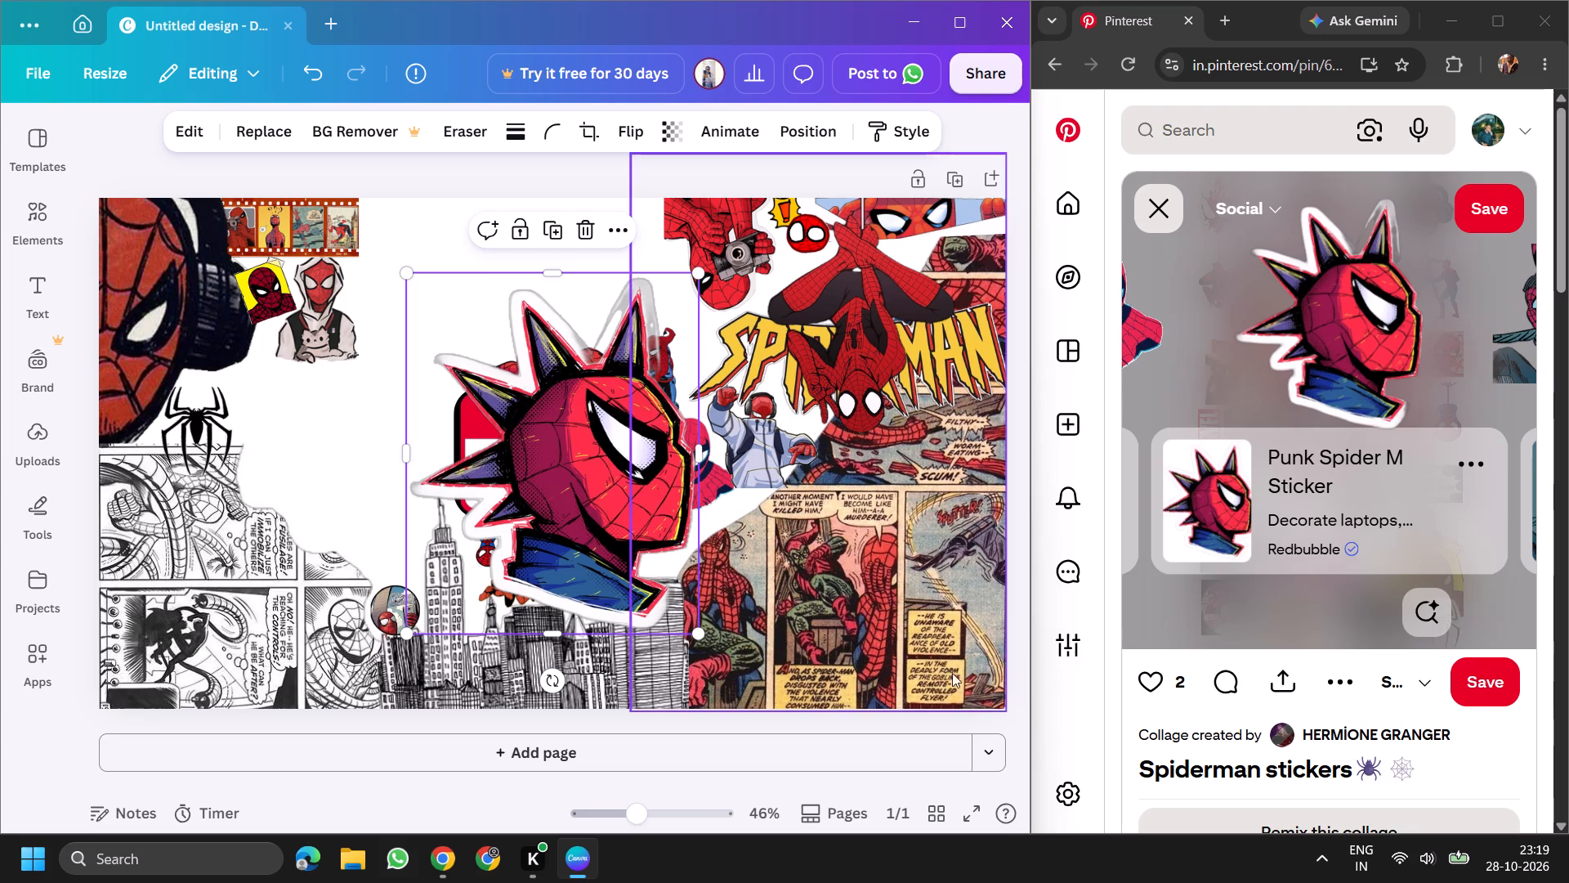
# Shrink the punk Spider-Man head and place it beside the black spider, below the masked figure holding the cat.
pyautogui.moveTo(543, 462); pyautogui.dragTo(590, 580)
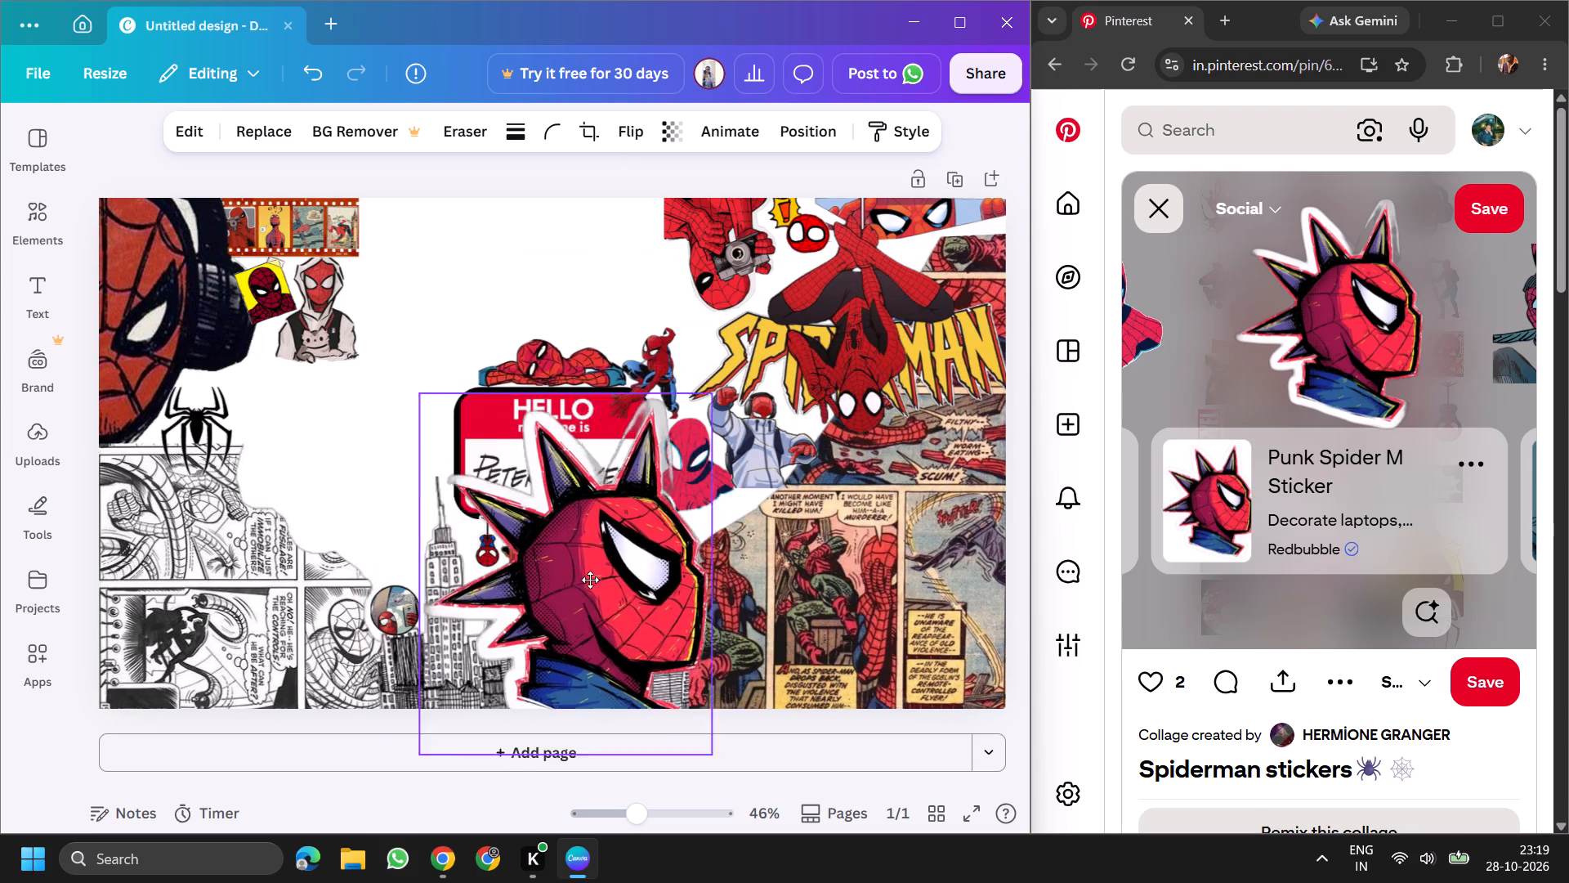
pyautogui.moveTo(590, 580); pyautogui.dragTo(327, 432)
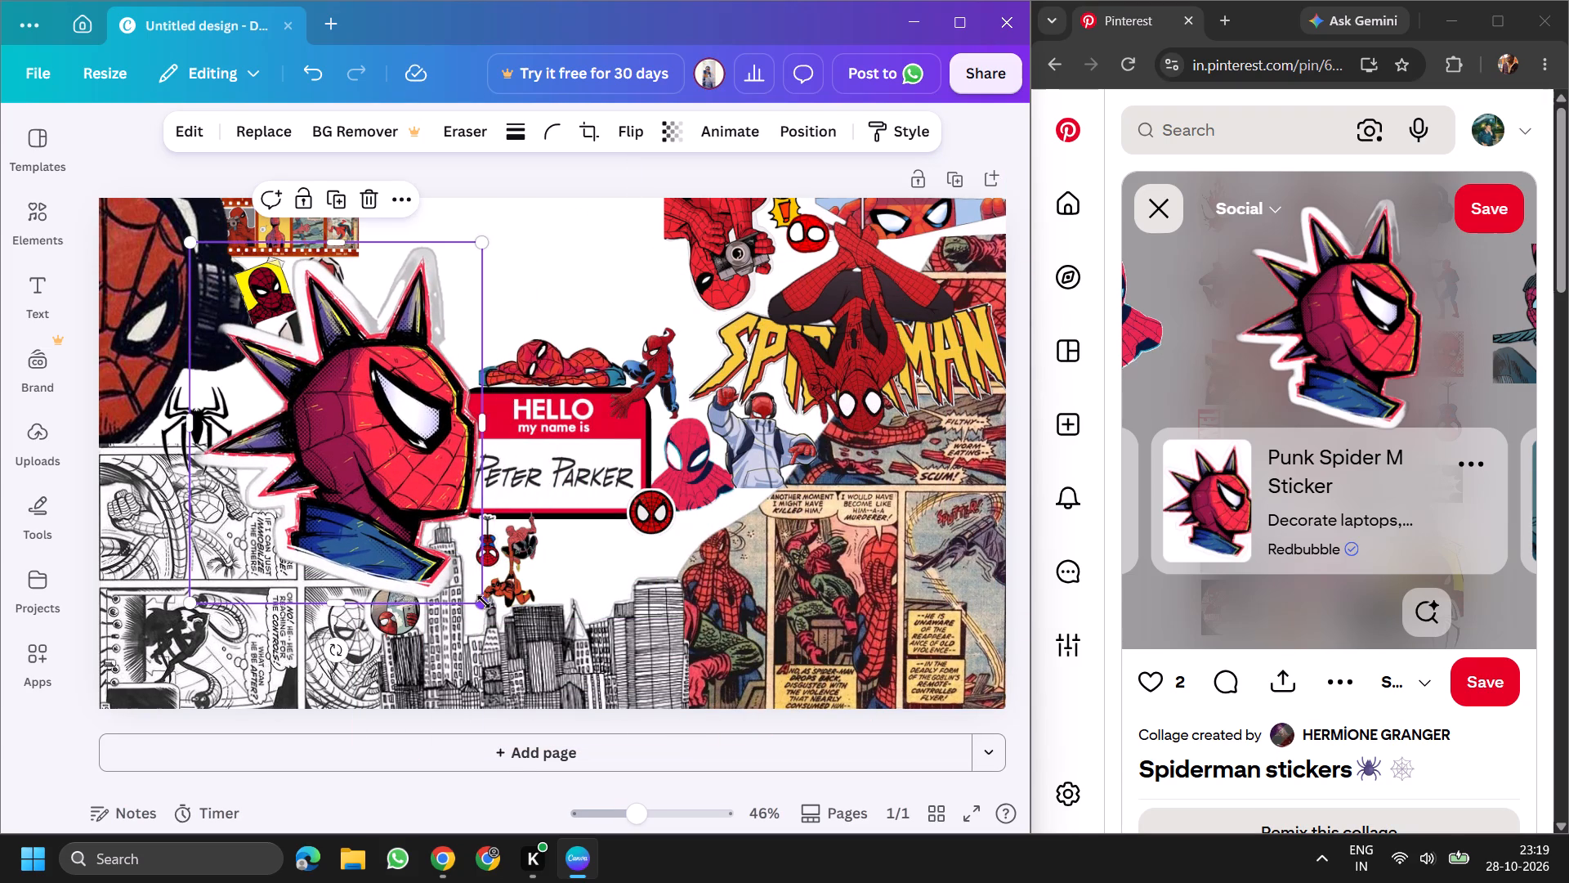
pyautogui.moveTo(484, 605); pyautogui.dragTo(316, 400)
pyautogui.moveTo(264, 330); pyautogui.dragTo(333, 347)
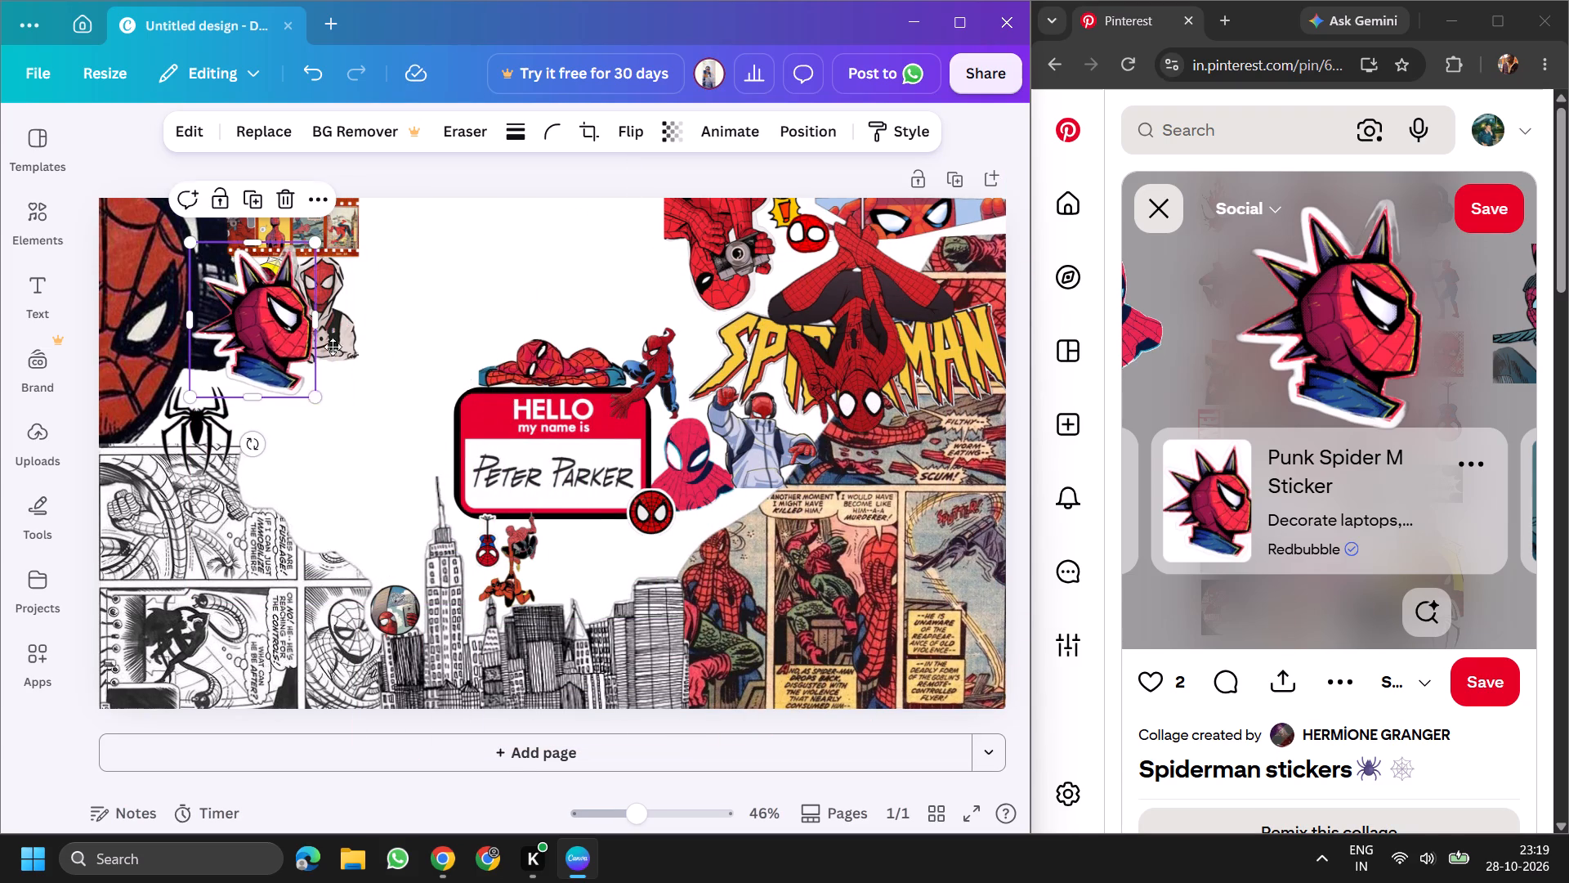
pyautogui.moveTo(333, 347); pyautogui.dragTo(587, 554)
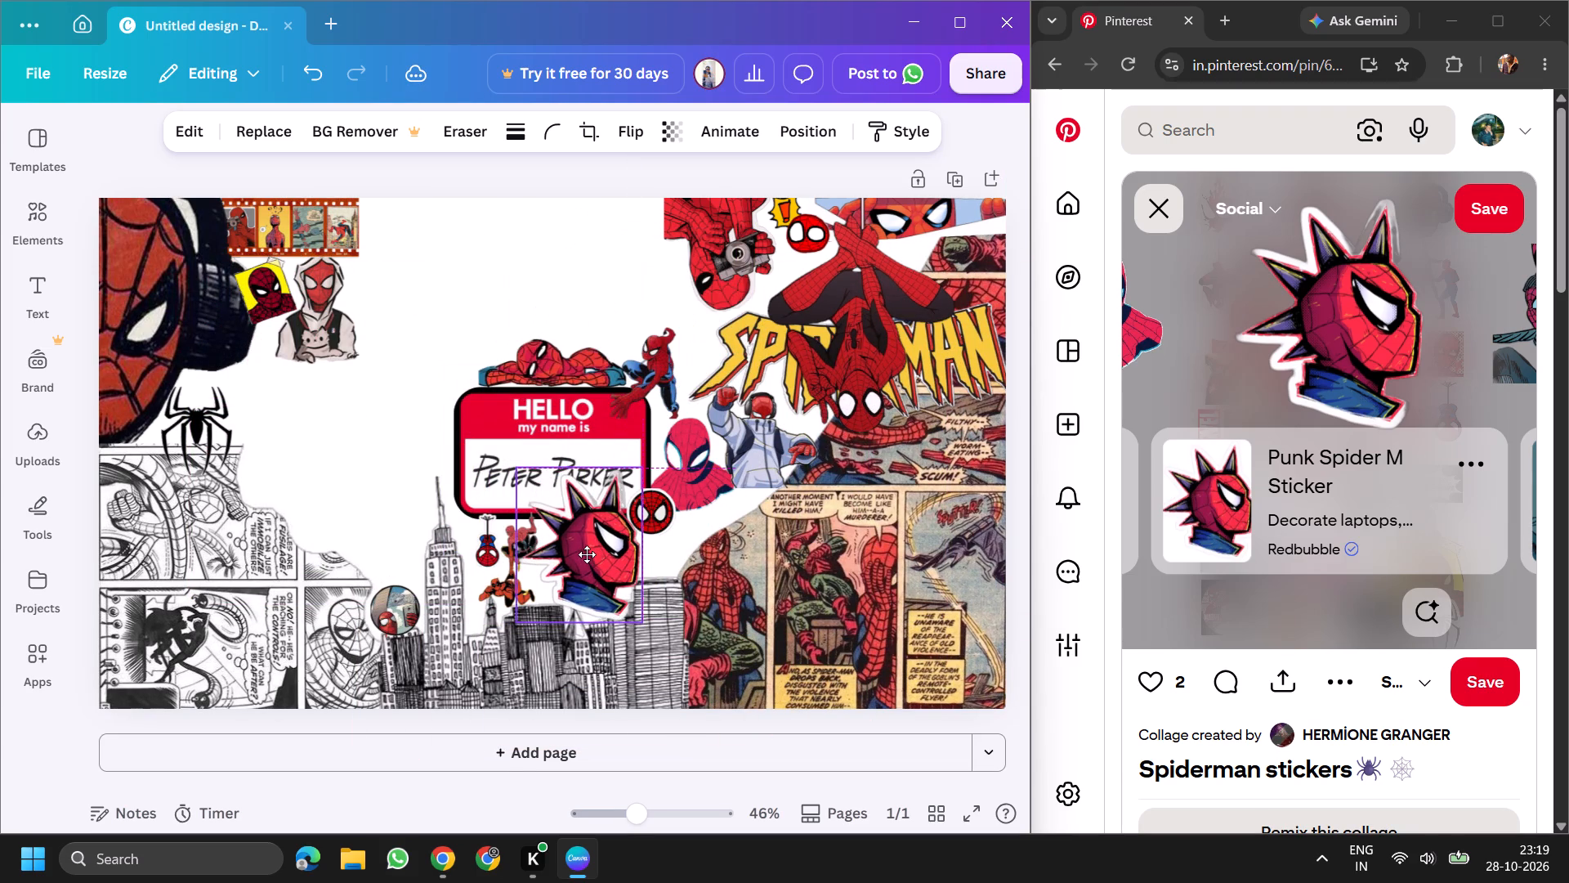
pyautogui.moveTo(587, 554); pyautogui.dragTo(588, 556)
pyautogui.moveTo(588, 556); pyautogui.dragTo(296, 489)
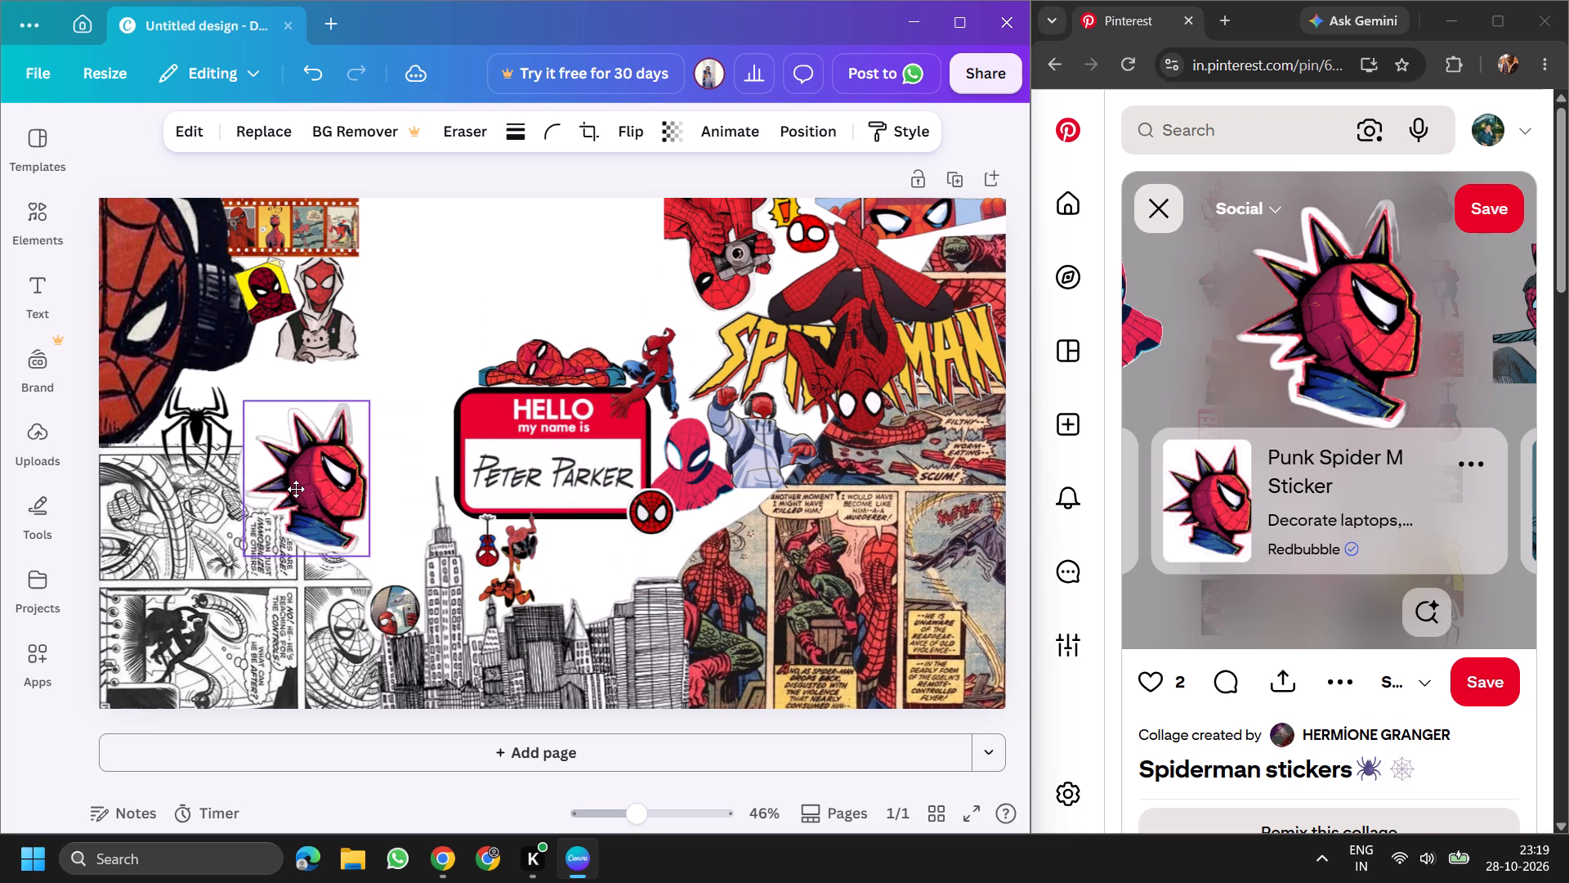
pyautogui.moveTo(296, 489); pyautogui.dragTo(279, 419)
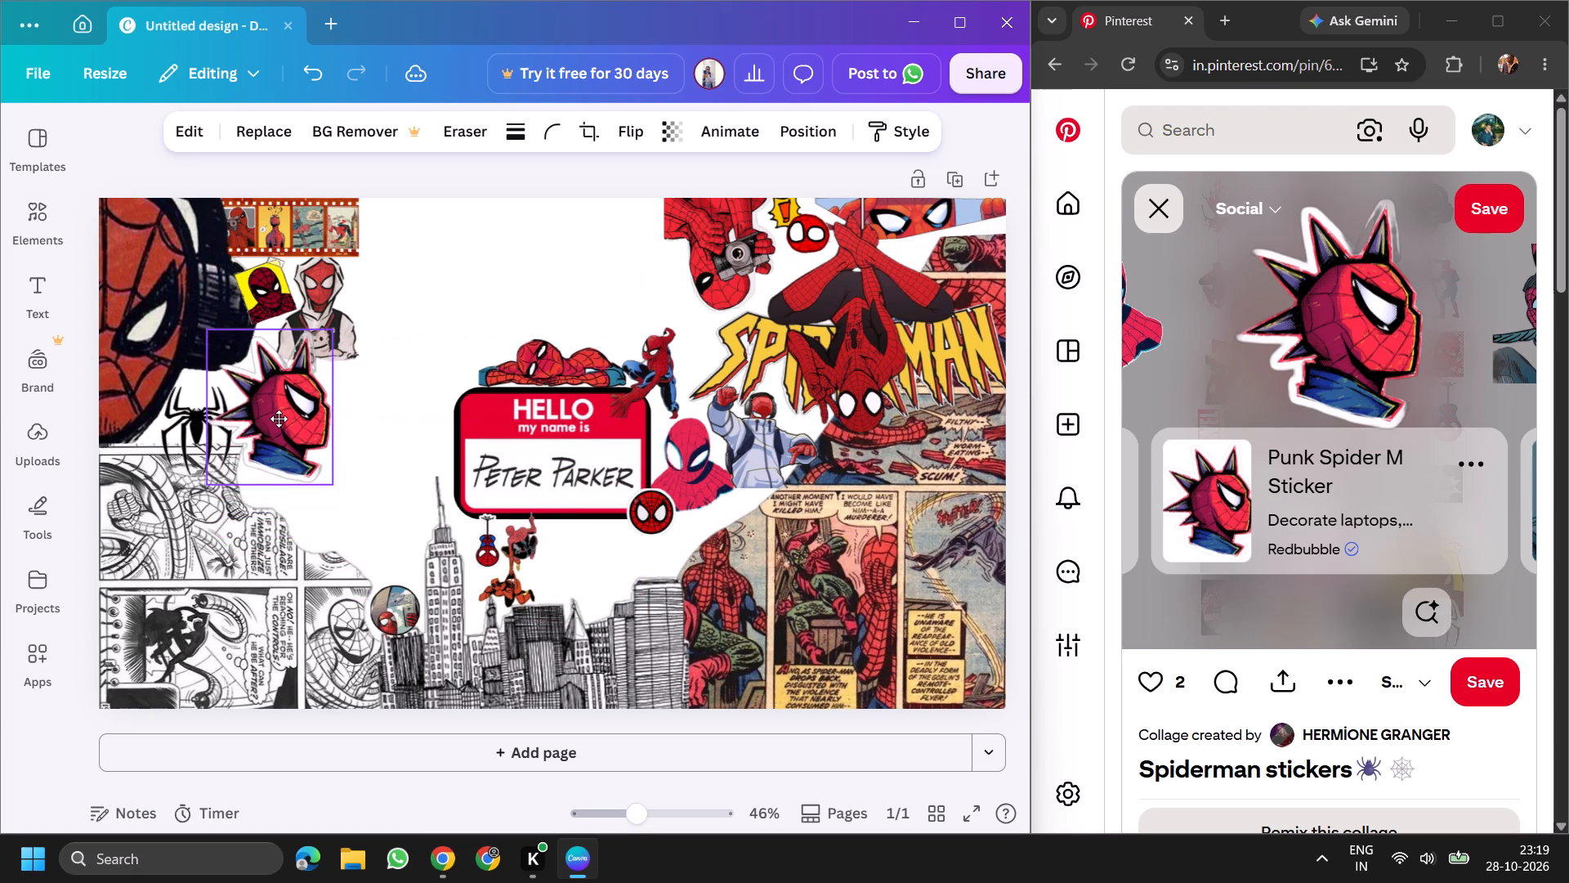
pyautogui.moveTo(279, 419); pyautogui.dragTo(271, 438)
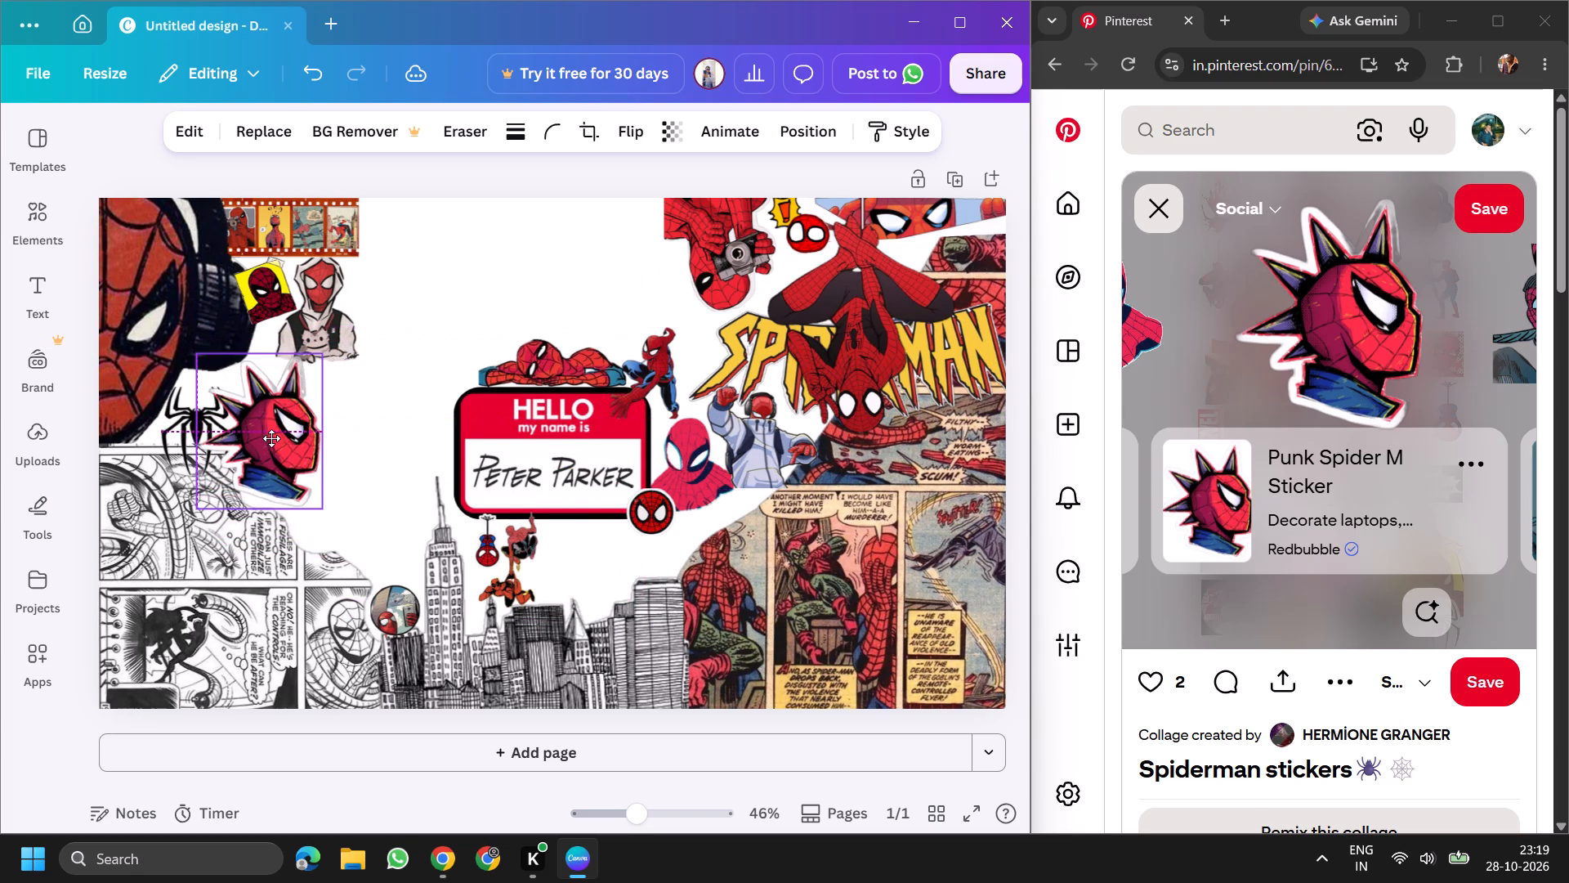
pyautogui.moveTo(271, 438); pyautogui.dragTo(271, 429)
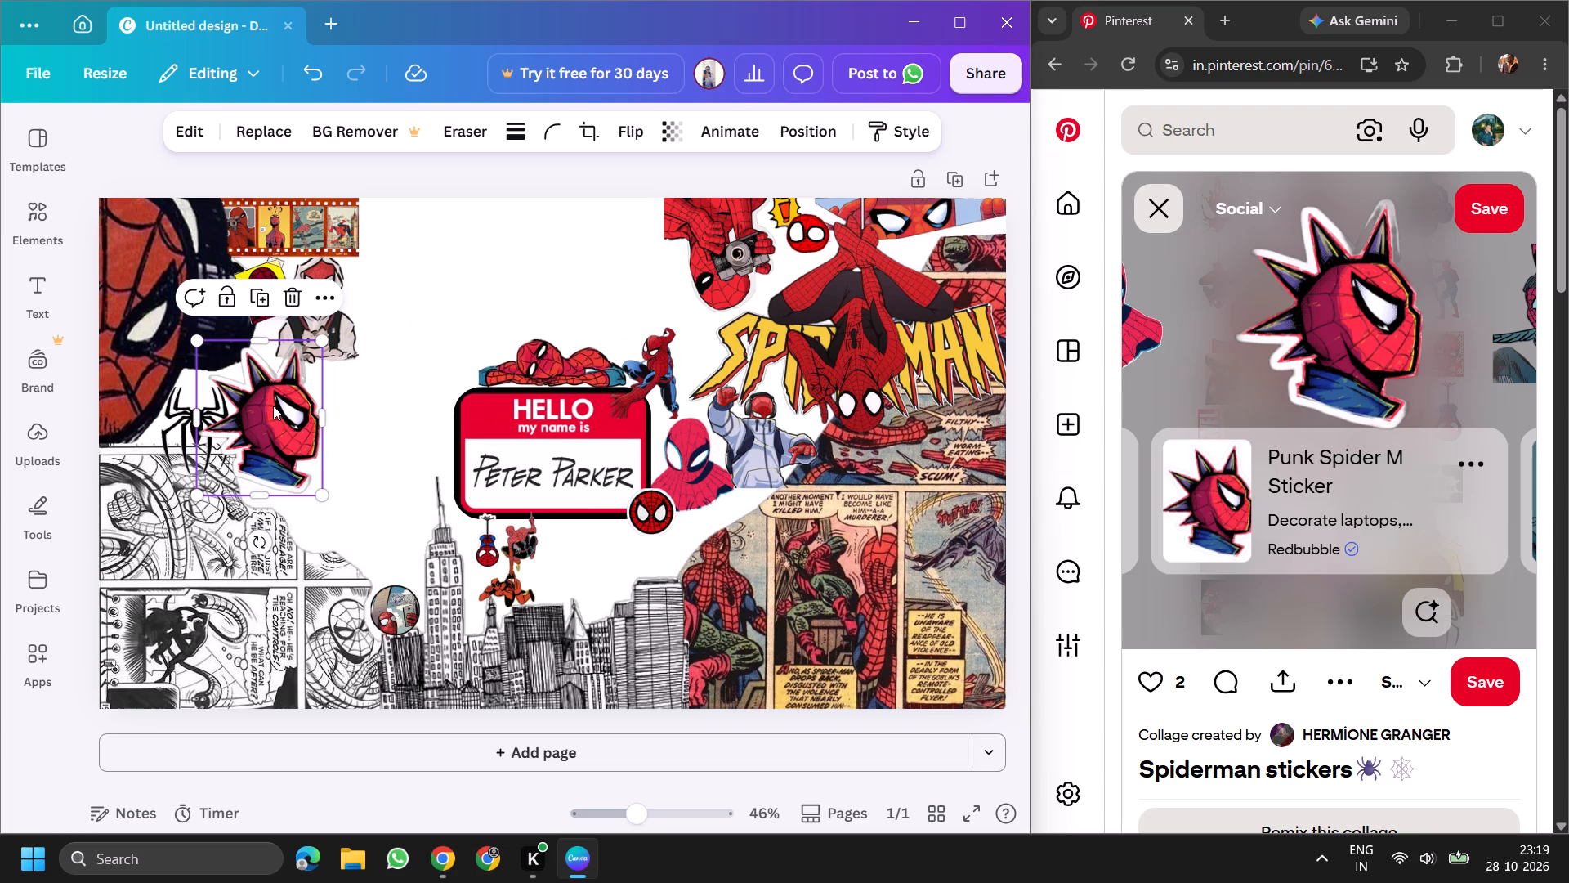
# Send the punk Spider-Man head backward two layers, and bring it forward one layer.
pyautogui.hotkey('ctrl', '[')
pyautogui.hotkey('ctrl', '[')
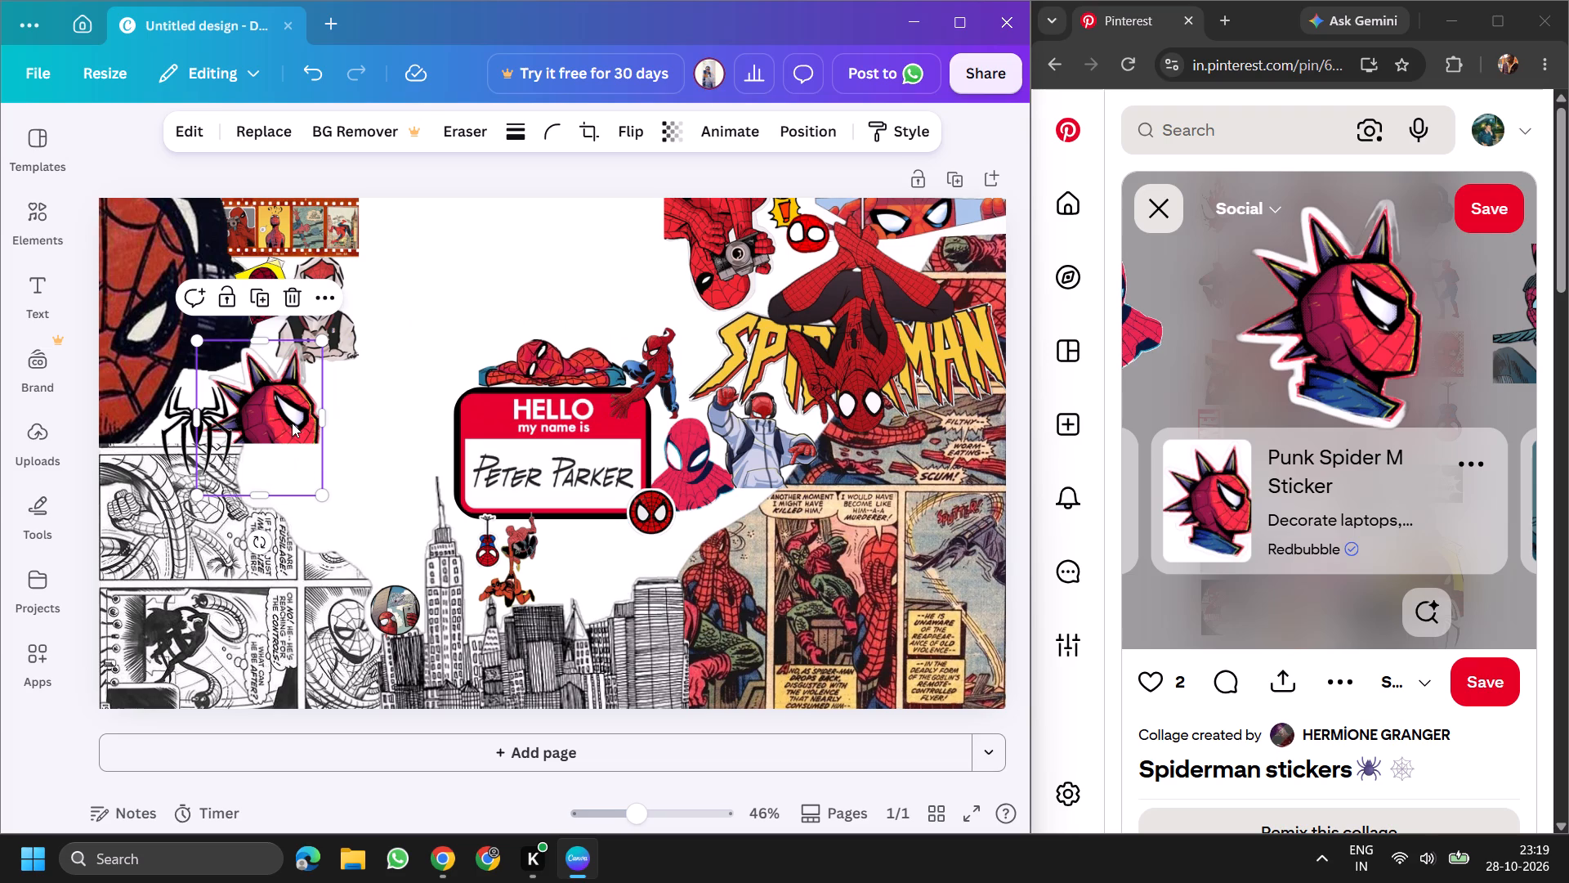
pyautogui.hotkey('ctrl', ']')
pyautogui.keyDown('ctrl'); pyautogui.click(292, 424); pyautogui.keyUp('ctrl')
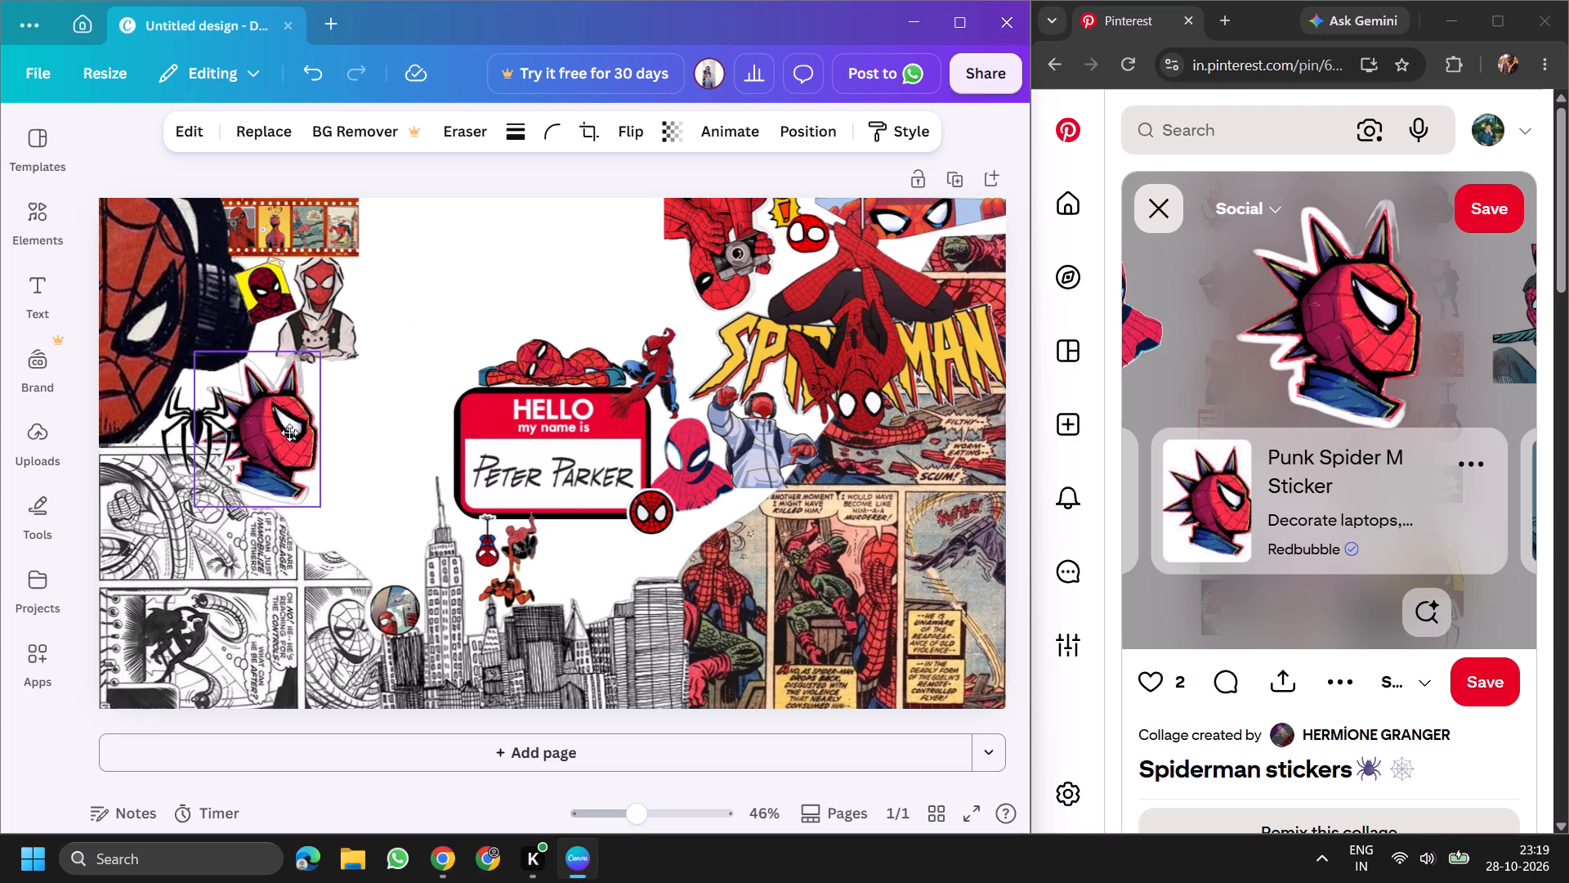
# Resize the punk Spider-Man head to about 222 by 274 and fit it between the black spider and the cat-holding figure.
pyautogui.keyDown('ctrl'); pyautogui.moveTo(322, 495); pyautogui.dragTo(299, 446); pyautogui.keyUp('ctrl')
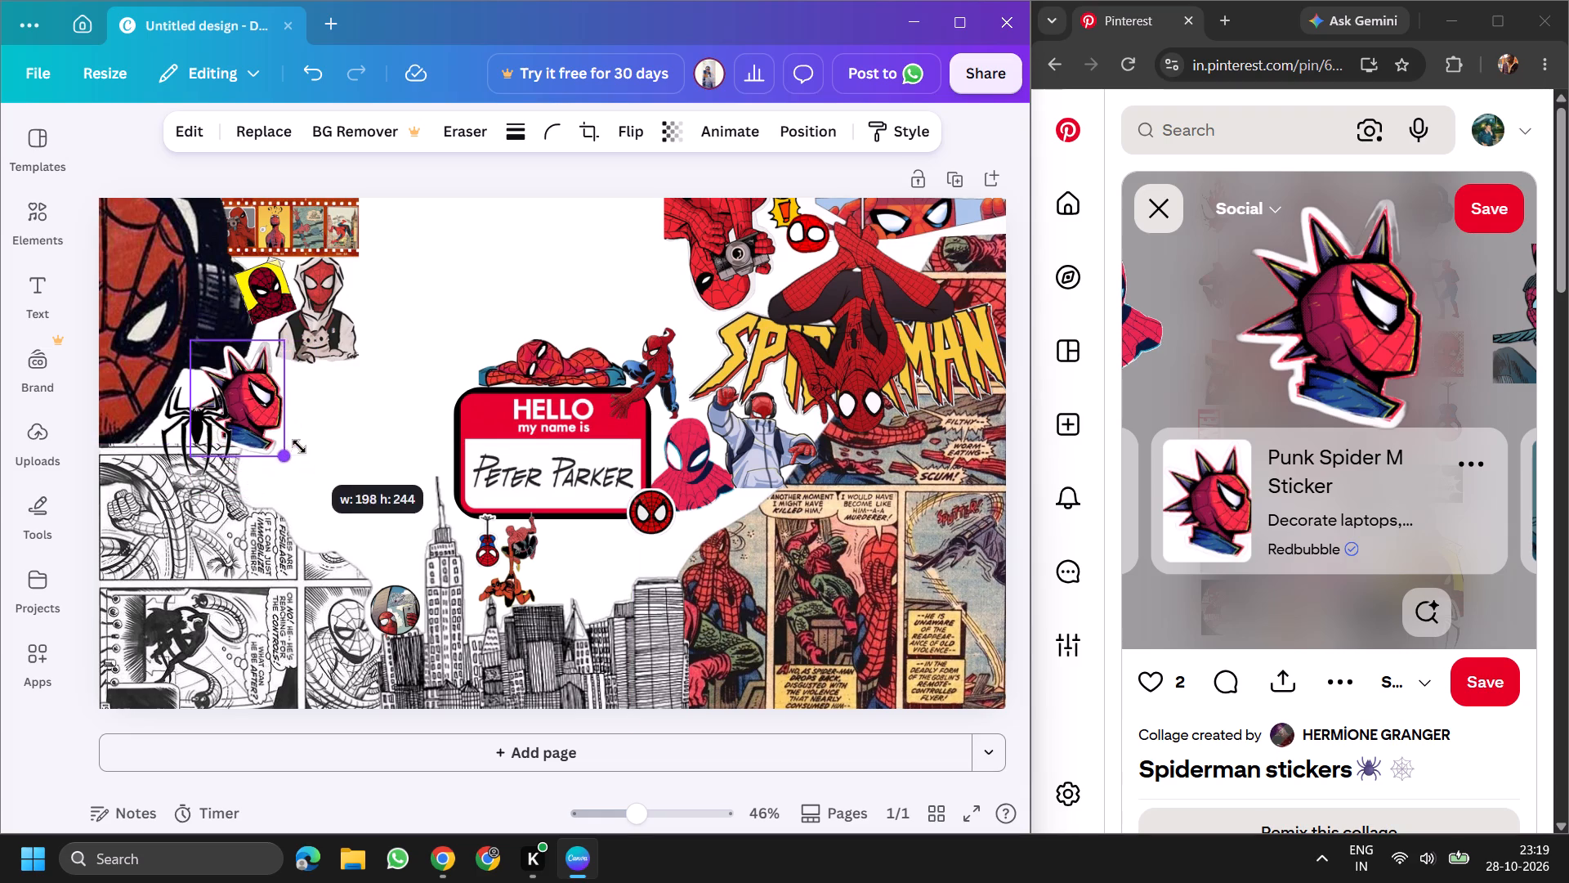
pyautogui.keyDown('ctrl'); pyautogui.moveTo(299, 446); pyautogui.dragTo(297, 446); pyautogui.keyUp('ctrl')
pyautogui.keyDown('ctrl'); pyautogui.moveTo(266, 410); pyautogui.dragTo(296, 424); pyautogui.keyUp('ctrl')
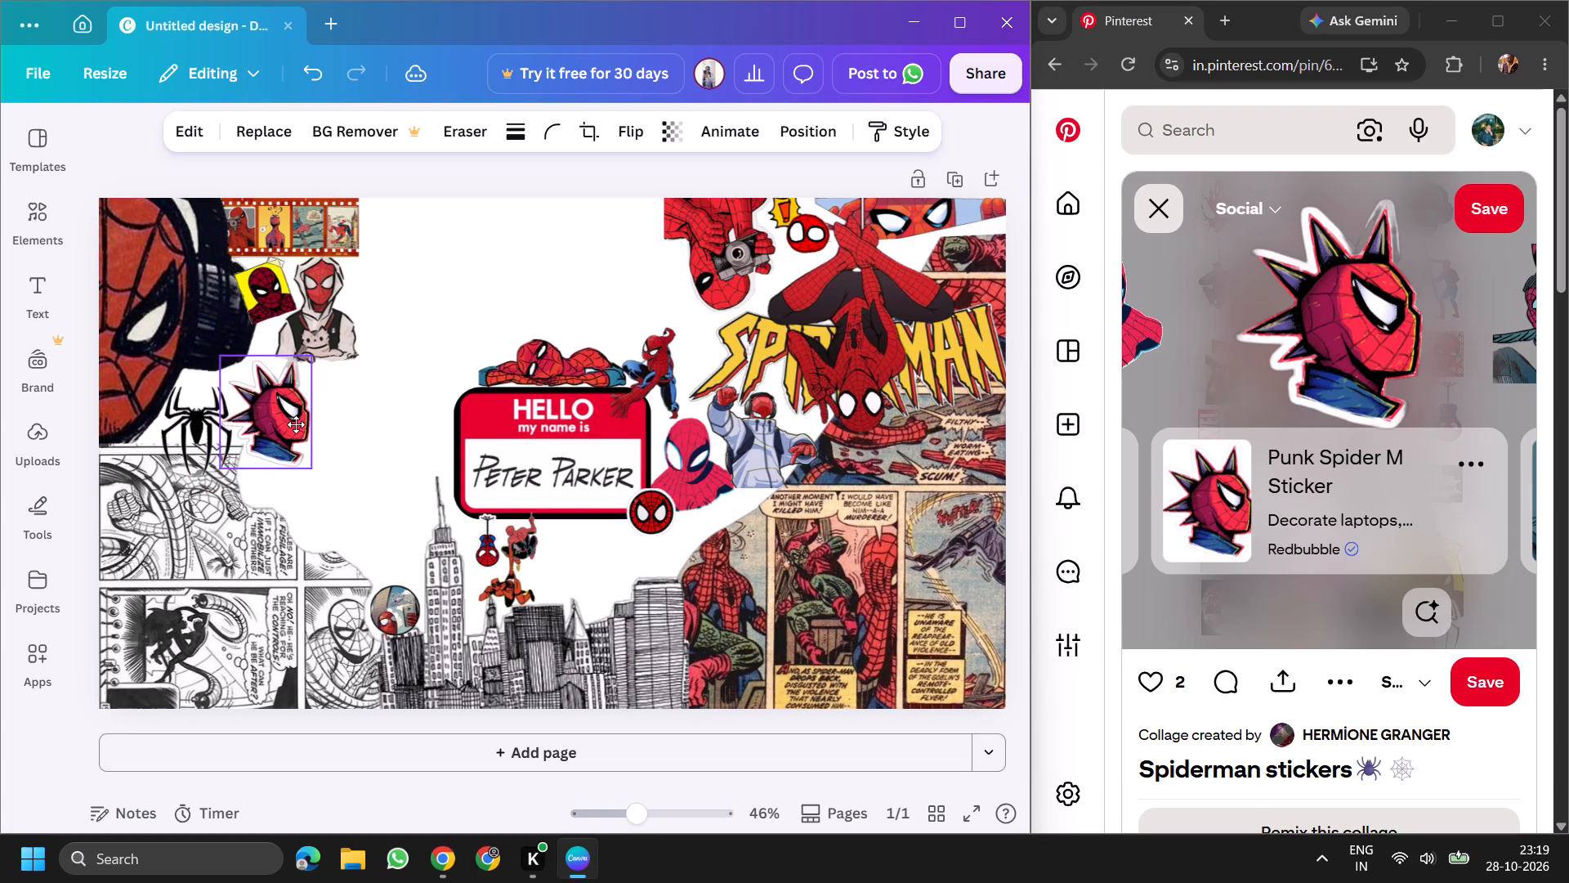
pyautogui.keyDown('ctrl'); pyautogui.moveTo(296, 424); pyautogui.dragTo(291, 423); pyautogui.keyUp('ctrl')
pyautogui.keyDown('ctrl'); pyautogui.moveTo(302, 464); pyautogui.dragTo(318, 487); pyautogui.keyUp('ctrl')
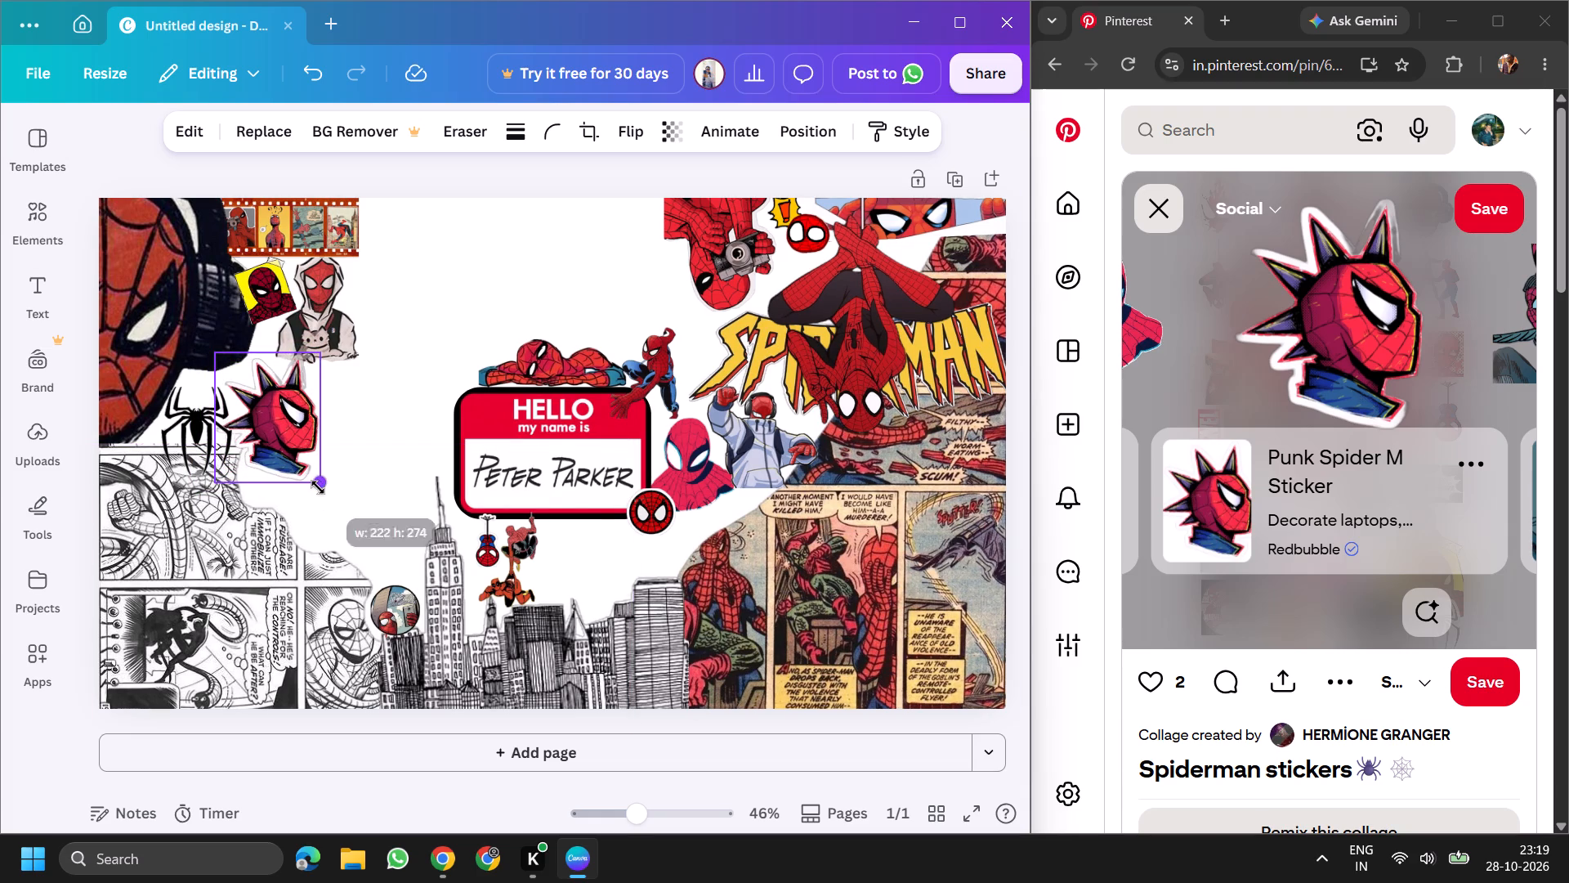
pyautogui.keyDown('ctrl'); pyautogui.moveTo(318, 487); pyautogui.dragTo(320, 491); pyautogui.keyUp('ctrl')
pyautogui.keyDown('ctrl'); pyautogui.moveTo(300, 448); pyautogui.dragTo(283, 454); pyautogui.keyUp('ctrl')
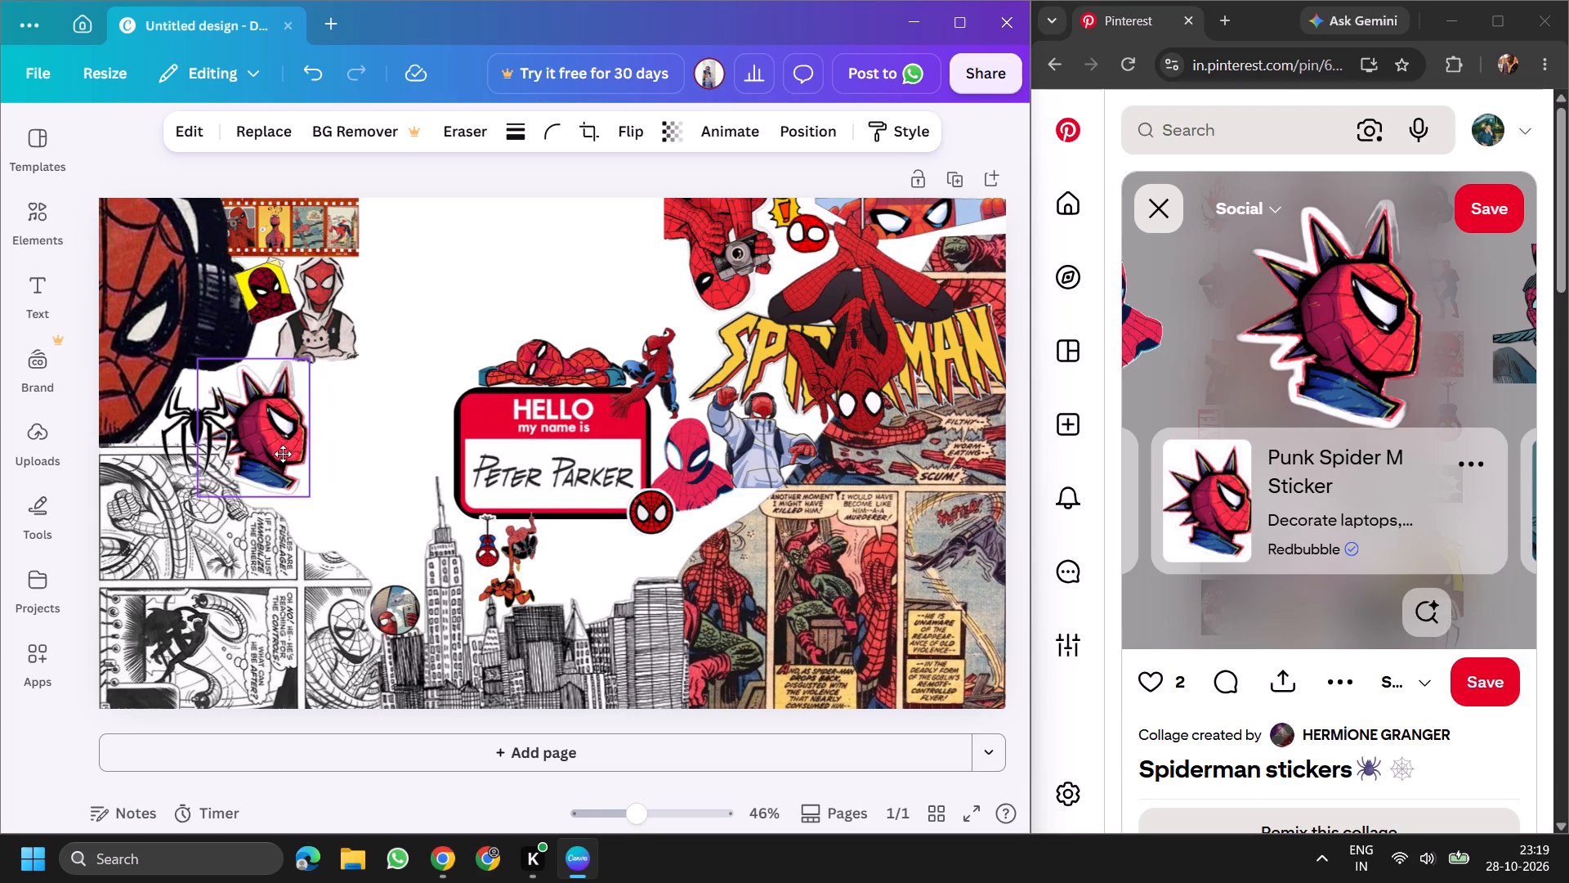
pyautogui.keyDown('ctrl'); pyautogui.moveTo(283, 454); pyautogui.dragTo(287, 454); pyautogui.keyUp('ctrl')
pyautogui.keyDown('ctrl'); pyautogui.moveTo(320, 331); pyautogui.dragTo(326, 343); pyautogui.keyUp('ctrl')
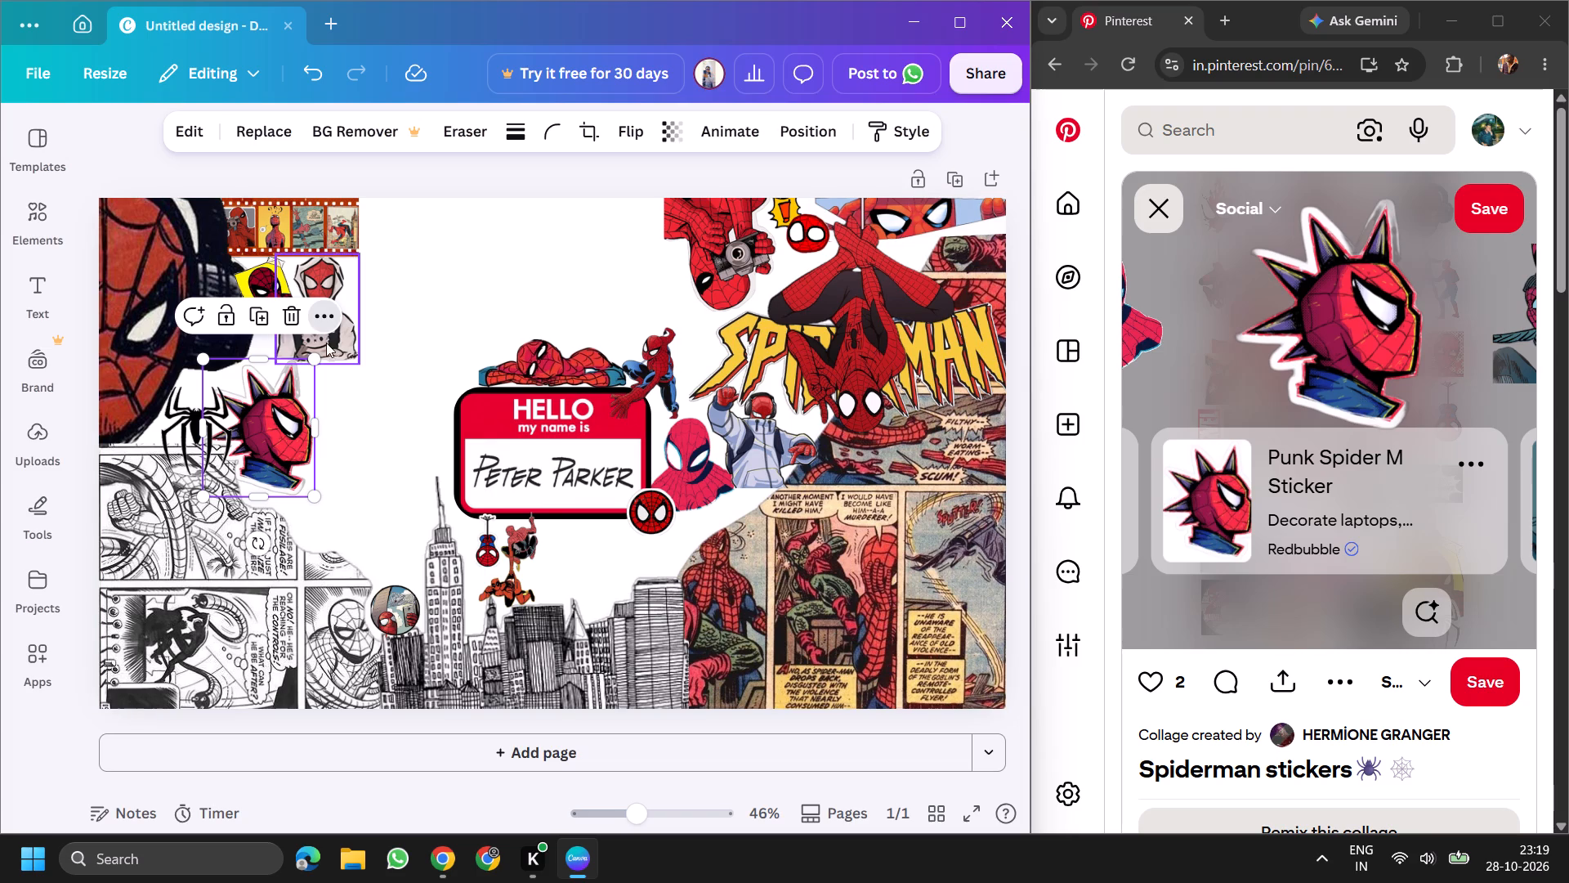
pyautogui.keyDown('ctrl'); pyautogui.moveTo(326, 343); pyautogui.dragTo(326, 347); pyautogui.keyUp('ctrl')
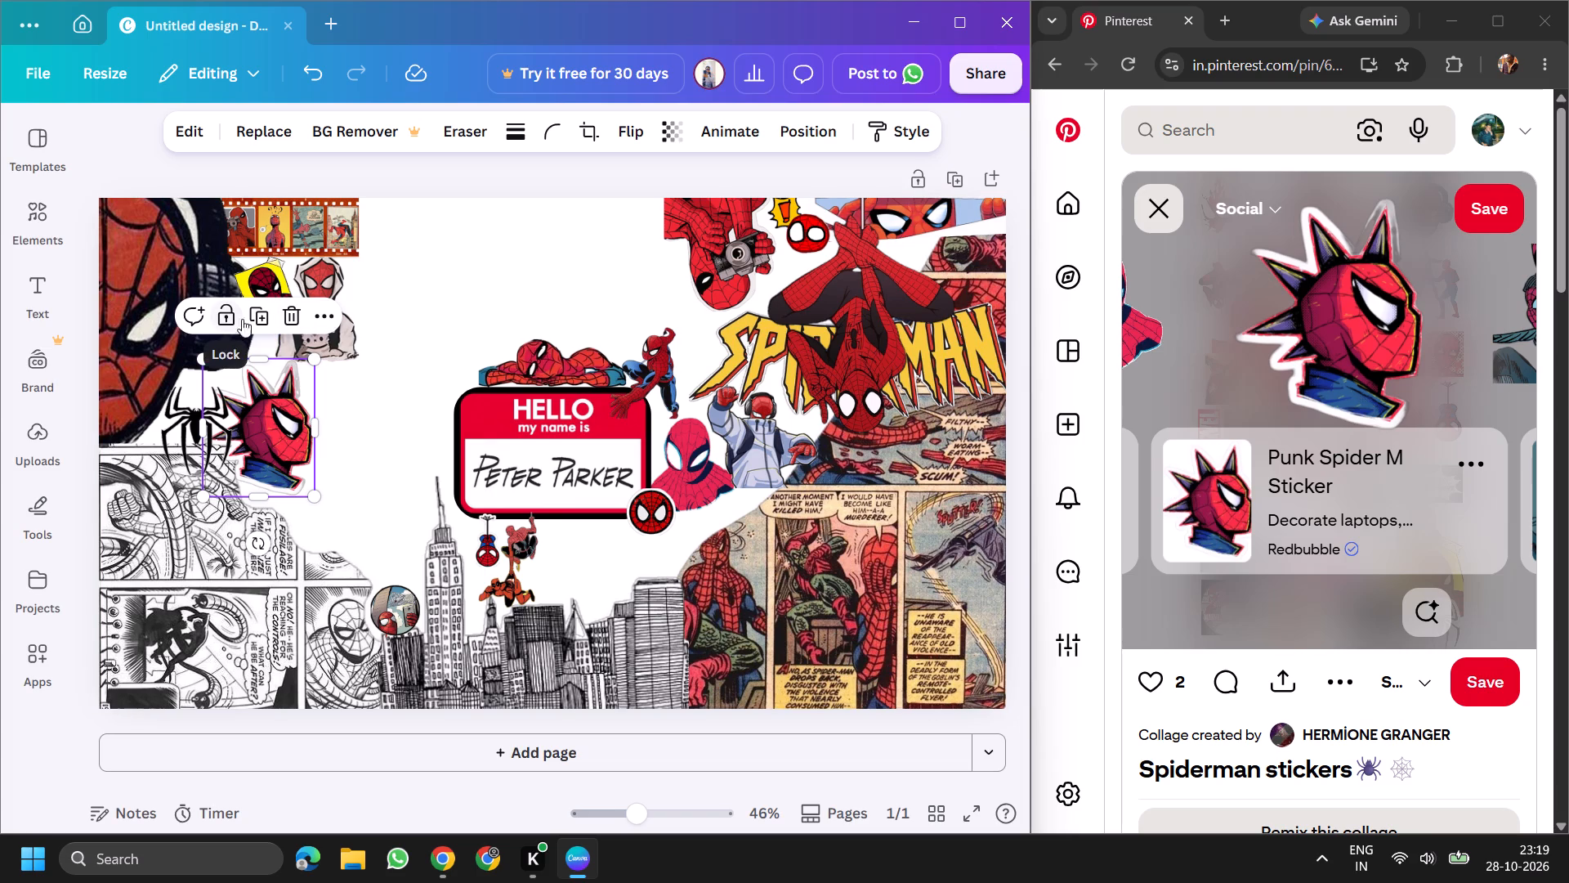
# Enlarge the punk Spider-Man head slightly, settle it against the black spider and comic panel edge, and lock it in place.
pyautogui.moveTo(283, 417); pyautogui.dragTo(288, 400)
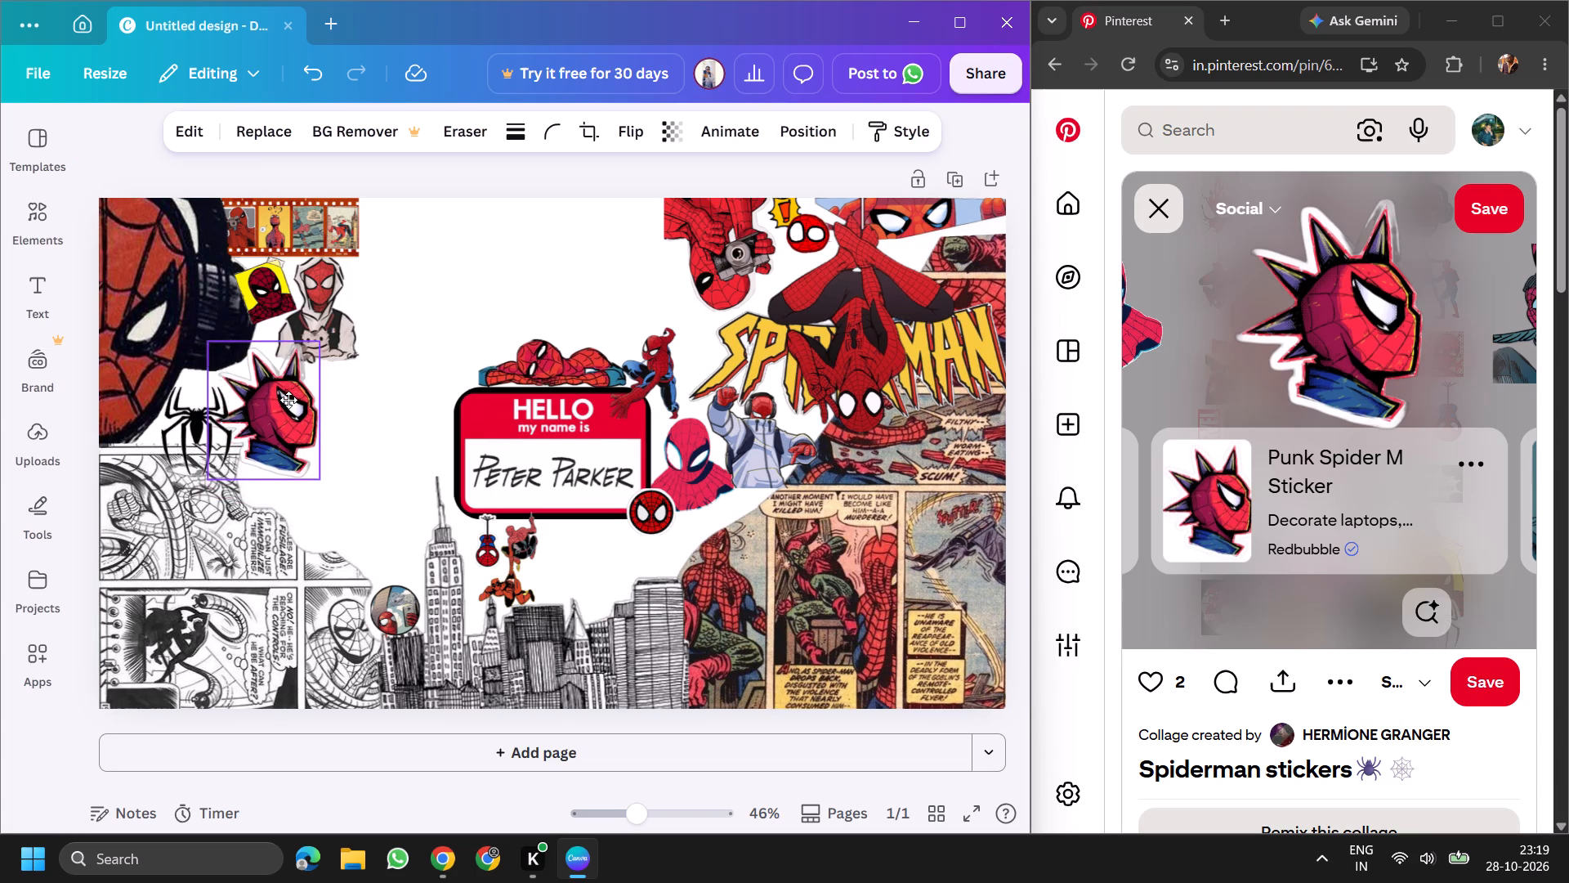
pyautogui.moveTo(288, 400); pyautogui.dragTo(281, 400)
pyautogui.moveTo(306, 469); pyautogui.dragTo(313, 479)
pyautogui.moveTo(297, 434); pyautogui.dragTo(292, 452)
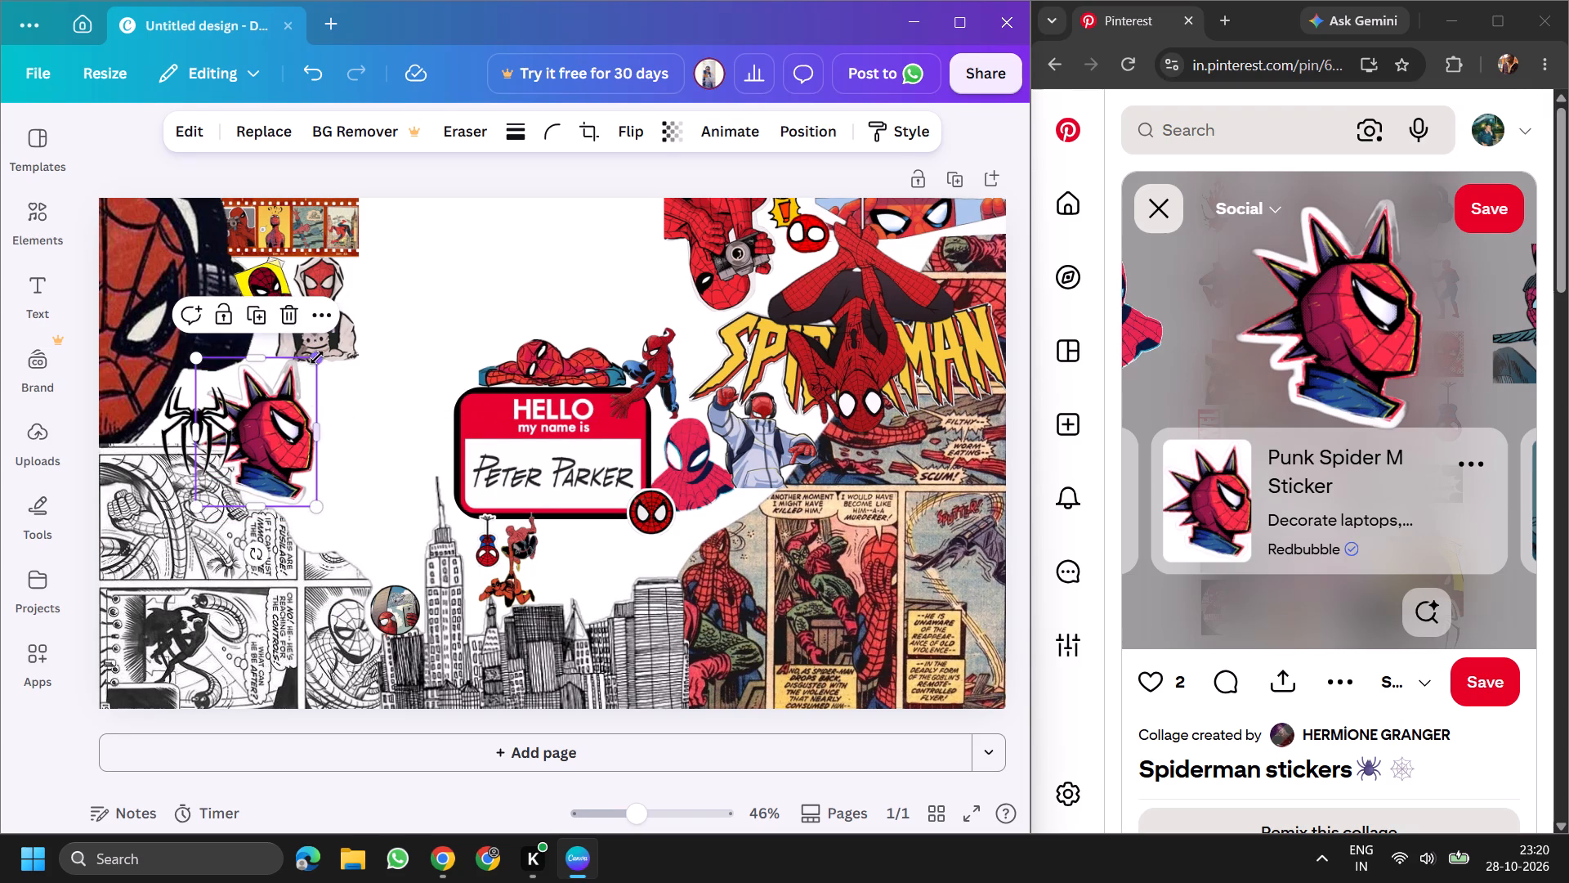
pyautogui.moveTo(317, 357); pyautogui.dragTo(337, 338)
pyautogui.click(300, 386)
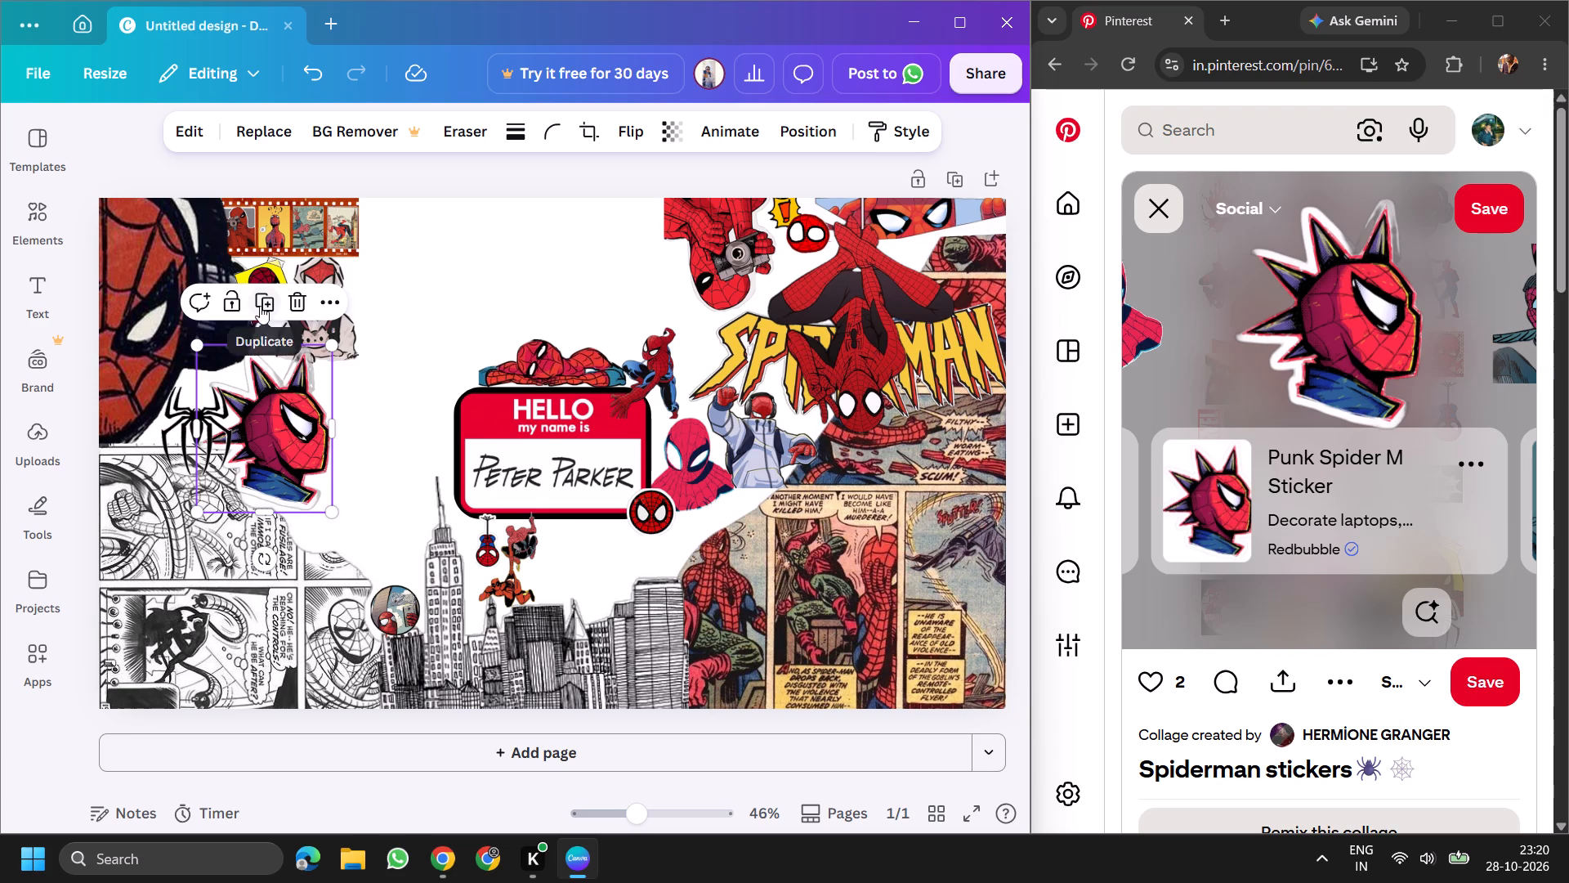
pyautogui.click(244, 304)
# Bring the masked figure holding the cat forward in front of the punk Spider-Man head.
pyautogui.click(318, 300)
pyautogui.moveTo(340, 214); pyautogui.dragTo(349, 234)
pyautogui.click(337, 206)
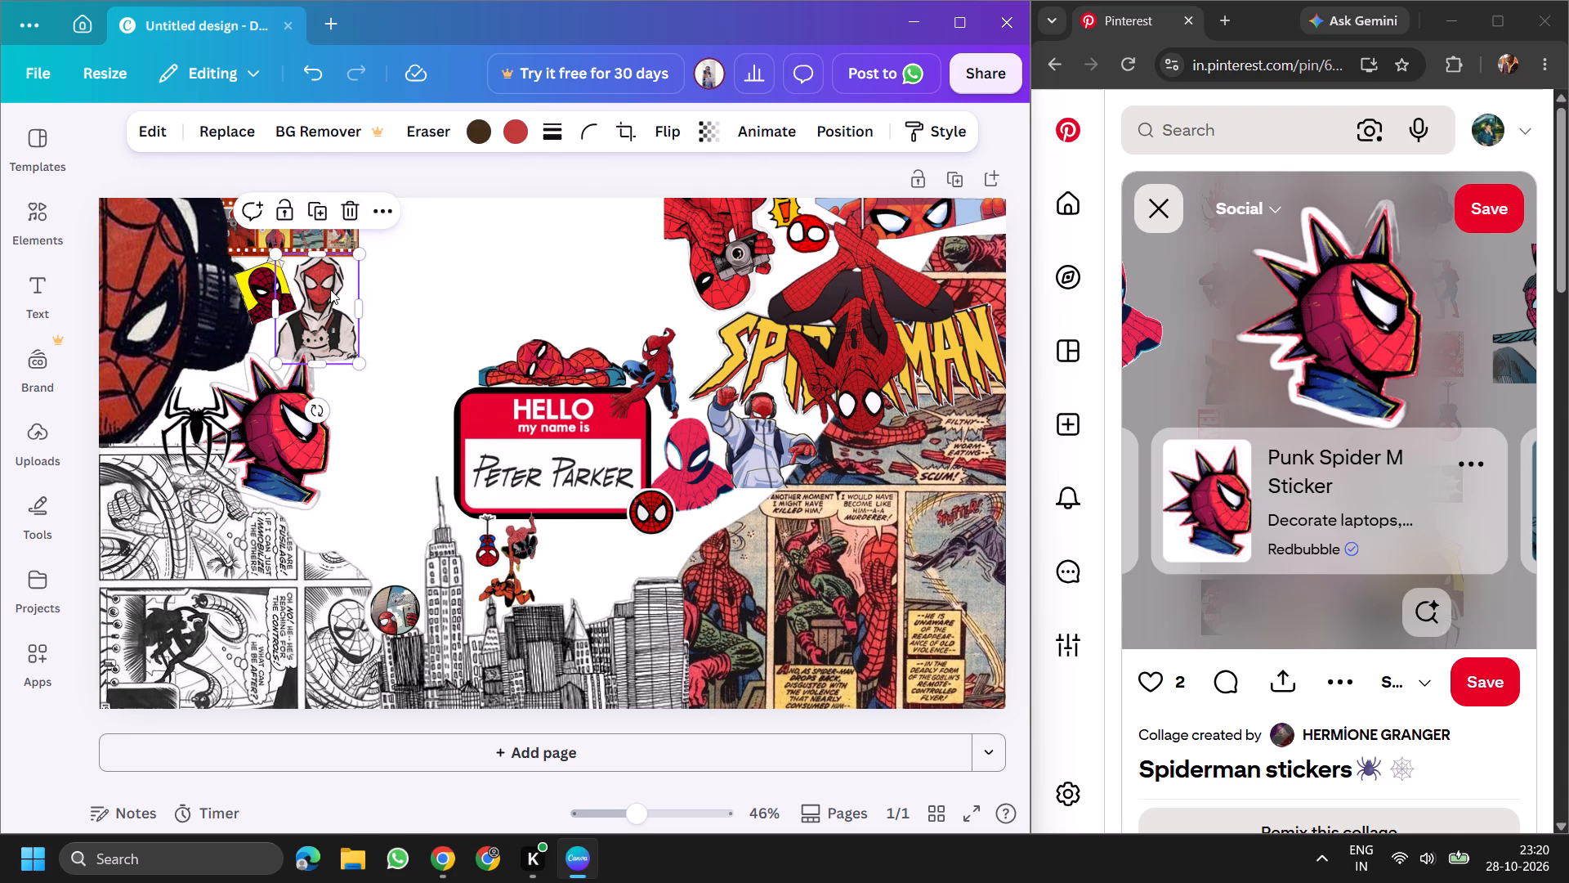
pyautogui.click(380, 208)
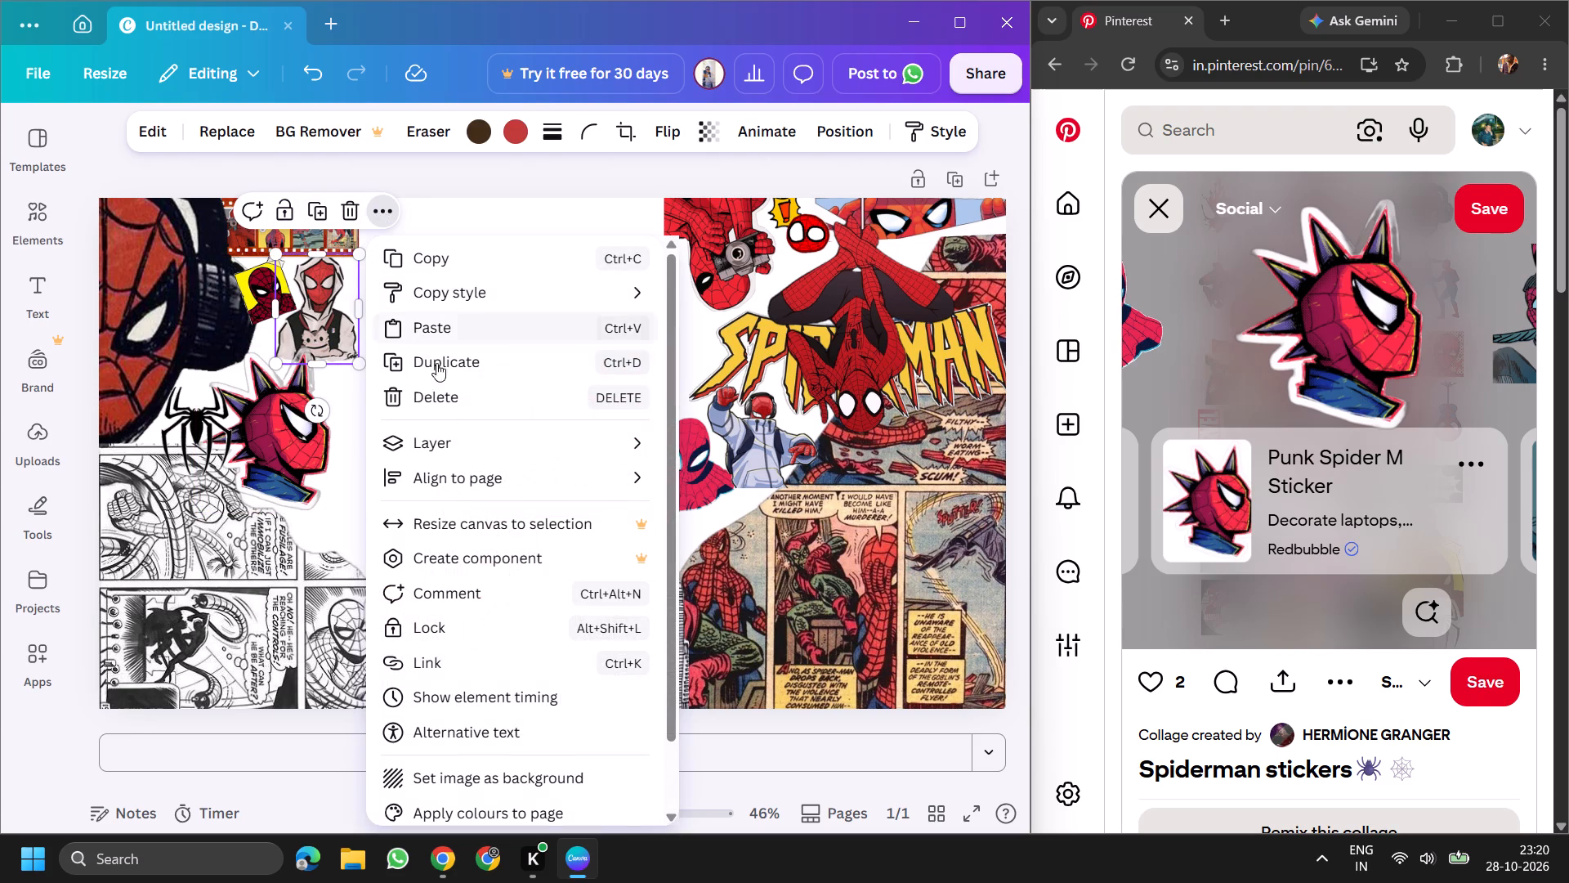
pyautogui.click(461, 445)
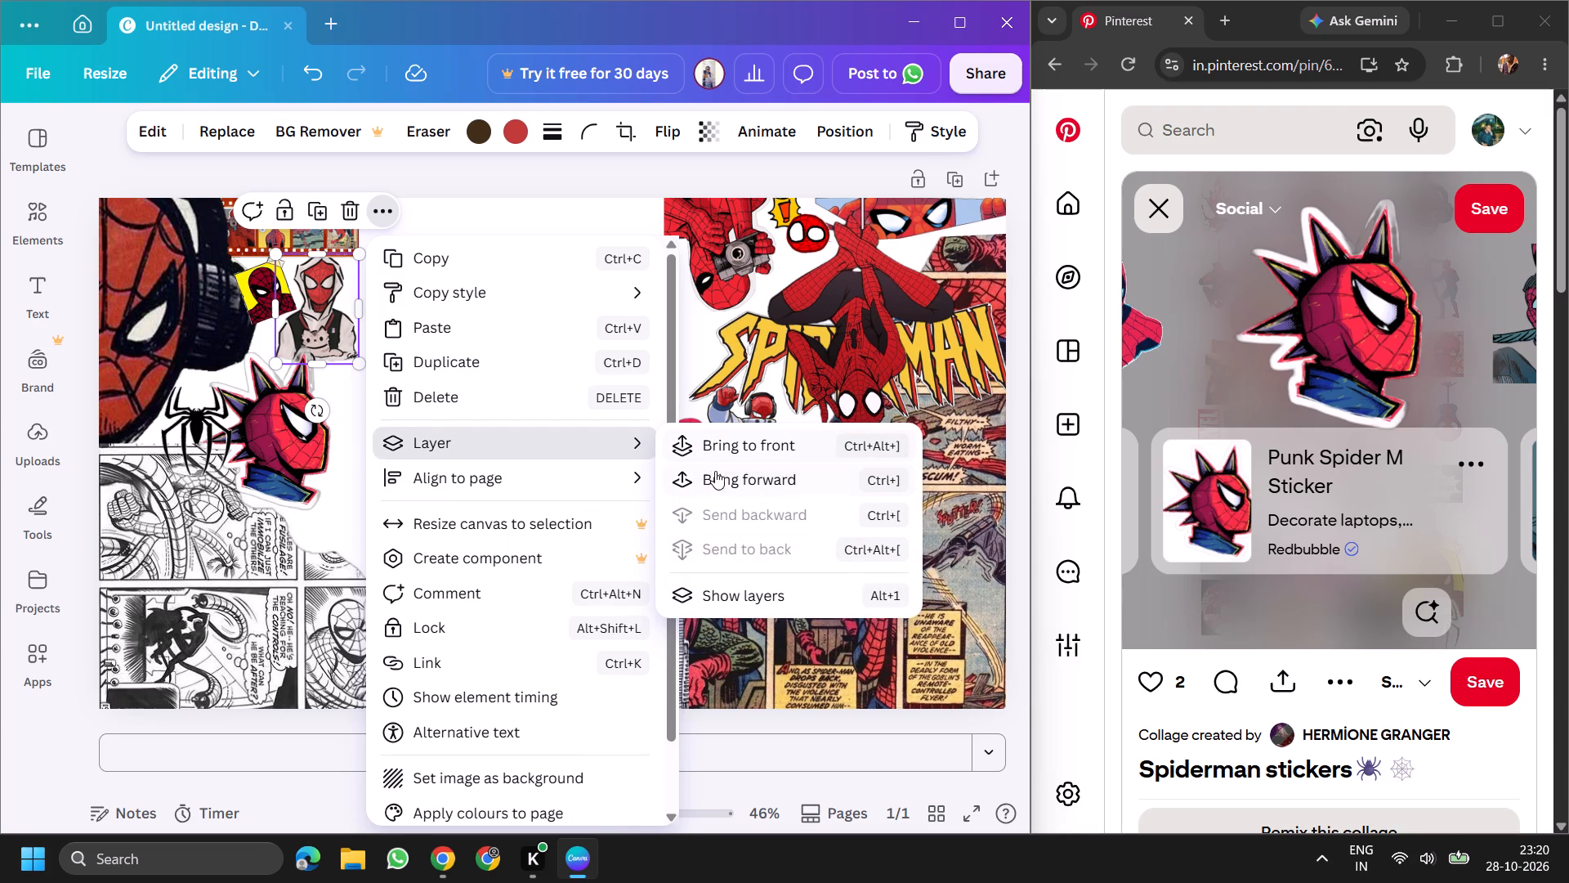
pyautogui.click(714, 473)
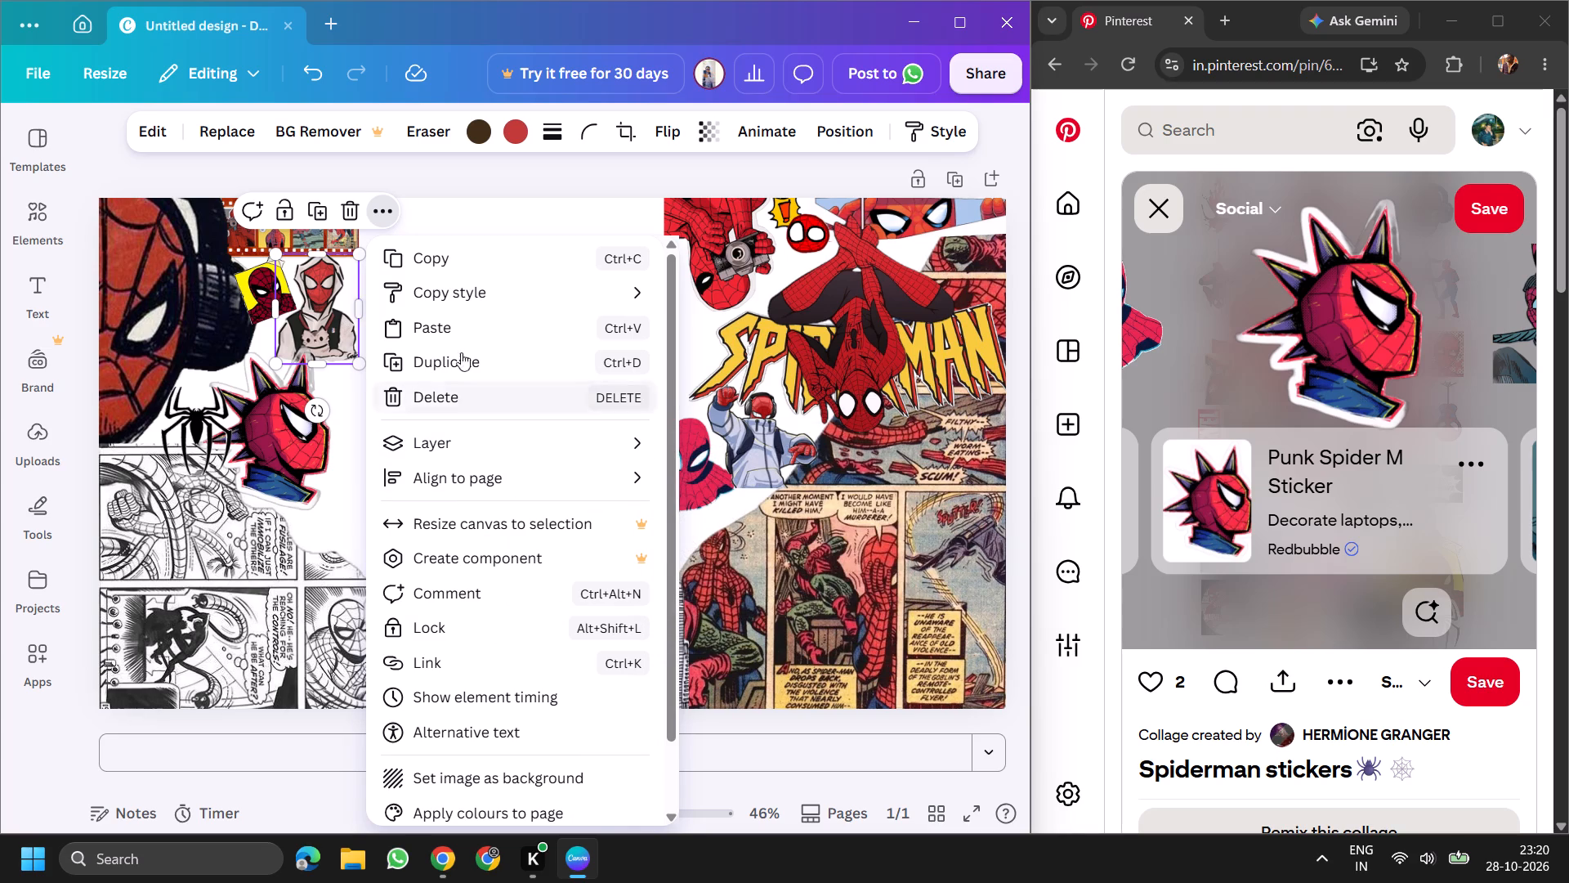
pyautogui.click(352, 307)
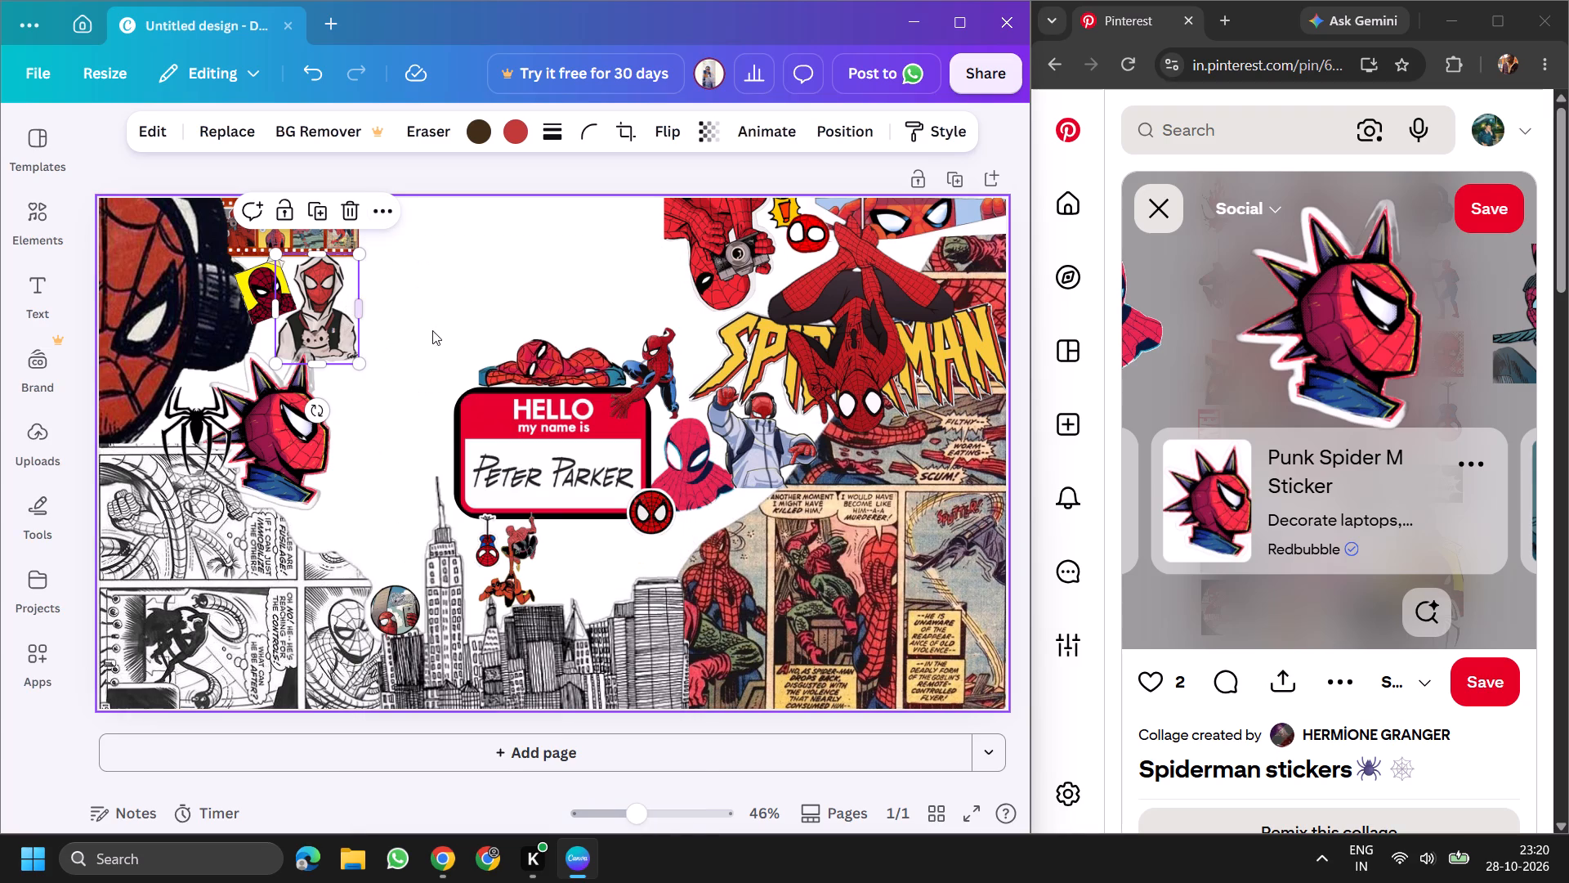
pyautogui.hotkey('ctrl', ']')
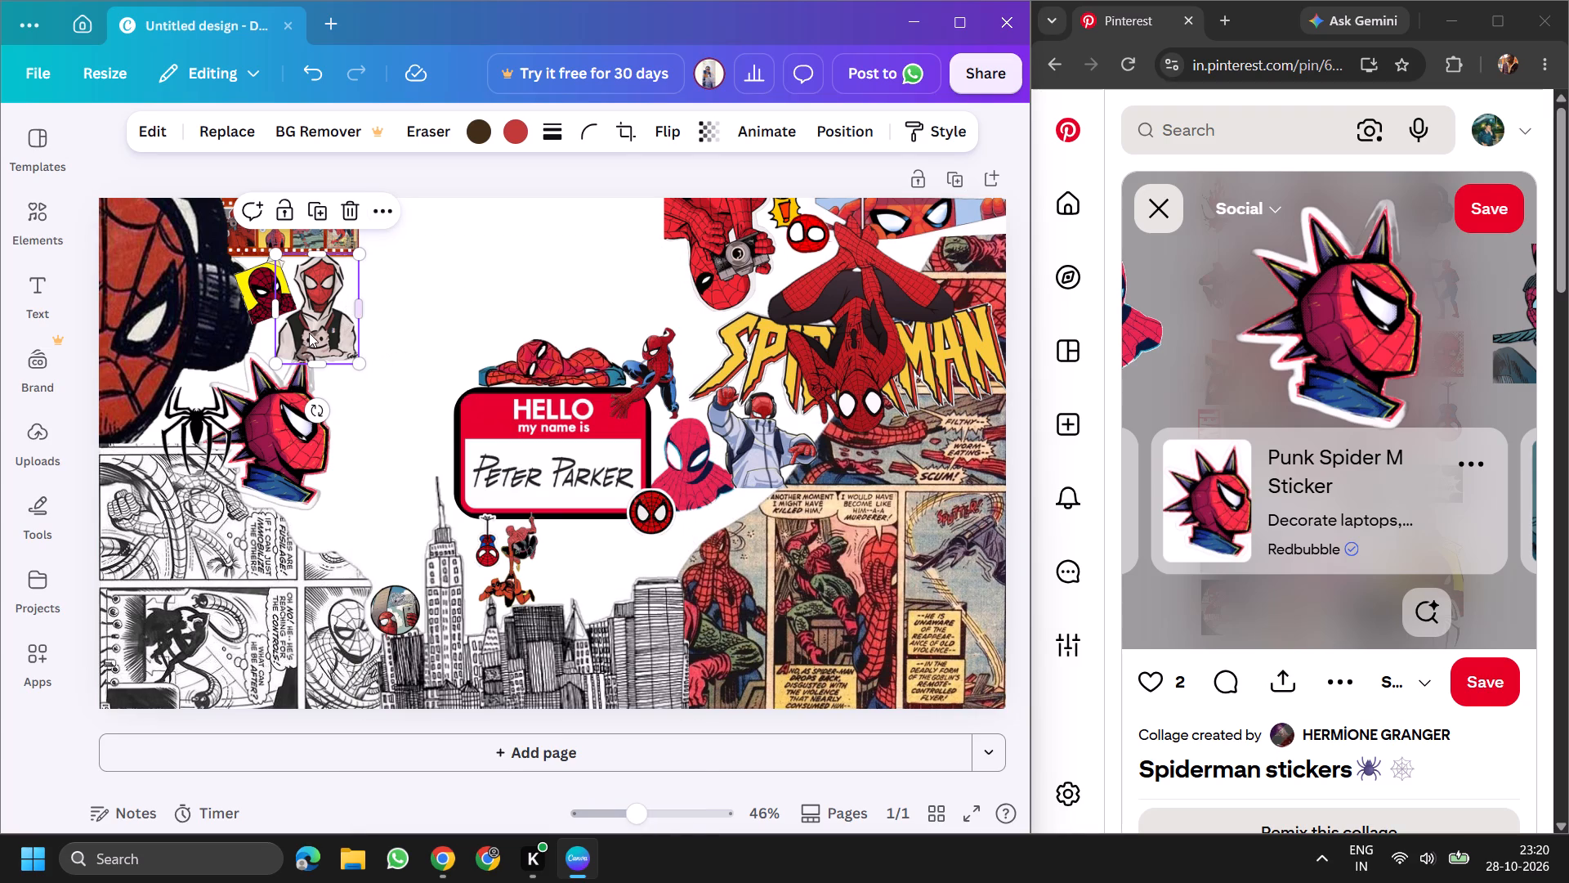
pyautogui.keyDown('ctrl'); pyautogui.click(309, 333); pyautogui.keyUp('ctrl')
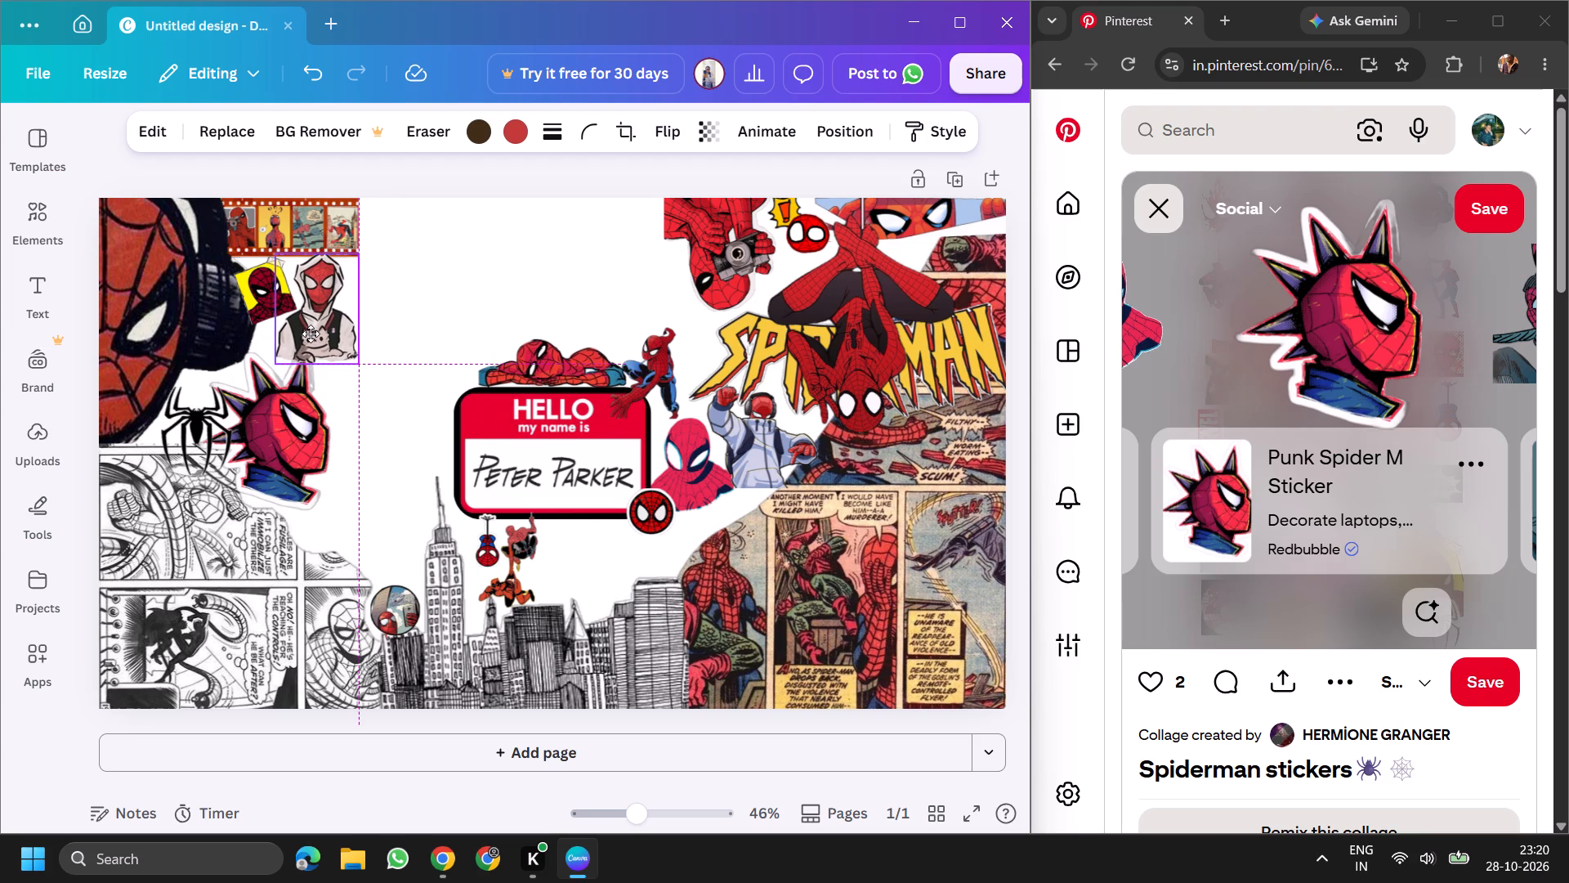
pyautogui.click(458, 309)
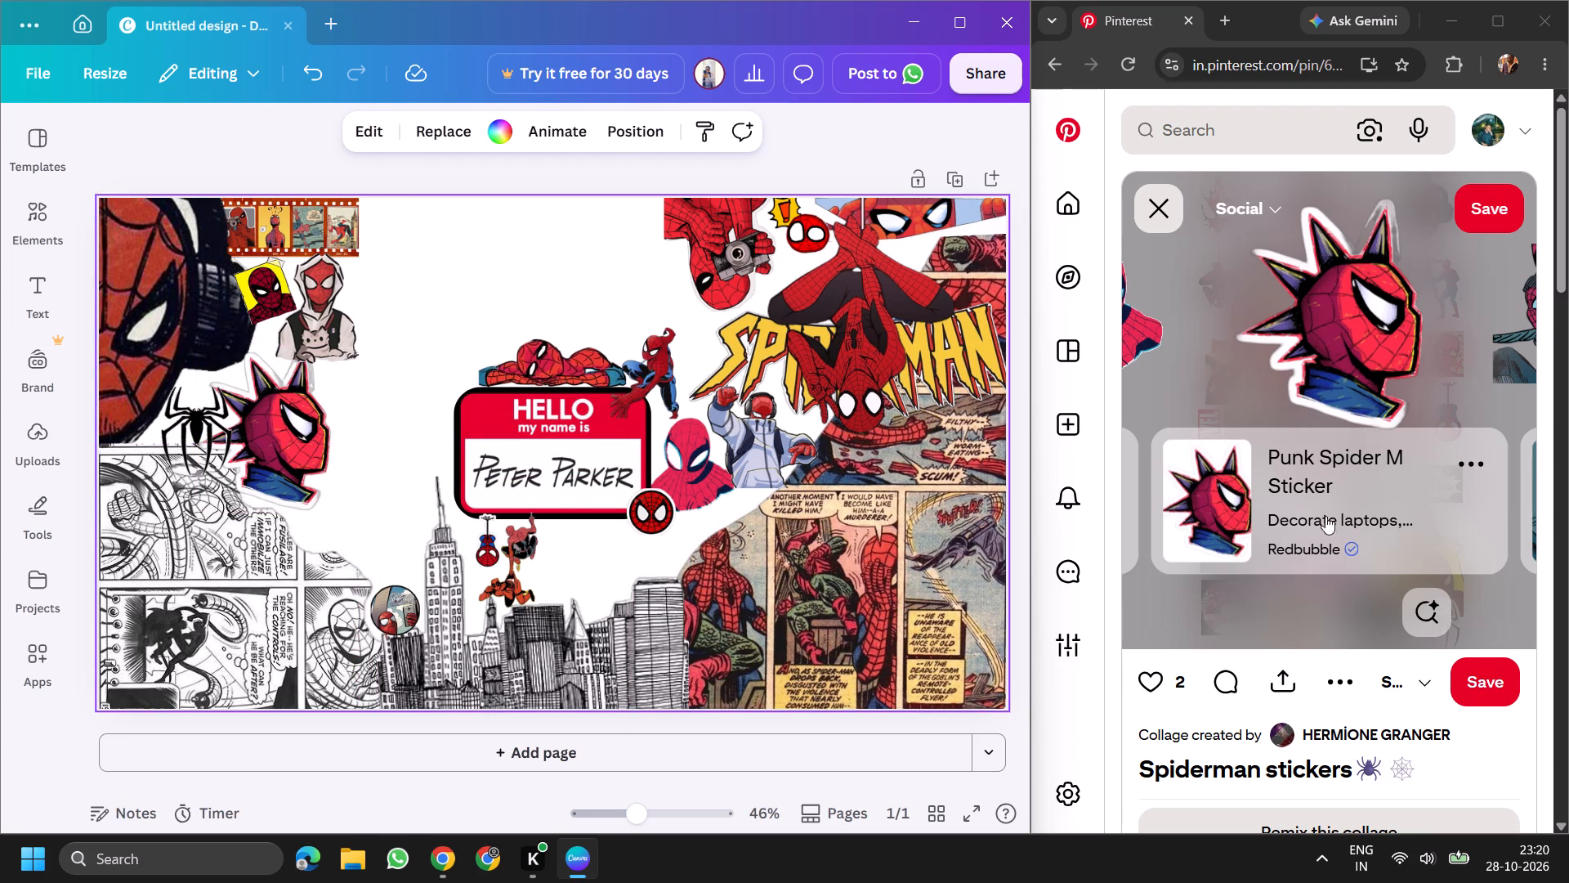
# Copy the pink-and-teal hanging Spider-Man figure in the beanie from the Pinterest collage and paste it into the Canva design.
pyautogui.click(1520, 343)
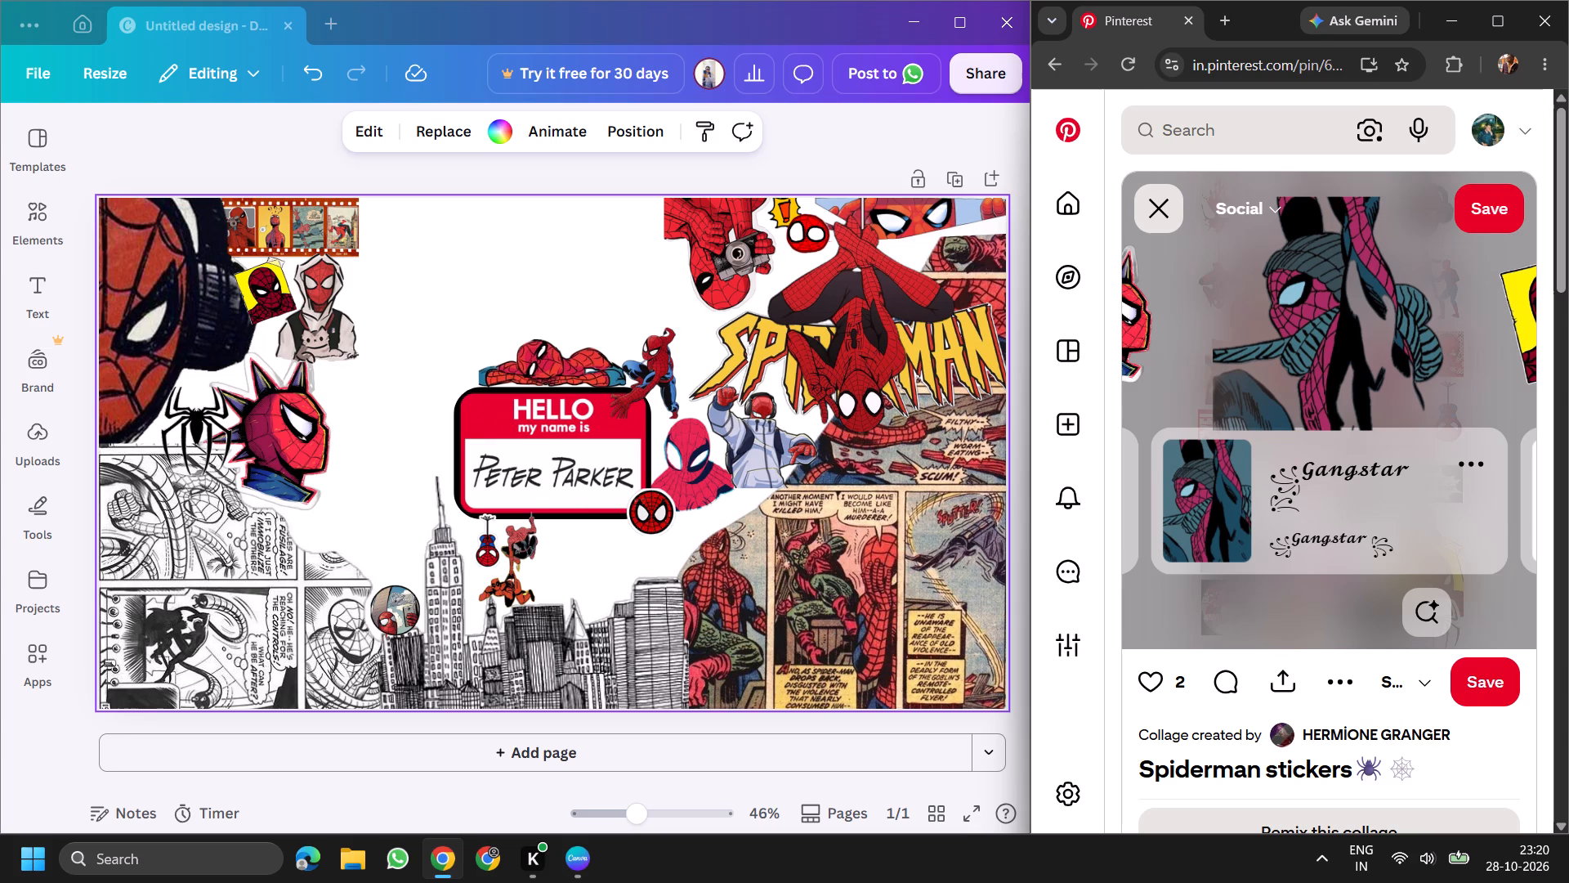
pyautogui.rightClick(1357, 338)
pyautogui.click(1207, 426)
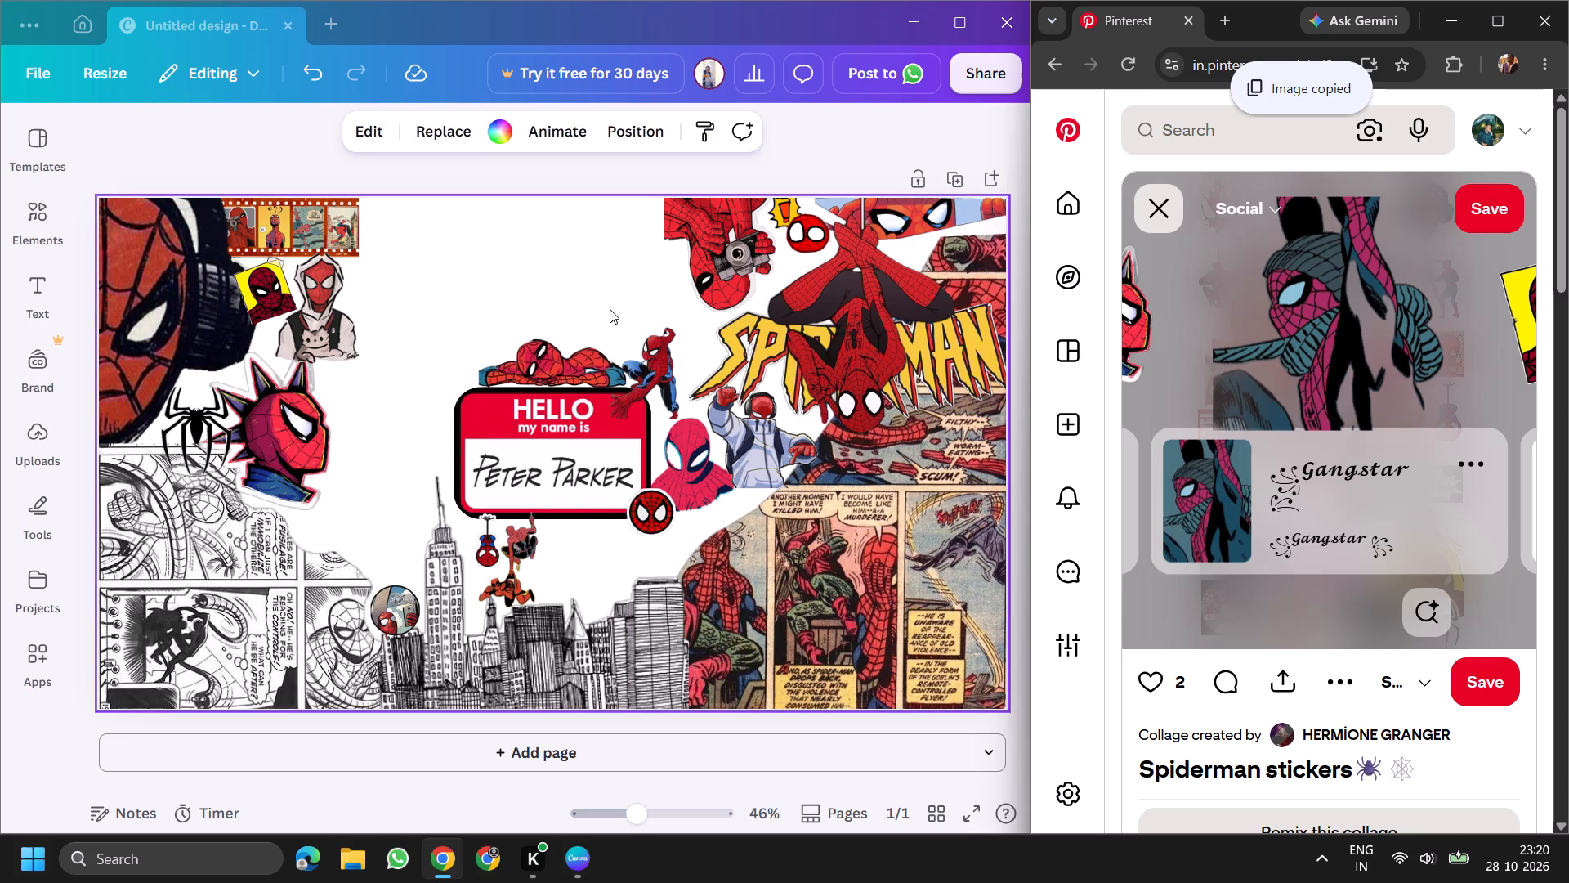
pyautogui.rightClick(560, 274)
pyautogui.click(631, 392)
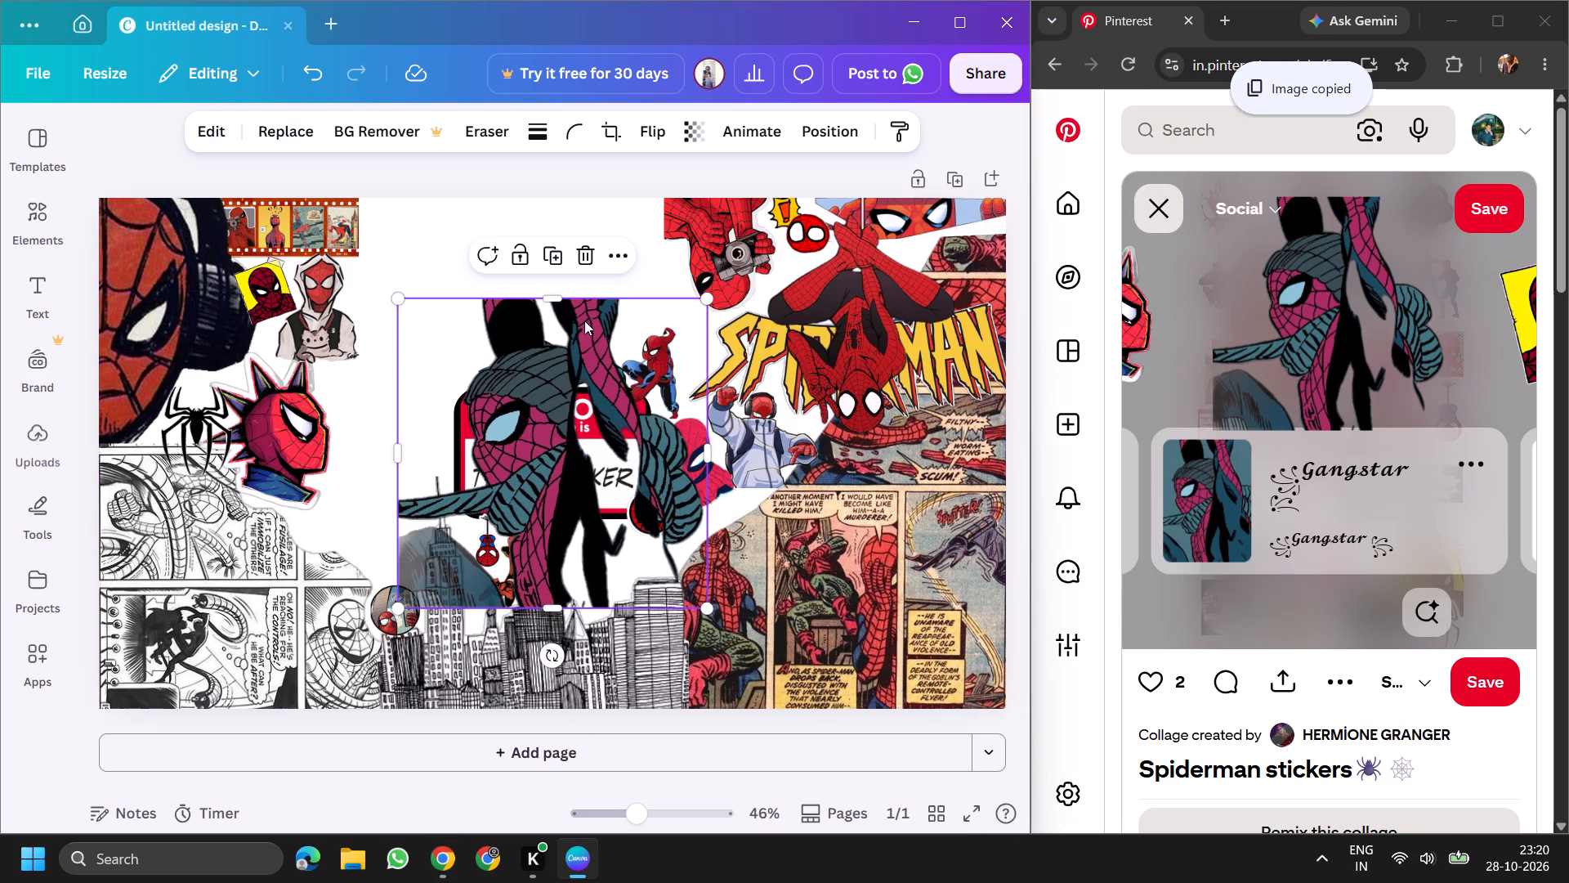
# Shrink the pasted pink-and-teal hanging Spider-Man figure in the beanie to about 110 by 110.
pyautogui.moveTo(596, 437); pyautogui.dragTo(561, 315)
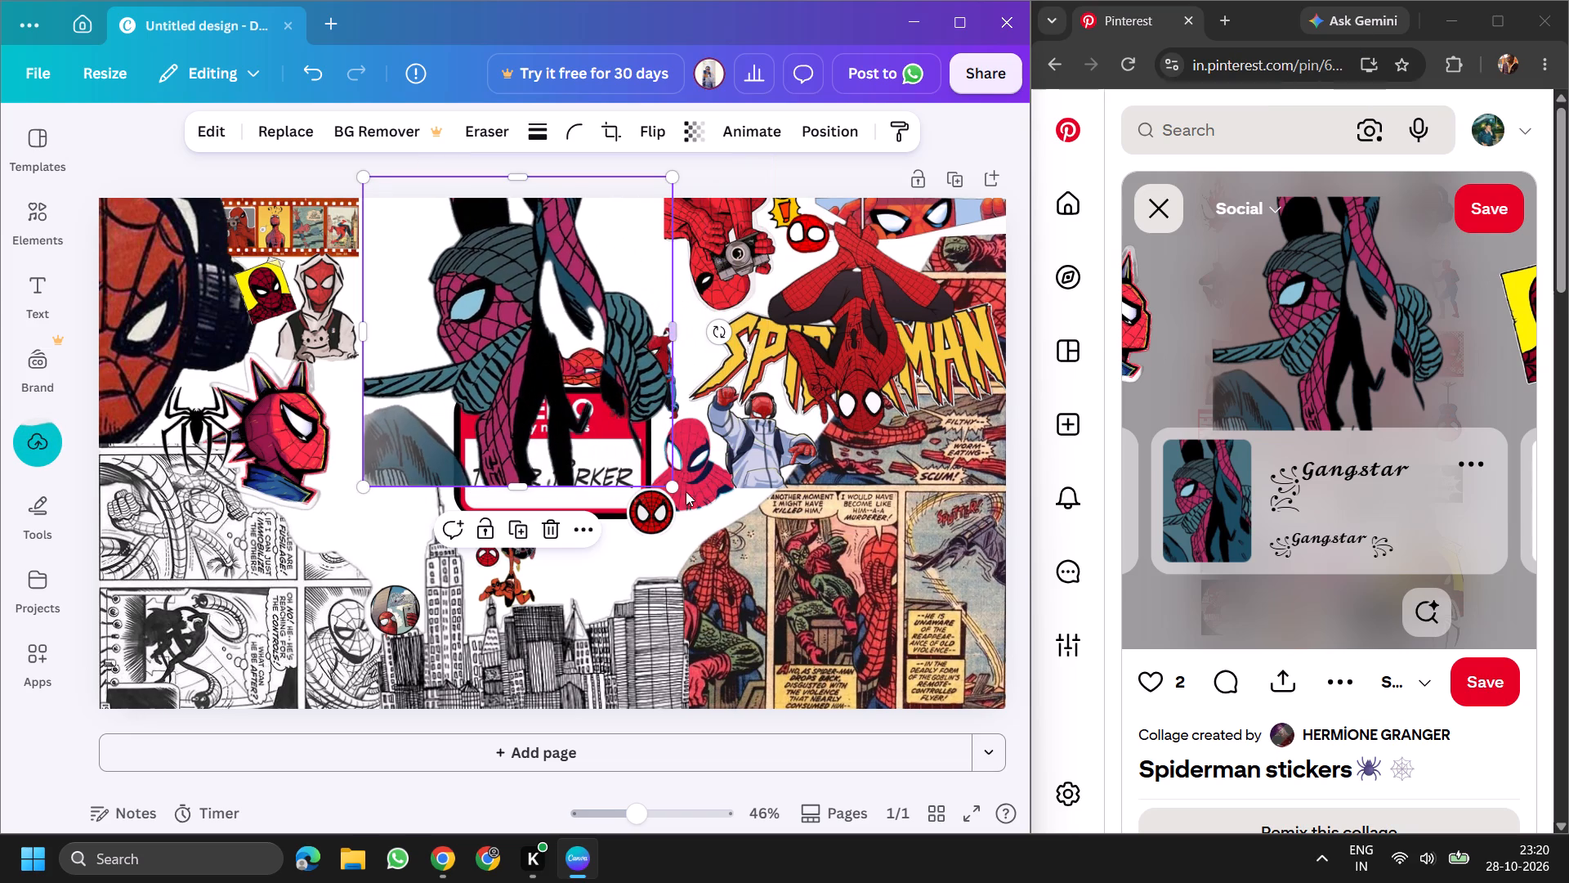
pyautogui.moveTo(666, 484); pyautogui.dragTo(507, 308)
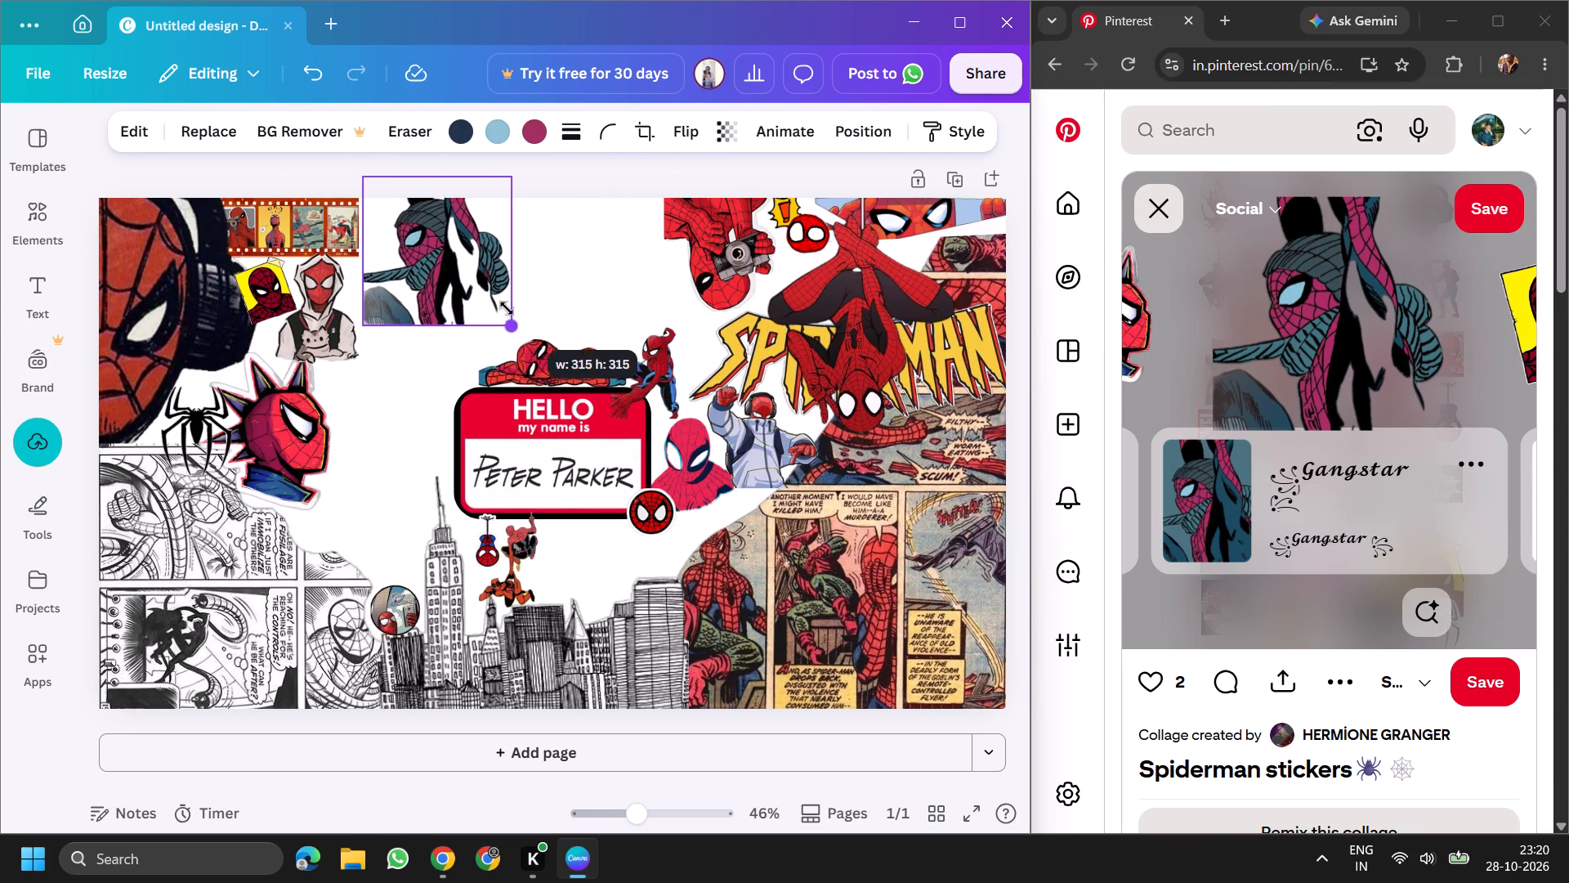
pyautogui.moveTo(507, 308); pyautogui.dragTo(480, 278)
pyautogui.moveTo(428, 230); pyautogui.dragTo(634, 248)
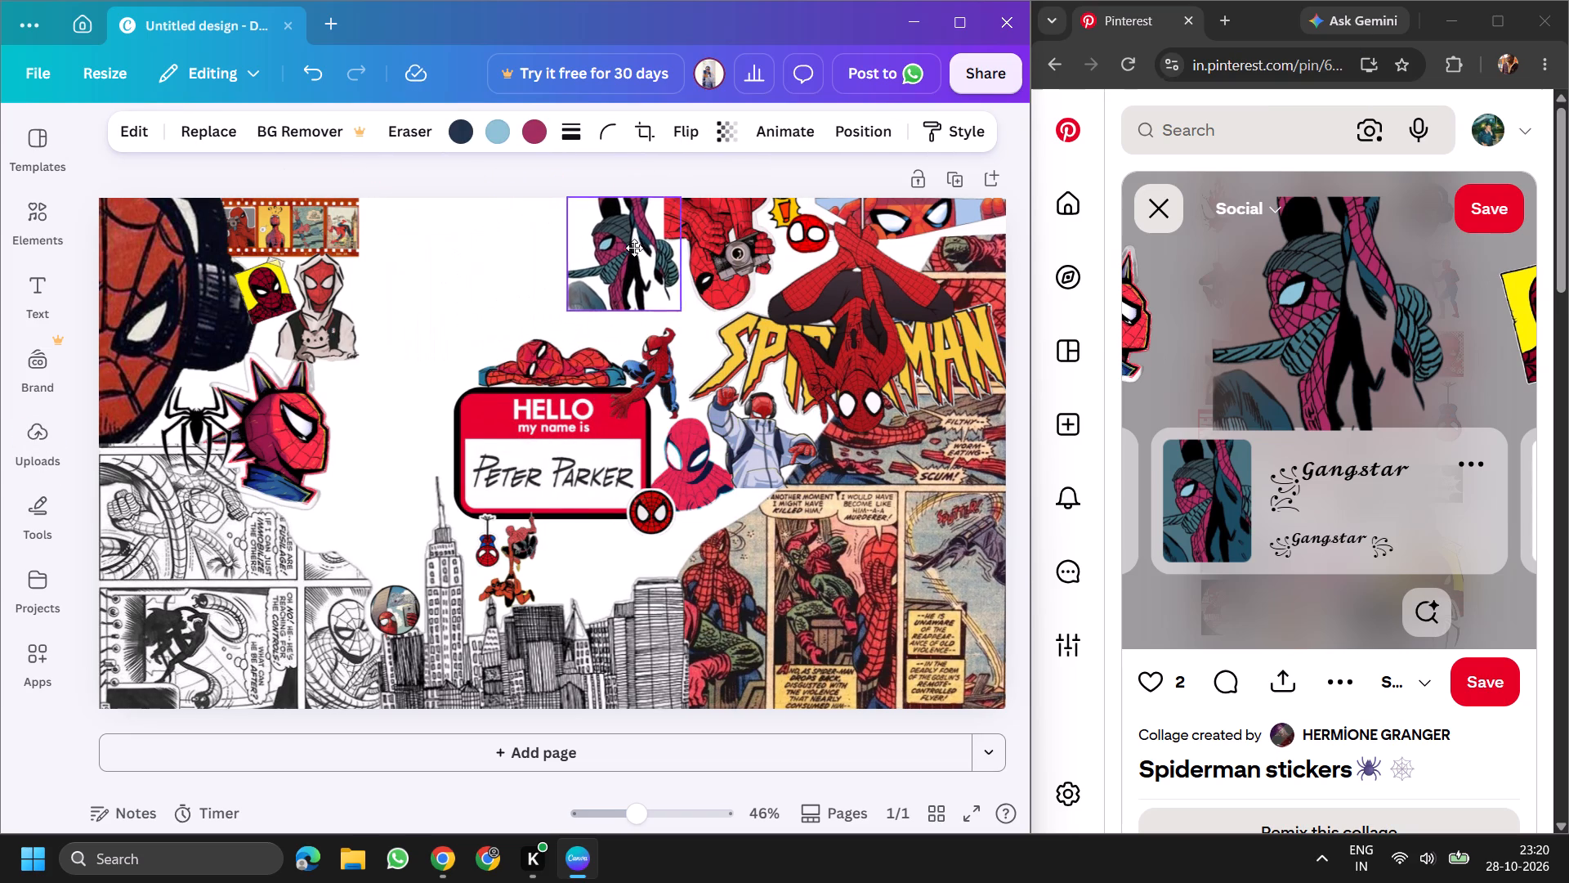
pyautogui.moveTo(634, 248); pyautogui.dragTo(695, 303)
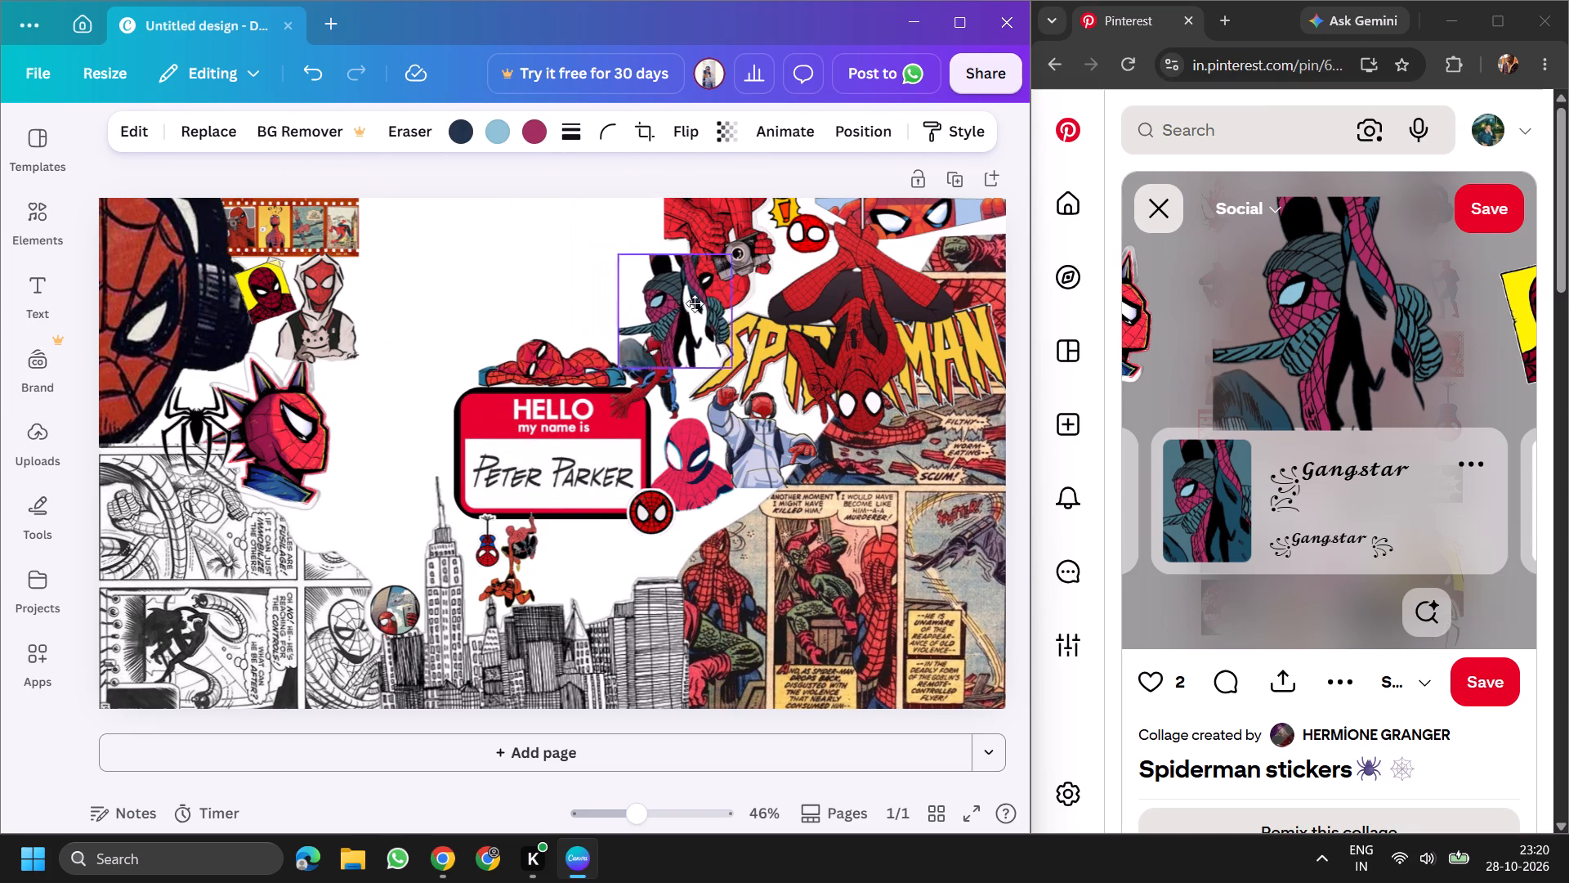
pyautogui.moveTo(695, 303); pyautogui.dragTo(731, 315)
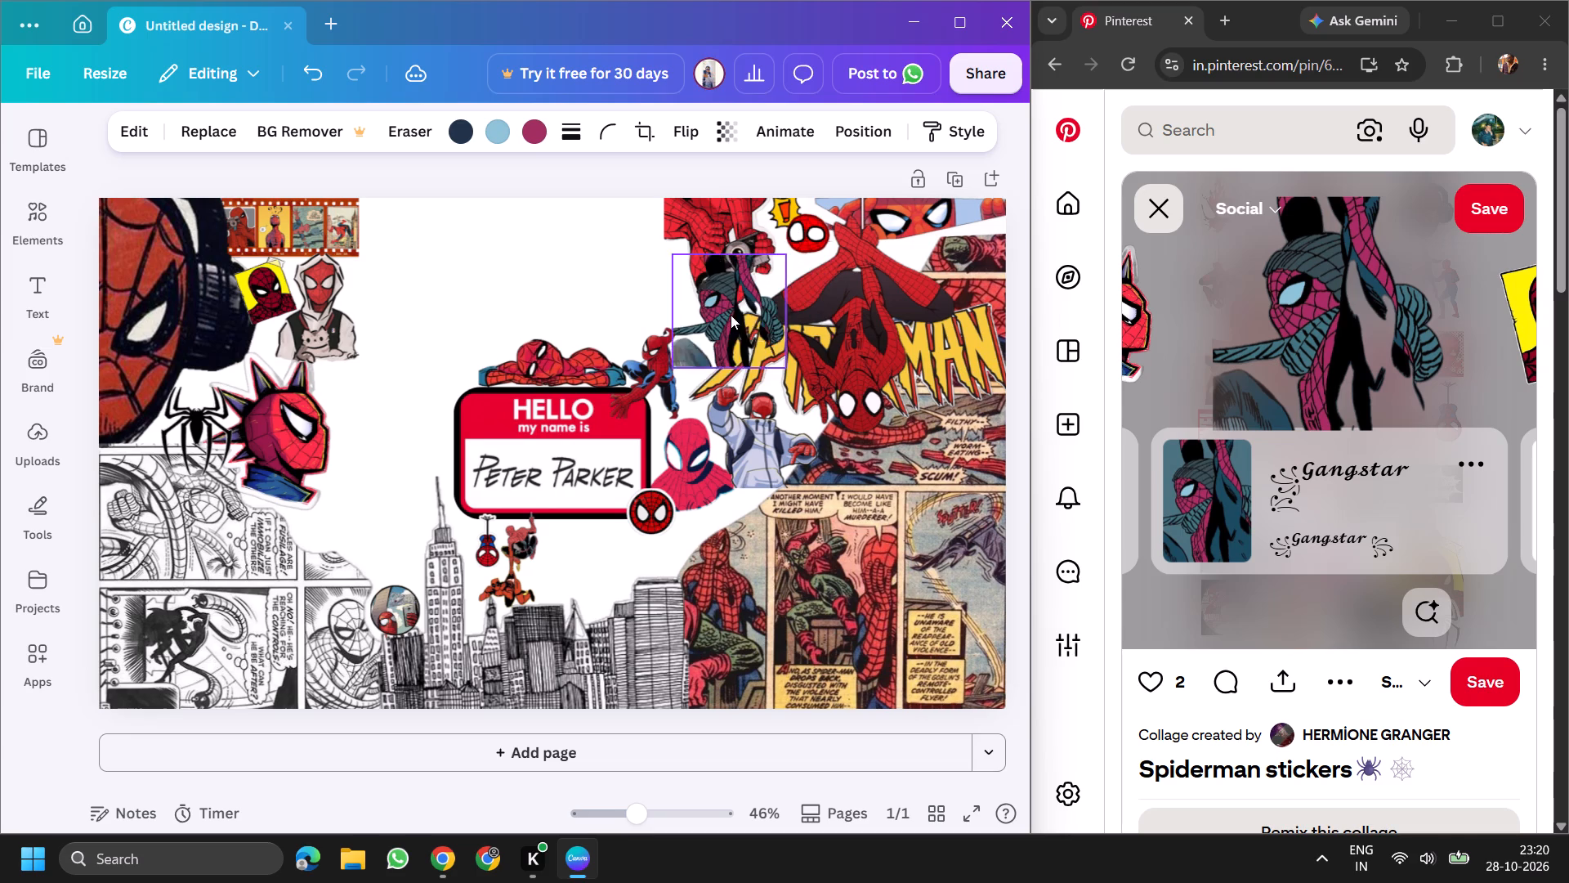
pyautogui.moveTo(731, 315); pyautogui.dragTo(701, 308)
pyautogui.moveTo(741, 365); pyautogui.dragTo(680, 294)
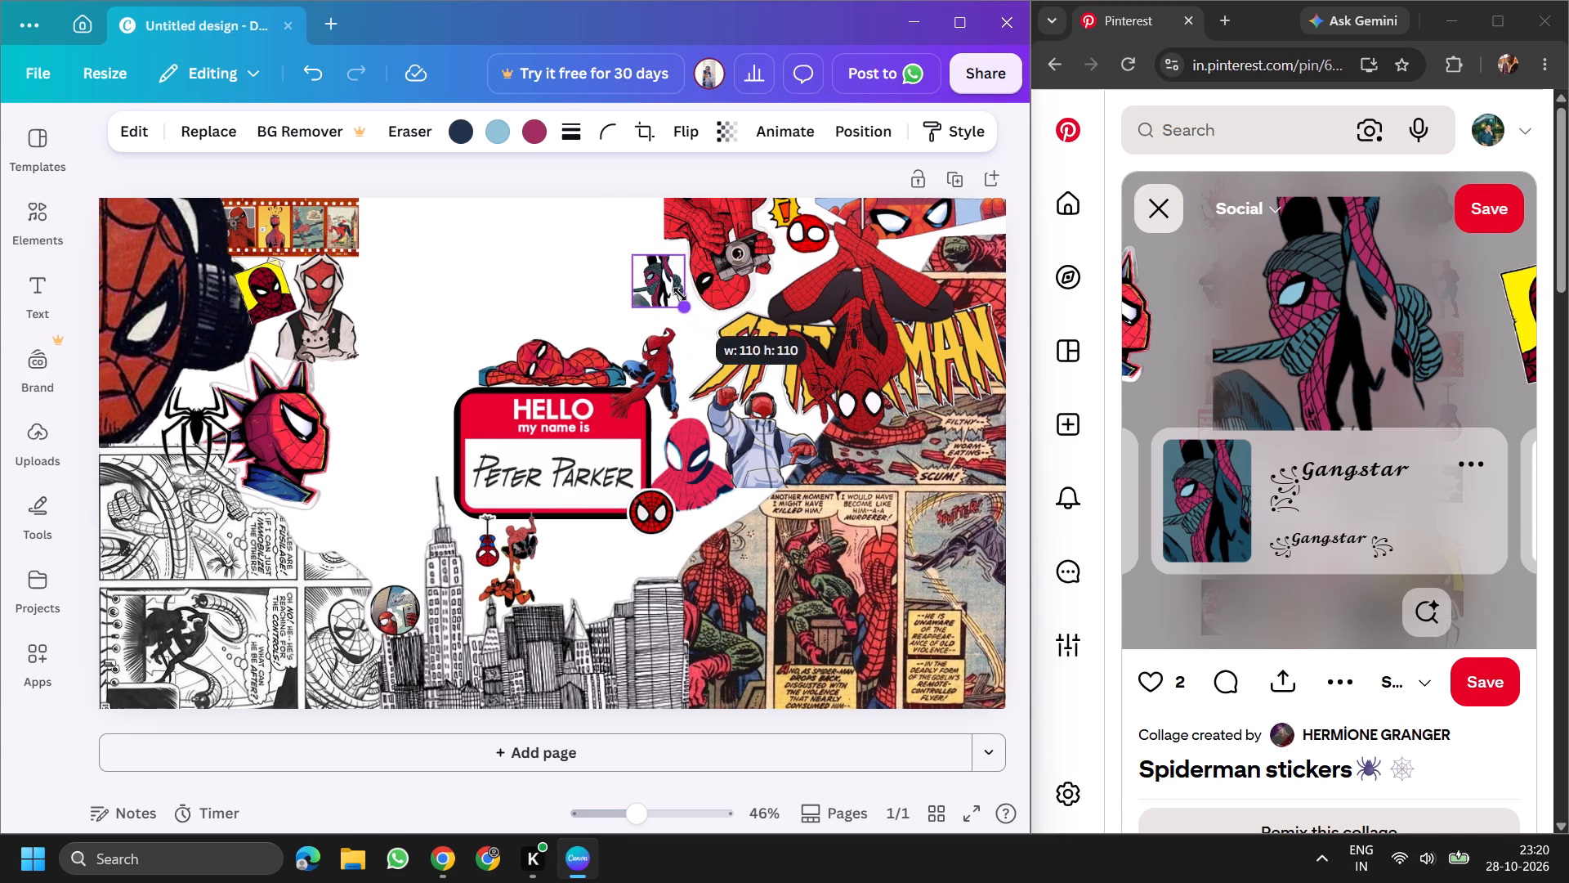
pyautogui.moveTo(680, 294); pyautogui.dragTo(679, 294)
# Place the small pink-and-teal figure on the edge of the black-and-white comic panels, just below the punk Spider-Man head.
pyautogui.moveTo(652, 278); pyautogui.dragTo(724, 356)
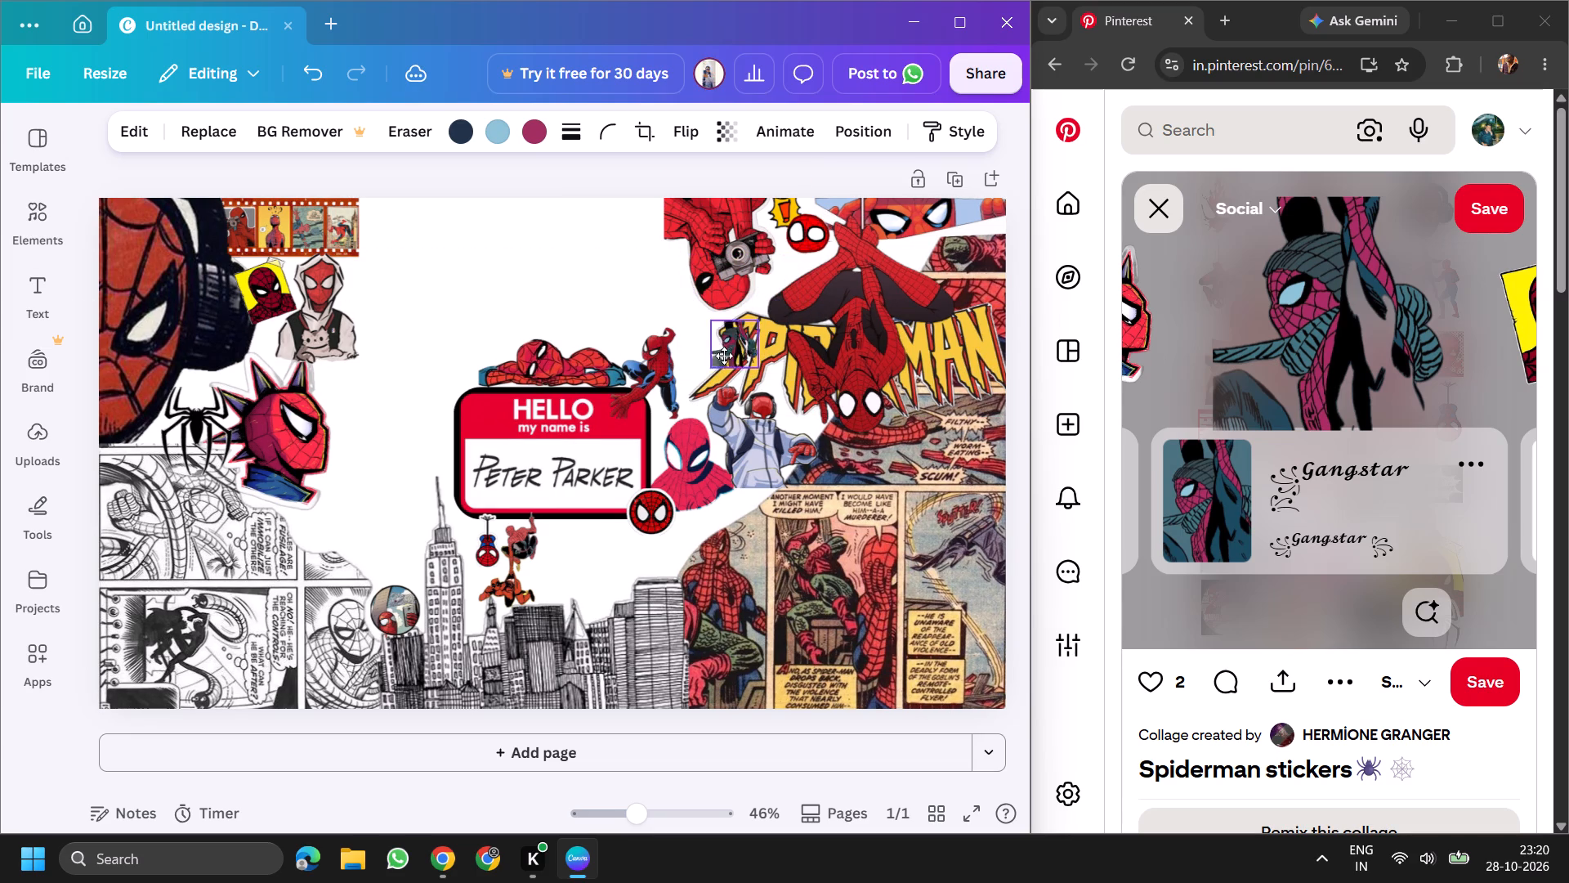
pyautogui.moveTo(724, 356); pyautogui.dragTo(566, 558)
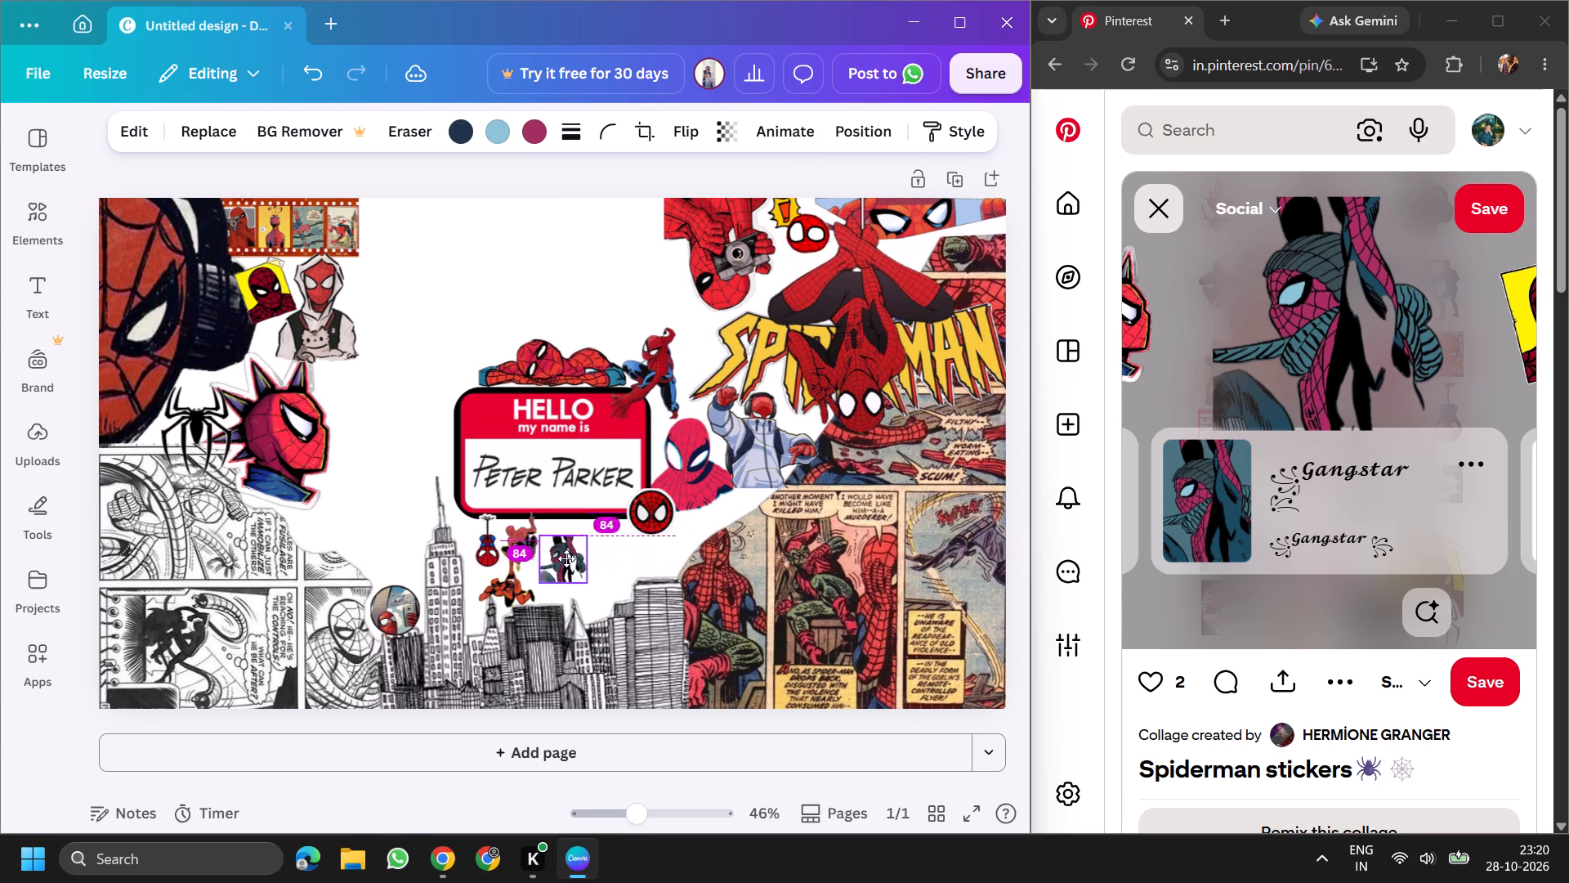
pyautogui.moveTo(566, 558); pyautogui.dragTo(552, 473)
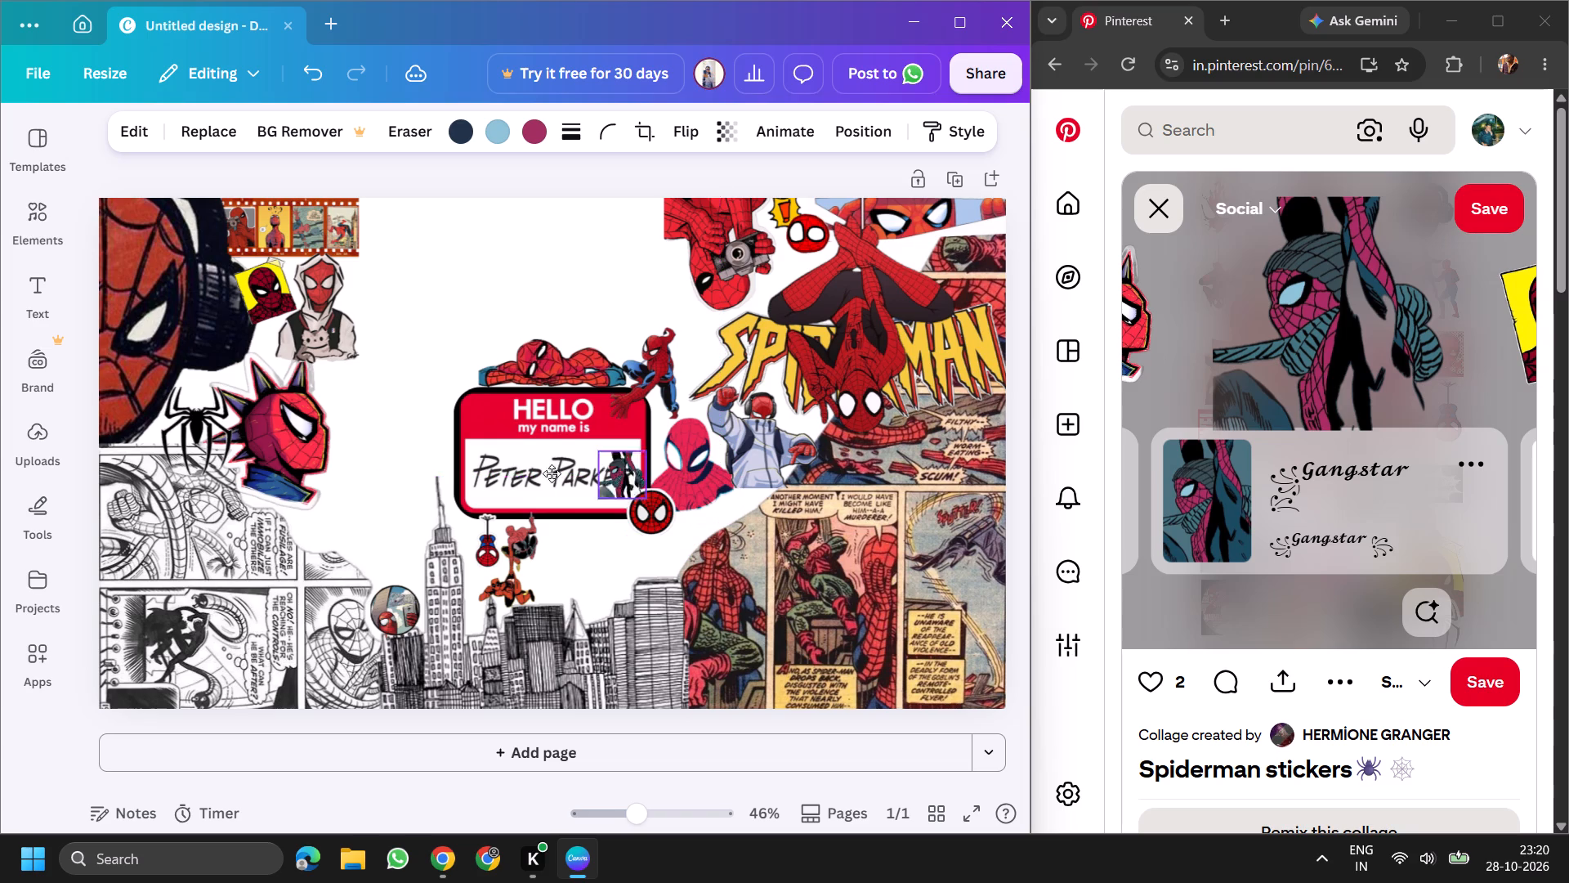
pyautogui.moveTo(552, 473); pyautogui.dragTo(308, 530)
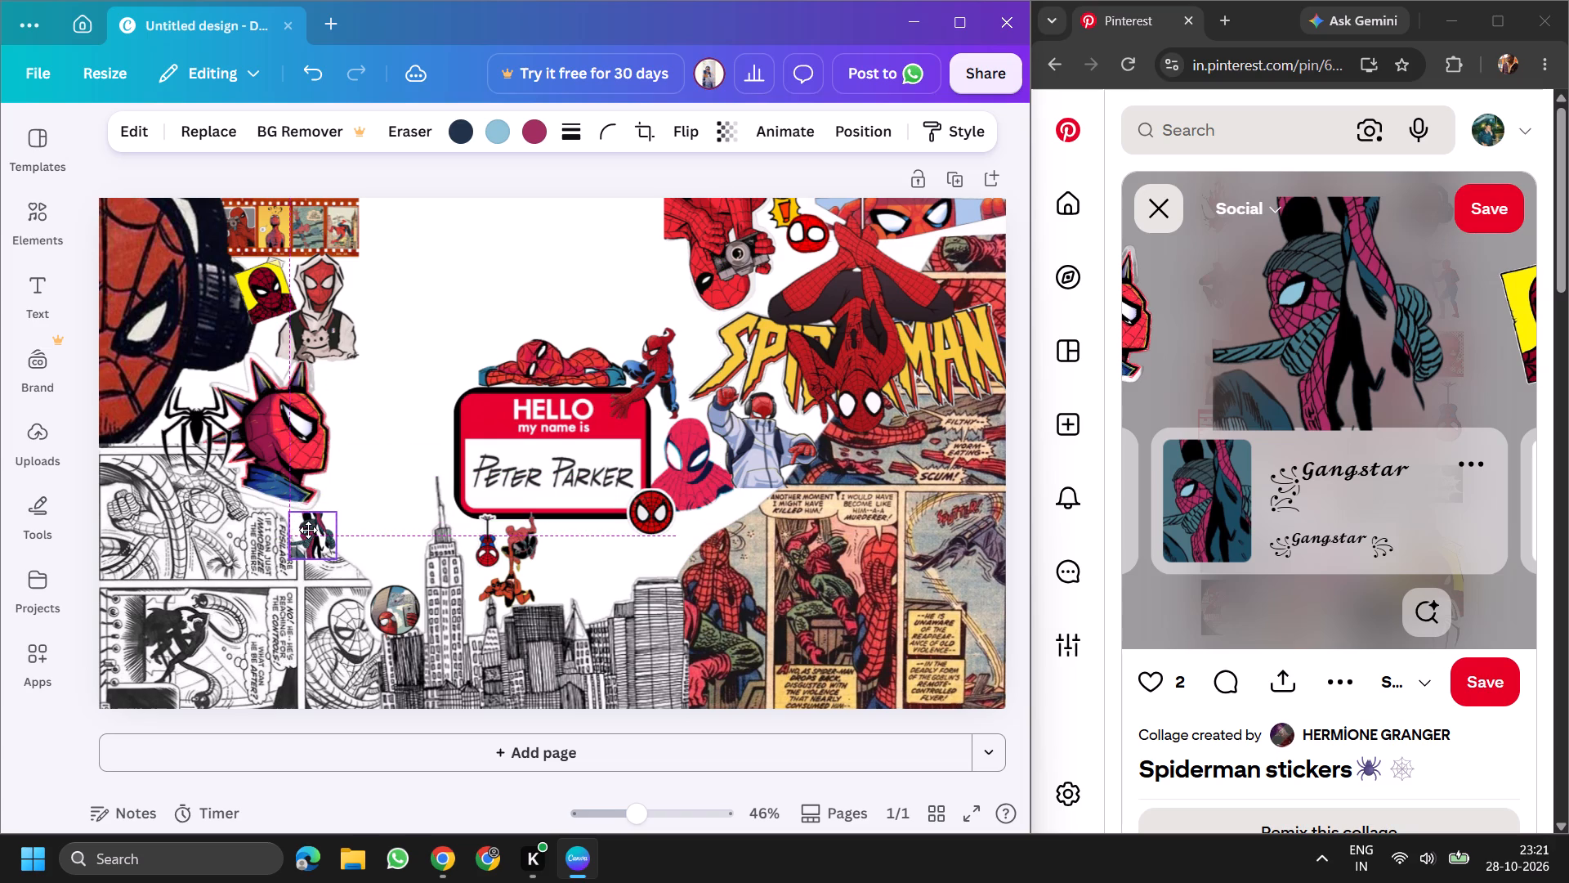
pyautogui.moveTo(308, 530); pyautogui.dragTo(299, 531)
pyautogui.click(409, 316)
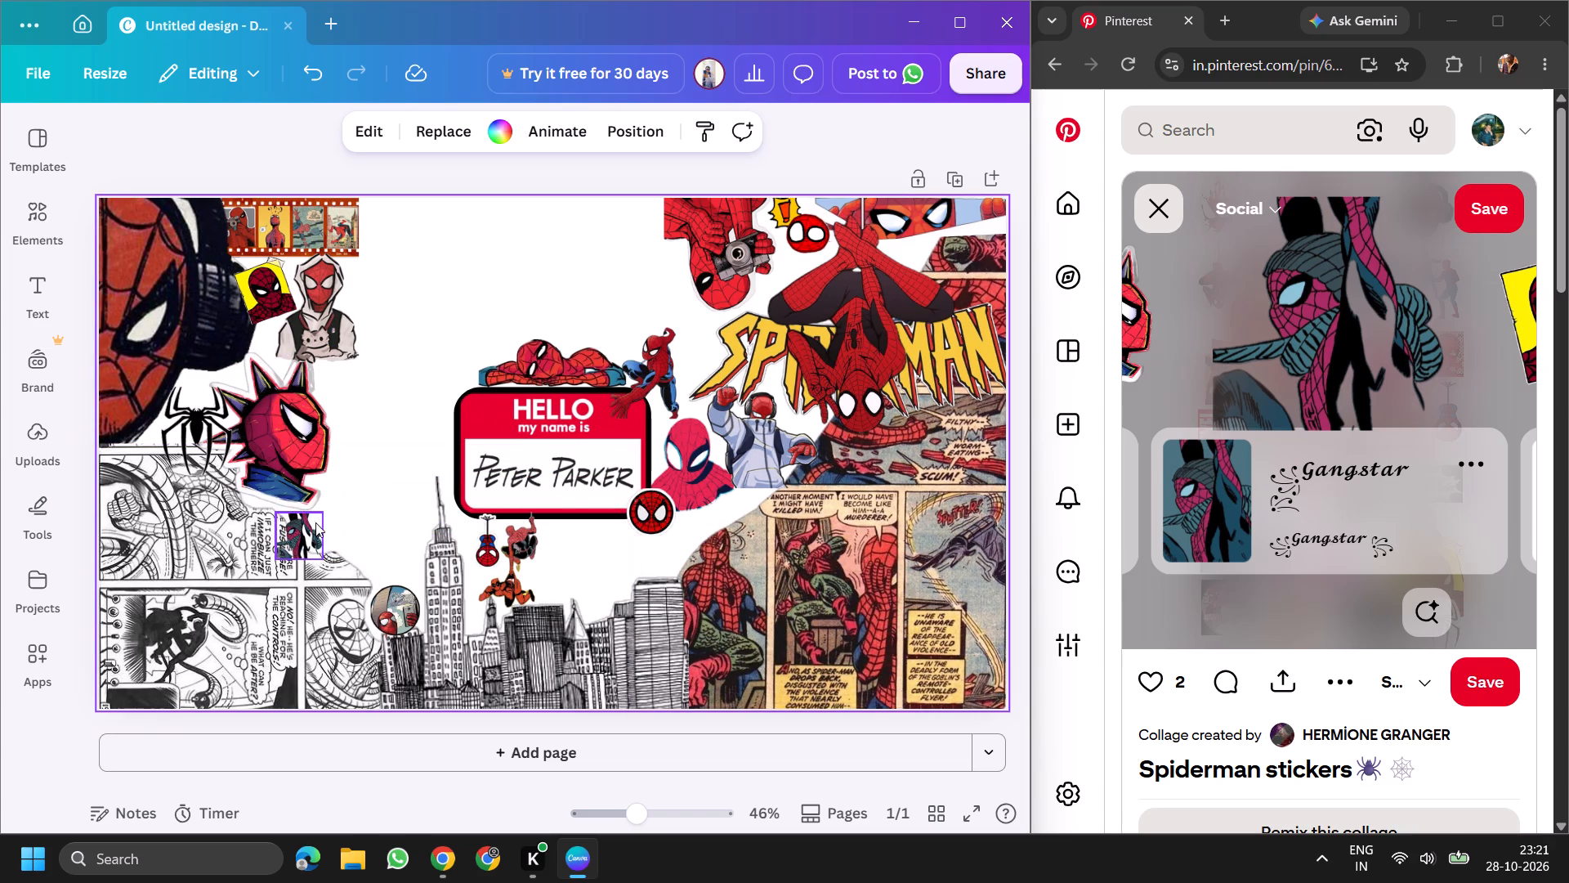
# Look through more cut-outs of the open Pinterest collage and browse its related Spider-Man sticker pins.
pyautogui.click(1519, 342)
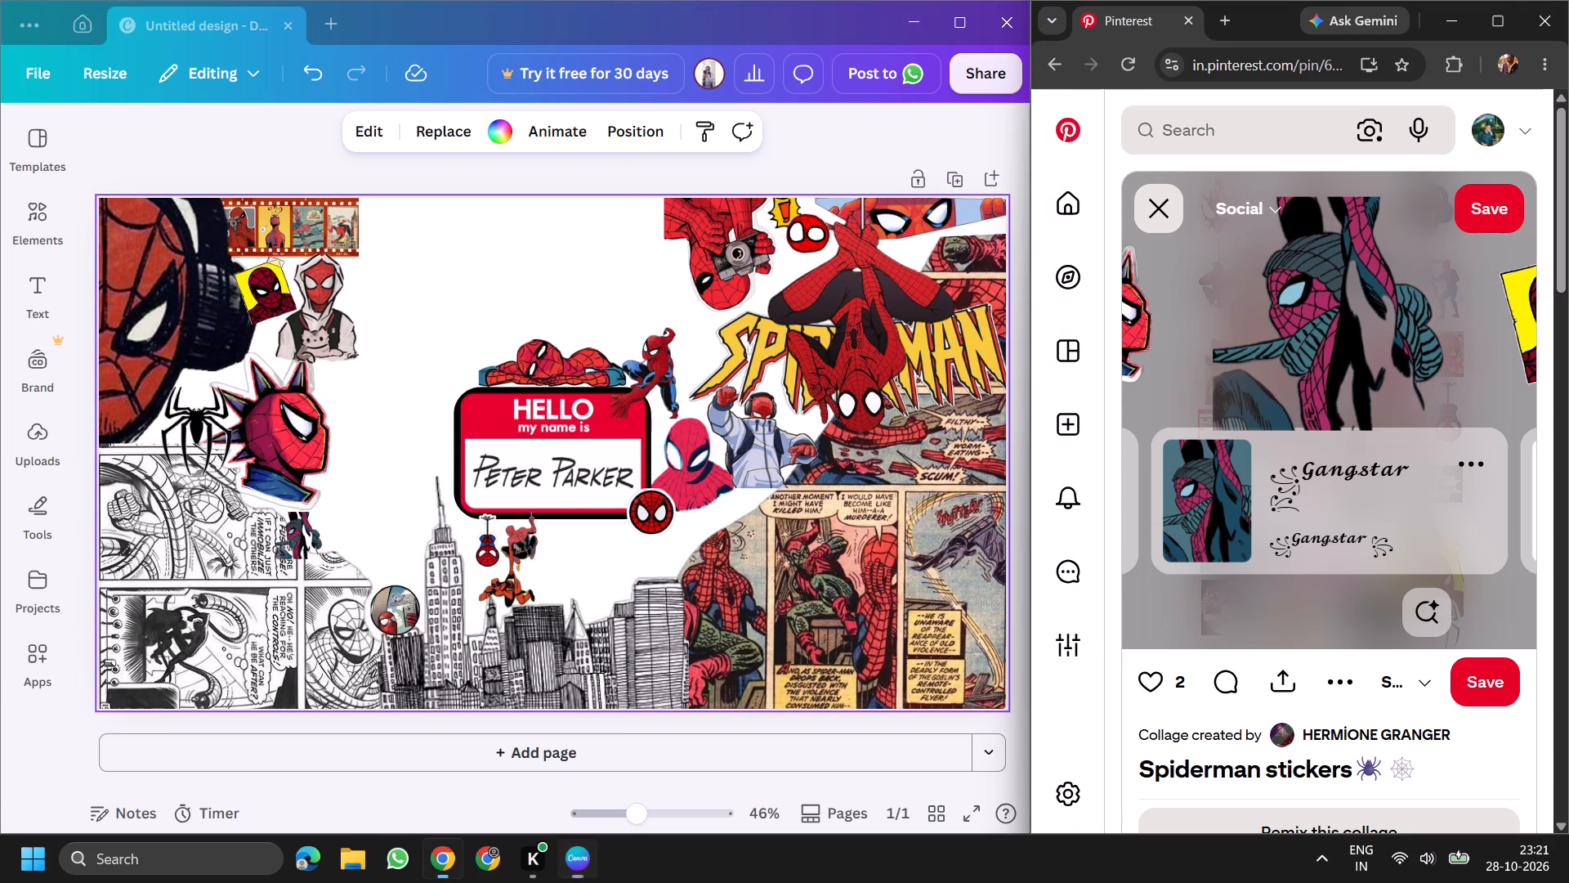
pyautogui.click(1526, 320)
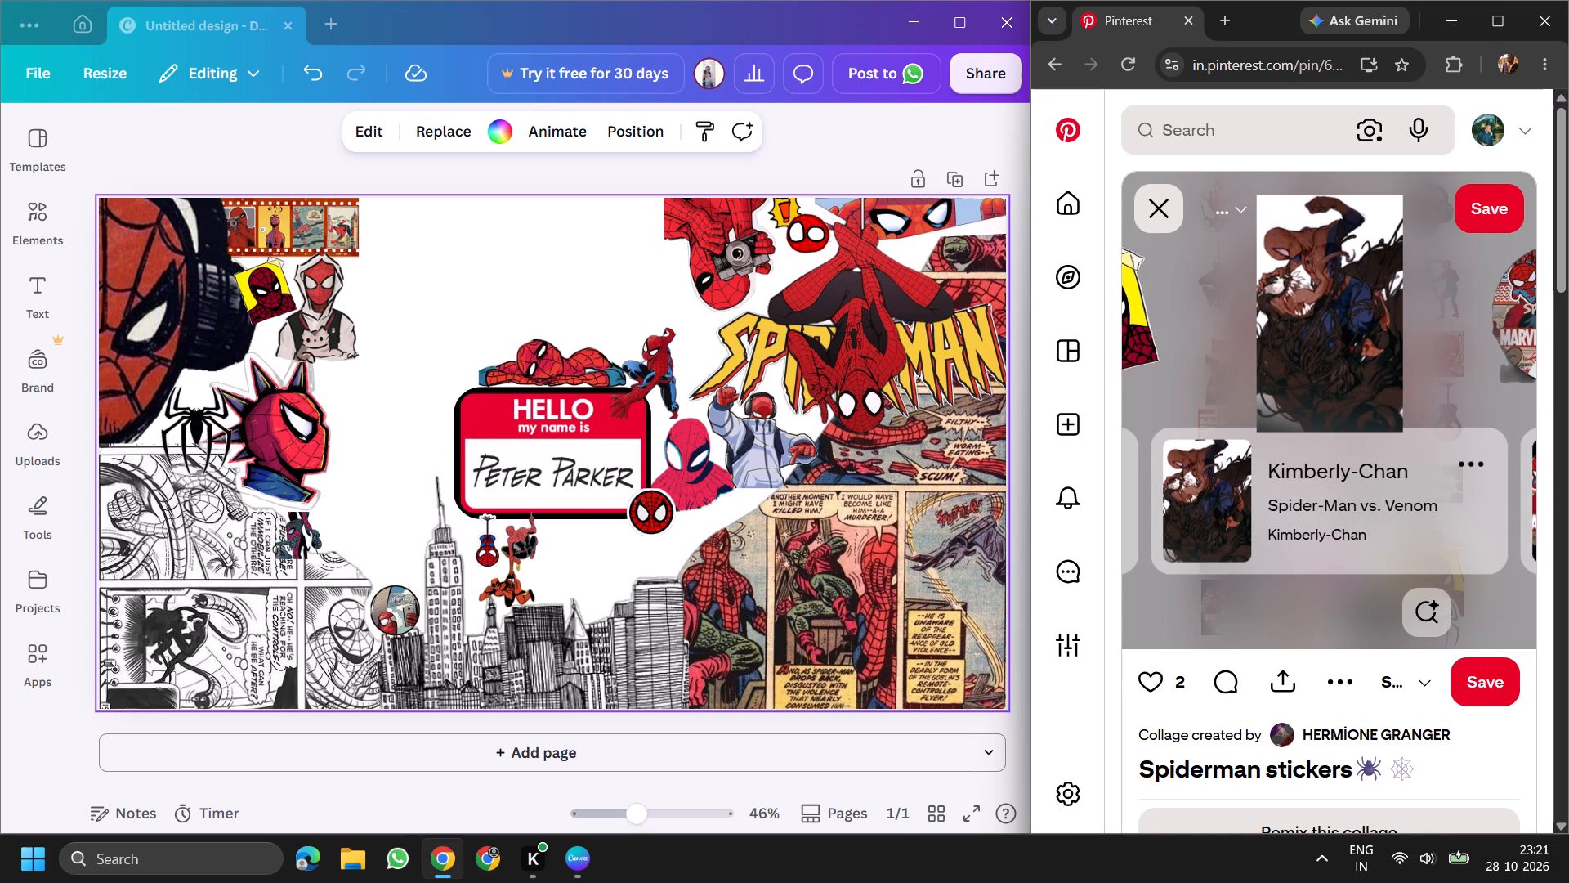
pyautogui.click(1495, 315)
pyautogui.click(1528, 309)
pyautogui.click(1502, 313)
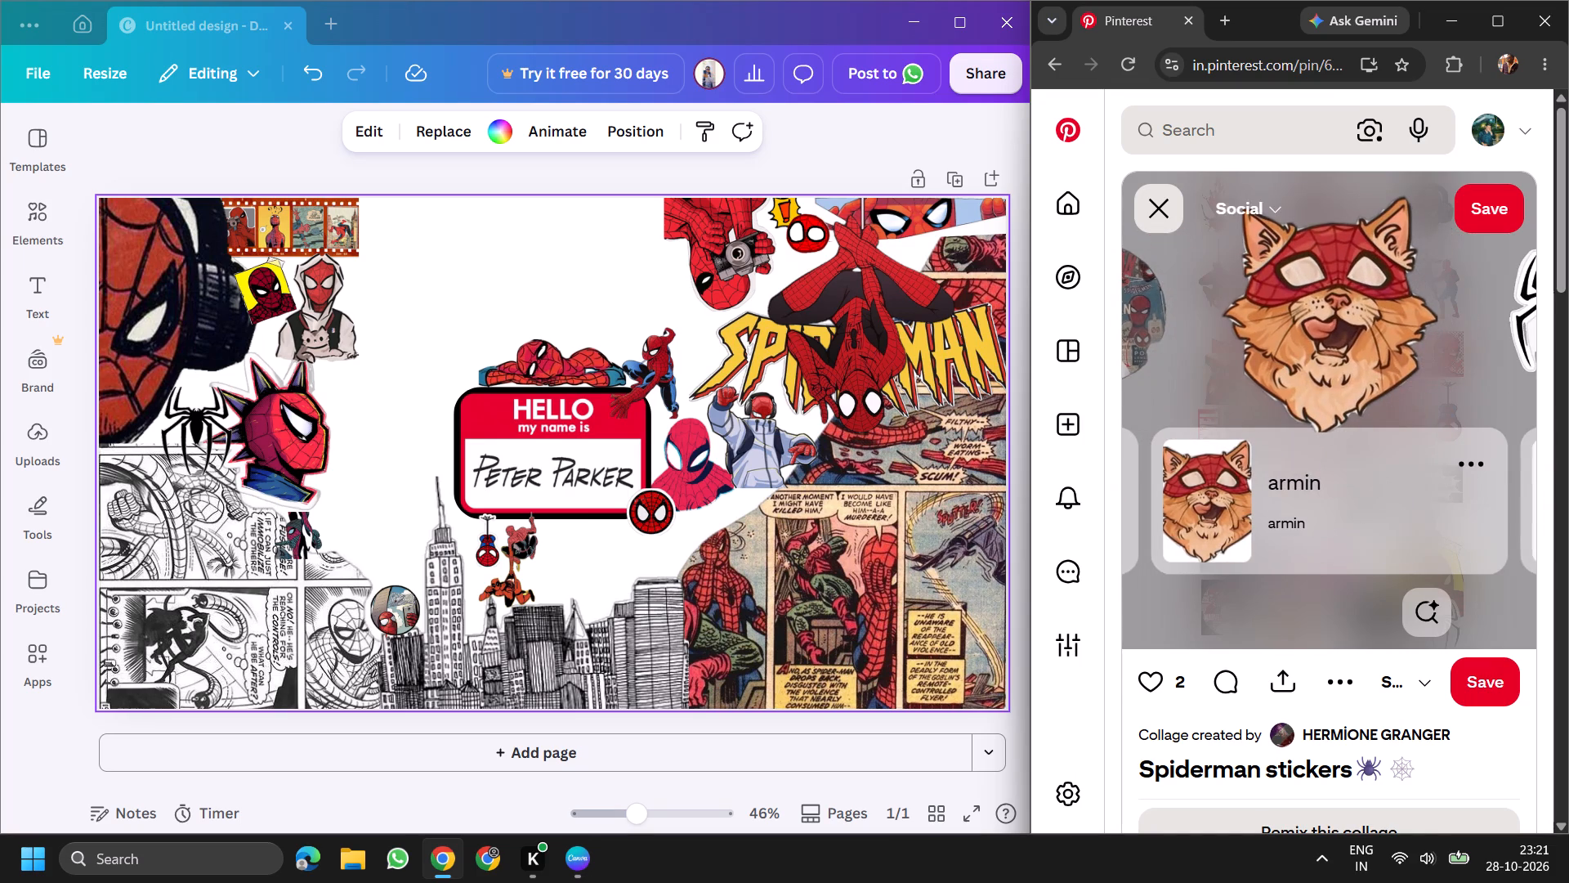
pyautogui.scroll(-8, 1372, 482)
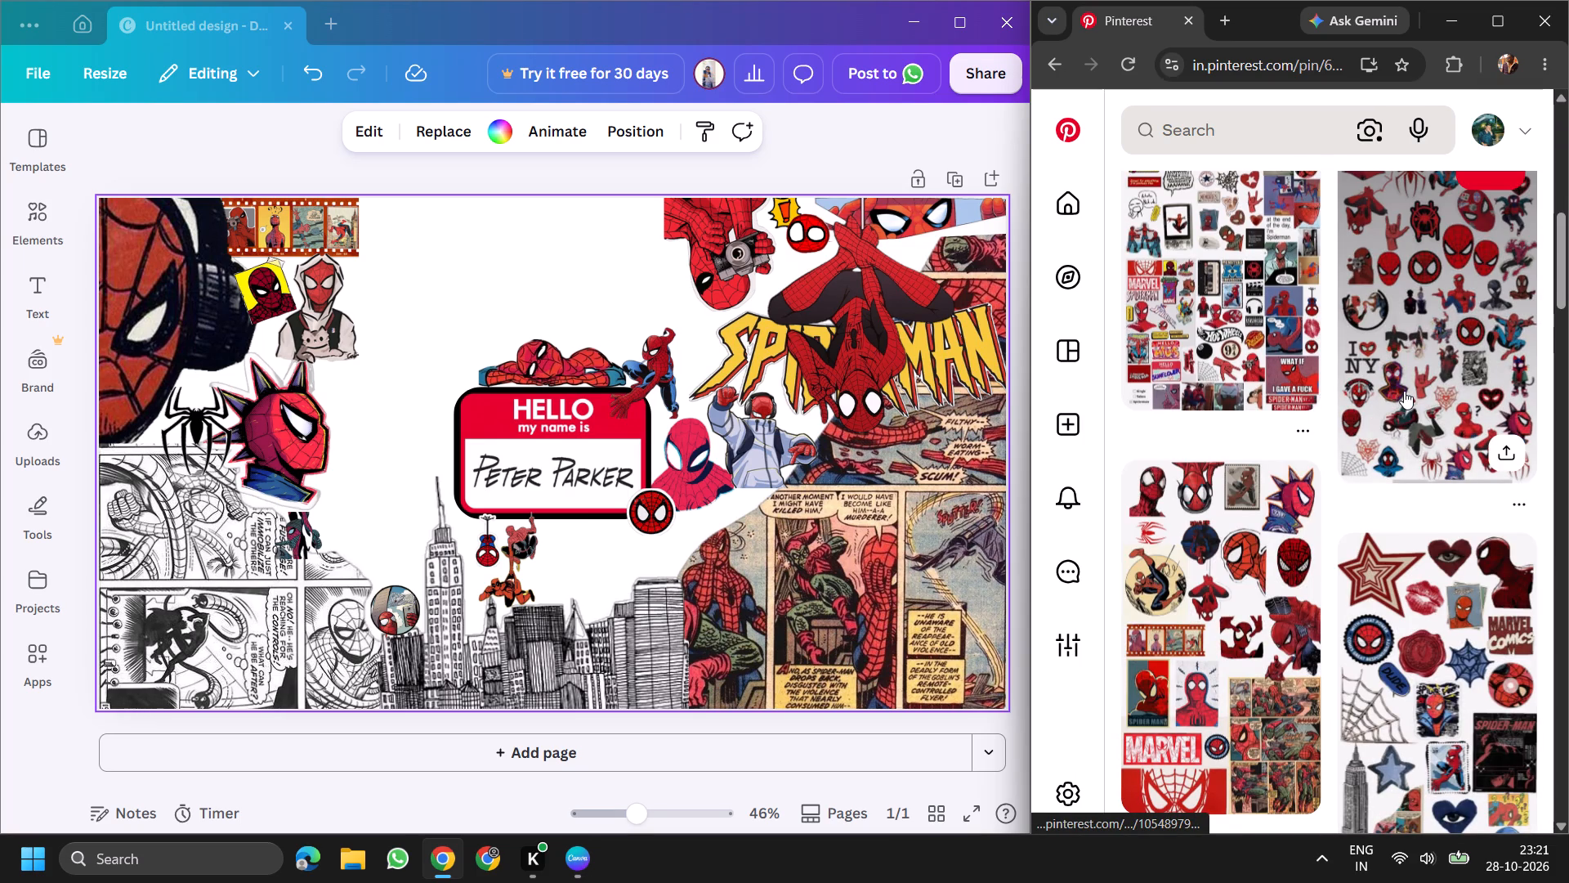
pyautogui.scroll(-13, 1404, 391)
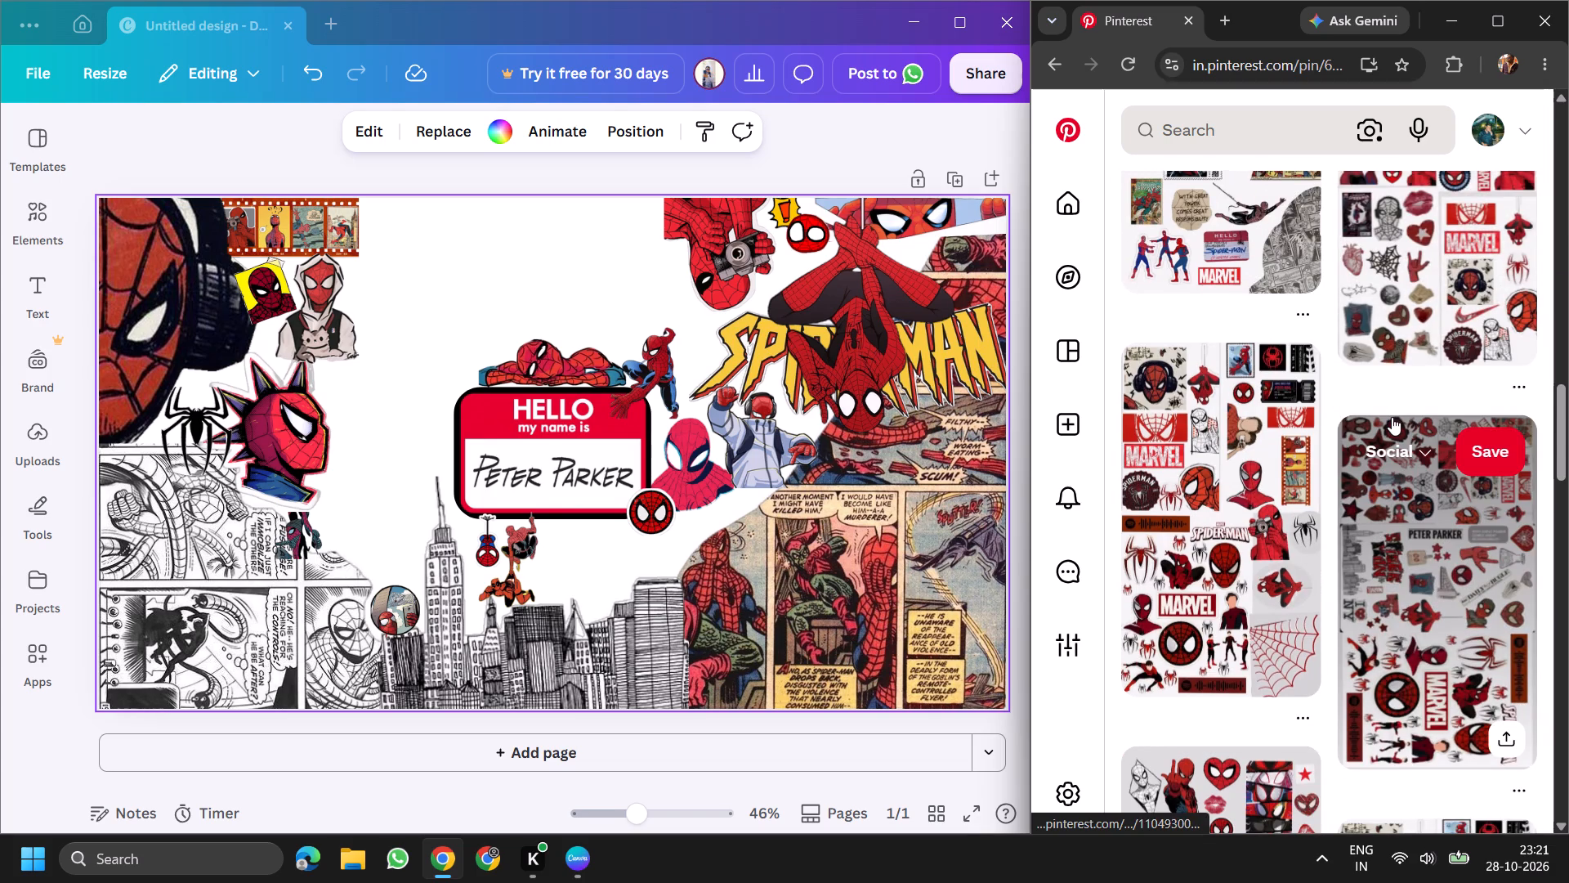
pyautogui.scroll(-5, 1388, 420)
pyautogui.scroll(-8, 1329, 392)
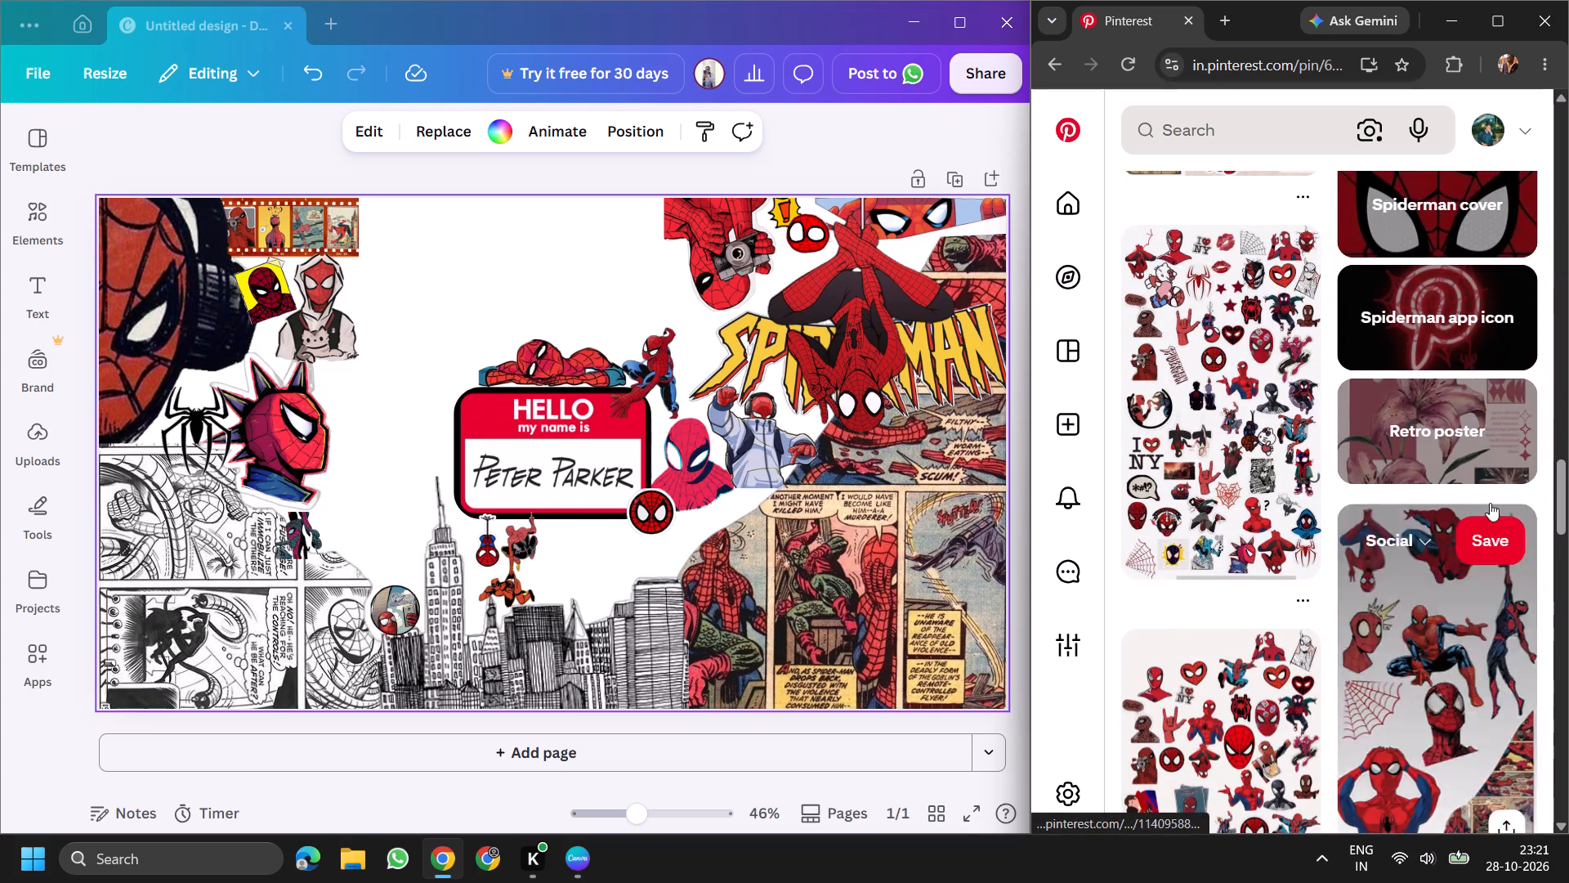
pyautogui.scroll(-4, 1419, 475)
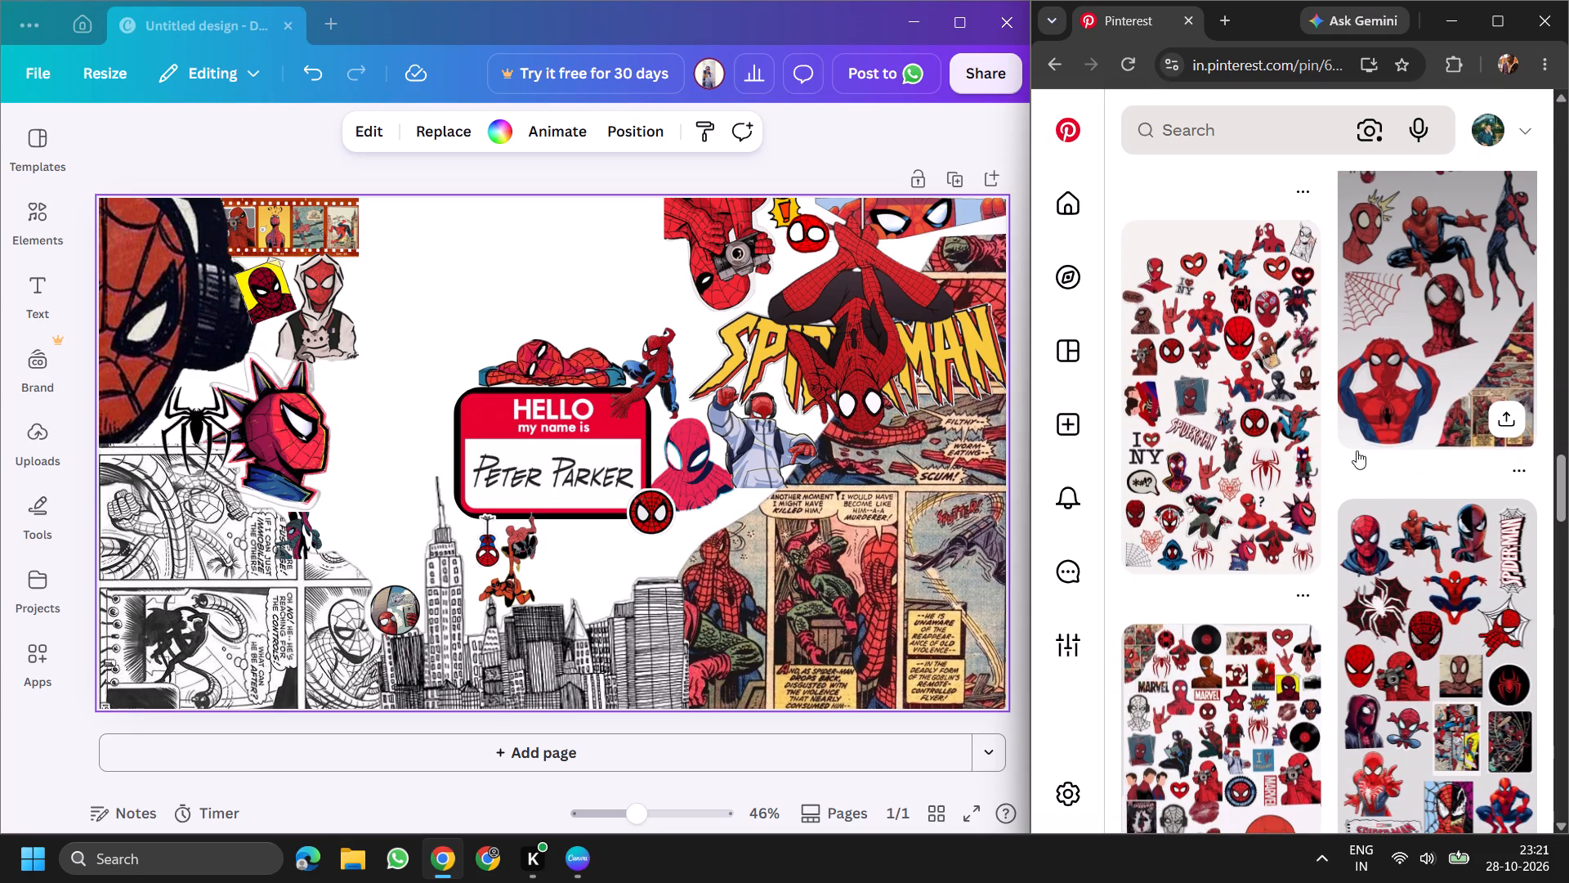
# Open the white-background Spider-Man sticker sheet containing the I love NY sticker and browse its related pins for more cut-outs.
pyautogui.click(1234, 415)
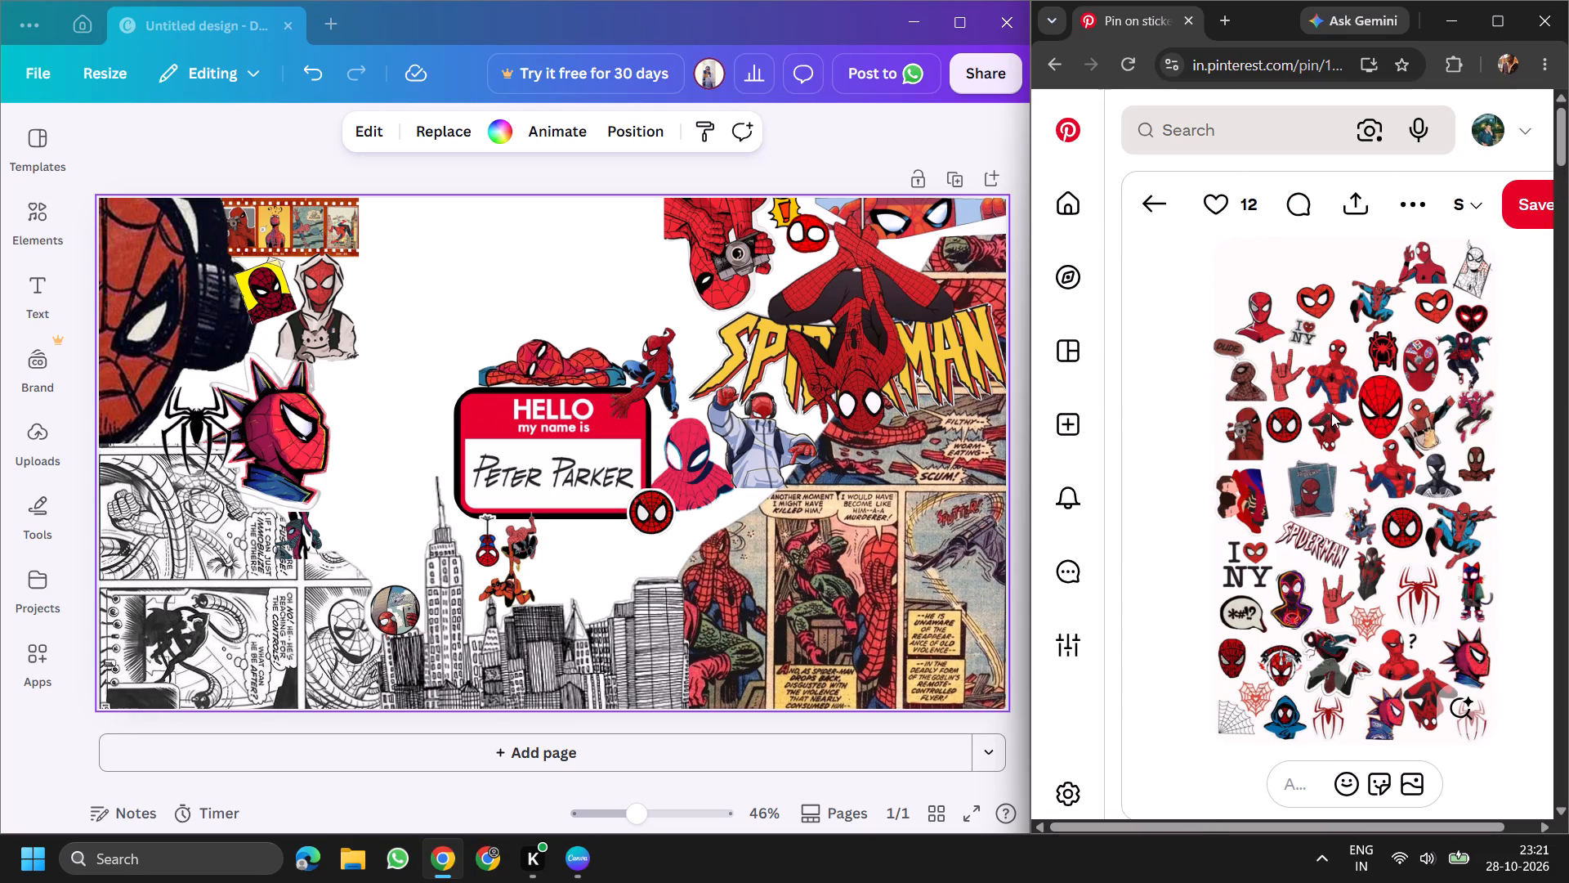
pyautogui.scroll(-17, 1336, 419)
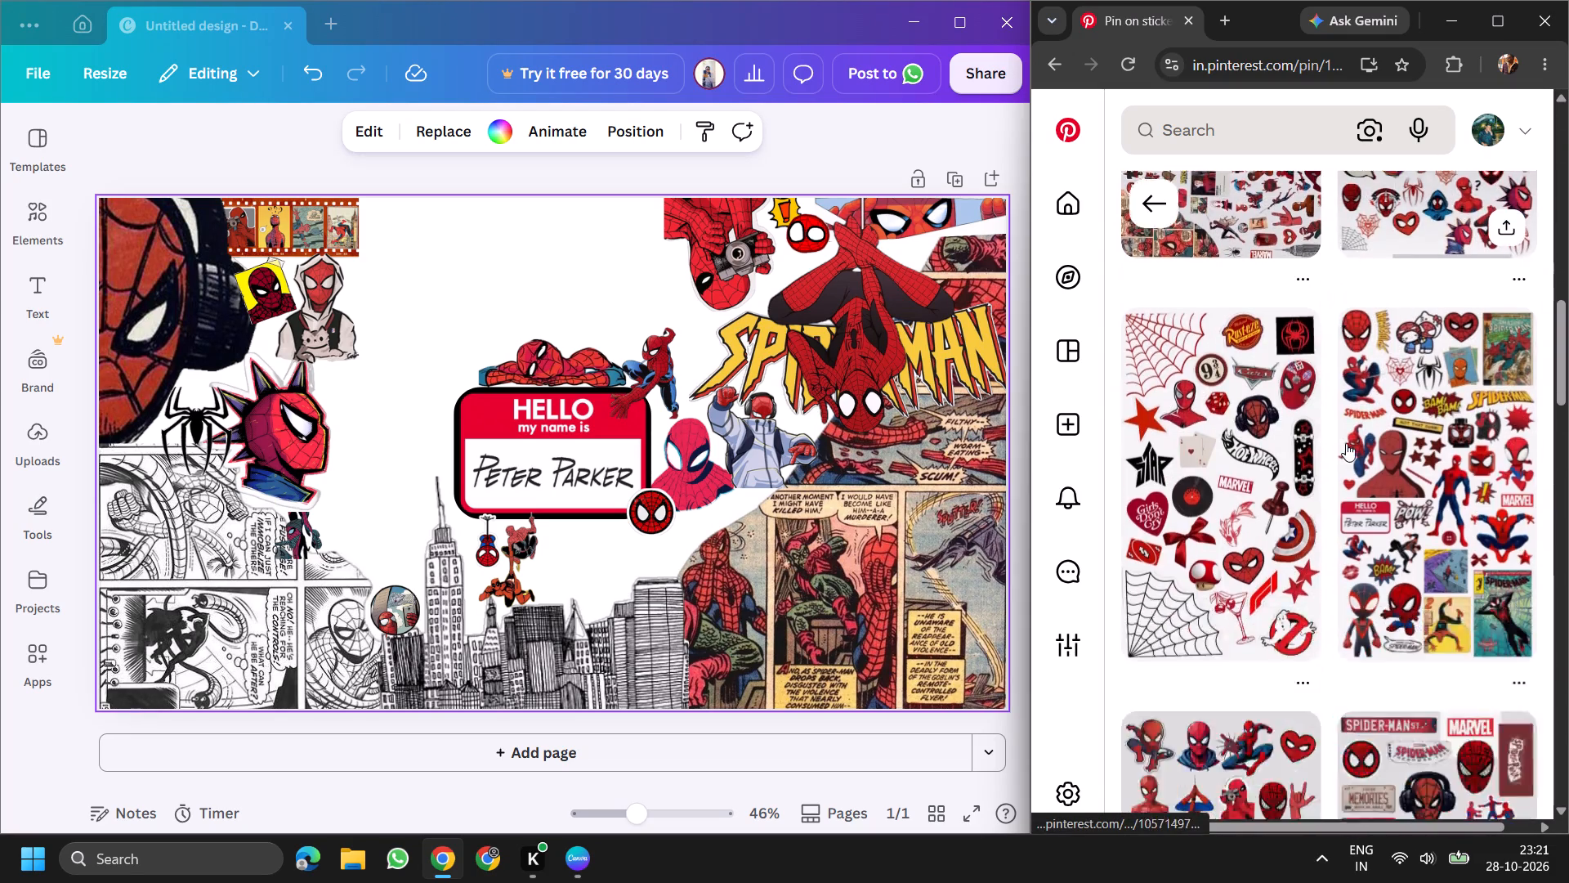
pyautogui.scroll(-5, 1346, 442)
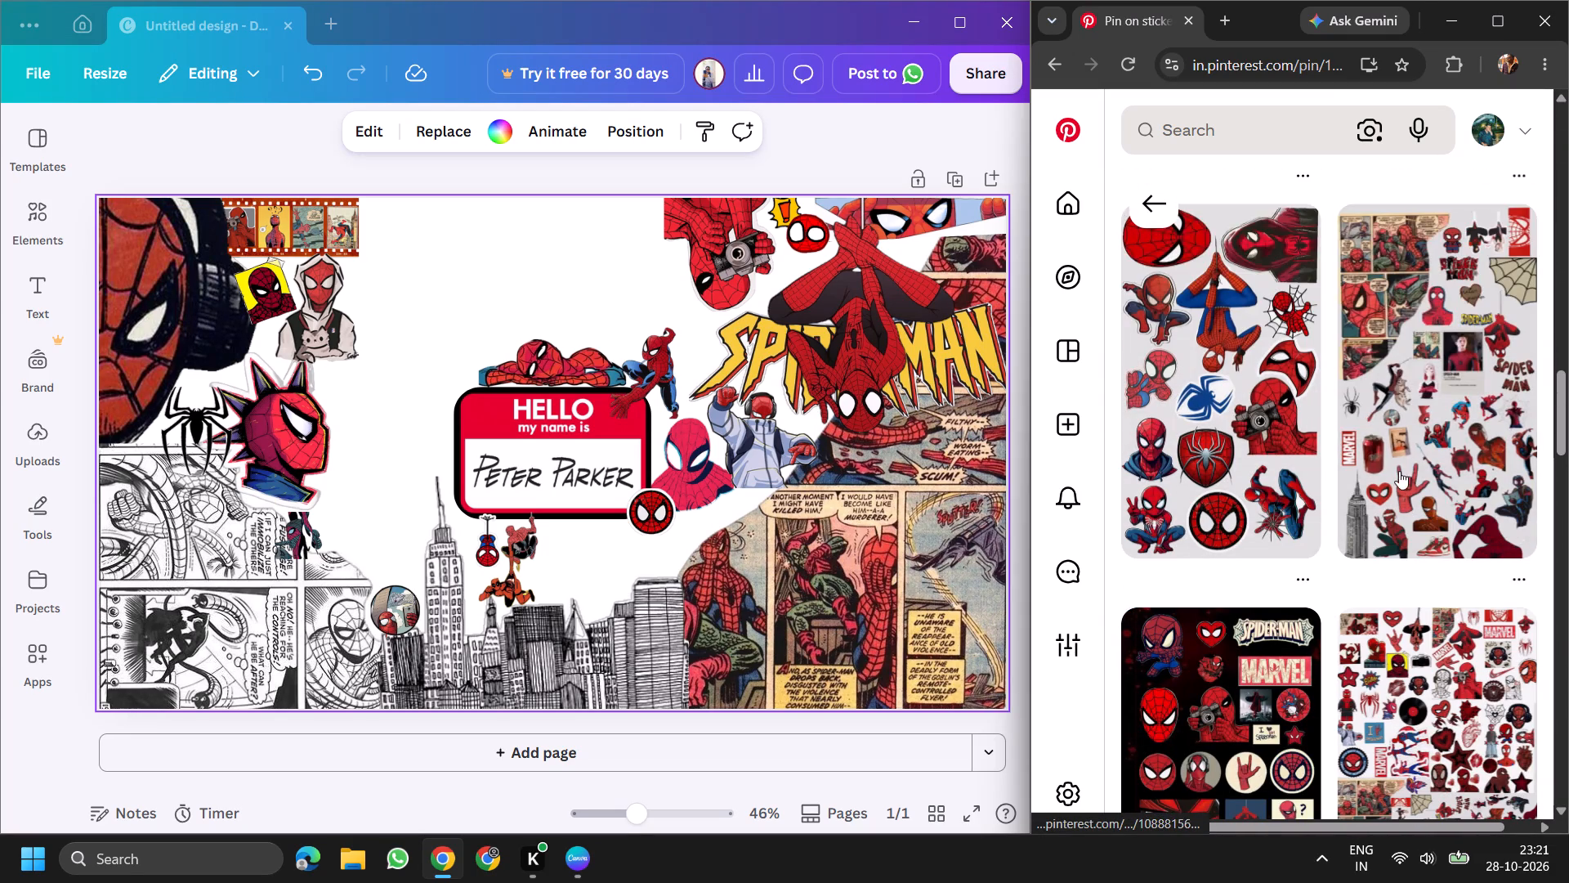
pyautogui.scroll(-1, 1397, 473)
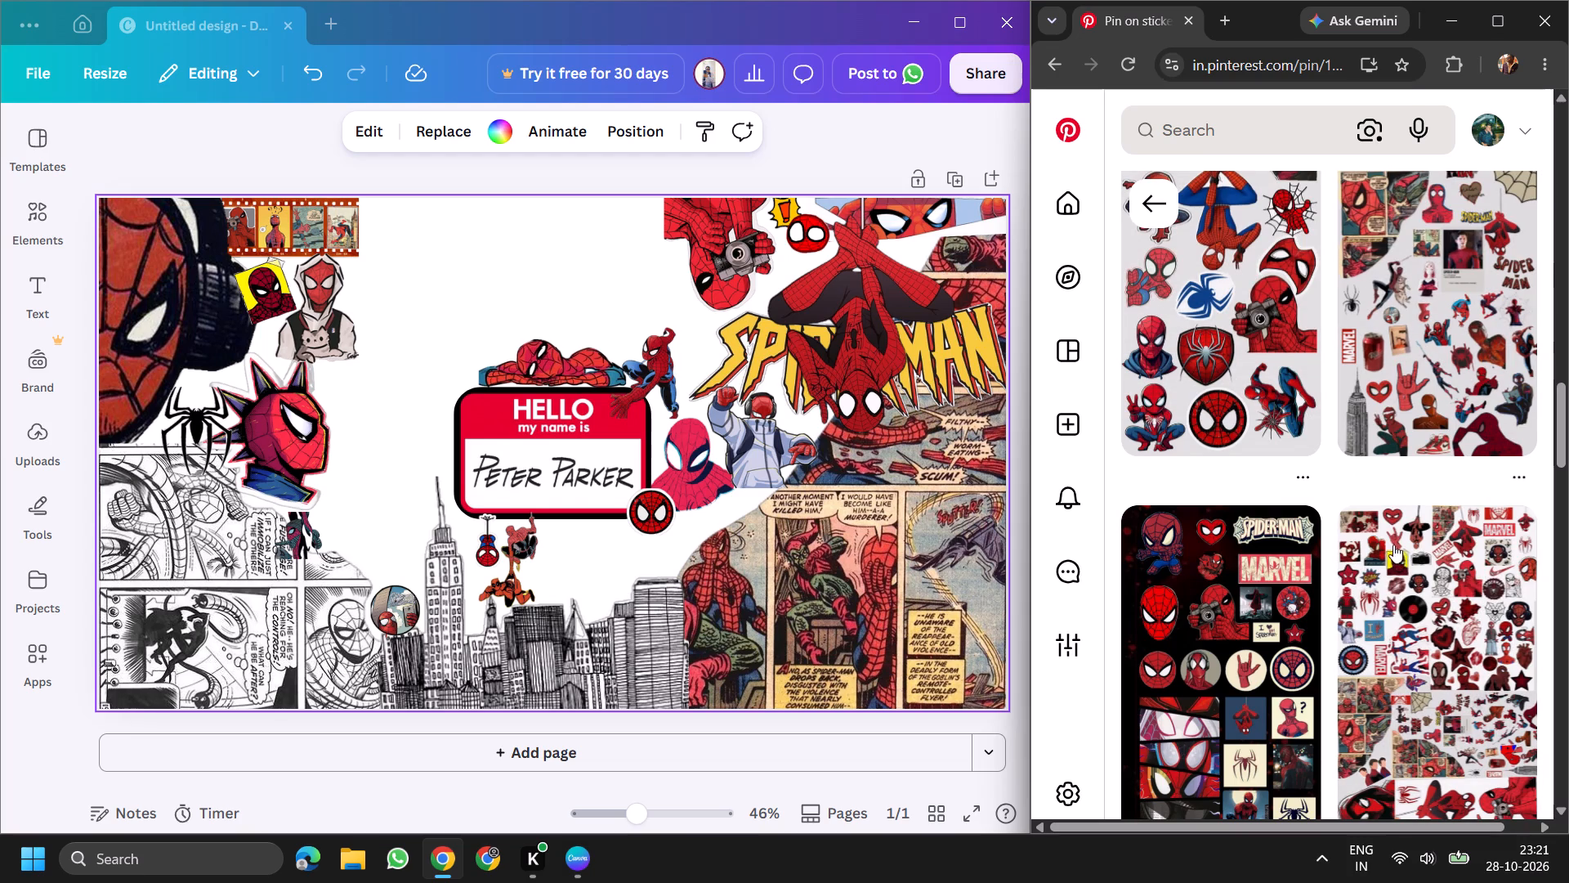
pyautogui.scroll(-3, 1393, 522)
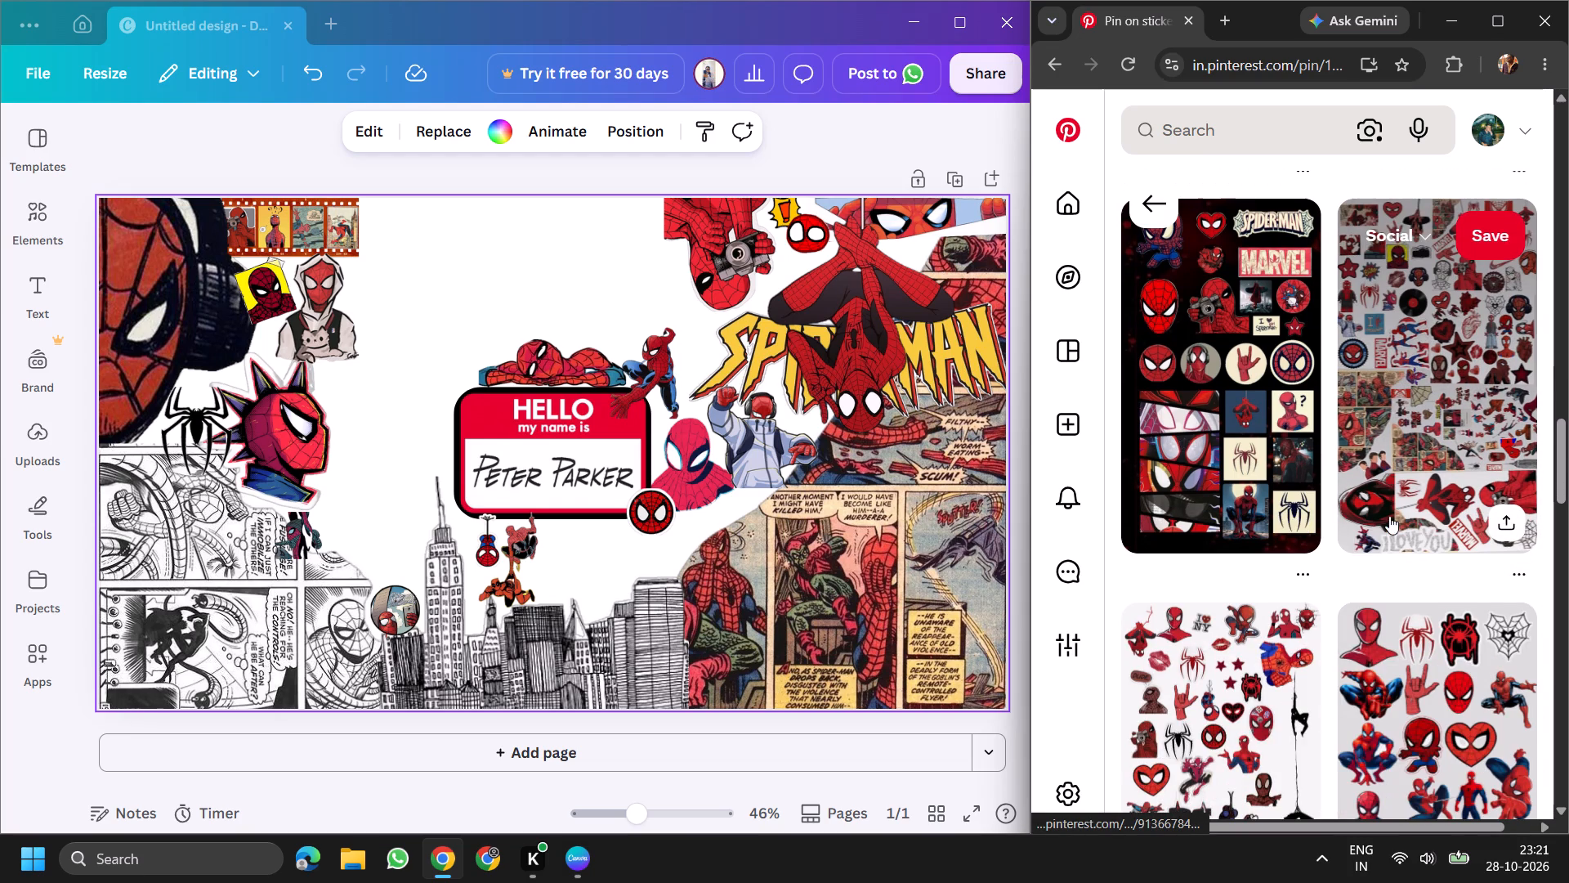
pyautogui.scroll(-3, 1244, 445)
pyautogui.scroll(3, 1242, 447)
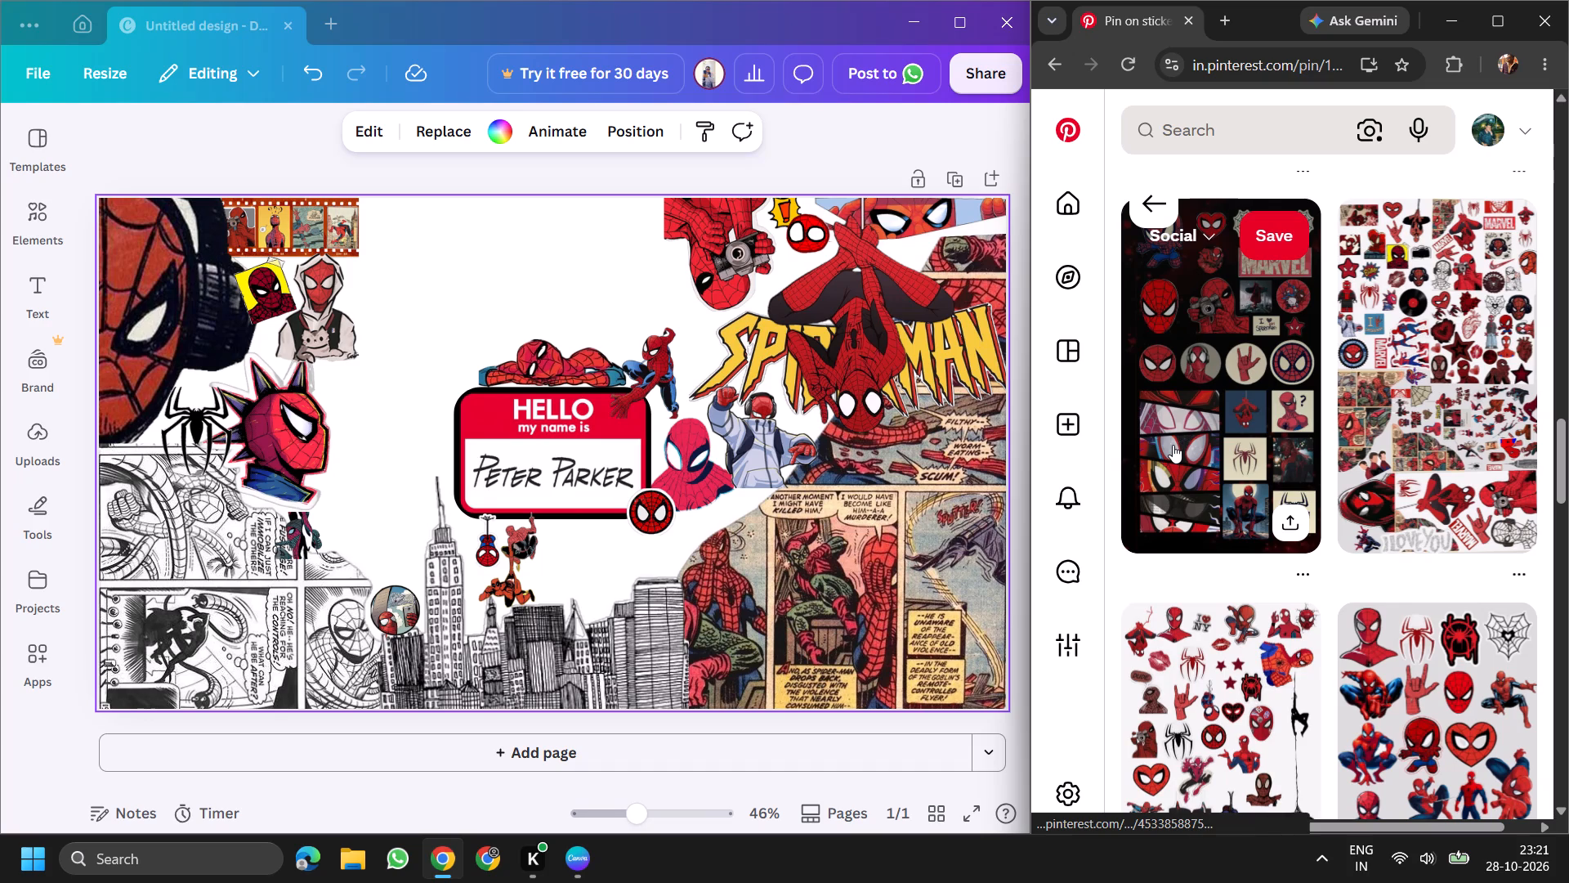
pyautogui.scroll(-4, 1352, 444)
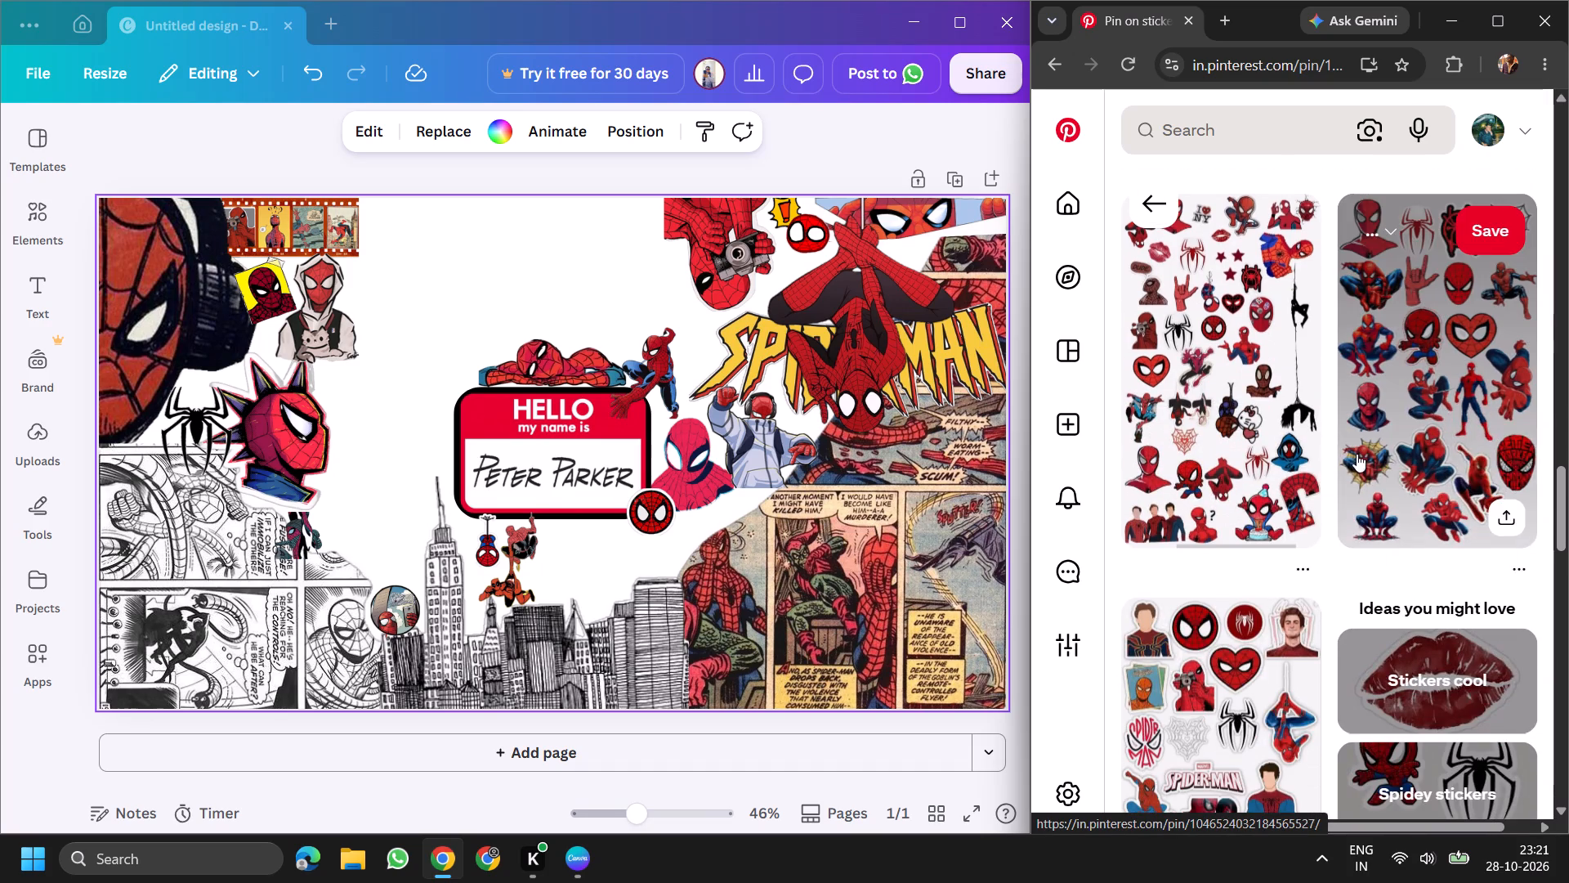
pyautogui.scroll(-14, 1357, 459)
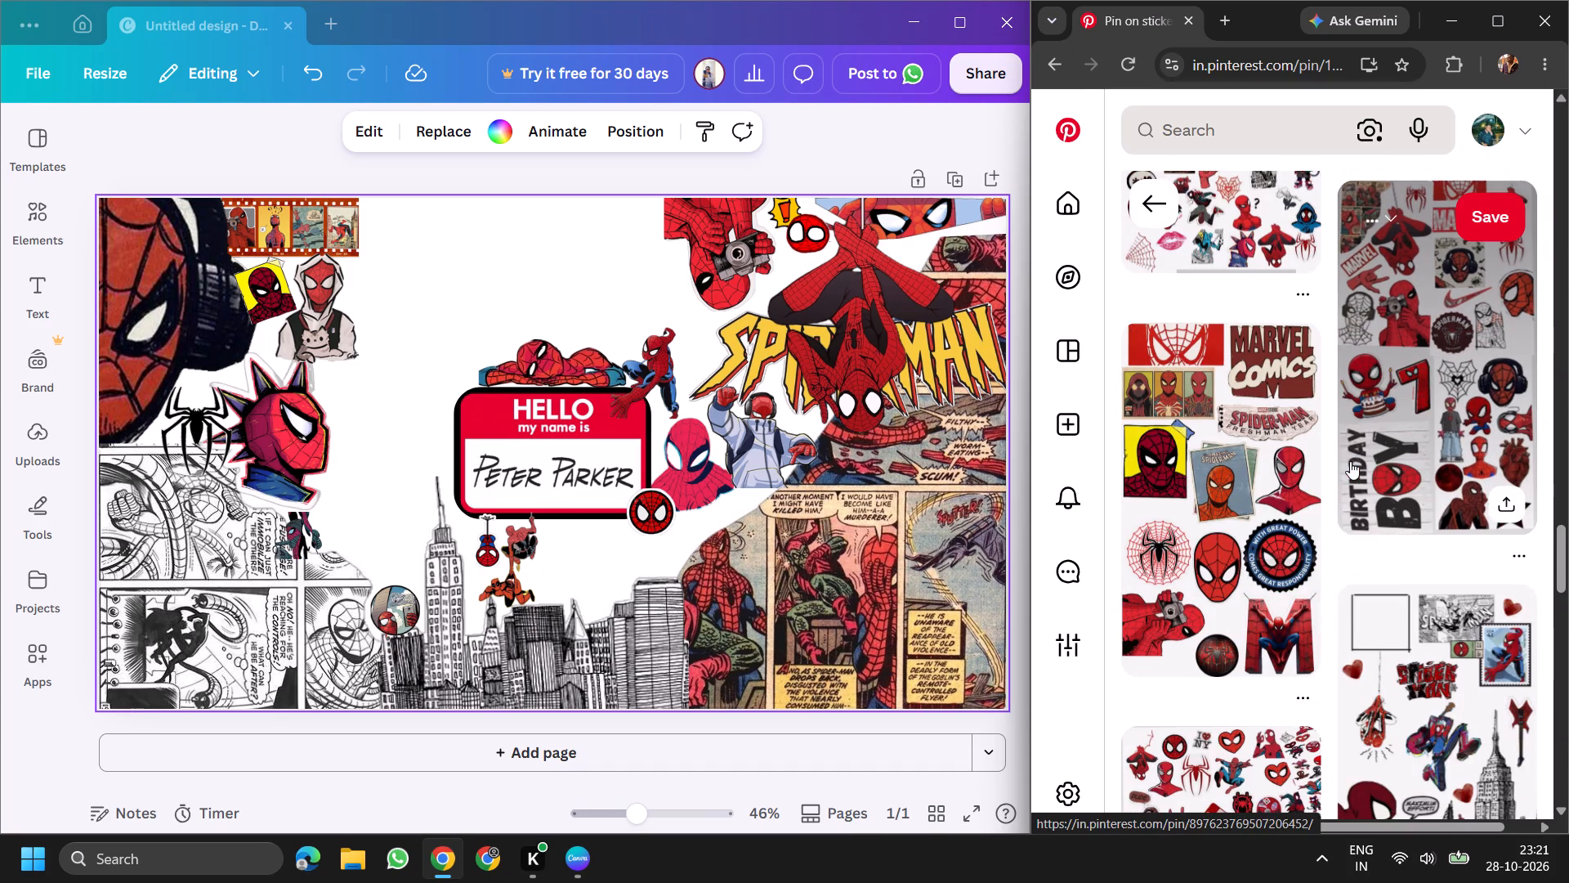
pyautogui.scroll(-8, 1316, 459)
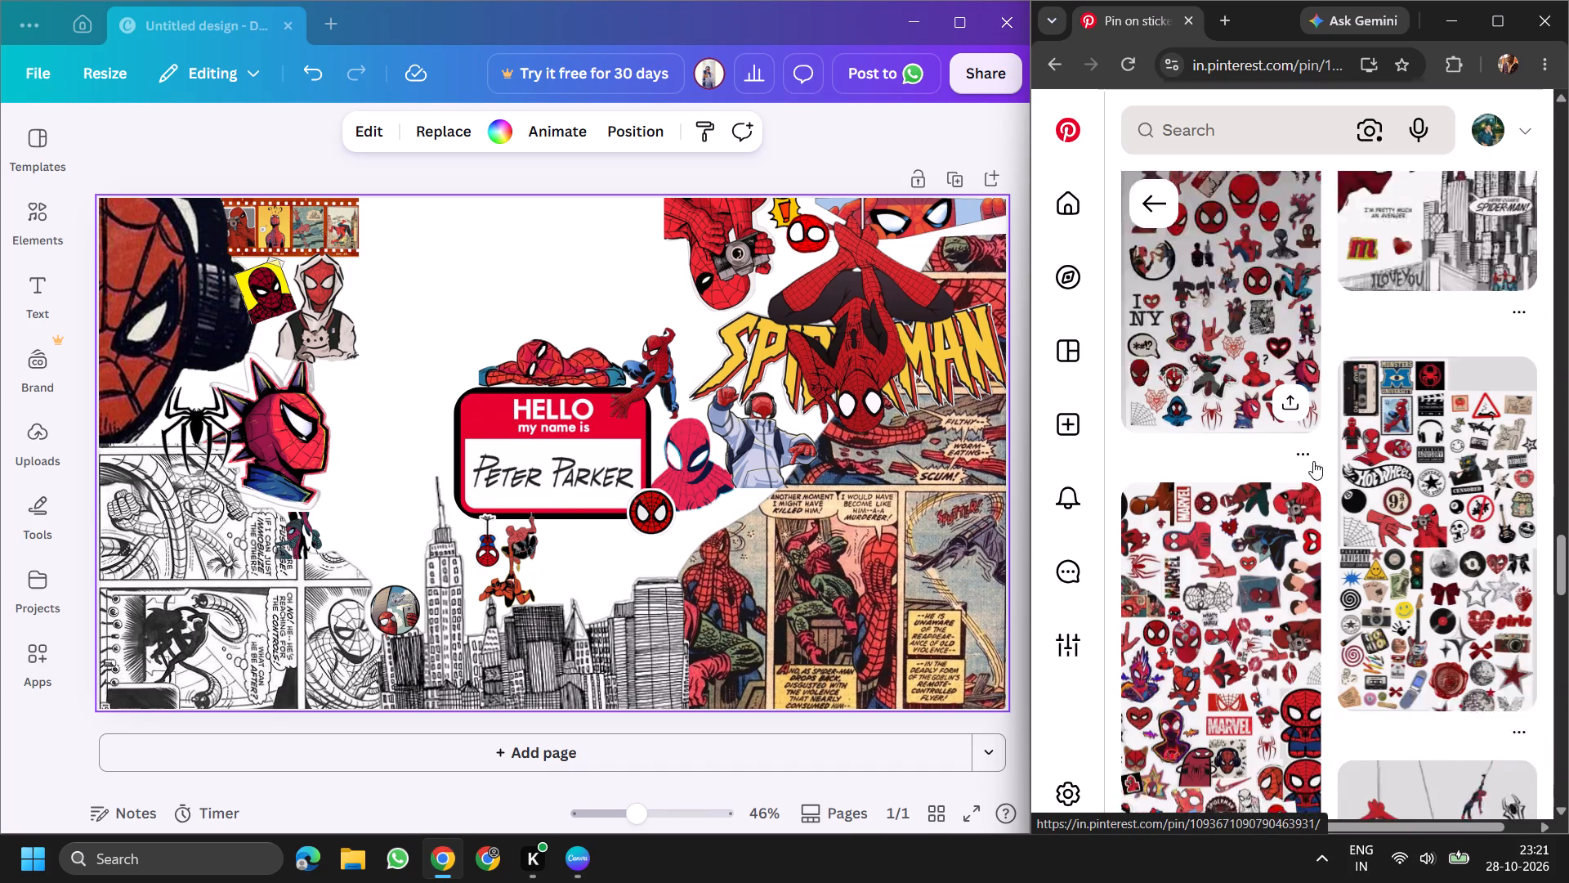
pyautogui.scroll(-9, 1312, 456)
pyautogui.scroll(1, 1303, 449)
pyautogui.scroll(-1, 1303, 449)
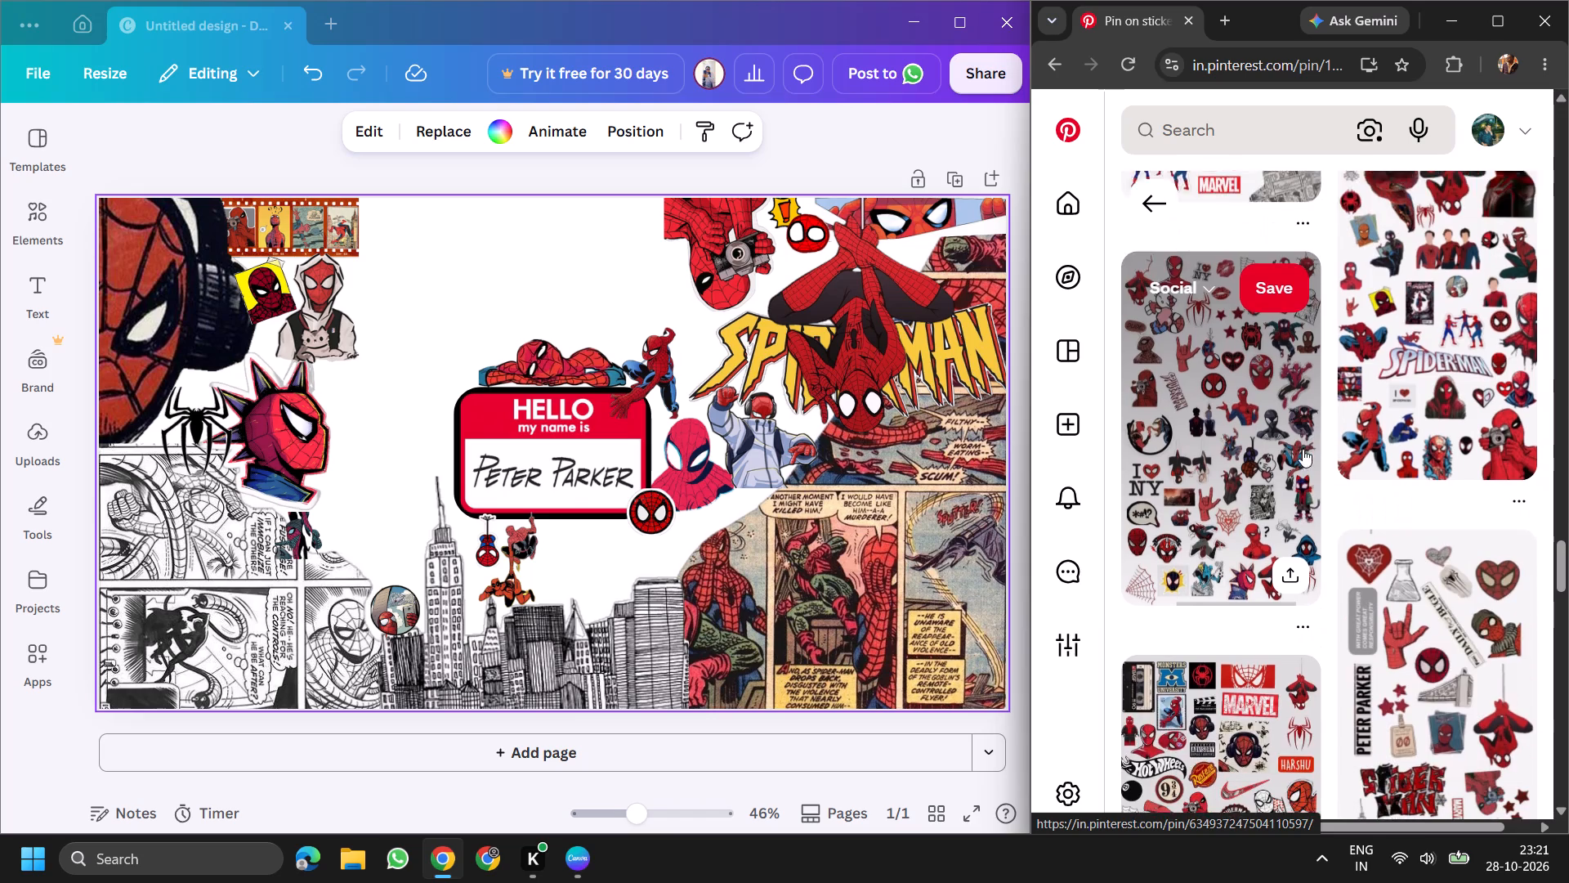
# Open the collage with the slanted SPIDER-MAN lettering, copy its realistic diving Spider-Man cut-out and paste it into the Canva design.
pyautogui.click(1454, 311)
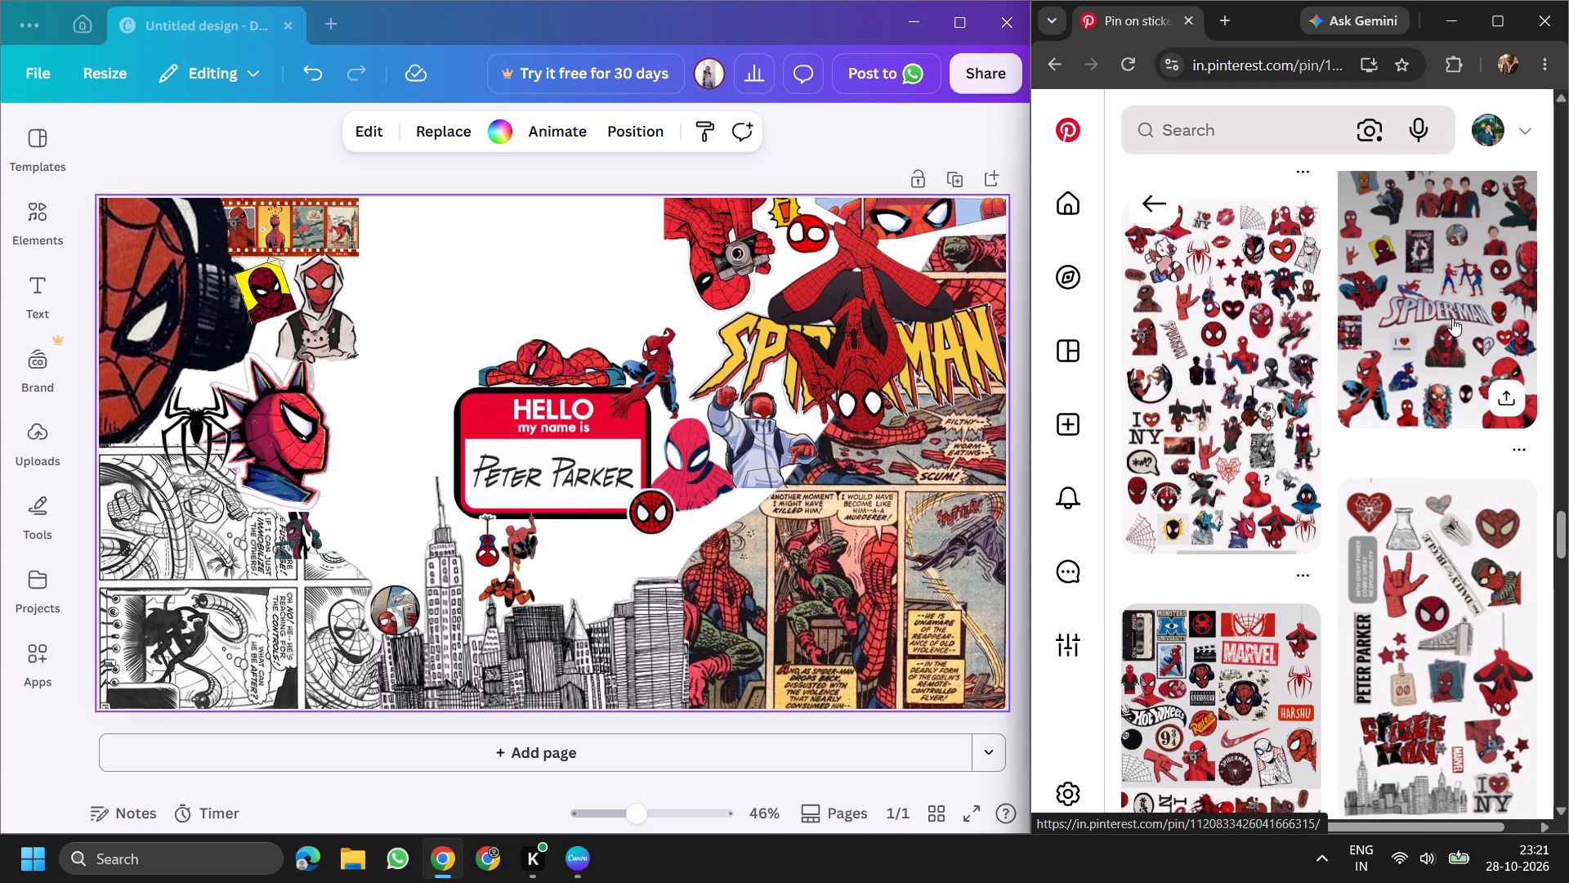
pyautogui.click(1443, 318)
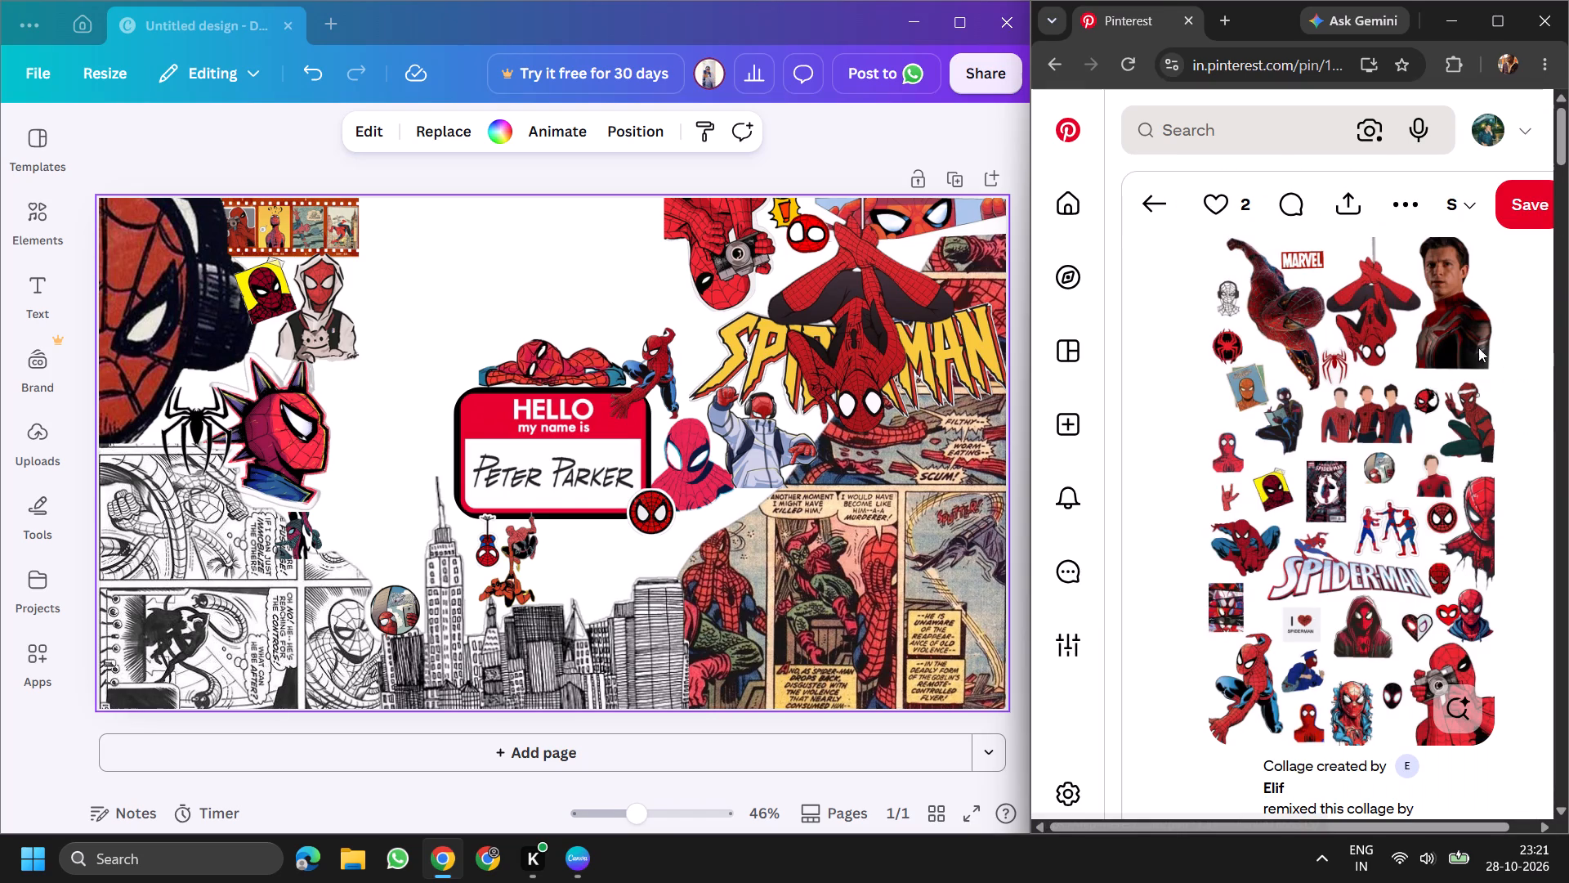
pyautogui.click(1282, 307)
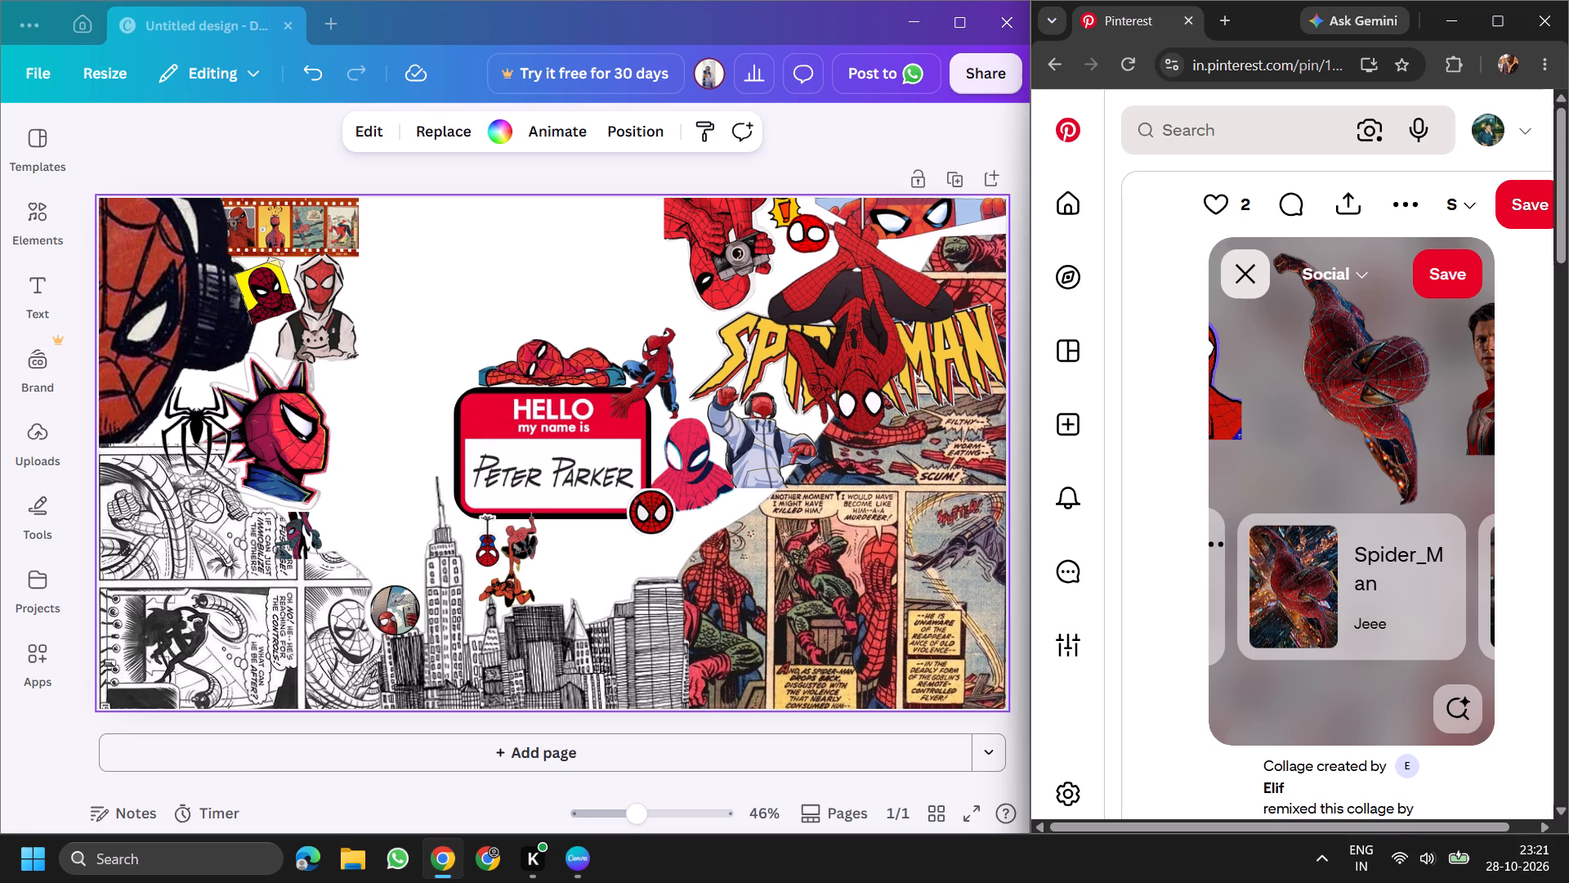
pyautogui.rightClick(1342, 373)
pyautogui.click(1205, 457)
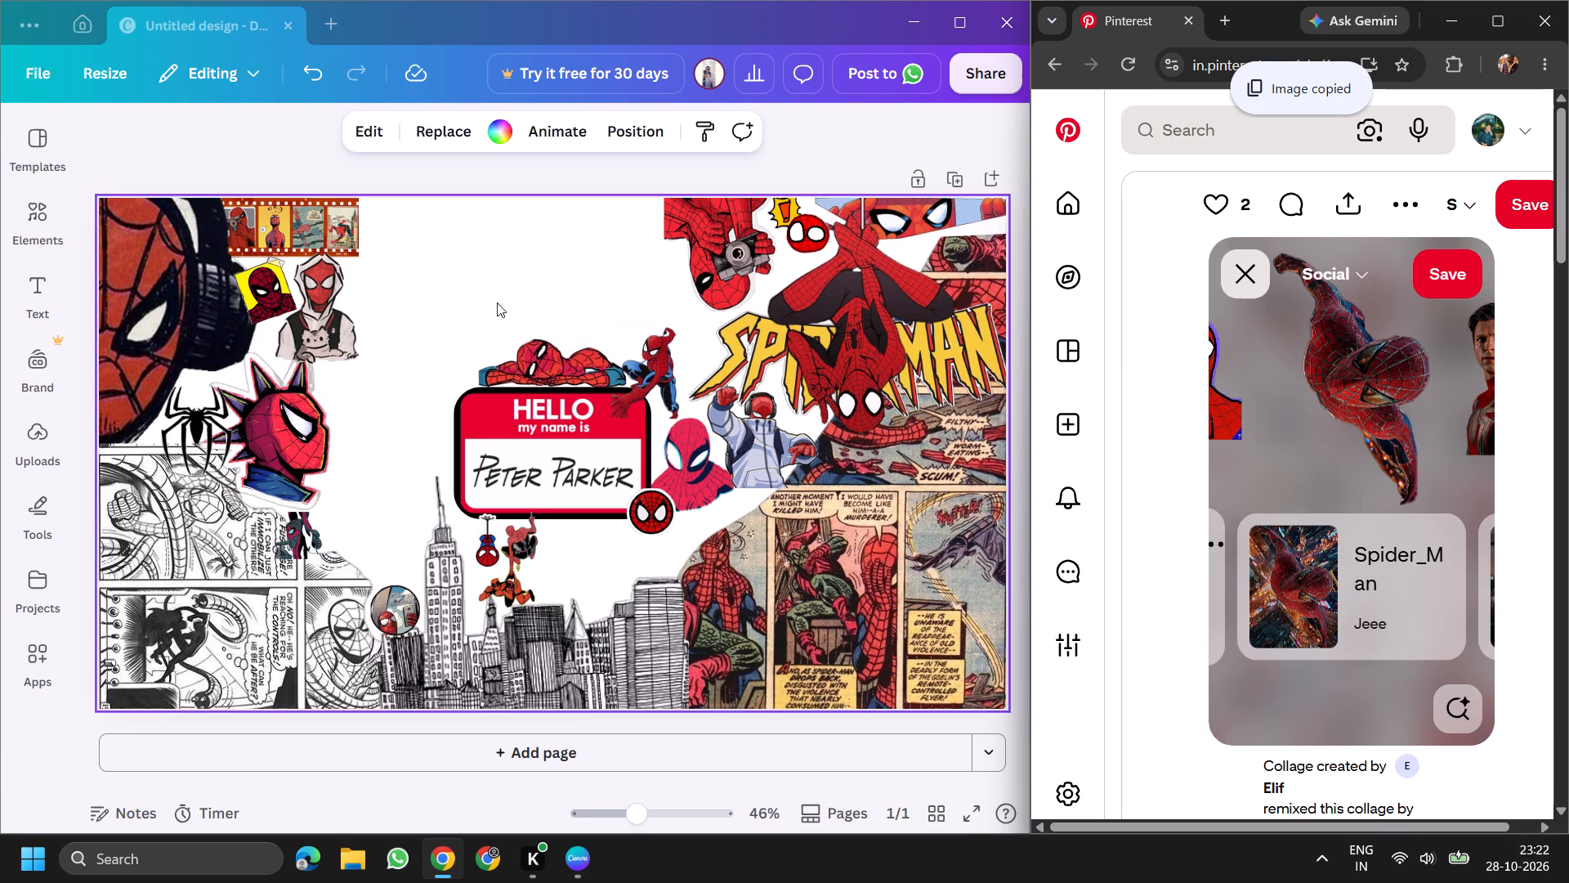
pyautogui.rightClick(526, 268)
pyautogui.click(611, 384)
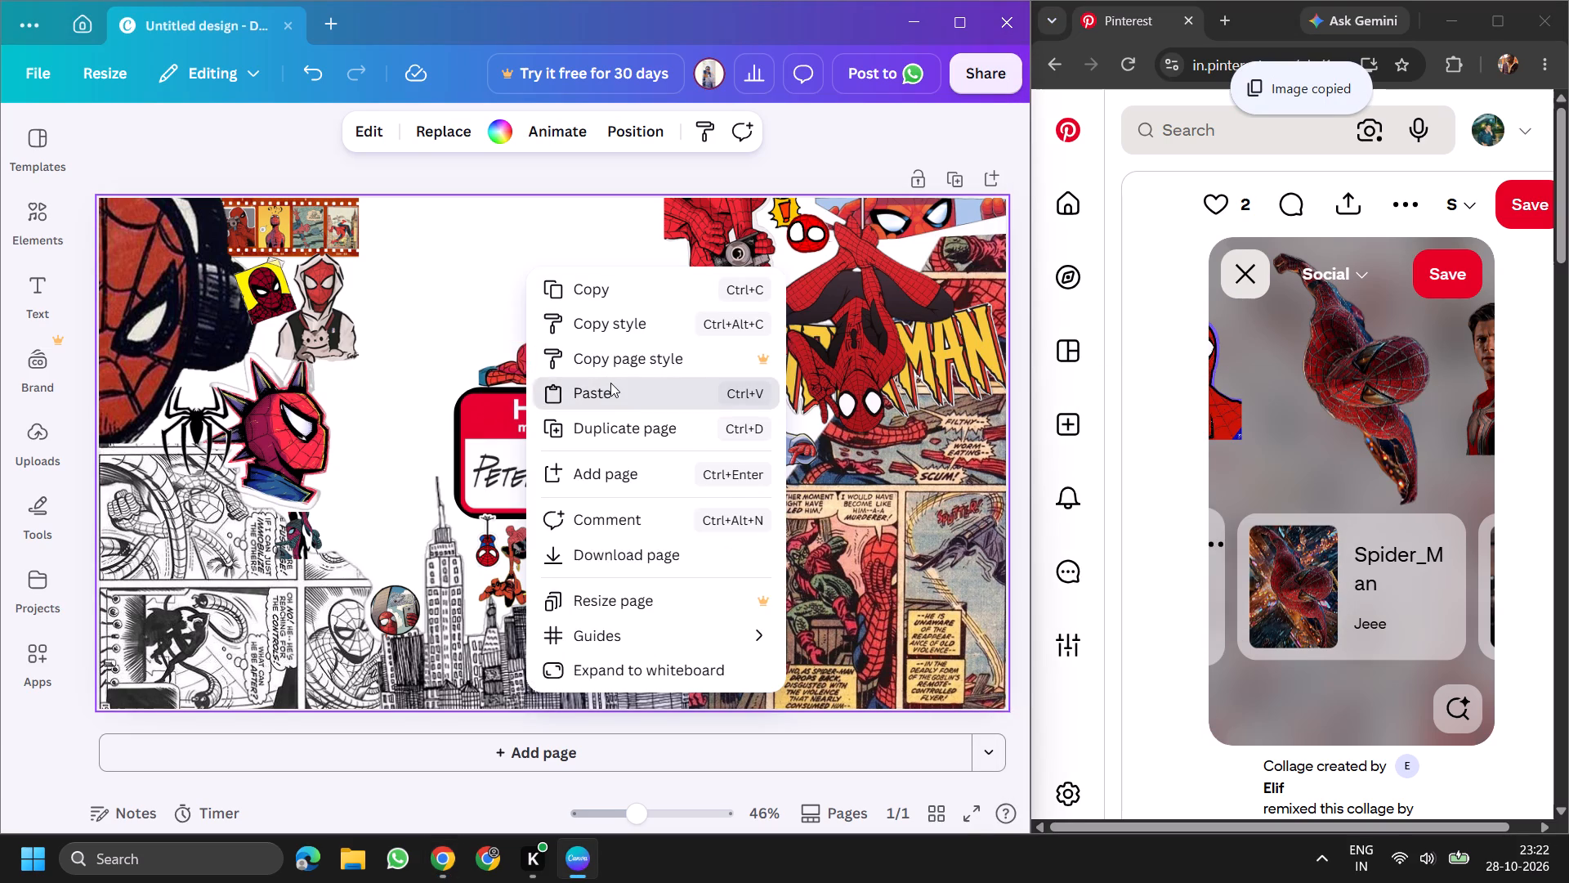
# Shrink the diving Spider-Man cut-out and place it just below the punk Spider-Man head, beside the black-and-white comic panels.
pyautogui.moveTo(593, 464); pyautogui.dragTo(623, 238)
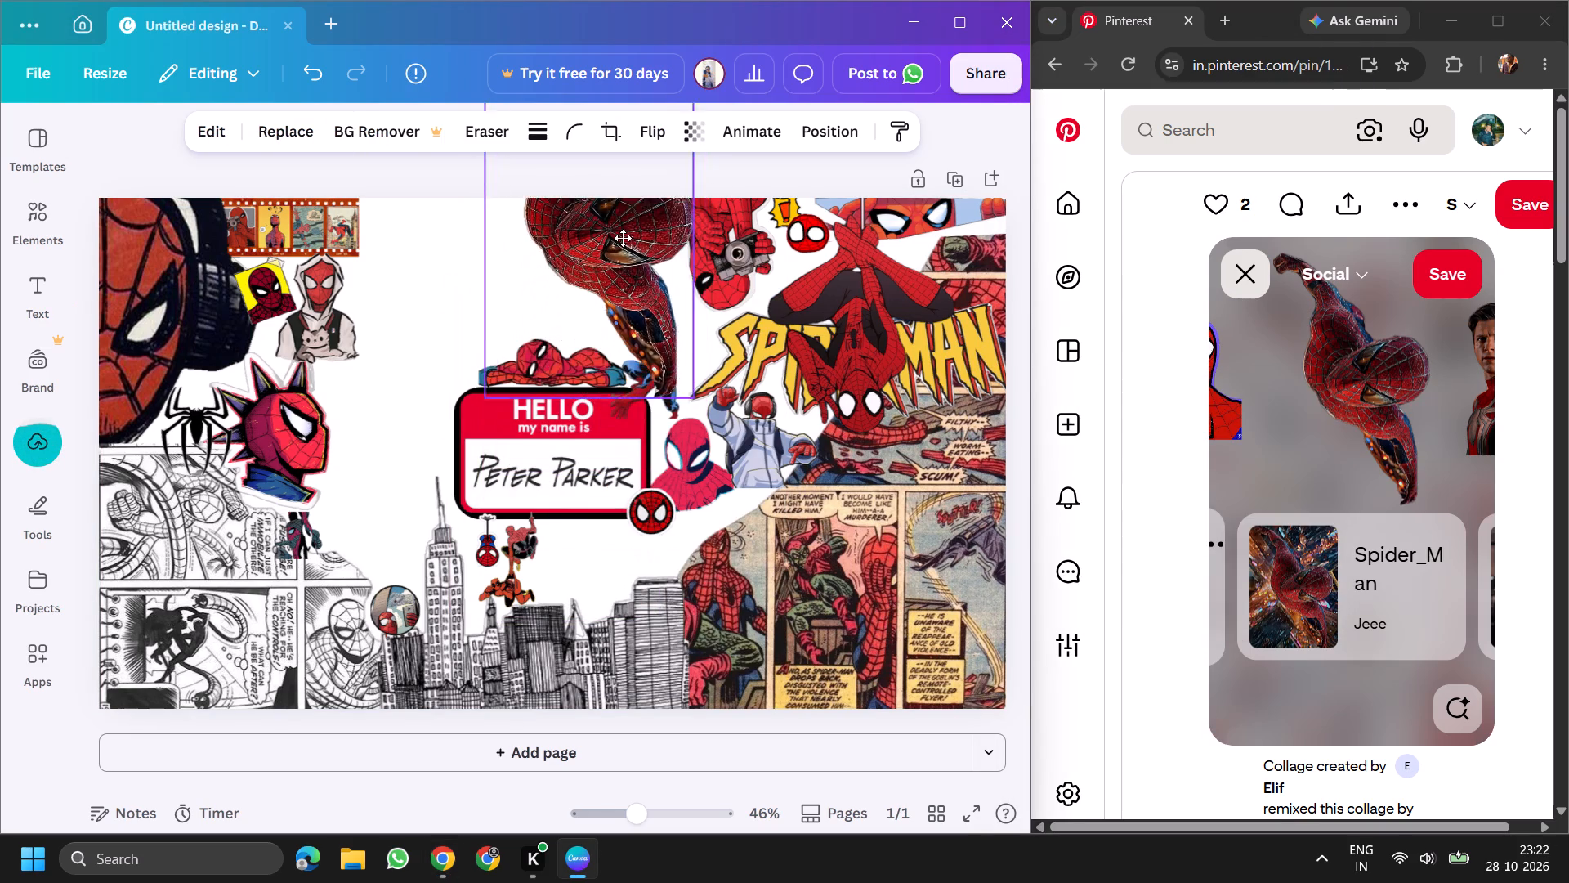
pyautogui.moveTo(623, 238); pyautogui.dragTo(611, 535)
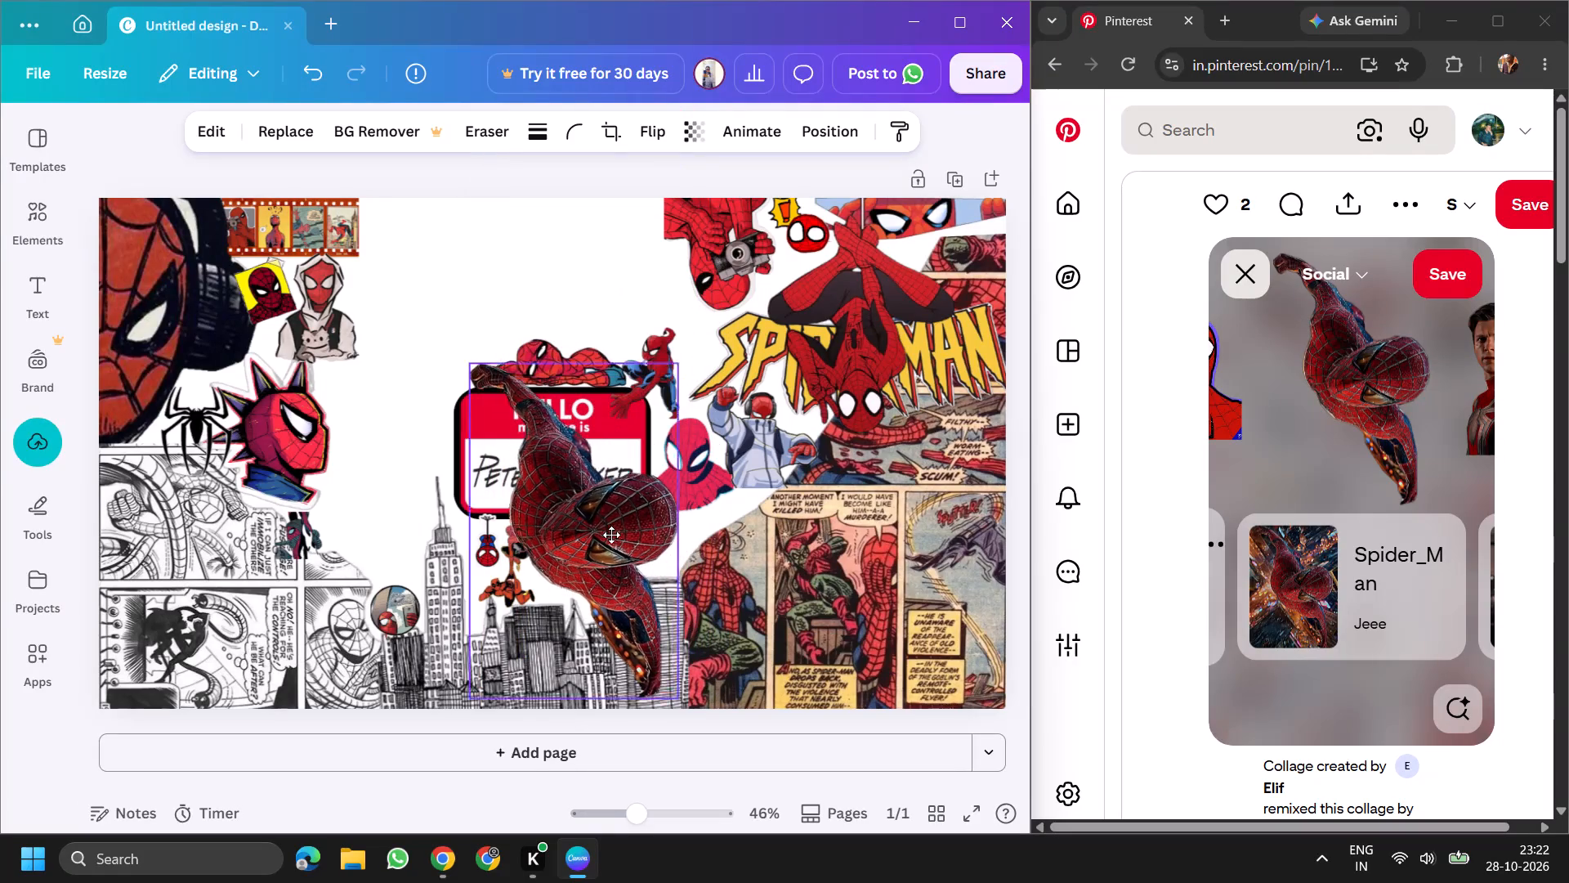
pyautogui.moveTo(611, 535); pyautogui.dragTo(484, 343)
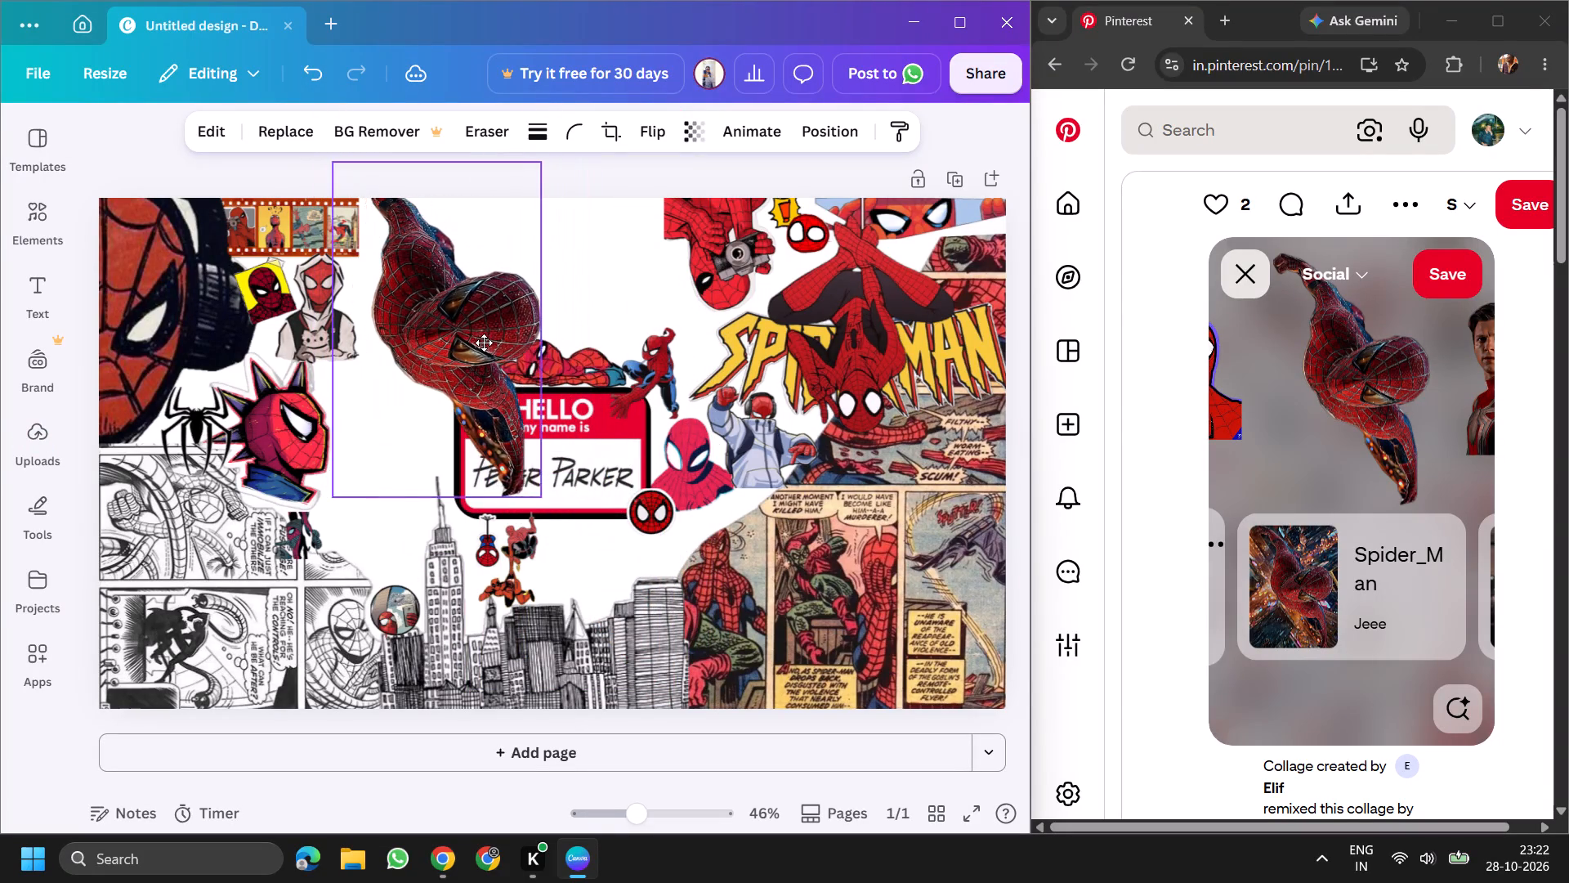
pyautogui.moveTo(484, 343); pyautogui.dragTo(457, 398)
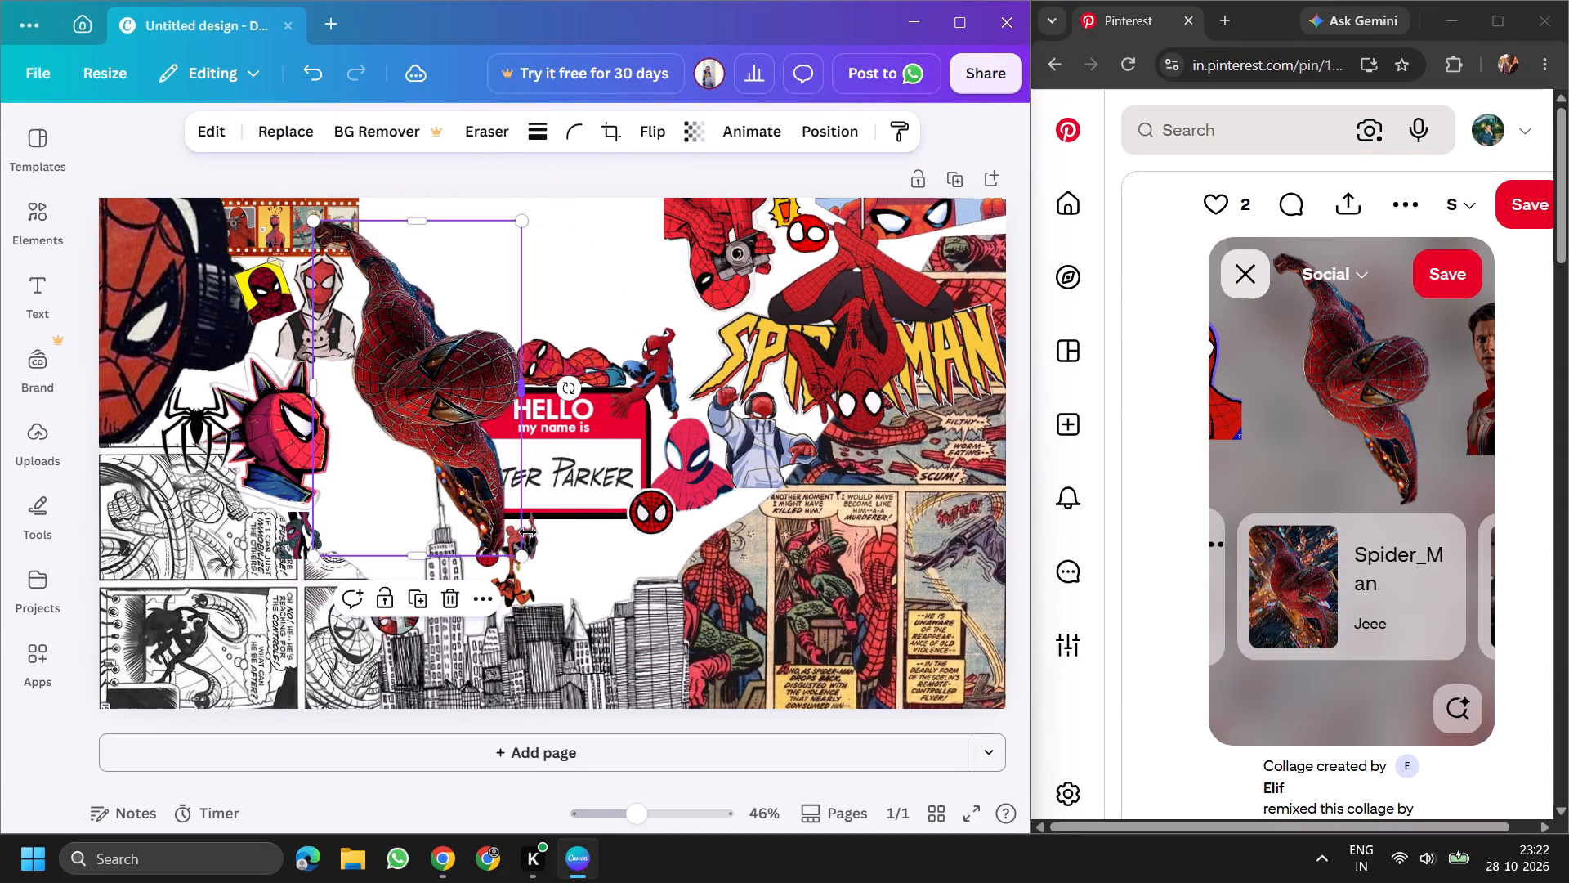
pyautogui.moveTo(515, 549); pyautogui.dragTo(440, 370)
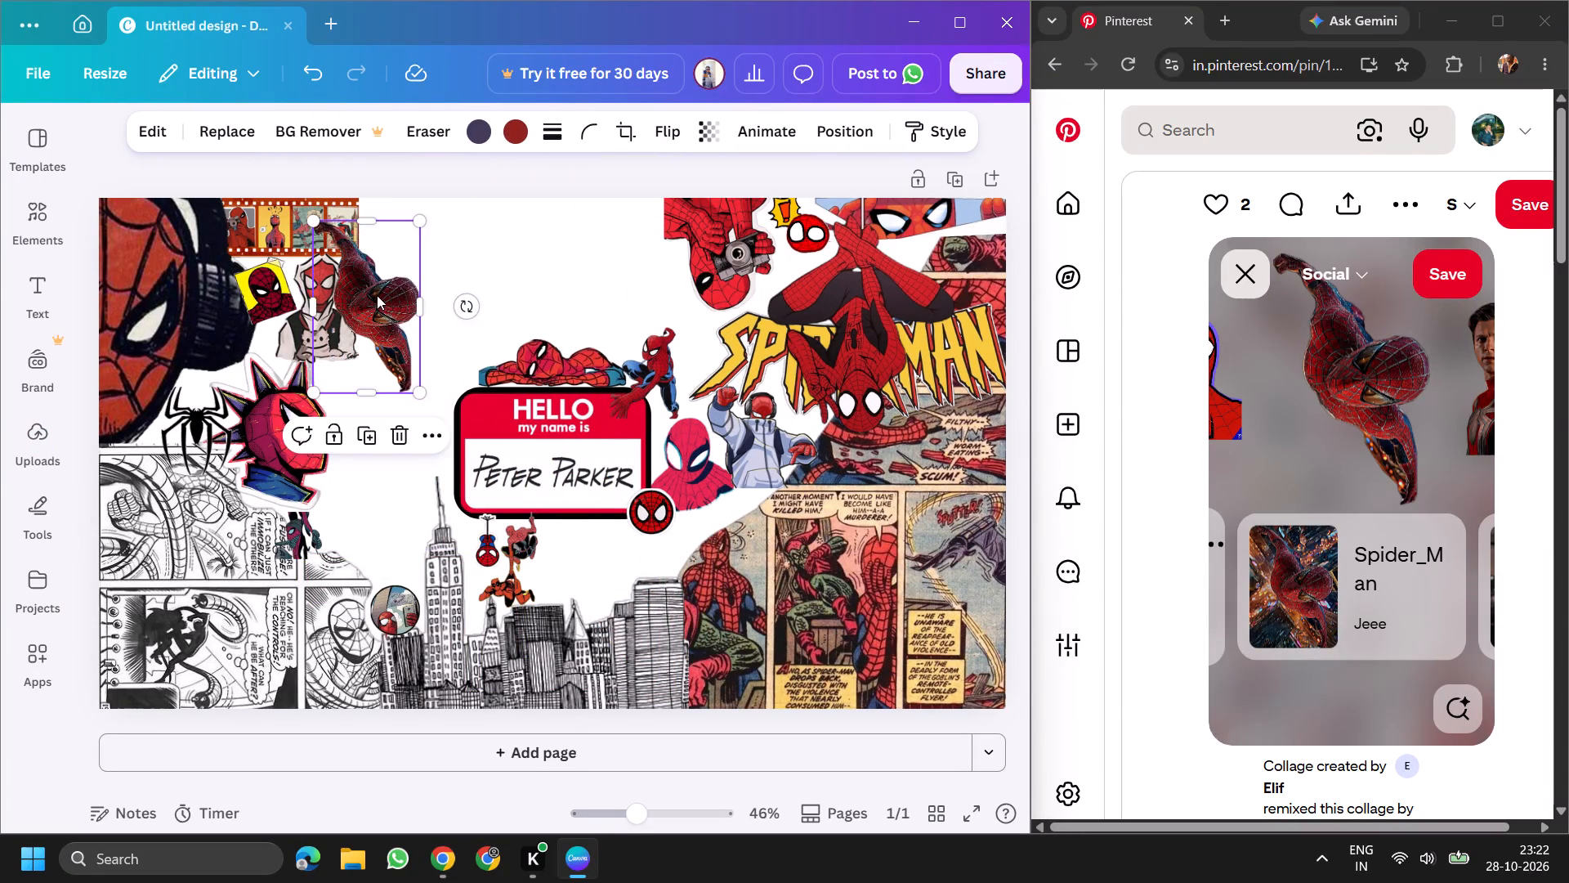
pyautogui.moveTo(377, 295); pyautogui.dragTo(367, 423)
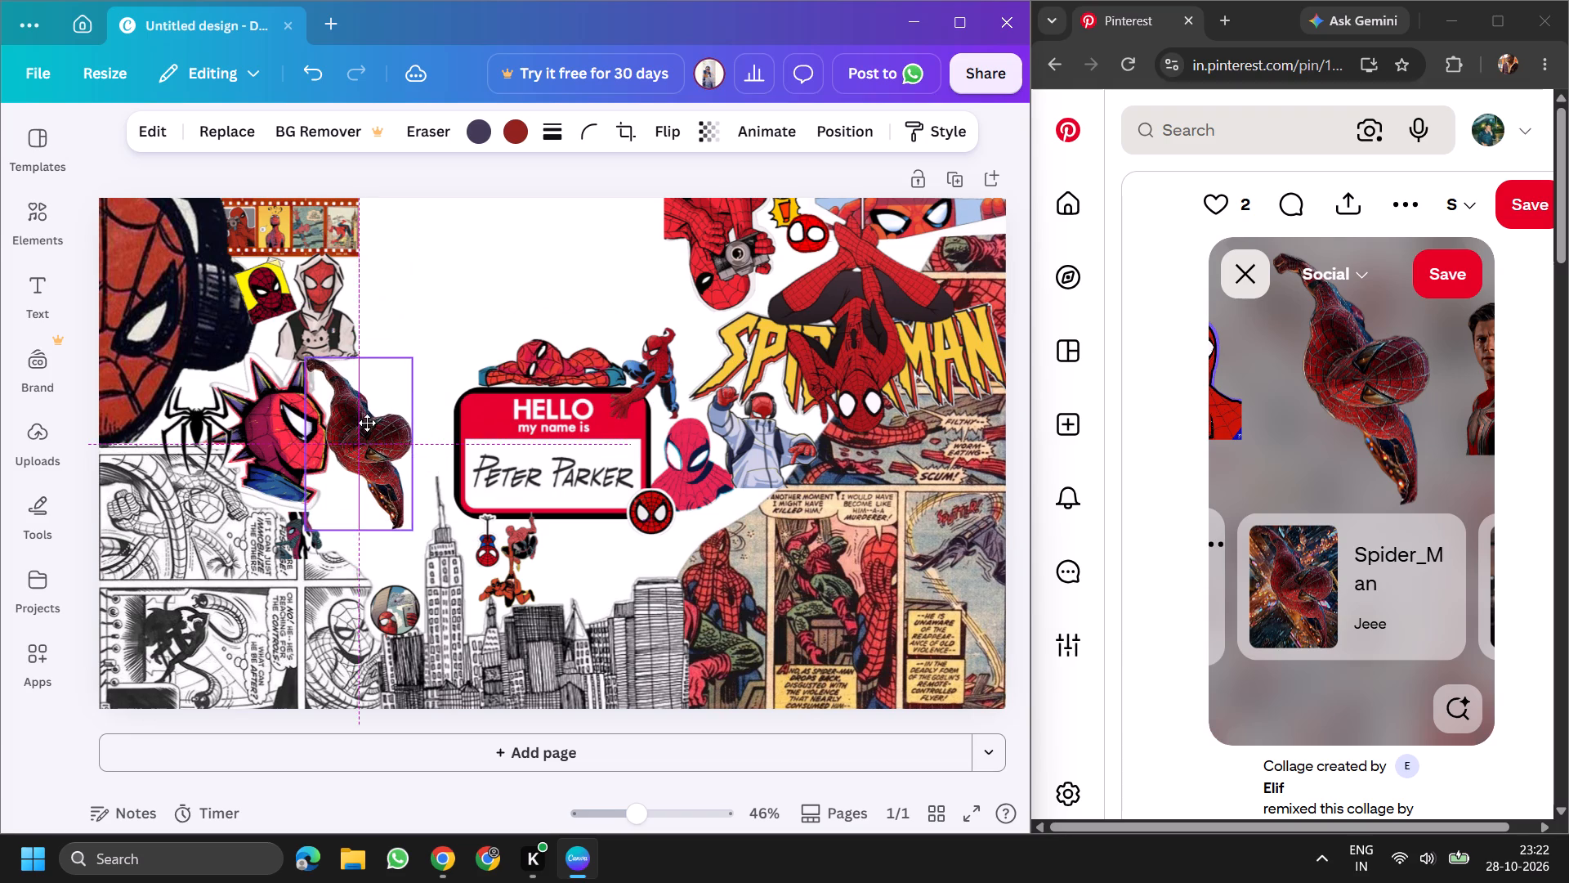
pyautogui.moveTo(367, 423); pyautogui.dragTo(387, 445)
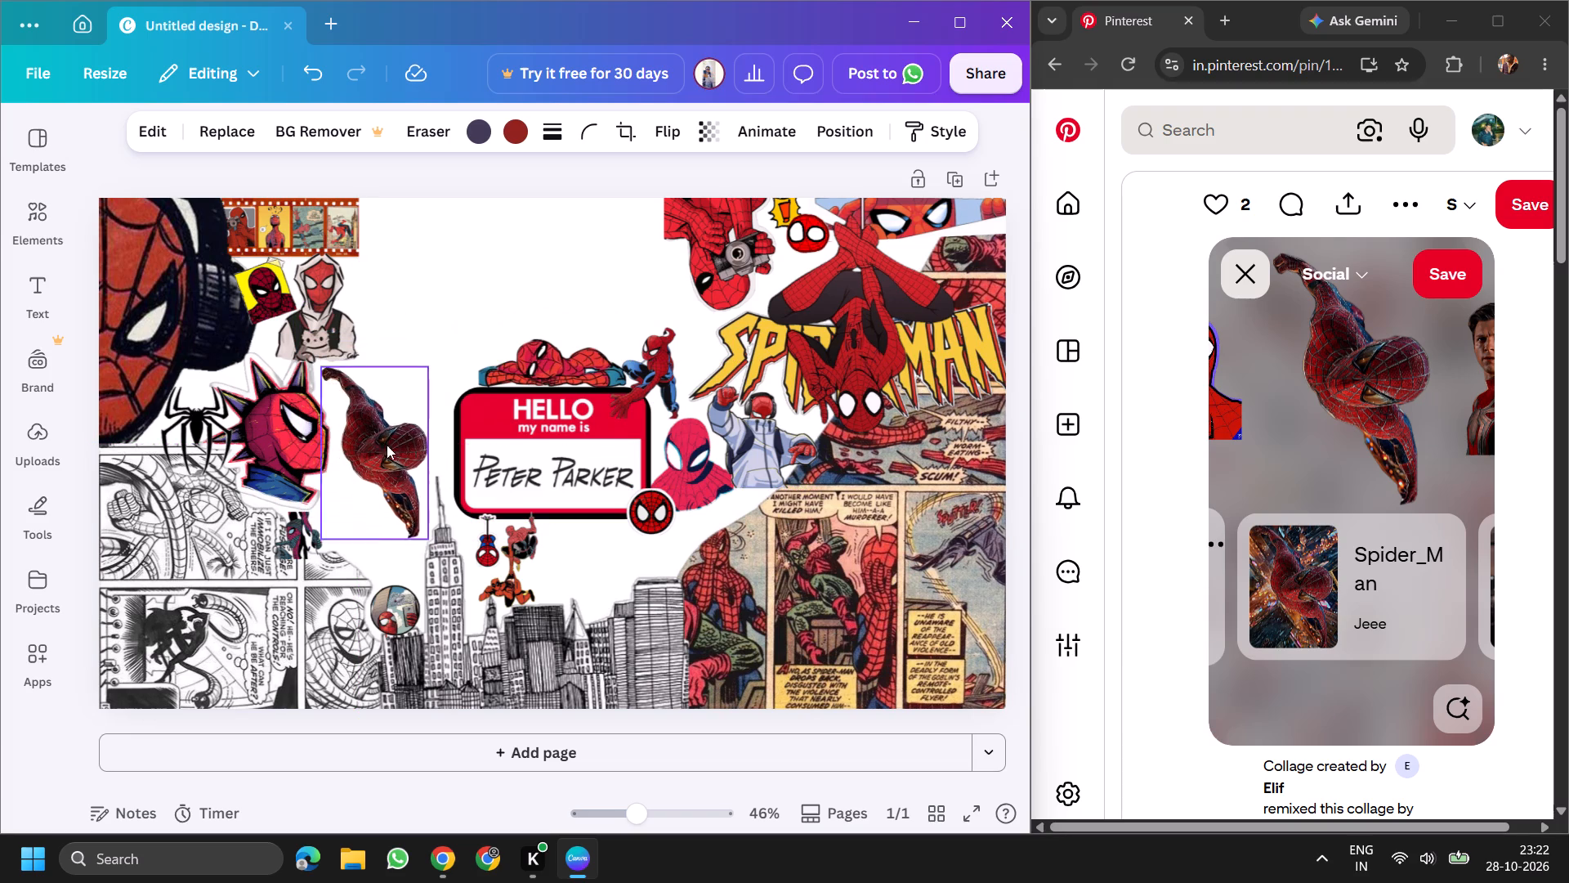
pyautogui.moveTo(387, 445); pyautogui.dragTo(369, 519)
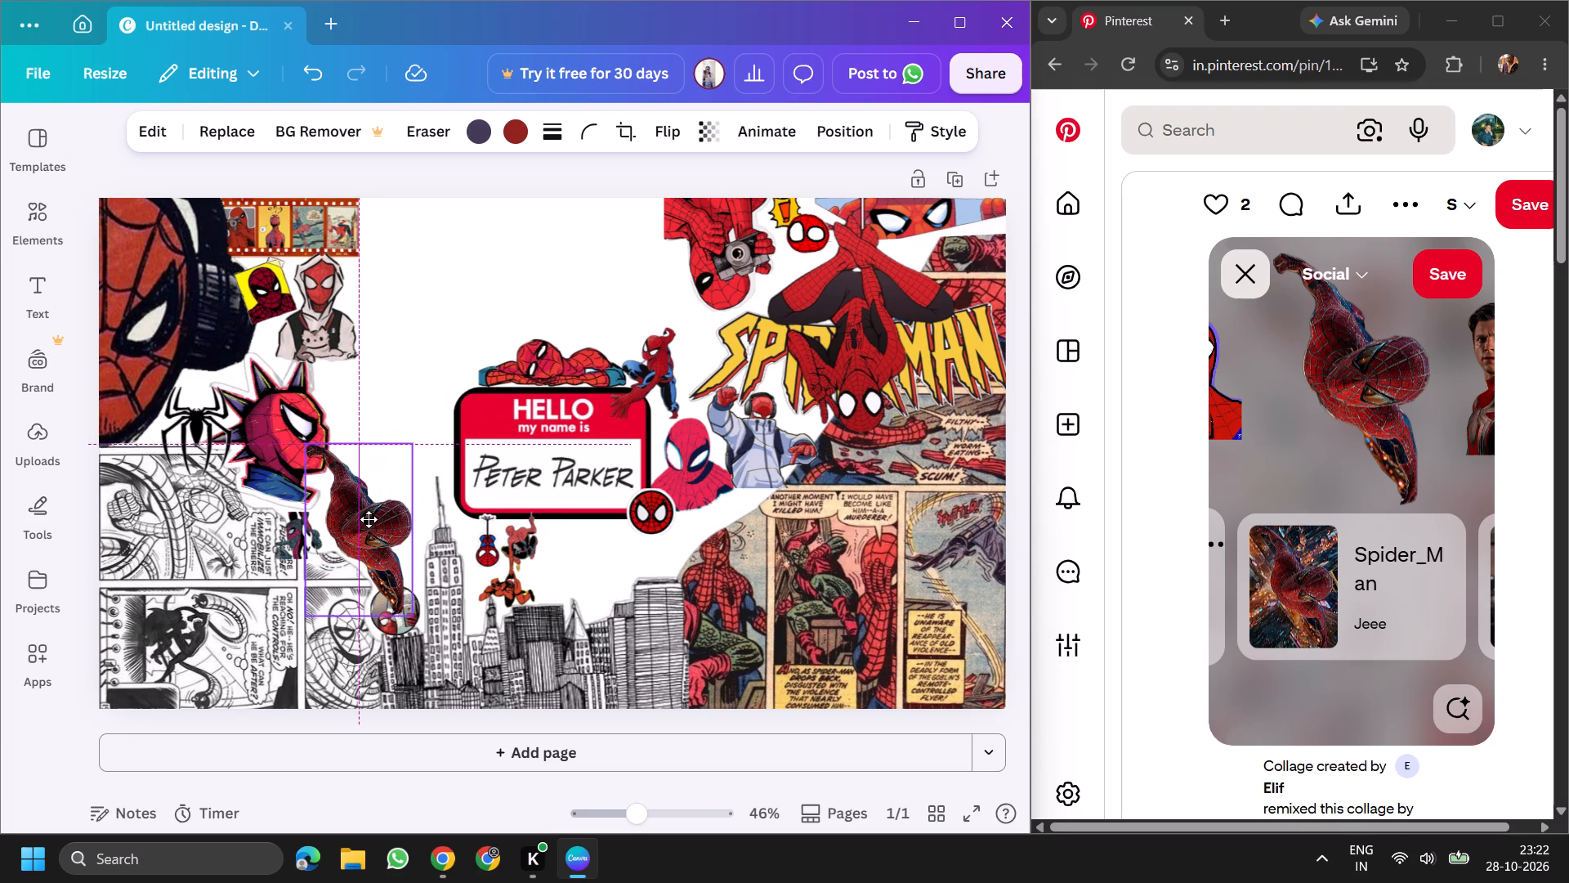
pyautogui.moveTo(369, 519); pyautogui.dragTo(378, 522)
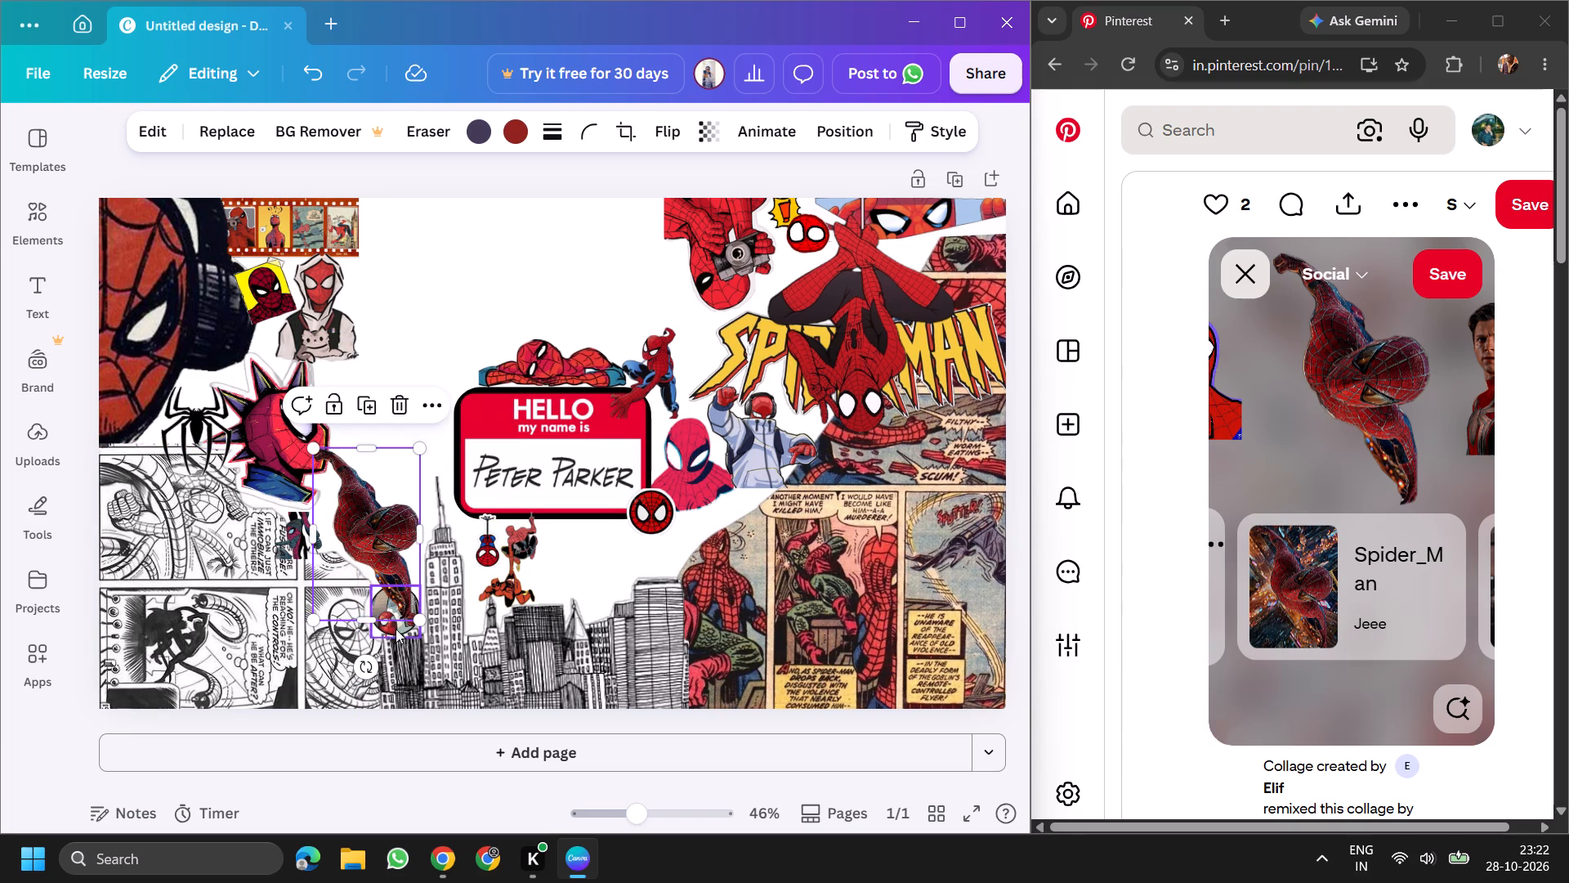
# Unlock and delete the round Spider-Man sticker between the black-and-white comic panels and the skyline.
pyautogui.click(394, 627)
pyautogui.click(400, 634)
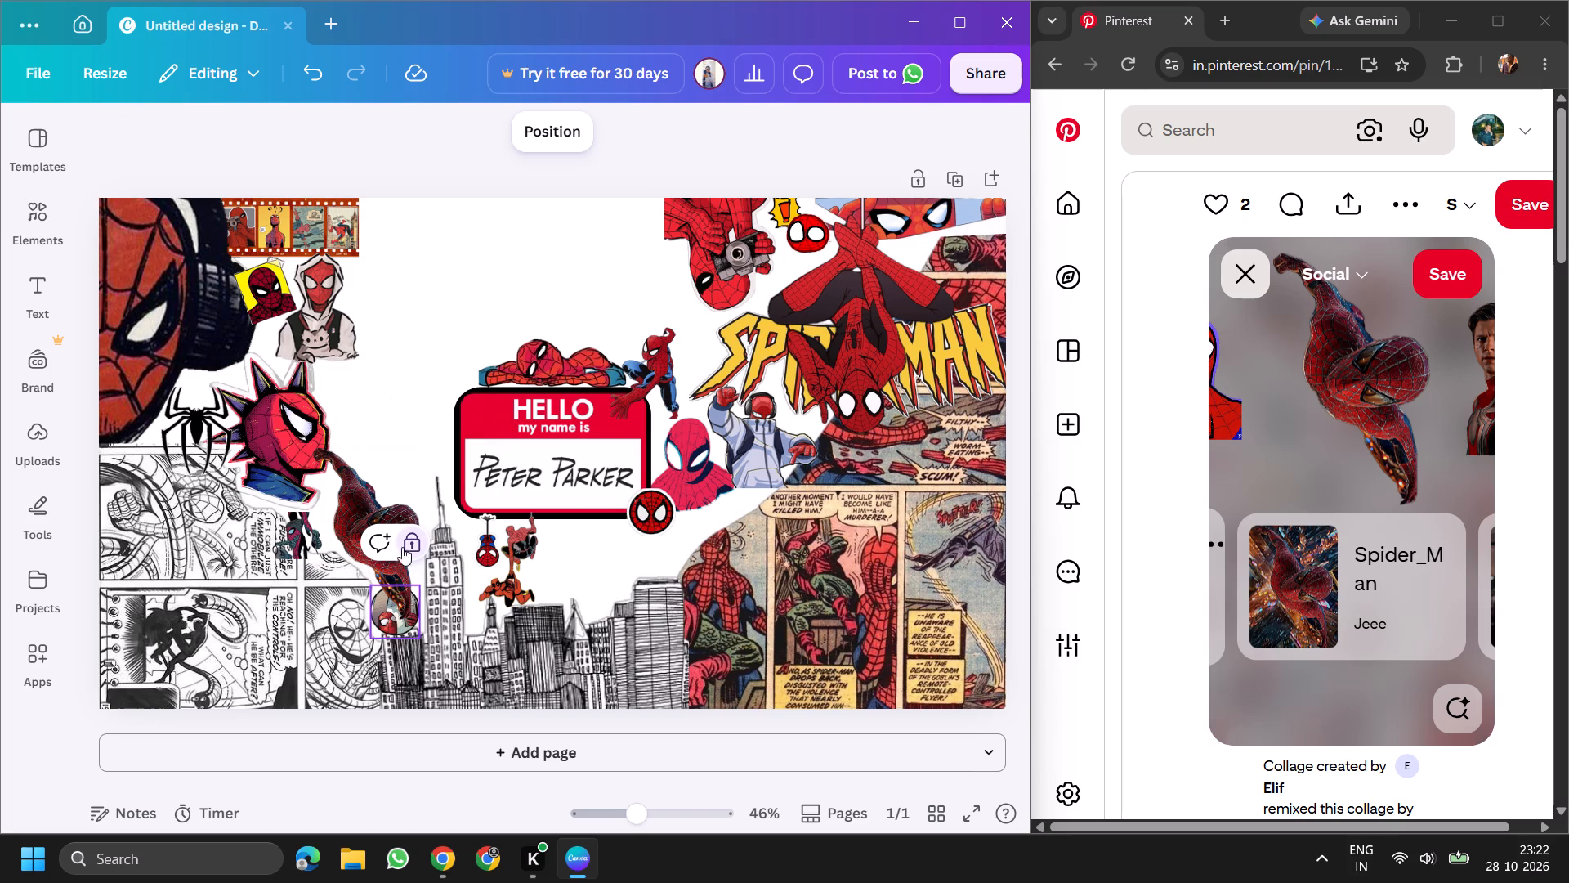
pyautogui.click(409, 537)
pyautogui.click(432, 536)
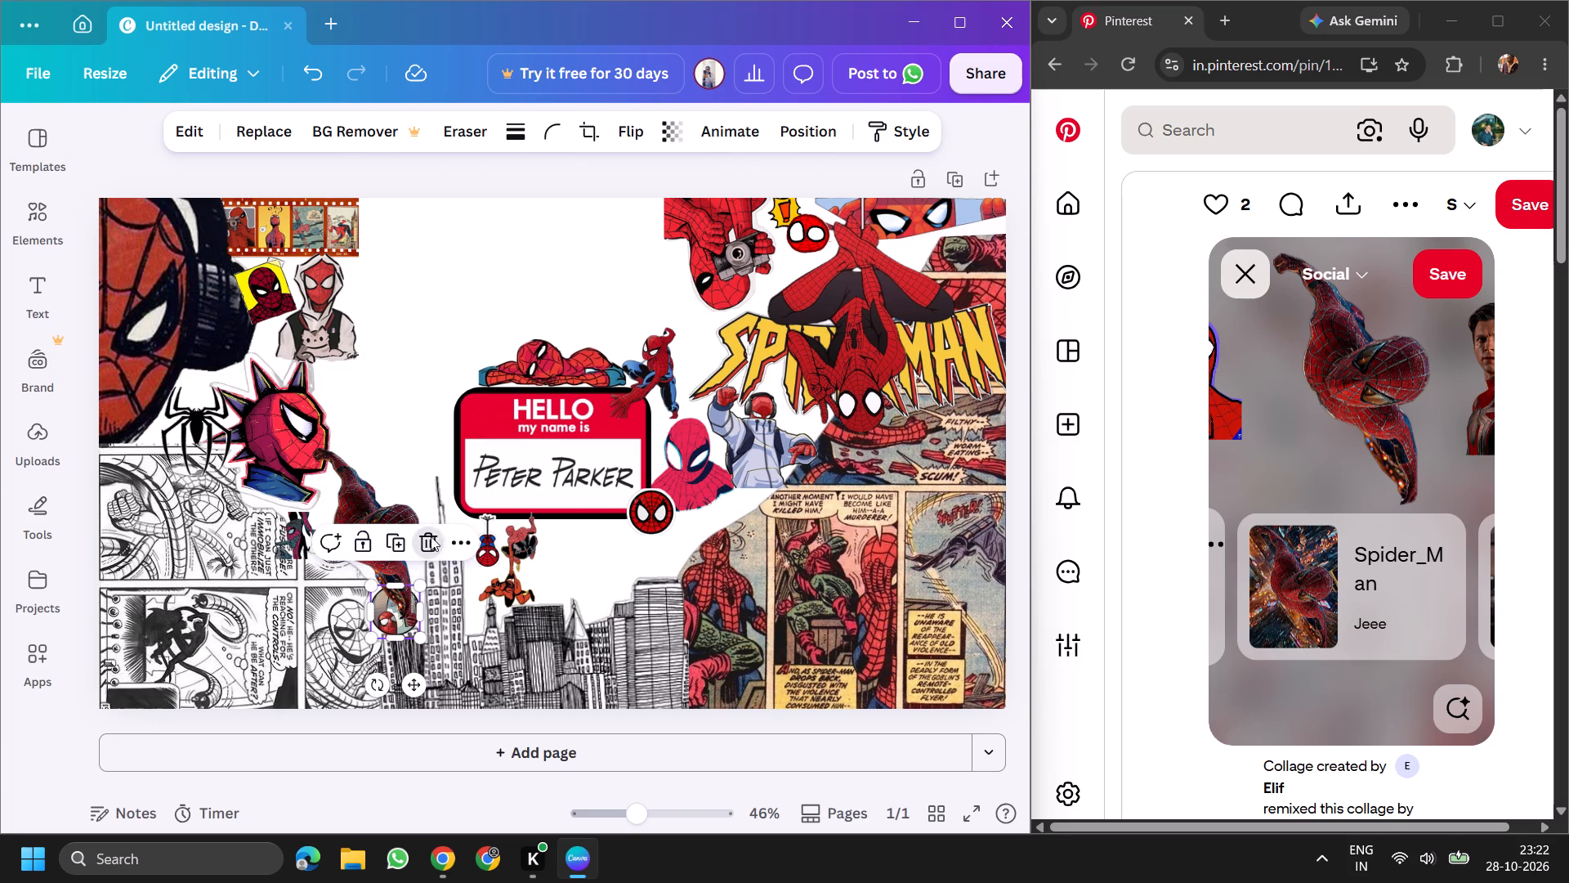
# Shift the diving Spider-Man slightly down to fill the gap between the black-and-white comic panels and the skyline's tall tower.
pyautogui.moveTo(369, 540); pyautogui.dragTo(378, 556)
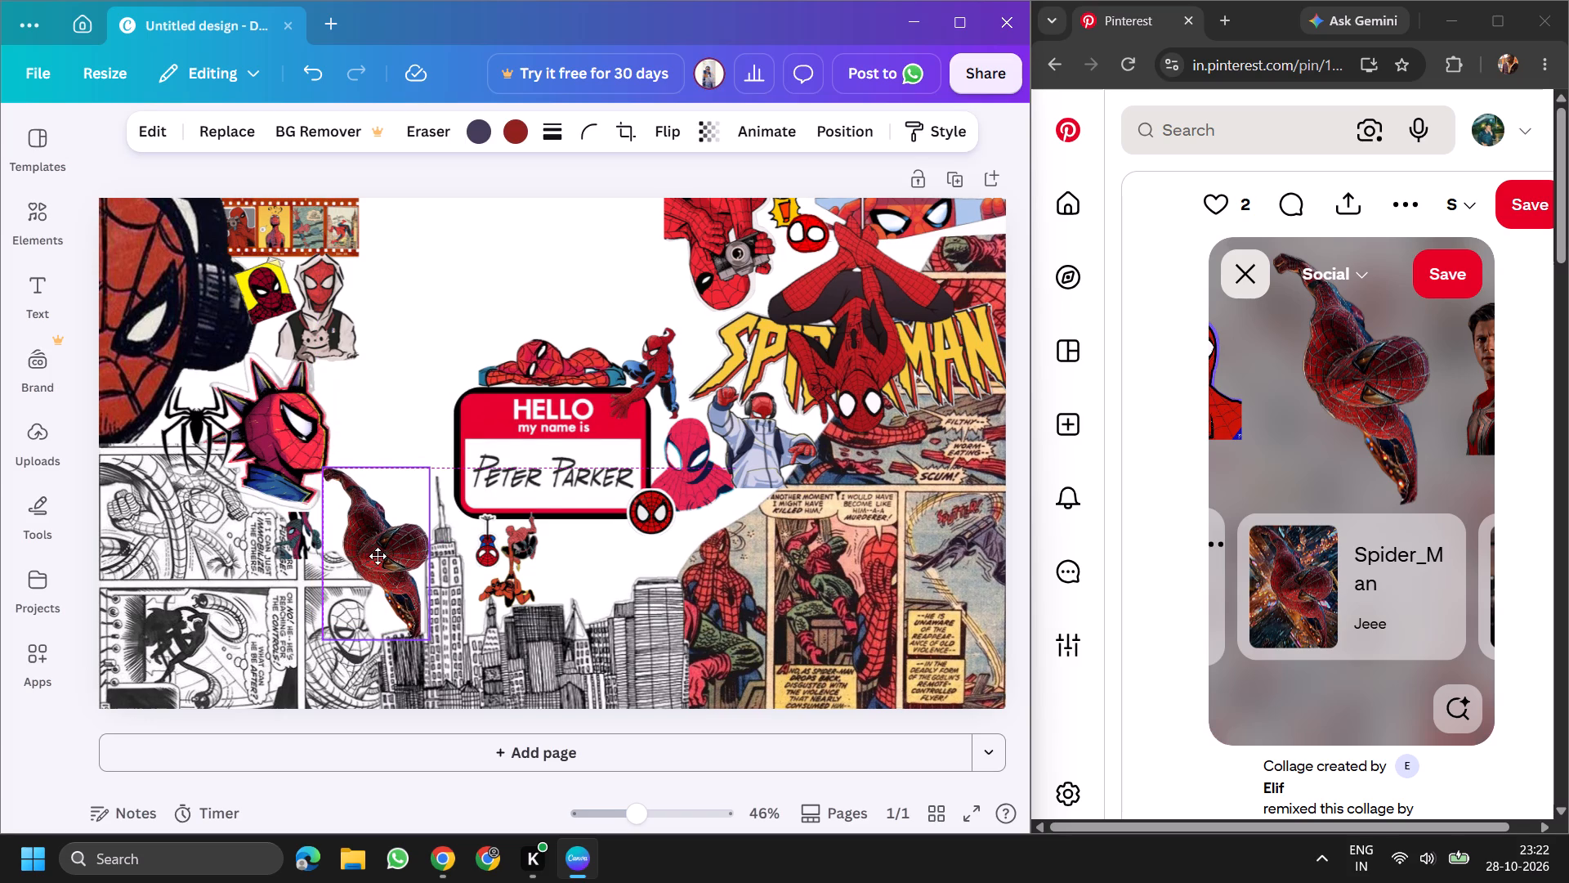
pyautogui.moveTo(378, 556); pyautogui.dragTo(372, 561)
pyautogui.click(503, 289)
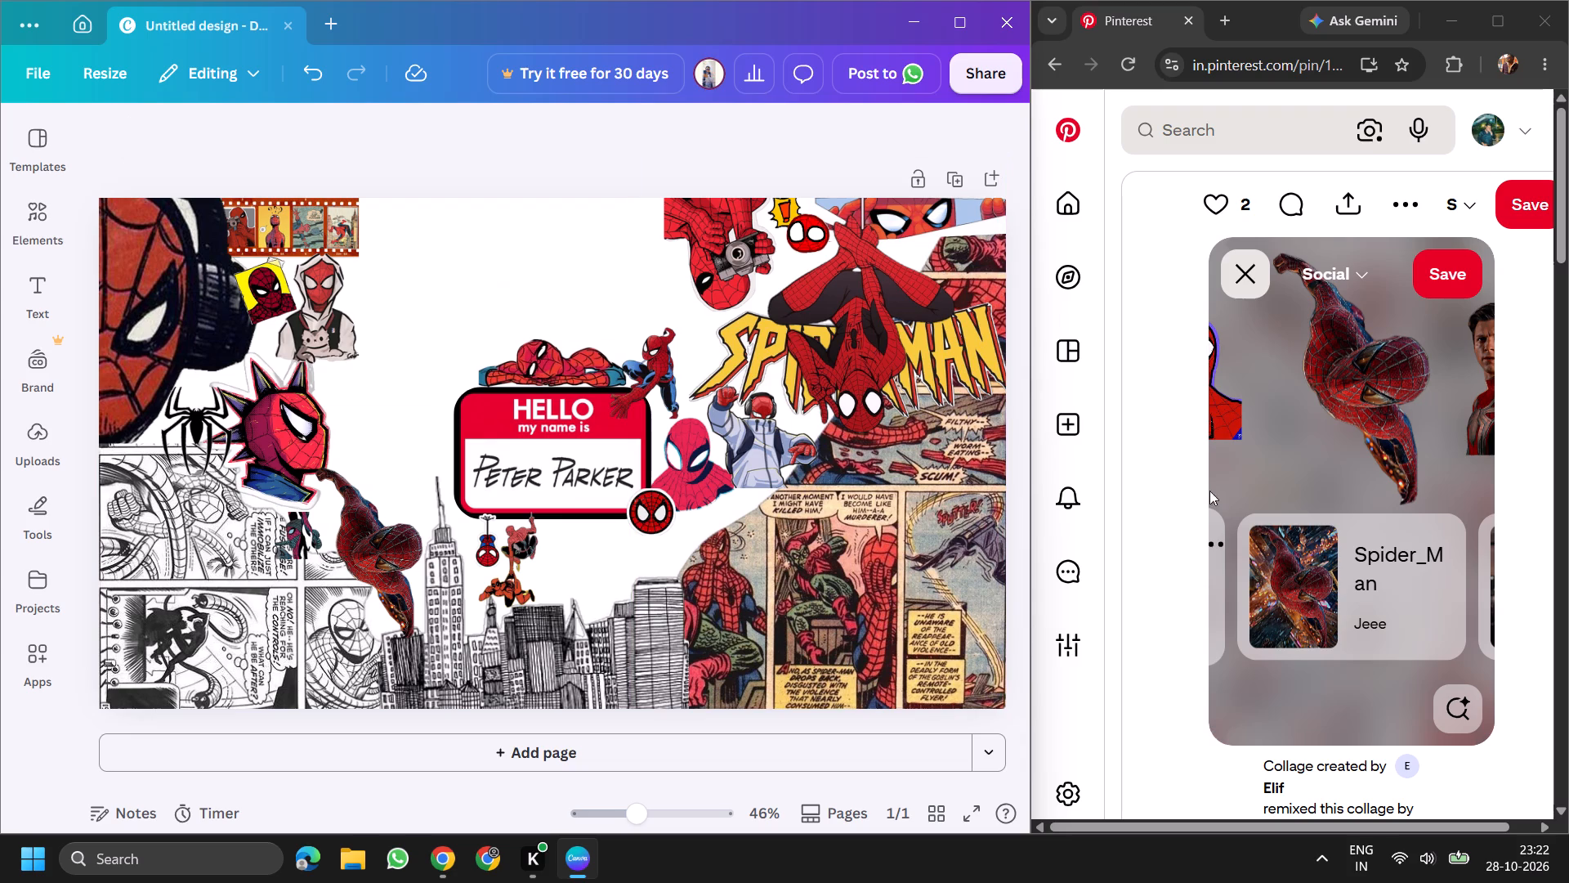
# Look through the open Pinterest collage's cut-outs, copy the Spider-Man in the dark red hoodie and paste it into the Canva design.
pyautogui.click(1504, 422)
pyautogui.click(1492, 433)
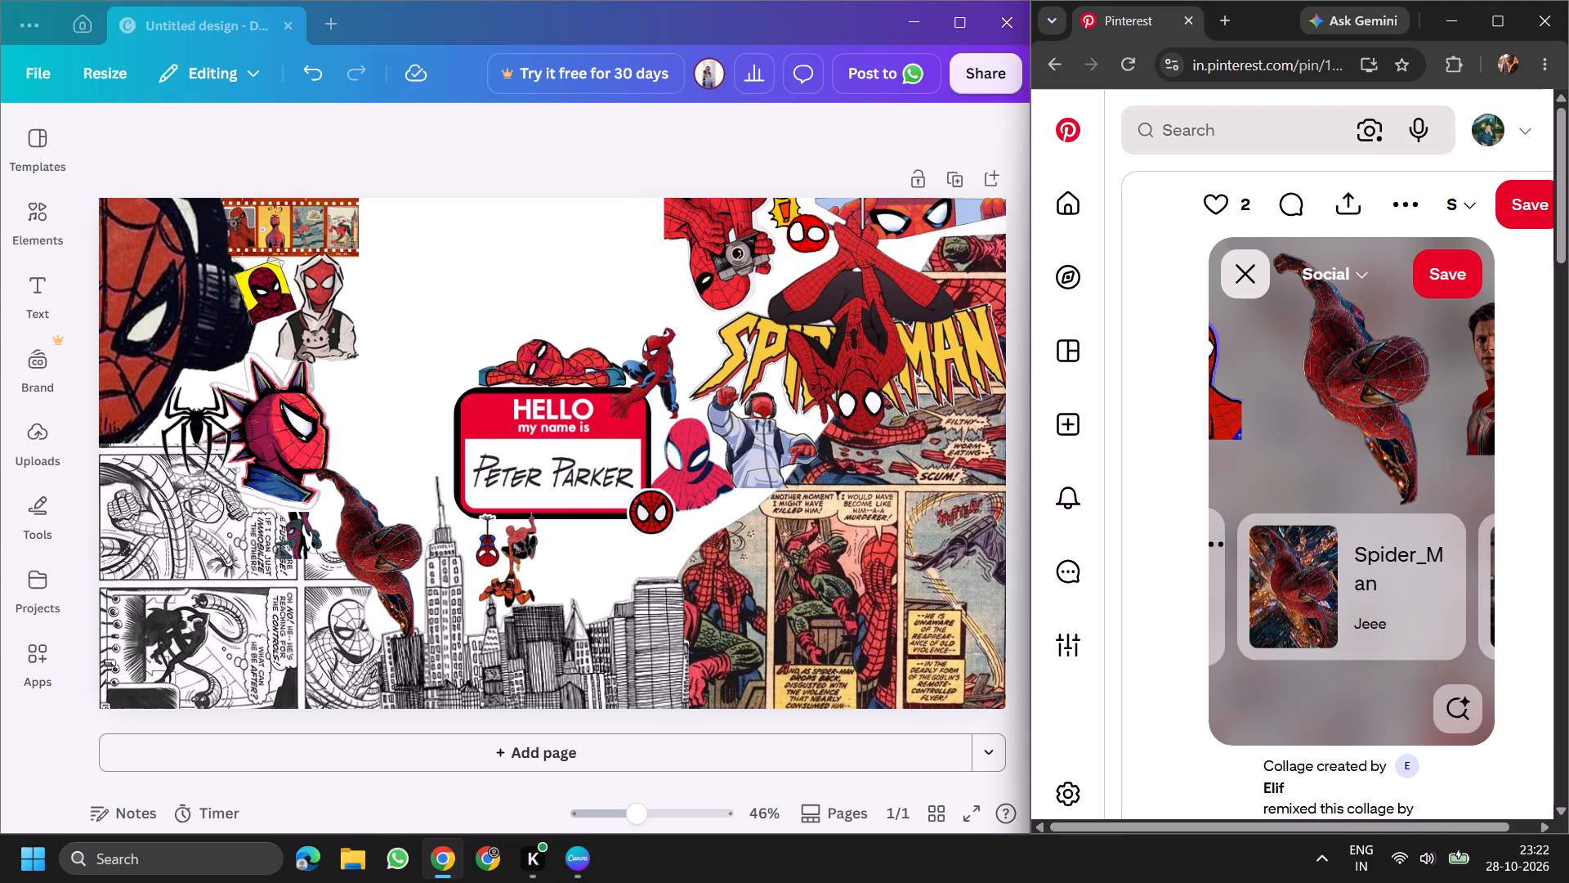
pyautogui.moveTo(1290, 393); pyautogui.dragTo(1325, 398)
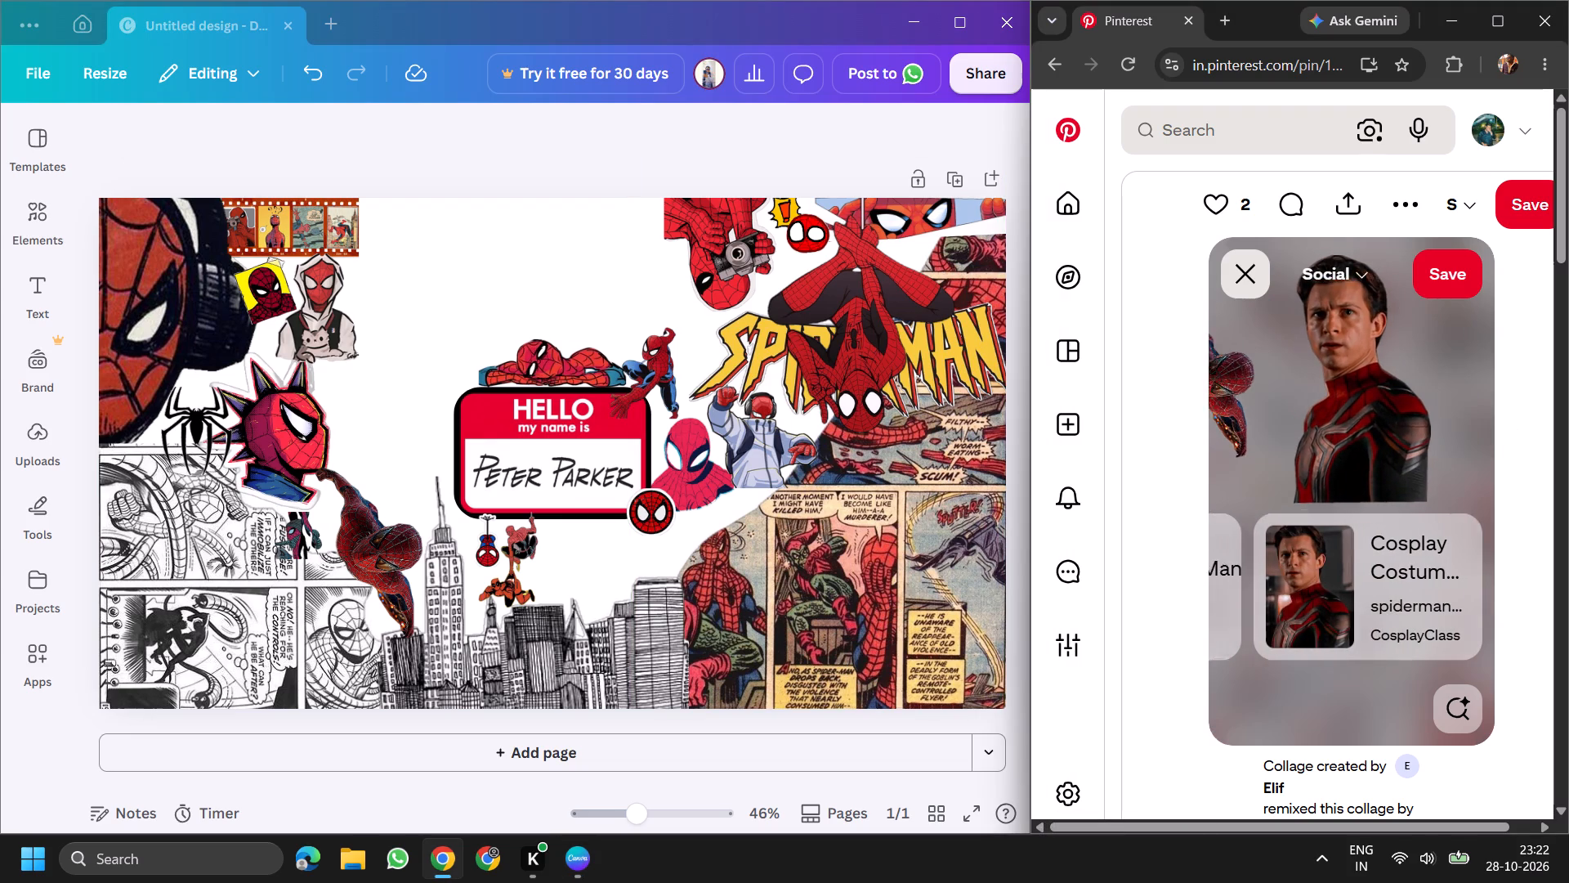
pyautogui.moveTo(1325, 398); pyautogui.dragTo(1433, 418)
pyautogui.moveTo(1296, 392); pyautogui.dragTo(1568, 380)
pyautogui.moveTo(1217, 410); pyautogui.dragTo(1399, 408)
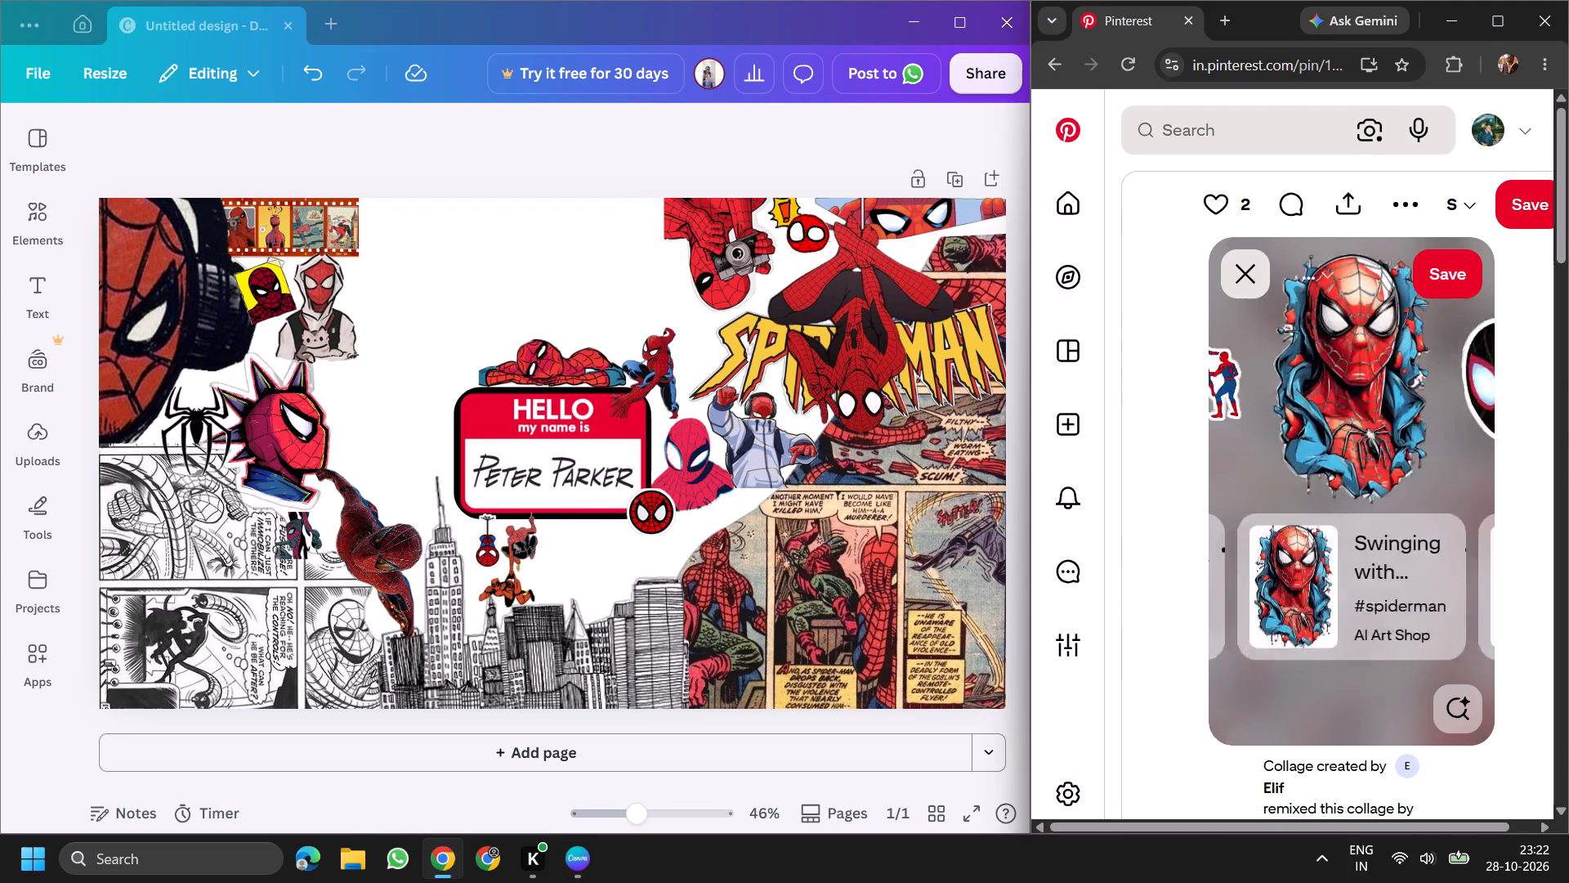
pyautogui.moveTo(1399, 408); pyautogui.dragTo(1567, 419)
pyautogui.moveTo(1315, 399); pyautogui.dragTo(1568, 401)
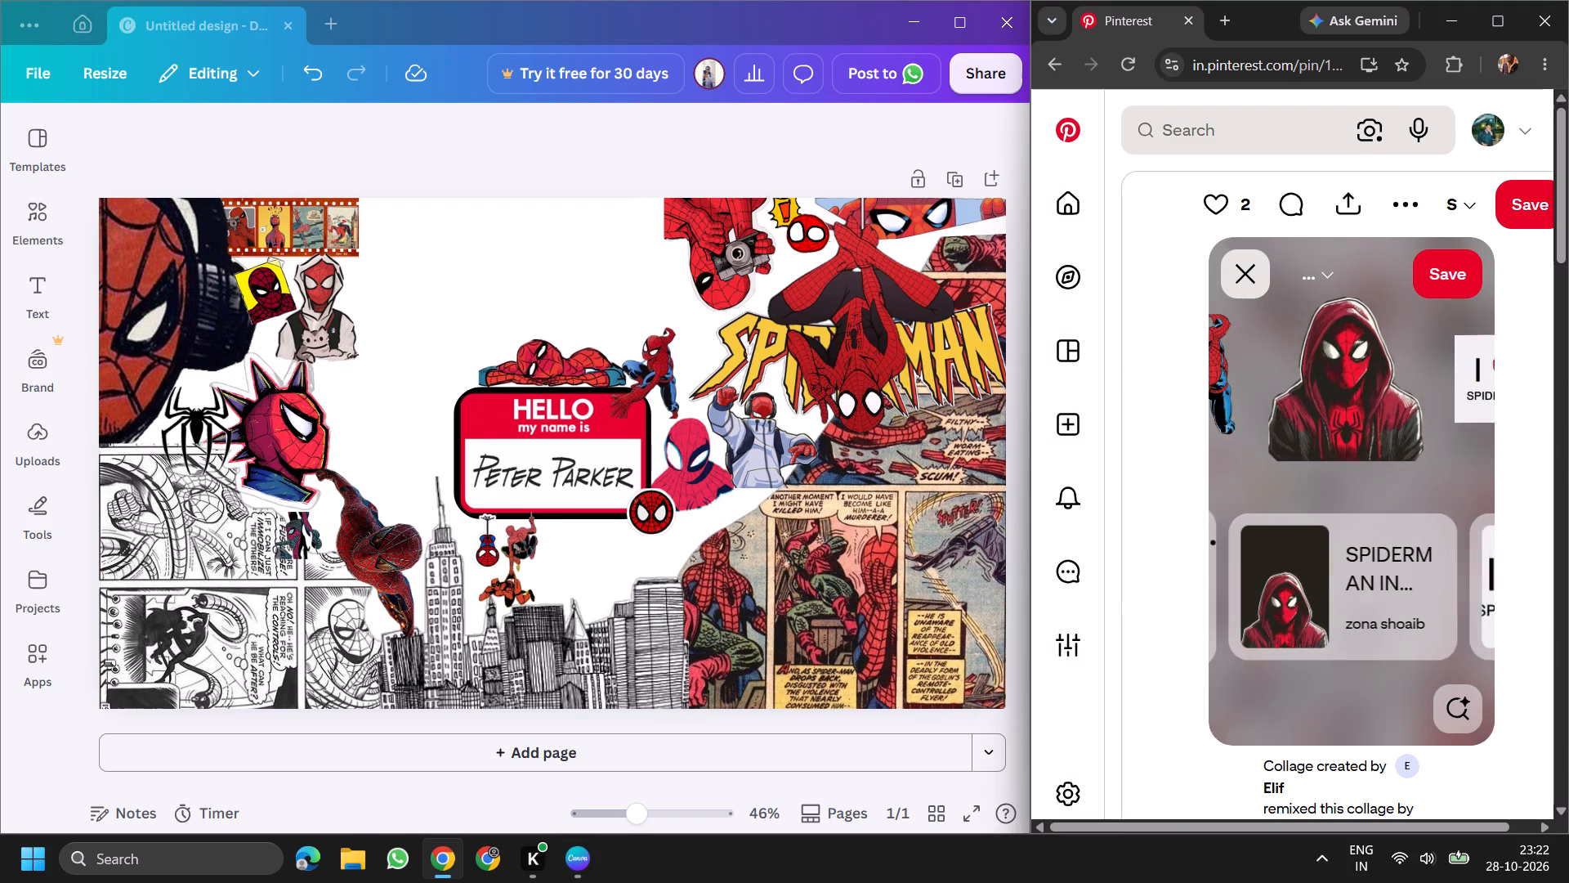
pyautogui.moveTo(1273, 396); pyautogui.dragTo(1565, 441)
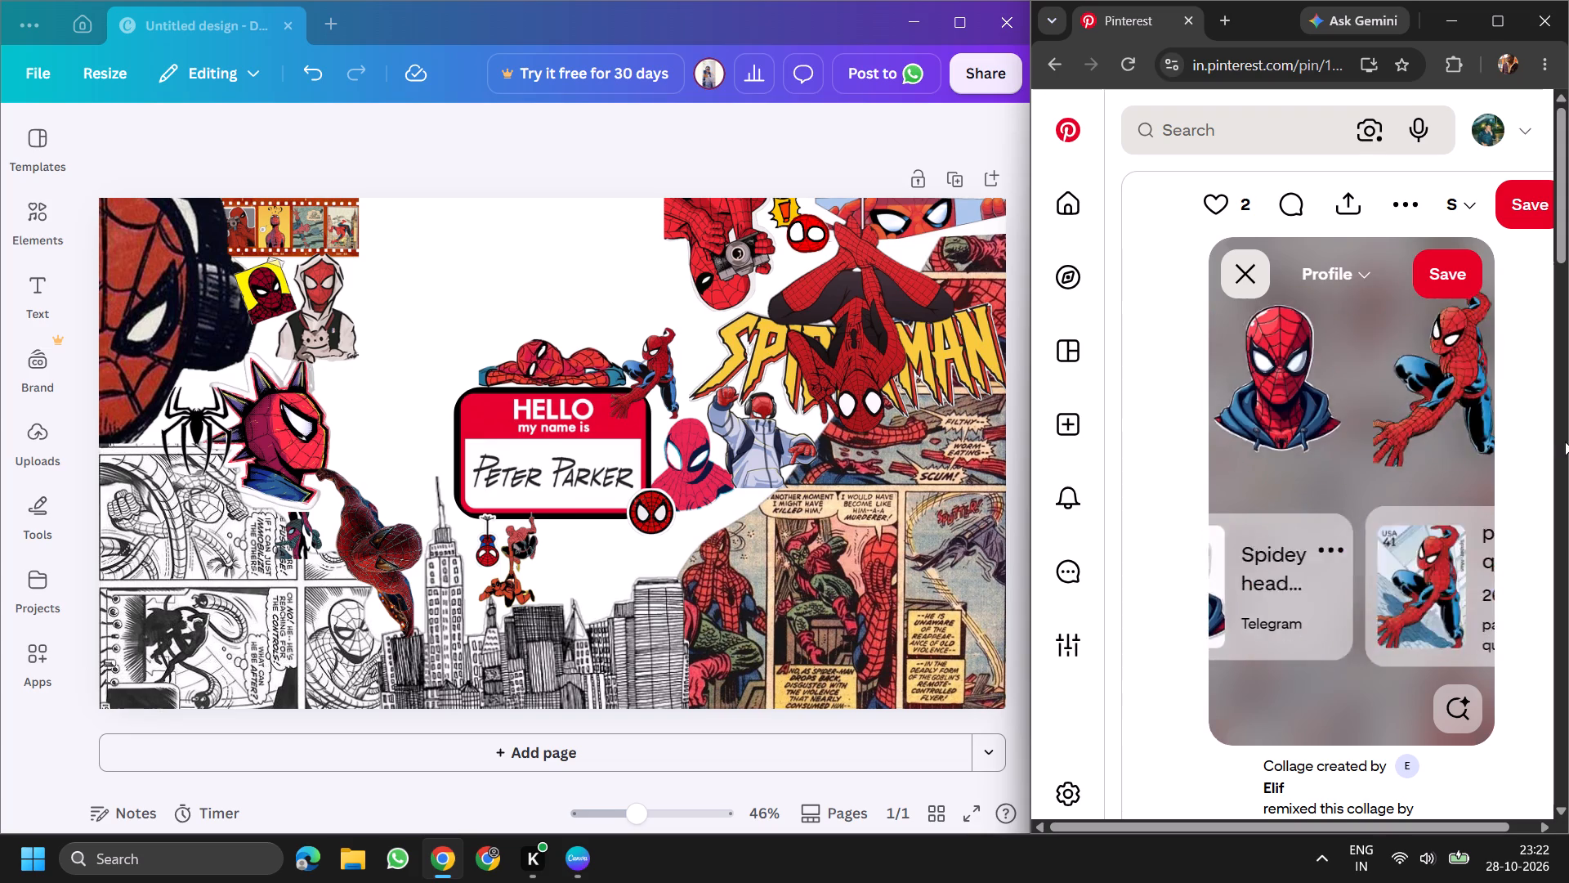
pyautogui.moveTo(1565, 441); pyautogui.dragTo(1345, 424)
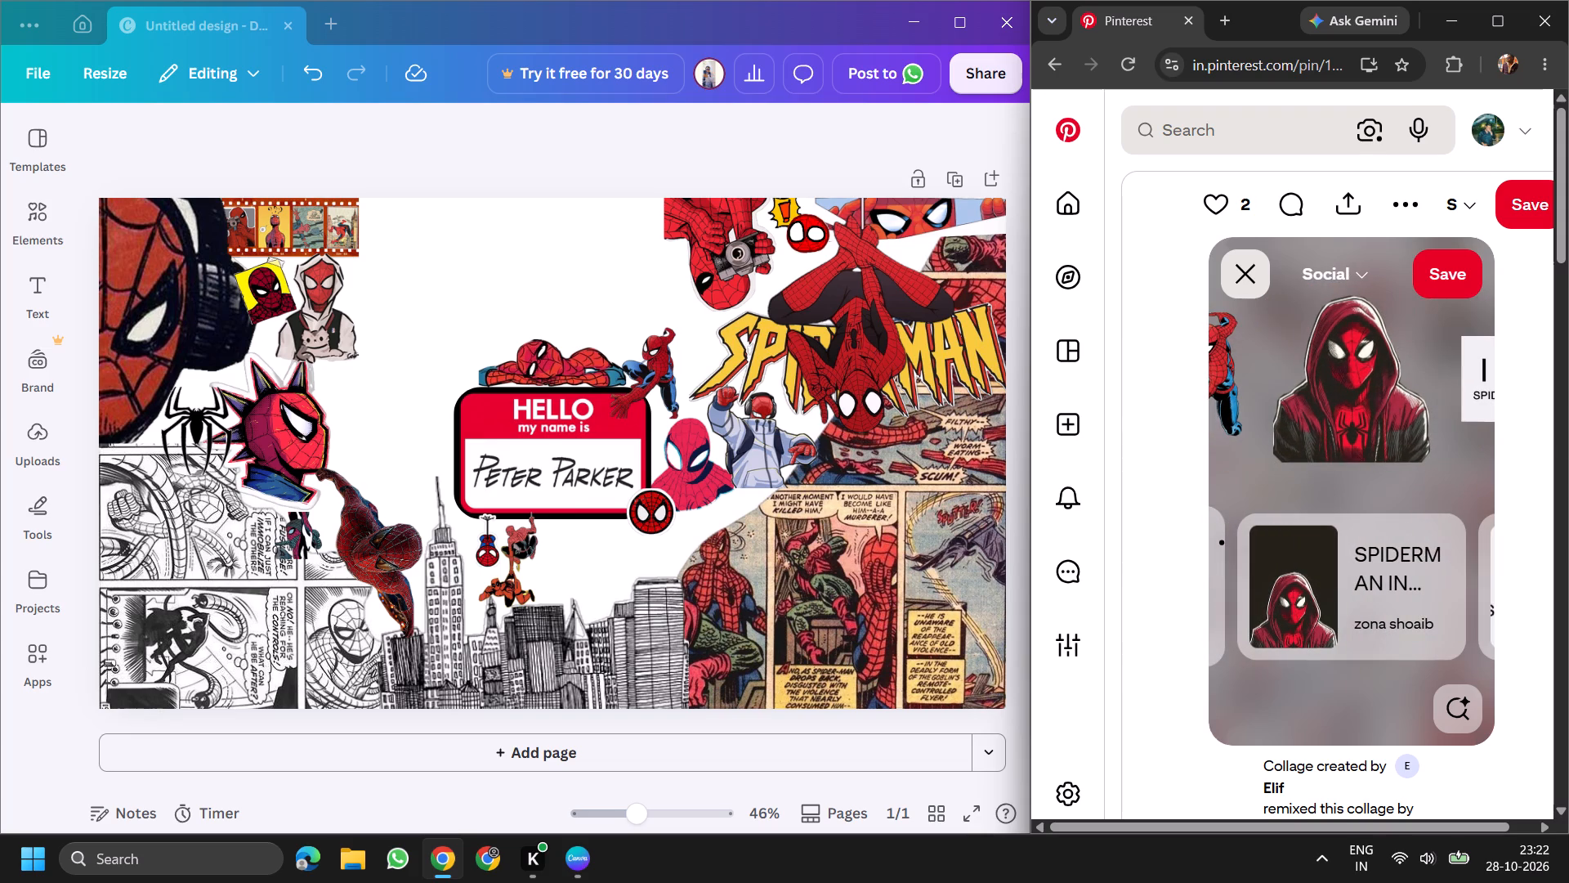
pyautogui.click(1399, 419)
pyautogui.rightClick(1375, 392)
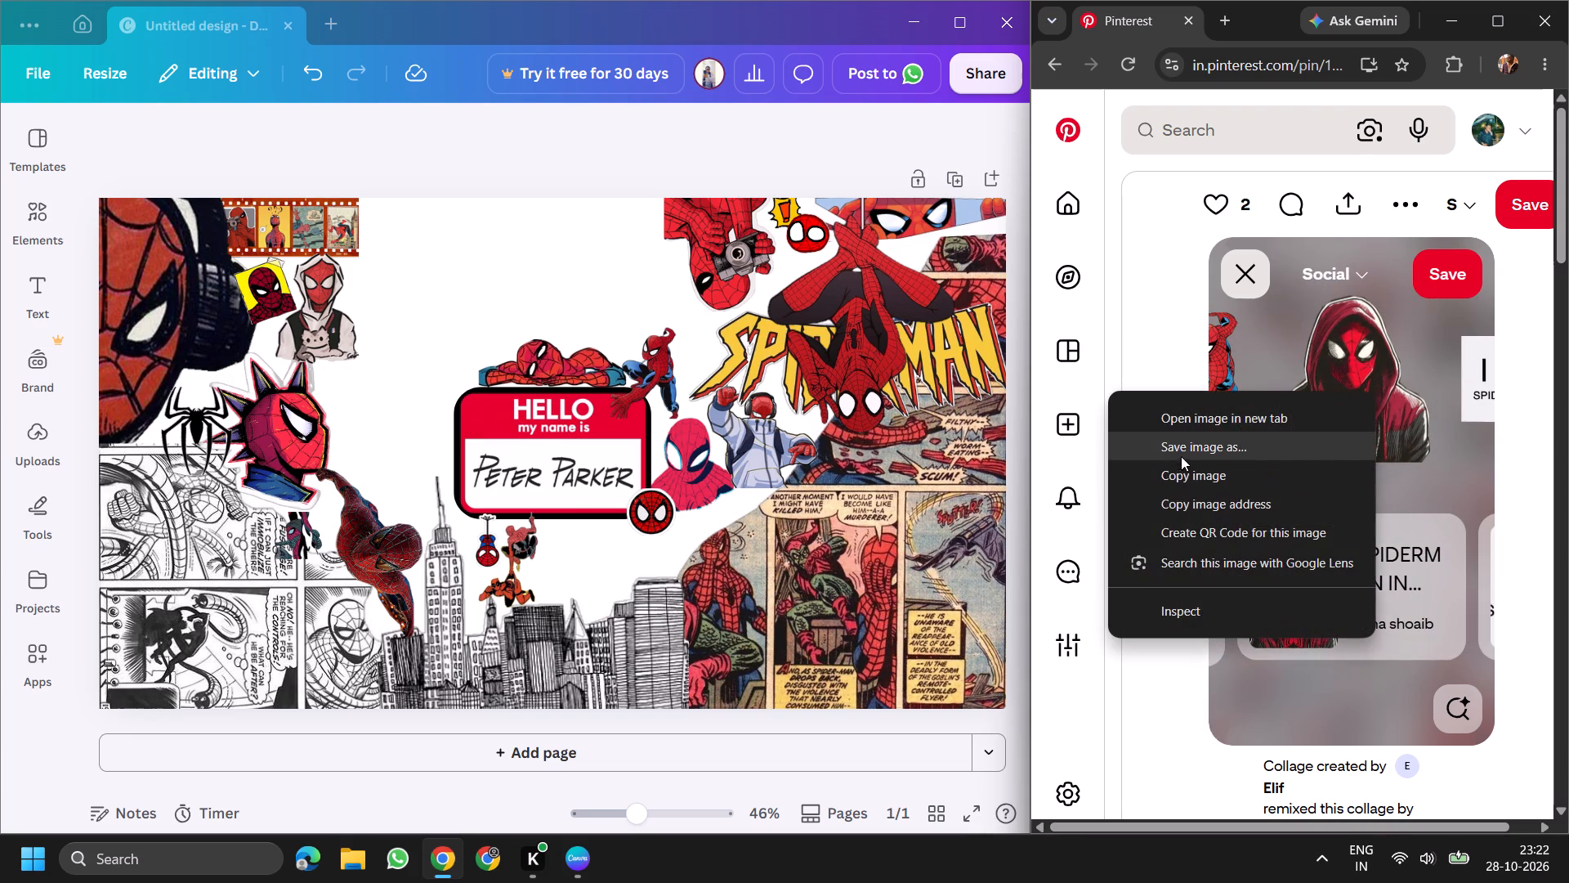
pyautogui.click(1200, 489)
pyautogui.rightClick(1366, 363)
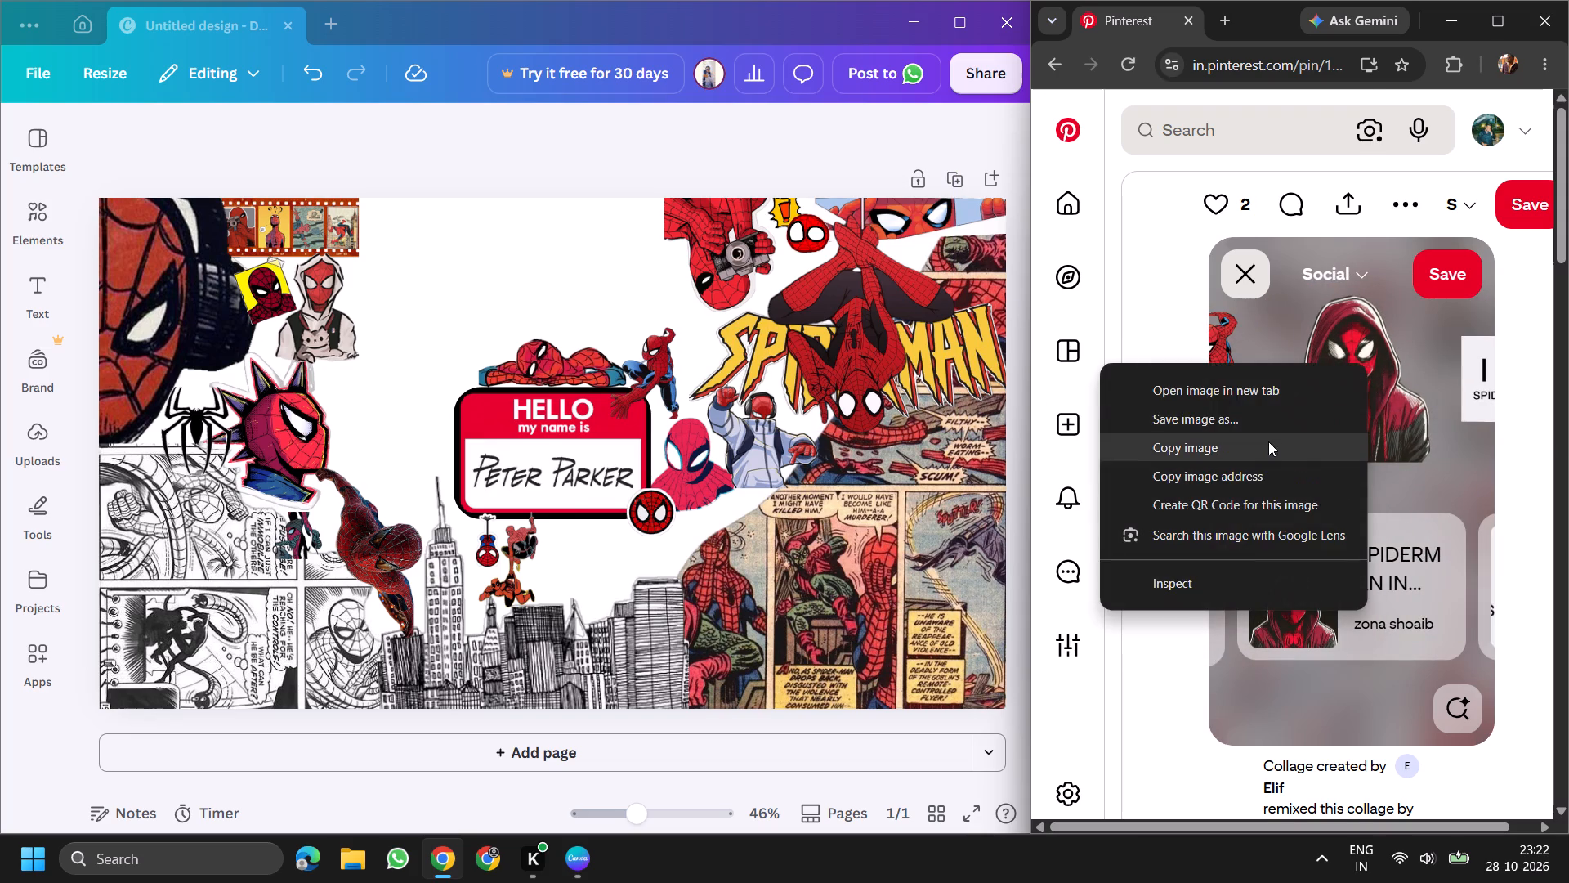
pyautogui.click(1268, 441)
pyautogui.rightClick(587, 254)
pyautogui.click(634, 377)
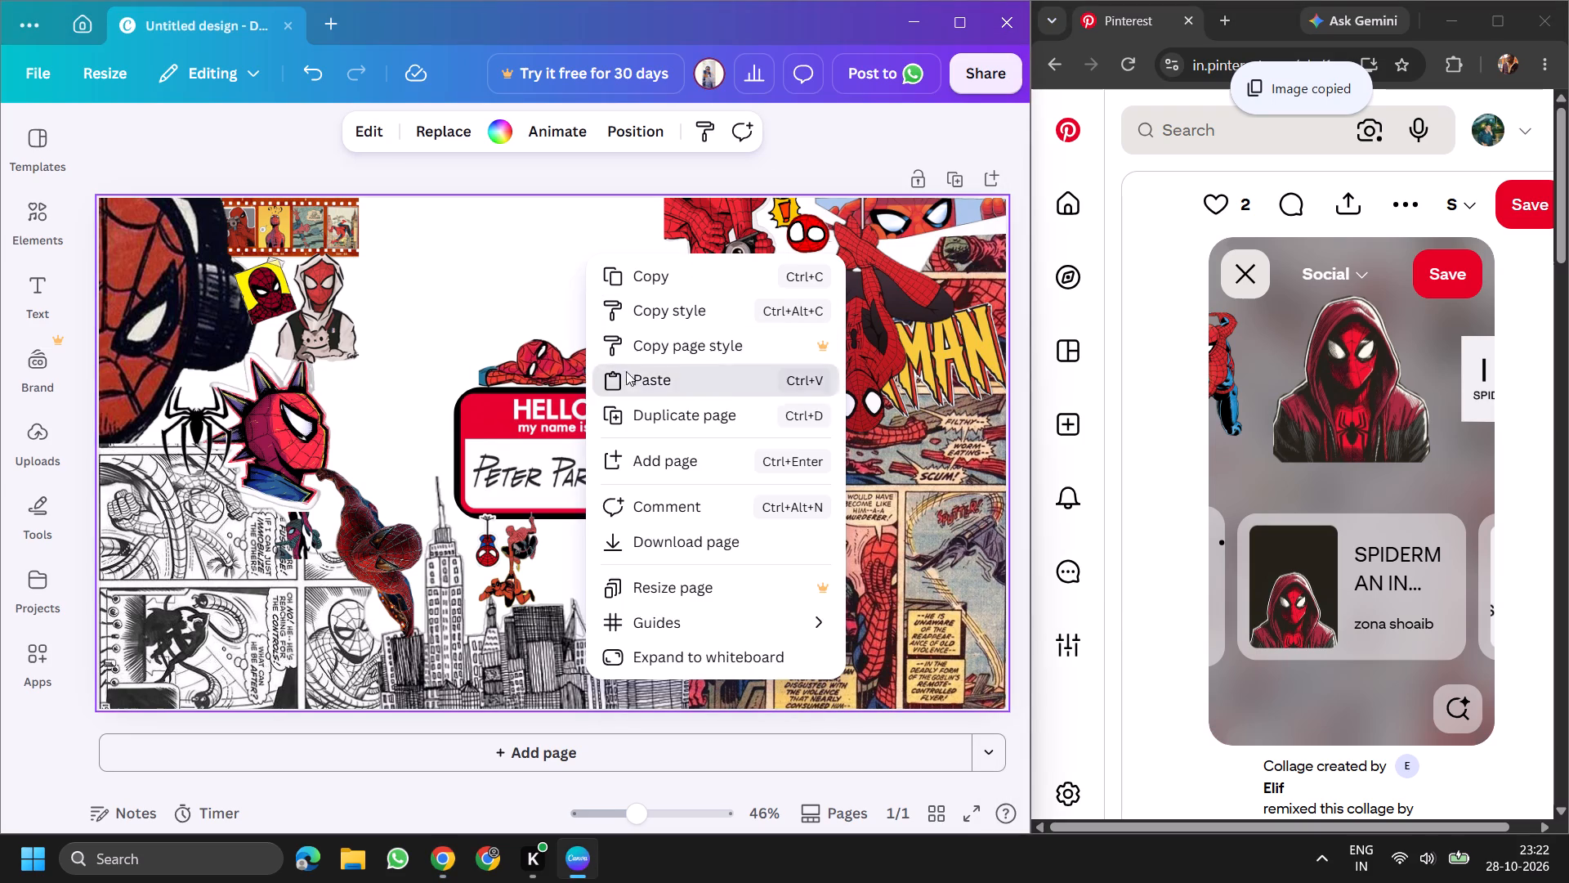
# Shrink the hooded Spider-Man cut-out and place it against the upside-down Spider-Man with the camera, above the name tag.
pyautogui.moveTo(543, 426); pyautogui.dragTo(452, 312)
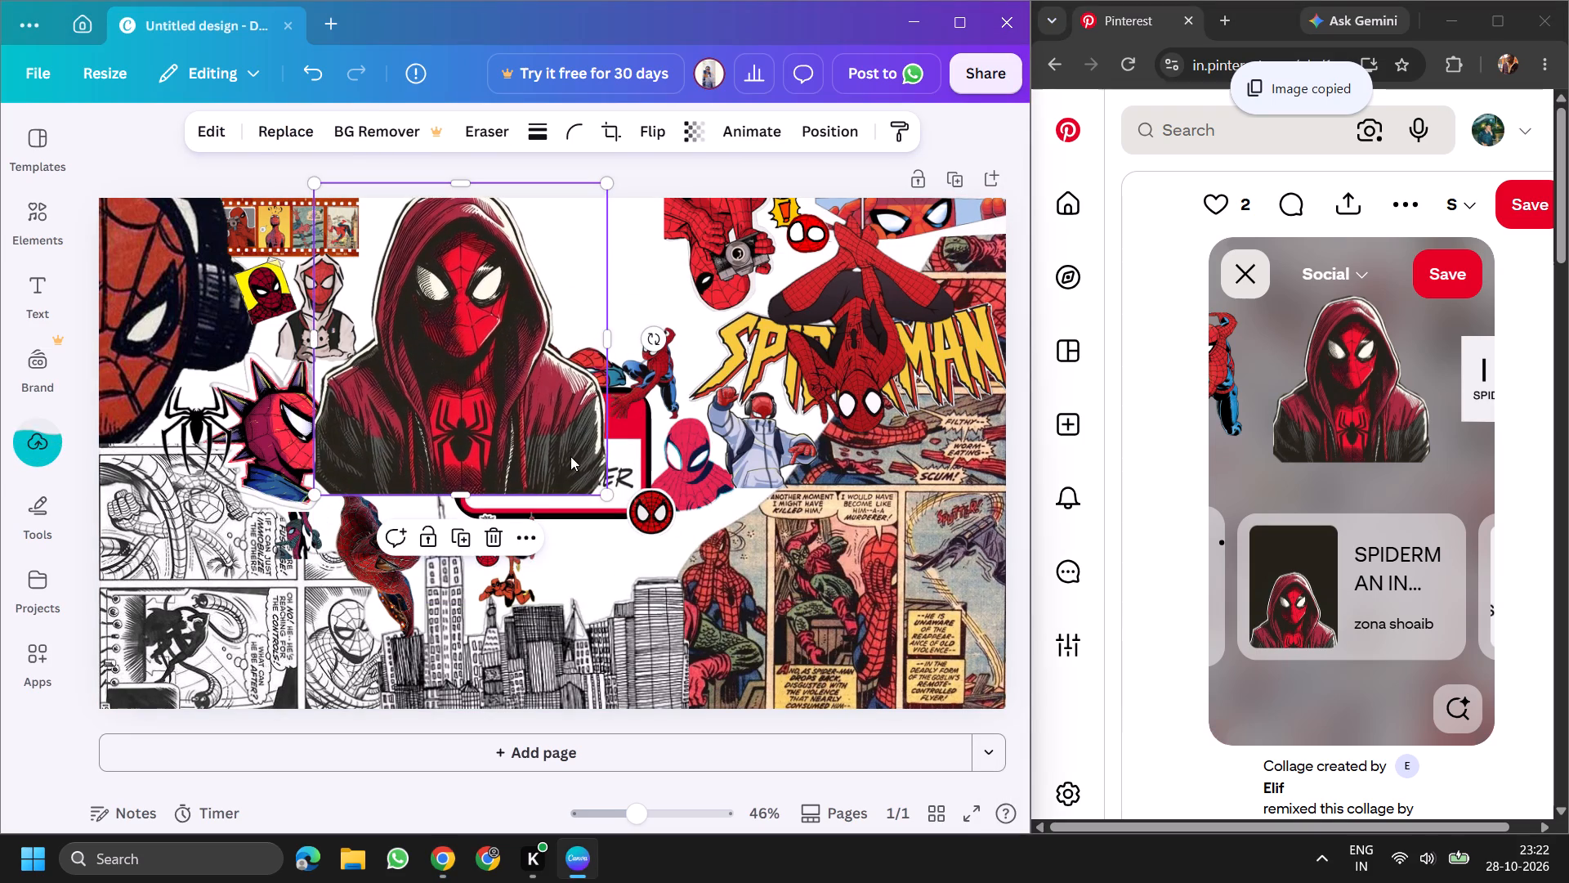
pyautogui.moveTo(607, 497); pyautogui.dragTo(474, 321)
pyautogui.moveTo(405, 227); pyautogui.dragTo(416, 379)
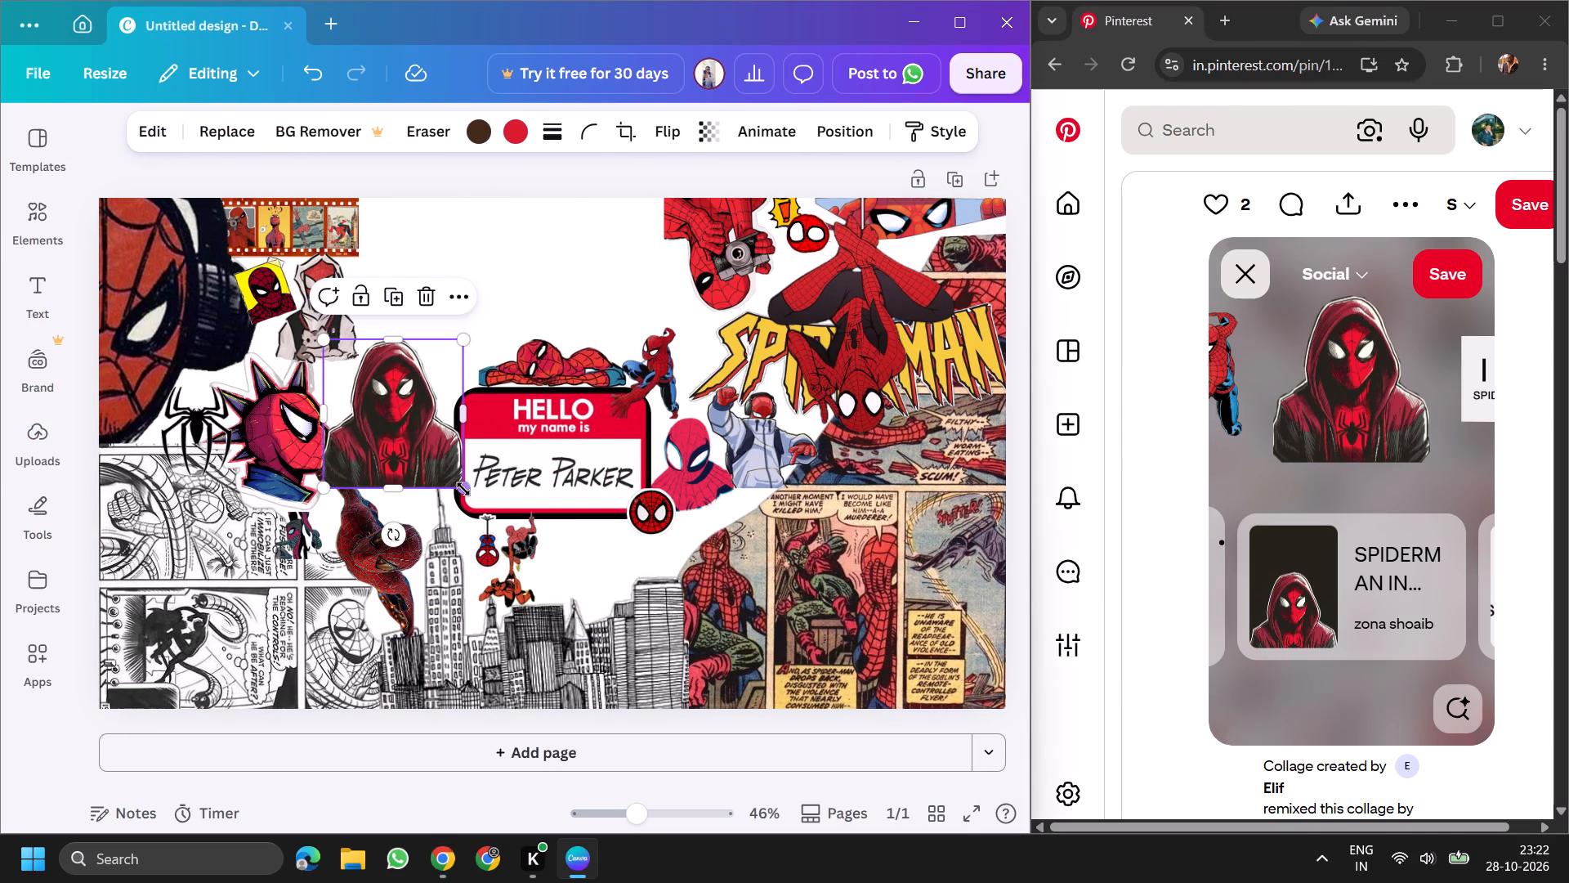
pyautogui.moveTo(463, 489); pyautogui.dragTo(418, 397)
pyautogui.moveTo(375, 365); pyautogui.dragTo(422, 451)
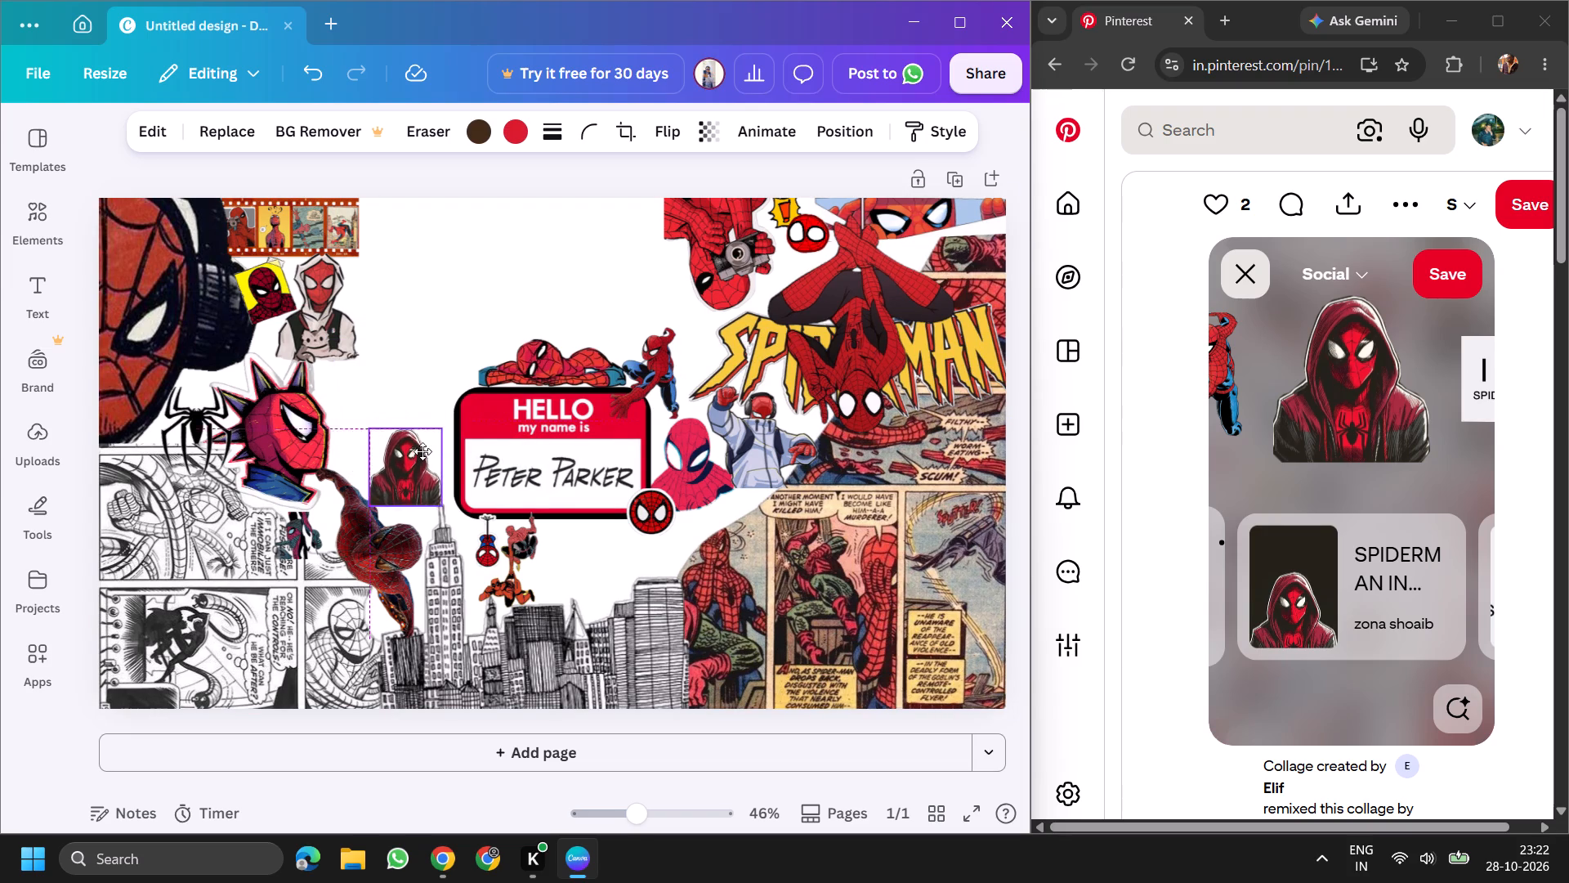
pyautogui.moveTo(422, 451); pyautogui.dragTo(700, 522)
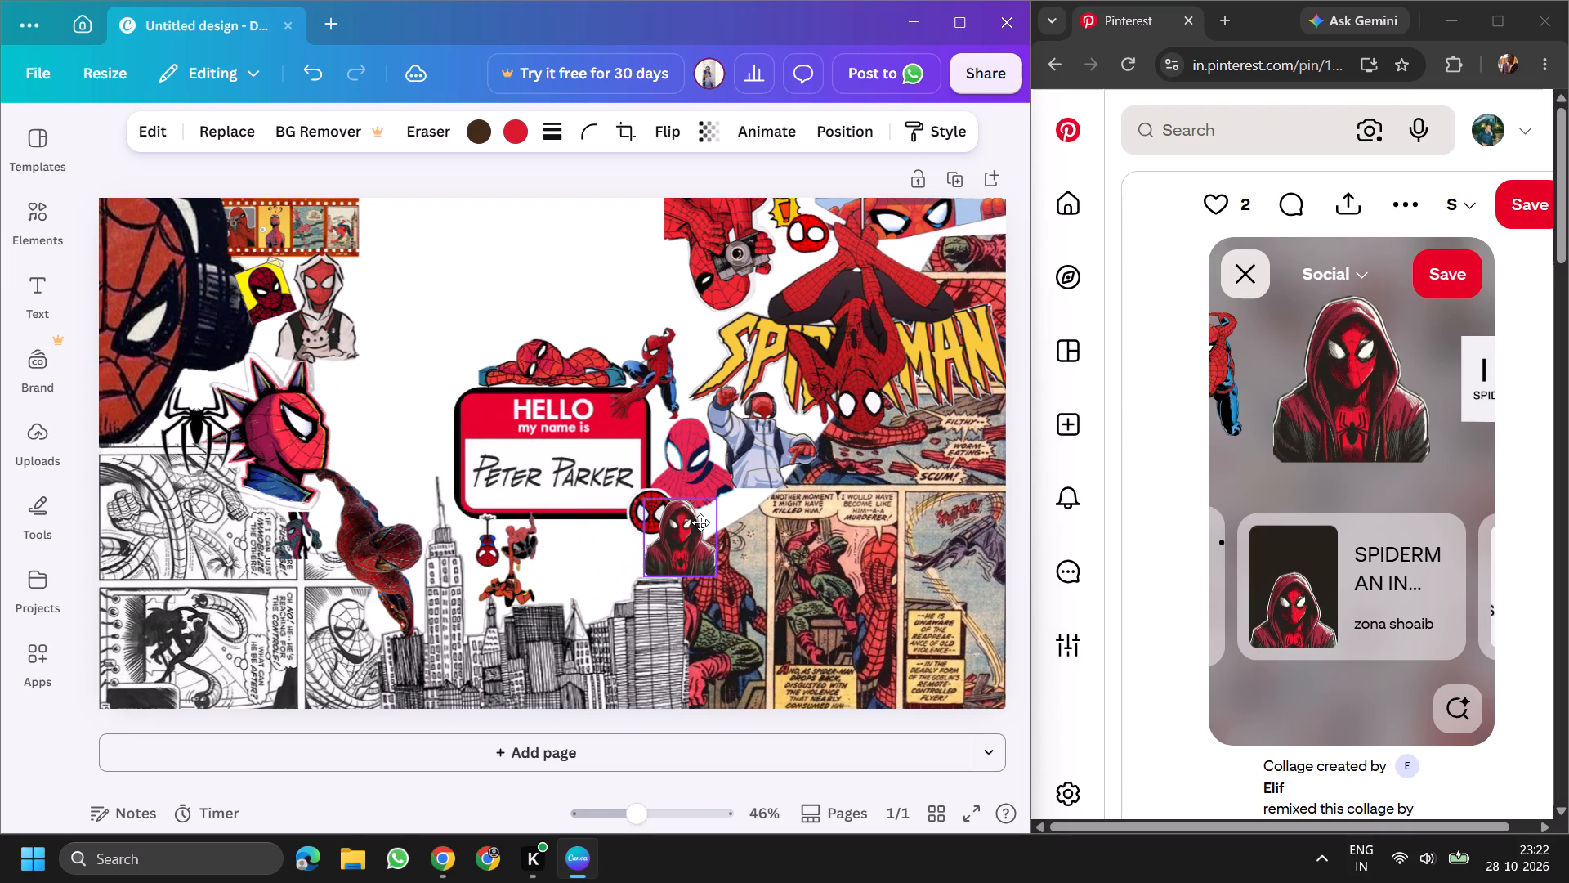
pyautogui.moveTo(700, 522); pyautogui.dragTo(686, 275)
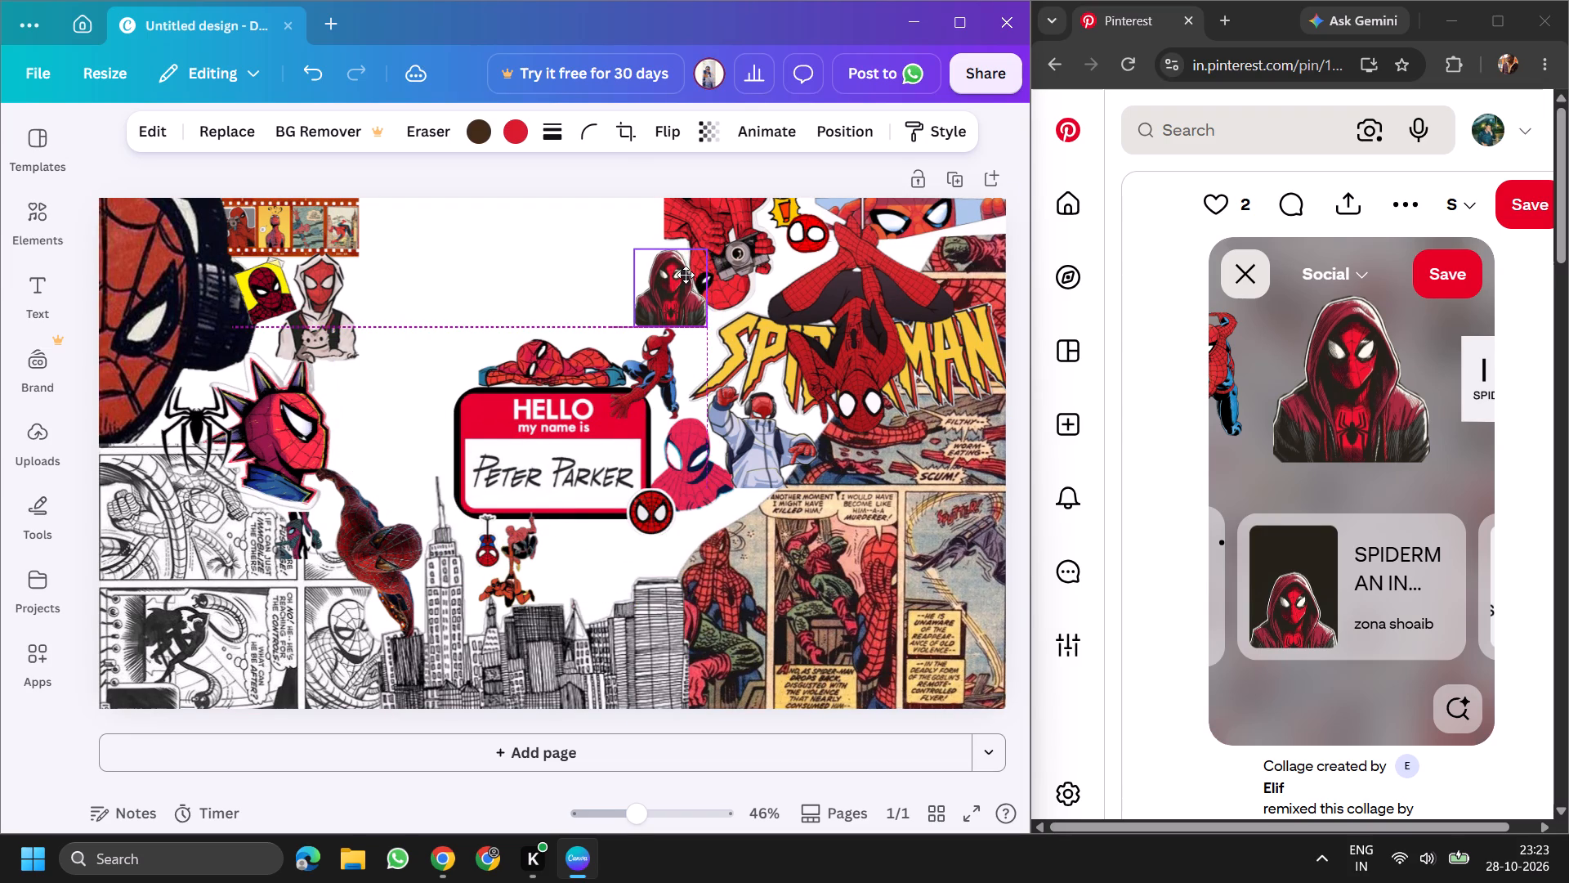
pyautogui.moveTo(686, 275); pyautogui.dragTo(682, 277)
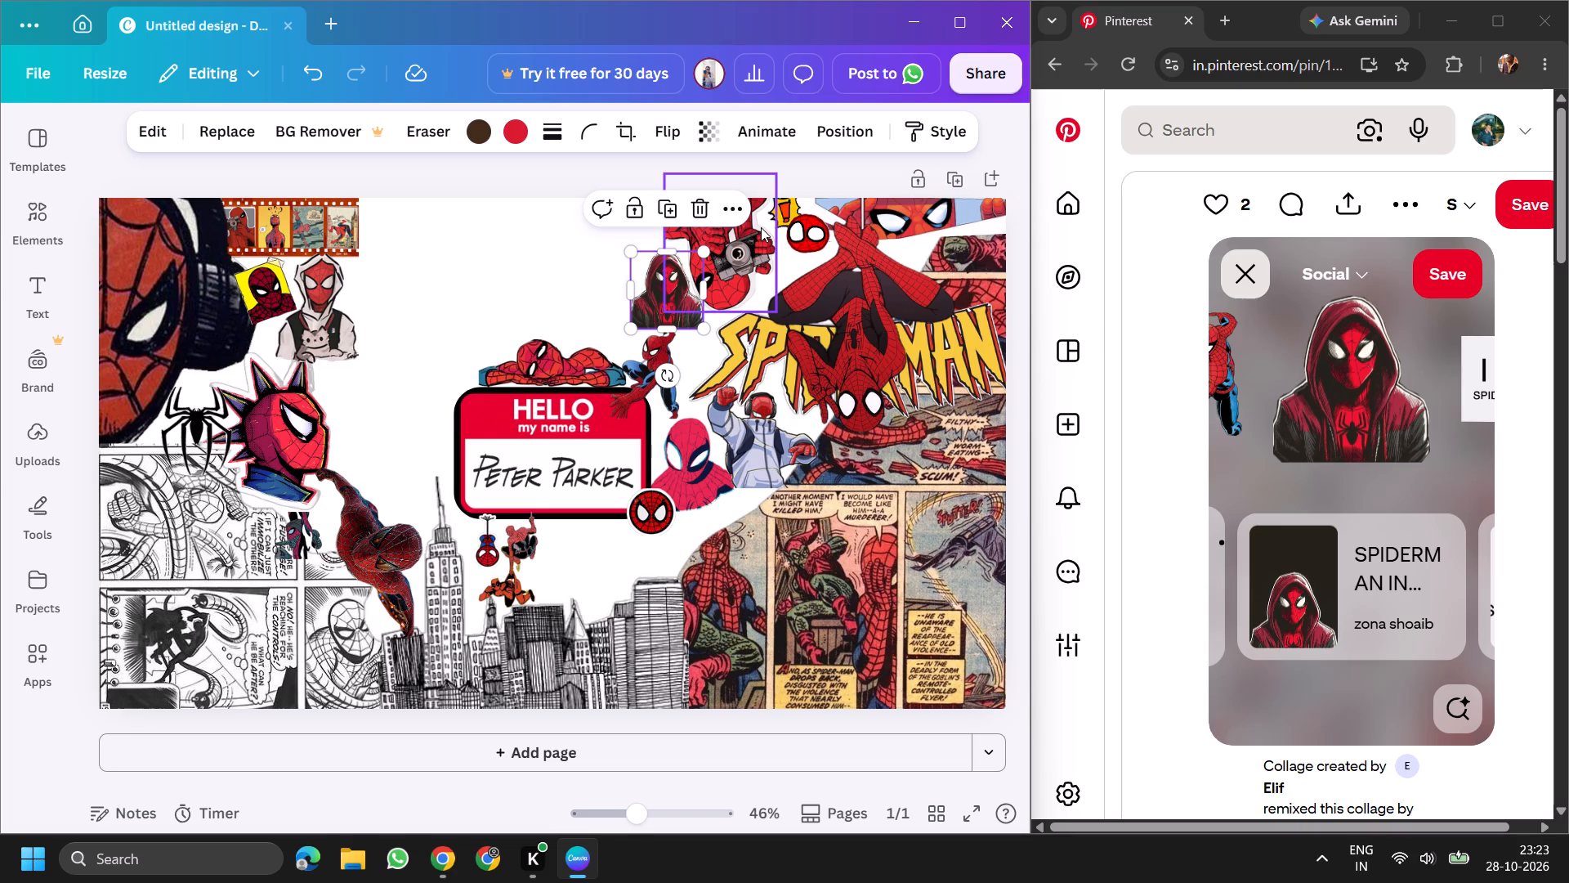
# Send the hooded Spider-Man backward in the layer order, behind the upside-down Spider-Man with the camera.
pyautogui.hotkey('ctrl', '[')
pyautogui.hotkey('ctrl', '[')
pyautogui.hotkey('ctrl', '[')
pyautogui.keyDown('ctrl'); pyautogui.click(665, 301); pyautogui.keyUp('ctrl')
pyautogui.keyDown('ctrl'); pyautogui.click(651, 307); pyautogui.keyUp('ctrl')
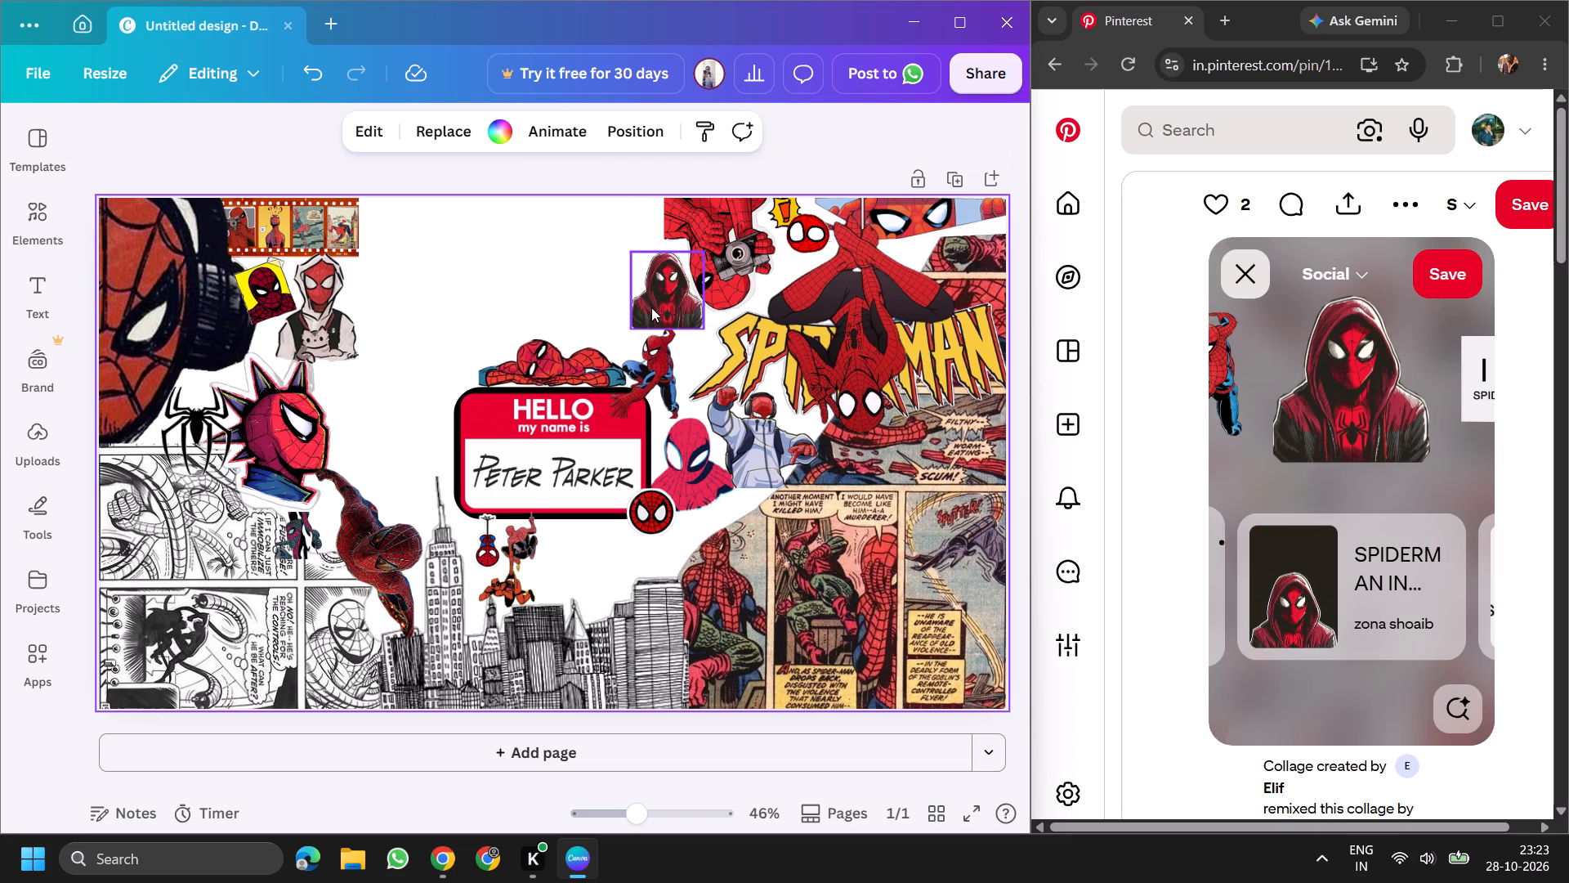
pyautogui.hotkey('ctrl', '[')
pyautogui.hotkey('ctrl', '[')
pyautogui.hotkey('ctrl', '[')
pyautogui.hotkey('ctrl', '[')
pyautogui.hotkey('ctrl', '[')
pyautogui.hotkey('ctrl', '[')
pyautogui.hotkey('ctrl', ']')
pyautogui.hotkey('ctrl', '[')
pyautogui.click(679, 302)
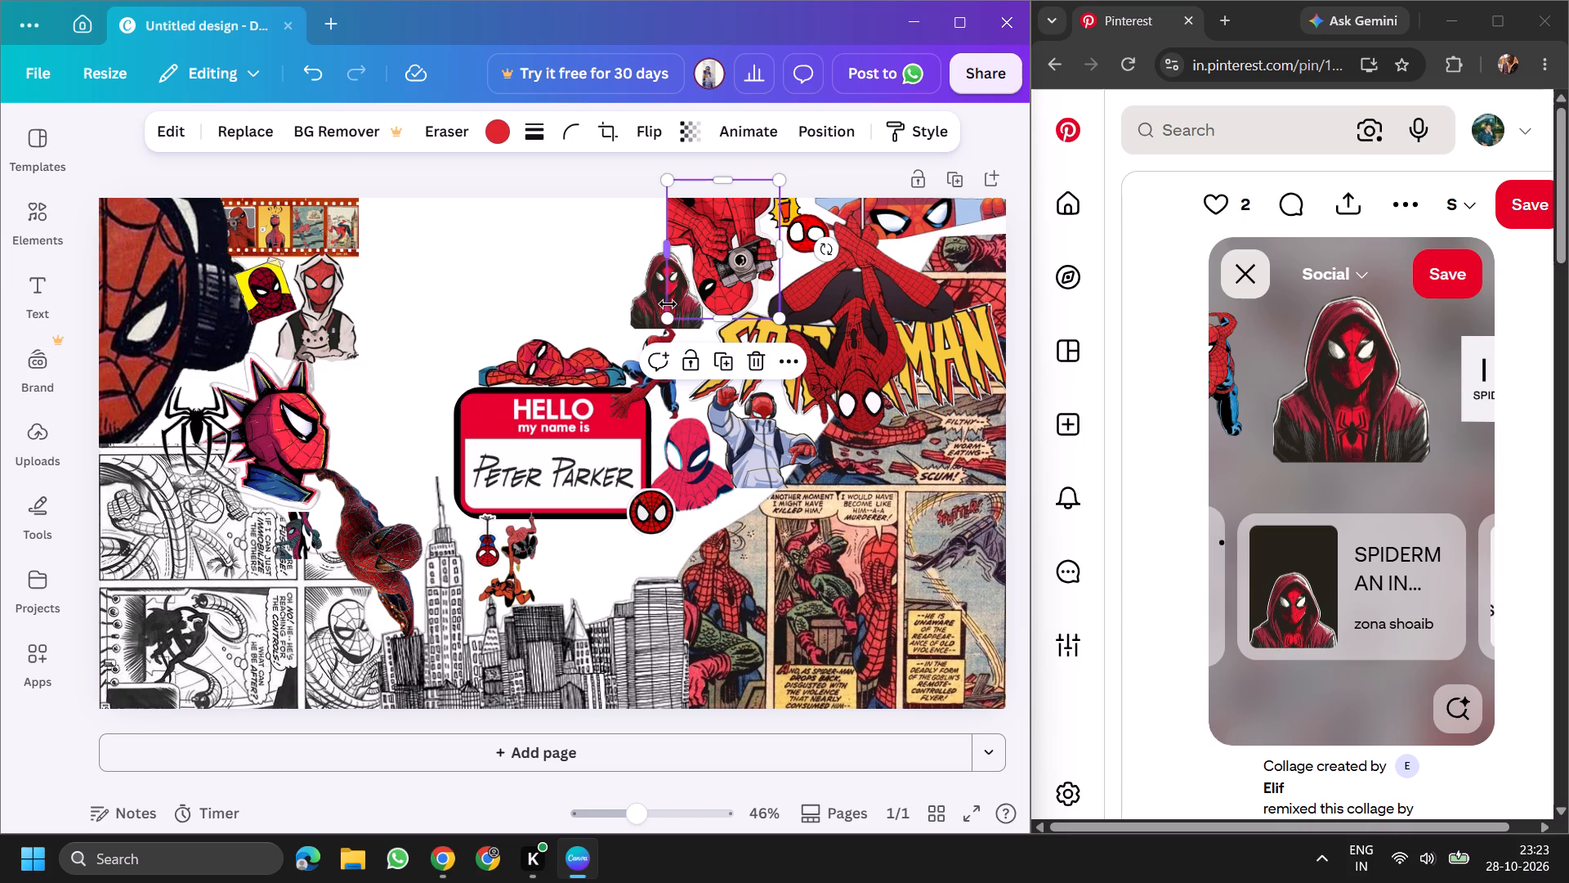
# Lock the upside-down Spider-Man with the camera in place.
pyautogui.click(739, 276)
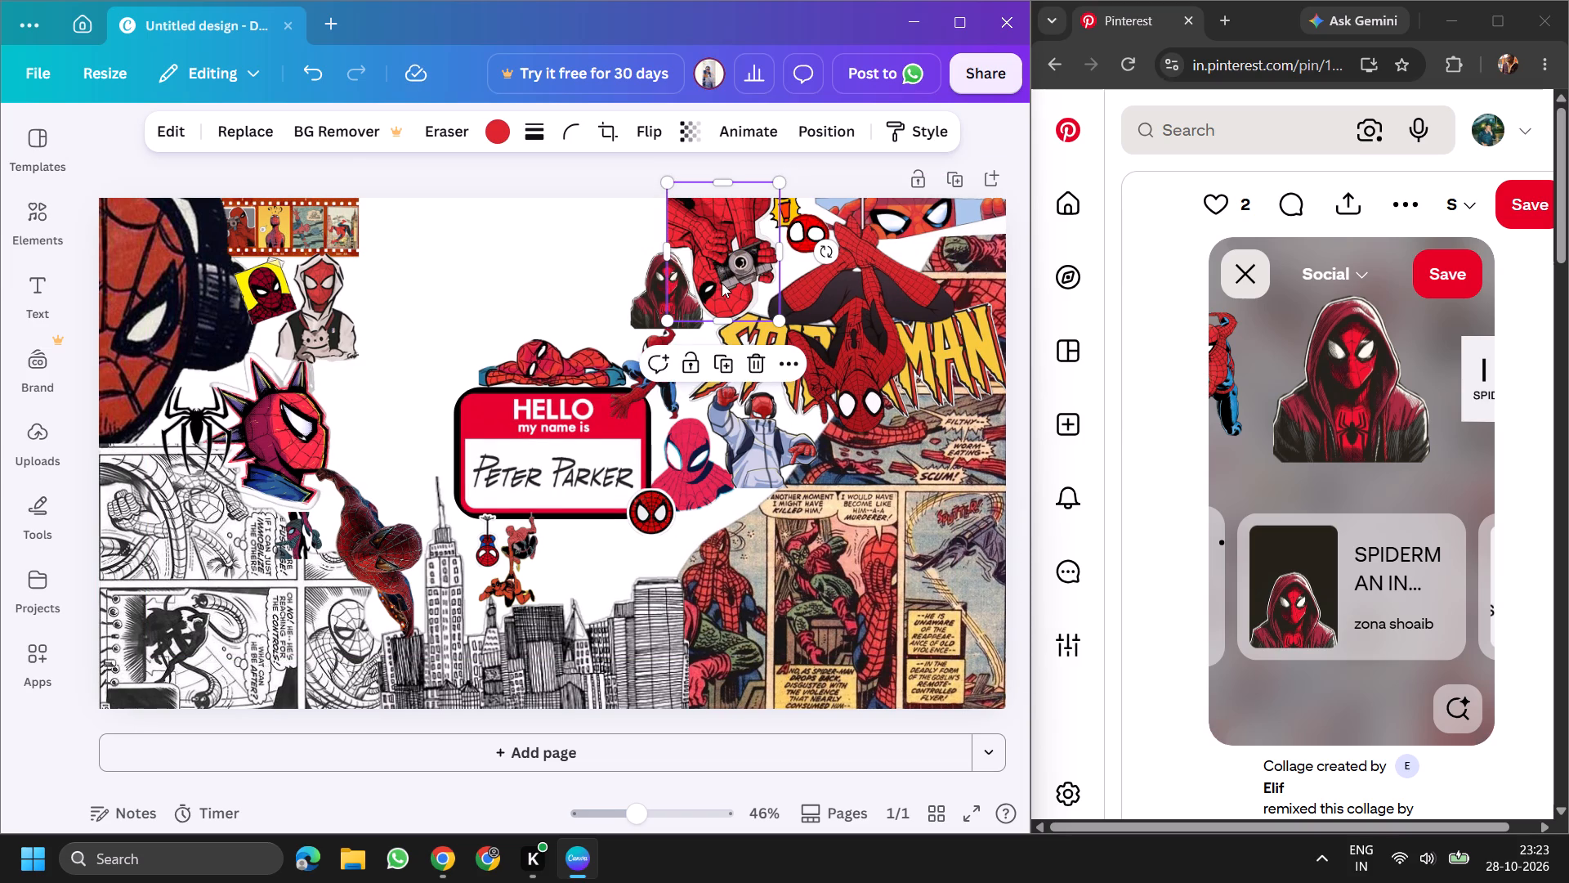
pyautogui.click(687, 354)
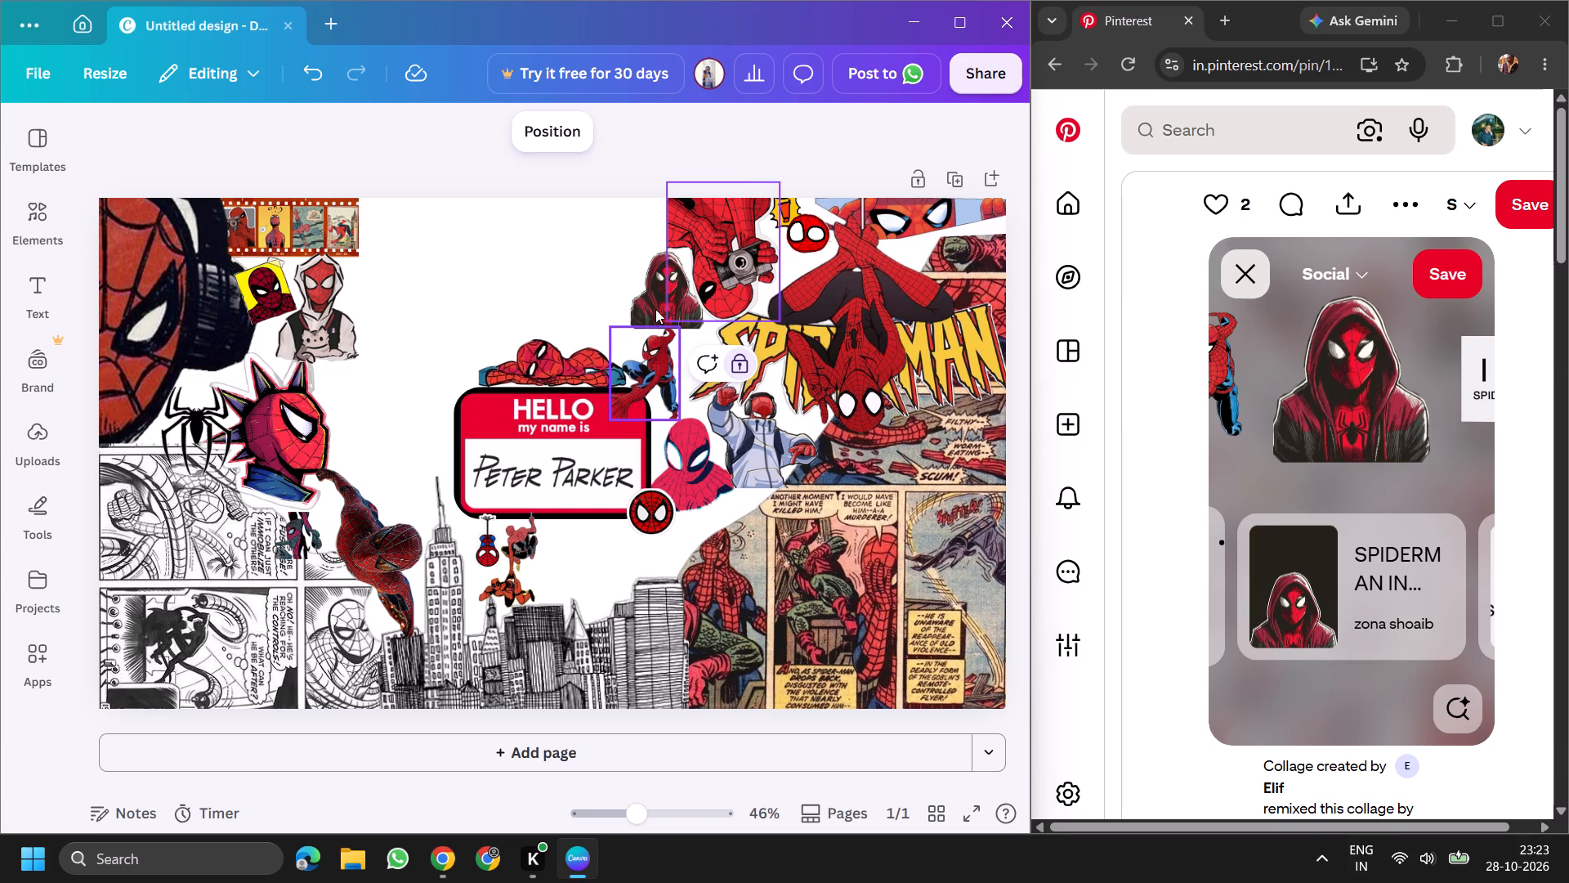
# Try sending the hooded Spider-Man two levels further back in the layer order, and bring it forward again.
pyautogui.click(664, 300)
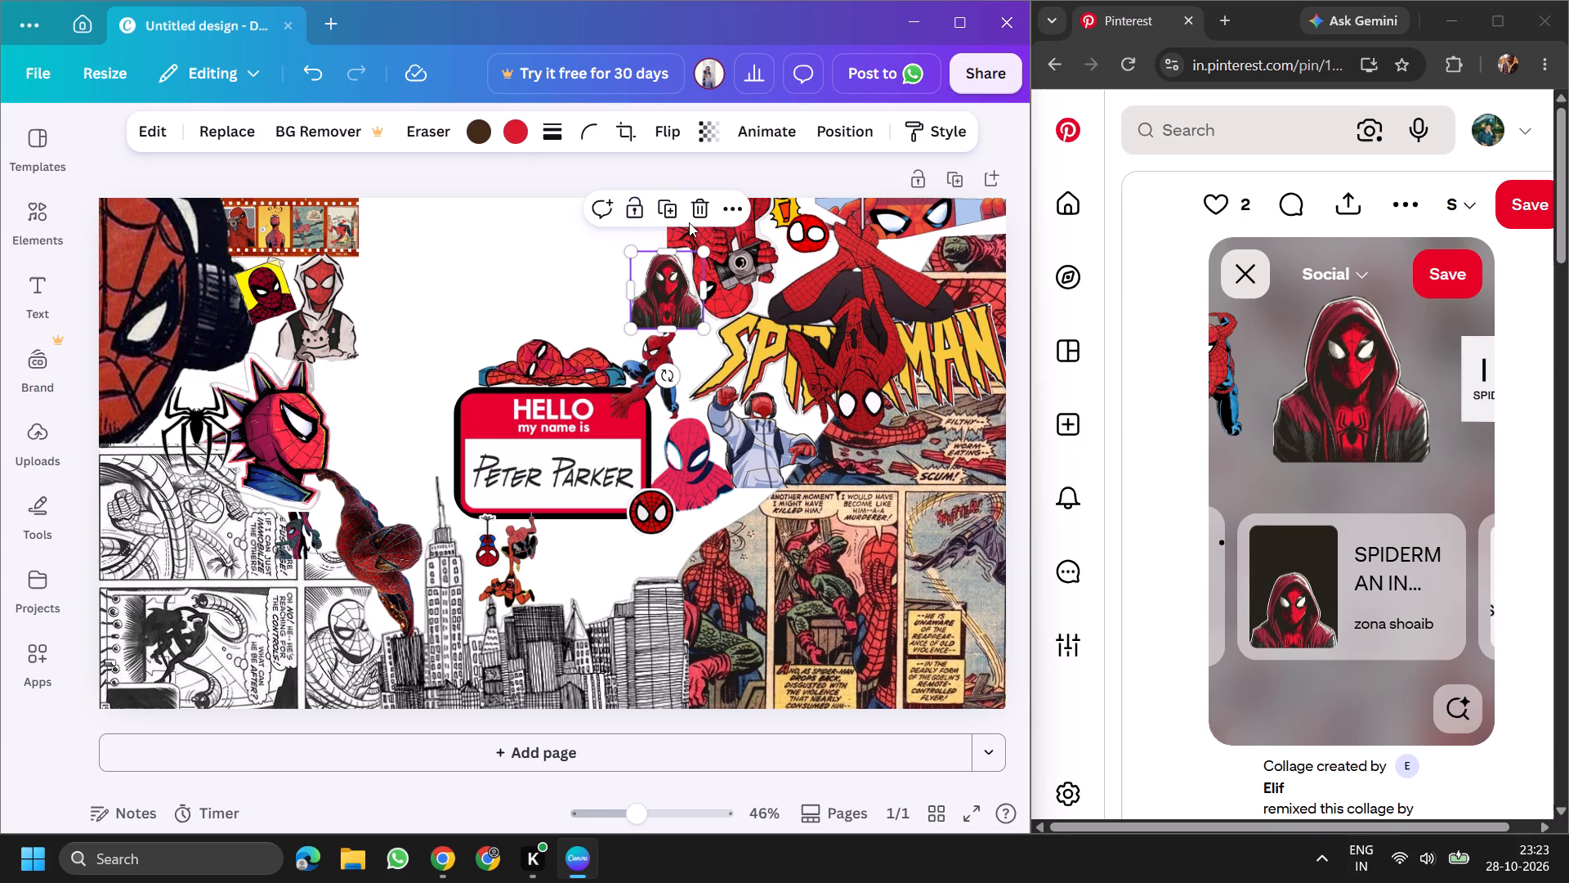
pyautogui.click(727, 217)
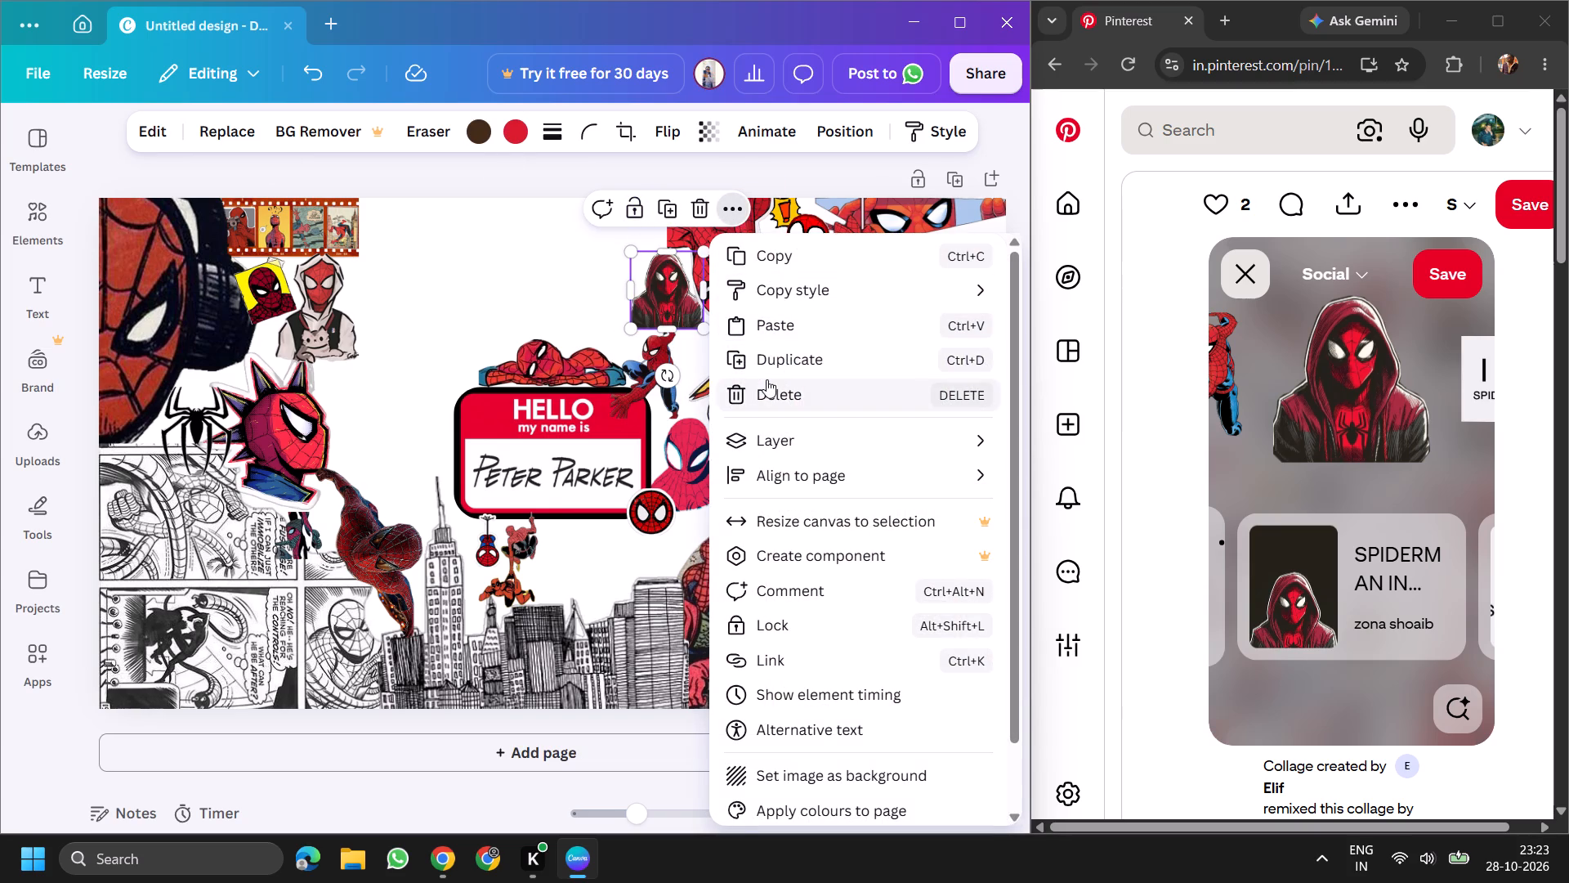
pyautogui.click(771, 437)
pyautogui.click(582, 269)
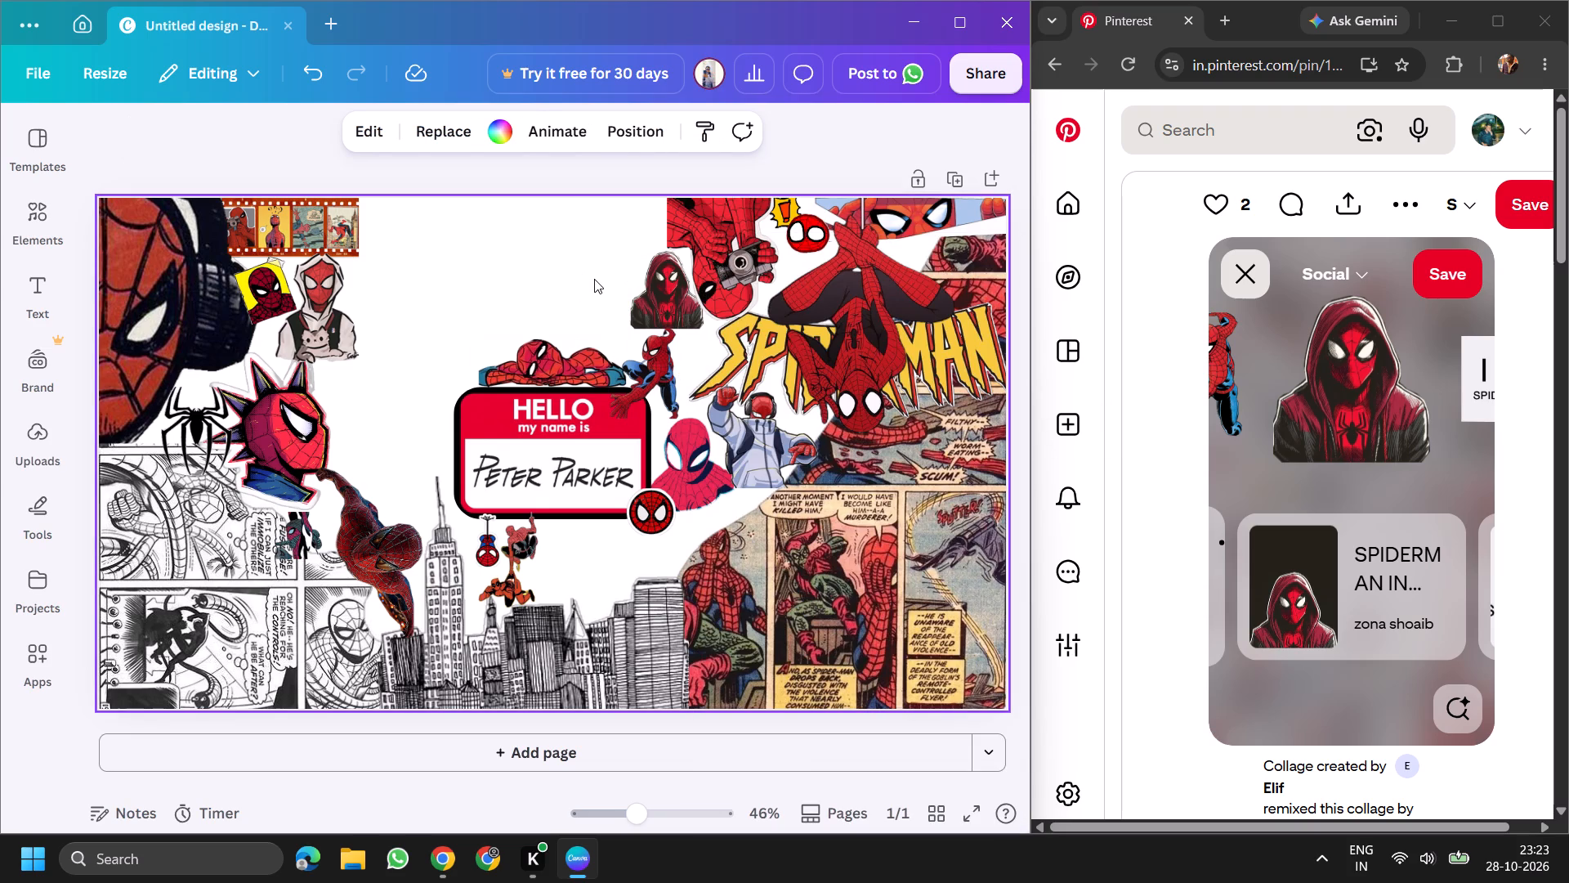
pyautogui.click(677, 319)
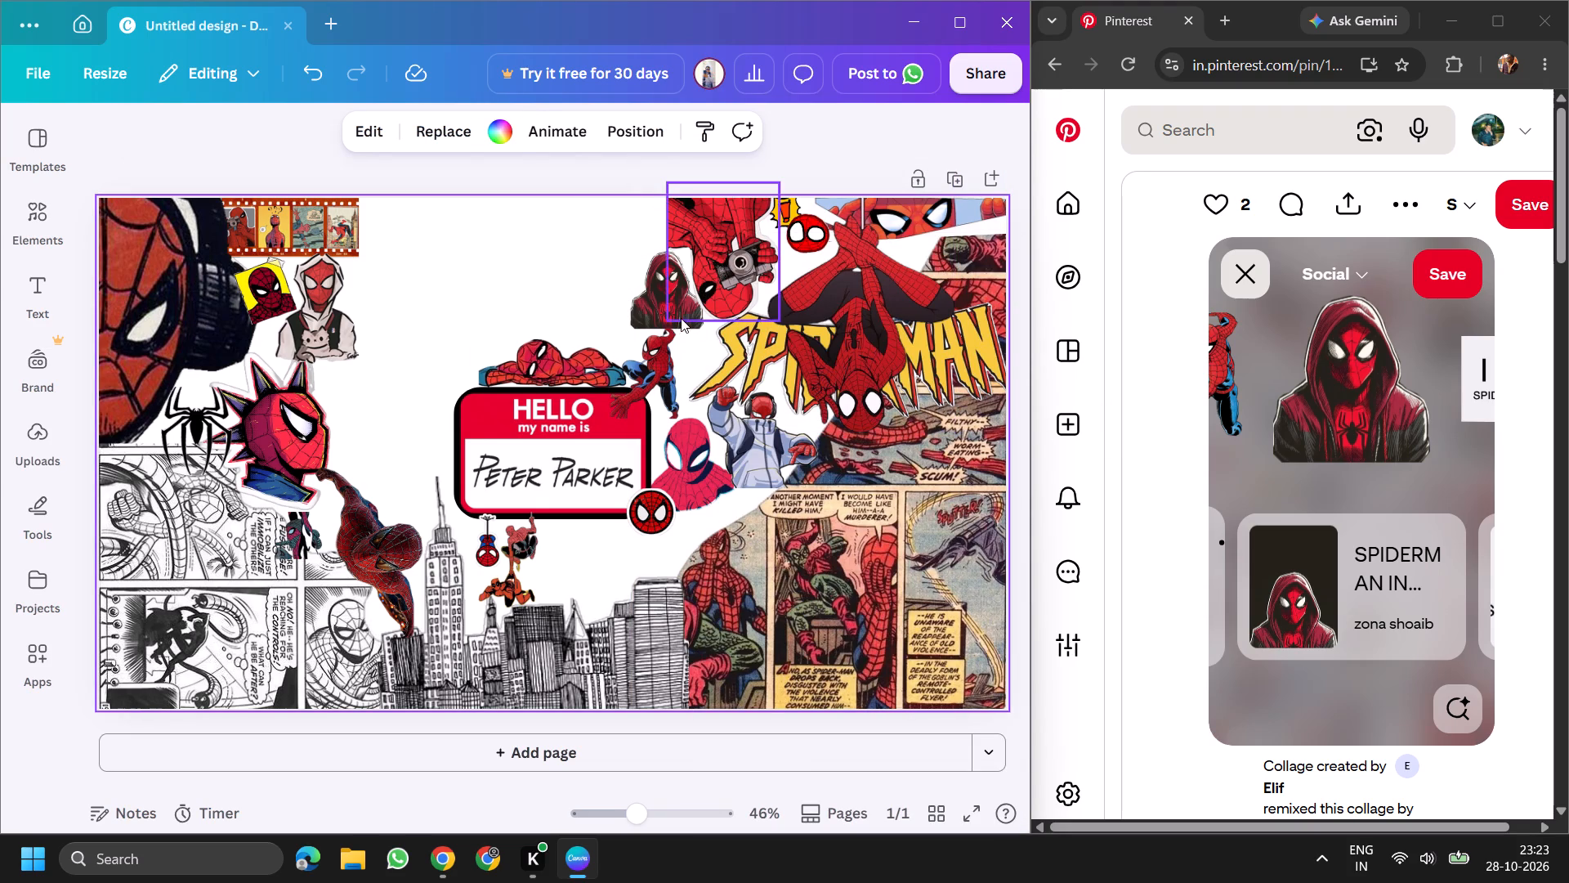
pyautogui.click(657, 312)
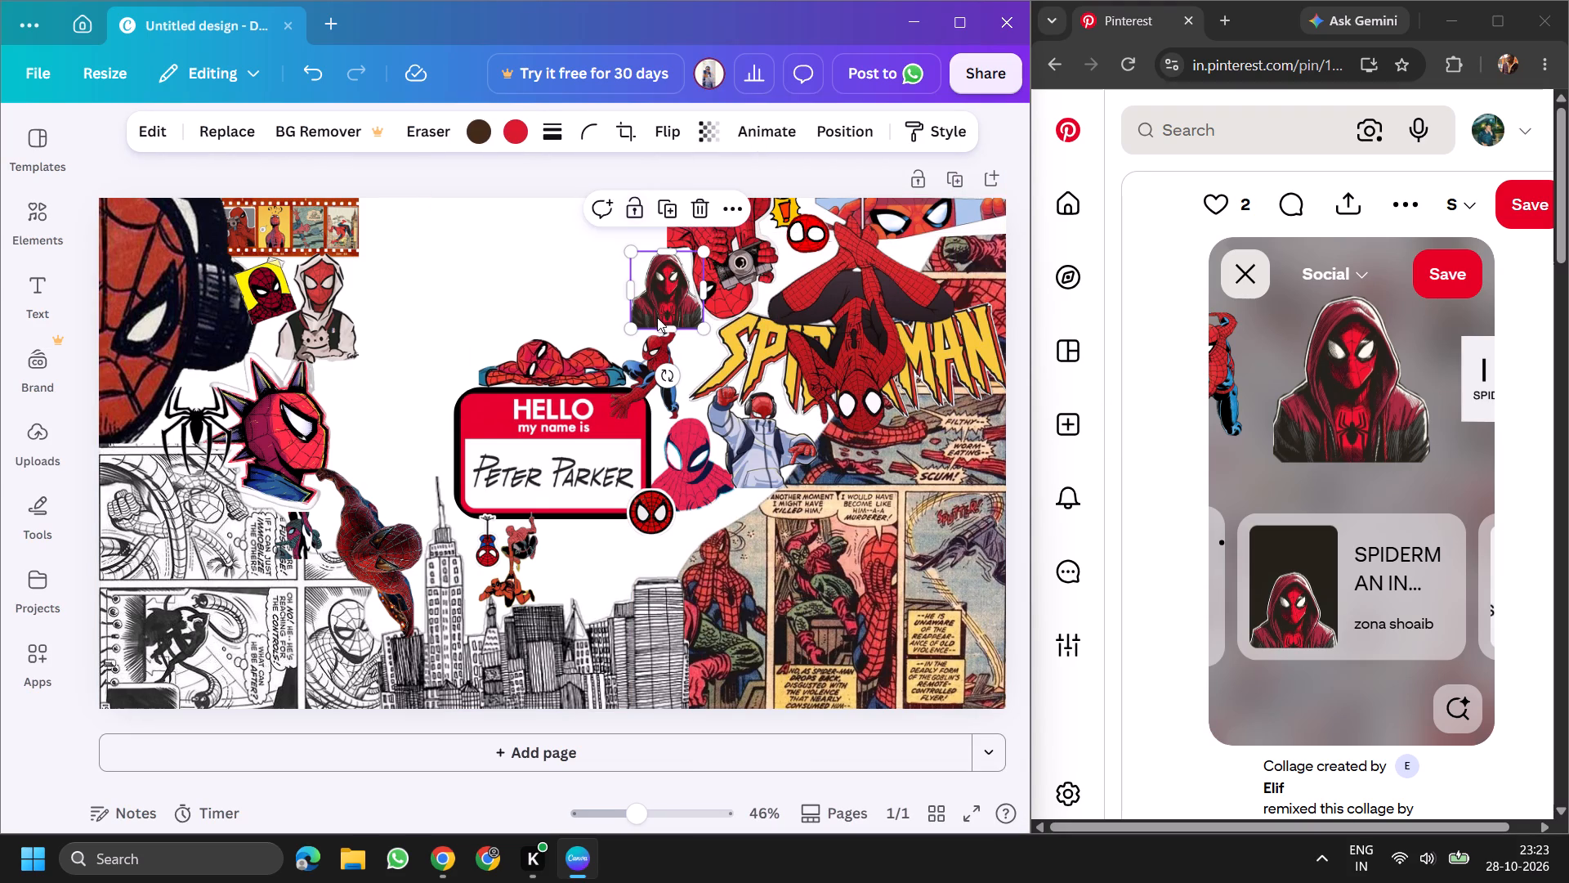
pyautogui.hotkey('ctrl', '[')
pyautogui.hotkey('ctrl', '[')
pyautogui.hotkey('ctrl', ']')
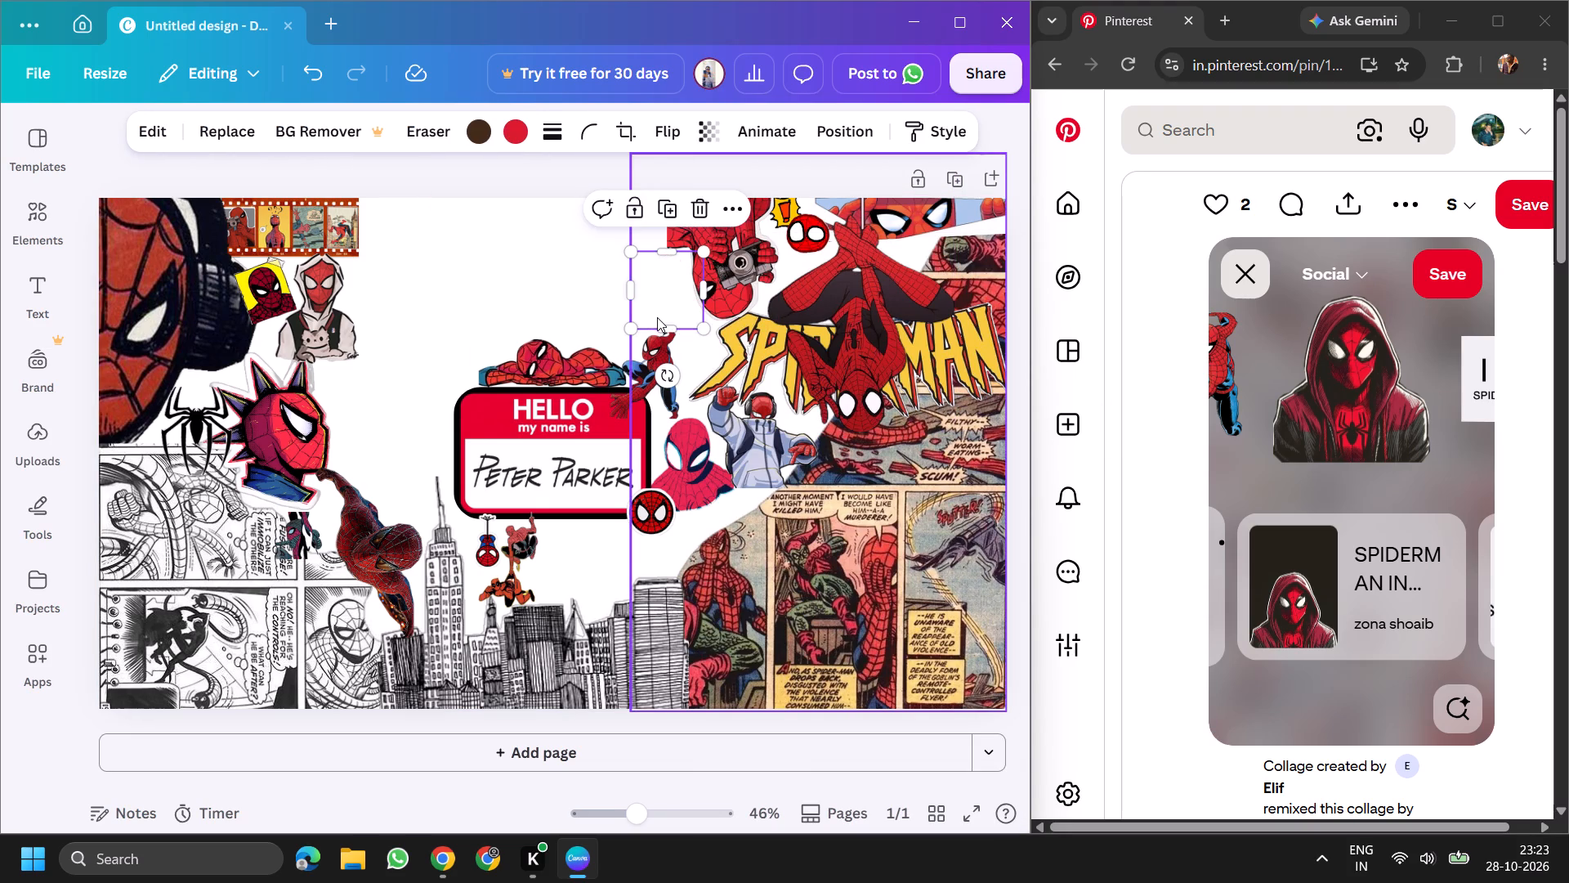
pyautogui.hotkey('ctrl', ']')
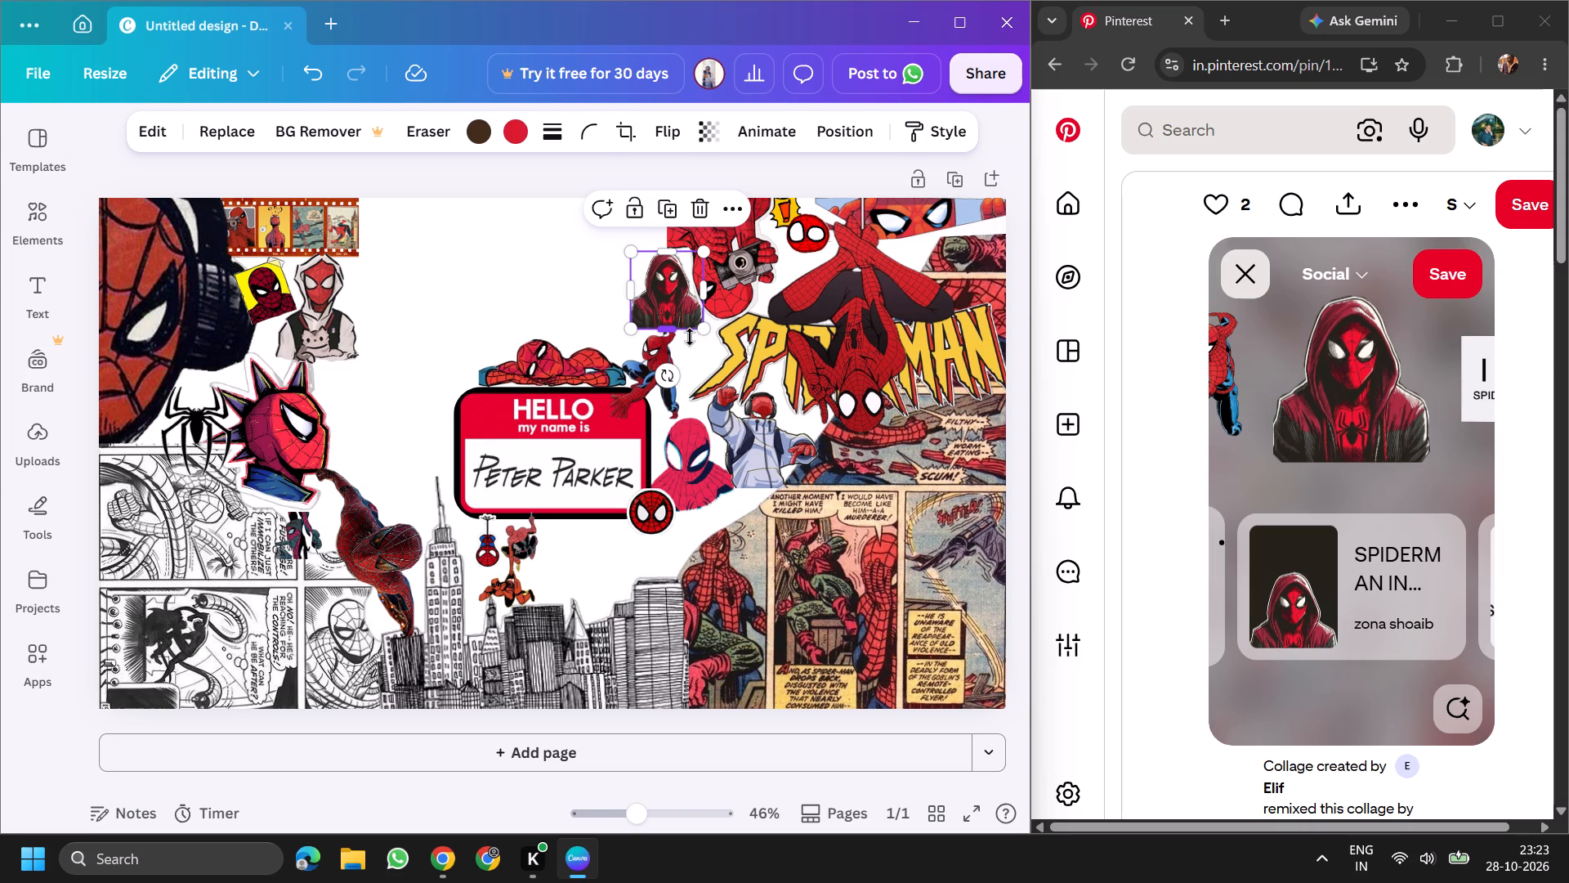
# Move the hooded Spider-Man cut-out onto the skyline's rooftops, below the Peter Parker name tag.
pyautogui.moveTo(663, 282); pyautogui.dragTo(329, 374)
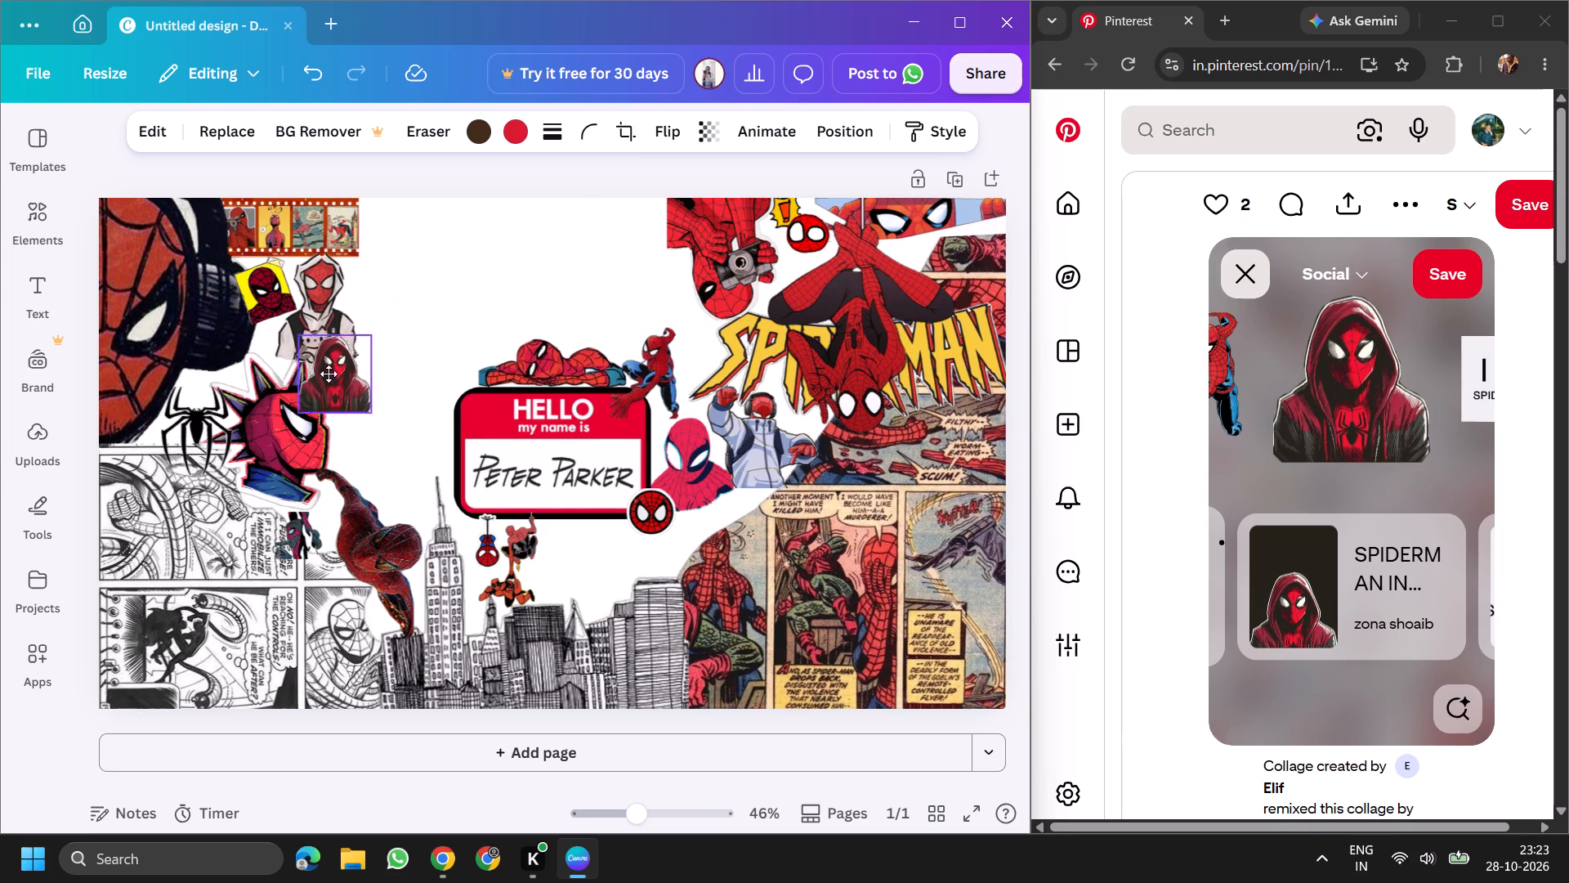
pyautogui.moveTo(329, 374); pyautogui.dragTo(606, 552)
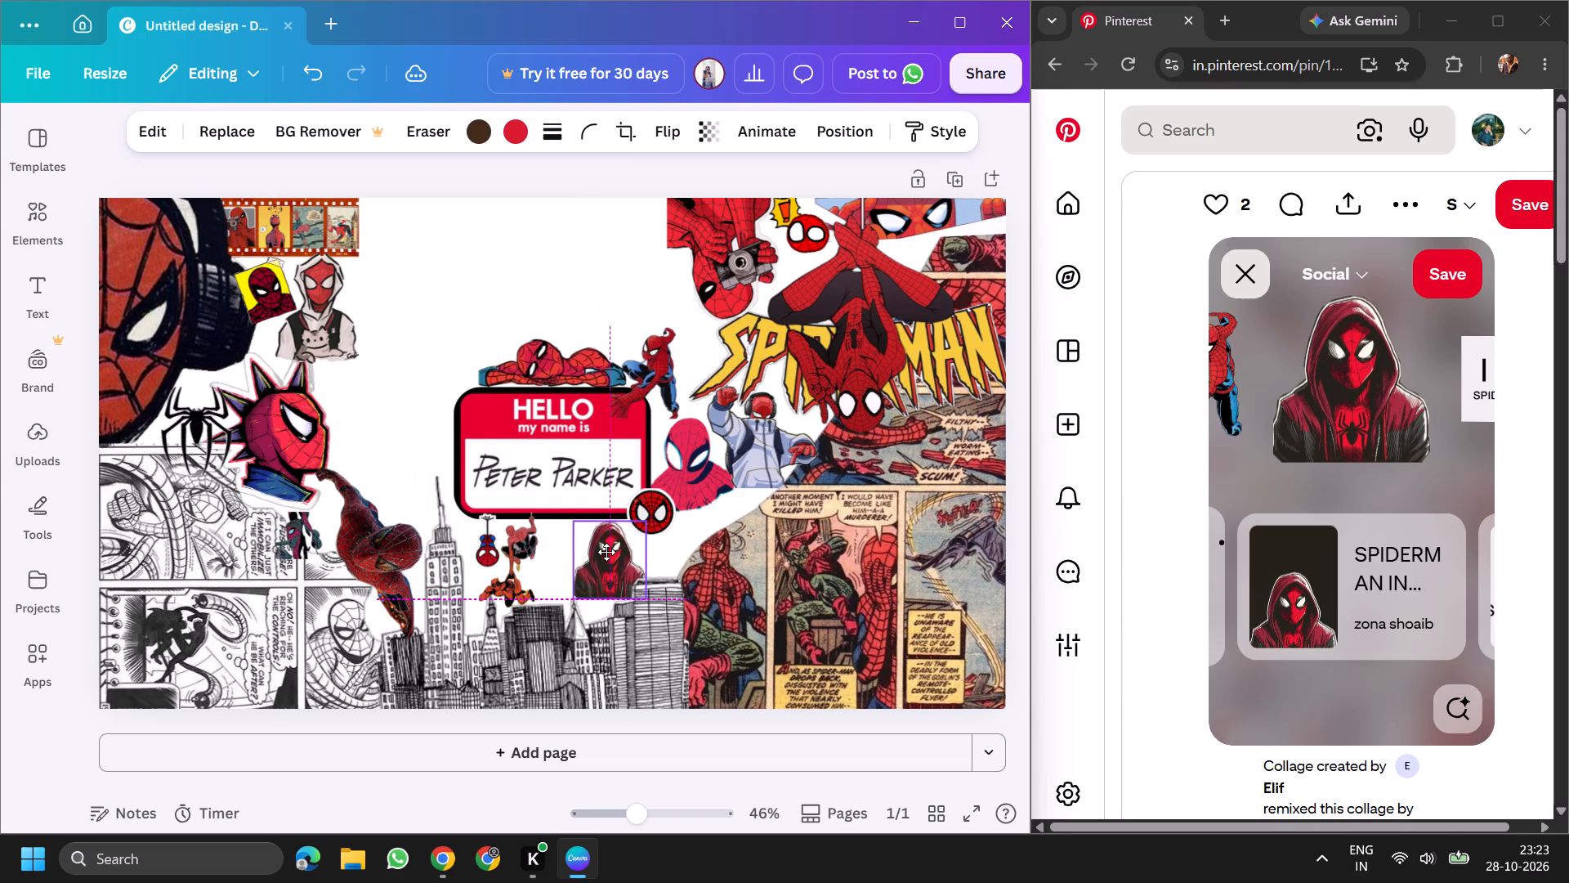
pyautogui.moveTo(606, 552); pyautogui.dragTo(583, 581)
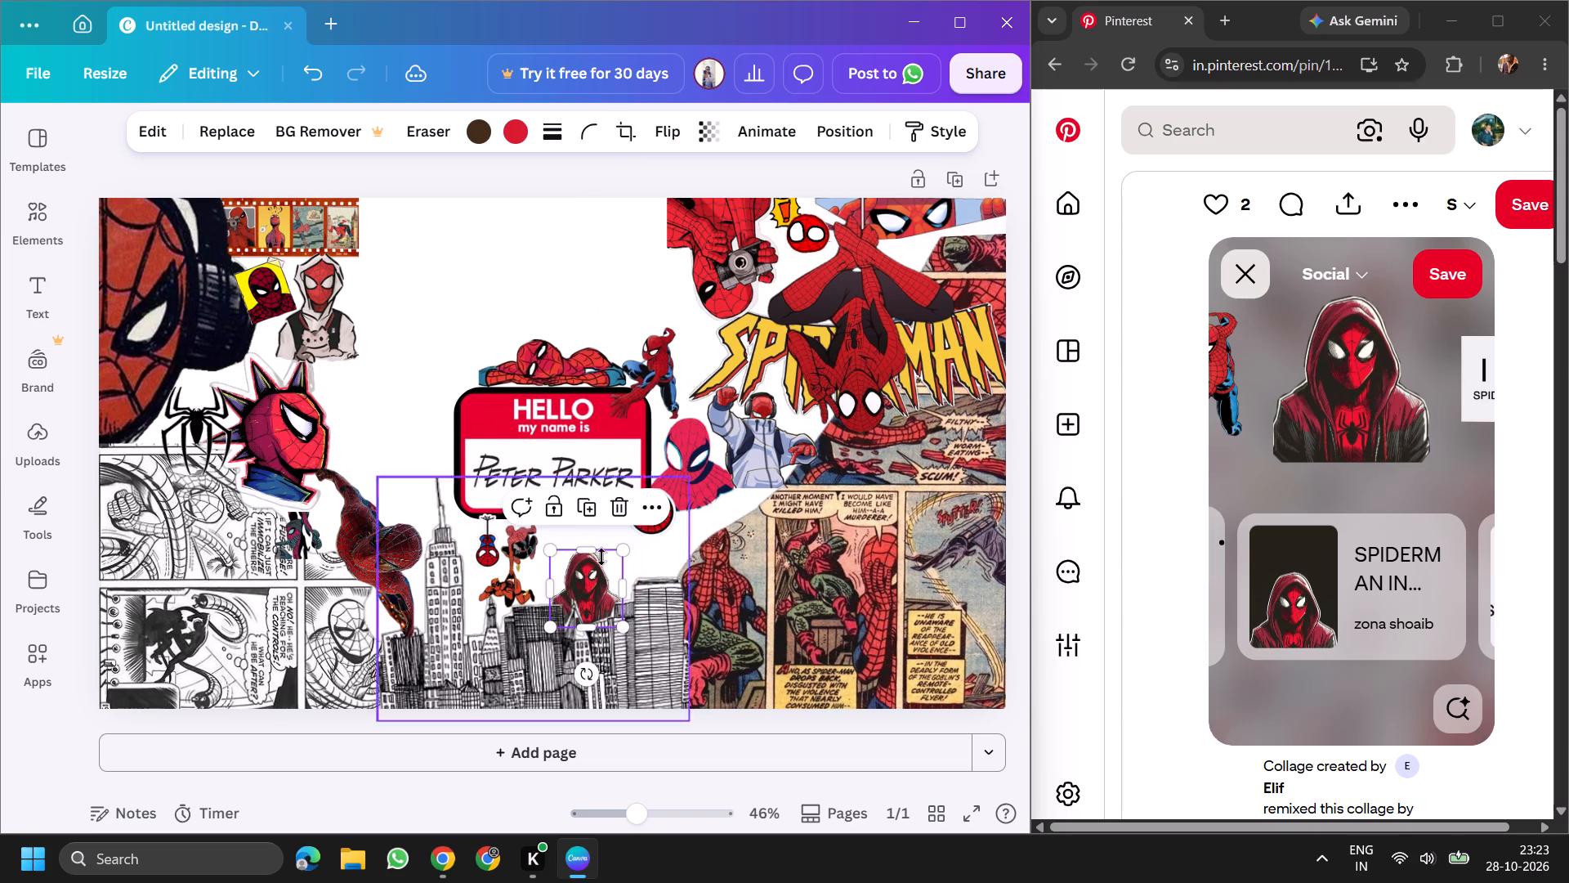
pyautogui.click(601, 586)
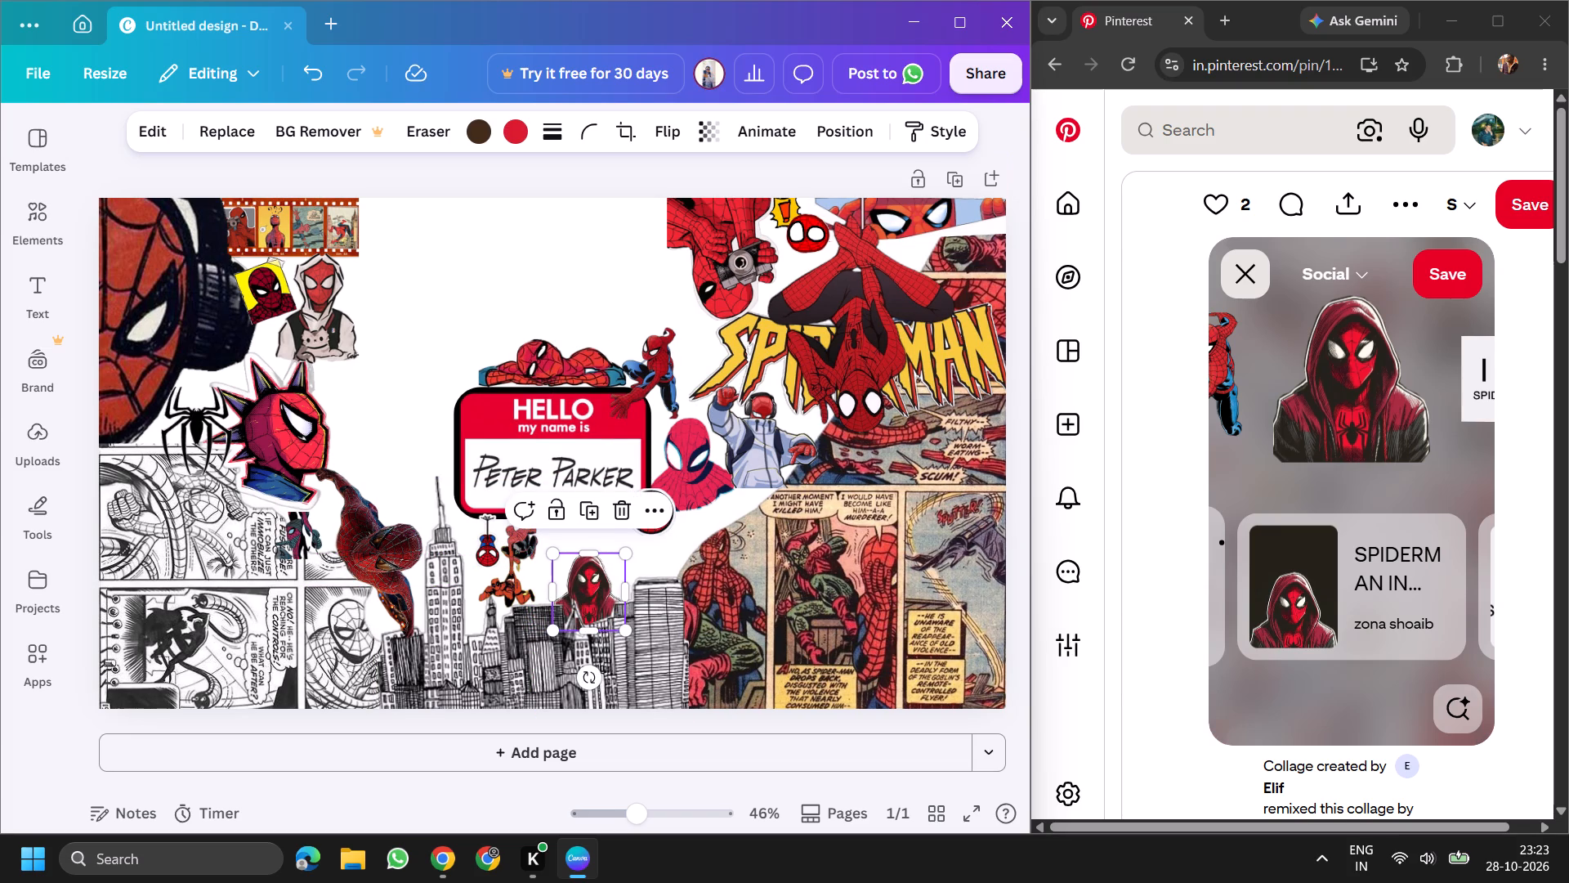
# Look through the Pinterest collage's other cut-outs, copy the half-red, half-white spider mask heart and paste it into the Canva design.
pyautogui.click(1237, 401)
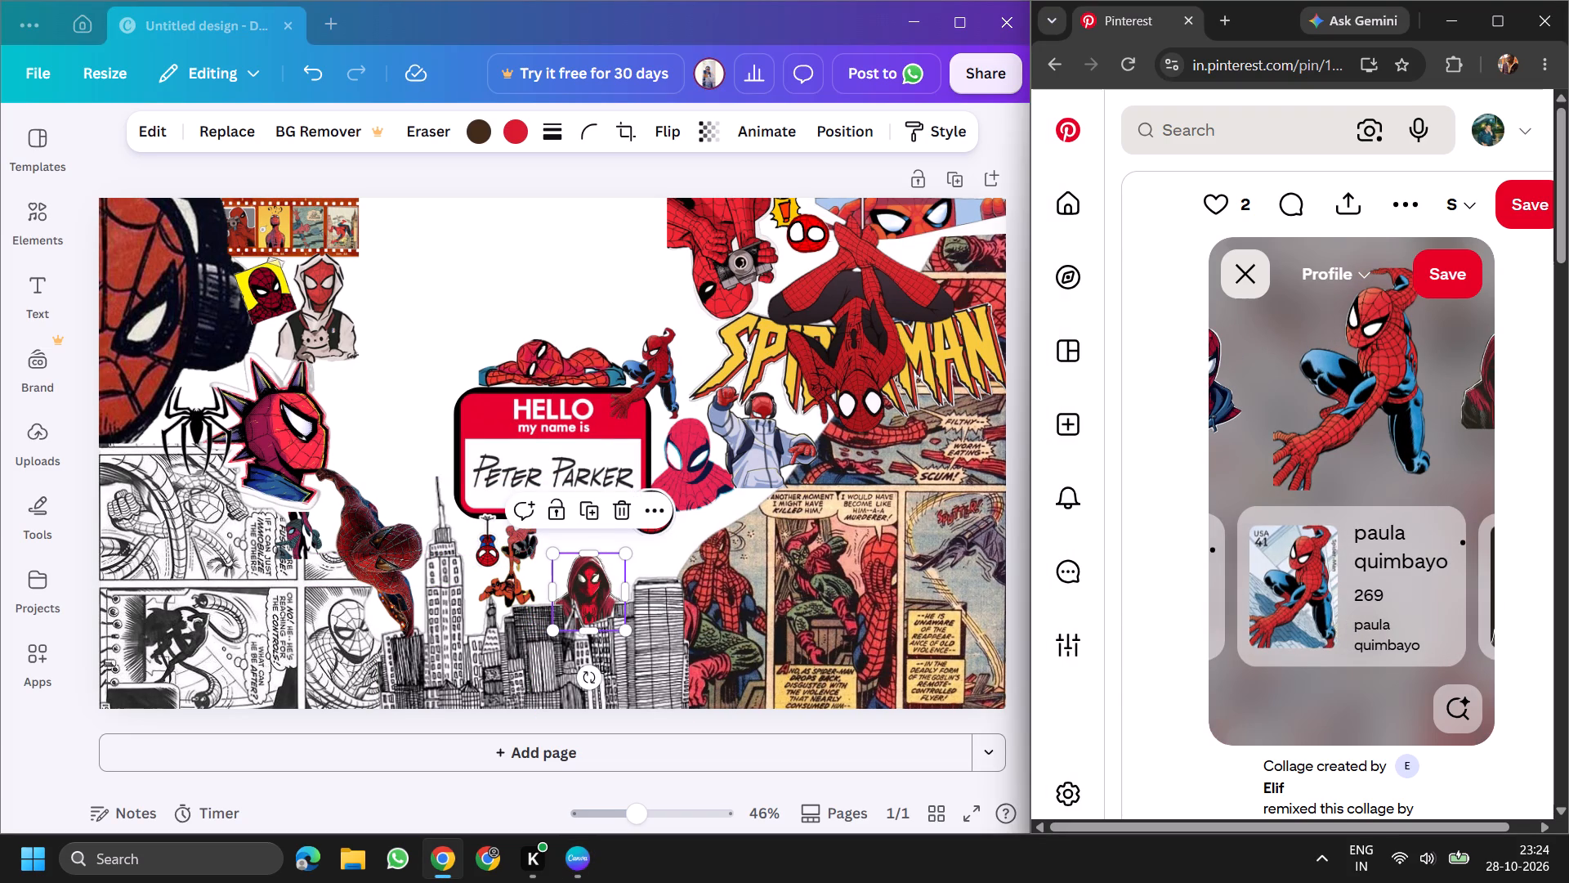
pyautogui.moveTo(1238, 412); pyautogui.dragTo(1242, 426)
pyautogui.click(1221, 403)
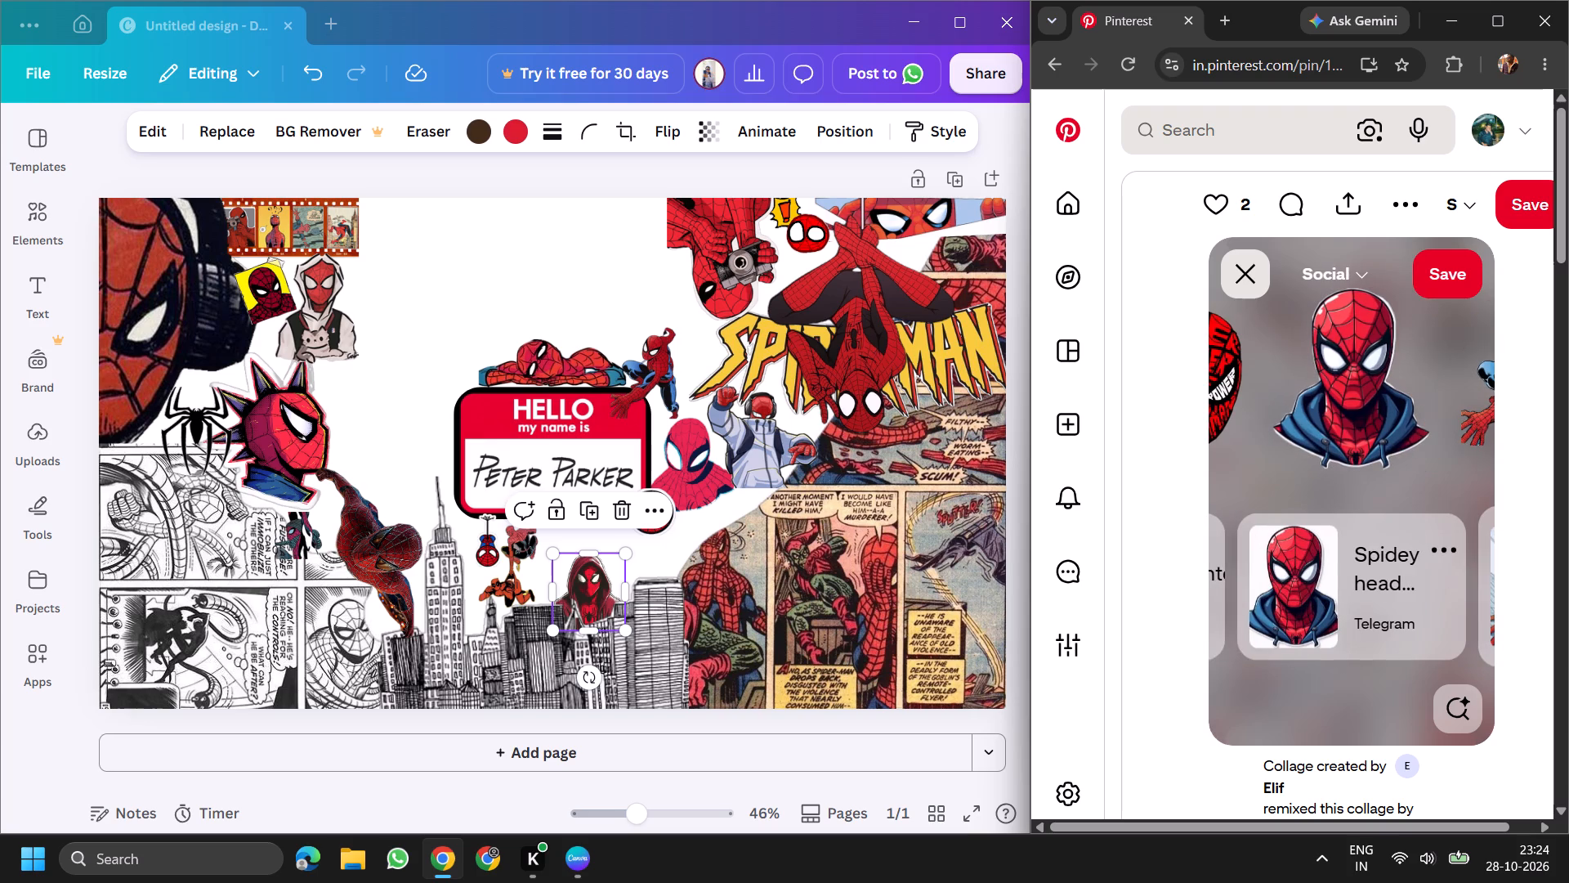
pyautogui.click(1216, 406)
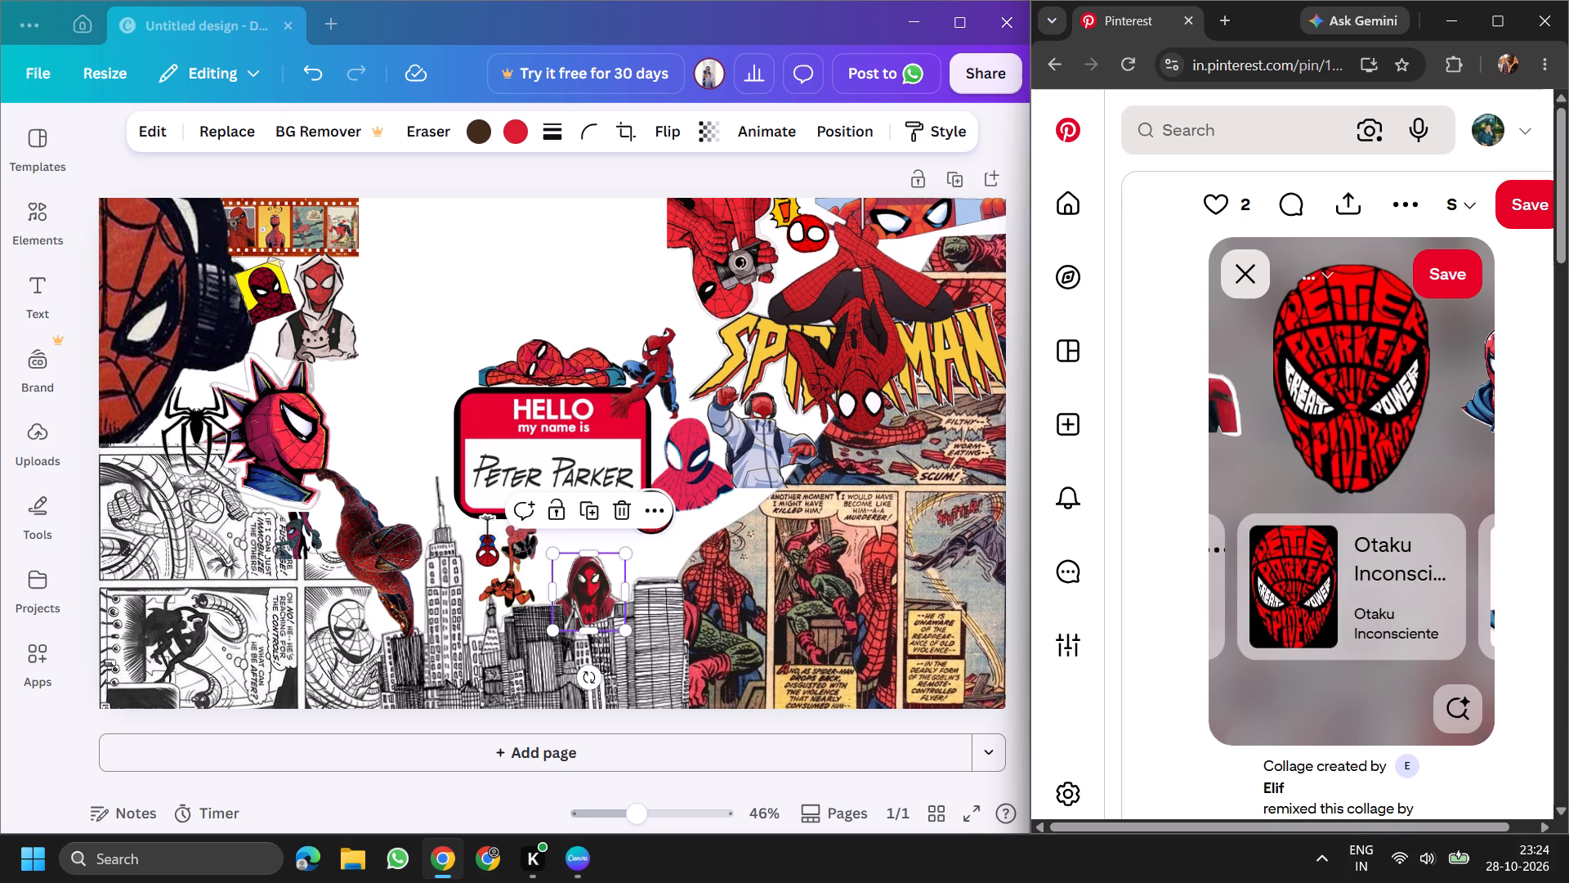
pyautogui.click(1236, 420)
pyautogui.click(1227, 372)
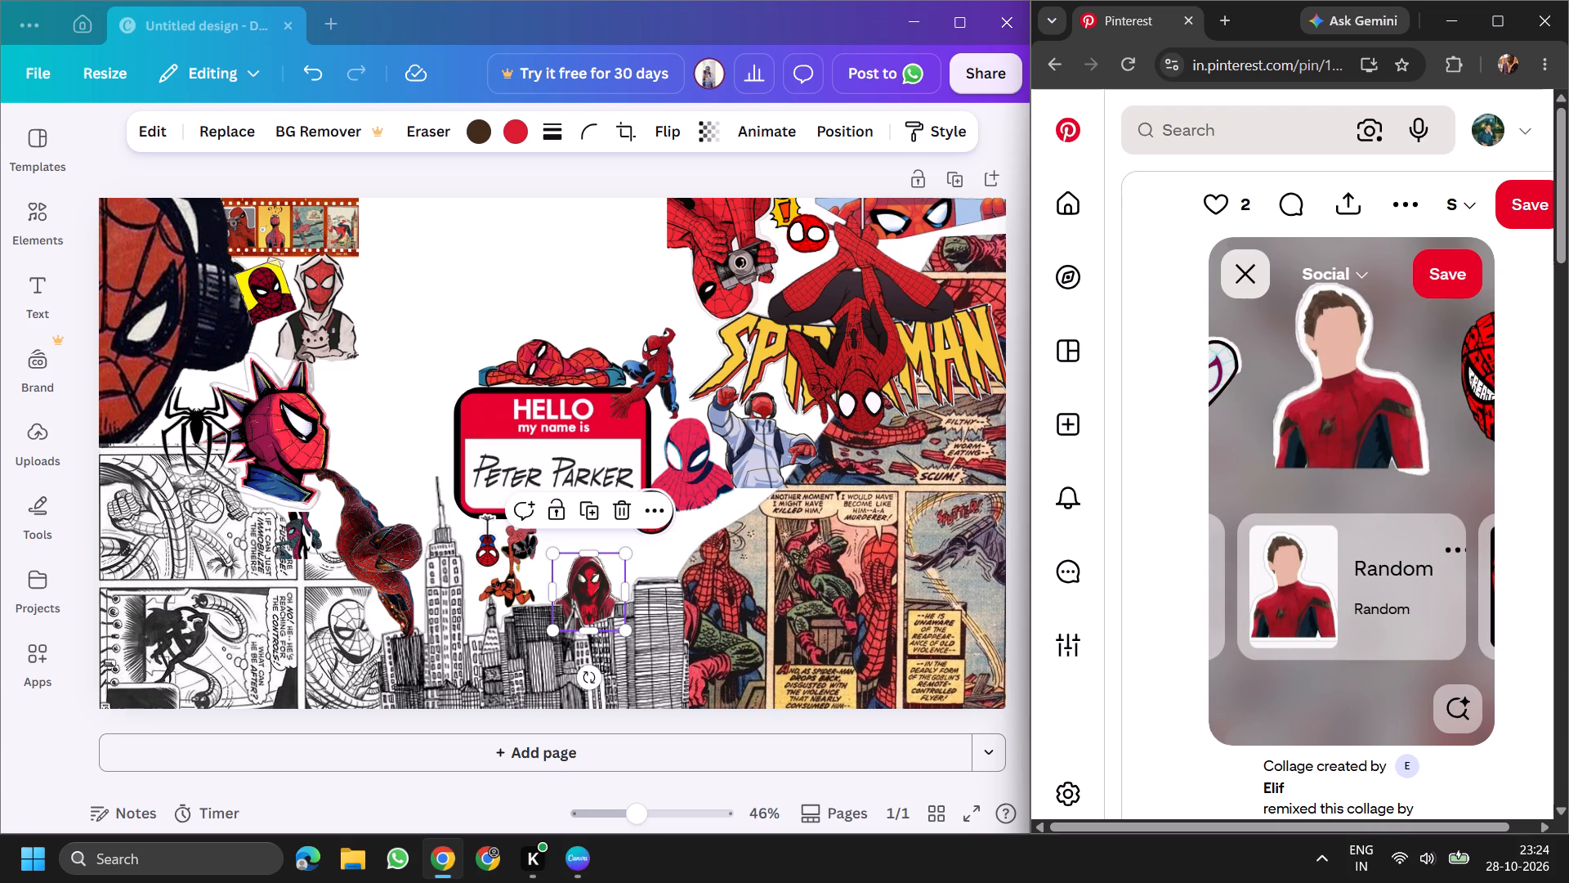
pyautogui.click(1347, 392)
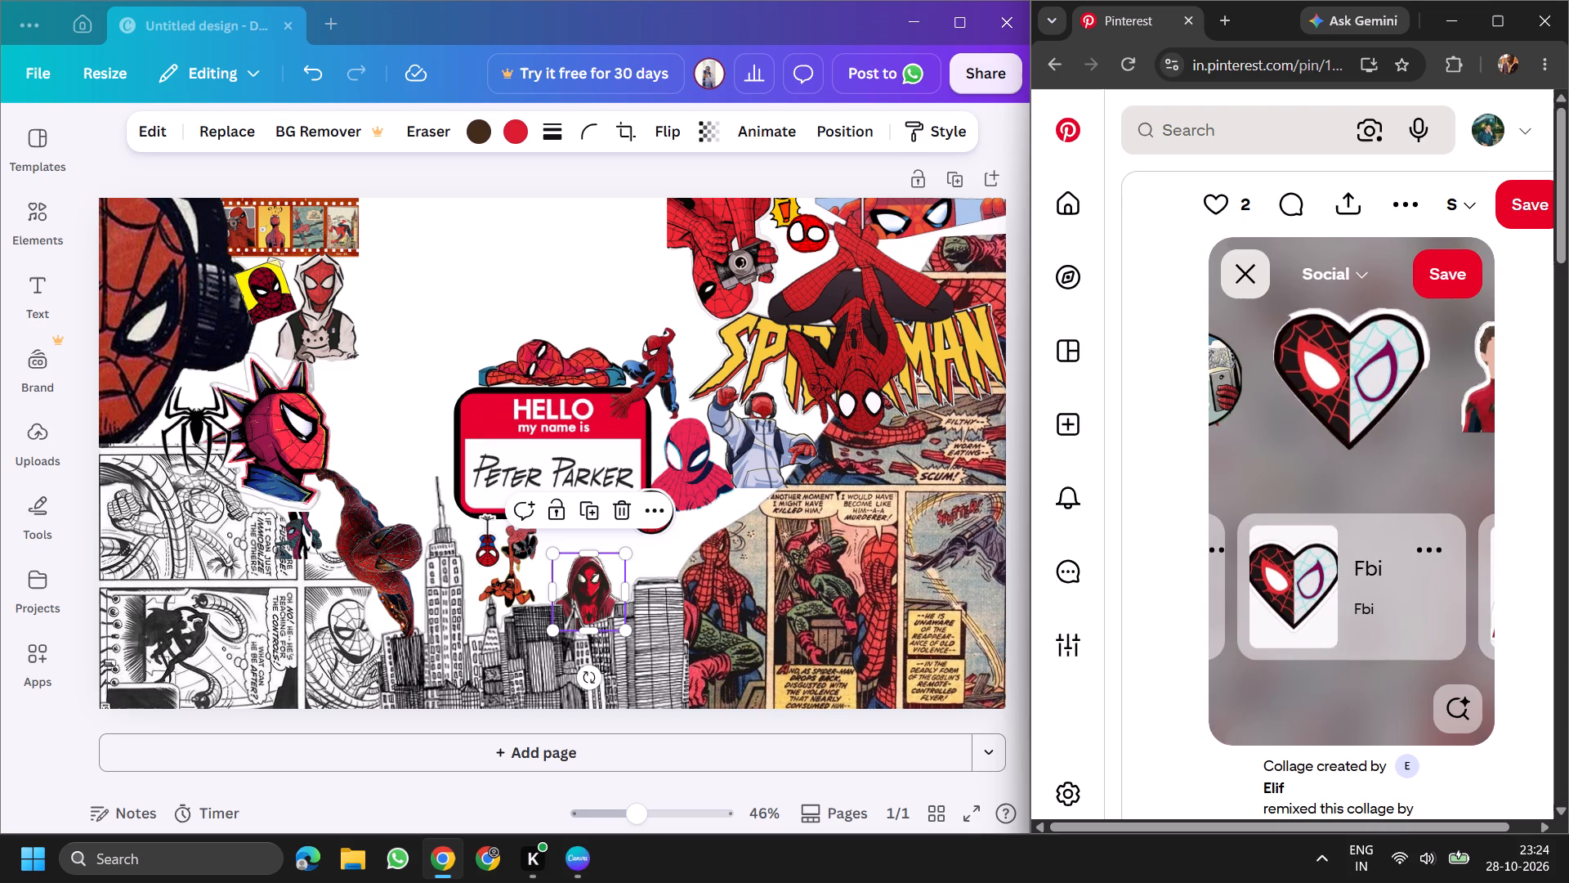
pyautogui.rightClick(1352, 391)
pyautogui.click(1187, 464)
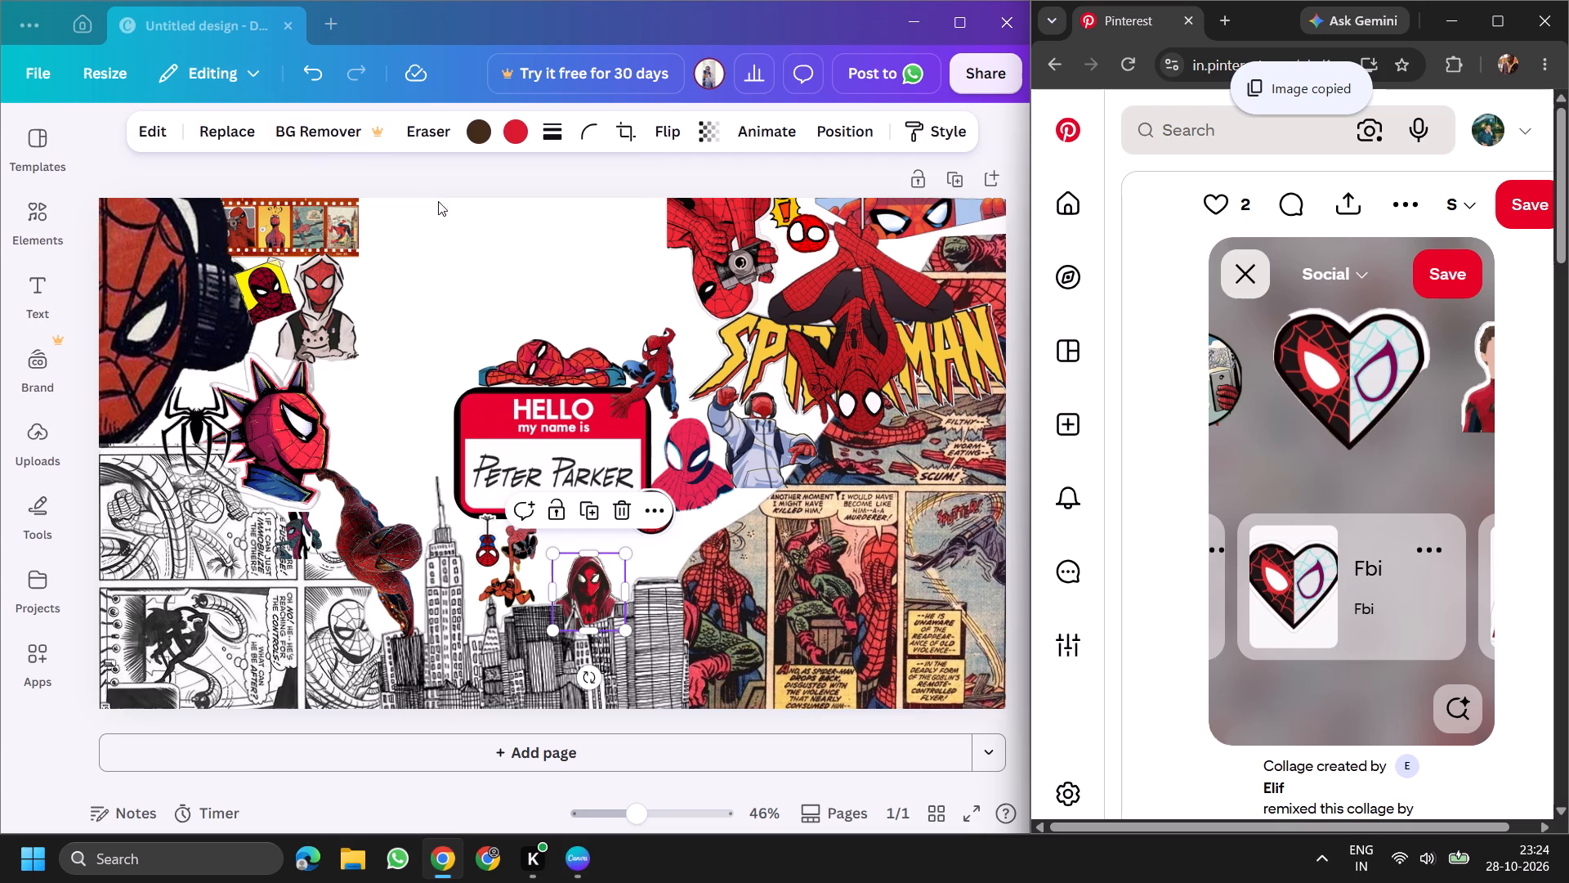
pyautogui.click(561, 518)
pyautogui.rightClick(541, 209)
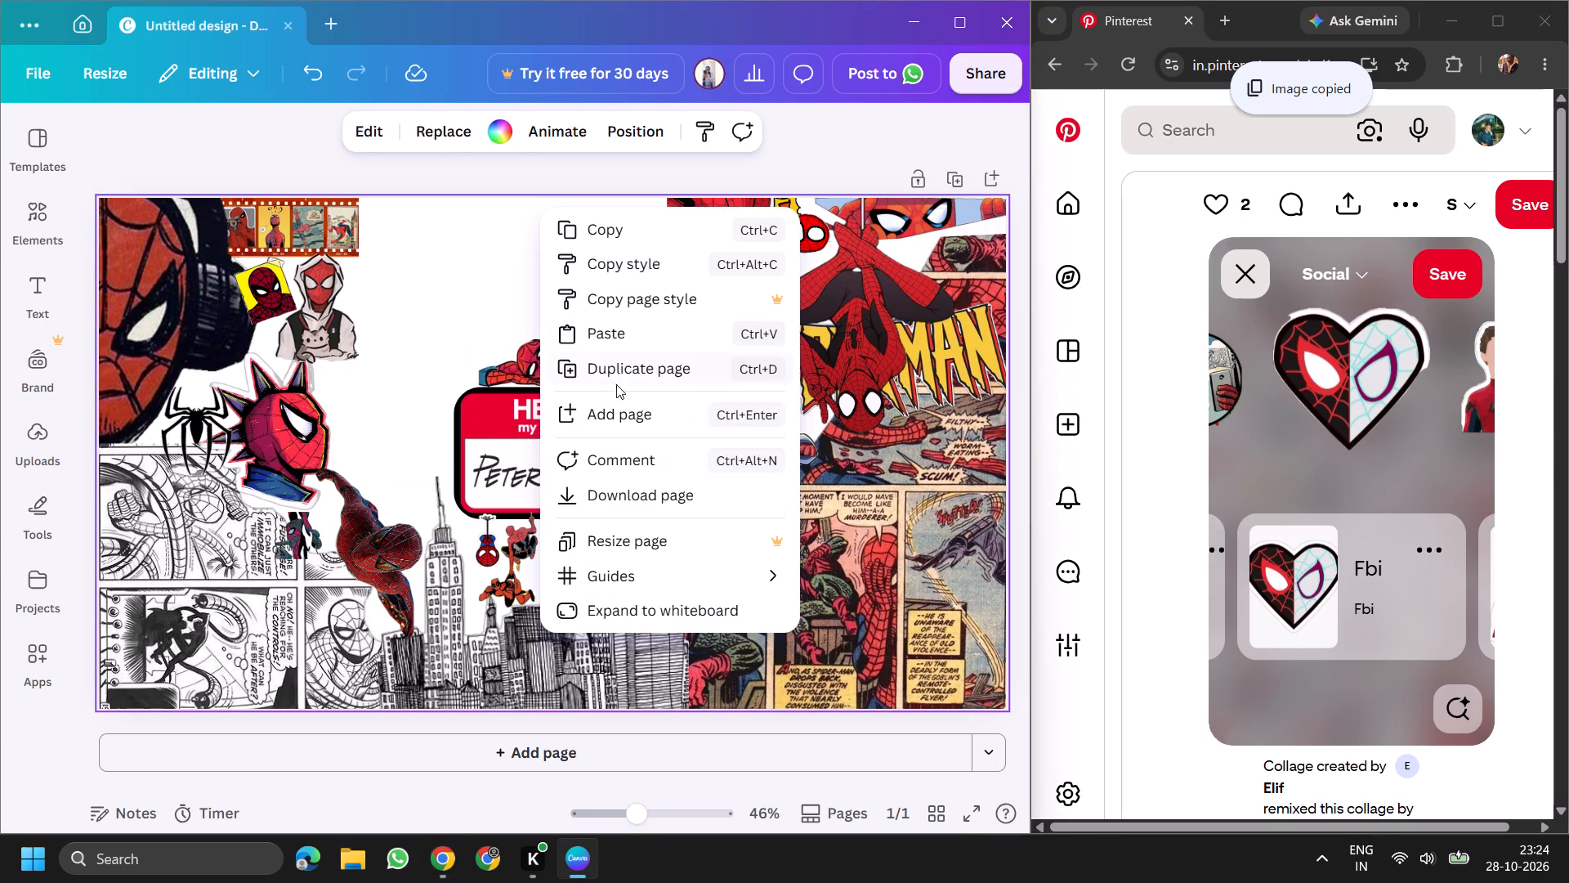
pyautogui.click(606, 336)
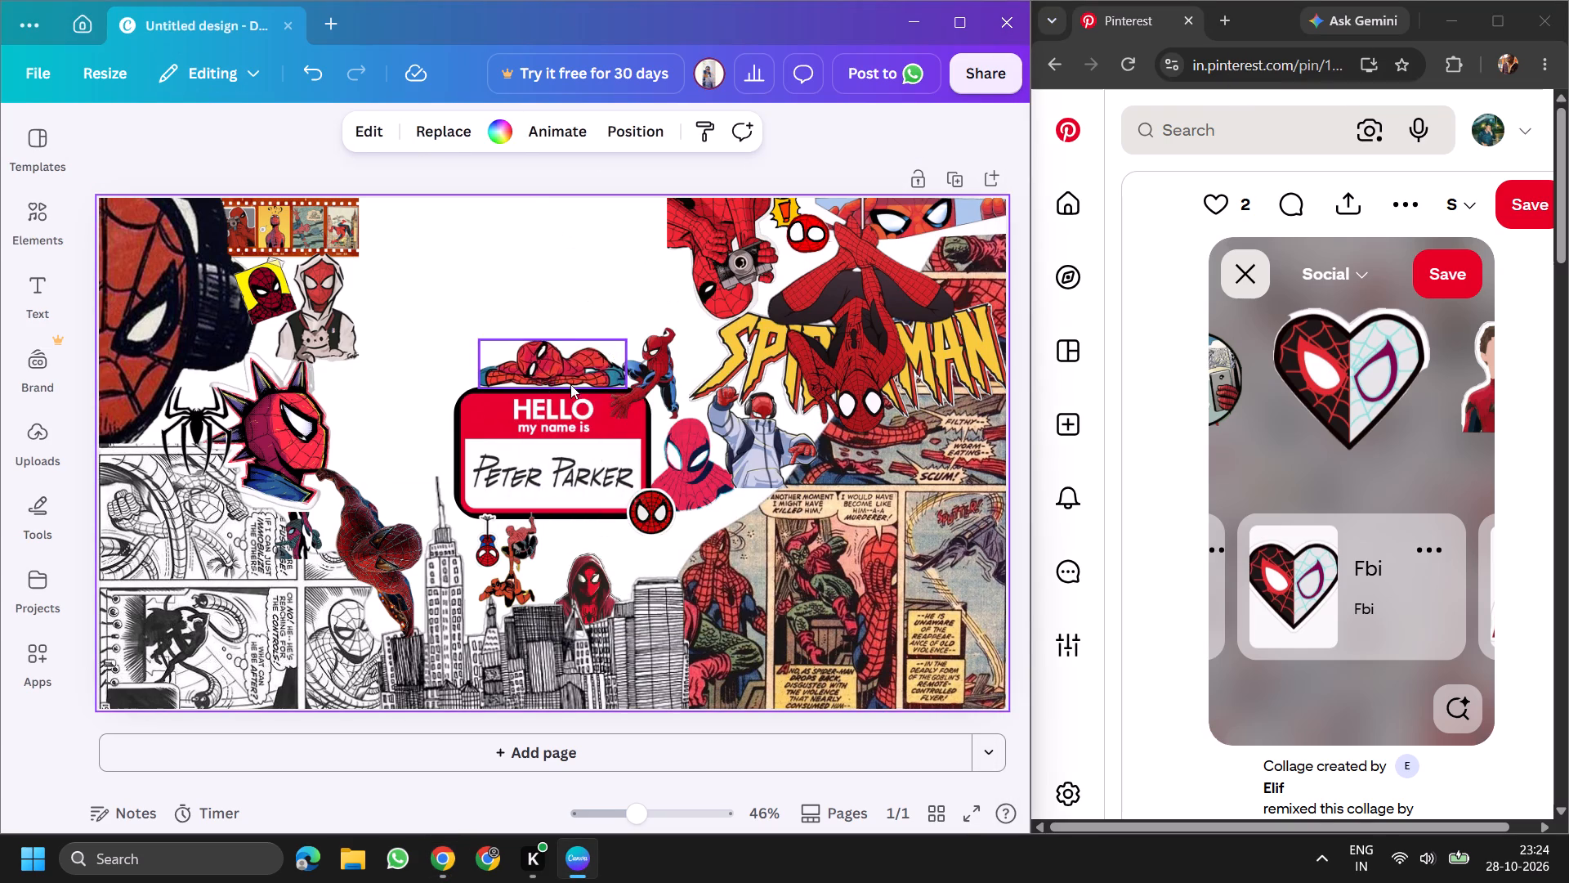
# Shrink the pasted heart sticker to a small size in the white space beside the spiky-outlined Spider-Man head.
pyautogui.moveTo(567, 400); pyautogui.dragTo(486, 309)
pyautogui.moveTo(625, 508); pyautogui.dragTo(612, 466)
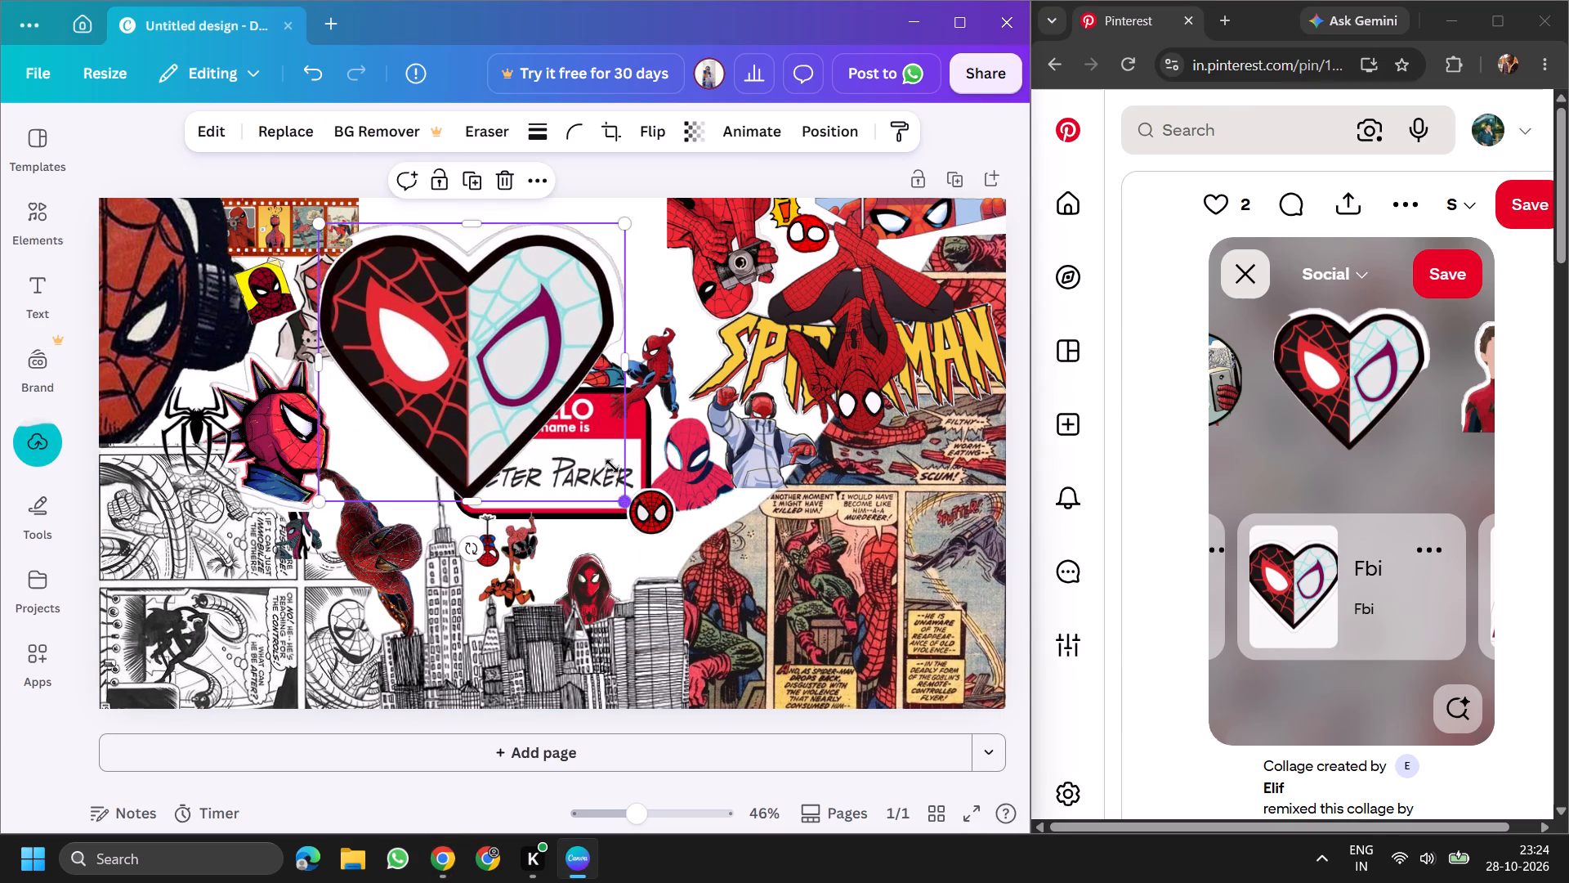
pyautogui.moveTo(612, 466); pyautogui.dragTo(445, 276)
pyautogui.moveTo(396, 258); pyautogui.dragTo(405, 412)
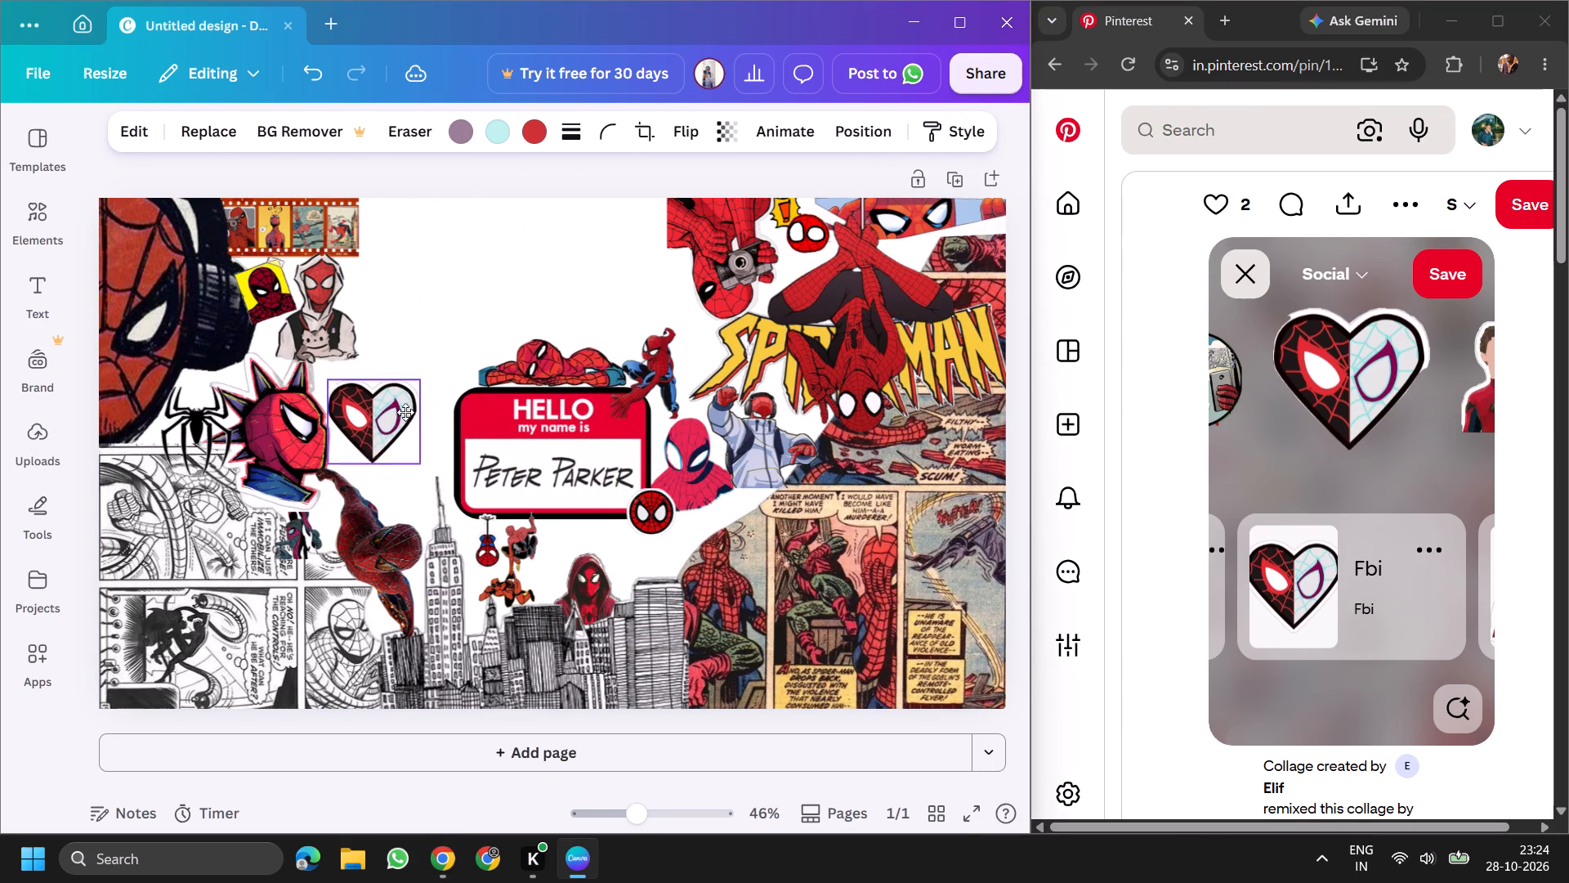
pyautogui.moveTo(405, 412); pyautogui.dragTo(405, 402)
pyautogui.moveTo(416, 459); pyautogui.dragTo(407, 406)
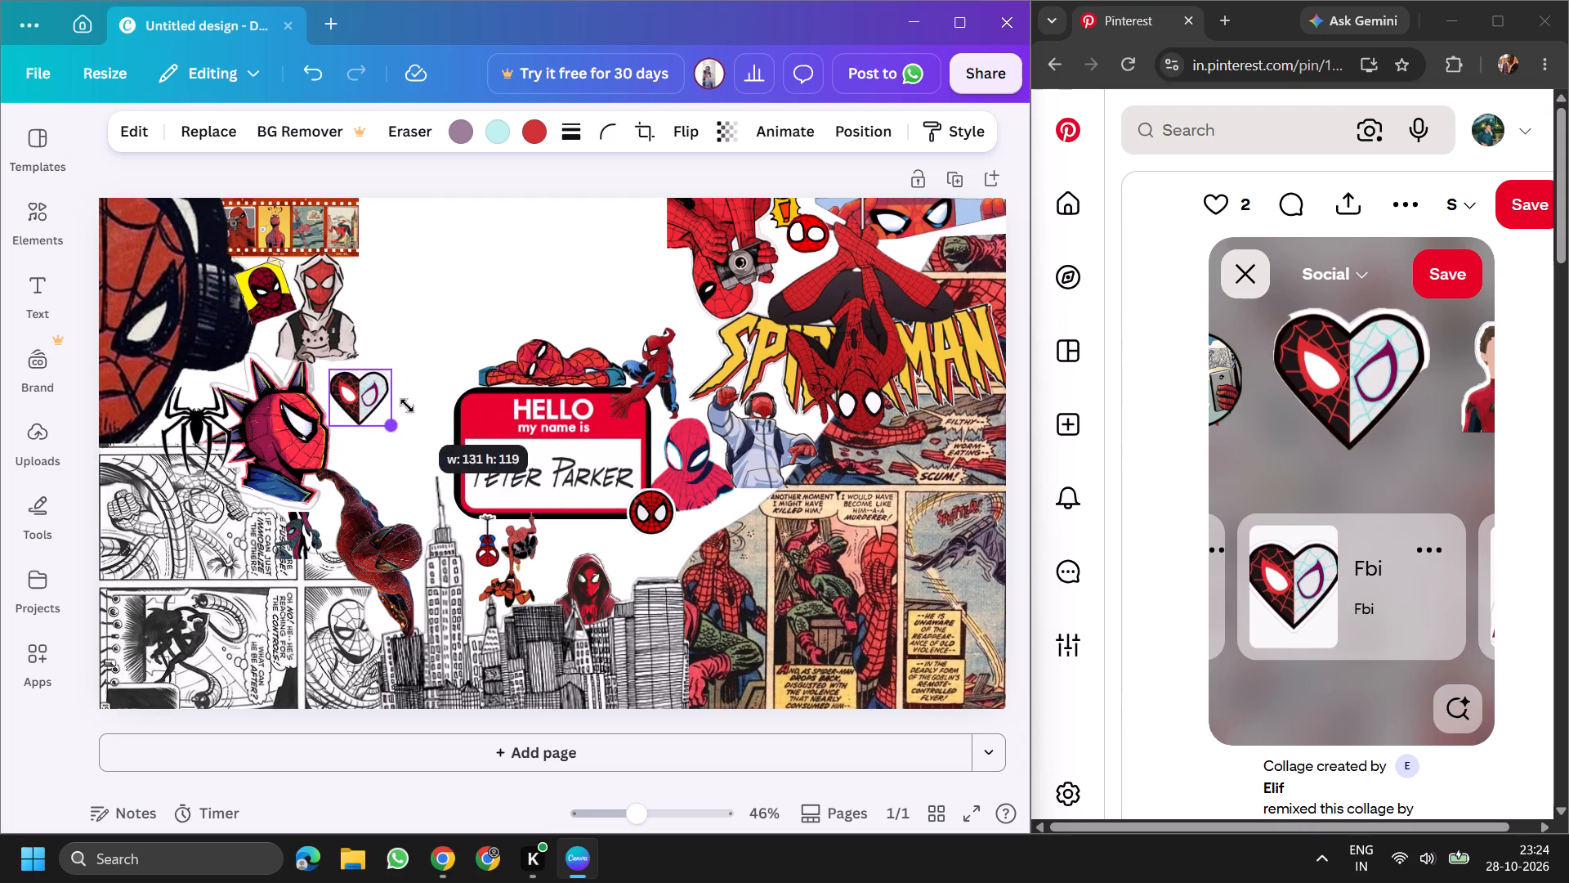
pyautogui.moveTo(407, 406); pyautogui.dragTo(403, 404)
# Move the heart sticker below the name tag, beside the hooded Spider-Man on the skyline, and send it backward one layer.
pyautogui.moveTo(373, 392); pyautogui.dragTo(606, 540)
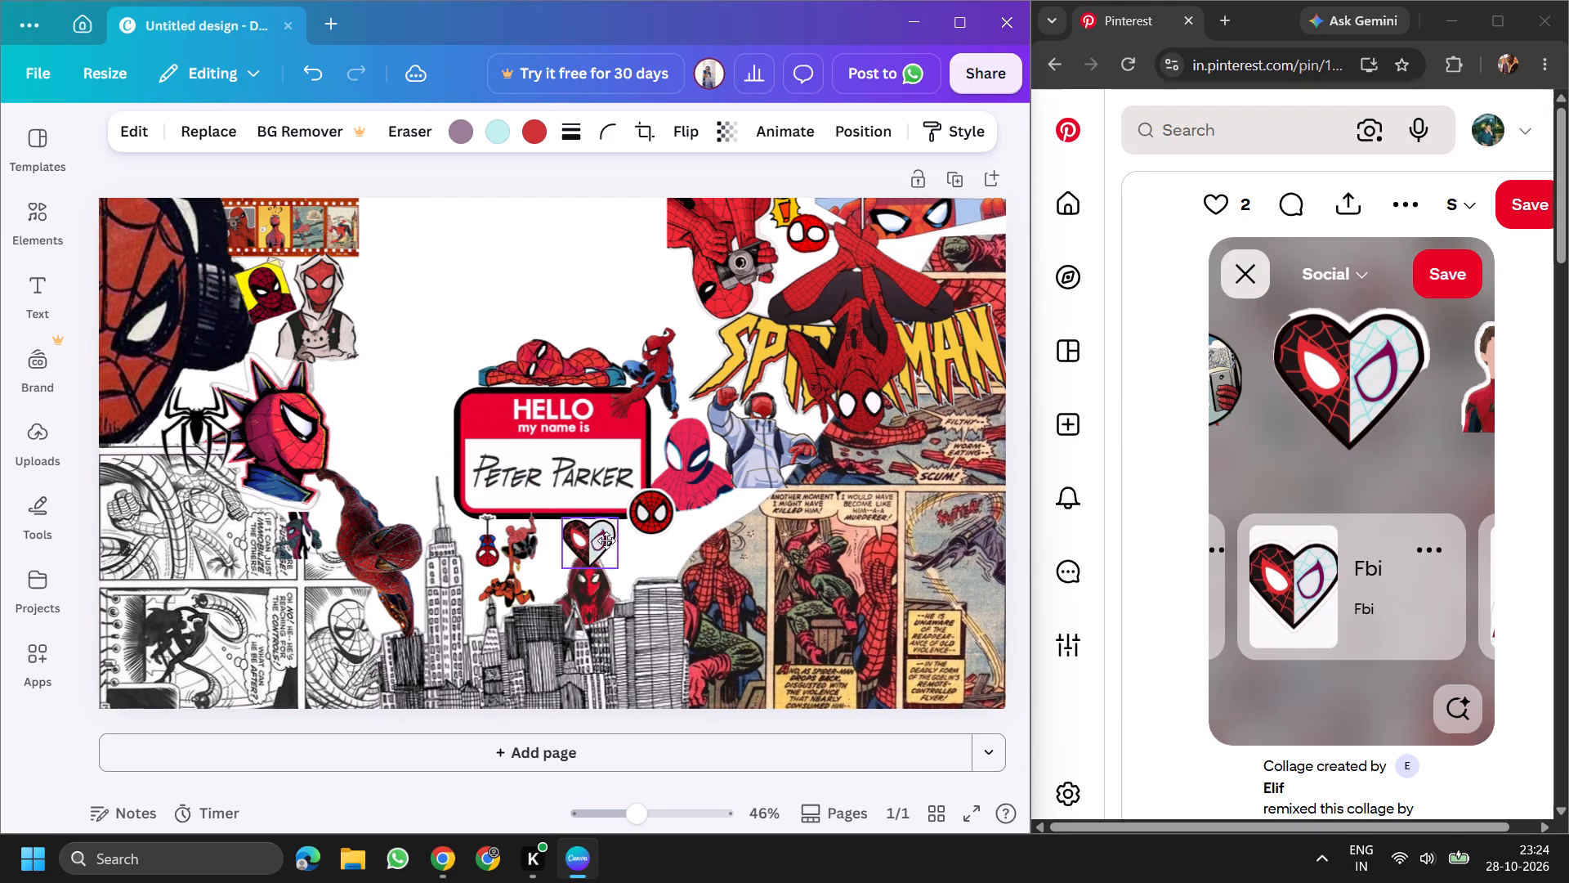
pyautogui.moveTo(606, 540); pyautogui.dragTo(695, 549)
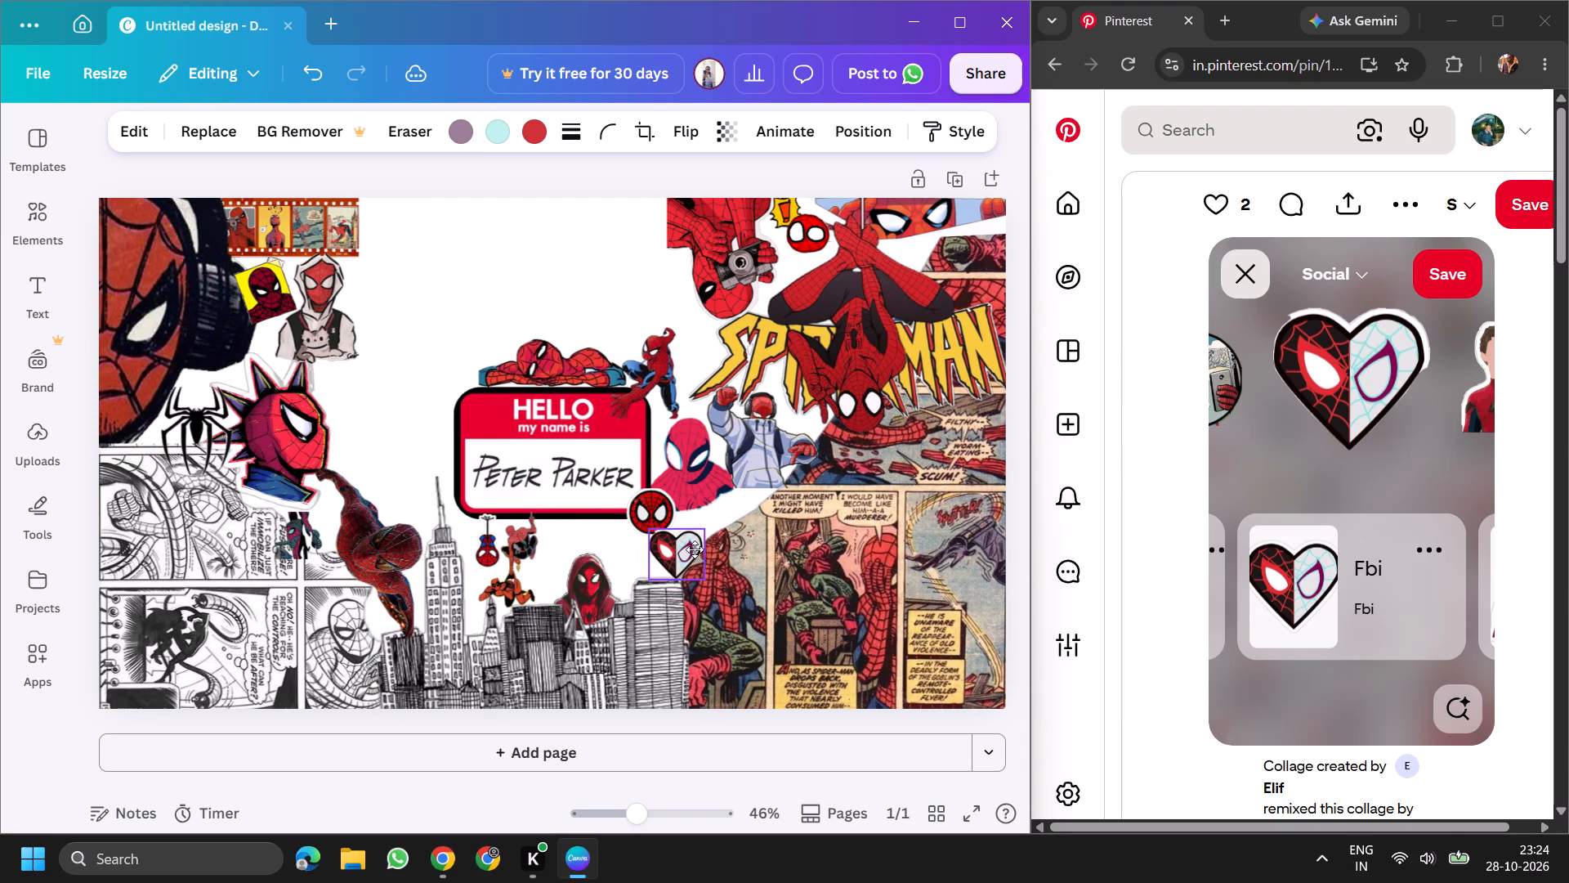
pyautogui.moveTo(695, 549); pyautogui.dragTo(667, 558)
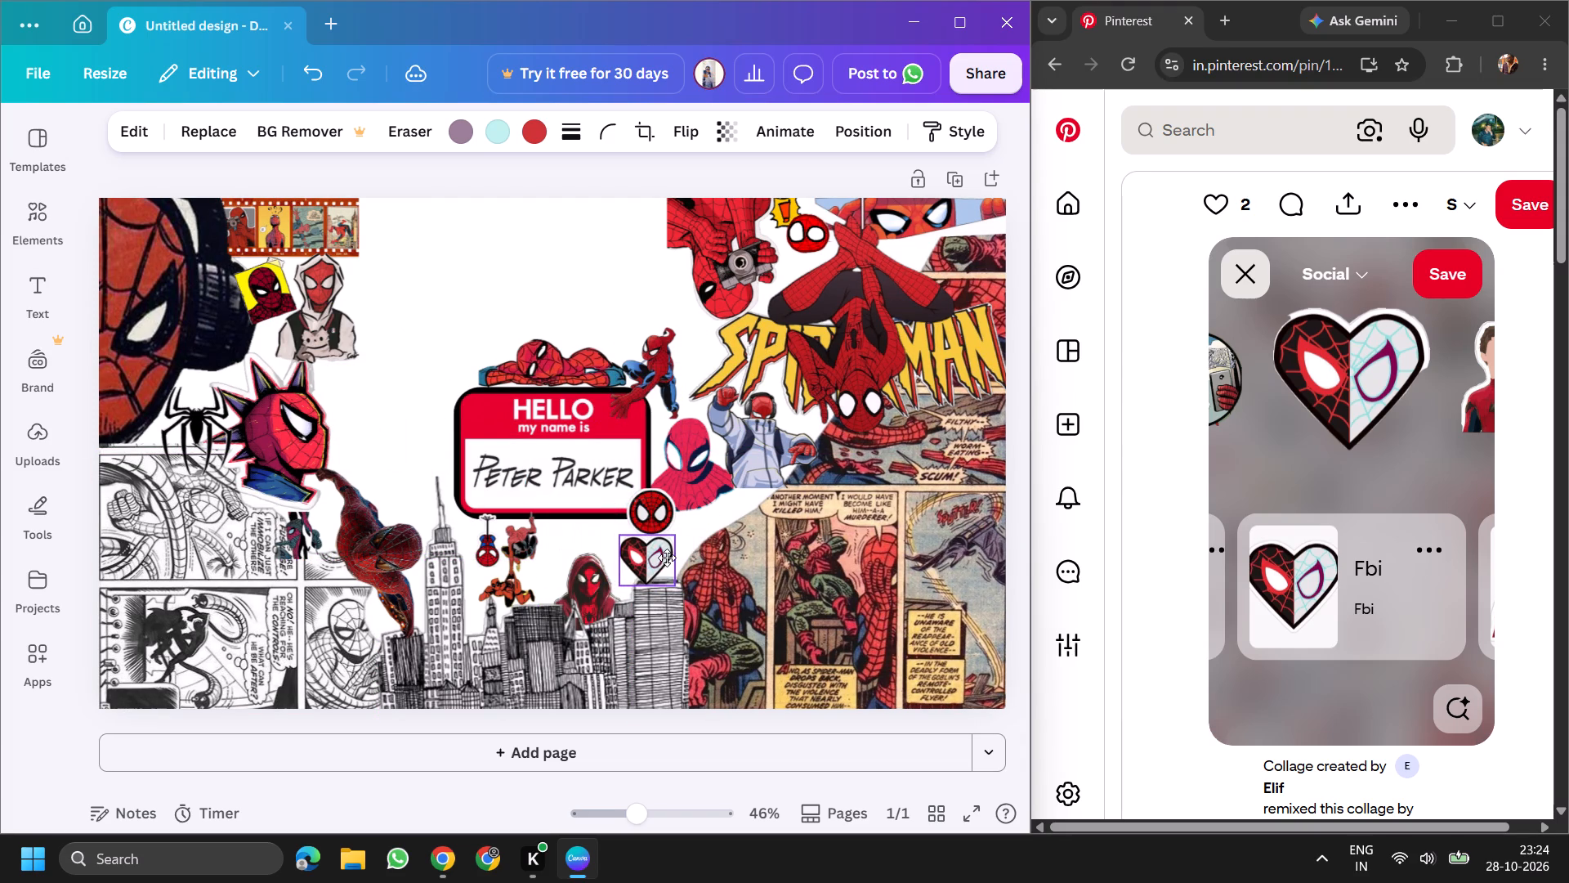
pyautogui.moveTo(667, 558); pyautogui.dragTo(655, 579)
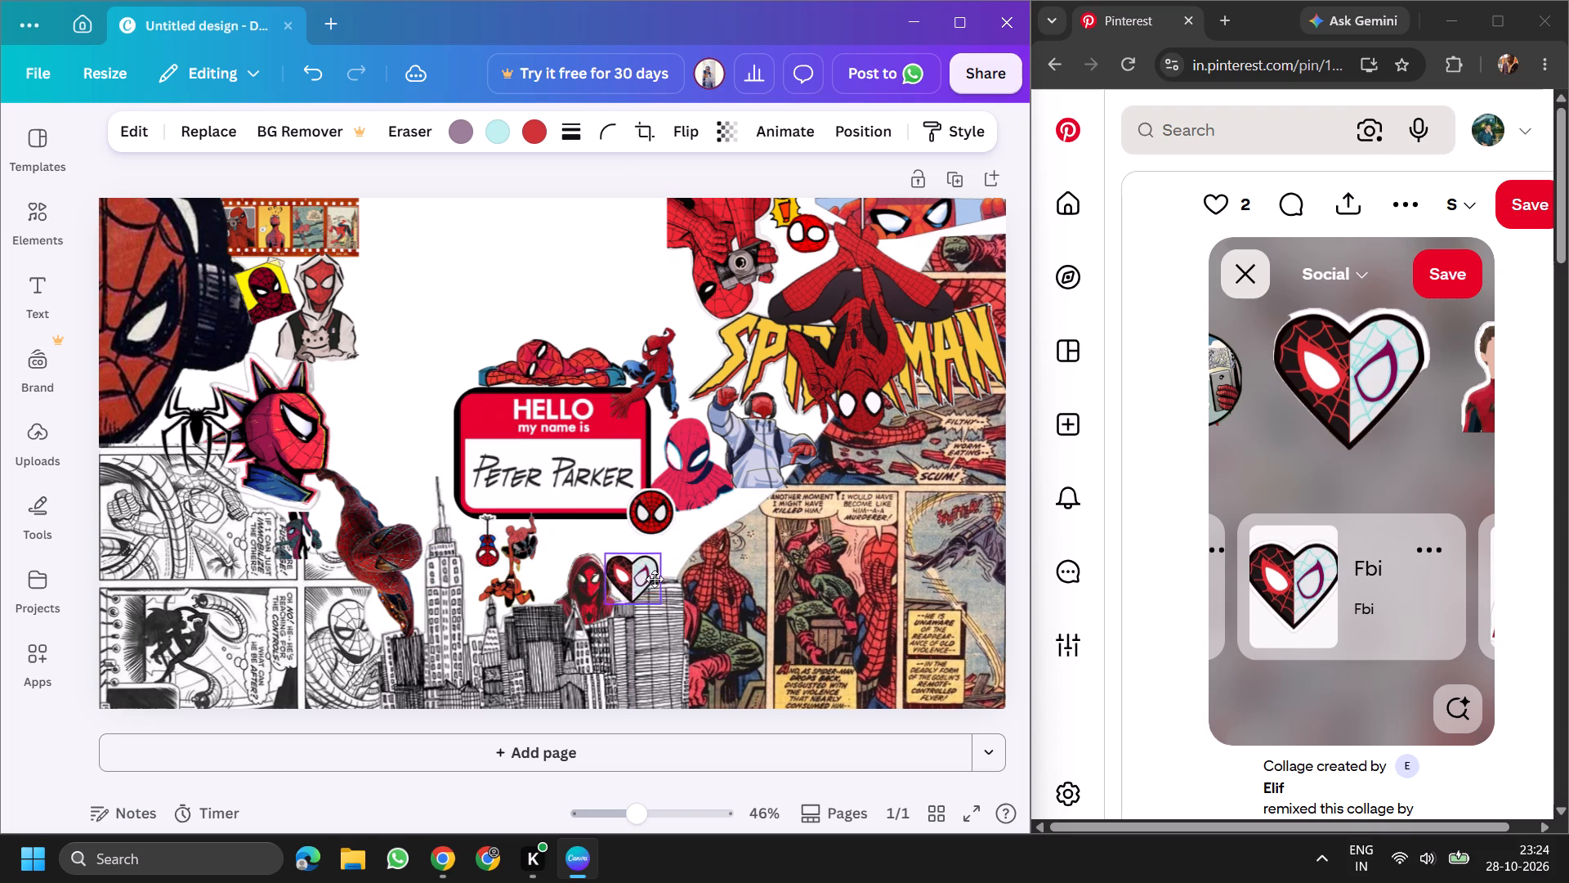
pyautogui.moveTo(655, 579); pyautogui.dragTo(649, 563)
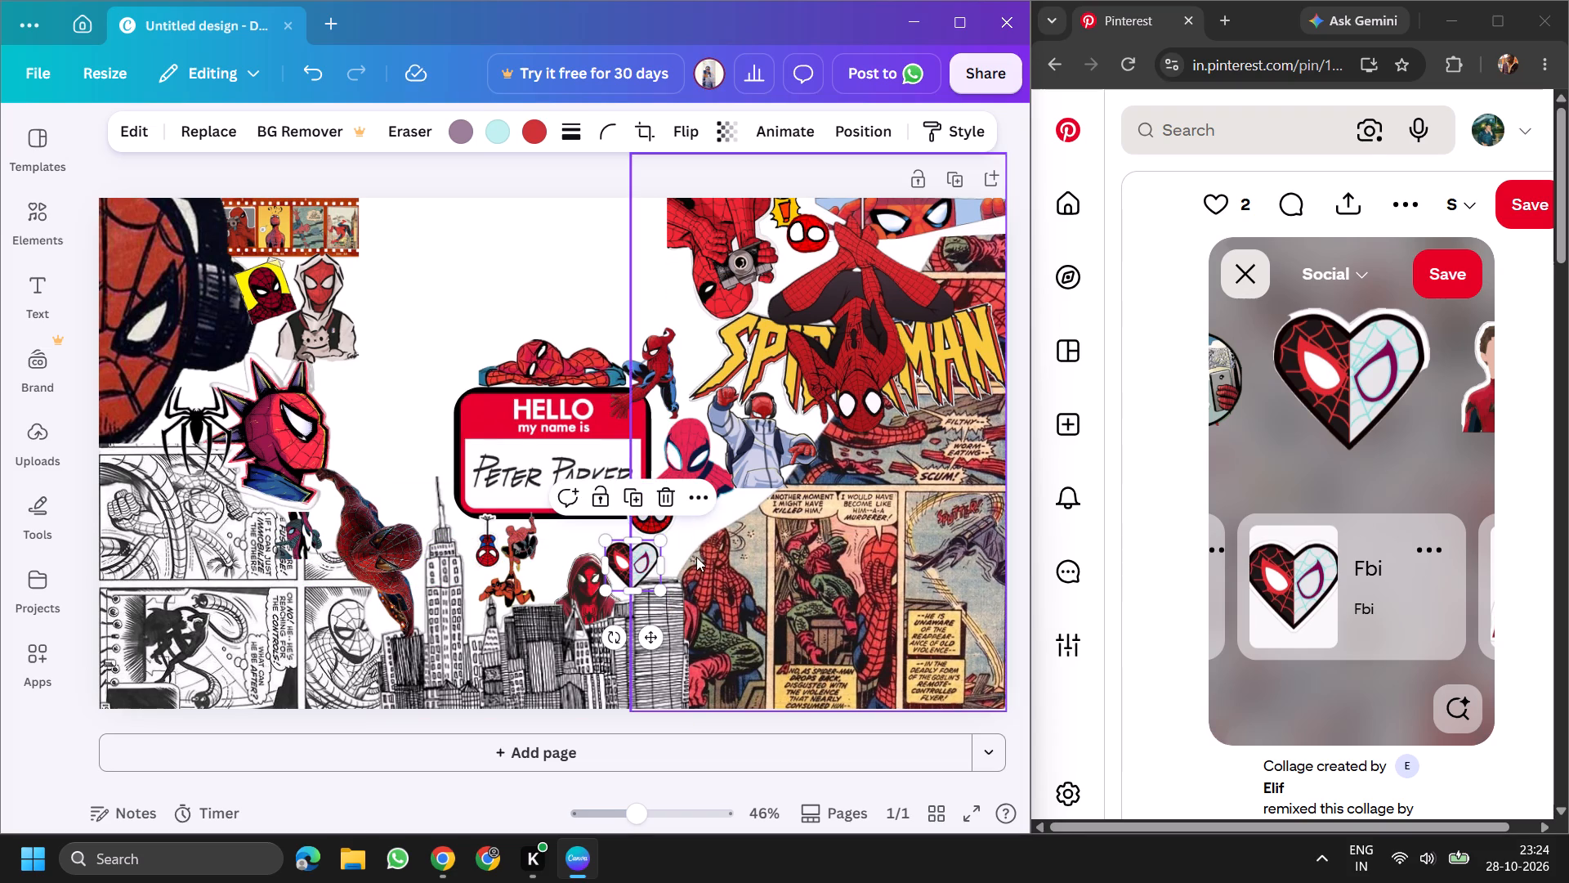
pyautogui.hotkey('ctrl', '[')
# Try the heart sticker around the hooded Spider-Man, send it backward one layer, and settle it between him and the round mask sticker.
pyautogui.moveTo(641, 556); pyautogui.dragTo(669, 554)
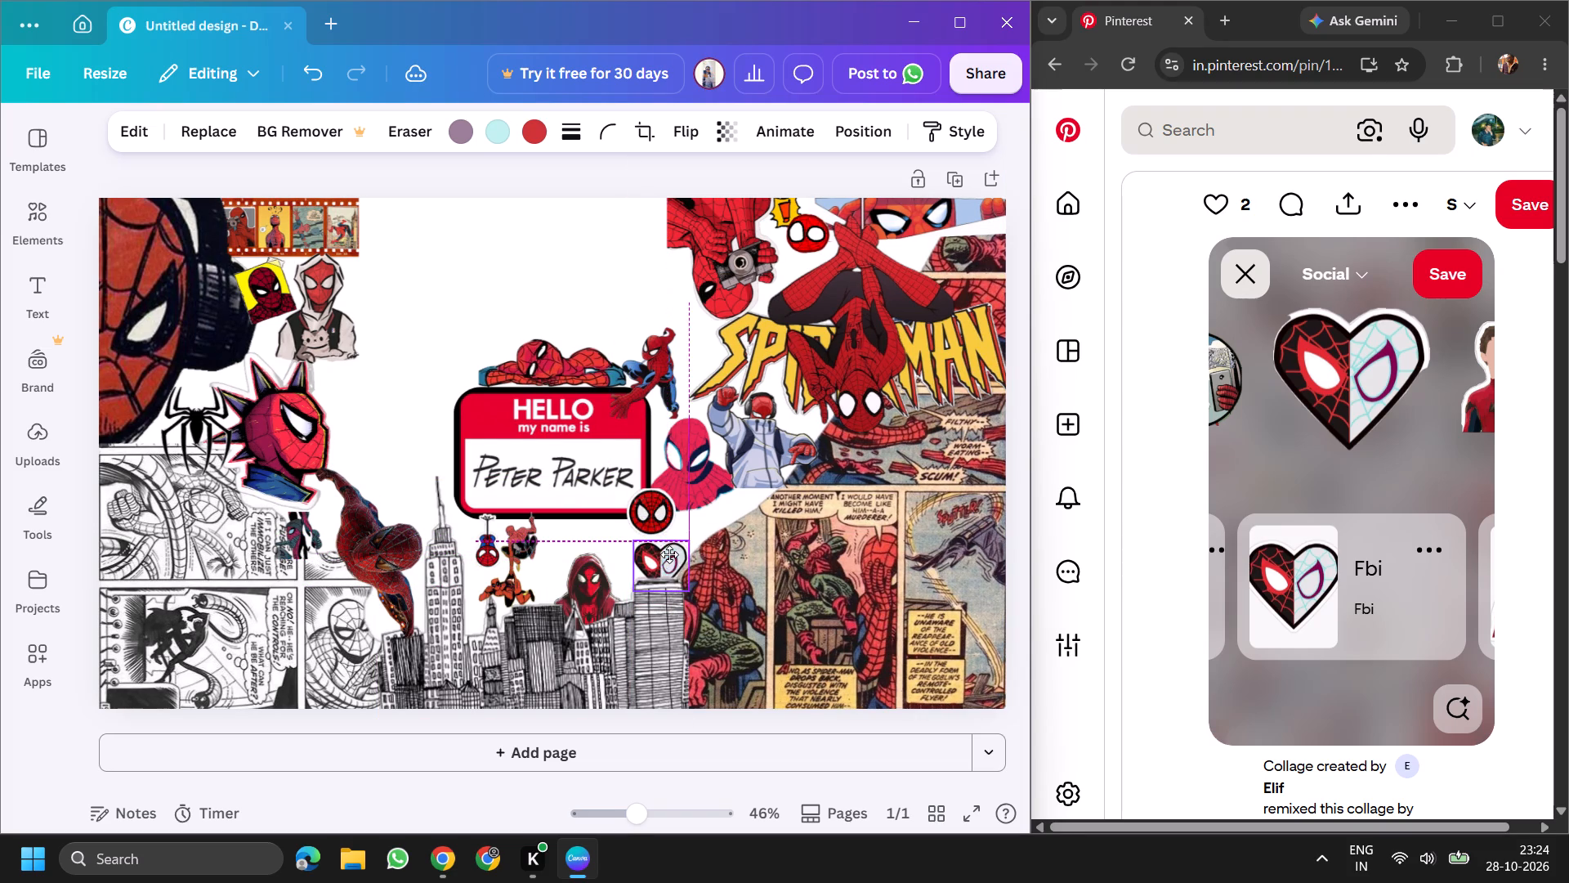
pyautogui.moveTo(669, 554); pyautogui.dragTo(643, 567)
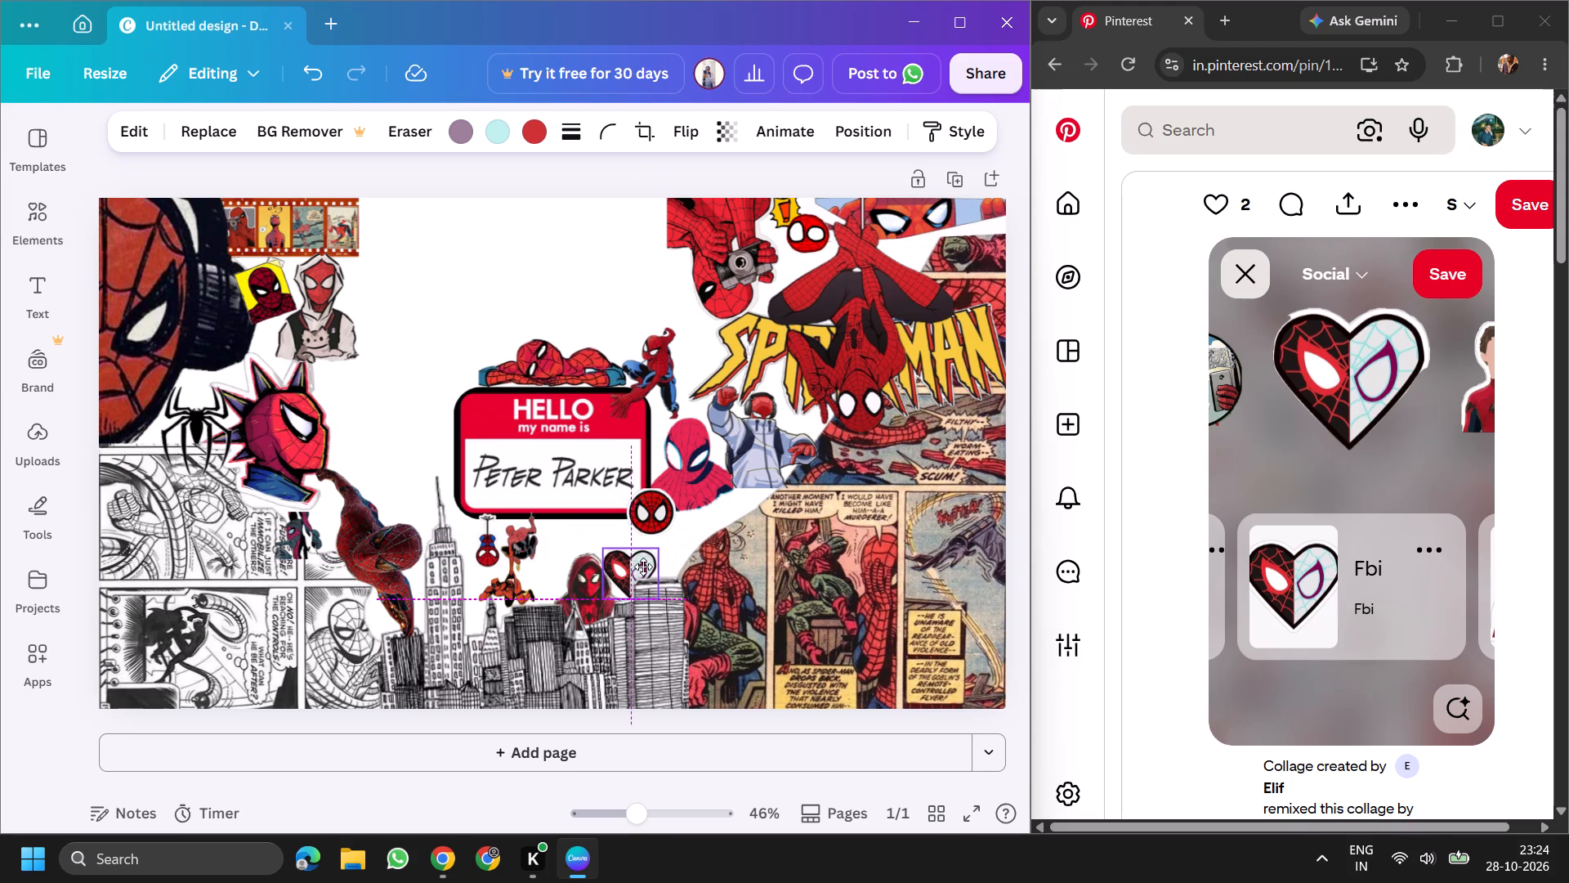
pyautogui.moveTo(643, 567); pyautogui.dragTo(650, 553)
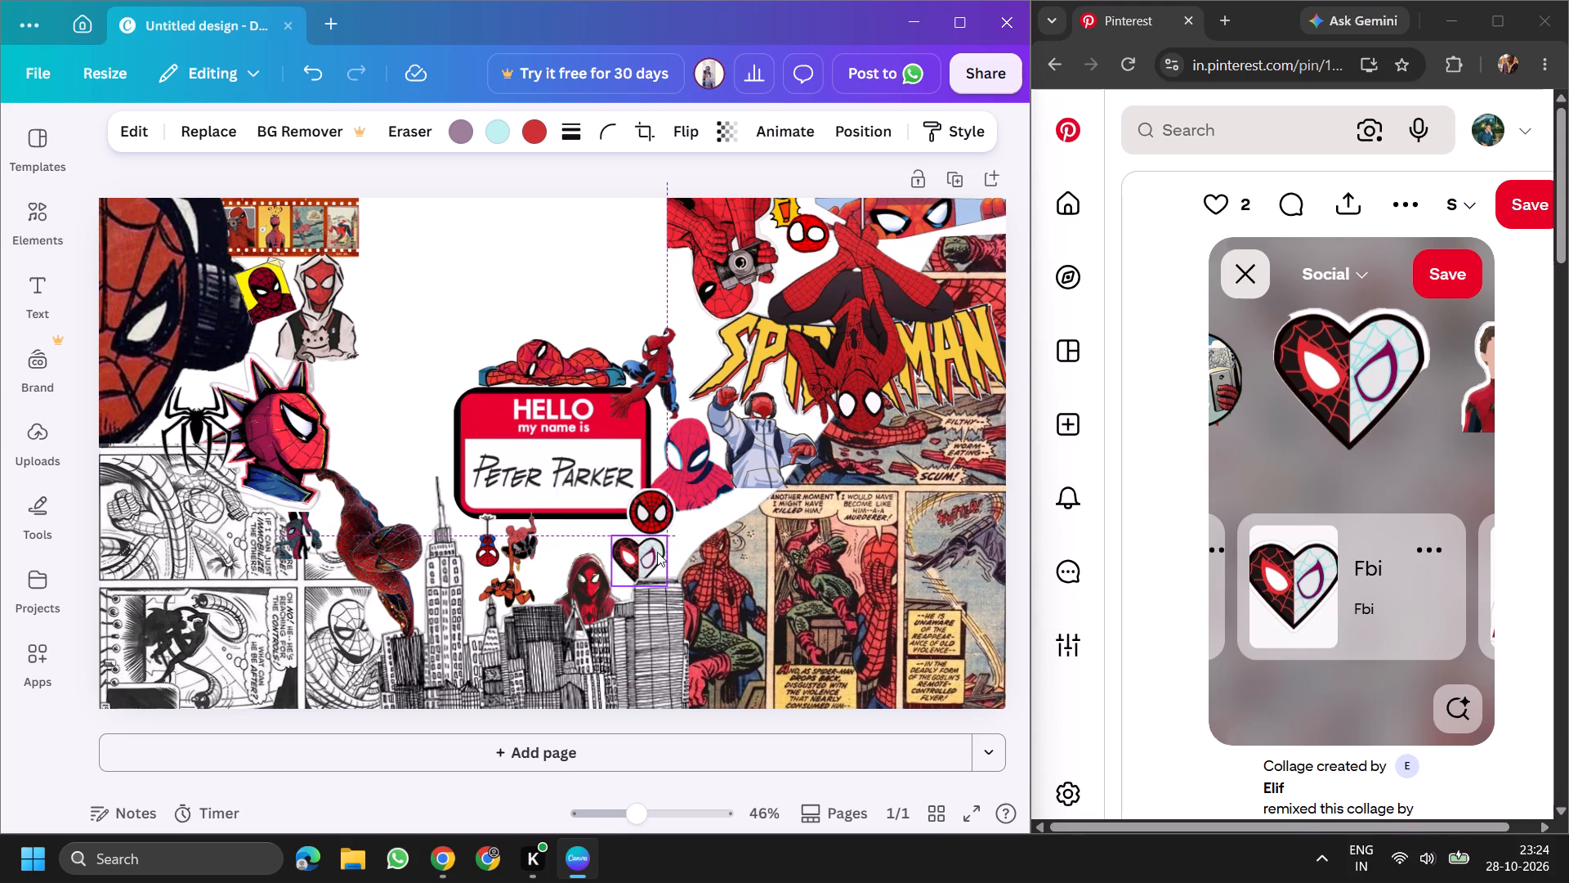
pyautogui.click(663, 549)
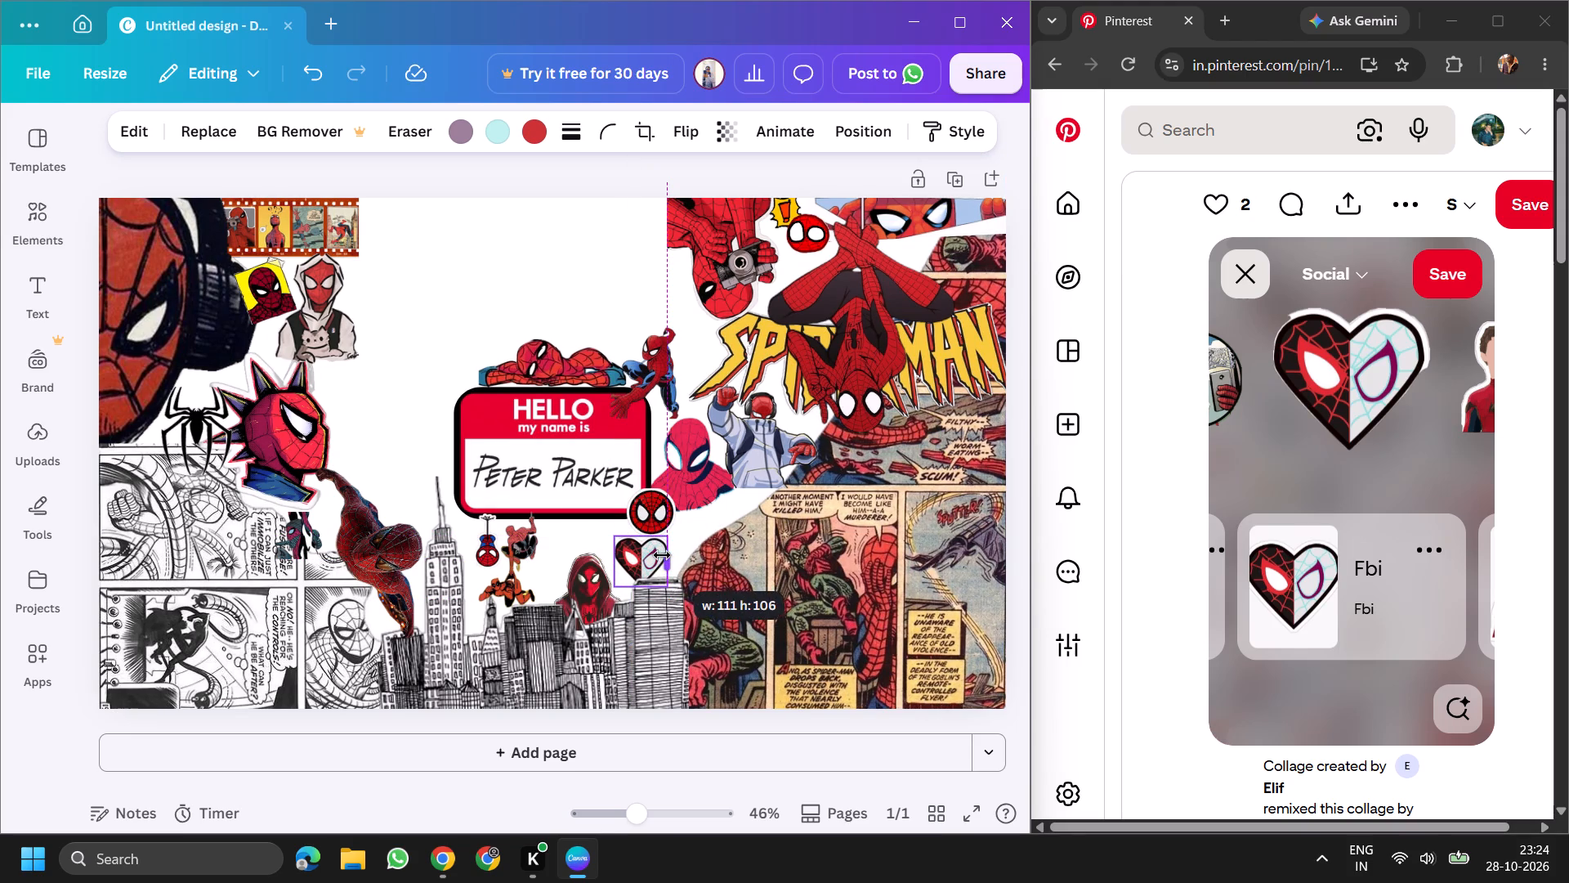
pyautogui.moveTo(633, 552); pyautogui.dragTo(574, 527)
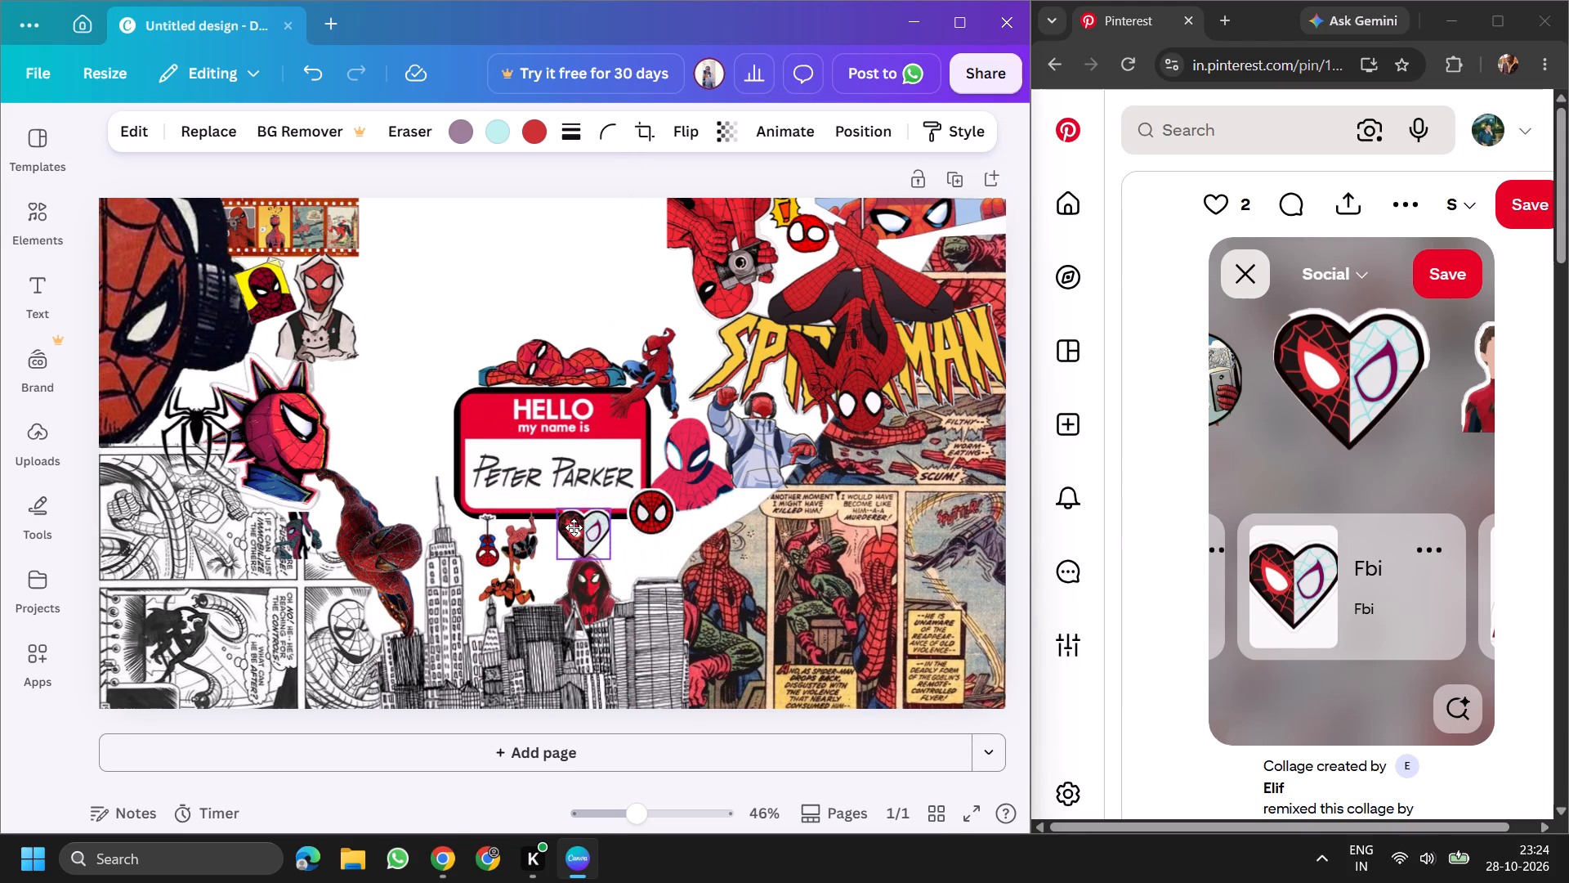
pyautogui.moveTo(574, 527); pyautogui.dragTo(565, 540)
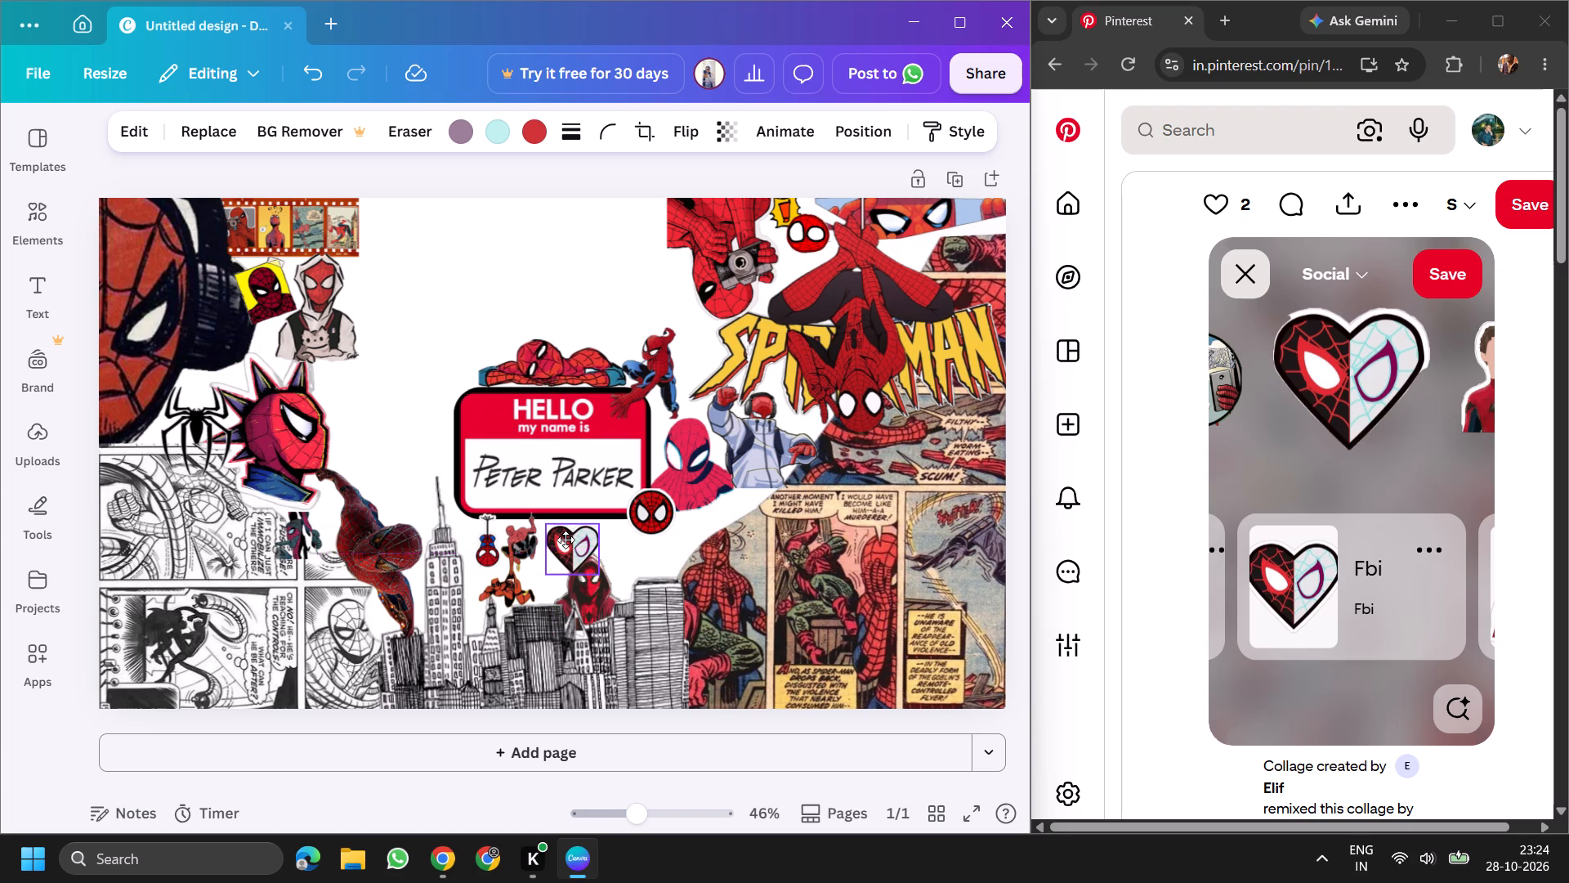
pyautogui.moveTo(565, 540); pyautogui.dragTo(561, 544)
pyautogui.hotkey('ctrl', '[')
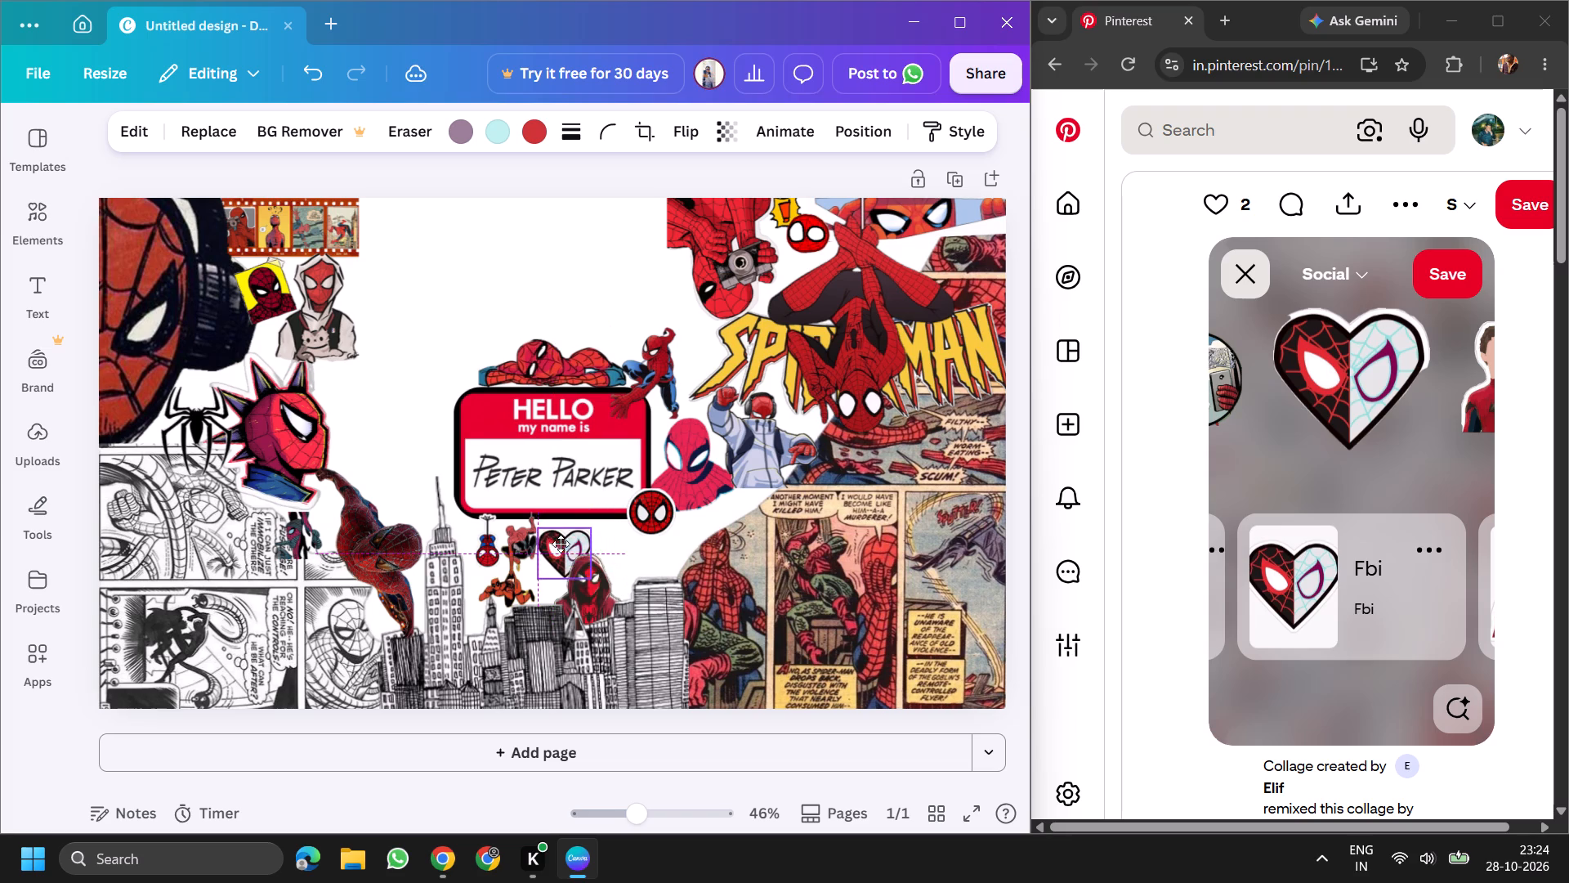
pyautogui.moveTo(561, 544); pyautogui.dragTo(555, 539)
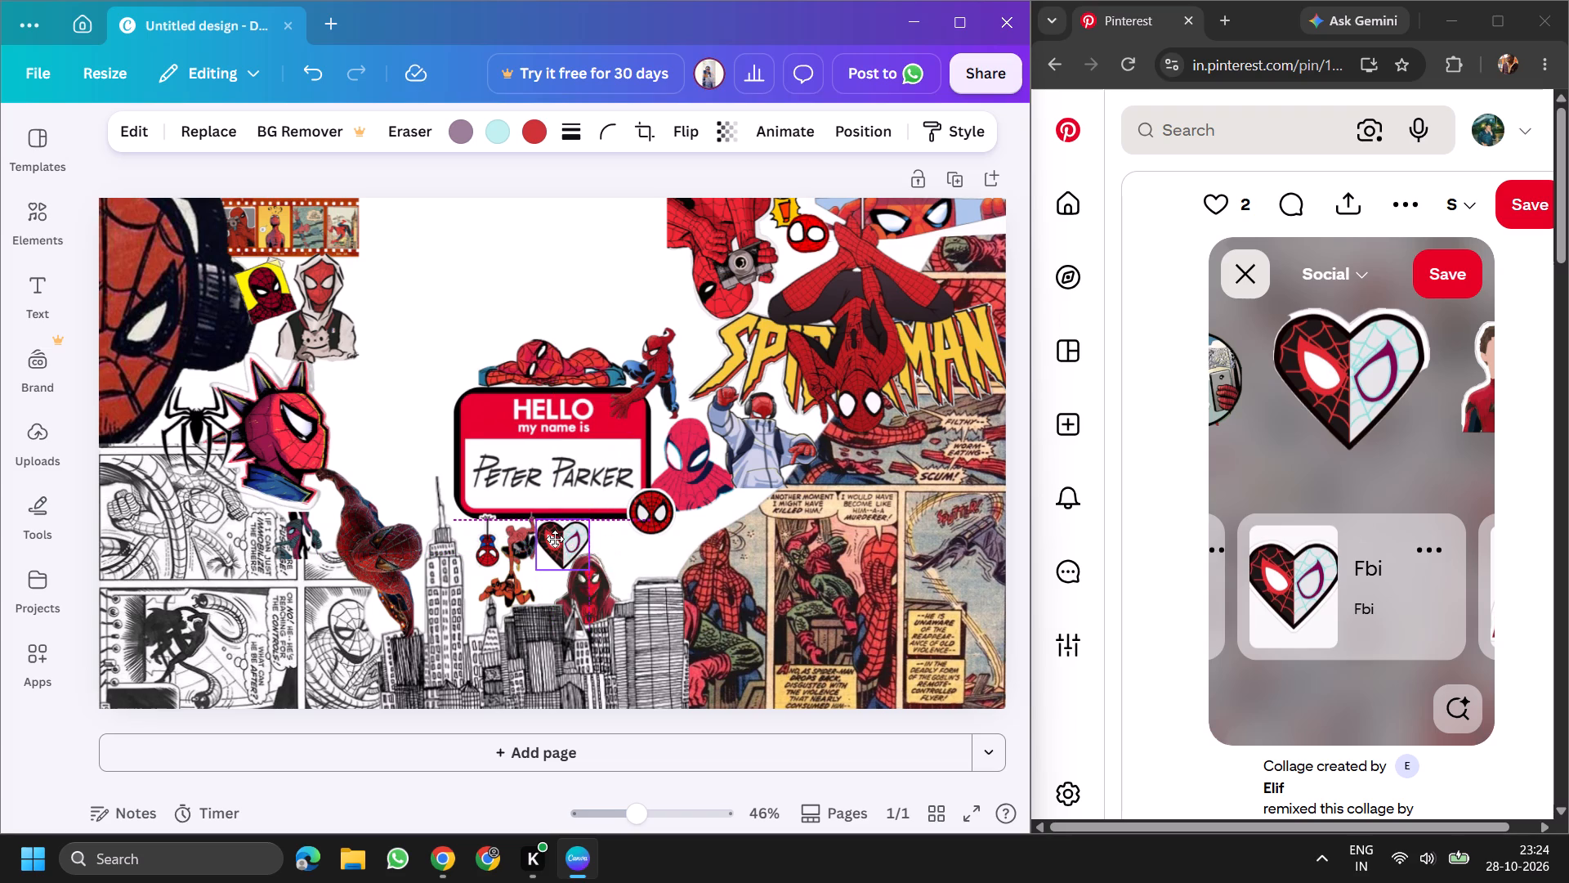
pyautogui.moveTo(555, 539); pyautogui.dragTo(586, 538)
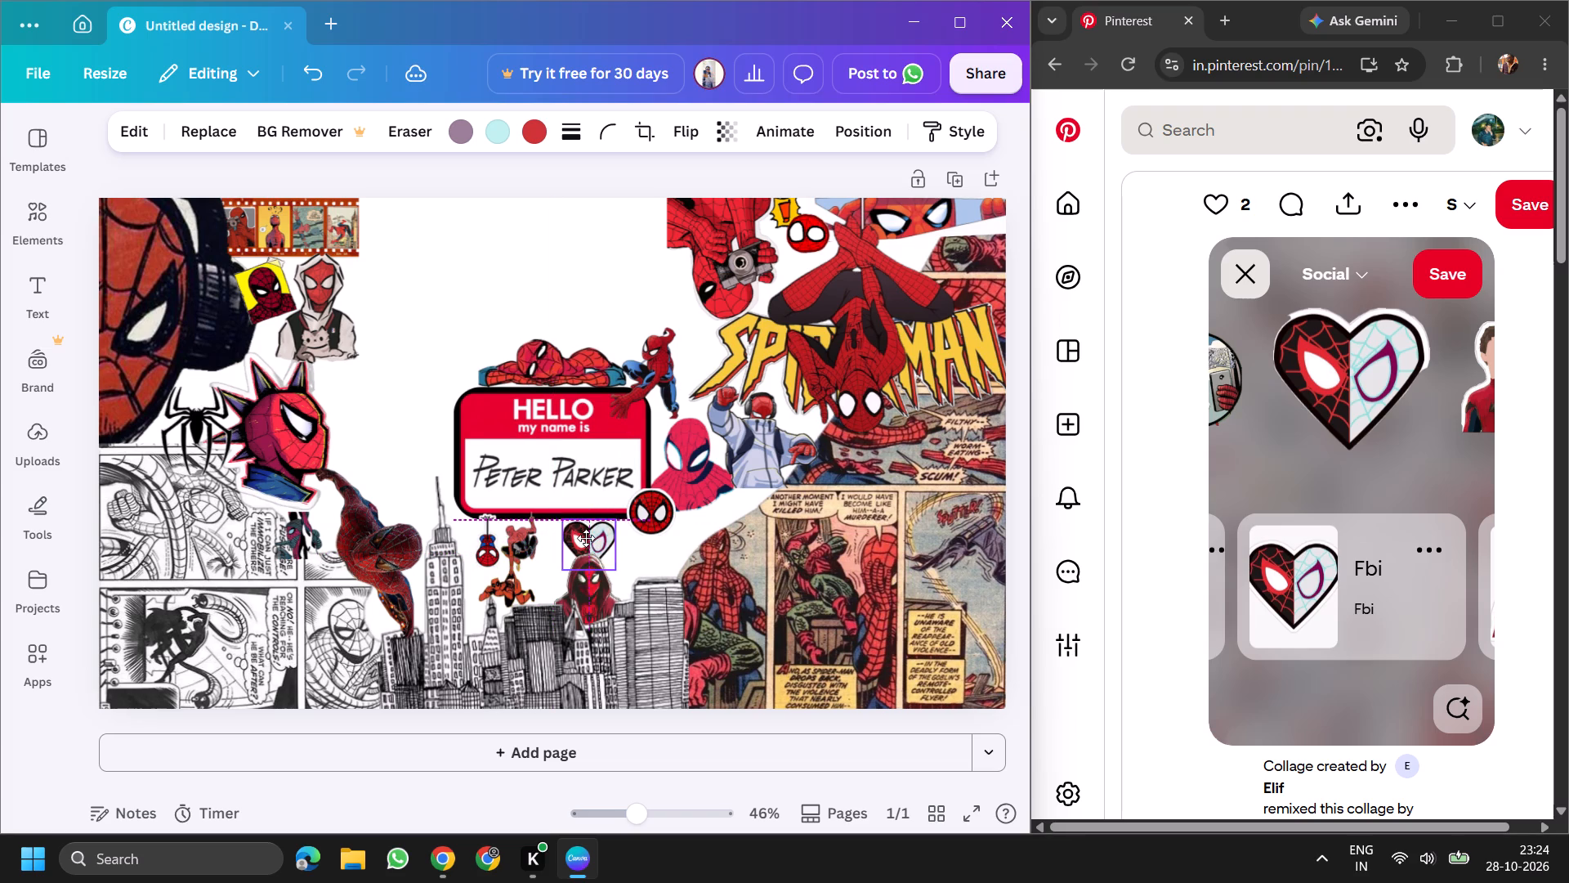
pyautogui.moveTo(586, 538); pyautogui.dragTo(603, 543)
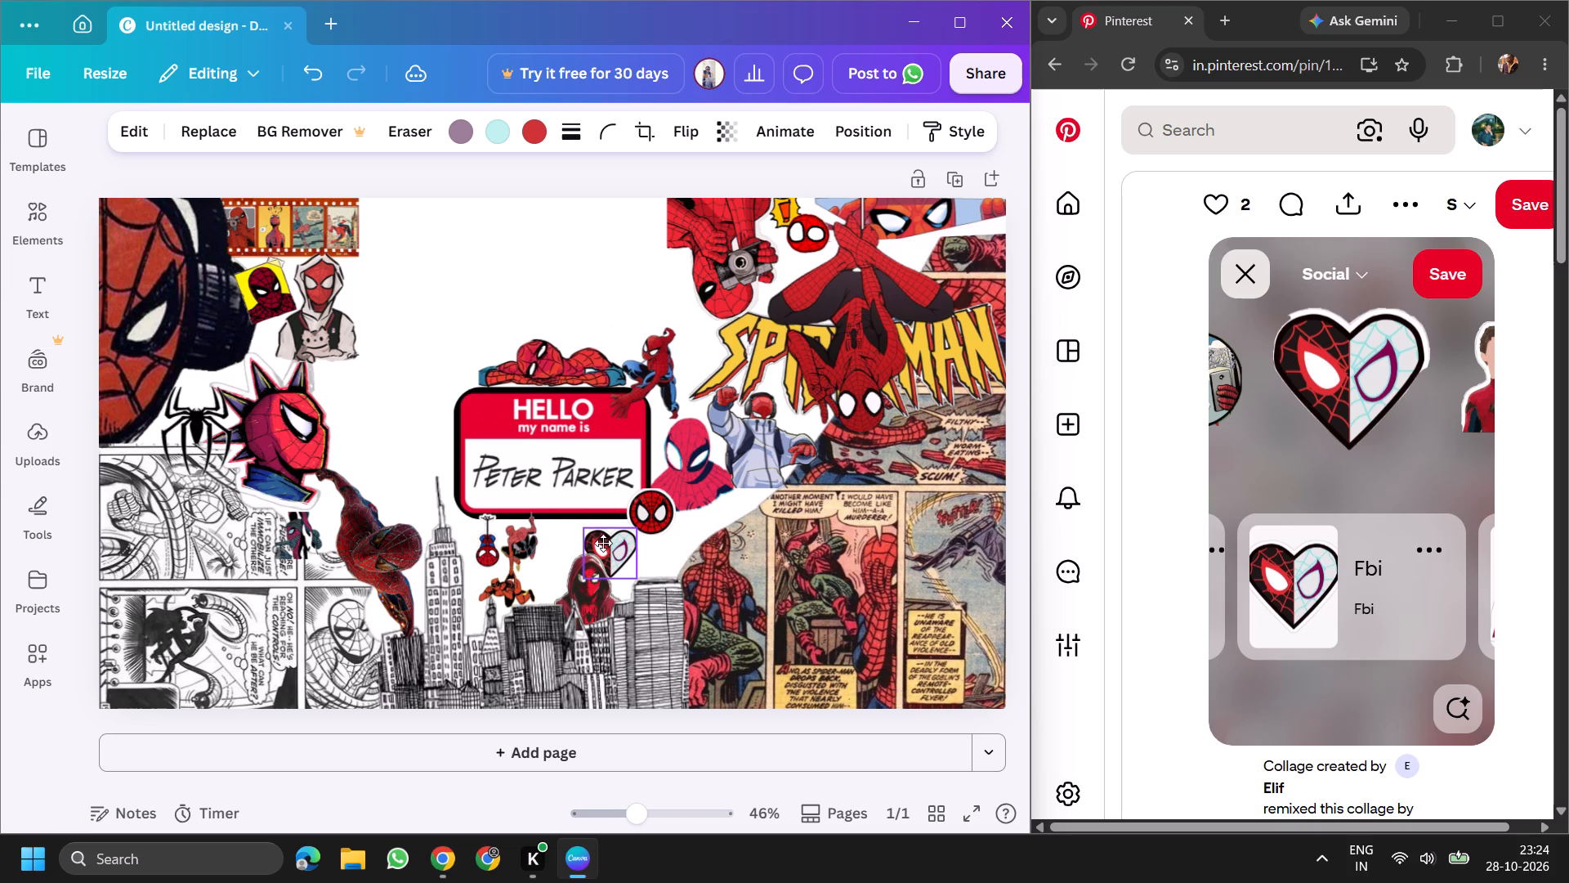
pyautogui.moveTo(603, 543); pyautogui.dragTo(603, 540)
pyautogui.moveTo(623, 563); pyautogui.dragTo(621, 555)
# Enlarge the heart sticker slightly, fit it just below the round mask sticker beside the hooded Spider-Man, and lock it in place.
pyautogui.moveTo(634, 567); pyautogui.dragTo(640, 576)
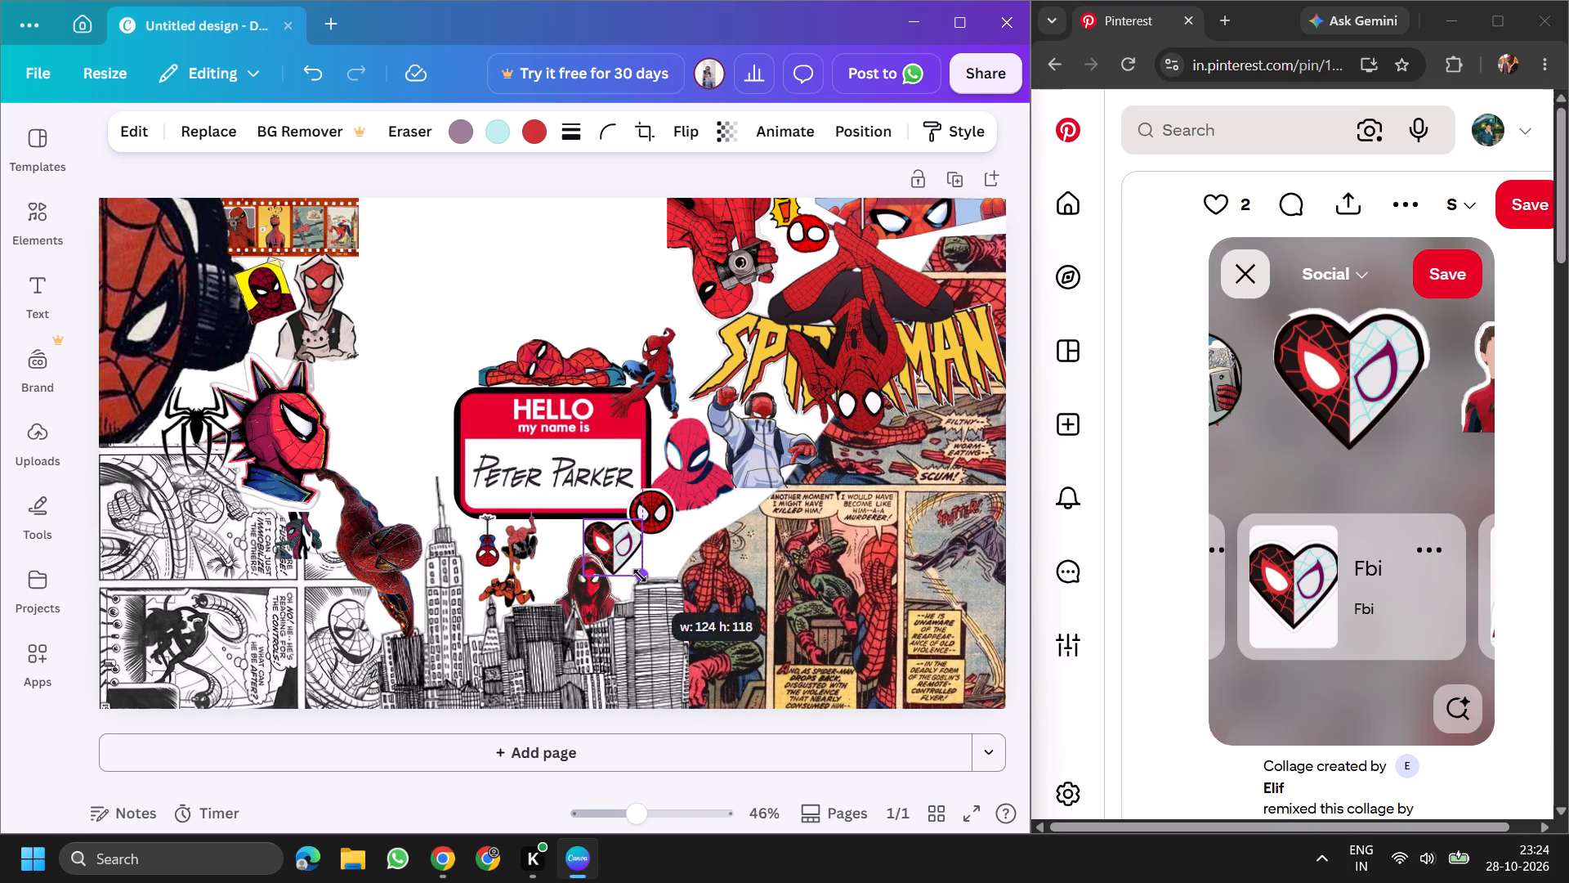
pyautogui.moveTo(640, 576); pyautogui.dragTo(648, 584)
pyautogui.moveTo(625, 547); pyautogui.dragTo(636, 556)
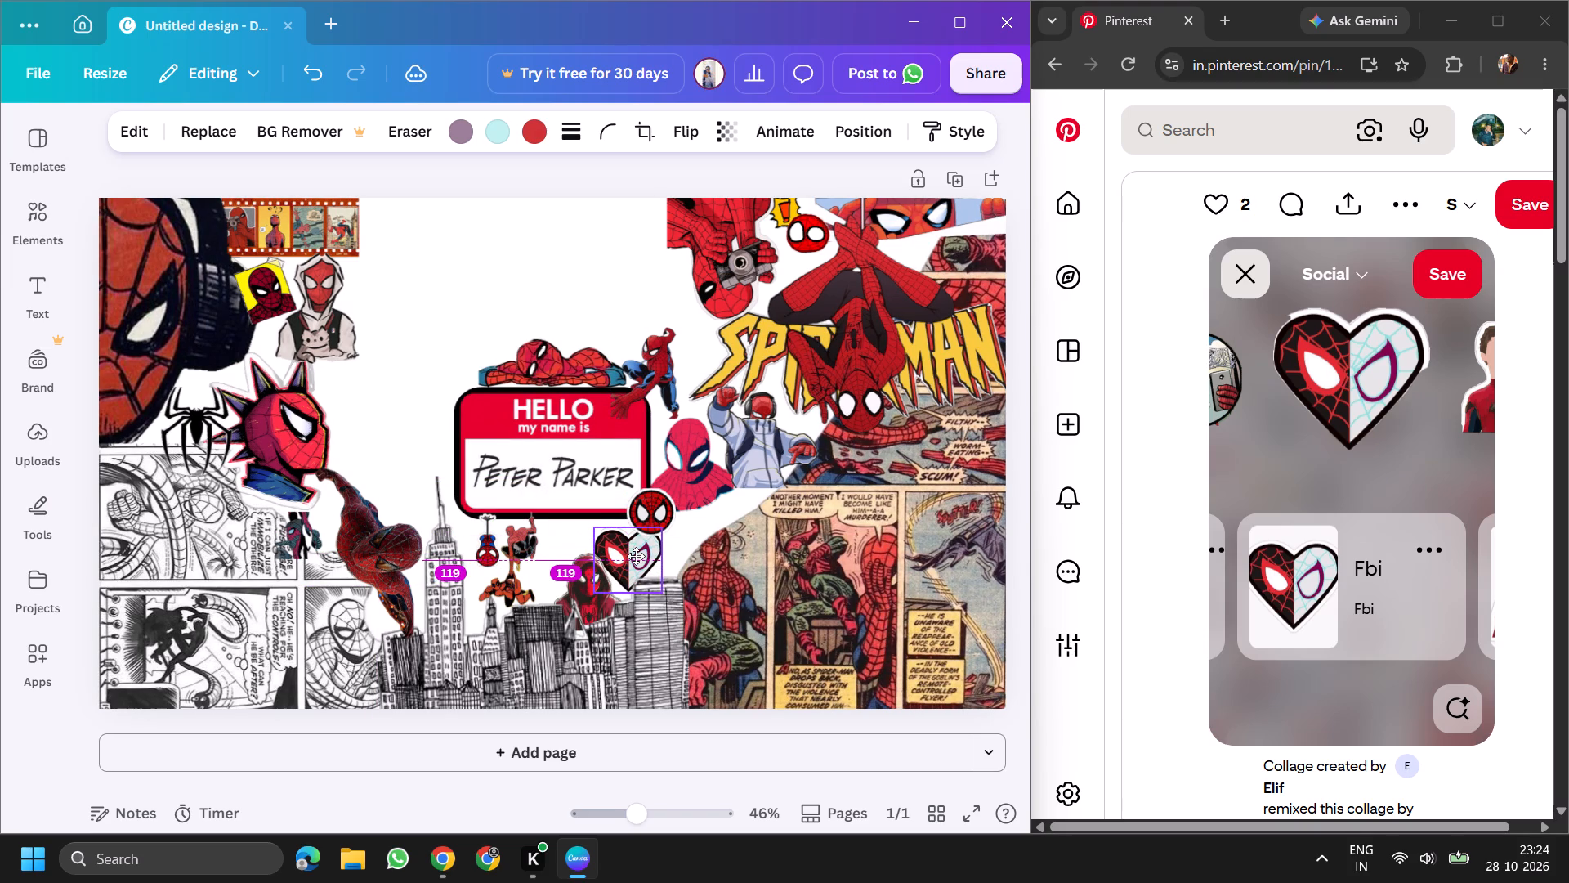
pyautogui.moveTo(636, 556); pyautogui.dragTo(633, 549)
pyautogui.moveTo(660, 587); pyautogui.dragTo(666, 598)
pyautogui.moveTo(640, 566); pyautogui.dragTo(634, 569)
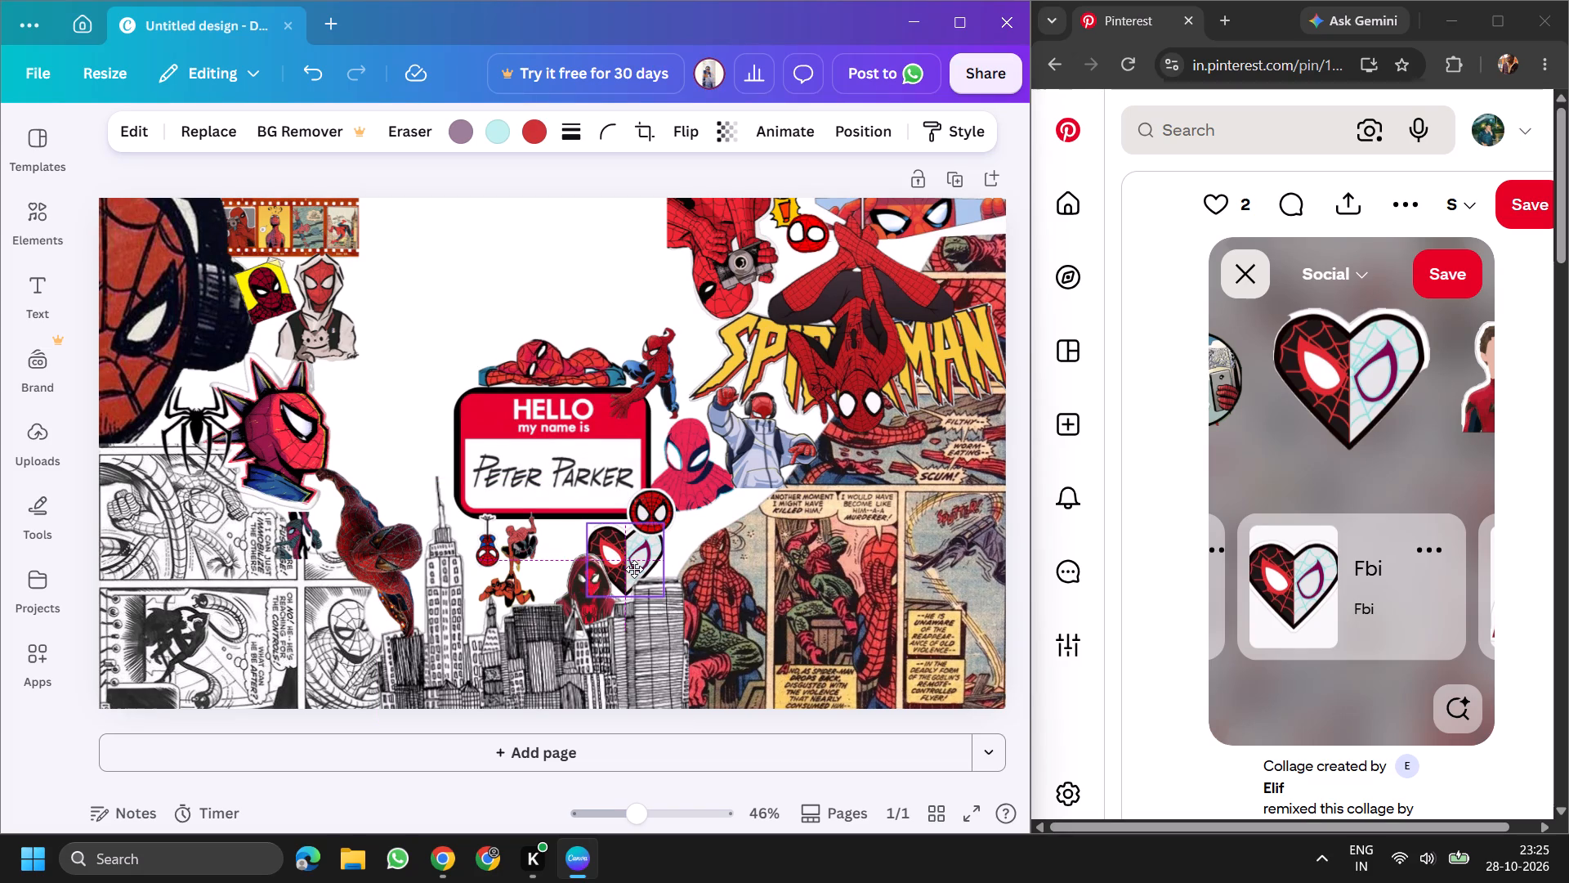
pyautogui.moveTo(634, 569); pyautogui.dragTo(633, 565)
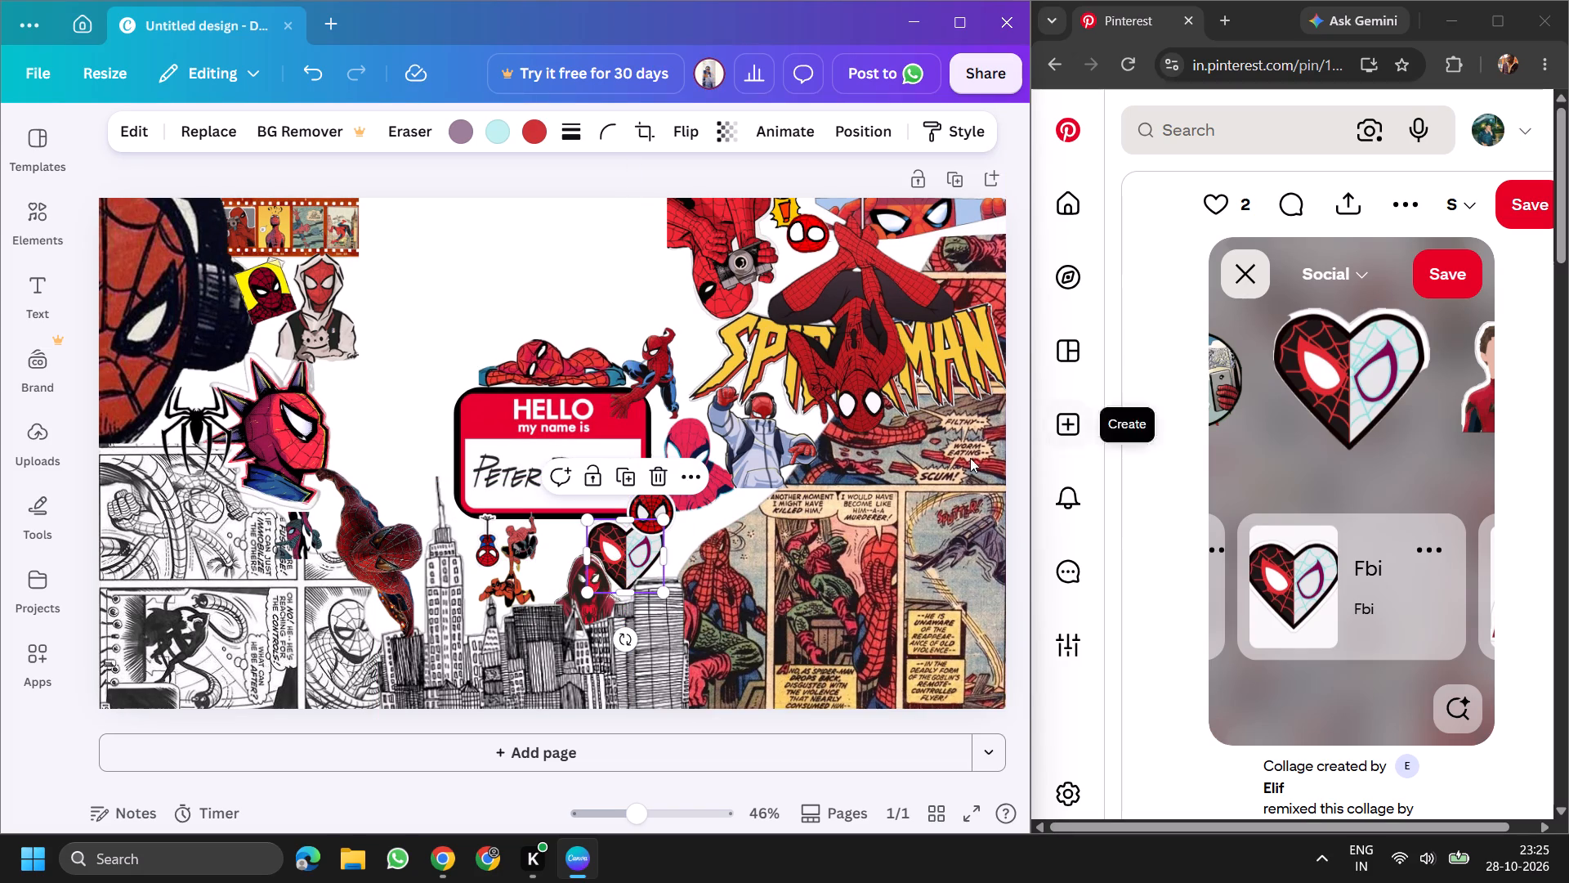
pyautogui.click(594, 477)
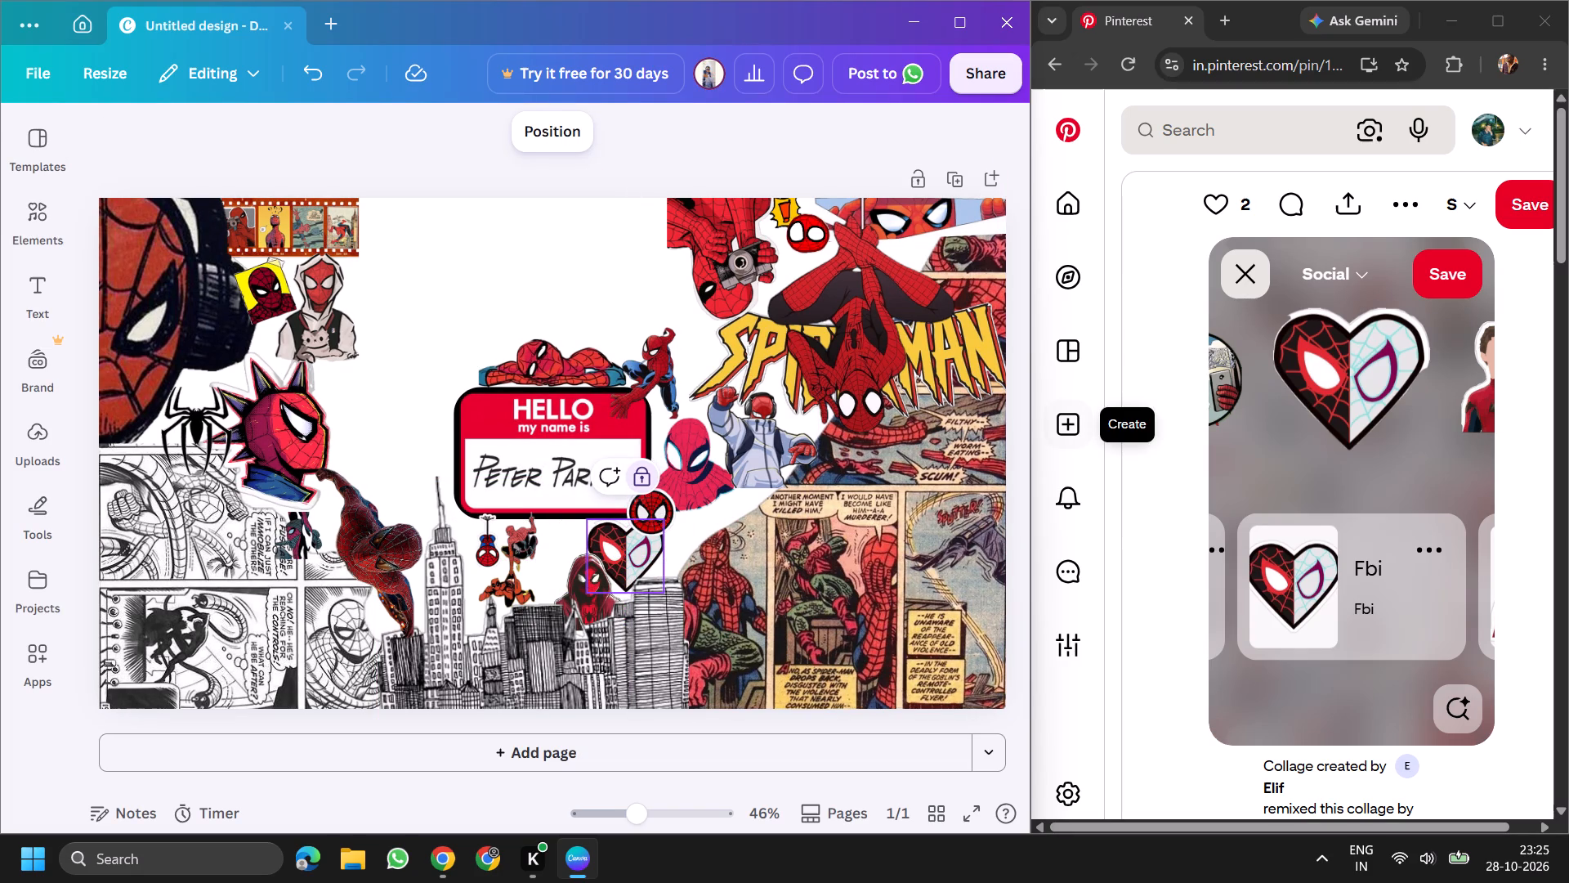
# Find the white SPIDER-MAN logo with the crouching figure in the Pinterest collage, copy it and paste it into the Canva design.
pyautogui.click(1223, 397)
pyautogui.click(1223, 400)
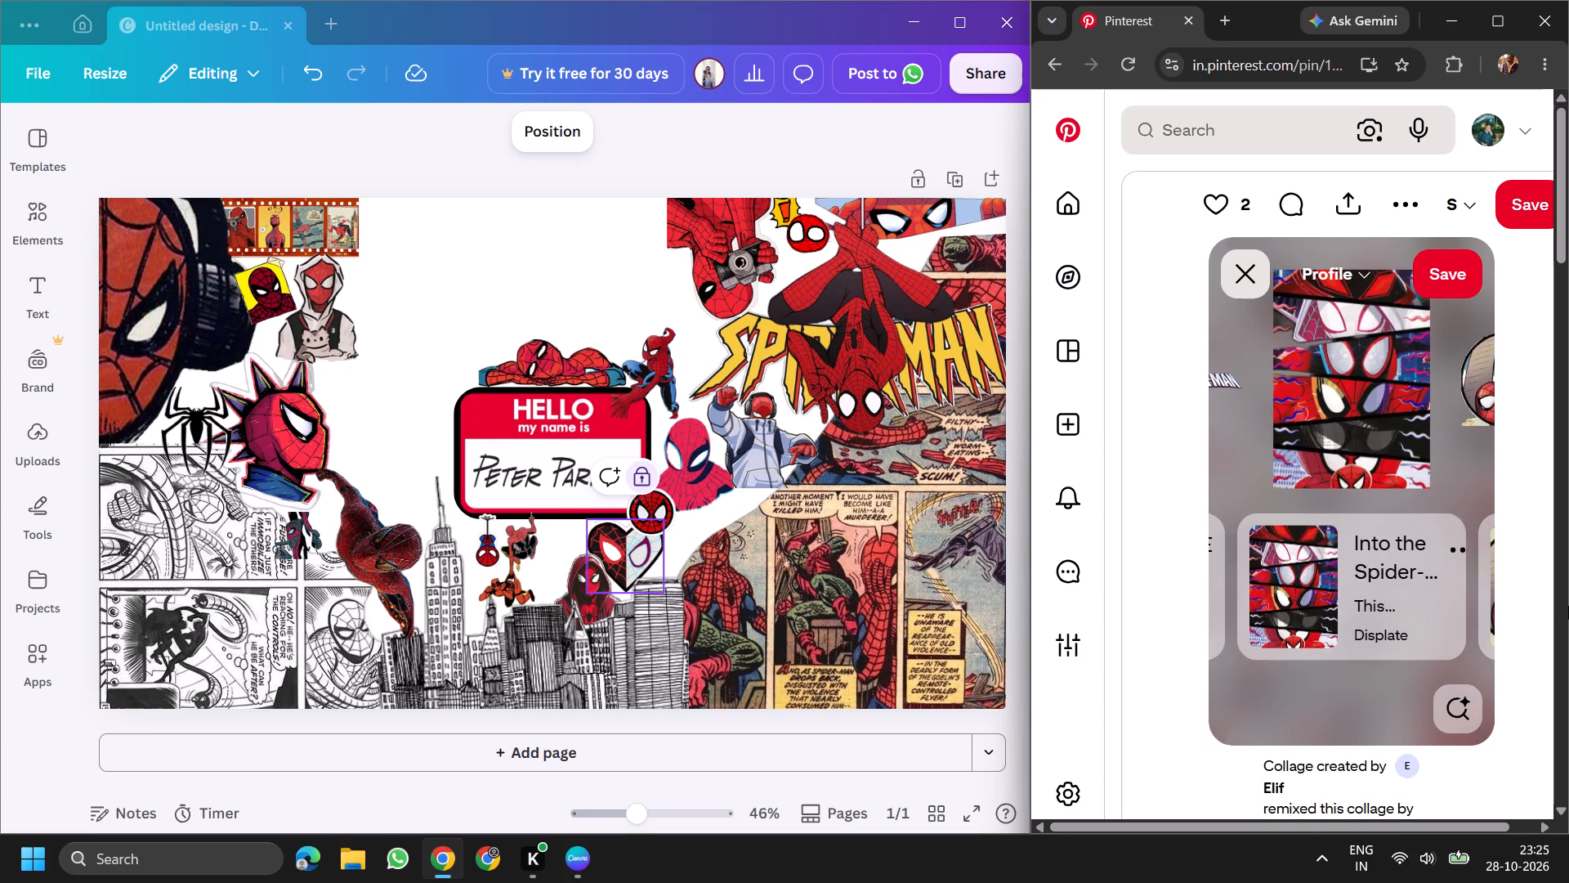
pyautogui.click(1348, 395)
pyautogui.moveTo(1227, 390); pyautogui.dragTo(1236, 395)
pyautogui.rightClick(1370, 390)
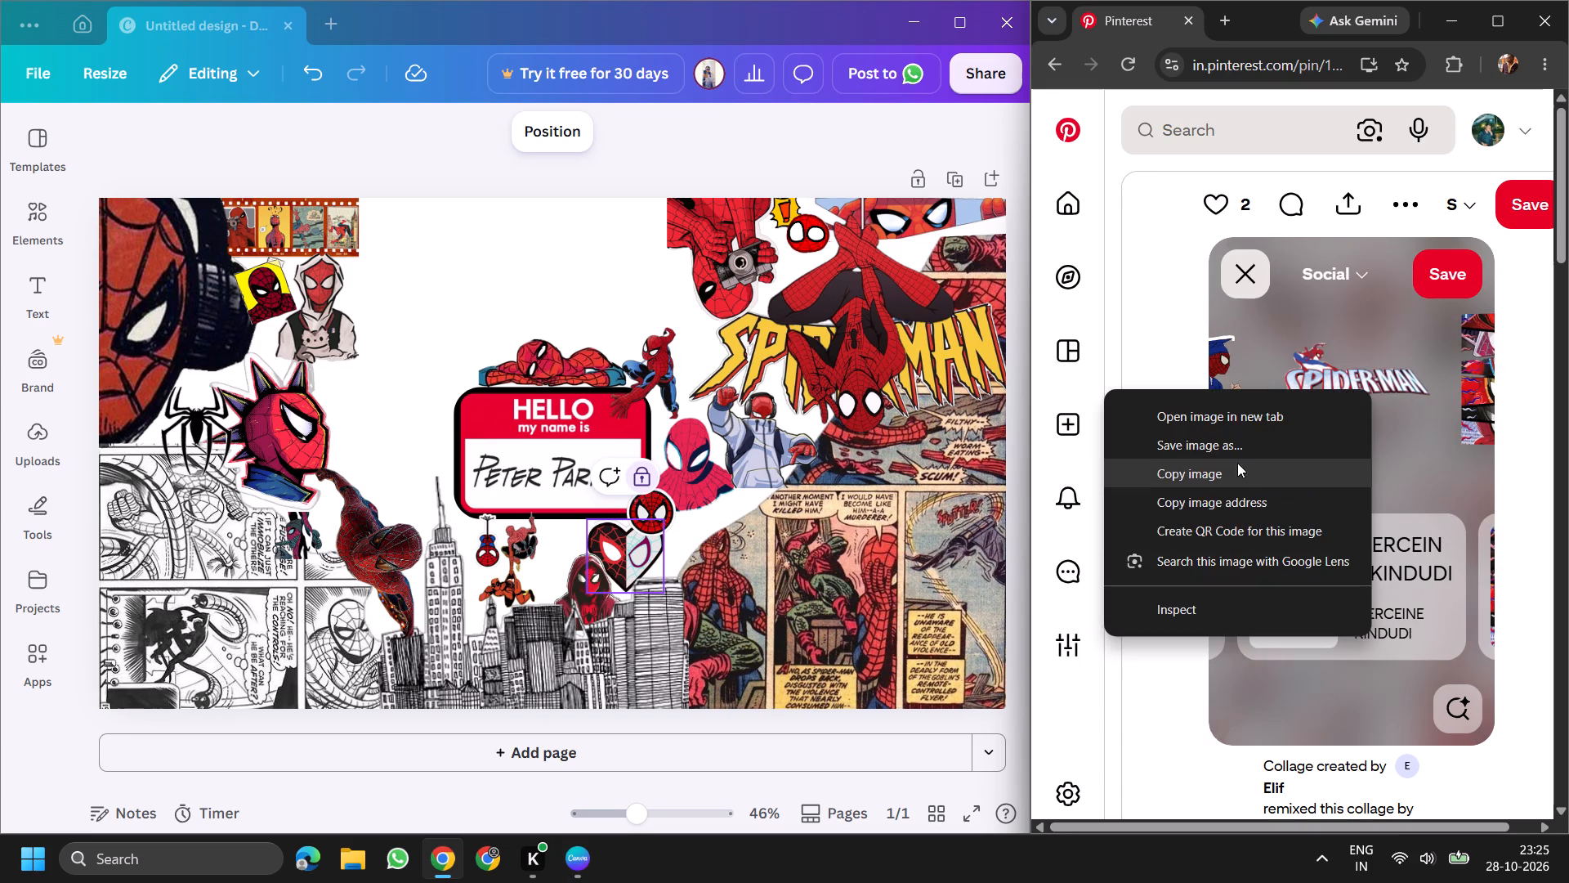
pyautogui.click(1237, 462)
pyautogui.rightClick(552, 252)
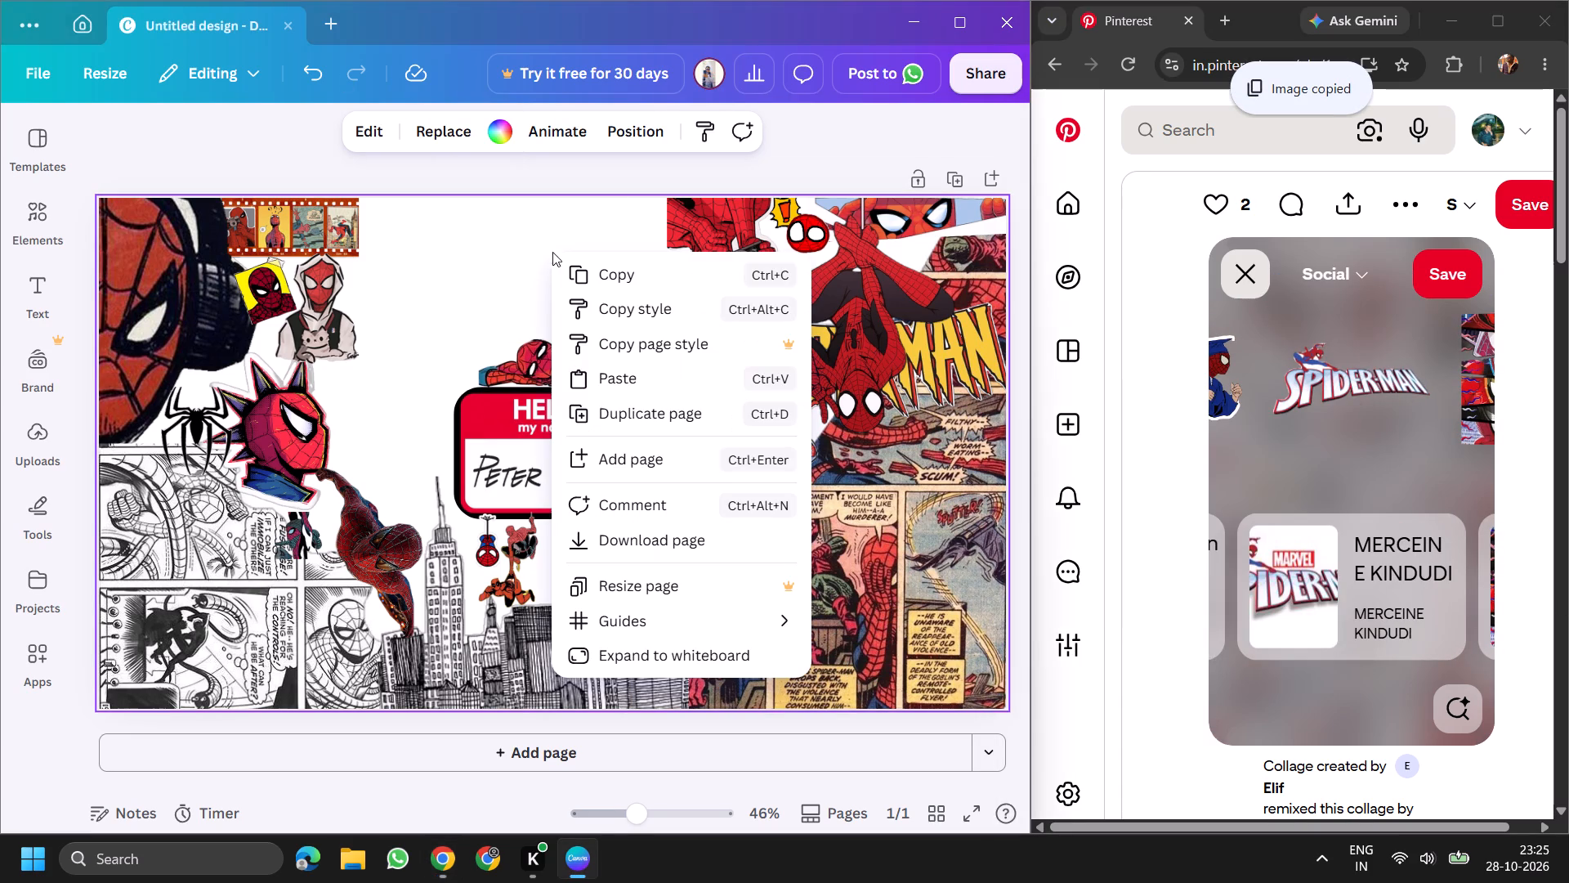
pyautogui.click(636, 384)
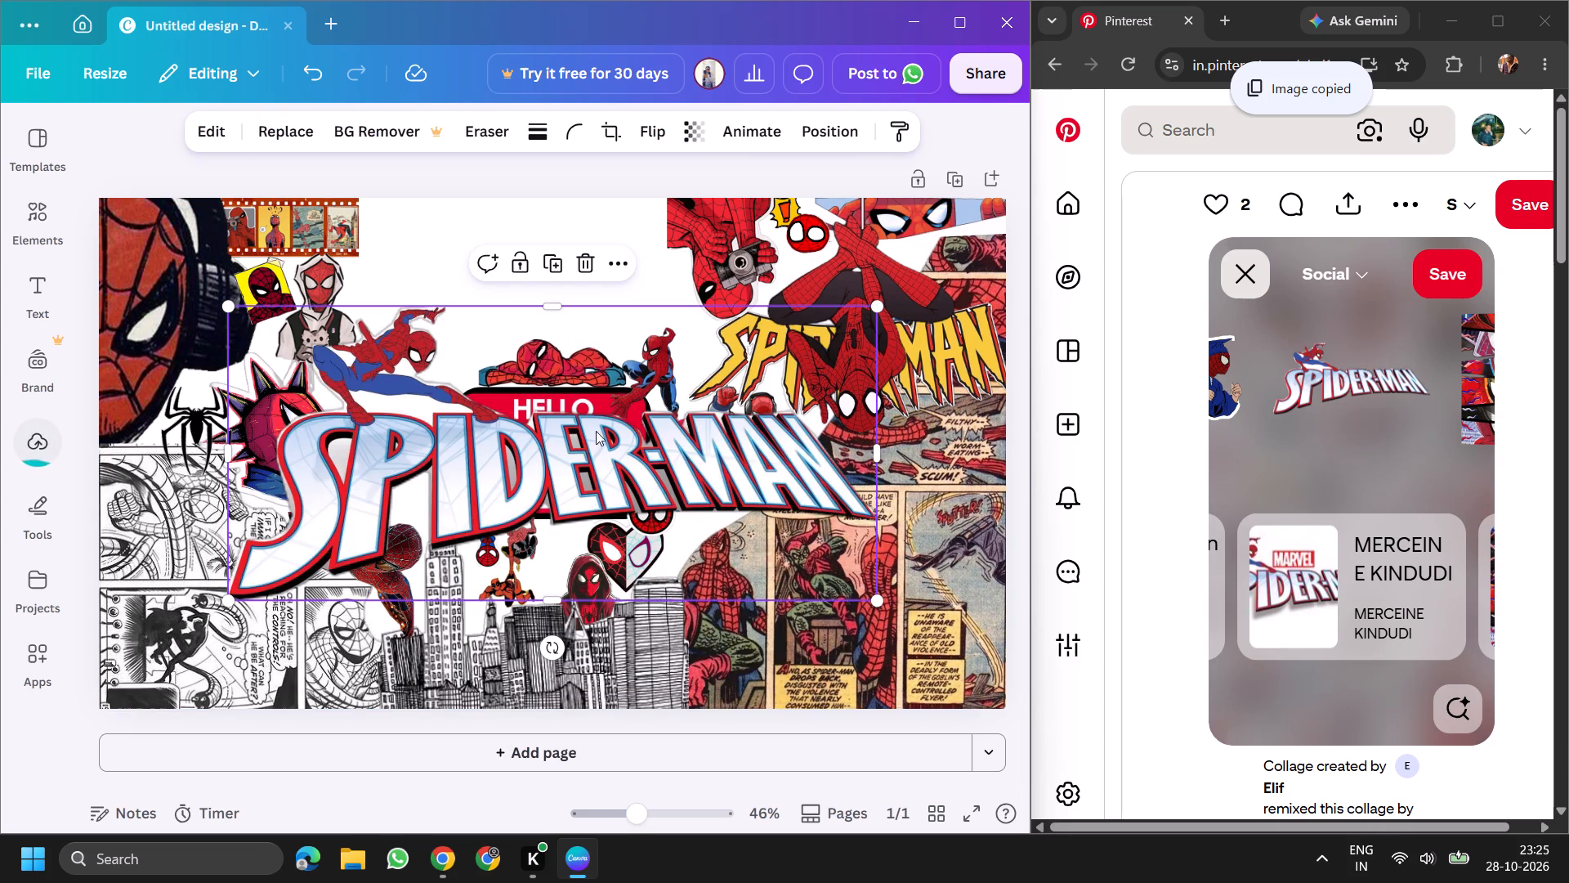
# Send the pasted SPIDER-MAN logo backward five layers and try it at several positions across the upper half of the design.
pyautogui.moveTo(589, 476); pyautogui.dragTo(510, 244)
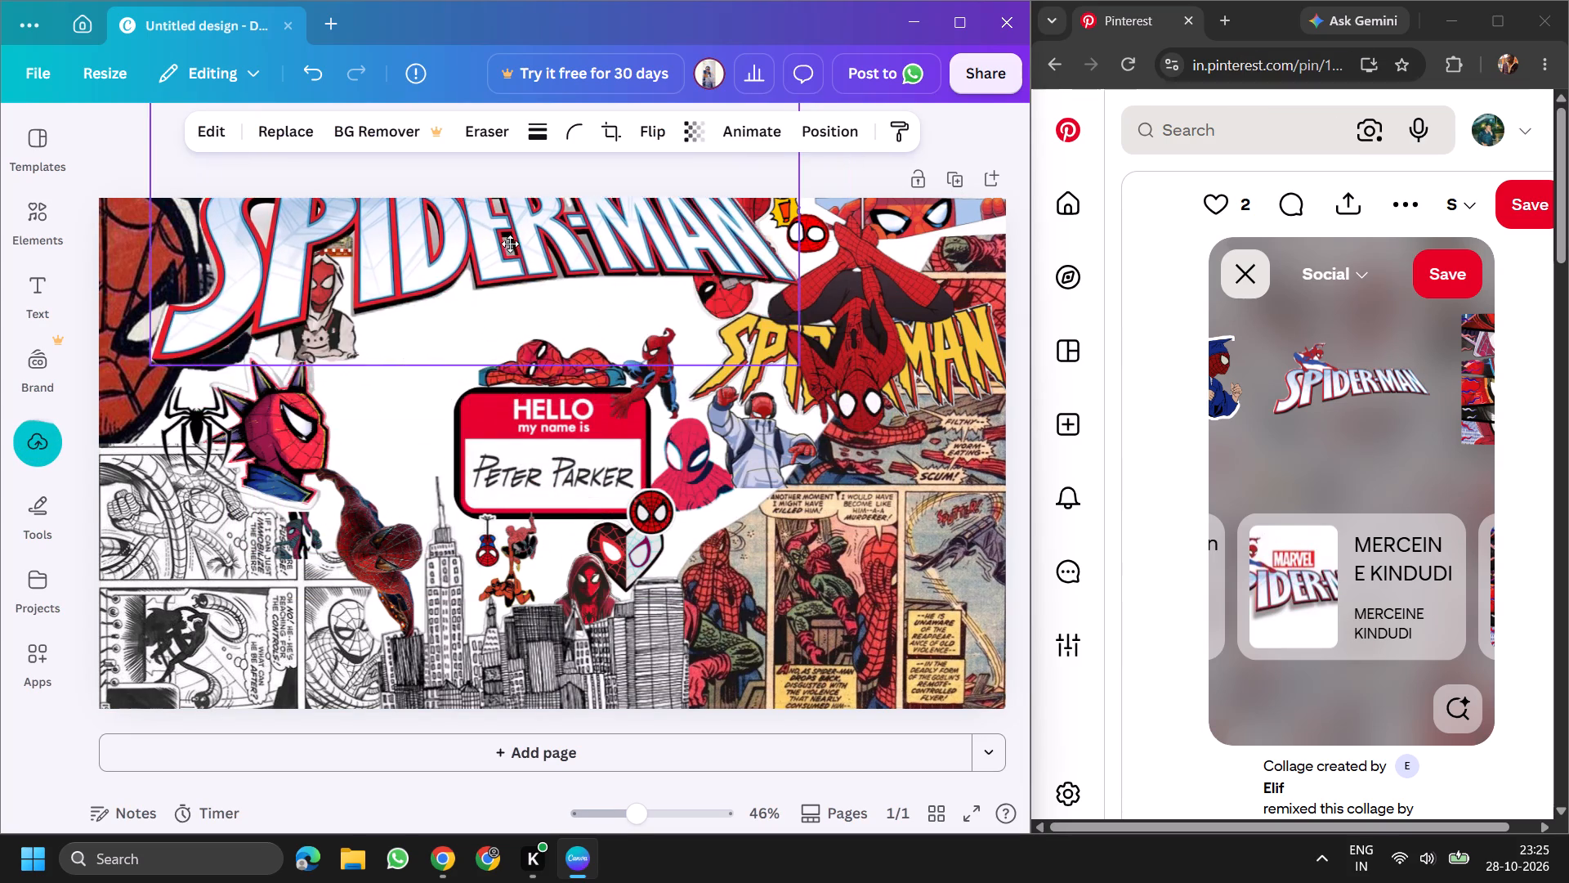
pyautogui.moveTo(510, 244); pyautogui.dragTo(569, 389)
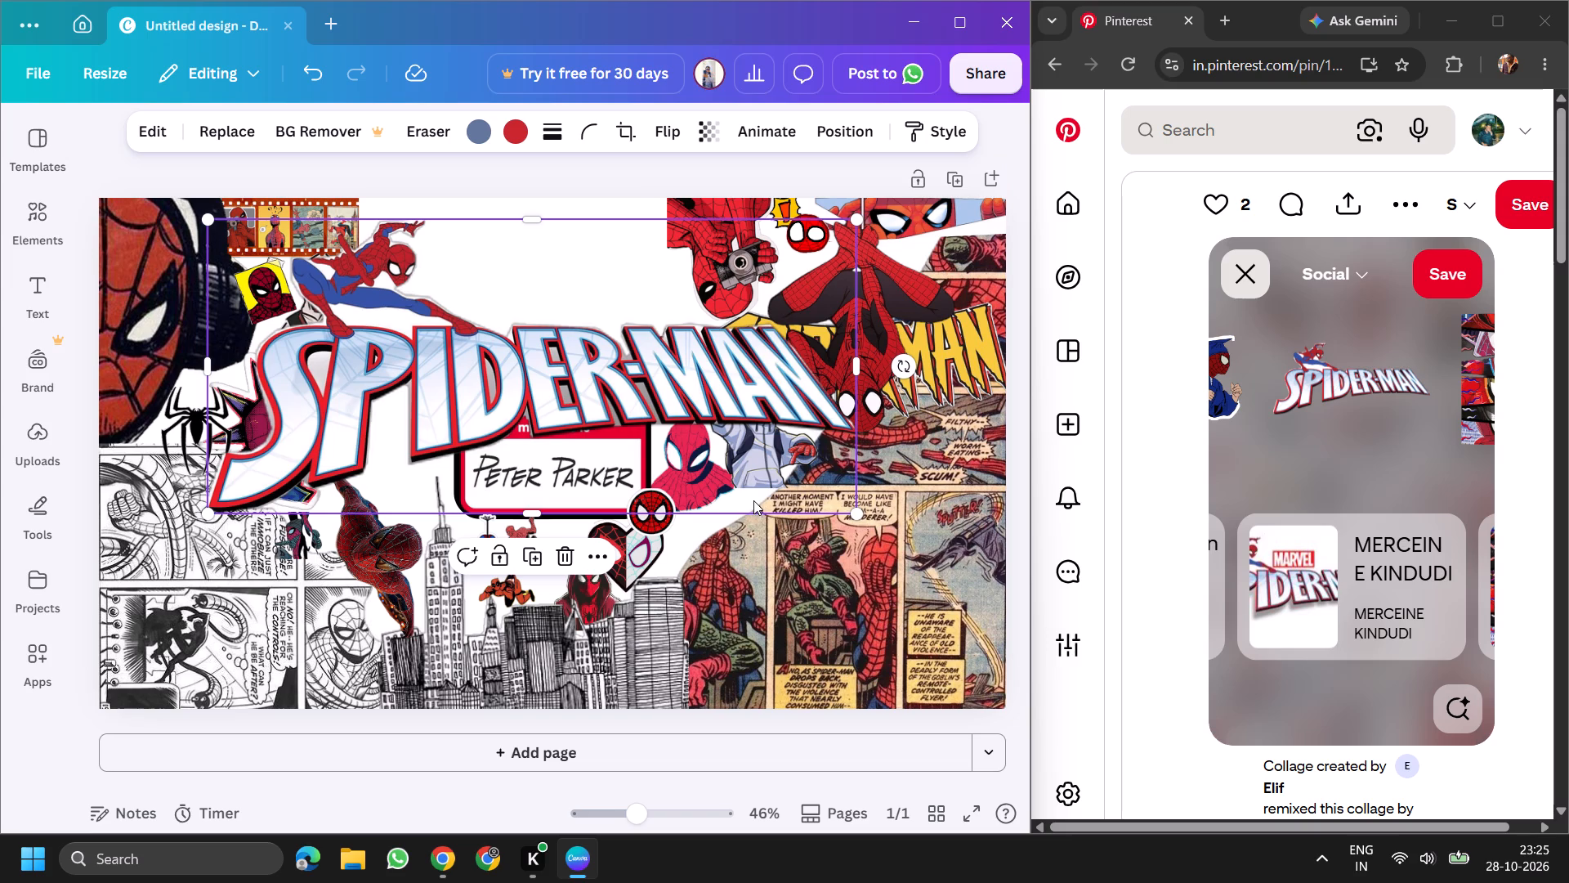
pyautogui.hotkey('ctrl', '[')
pyautogui.hotkey('ctrl', '[')
pyautogui.hotkey('ctrl', '[')
pyautogui.hotkey('ctrl', '[')
pyautogui.hotkey('ctrl', '[')
pyautogui.keyDown('ctrl'); pyautogui.moveTo(570, 385); pyautogui.dragTo(628, 365); pyautogui.keyUp('ctrl')
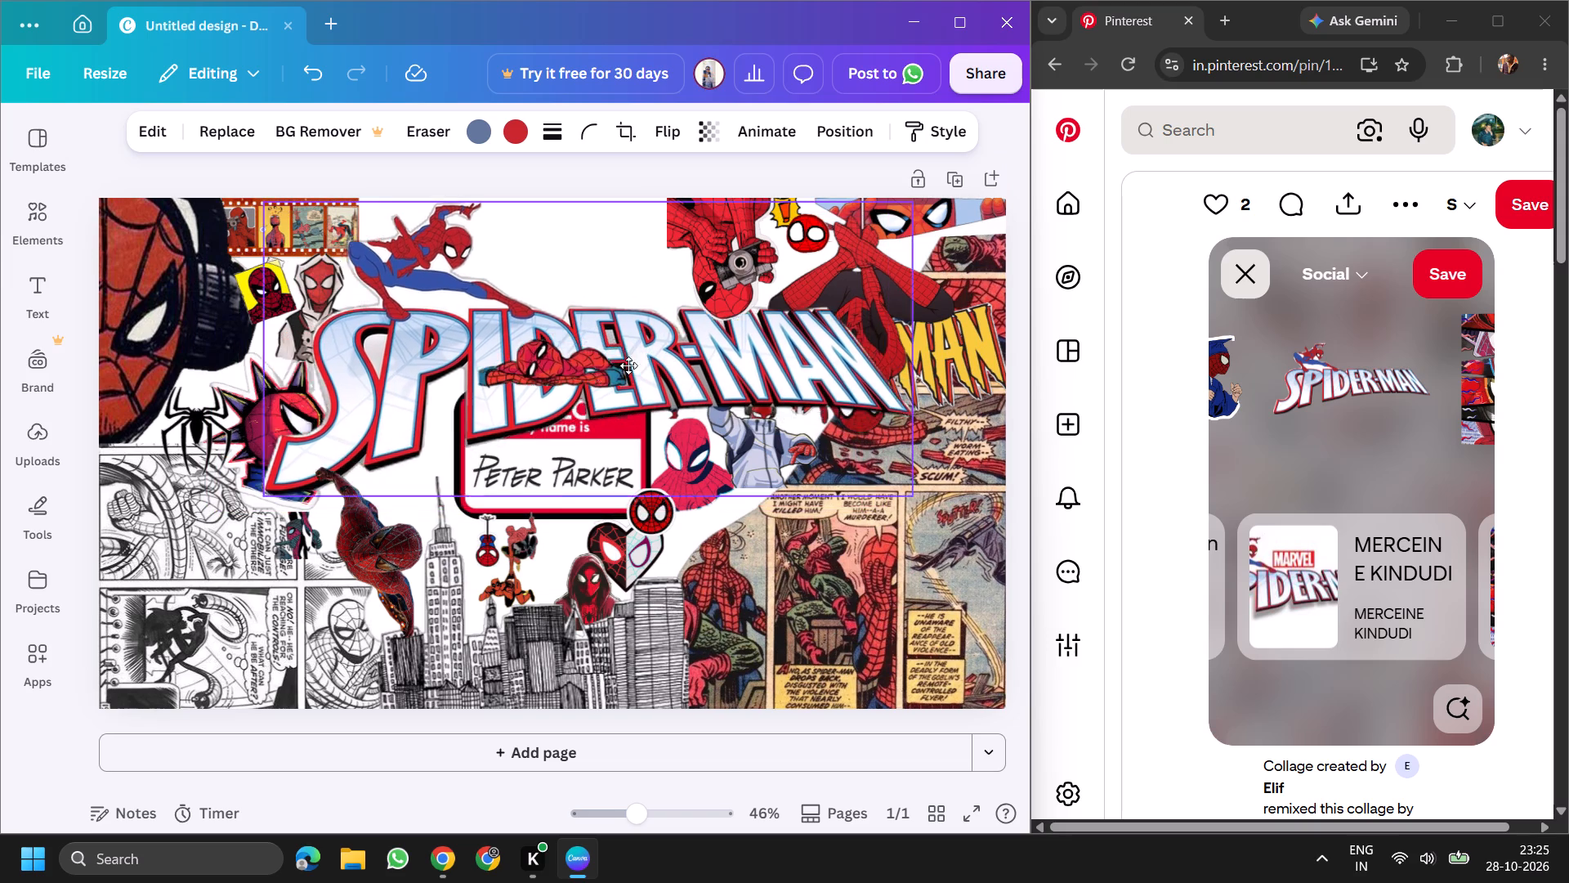
pyautogui.keyDown('ctrl'); pyautogui.moveTo(628, 365); pyautogui.dragTo(590, 388); pyautogui.keyUp('ctrl')
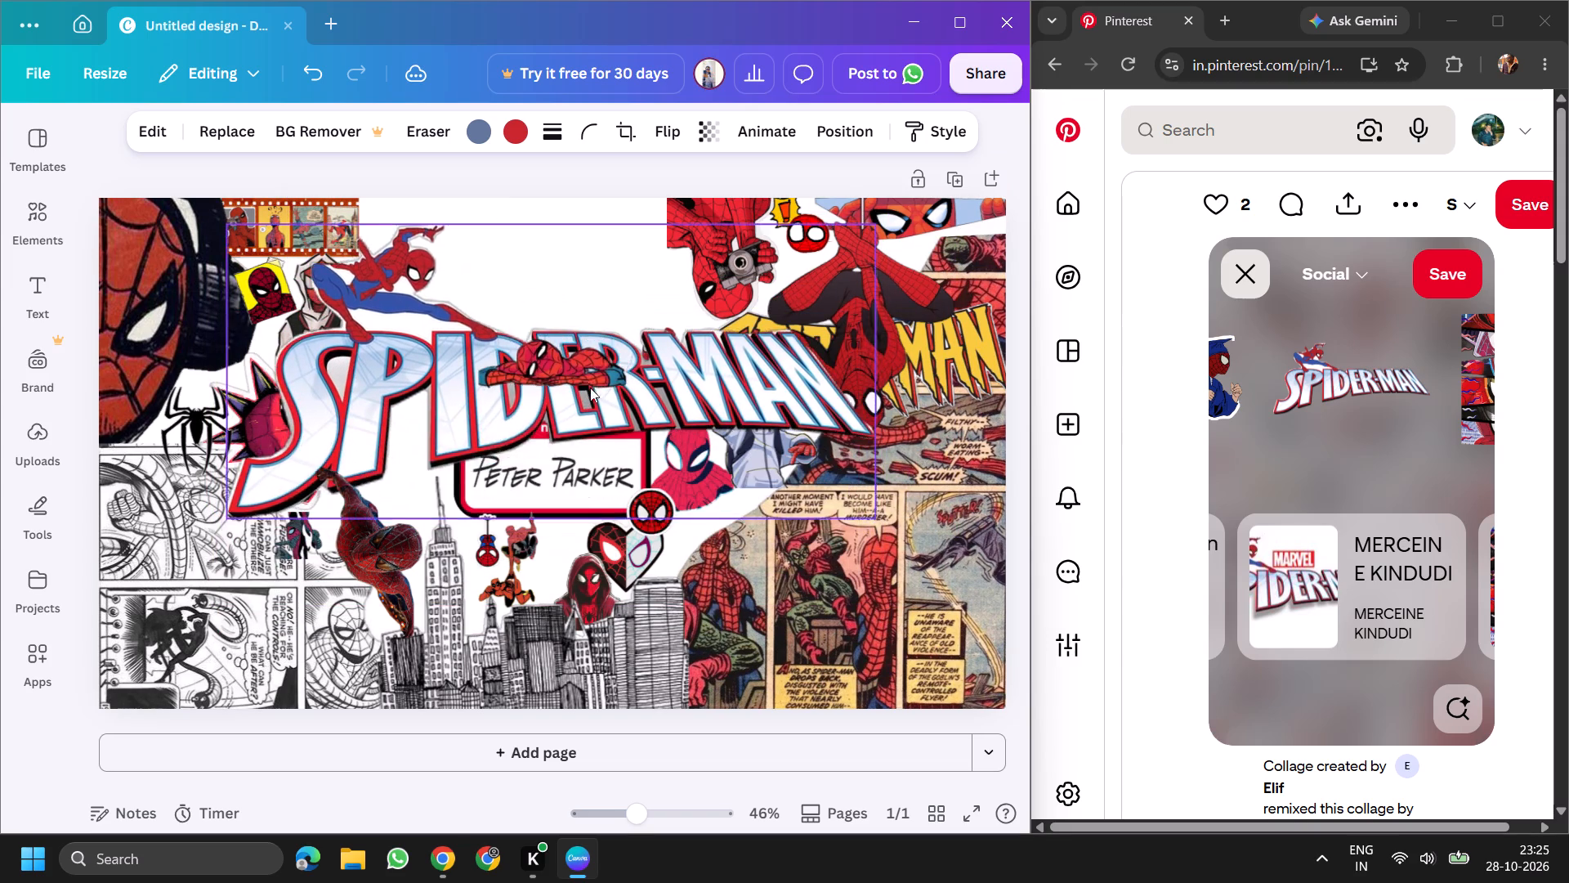
pyautogui.keyDown('ctrl'); pyautogui.moveTo(590, 388); pyautogui.dragTo(534, 312); pyautogui.keyUp('ctrl')
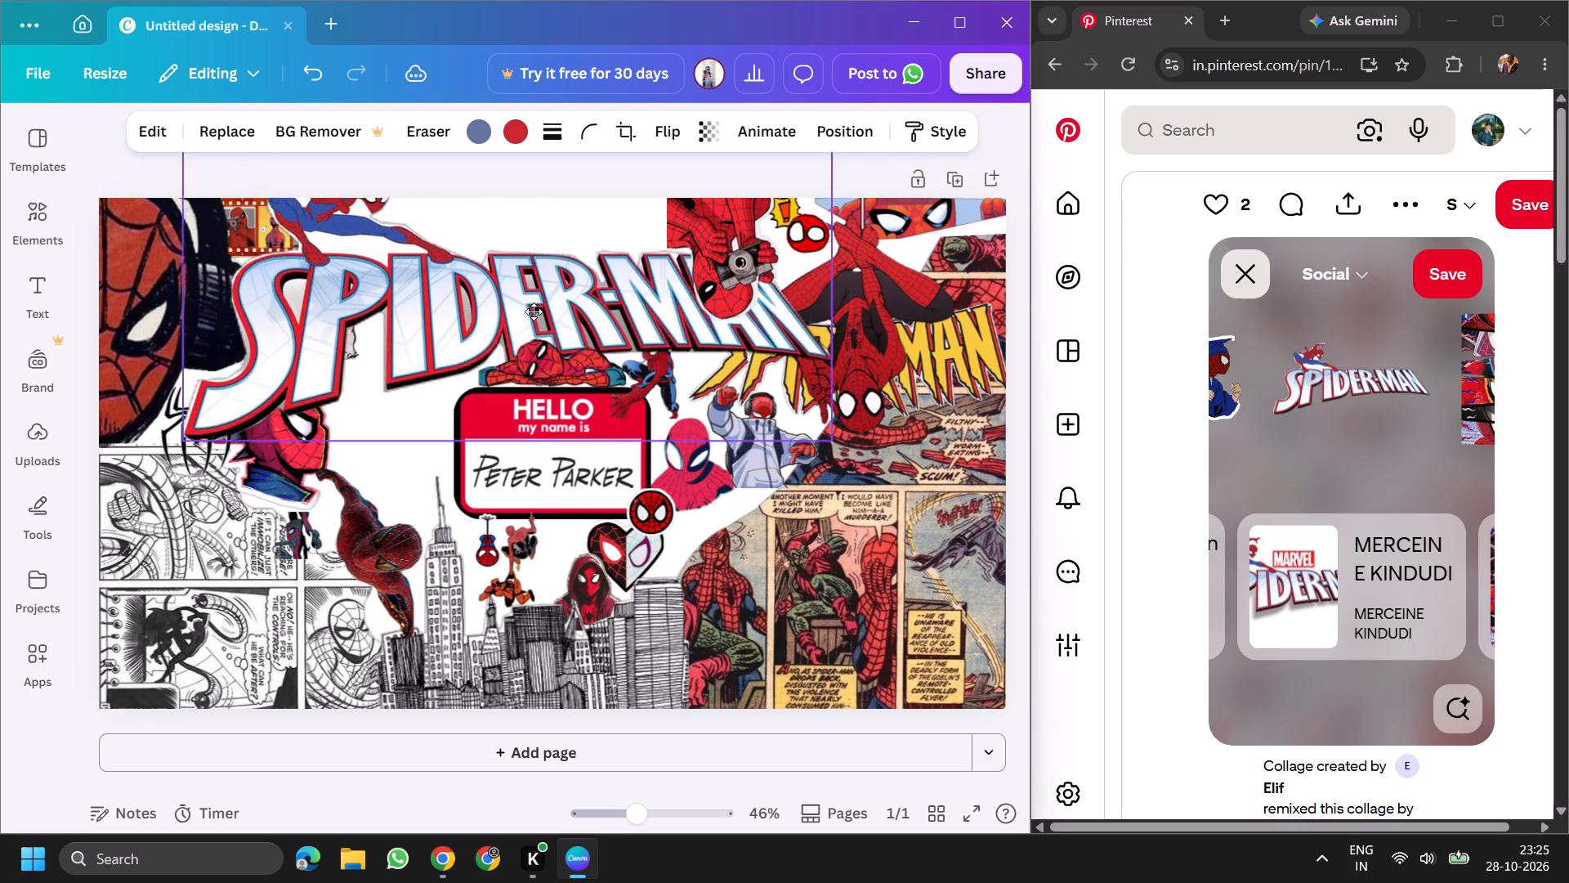
pyautogui.keyDown('ctrl'); pyautogui.moveTo(534, 312); pyautogui.dragTo(652, 334); pyautogui.keyUp('ctrl')
# Shrink the white SPIDER-MAN logo to a little over half its pasted width.
pyautogui.moveTo(933, 463); pyautogui.dragTo(810, 375)
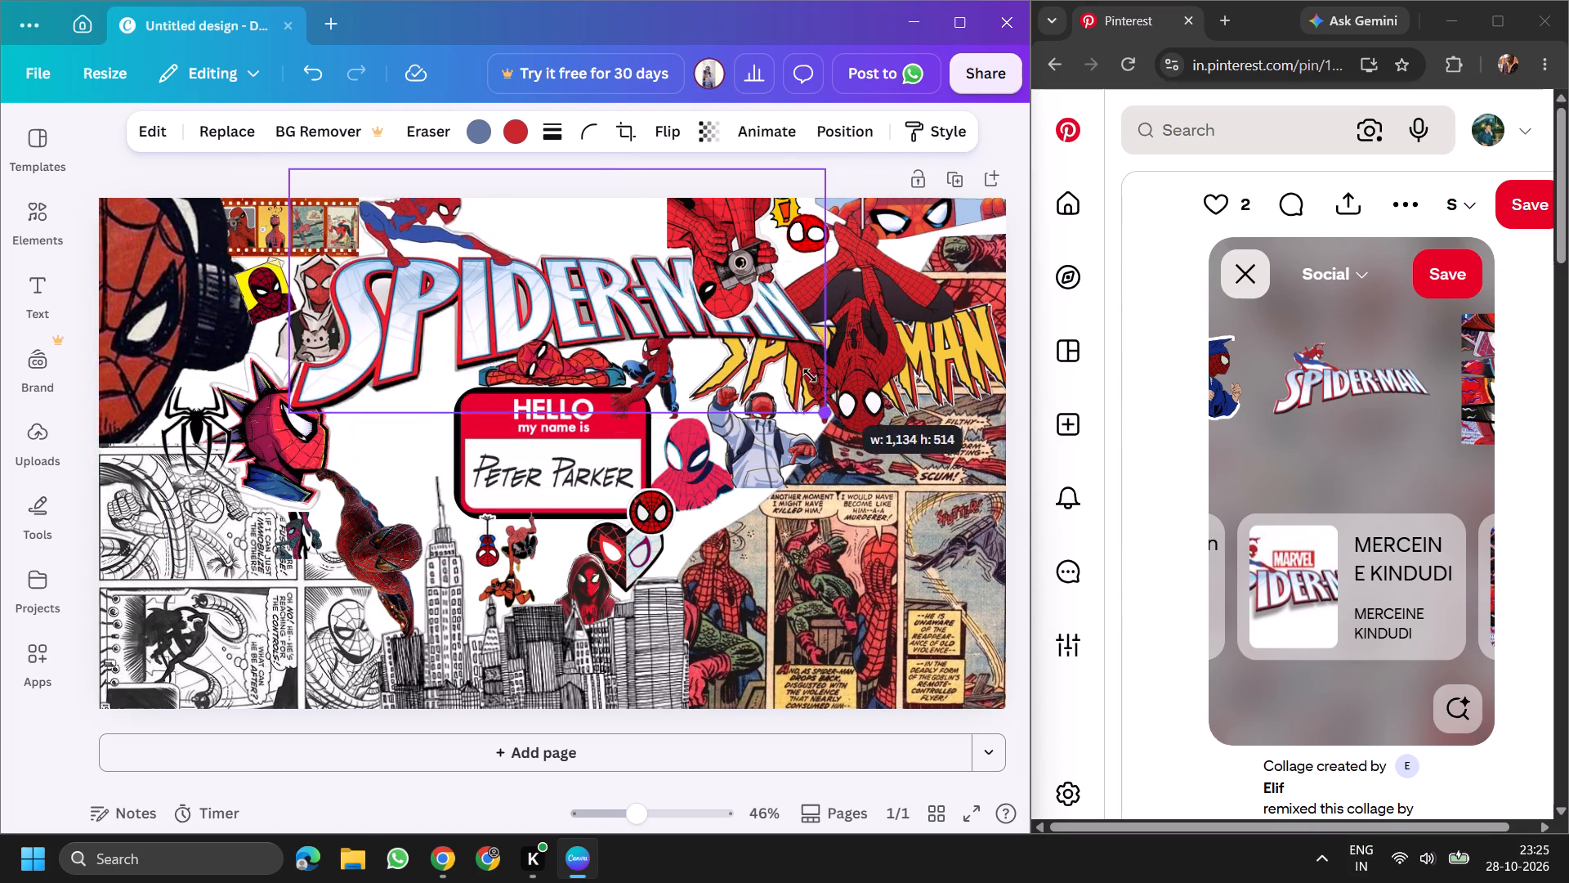
pyautogui.moveTo(810, 375); pyautogui.dragTo(658, 312)
# Try the white SPIDER-MAN logo around the design and place it above the name tag, between the cat-holding figure and the upside-down camera figure.
pyautogui.moveTo(590, 256); pyautogui.dragTo(790, 307)
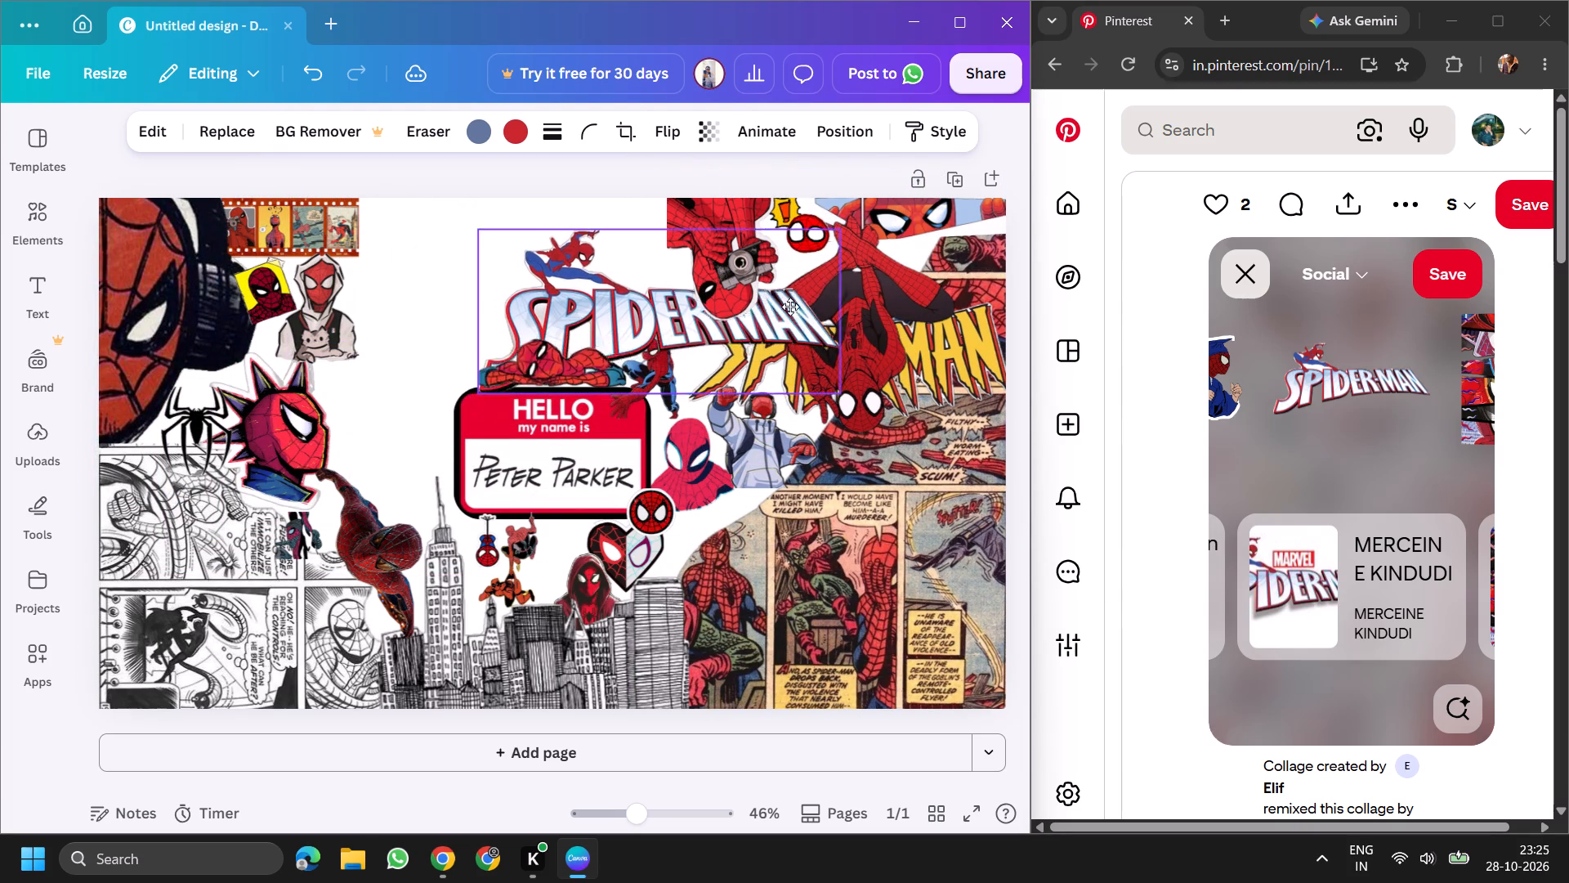
pyautogui.moveTo(790, 307); pyautogui.dragTo(677, 366)
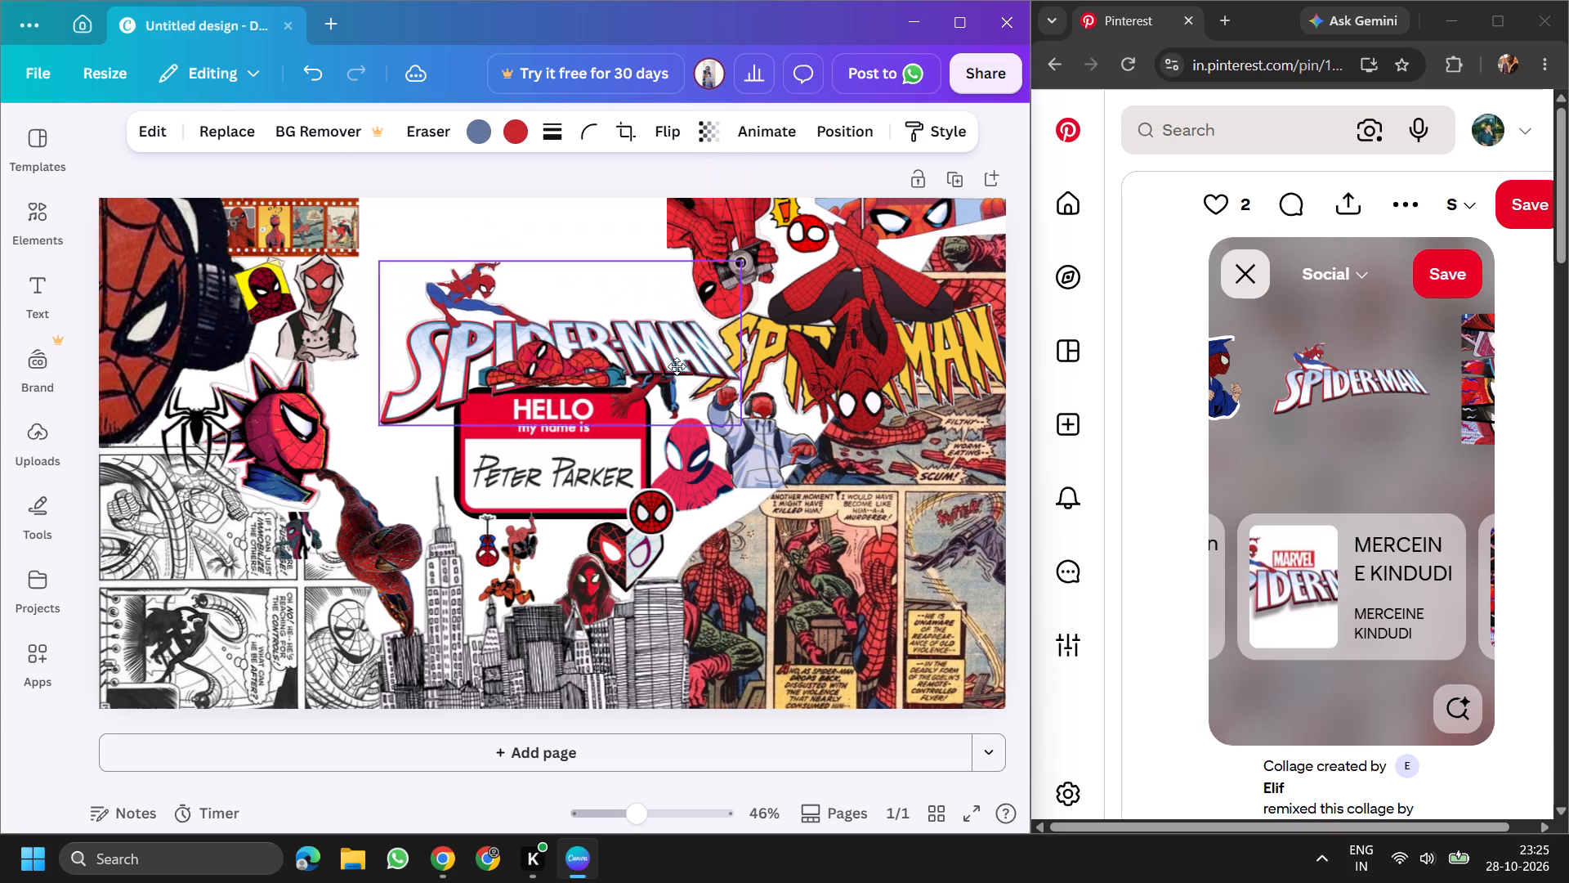
pyautogui.moveTo(677, 366); pyautogui.dragTo(648, 526)
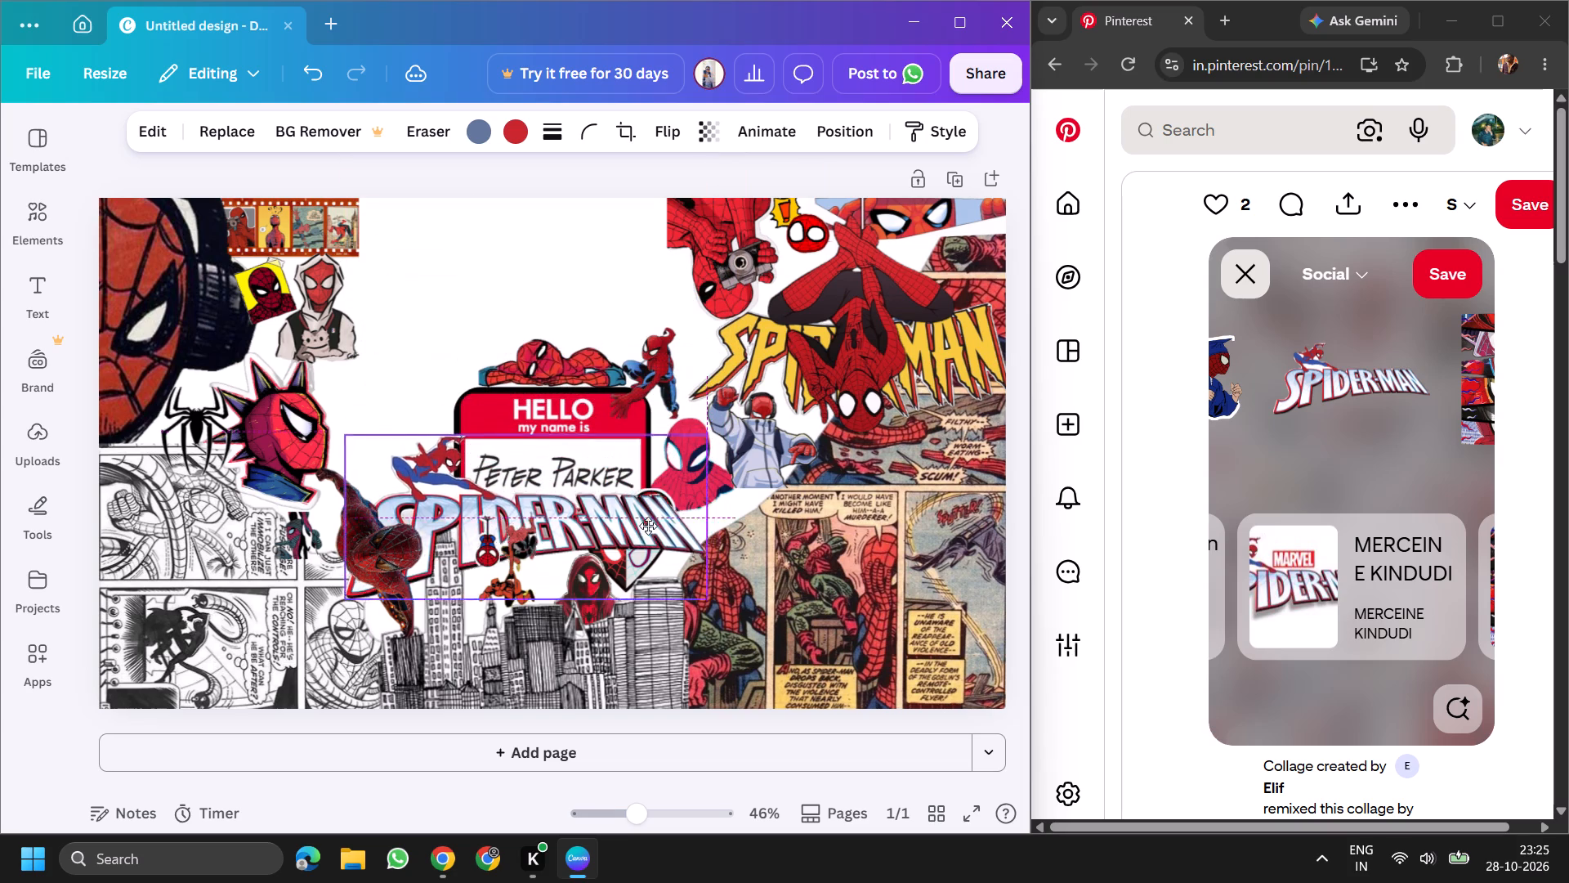
pyautogui.moveTo(648, 526); pyautogui.dragTo(579, 403)
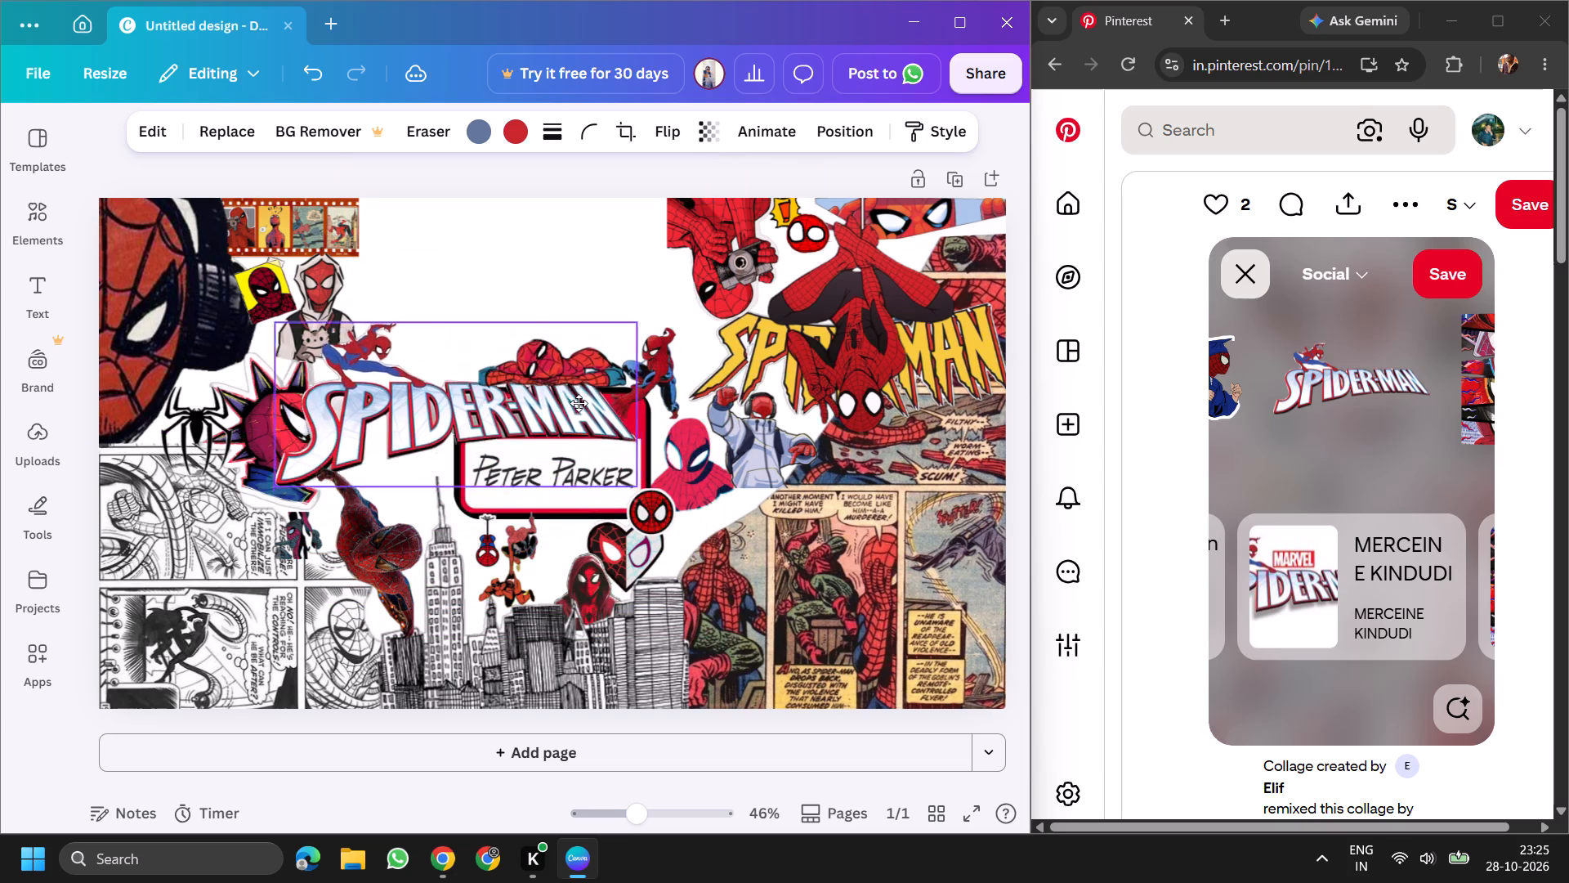
pyautogui.moveTo(579, 403); pyautogui.dragTo(705, 403)
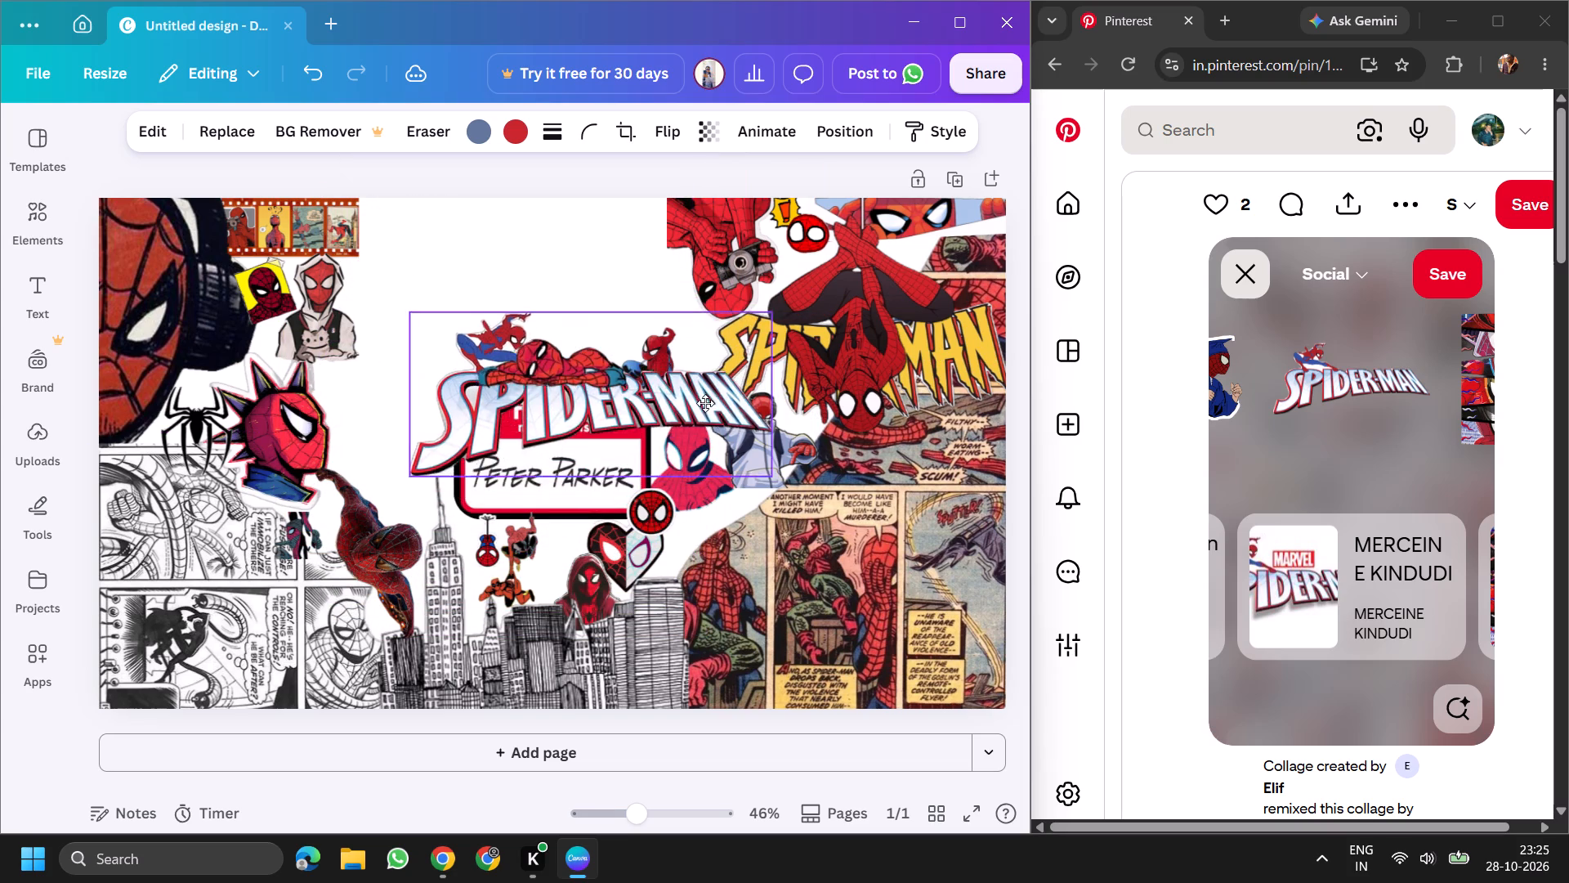
pyautogui.moveTo(705, 403); pyautogui.dragTo(1062, 374)
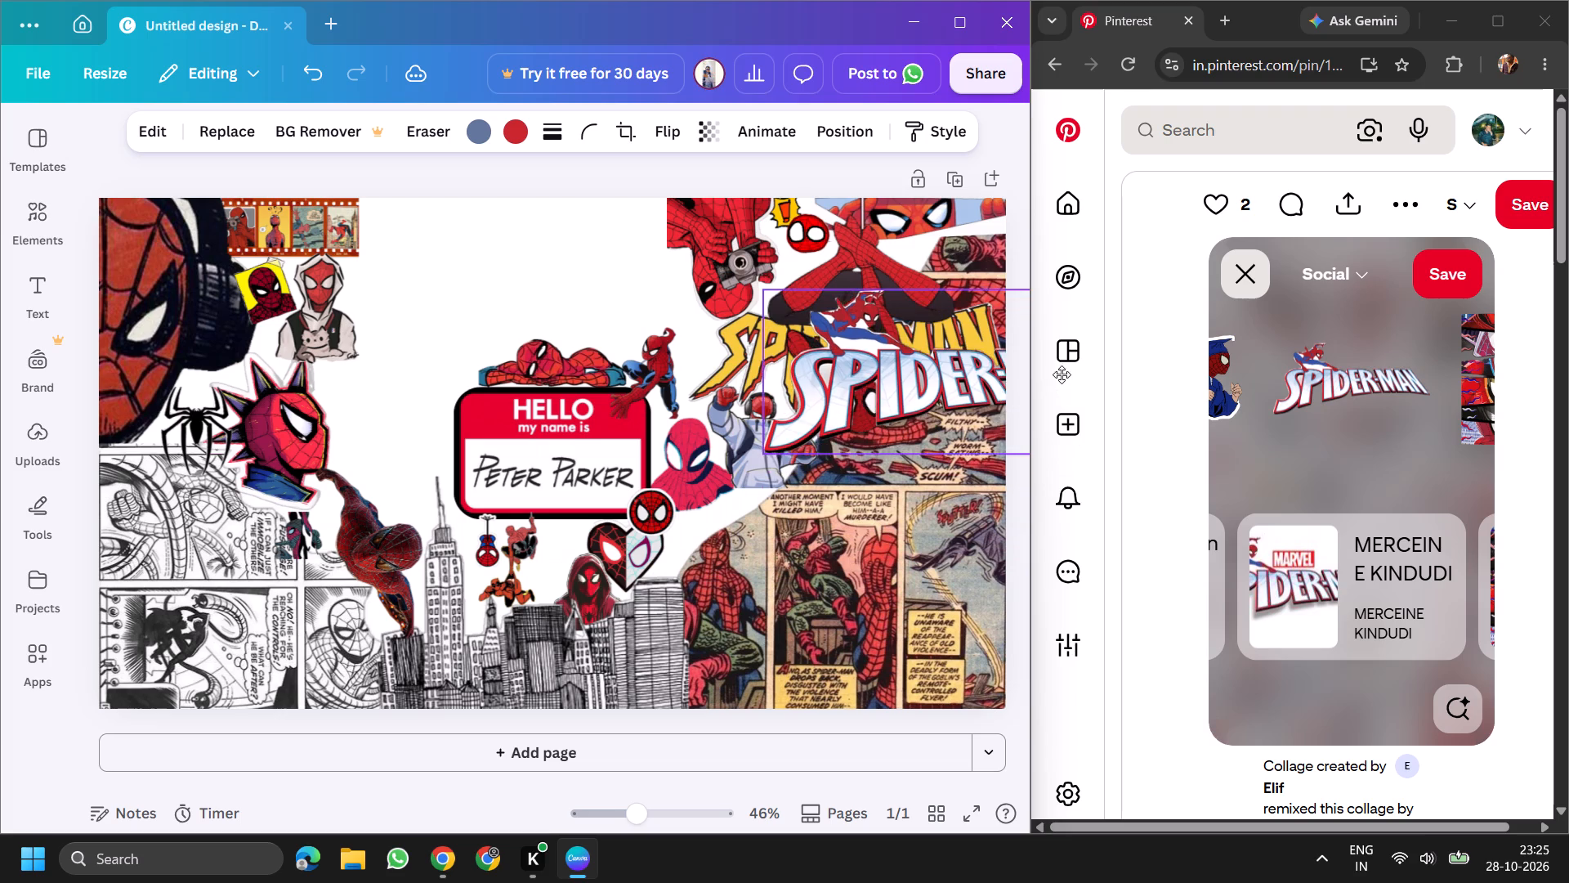
pyautogui.moveTo(1062, 374); pyautogui.dragTo(574, 335)
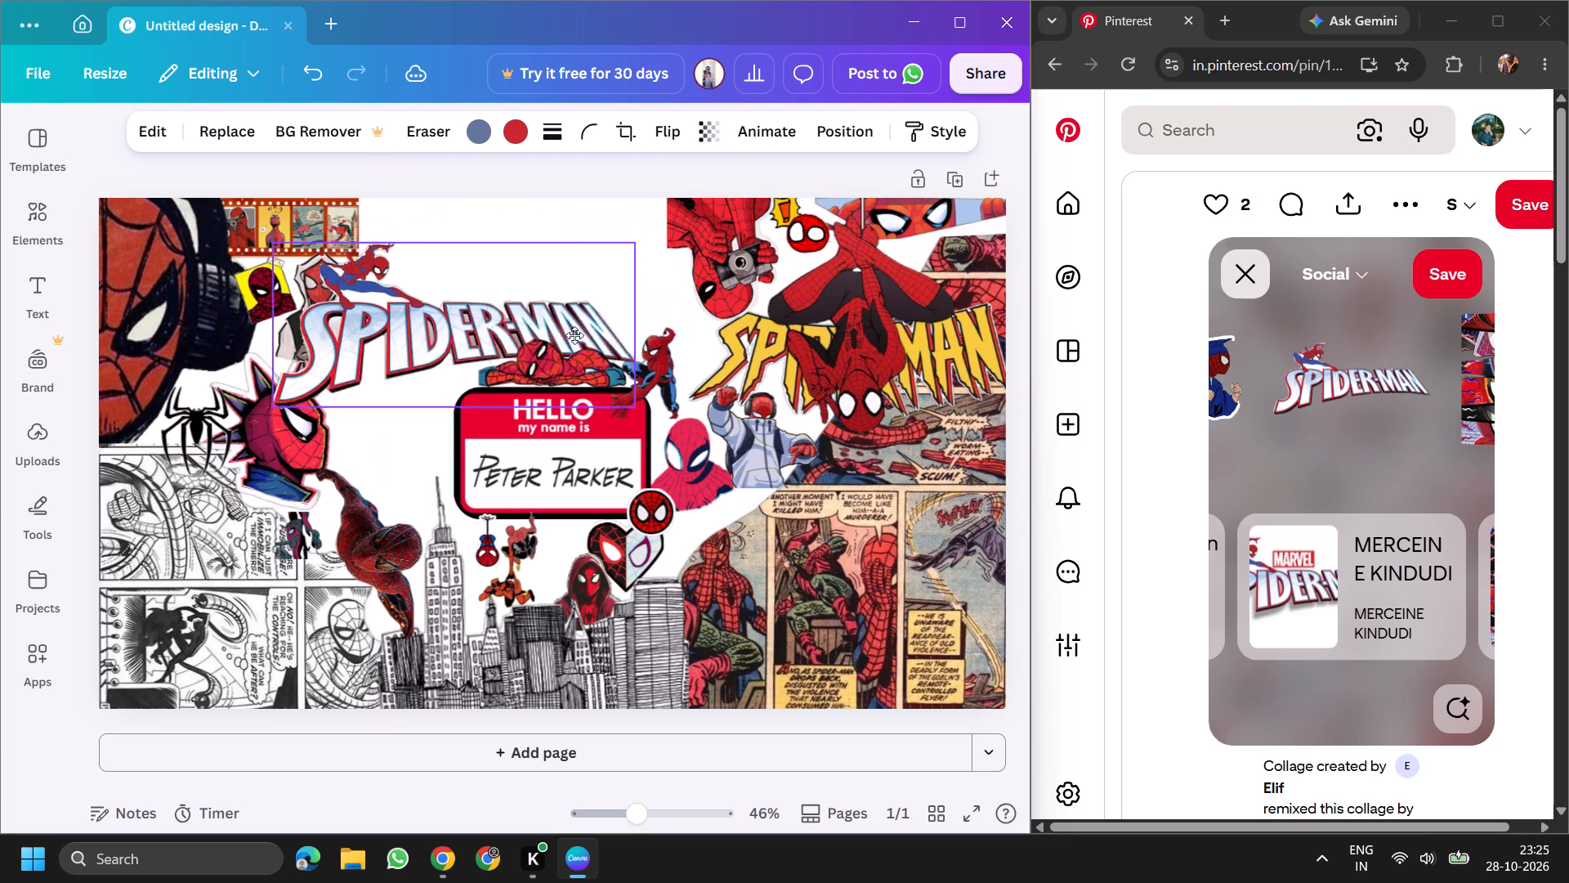
pyautogui.moveTo(574, 335); pyautogui.dragTo(673, 289)
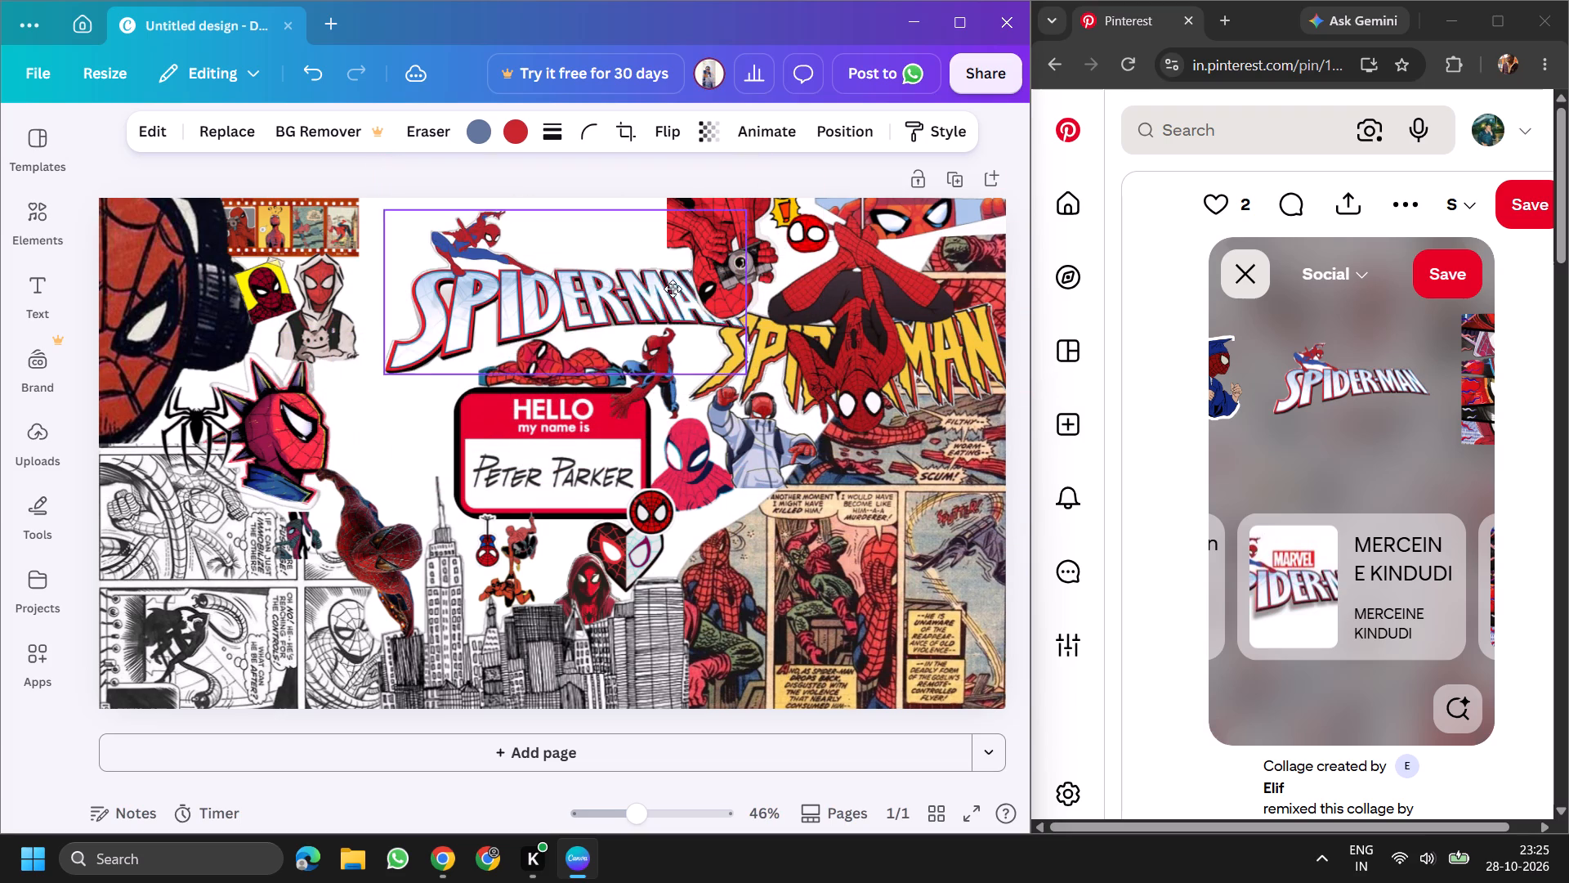
pyautogui.moveTo(673, 289); pyautogui.dragTo(653, 300)
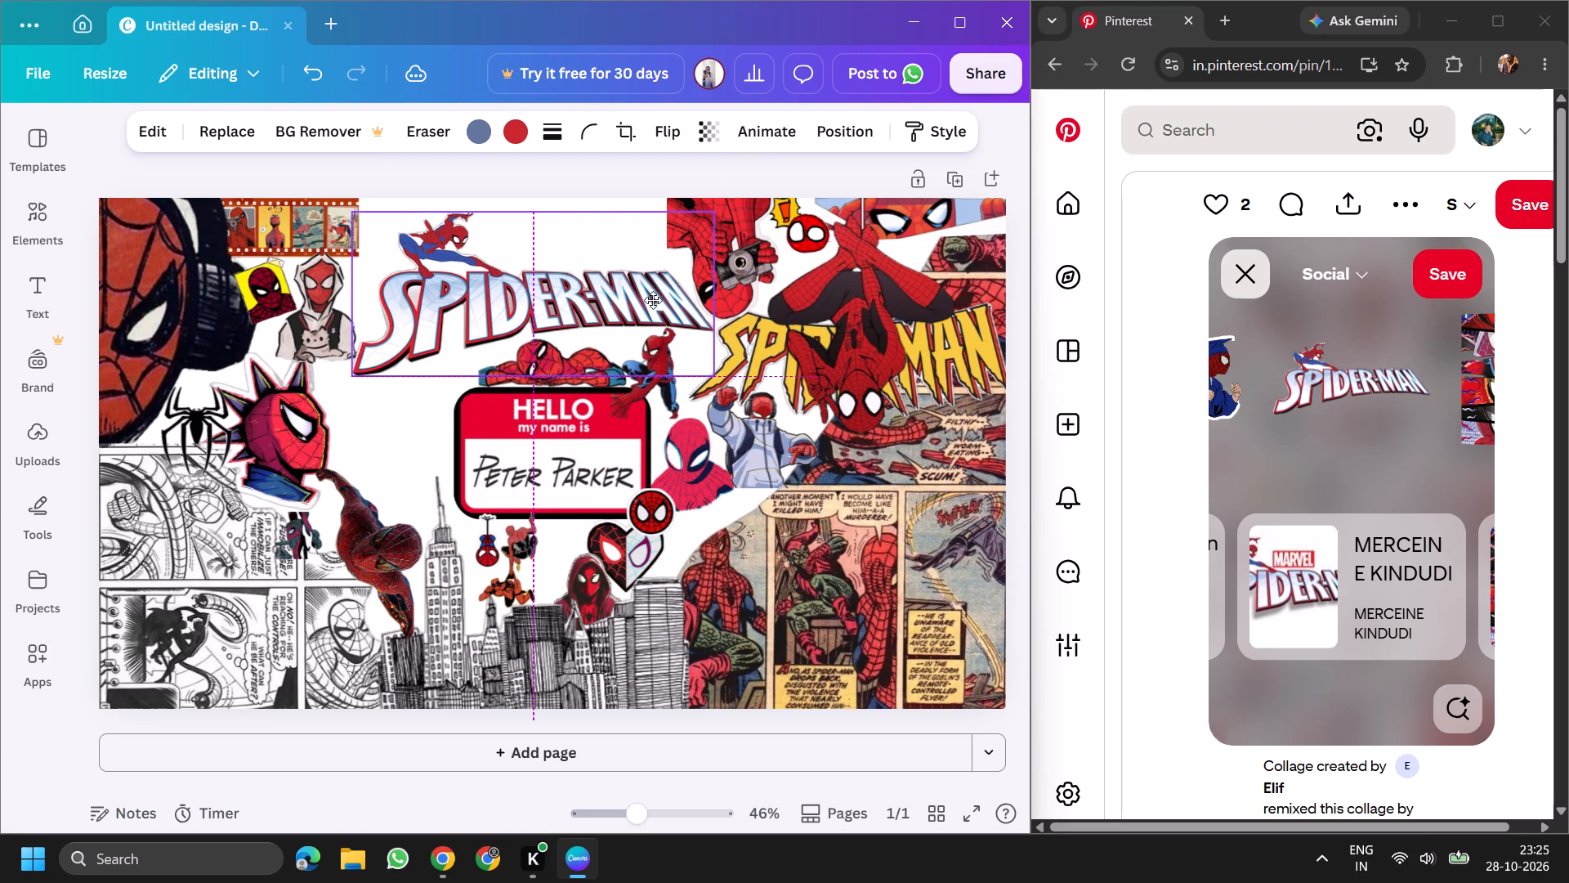
pyautogui.moveTo(653, 300); pyautogui.dragTo(652, 288)
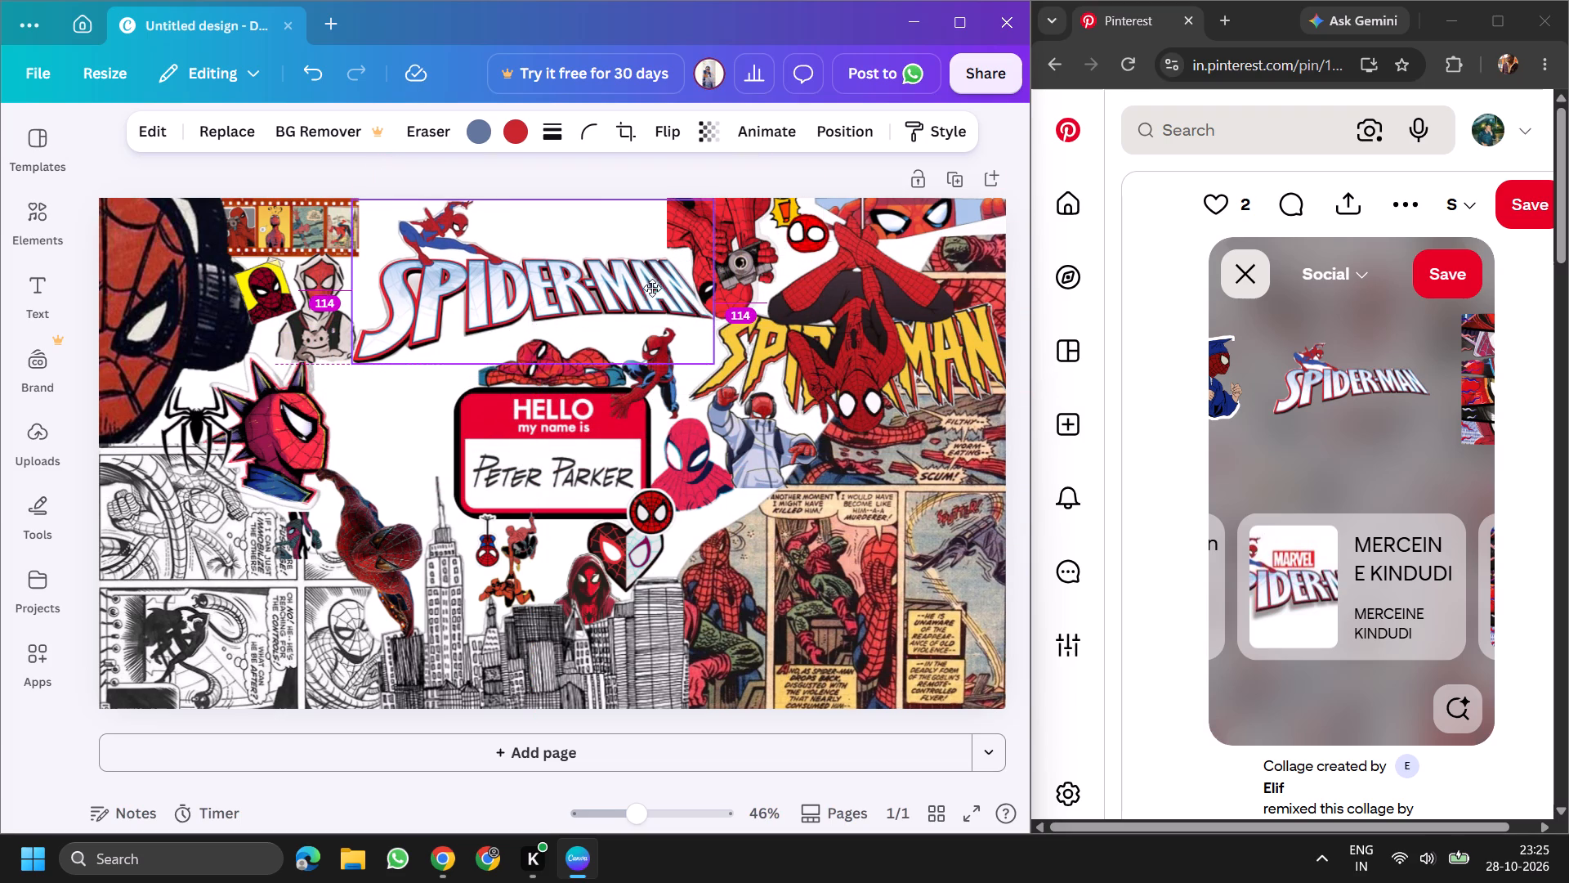
pyautogui.moveTo(652, 288); pyautogui.dragTo(655, 283)
# Find the graduation Spider-Man sticker in the Pinterest collage and copy its image.
pyautogui.click(1226, 401)
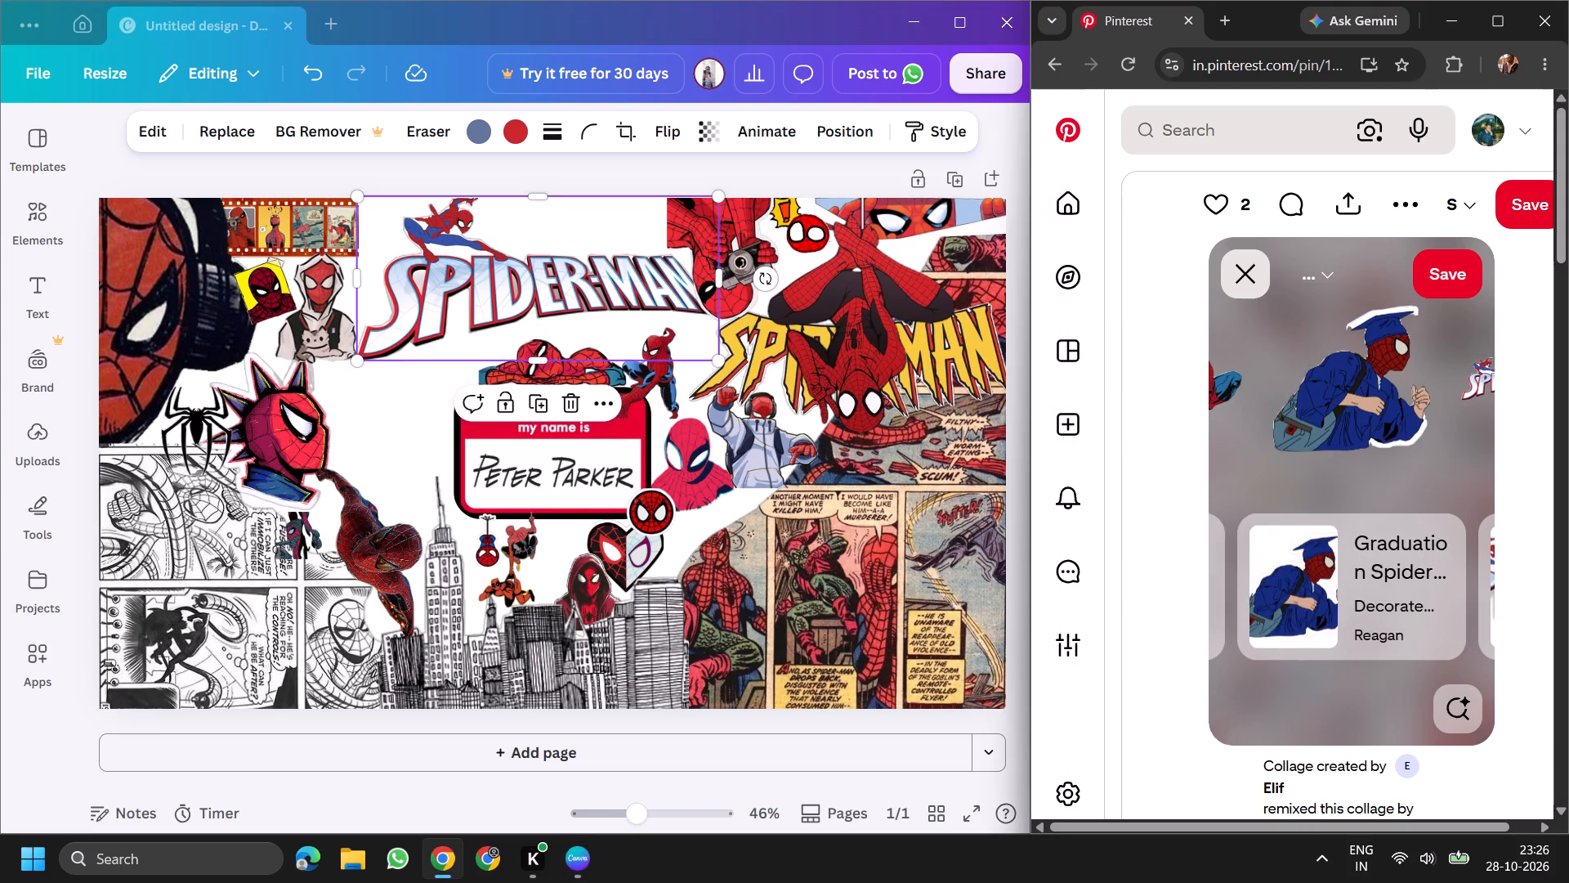
pyautogui.rightClick(1366, 424)
pyautogui.click(1227, 498)
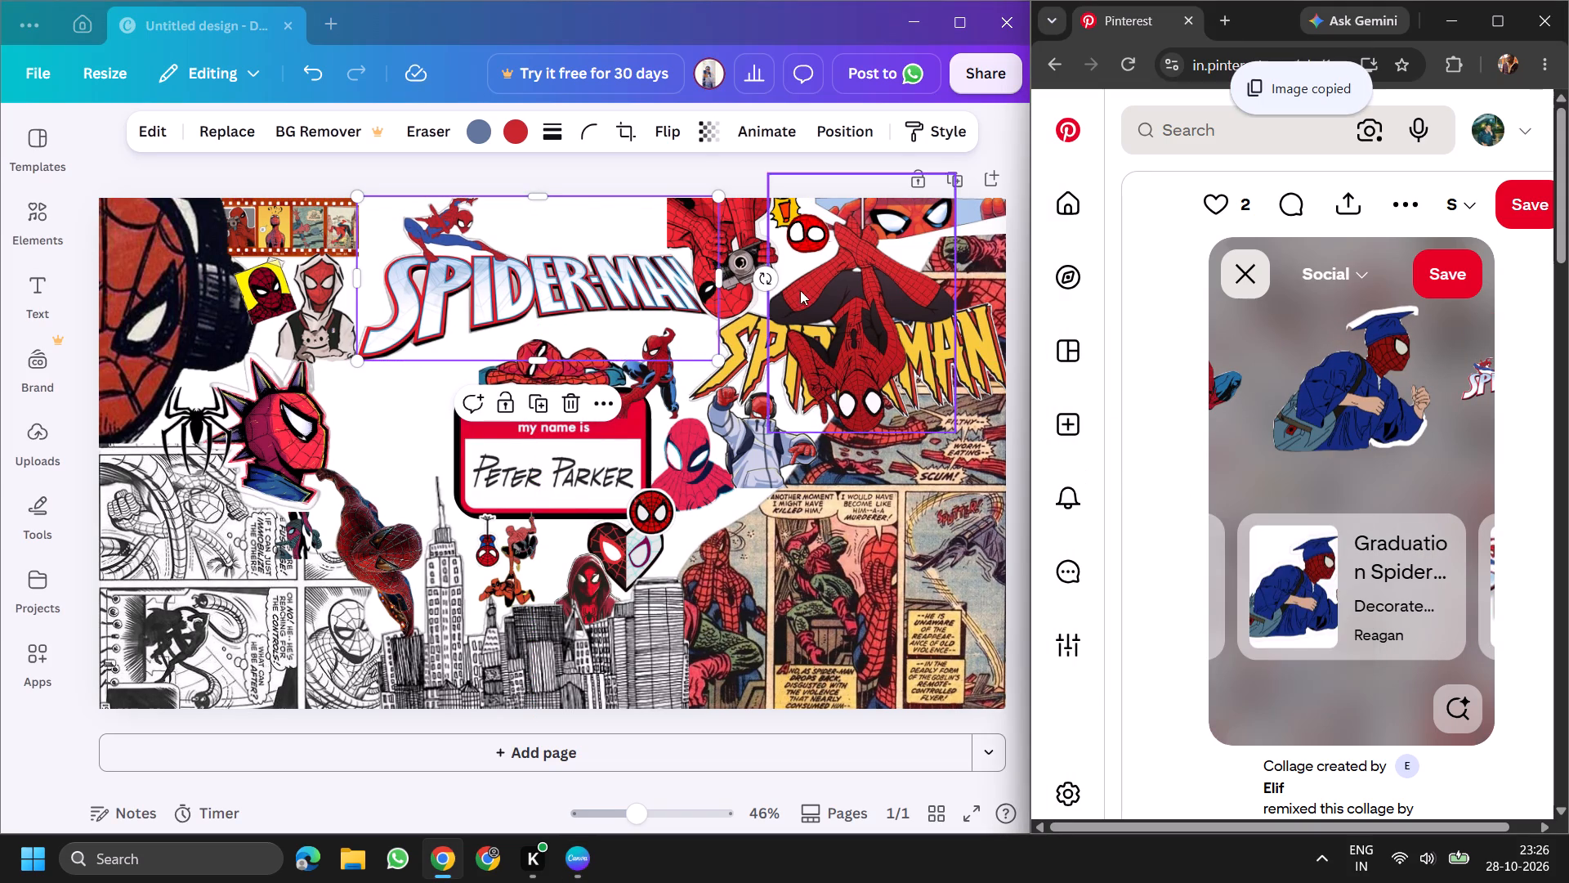
# Lock the white SPIDER-MAN logo in place in the Canva design.
pyautogui.click(577, 249)
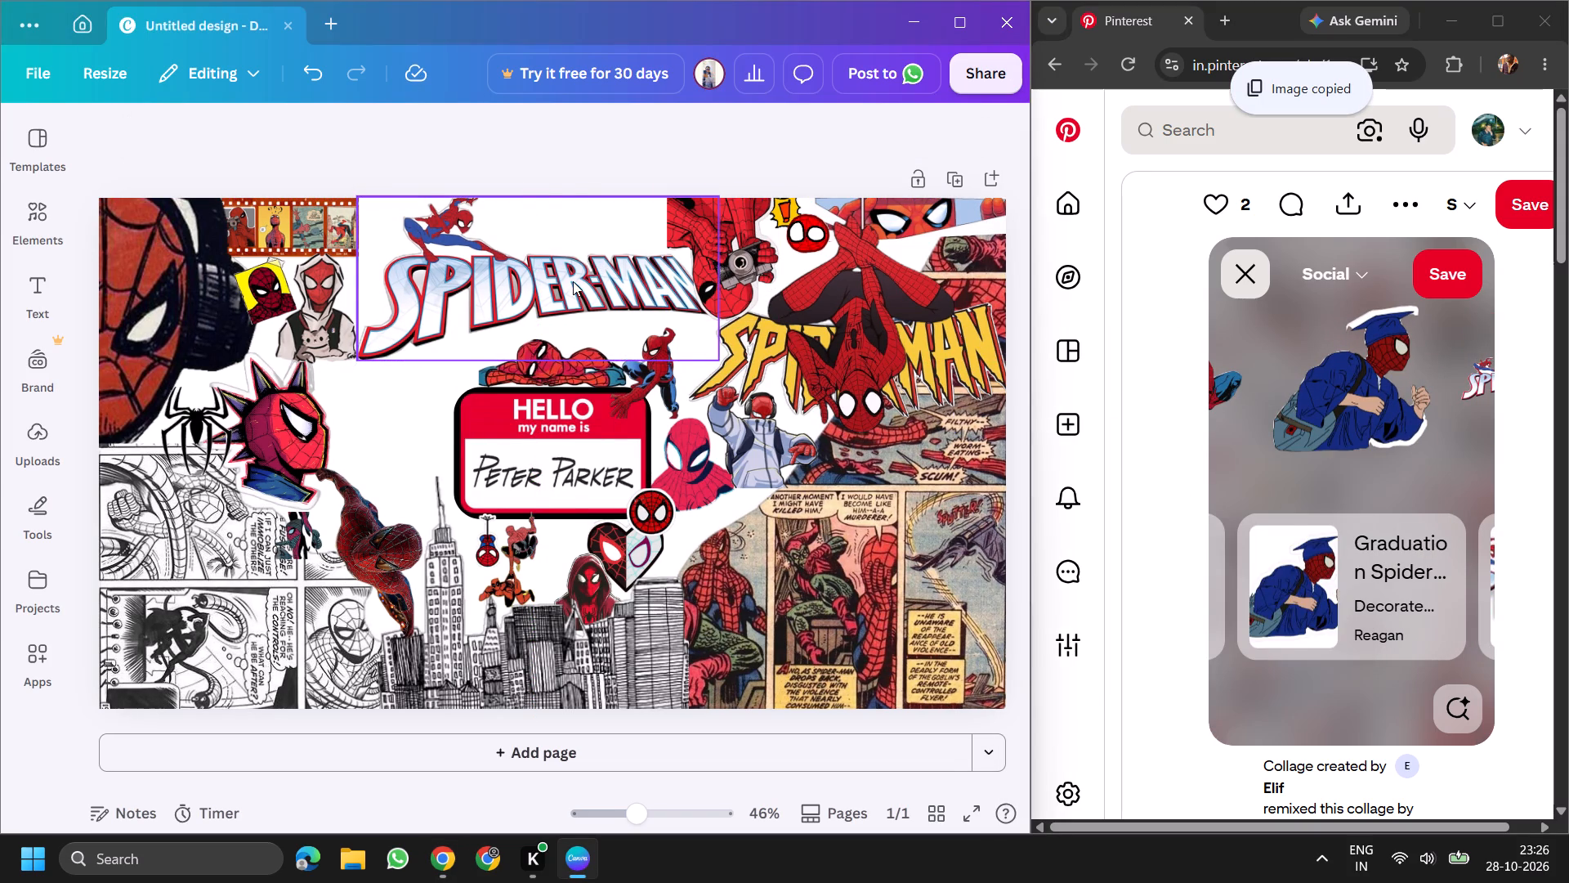
pyautogui.click(566, 282)
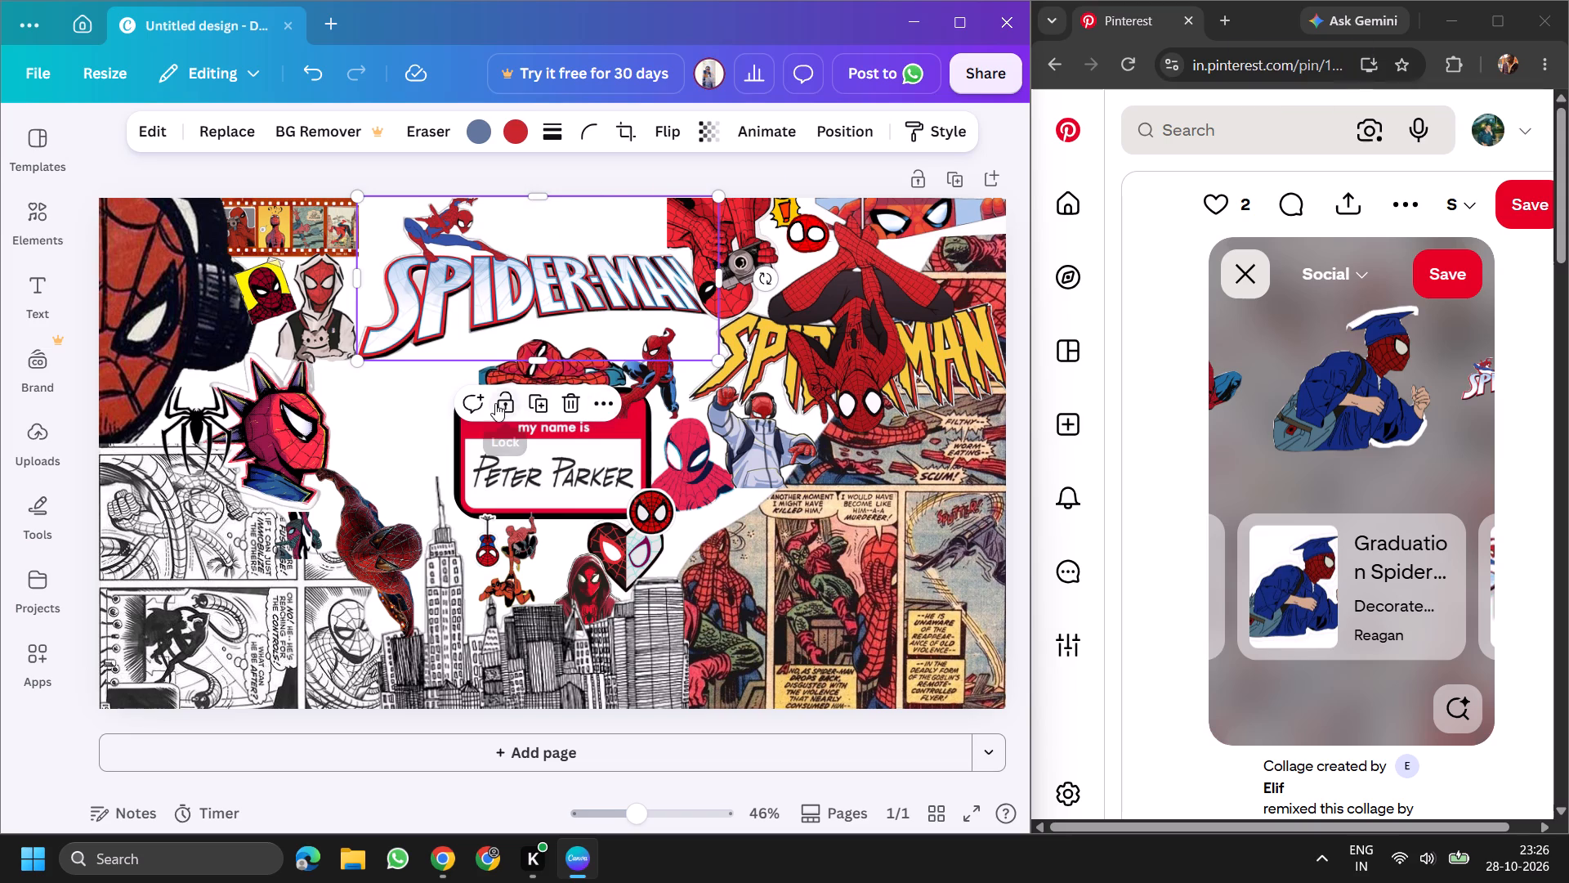
pyautogui.click(494, 403)
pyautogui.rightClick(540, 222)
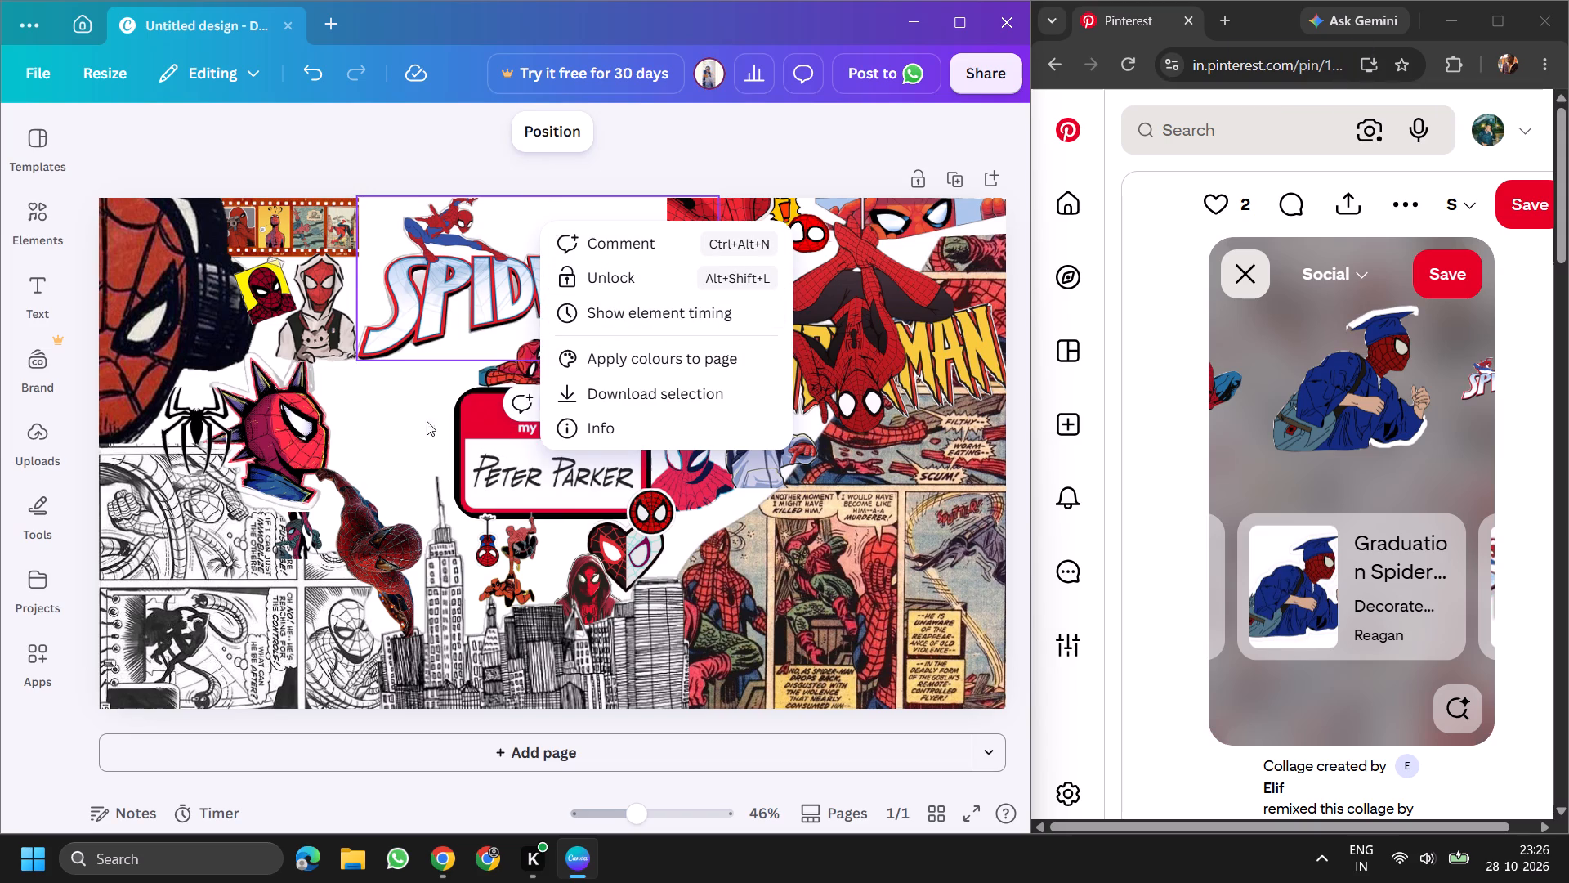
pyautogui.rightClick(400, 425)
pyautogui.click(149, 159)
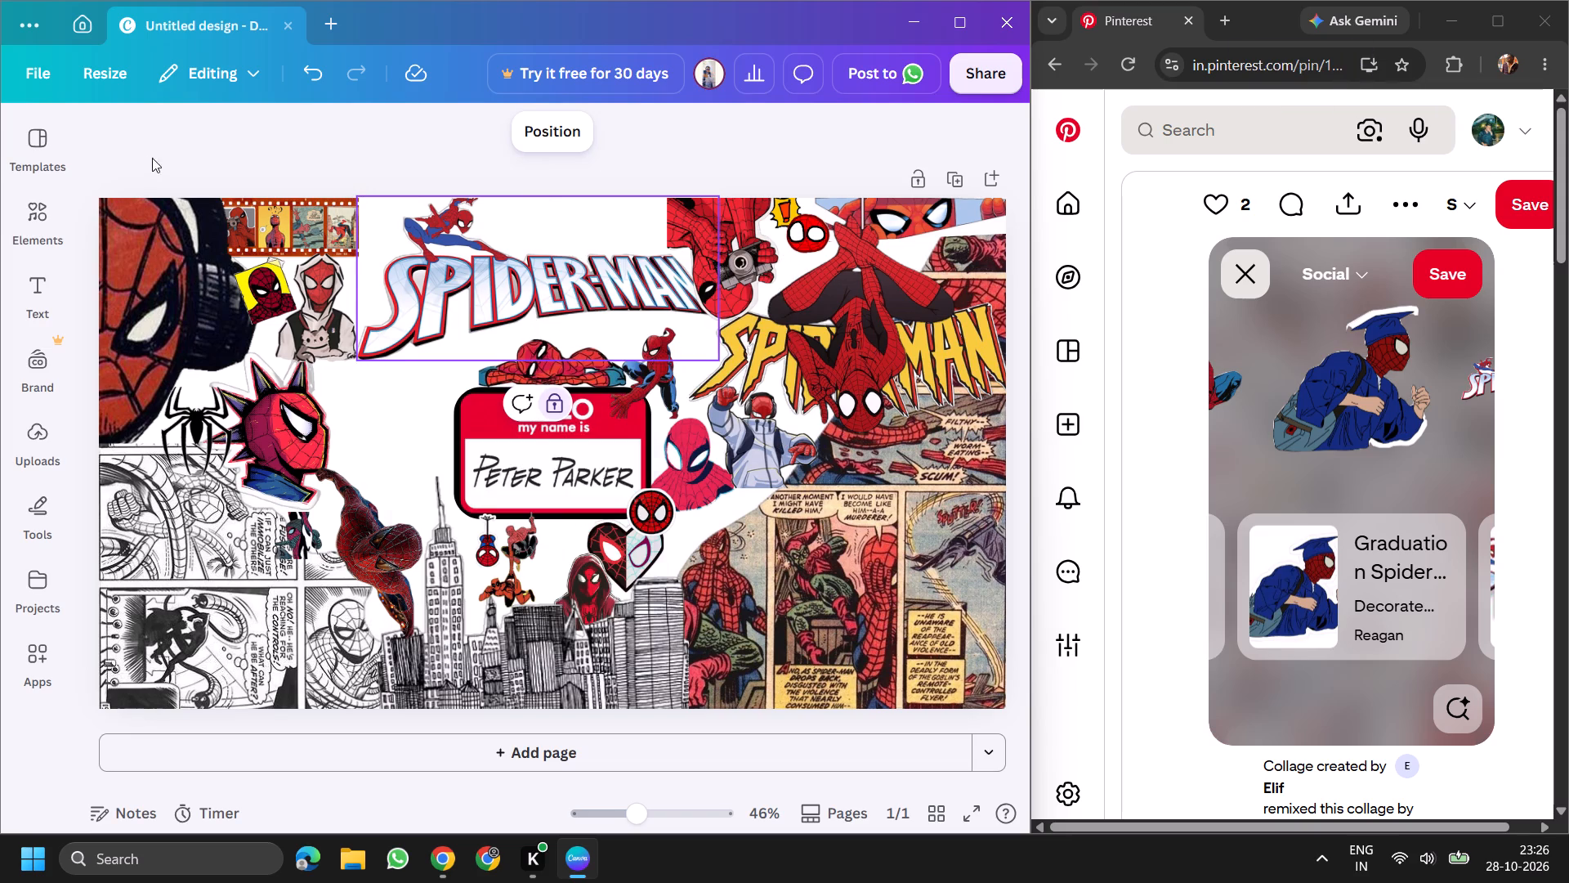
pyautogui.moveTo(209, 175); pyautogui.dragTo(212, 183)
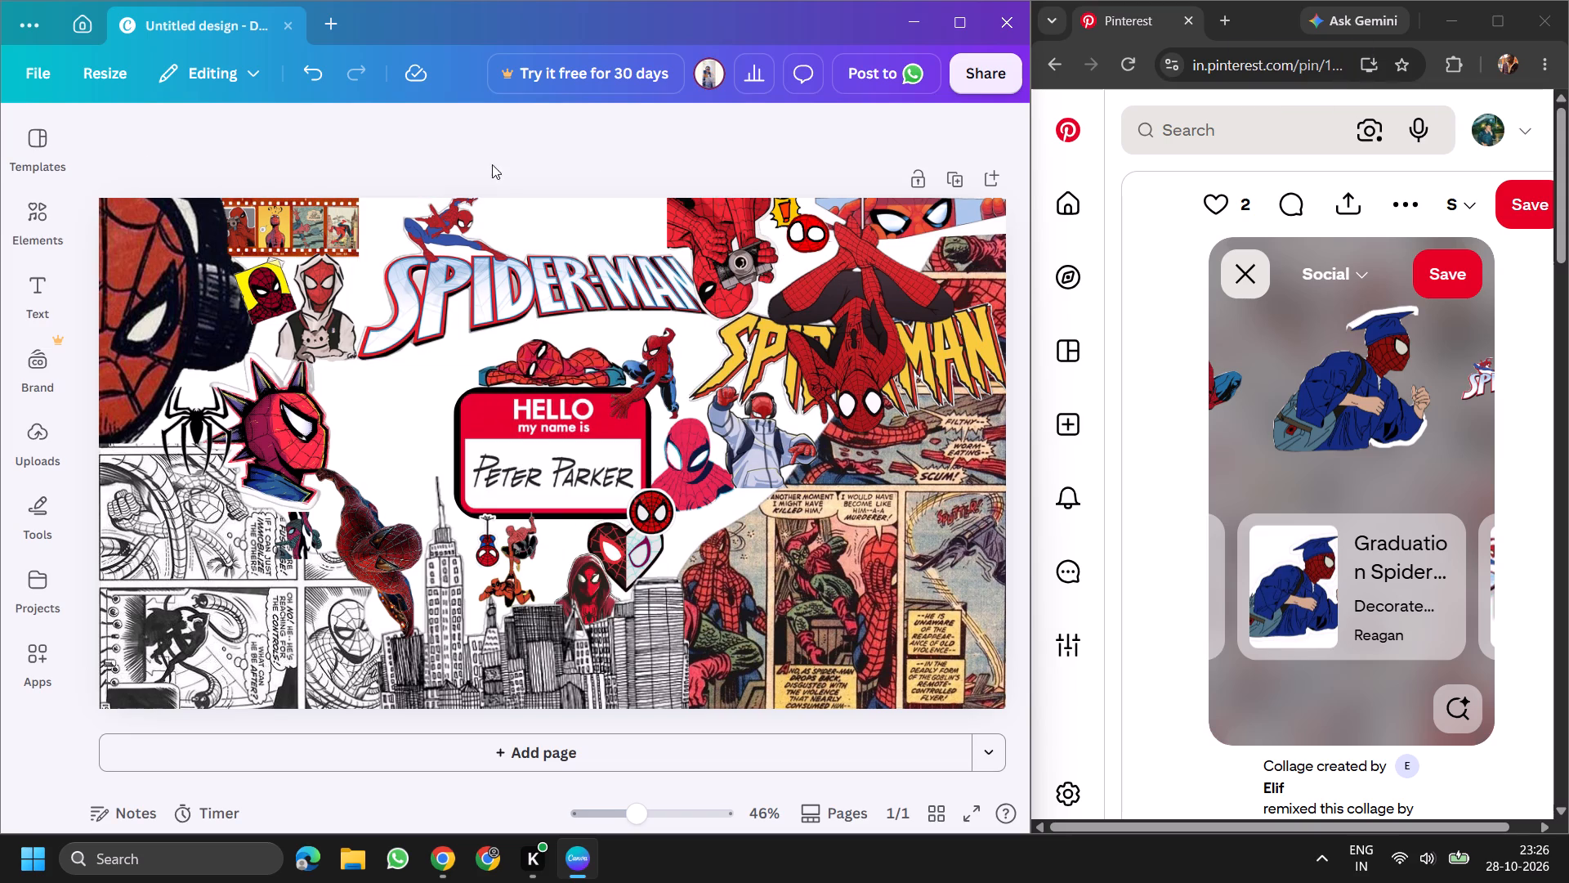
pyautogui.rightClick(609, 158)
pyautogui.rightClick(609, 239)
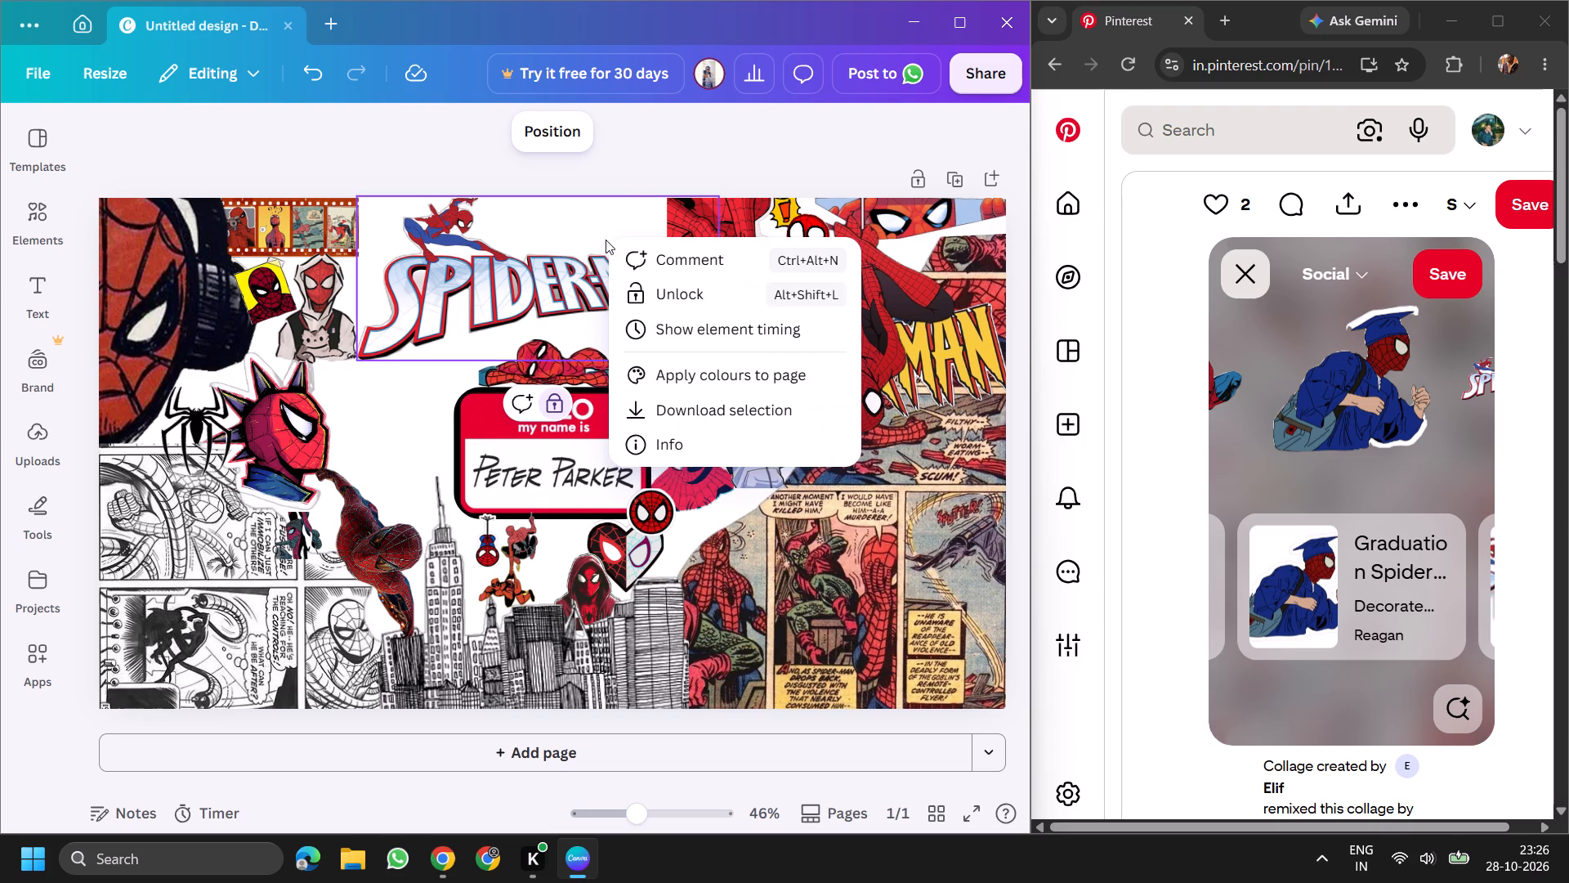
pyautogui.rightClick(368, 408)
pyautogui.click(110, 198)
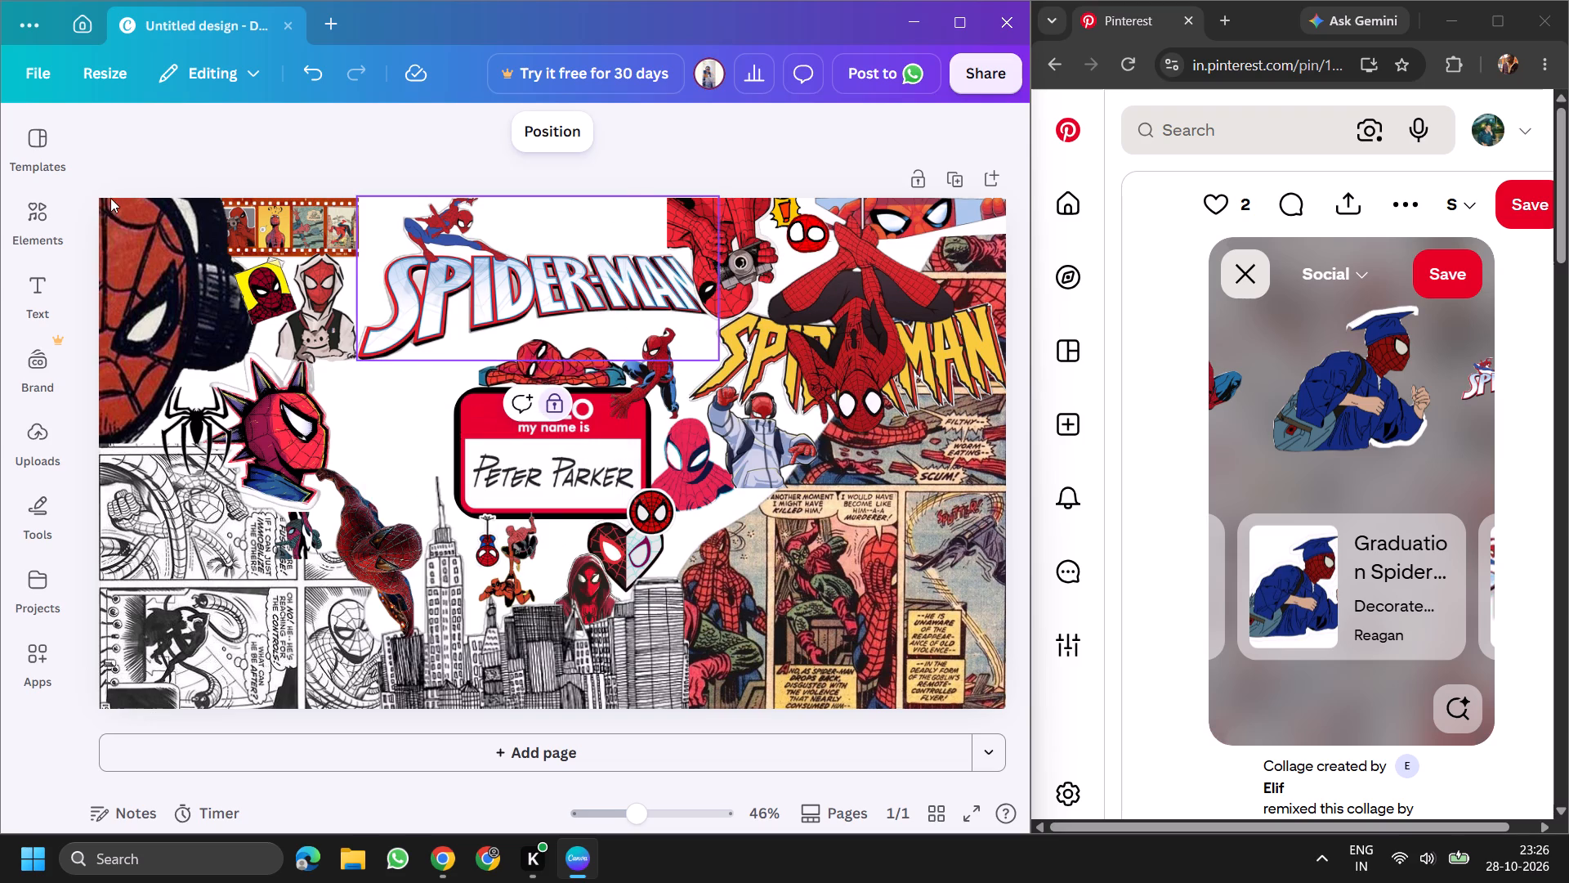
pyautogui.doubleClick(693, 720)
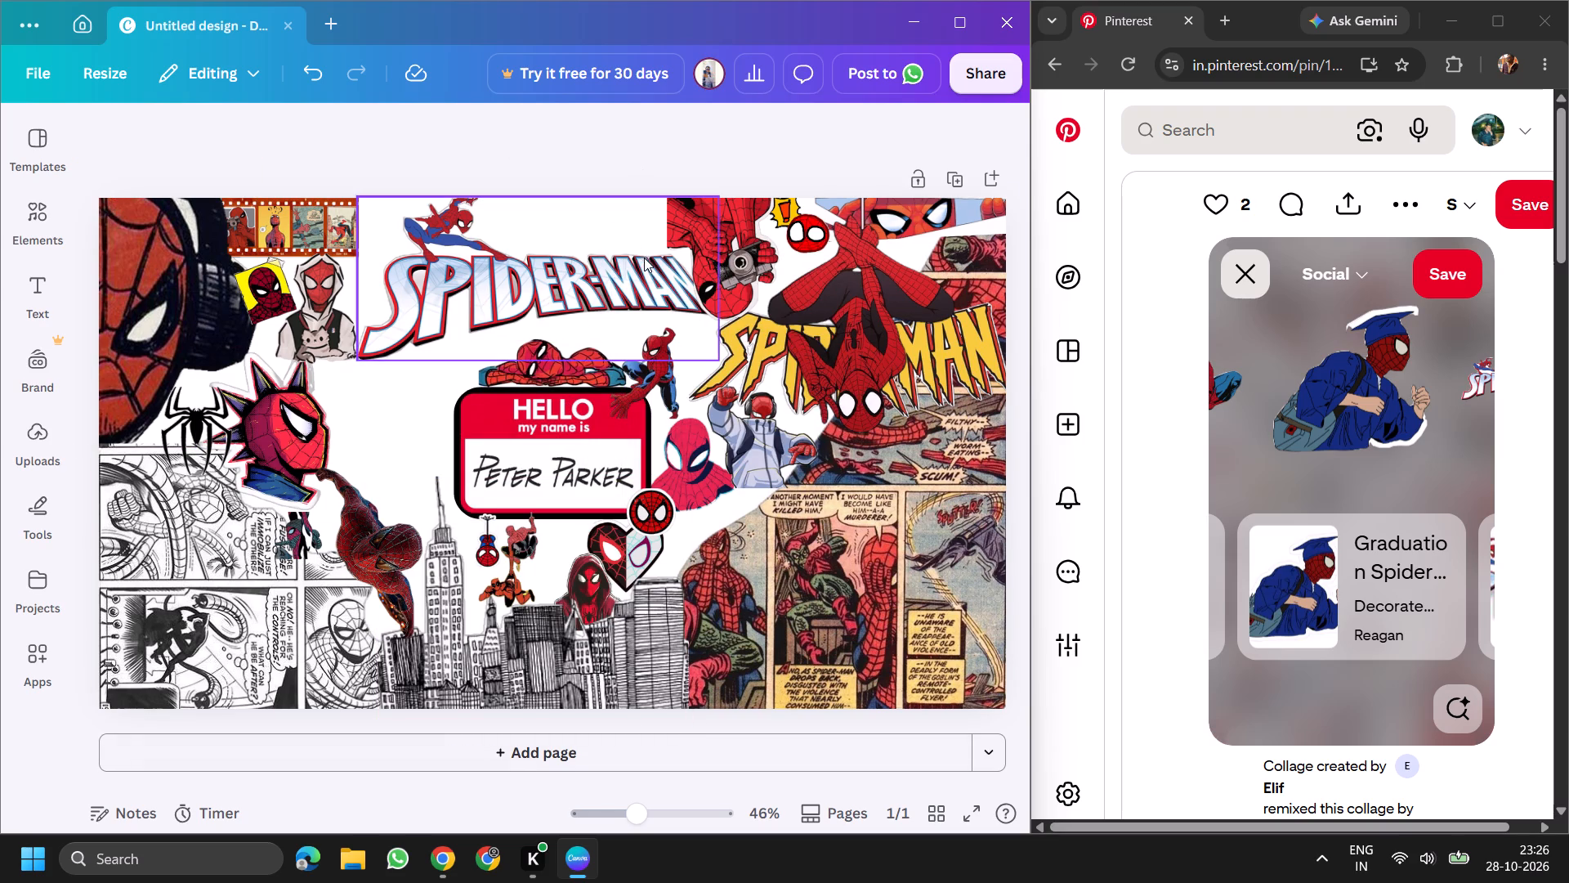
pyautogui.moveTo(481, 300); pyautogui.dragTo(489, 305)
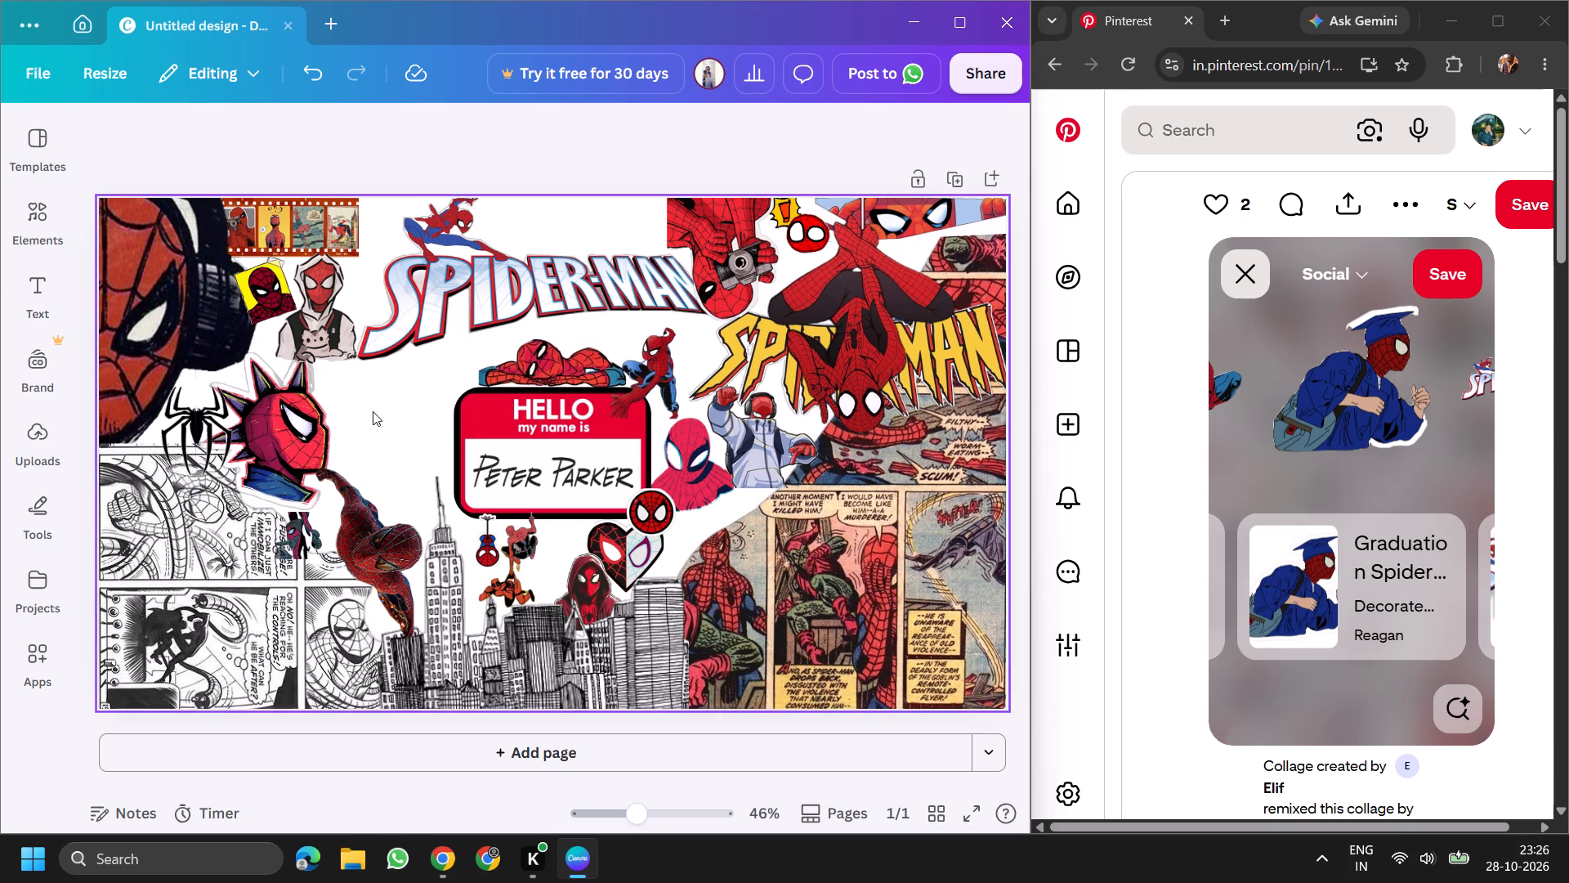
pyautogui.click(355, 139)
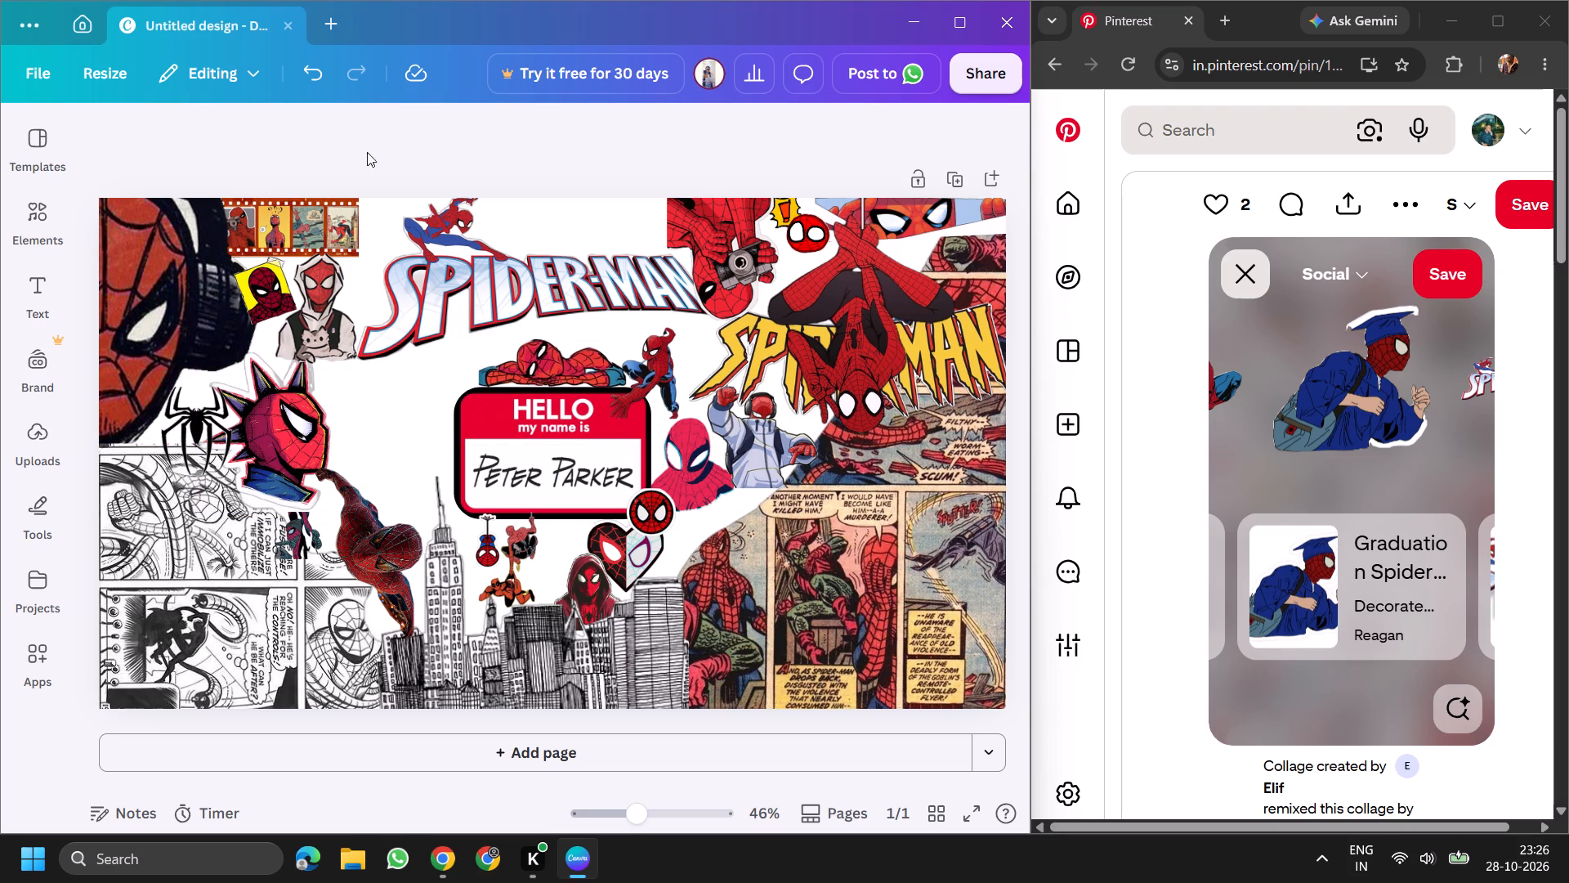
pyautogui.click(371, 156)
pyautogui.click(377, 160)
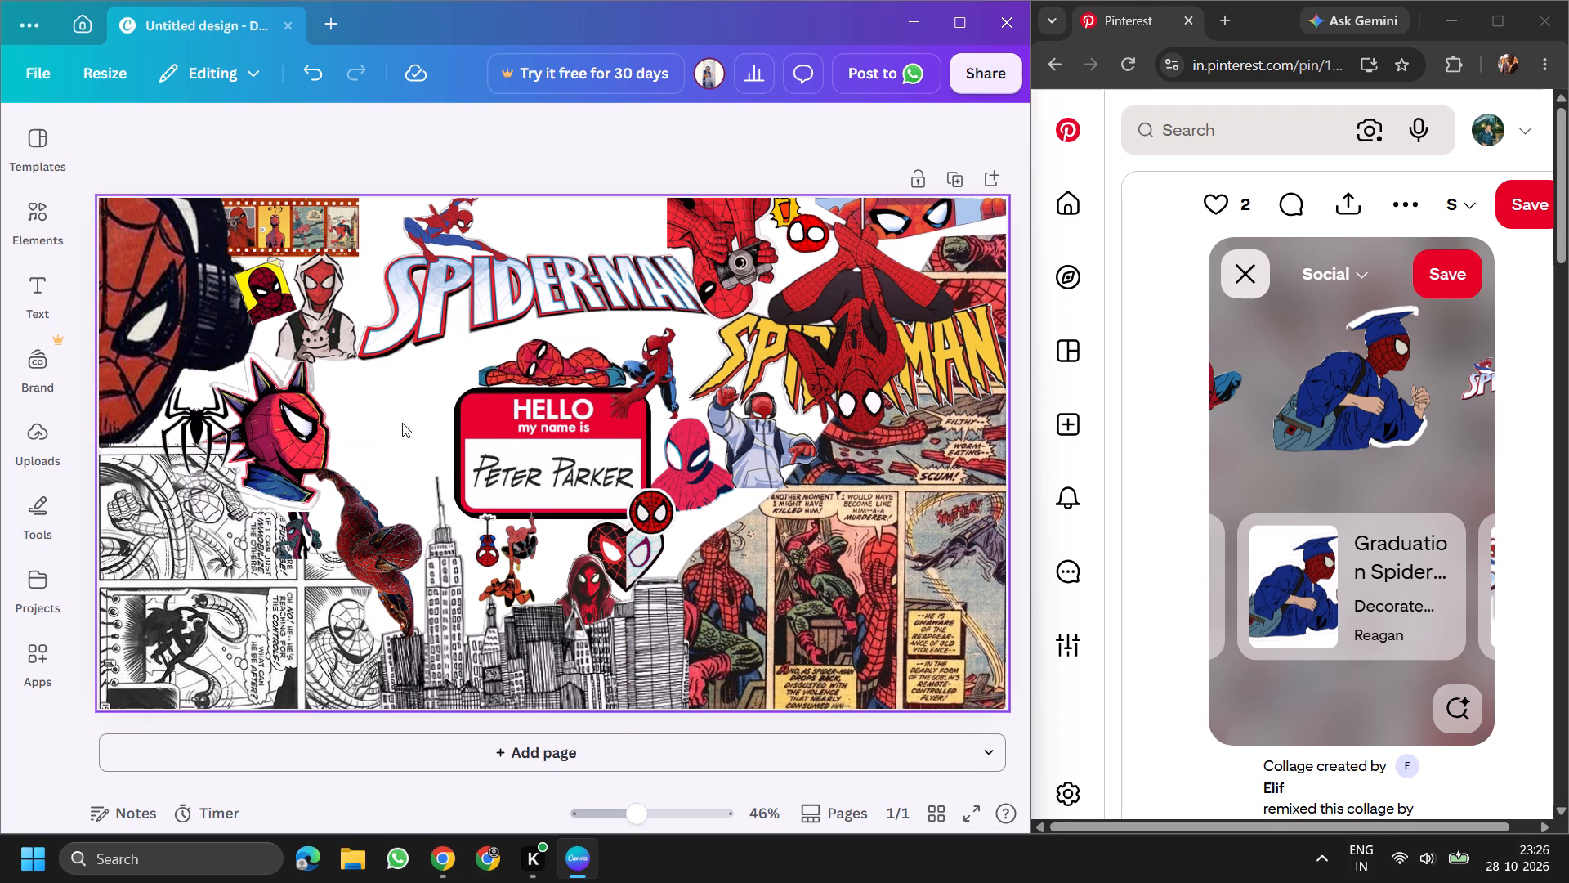
# Paste the graduation Spider-Man into the design and shrink it to about 315 by 293.
pyautogui.rightClick(403, 423)
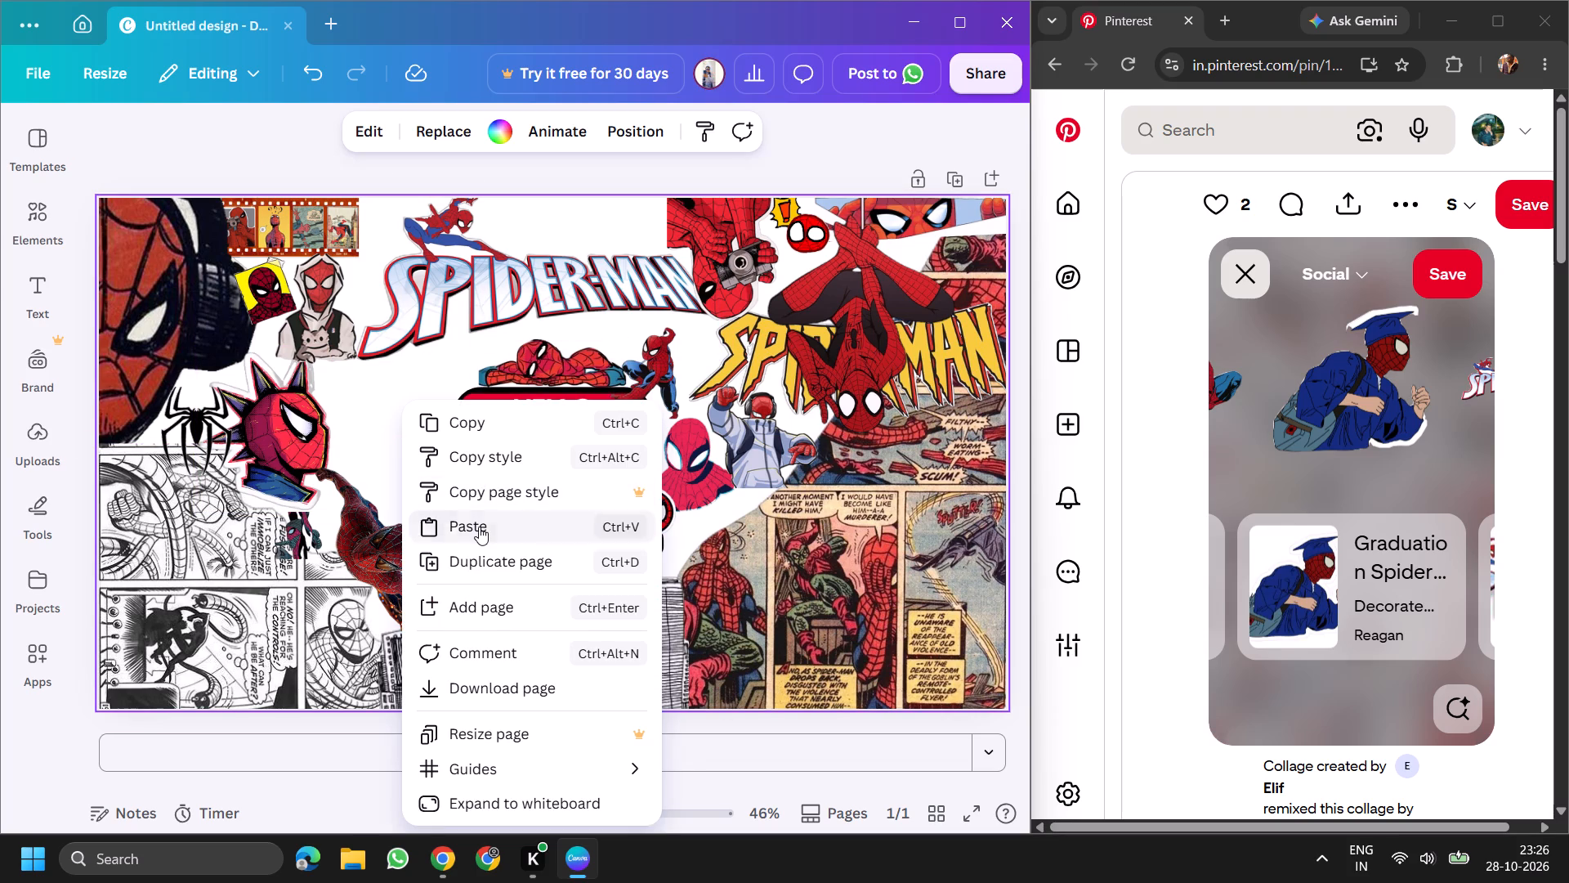
pyautogui.click(479, 527)
pyautogui.moveTo(595, 501); pyautogui.dragTo(576, 329)
pyautogui.moveTo(614, 334); pyautogui.dragTo(547, 401)
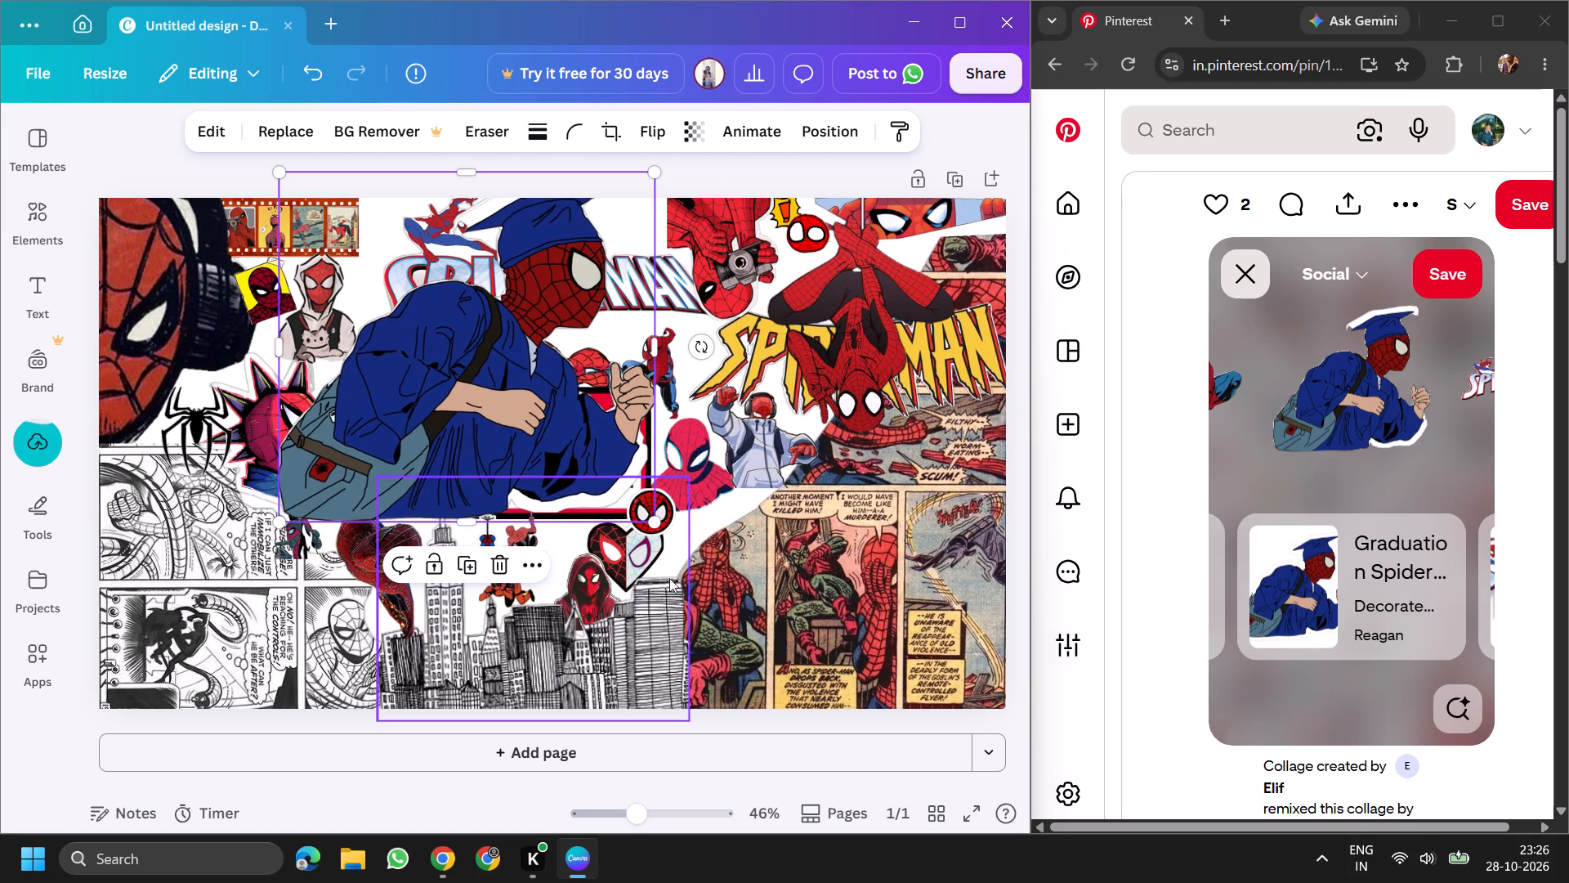
pyautogui.moveTo(655, 518); pyautogui.dragTo(501, 383)
pyautogui.moveTo(453, 271); pyautogui.dragTo(457, 315)
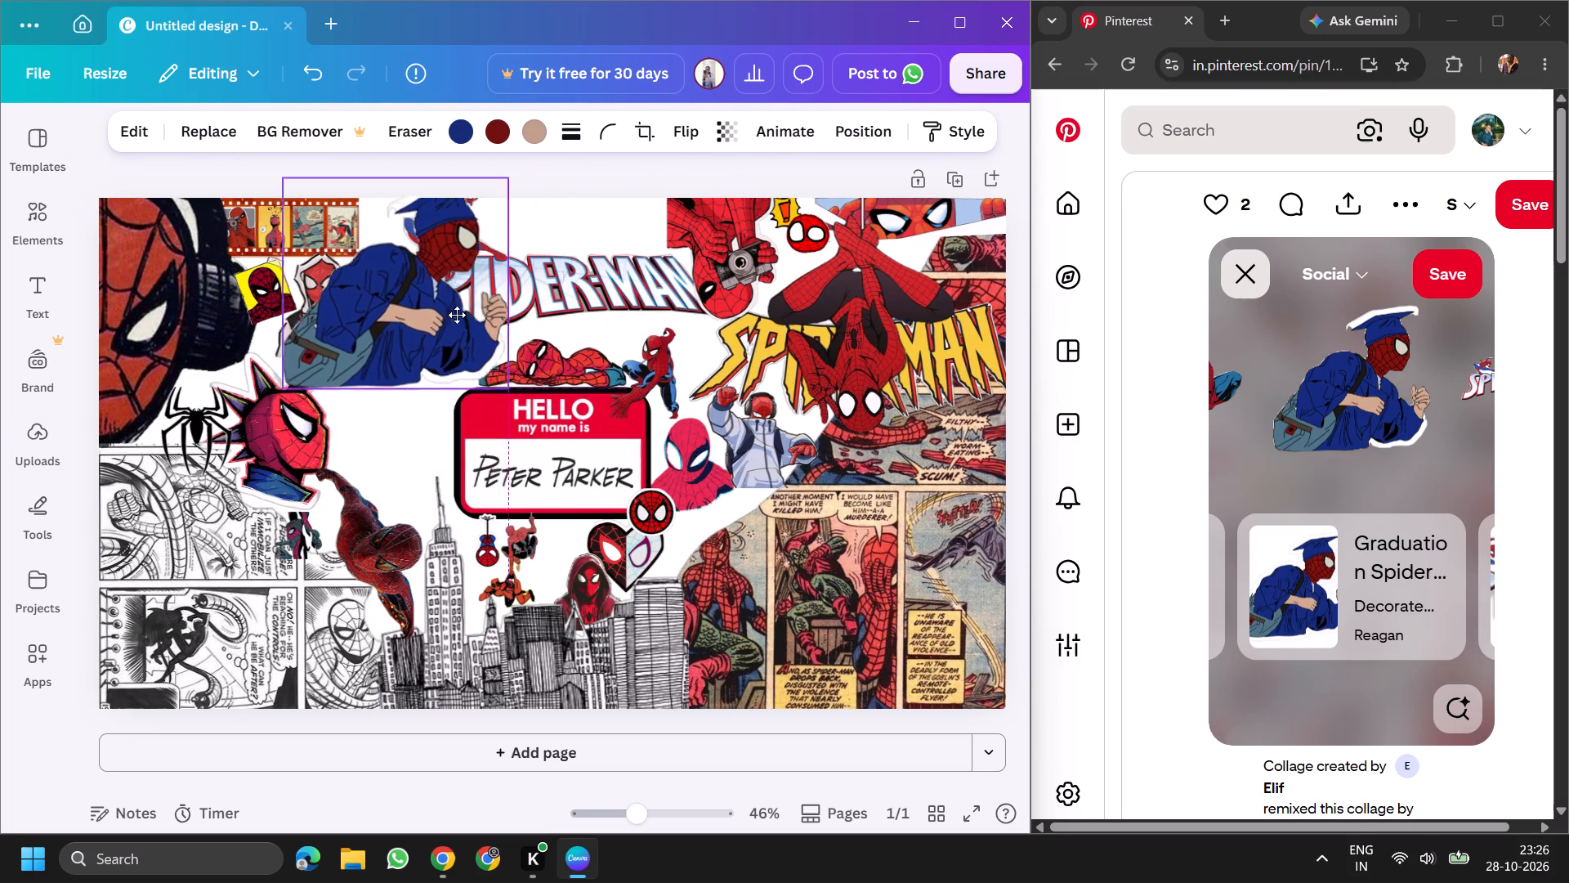
pyautogui.moveTo(457, 315); pyautogui.dragTo(446, 392)
pyautogui.moveTo(504, 506); pyautogui.dragTo(450, 407)
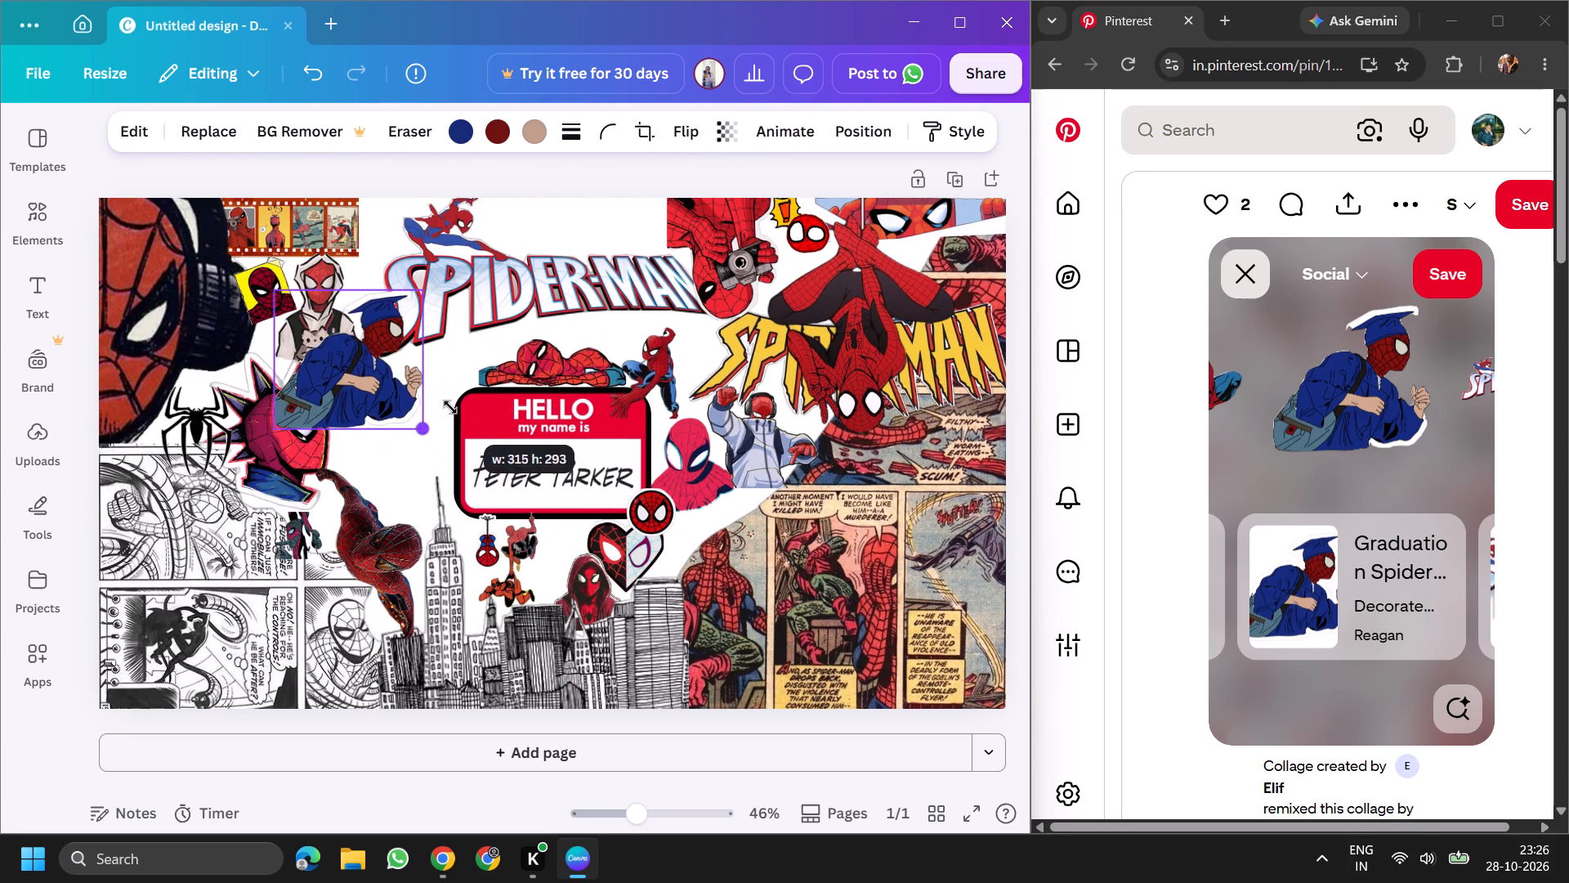
pyautogui.moveTo(450, 407); pyautogui.dragTo(449, 406)
# Shrink the graduation Spider-Man to about half its size, fitting it into the gap between the spiky Spider-Man head and the name tag.
pyautogui.moveTo(390, 329); pyautogui.dragTo(436, 385)
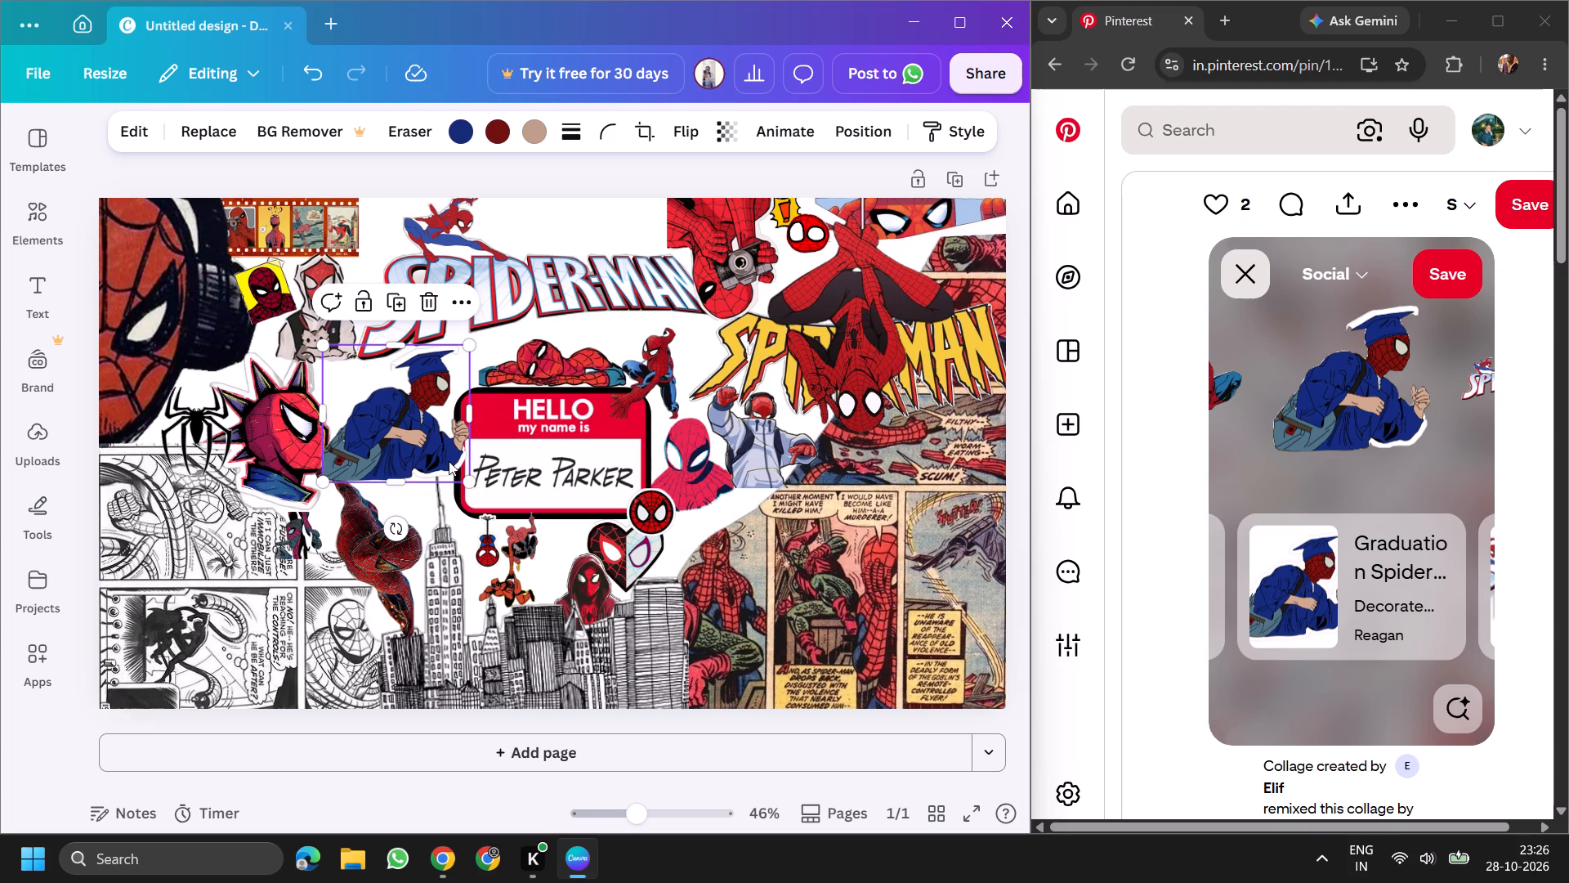
pyautogui.moveTo(471, 480); pyautogui.dragTo(450, 441)
pyautogui.moveTo(424, 410); pyautogui.dragTo(446, 452)
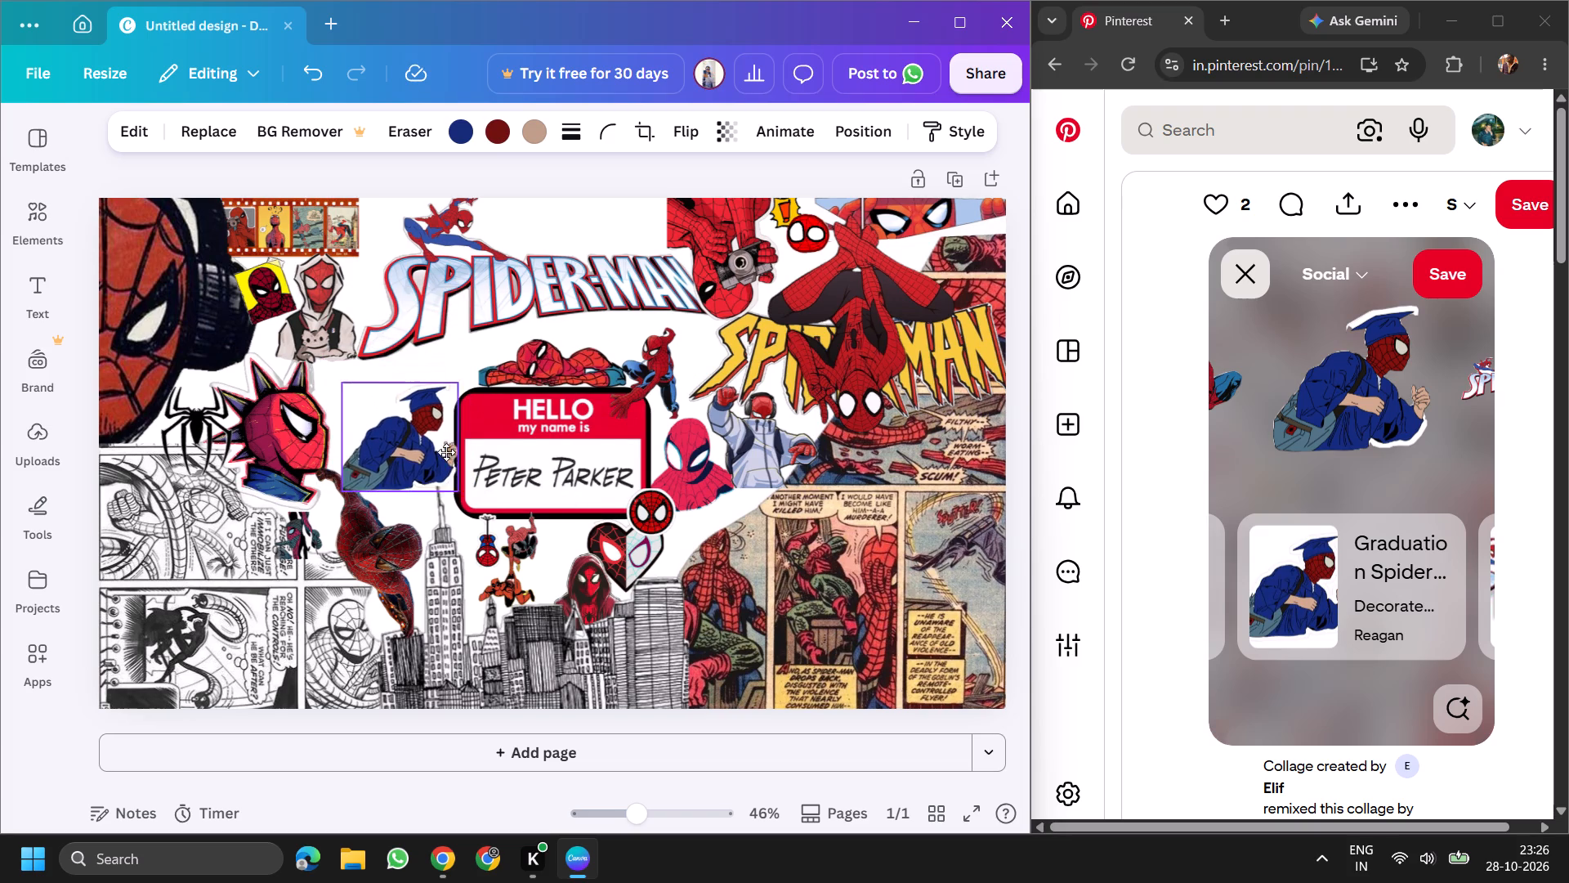
pyautogui.moveTo(446, 452); pyautogui.dragTo(436, 419)
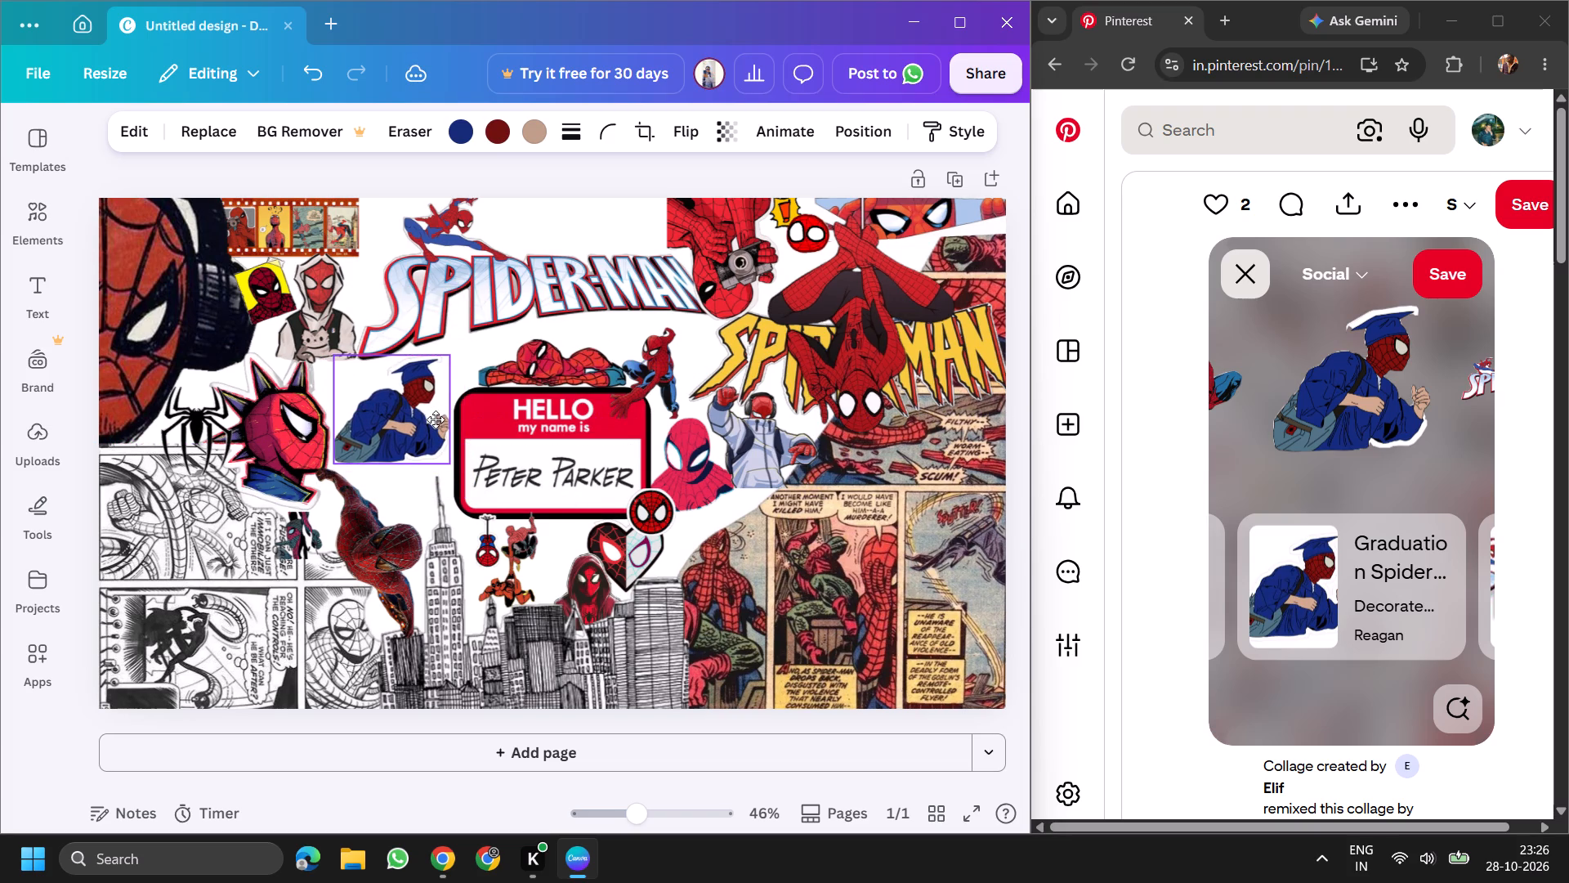
pyautogui.moveTo(436, 419); pyautogui.dragTo(460, 453)
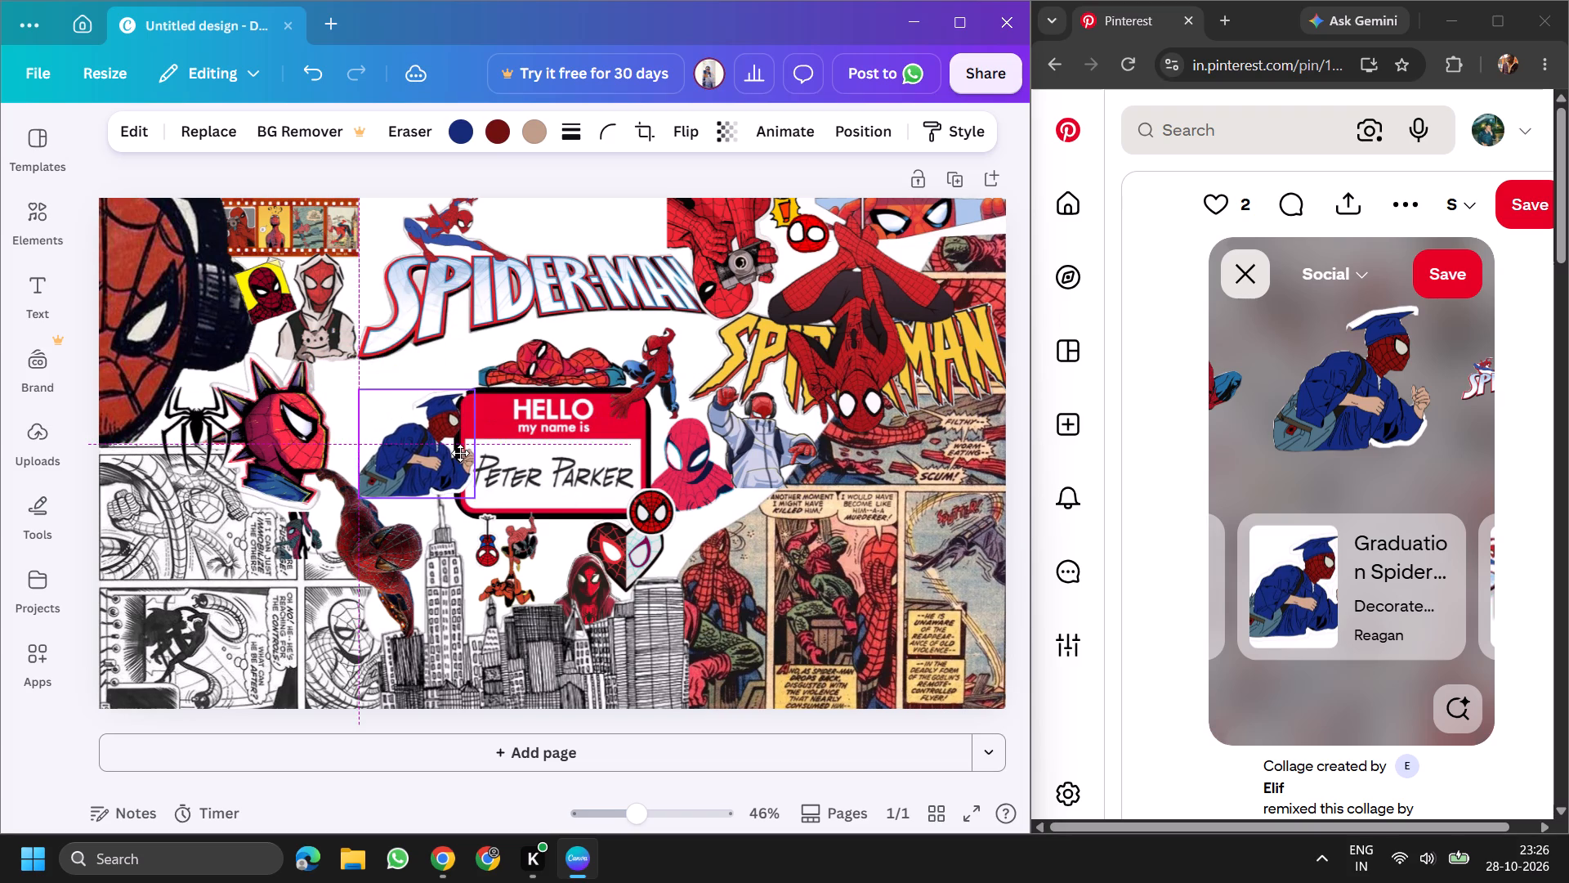
pyautogui.moveTo(460, 453); pyautogui.dragTo(428, 417)
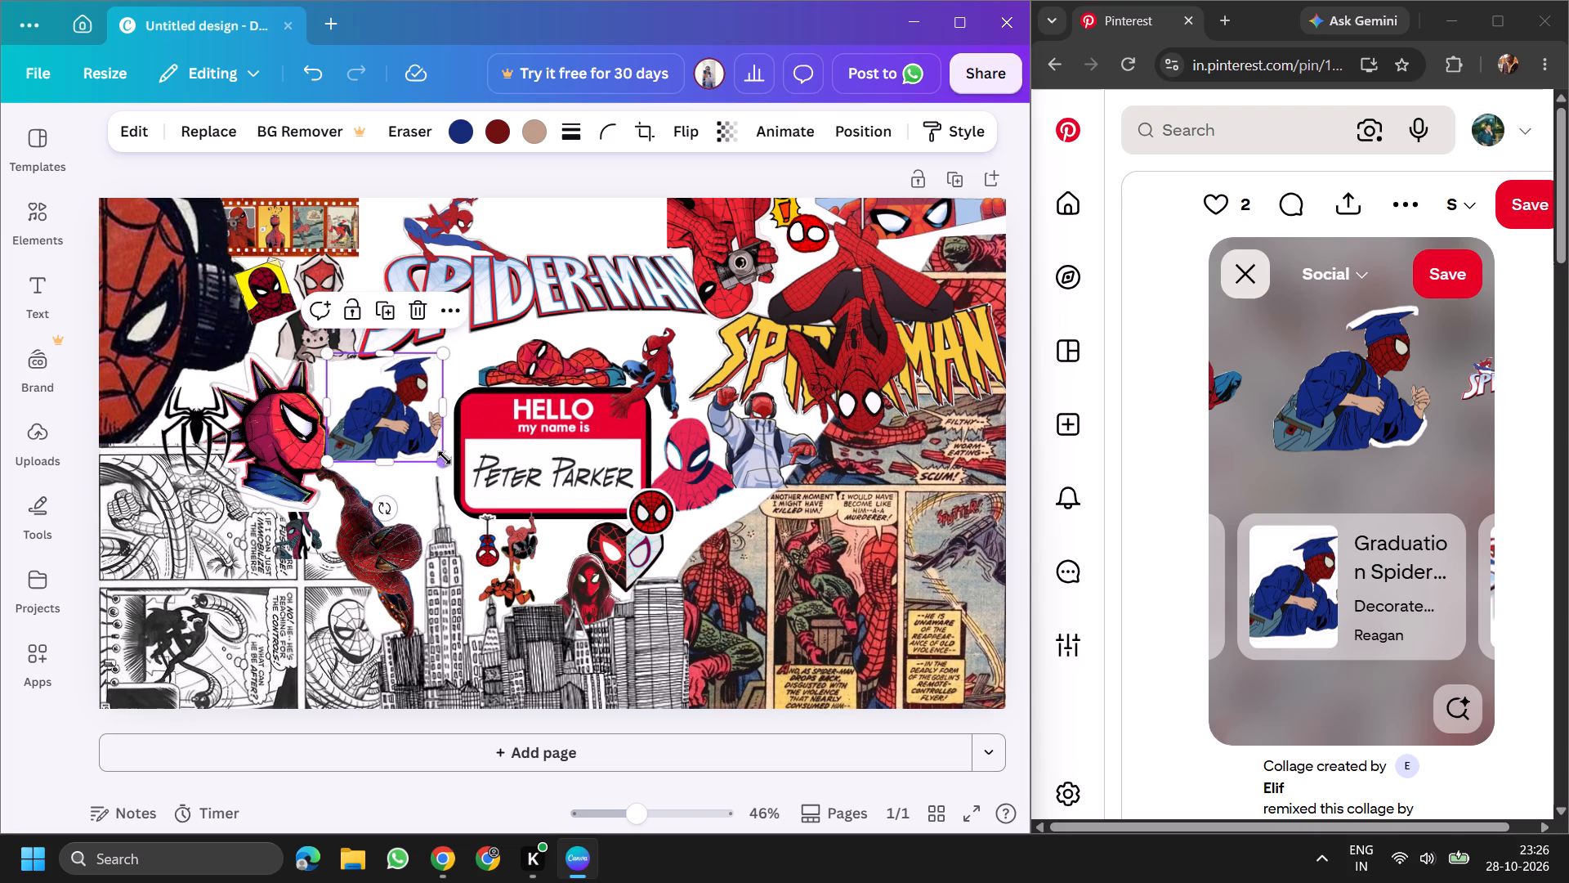
pyautogui.moveTo(445, 459); pyautogui.dragTo(406, 414)
pyautogui.moveTo(381, 383); pyautogui.dragTo(426, 430)
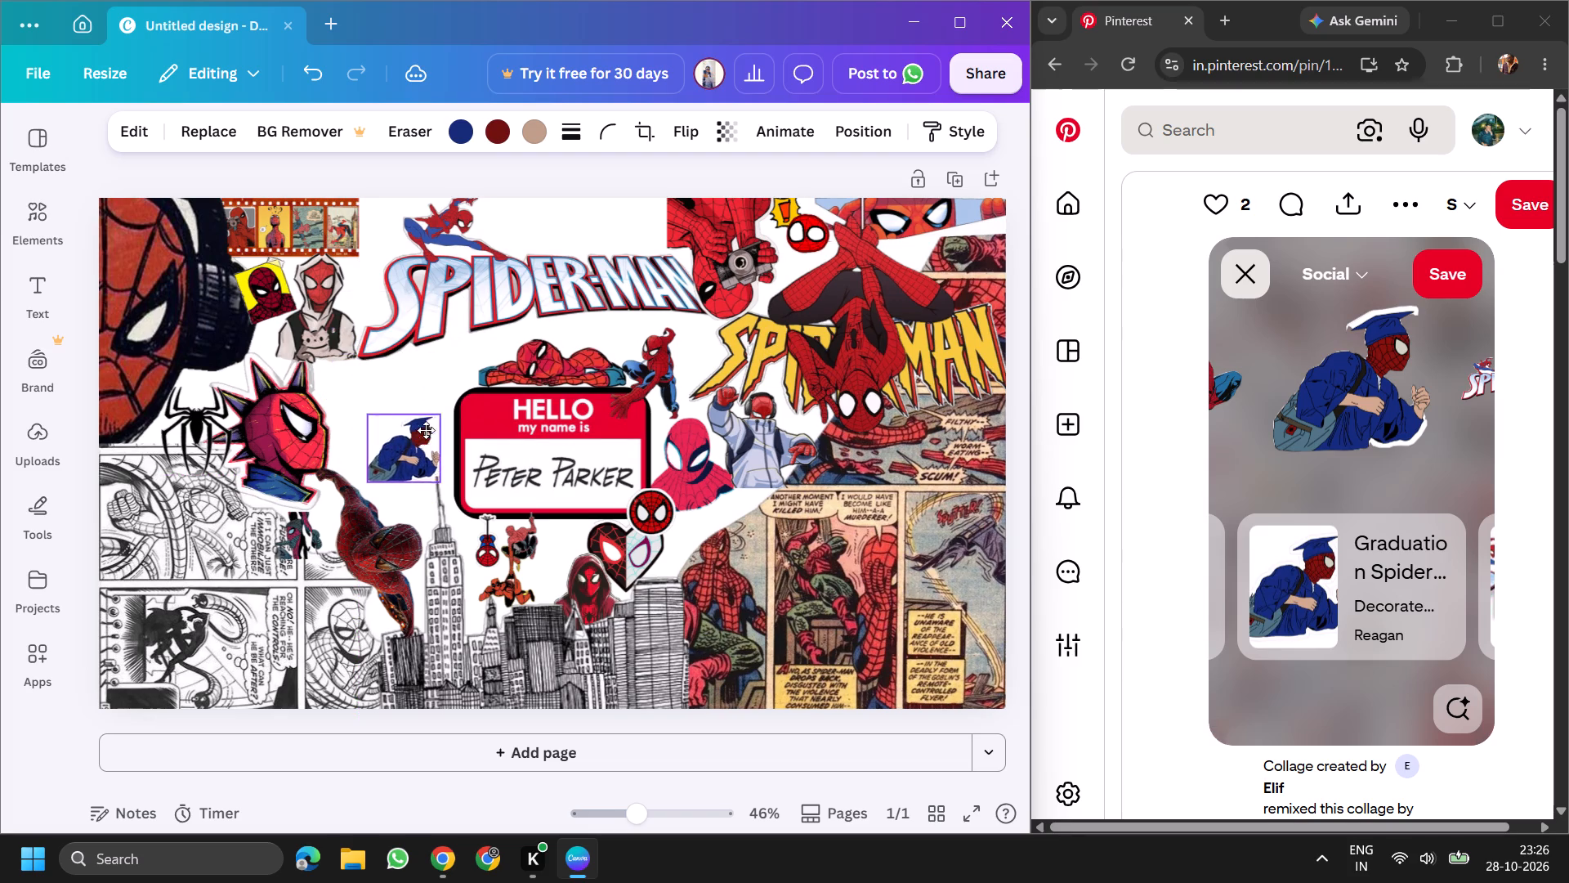
# Move the graduation Spider-Man beside the name tag's upper-left corner and tilt it slightly clockwise.
pyautogui.moveTo(426, 430); pyautogui.dragTo(645, 240)
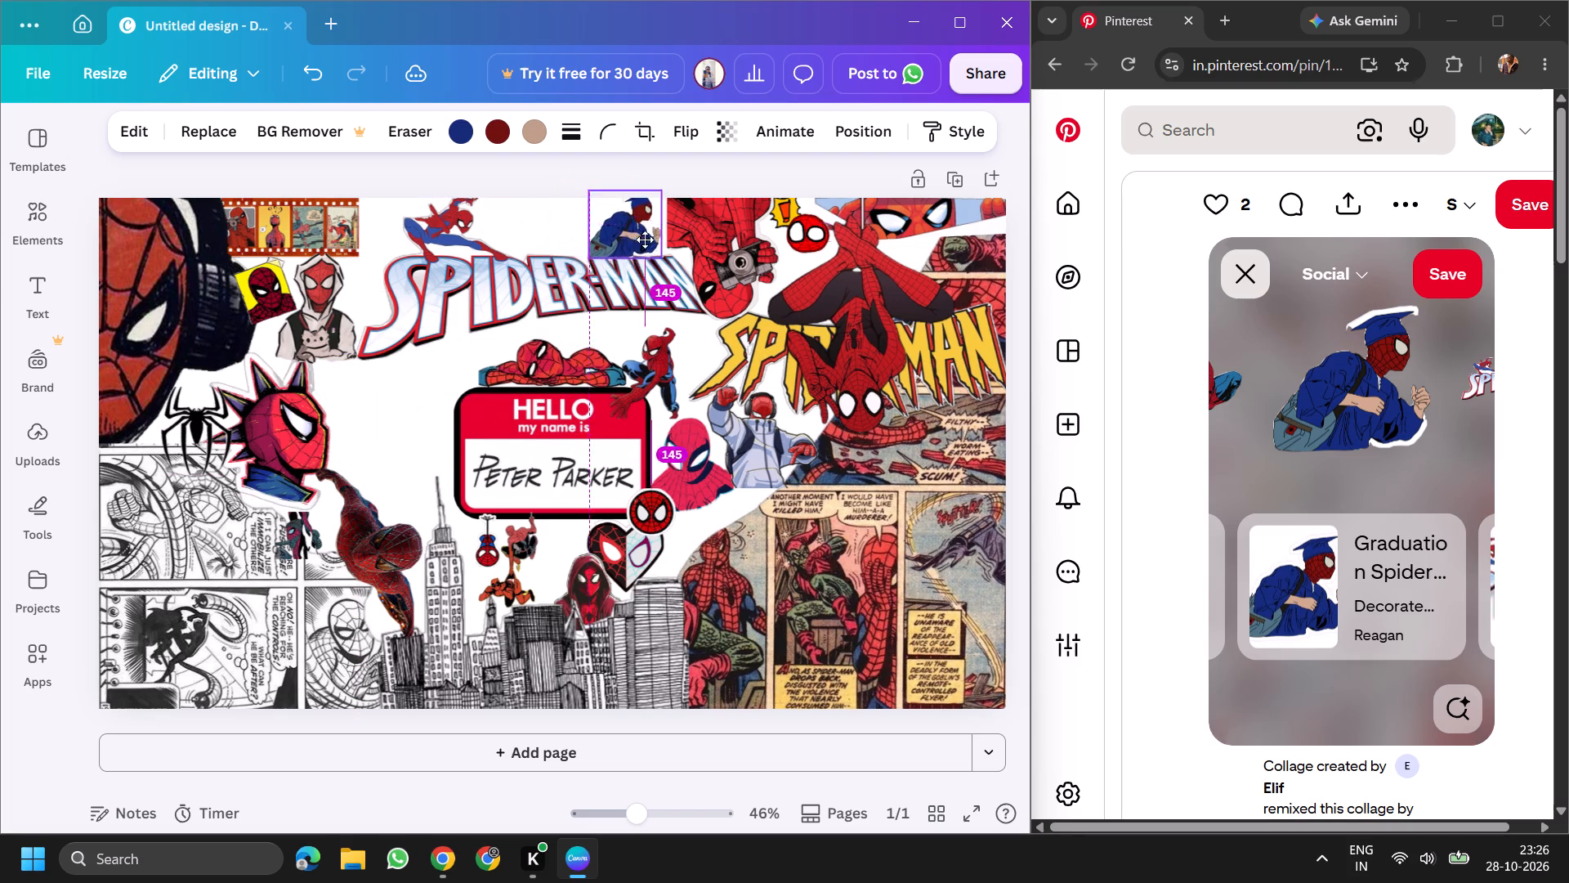
pyautogui.moveTo(645, 240); pyautogui.dragTo(462, 364)
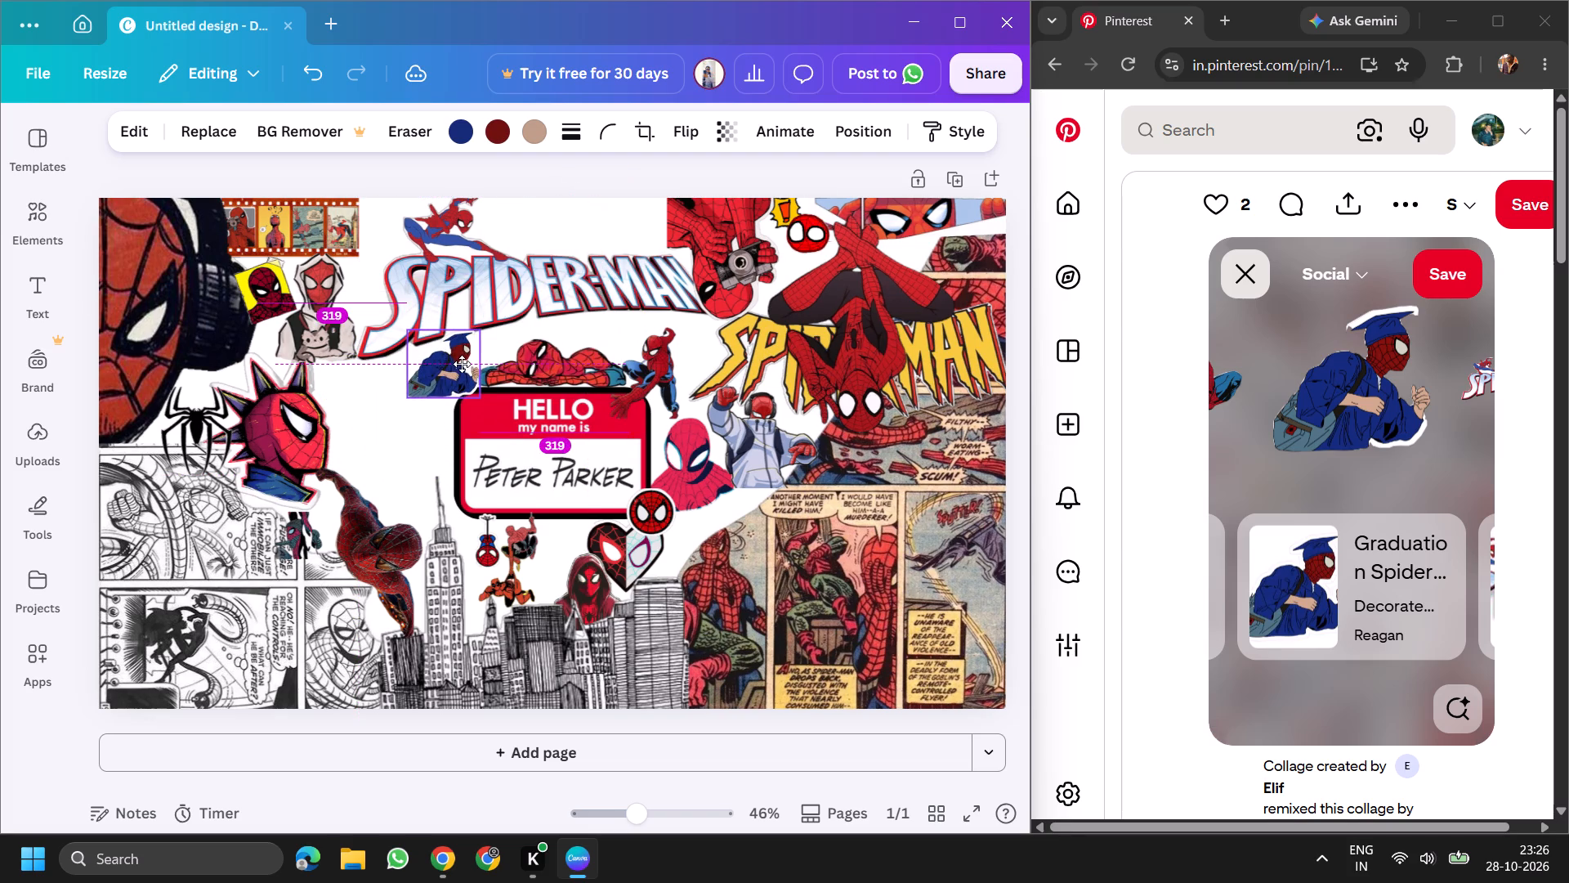
pyautogui.moveTo(462, 364); pyautogui.dragTo(440, 374)
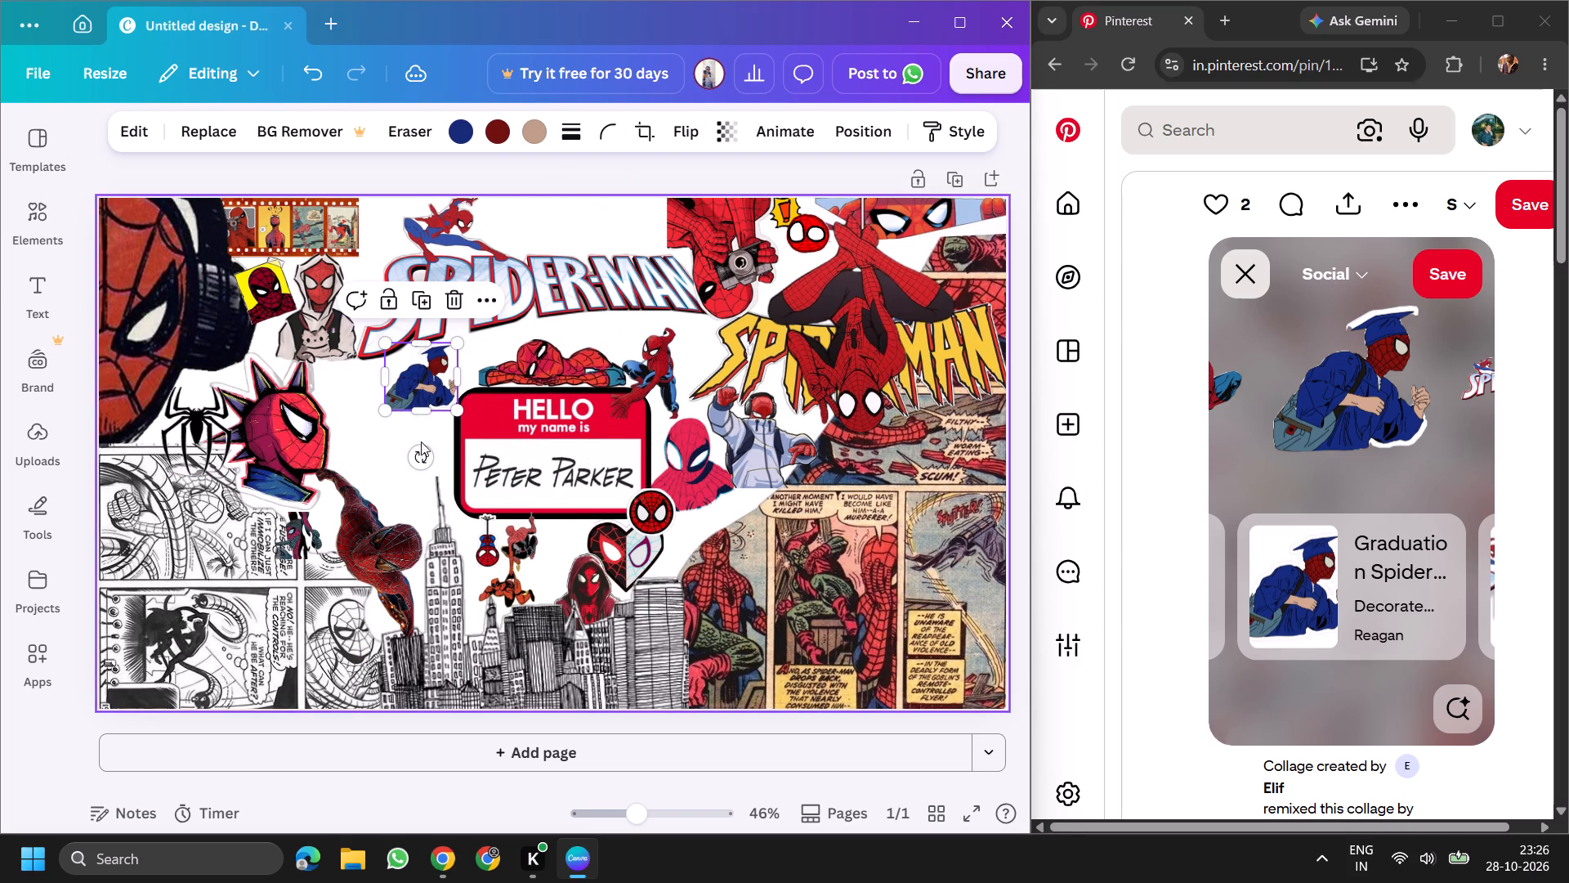
pyautogui.moveTo(418, 450); pyautogui.dragTo(402, 431)
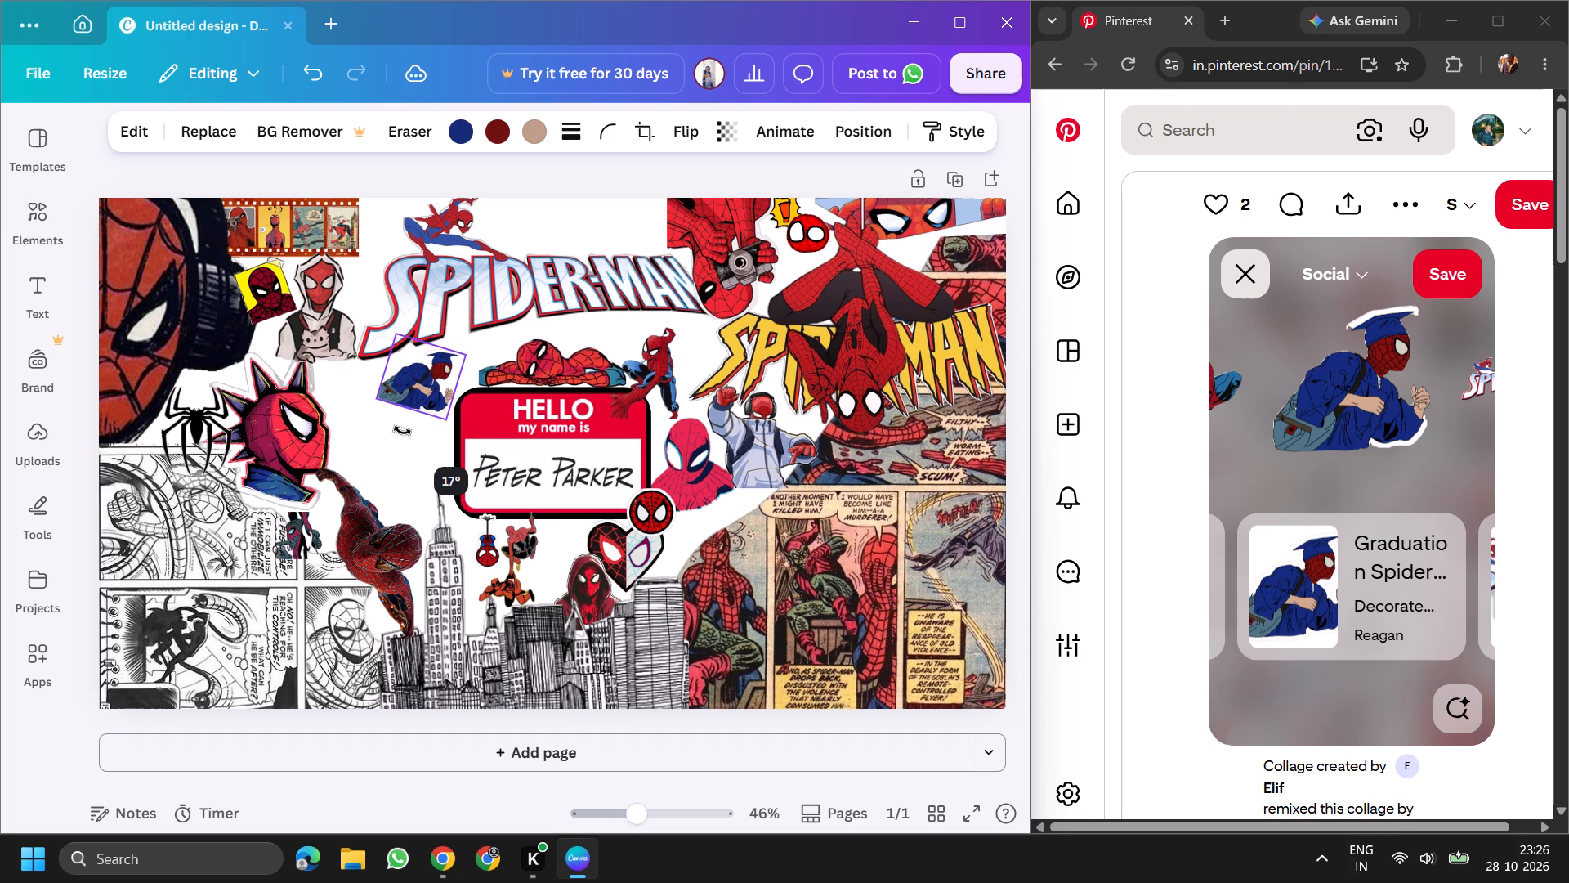
pyautogui.moveTo(402, 431); pyautogui.dragTo(413, 424)
# Stretch the graduation Spider-Man to taller proportions and scale it to fit the gap between the spiky head and the name tag.
pyautogui.moveTo(450, 369); pyautogui.dragTo(430, 434)
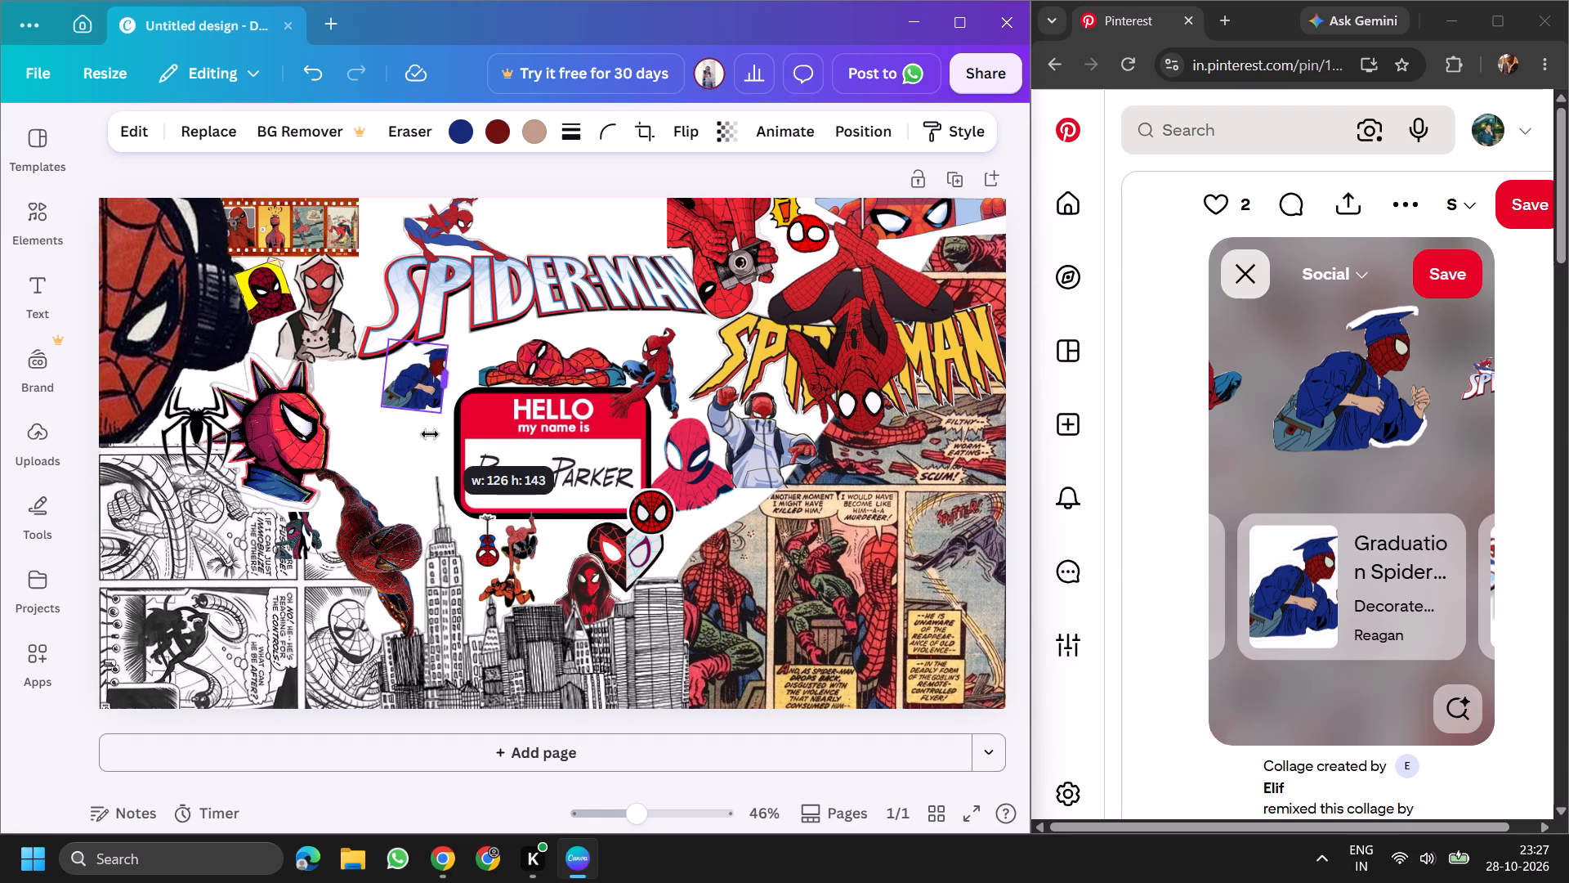
pyautogui.moveTo(430, 434); pyautogui.dragTo(447, 431)
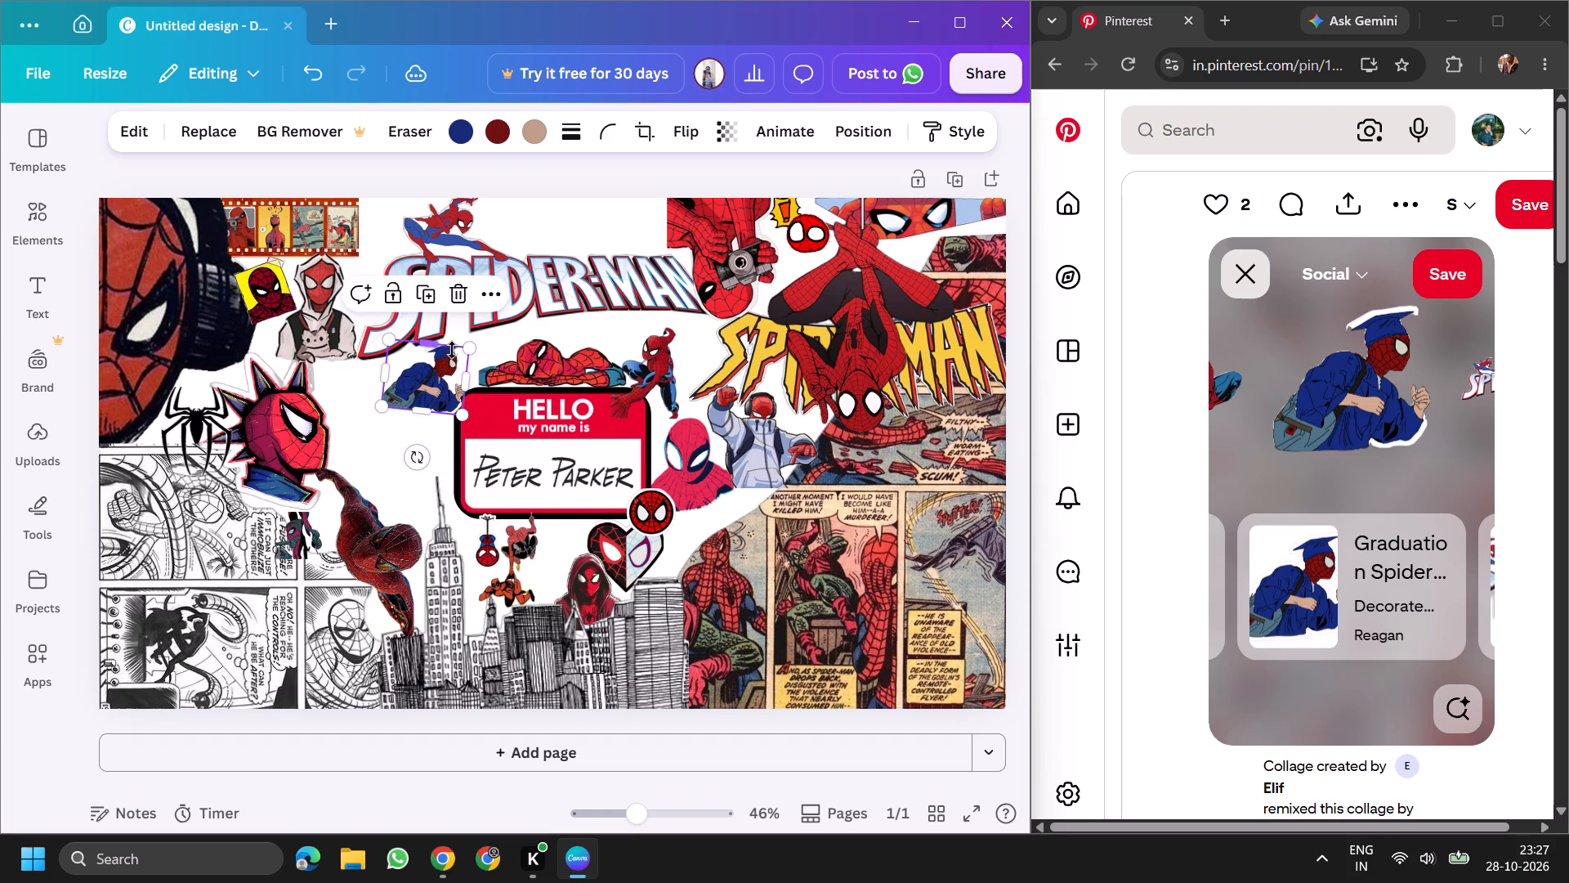
pyautogui.moveTo(441, 385); pyautogui.dragTo(426, 405)
pyautogui.moveTo(408, 425); pyautogui.dragTo(406, 446)
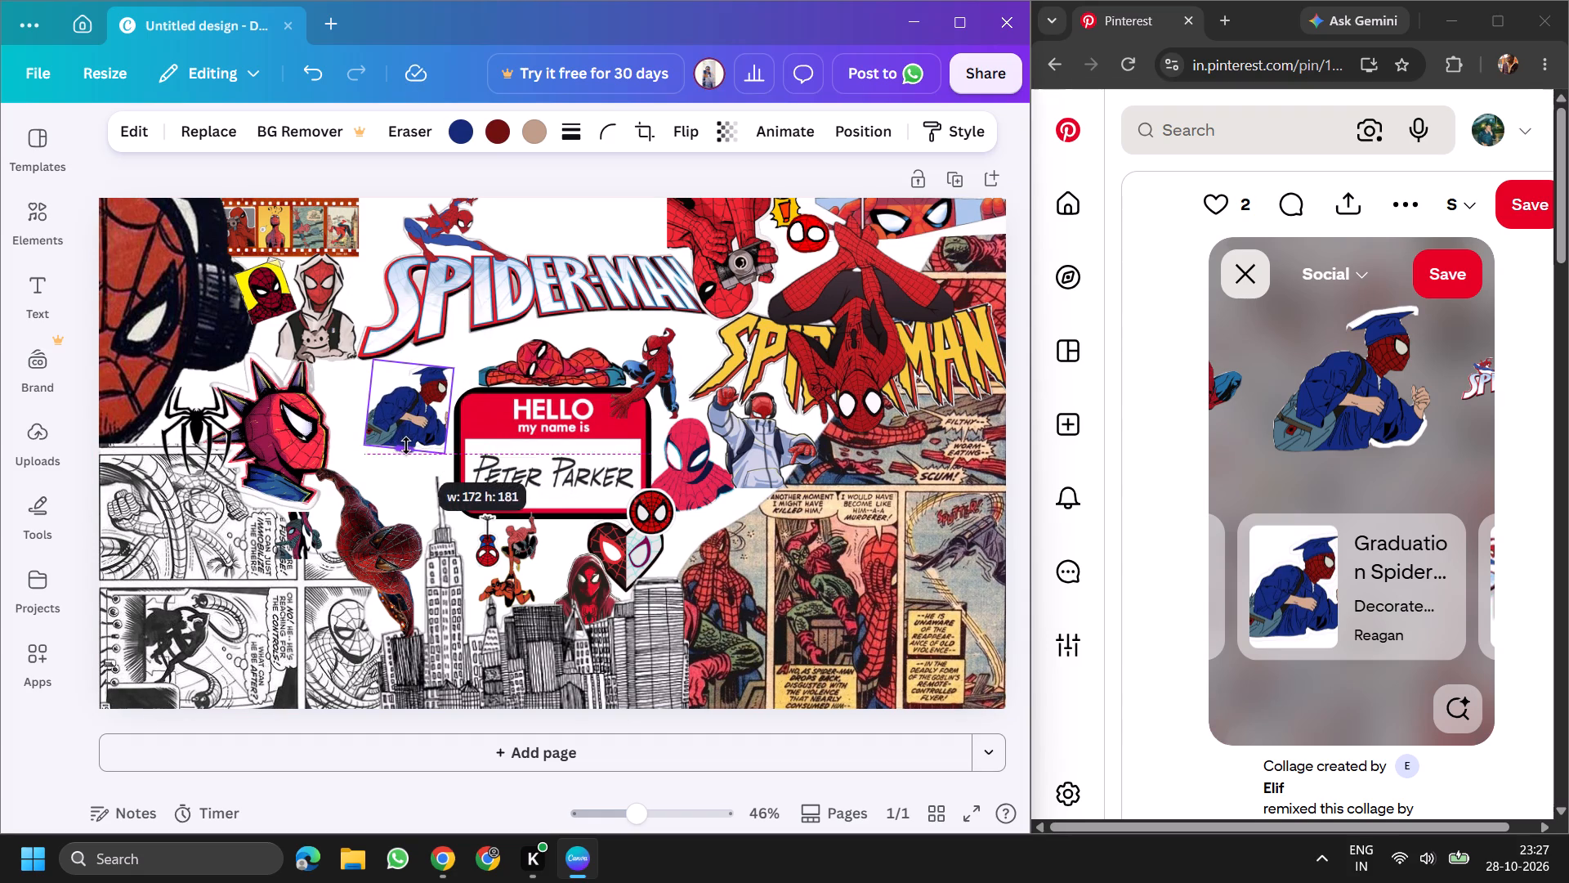
pyautogui.moveTo(406, 446); pyautogui.dragTo(417, 434)
pyautogui.moveTo(447, 442); pyautogui.dragTo(453, 450)
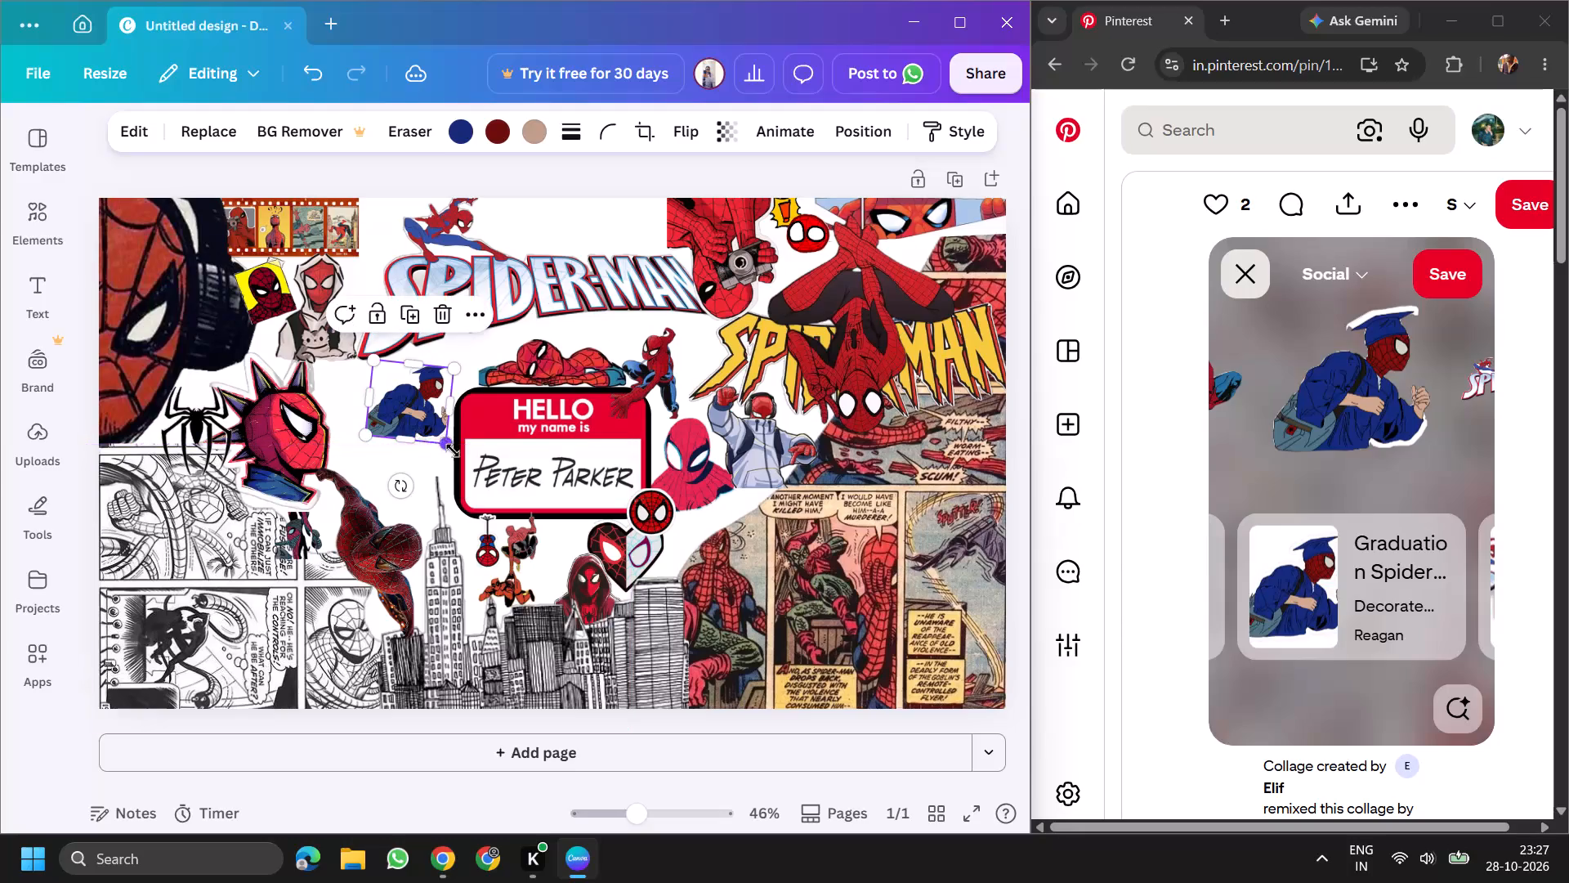
pyautogui.moveTo(453, 450); pyautogui.dragTo(466, 482)
pyautogui.moveTo(421, 472); pyautogui.dragTo(422, 480)
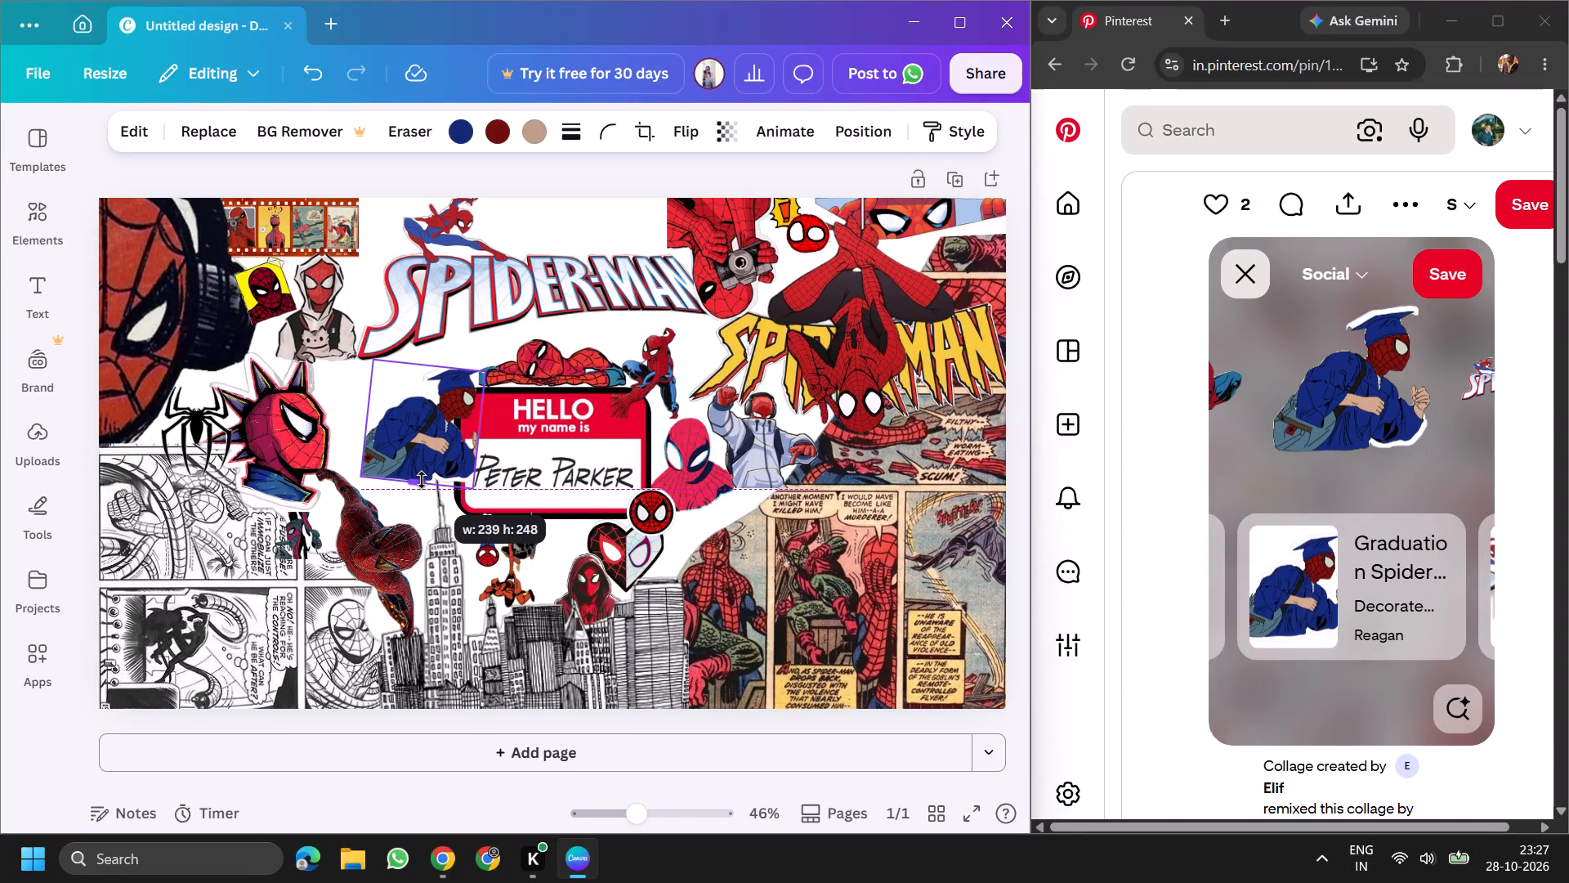
pyautogui.moveTo(422, 480); pyautogui.dragTo(443, 466)
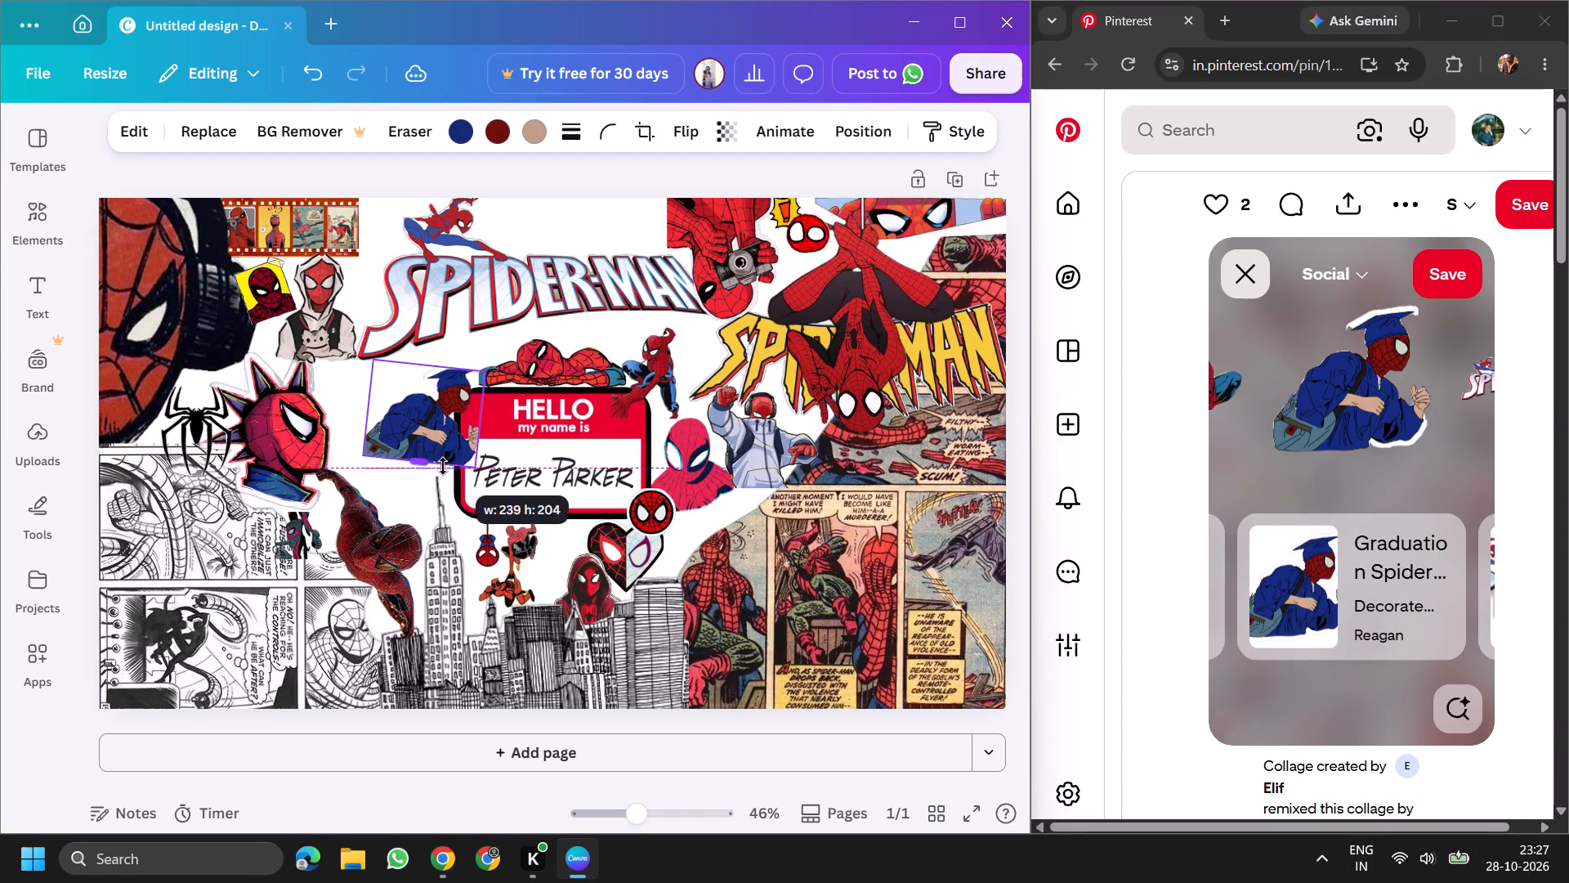
pyautogui.moveTo(443, 466); pyautogui.dragTo(440, 473)
pyautogui.moveTo(483, 430); pyautogui.dragTo(492, 428)
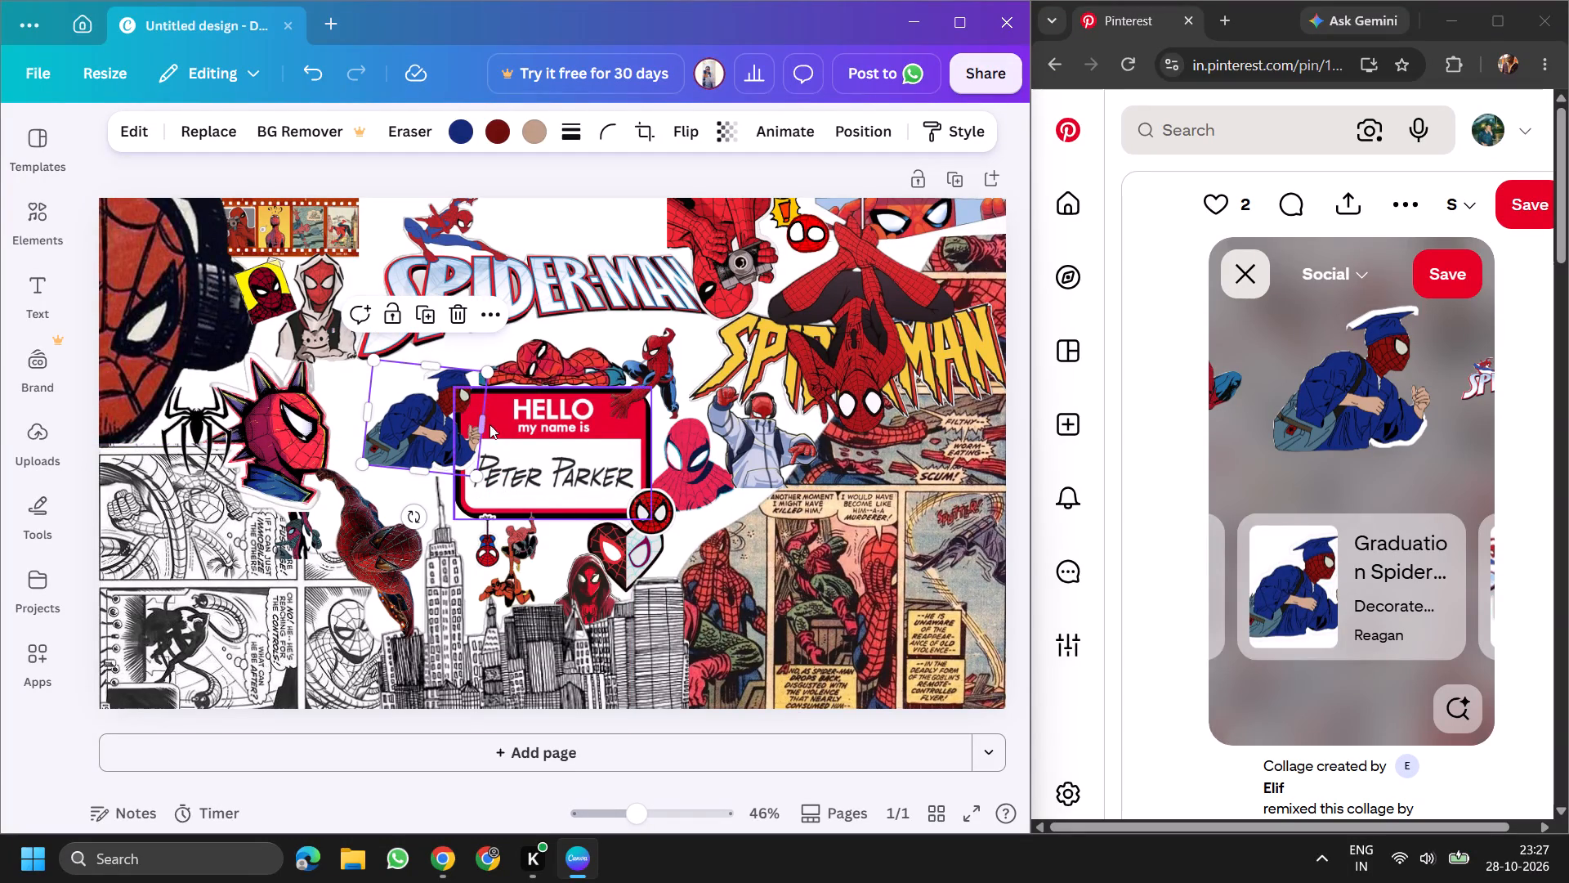
pyautogui.moveTo(440, 369); pyautogui.dragTo(446, 352)
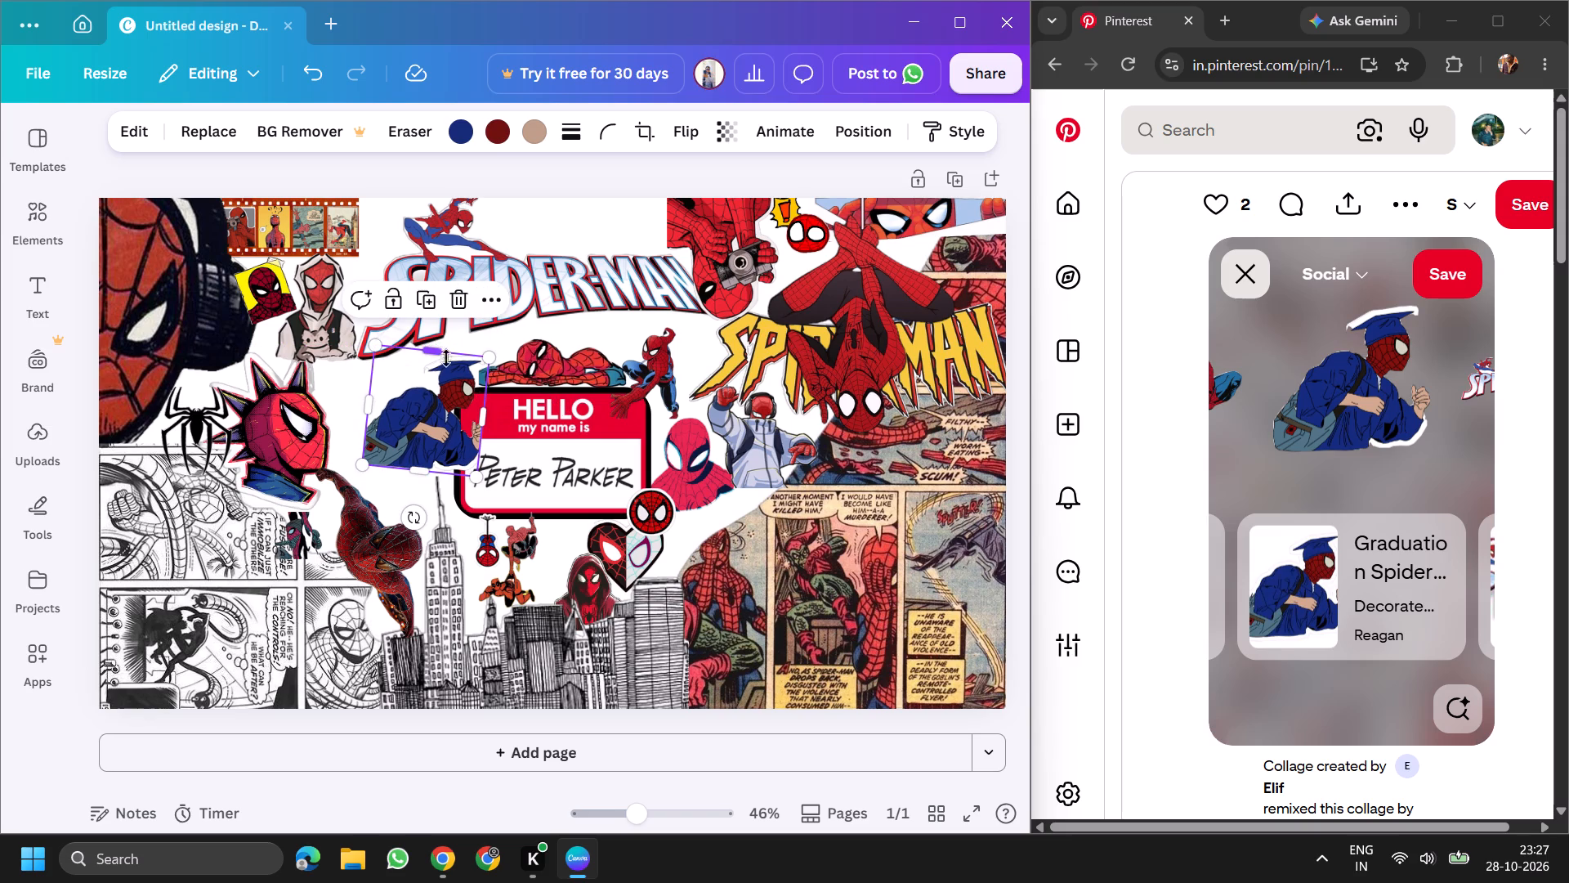
pyautogui.moveTo(424, 413); pyautogui.dragTo(409, 427)
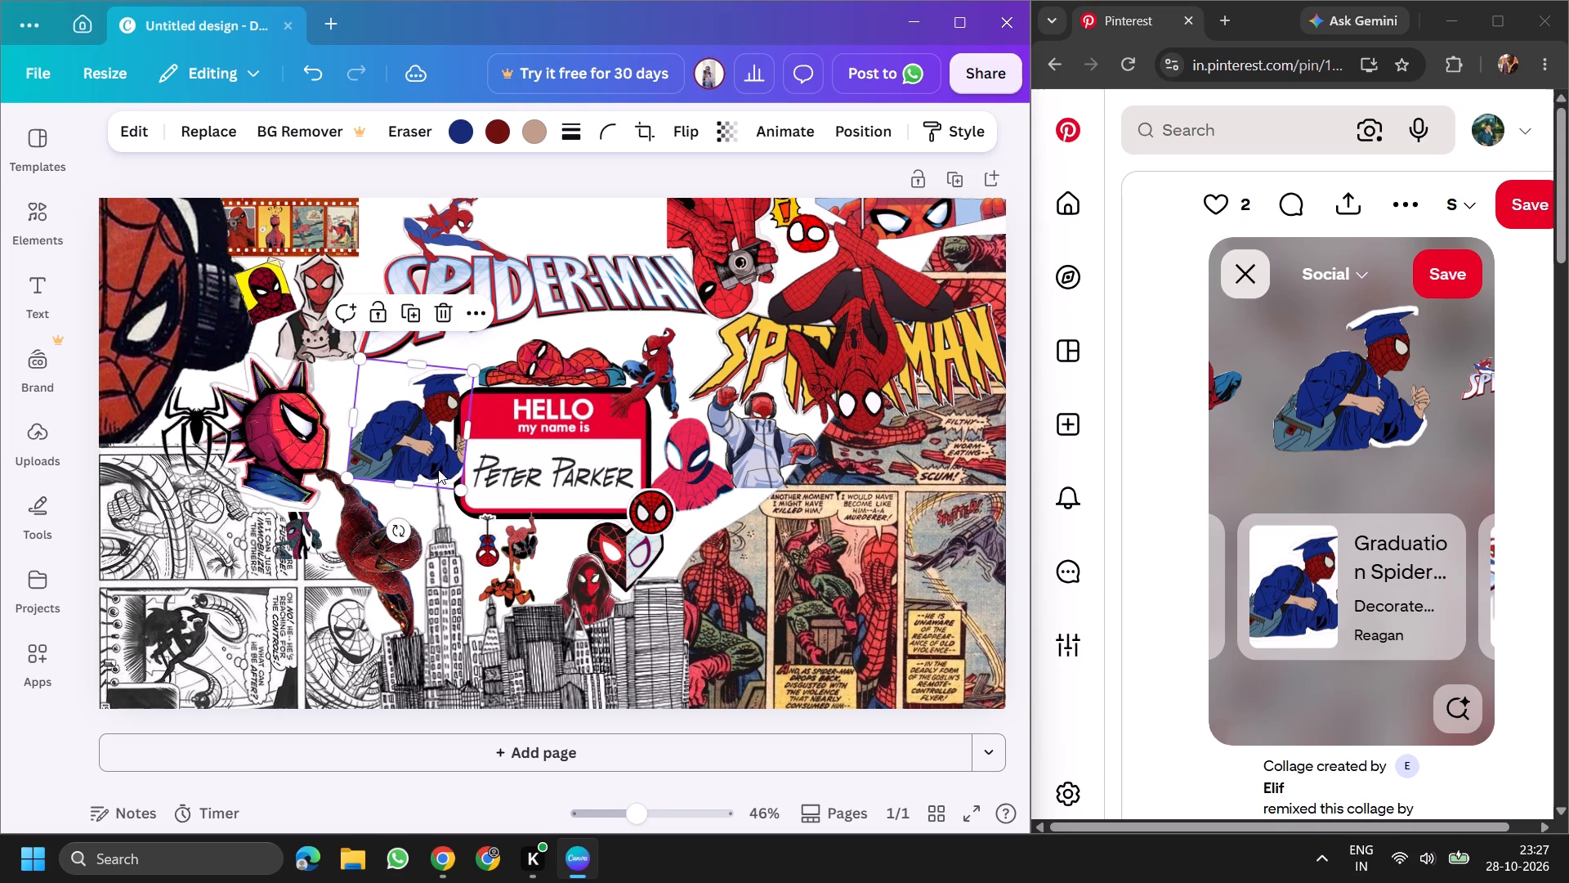
pyautogui.moveTo(460, 490); pyautogui.dragTo(422, 443)
# Position the graduation Spider-Man above the dark climbing Spider-Man beside the skyline and send it one layer backward.
pyautogui.moveTo(396, 397); pyautogui.dragTo(399, 468)
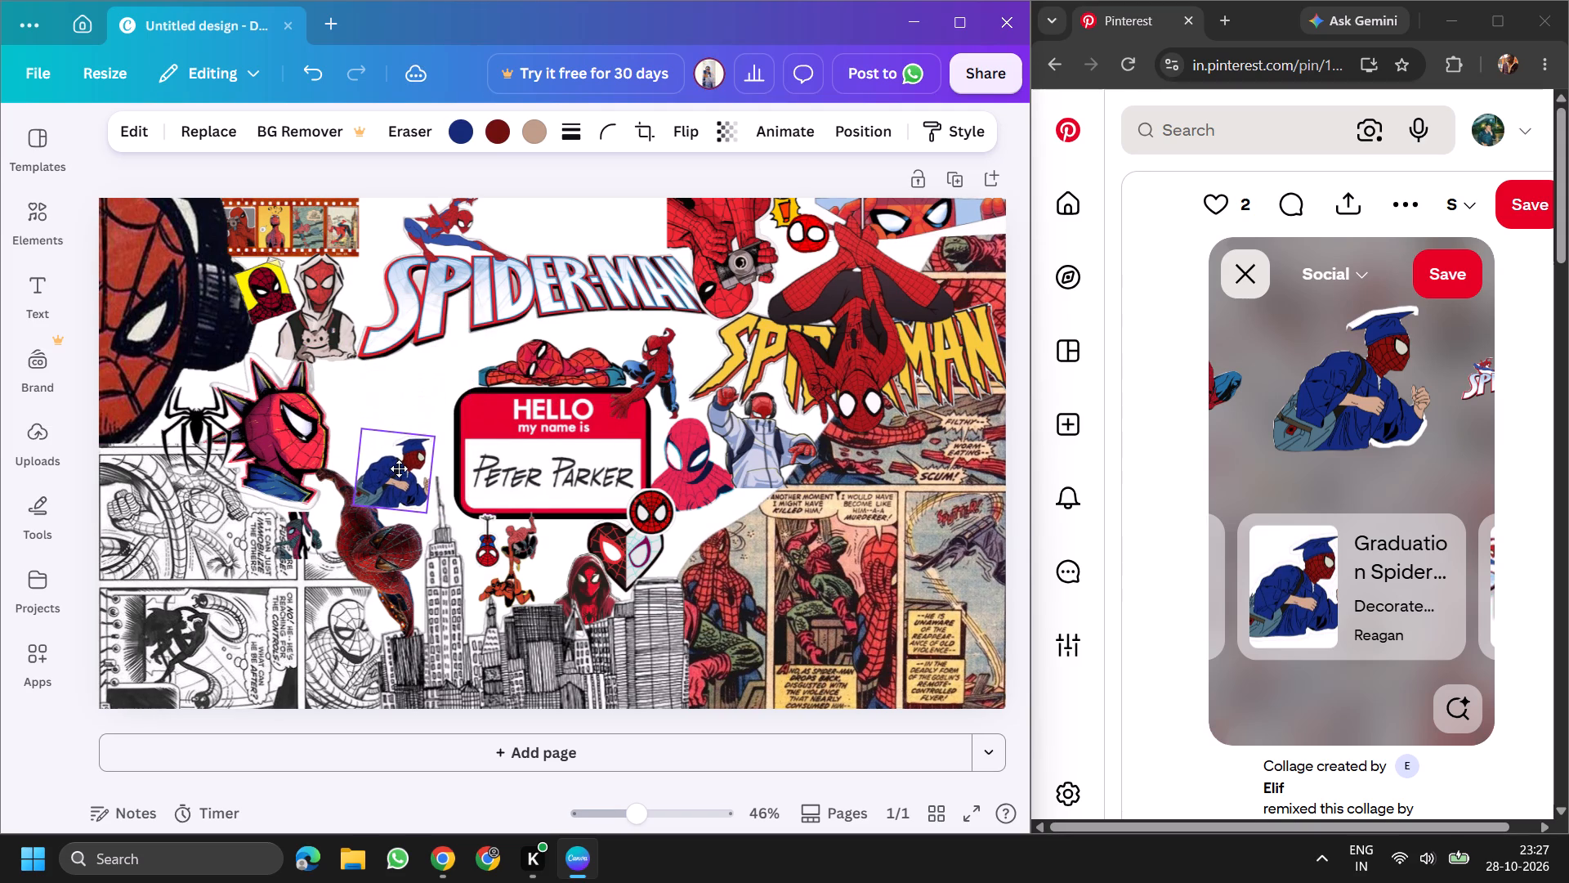
pyautogui.moveTo(399, 468); pyautogui.dragTo(369, 442)
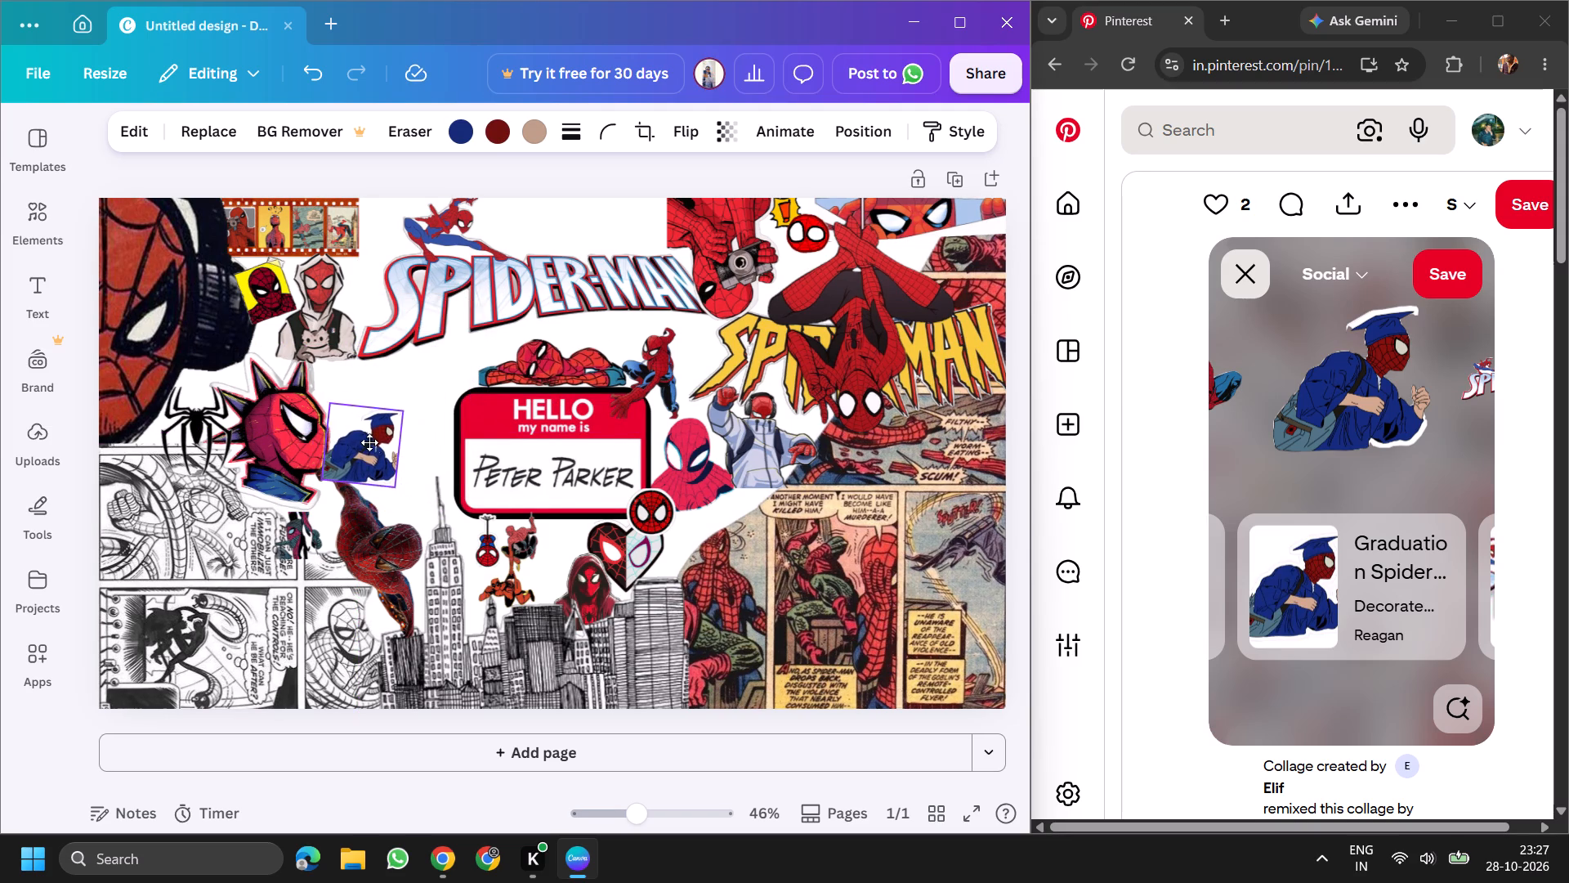
pyautogui.moveTo(369, 442); pyautogui.dragTo(406, 477)
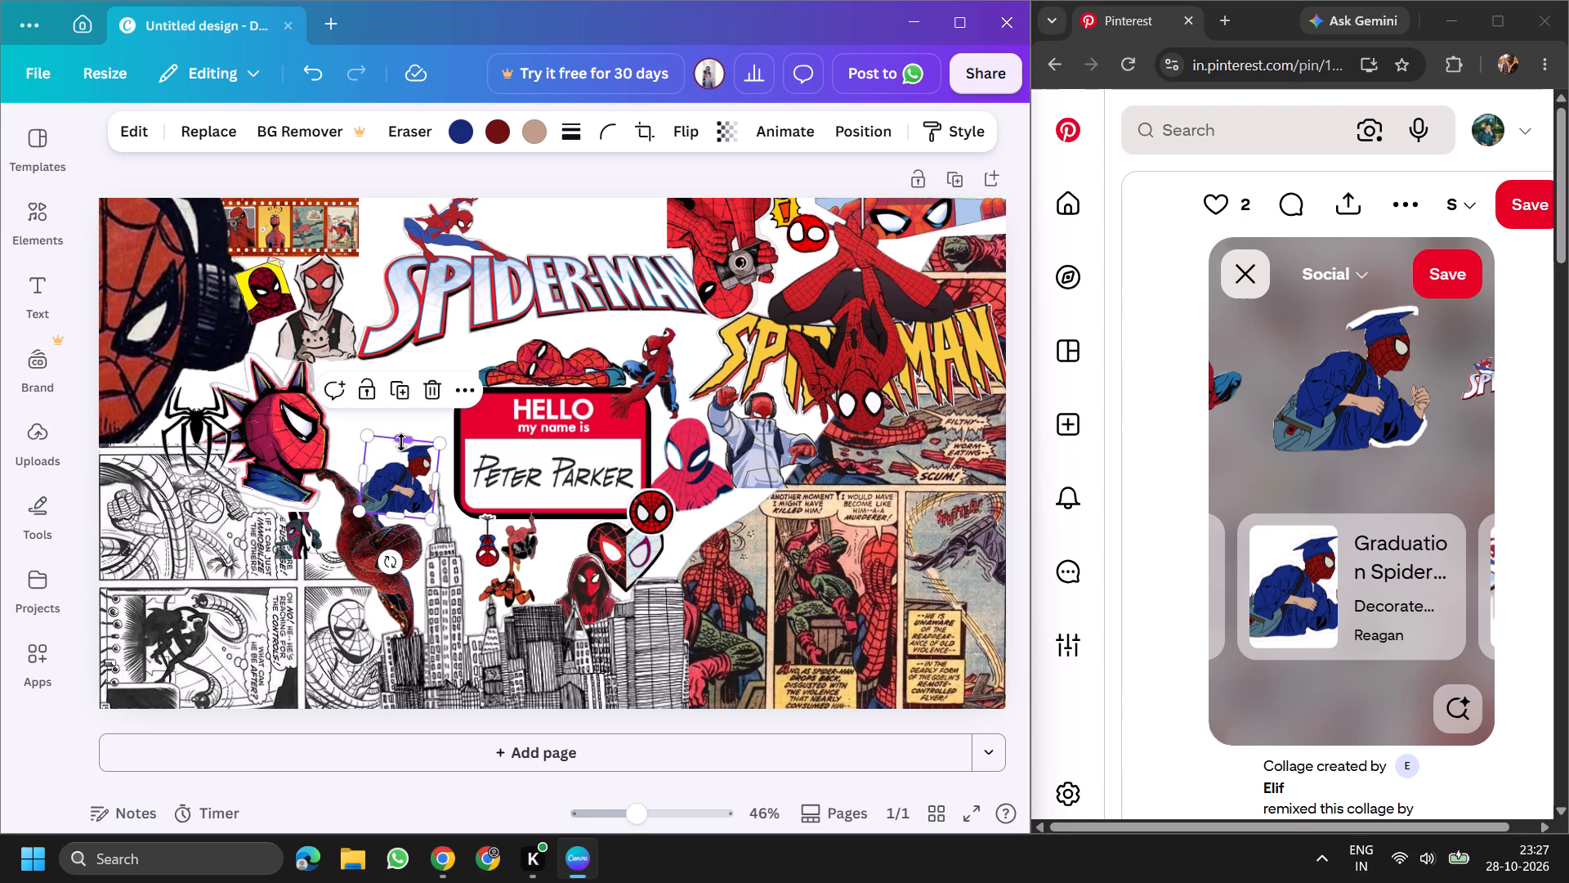
pyautogui.hotkey('ctrl', '[')
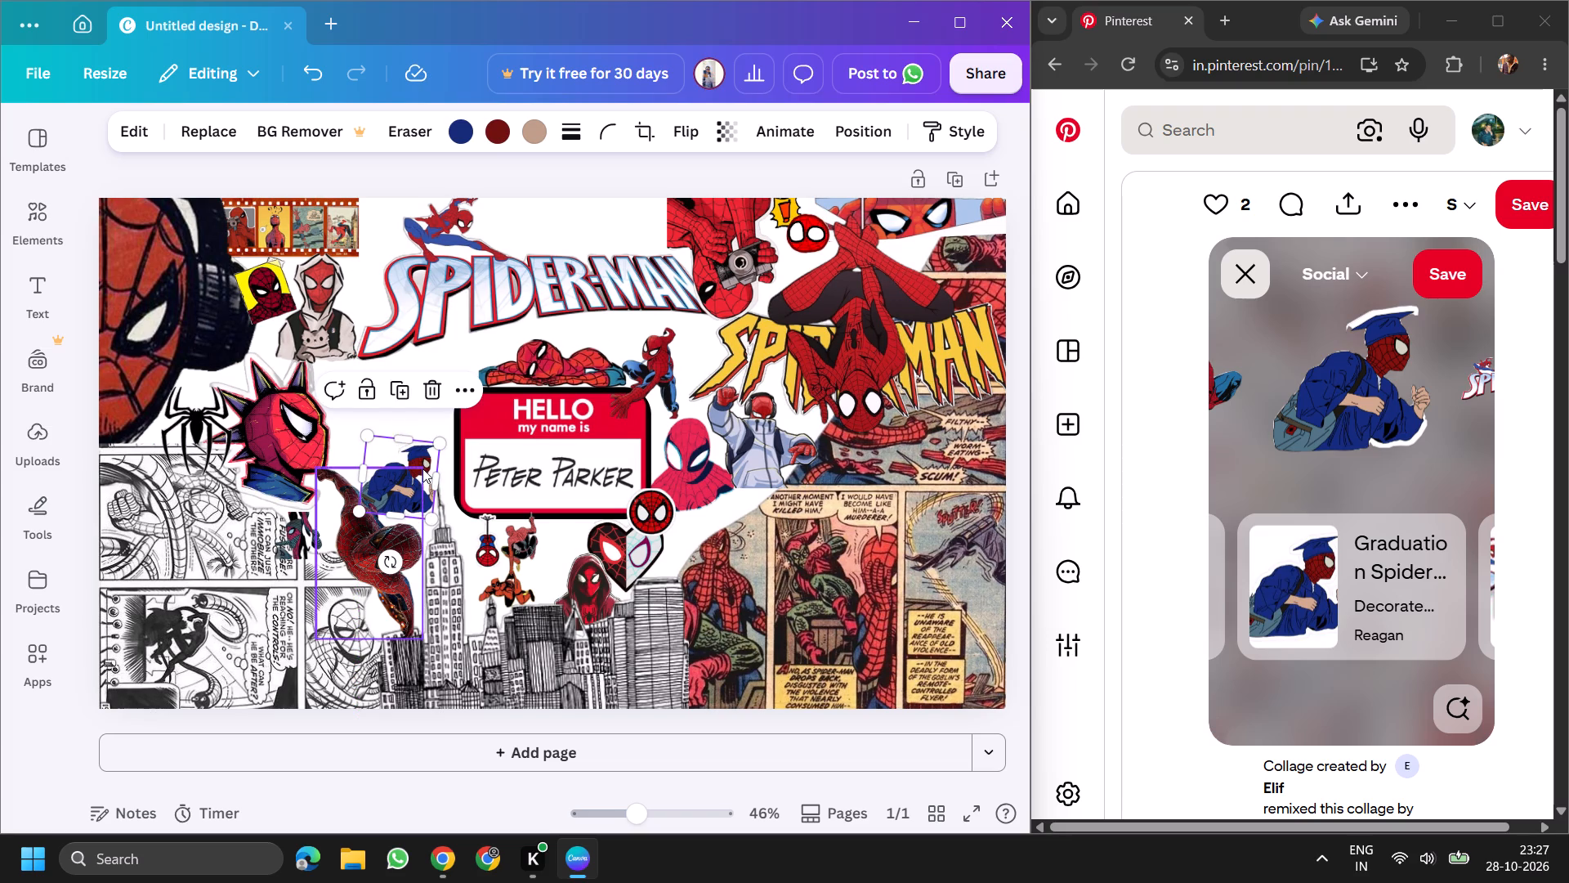
pyautogui.moveTo(422, 473); pyautogui.dragTo(425, 481)
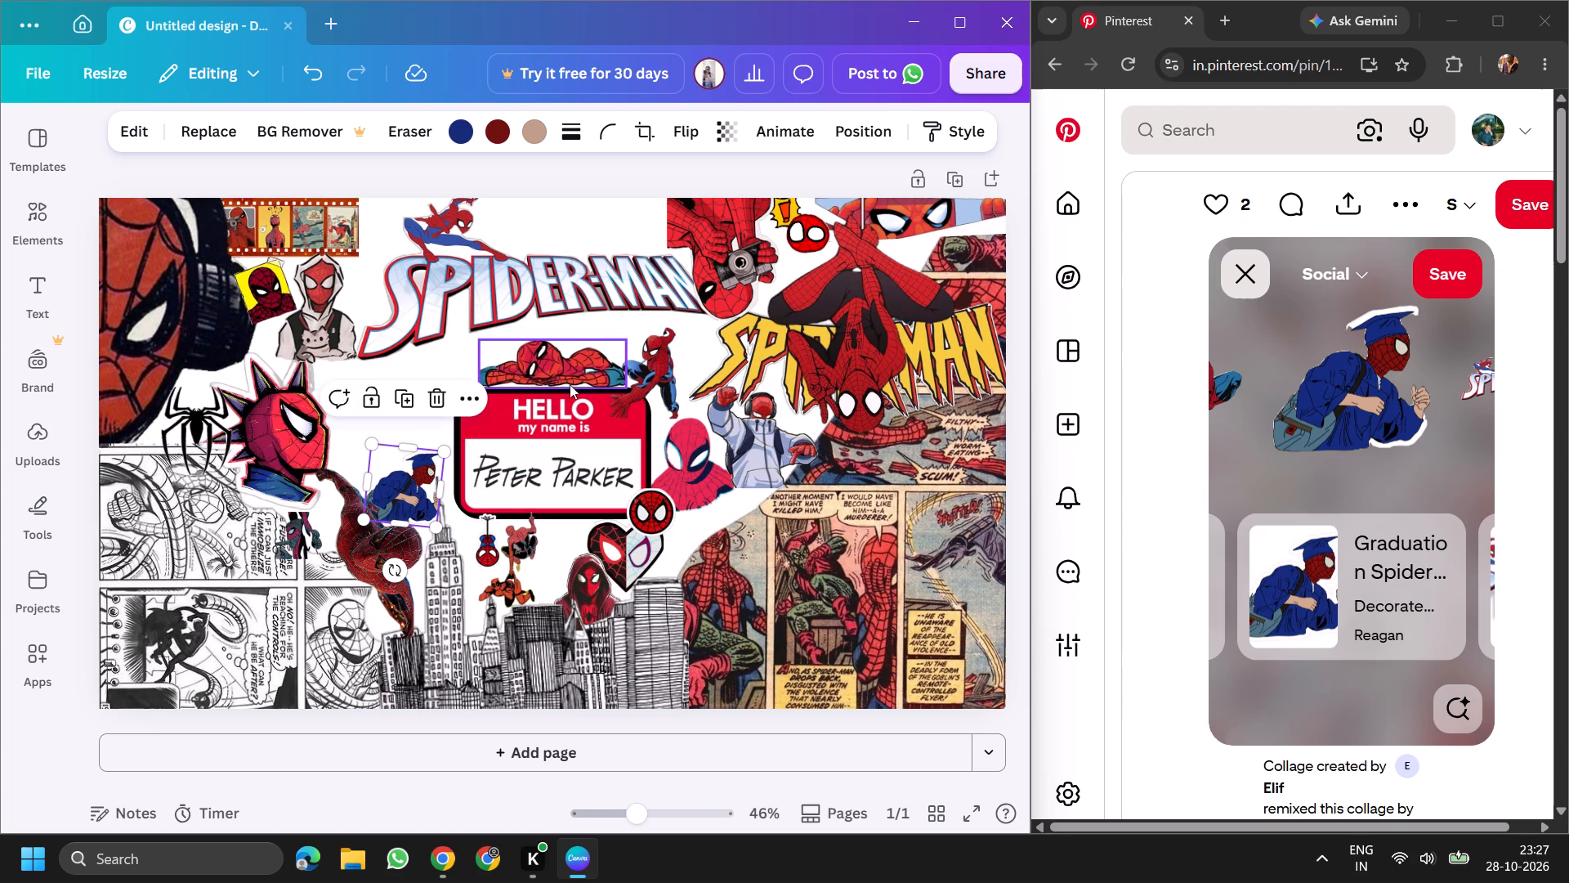
# Lock the graduation Spider-Man in place and deselect it.
pyautogui.click(365, 394)
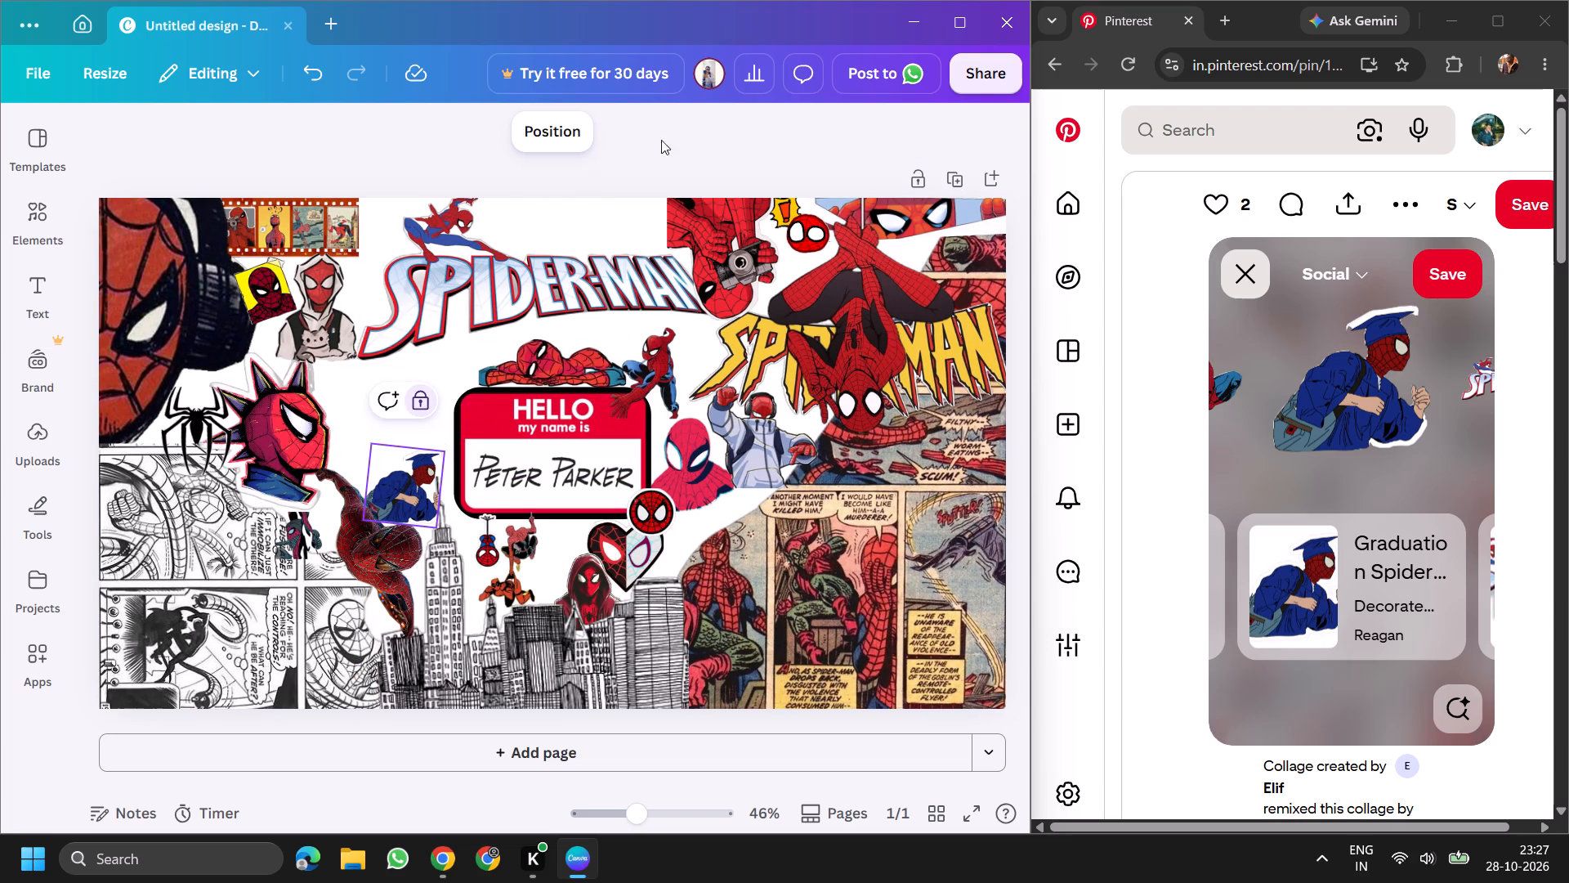
pyautogui.click(691, 131)
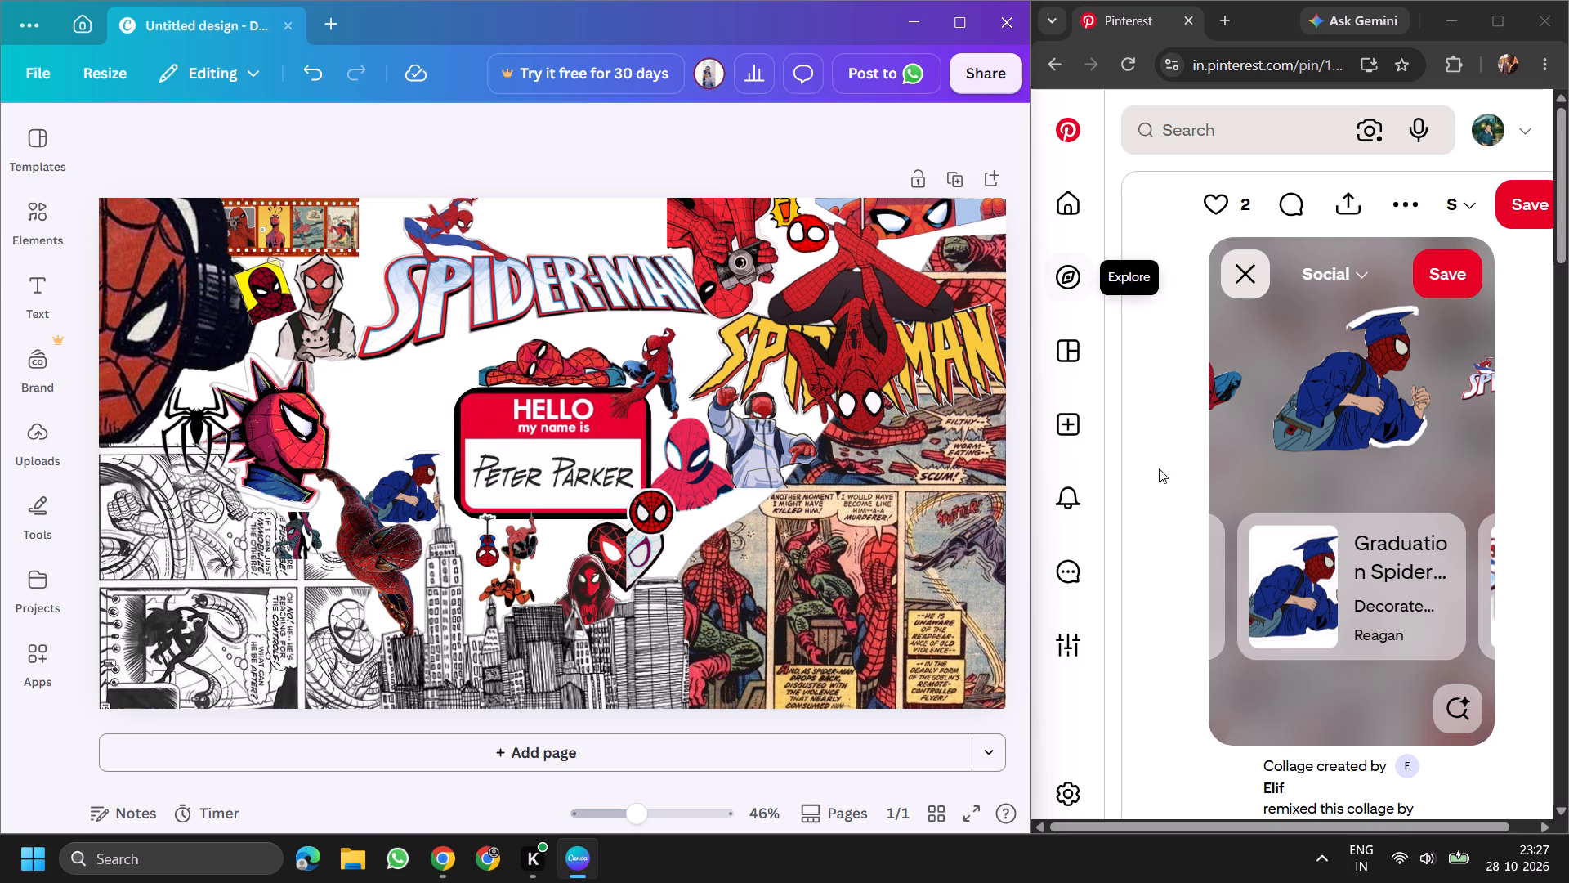
# Bring up the crouching red-and-blue Spider-Man sticker in the Pinterest collage and copy its image.
pyautogui.click(1233, 379)
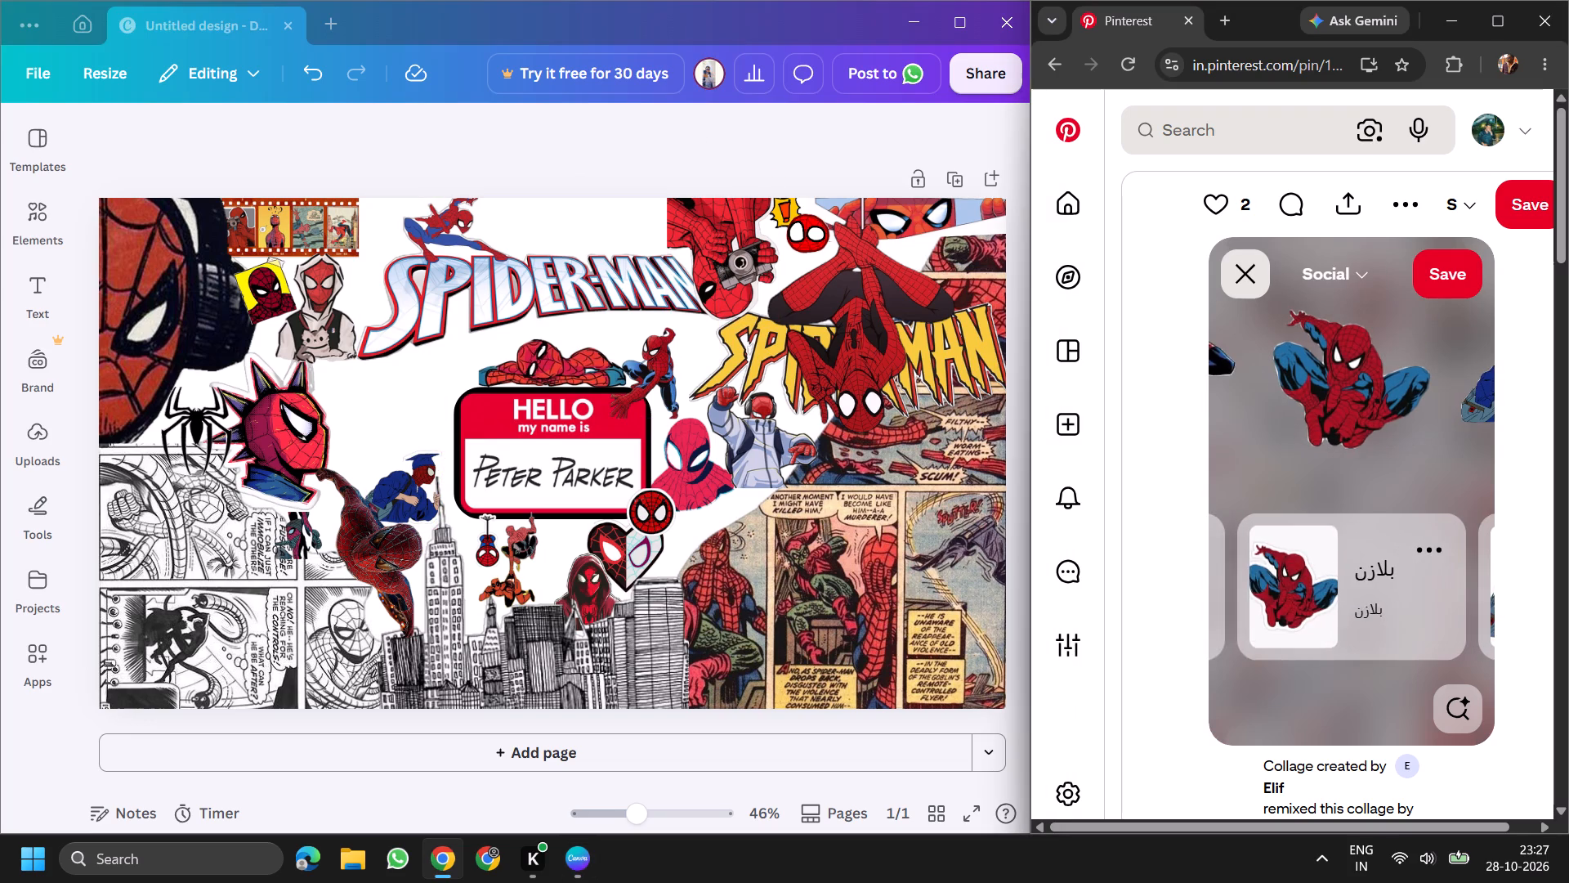
pyautogui.rightClick(1370, 412)
pyautogui.click(1246, 478)
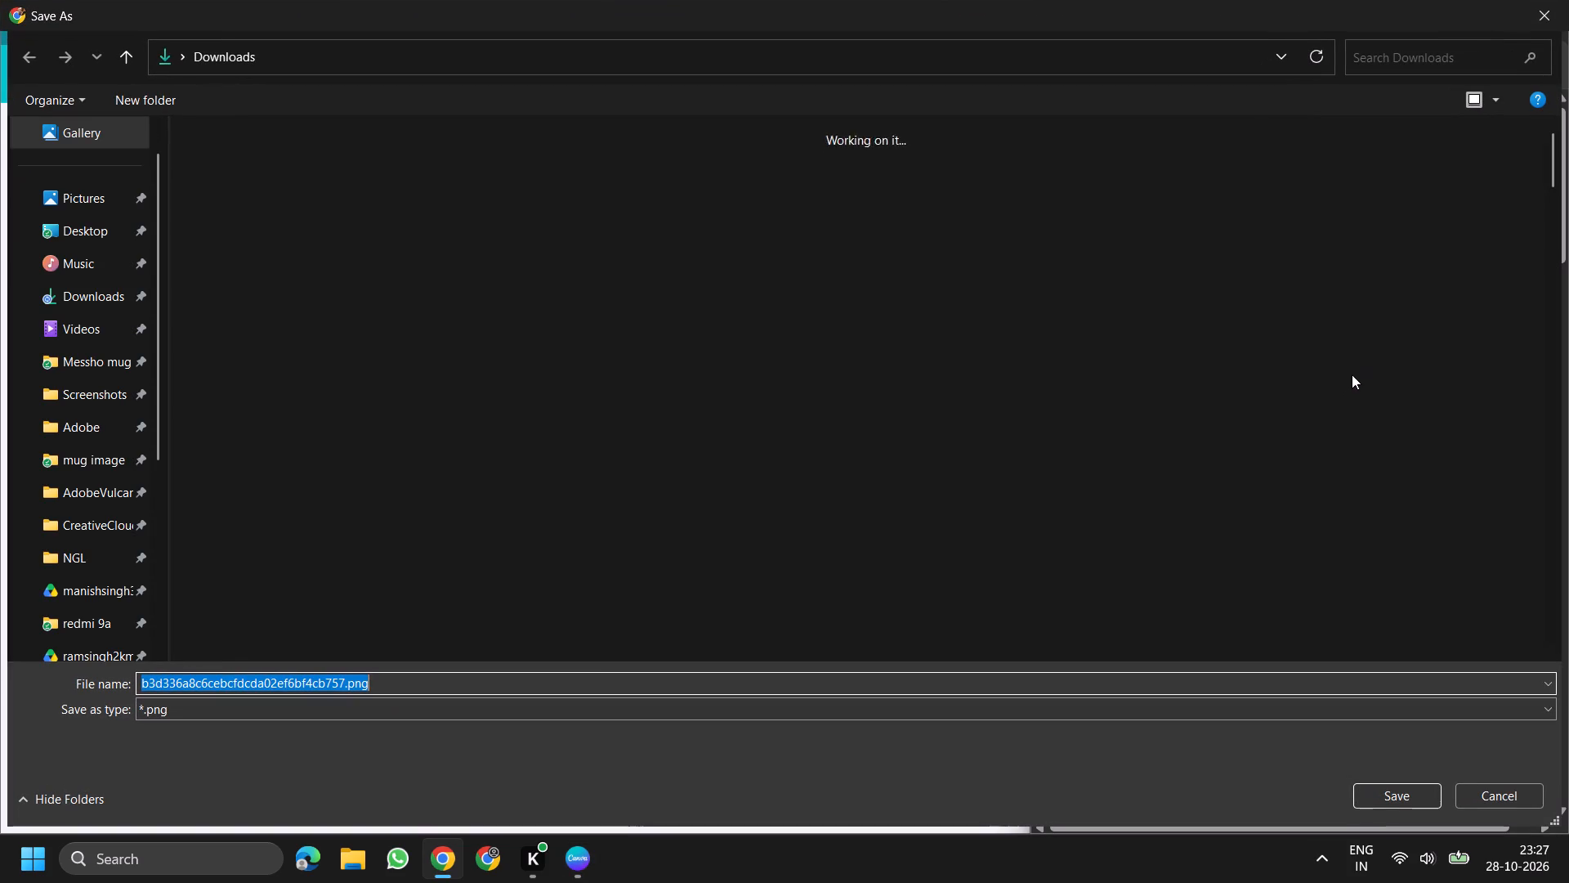
pyautogui.click(1565, 9)
pyautogui.rightClick(1359, 390)
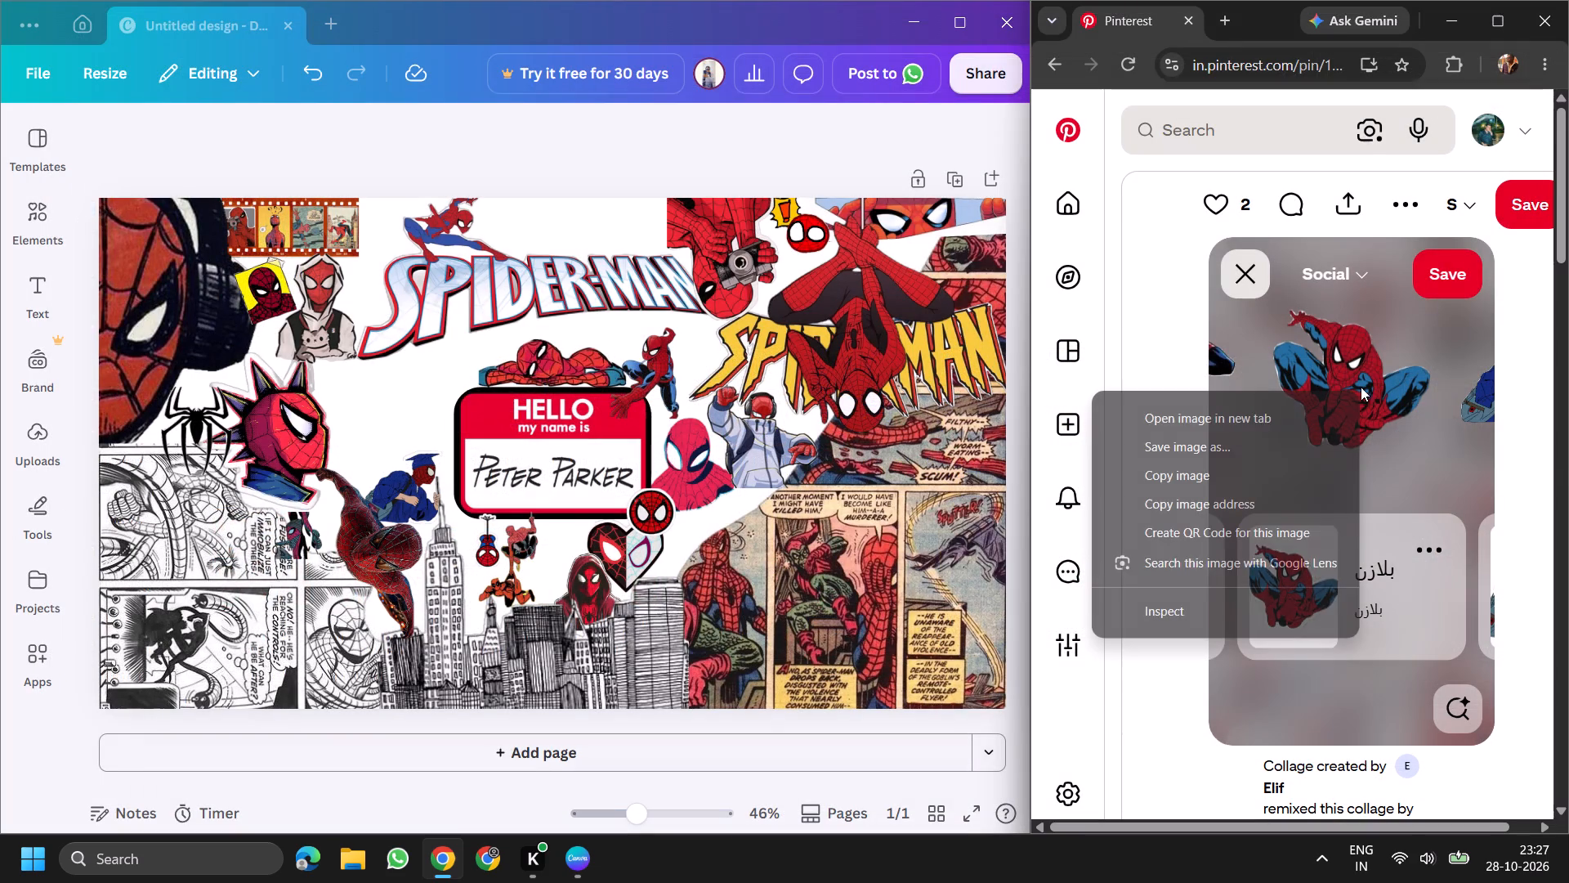
pyautogui.click(1178, 475)
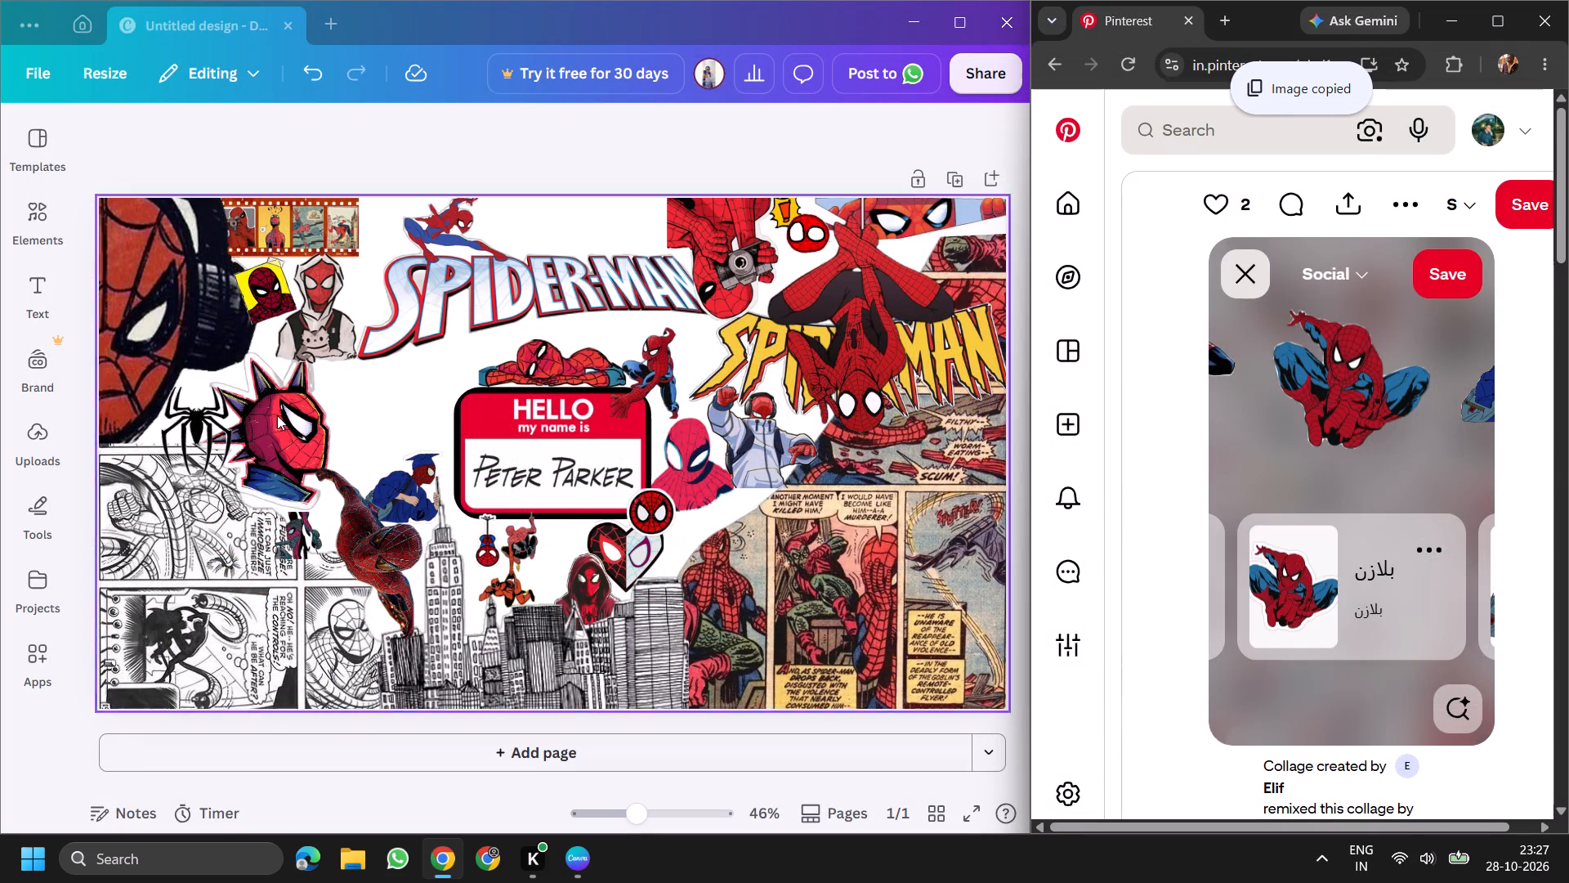
# Paste the crouching Spider-Man into the Canva design and shrink it to about a third of its pasted size.
pyautogui.rightClick(396, 409)
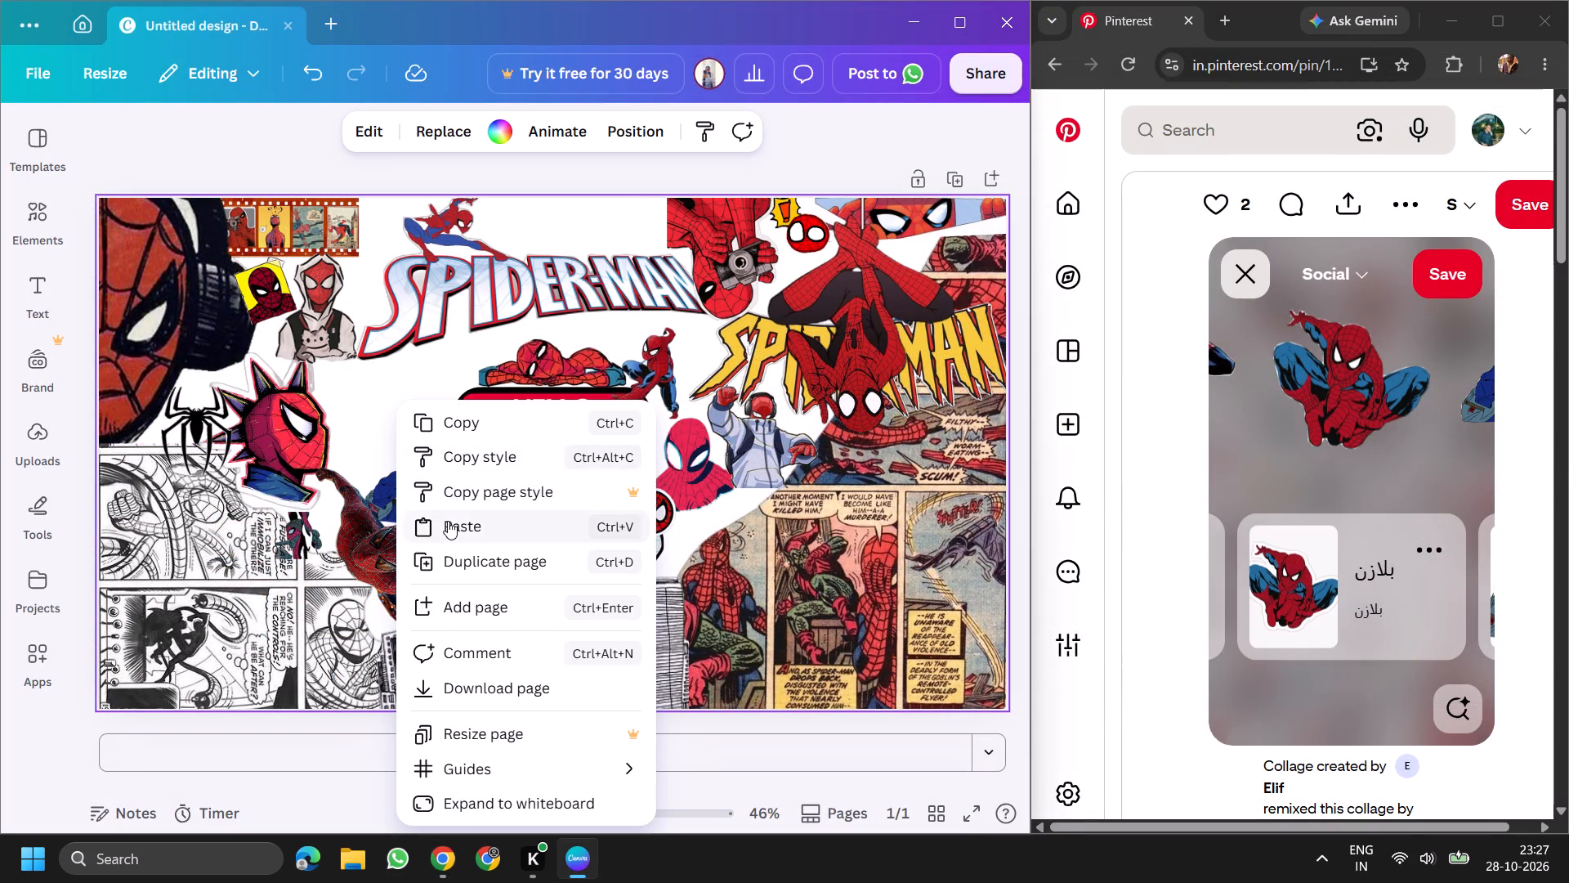
pyautogui.click(448, 521)
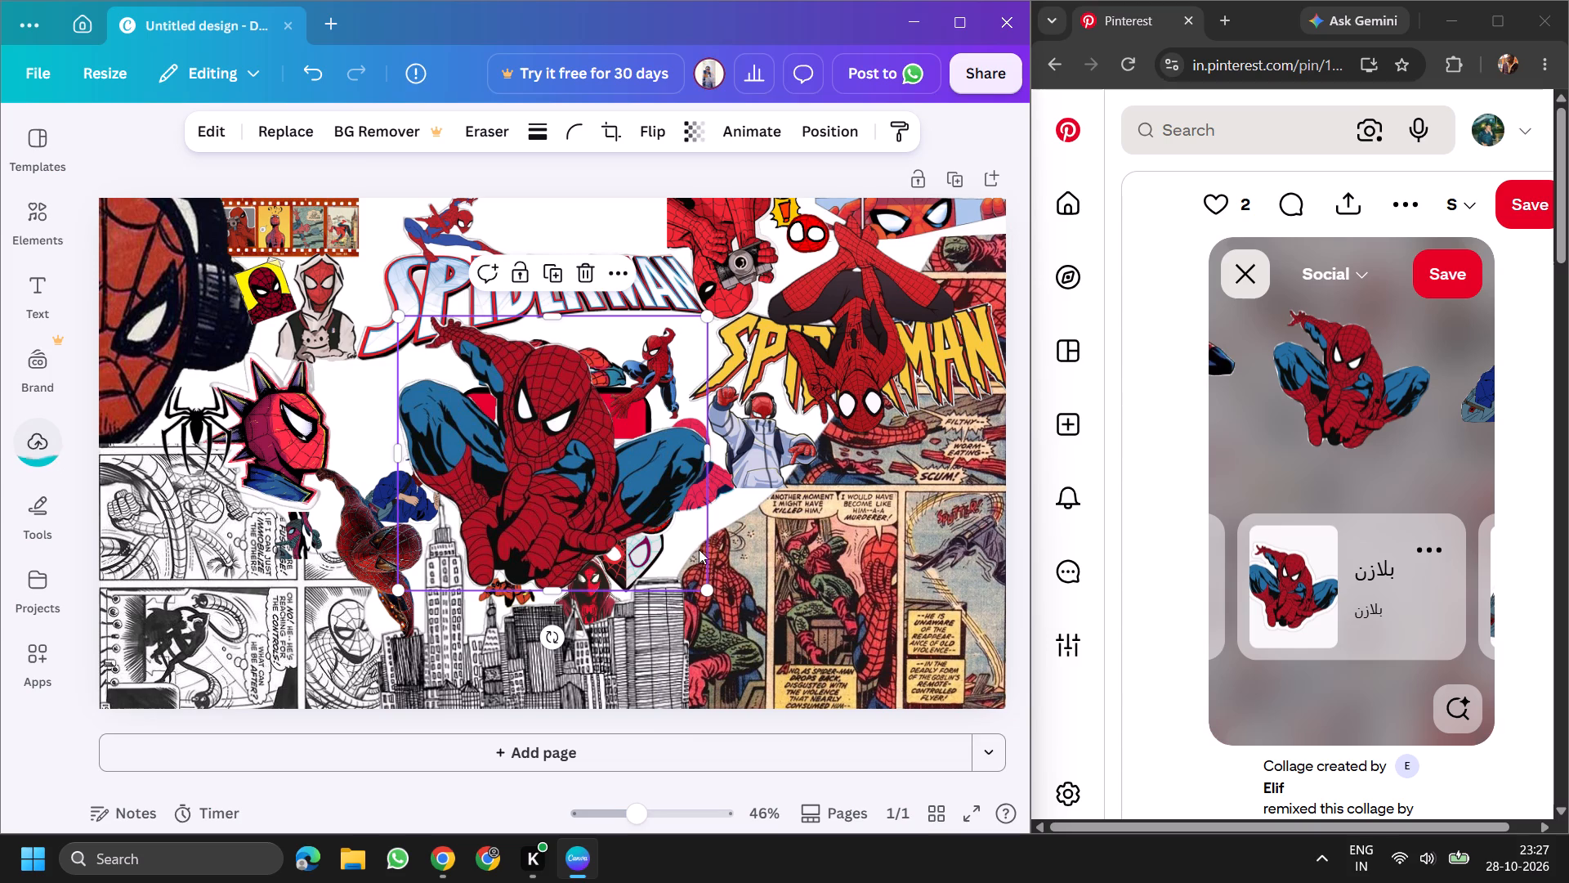
pyautogui.moveTo(709, 590); pyautogui.dragTo(504, 422)
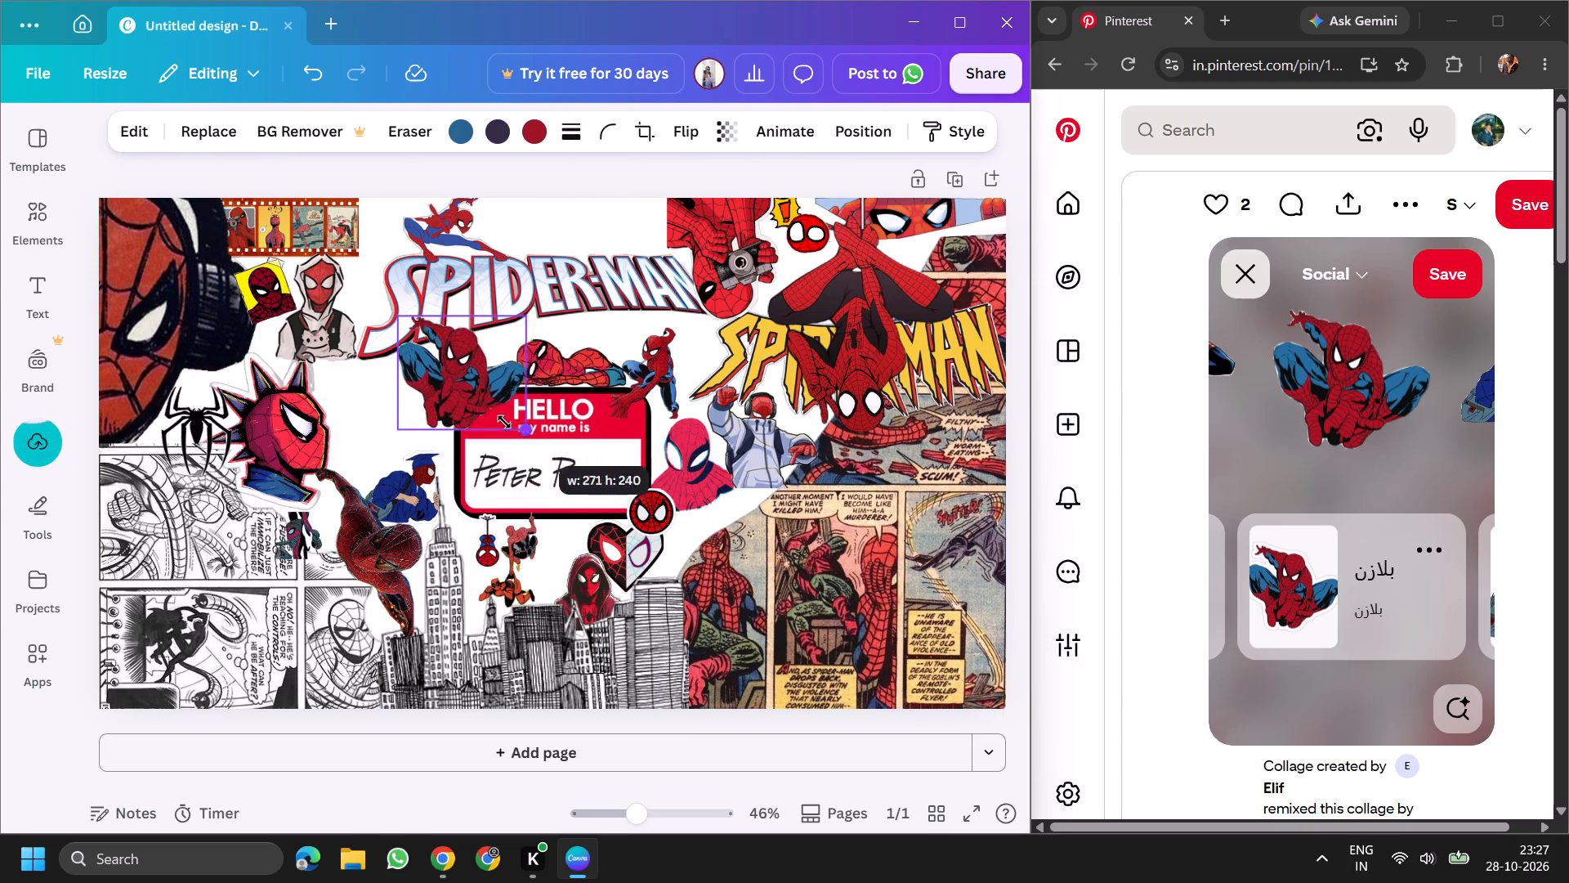
pyautogui.moveTo(504, 422); pyautogui.dragTo(492, 417)
# Place the crouching Spider-Man on top of the "MAN" end of the white SPIDER-MAN logo, scaled down to fit the gap there.
pyautogui.moveTo(467, 351); pyautogui.dragTo(425, 389)
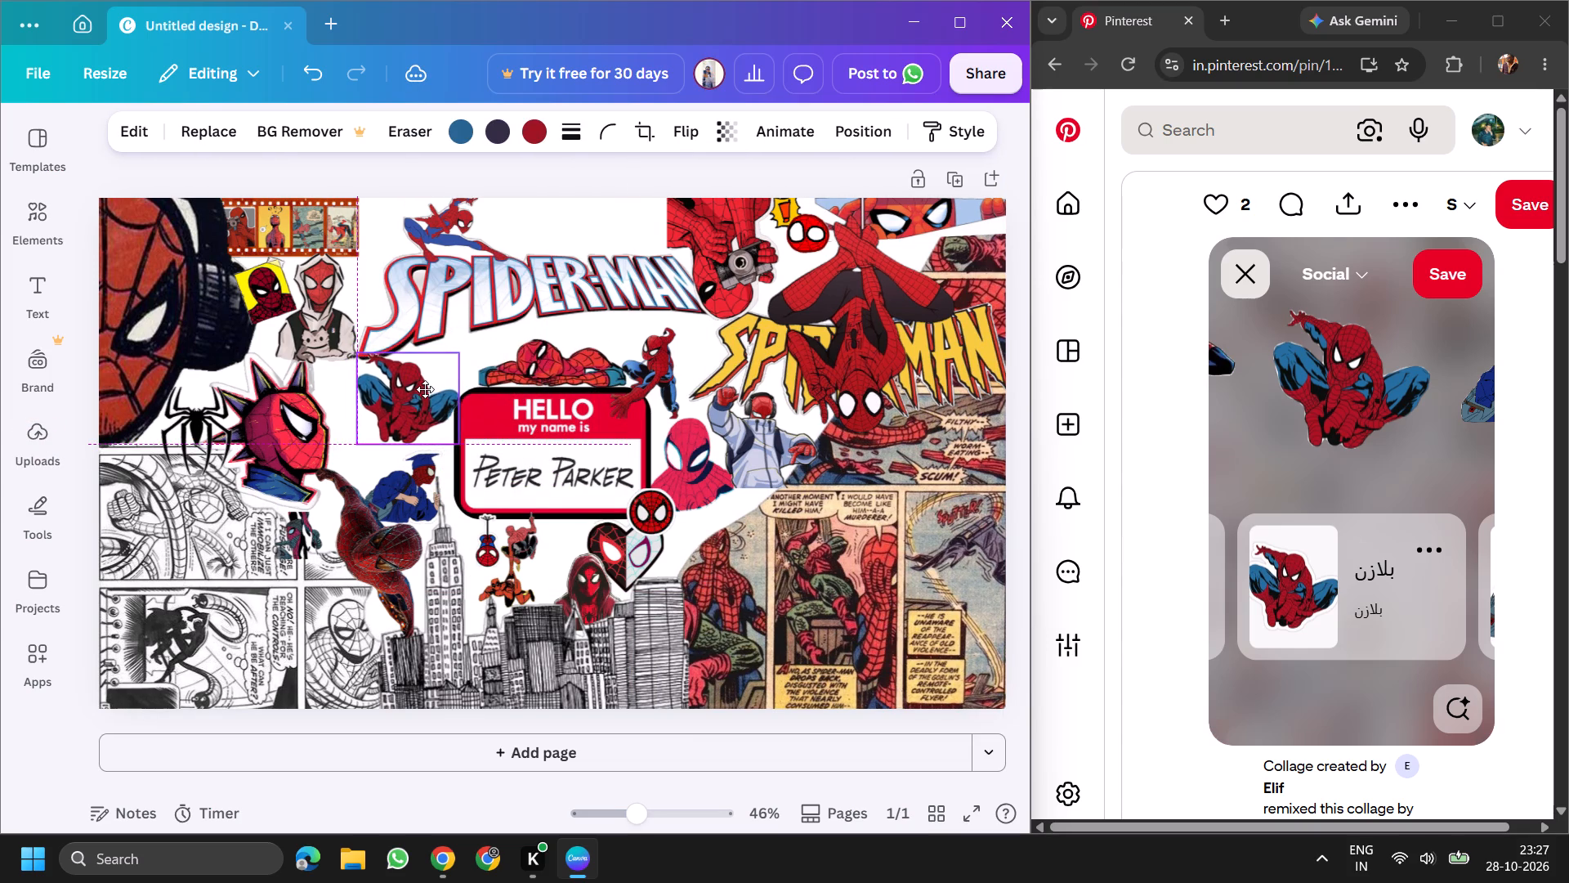
pyautogui.moveTo(425, 389); pyautogui.dragTo(609, 231)
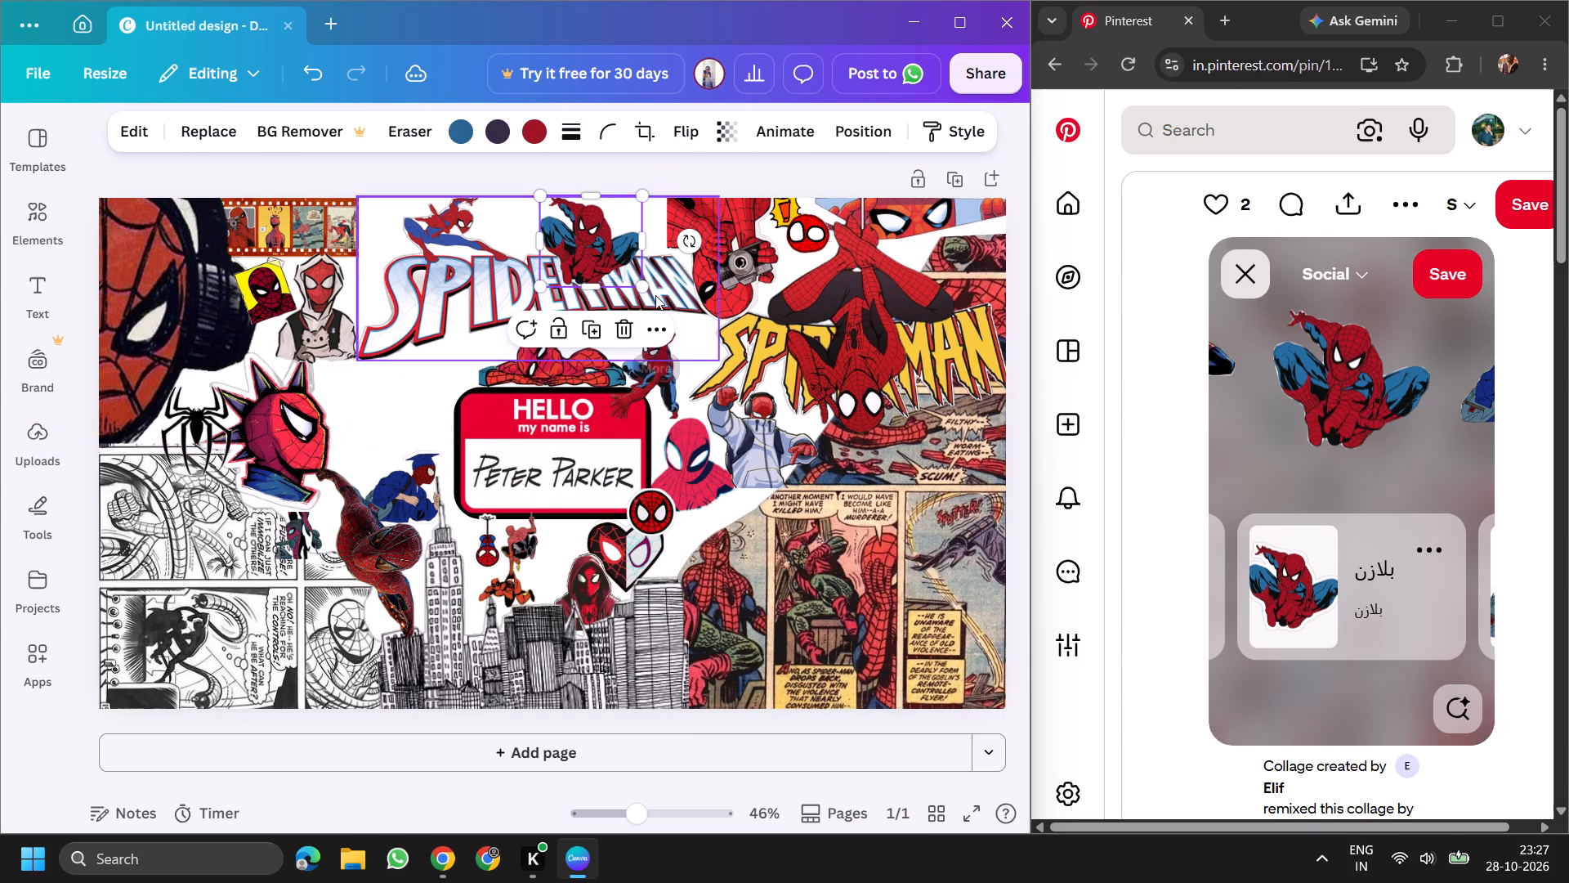
pyautogui.moveTo(638, 279); pyautogui.dragTo(576, 242)
pyautogui.moveTo(572, 220); pyautogui.dragTo(588, 236)
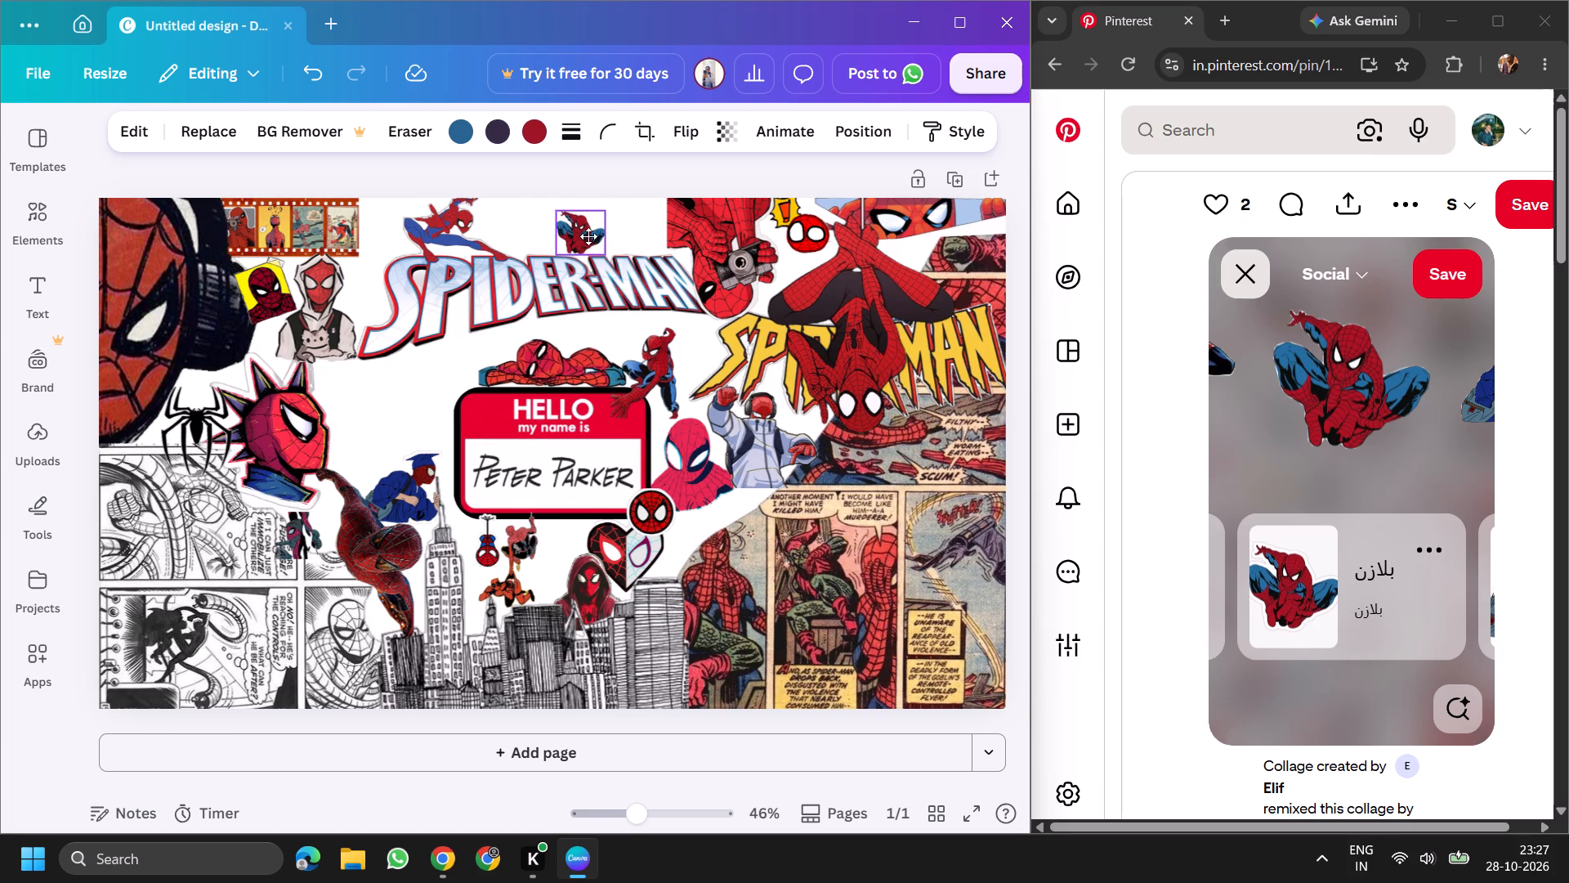
pyautogui.moveTo(588, 236); pyautogui.dragTo(627, 239)
pyautogui.moveTo(641, 218); pyautogui.dragTo(641, 216)
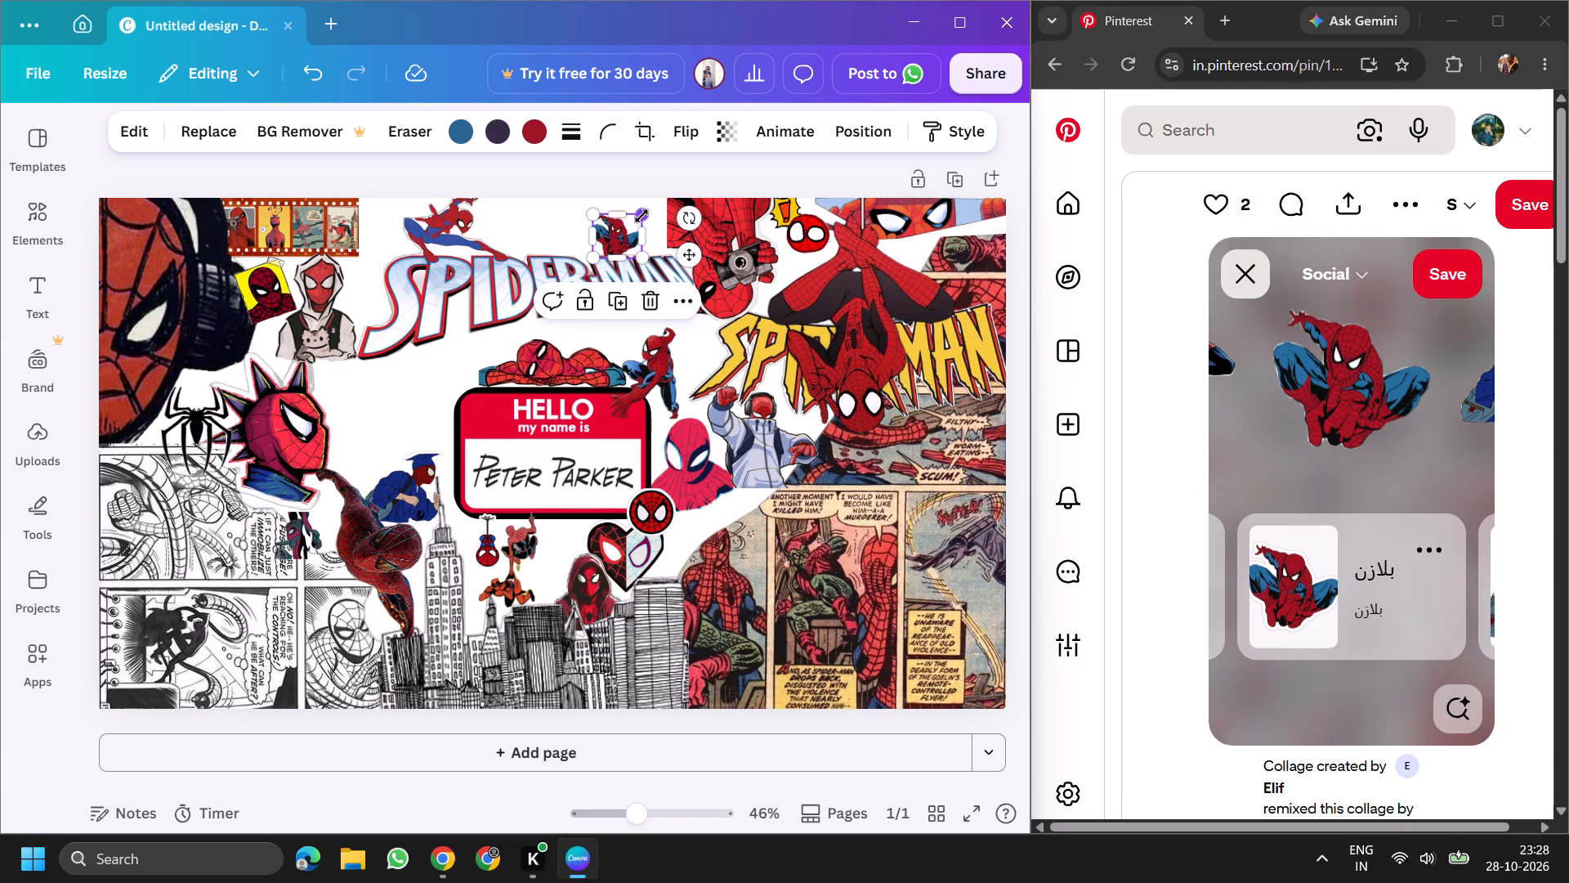
pyautogui.moveTo(641, 216); pyautogui.dragTo(653, 200)
# Bring up the upside-down hanging Spider-Man sticker in the Pinterest collage and copy its image.
pyautogui.click(1213, 374)
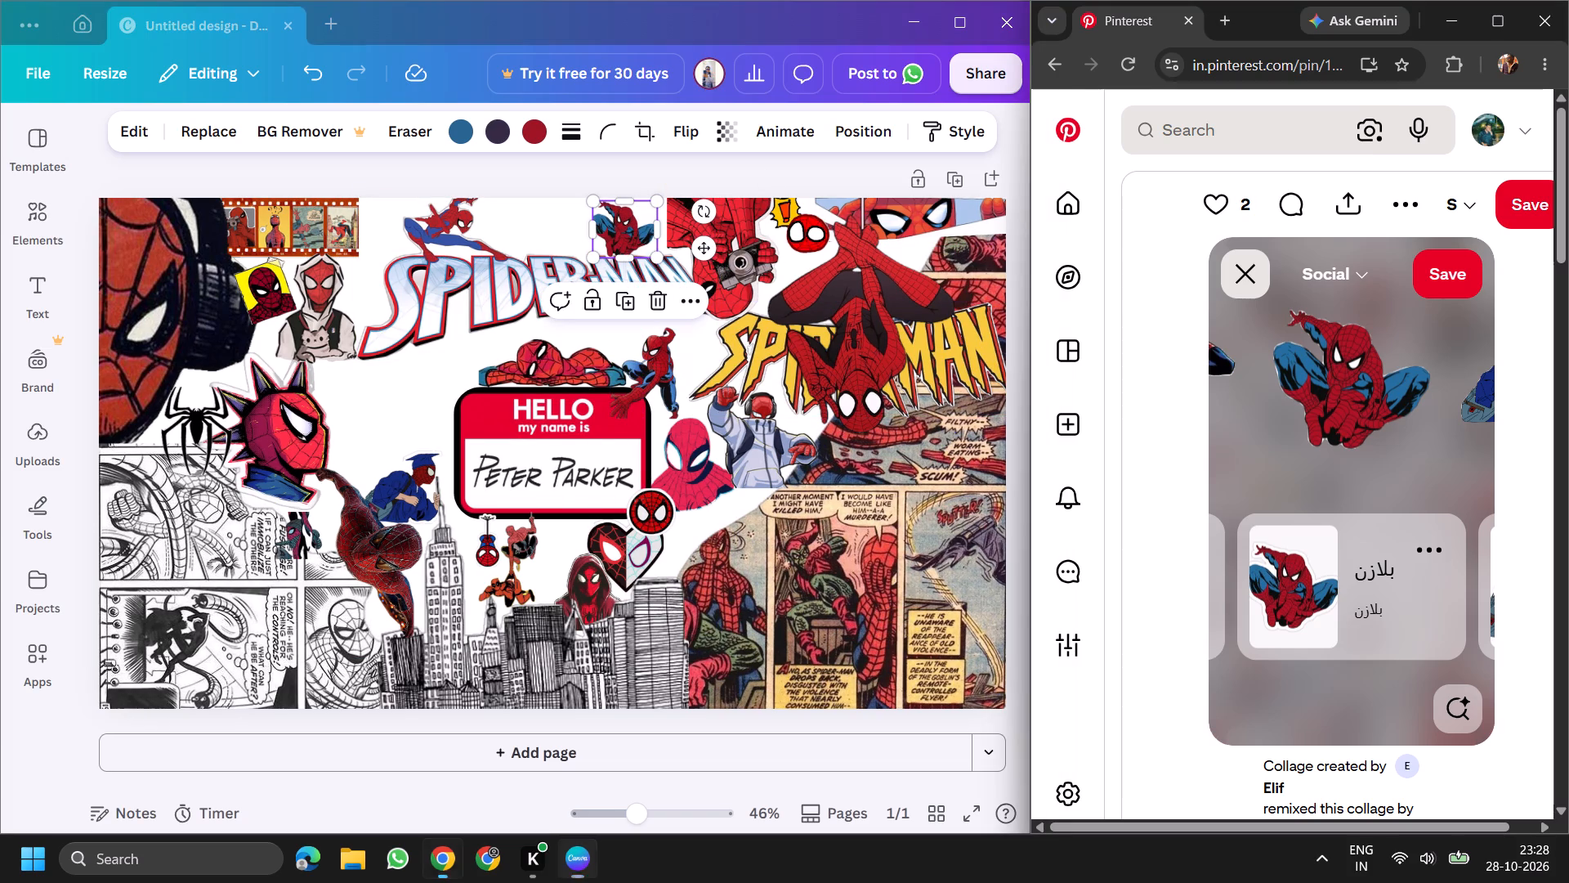
pyautogui.rightClick(1347, 406)
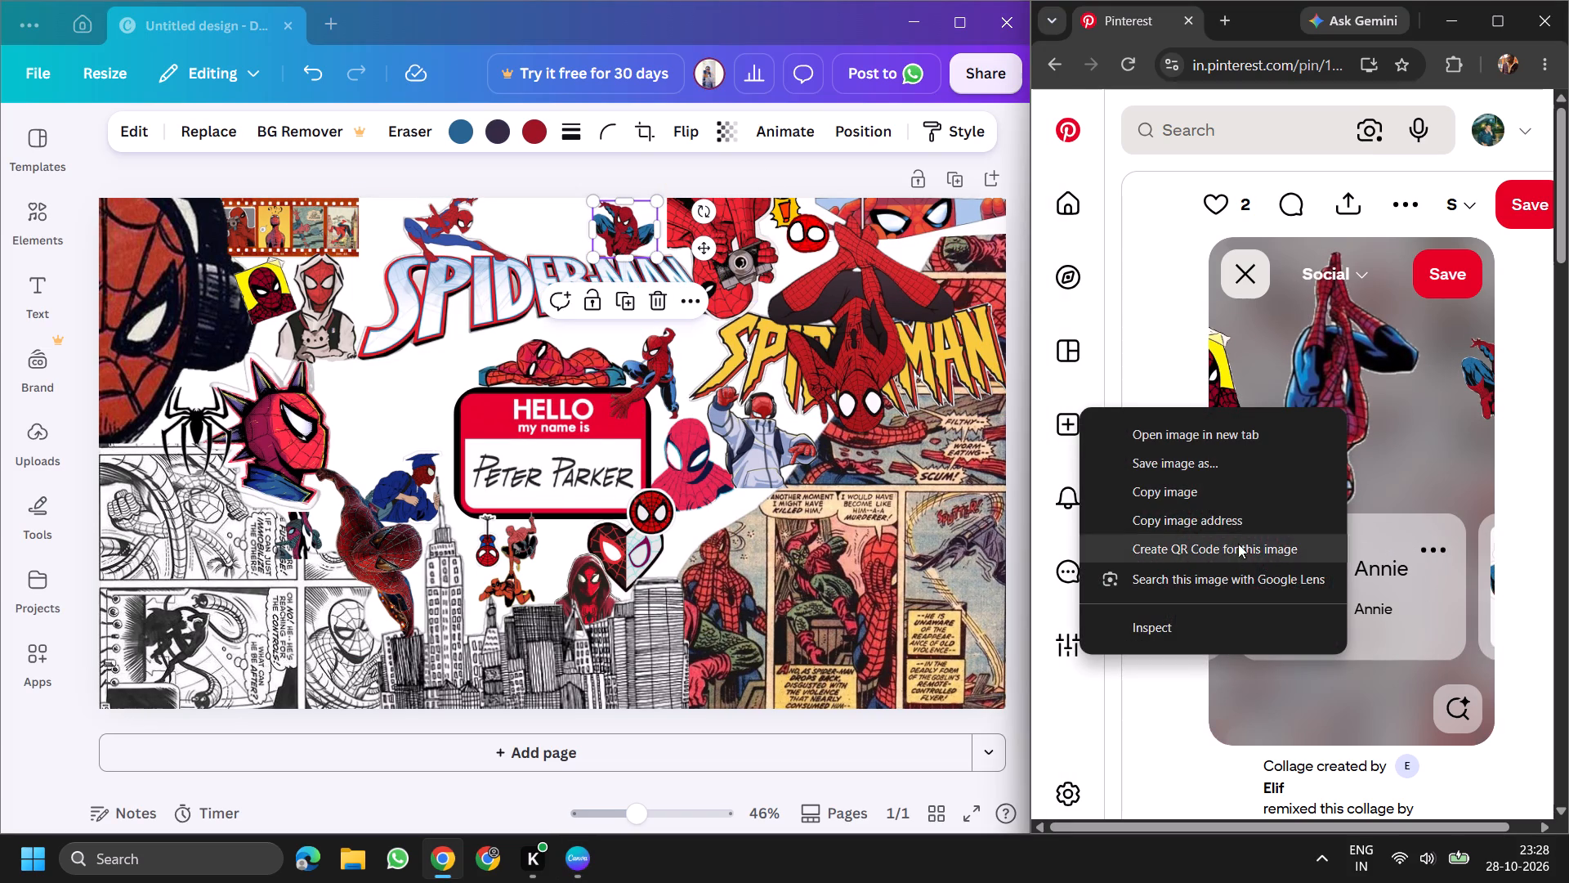
pyautogui.click(1214, 491)
# Paste the hanging Spider-Man into the Canva design, shrunk to under half size, between the punk Spider-Man head and the name tag.
pyautogui.rightClick(404, 392)
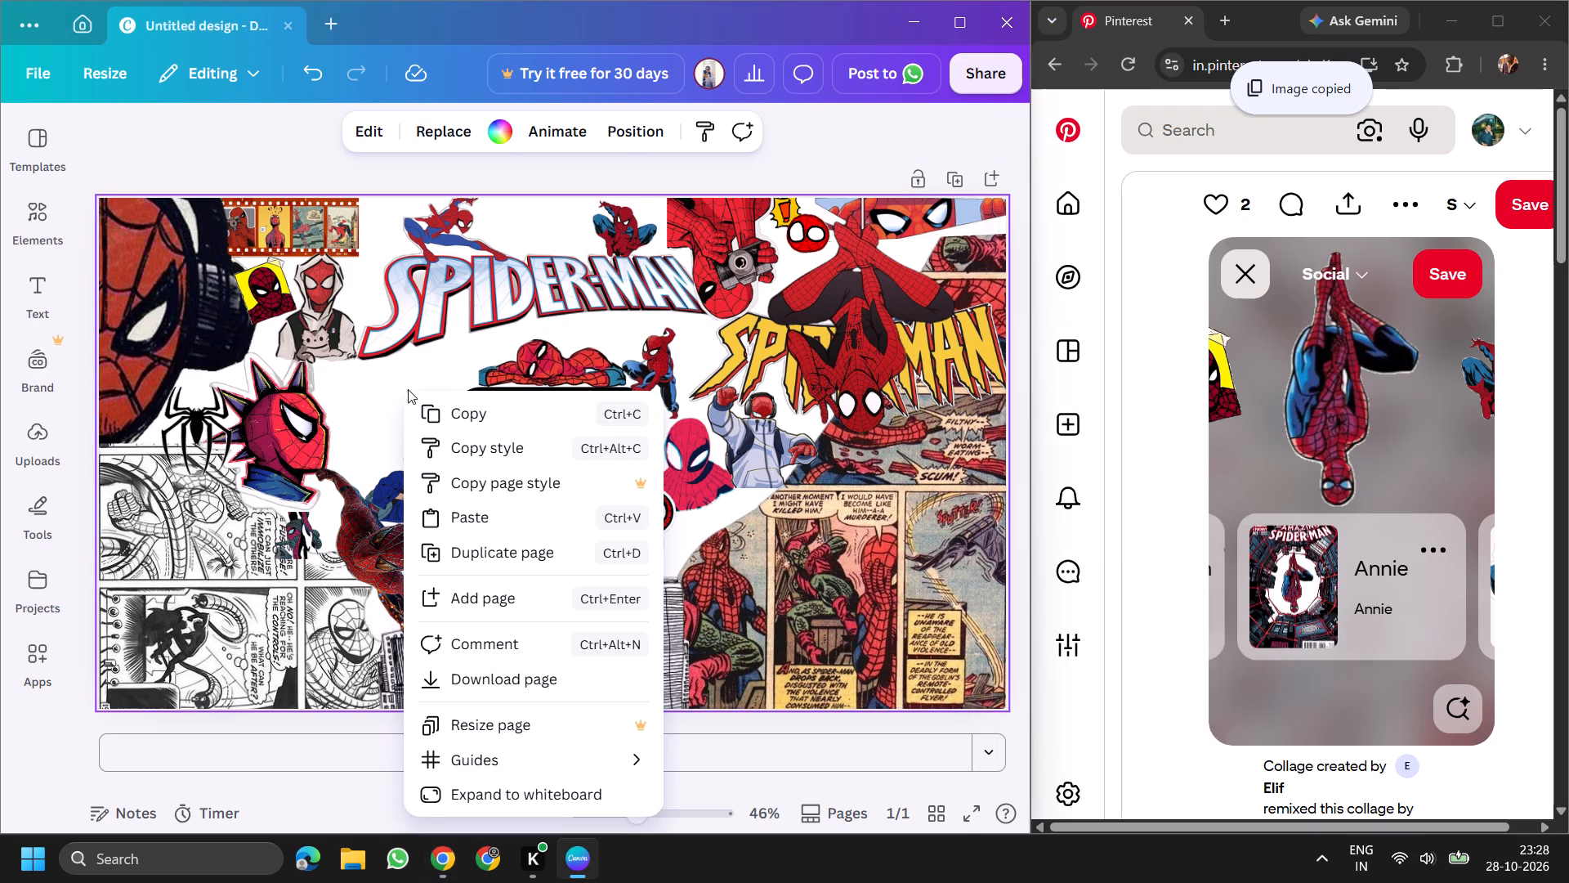
pyautogui.click(466, 514)
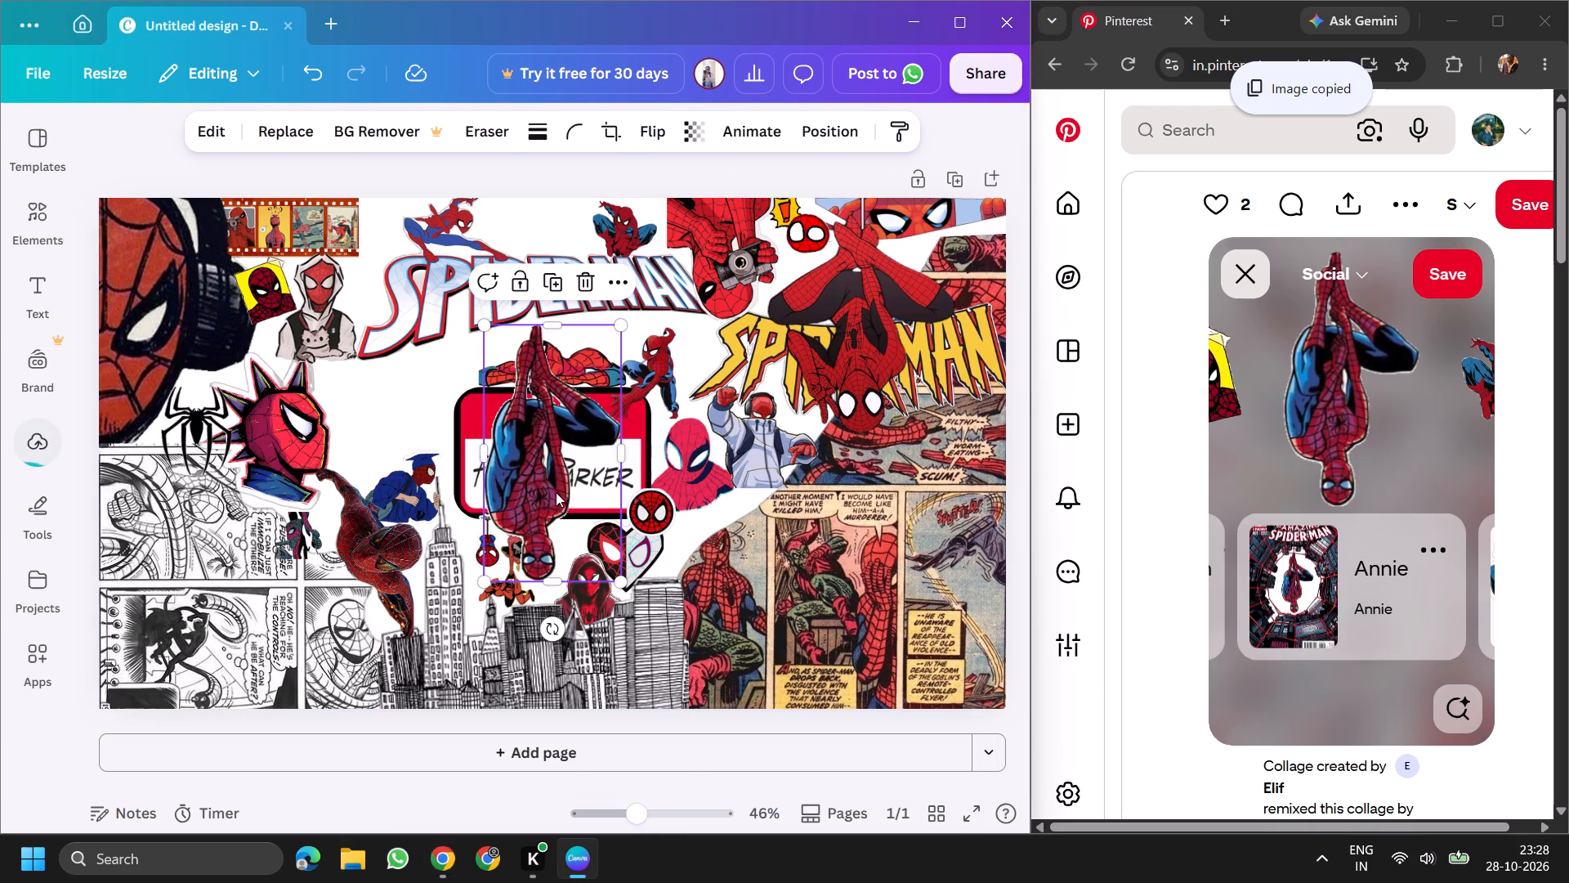
pyautogui.moveTo(557, 481); pyautogui.dragTo(419, 458)
pyautogui.moveTo(482, 555); pyautogui.dragTo(447, 439)
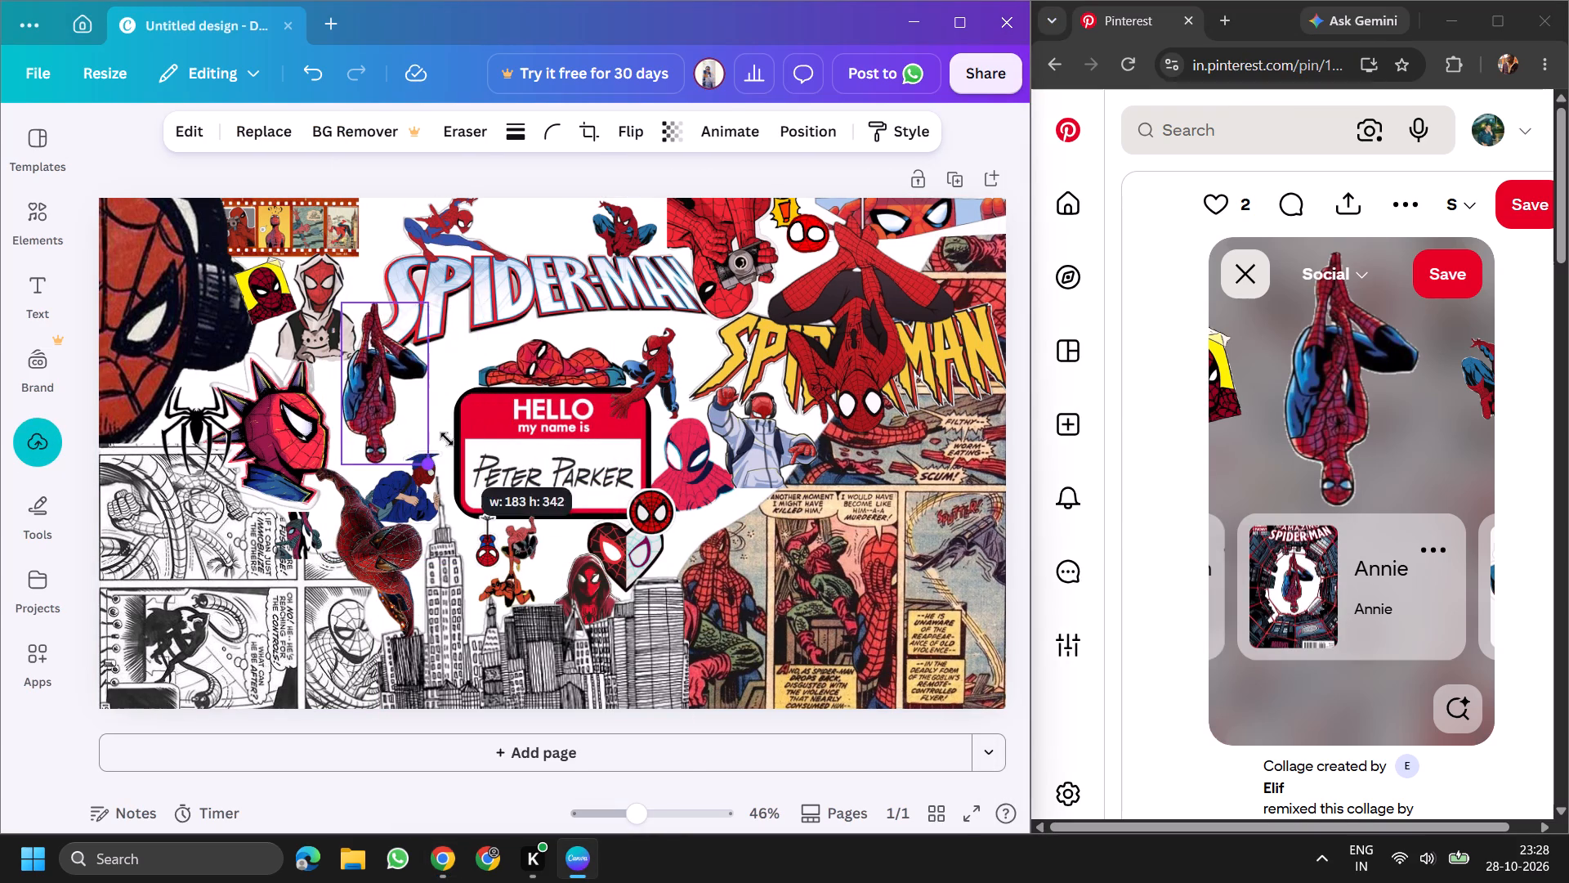
pyautogui.moveTo(447, 439); pyautogui.dragTo(427, 401)
pyautogui.moveTo(390, 371); pyautogui.dragTo(423, 410)
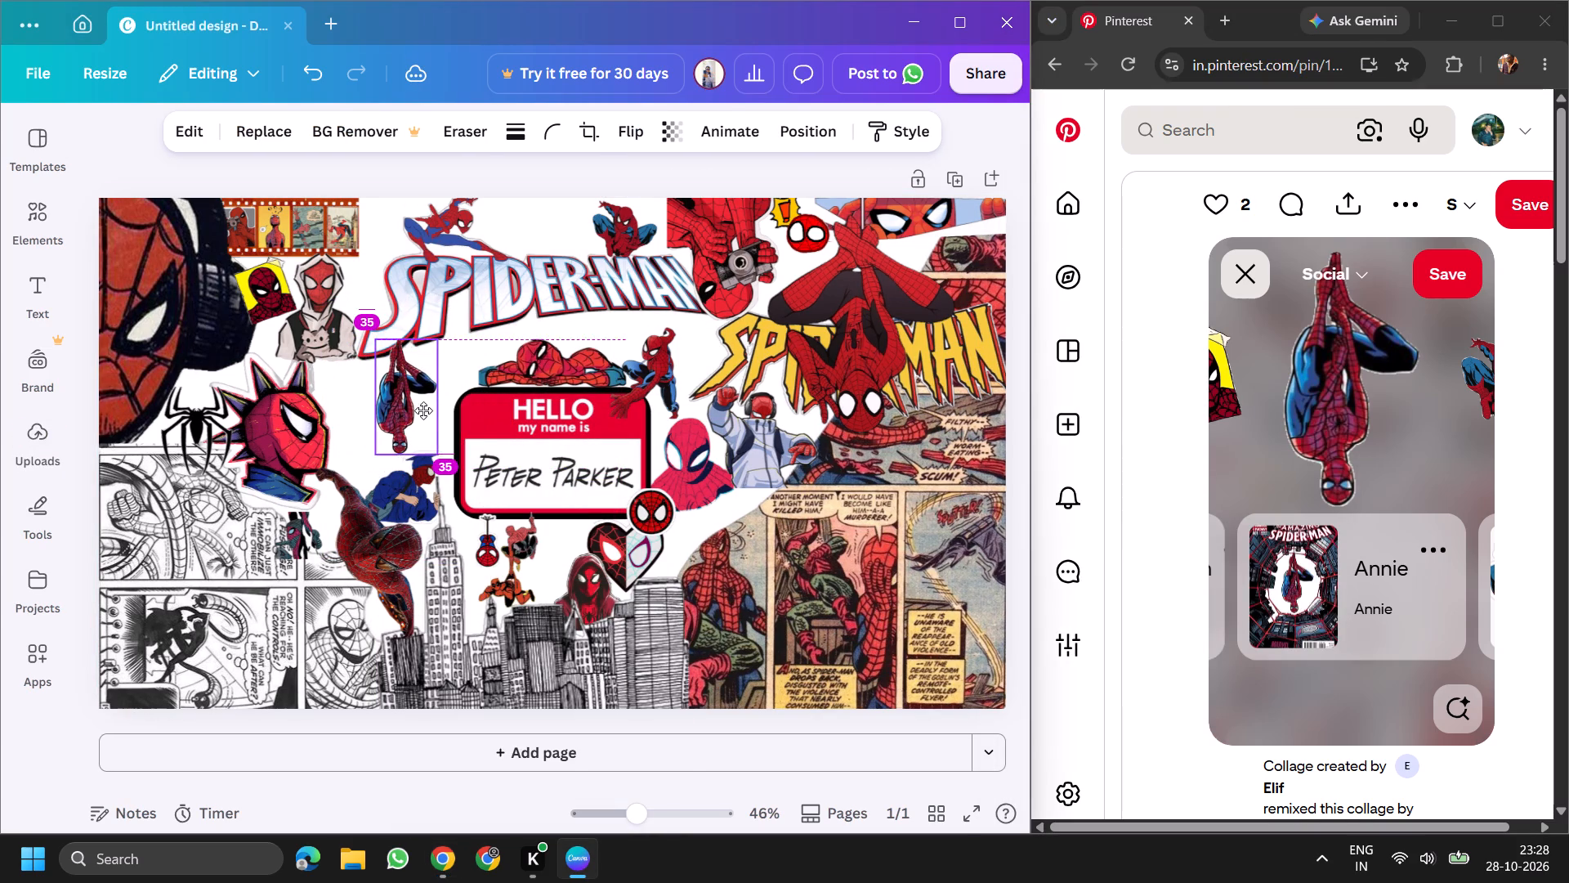
pyautogui.moveTo(423, 410); pyautogui.dragTo(422, 415)
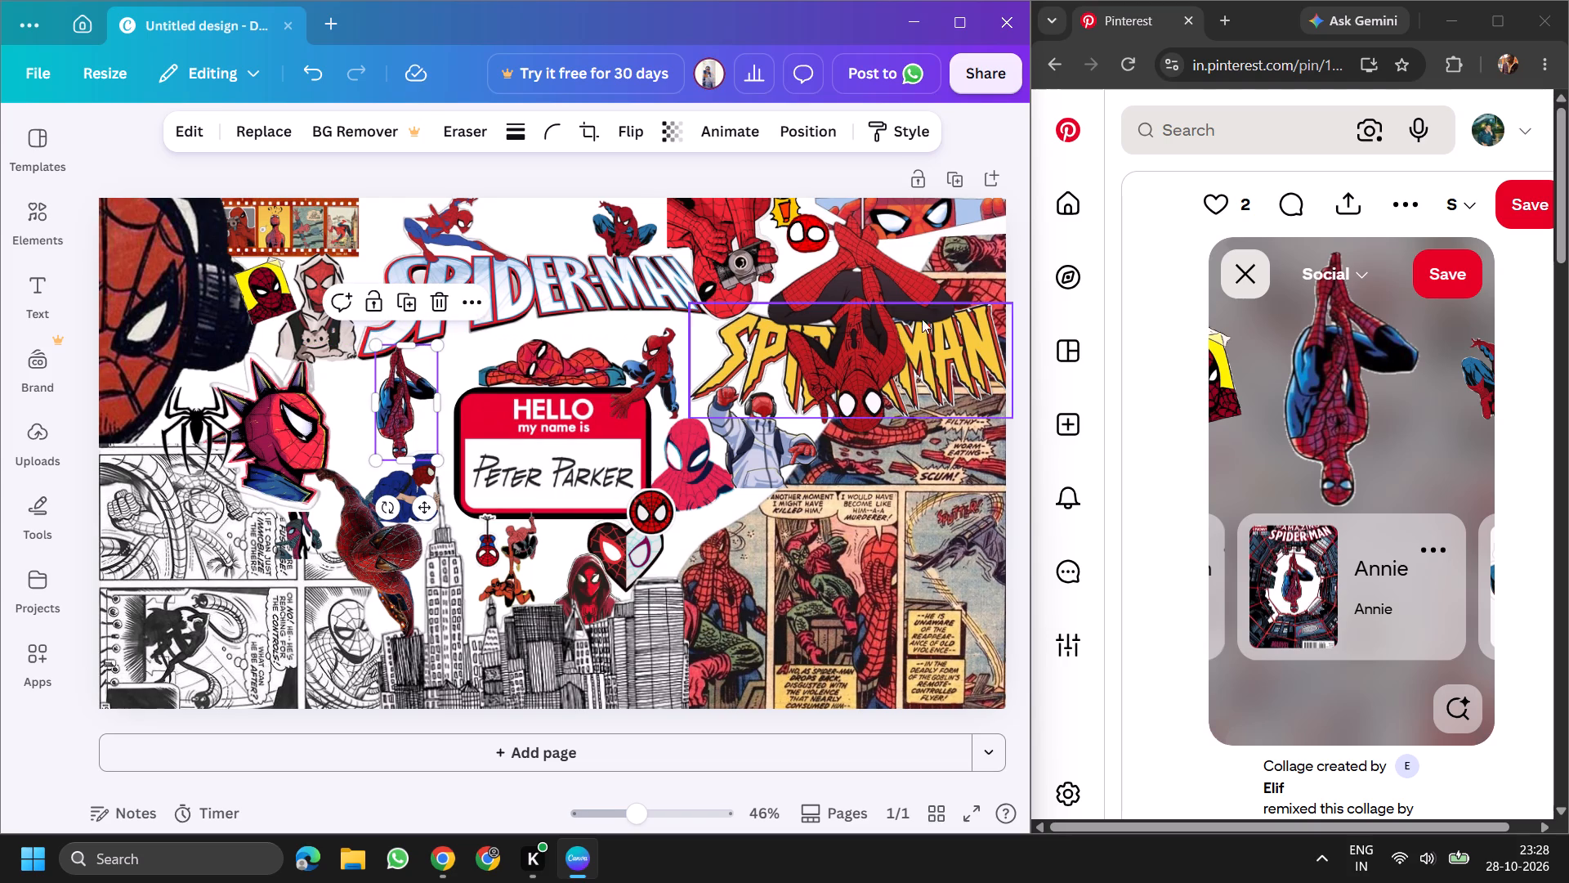
# Bring up the round half Spider-Man, half Venom face sticker in the Pinterest collage and copy its image.
pyautogui.click(1236, 406)
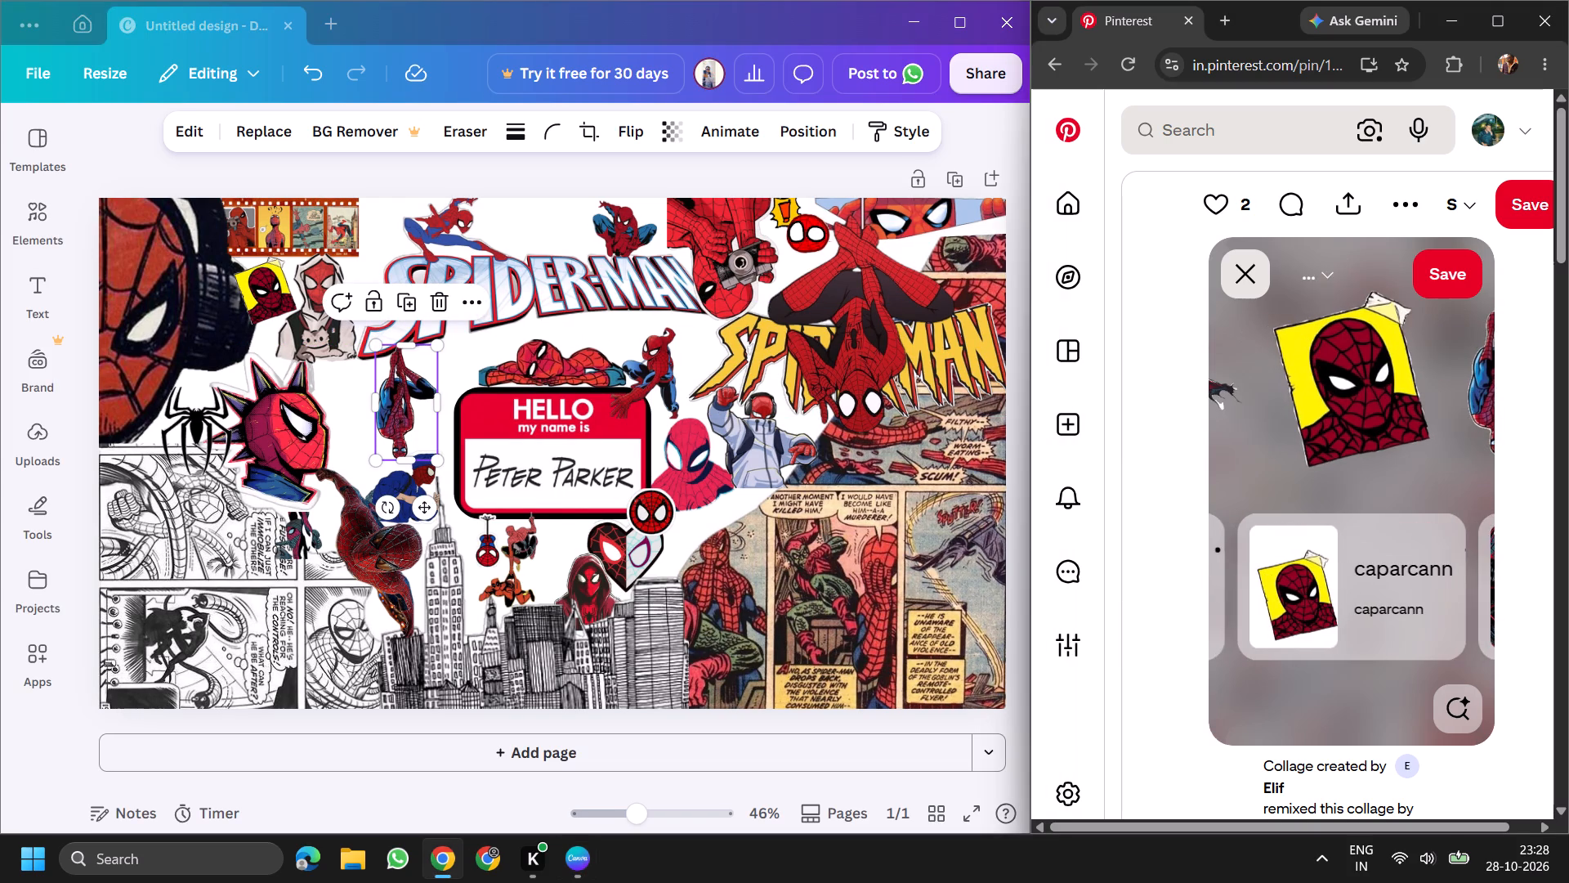
pyautogui.click(1228, 394)
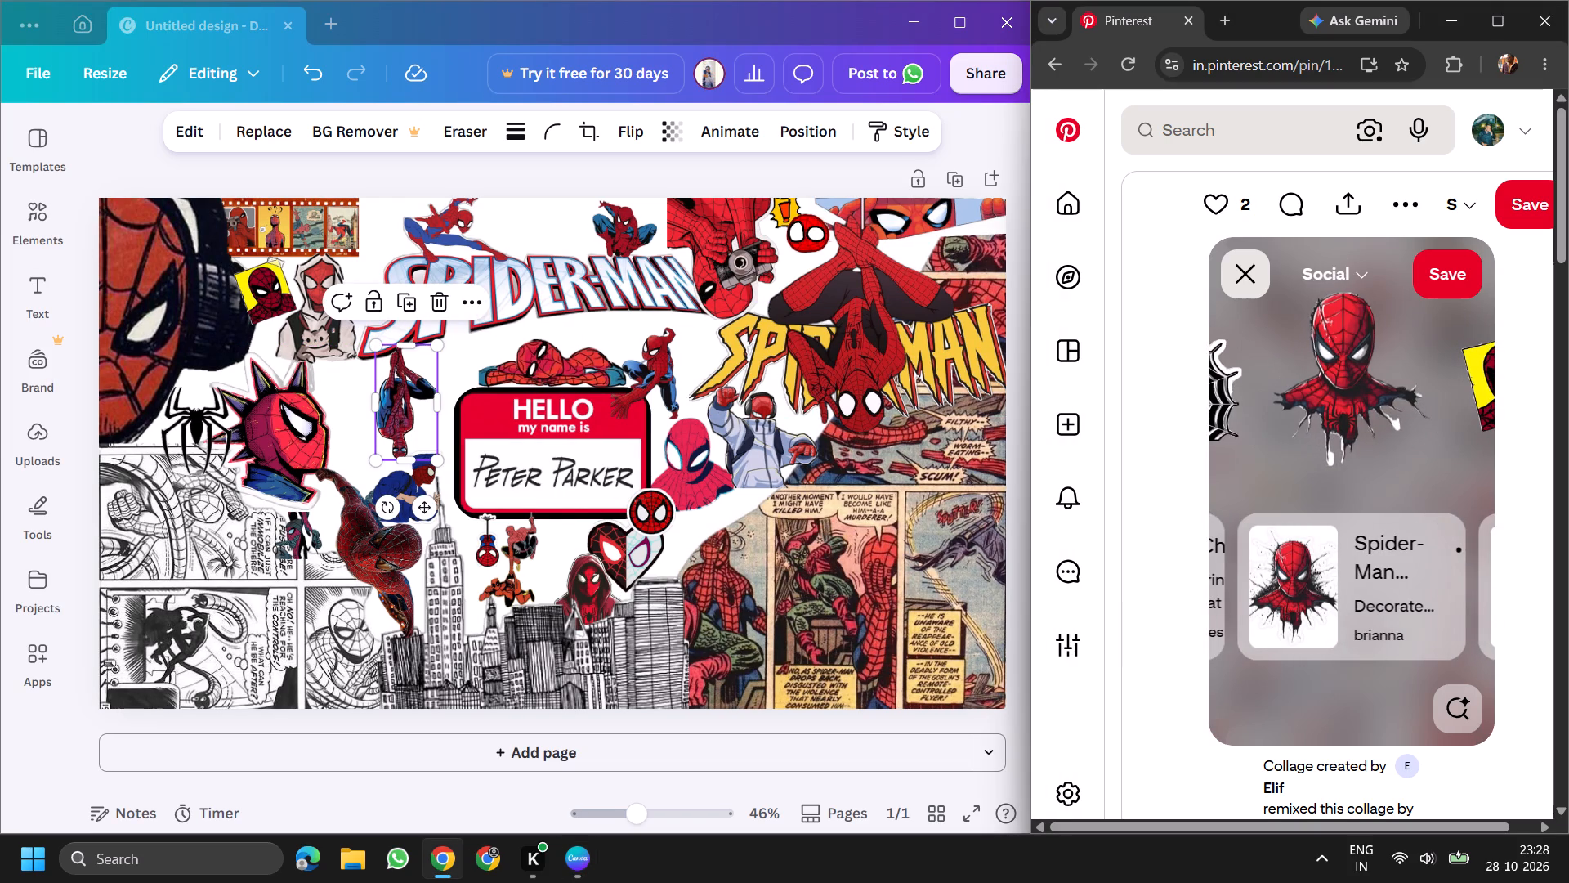
pyautogui.click(1237, 401)
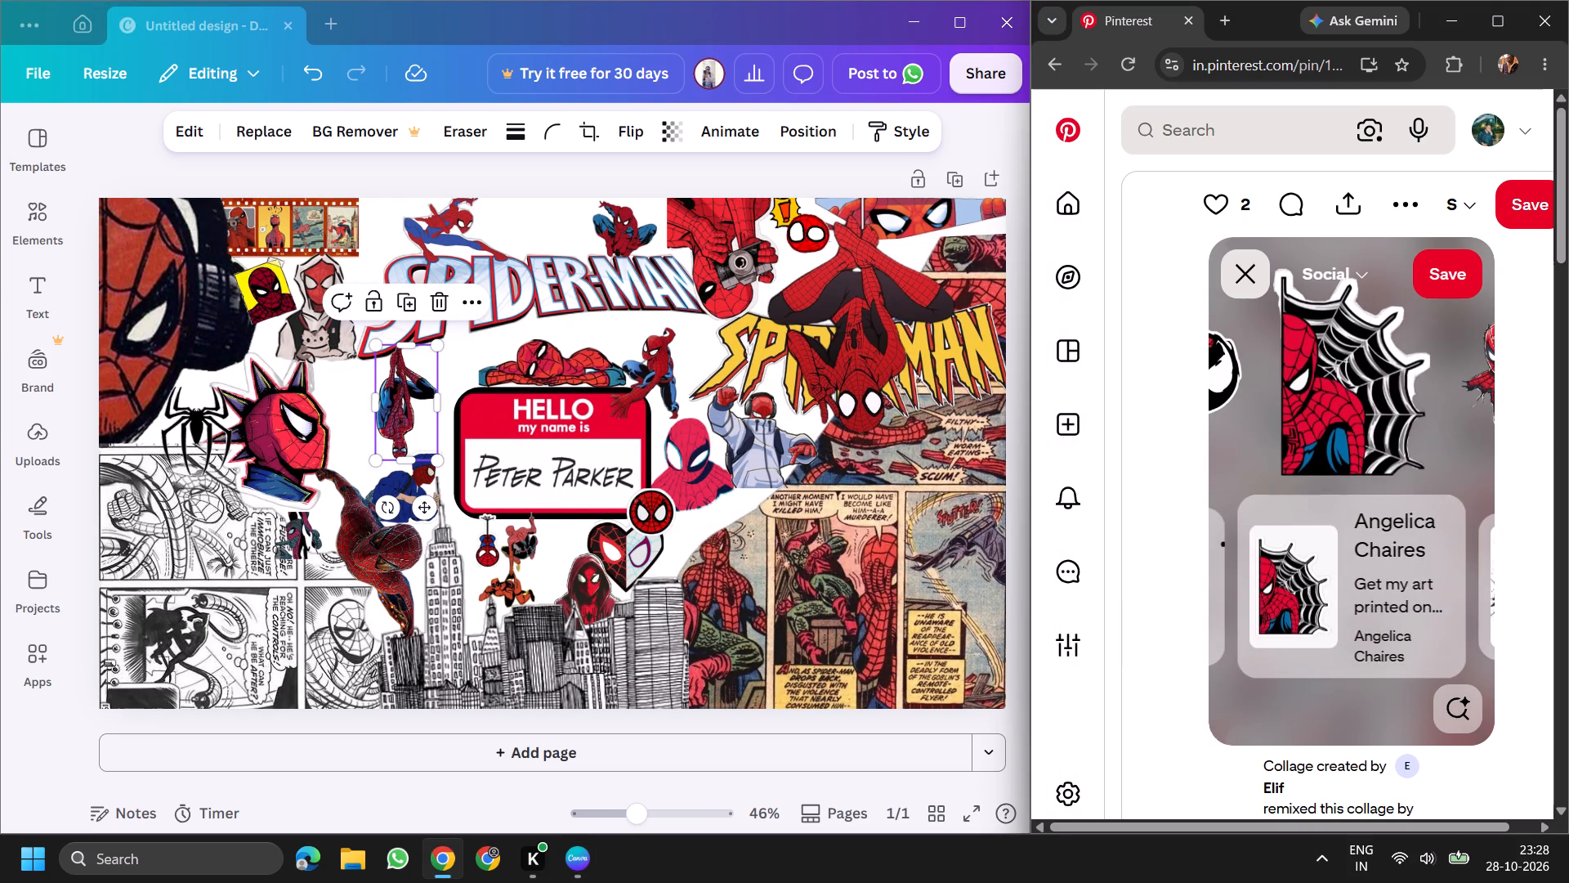
pyautogui.click(1240, 394)
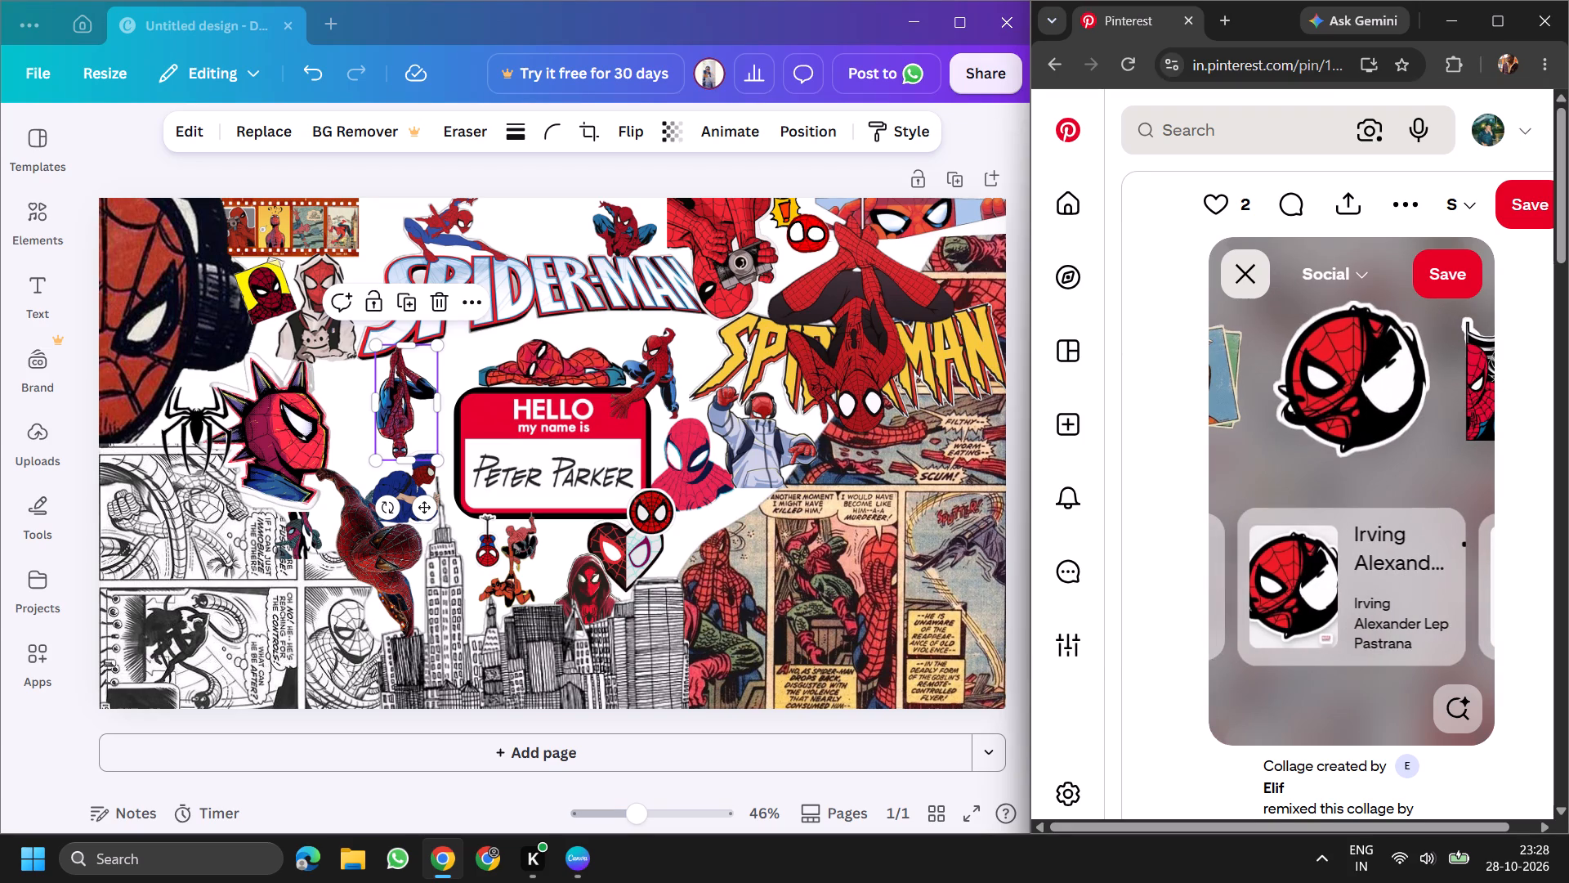
pyautogui.rightClick(1348, 398)
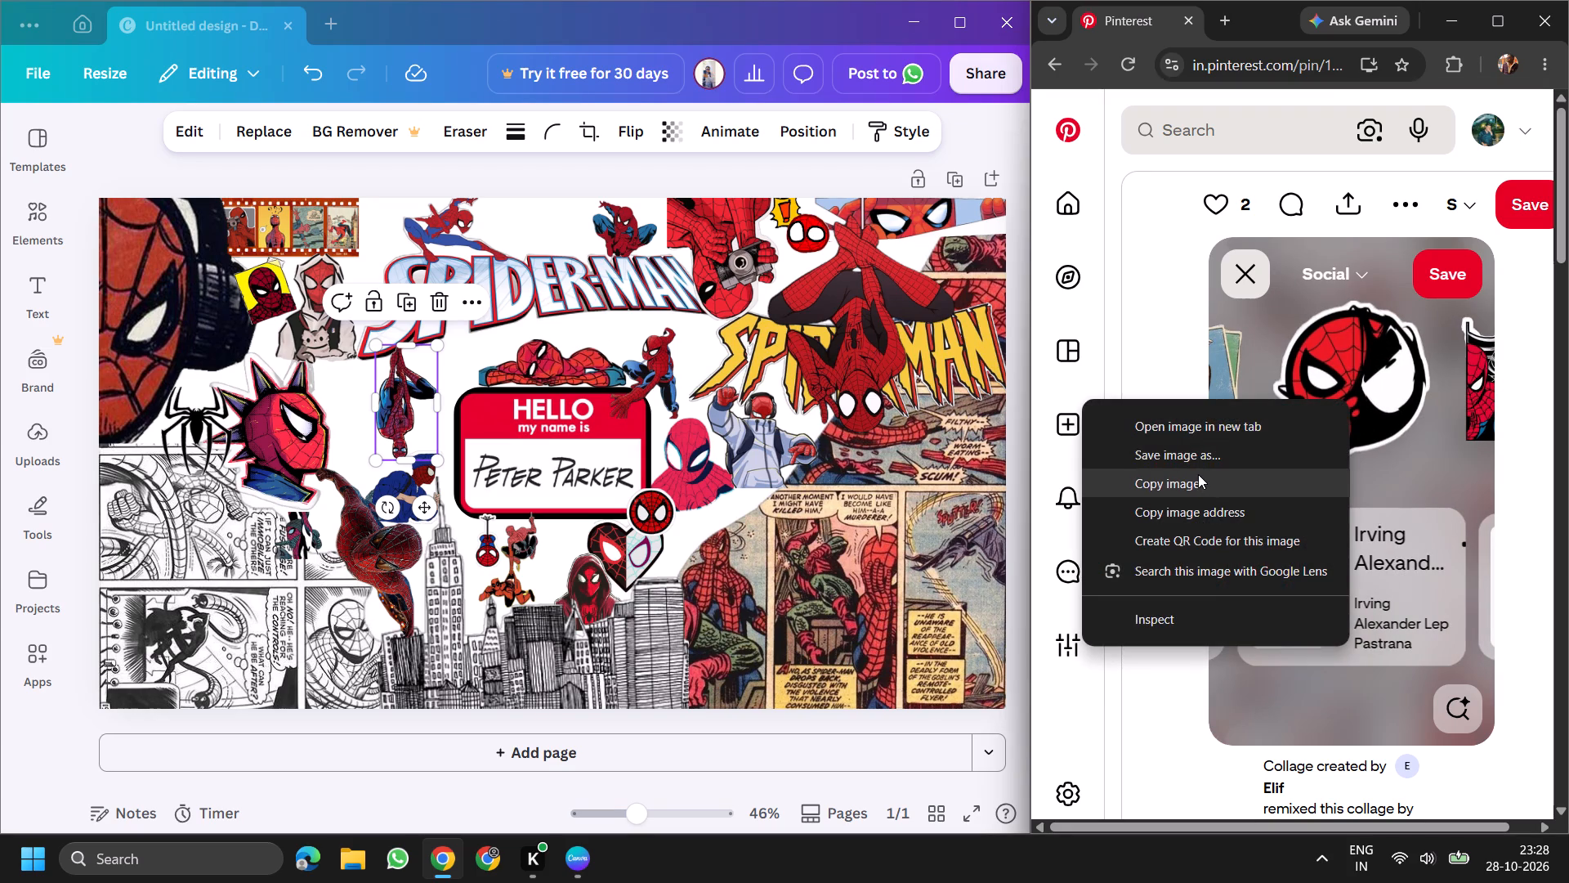
pyautogui.click(1205, 481)
# Paste the Spider-Man/Venom face into the Canva design and shrink it to about a fifth of its pasted size.
pyautogui.rightClick(543, 237)
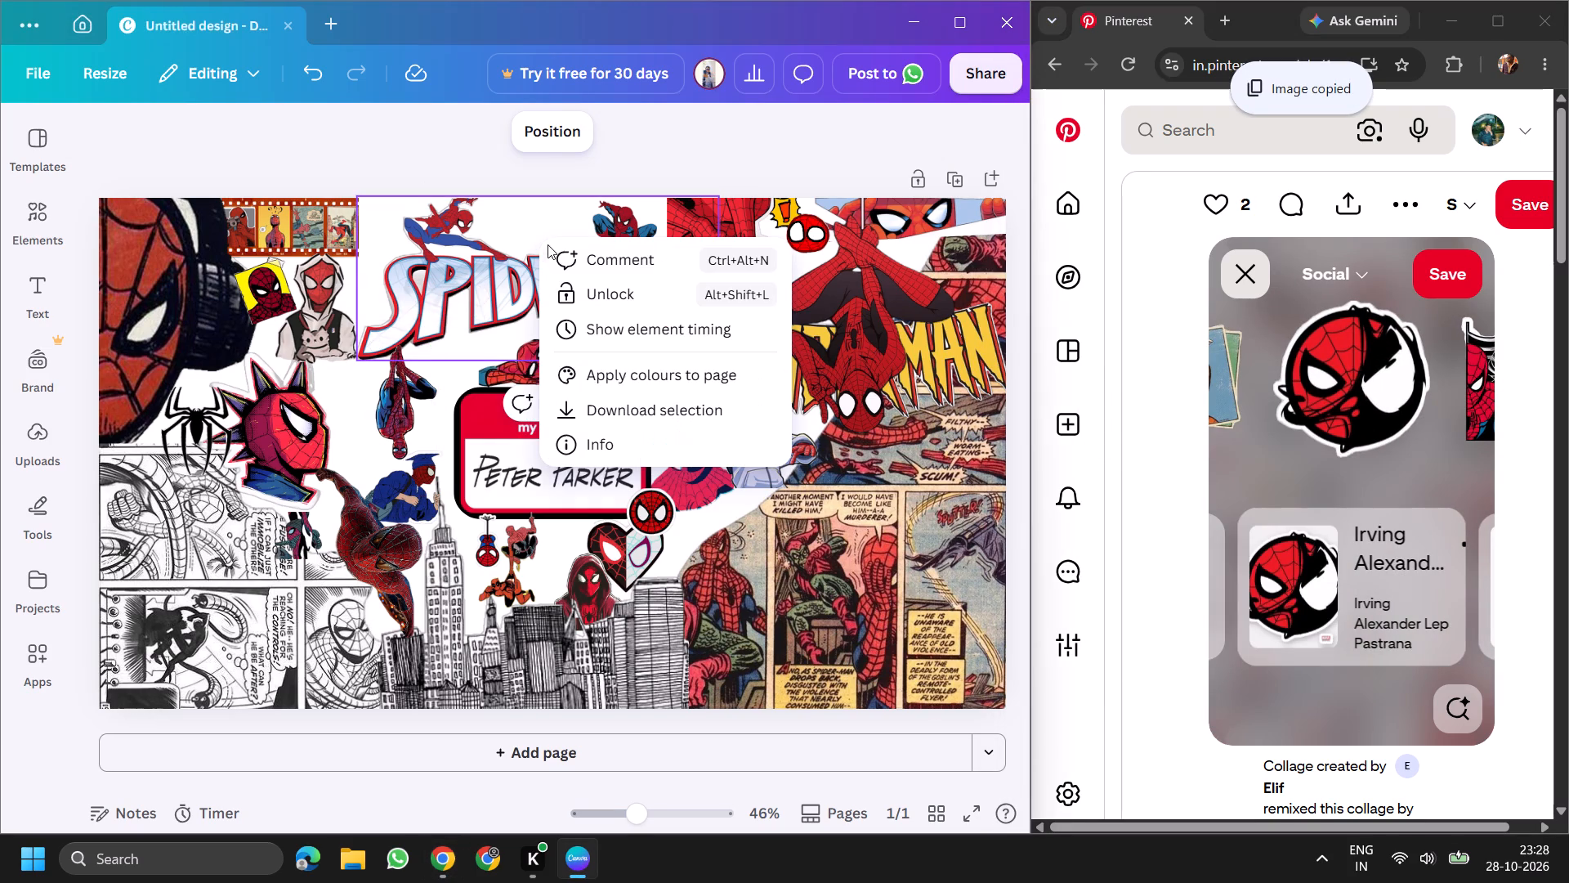
pyautogui.rightClick(375, 452)
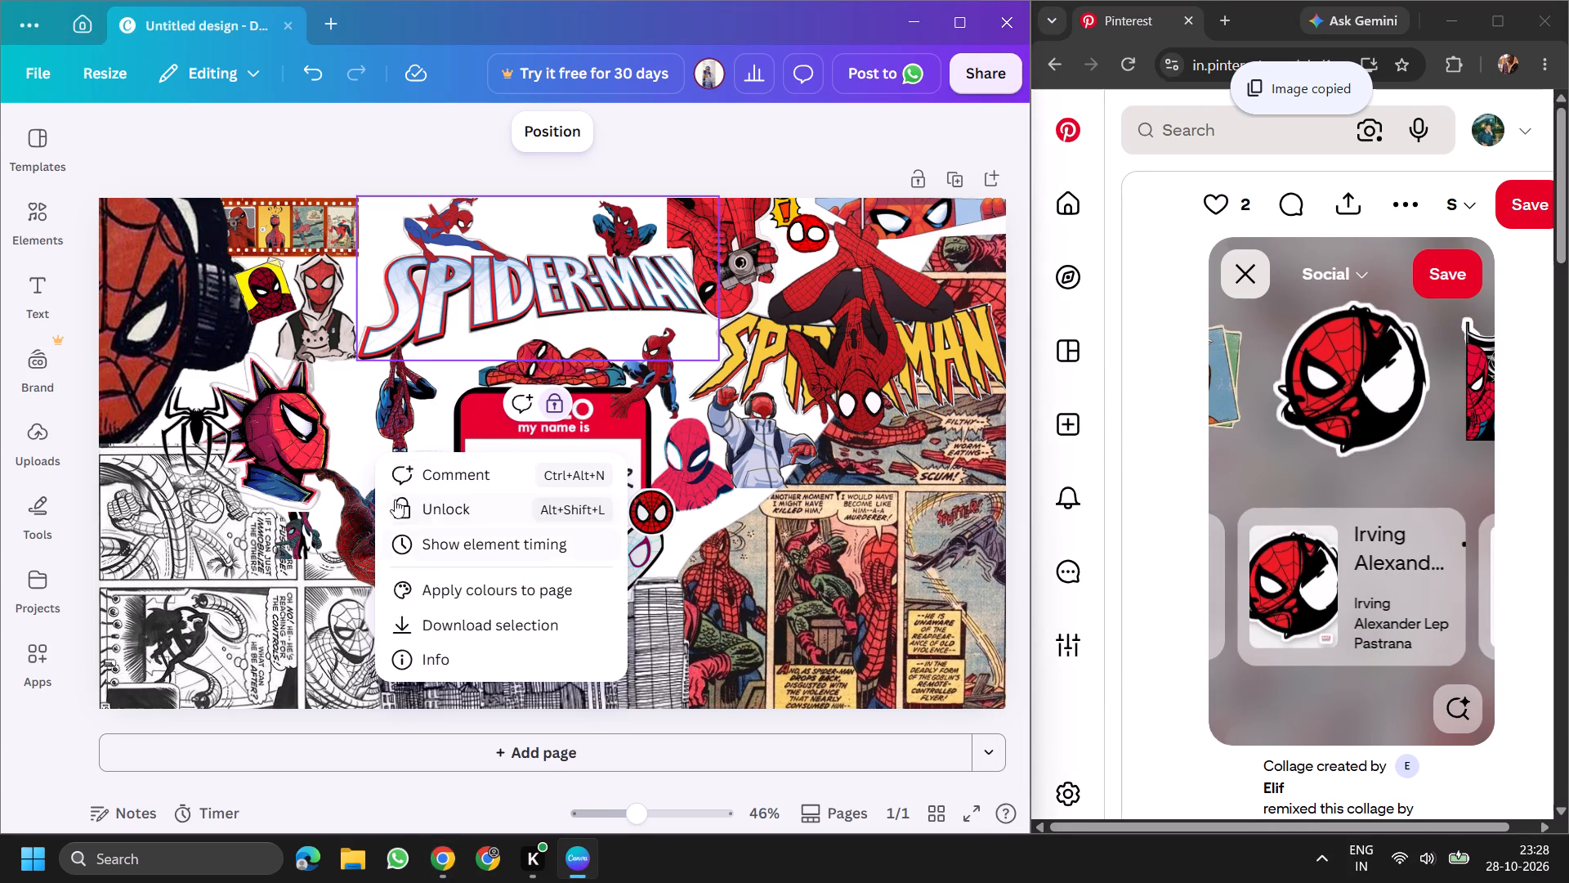
pyautogui.rightClick(354, 406)
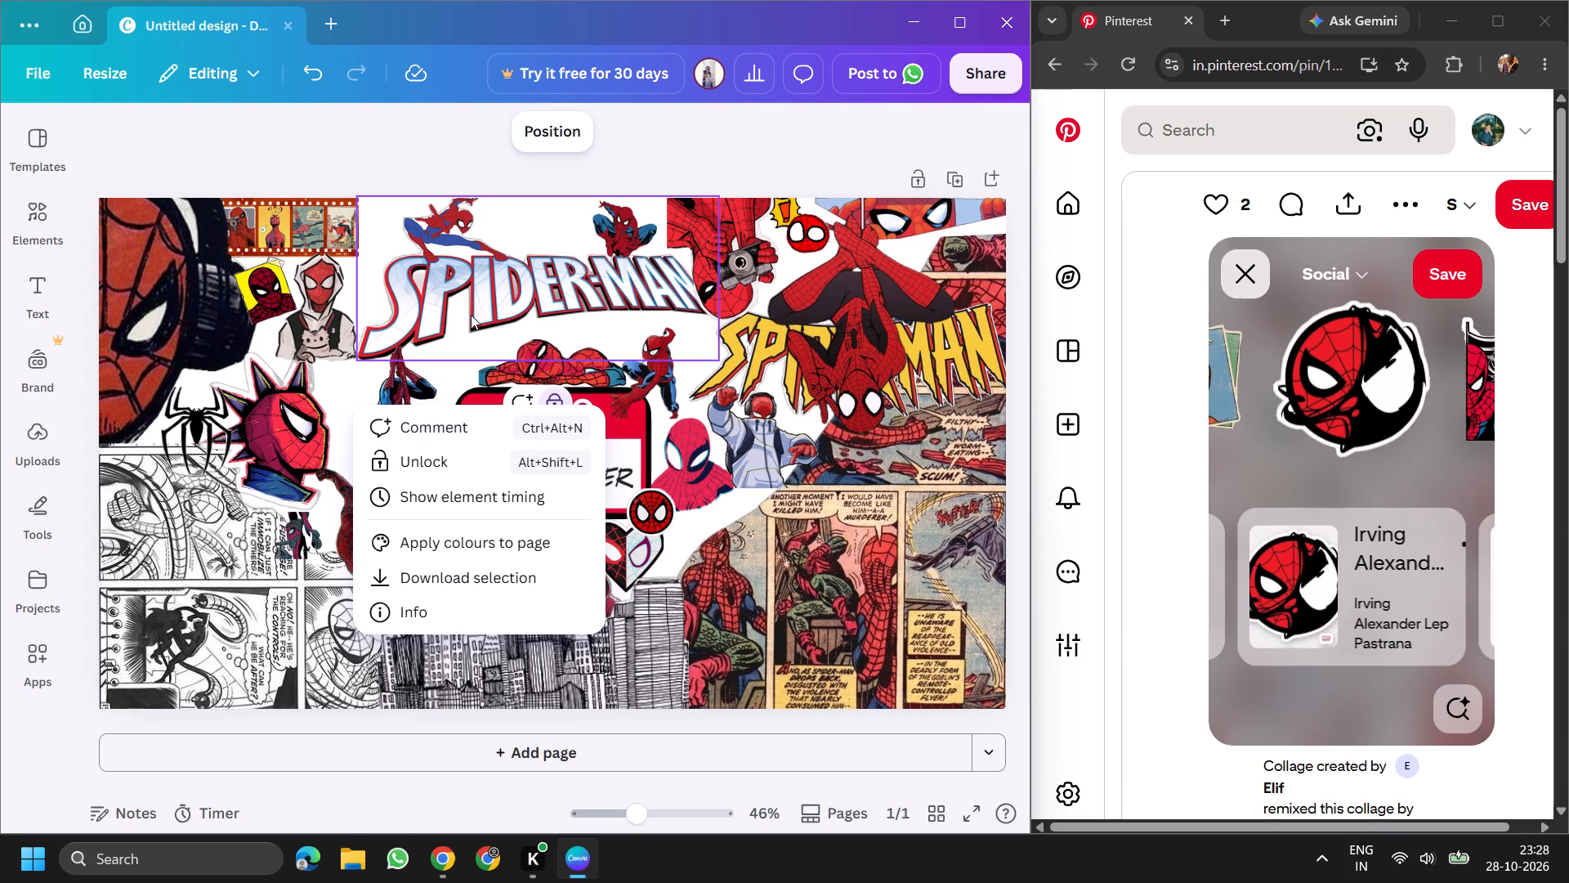
pyautogui.rightClick(200, 136)
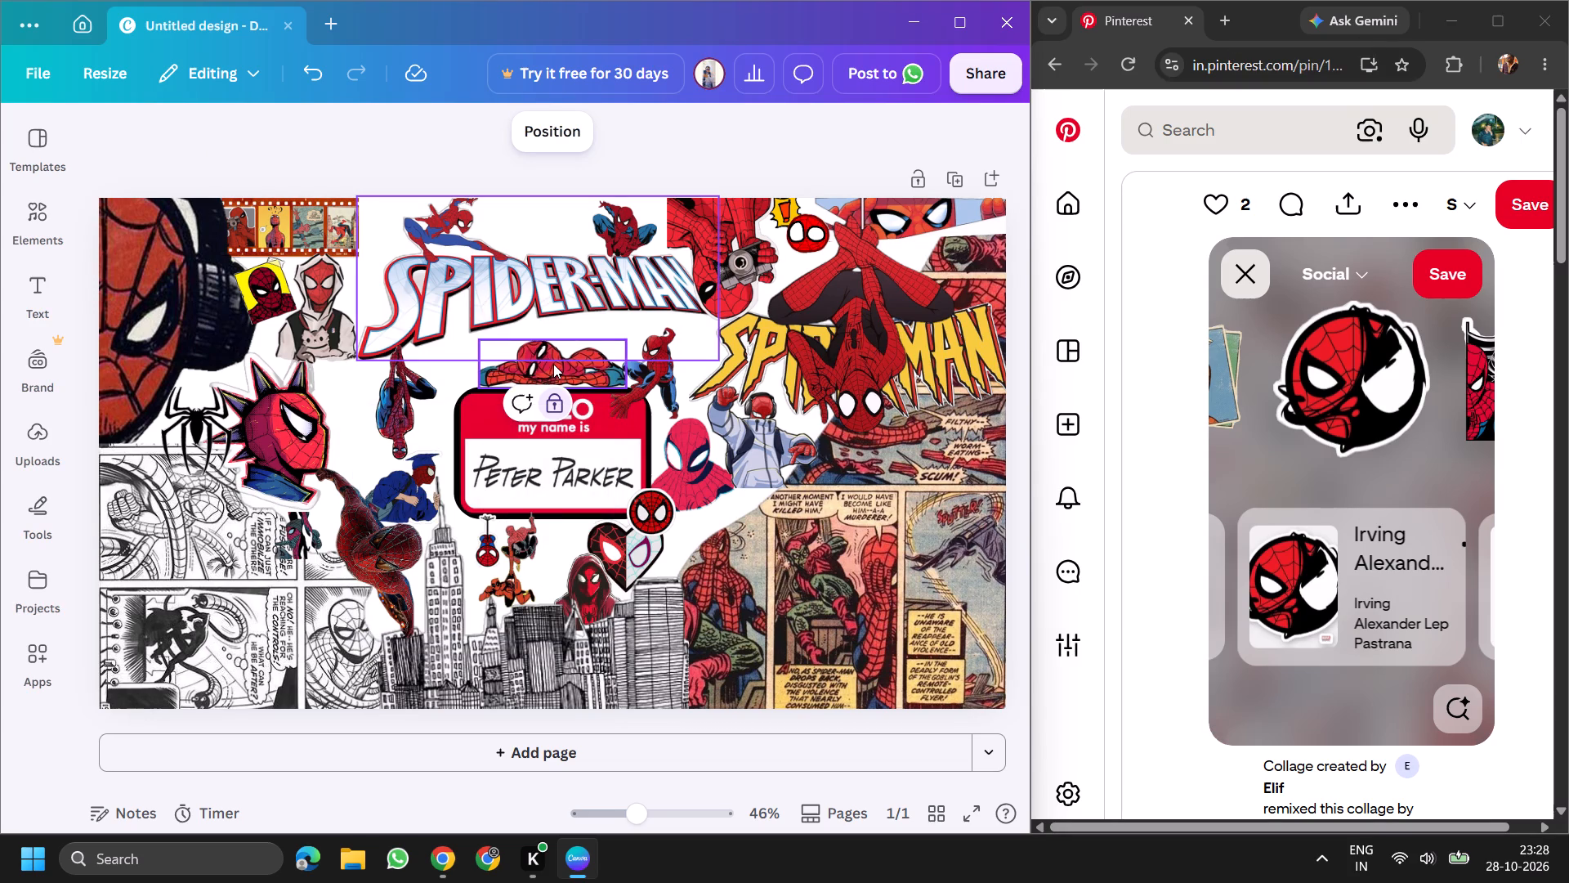
pyautogui.hotkey('ctrl', 'v')
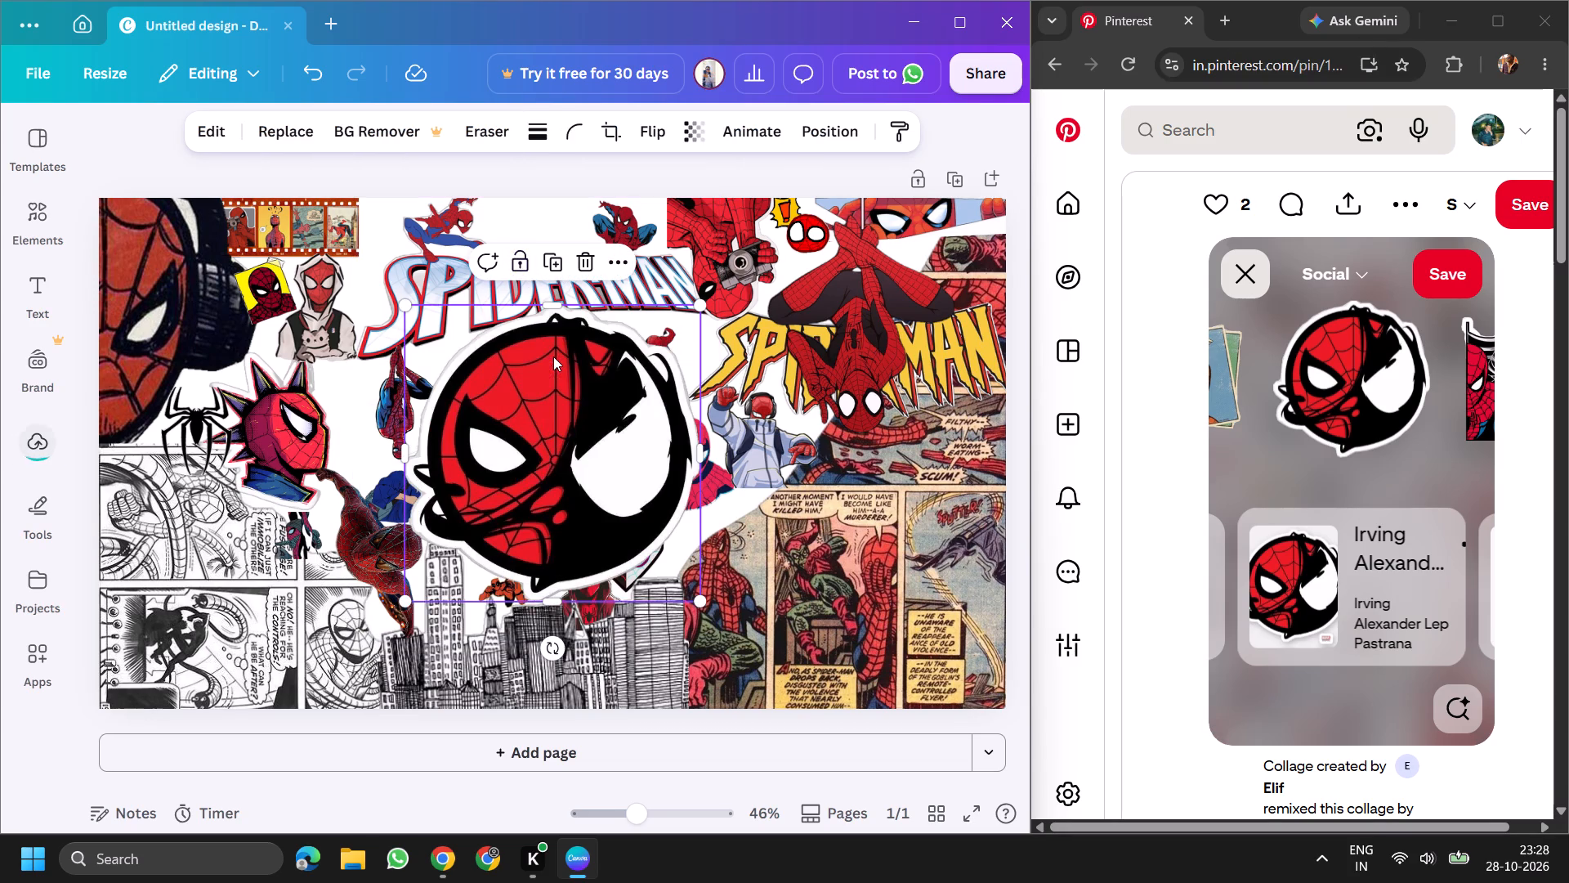
pyautogui.moveTo(699, 604); pyautogui.dragTo(641, 526)
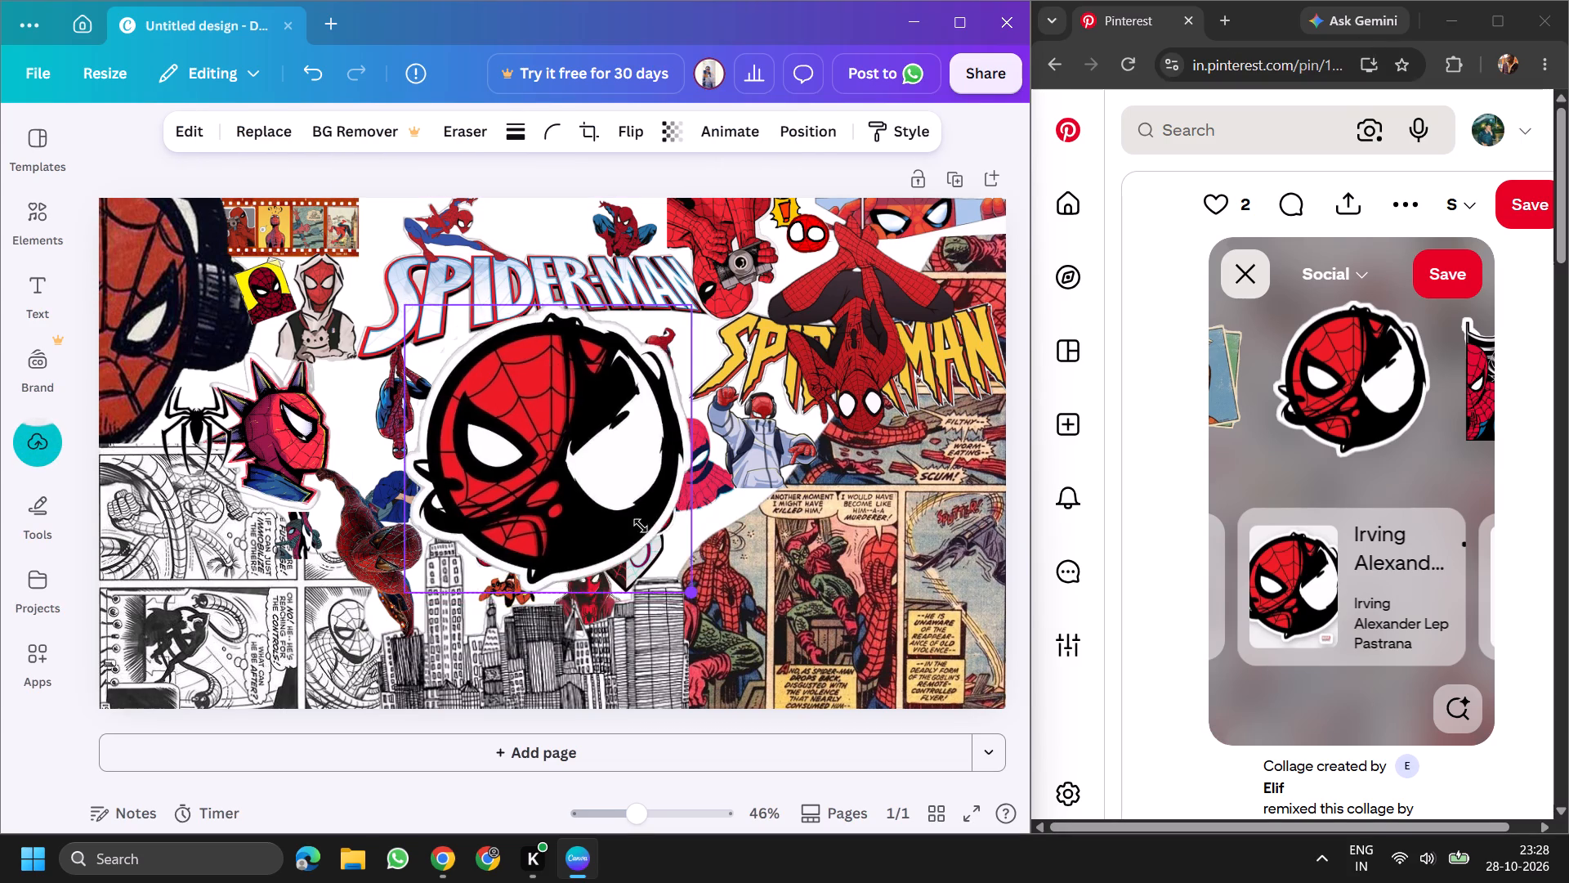
pyautogui.moveTo(641, 526); pyautogui.dragTo(464, 352)
# Place the Spider-Man/Venom face above the white SPIDER-MAN logo, midway between the two small Spider-Man figures.
pyautogui.moveTo(442, 346); pyautogui.dragTo(592, 217)
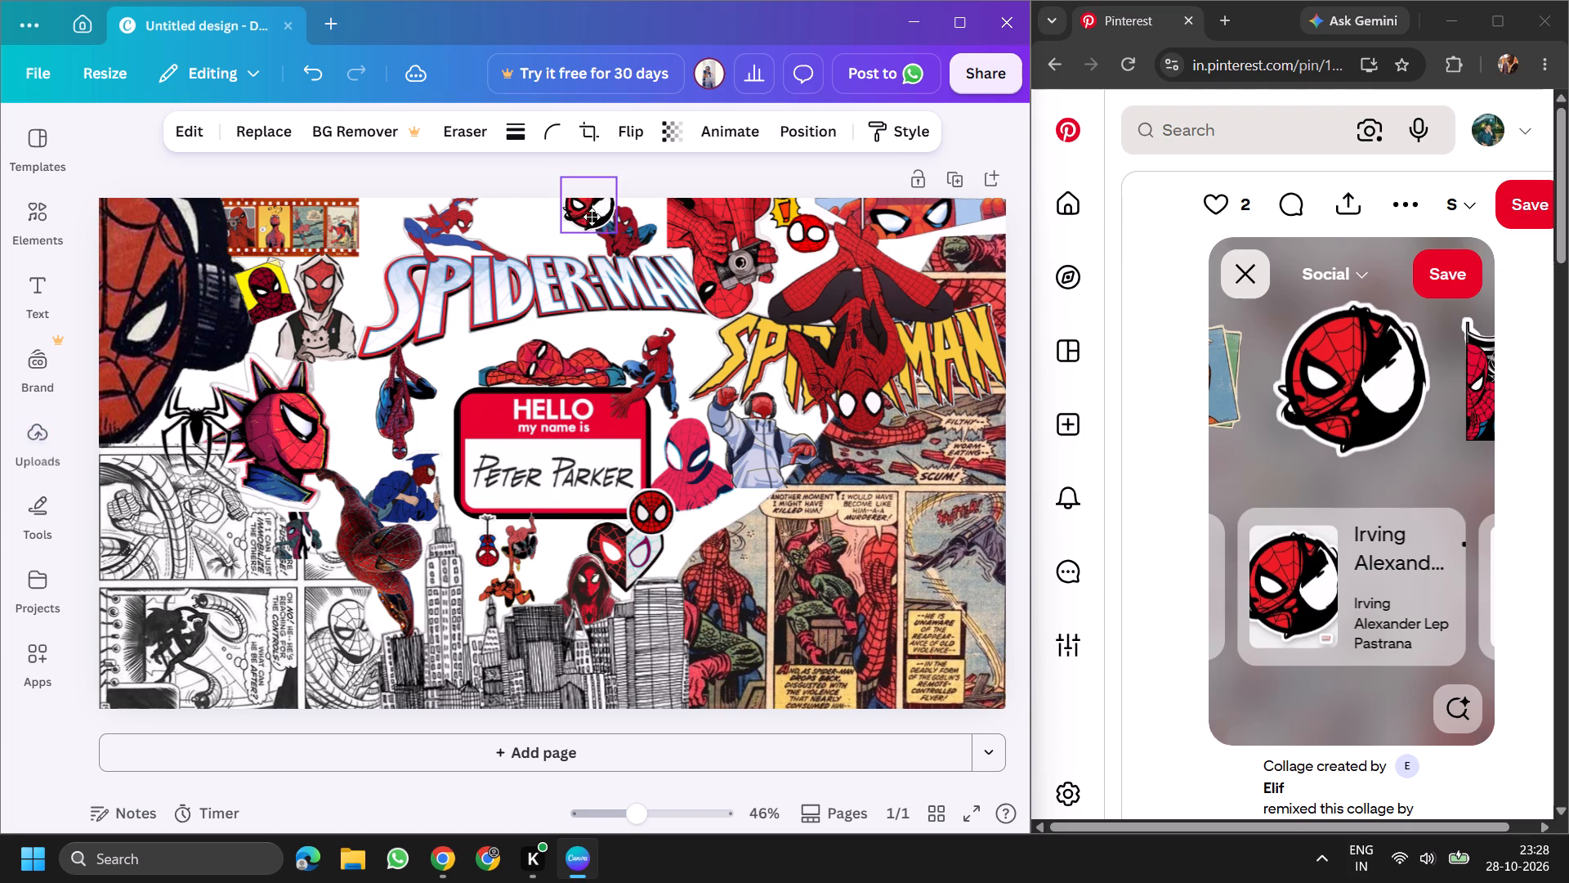
pyautogui.moveTo(592, 217); pyautogui.dragTo(516, 232)
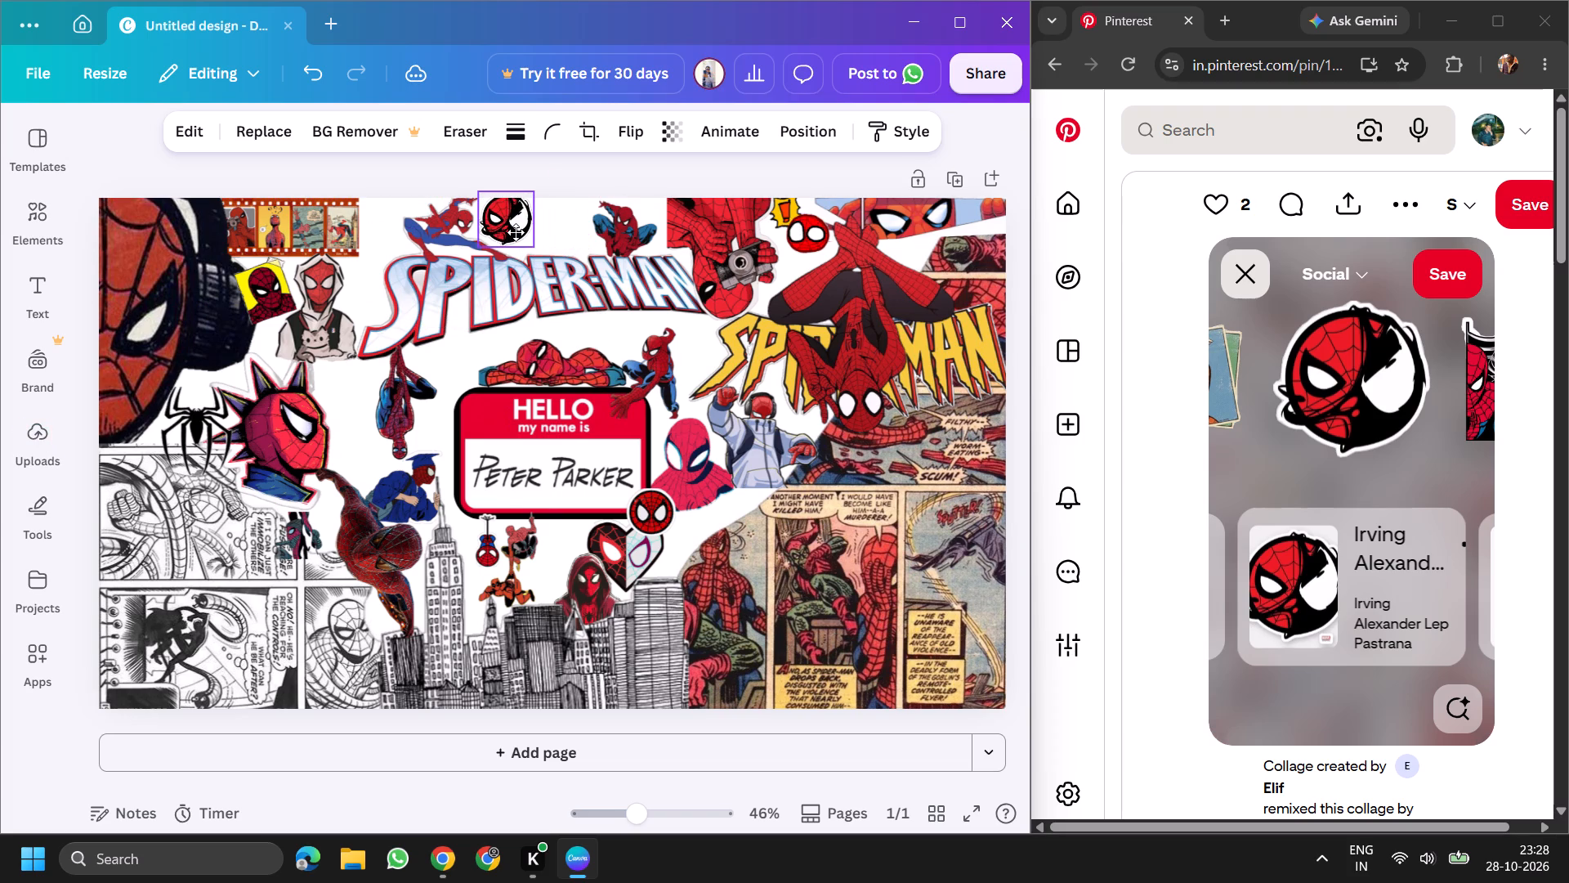
pyautogui.moveTo(516, 232); pyautogui.dragTo(579, 234)
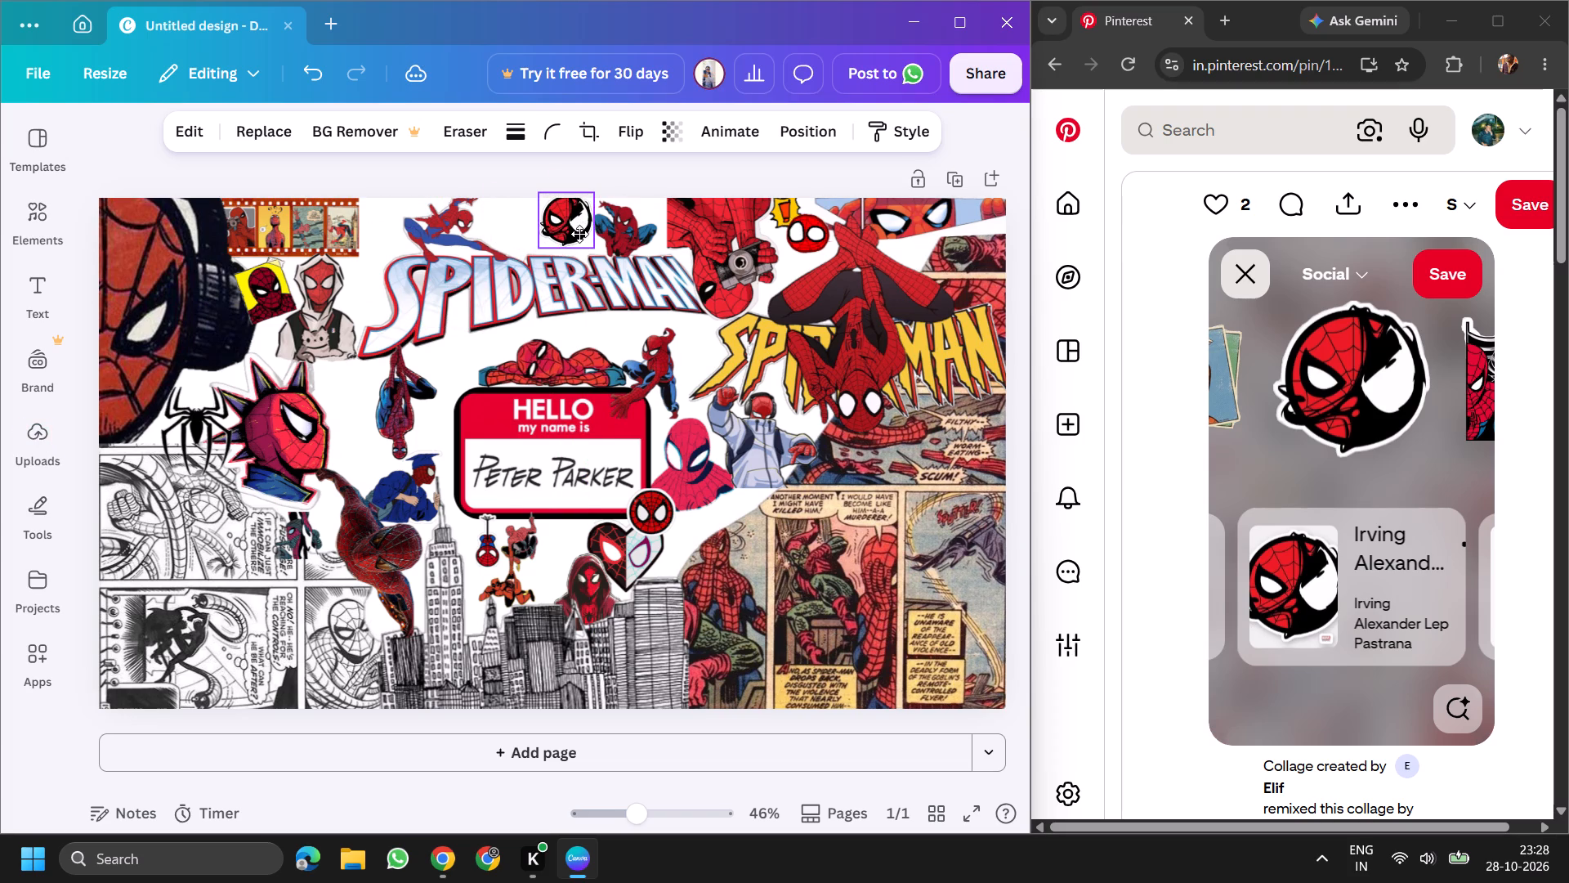
pyautogui.moveTo(579, 234); pyautogui.dragTo(548, 238)
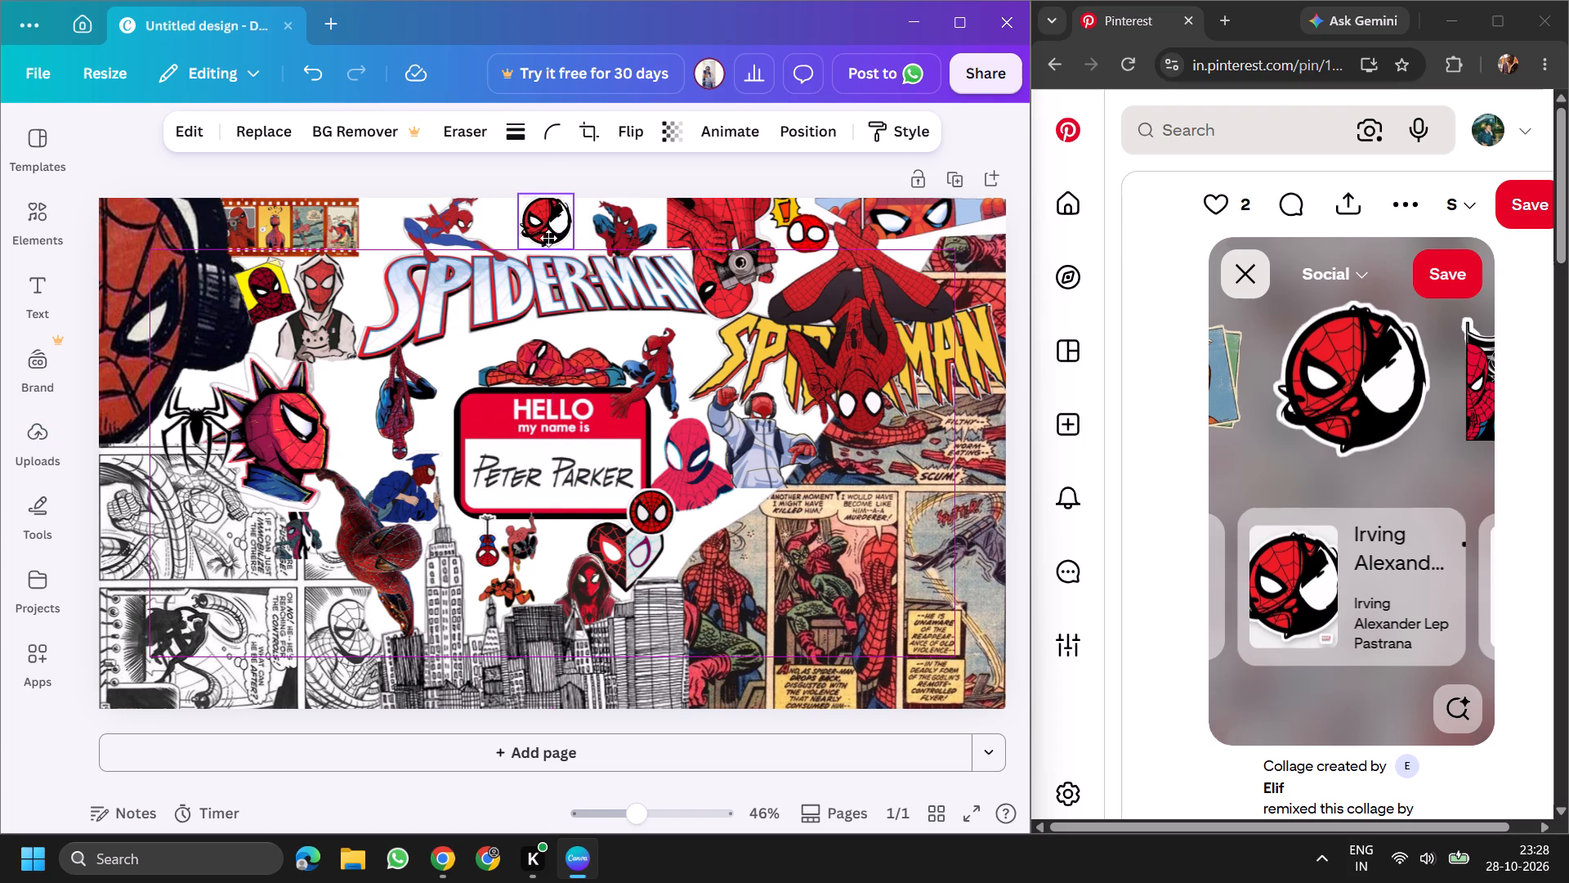
pyautogui.moveTo(548, 238); pyautogui.dragTo(548, 240)
pyautogui.click(670, 173)
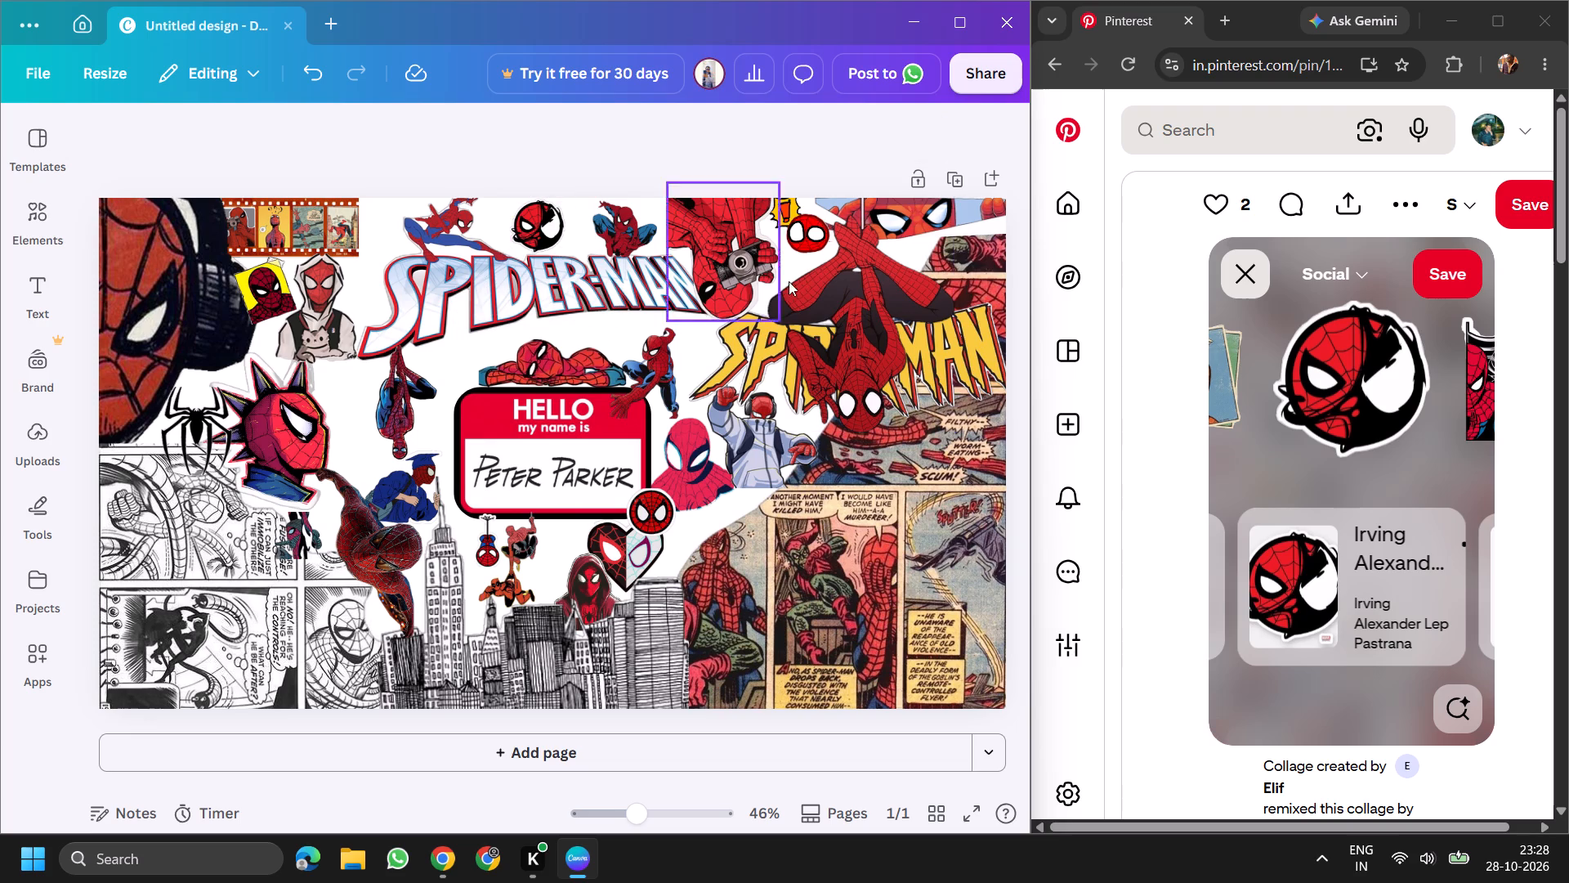
# Bring up the "The Amazing Spider-Man" card sticker with the blue background in the Pinterest collage and copy its image.
pyautogui.click(1200, 406)
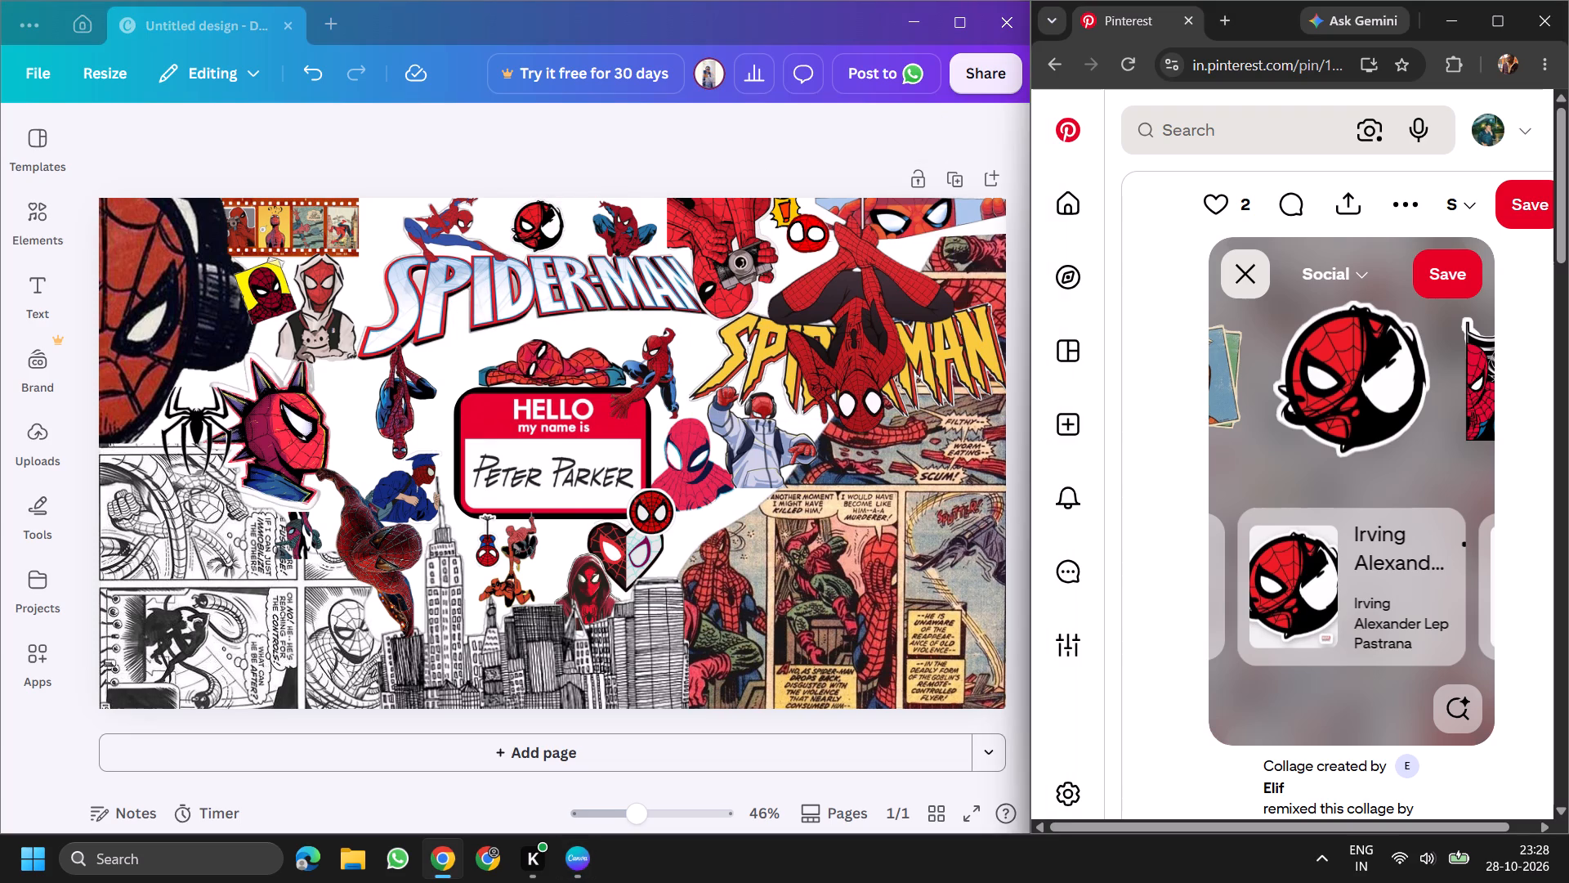
pyautogui.click(1223, 398)
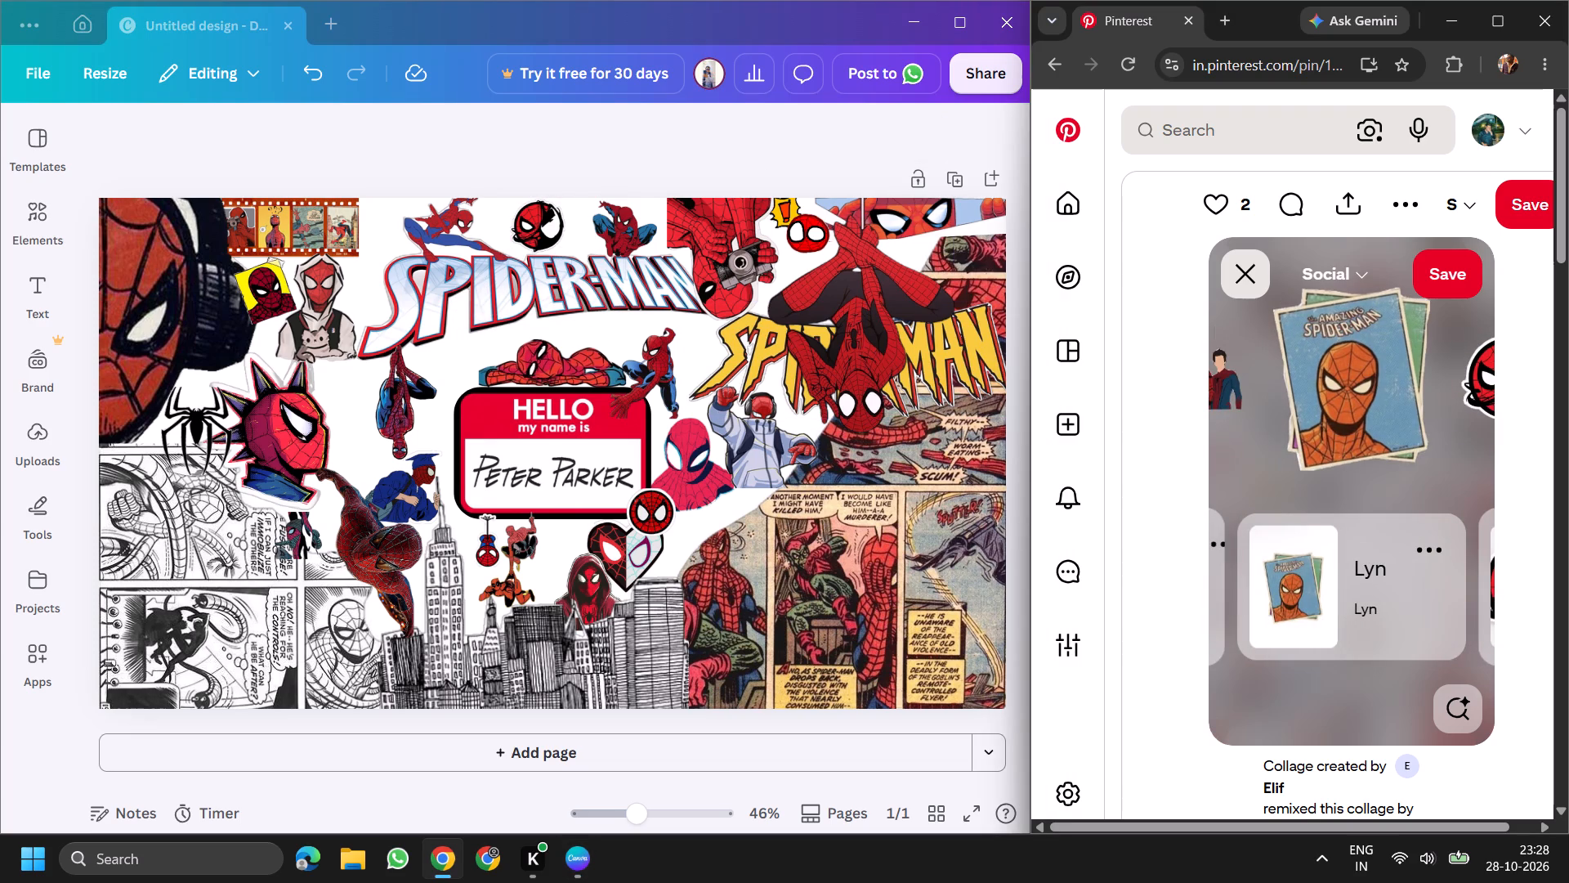
pyautogui.rightClick(1370, 400)
pyautogui.click(1218, 485)
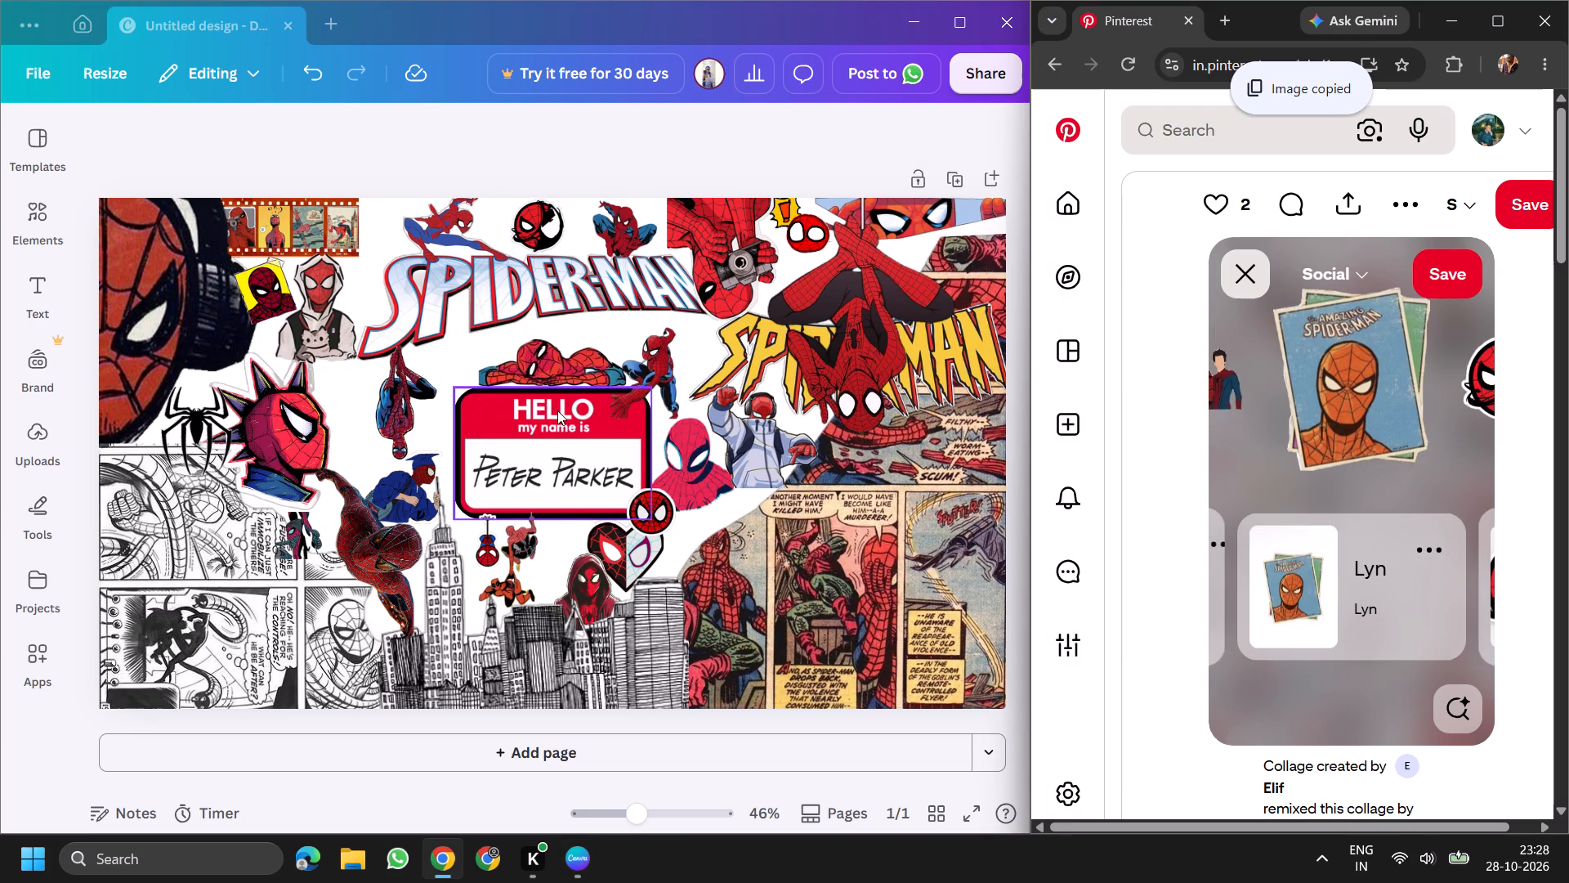
# Paste the "The Amazing Spider-Man" card into the Canva design.
pyautogui.hotkey('ctrl', 'v')
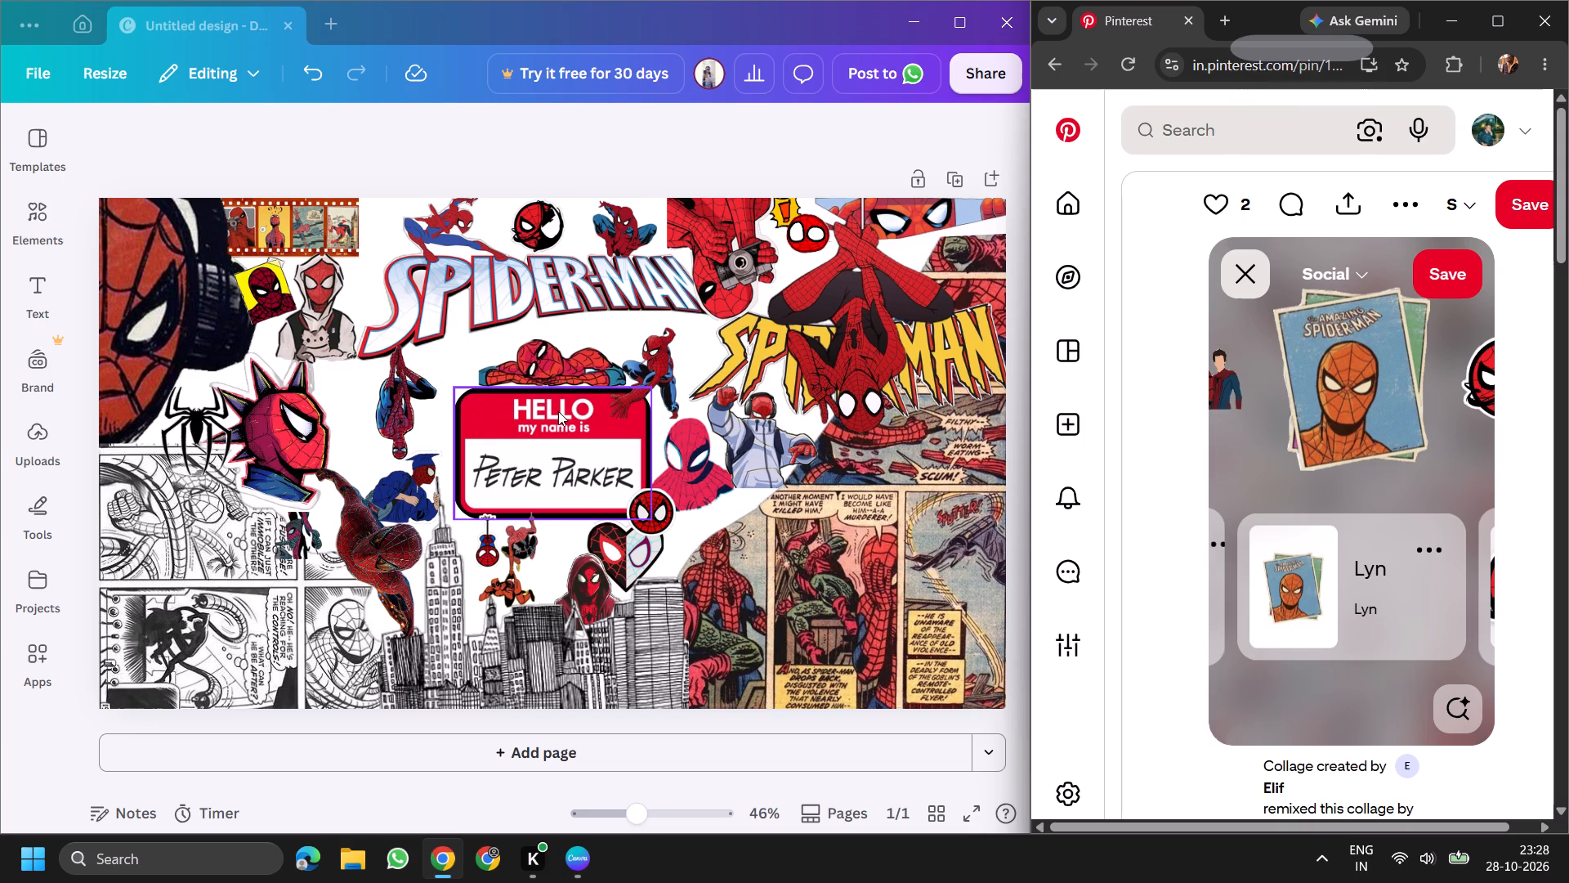
pyautogui.hotkey('ctrl', 'v')
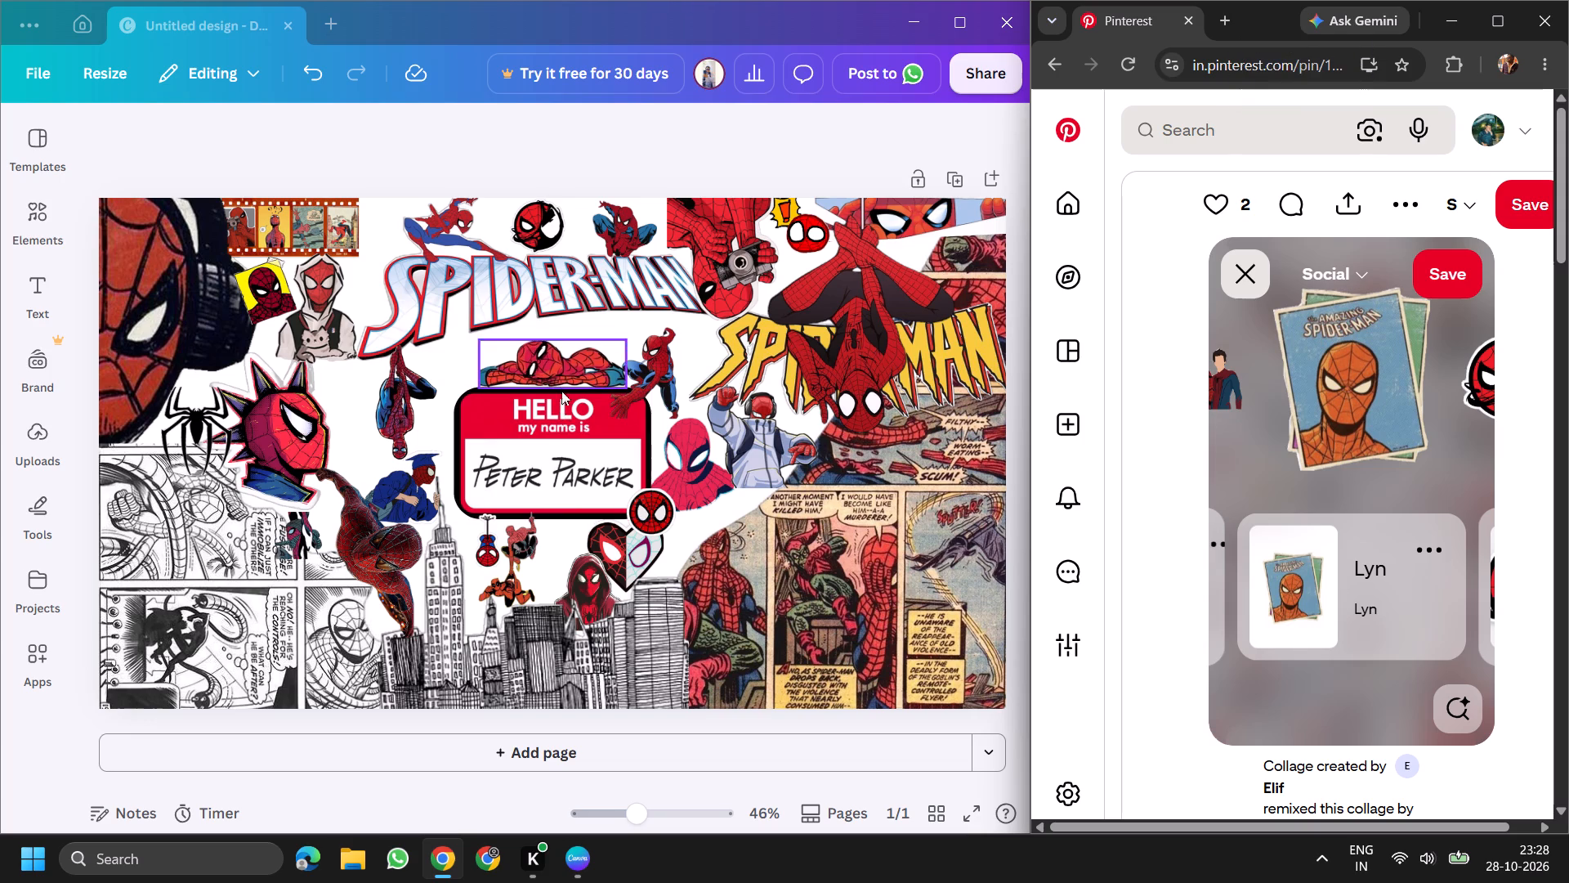
pyautogui.keyDown('ctrl'); pyautogui.rightClick(563, 416); pyautogui.keyUp('ctrl')
pyautogui.hotkey('ctrl', 'v')
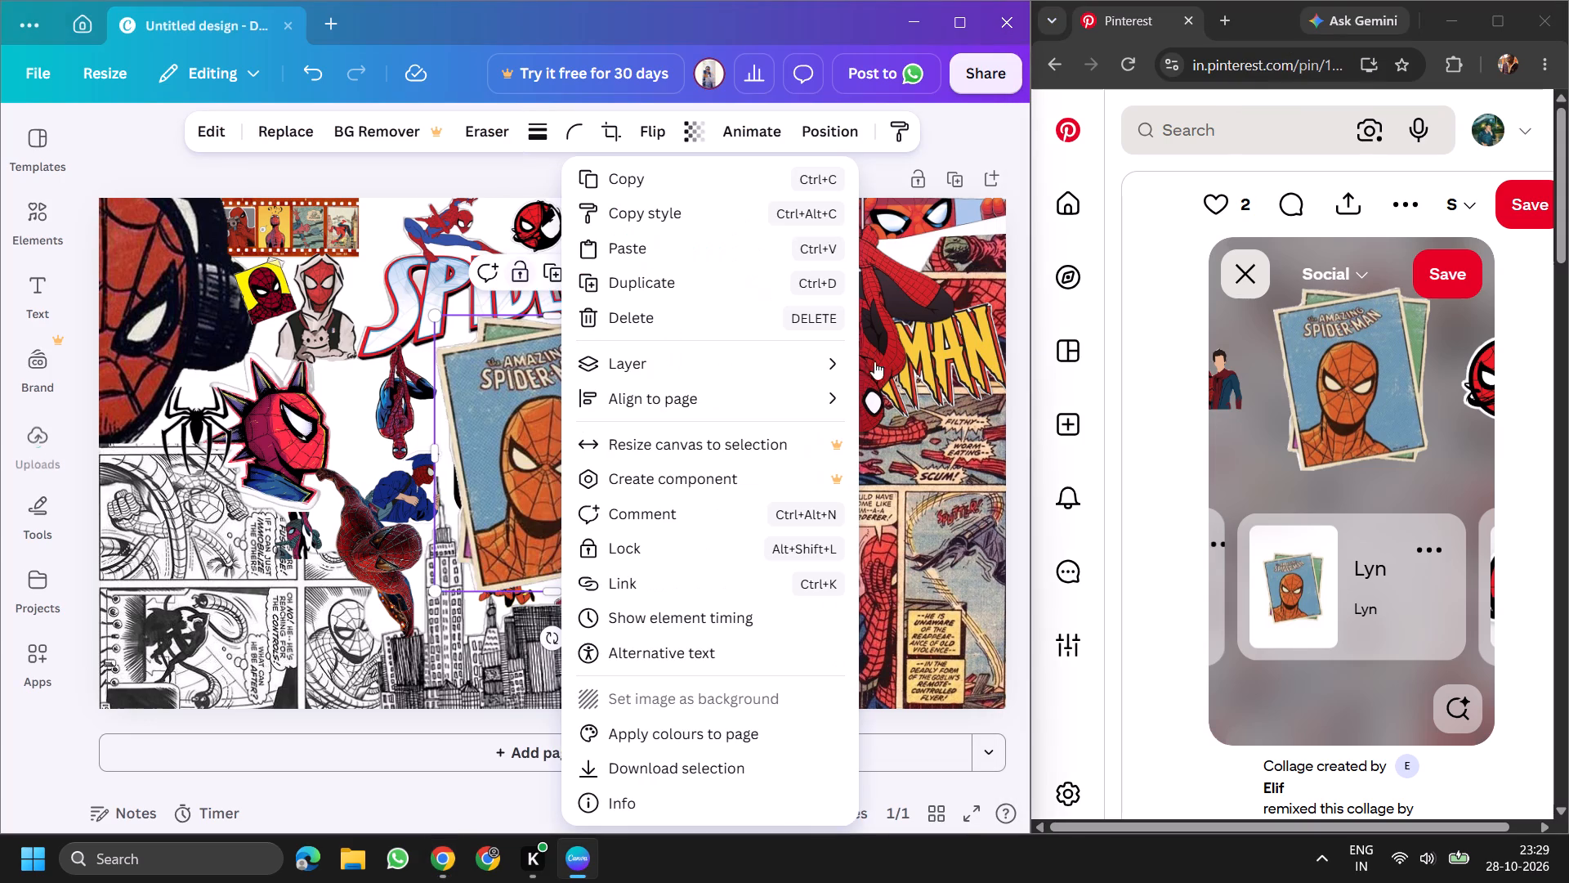
pyautogui.click(1361, 366)
pyautogui.rightClick(1349, 384)
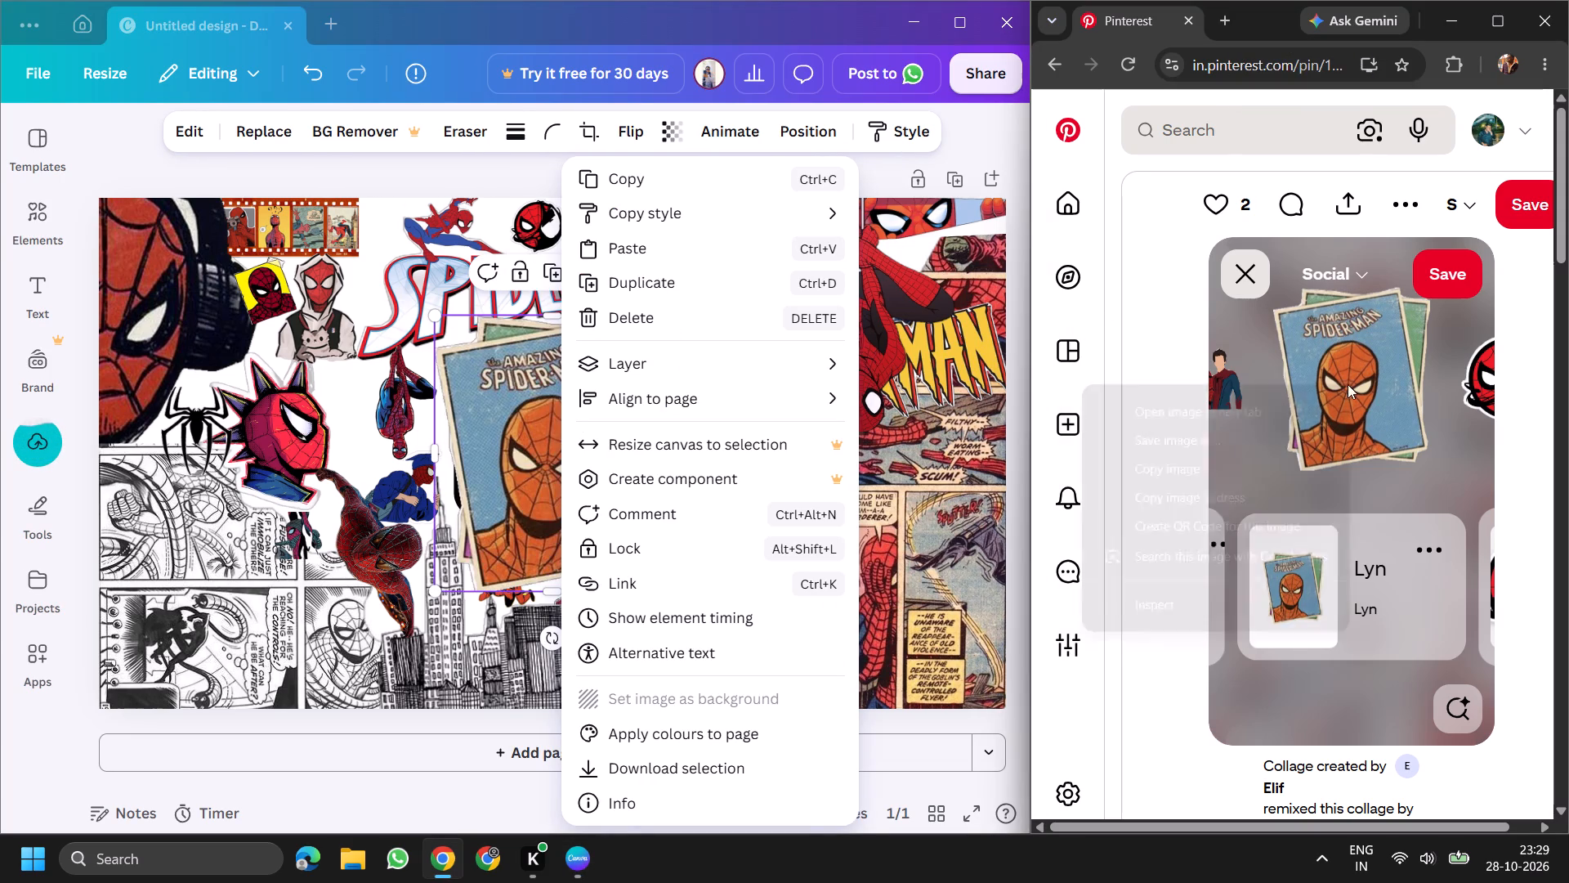
pyautogui.click(407, 171)
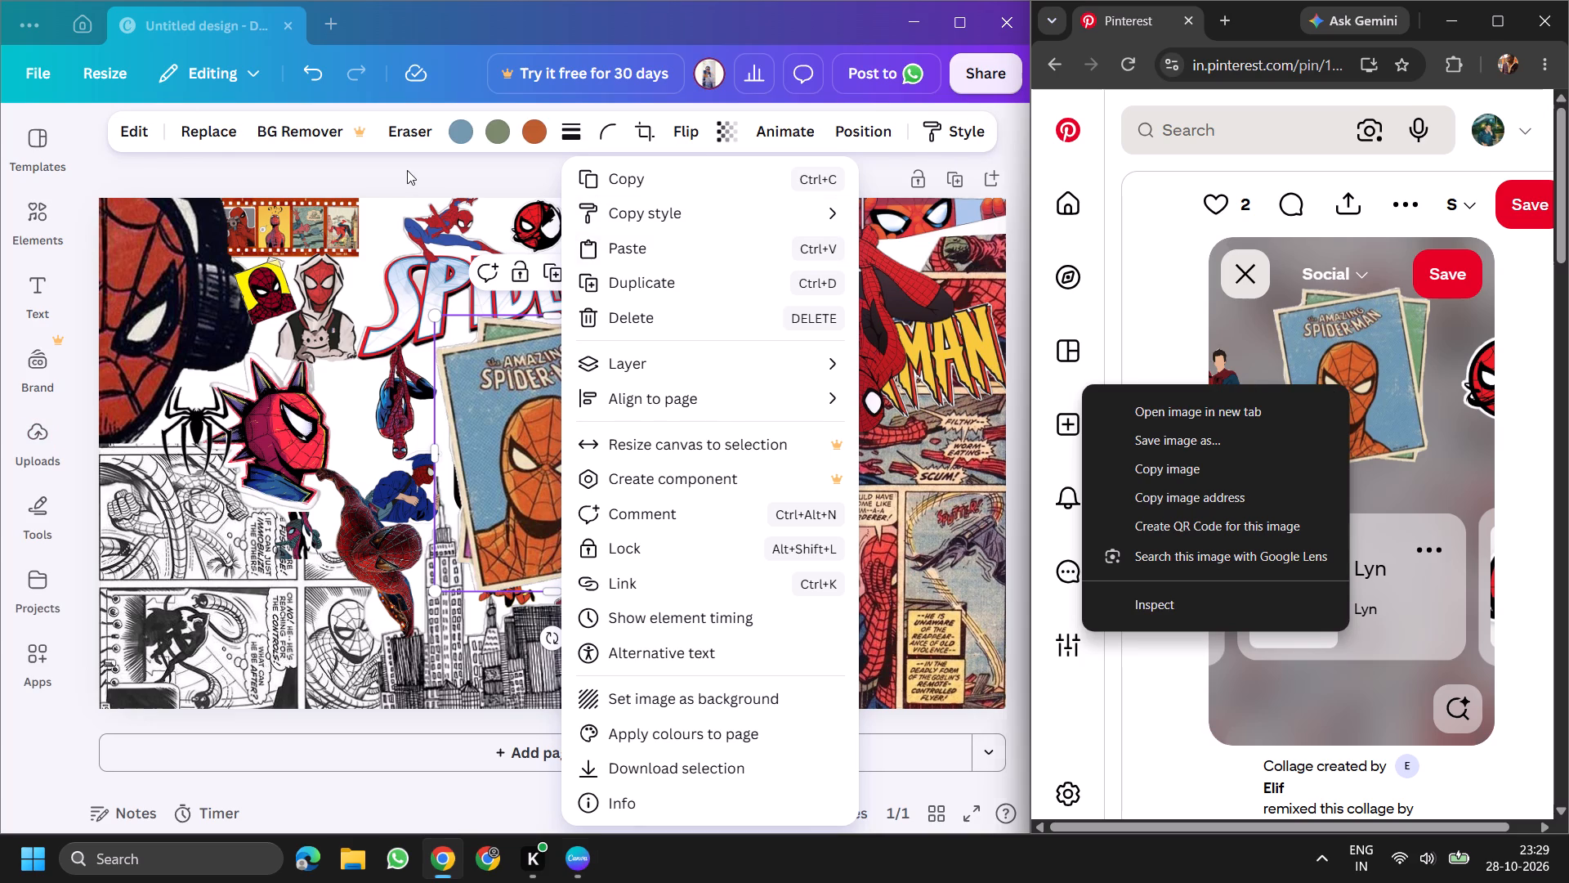
# Send the card behind the hanging Spider-Man, shrink it to about a third, and place it beside the punk Spider-Man head.
pyautogui.moveTo(548, 388); pyautogui.dragTo(378, 365)
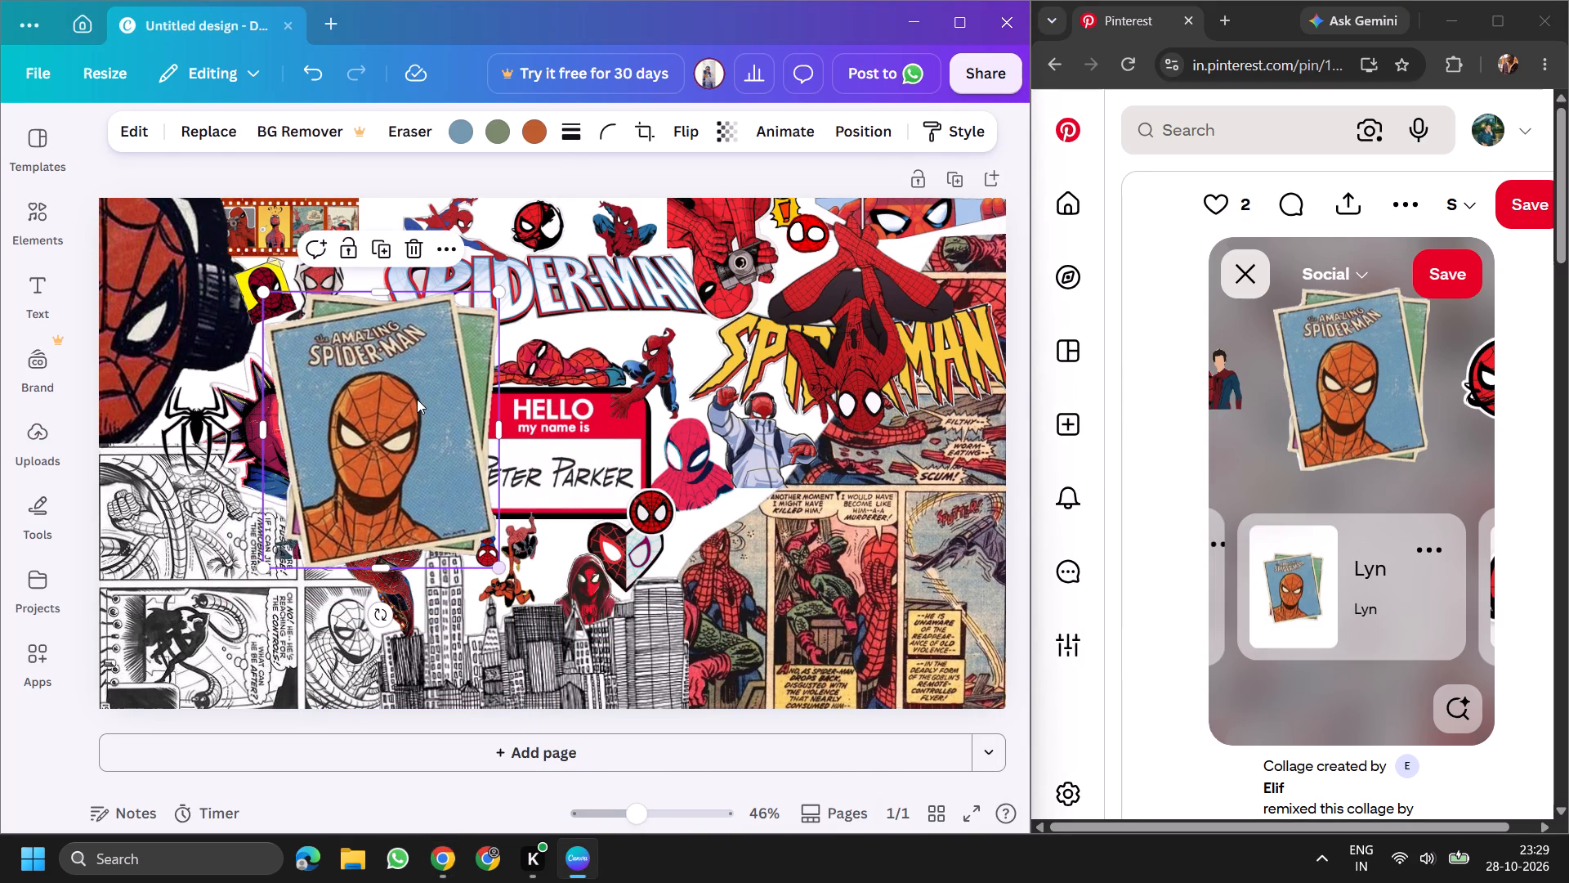
pyautogui.hotkey('ctrl', '[')
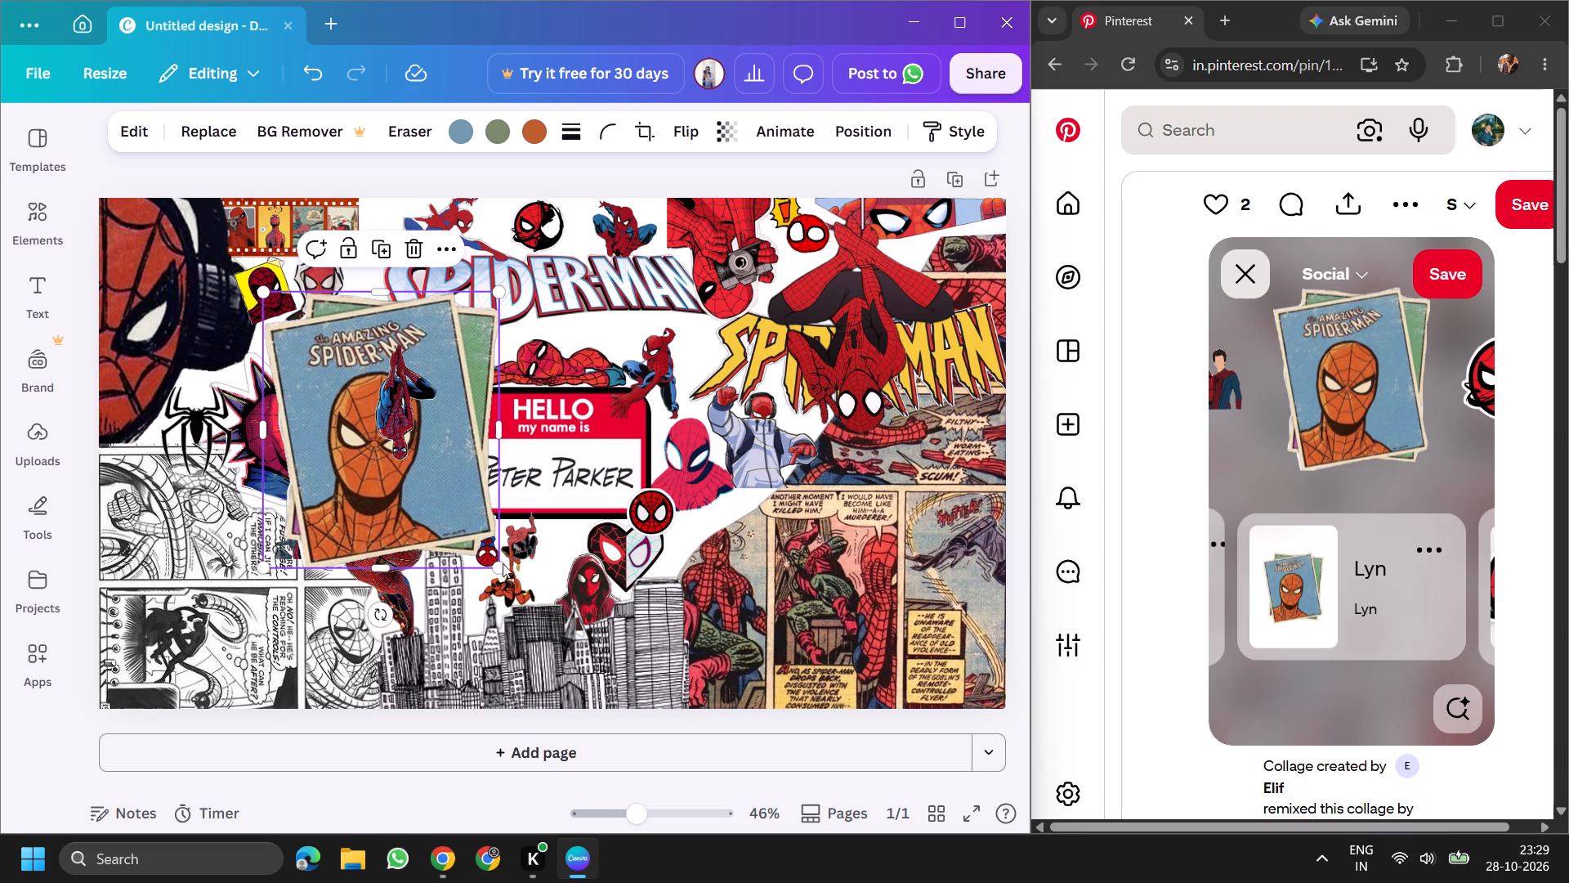
pyautogui.moveTo(497, 569); pyautogui.dragTo(391, 392)
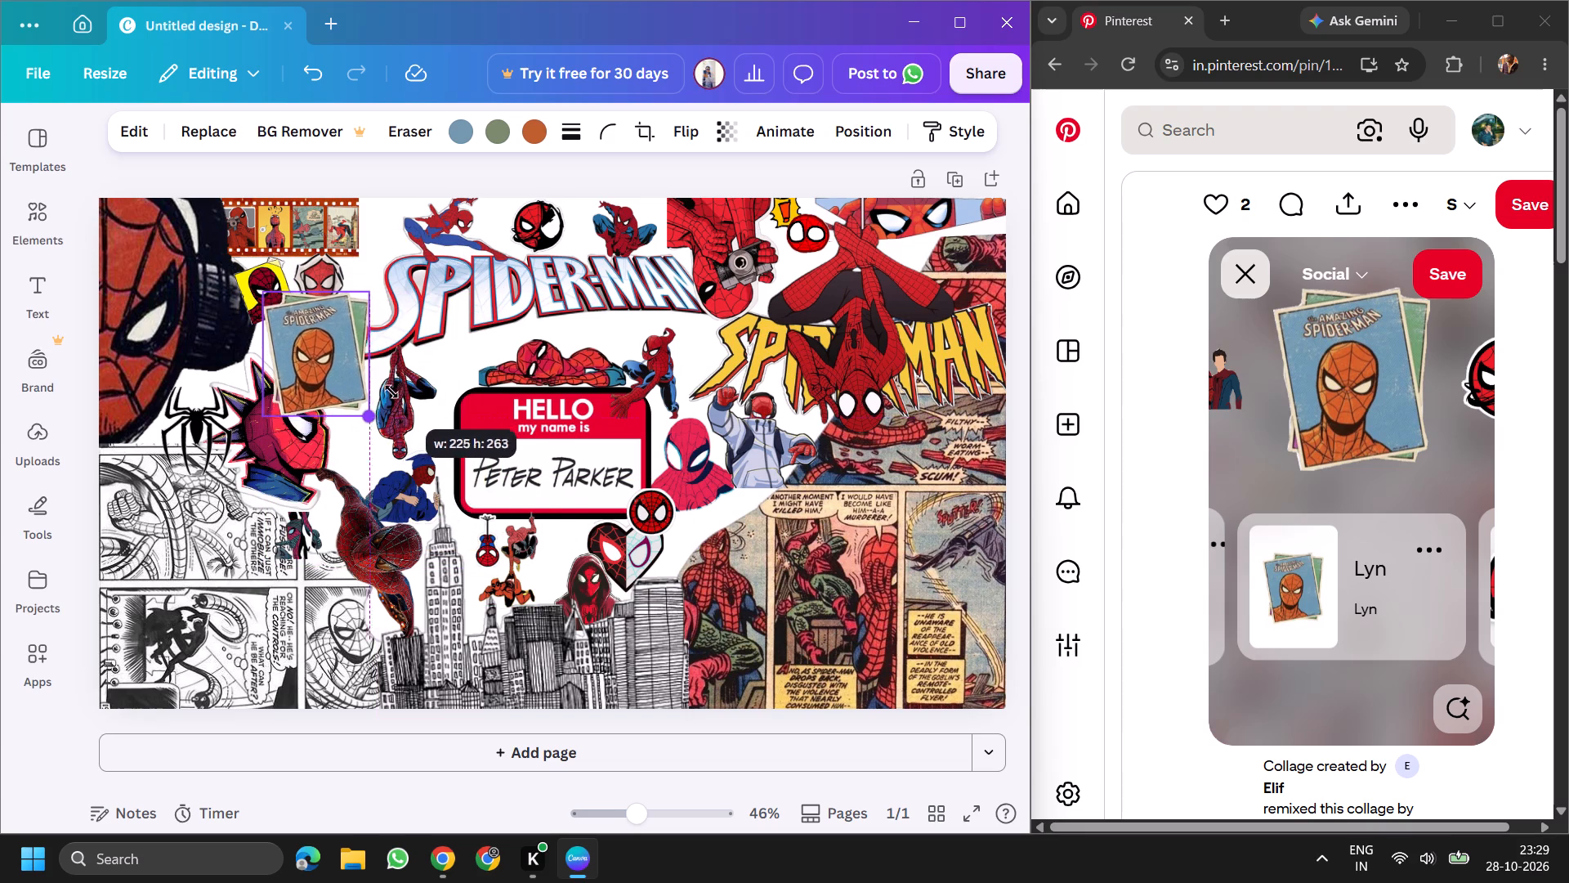
pyautogui.moveTo(391, 392); pyautogui.dragTo(387, 391)
pyautogui.moveTo(320, 351); pyautogui.dragTo(376, 415)
pyautogui.moveTo(415, 473); pyautogui.dragTo(400, 443)
pyautogui.click(367, 401)
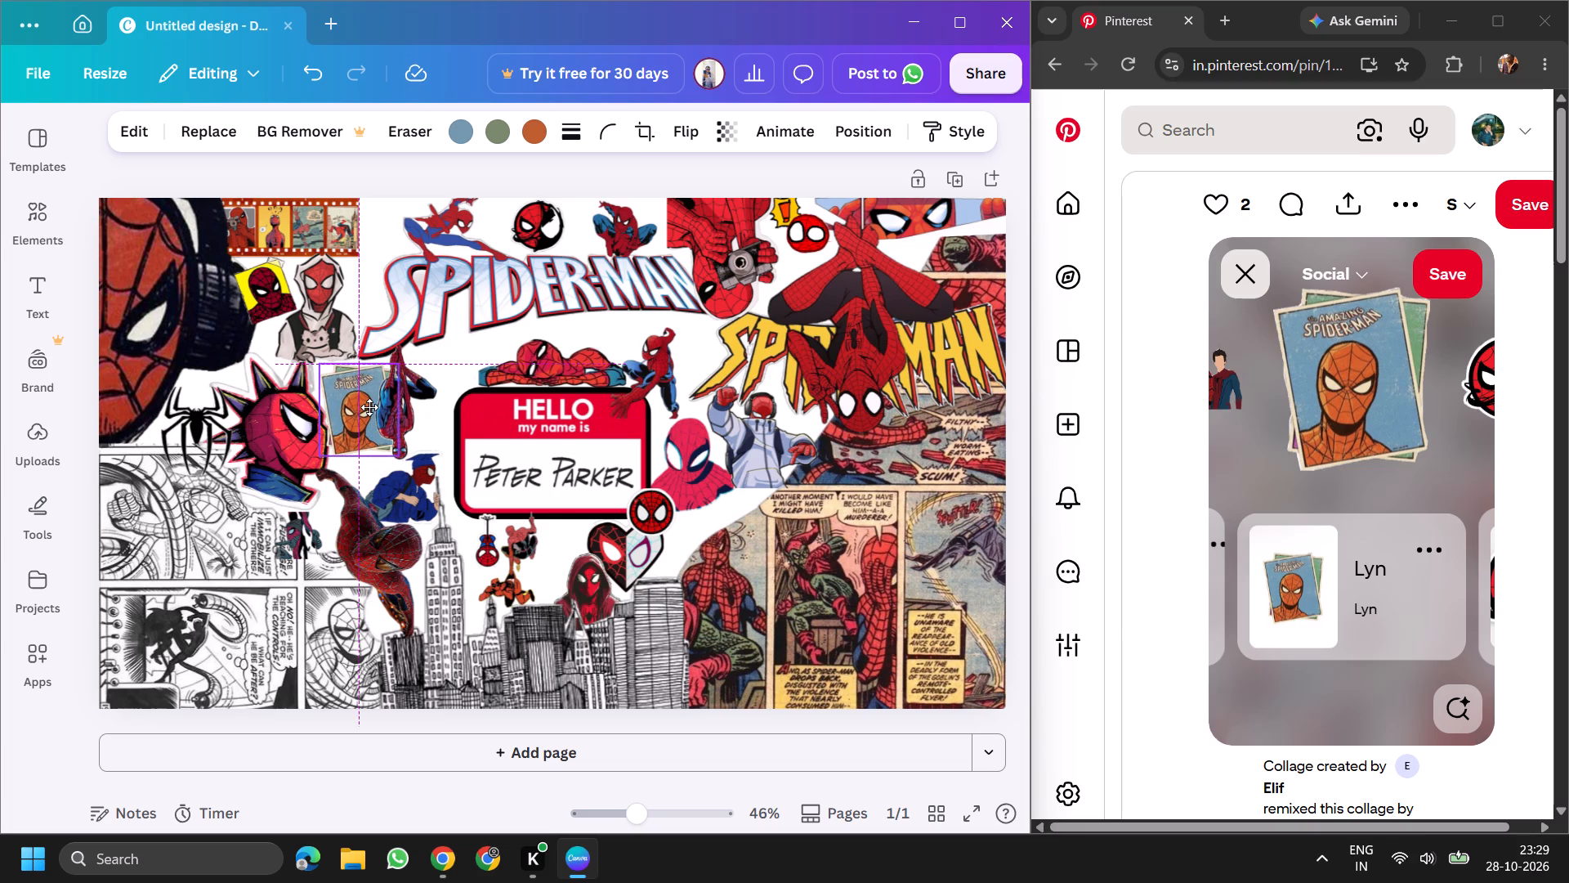
# Bring up the sticker of three unmasked Spider-Men in the Pinterest collage.
pyautogui.click(1220, 383)
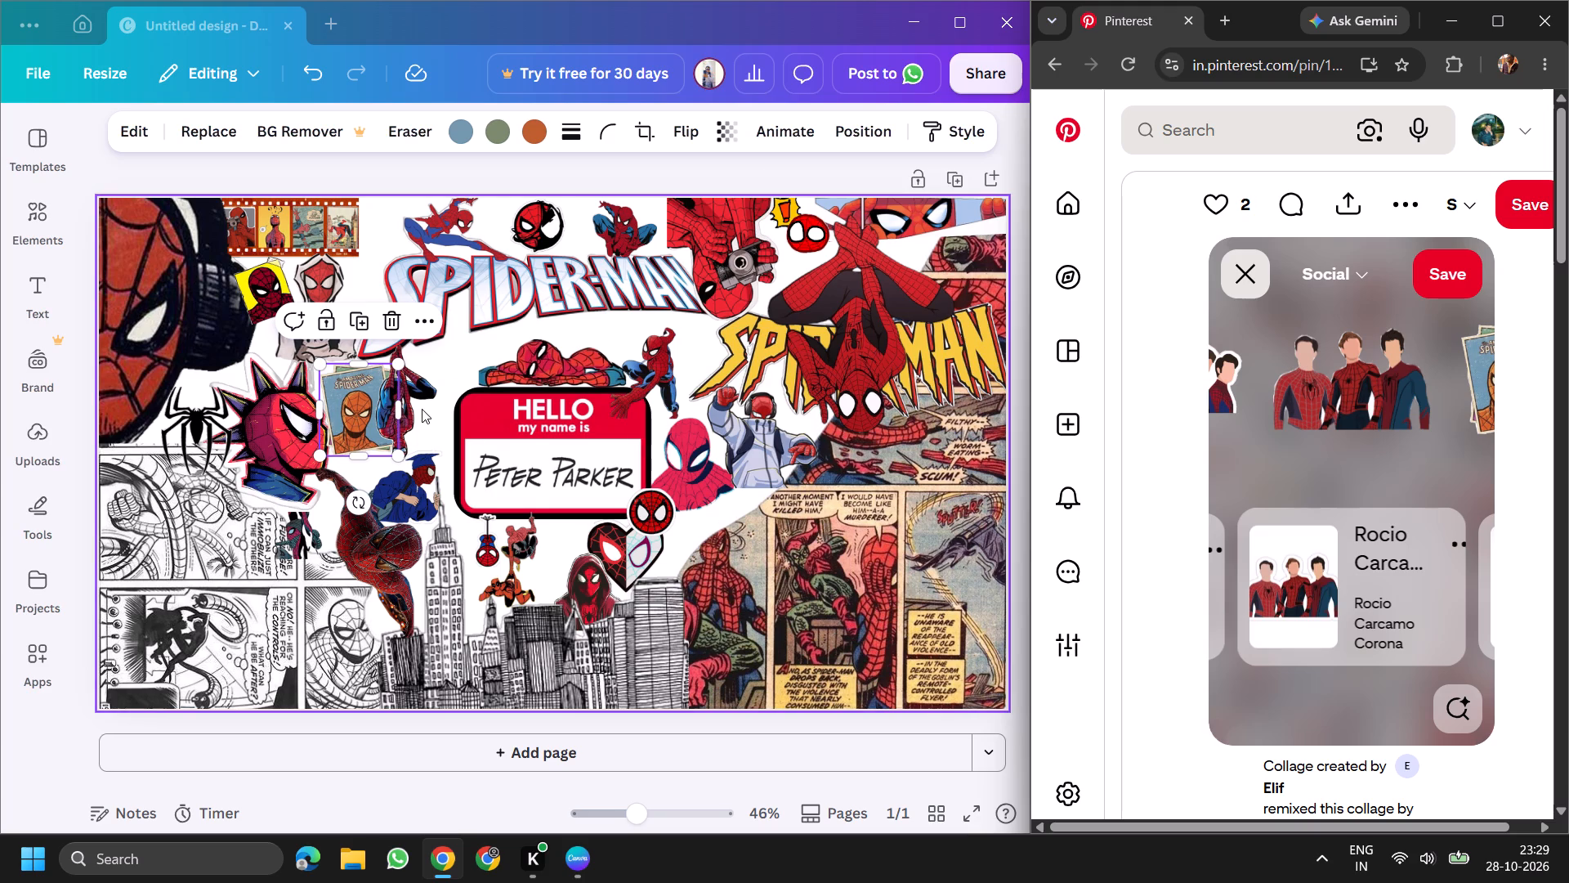
# Move the hanging Spider-Man slightly closer to the name tag, away from the "The Amazing Spider-Man" card.
pyautogui.moveTo(421, 402); pyautogui.dragTo(438, 392)
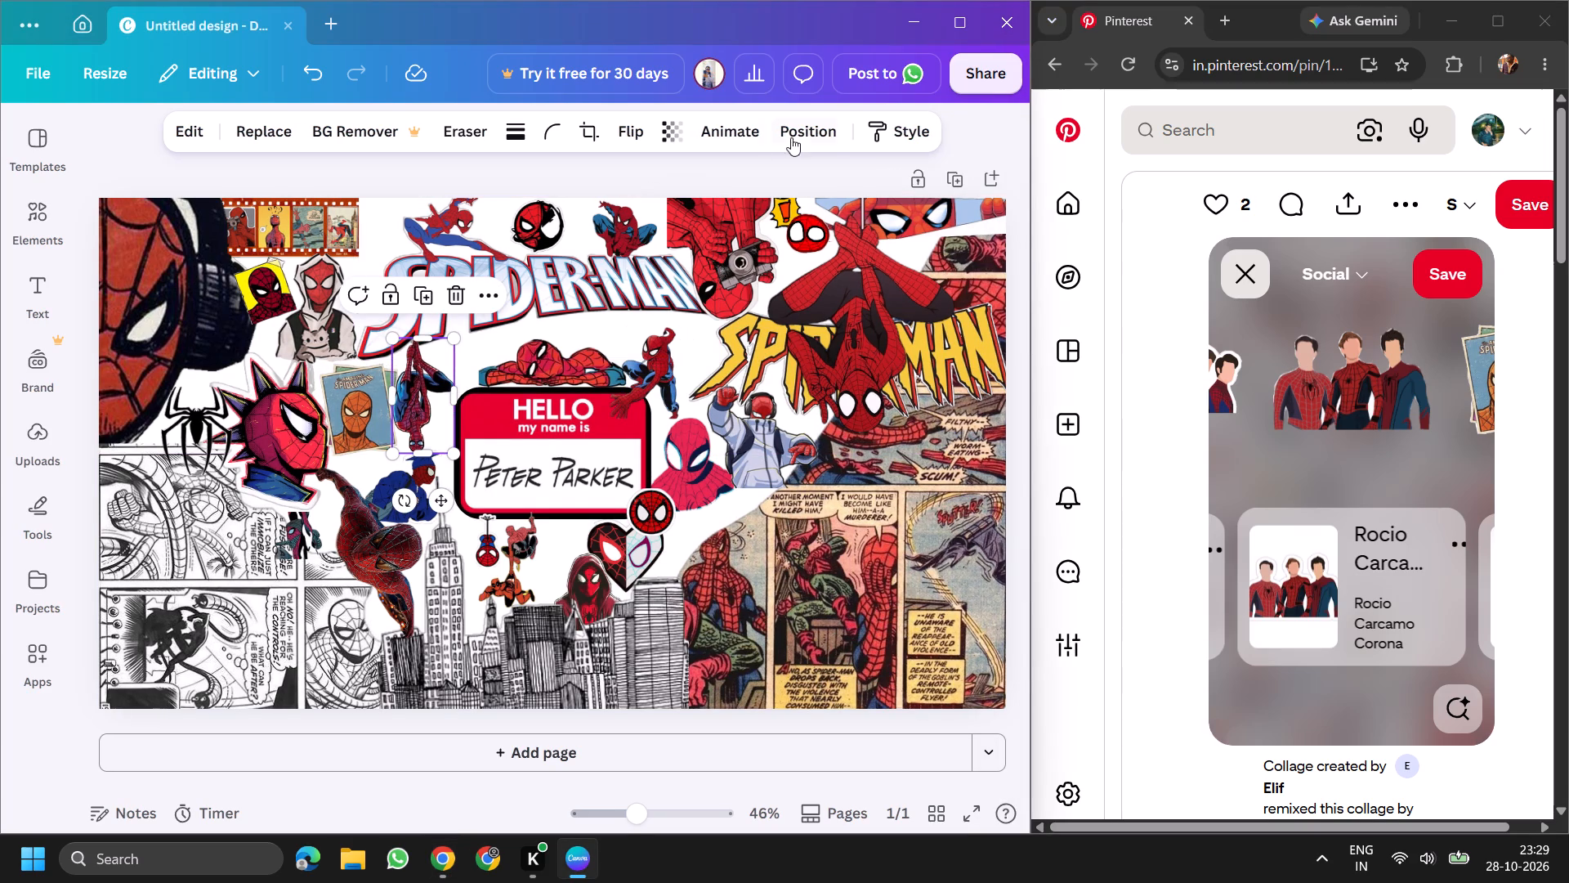
# Lock the hanging Spider-Man, nudge the "The Amazing Spider-Man" card slightly lower, and lock the card as well.
pyautogui.click(786, 156)
pyautogui.click(422, 384)
pyautogui.click(399, 294)
pyautogui.click(351, 410)
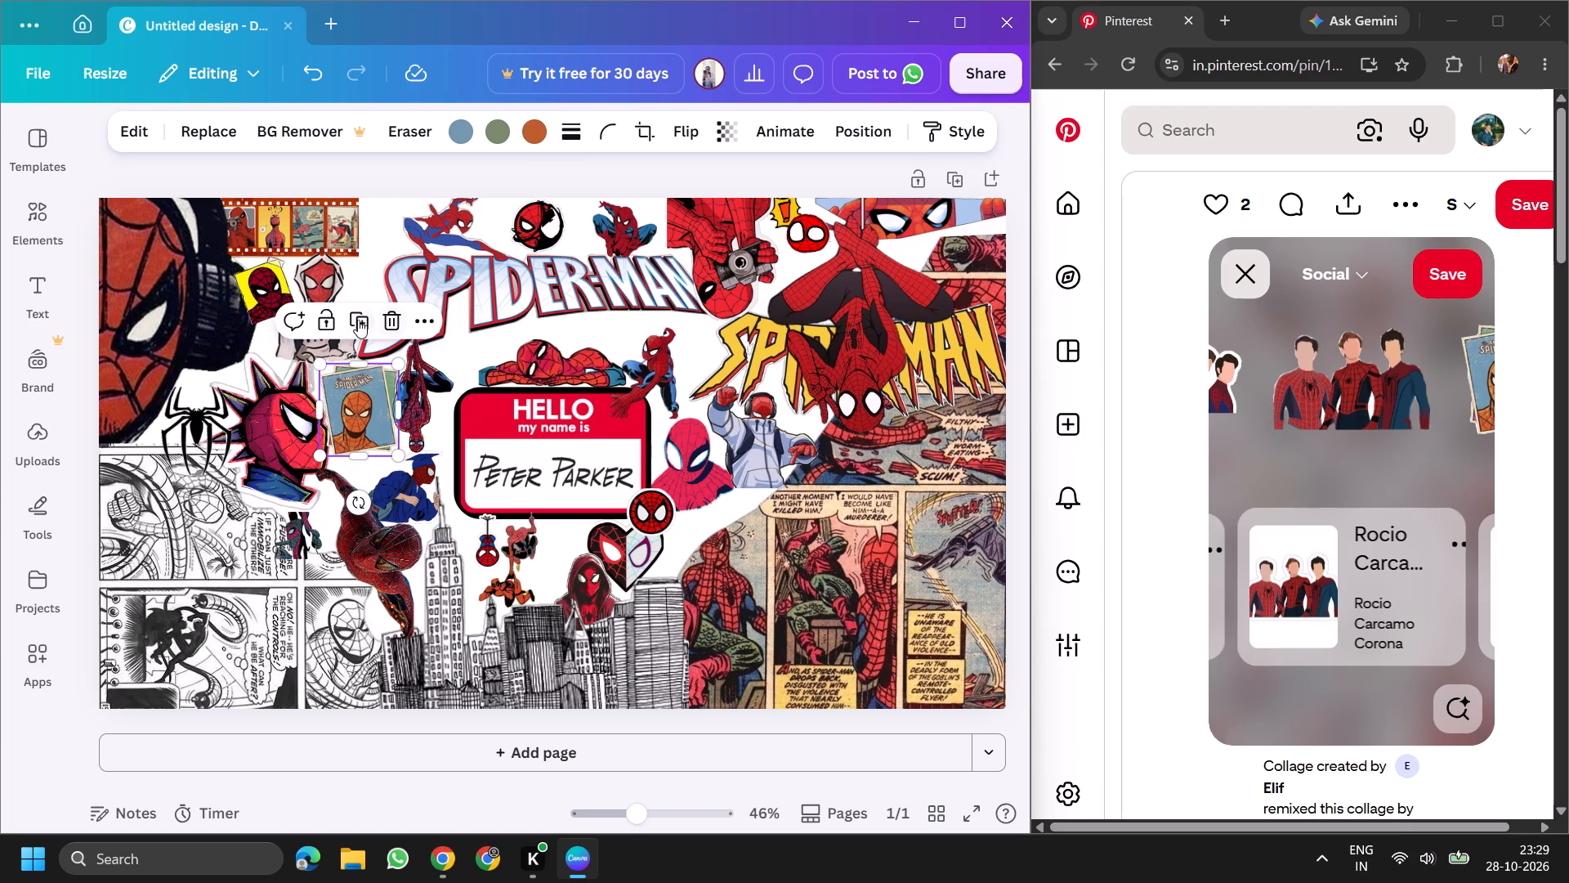
pyautogui.click(355, 395)
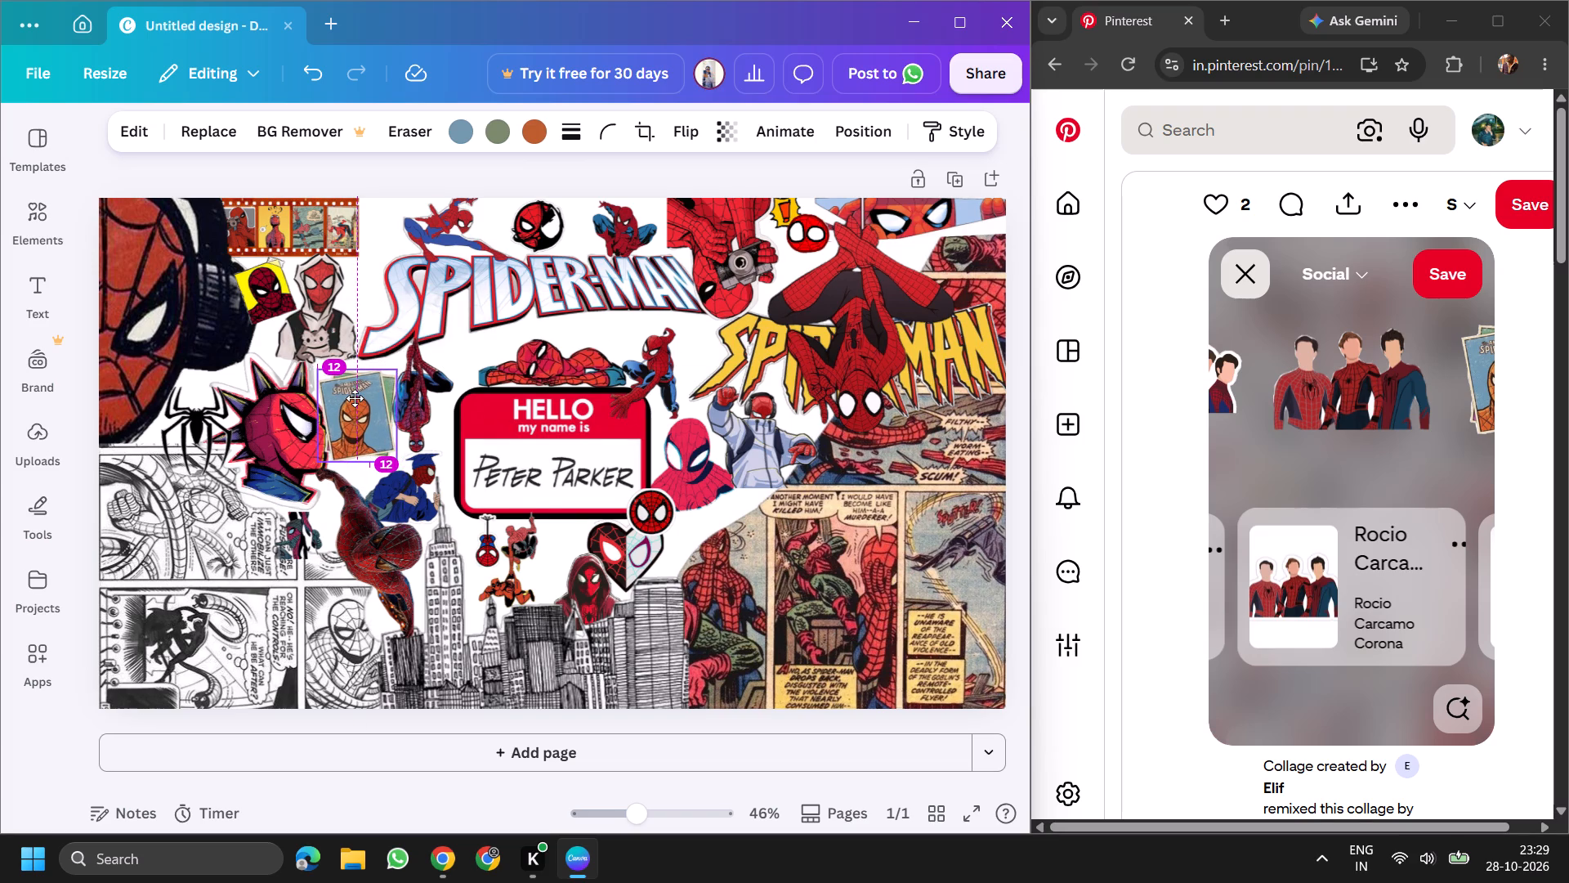
pyautogui.click(333, 320)
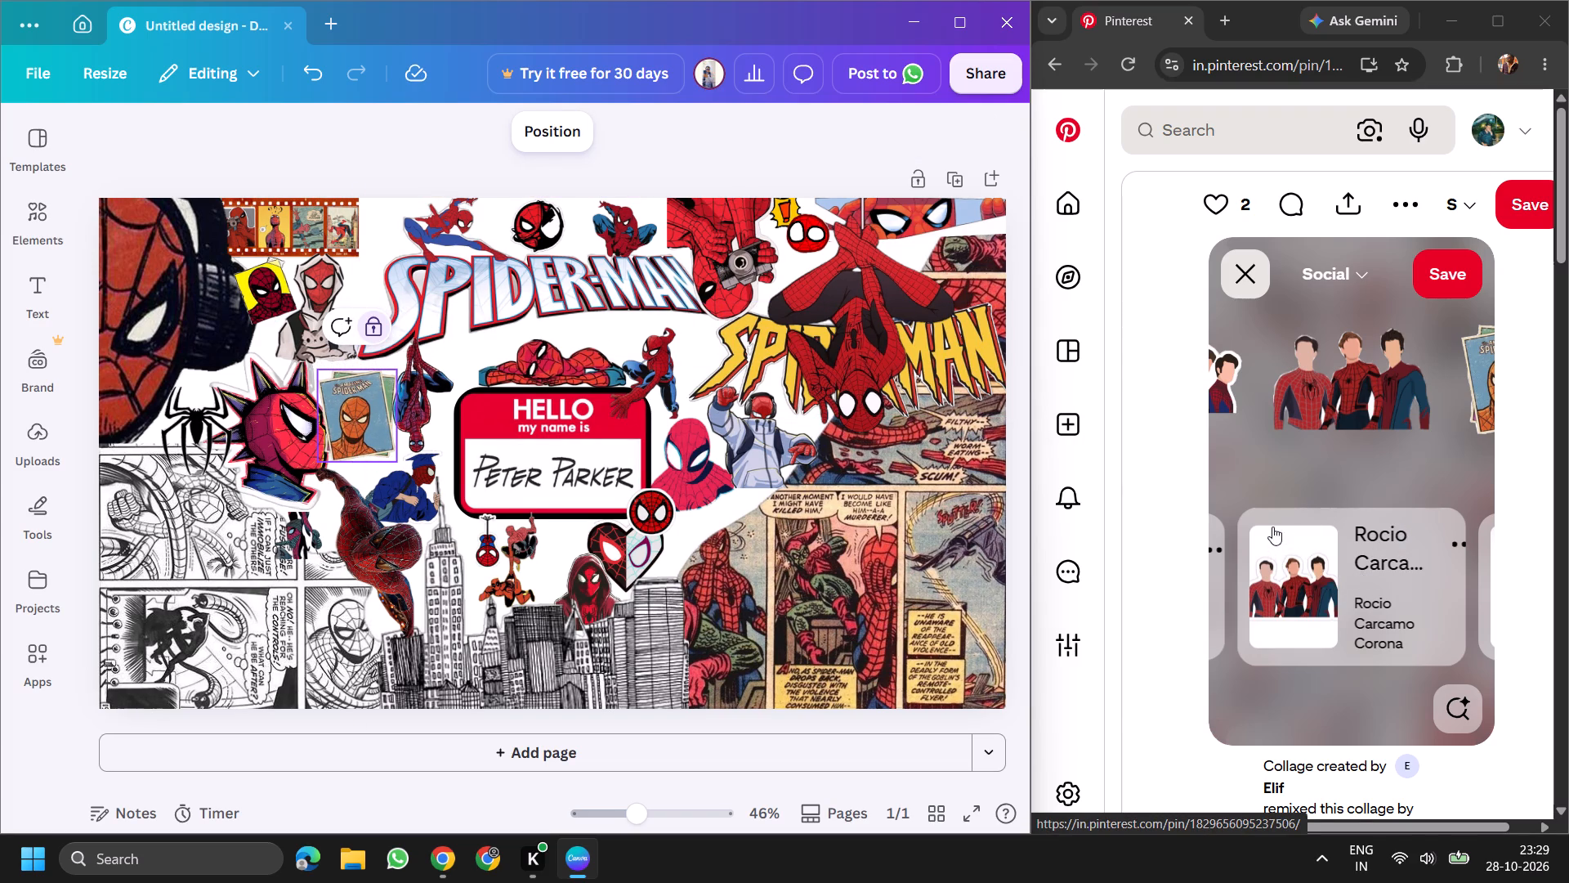
# Copy the heart-shaped Spider-Man mask sticker from the Pinterest collage and paste it into the Canva design.
pyautogui.click(1226, 397)
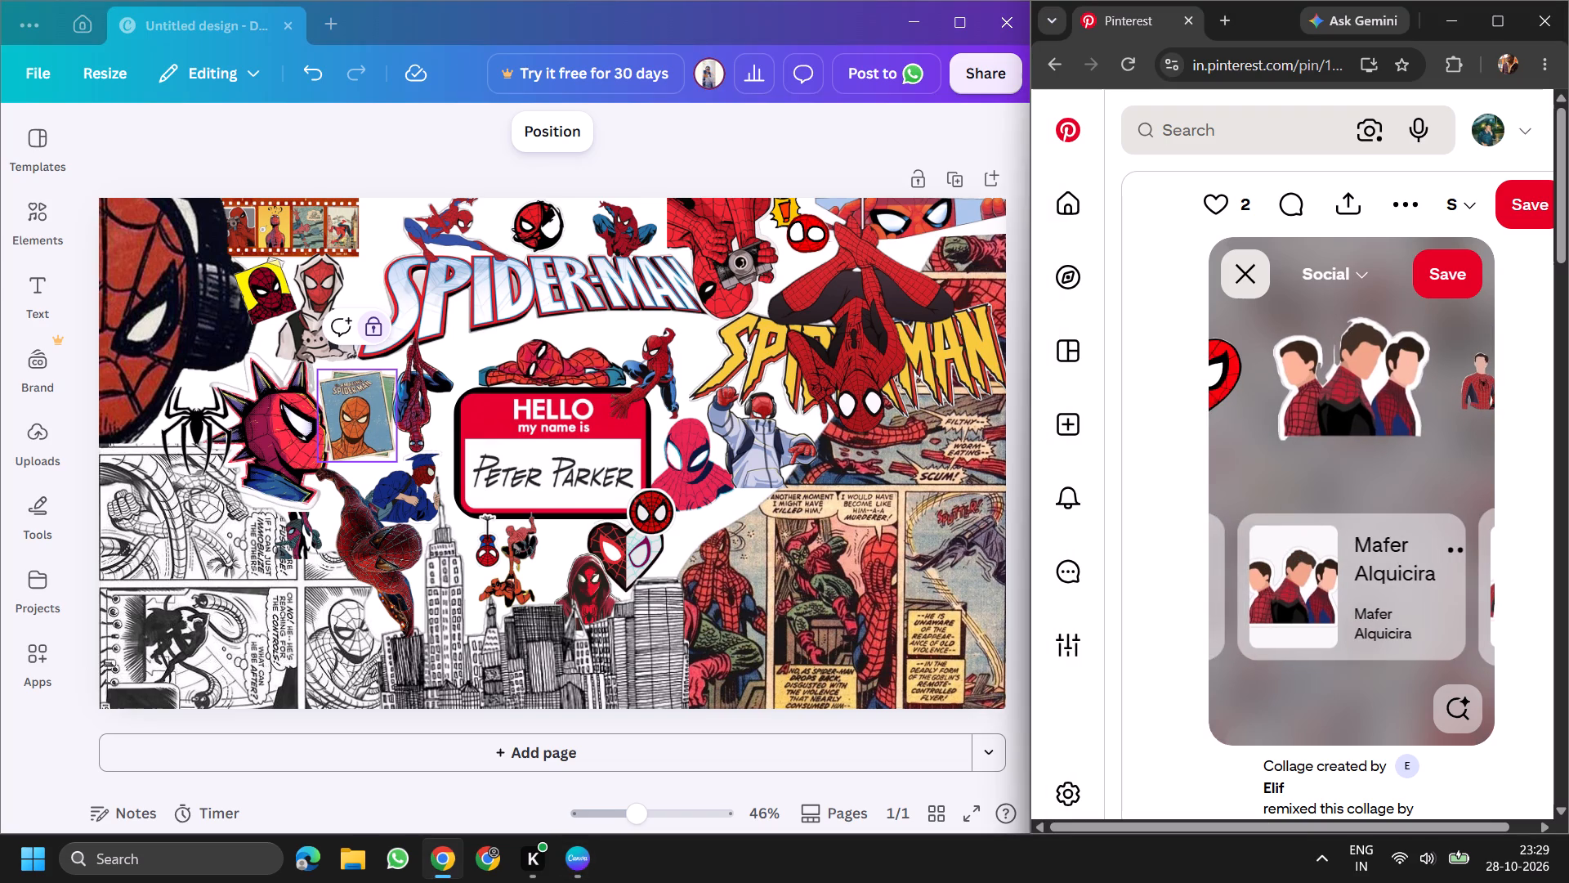
pyautogui.click(1236, 390)
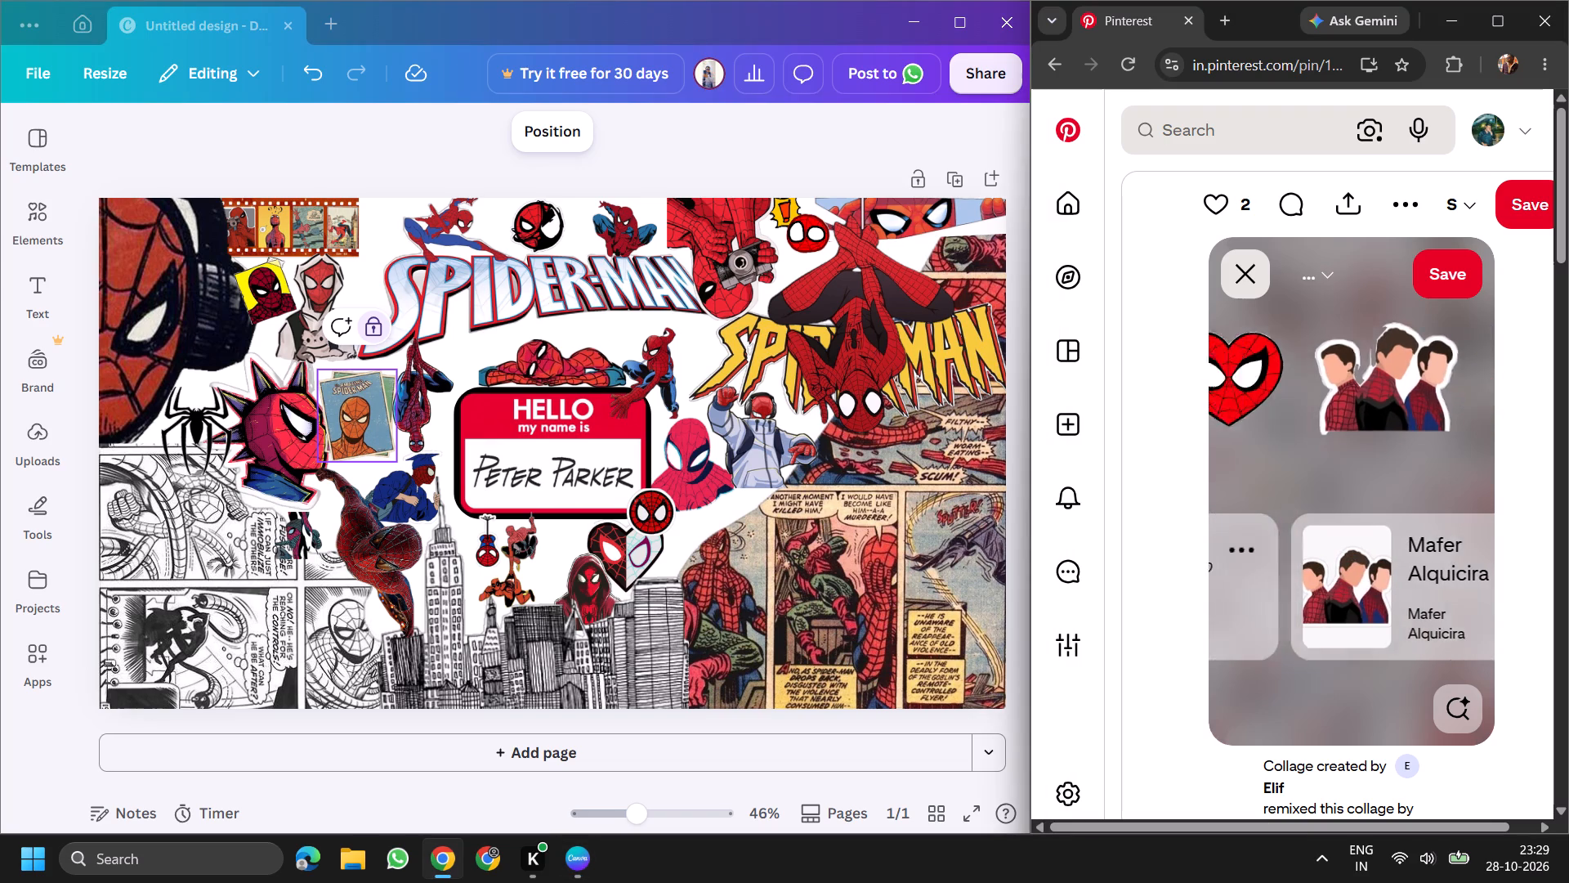
pyautogui.rightClick(1339, 392)
pyautogui.click(1178, 474)
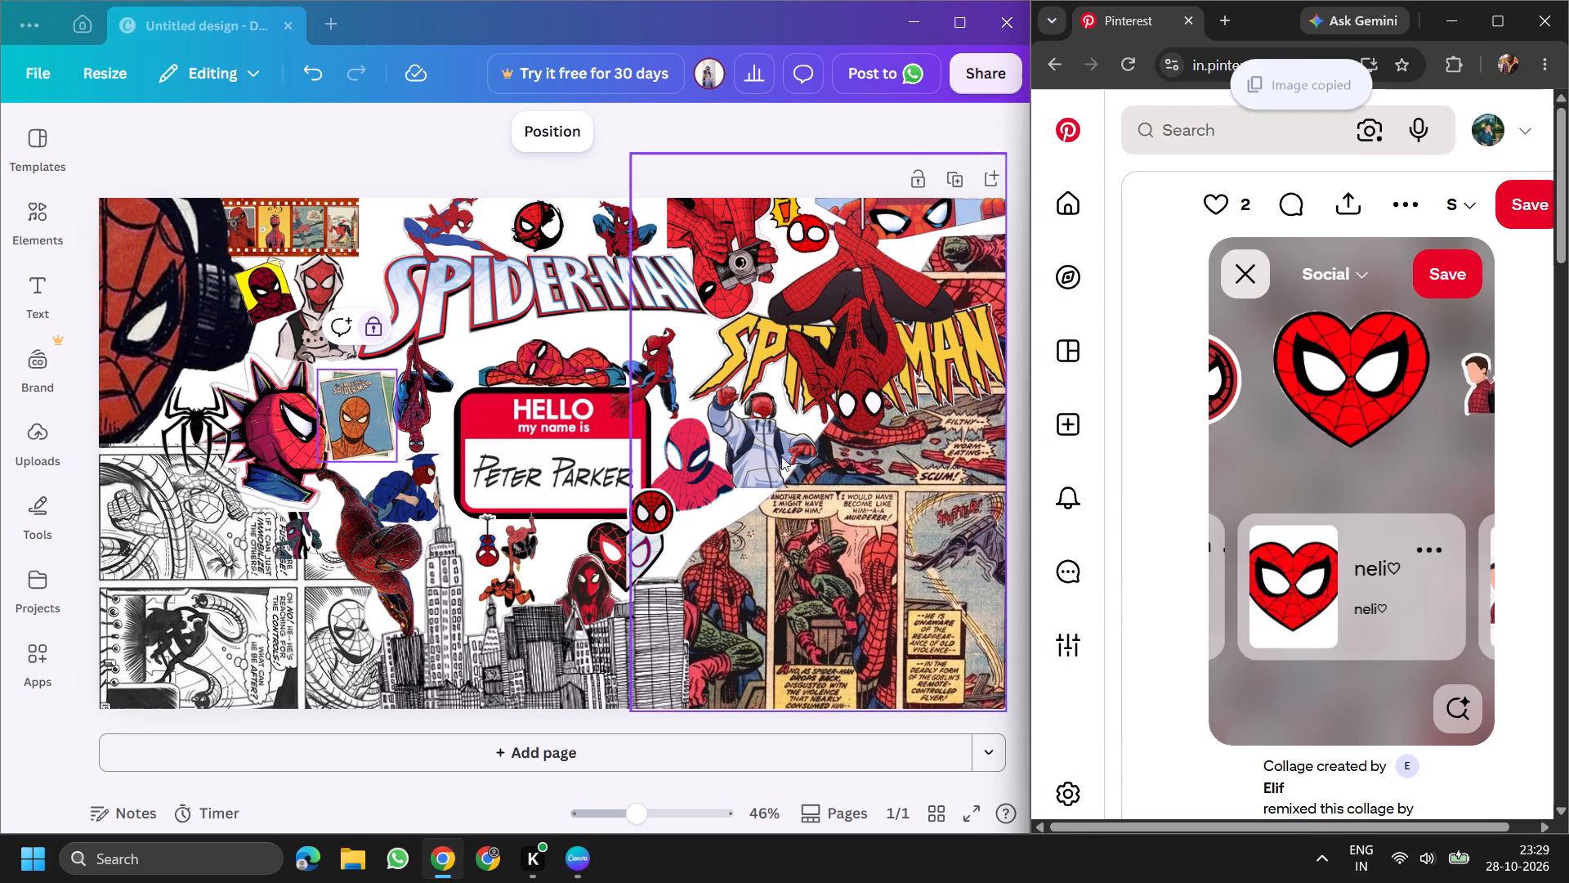
pyautogui.rightClick(569, 319)
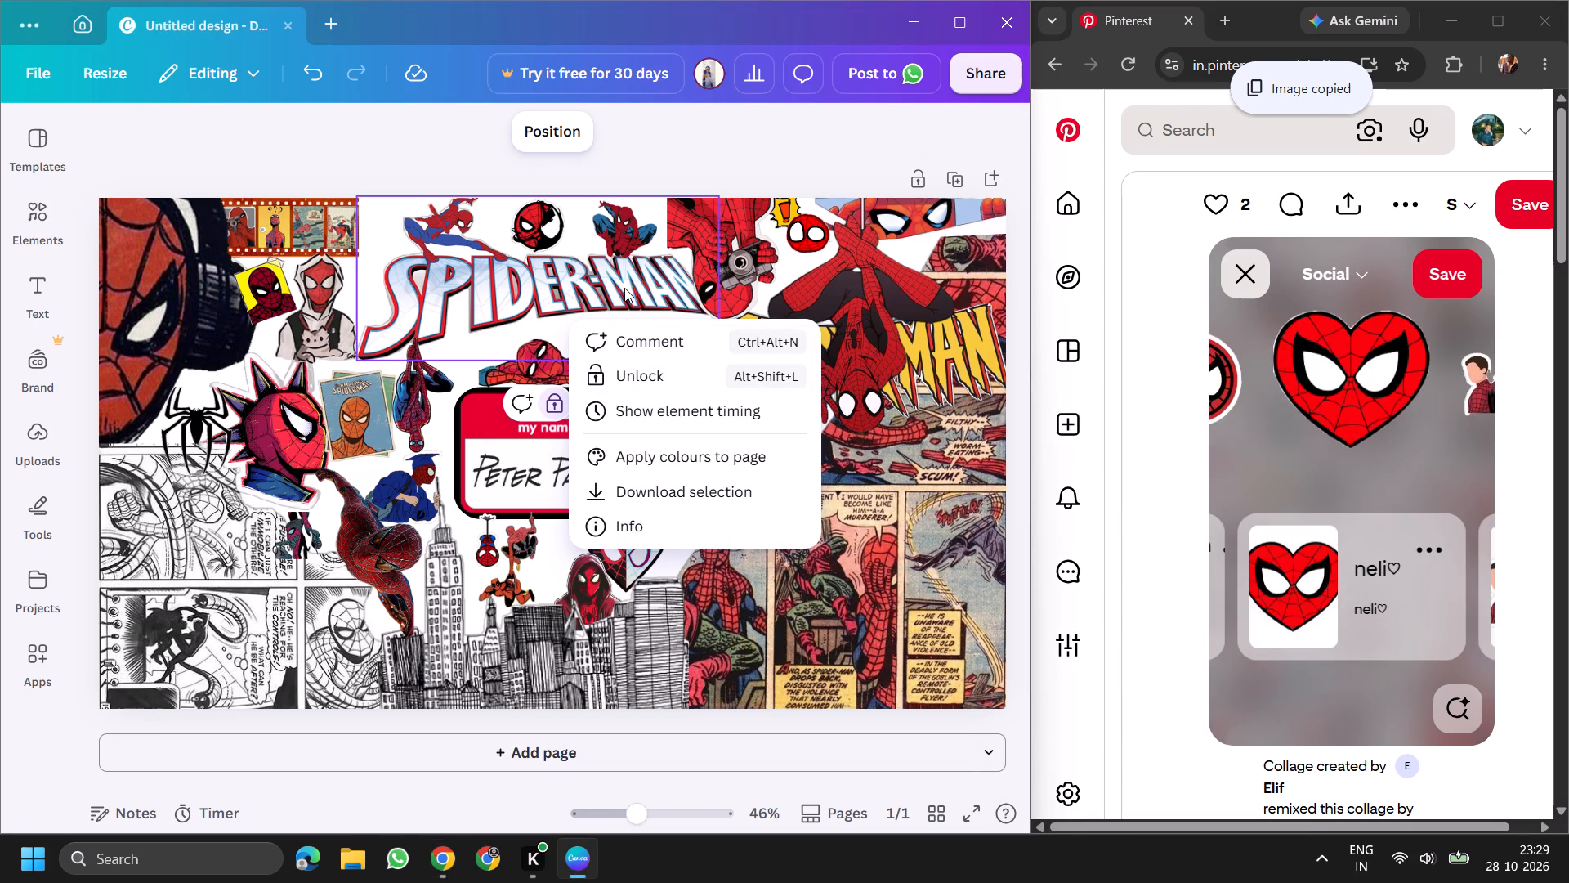
pyautogui.hotkey('ctrl', 'v')
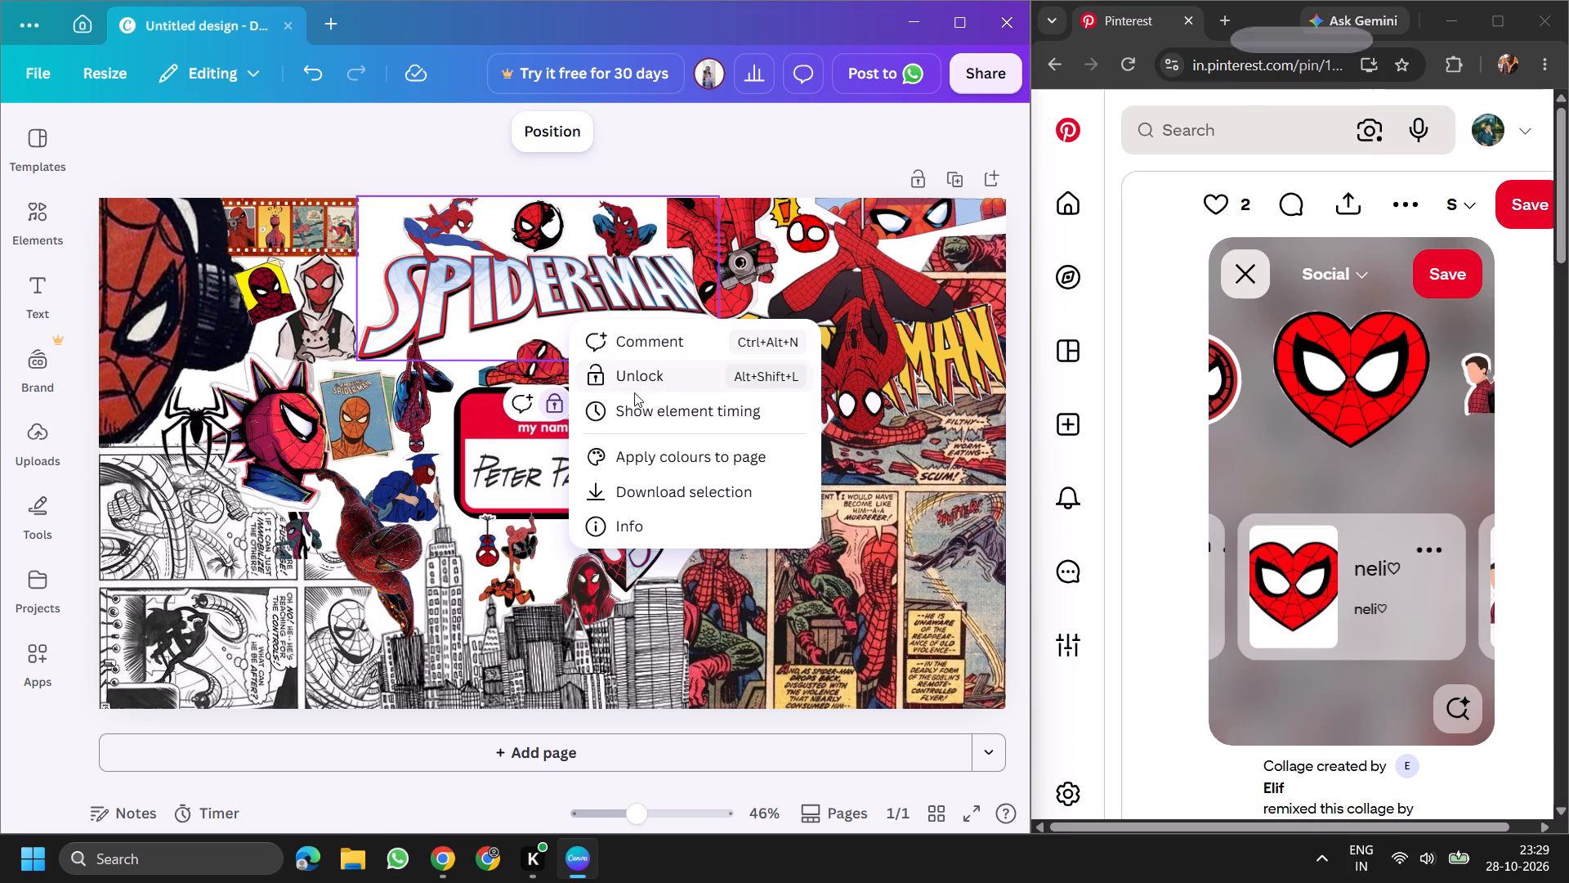
pyautogui.click(508, 409)
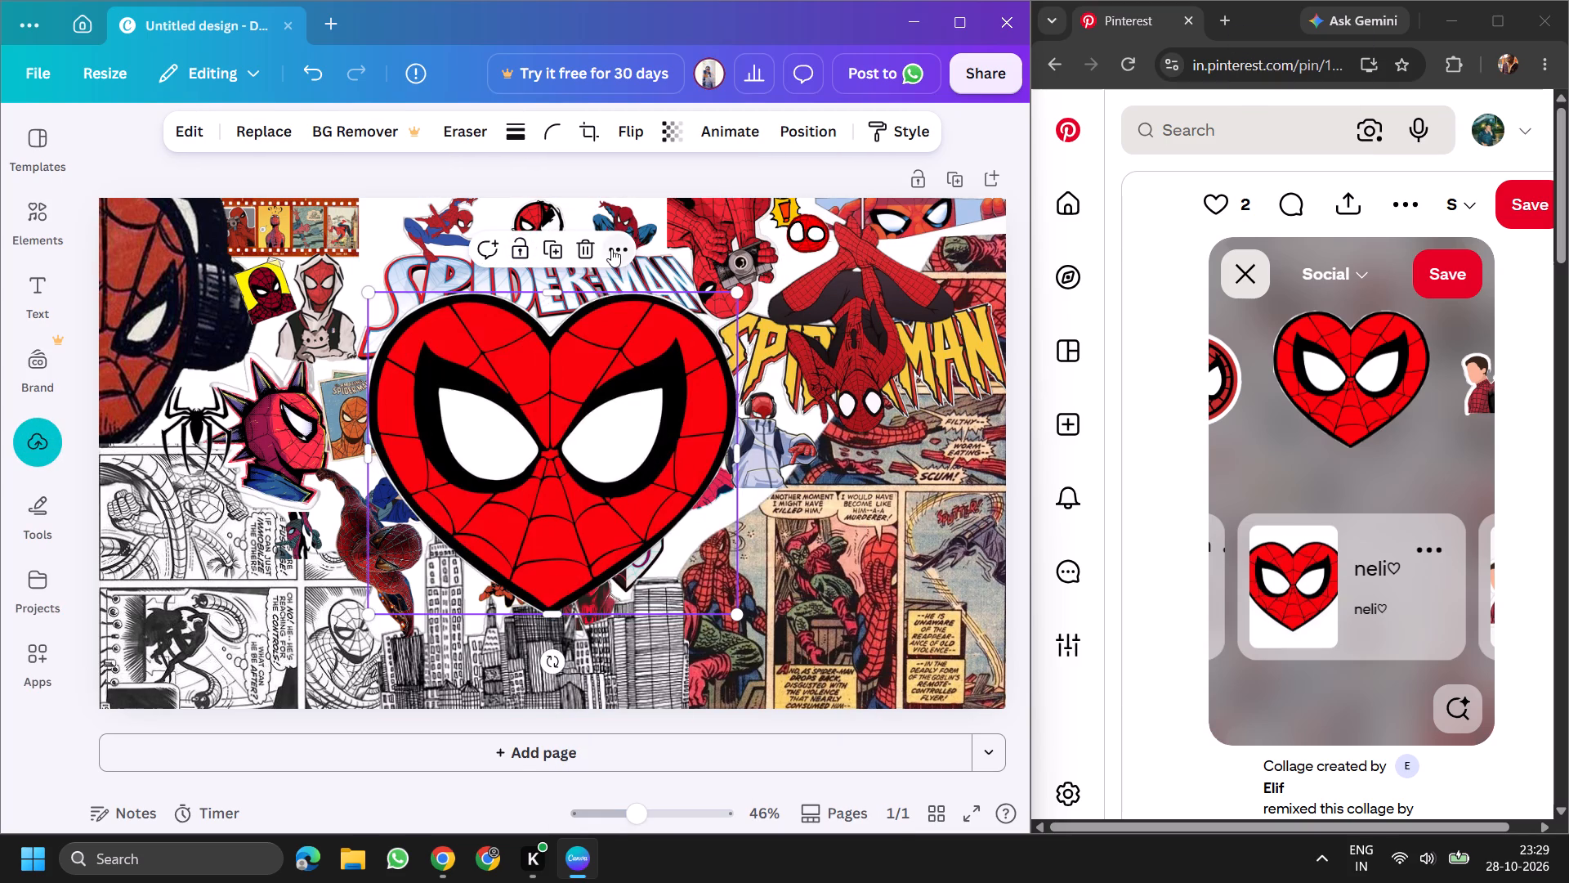
# Shrink the heart mask to about a quarter and send it behind the Spider-Man figures above the name tag.
pyautogui.moveTo(732, 616); pyautogui.dragTo(557, 482)
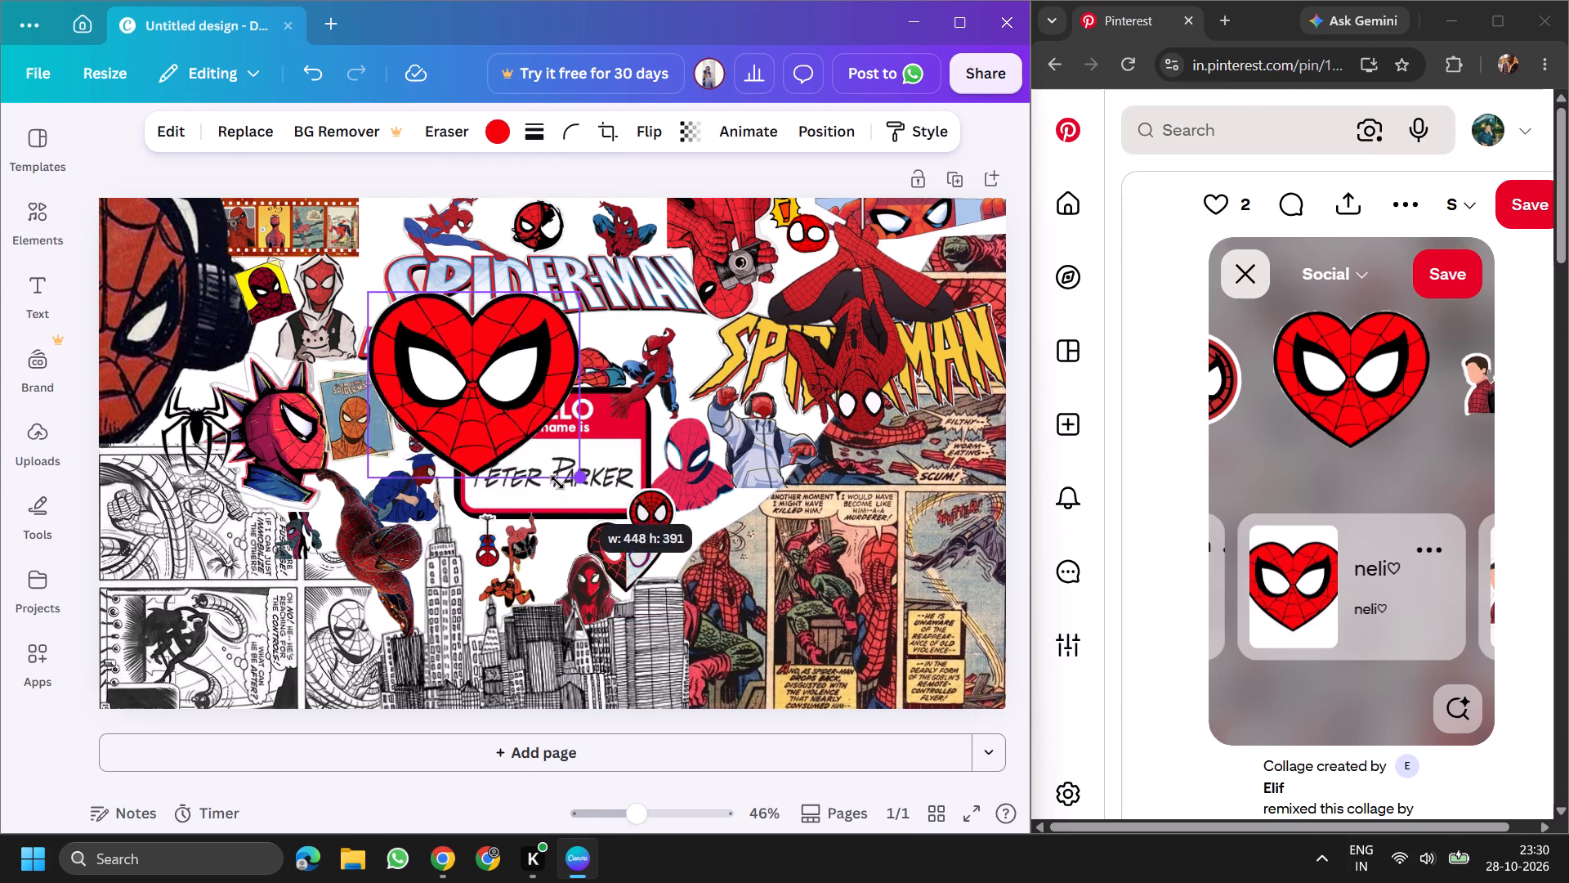
pyautogui.moveTo(557, 482); pyautogui.dragTo(409, 427)
pyautogui.moveTo(398, 307); pyautogui.dragTo(606, 312)
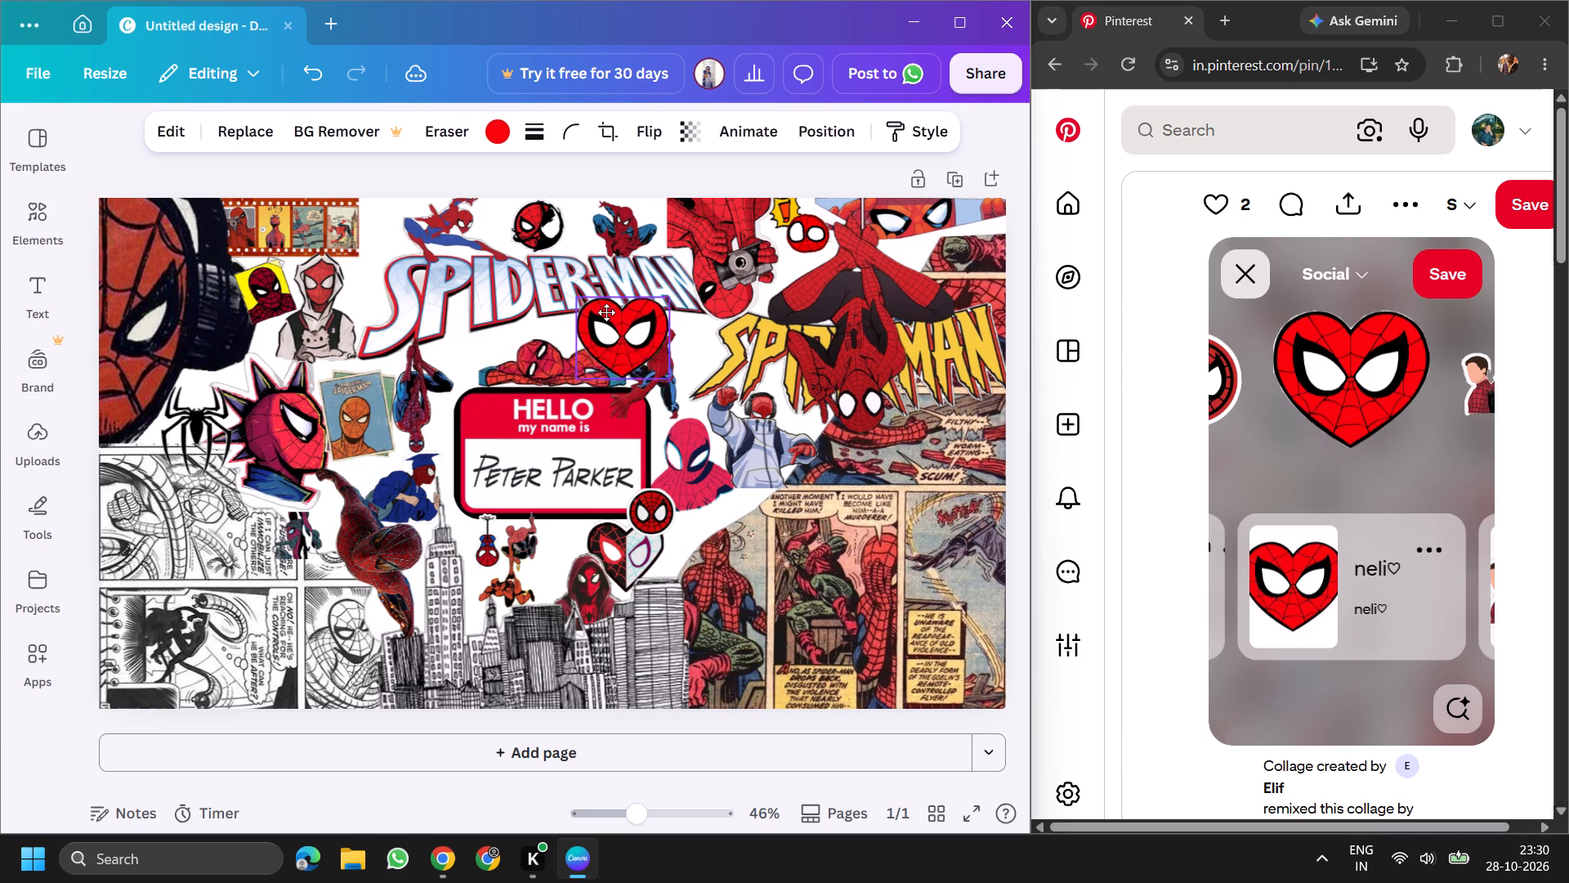
pyautogui.moveTo(606, 312); pyautogui.dragTo(598, 325)
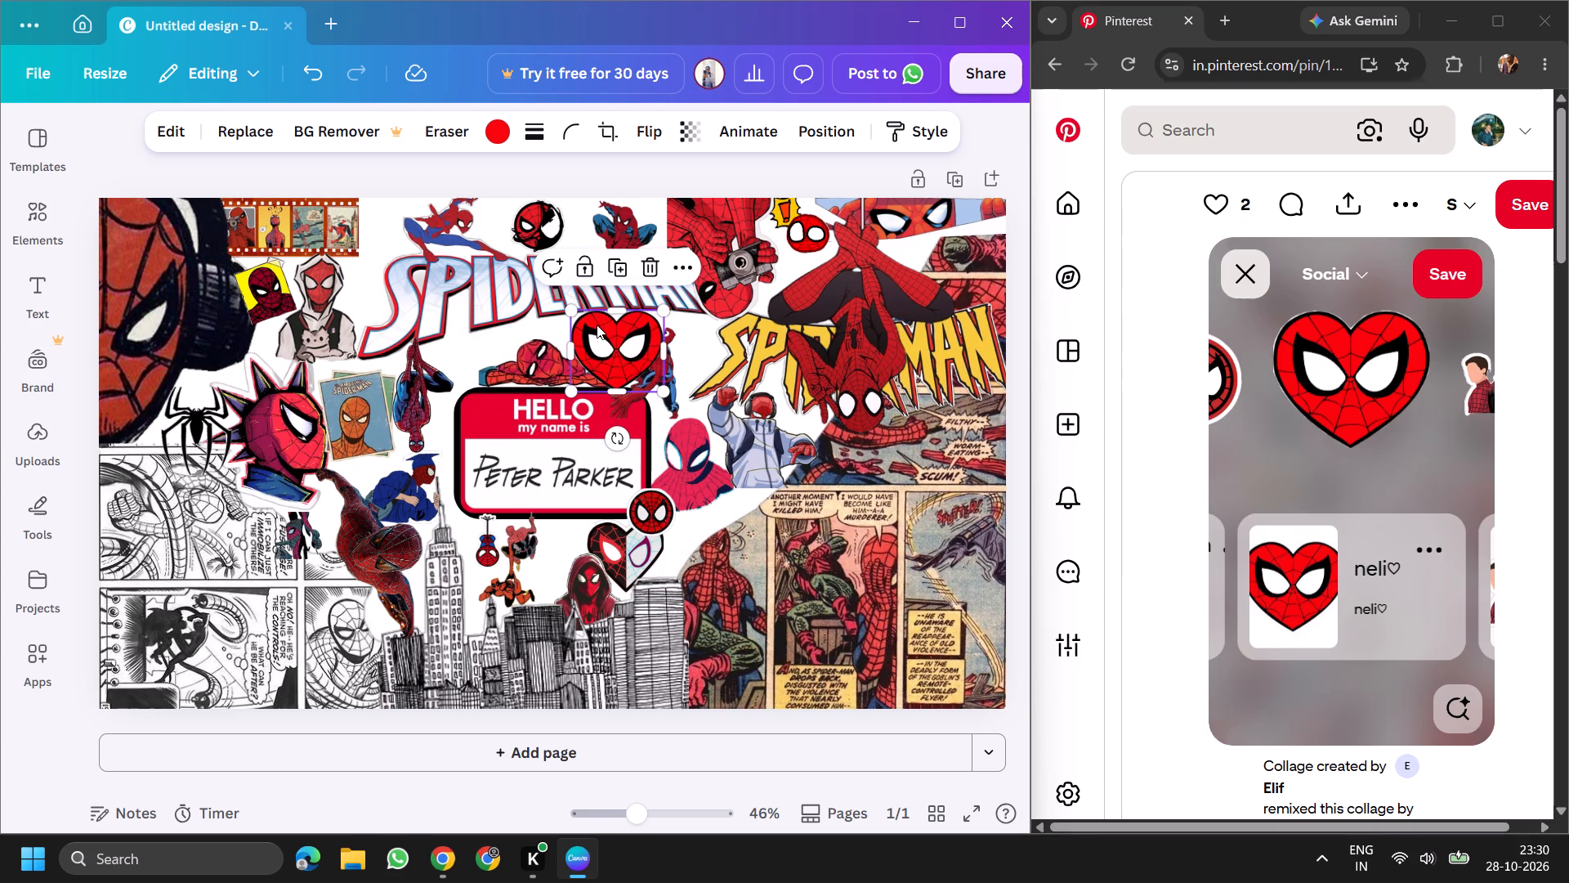
pyautogui.hotkey('ctrl', '[')
pyautogui.keyDown('ctrl'); pyautogui.moveTo(615, 340); pyautogui.dragTo(606, 335); pyautogui.keyUp('ctrl')
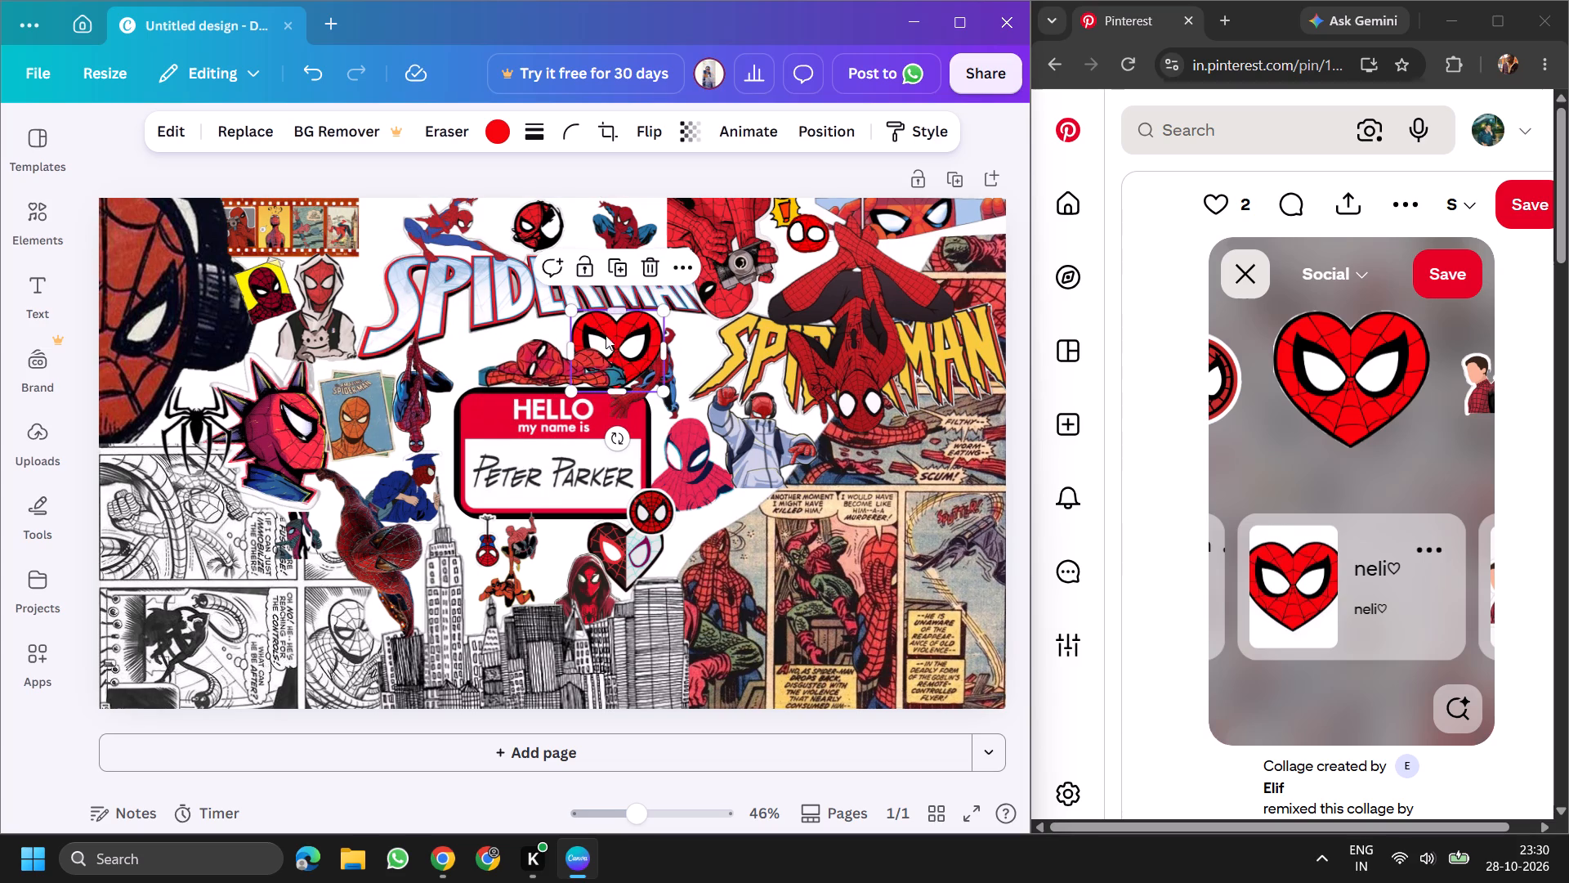
pyautogui.keyDown('ctrl'); pyautogui.moveTo(606, 335); pyautogui.dragTo(602, 337); pyautogui.keyUp('ctrl')
pyautogui.hotkey('ctrl', '[')
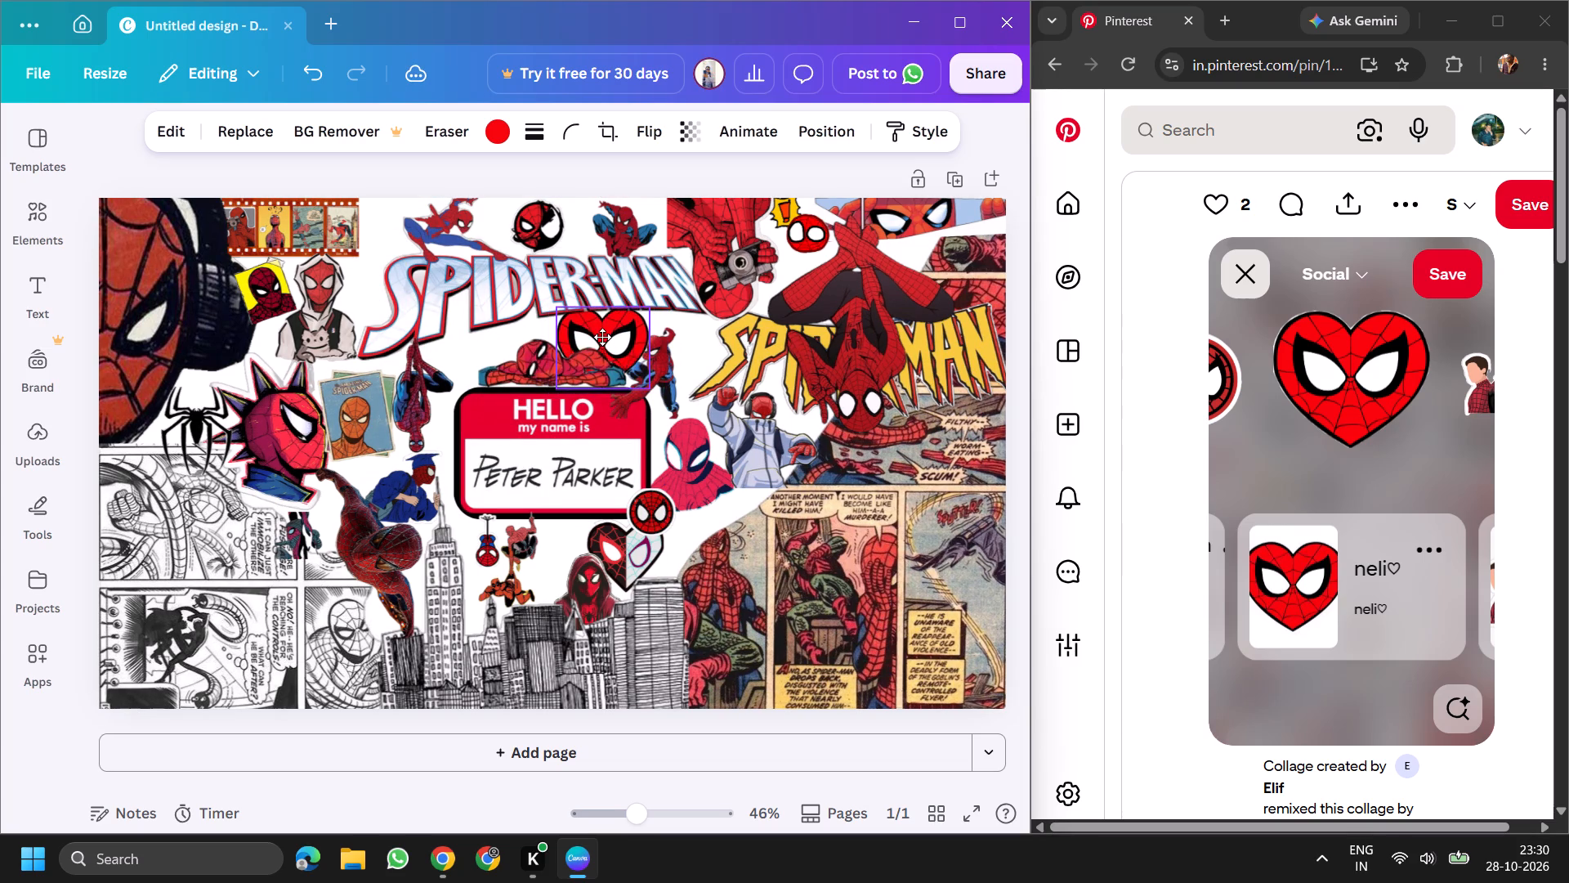
pyautogui.keyDown('ctrl'); pyautogui.moveTo(602, 337); pyautogui.dragTo(624, 341); pyautogui.keyUp('ctrl')
pyautogui.hotkey('ctrl', '[')
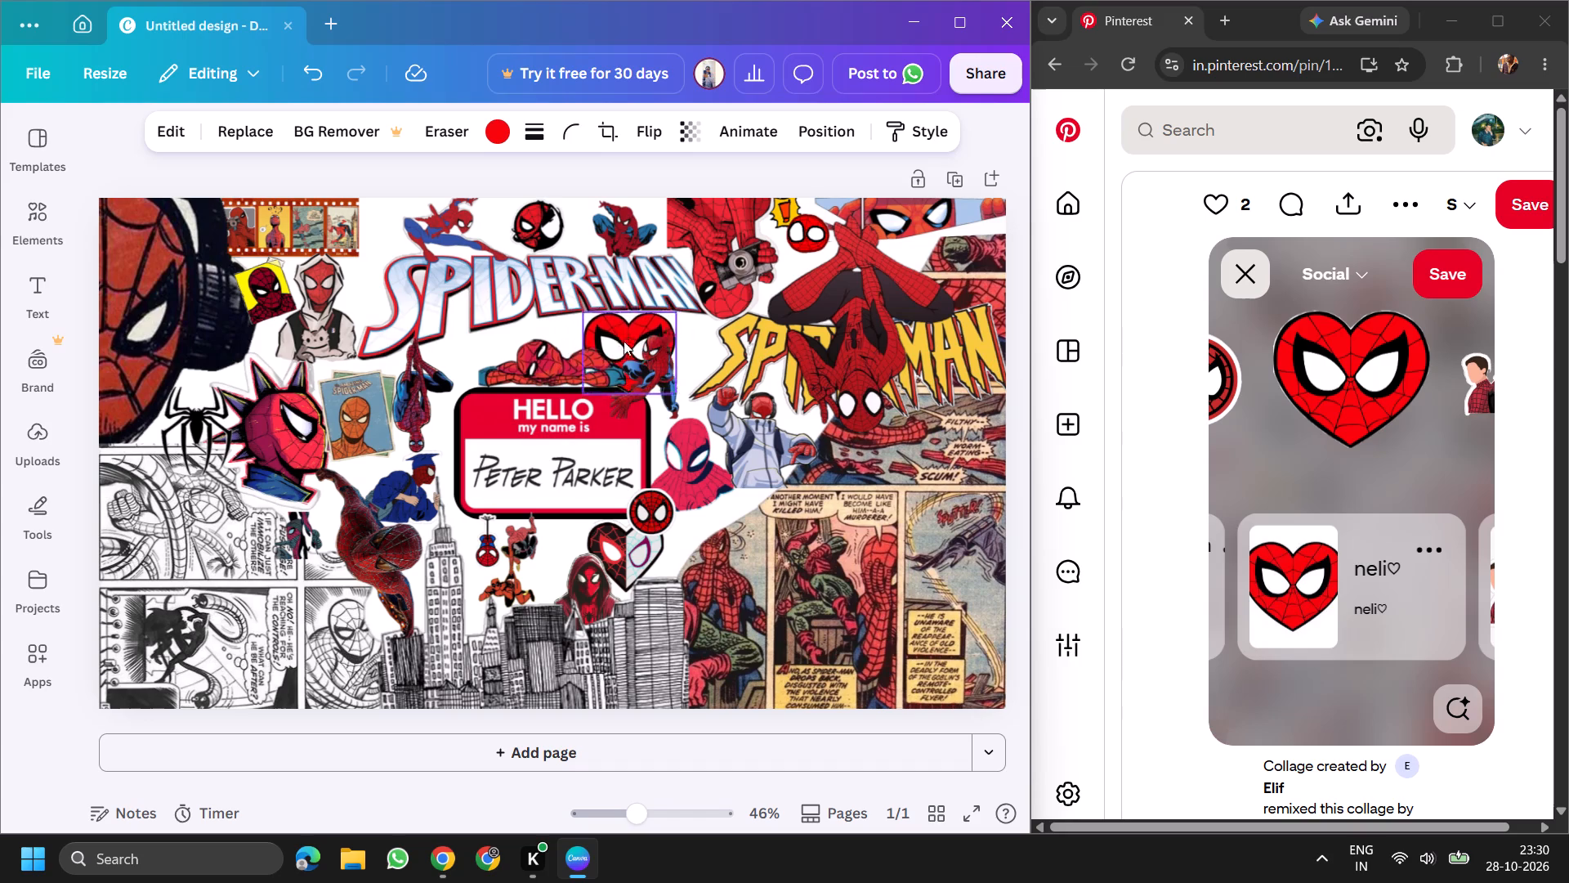
pyautogui.keyDown('ctrl'); pyautogui.moveTo(624, 341); pyautogui.dragTo(578, 322); pyautogui.keyUp('ctrl')
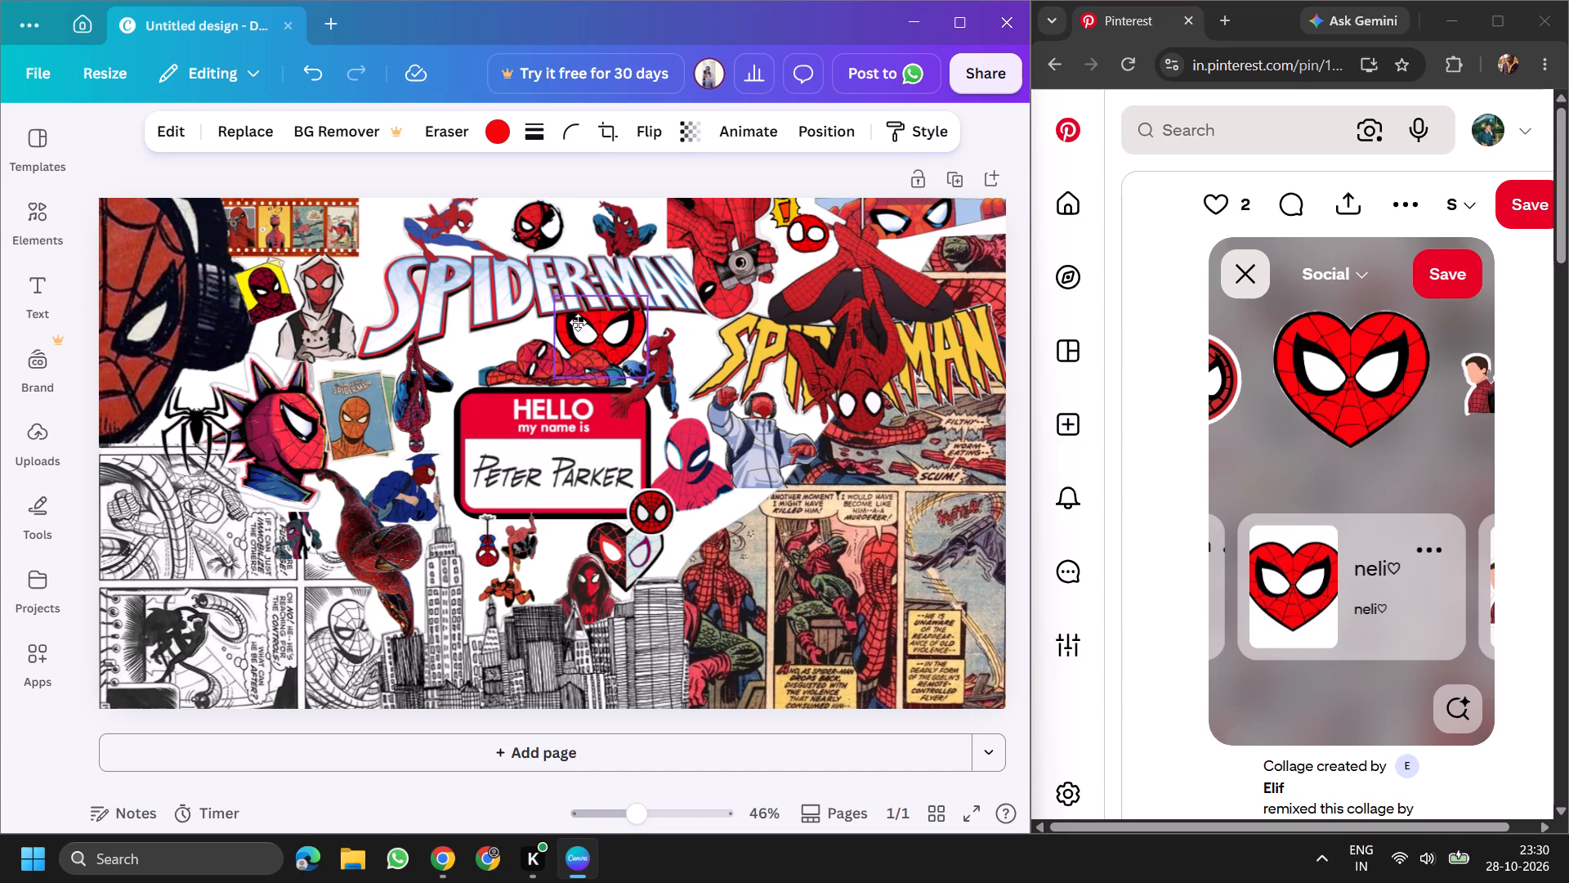
pyautogui.keyDown('ctrl'); pyautogui.moveTo(578, 322); pyautogui.dragTo(604, 336); pyautogui.keyUp('ctrl')
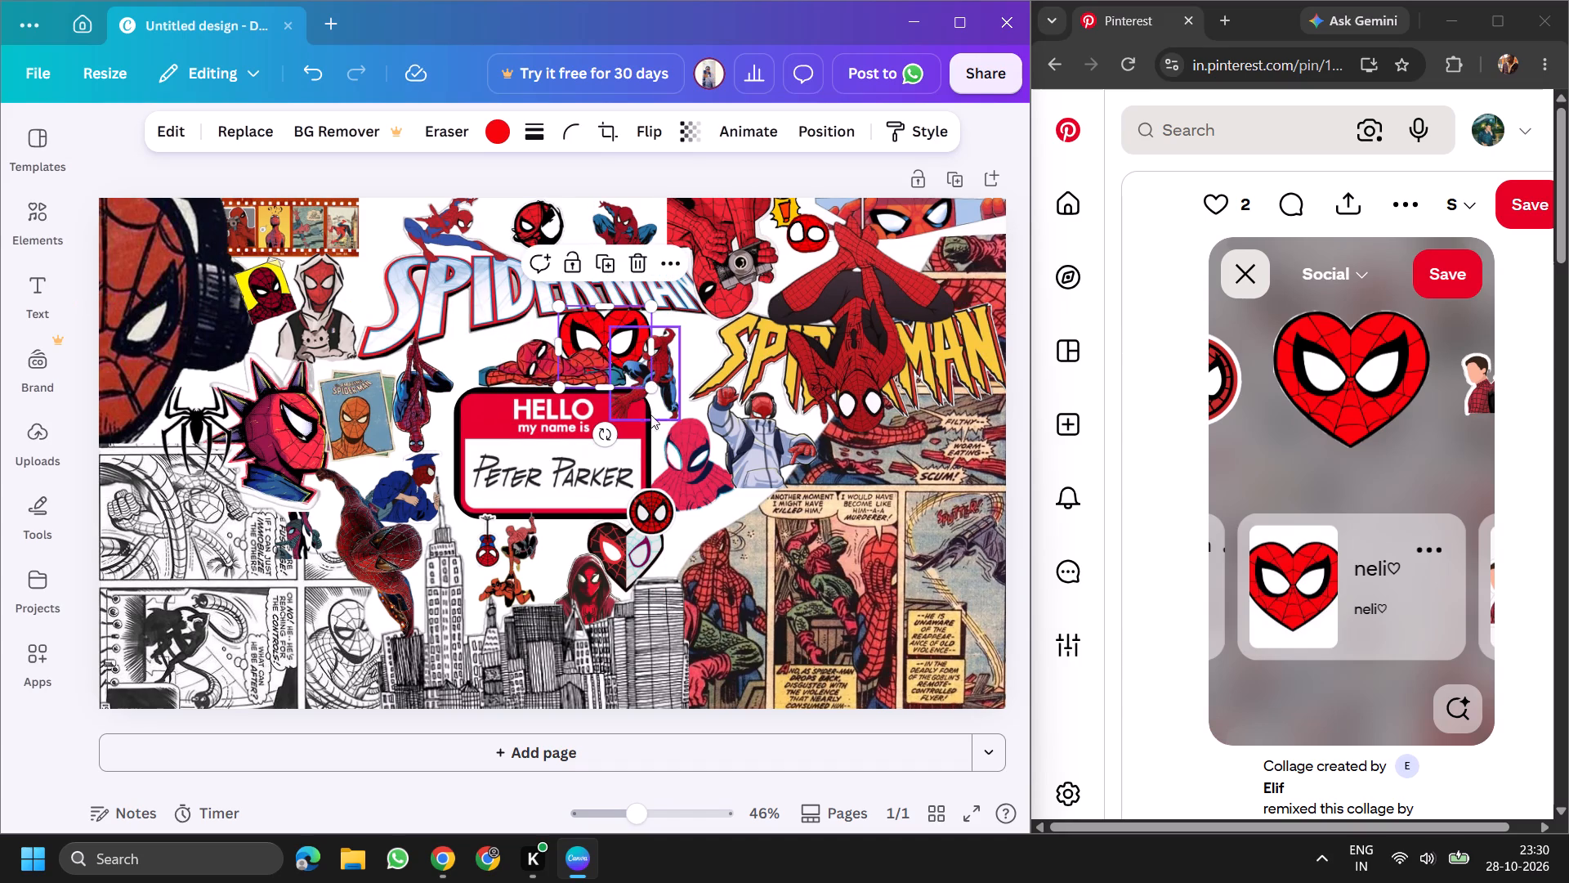
# Shrink the heart mask further and place it between the climbing Spider-Man and the yellow SPIDER-MAN logo.
pyautogui.moveTo(653, 390); pyautogui.dragTo(623, 365)
pyautogui.moveTo(603, 334); pyautogui.dragTo(621, 343)
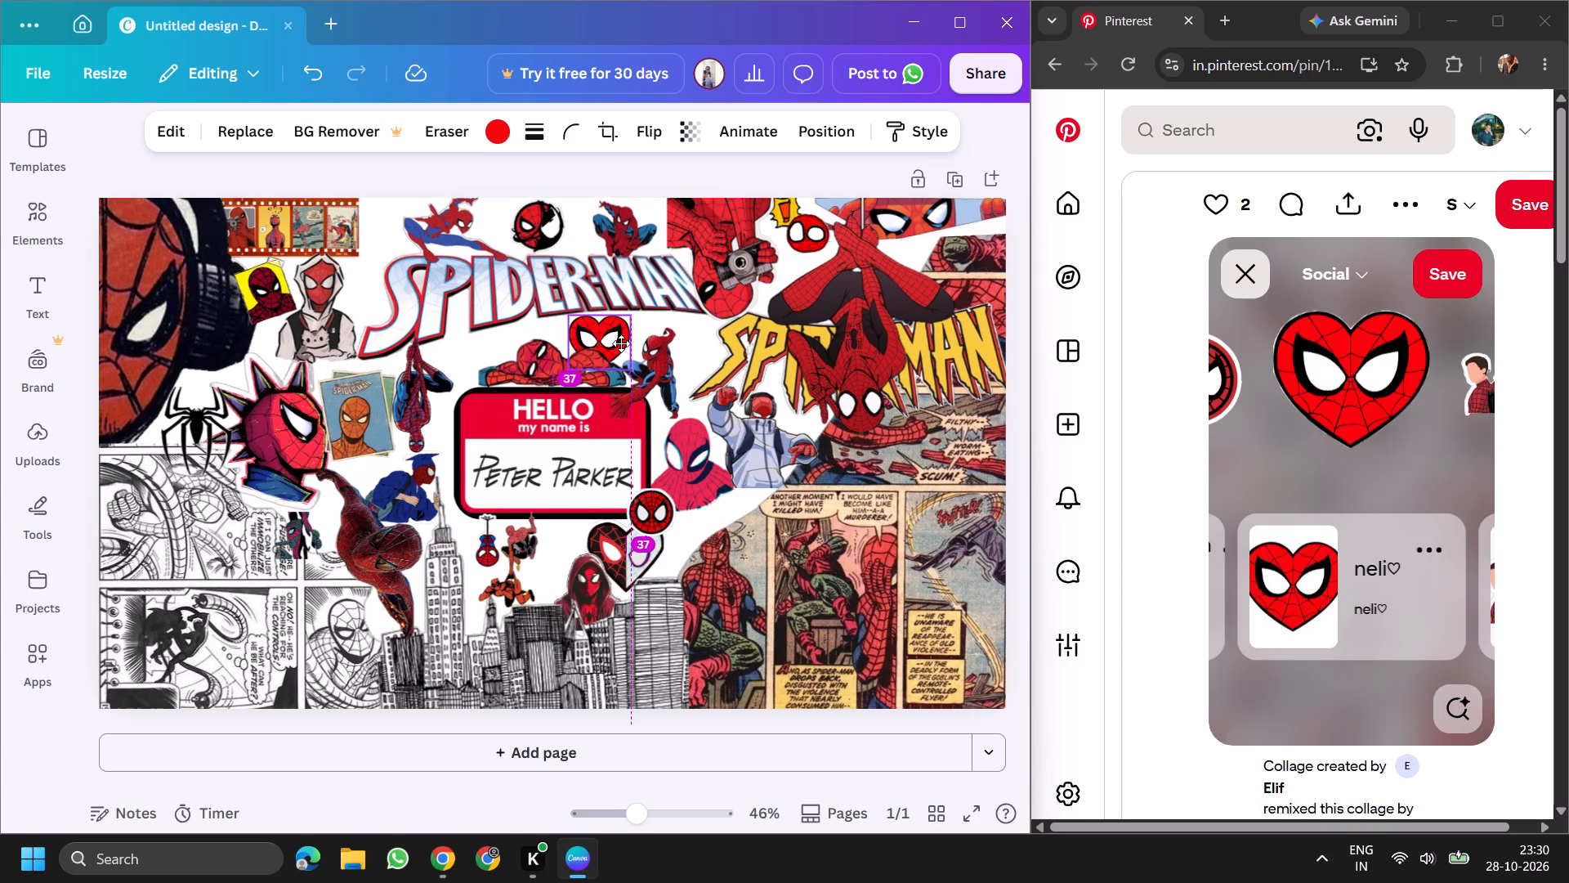
pyautogui.moveTo(621, 343); pyautogui.dragTo(629, 345)
pyautogui.click(624, 334)
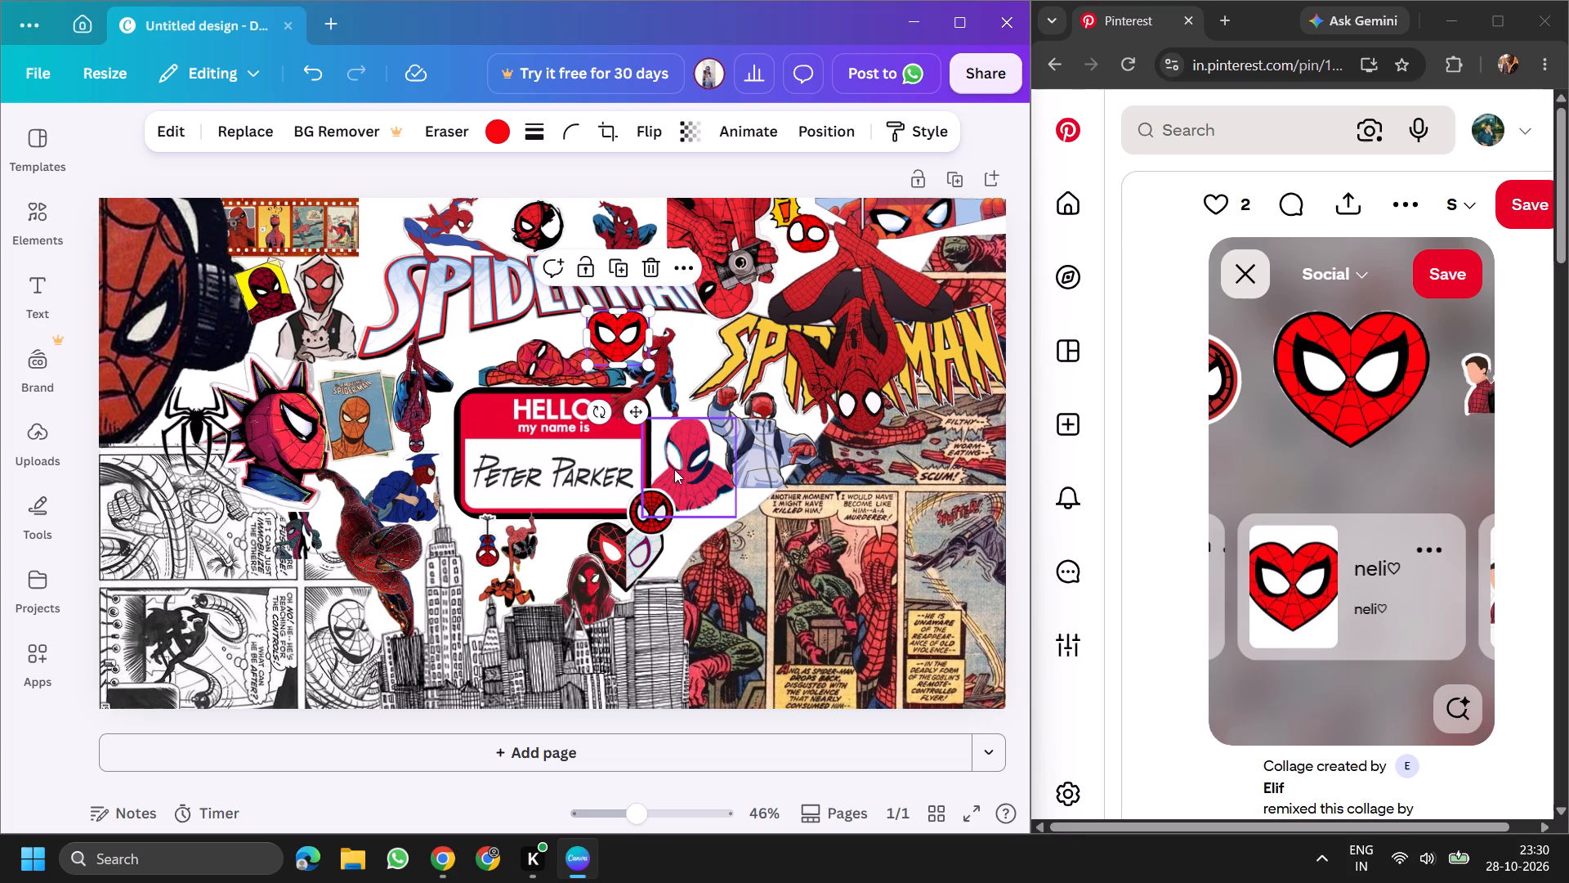
pyautogui.moveTo(602, 328); pyautogui.dragTo(679, 347)
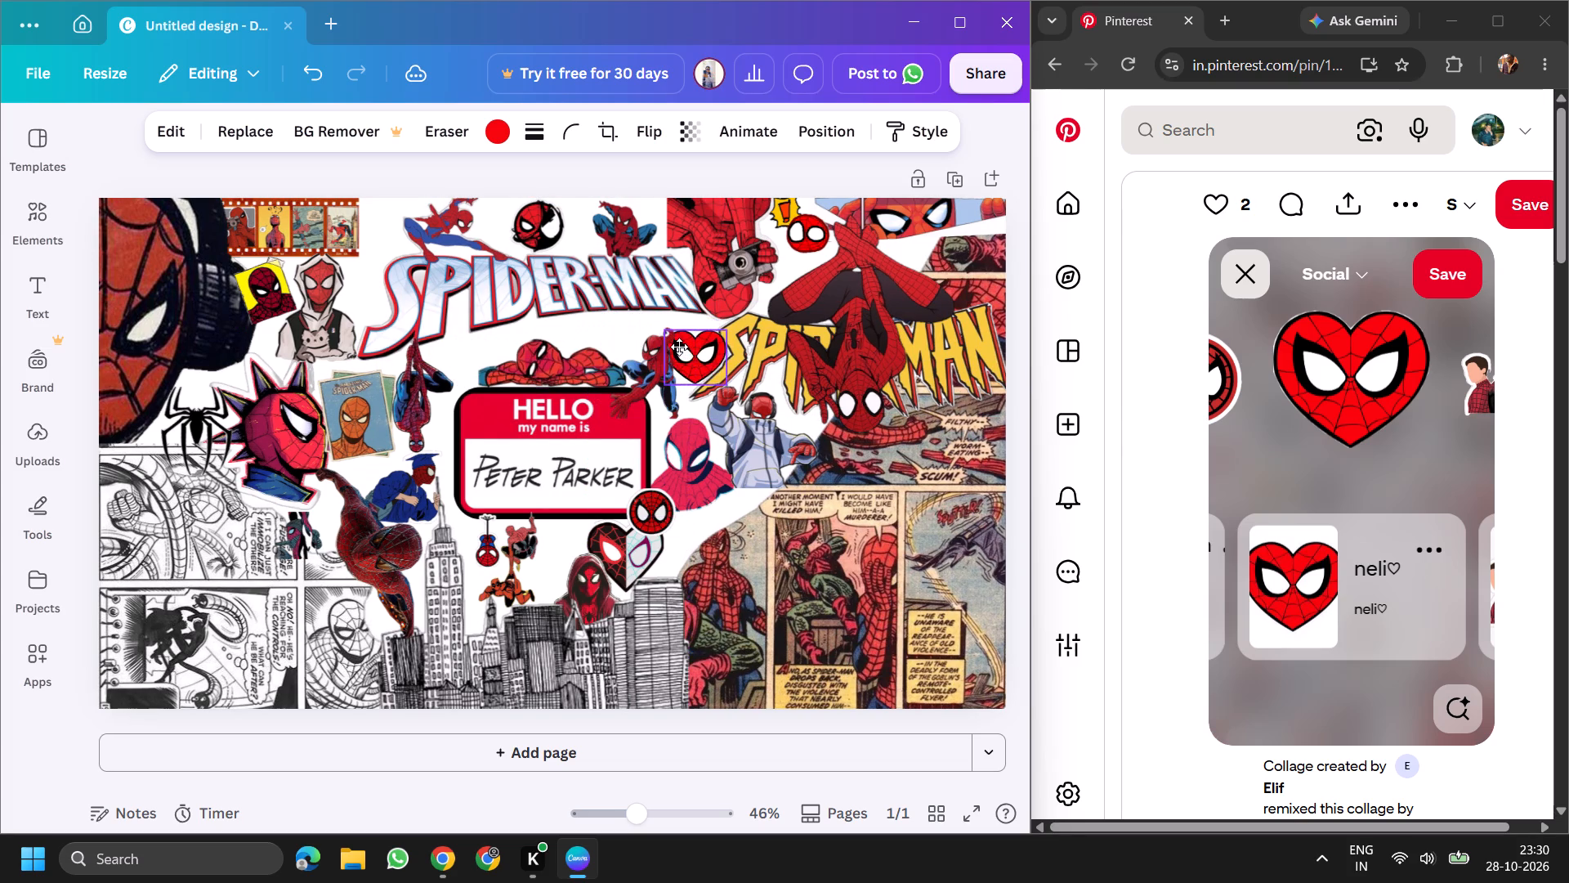
pyautogui.moveTo(679, 347); pyautogui.dragTo(679, 334)
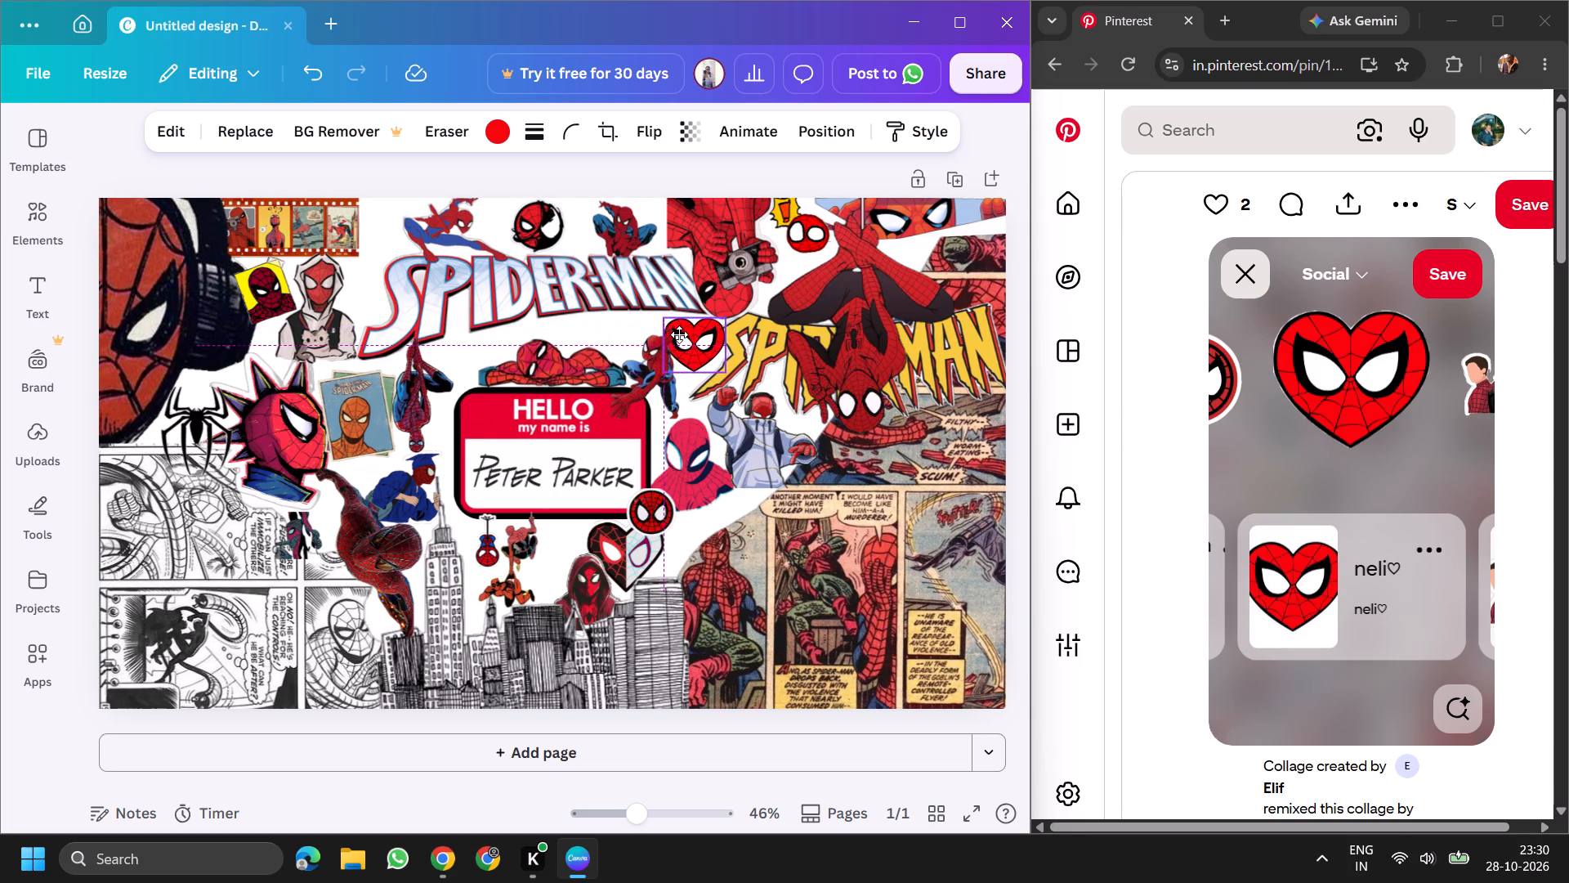
pyautogui.moveTo(679, 334); pyautogui.dragTo(674, 338)
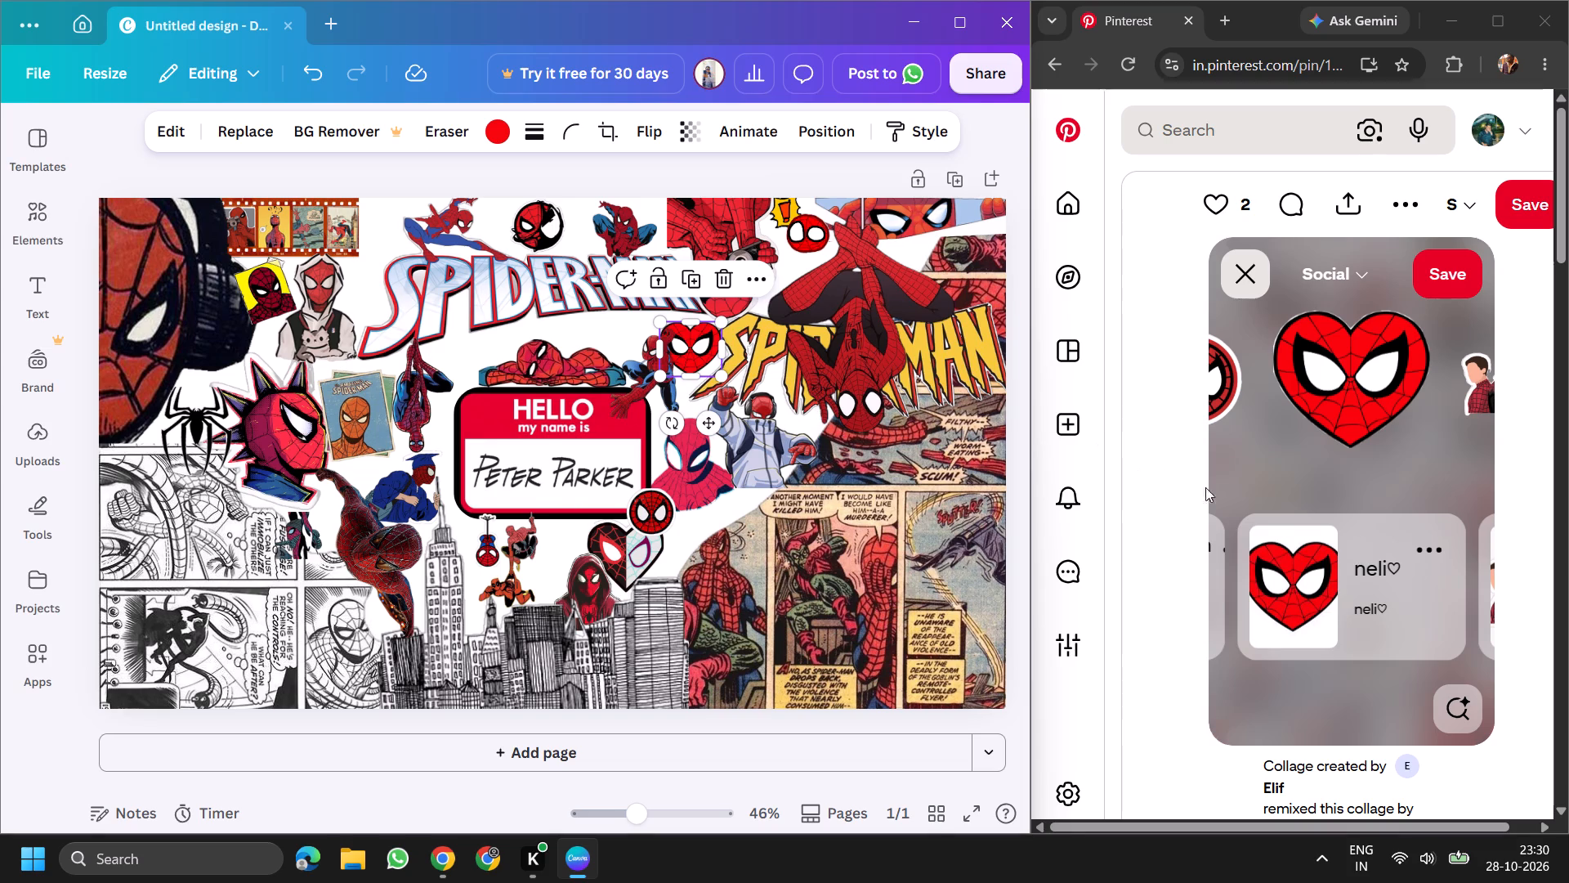
# Copy the red-and-black round spider emblem from the Pinterest collage and paste it into the Canva design.
pyautogui.click(1230, 383)
pyautogui.click(1218, 392)
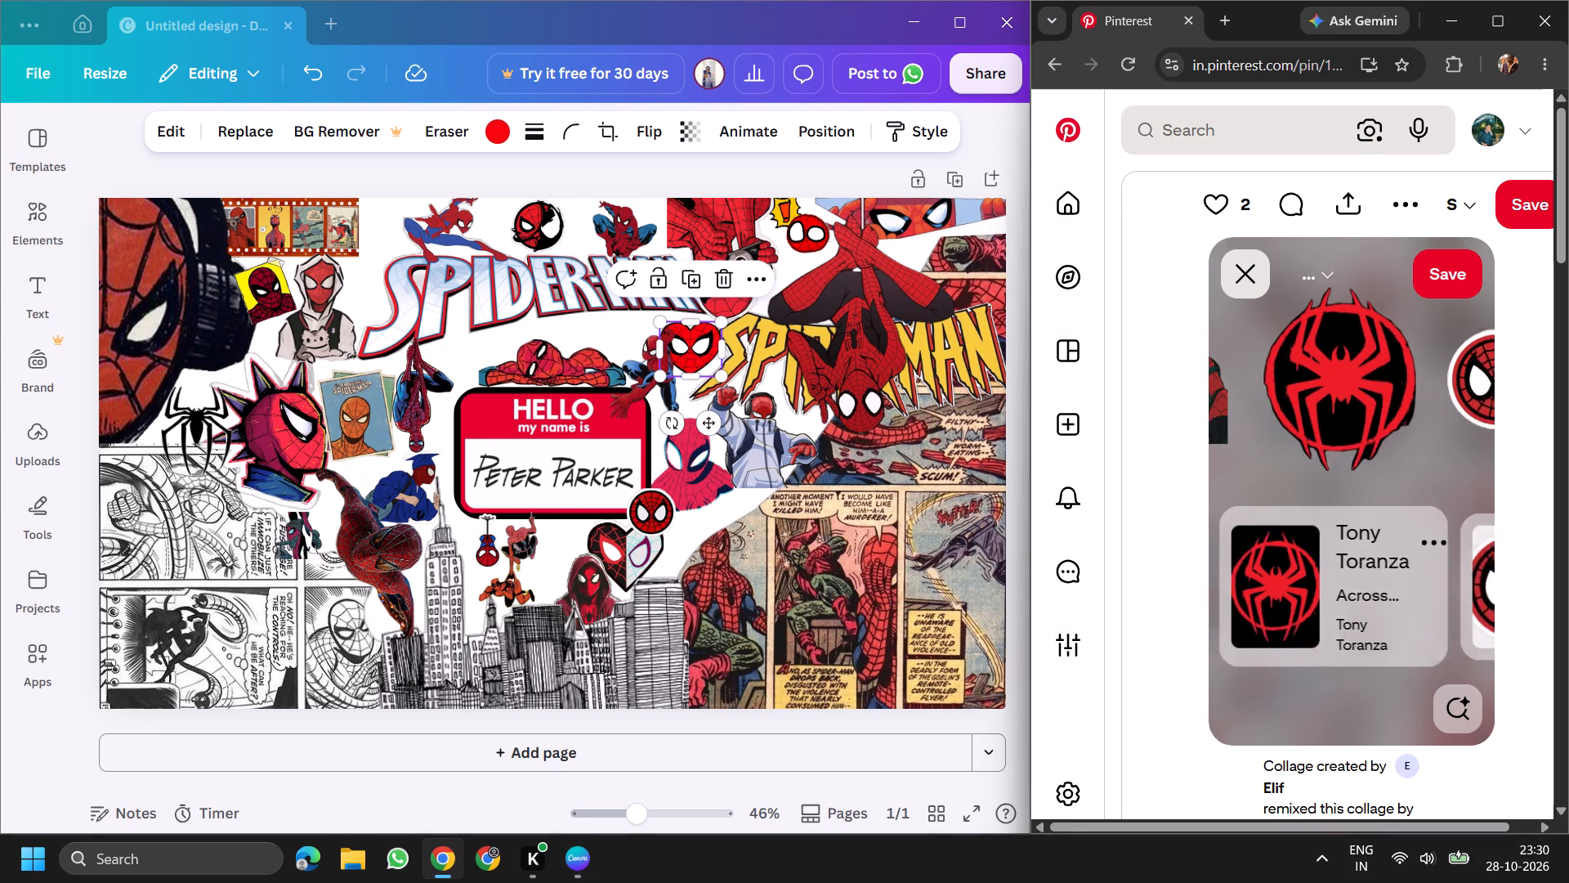
pyautogui.rightClick(1343, 381)
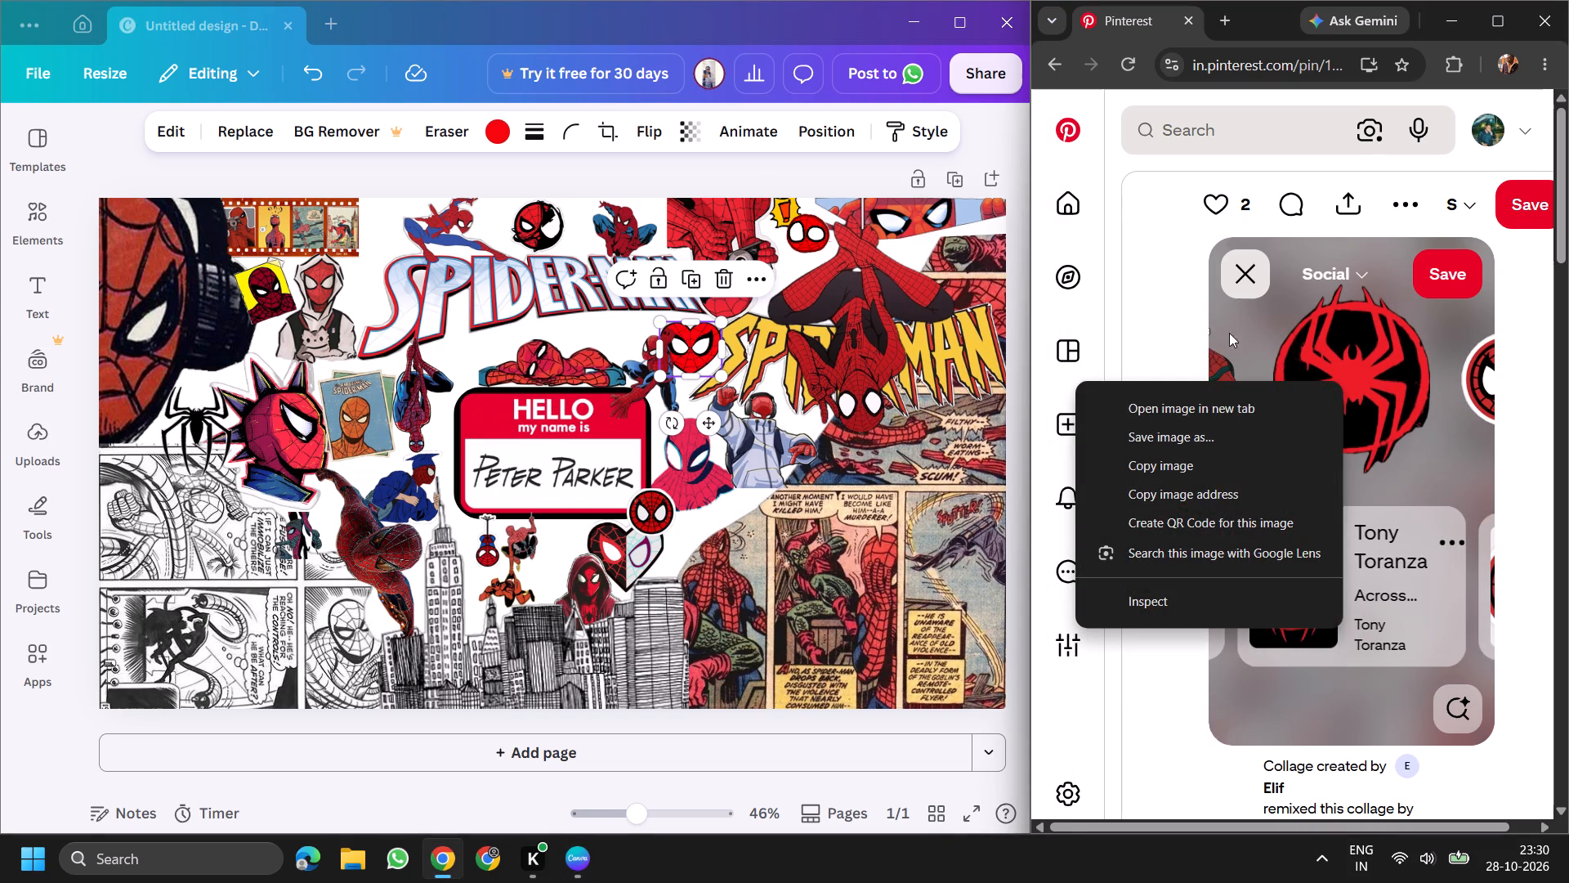
pyautogui.click(1128, 467)
pyautogui.click(652, 273)
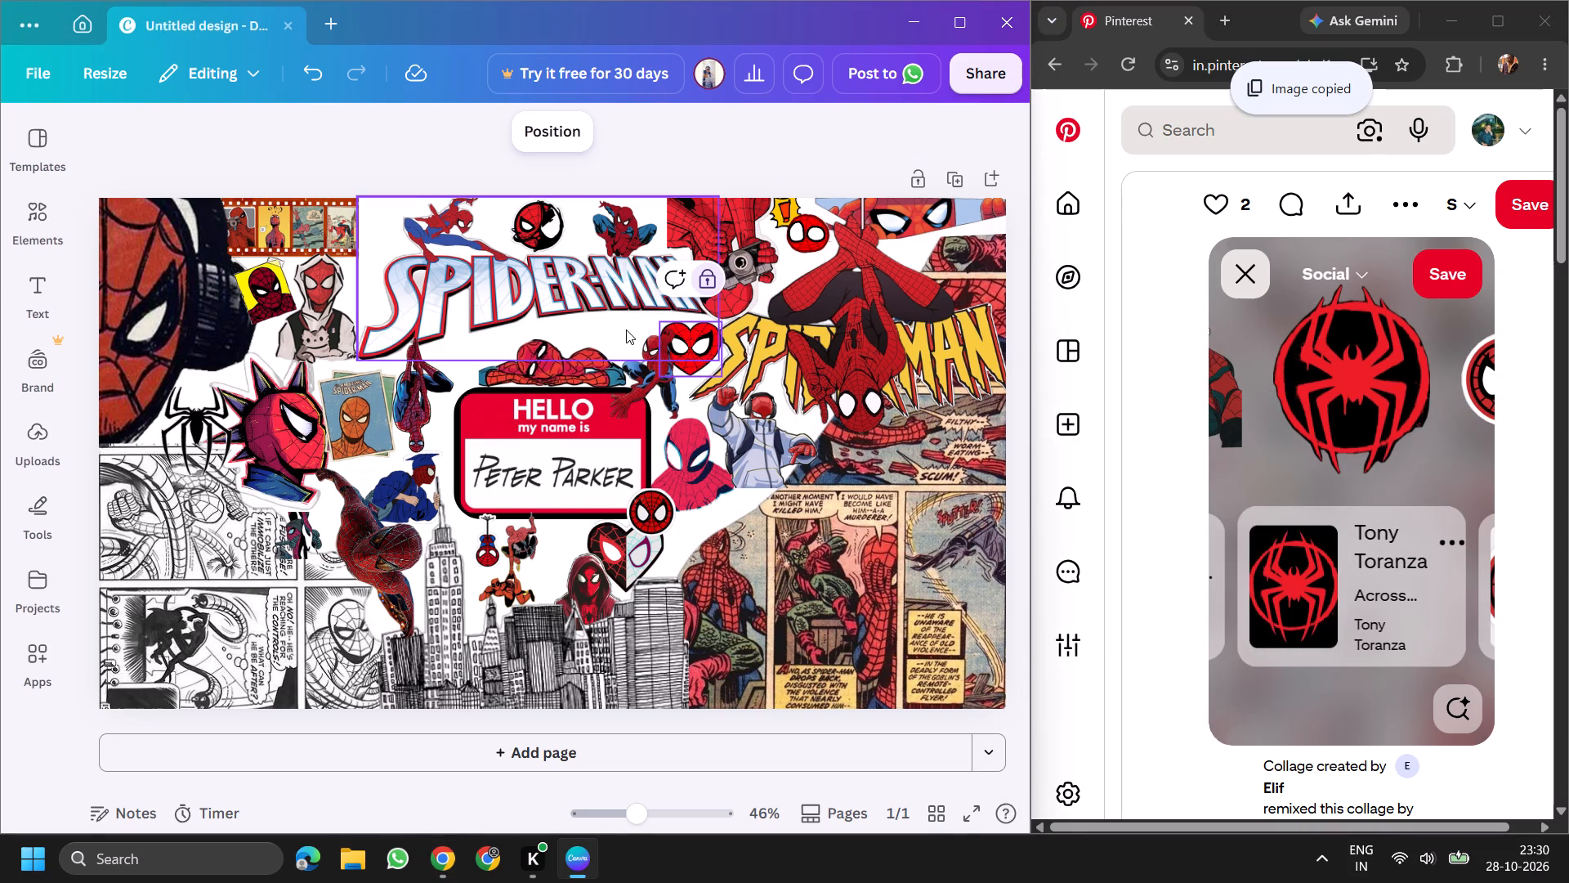
pyautogui.hotkey('ctrl', 'v')
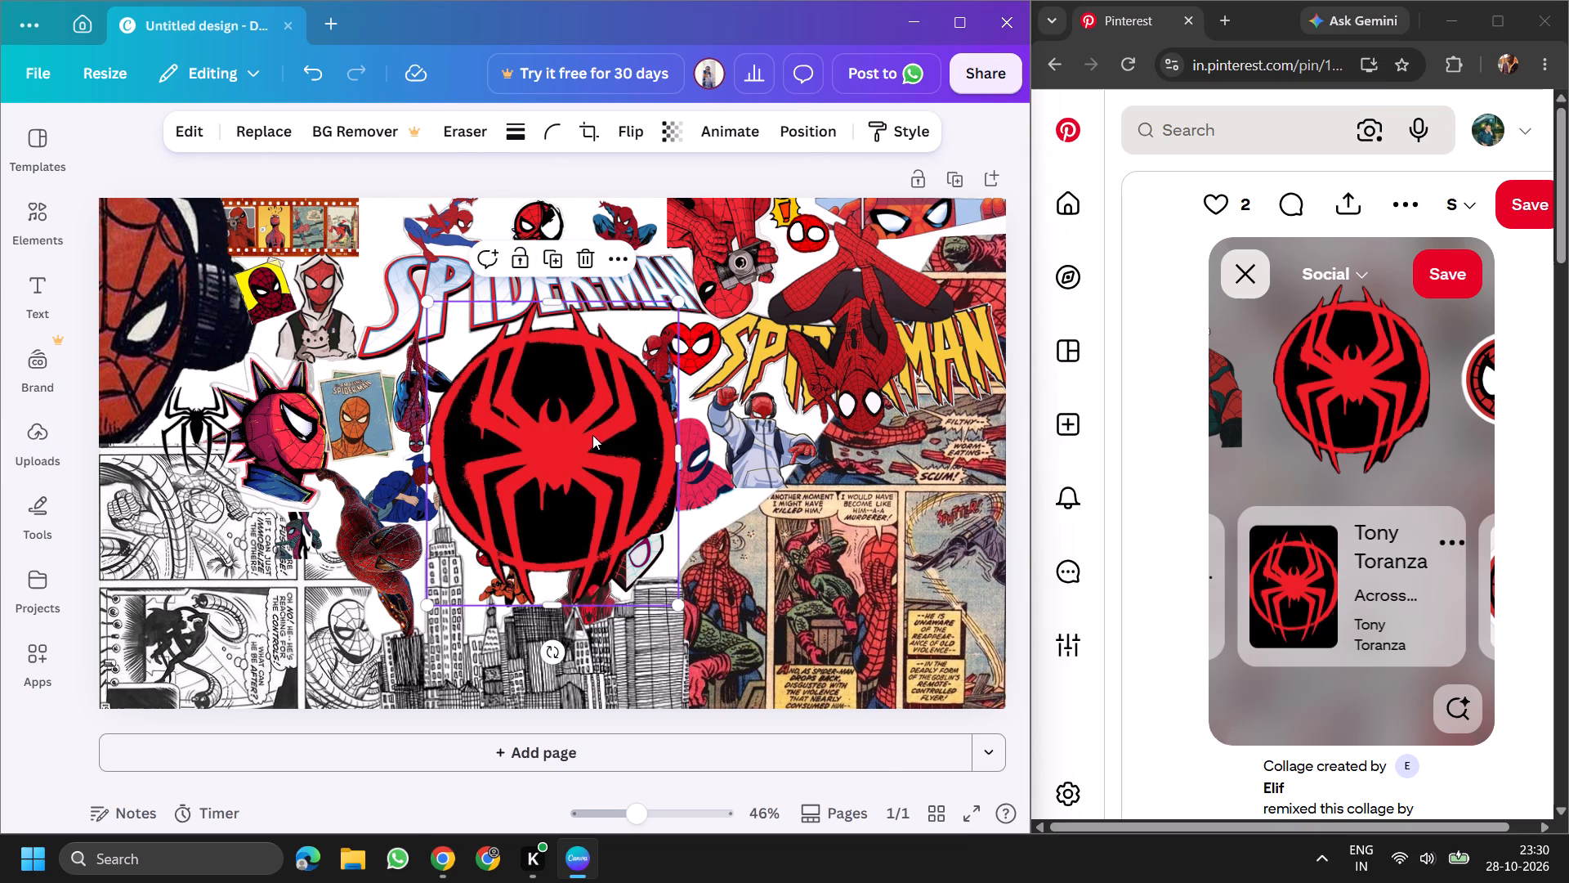
pyautogui.rightClick(592, 435)
pyautogui.click(575, 407)
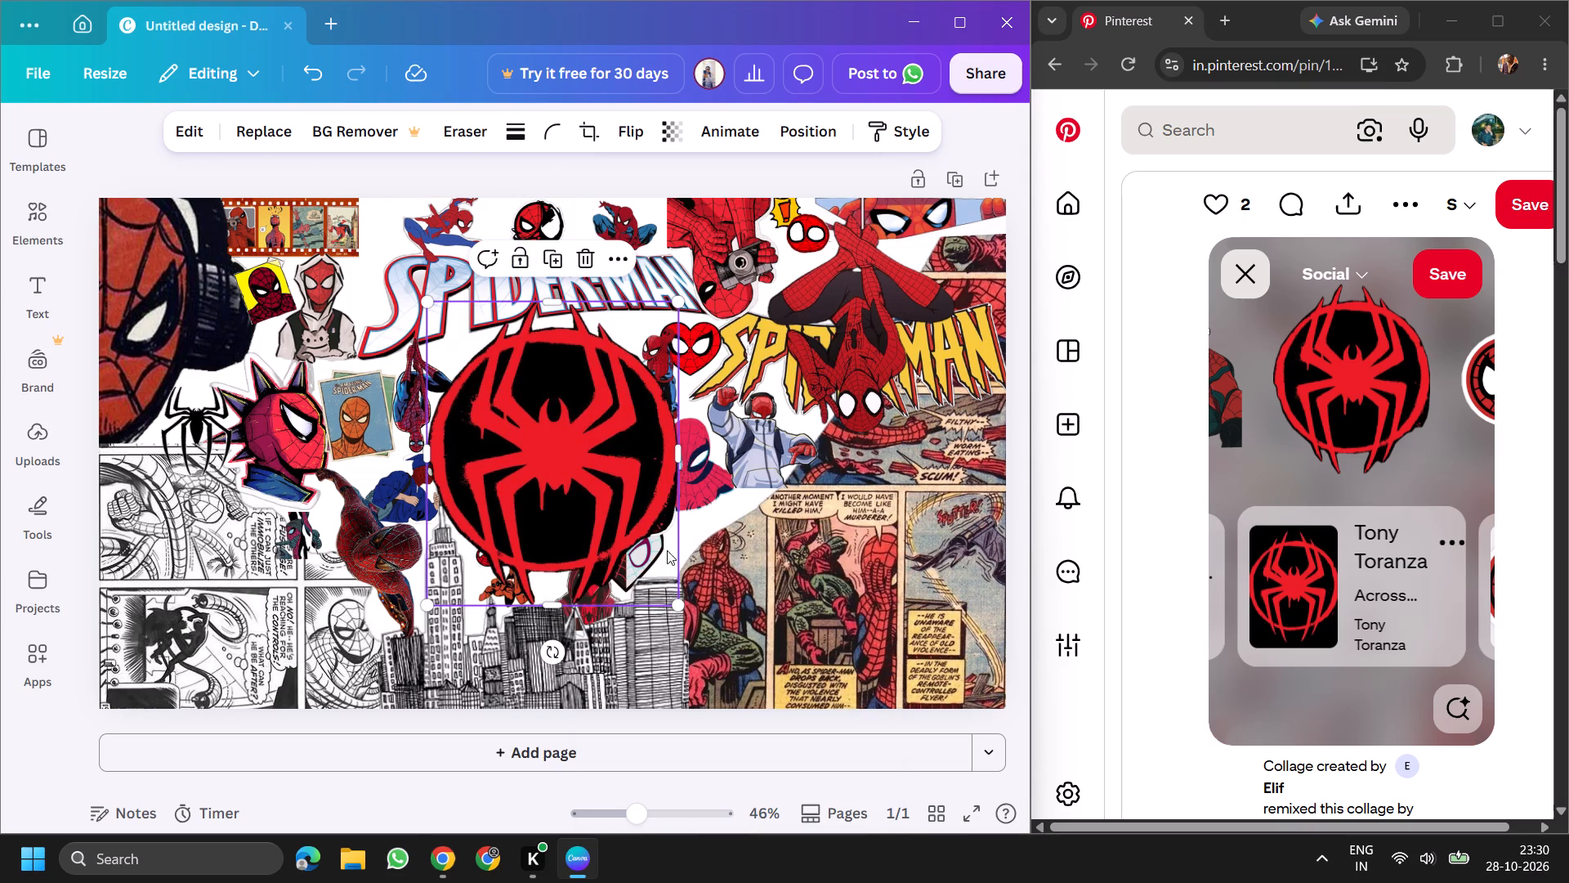
# Shrink the spider emblem to under half and send it behind the upper SPIDER-MAN logo and the figures above the name tag.
pyautogui.moveTo(673, 603); pyautogui.dragTo(543, 418)
pyautogui.moveTo(472, 356); pyautogui.dragTo(623, 340)
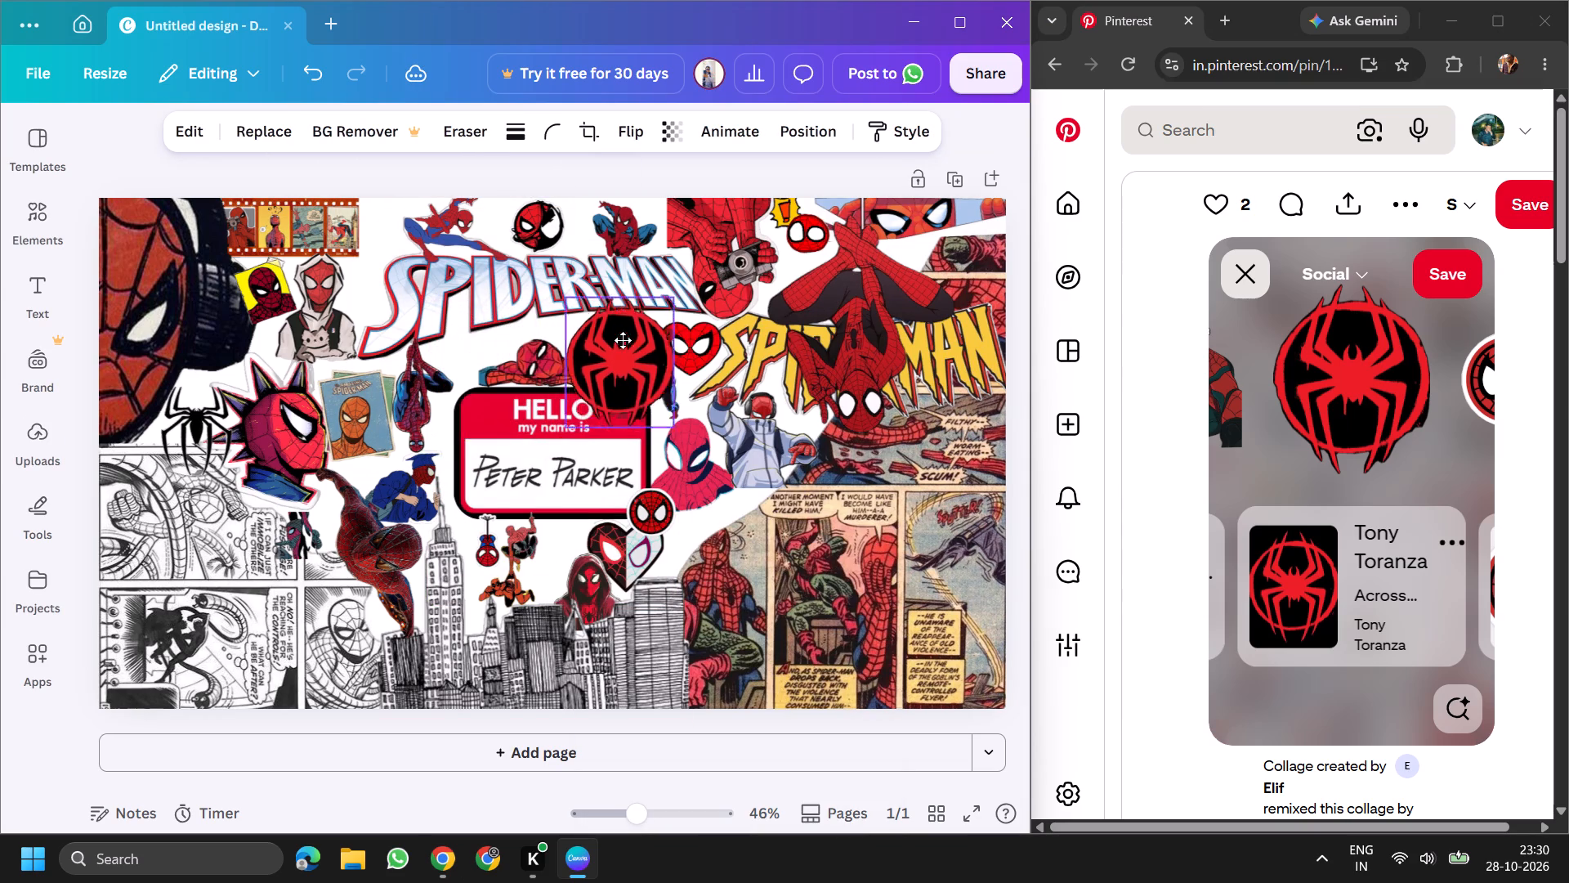
pyautogui.moveTo(623, 340); pyautogui.dragTo(613, 336)
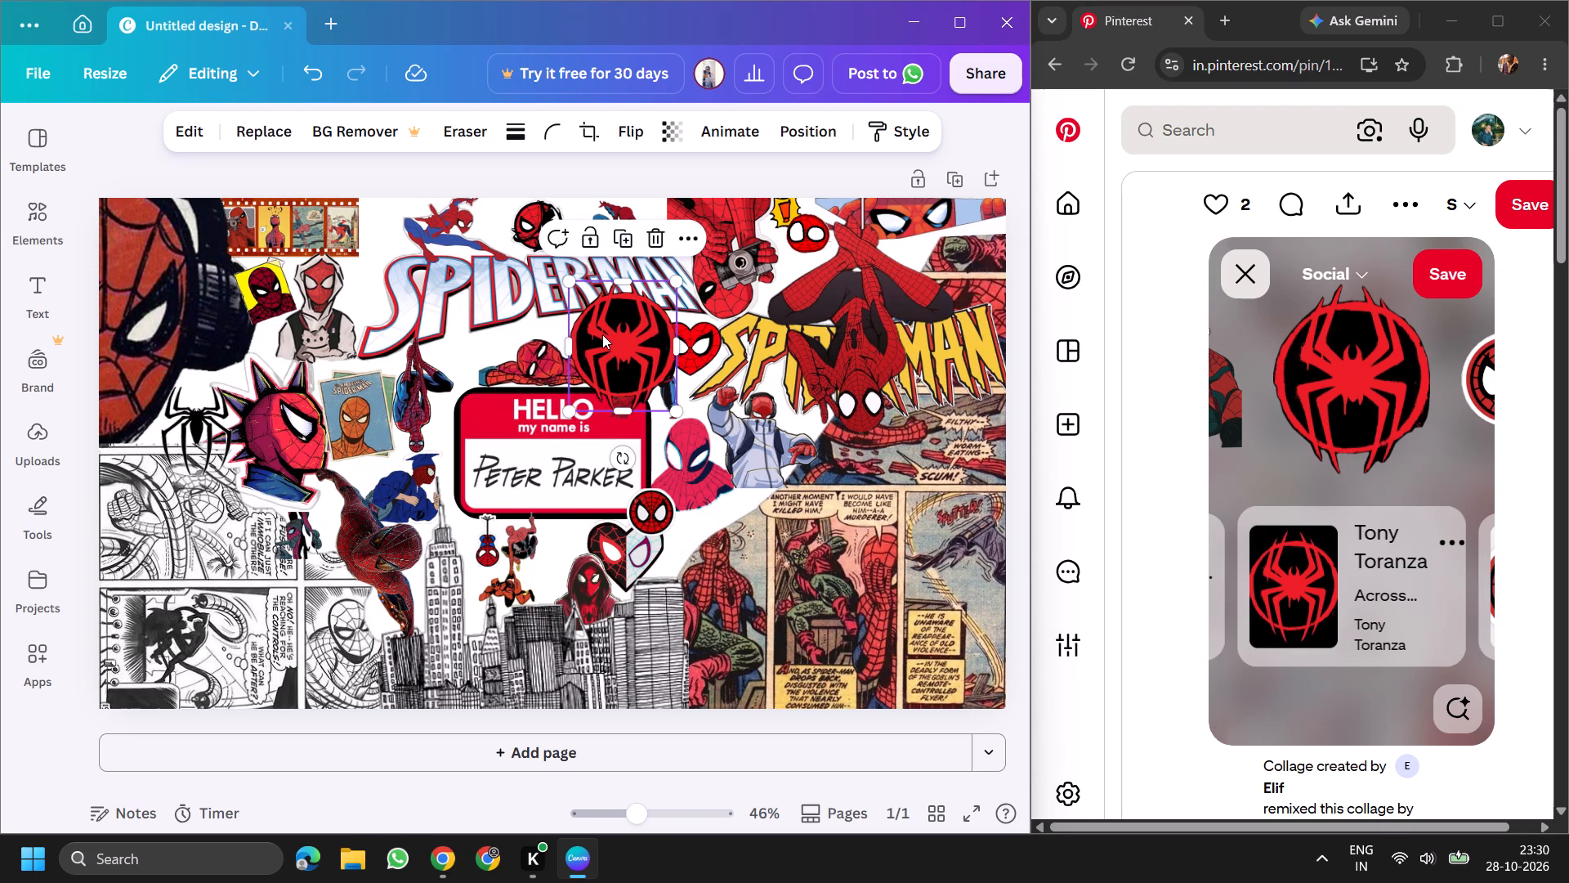
pyautogui.hotkey('ctrl', '[')
pyautogui.hotkey('ctrl', '[')
pyautogui.hotkey('ctrl', '[')
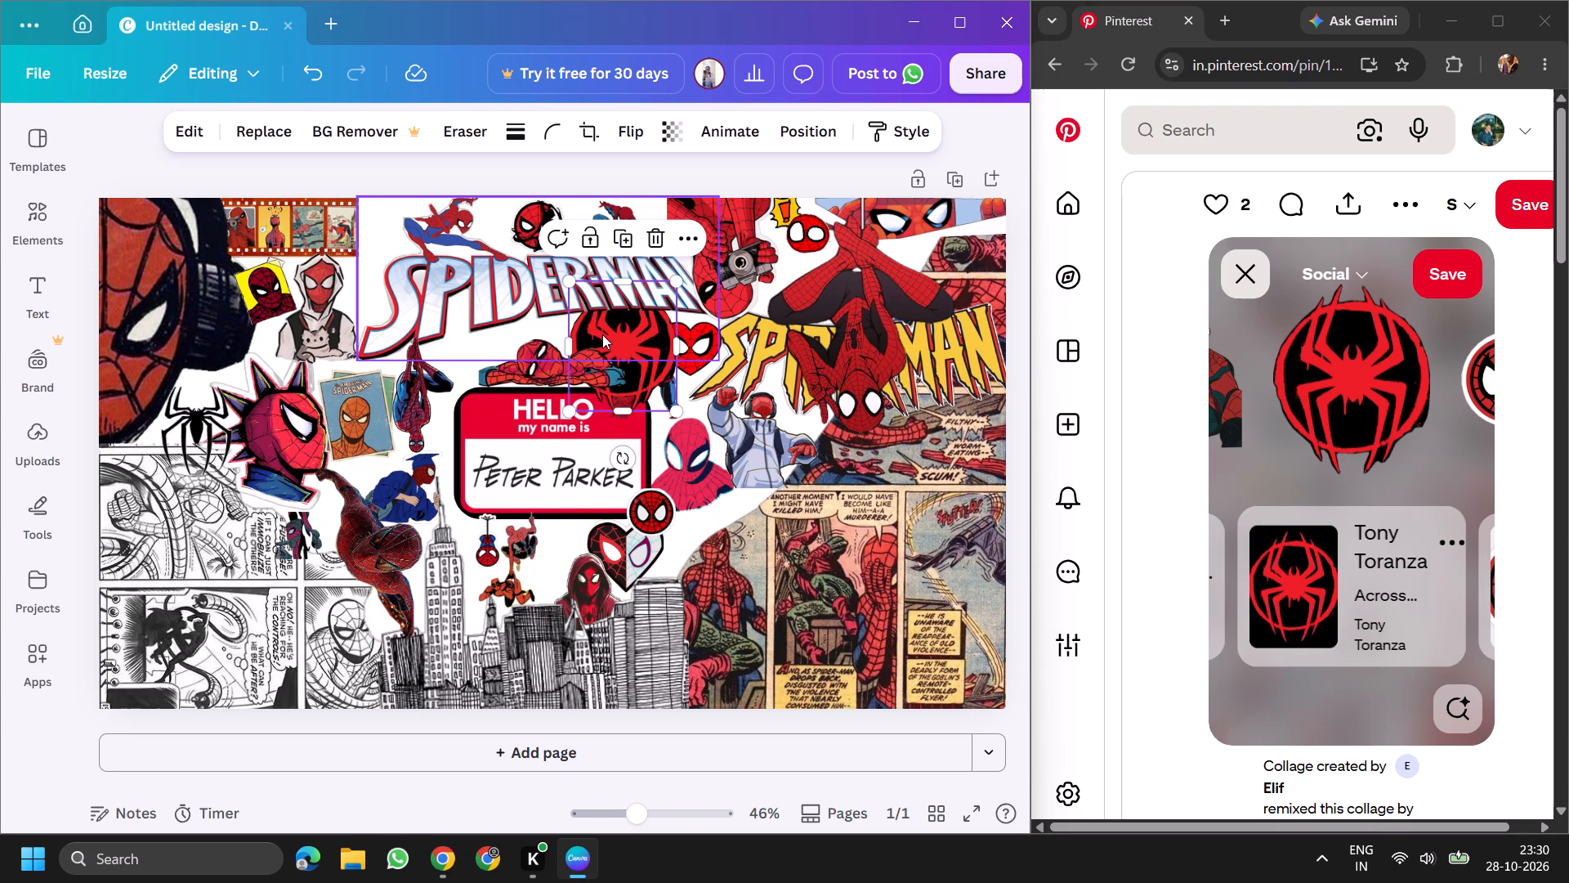
pyautogui.hotkey('ctrl', '[')
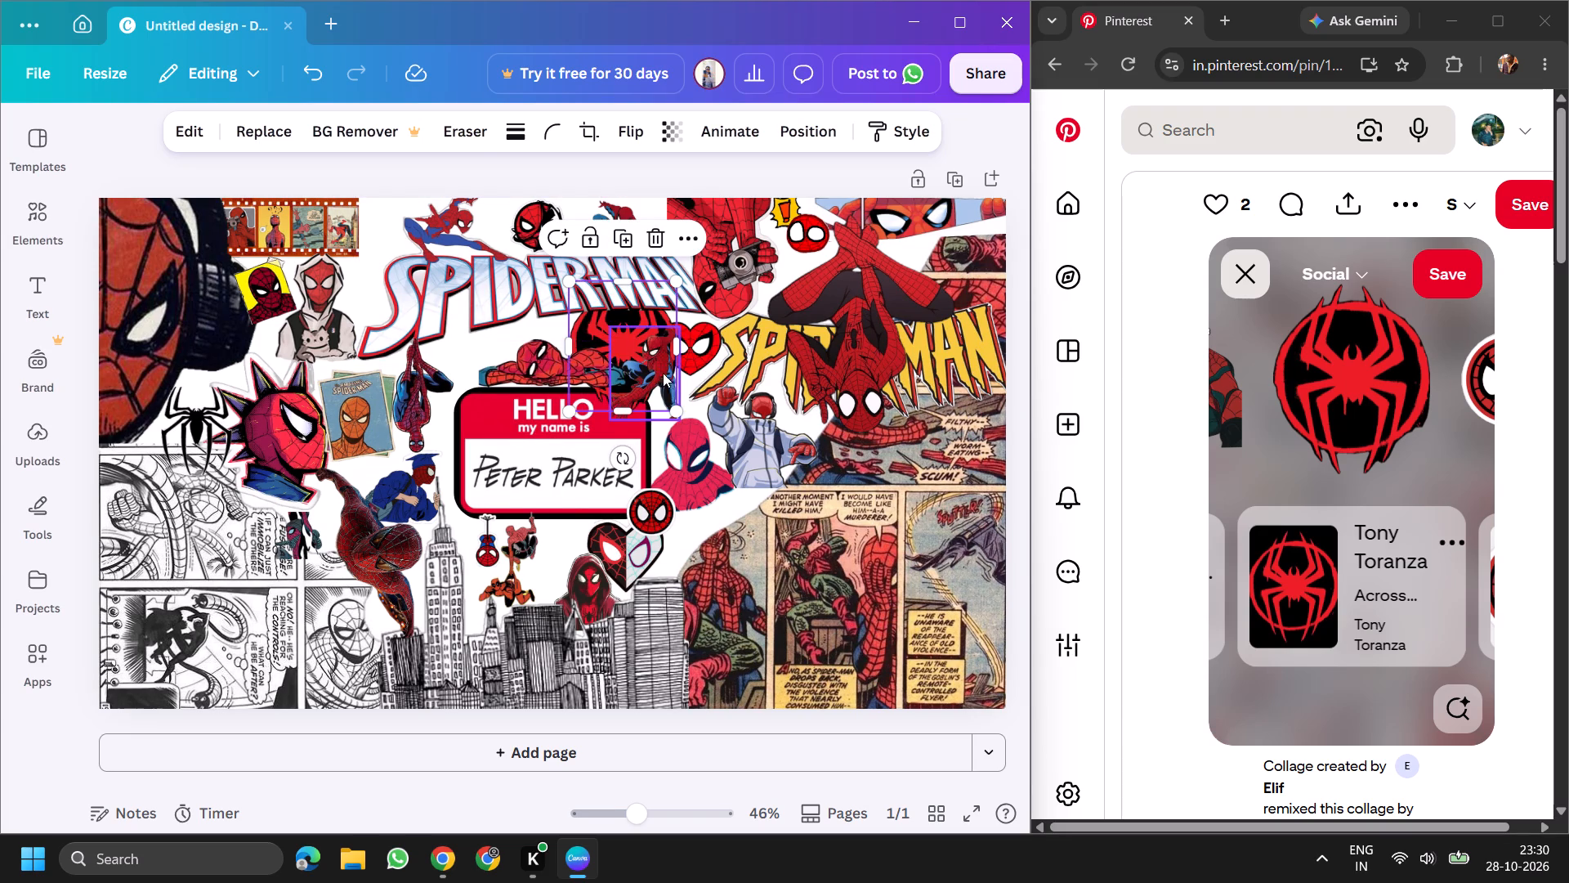
# Shrink the spider emblem further and place it between the reclining Spider-Man and the heart mask, below the upper SPIDER-MAN logo.
pyautogui.moveTo(674, 415); pyautogui.dragTo(637, 391)
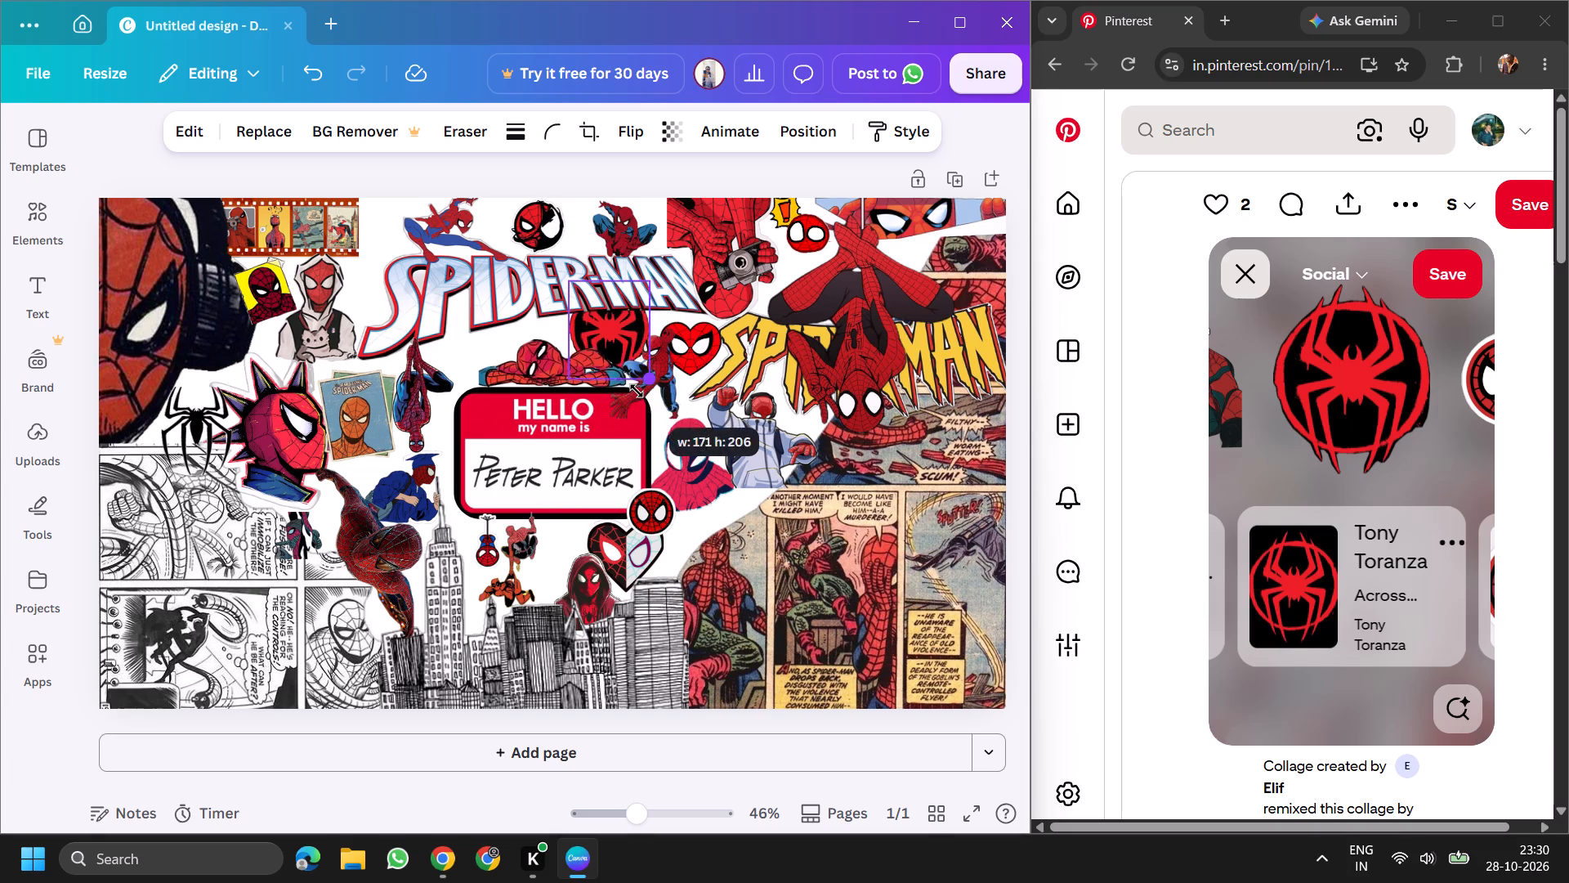
pyautogui.moveTo(637, 391); pyautogui.dragTo(615, 377)
pyautogui.moveTo(609, 326); pyautogui.dragTo(620, 345)
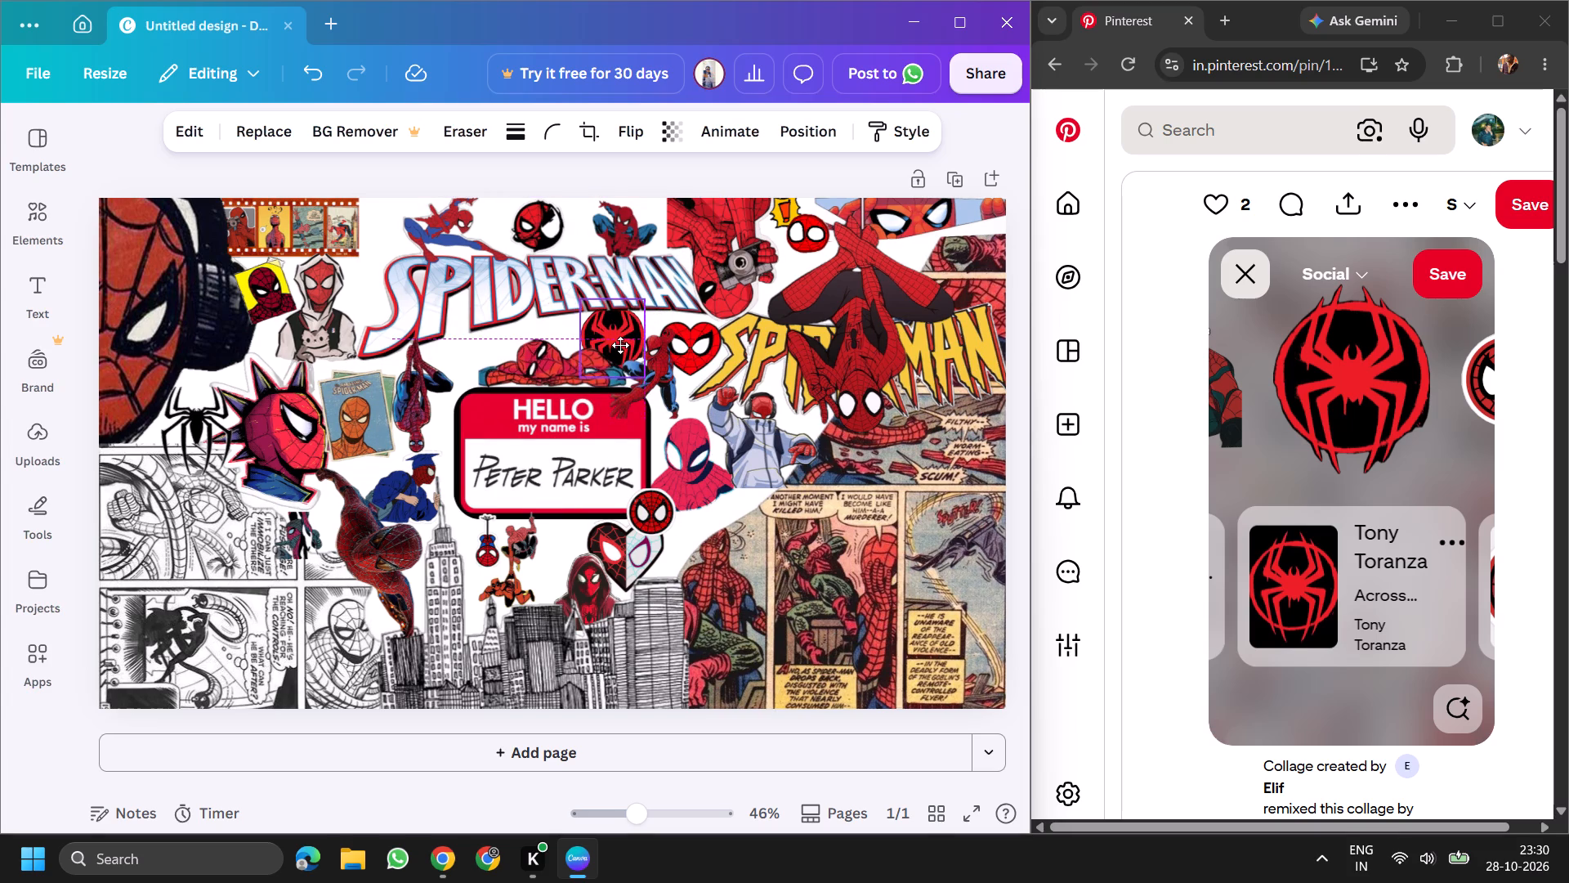
pyautogui.moveTo(620, 345); pyautogui.dragTo(619, 344)
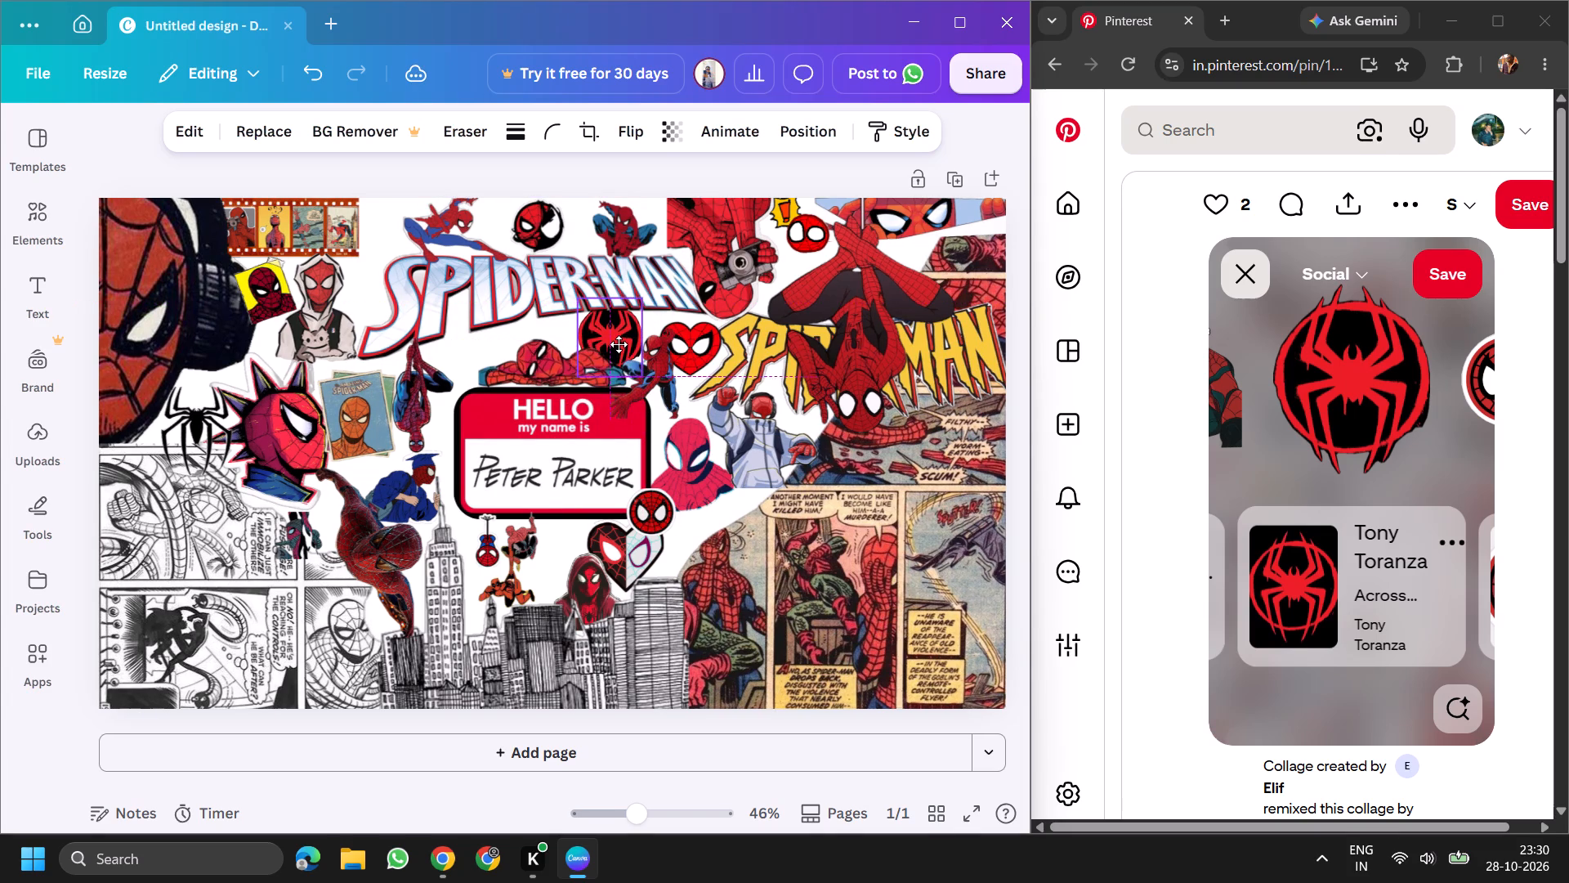
# Nudge the spider emblem into its final place between the reclining Spider-Man and the heart mask.
pyautogui.moveTo(619, 344); pyautogui.dragTo(619, 343)
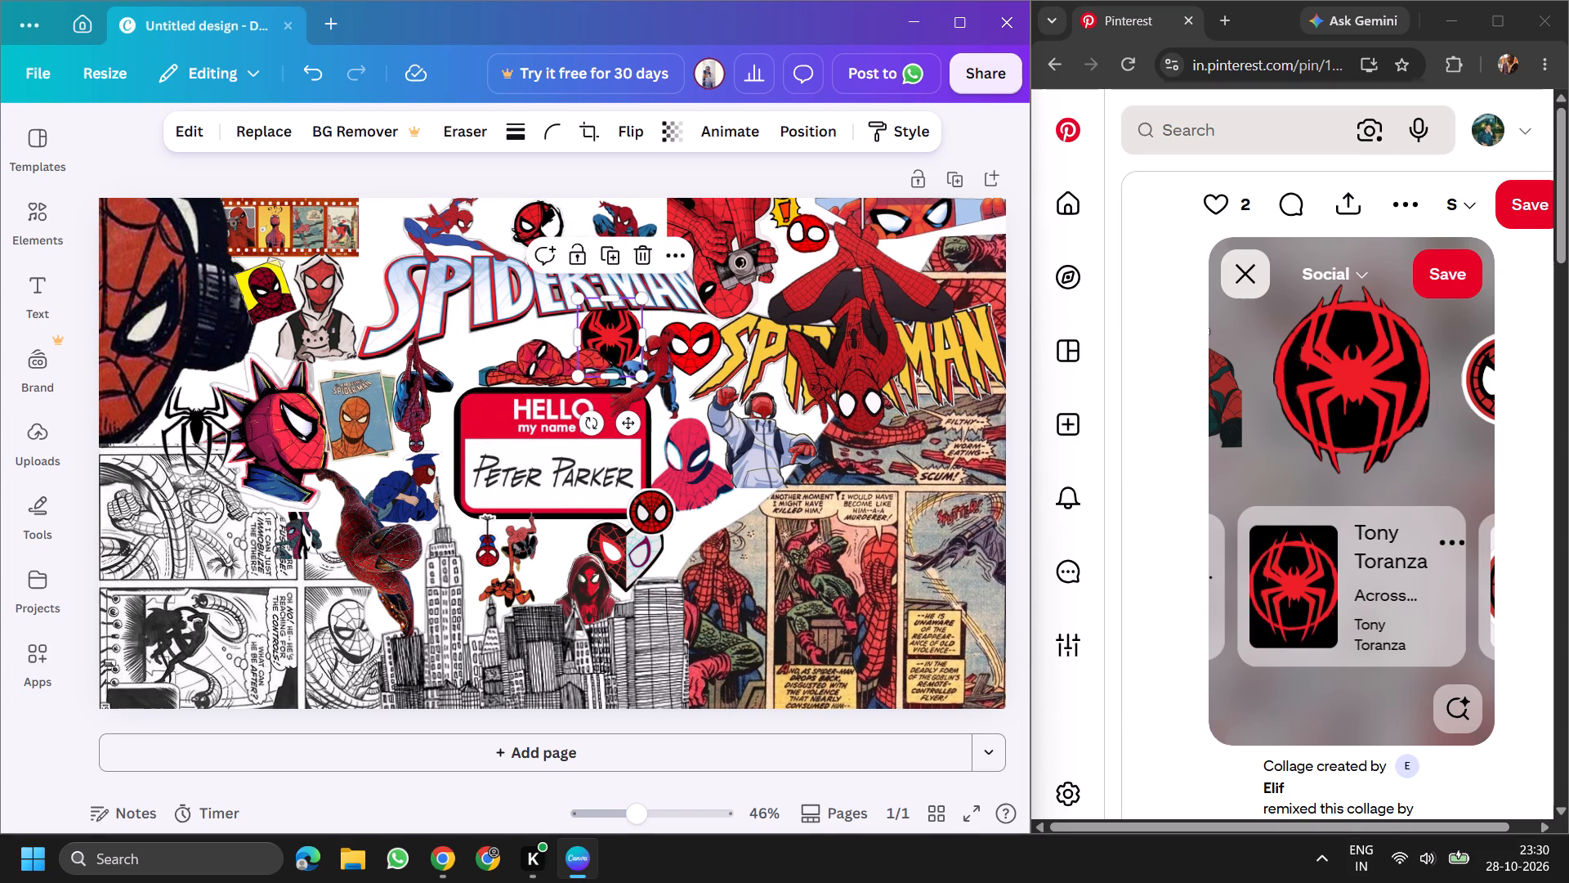
# Copy the crouching Spider-Man with the Santa hat from the Pinterest collage and paste it into the Canva design.
pyautogui.click(1236, 410)
pyautogui.rightClick(1345, 399)
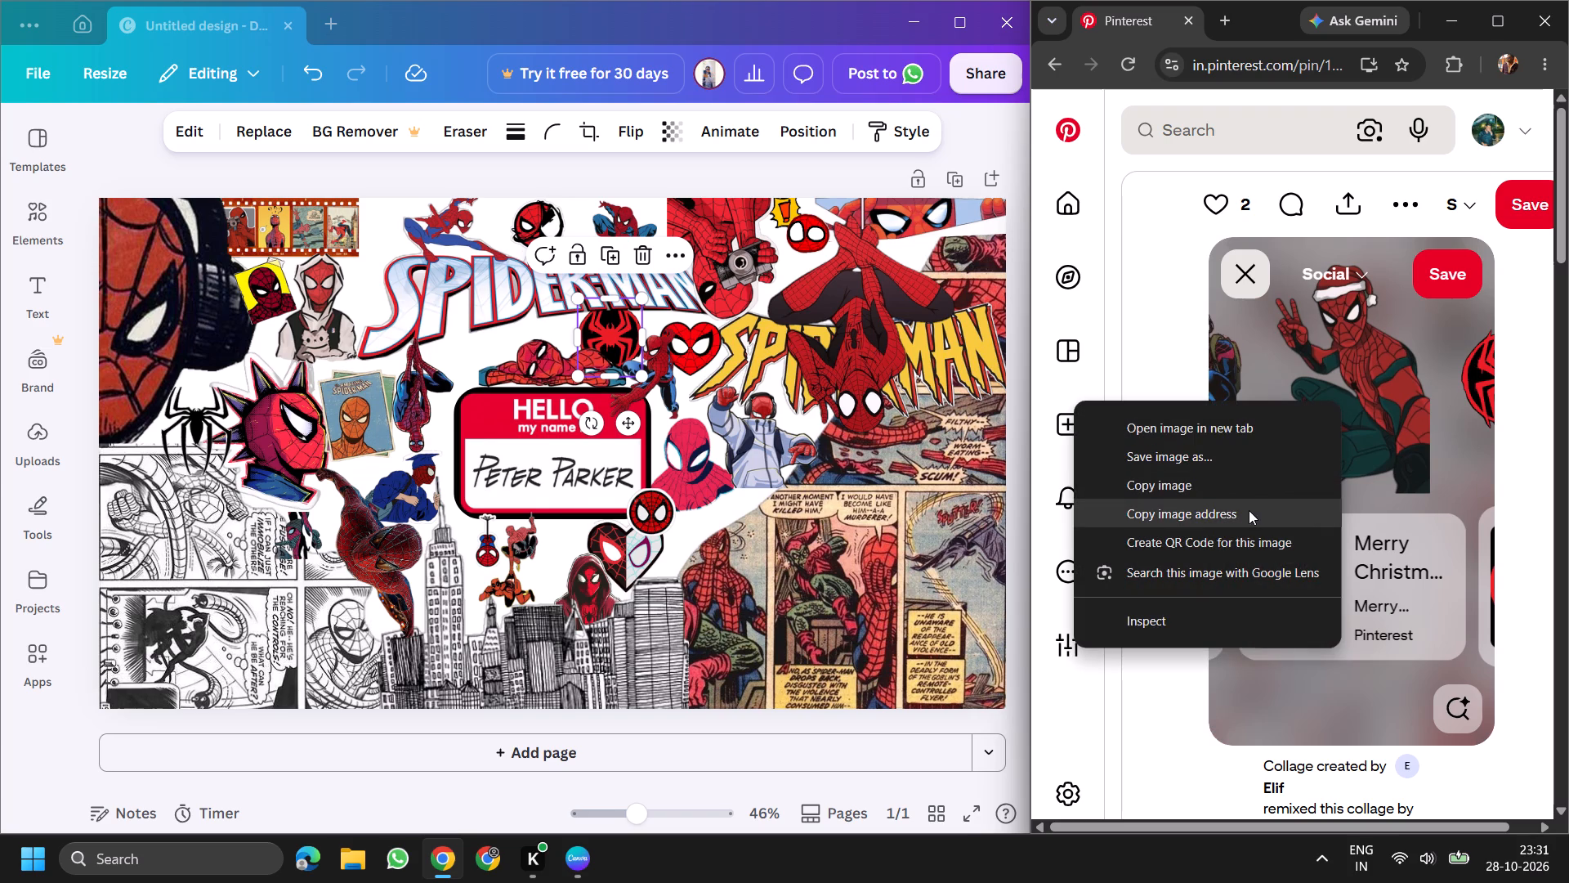
pyautogui.click(1218, 476)
pyautogui.rightClick(476, 338)
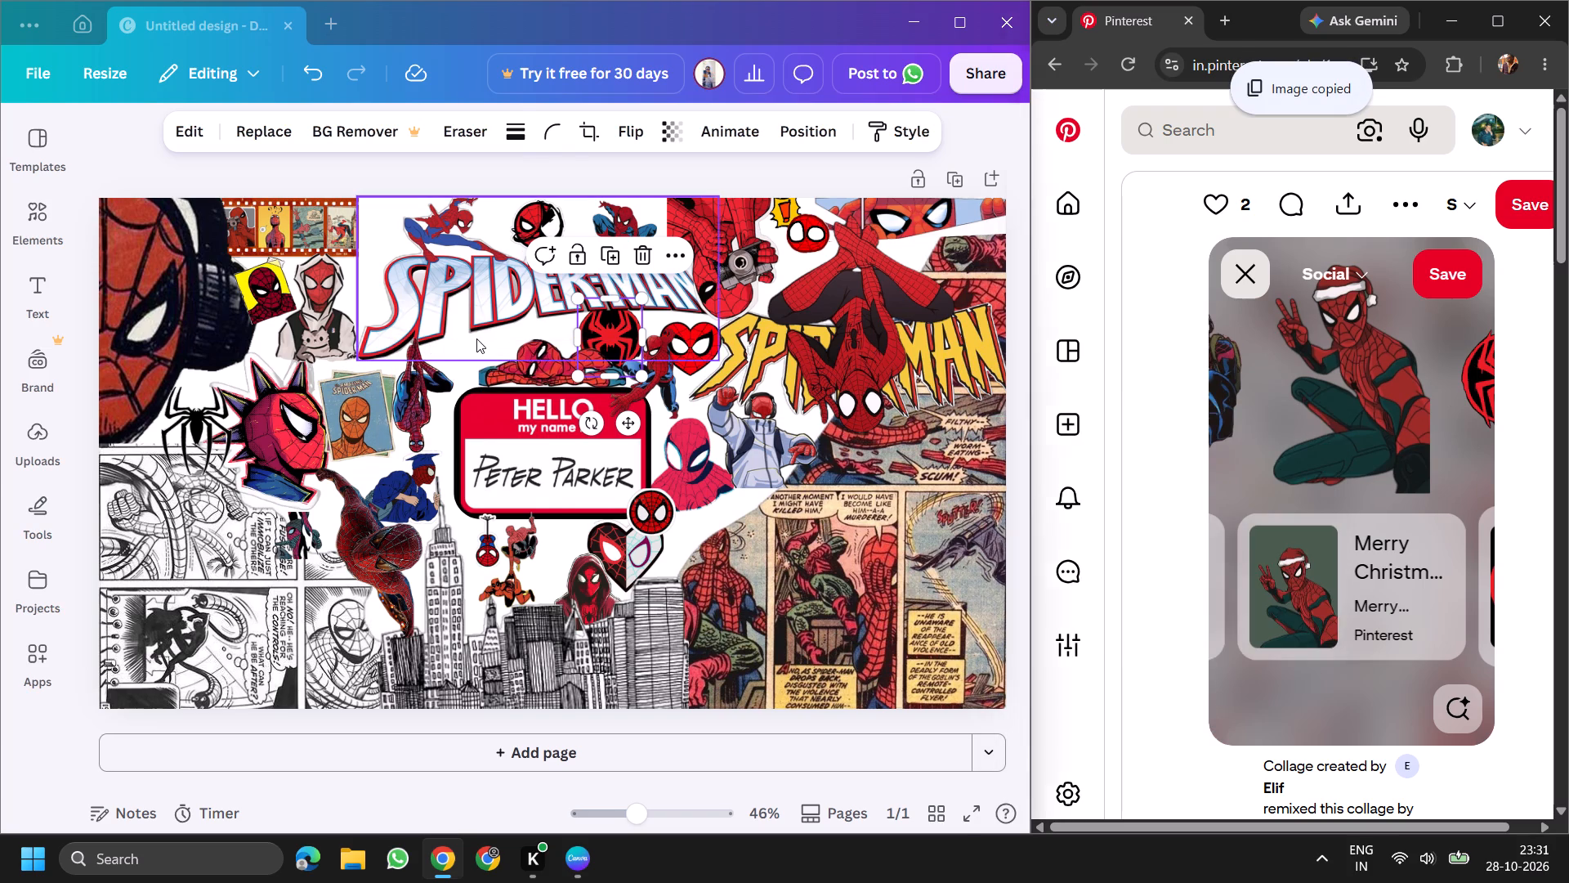
pyautogui.rightClick(451, 354)
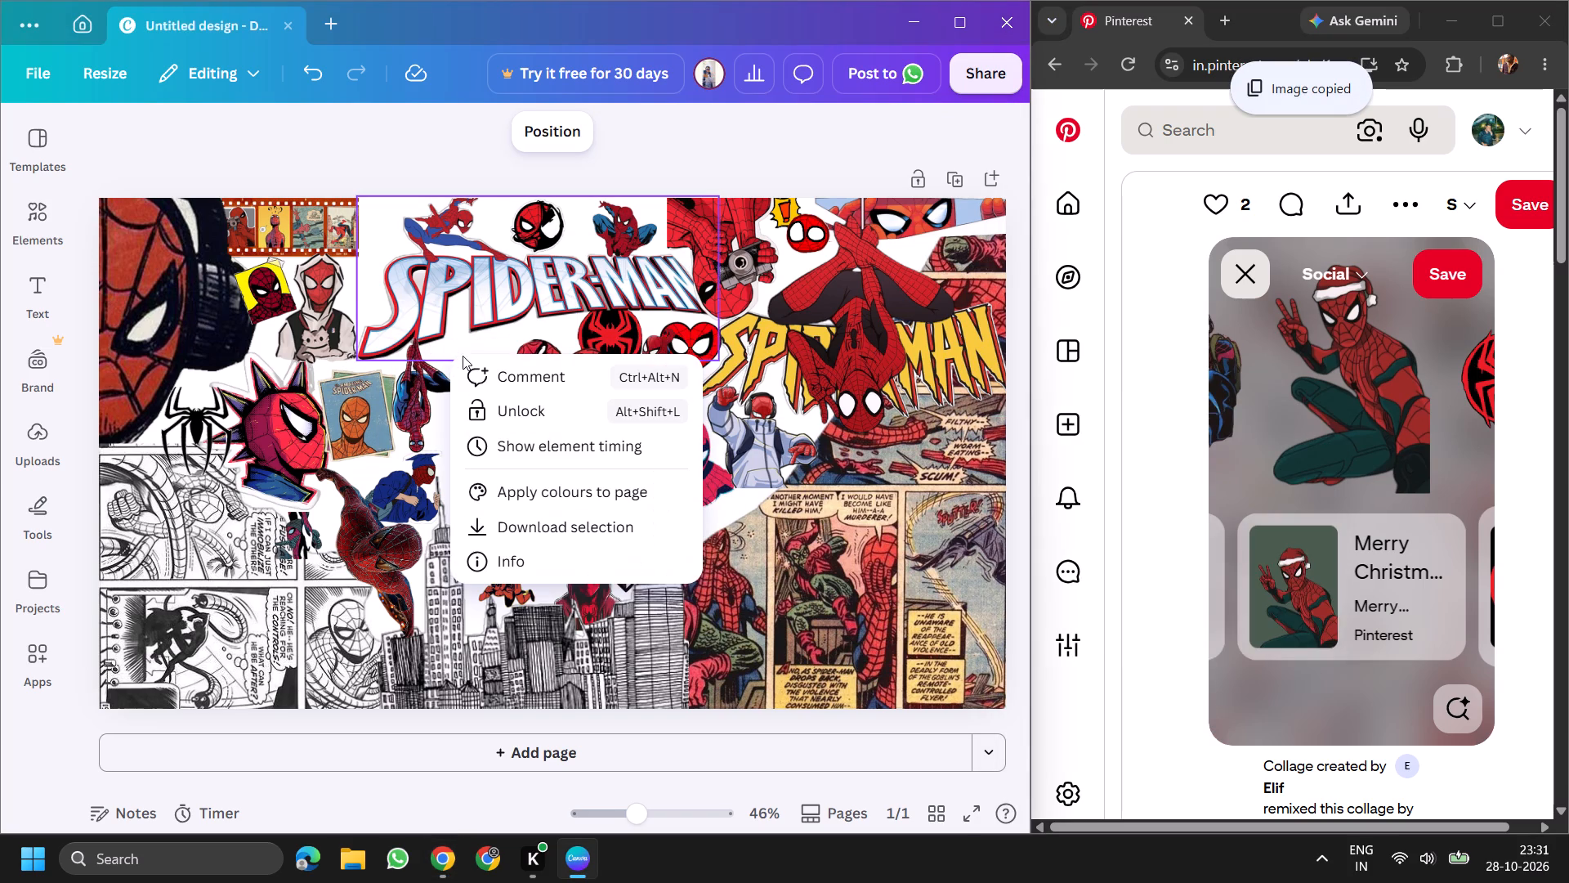
pyautogui.hotkey('ctrl', 'v')
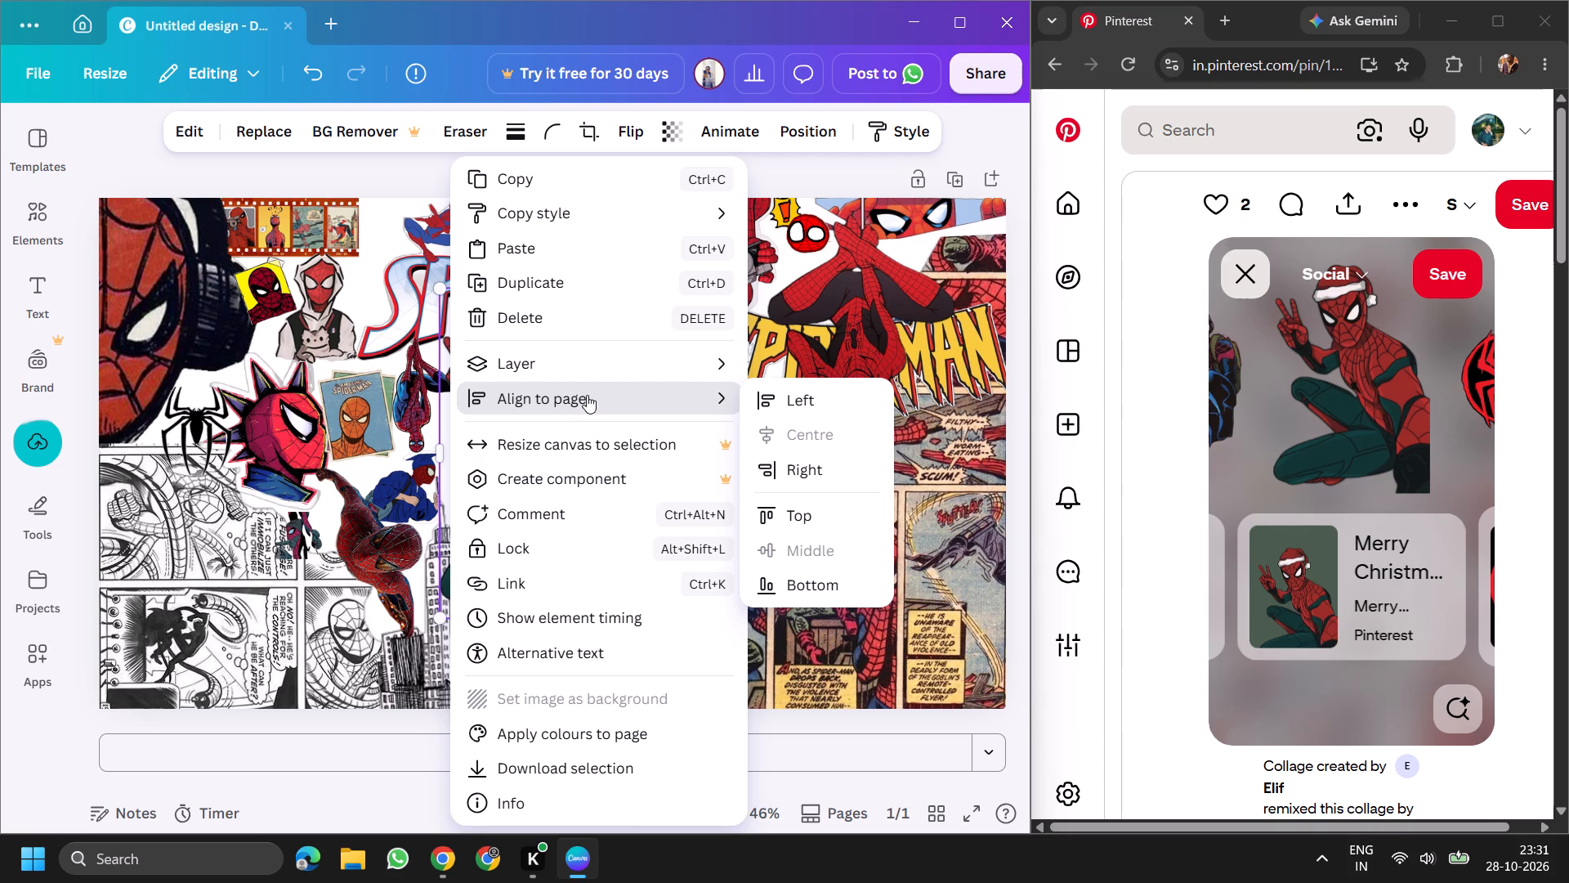
pyautogui.click(427, 402)
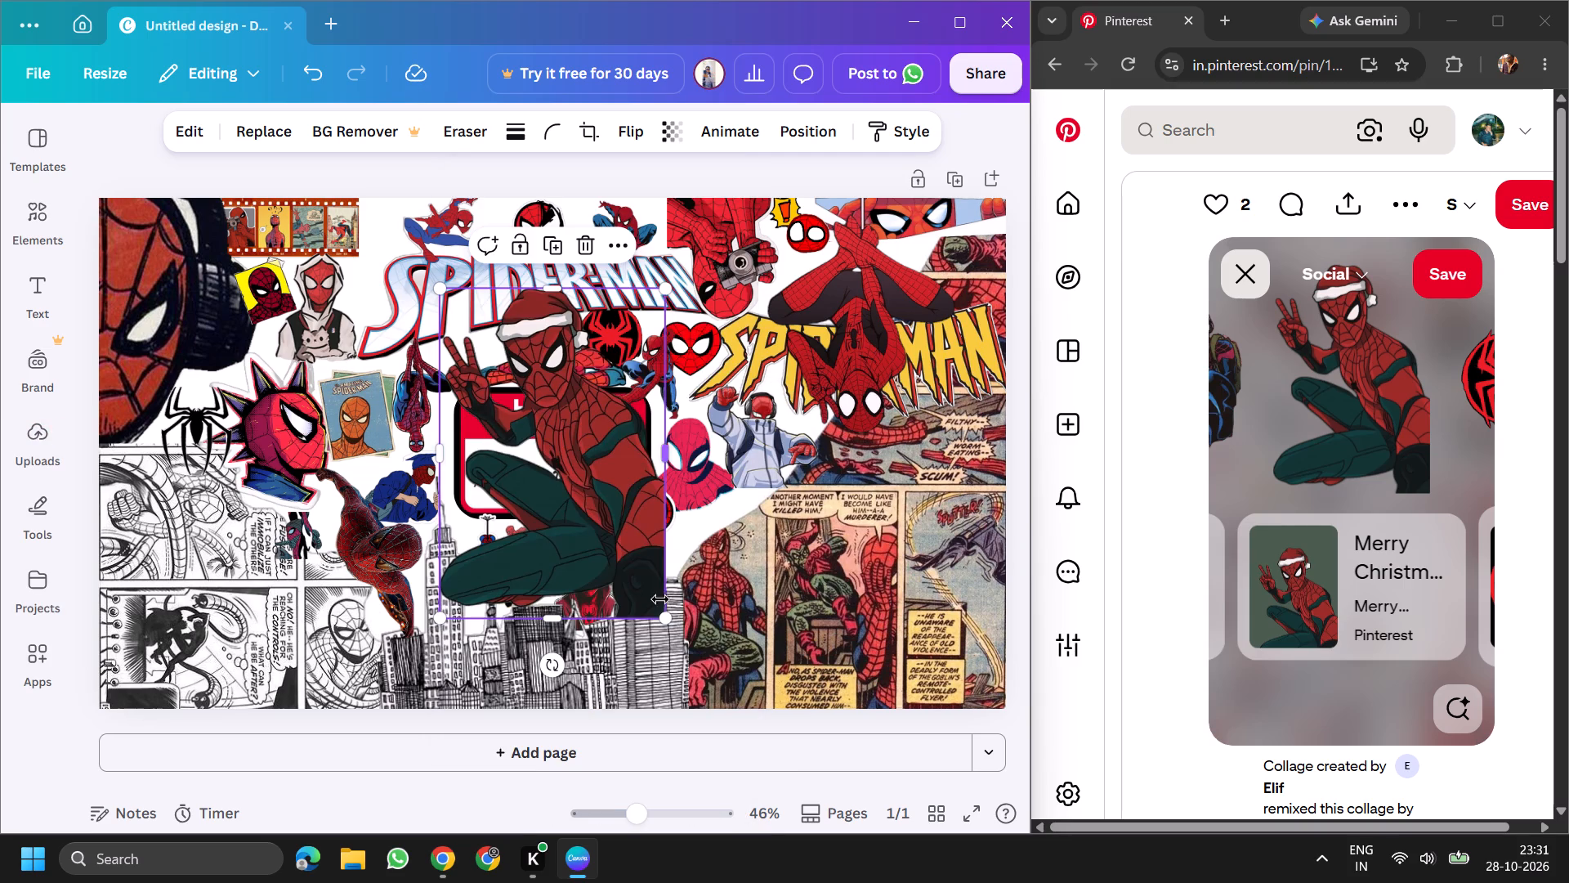
# Shrink the Santa-hat Spider-Man to about 139 × 203 and place it between the hanging and reclining Spider-Men, above the name tag.
pyautogui.moveTo(668, 614); pyautogui.dragTo(477, 422)
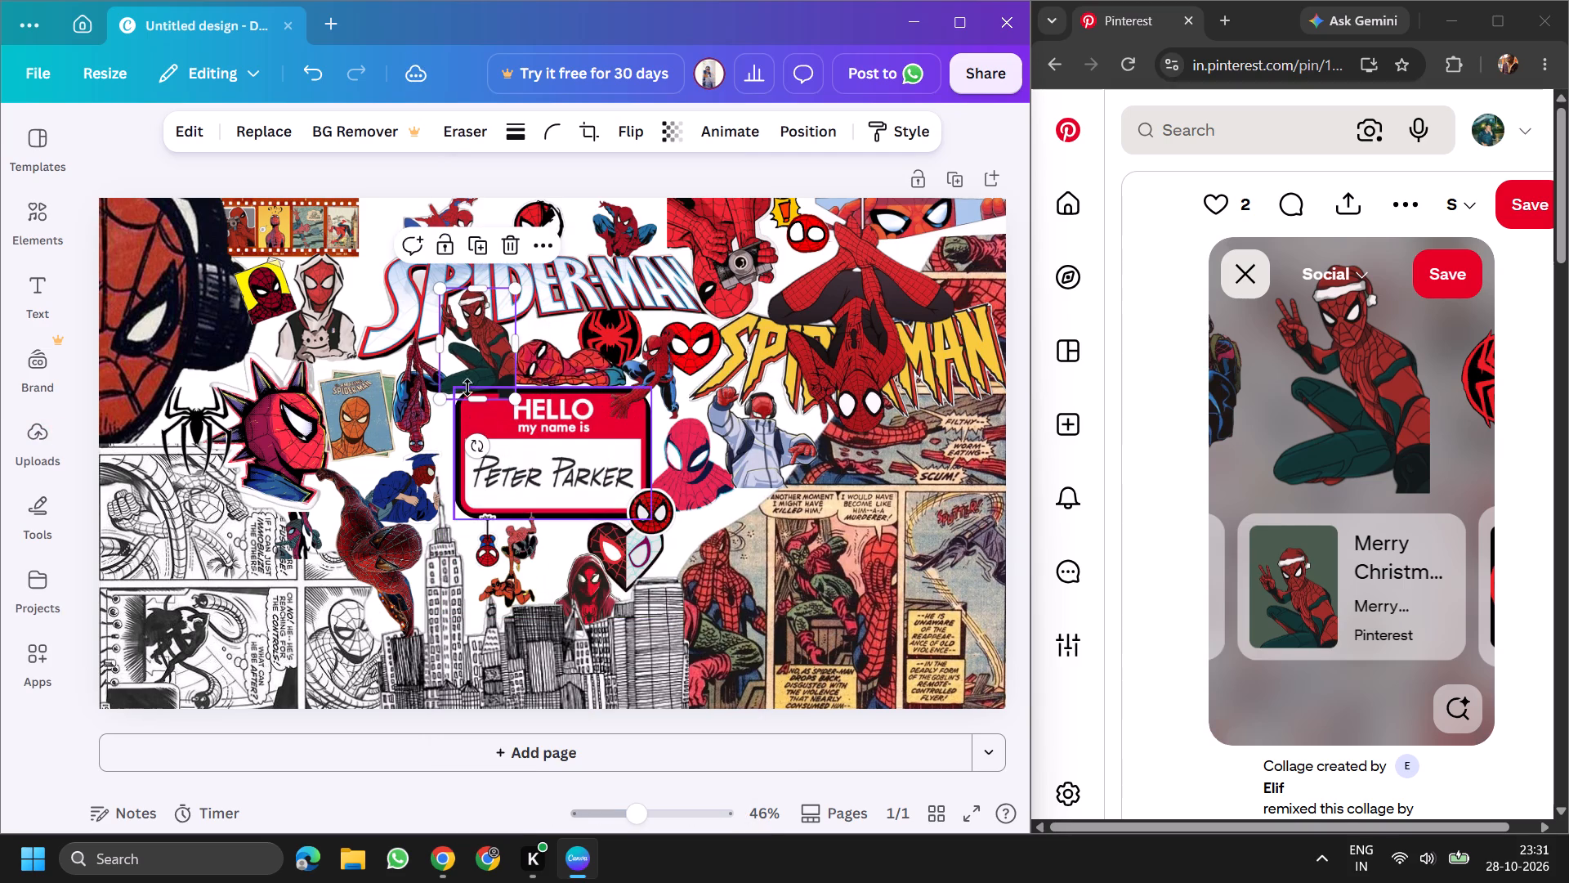
pyautogui.moveTo(489, 334); pyautogui.dragTo(468, 329)
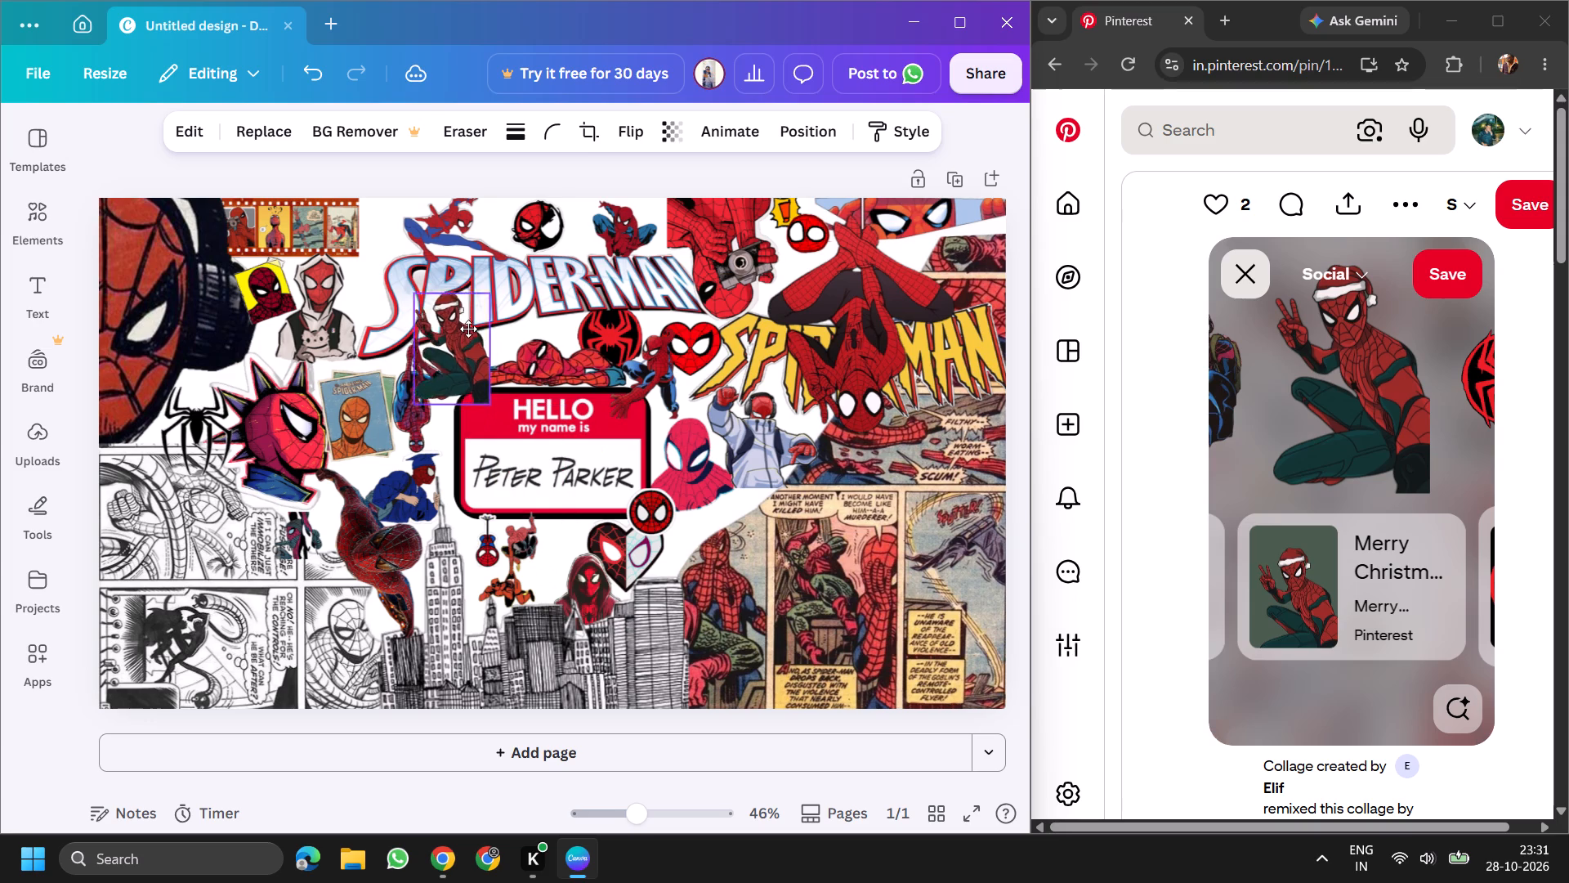
pyautogui.moveTo(468, 329); pyautogui.dragTo(600, 488)
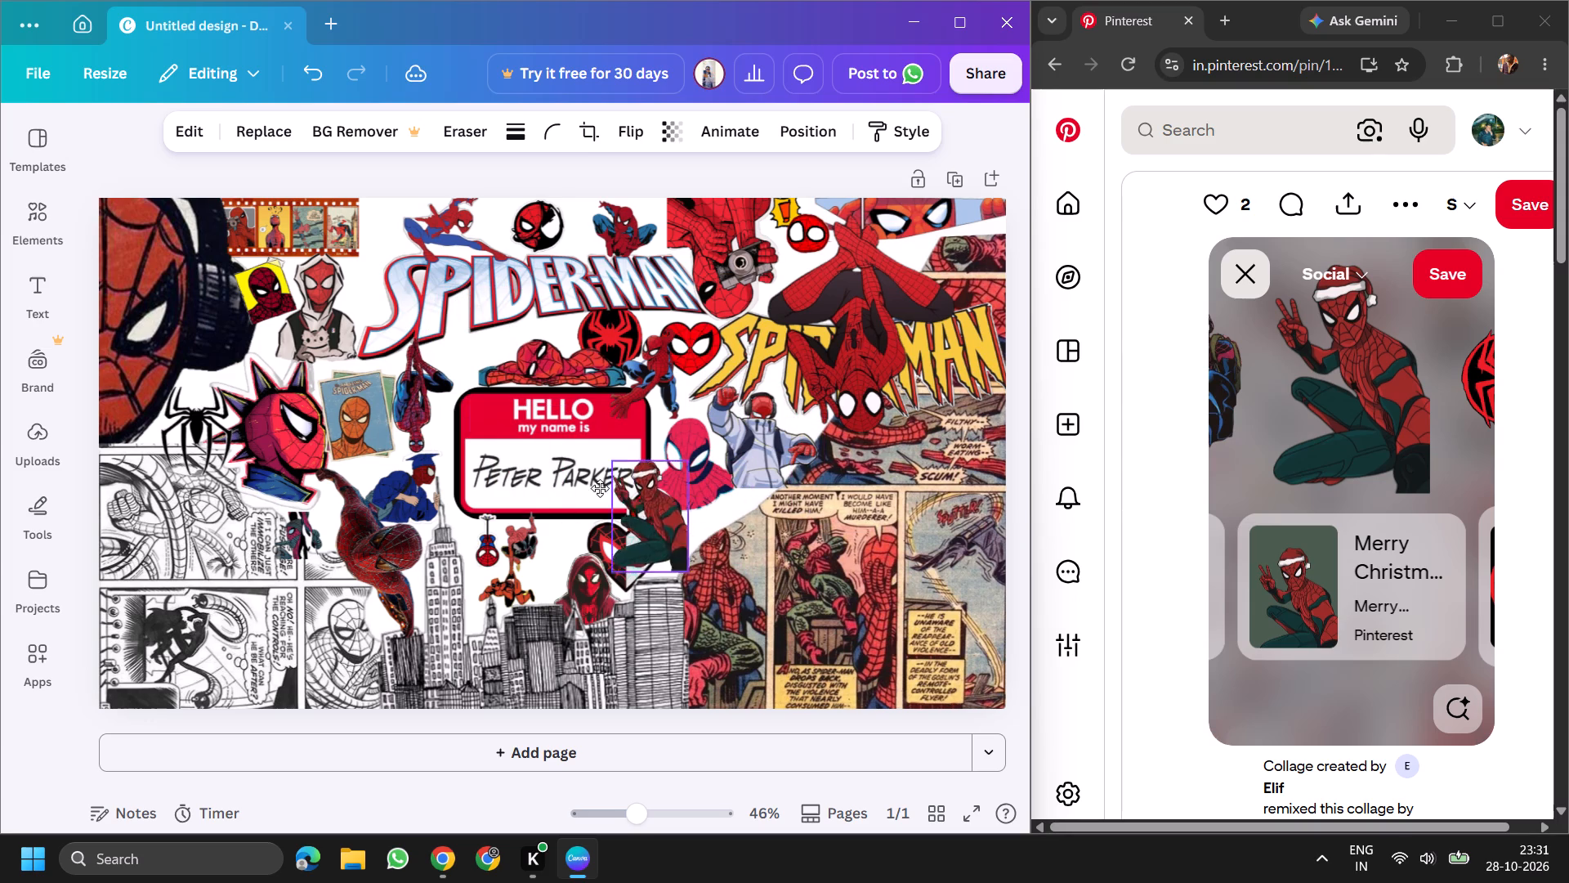
pyautogui.moveTo(600, 488); pyautogui.dragTo(499, 334)
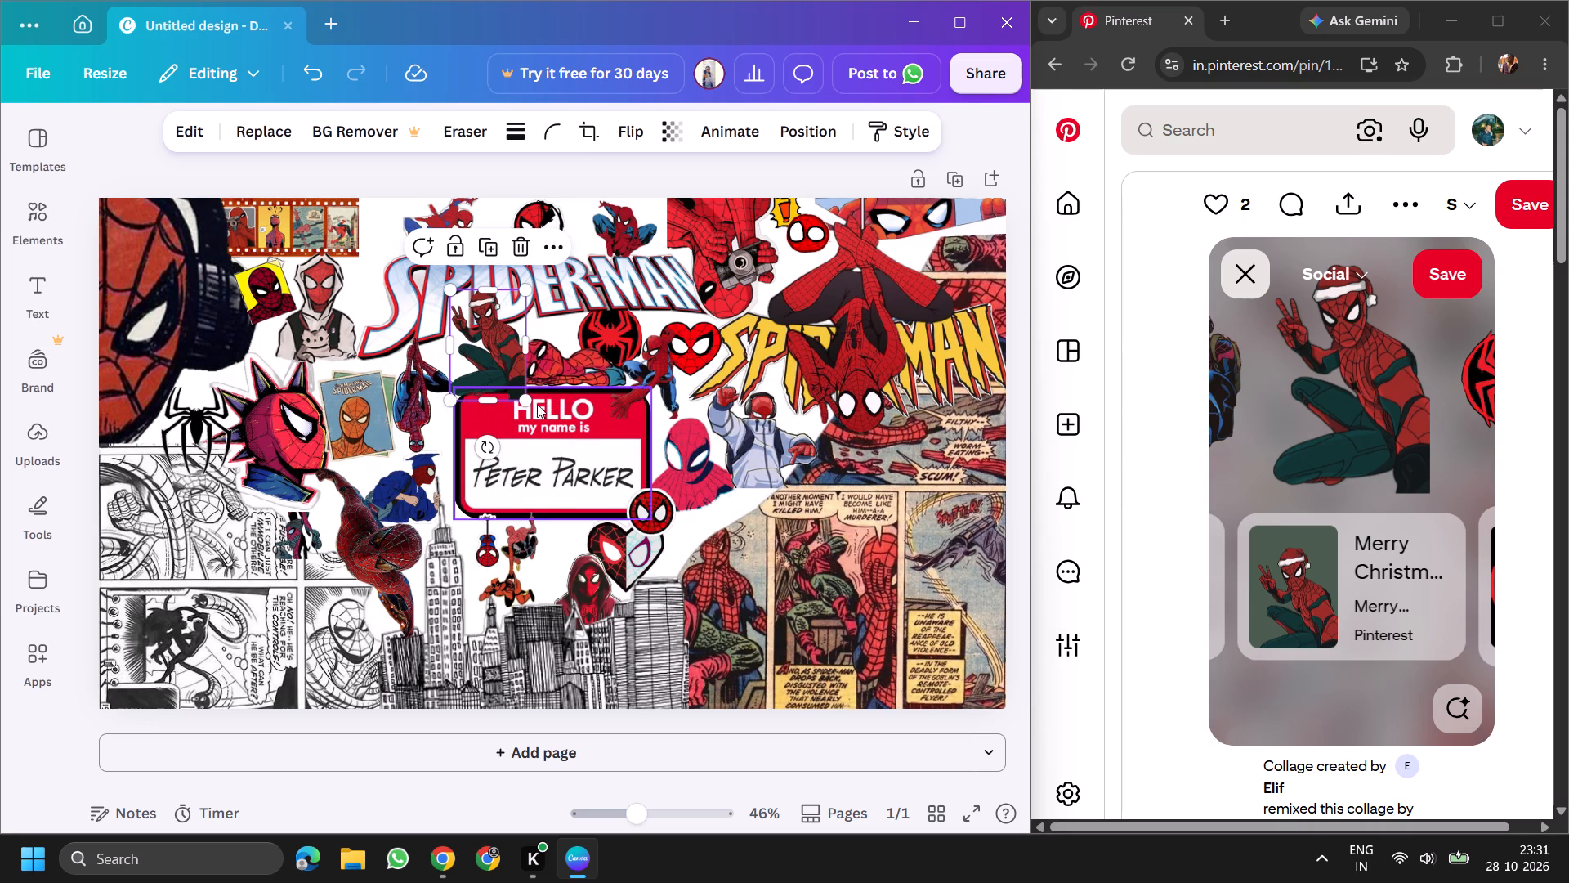
pyautogui.moveTo(524, 393); pyautogui.dragTo(491, 340)
pyautogui.moveTo(465, 315); pyautogui.dragTo(464, 350)
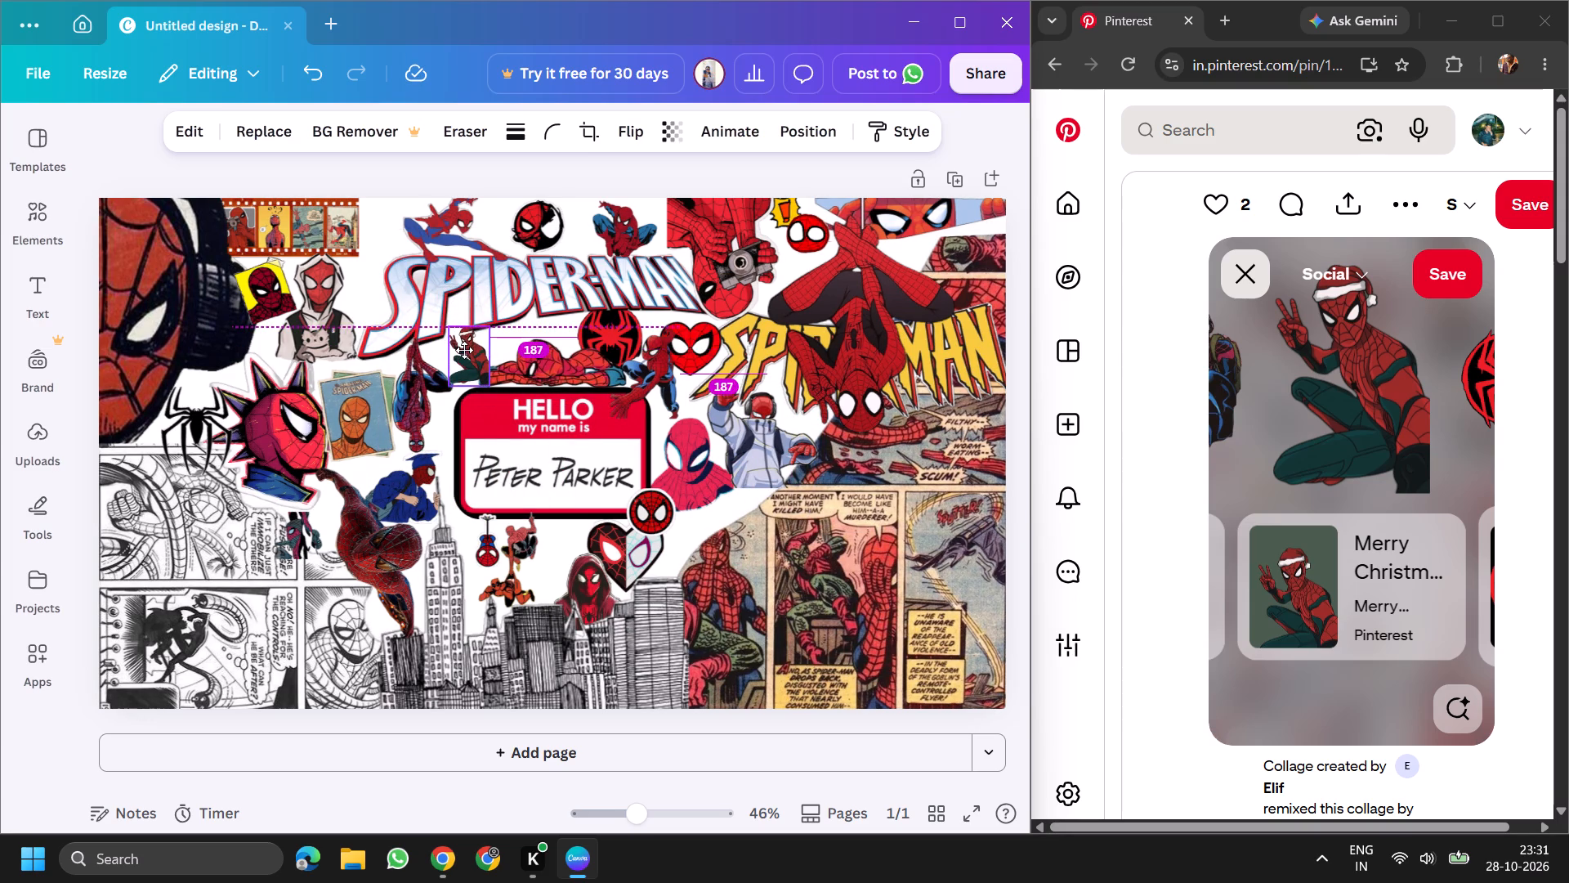
pyautogui.moveTo(464, 350); pyautogui.dragTo(459, 347)
pyautogui.moveTo(483, 379); pyautogui.dragTo(519, 415)
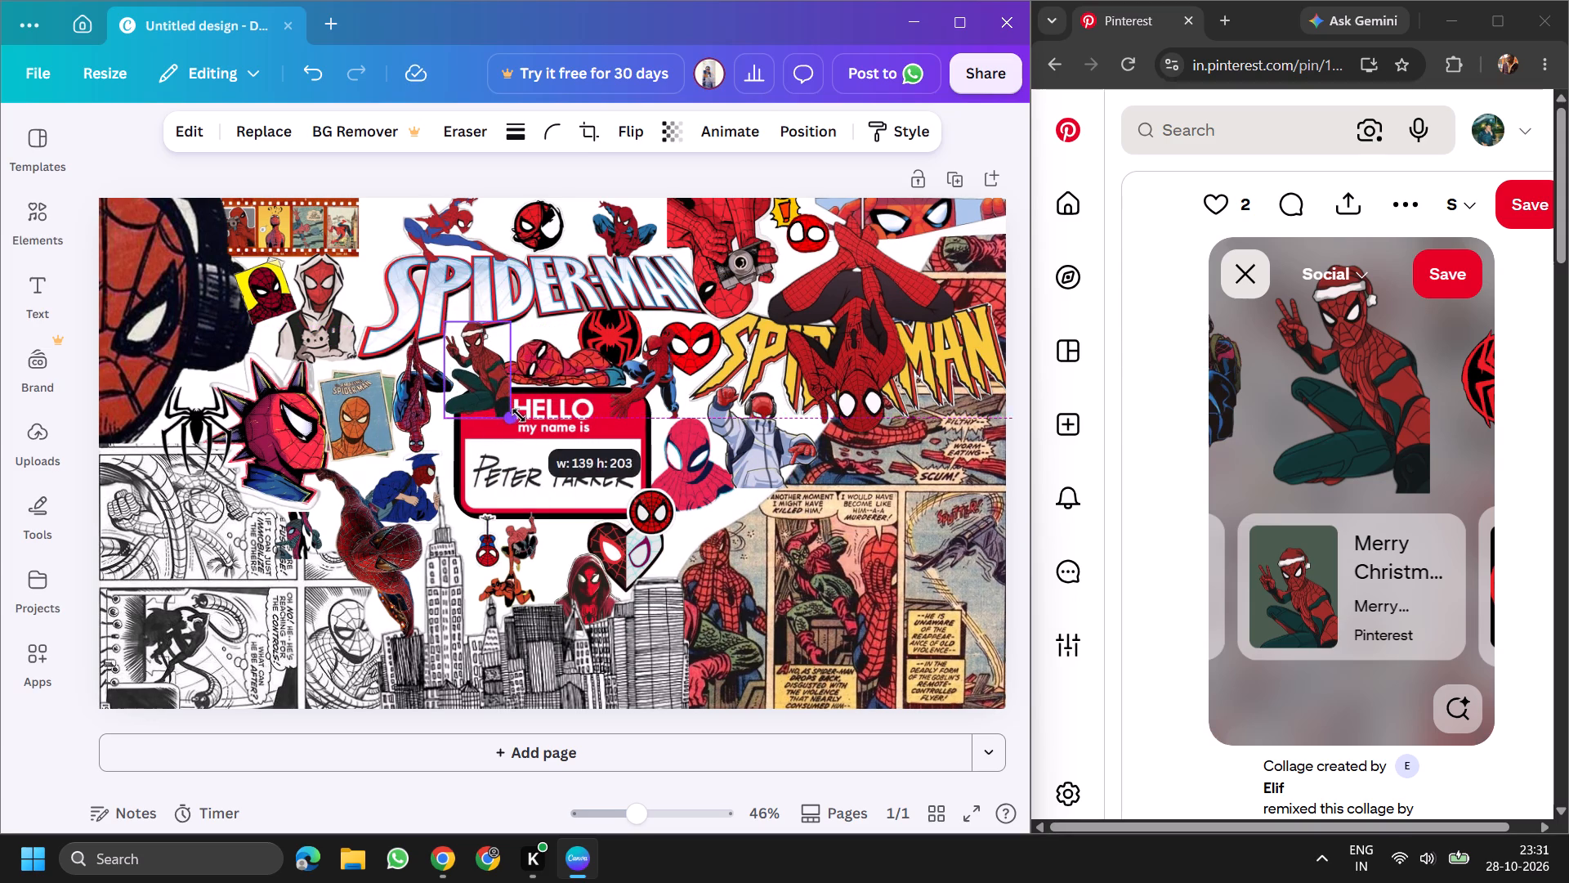
pyautogui.moveTo(519, 415); pyautogui.dragTo(521, 417)
pyautogui.moveTo(480, 358); pyautogui.dragTo(463, 337)
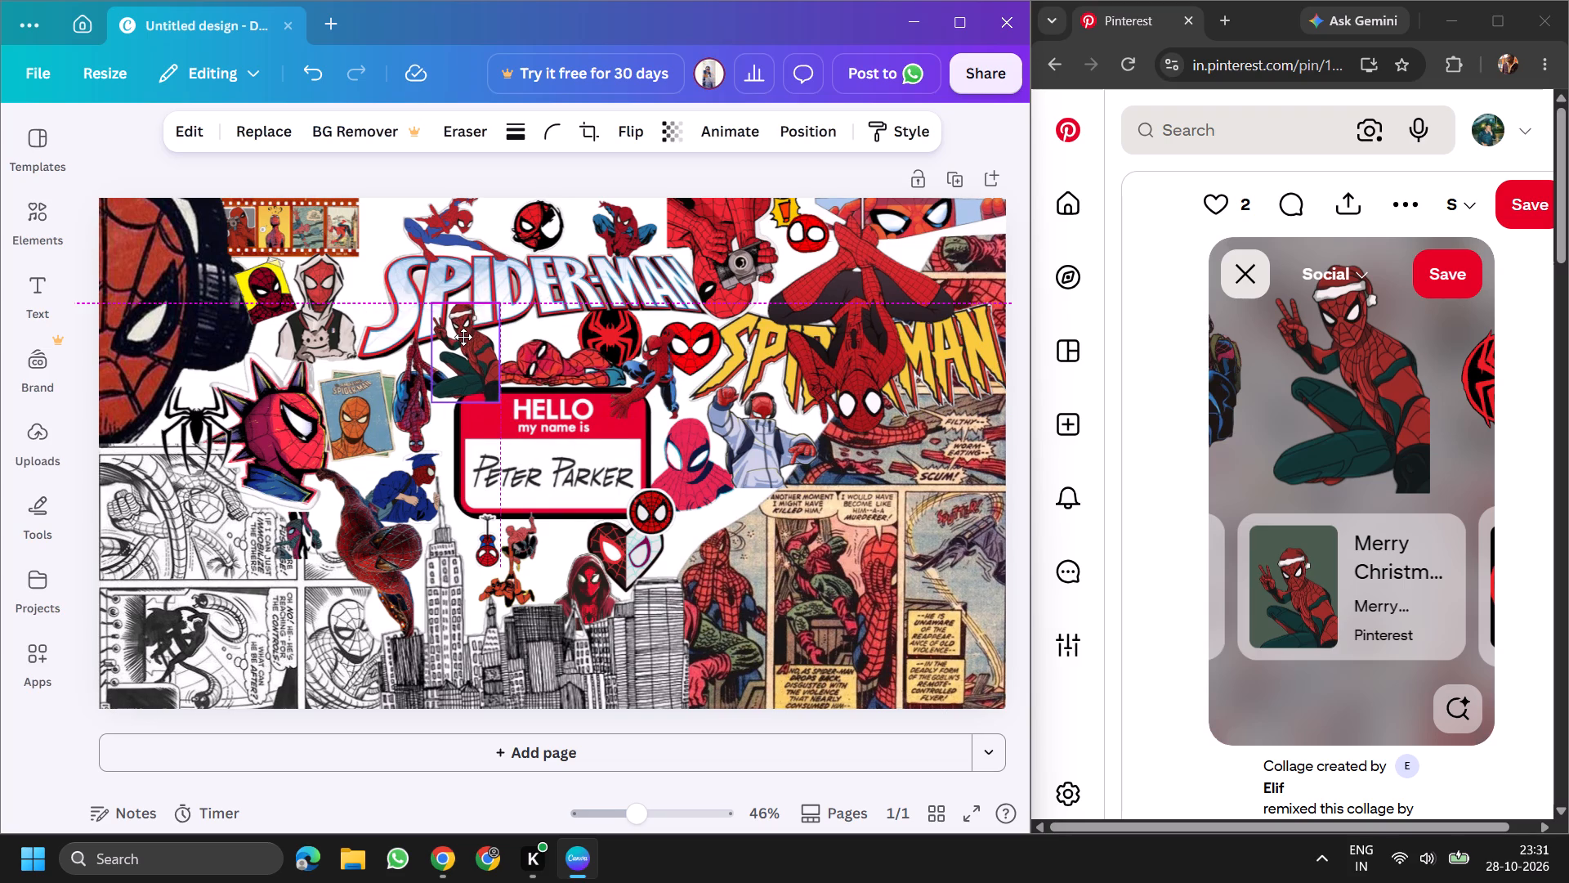
pyautogui.moveTo(463, 337); pyautogui.dragTo(463, 336)
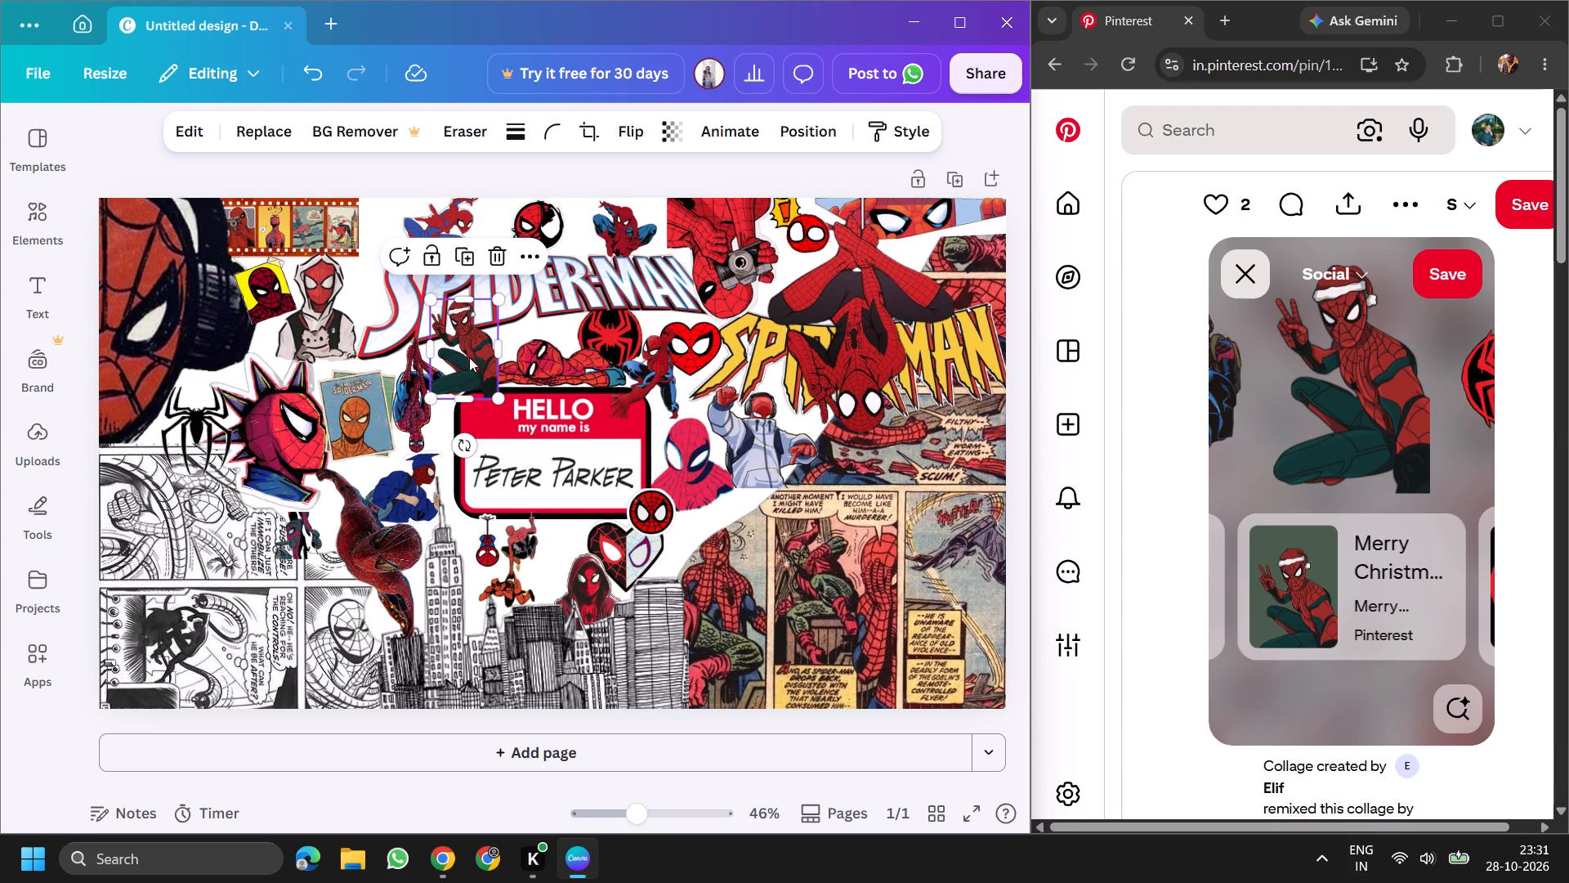
pyautogui.moveTo(454, 352); pyautogui.dragTo(461, 329)
pyautogui.moveTo(466, 336); pyautogui.dragTo(464, 352)
pyautogui.click(727, 174)
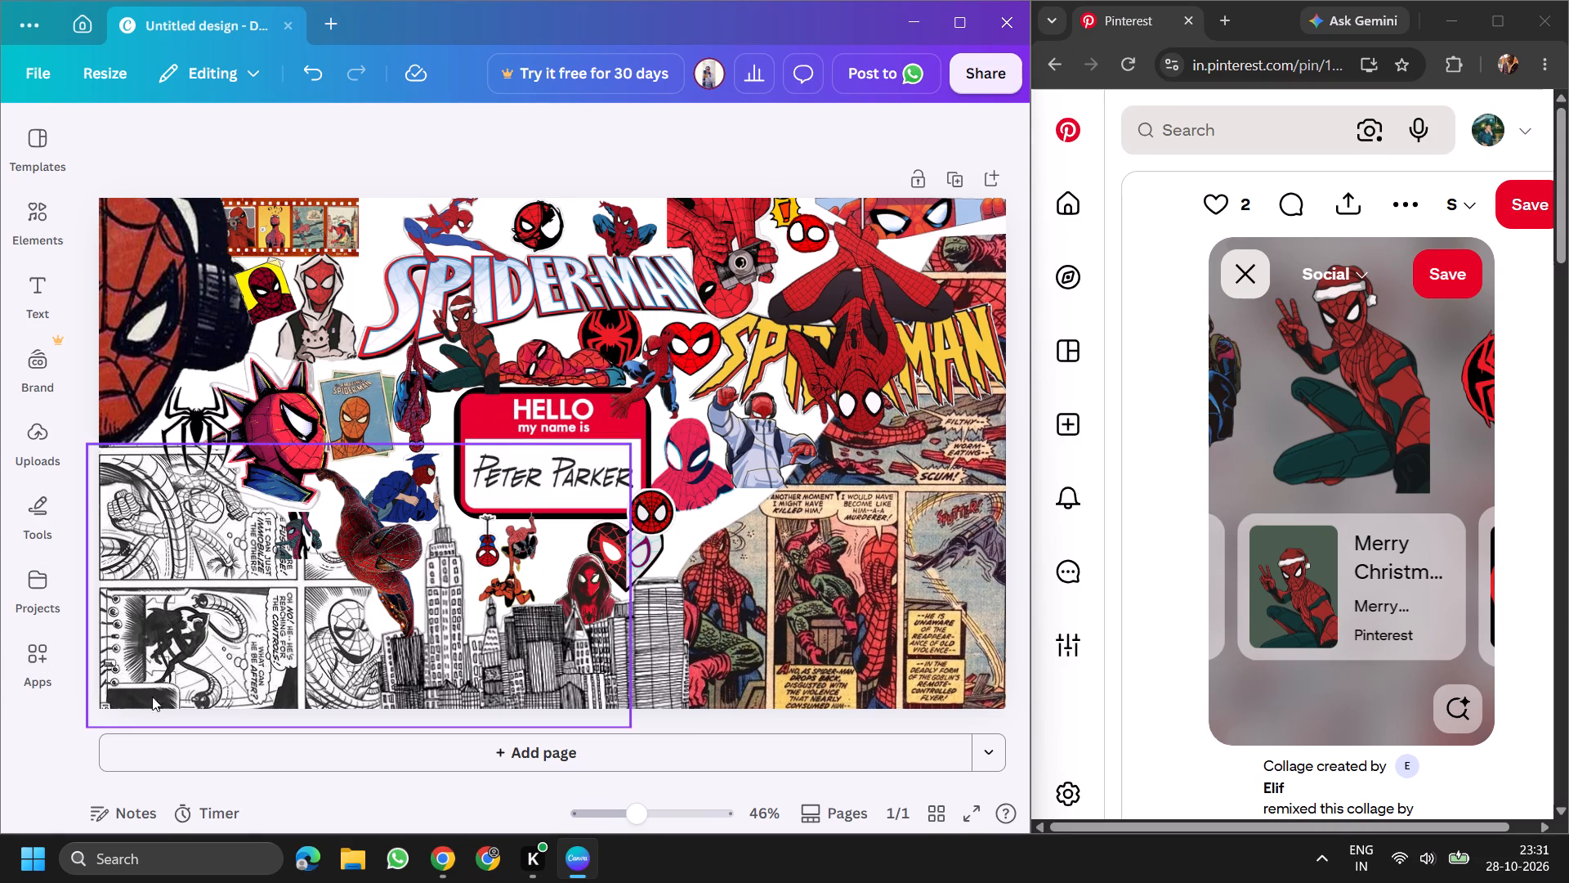
# Tilt the Santa-hat Spider-Man slightly counterclockwise and send it two layers backward, behind the upper SPIDER-MAN logo and the reclining Spider-Man.
pyautogui.click(476, 359)
pyautogui.moveTo(474, 437); pyautogui.dragTo(476, 437)
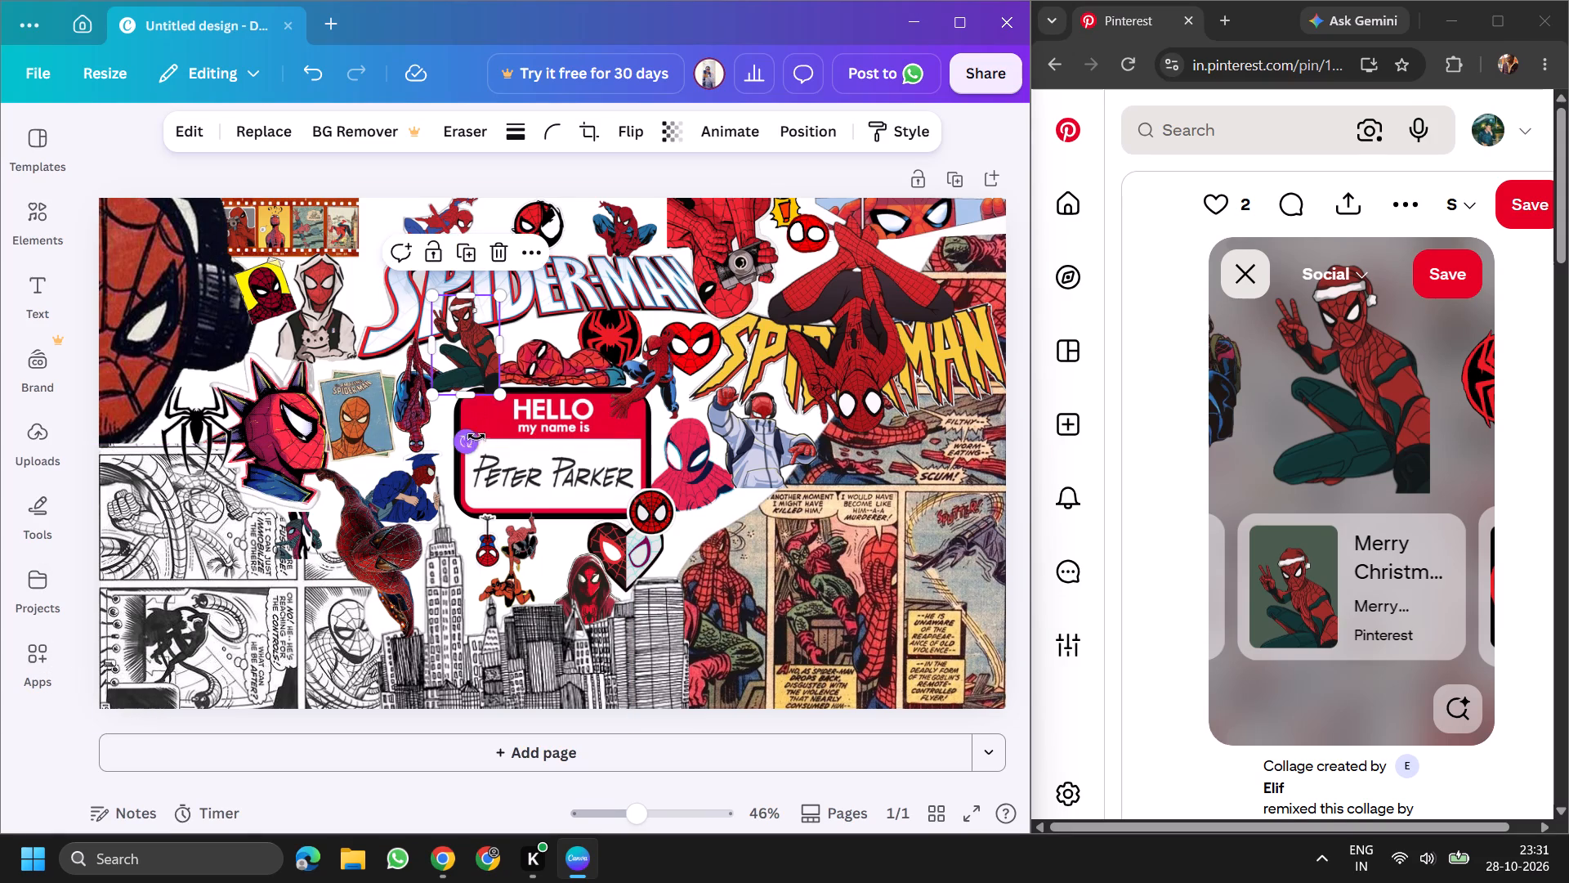
pyautogui.moveTo(476, 437); pyautogui.dragTo(488, 424)
pyautogui.click(464, 370)
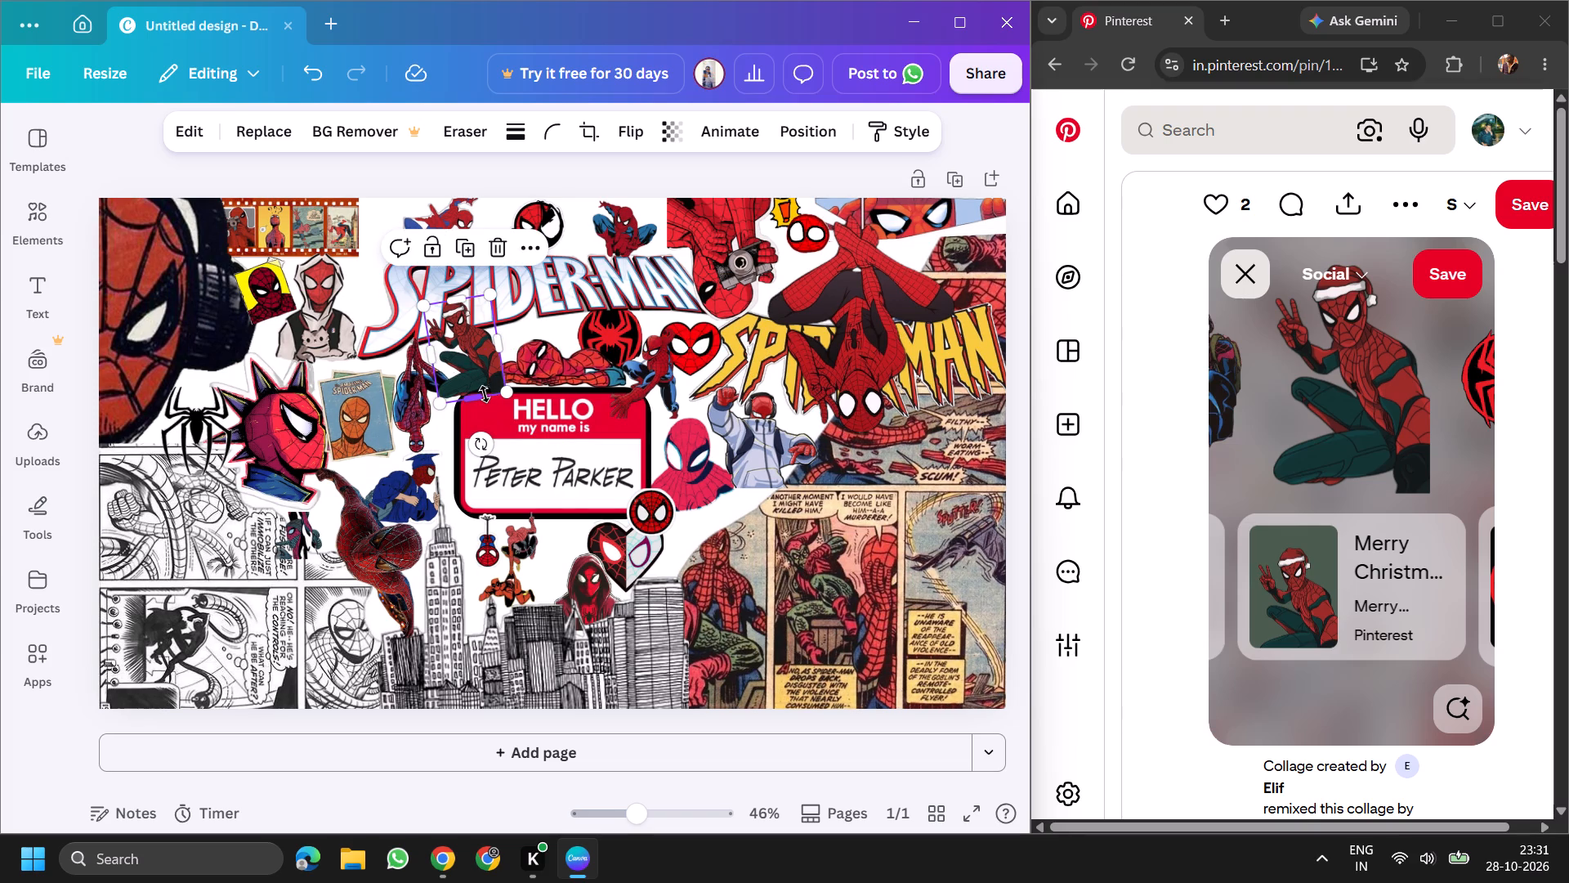
pyautogui.hotkey('ctrl', '[')
pyautogui.hotkey('ctrl', '[')
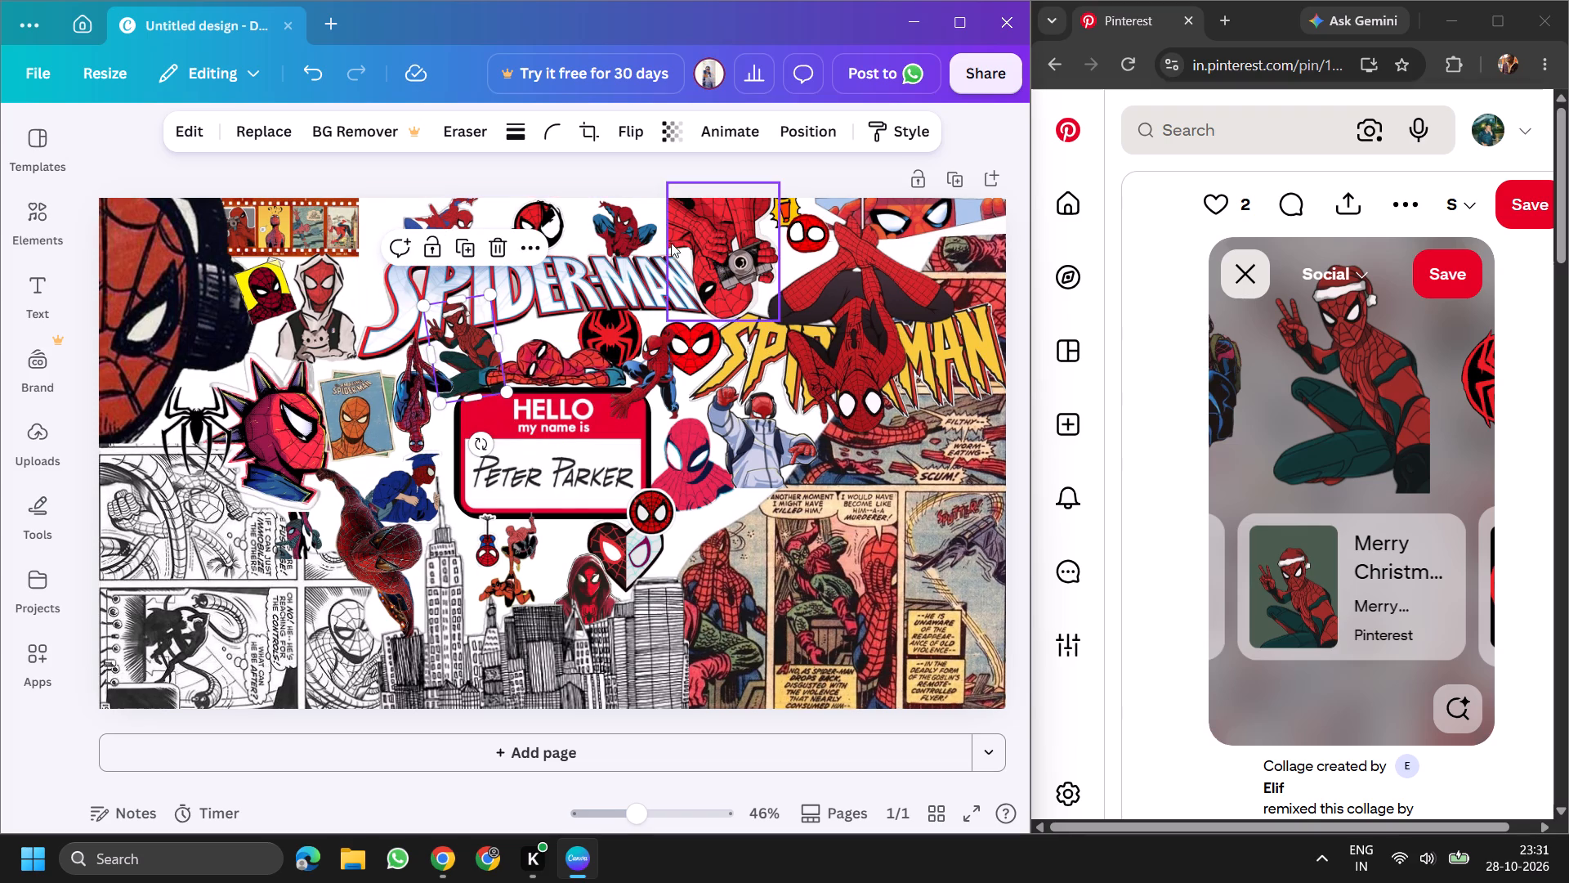
pyautogui.click(642, 164)
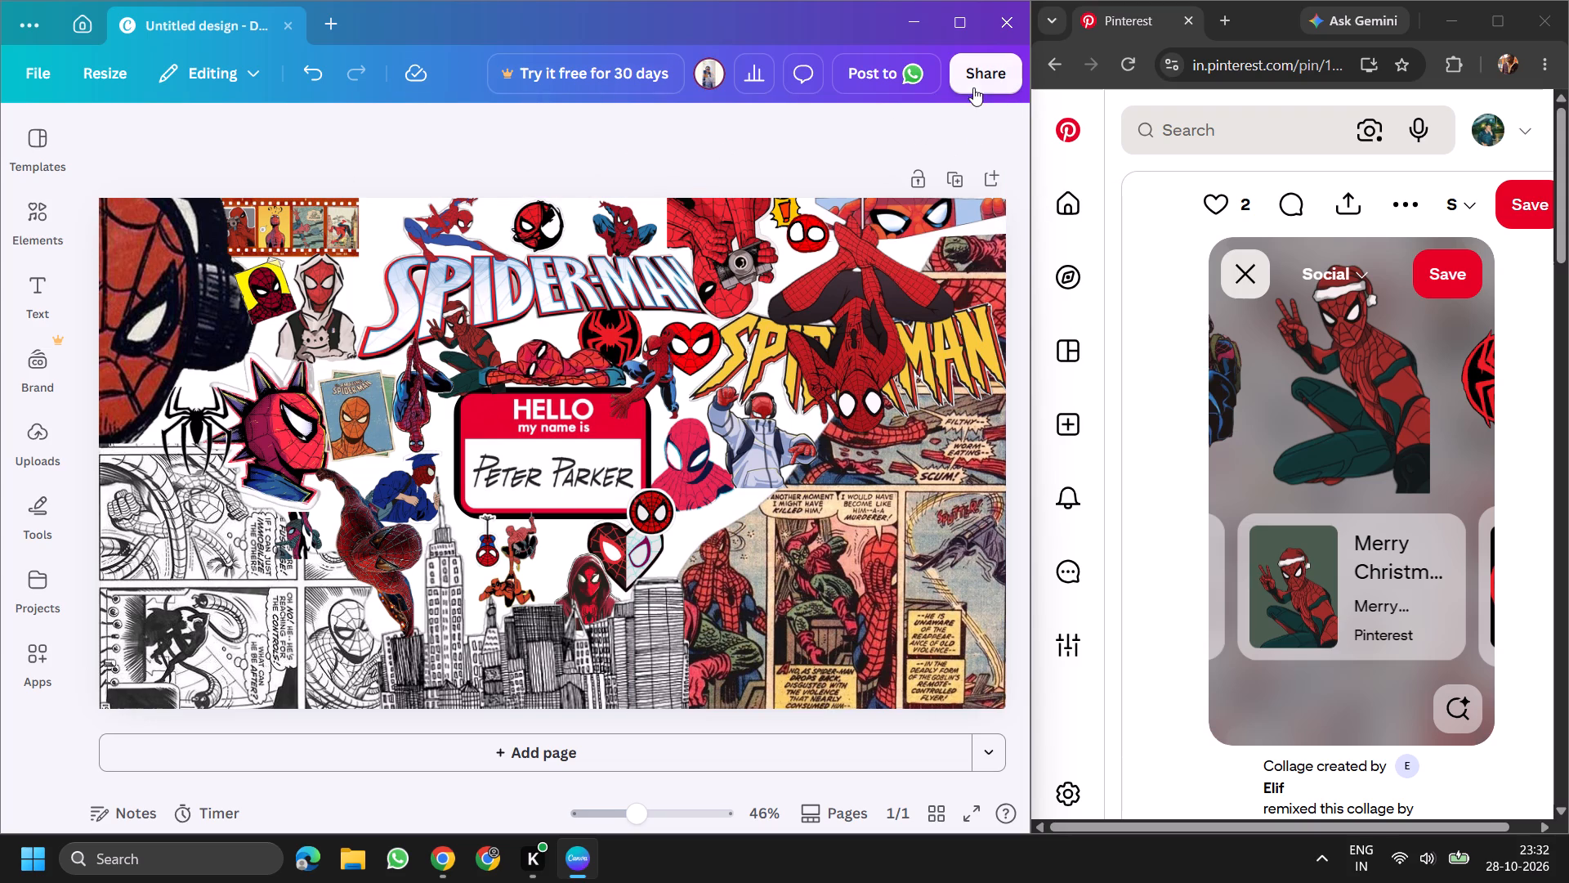
# Maximise the Canva window and download the design as a 1,920 × 1,080 px PNG, saved as Untitled design.png in Downloads.
pyautogui.click(35, 146)
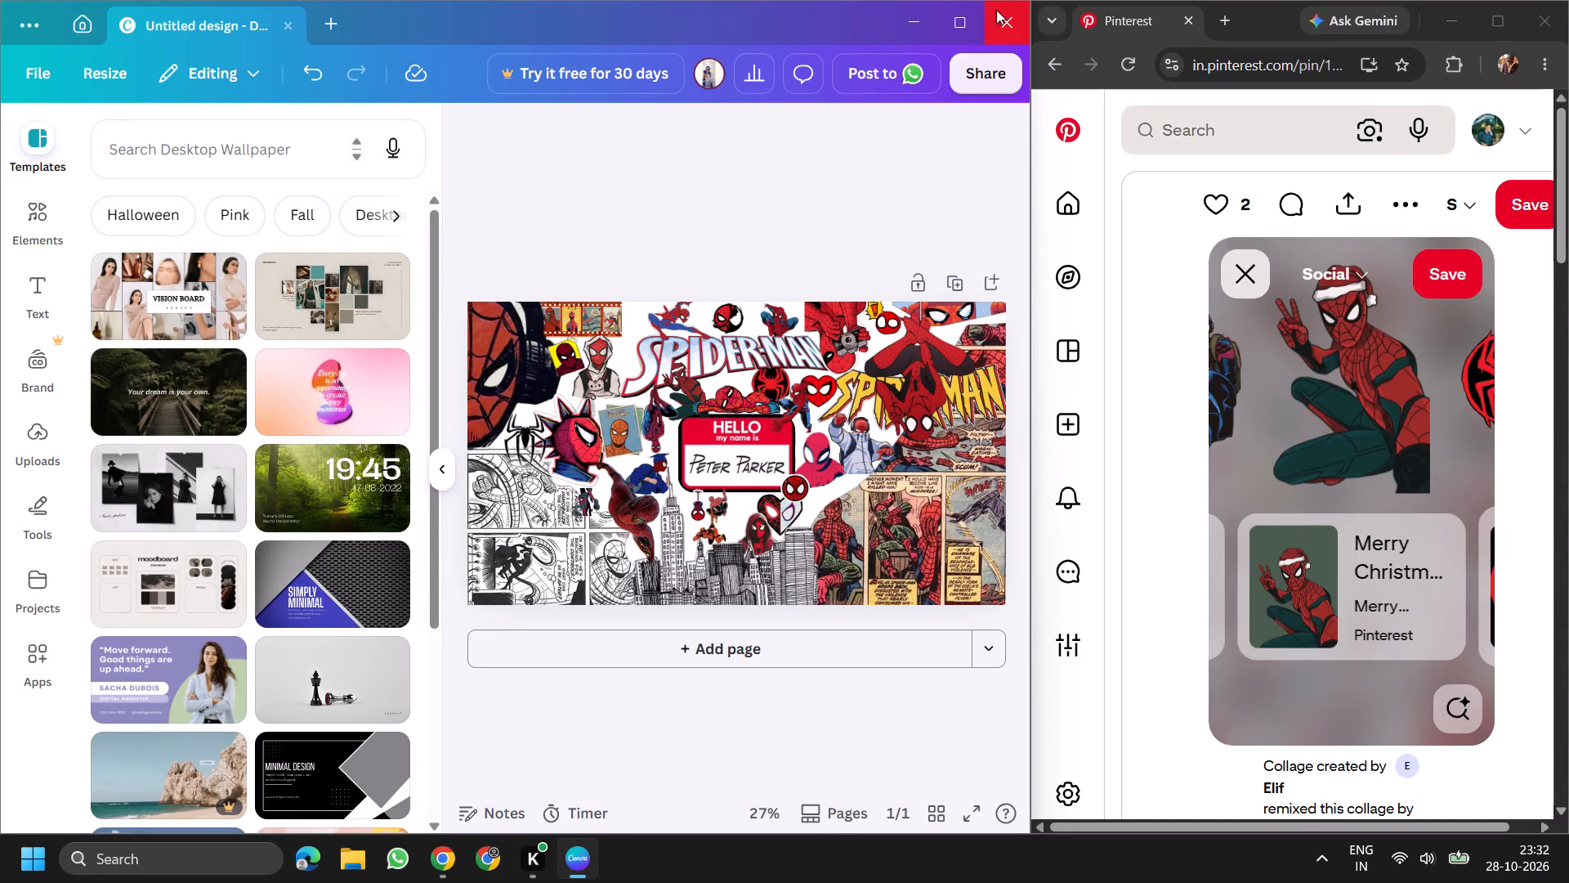
pyautogui.click(963, 16)
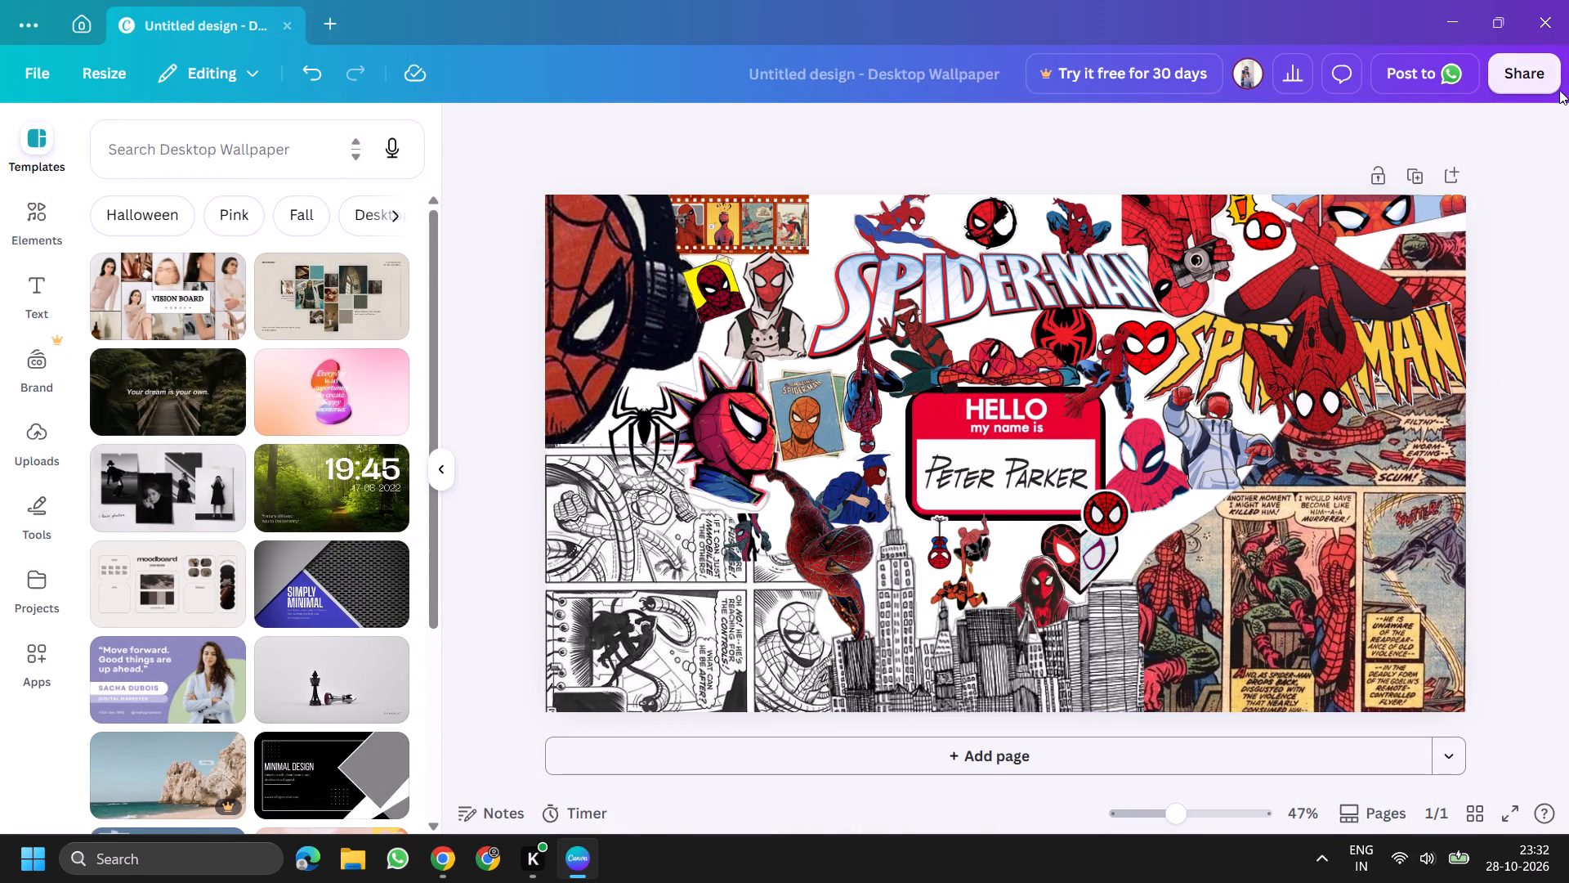
pyautogui.click(1535, 70)
pyautogui.click(1189, 556)
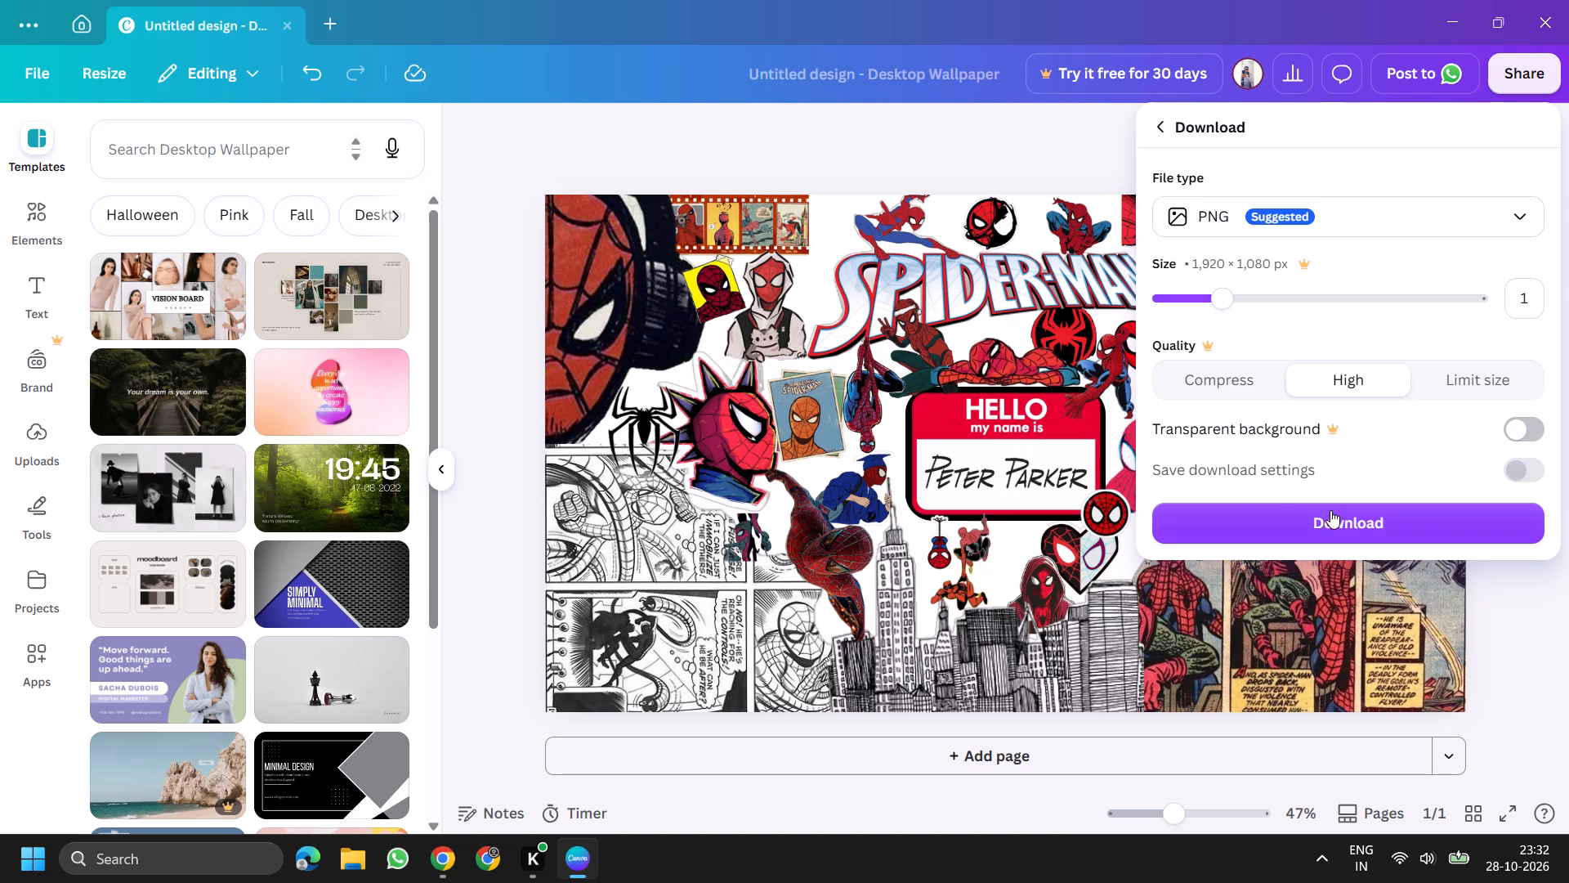
pyautogui.click(1333, 513)
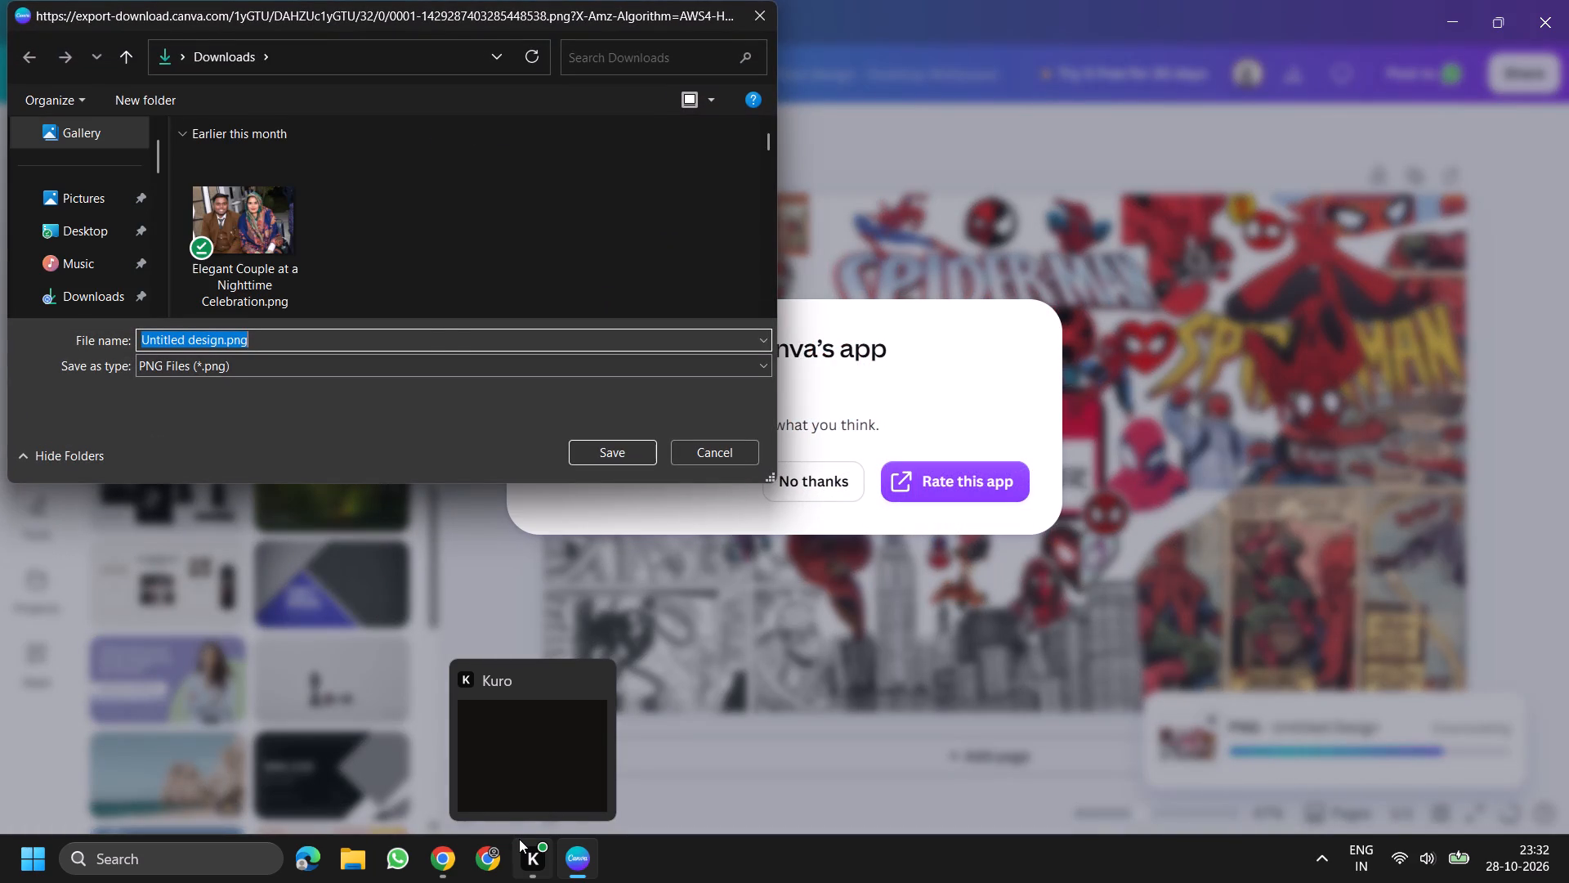
pyautogui.click(601, 462)
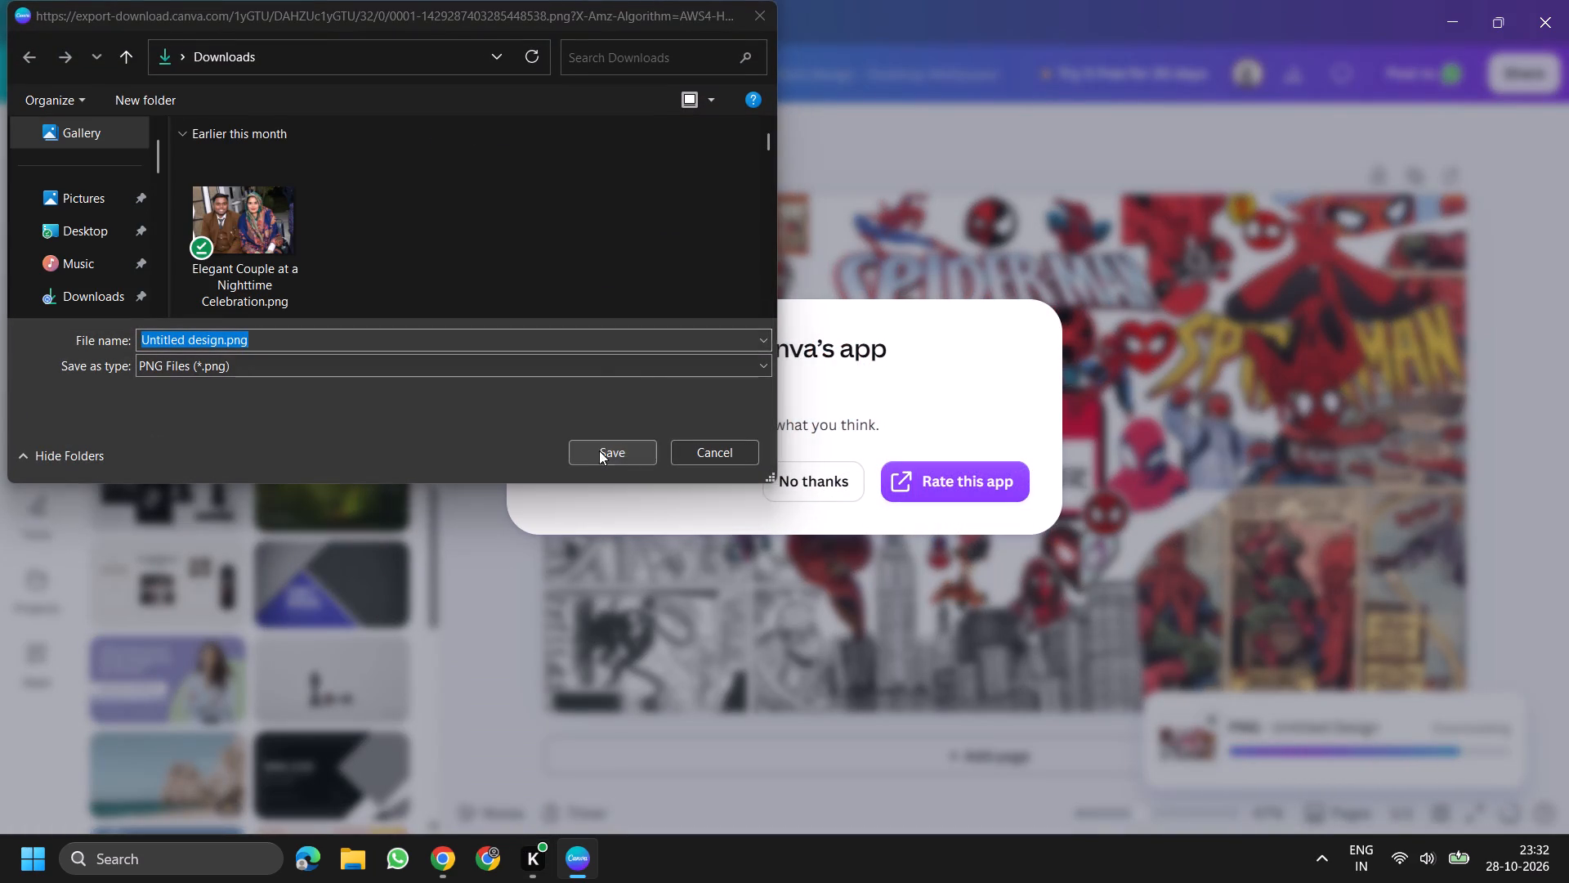
# Decline the app rating request and close Canva.
pyautogui.click(846, 425)
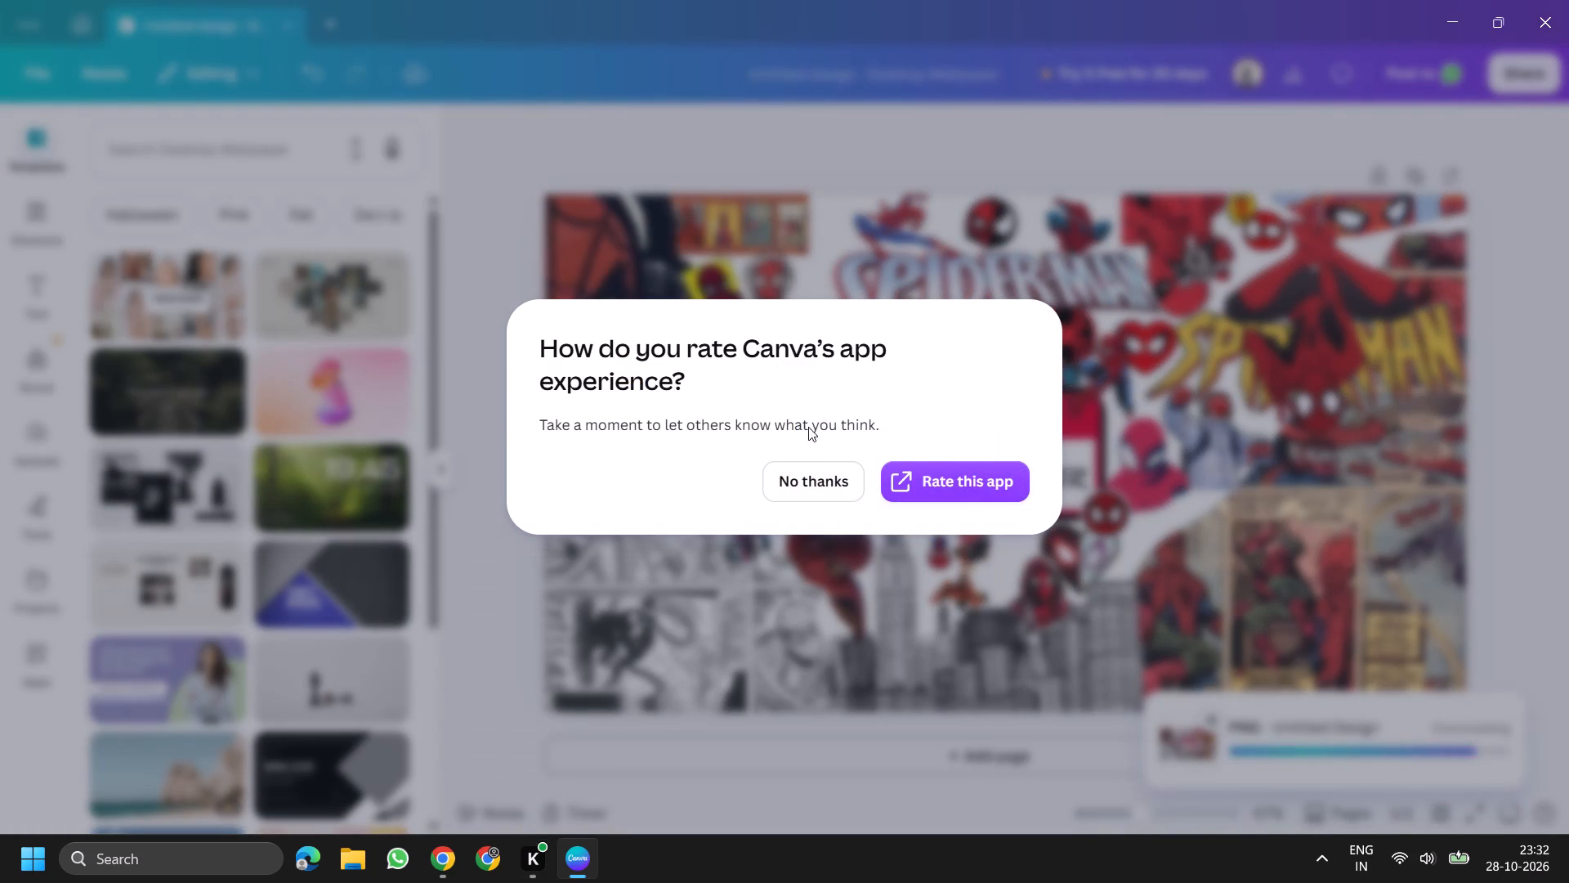
pyautogui.click(830, 480)
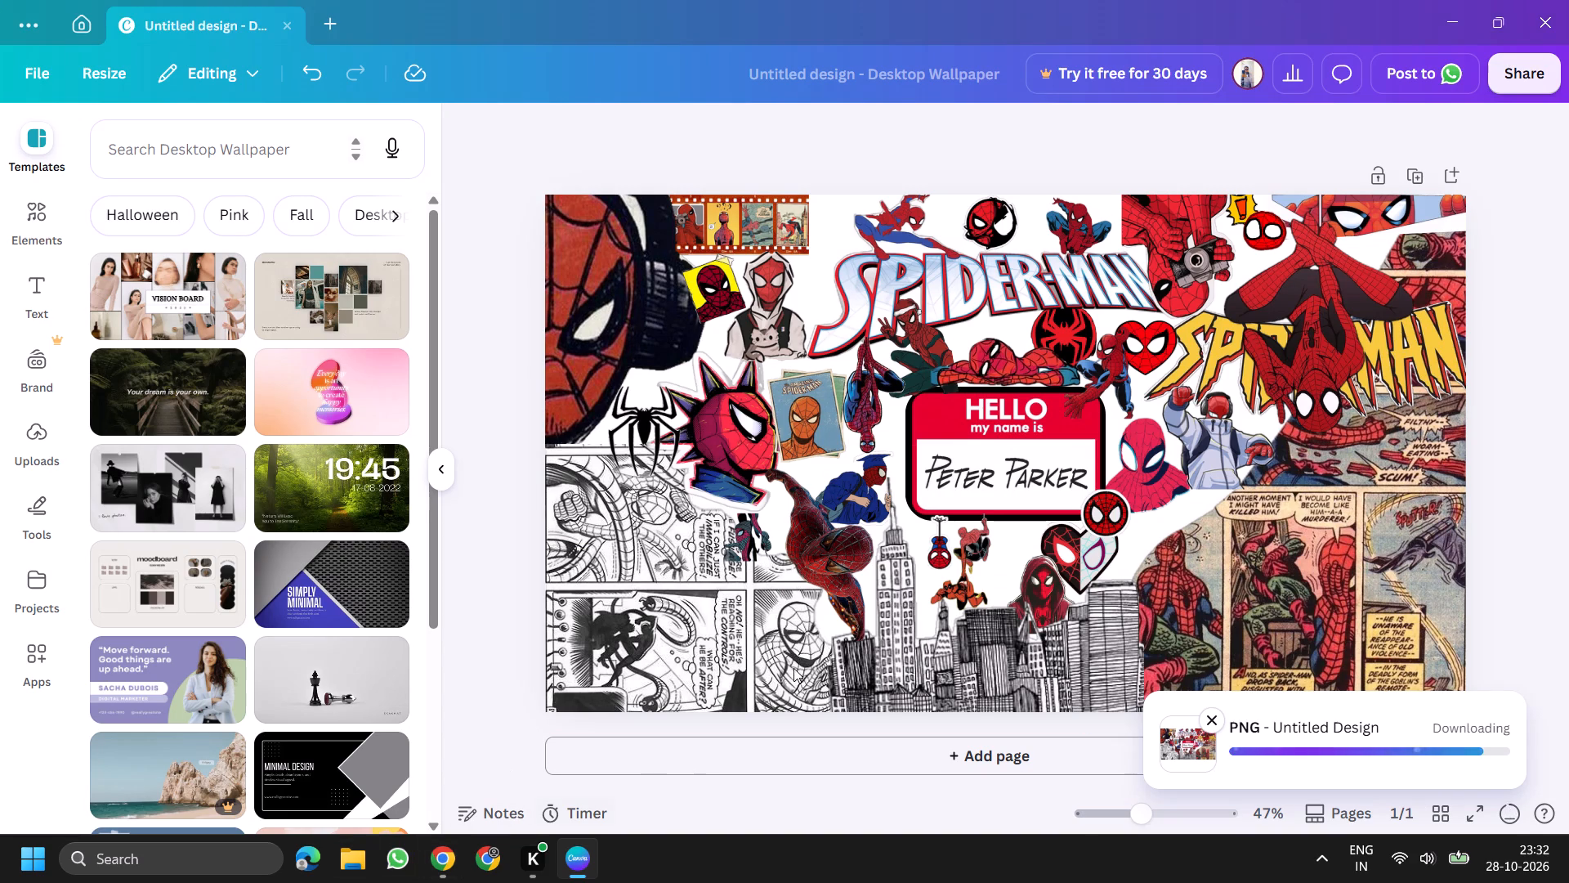
pyautogui.click(1568, 0)
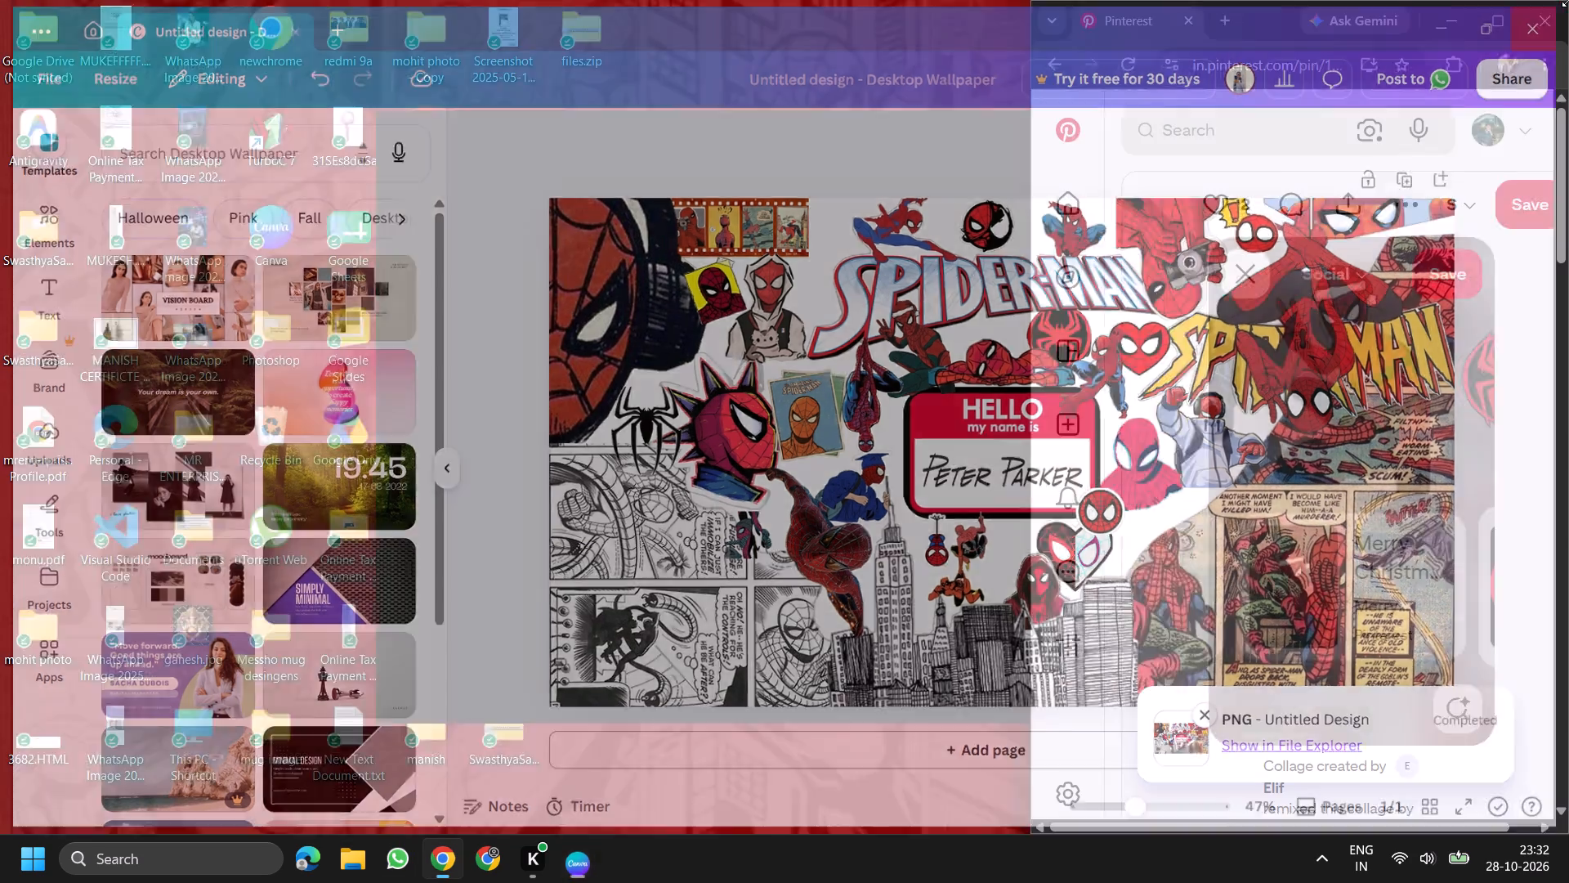